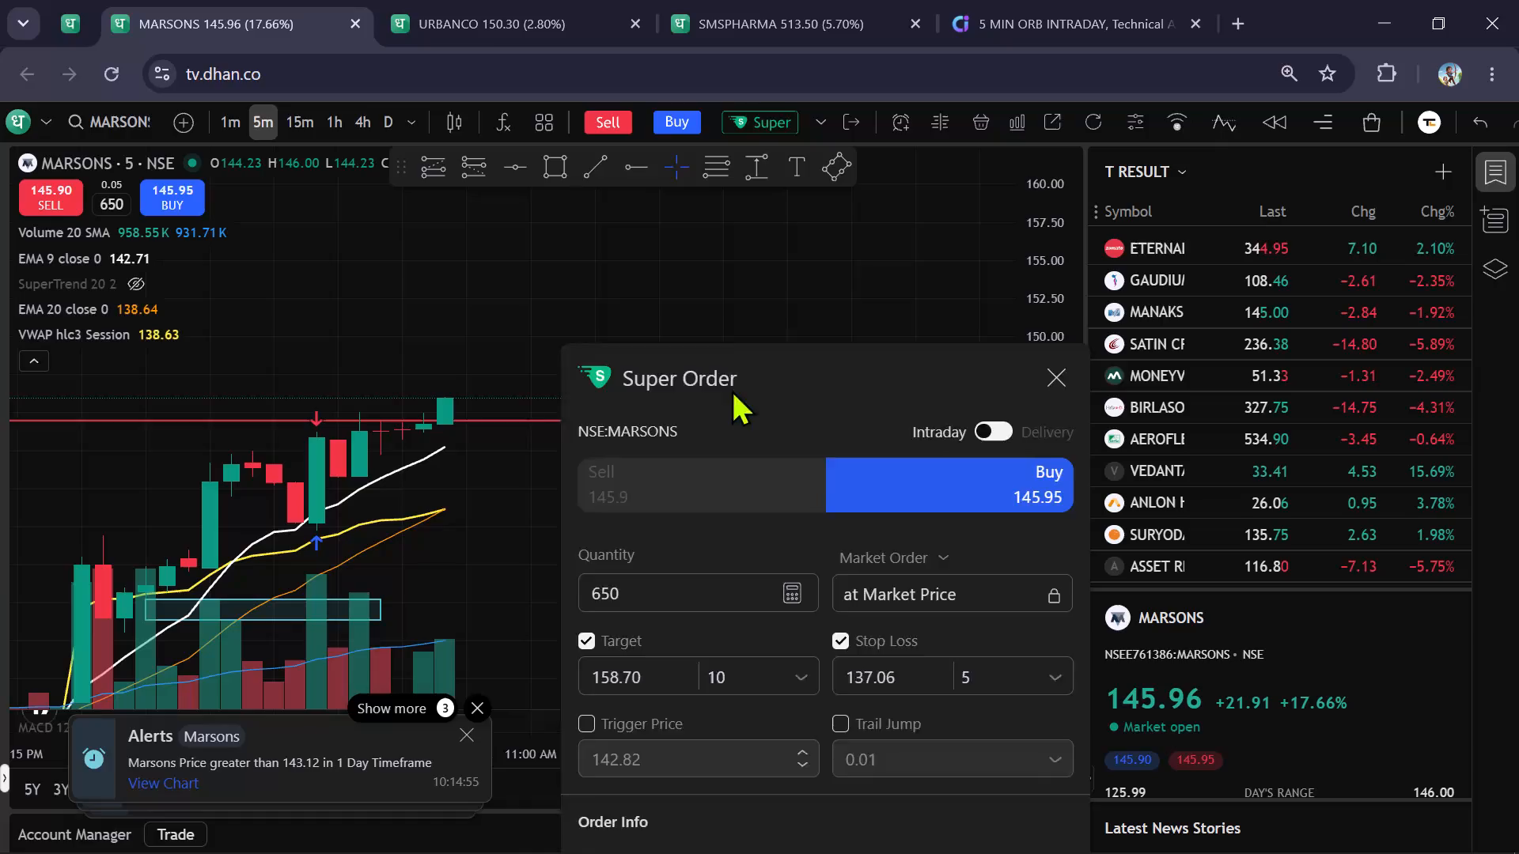
Change the MARSONS super order from market to limit and set its price to 133.
click(869, 390)
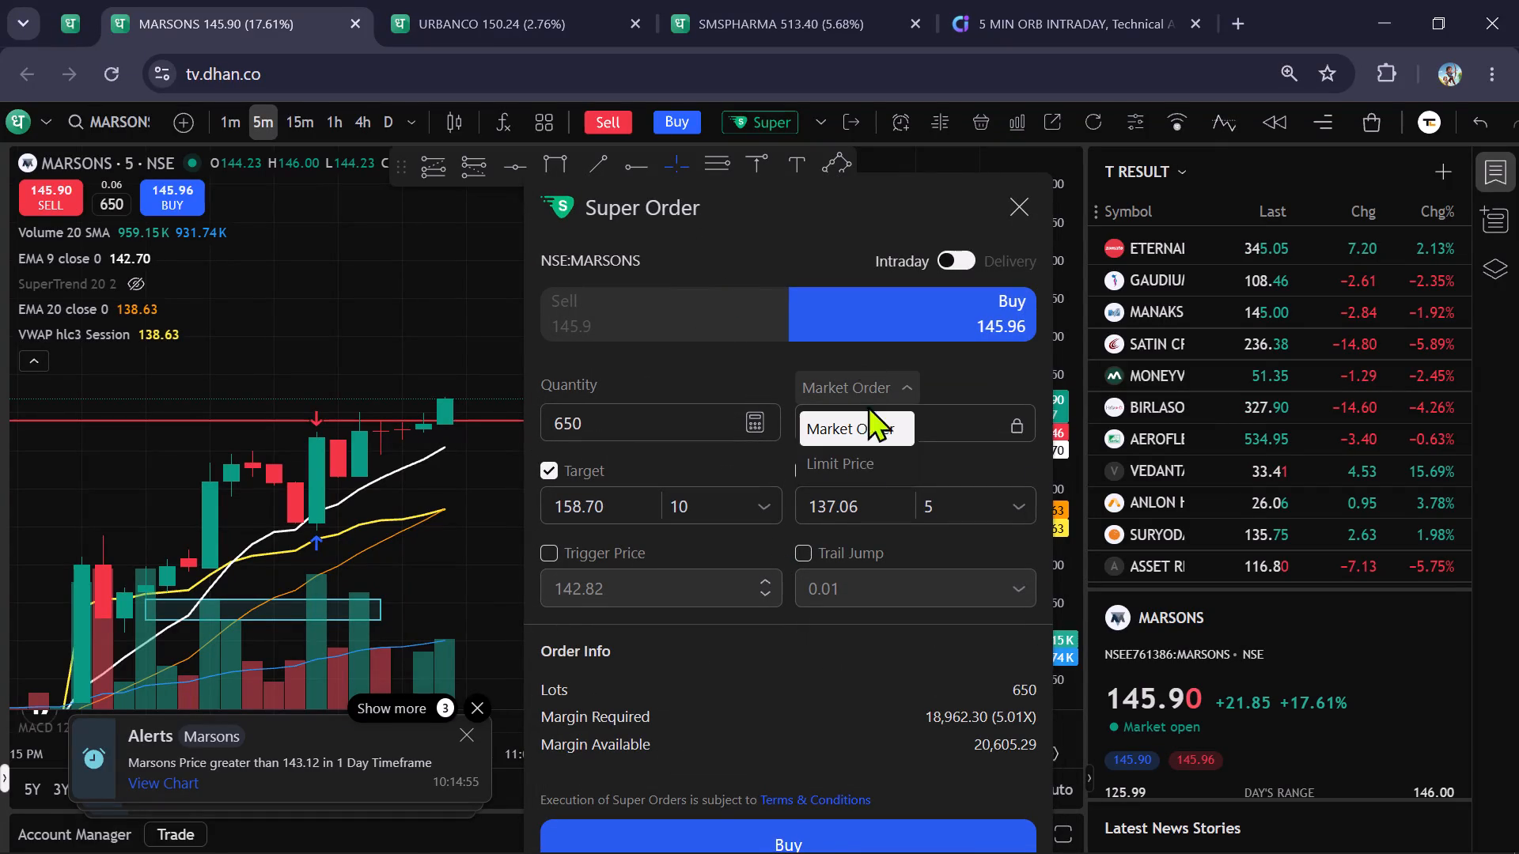
click(862, 457)
click(875, 436)
key(BackSpace)
key(BackSpace)
key(BackSpace)
key(BackSpace)
key(BackSpace)
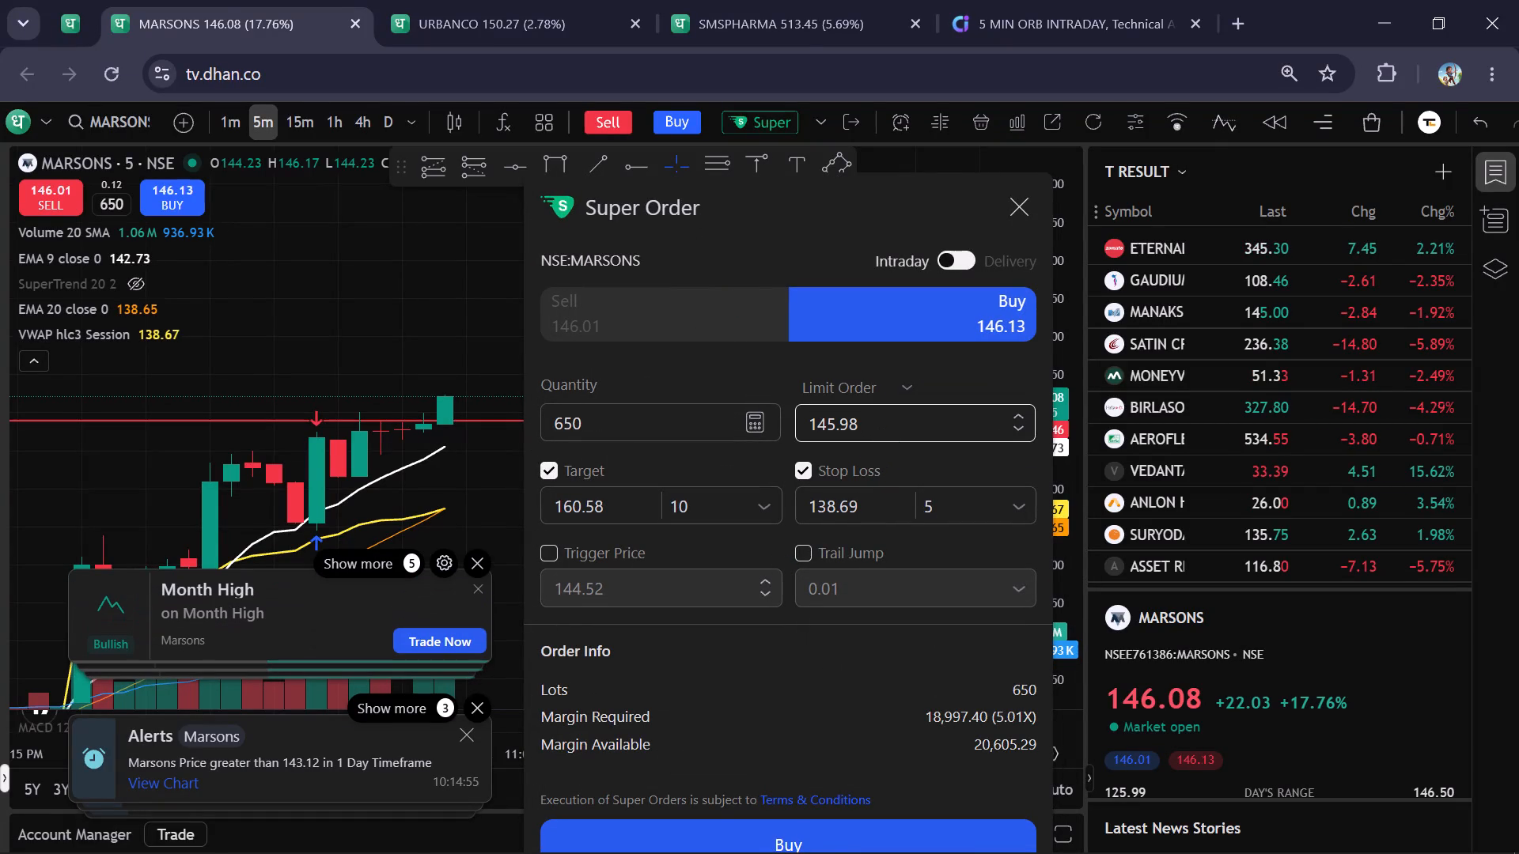
text(33)
Set the super order's target price to 155.
click(640, 507)
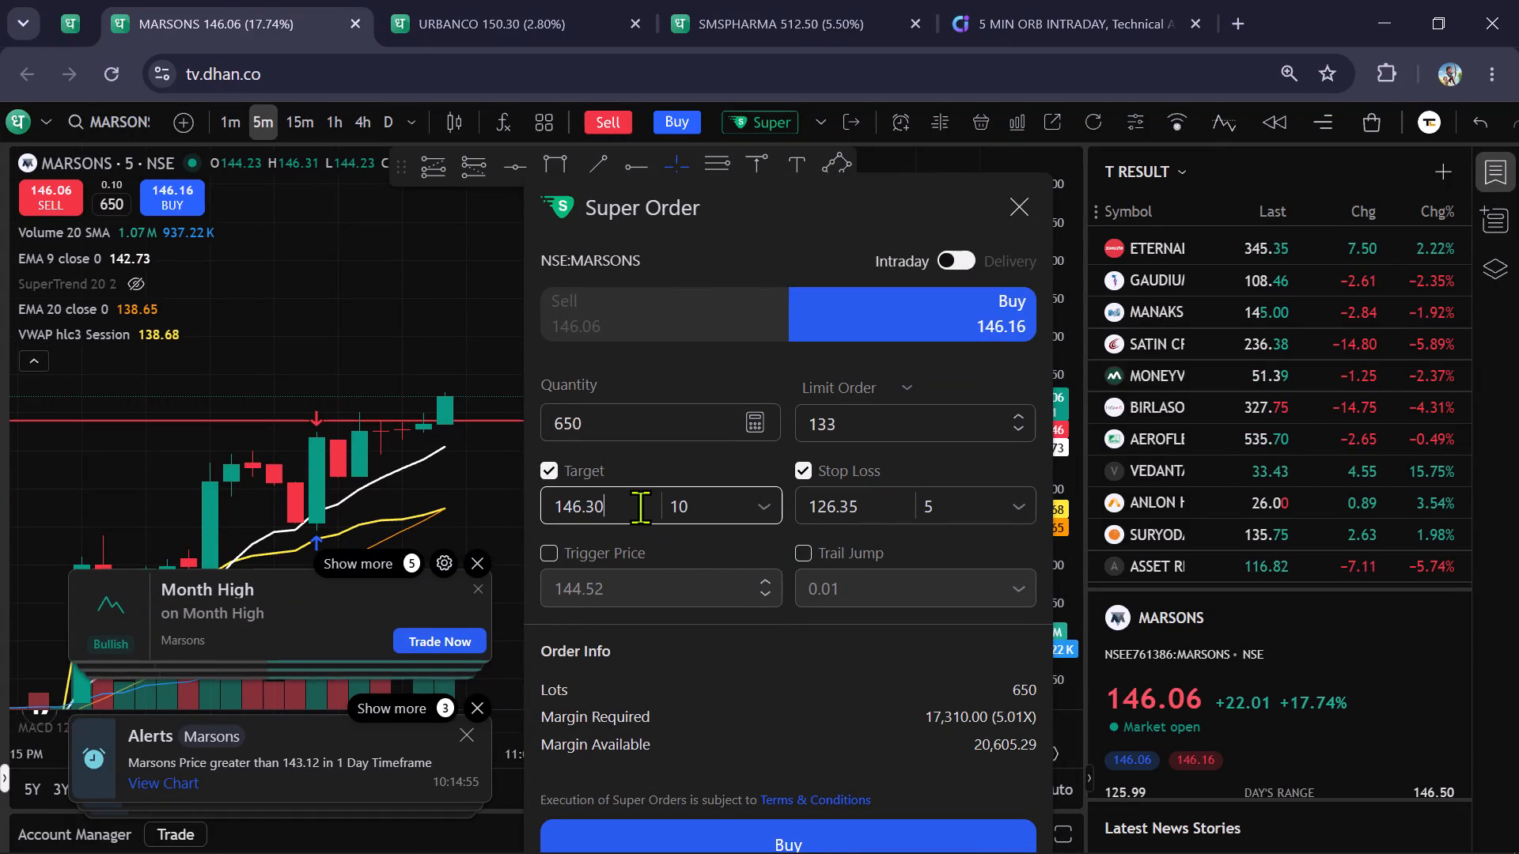
key(BackSpace)
key(BackSpace)
key(BackSpace)
key(BackSpace)
key(BackSpace)
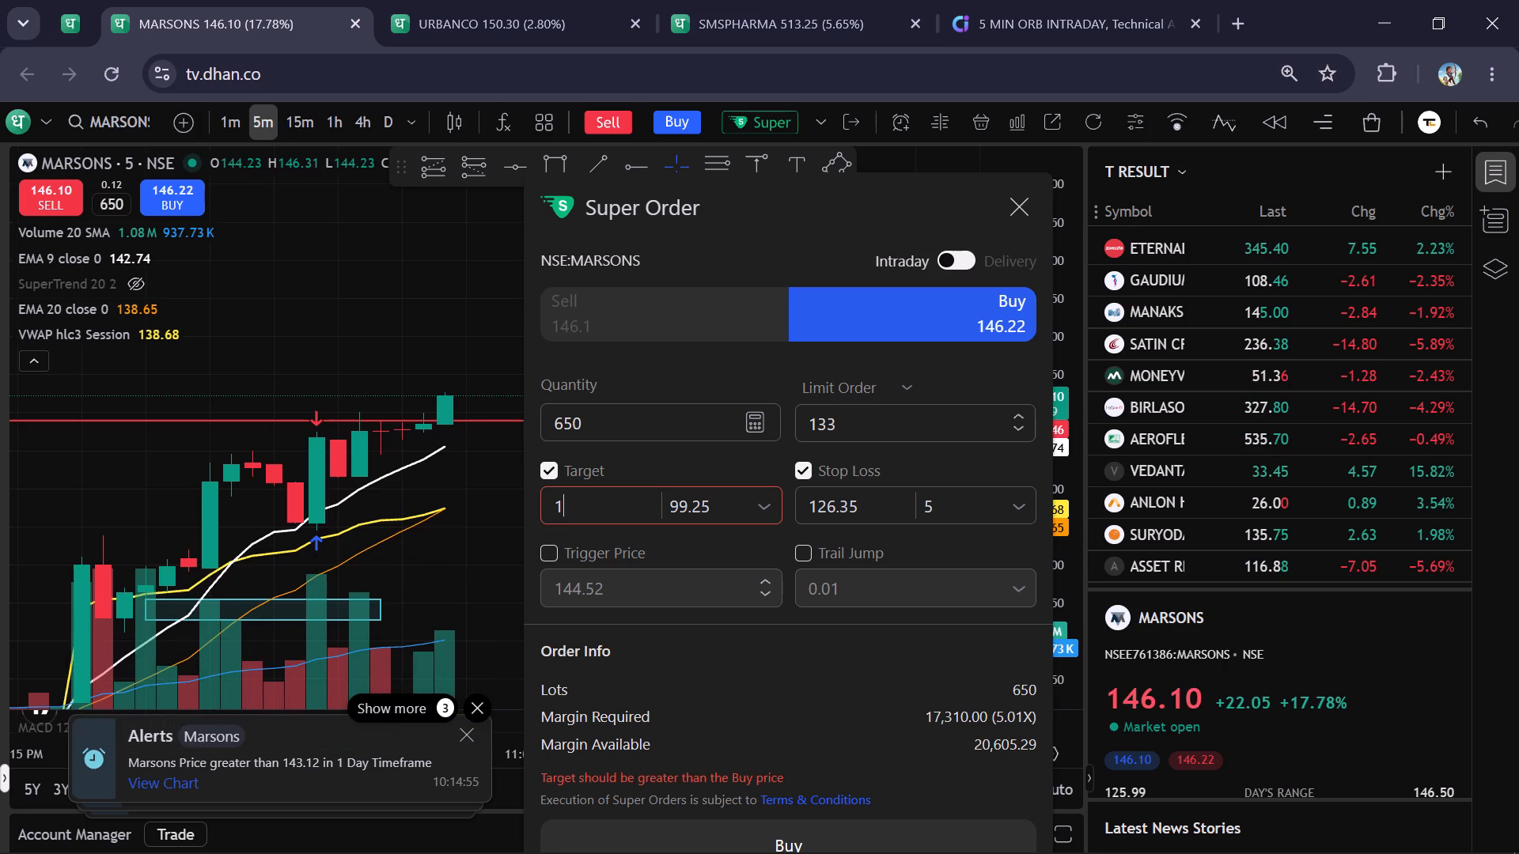
text(55)
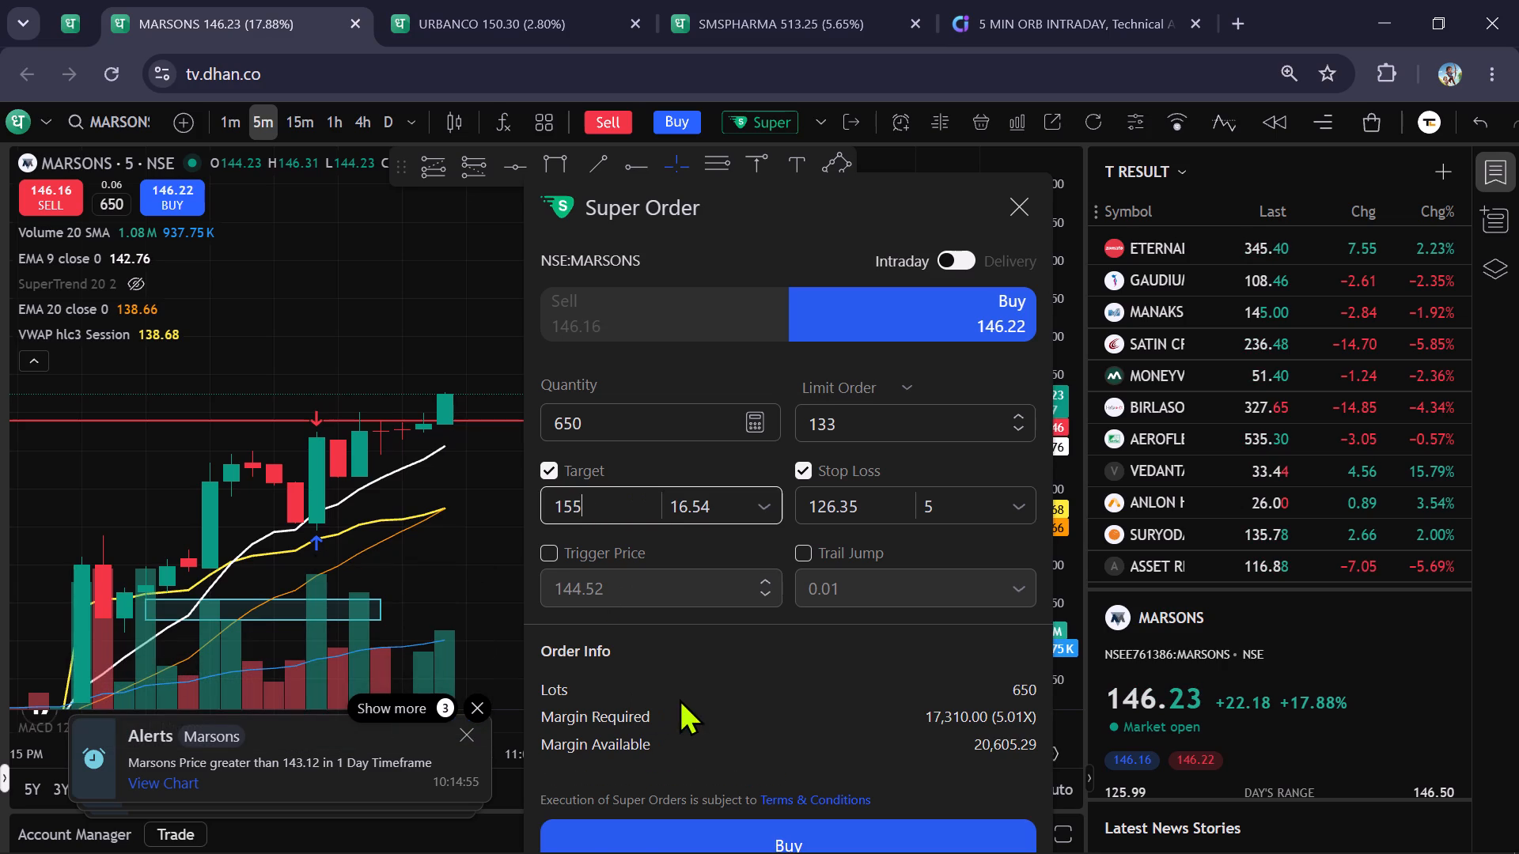
Submit the intraday super order to buy 650 MARSONS shares.
drag(761, 712, 662, 625)
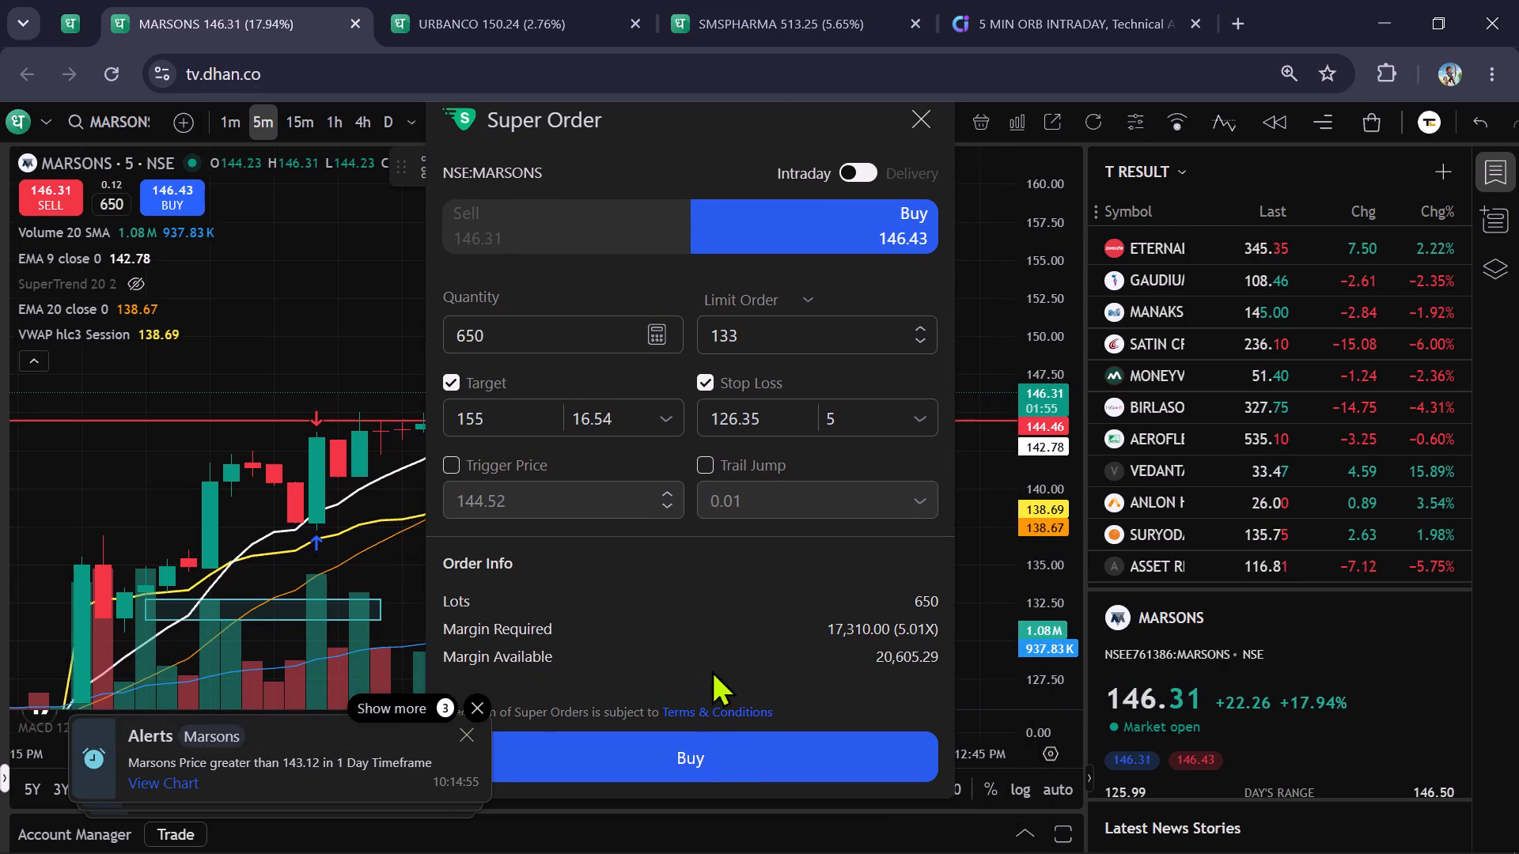
click(711, 755)
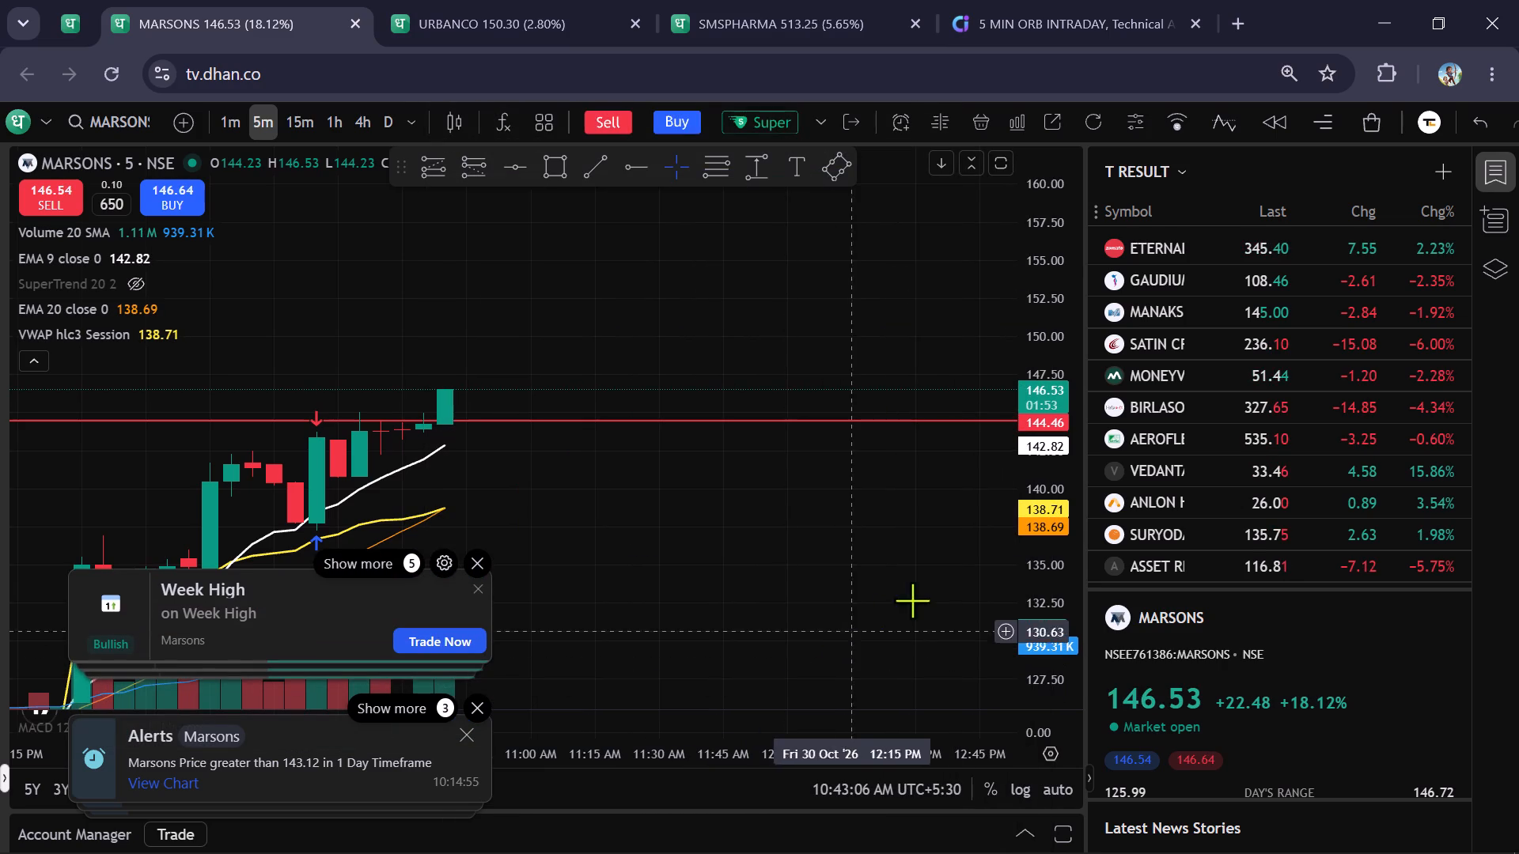
Examine the buy limit, target and stop-loss levels against MARSONS price action on the 5-minute chart.
scroll(1049, 453, down, 7)
scroll(820, 557, down, 2)
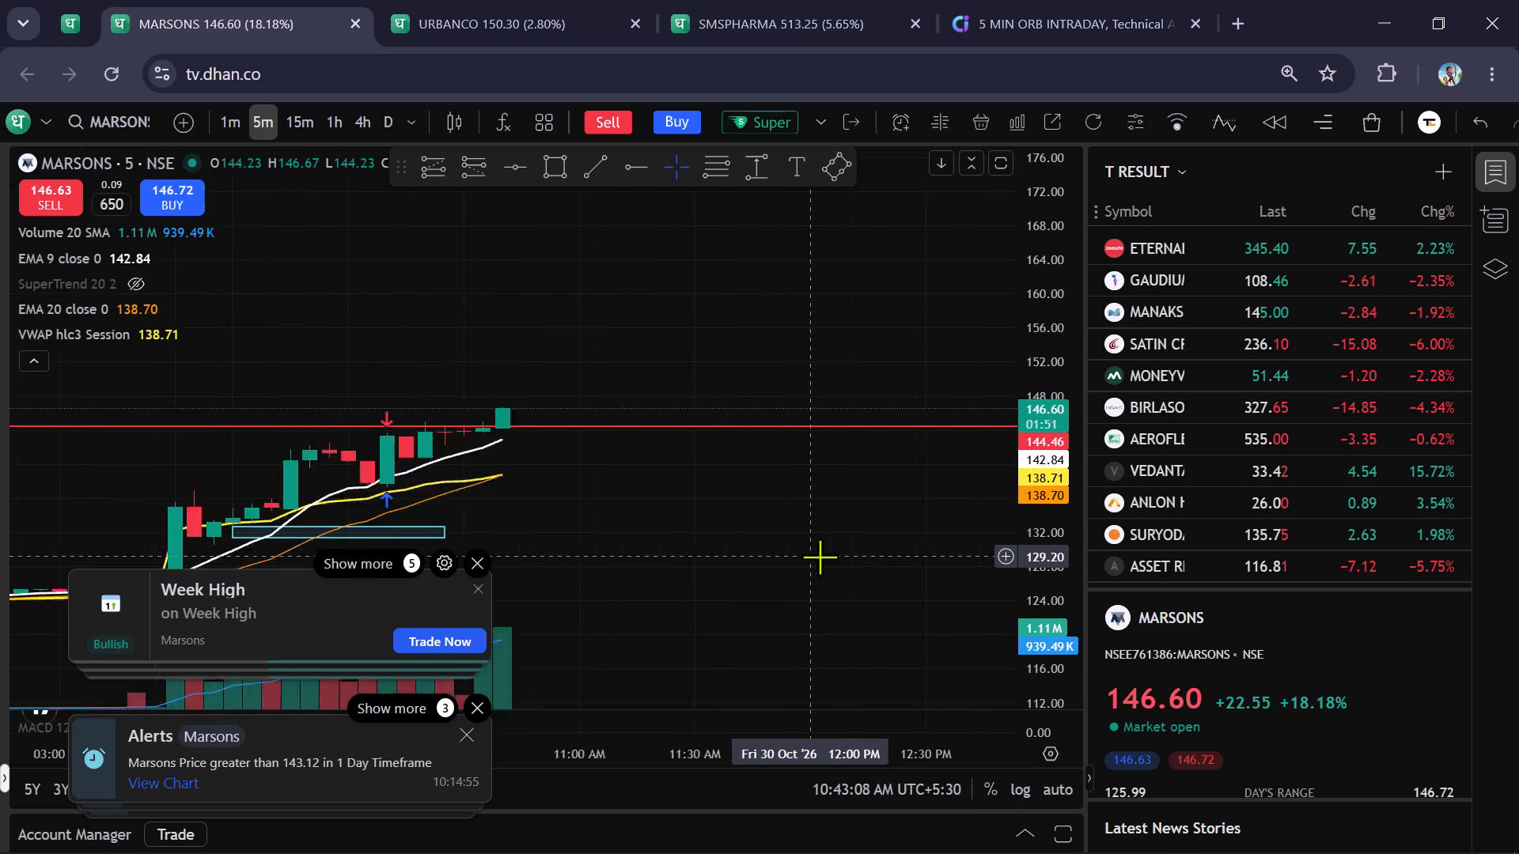
scroll(820, 557, down, 4)
drag(848, 544, 791, 418)
scroll(1021, 410, down, 3)
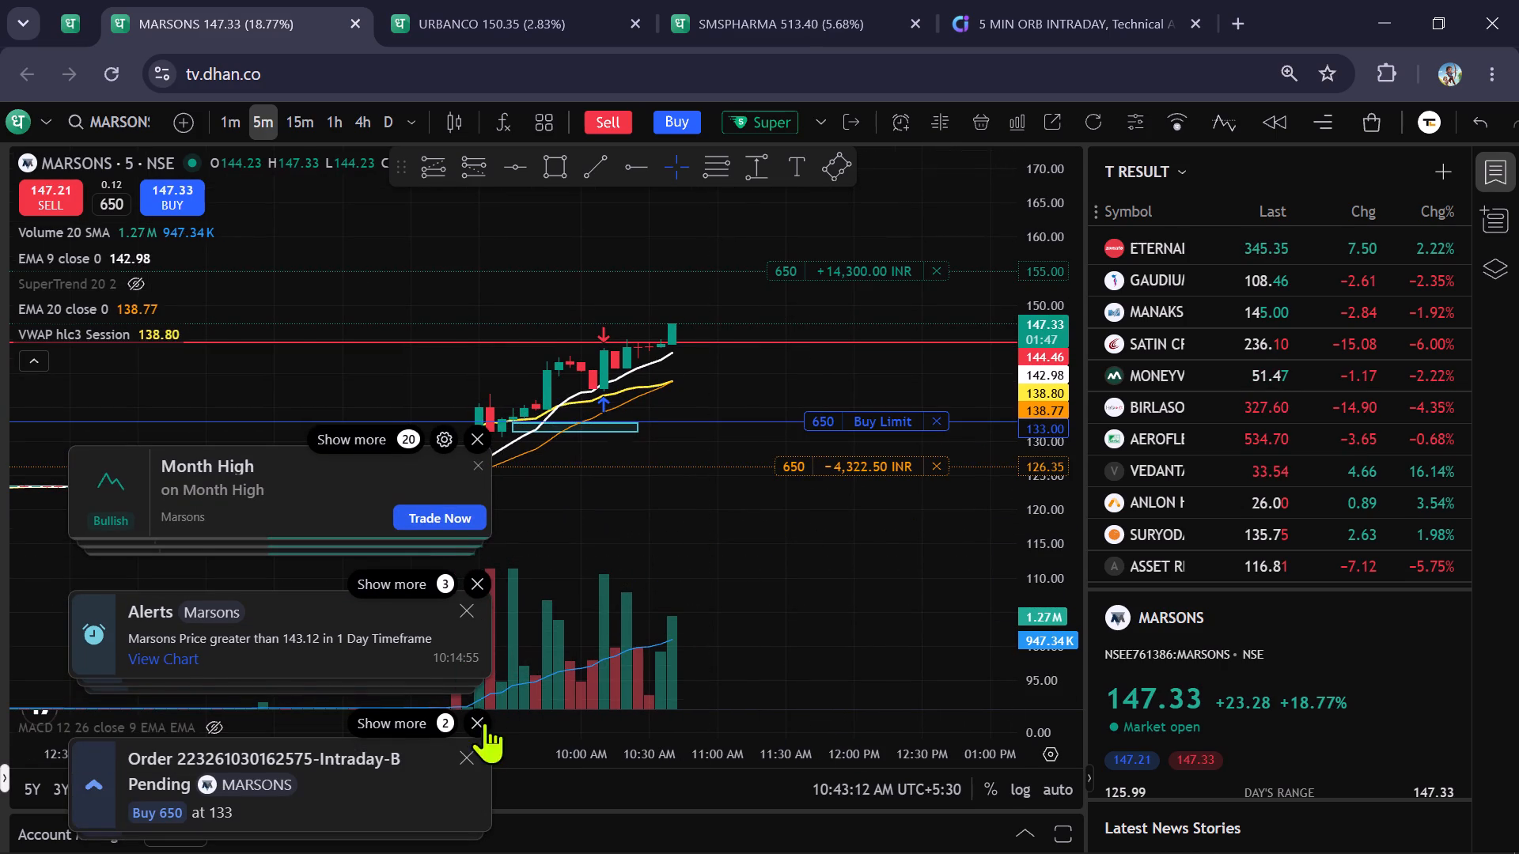
click(481, 441)
scroll(637, 545, up, 6)
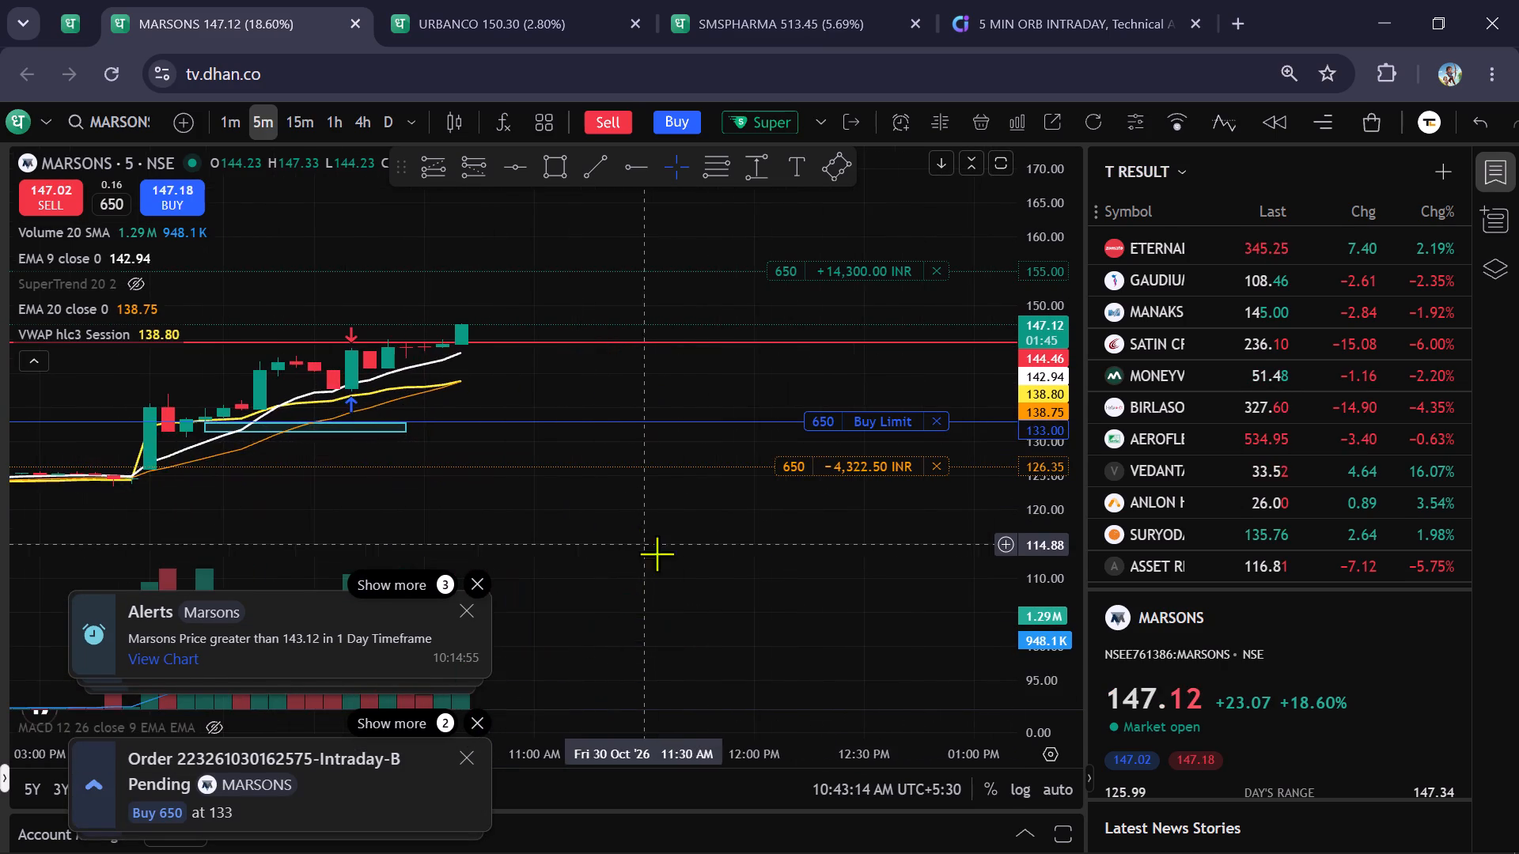
drag(710, 567, 771, 697)
scroll(1045, 482, up, 6)
scroll(784, 512, up, 3)
drag(732, 533, 795, 496)
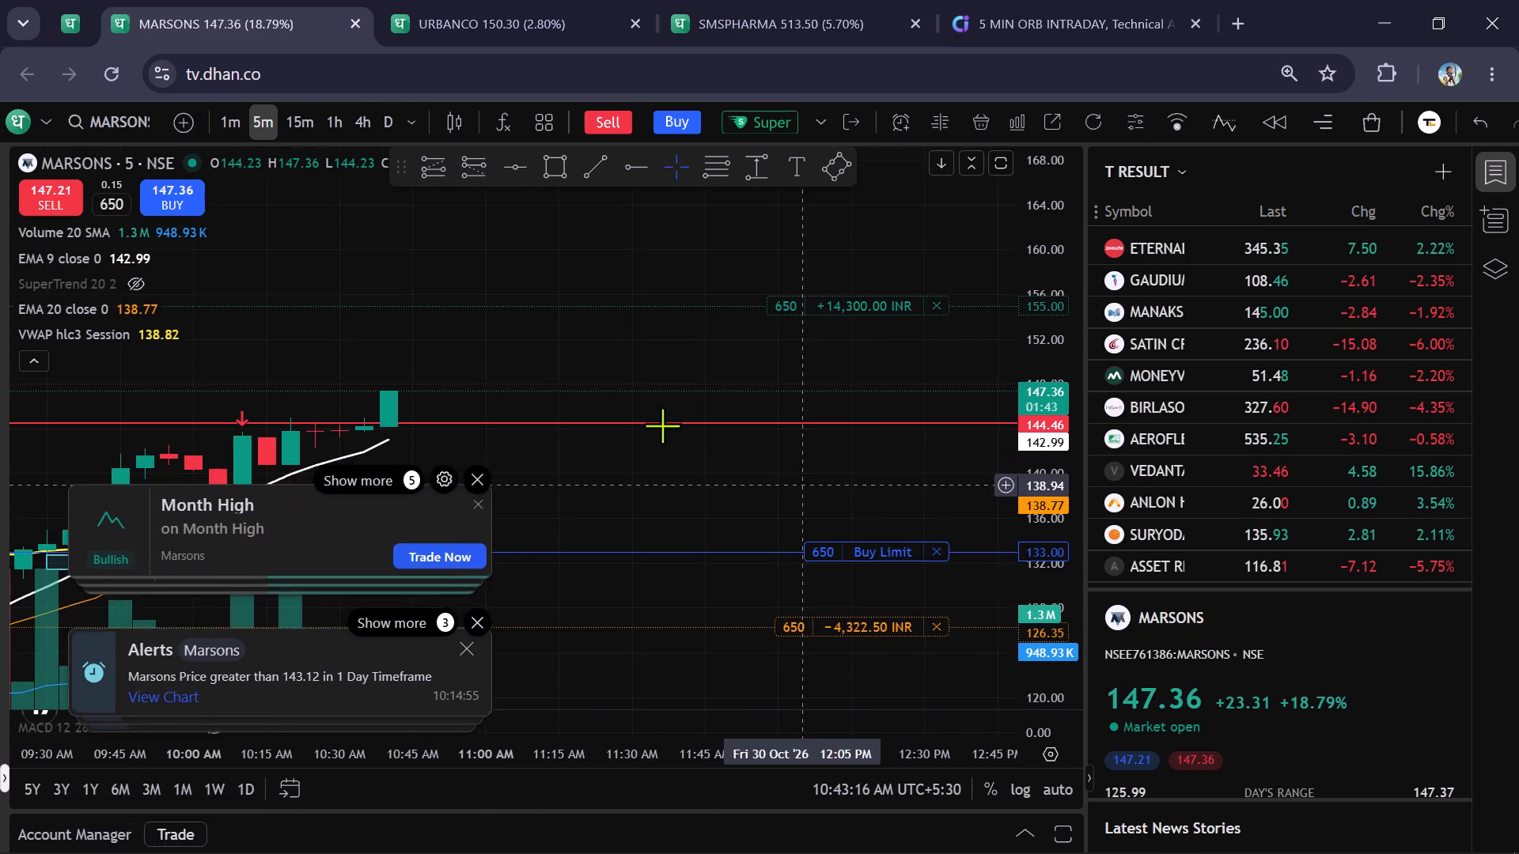
Switch the MARSONS chart to the 1-minute timeframe.
click(234, 121)
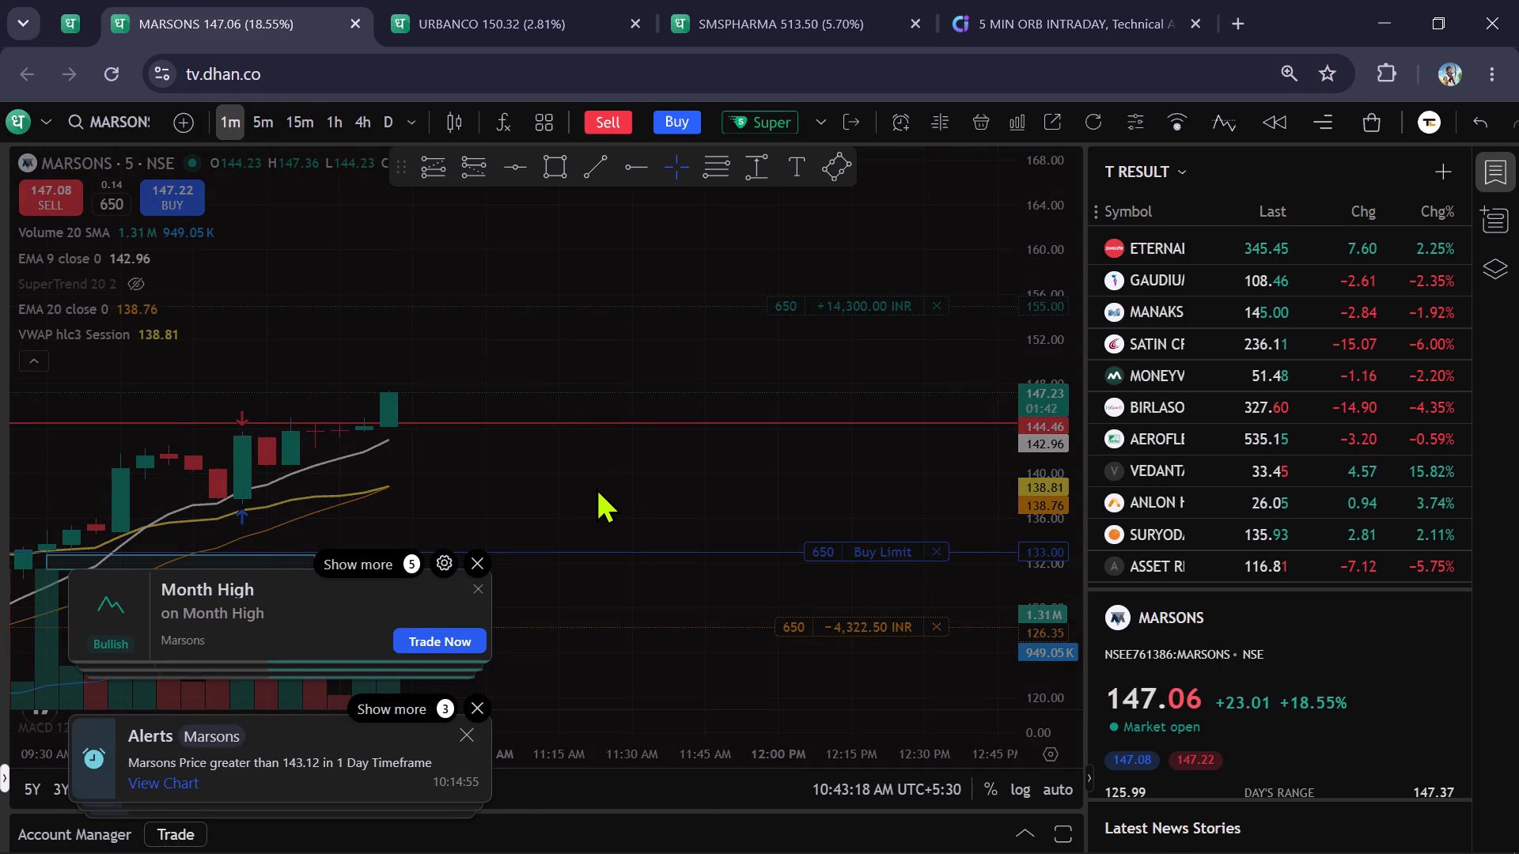
Review the recent price movement on the URBANCO 1-minute chart.
click(497, 2)
drag(856, 320, 672, 478)
drag(786, 508, 801, 442)
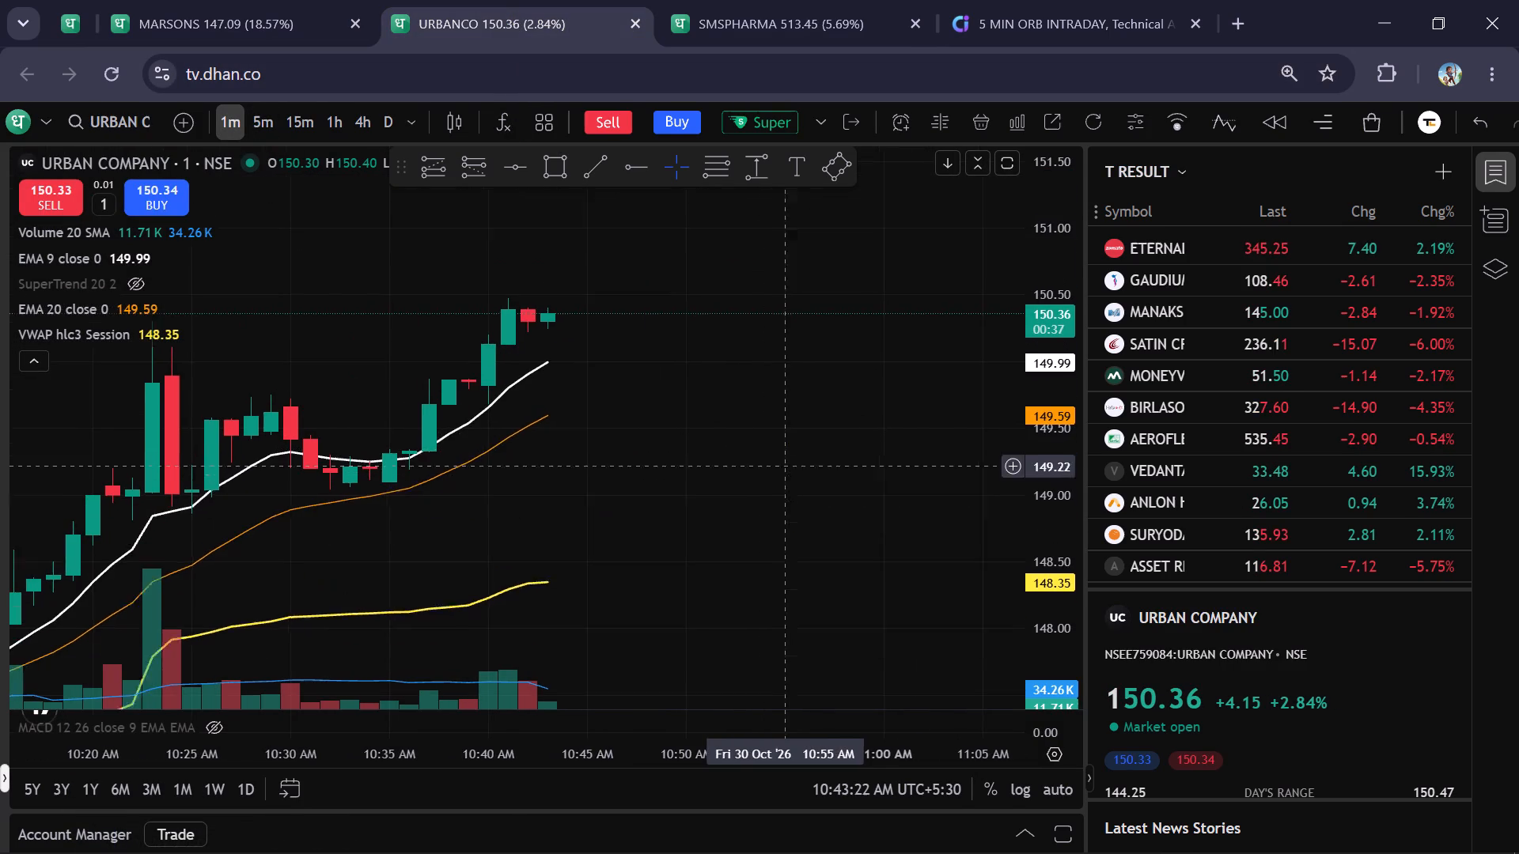
drag(801, 442, 813, 428)
drag(901, 410, 865, 478)
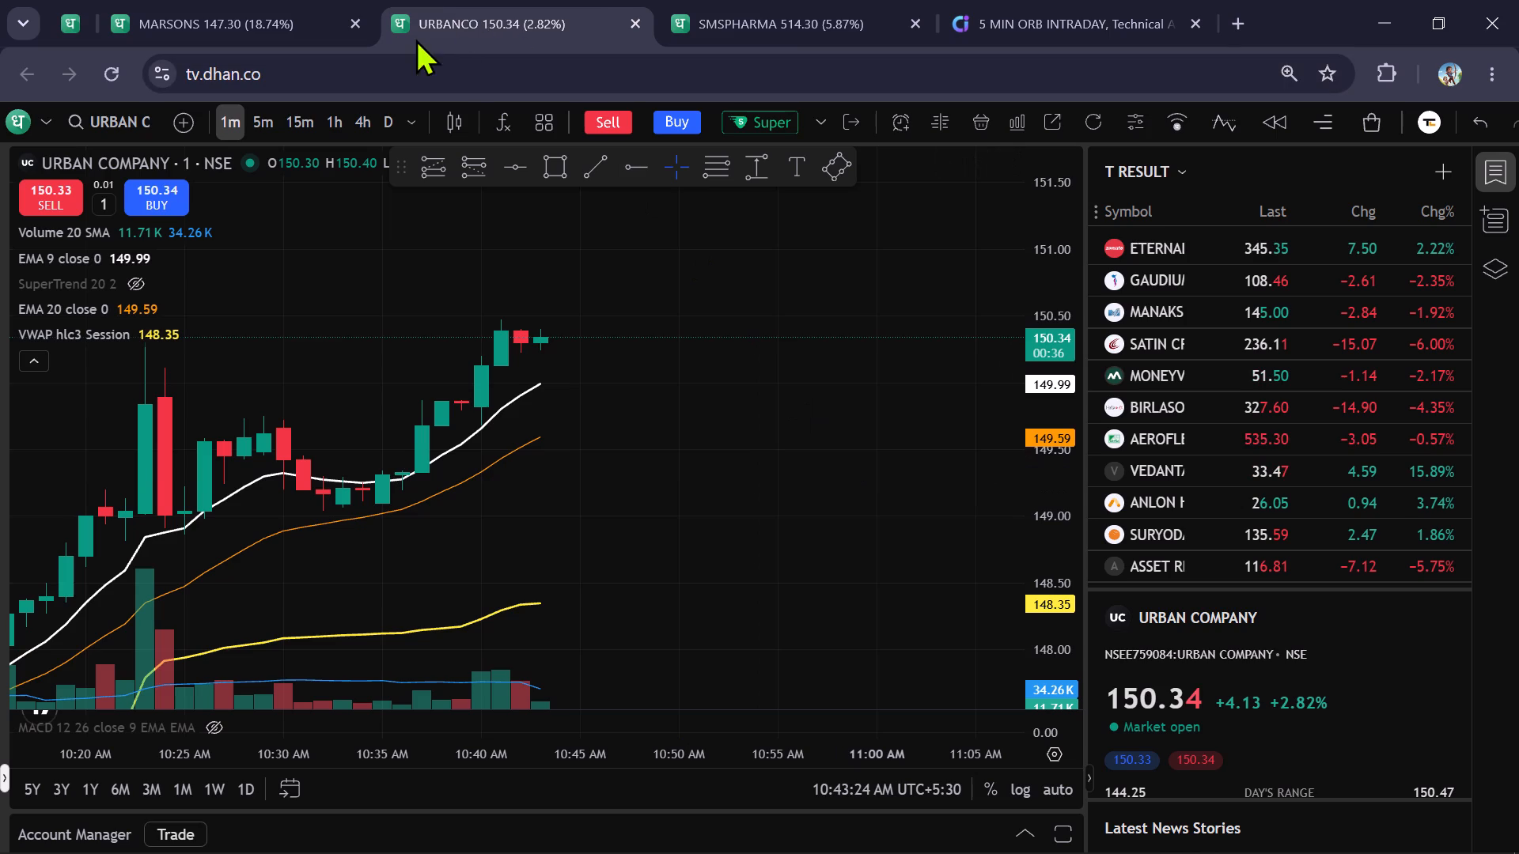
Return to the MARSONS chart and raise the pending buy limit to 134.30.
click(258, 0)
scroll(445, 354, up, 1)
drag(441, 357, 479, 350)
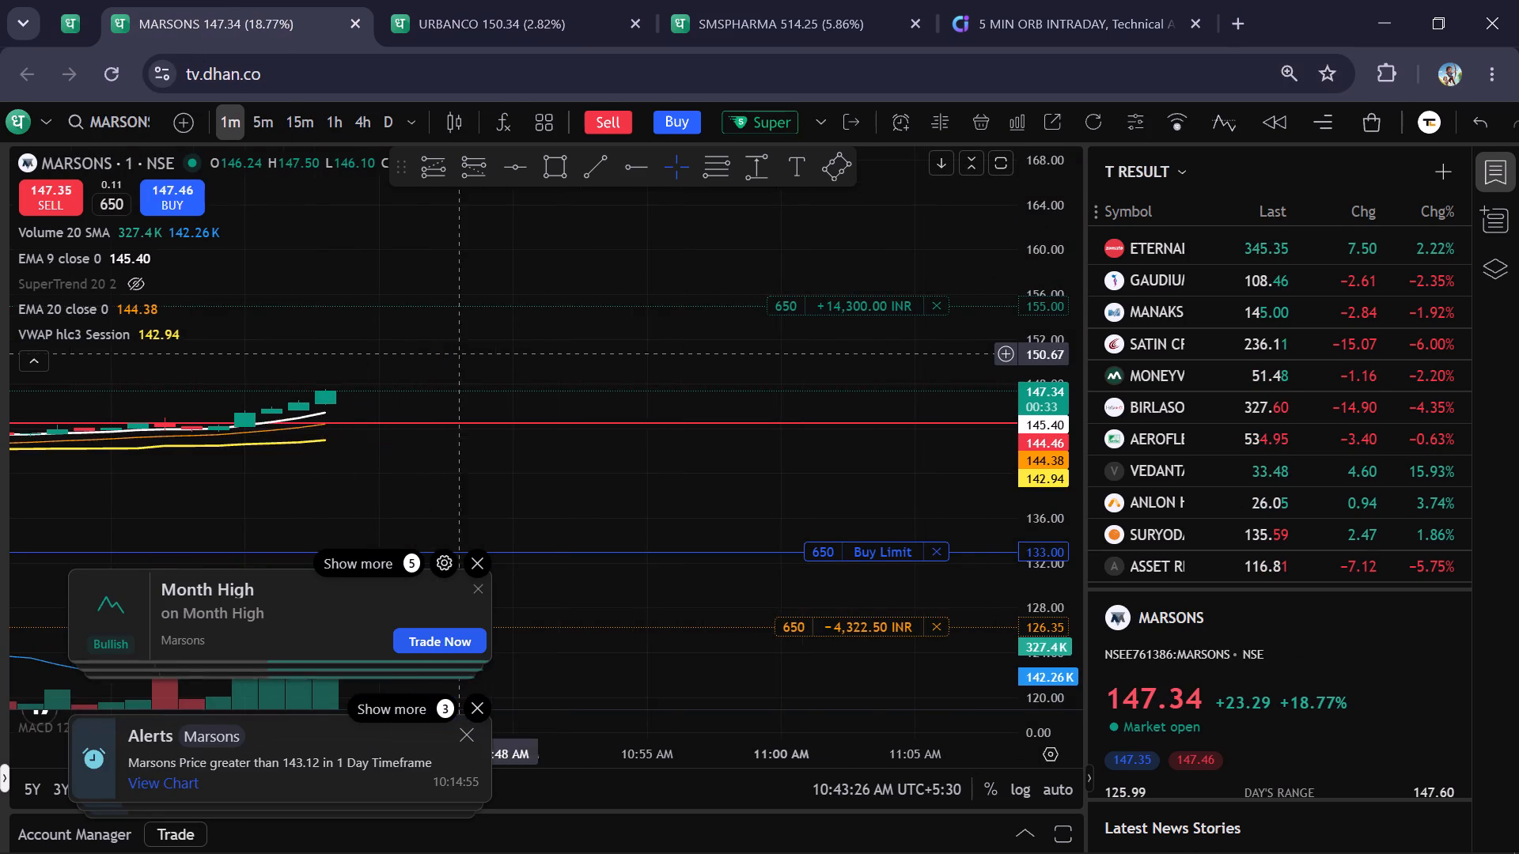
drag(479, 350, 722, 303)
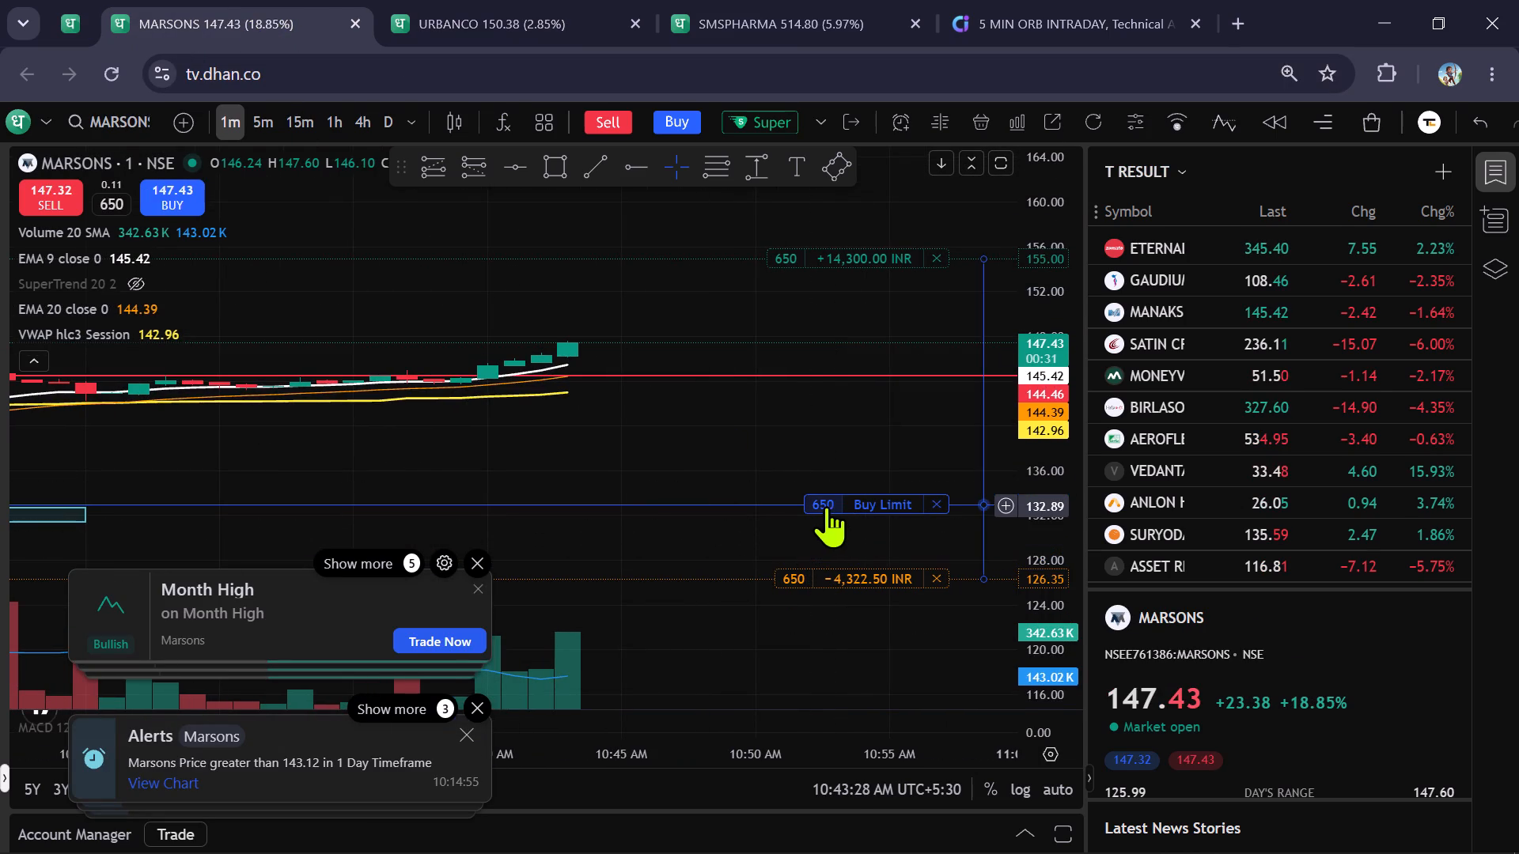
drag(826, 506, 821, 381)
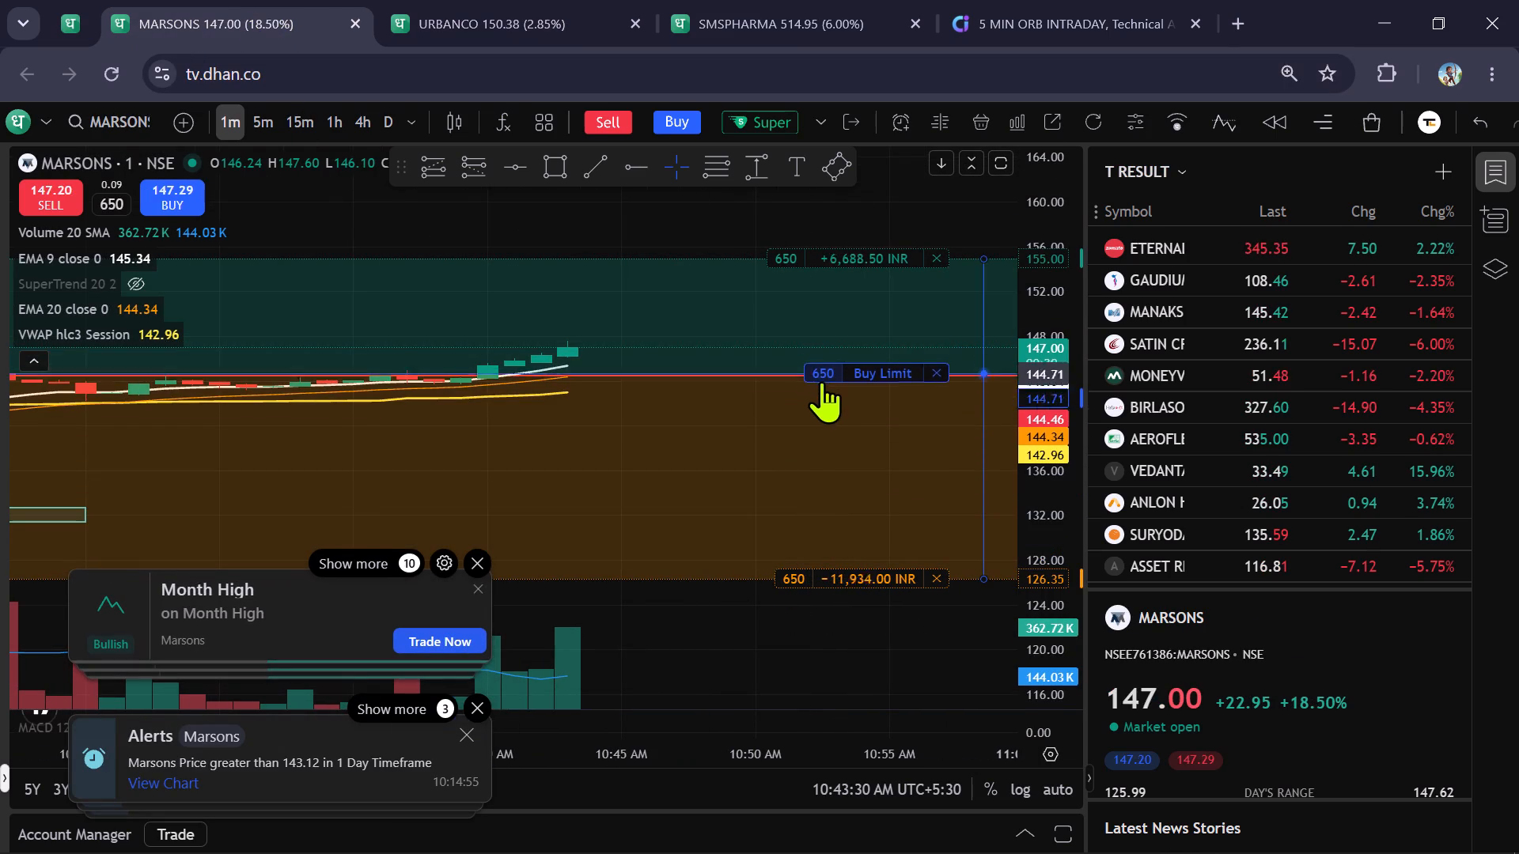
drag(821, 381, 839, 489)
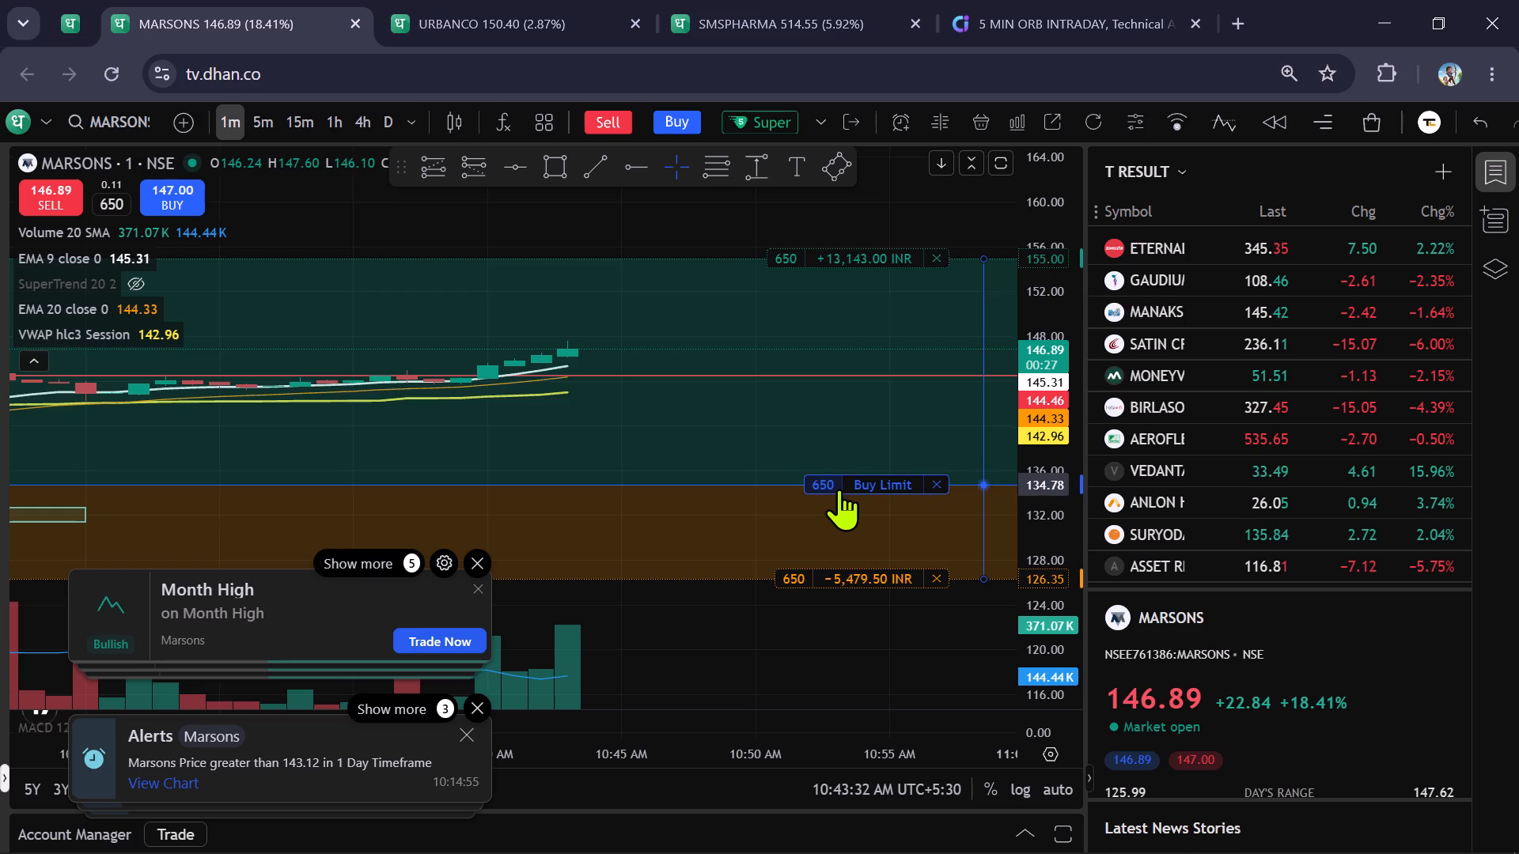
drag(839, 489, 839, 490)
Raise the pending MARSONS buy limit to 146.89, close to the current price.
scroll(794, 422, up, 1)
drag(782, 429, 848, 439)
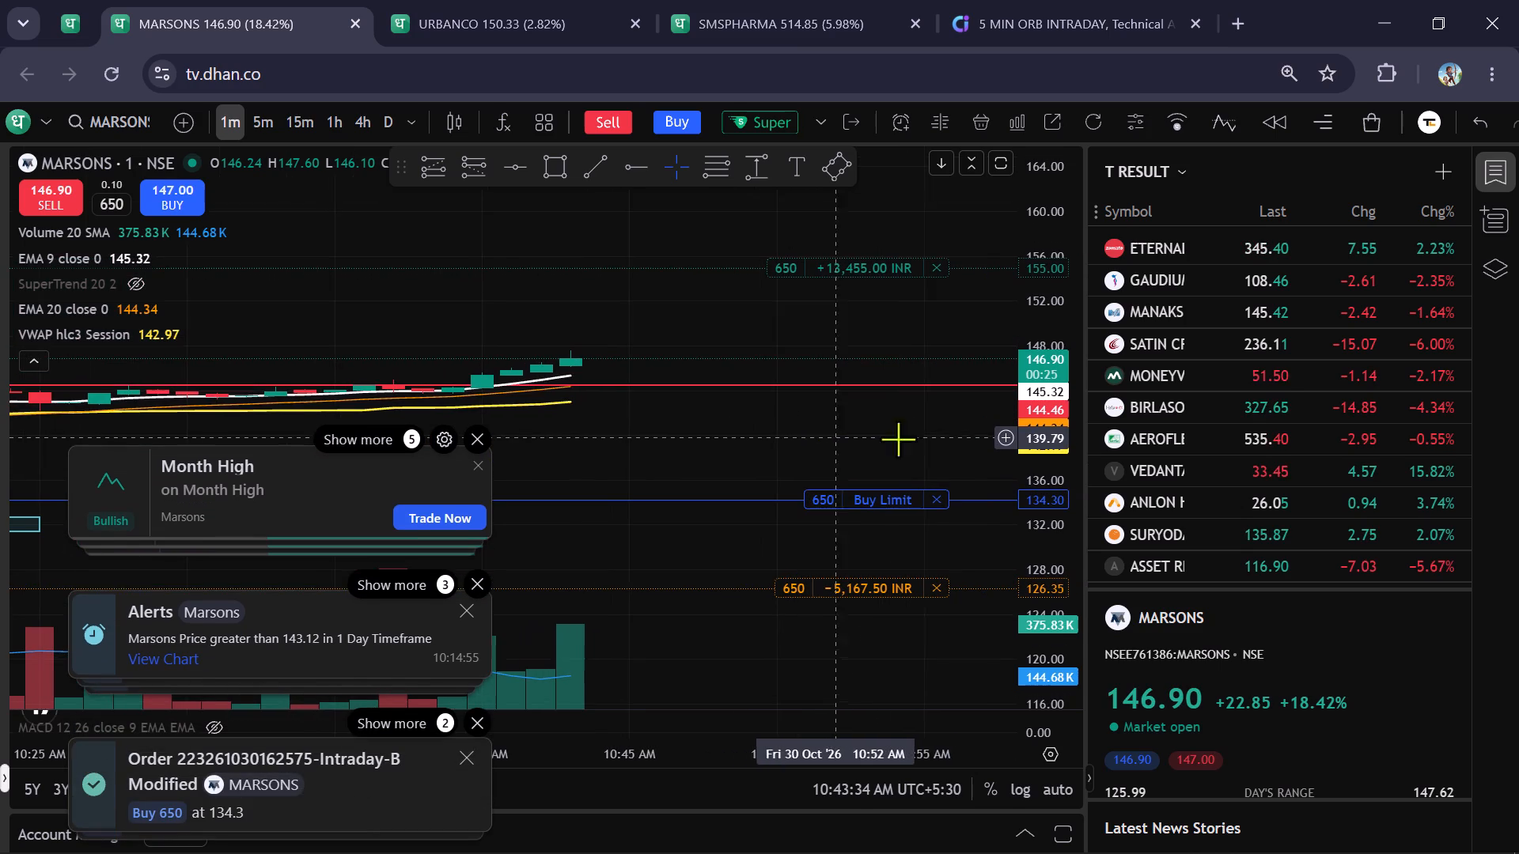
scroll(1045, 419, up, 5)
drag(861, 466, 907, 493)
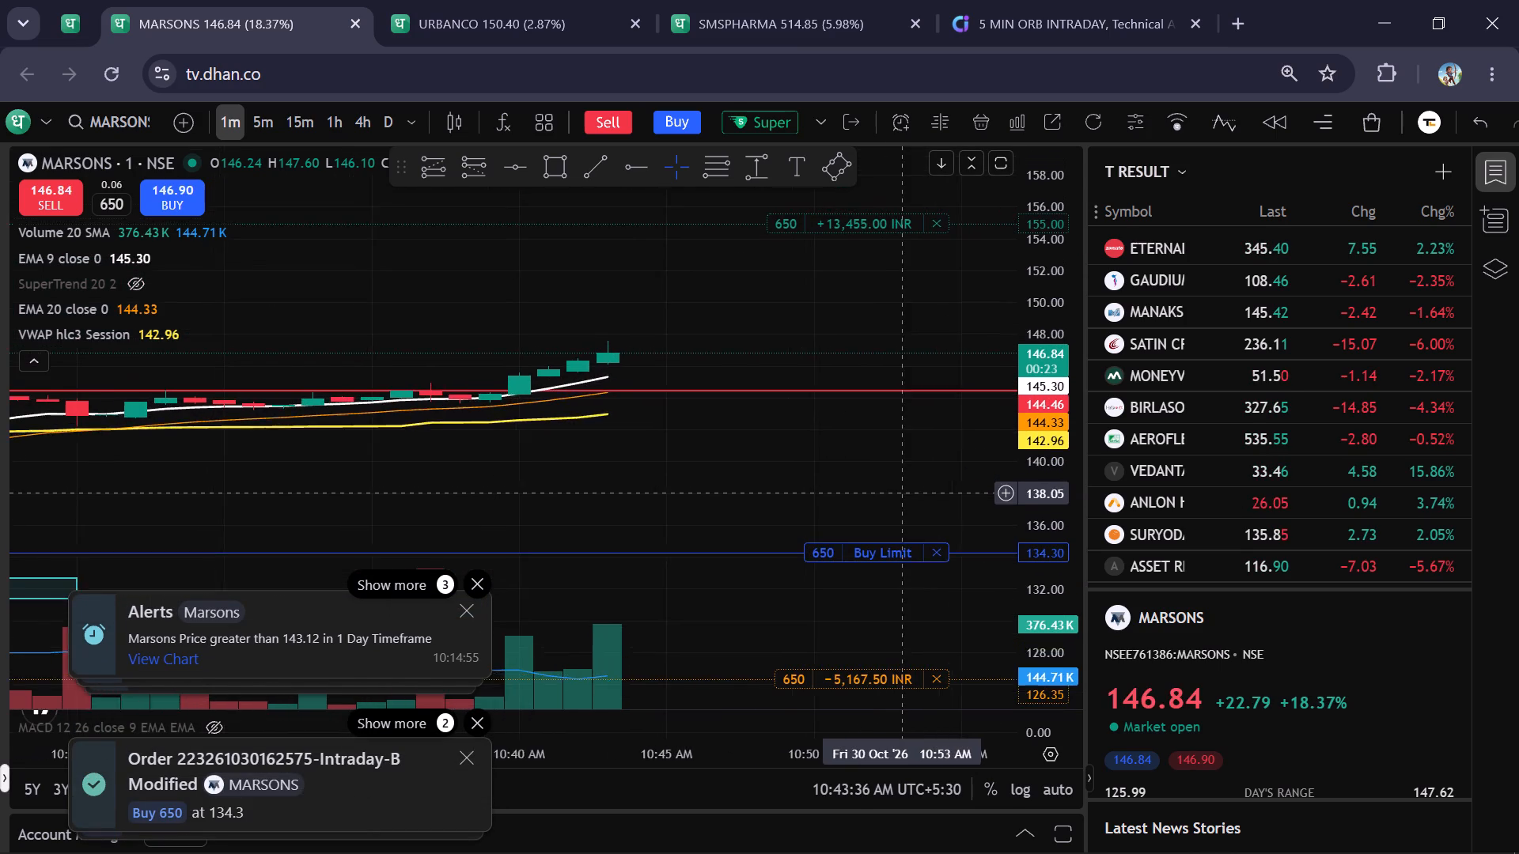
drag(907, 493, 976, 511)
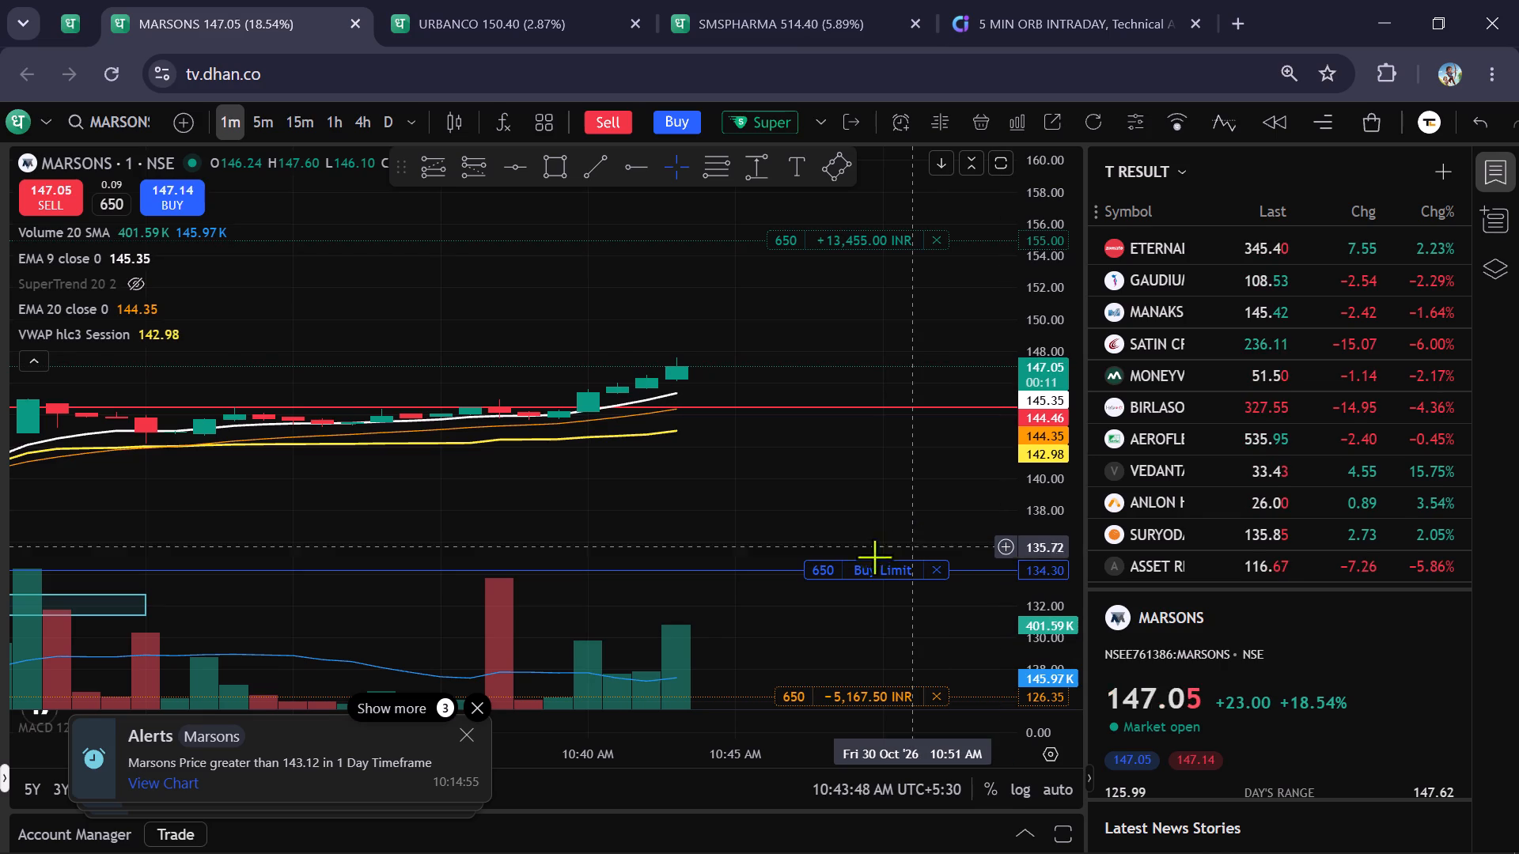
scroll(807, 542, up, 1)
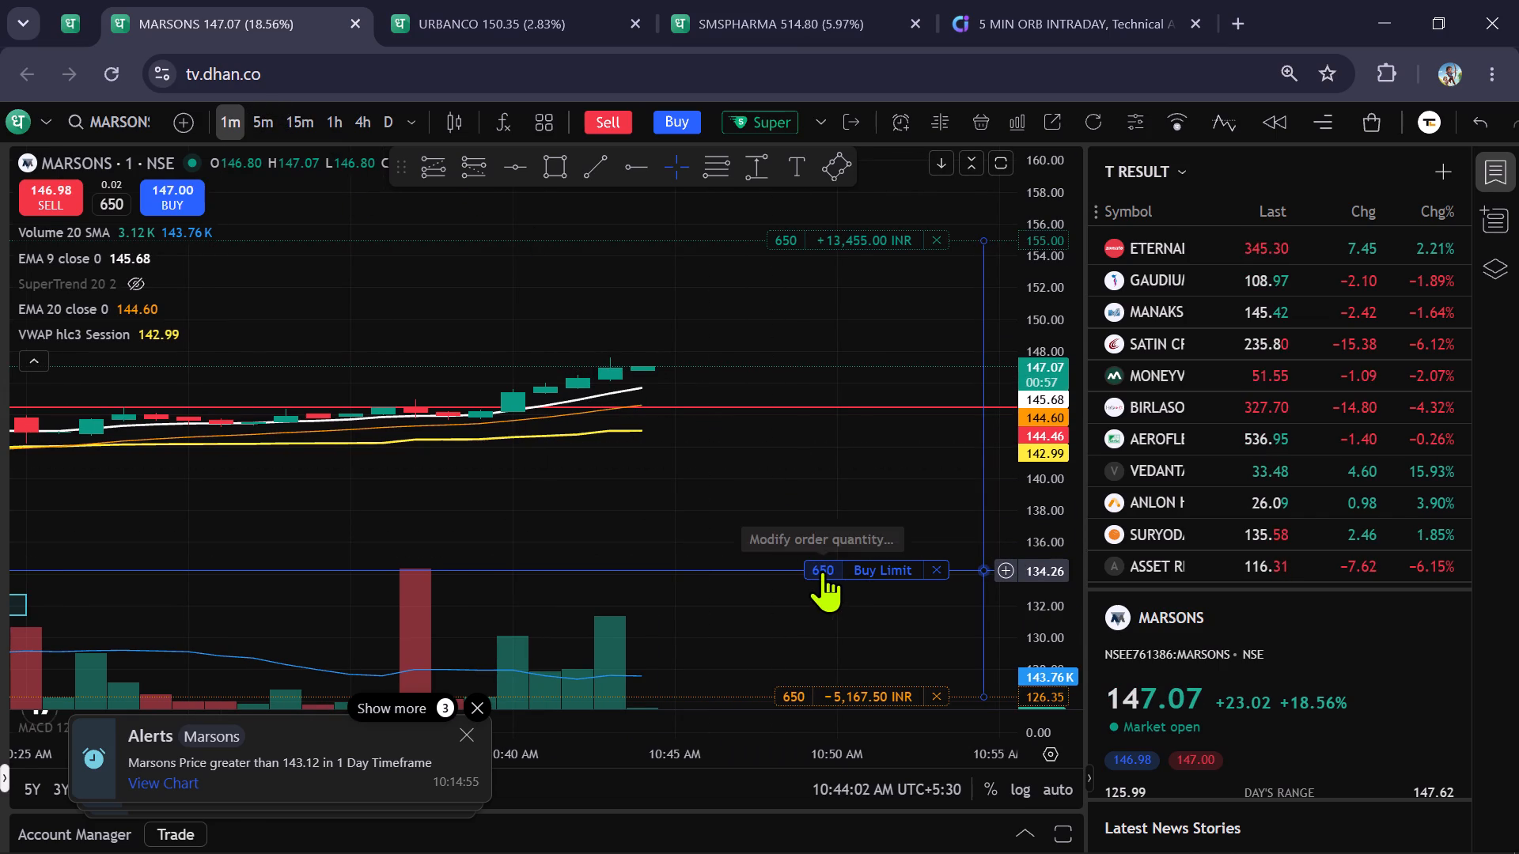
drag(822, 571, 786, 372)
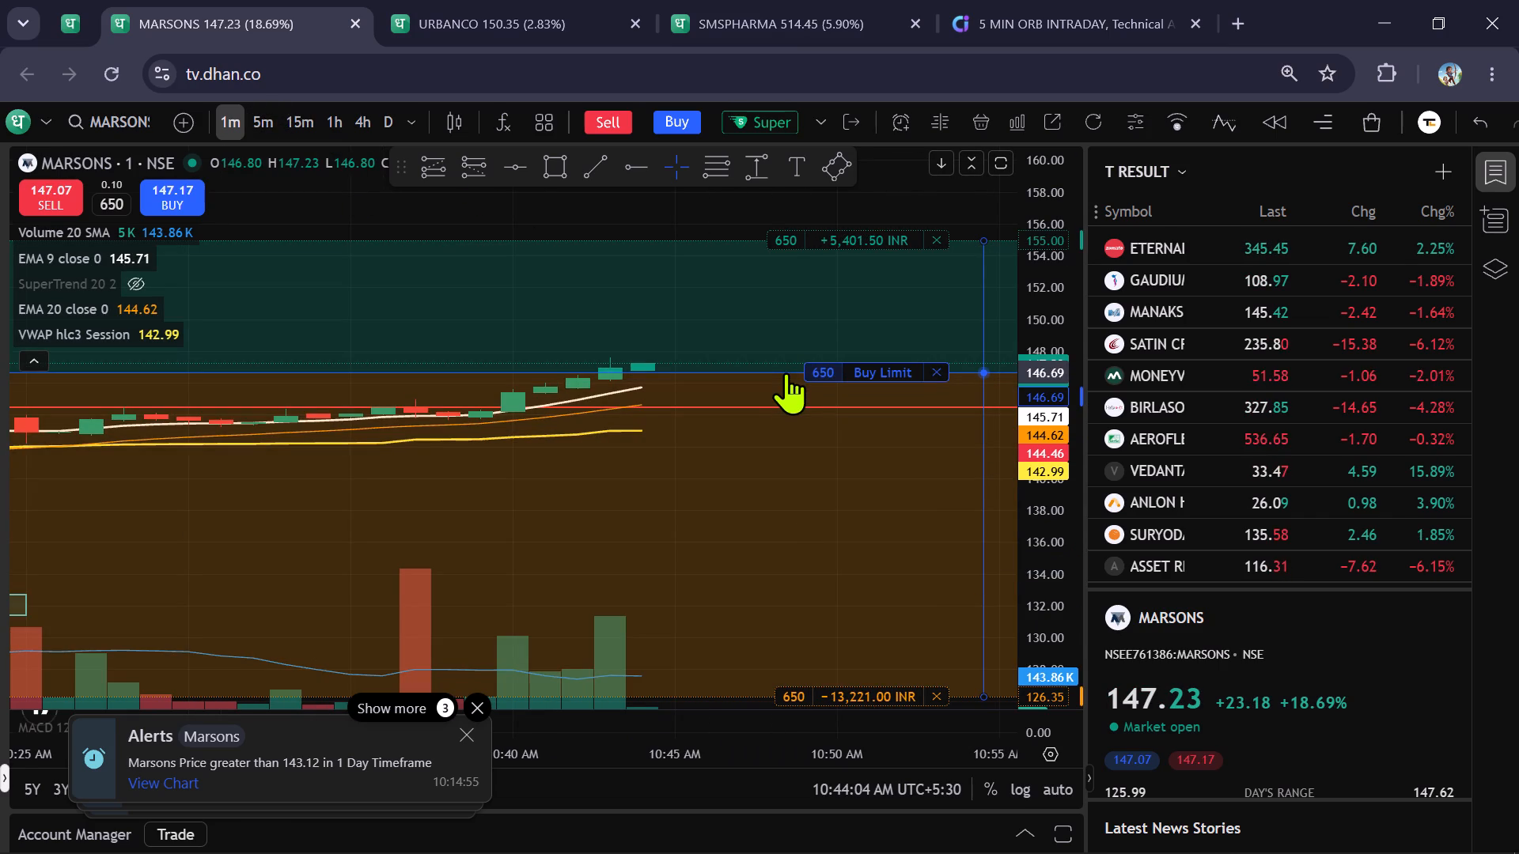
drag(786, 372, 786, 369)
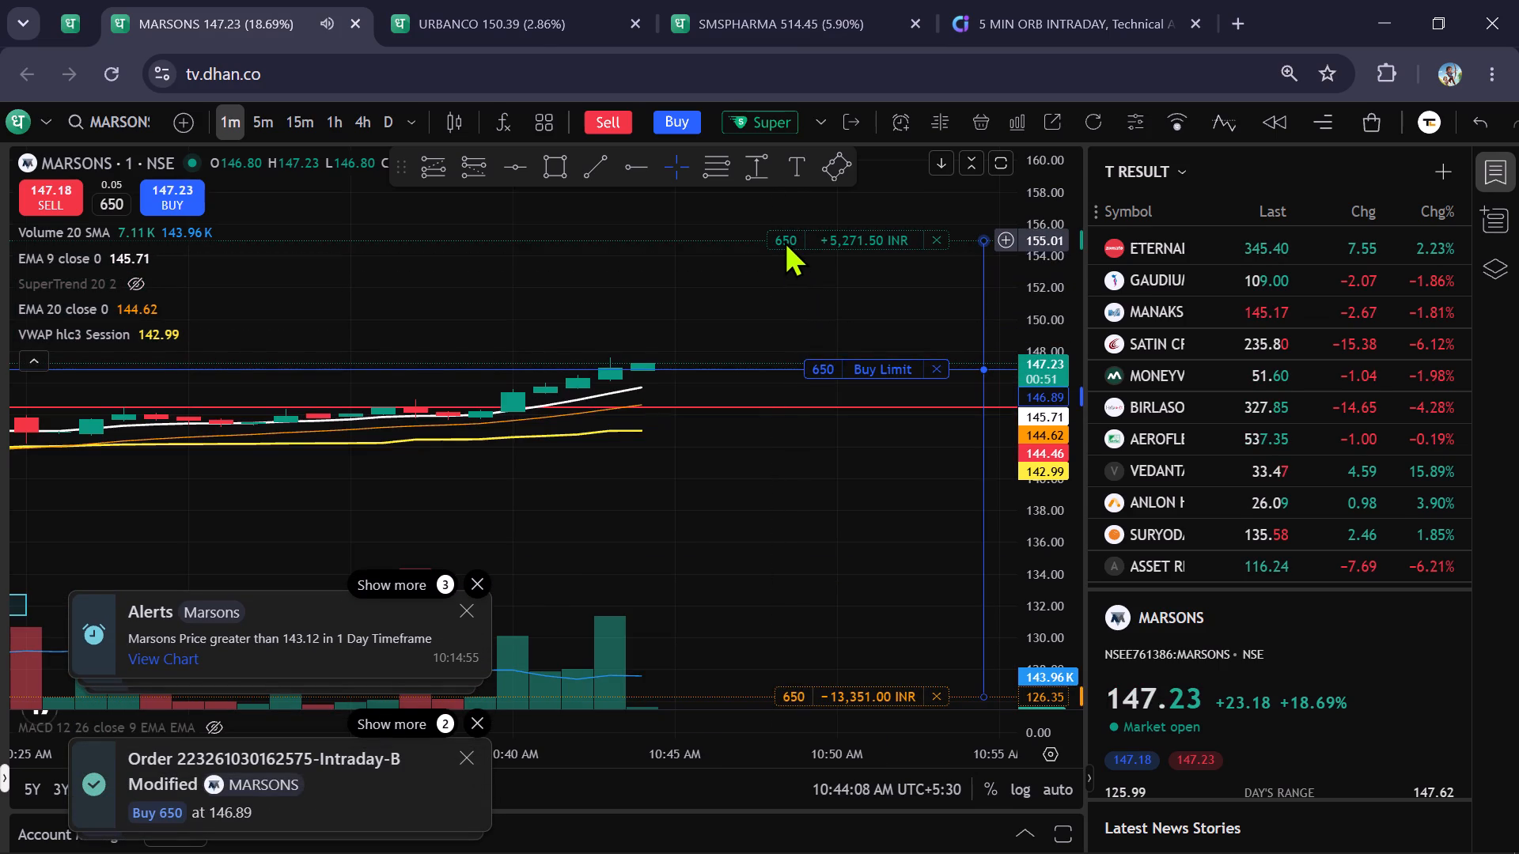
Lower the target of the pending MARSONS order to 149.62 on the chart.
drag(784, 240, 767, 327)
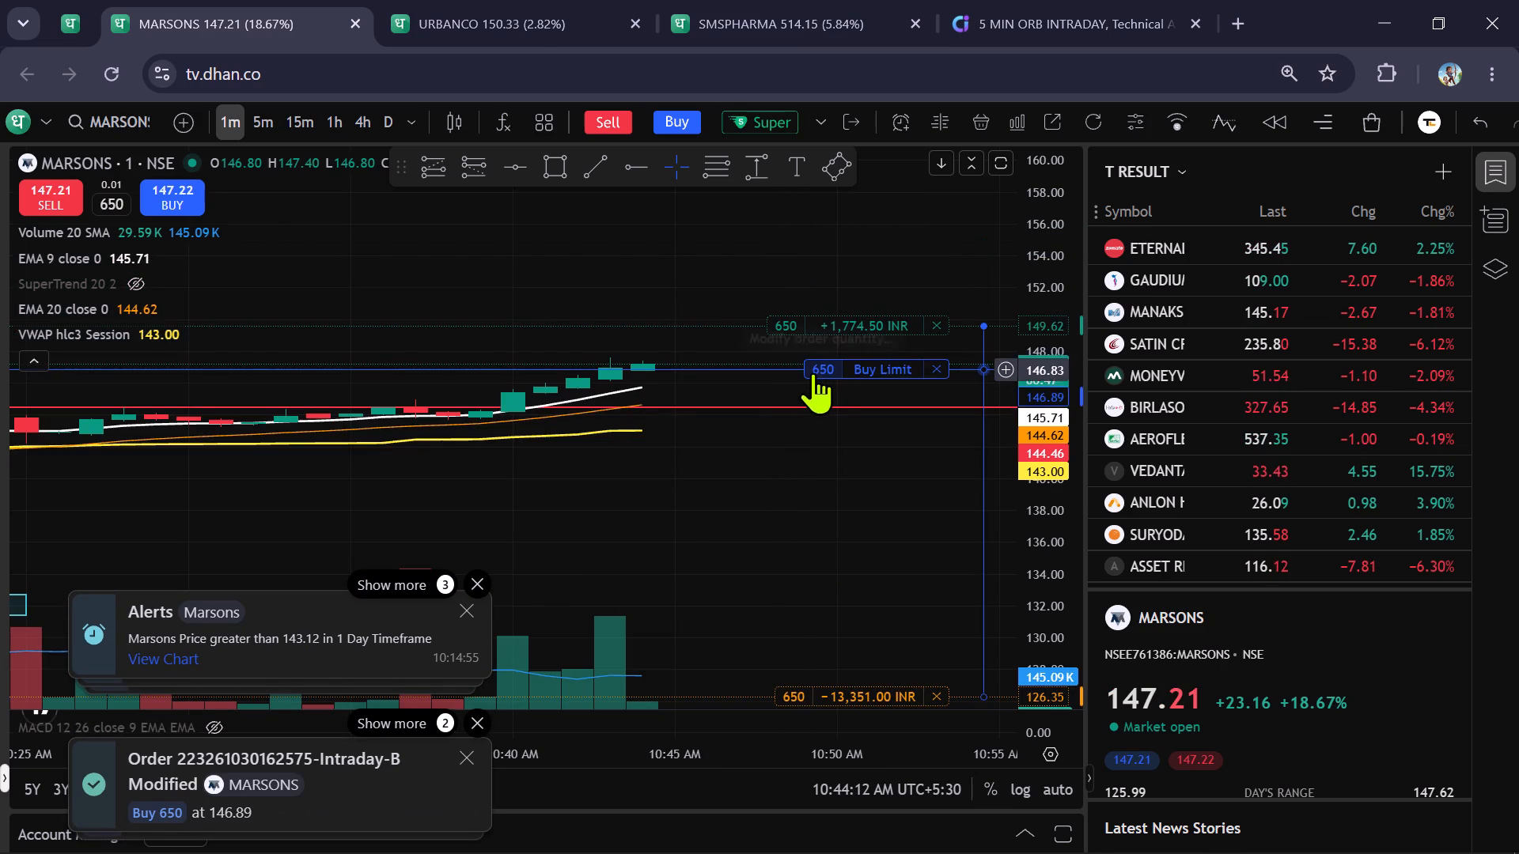
Raise the pending MARSONS buy limit to 147.09.
drag(813, 373, 810, 368)
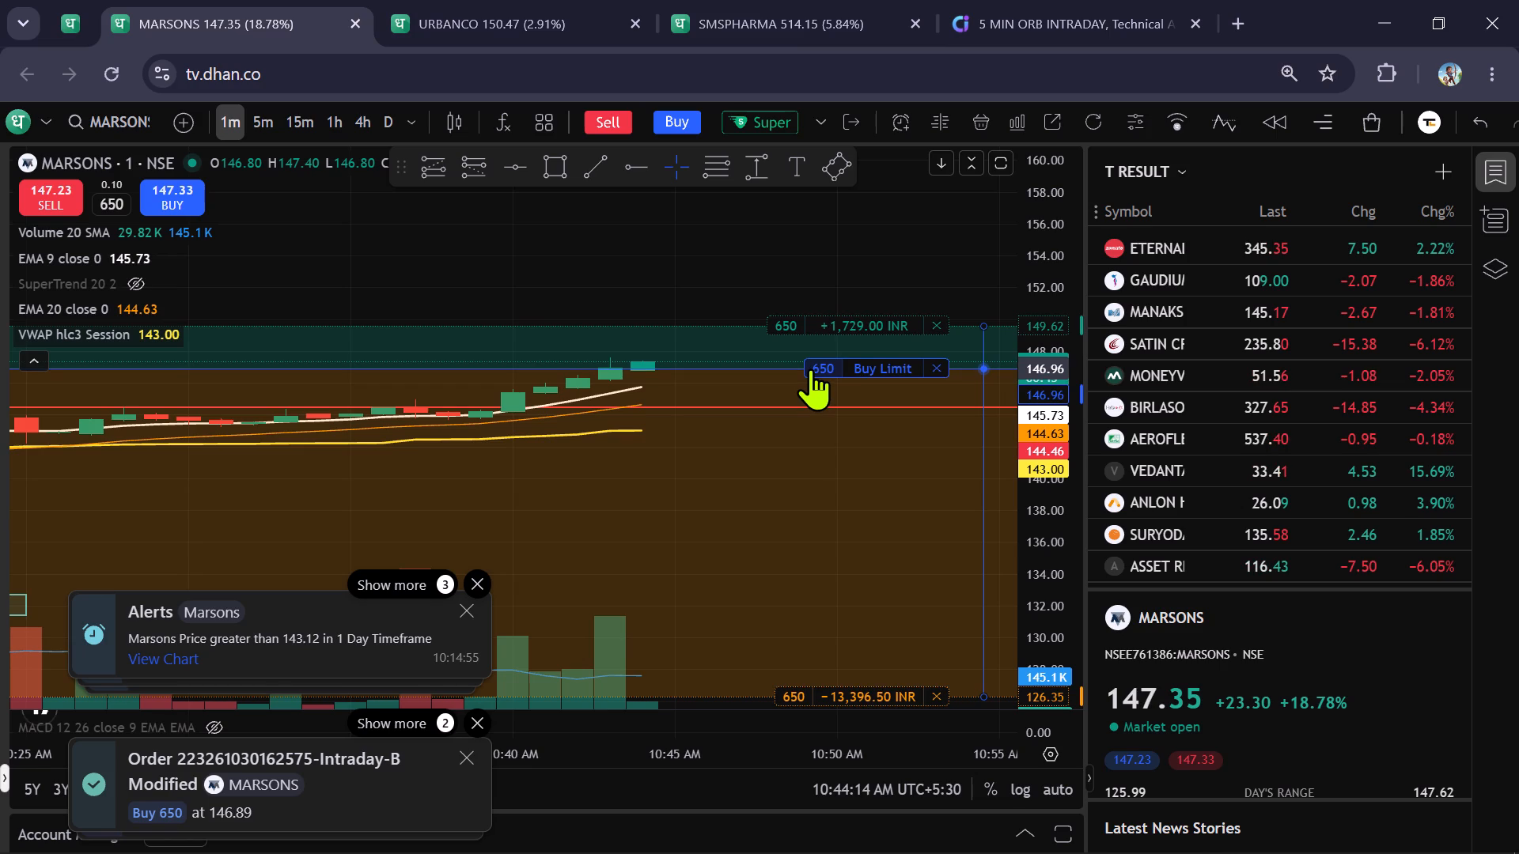
drag(810, 368, 805, 366)
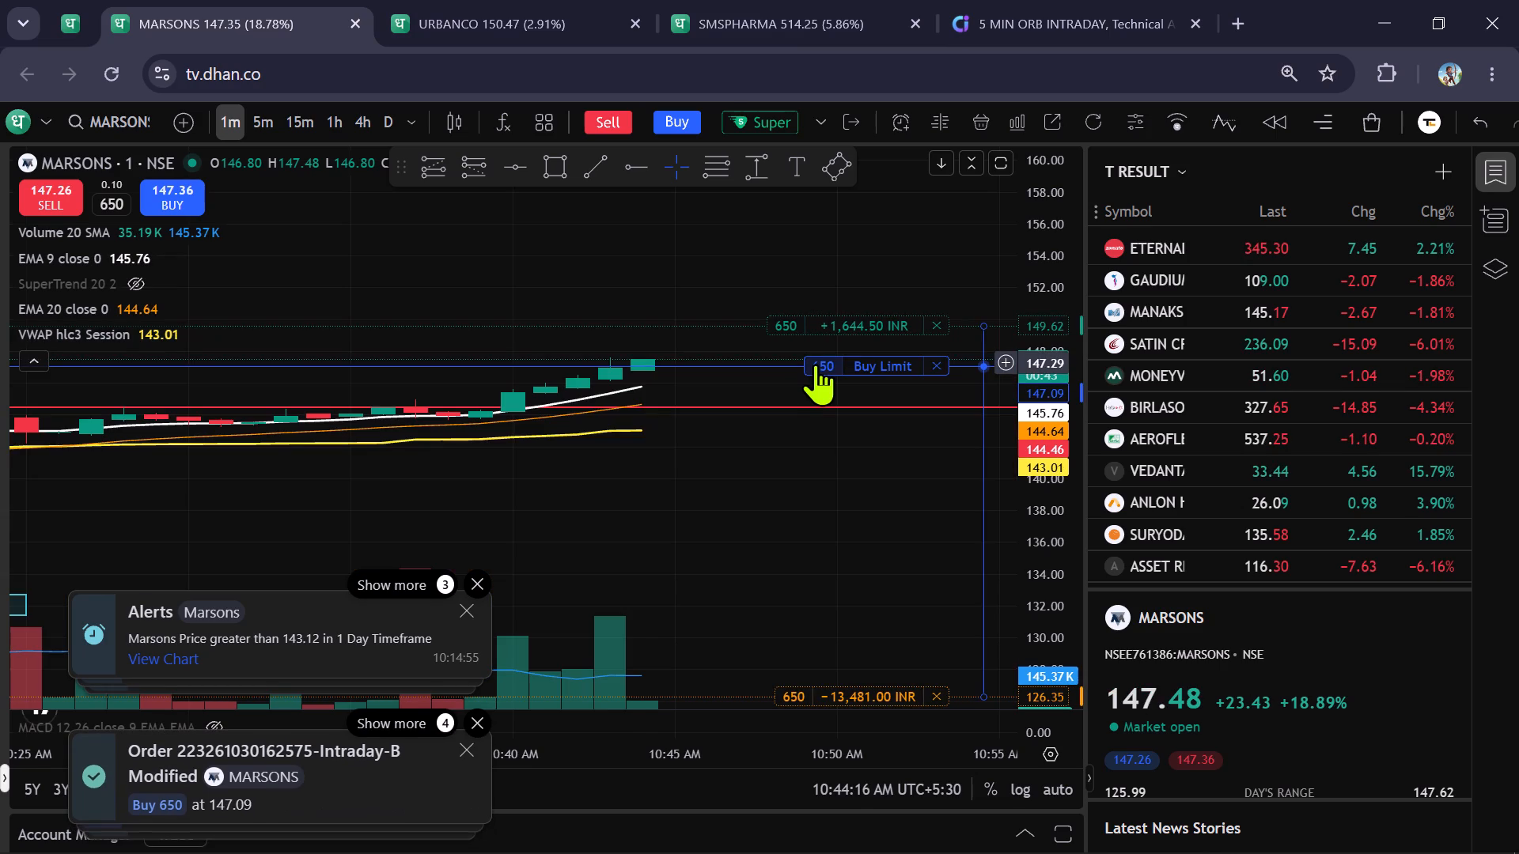
click(815, 364)
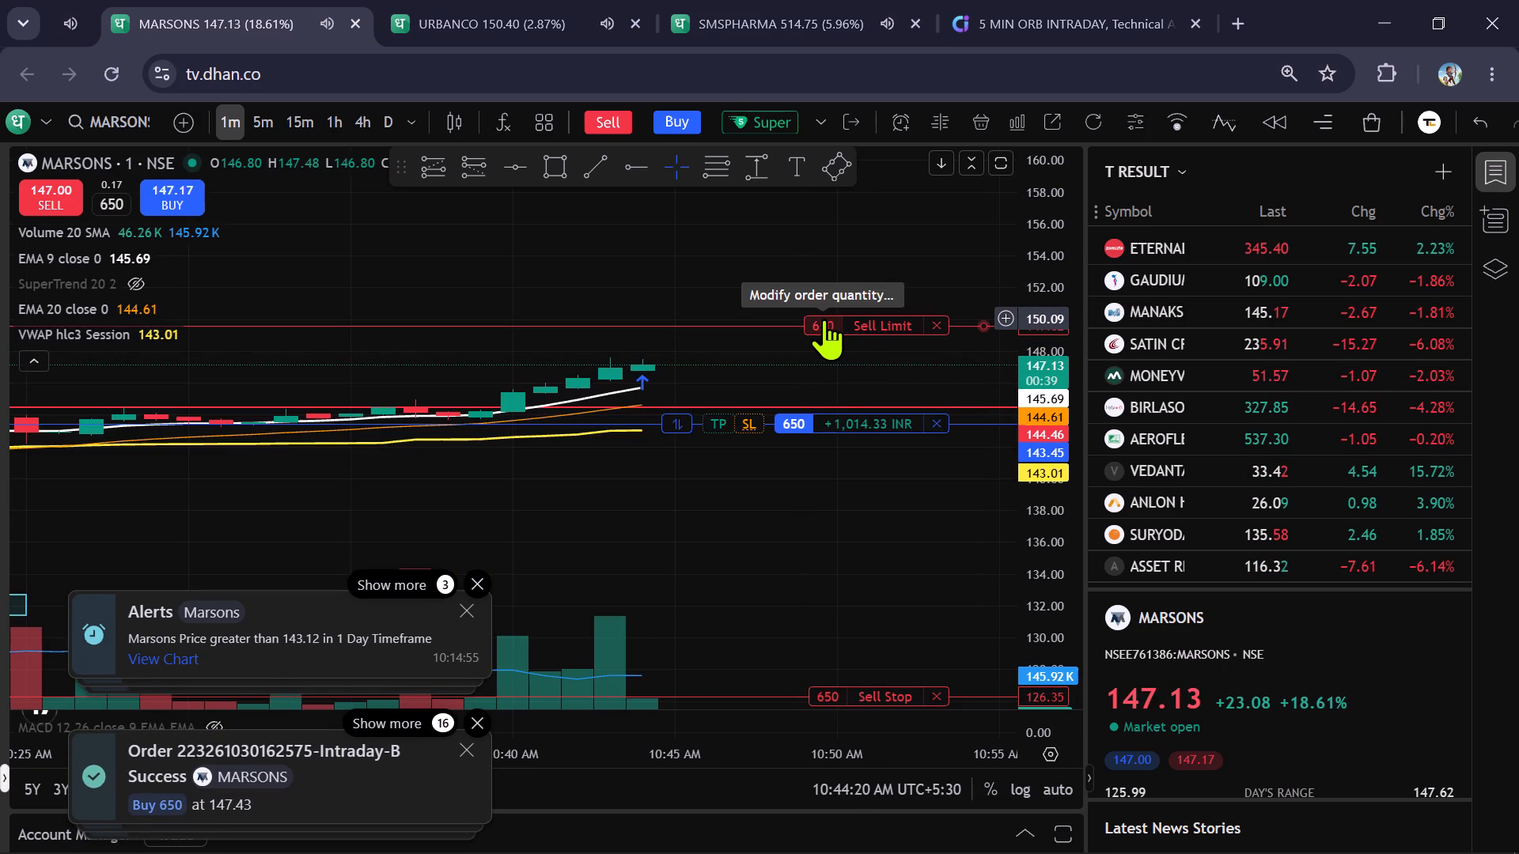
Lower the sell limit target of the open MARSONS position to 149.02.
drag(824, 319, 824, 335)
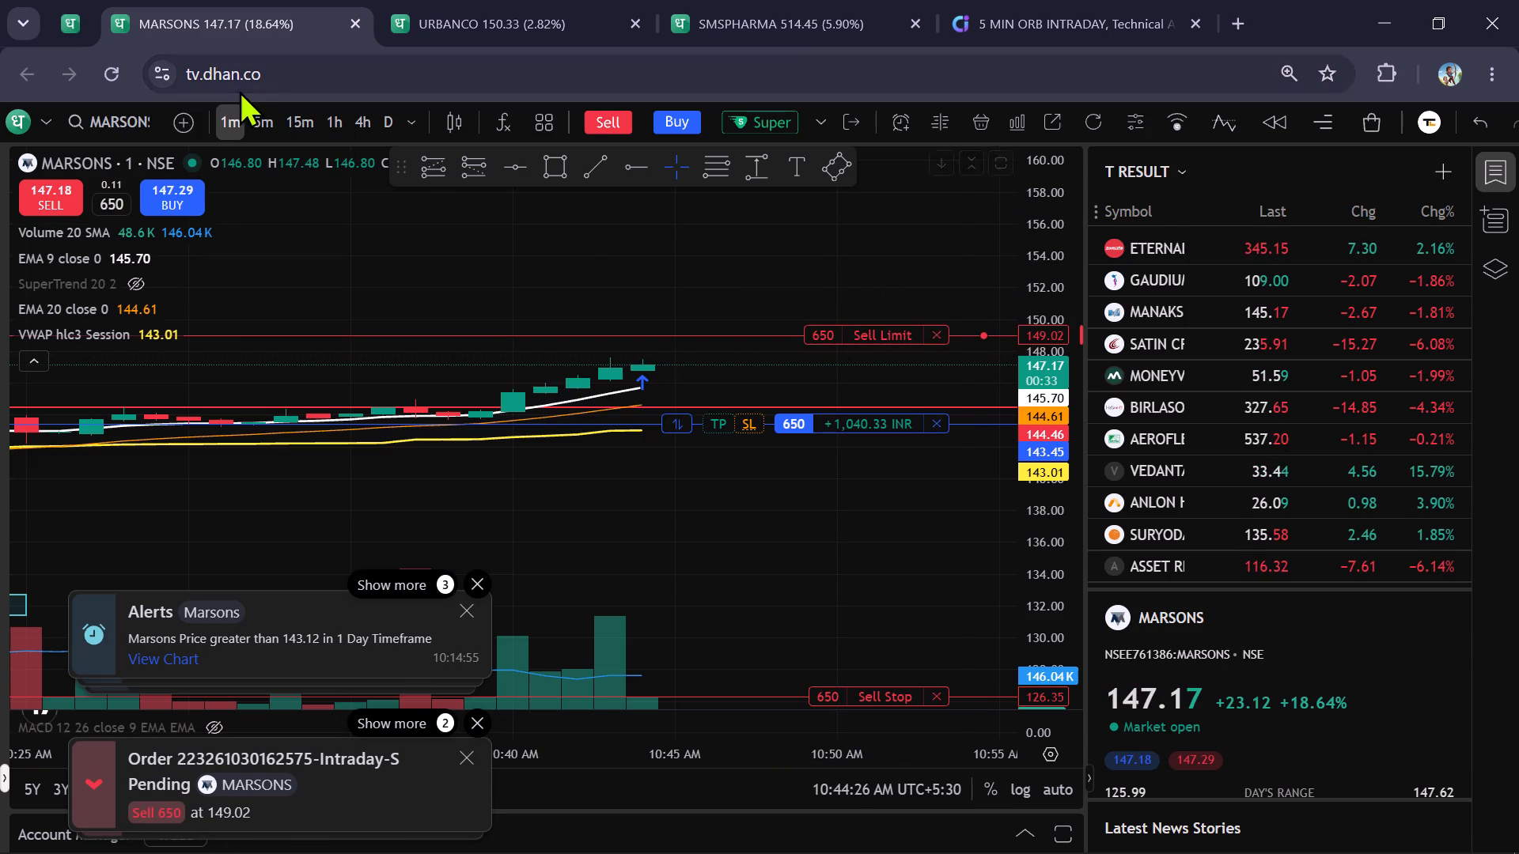
Check the MARSONS position on the 5-minute timeframe and return to the 1-minute chart.
click(259, 125)
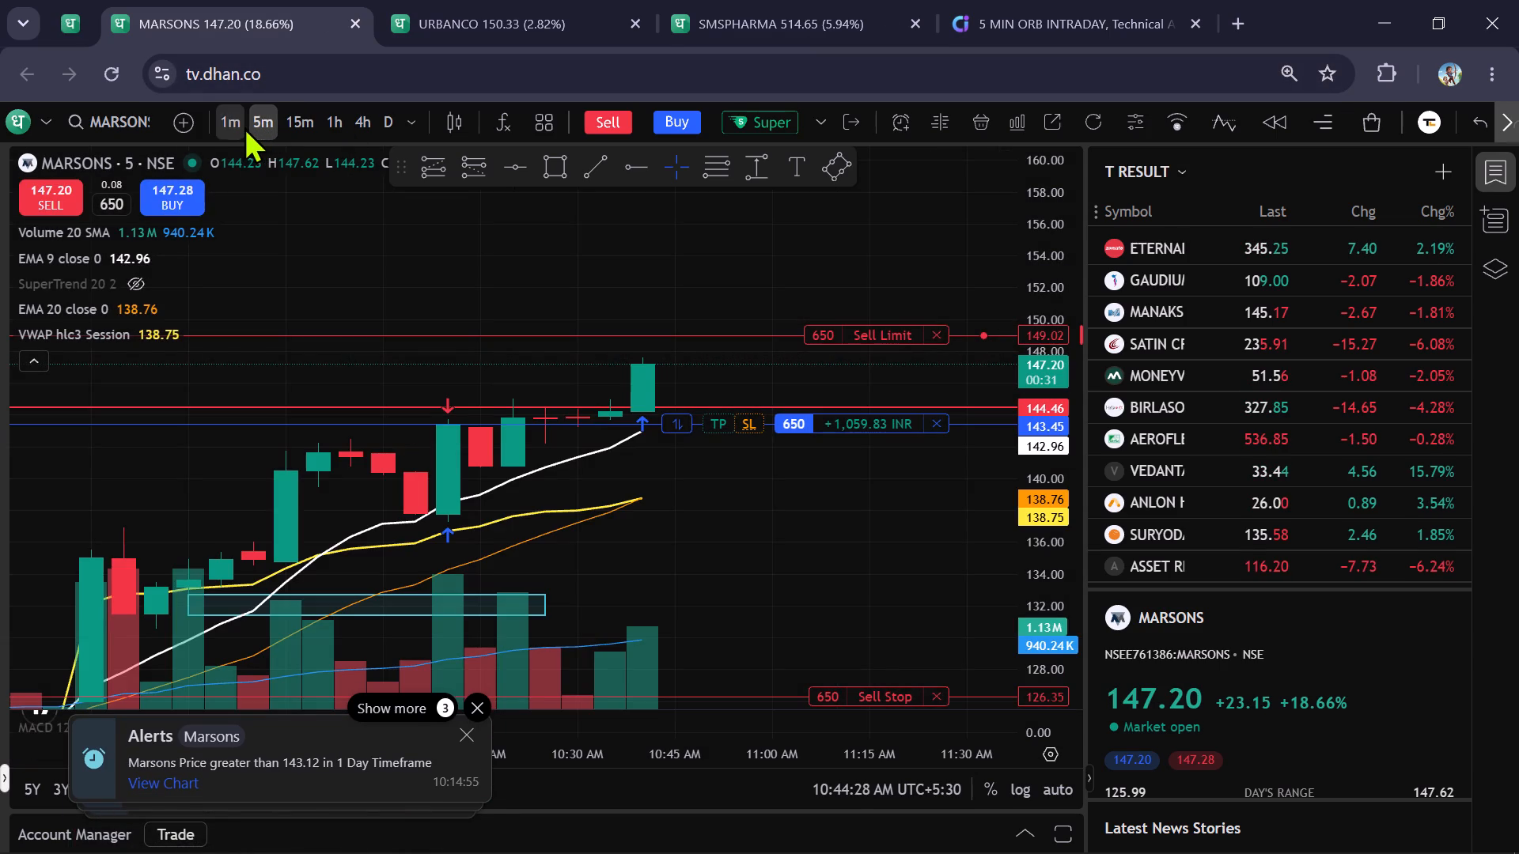
click(237, 121)
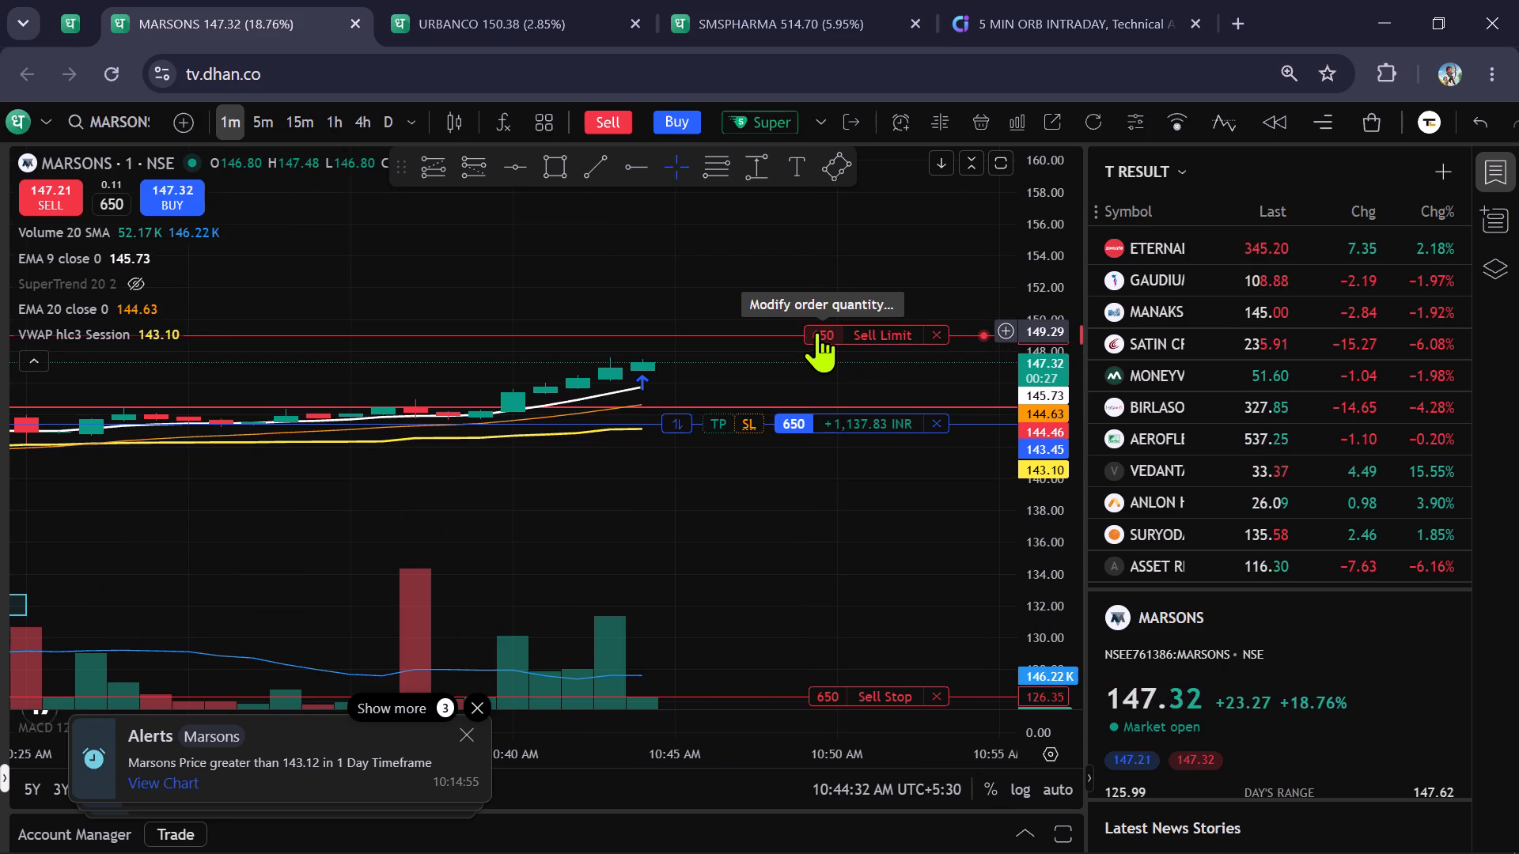
Lower the sell limit target of the open MARSONS position to 147.76.
drag(816, 331, 820, 348)
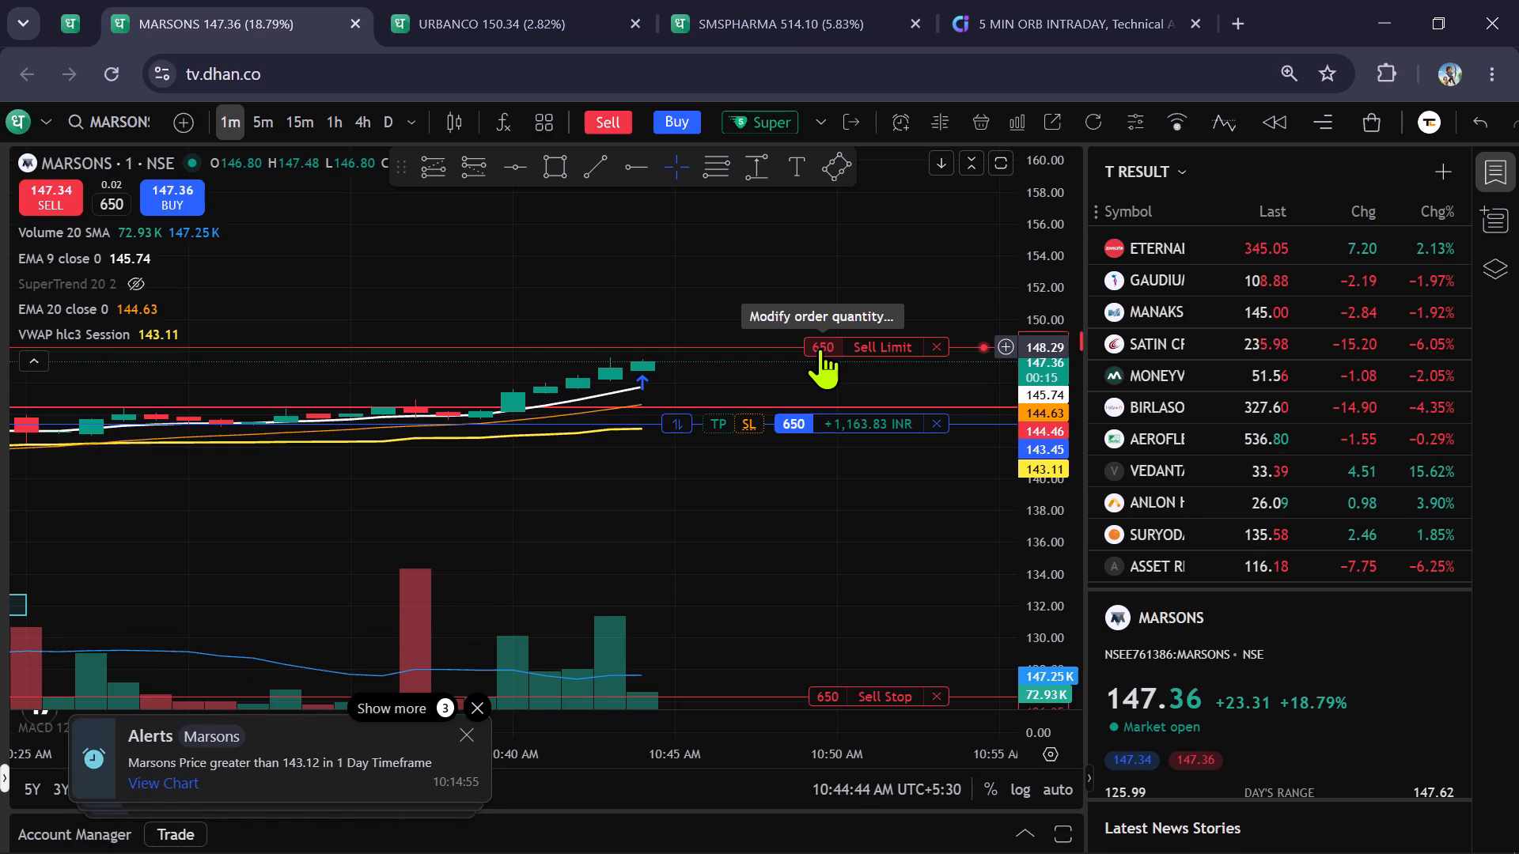
drag(820, 348, 825, 355)
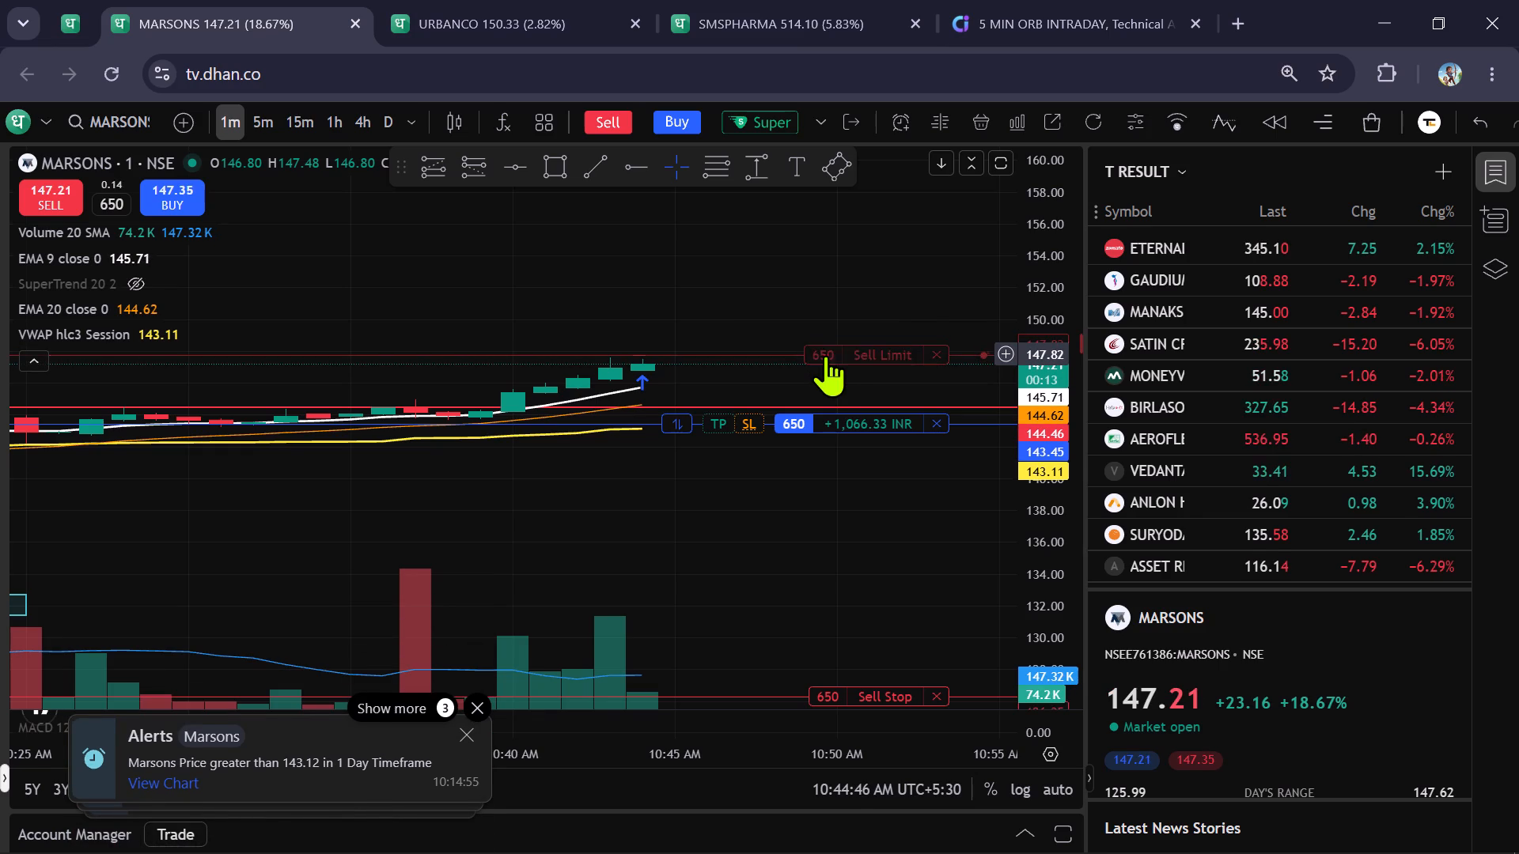
click(825, 355)
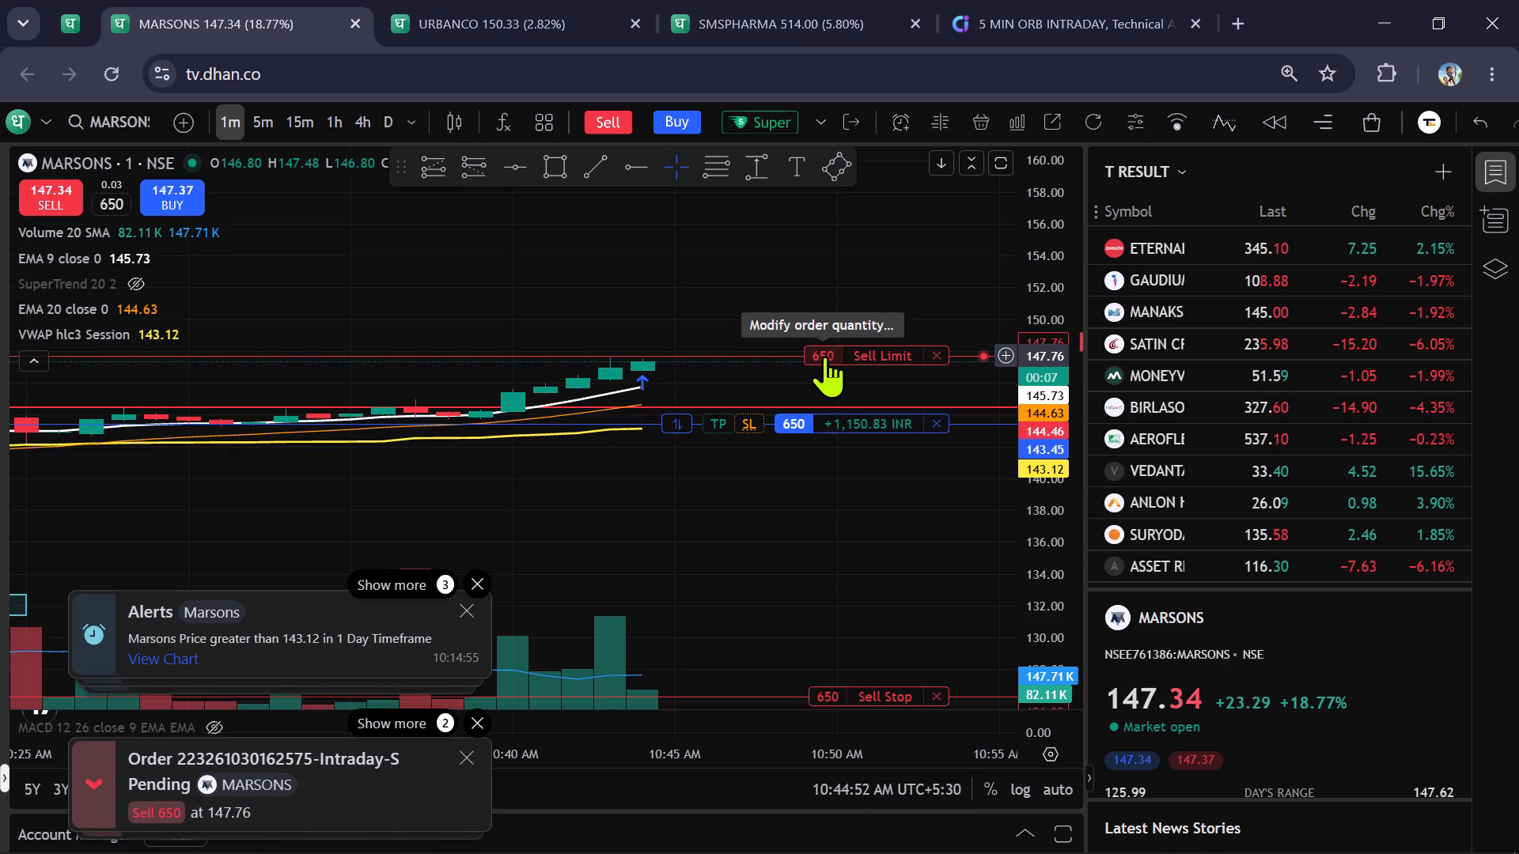
drag(824, 356, 826, 355)
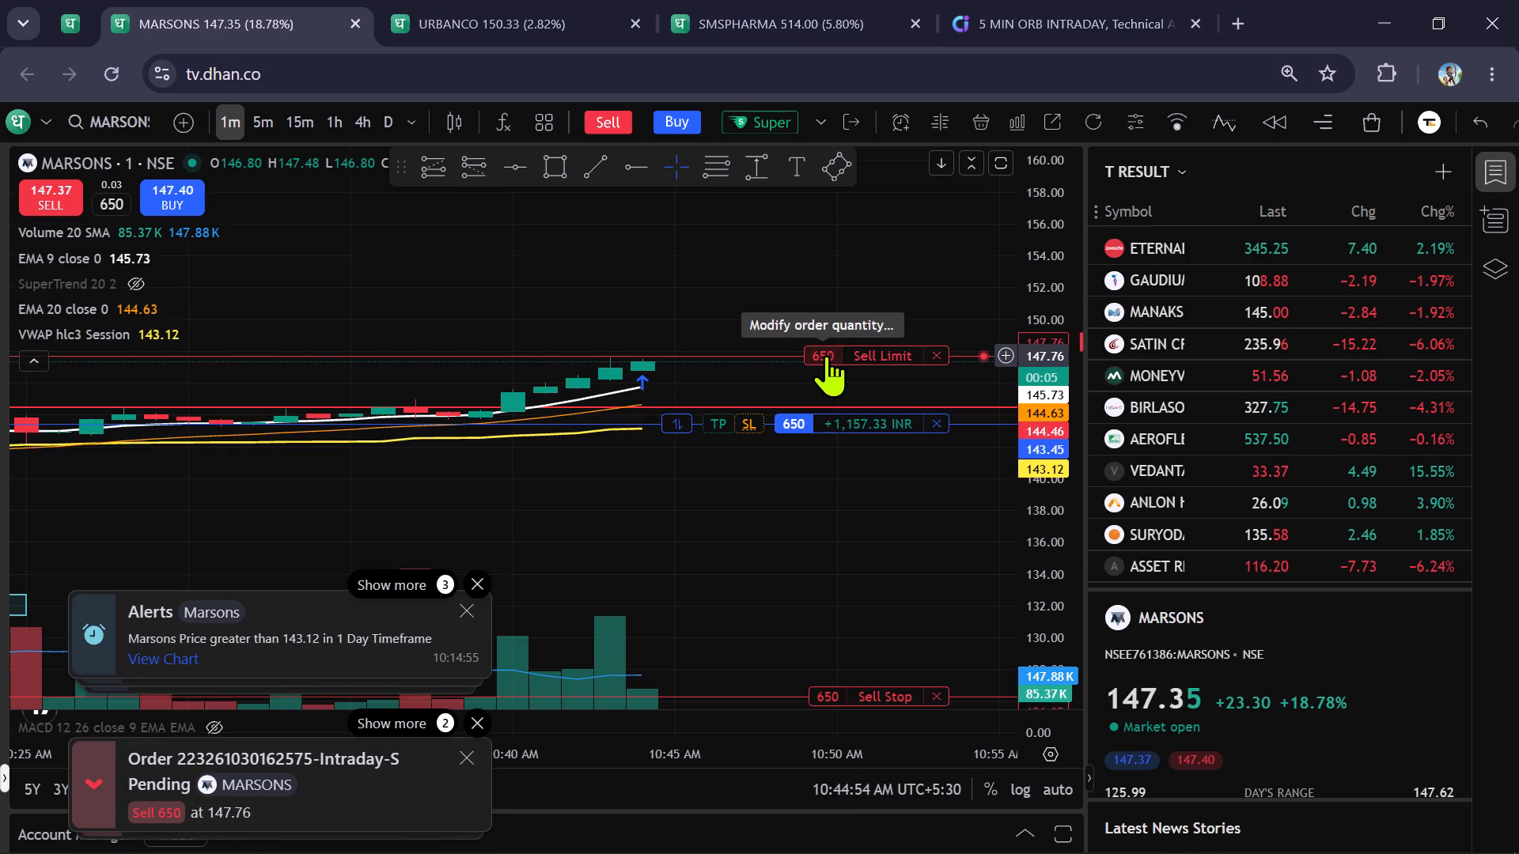
Lower the sell limit target of the open MARSONS position slightly further, toward the current market price.
drag(826, 355, 832, 360)
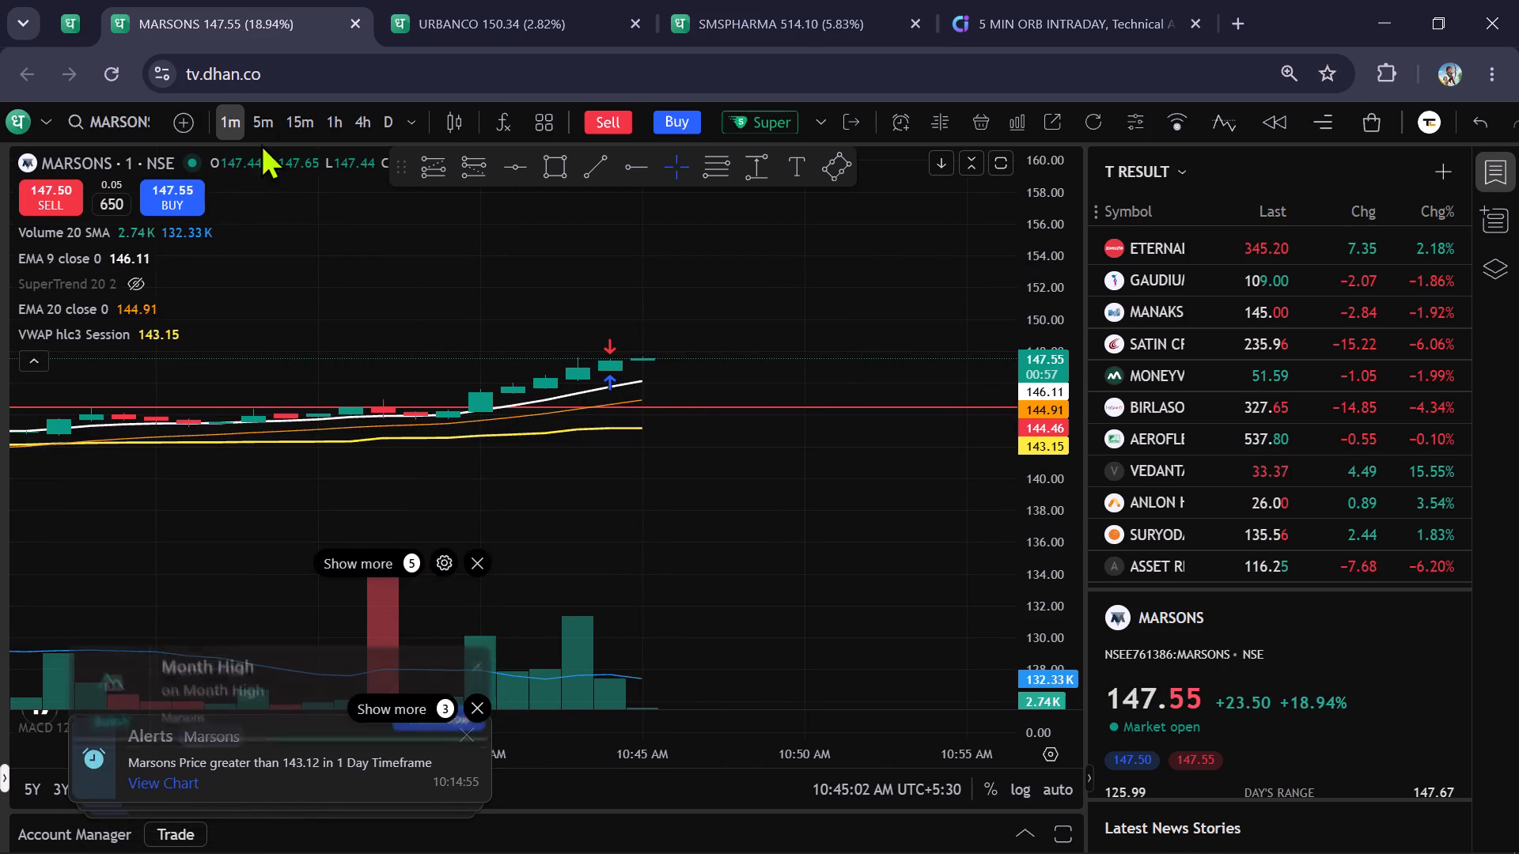
On the 5-minute chart, start a MARSONS super buy order as a limit order priced at 130.
click(252, 112)
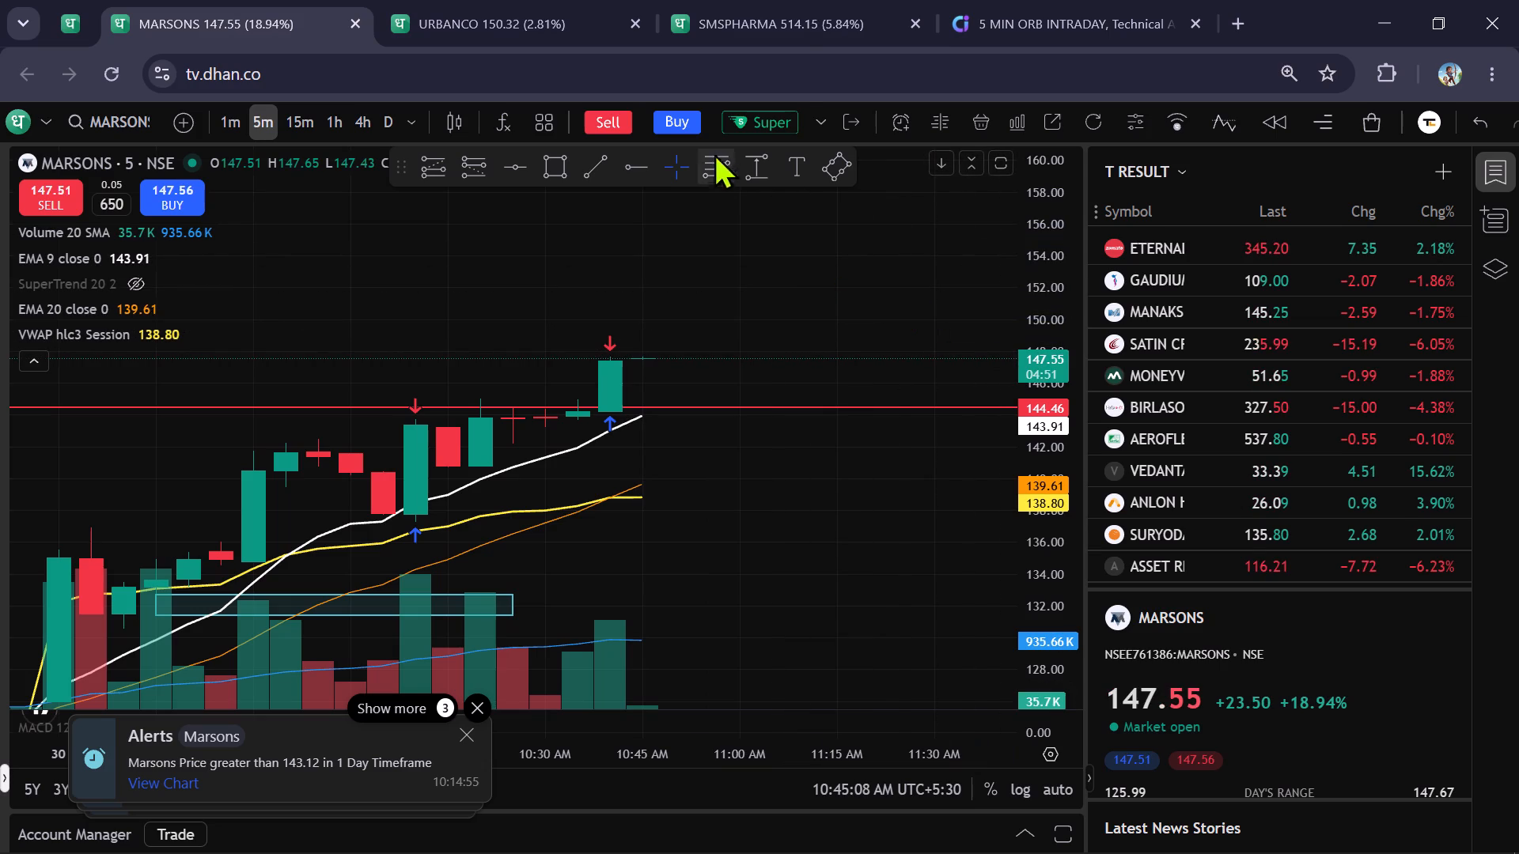
click(742, 122)
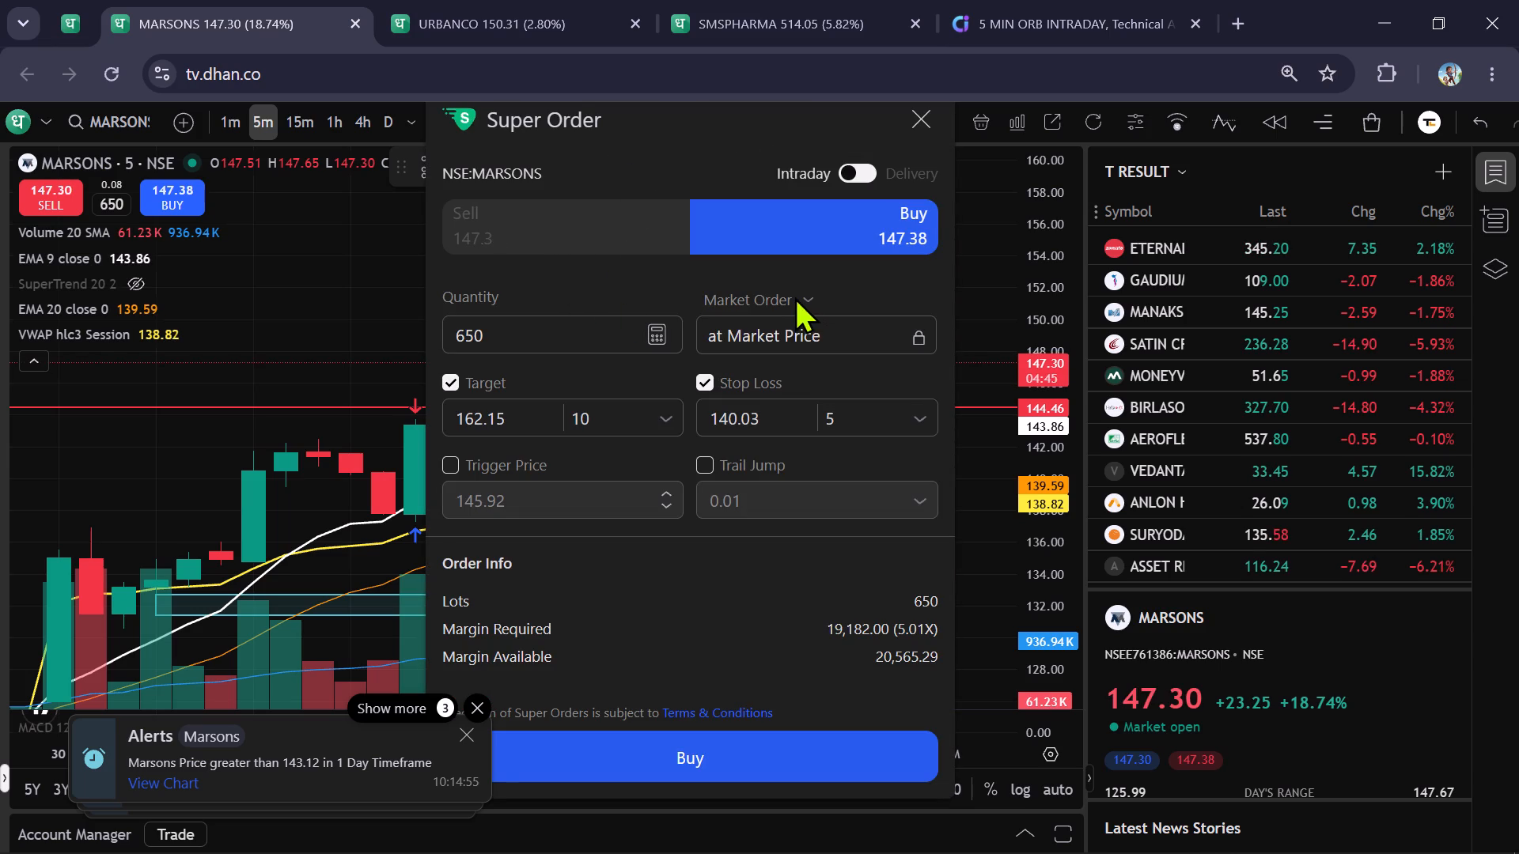
click(794, 297)
click(744, 376)
click(793, 330)
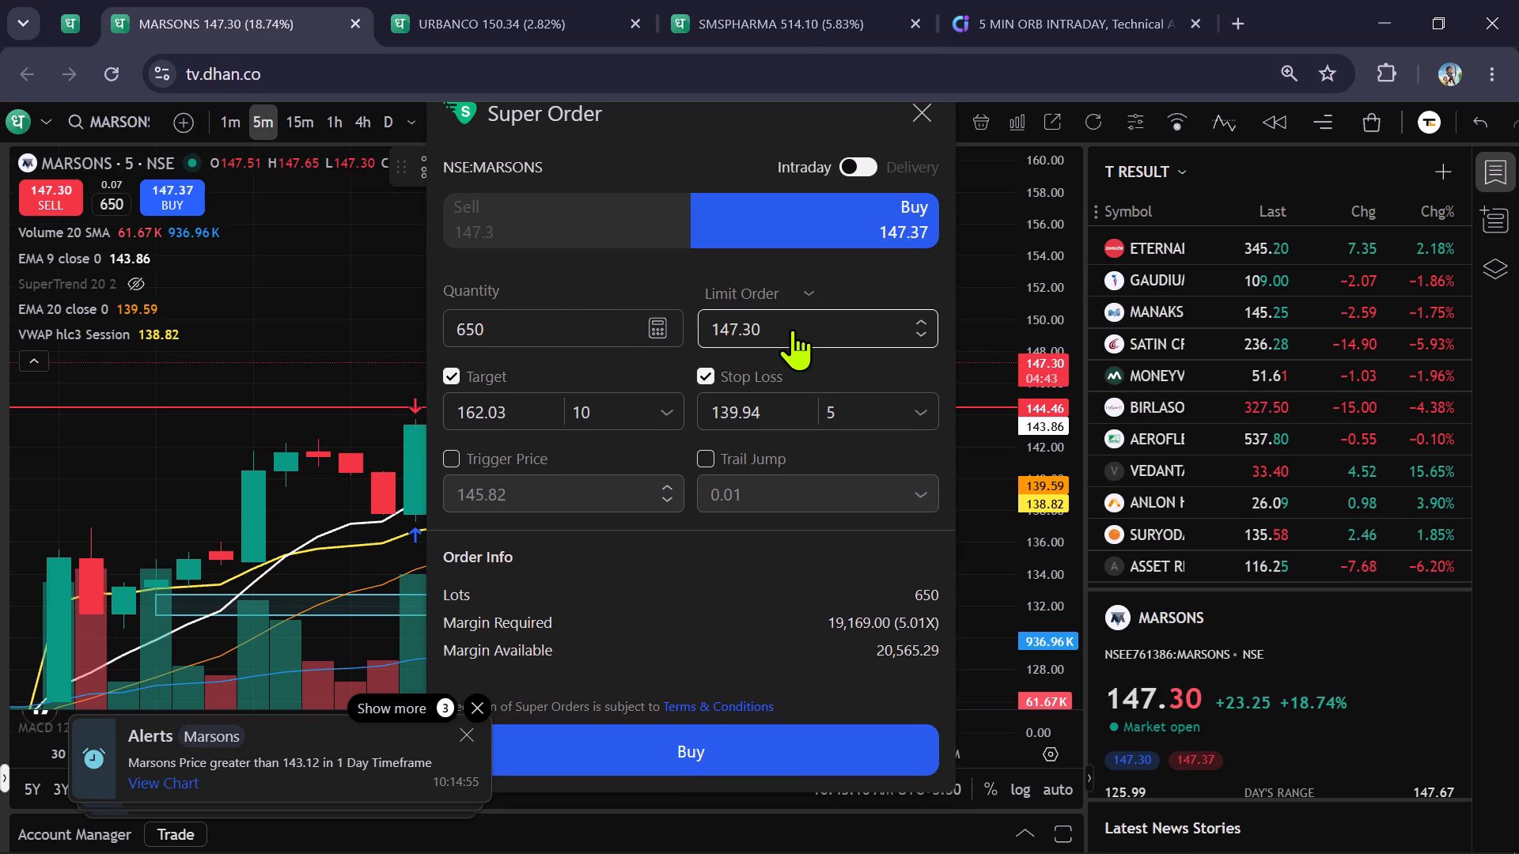
key(BackSpace)
key(BackSpace)
key(BackSpace)
key(BackSpace)
key(BackSpace)
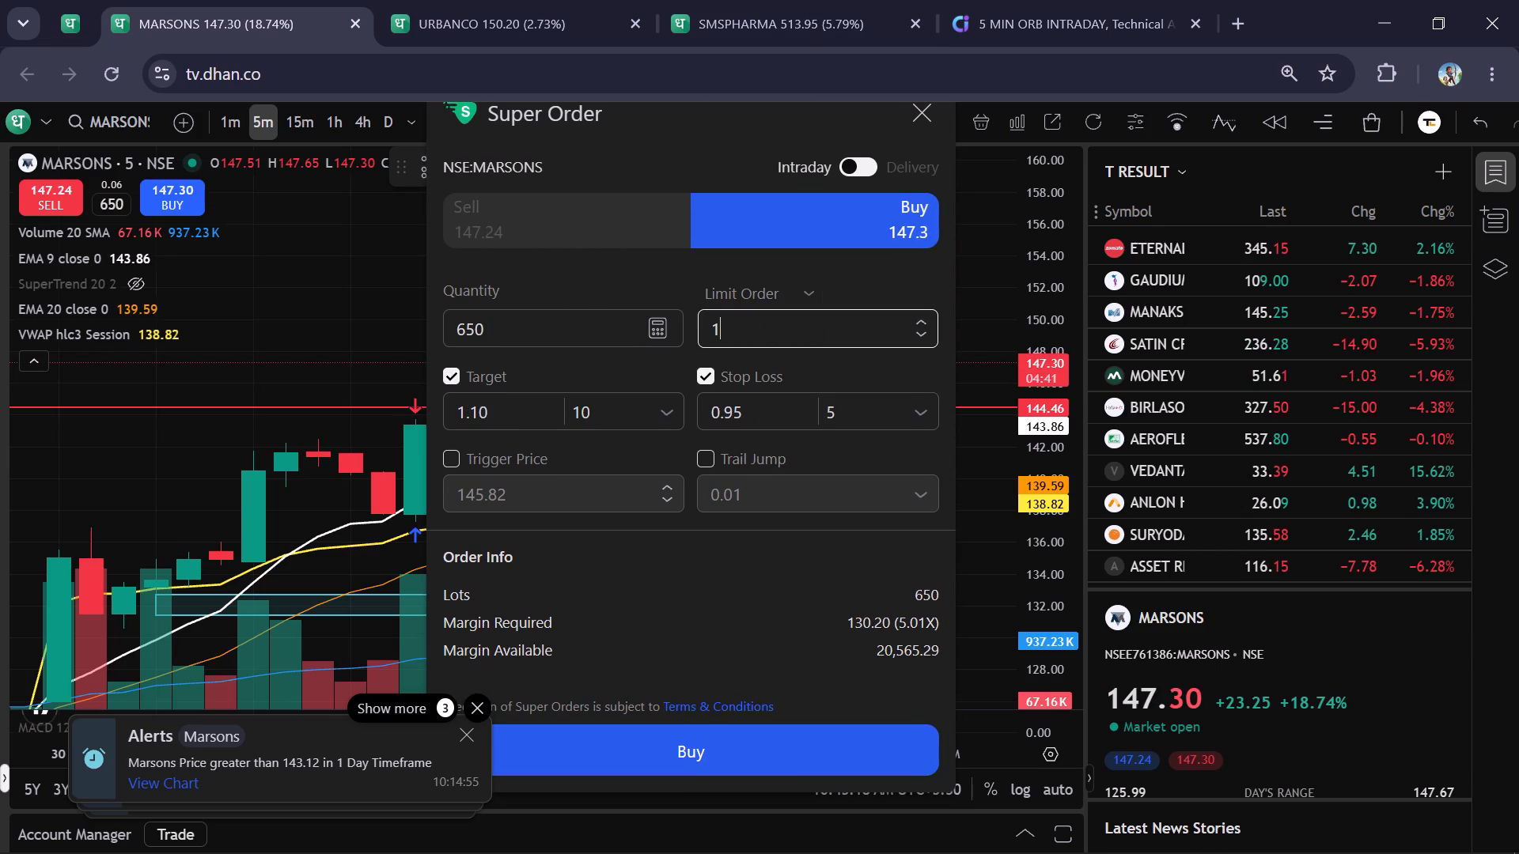
text(30)
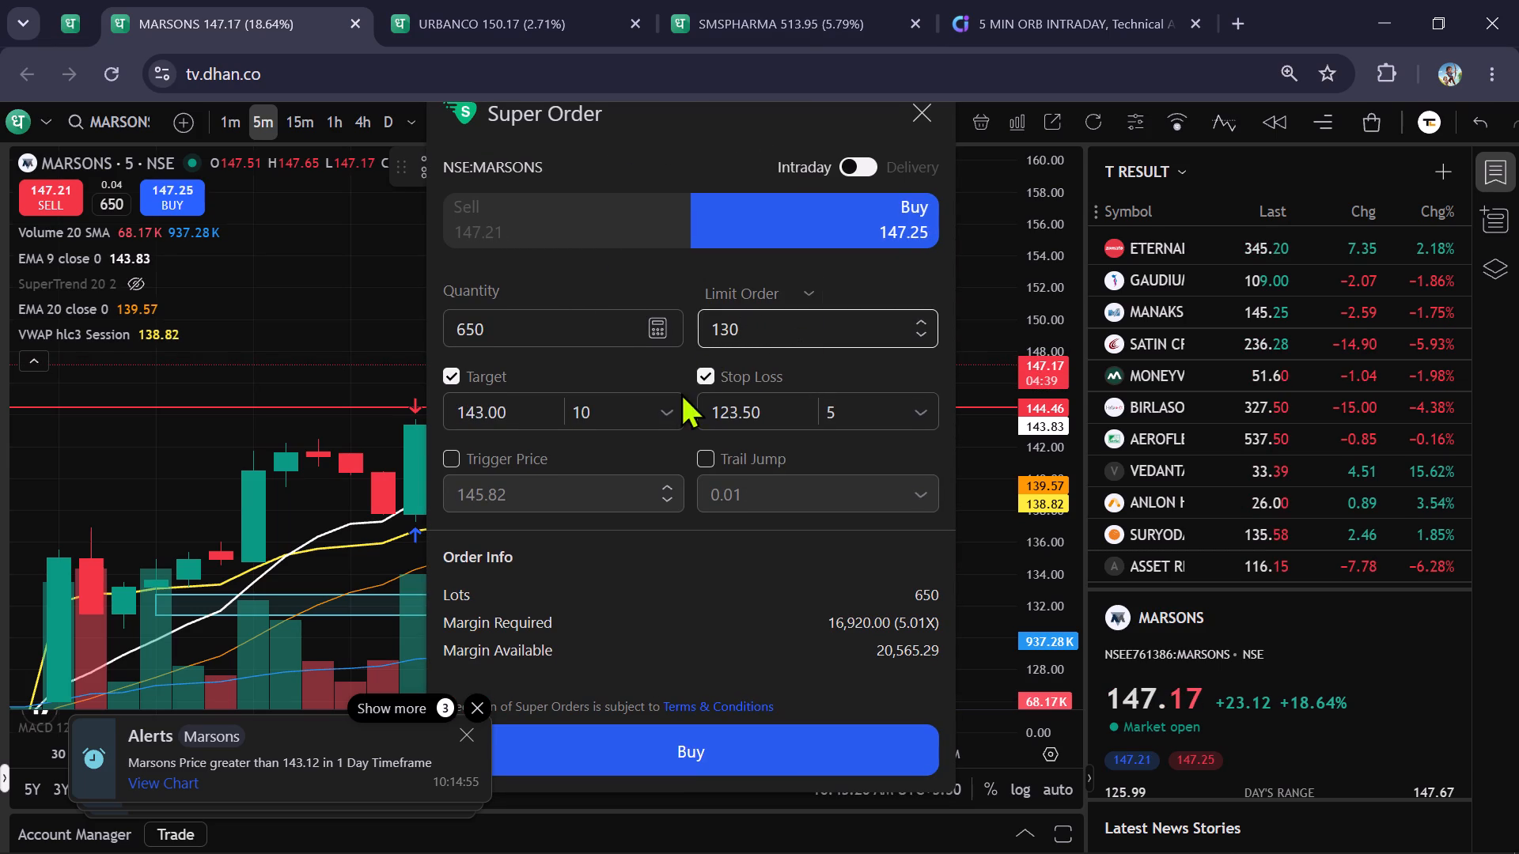
Set the super order's target price to 152.
click(536, 404)
key(BackSpace)
key(BackSpace)
key(BackSpace)
key(BackSpace)
key(BackSpace)
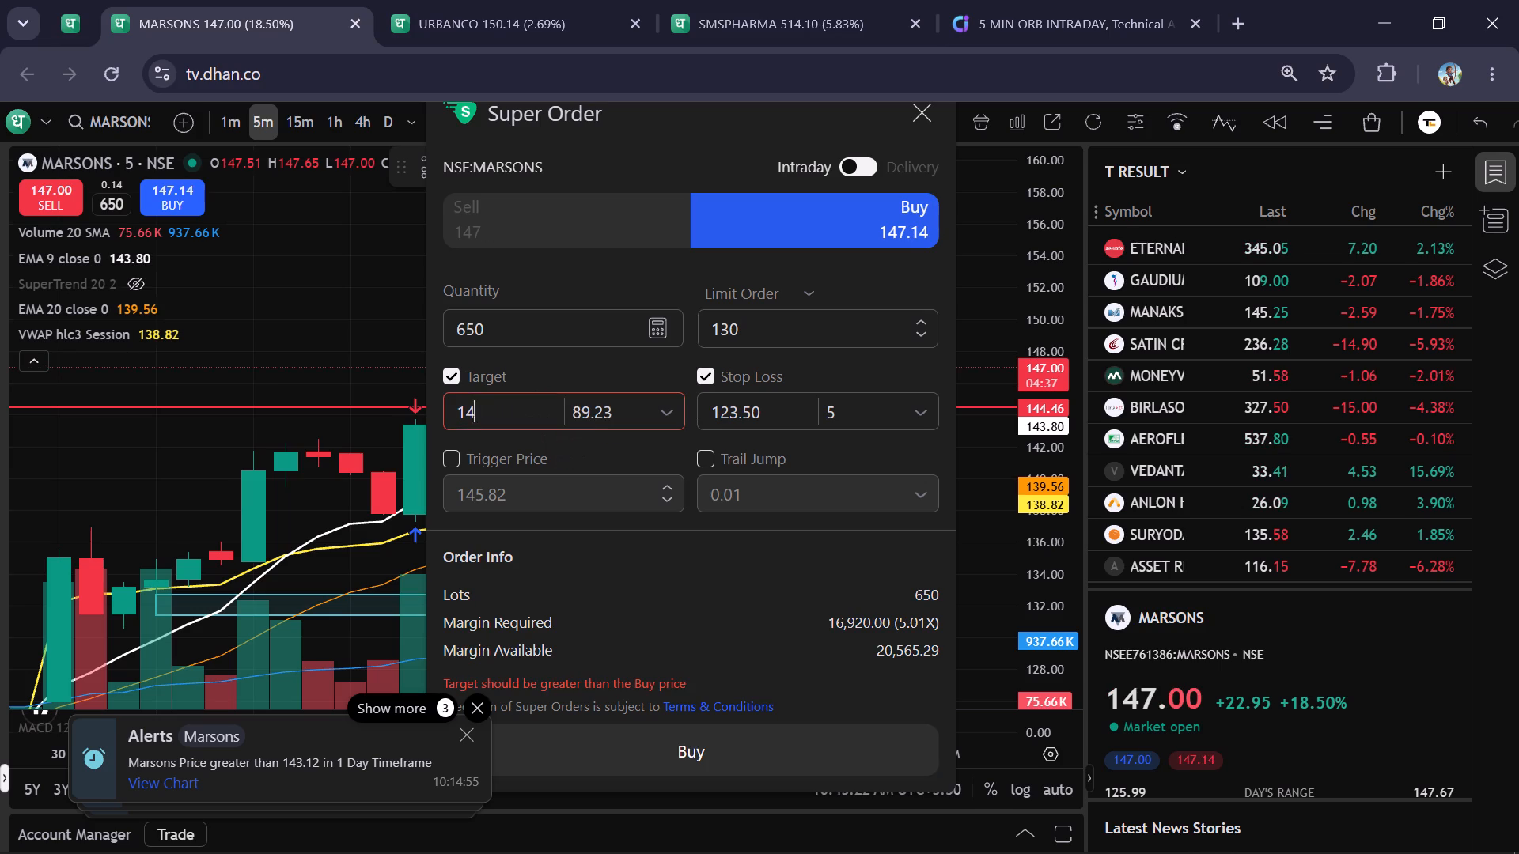
text(52)
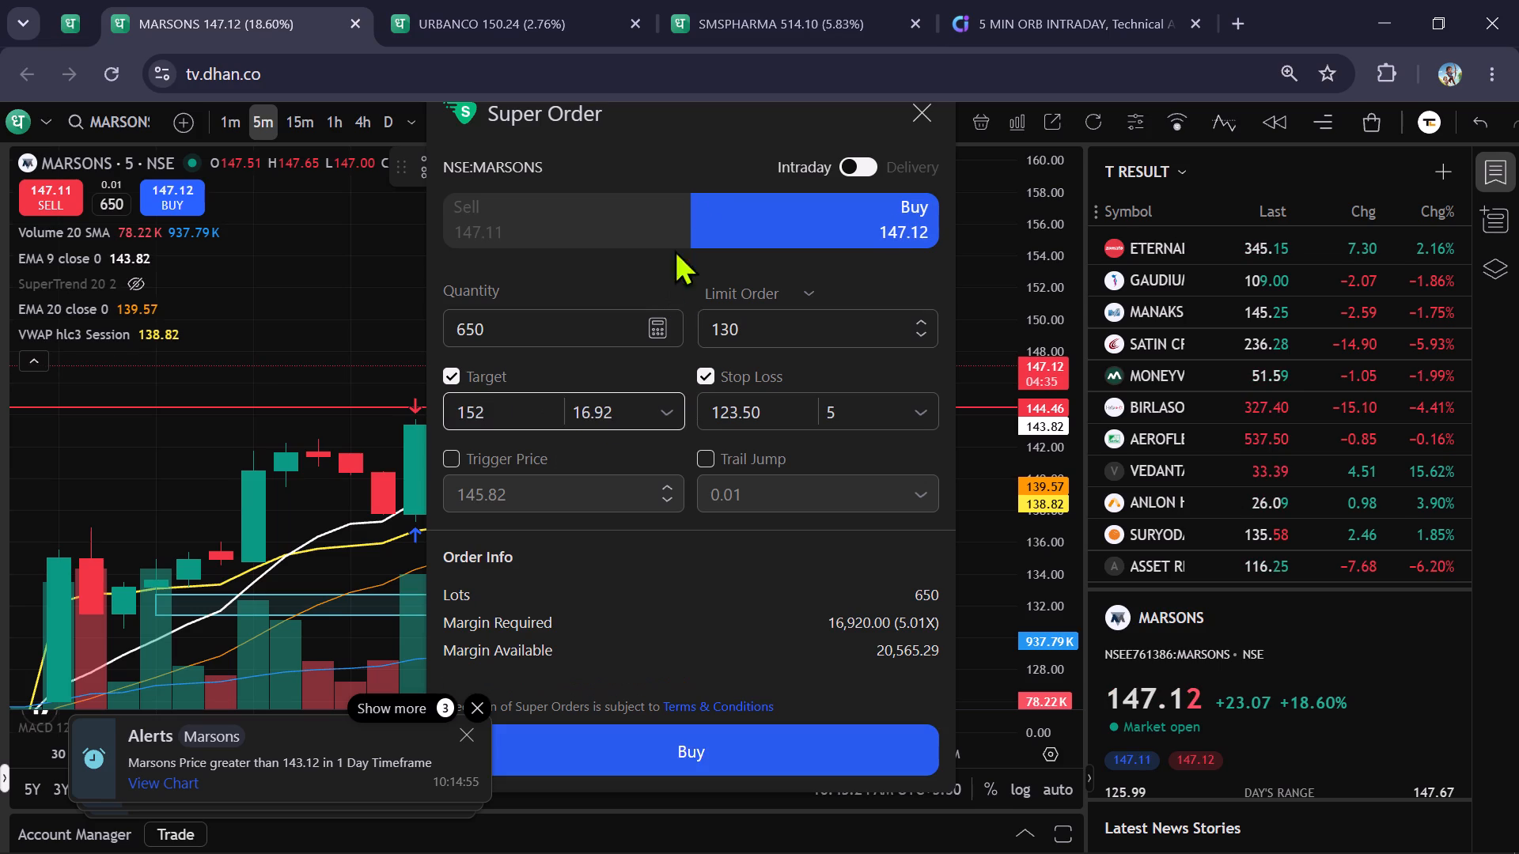
Move the order form aside to expose the chart and place the 650-share MARSONS super buy order.
drag(688, 169, 263, 138)
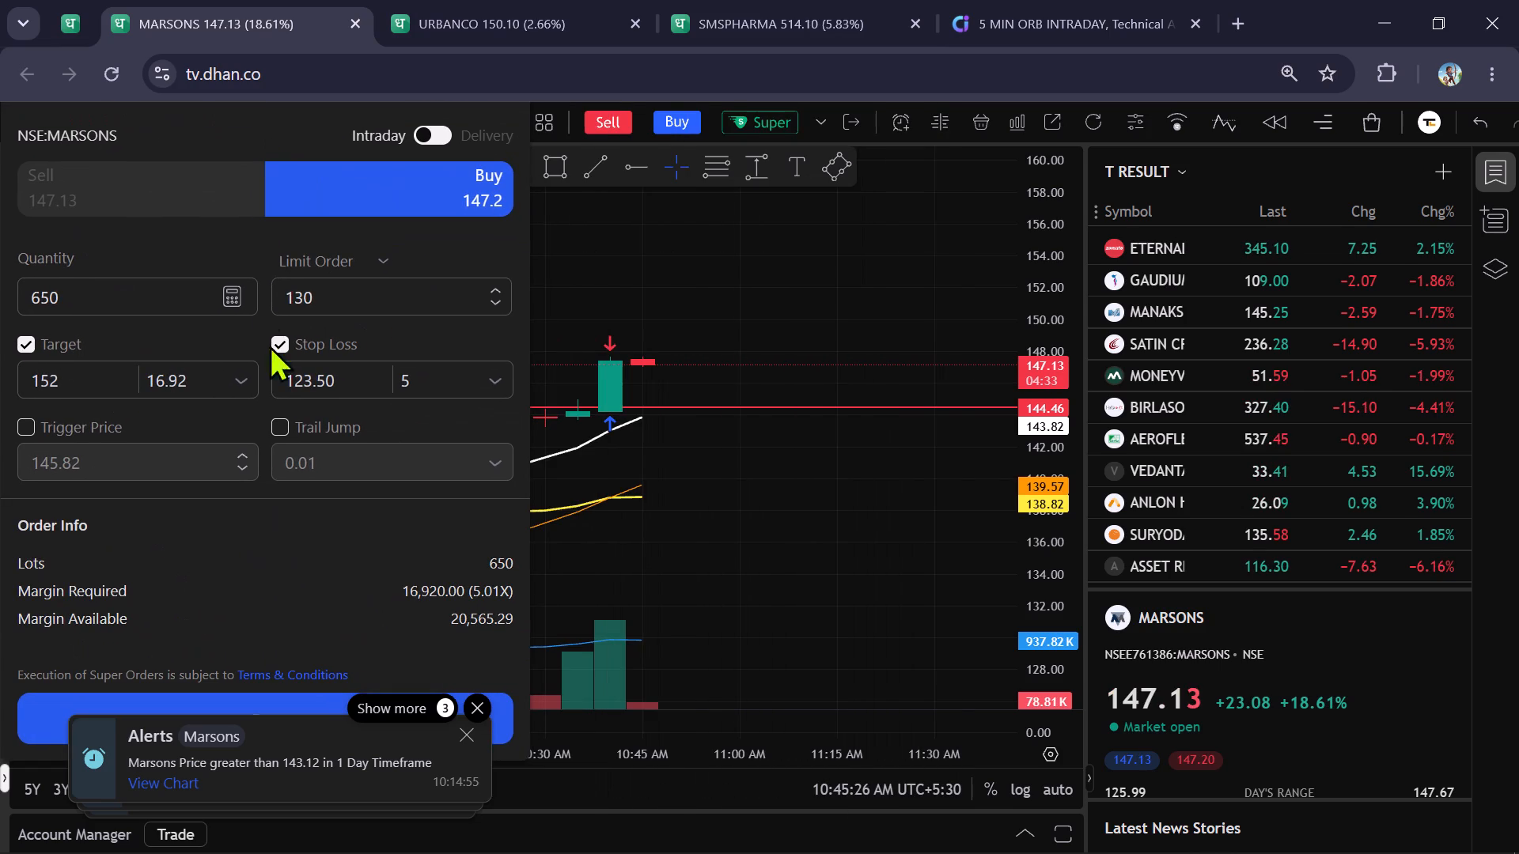
drag(343, 583, 352, 497)
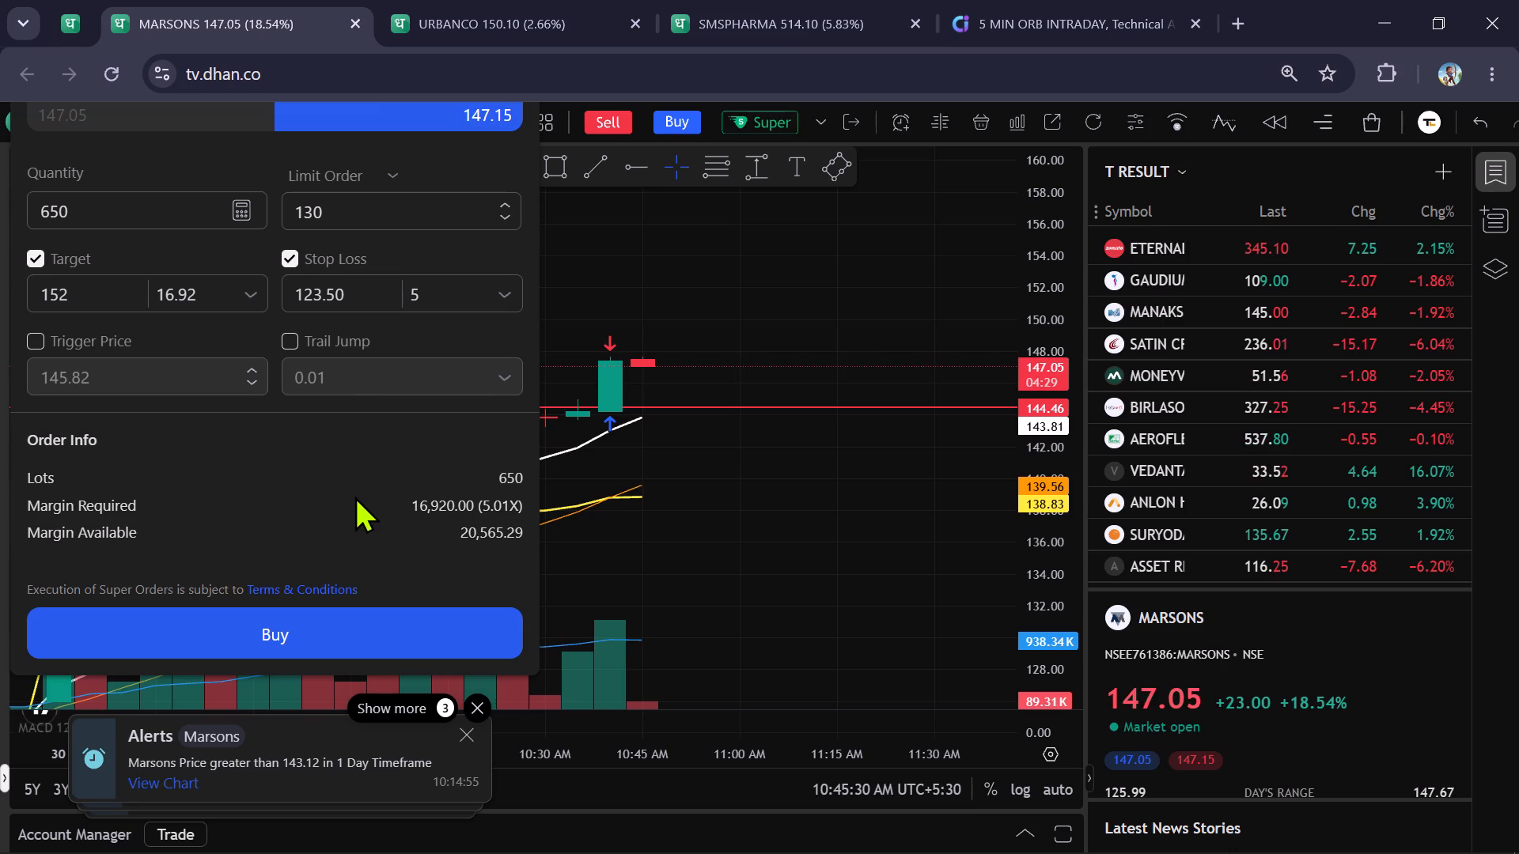
click(258, 629)
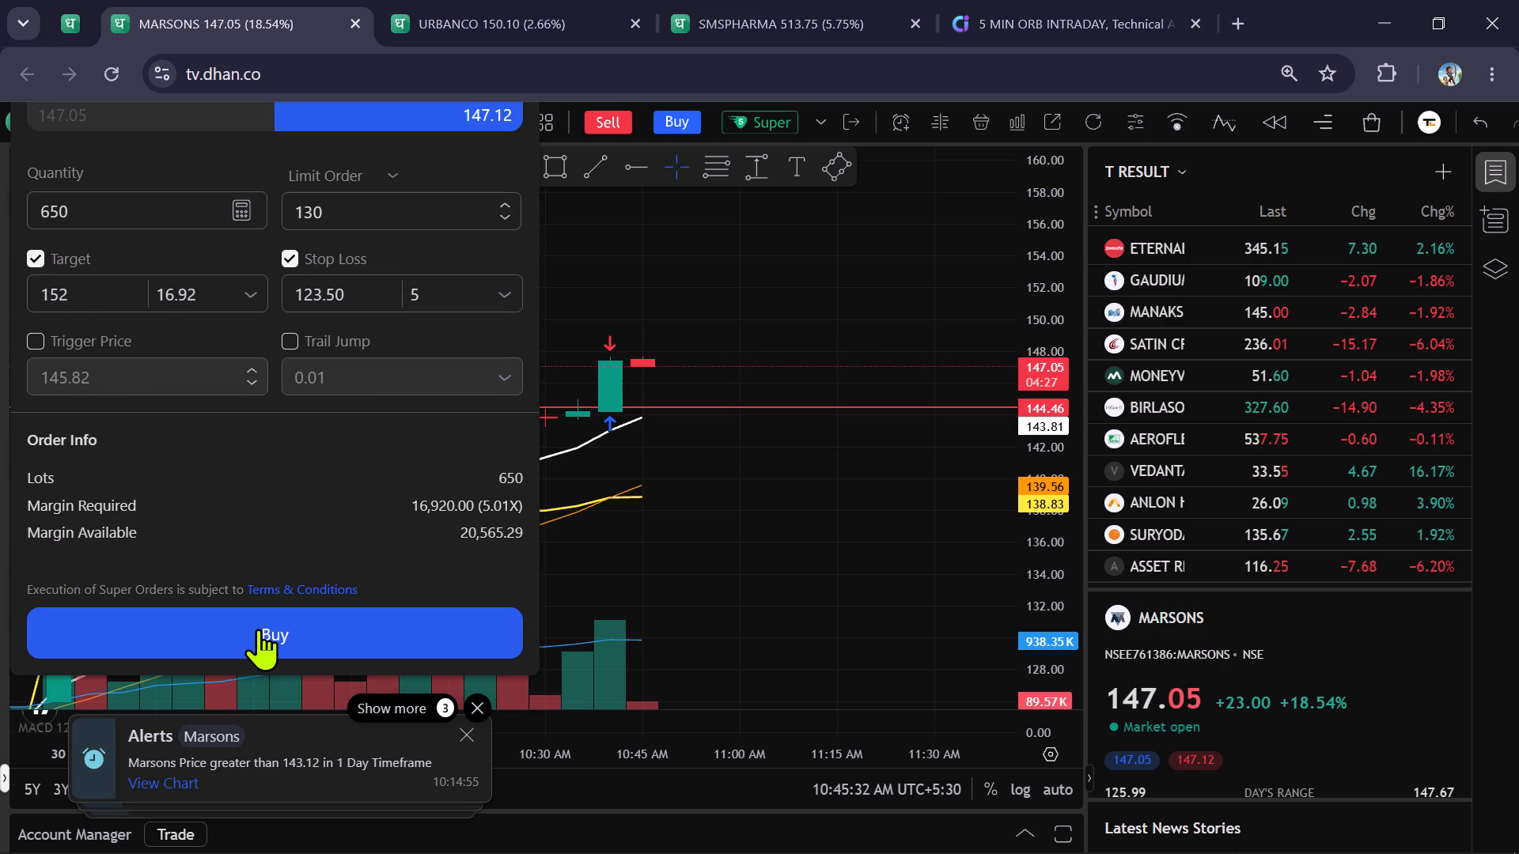
Raise the target of the pending MARSONS buy order to 154.01 on the chart.
scroll(790, 453, up, 1)
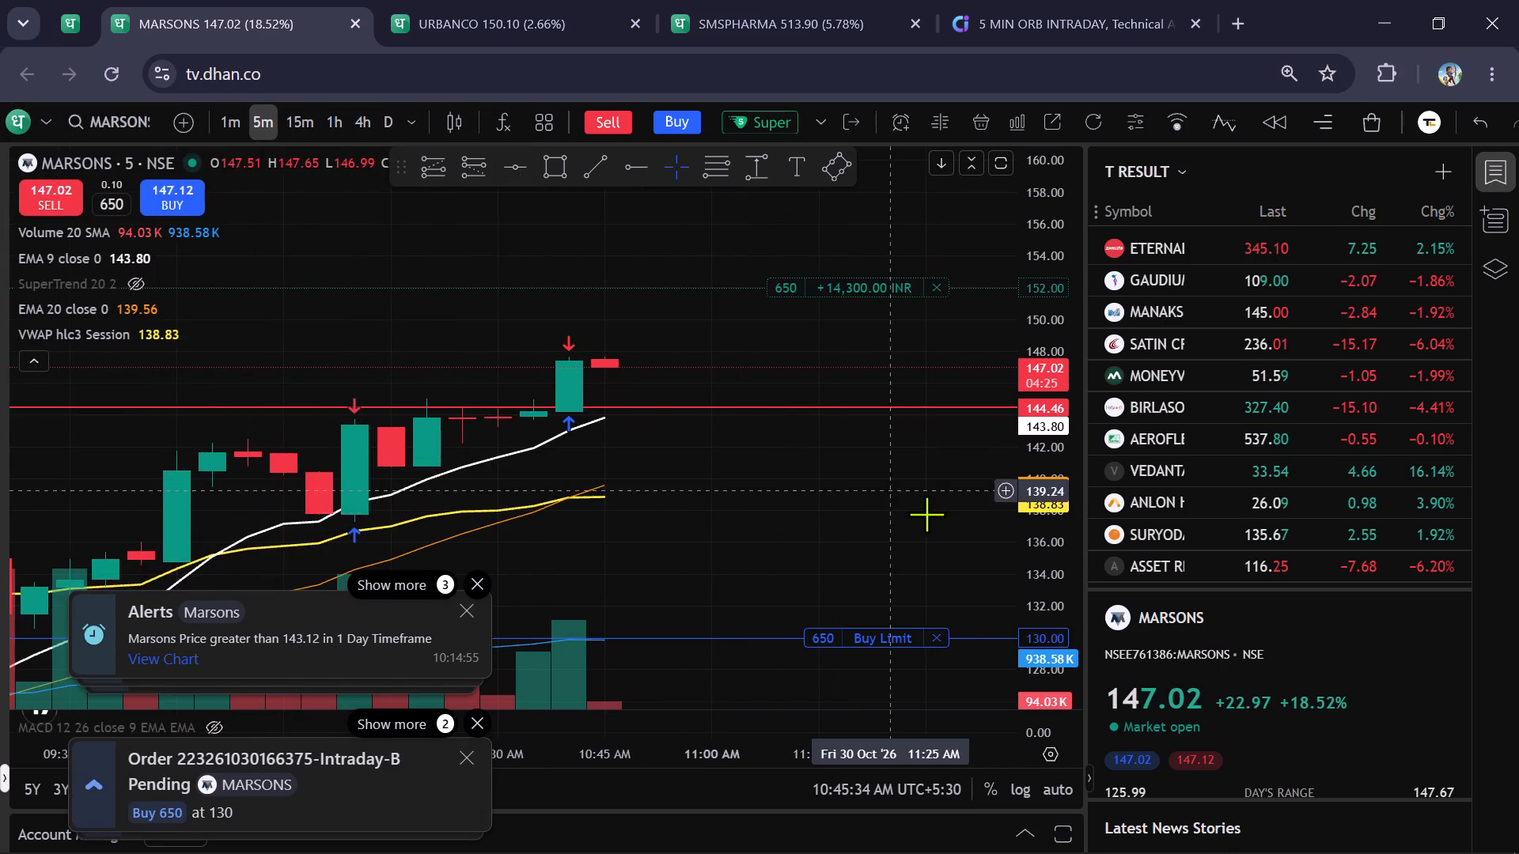
drag(912, 514, 951, 558)
drag(788, 314, 790, 293)
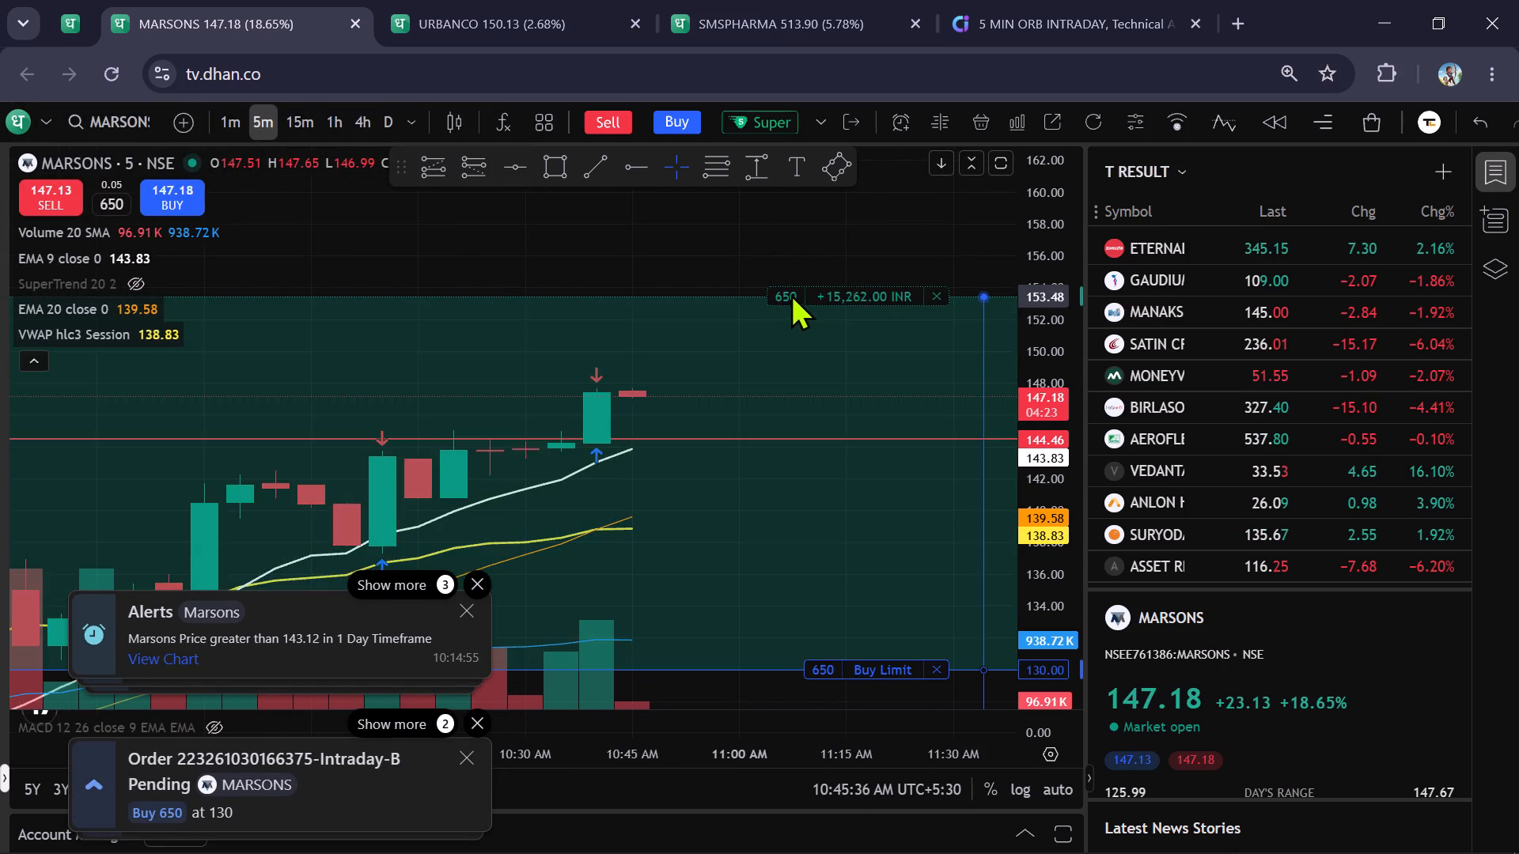
drag(790, 293, 792, 288)
On the 1-minute chart, raise the pending MARSONS buy limit to 148.3.
scroll(783, 490, up, 2)
drag(759, 556, 835, 515)
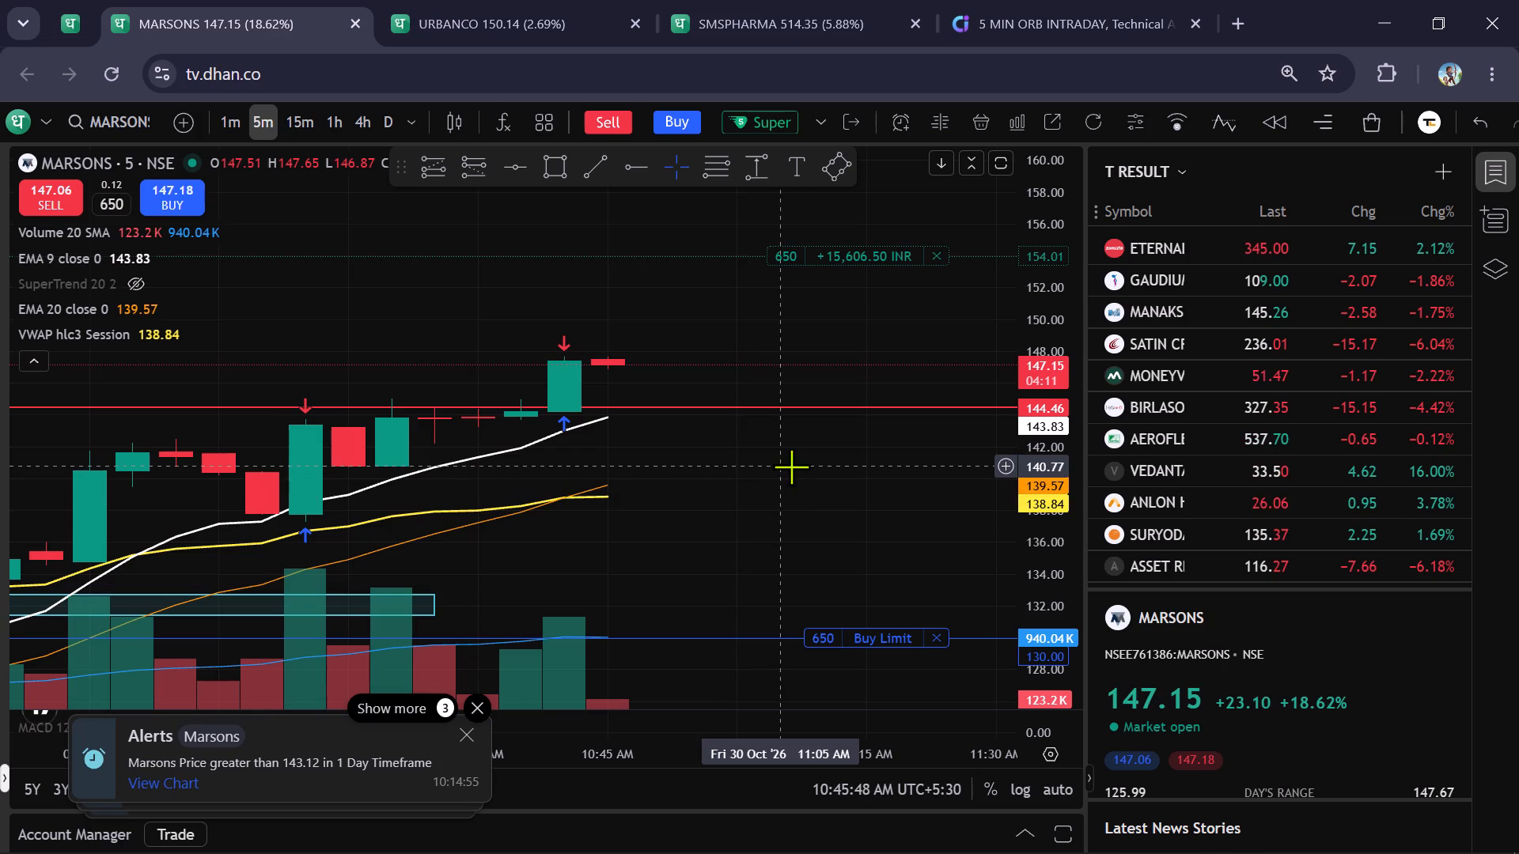
drag(800, 460, 831, 477)
scroll(1047, 452, down, 2)
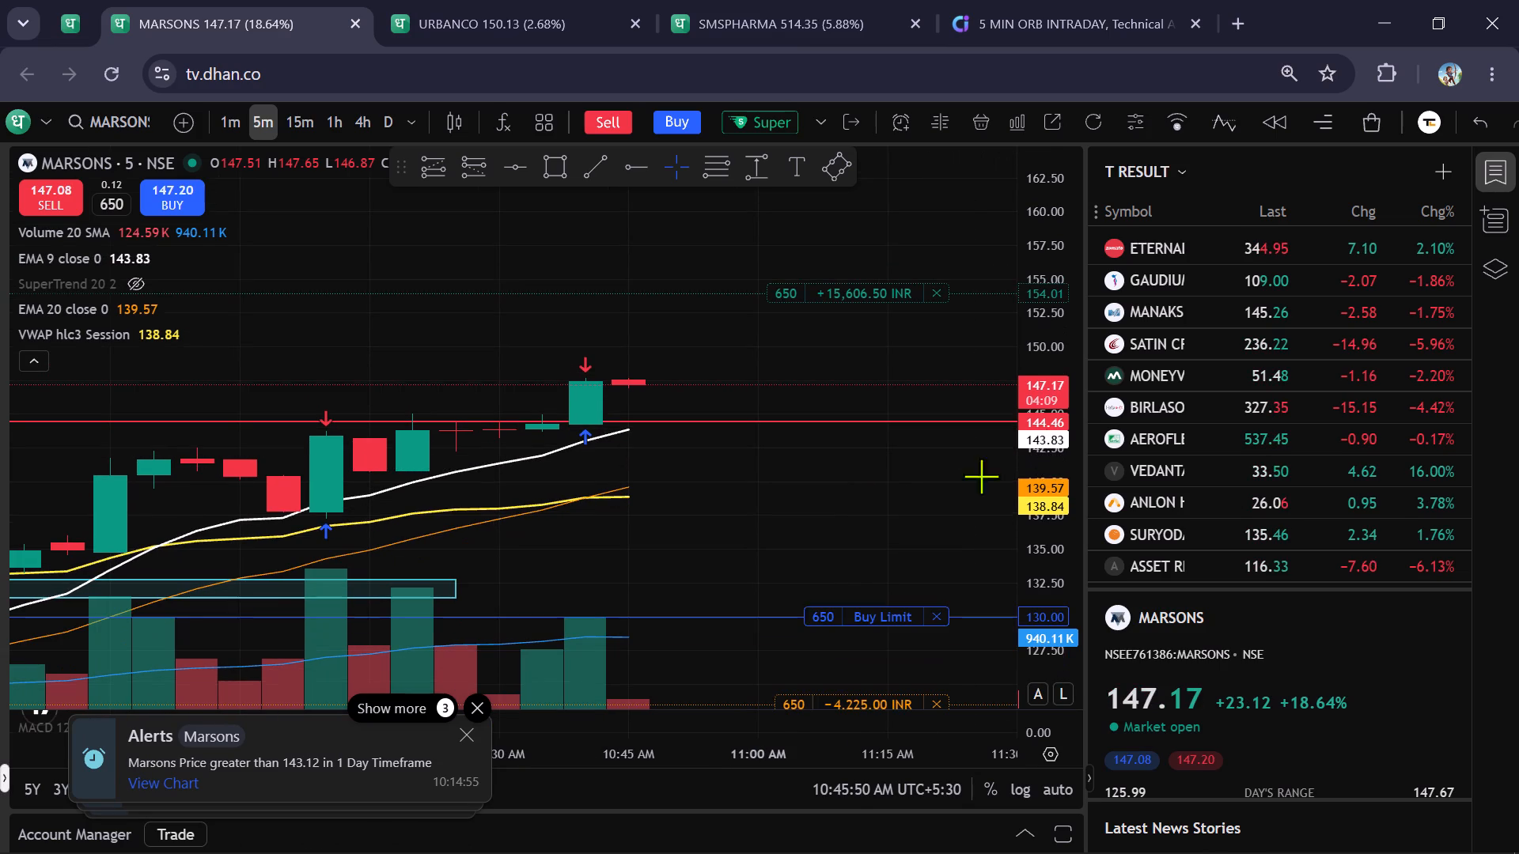
scroll(1043, 400, up, 4)
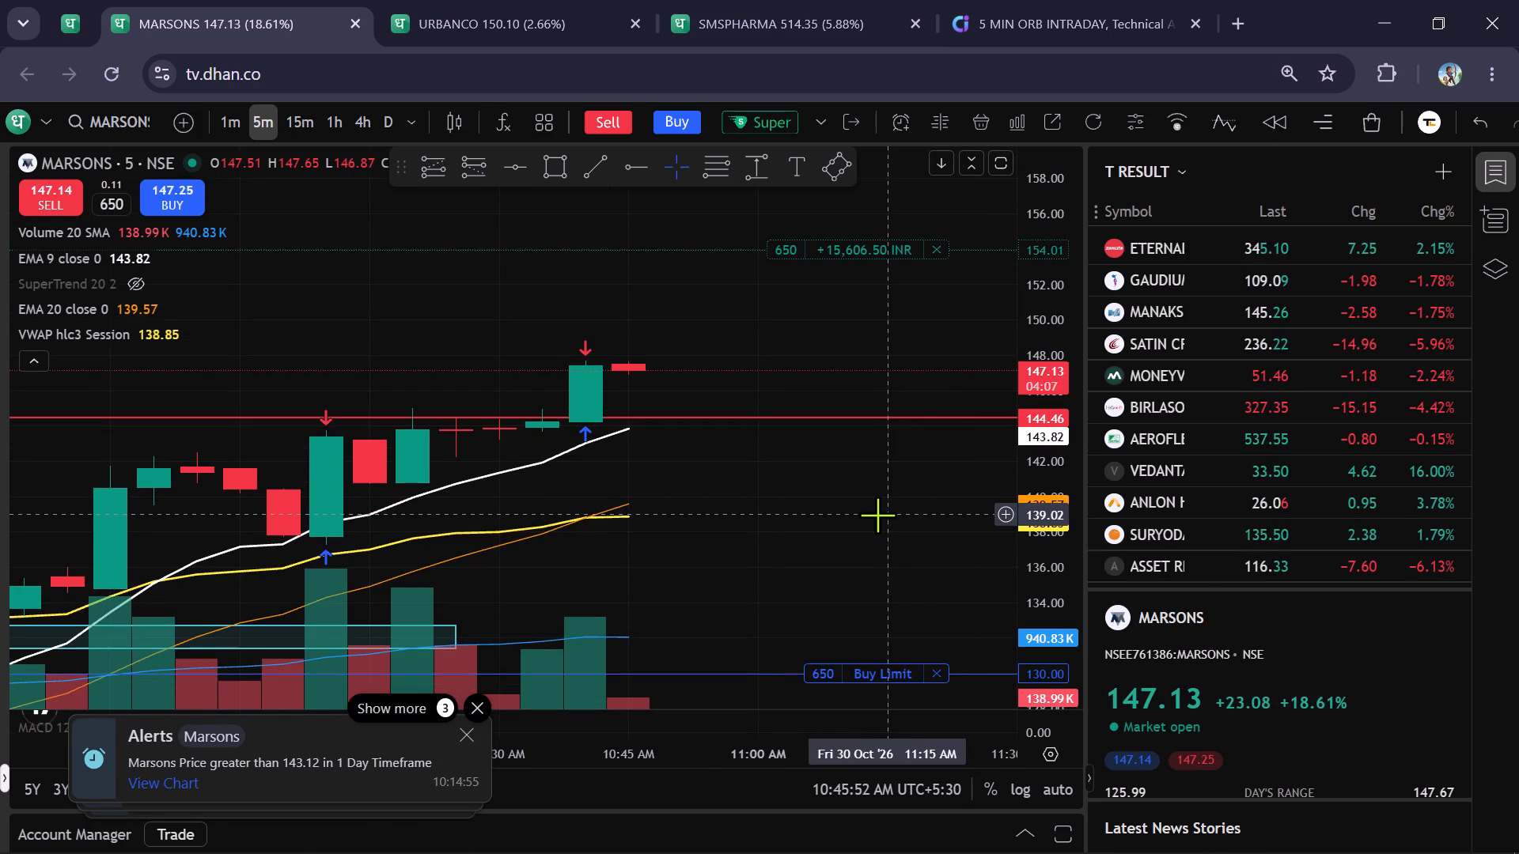
click(222, 115)
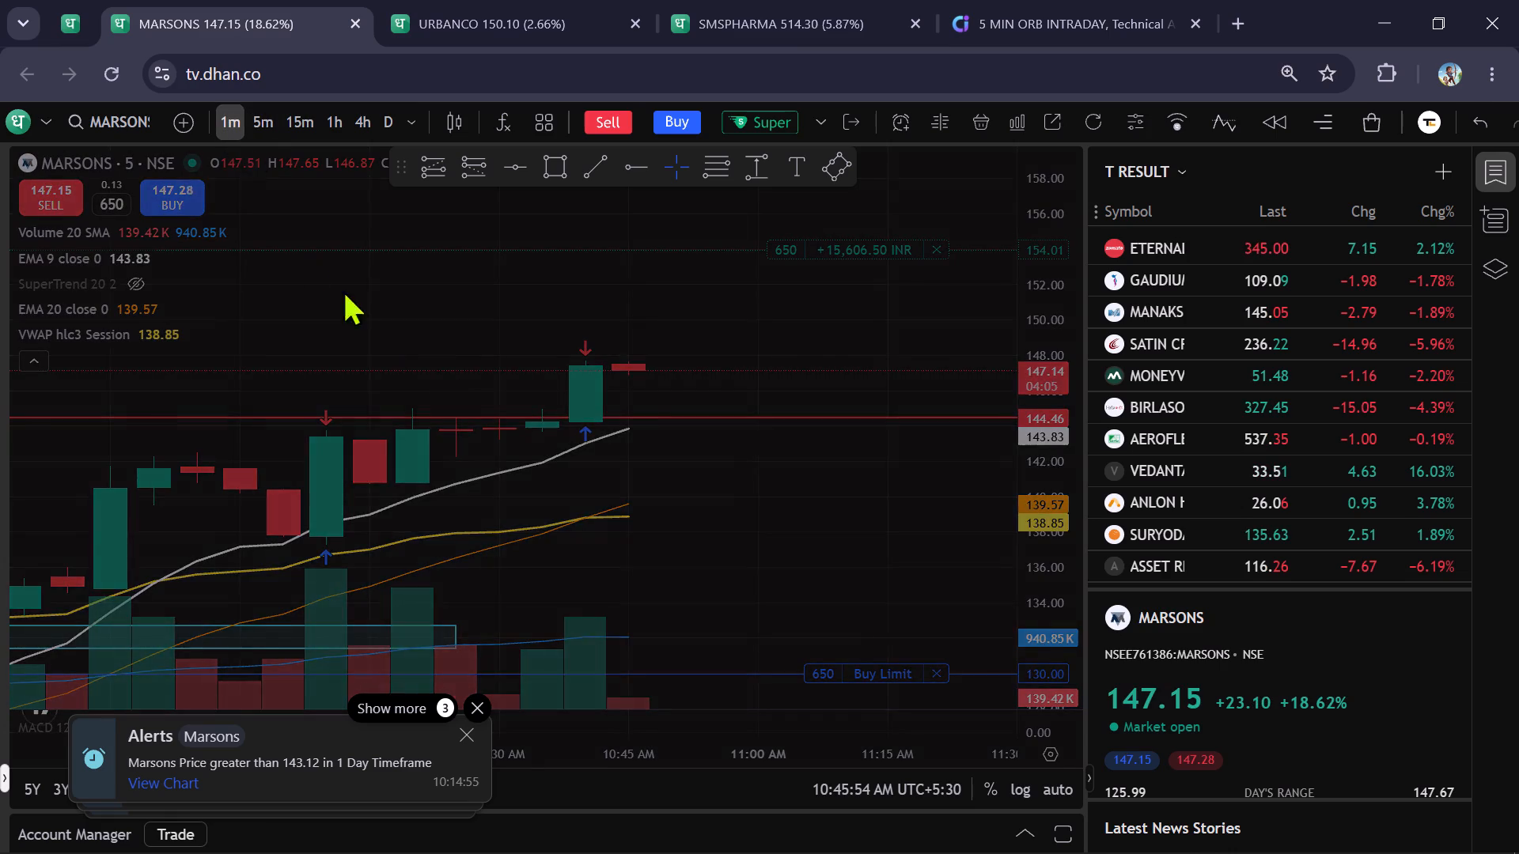
scroll(809, 483, down, 1)
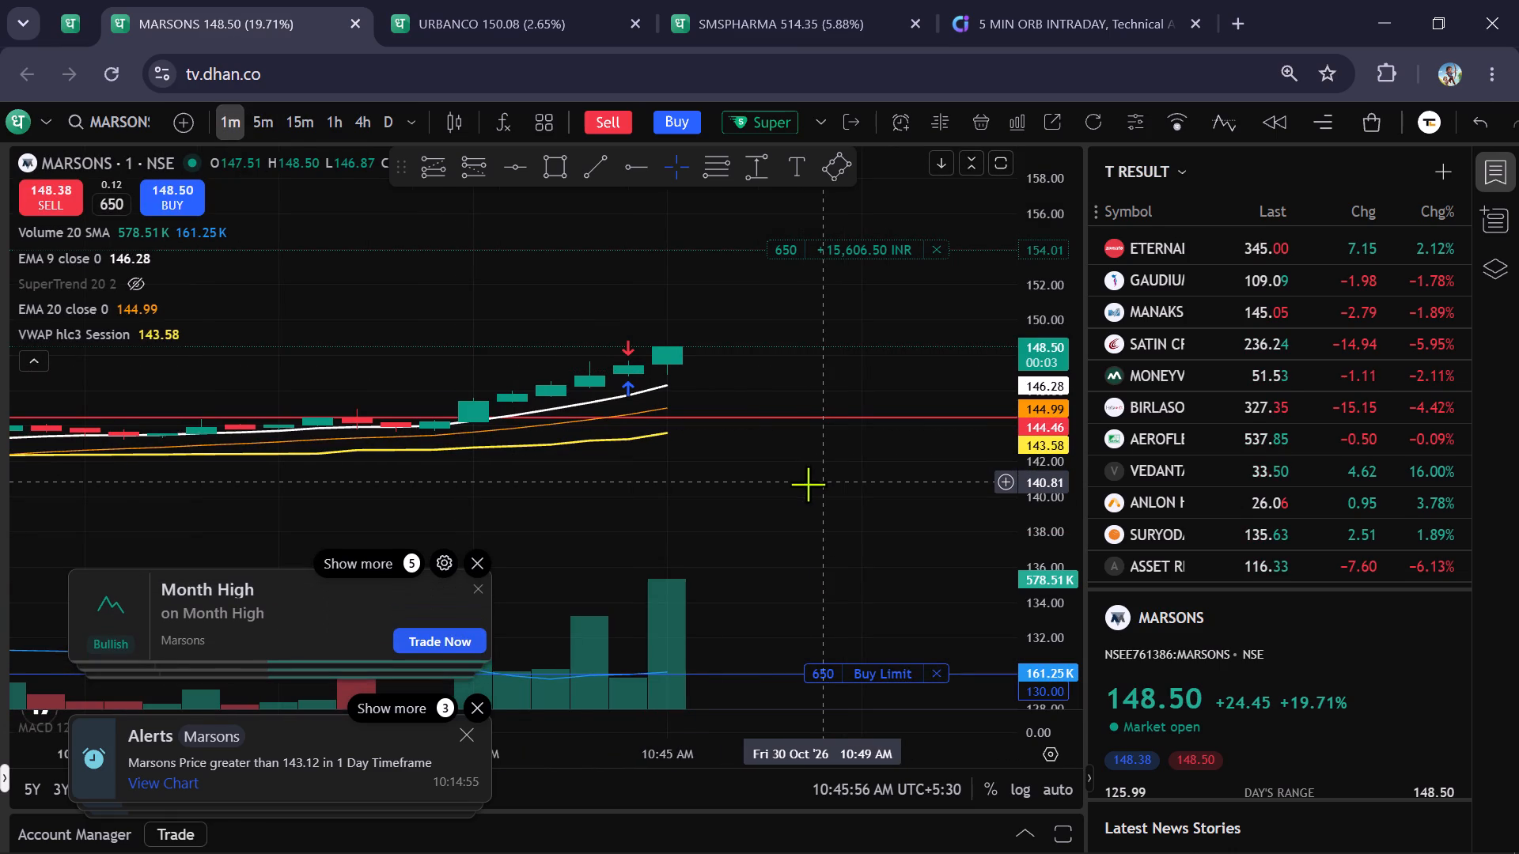
drag(822, 675, 821, 361)
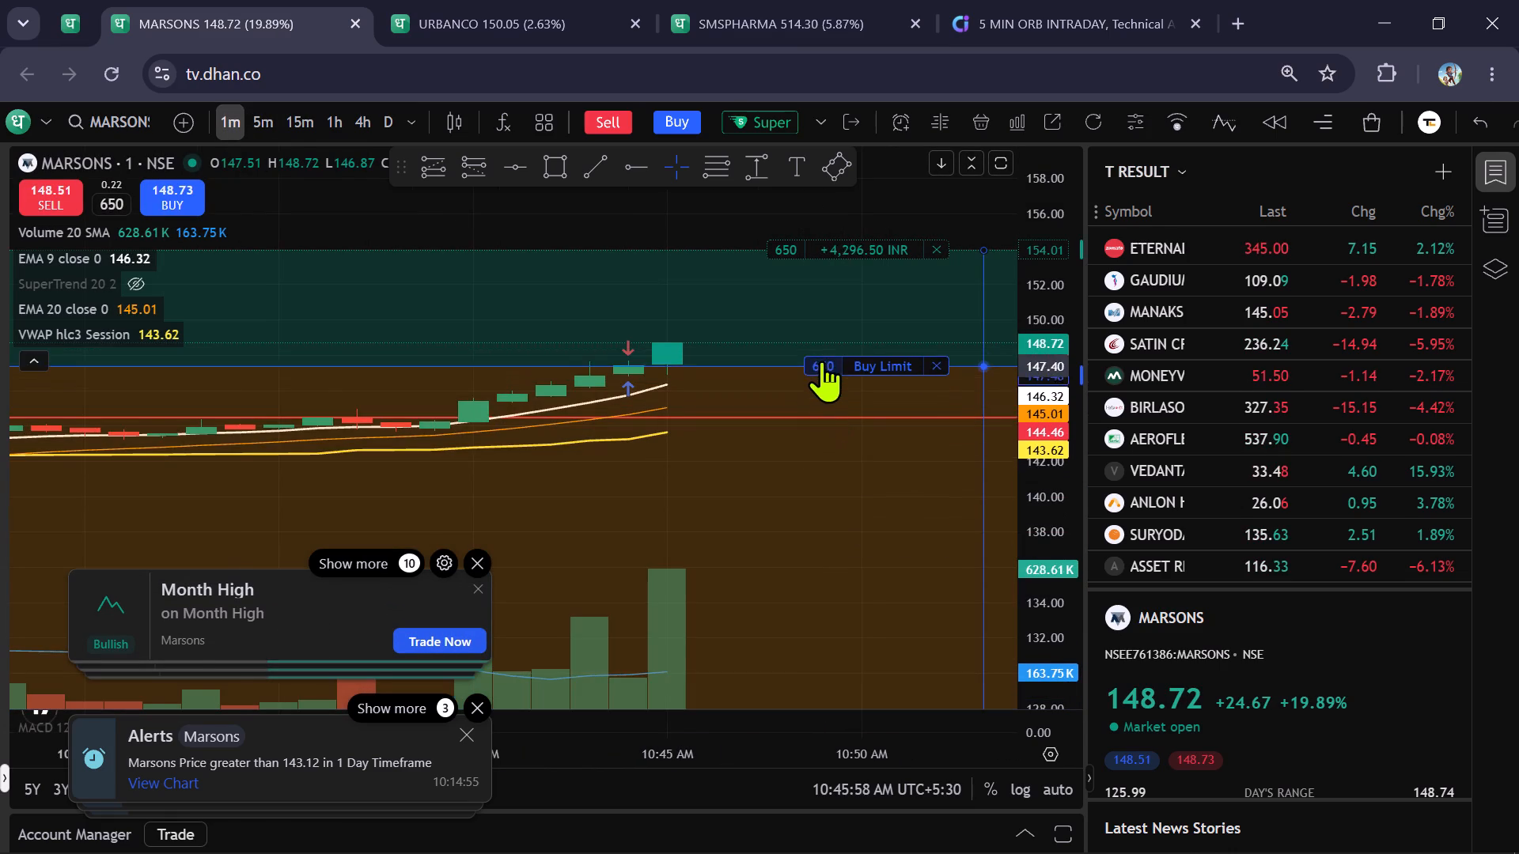
drag(821, 361, 820, 351)
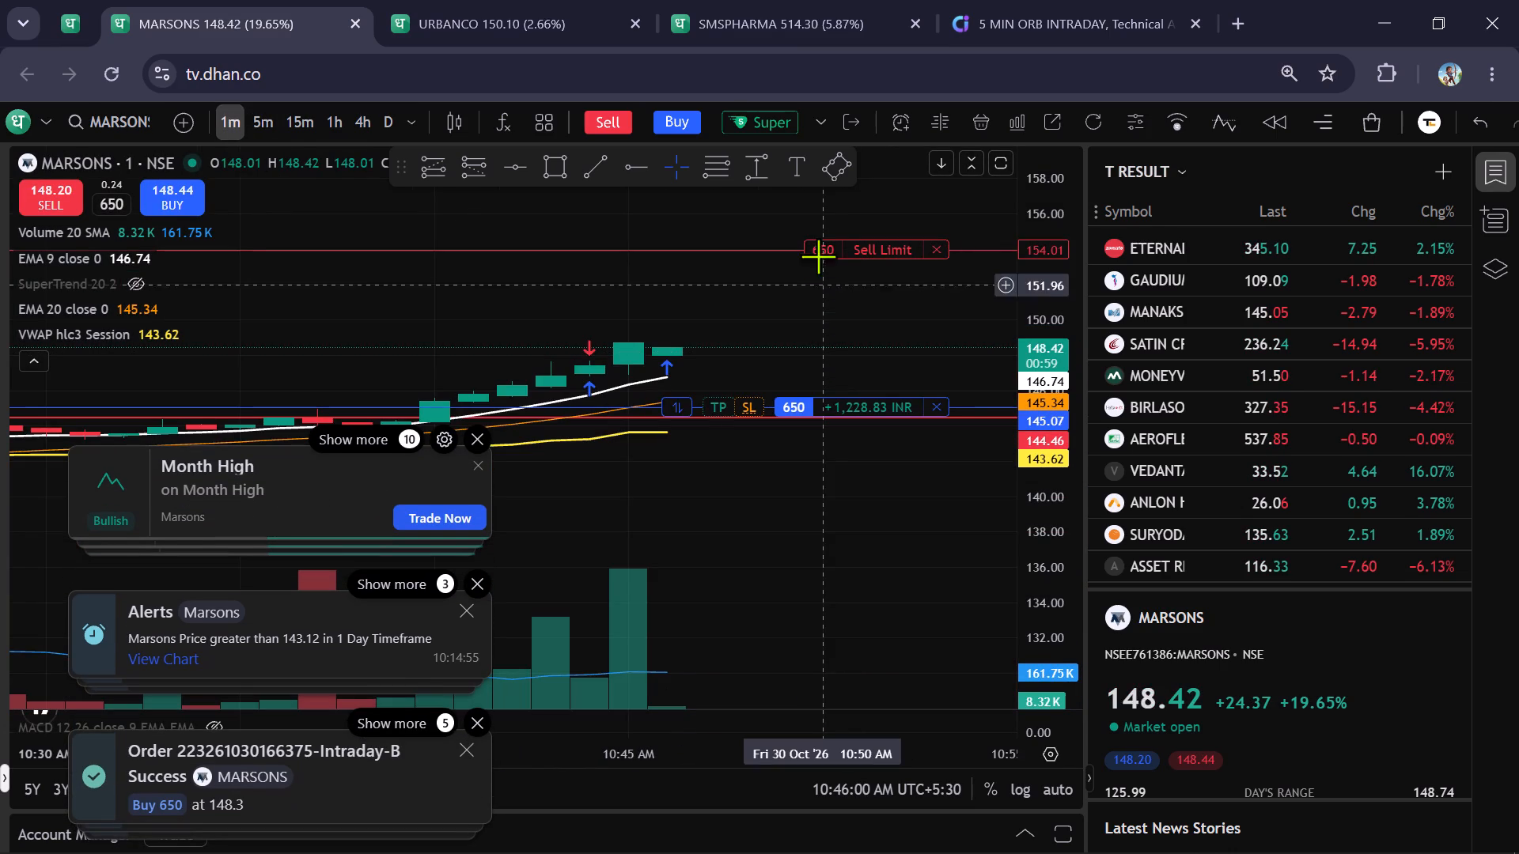
Lower the sell limit target of the open MARSONS position to 149.44.
drag(817, 251, 817, 327)
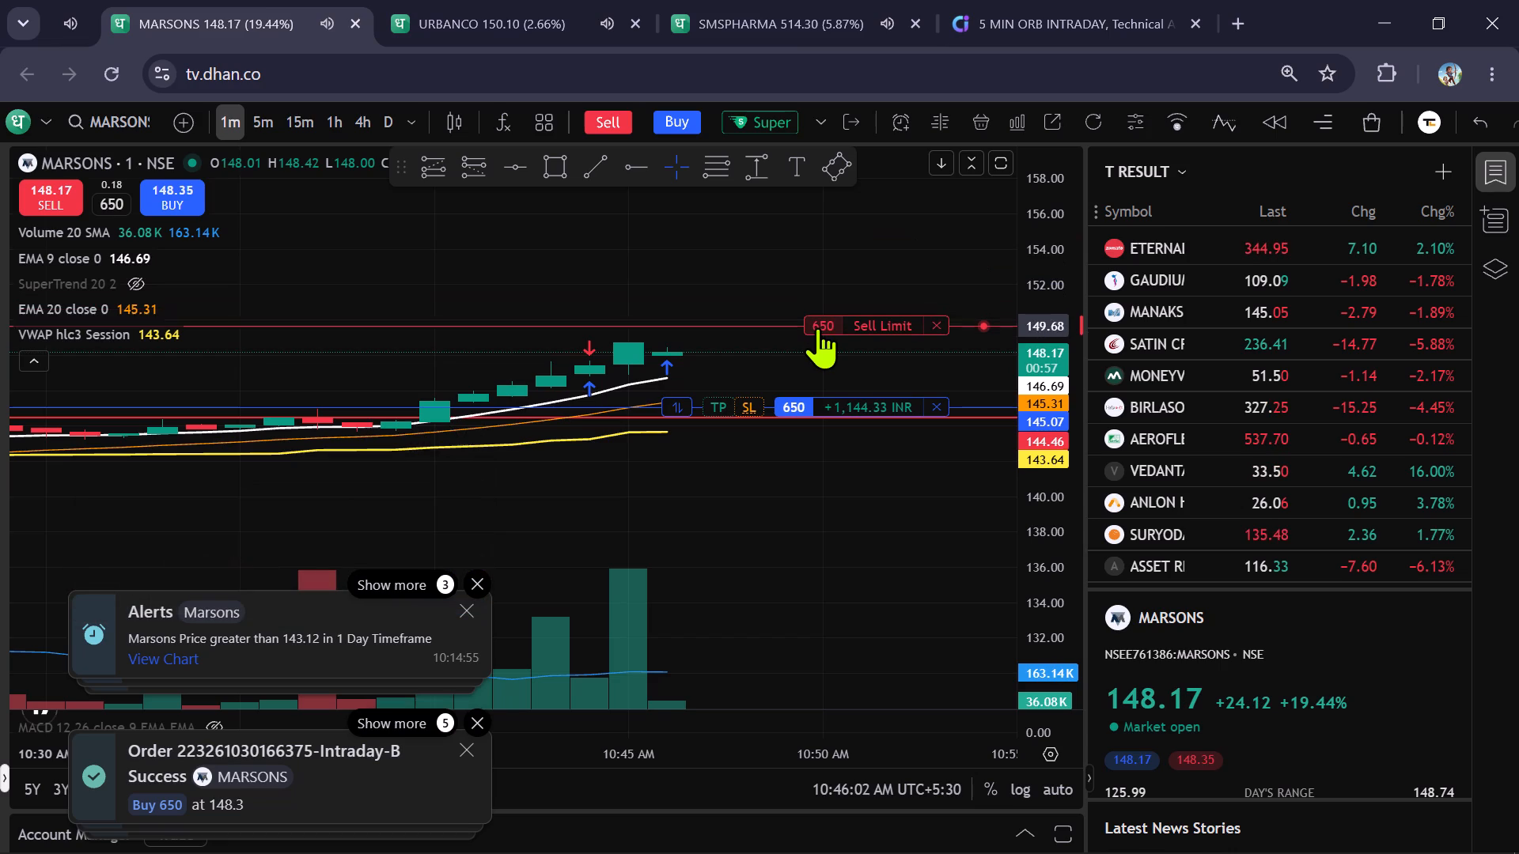
drag(817, 327, 817, 331)
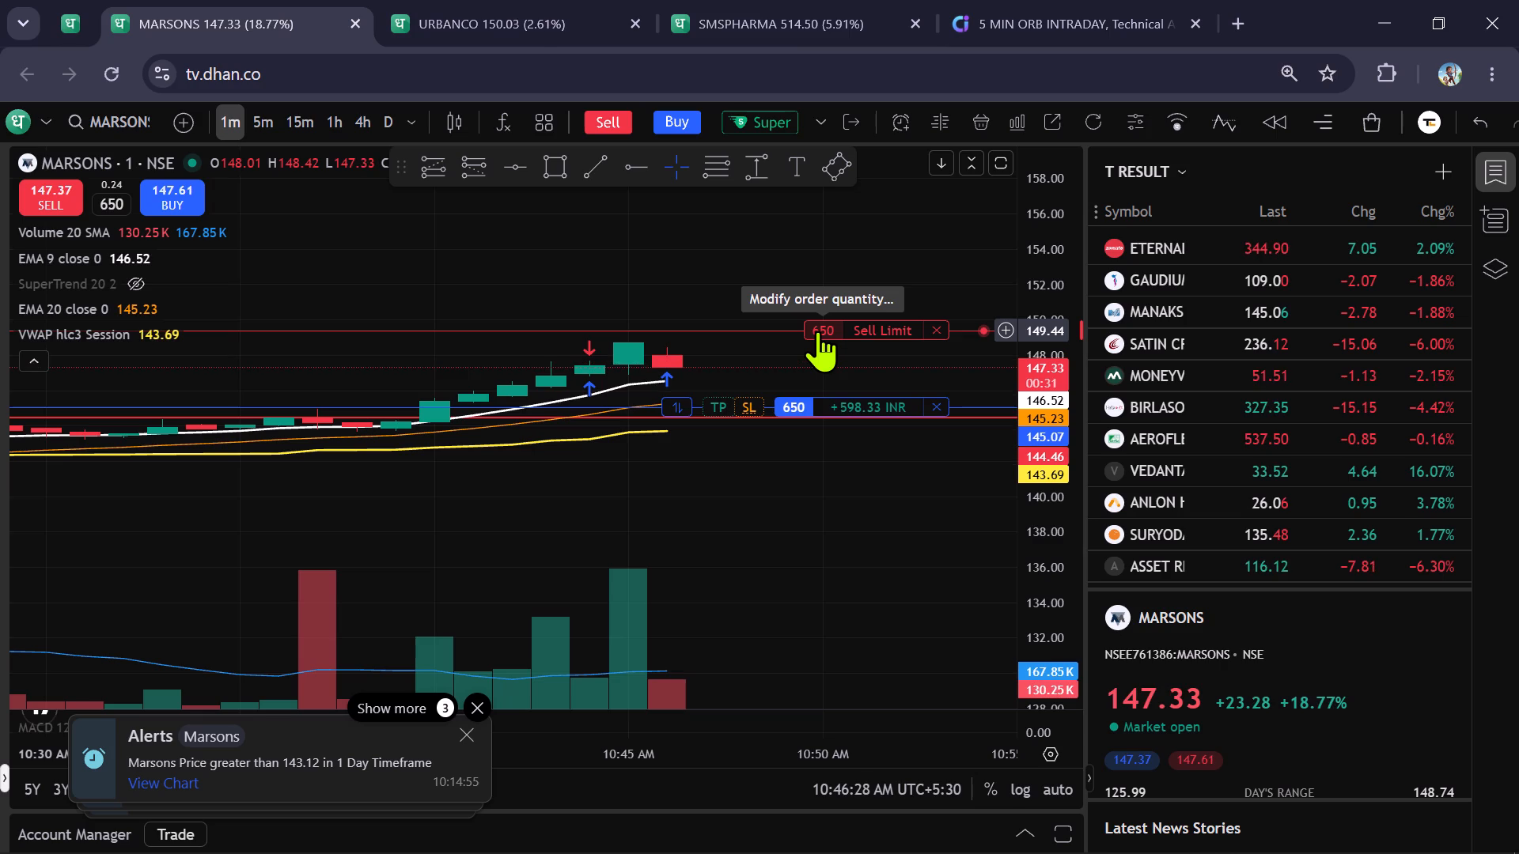
On the 5-minute chart, lower the sell limit target of the MARSONS position to 148.78.
click(263, 130)
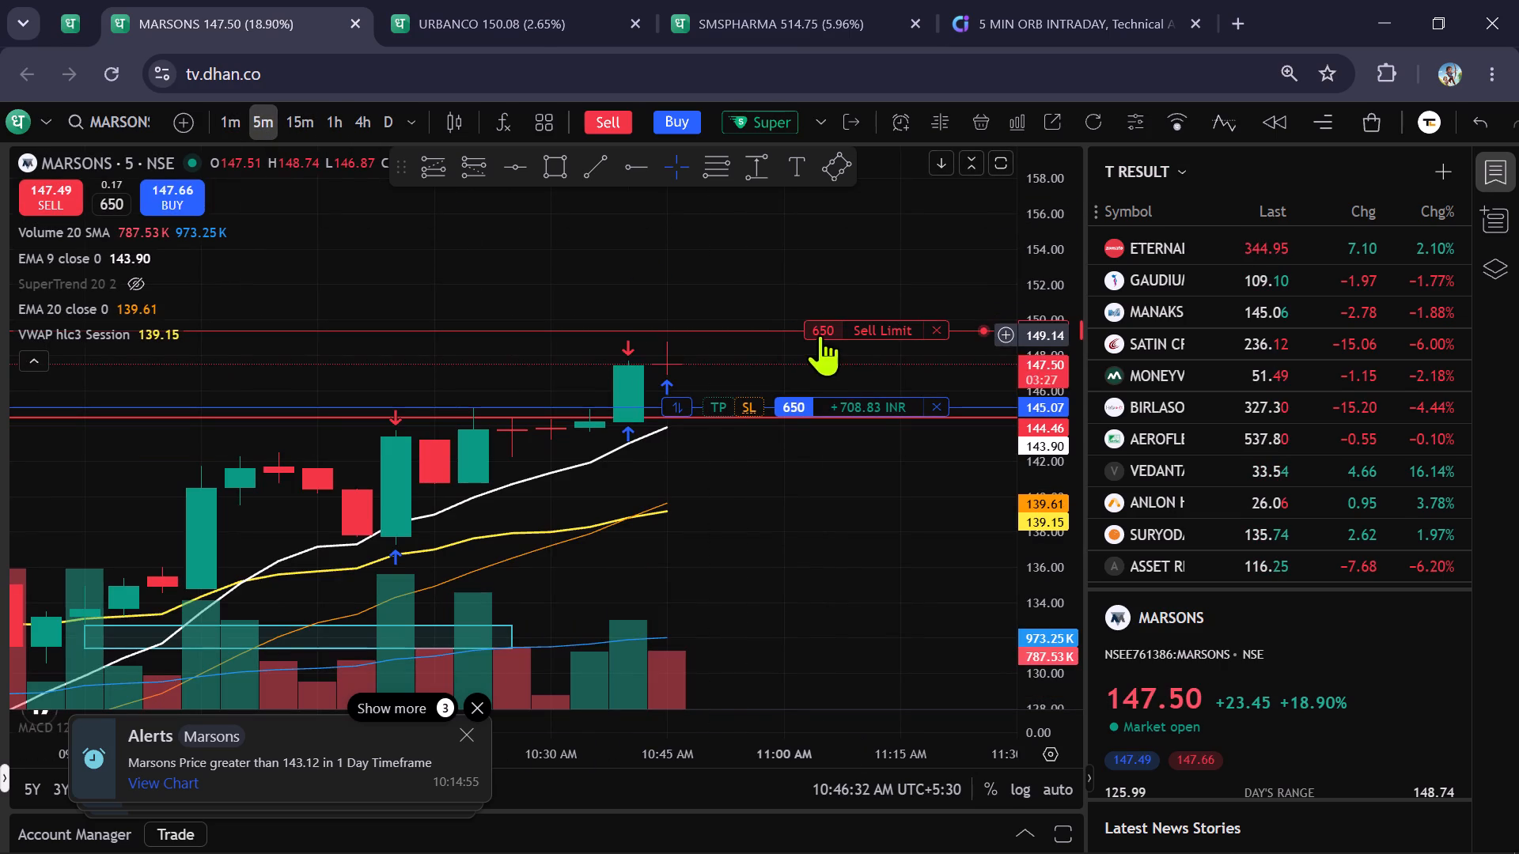
drag(818, 332, 807, 339)
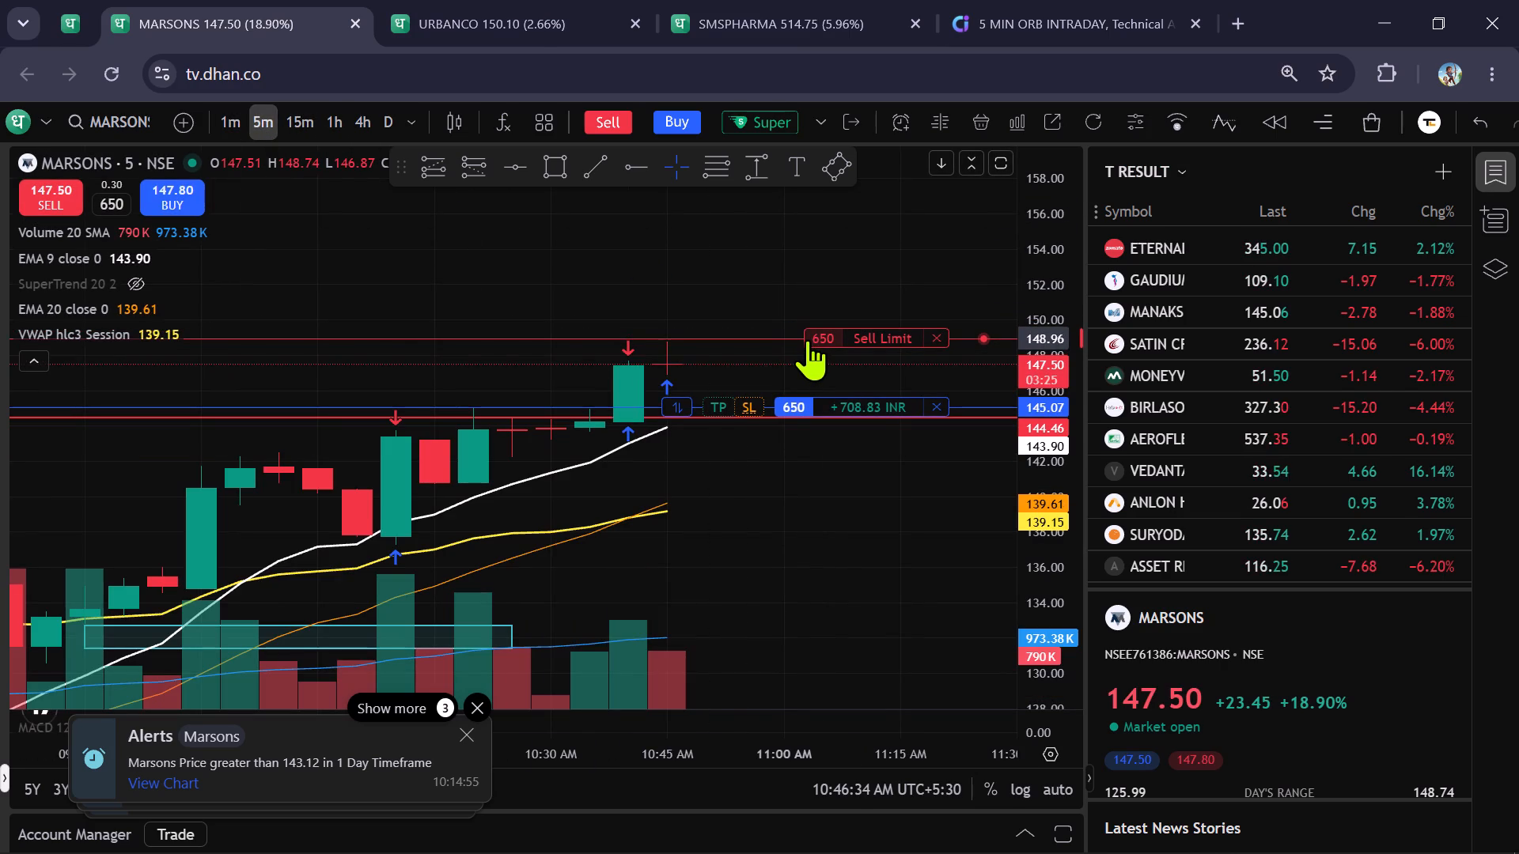
drag(807, 339, 809, 342)
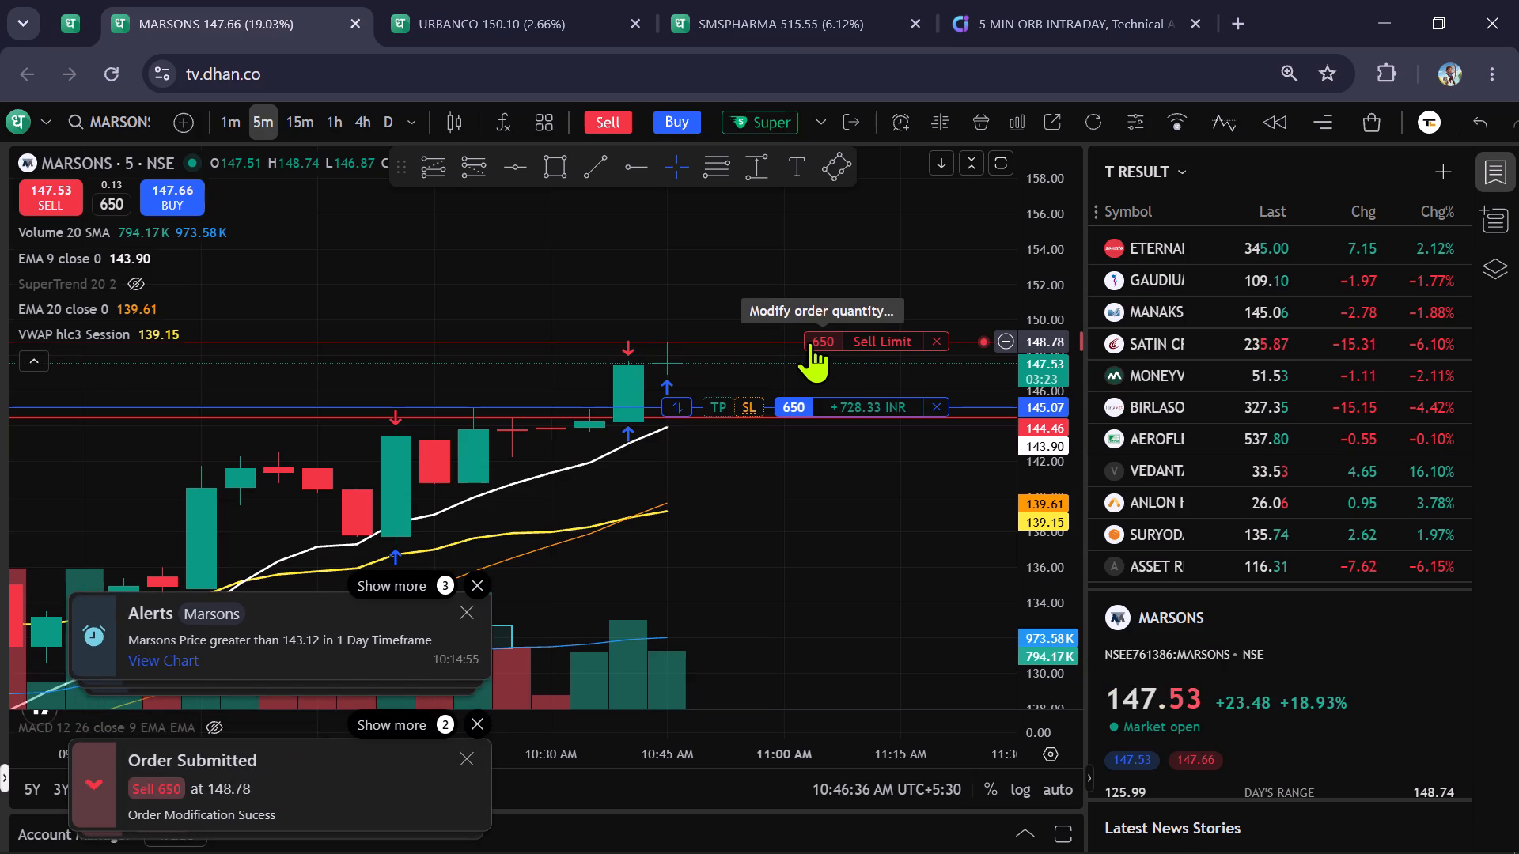
On the 1-minute chart, raise the sell limit target of the MARSONS position to 149.38.
click(237, 125)
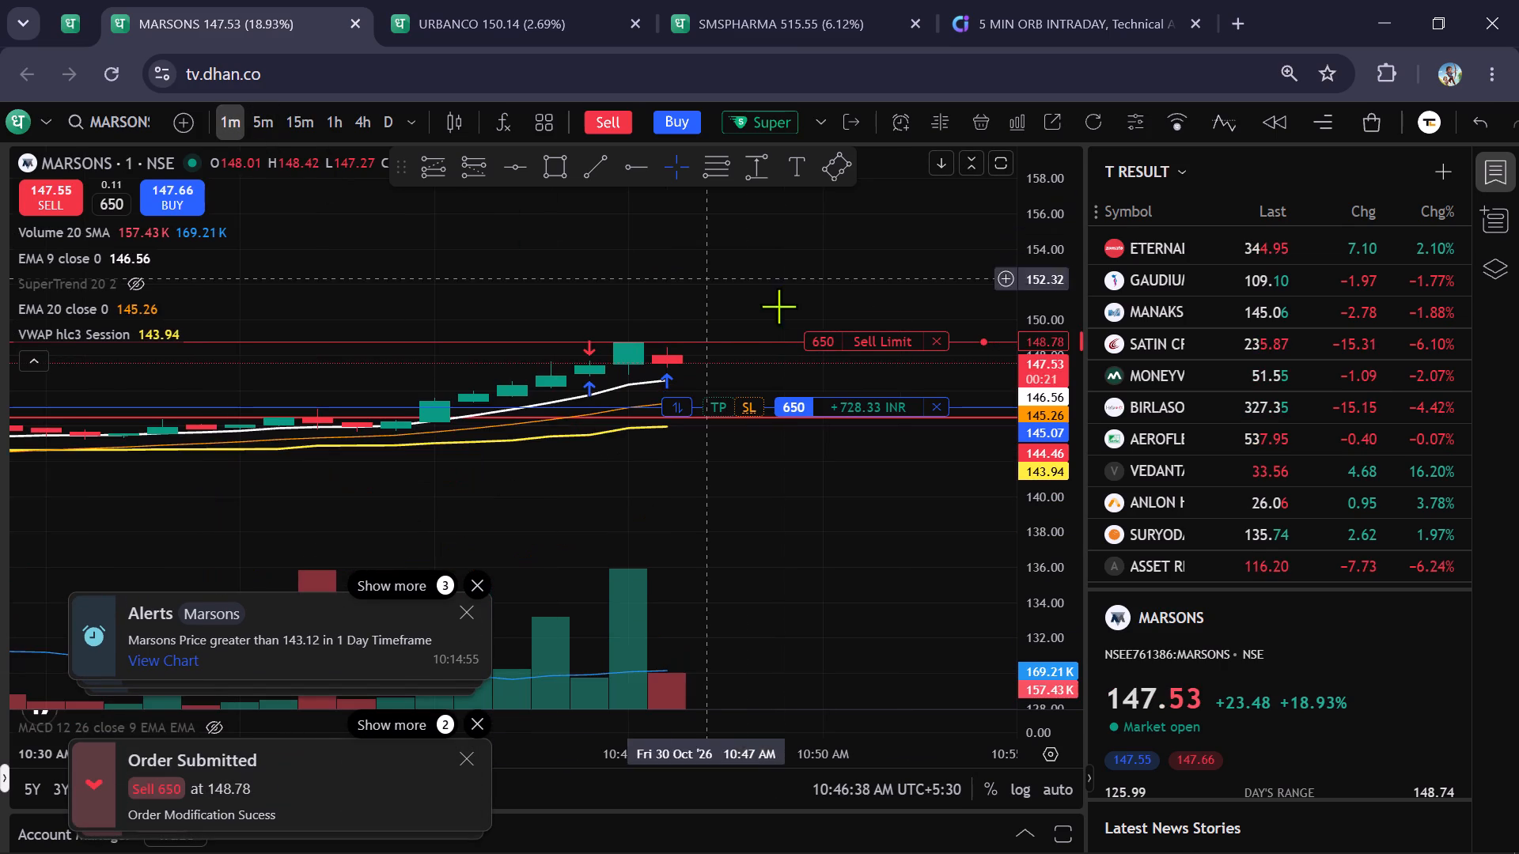
drag(816, 344, 814, 332)
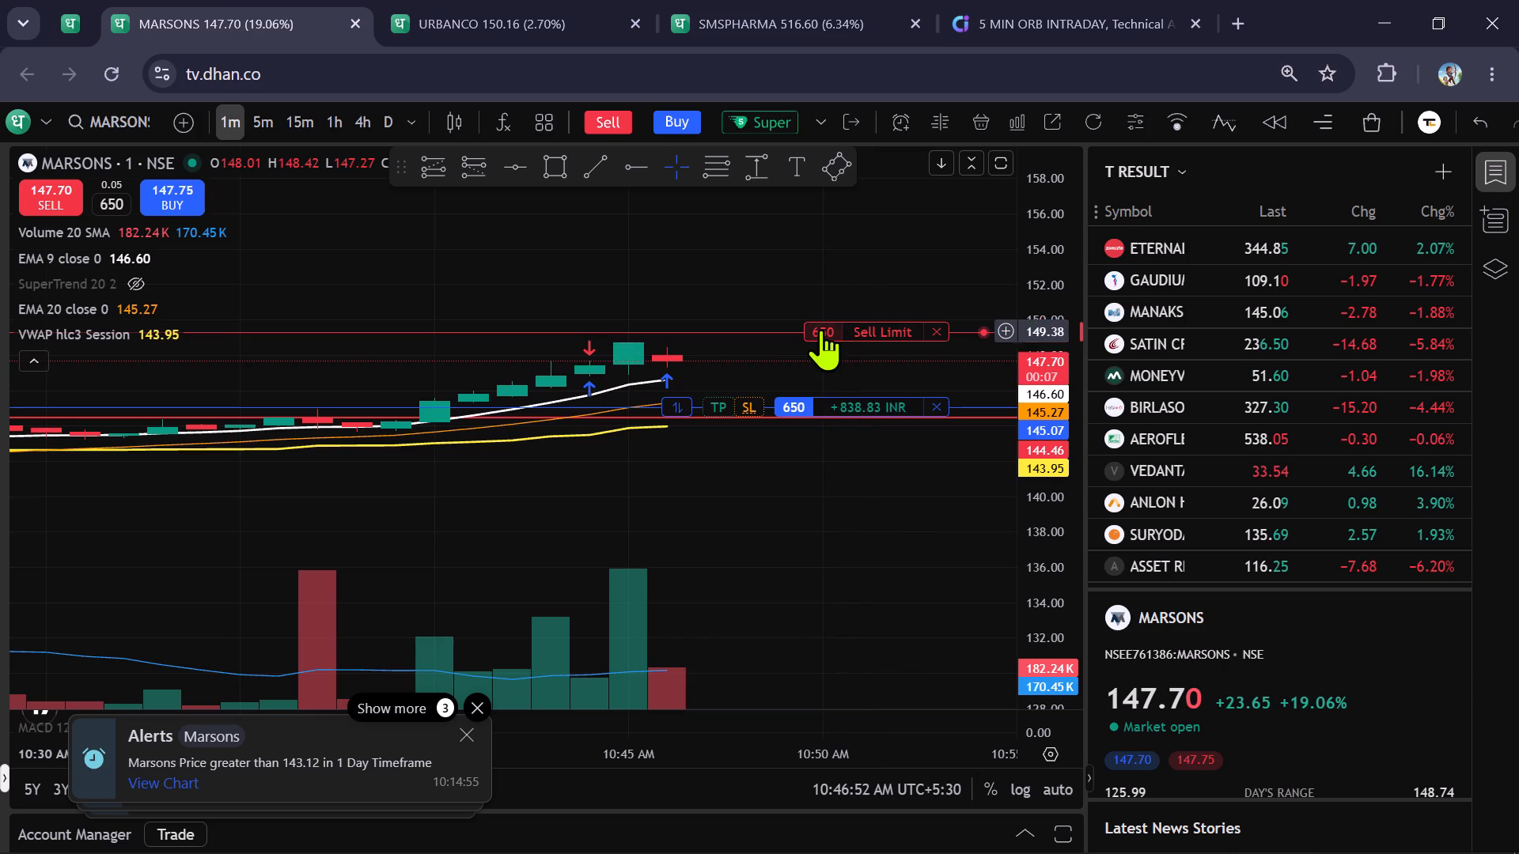
Lower the sell limit target of the open MARSONS position to 148.9.
drag(820, 329, 824, 342)
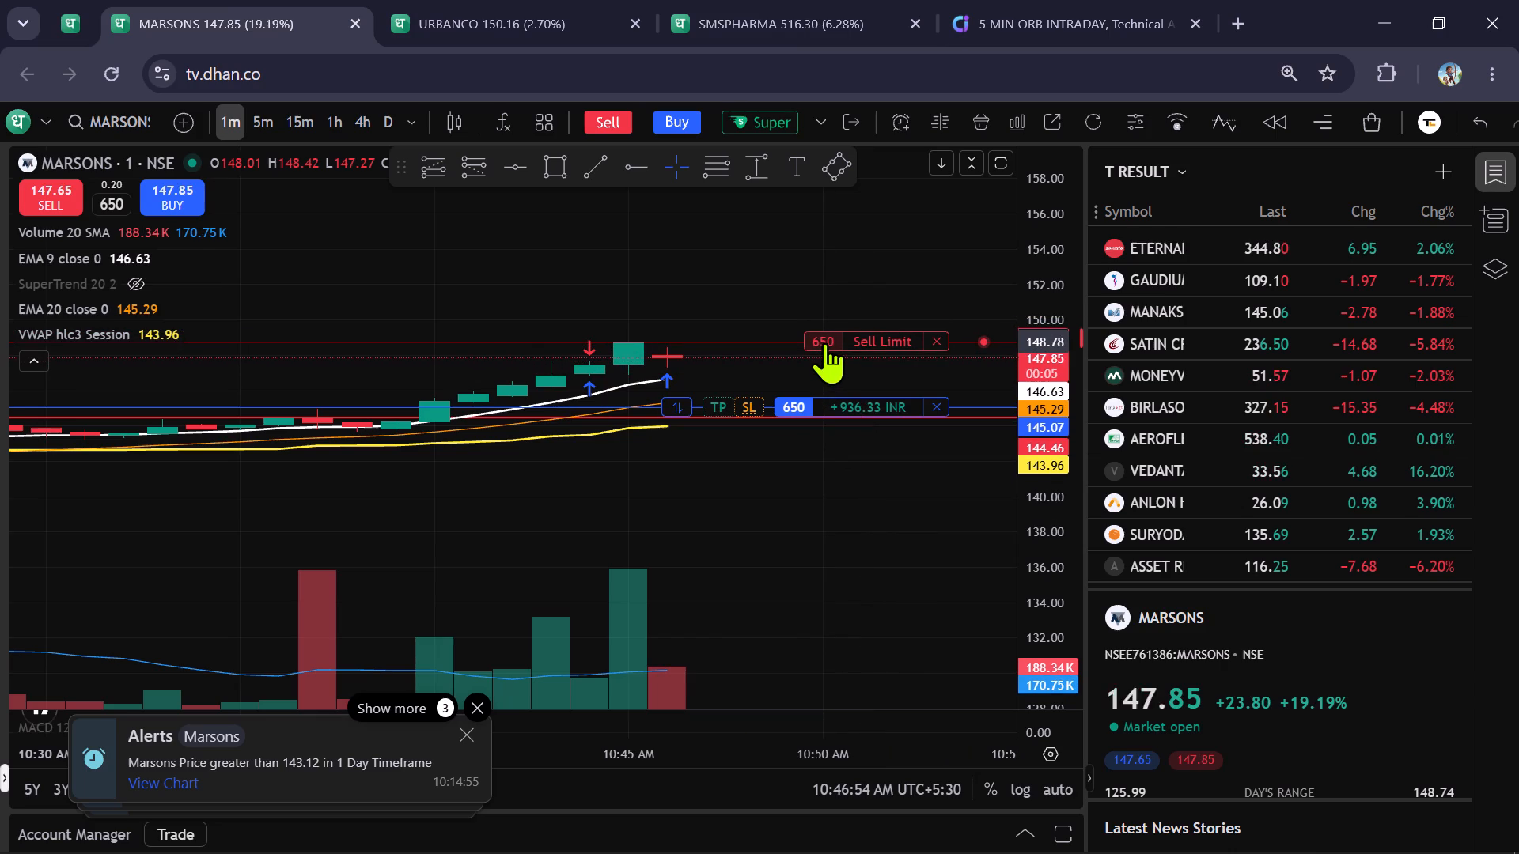
drag(824, 342, 820, 340)
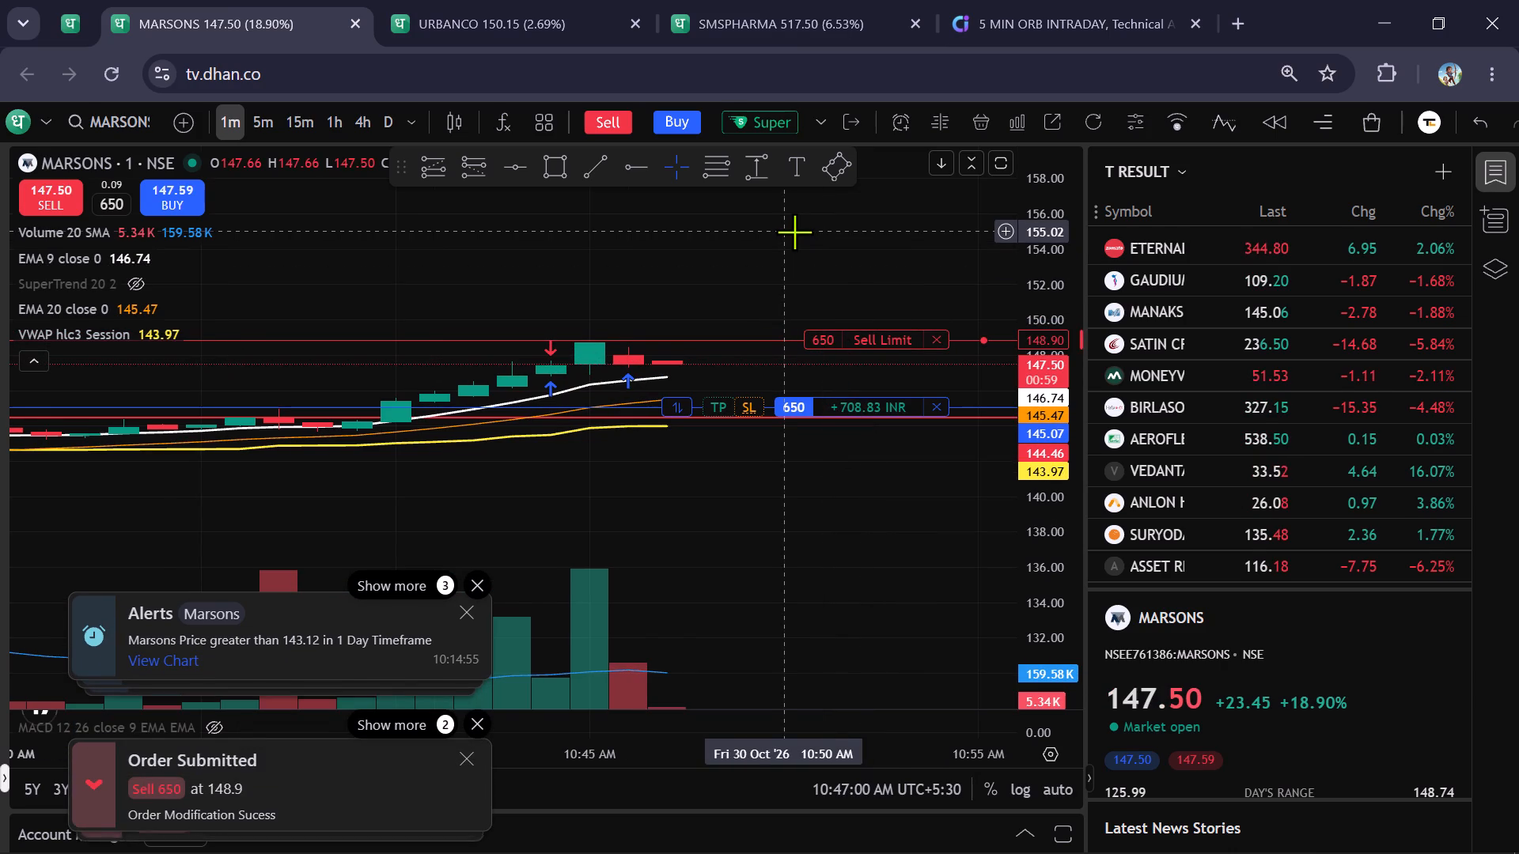
On the 5-minute chart, lower the sell limit target of the MARSONS position to 148.66.
click(269, 121)
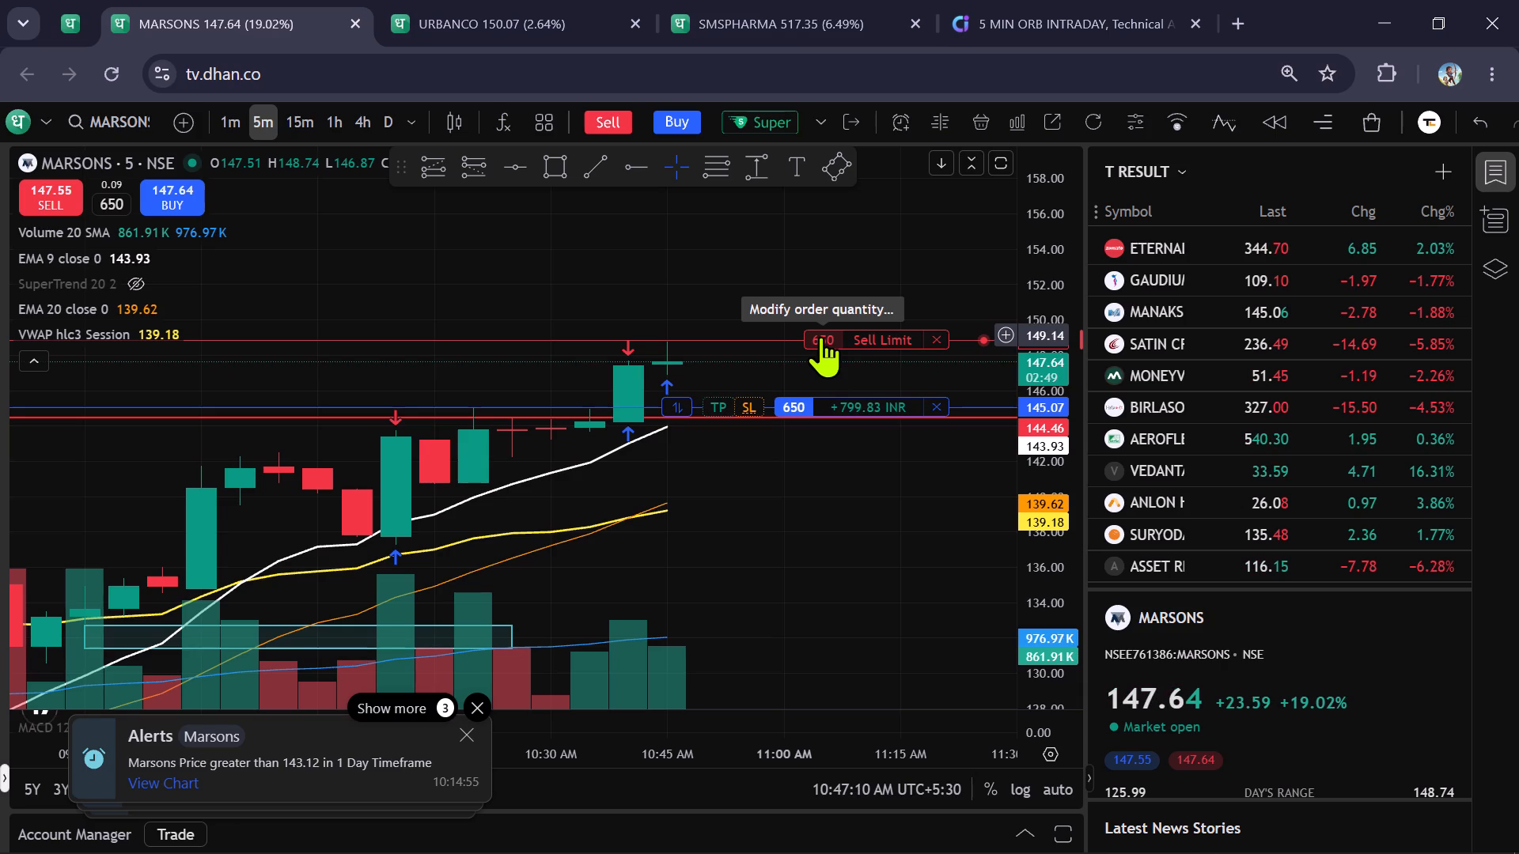
drag(820, 336, 827, 345)
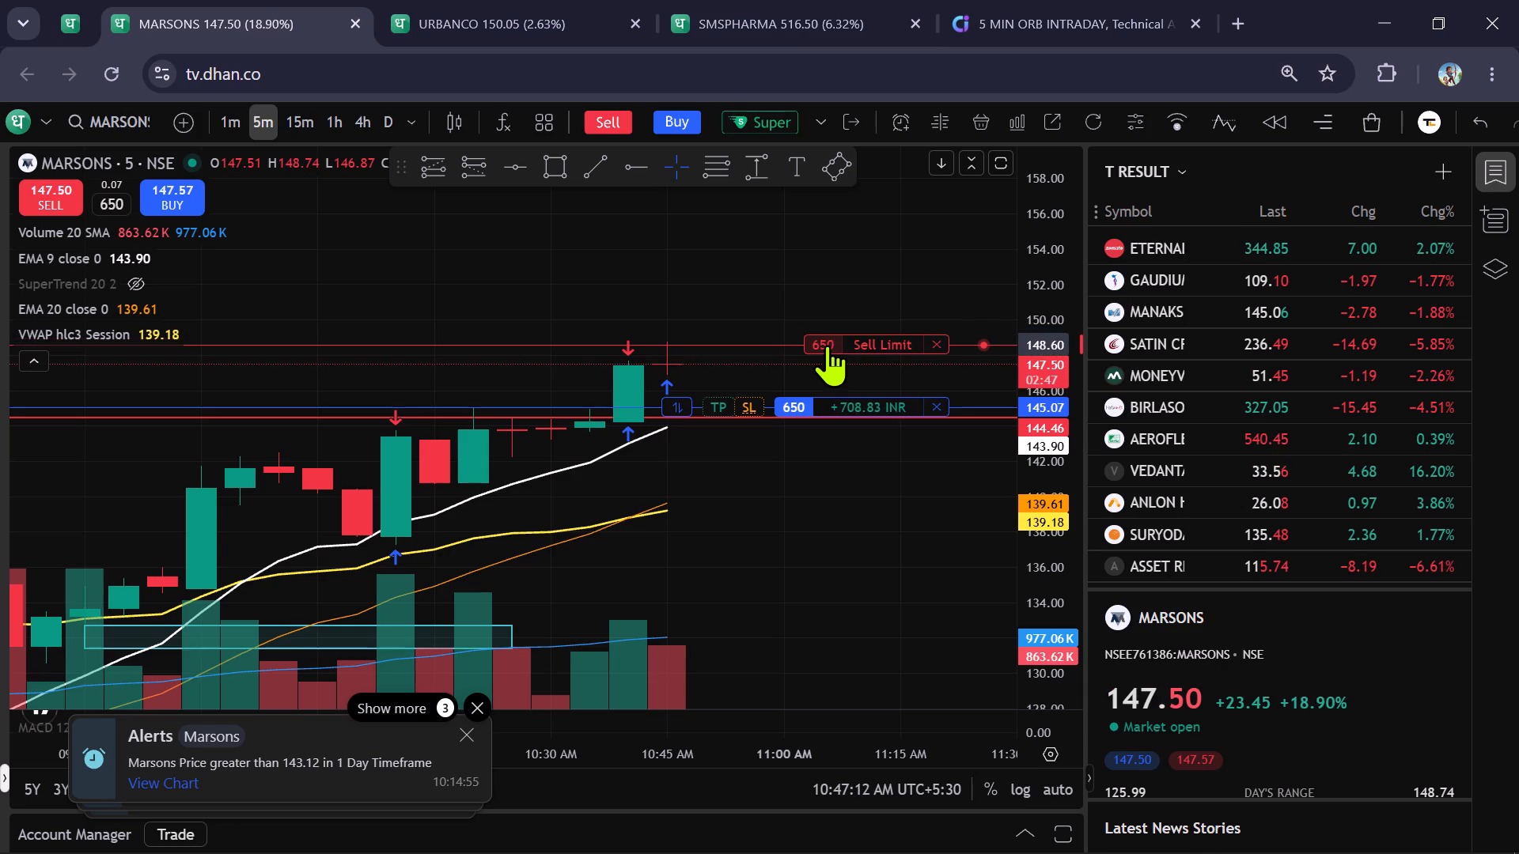
drag(827, 345, 814, 344)
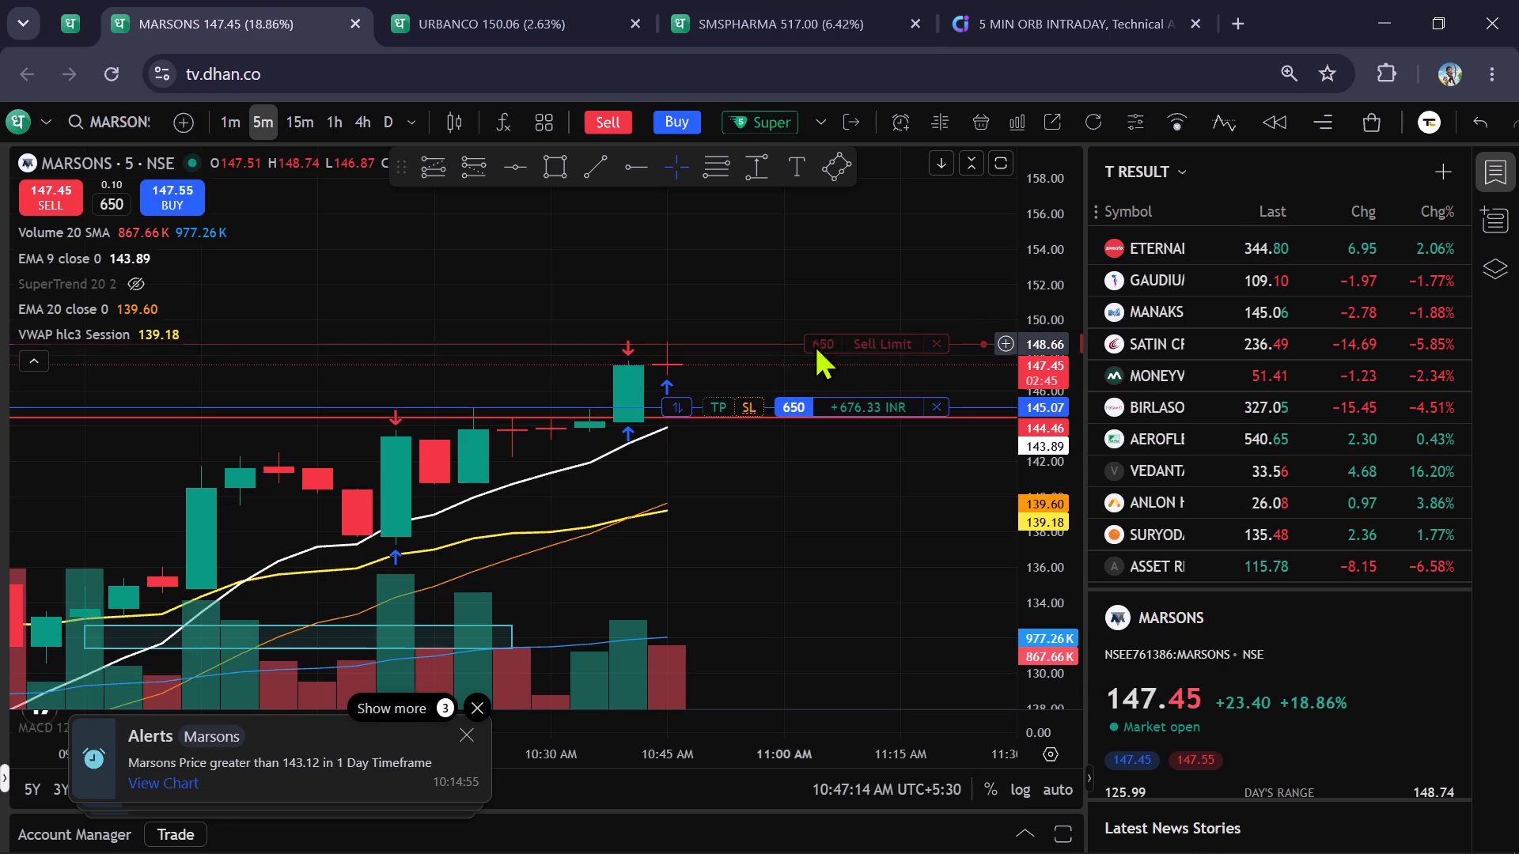
On the 1-minute chart, adjust the sell limit target of the MARSONS position to 148.72.
click(227, 121)
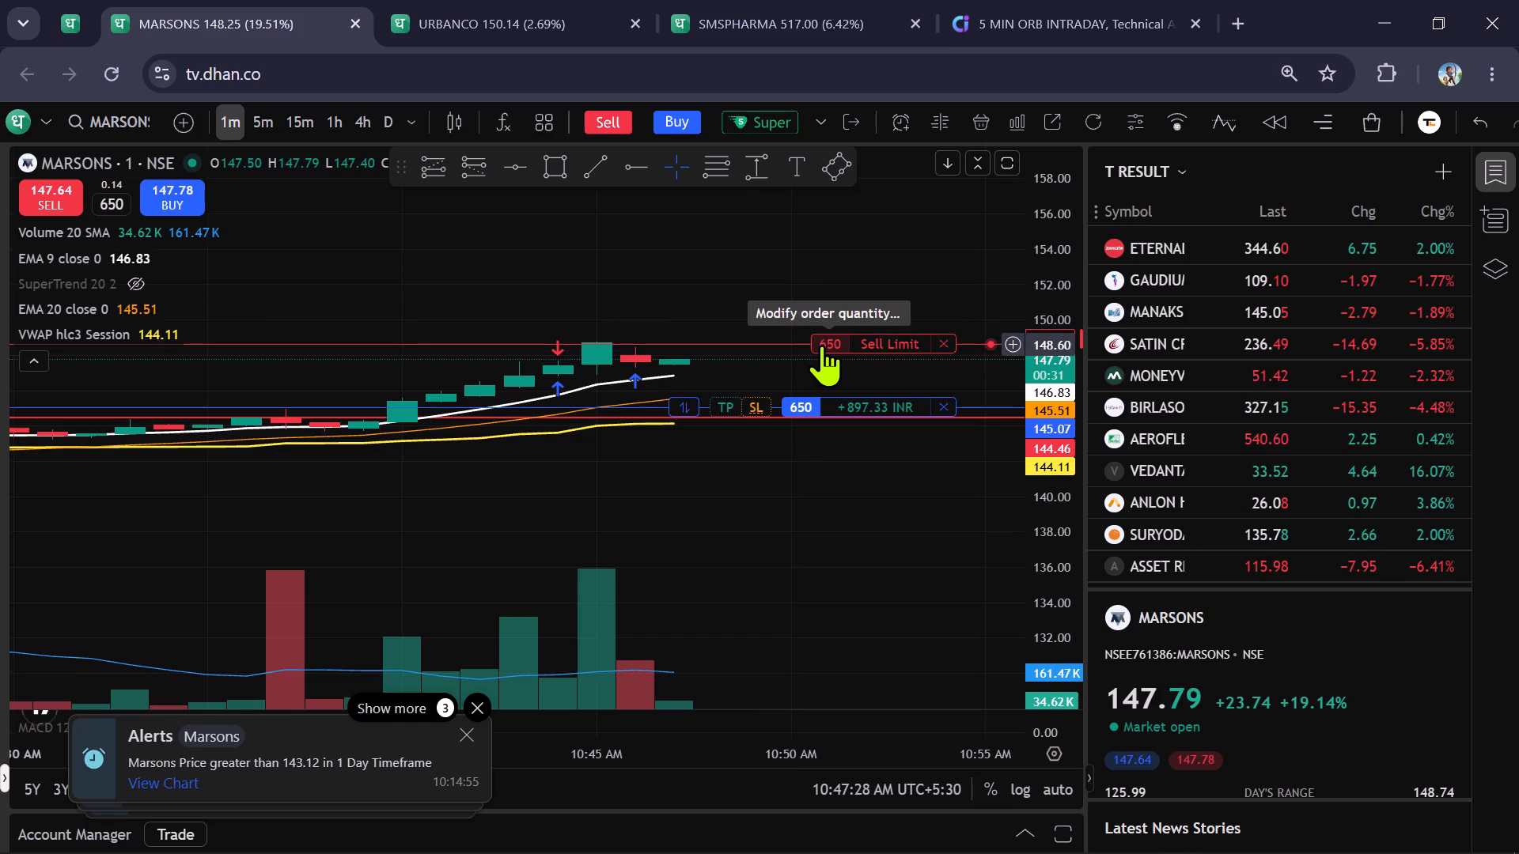
drag(820, 341, 813, 333)
drag(813, 332, 824, 343)
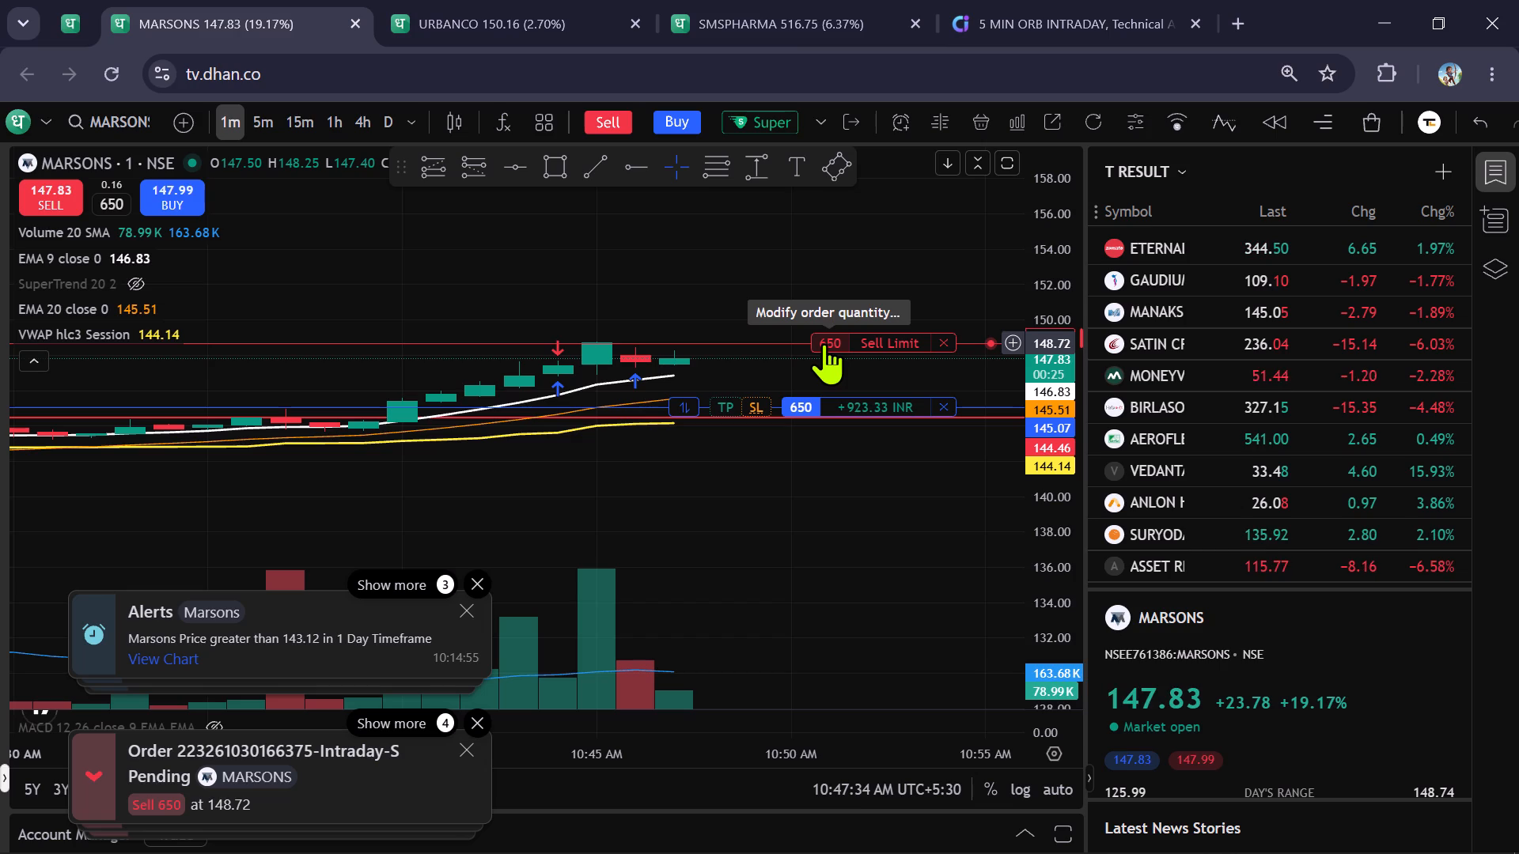
On the 5-minute chart, adjust the sell limit target of the open MARSONS position to 148.60.
click(270, 119)
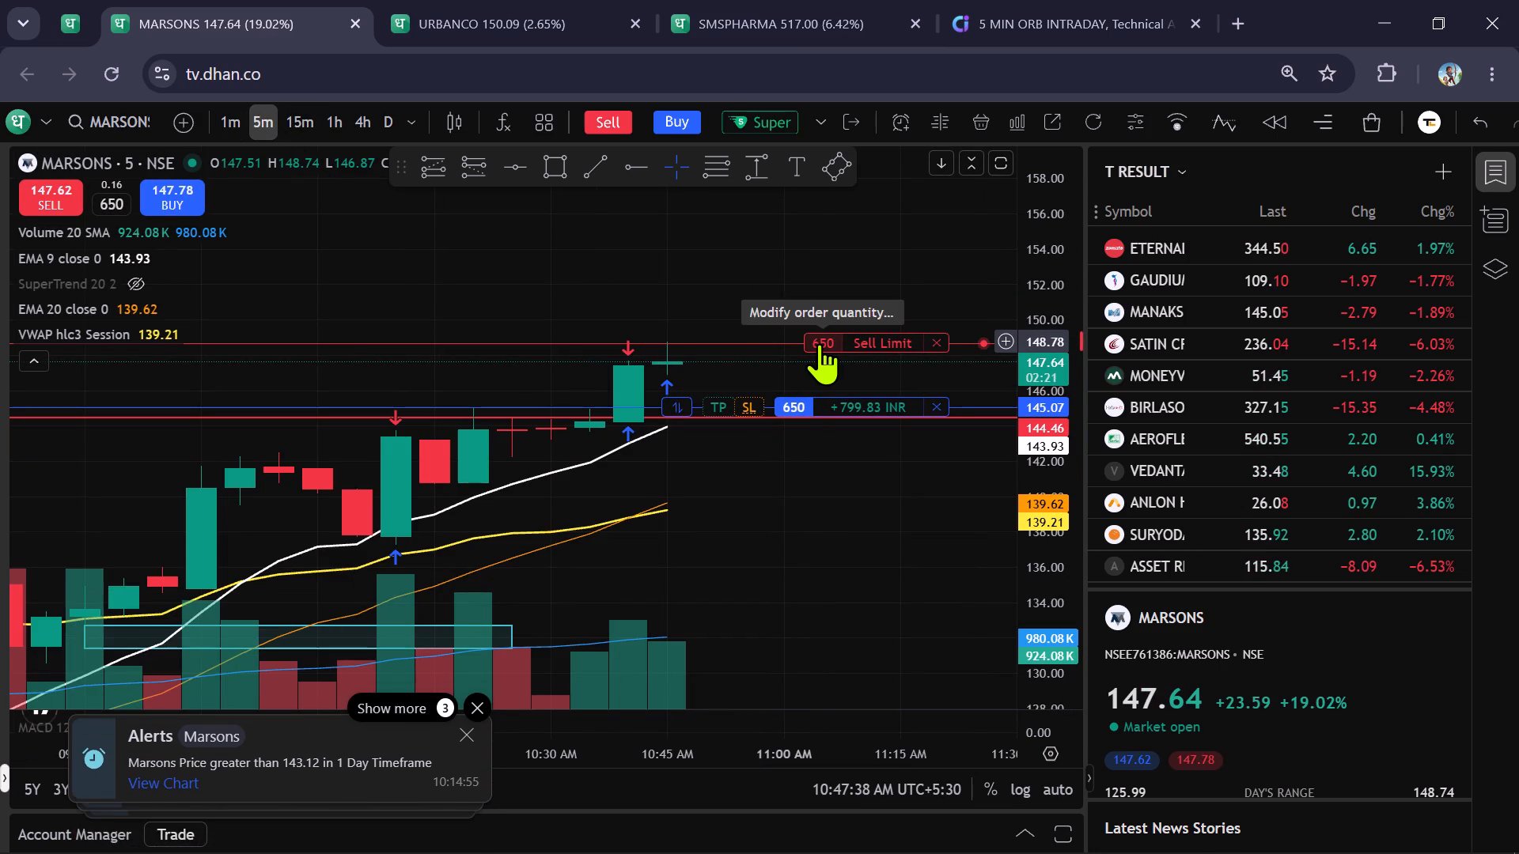
drag(819, 343, 822, 351)
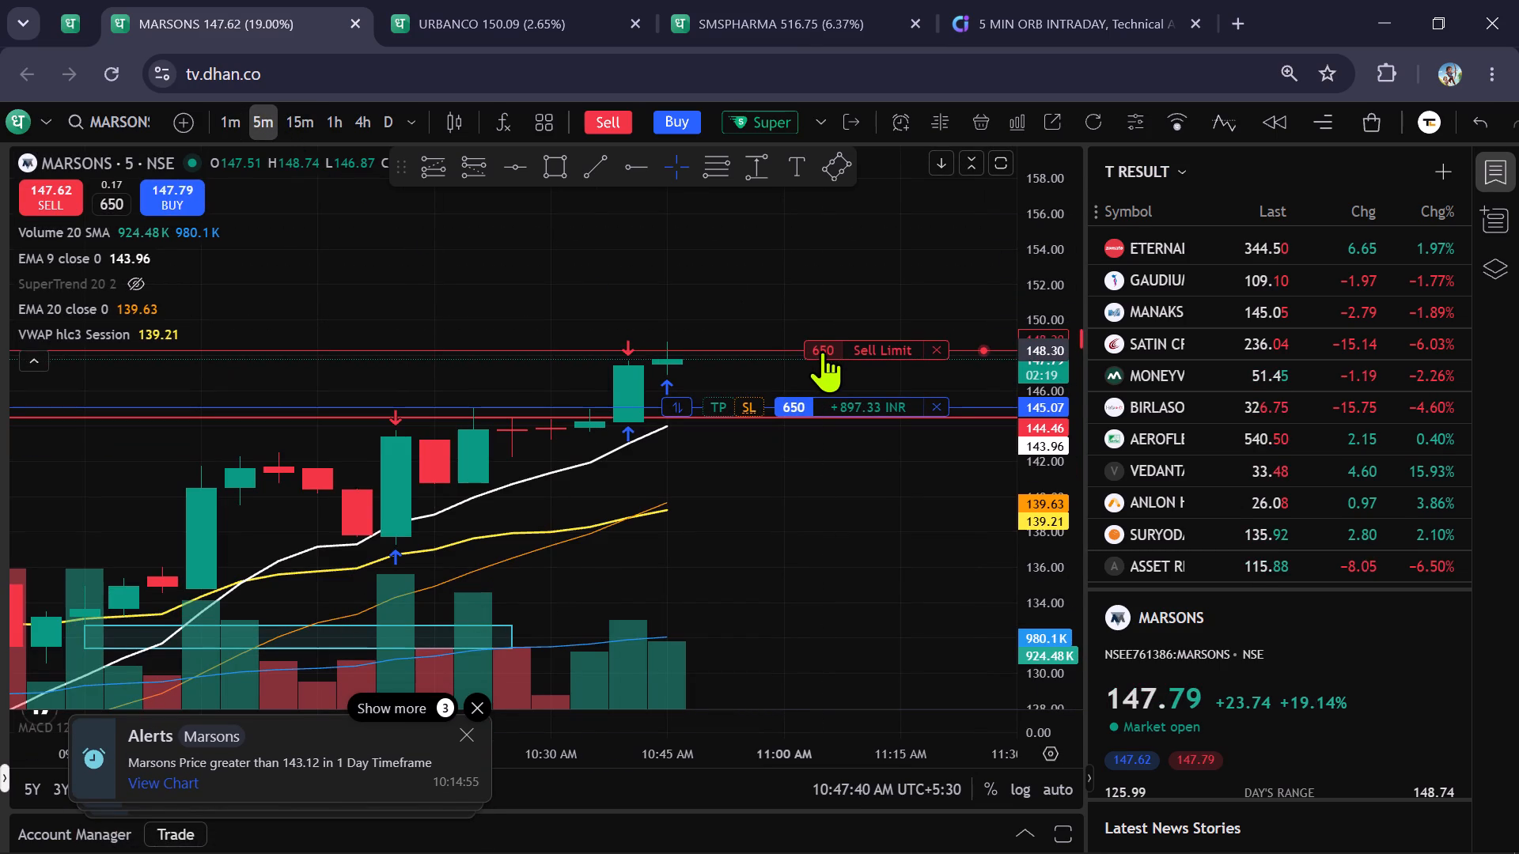
drag(822, 351, 812, 347)
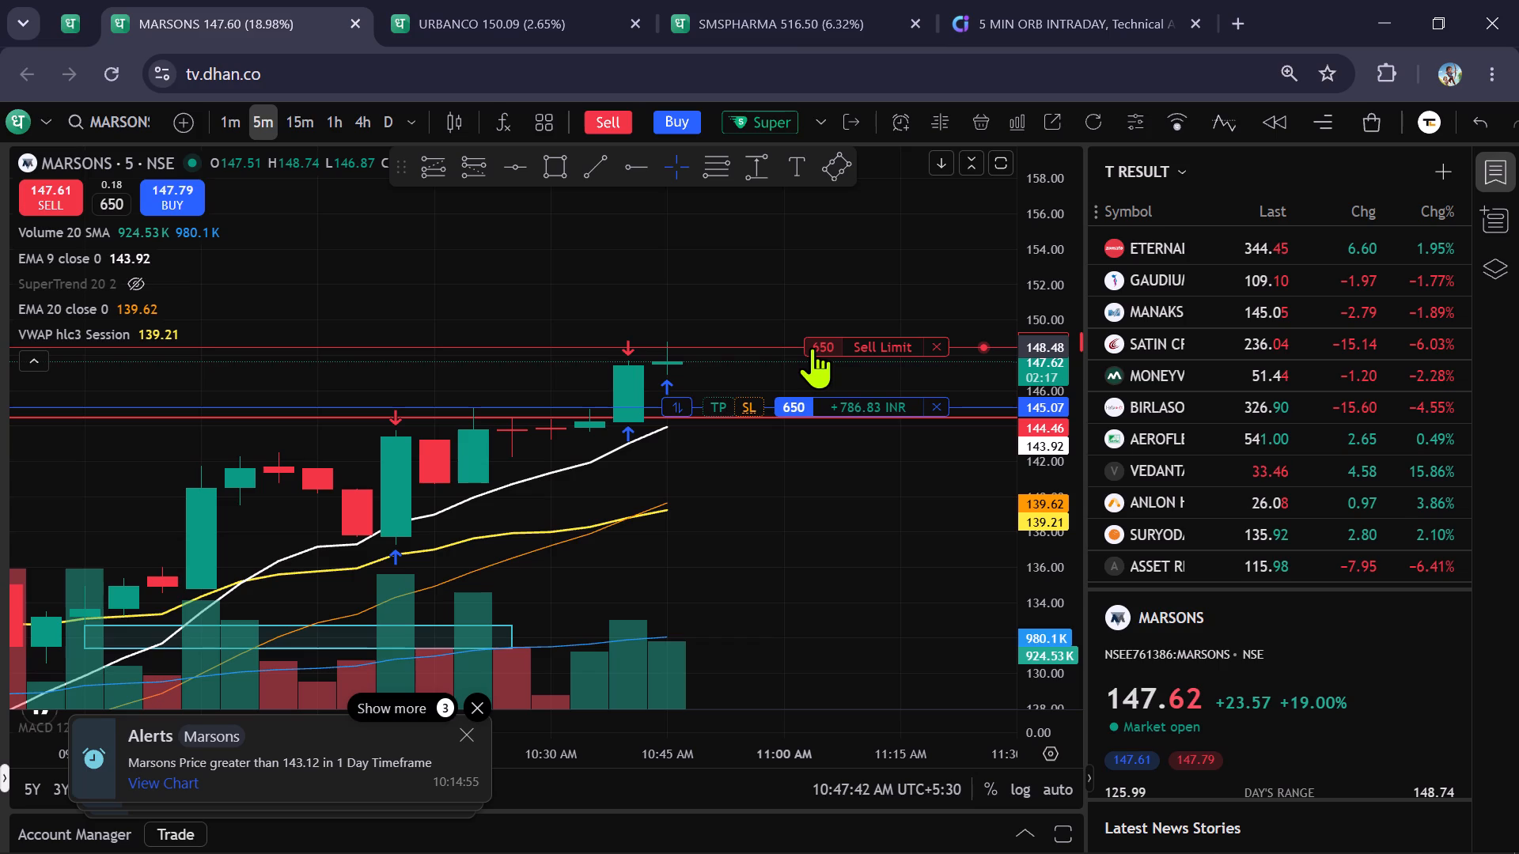
drag(812, 347, 809, 346)
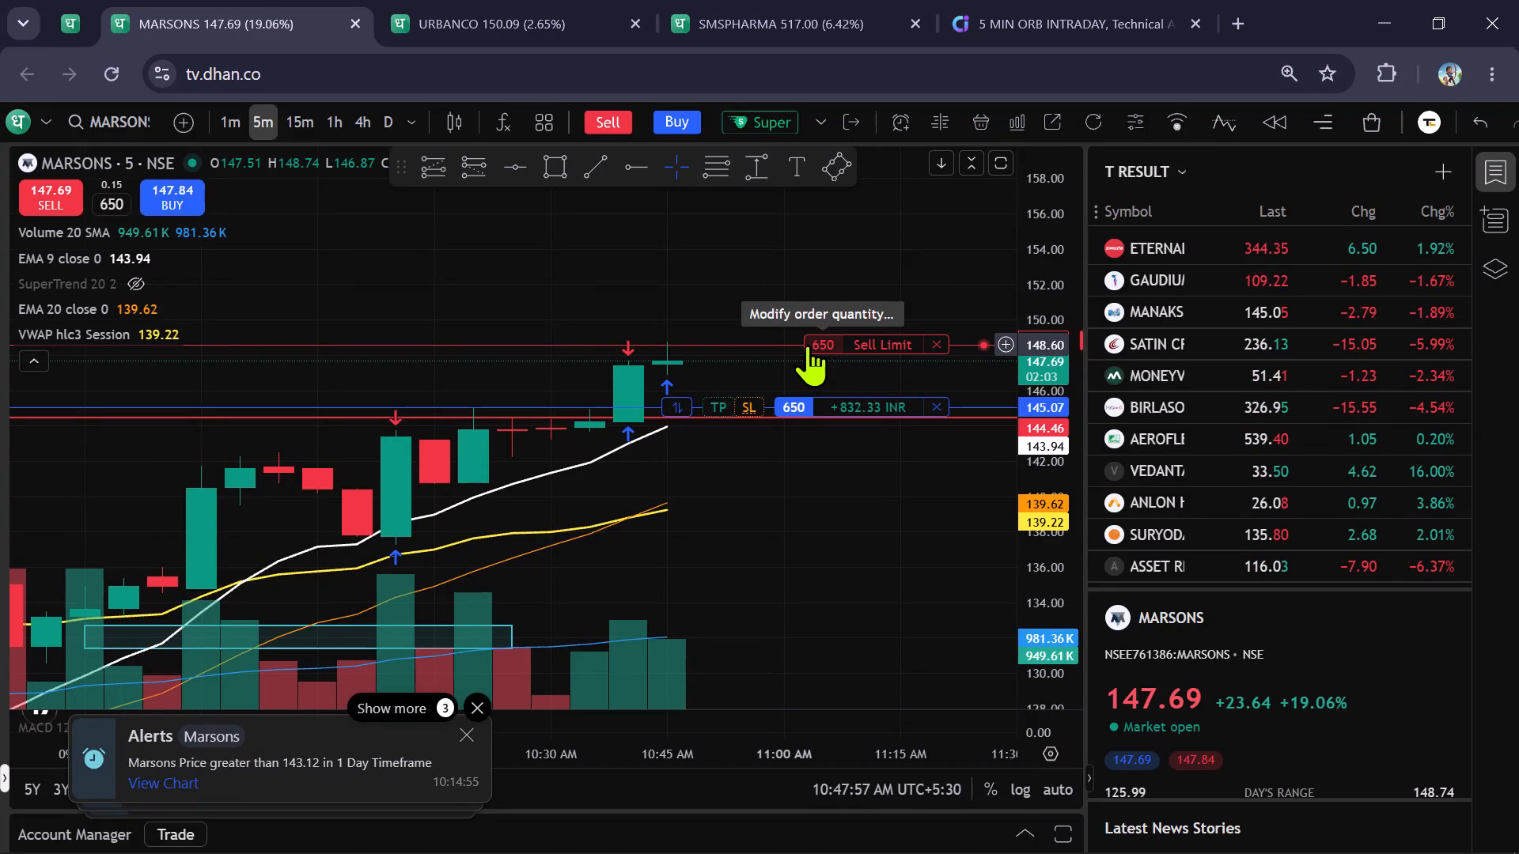
On the 1-minute chart, lower the sell limit target of the MARSONS position to 148.15.
click(227, 109)
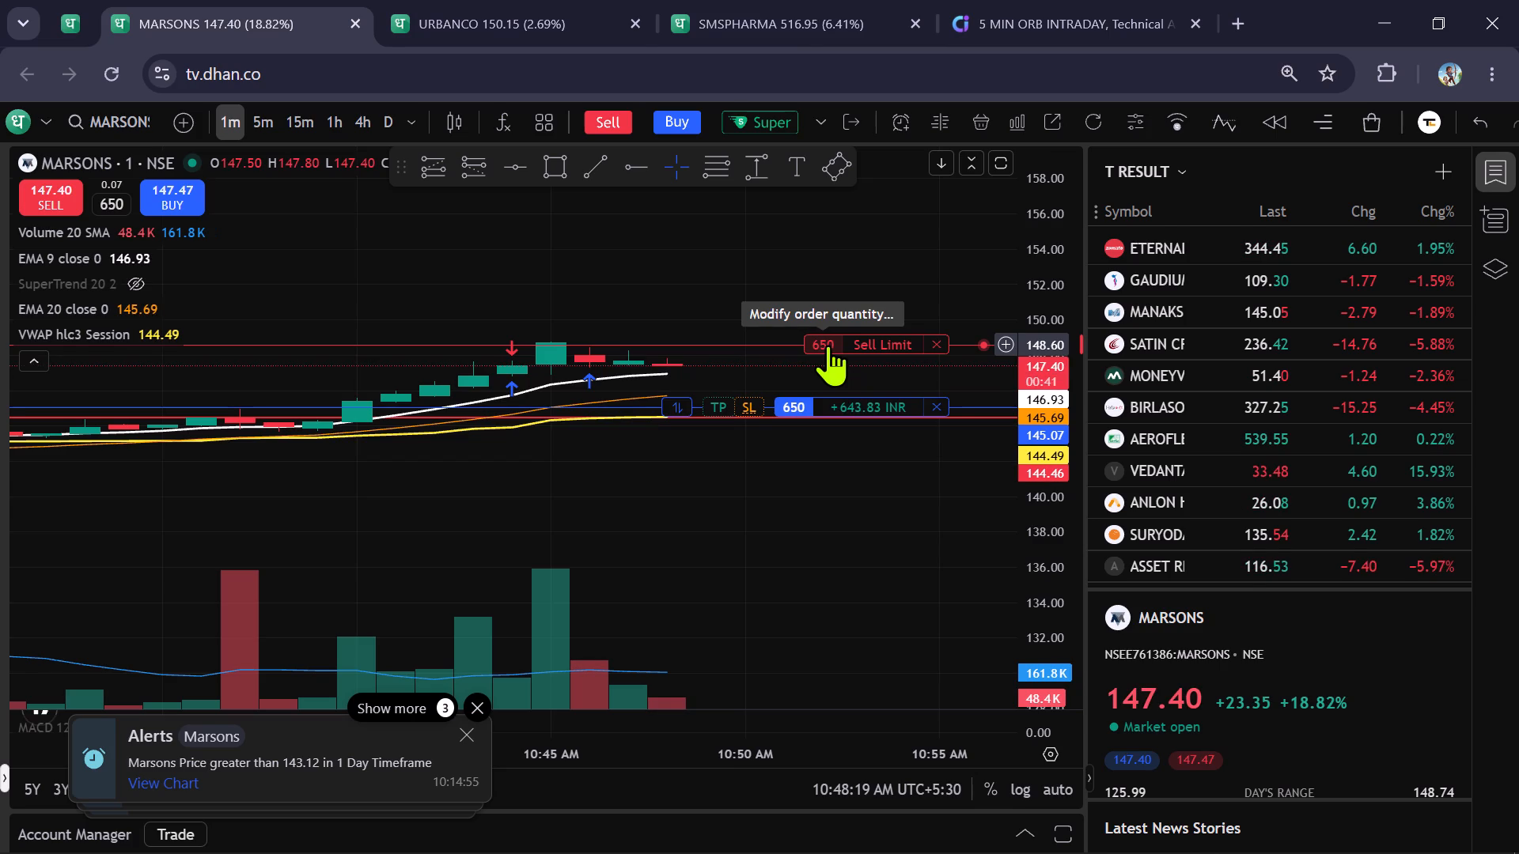
scroll(833, 358, down, 3)
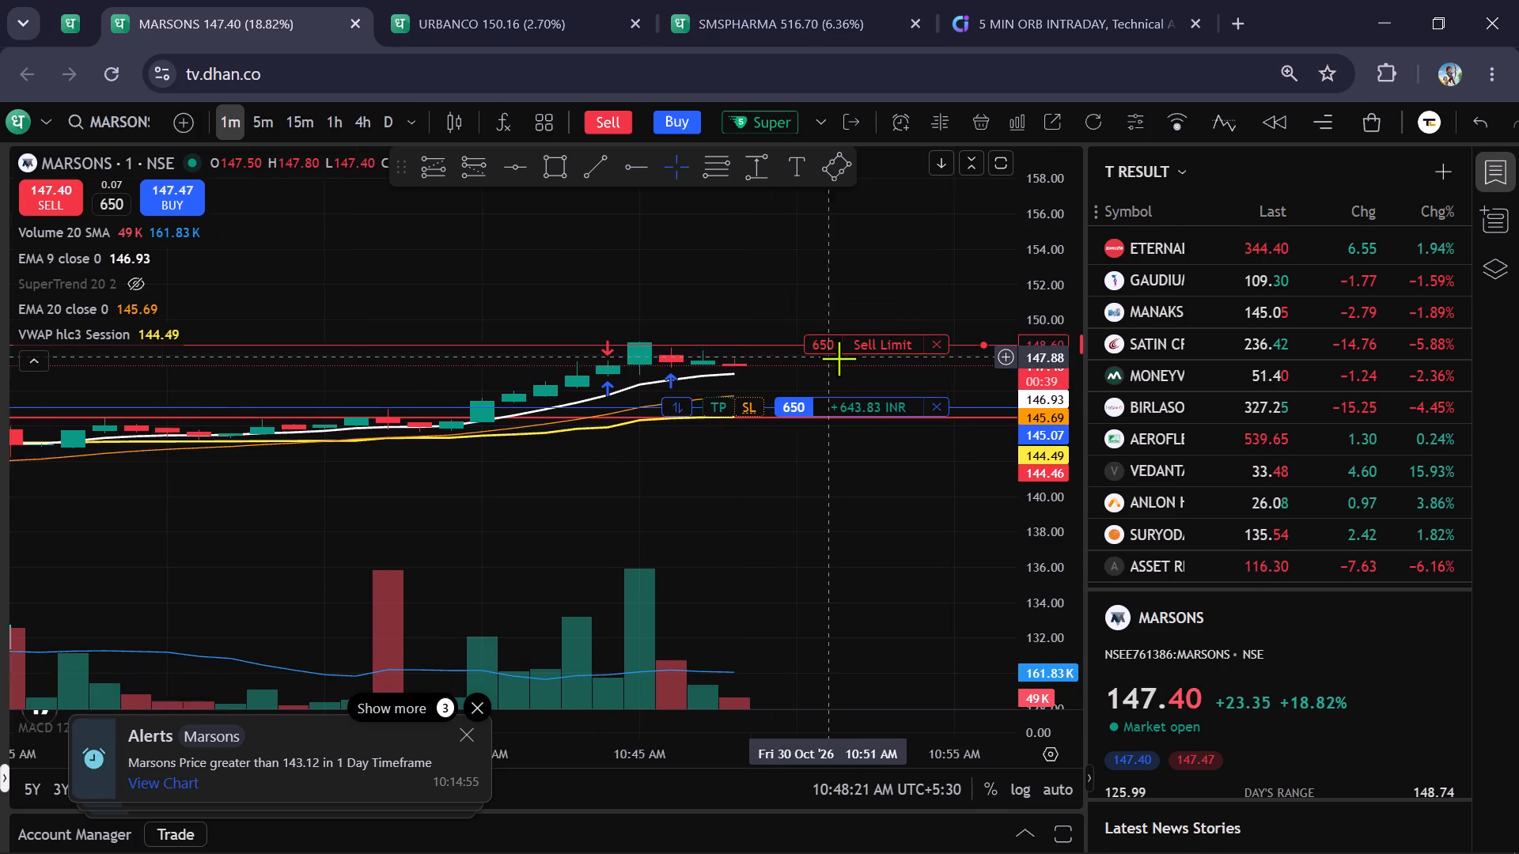
scroll(1057, 346, up, 5)
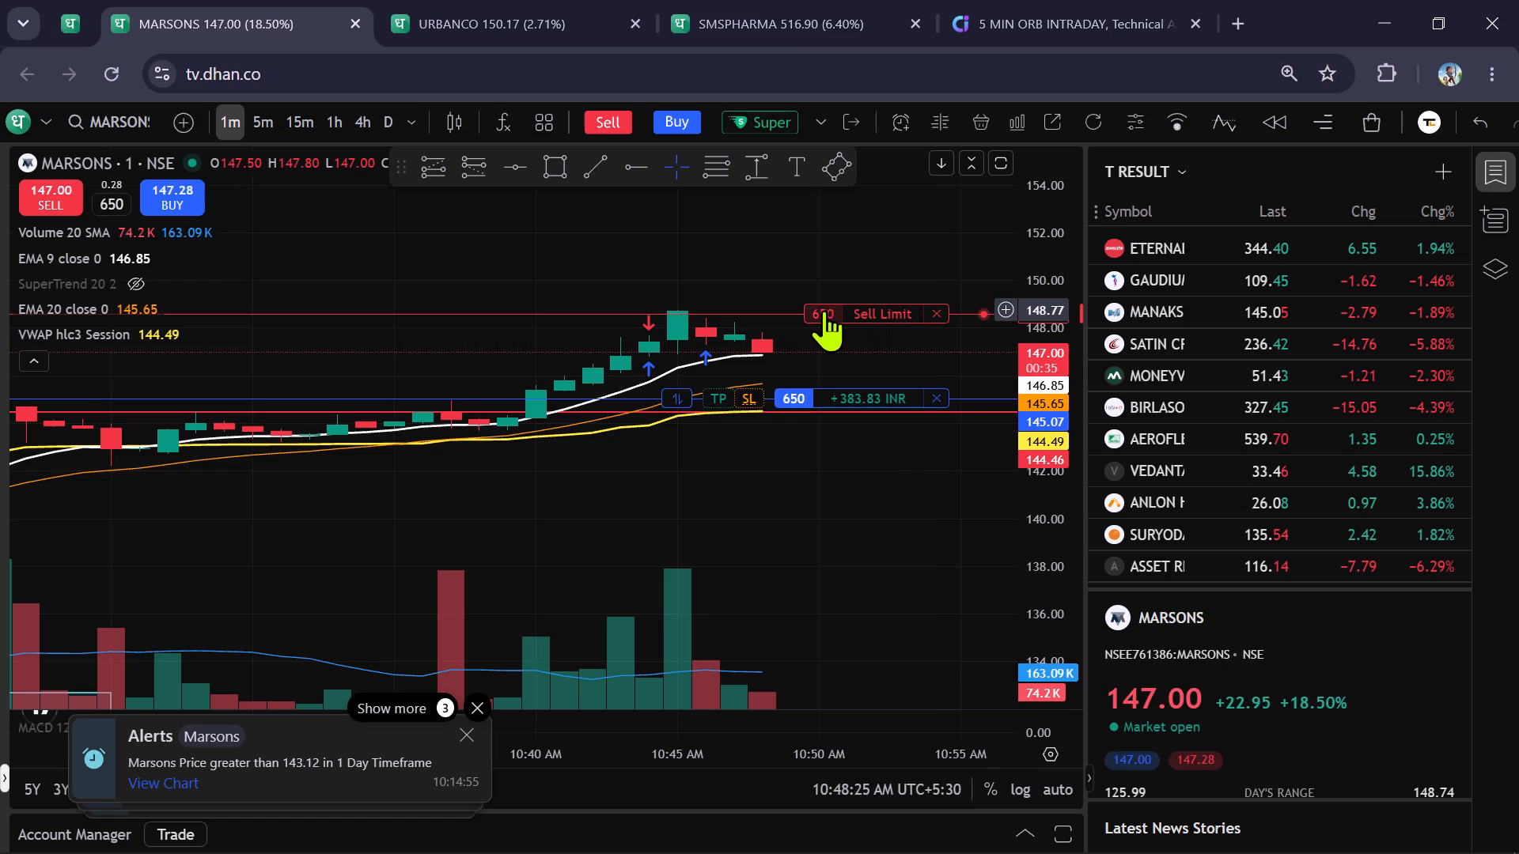
drag(824, 310, 821, 325)
drag(821, 325, 815, 316)
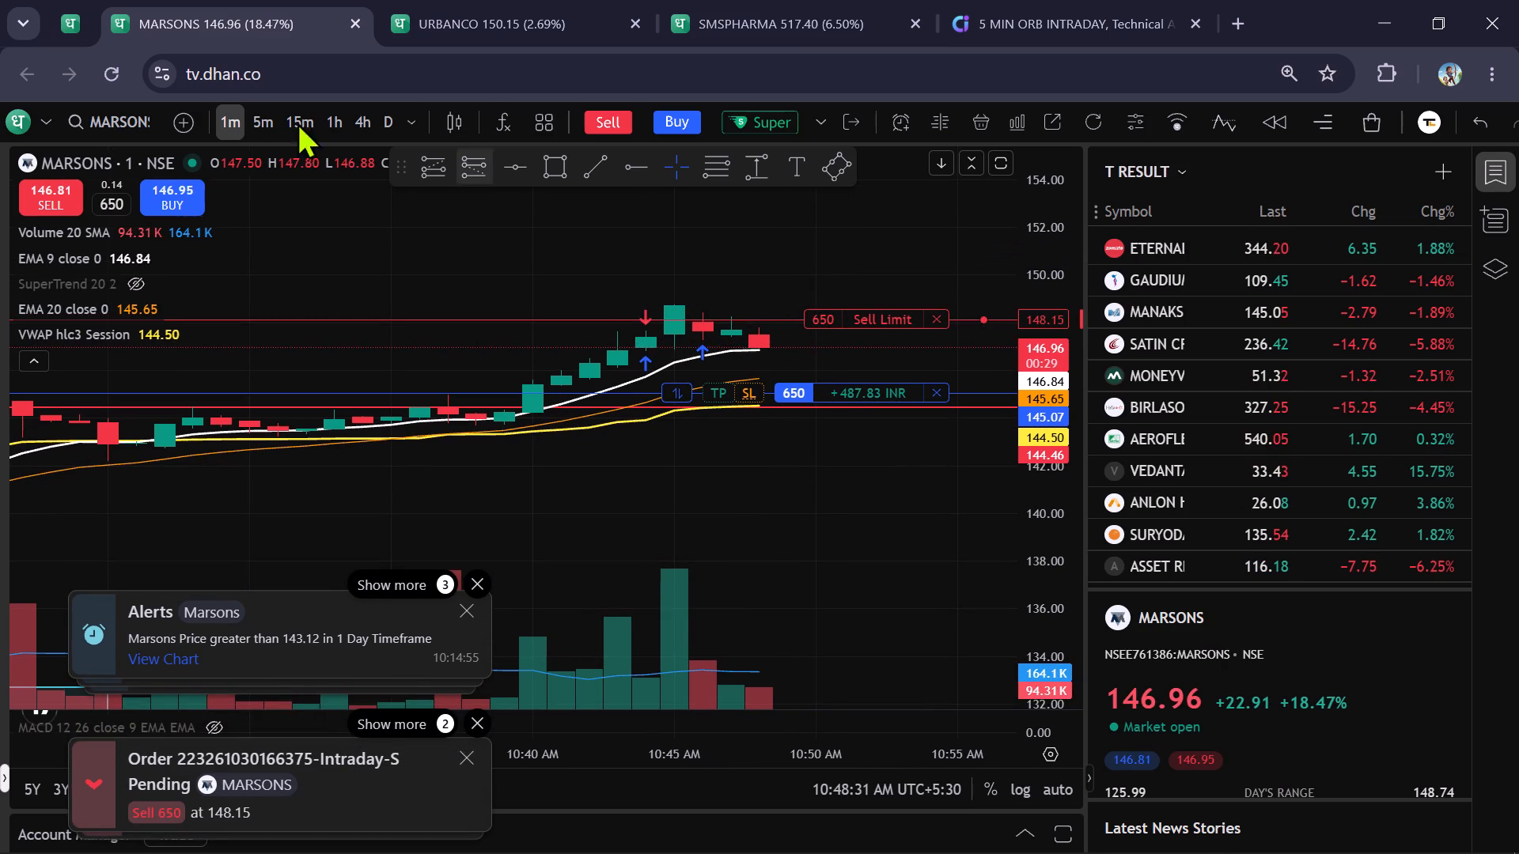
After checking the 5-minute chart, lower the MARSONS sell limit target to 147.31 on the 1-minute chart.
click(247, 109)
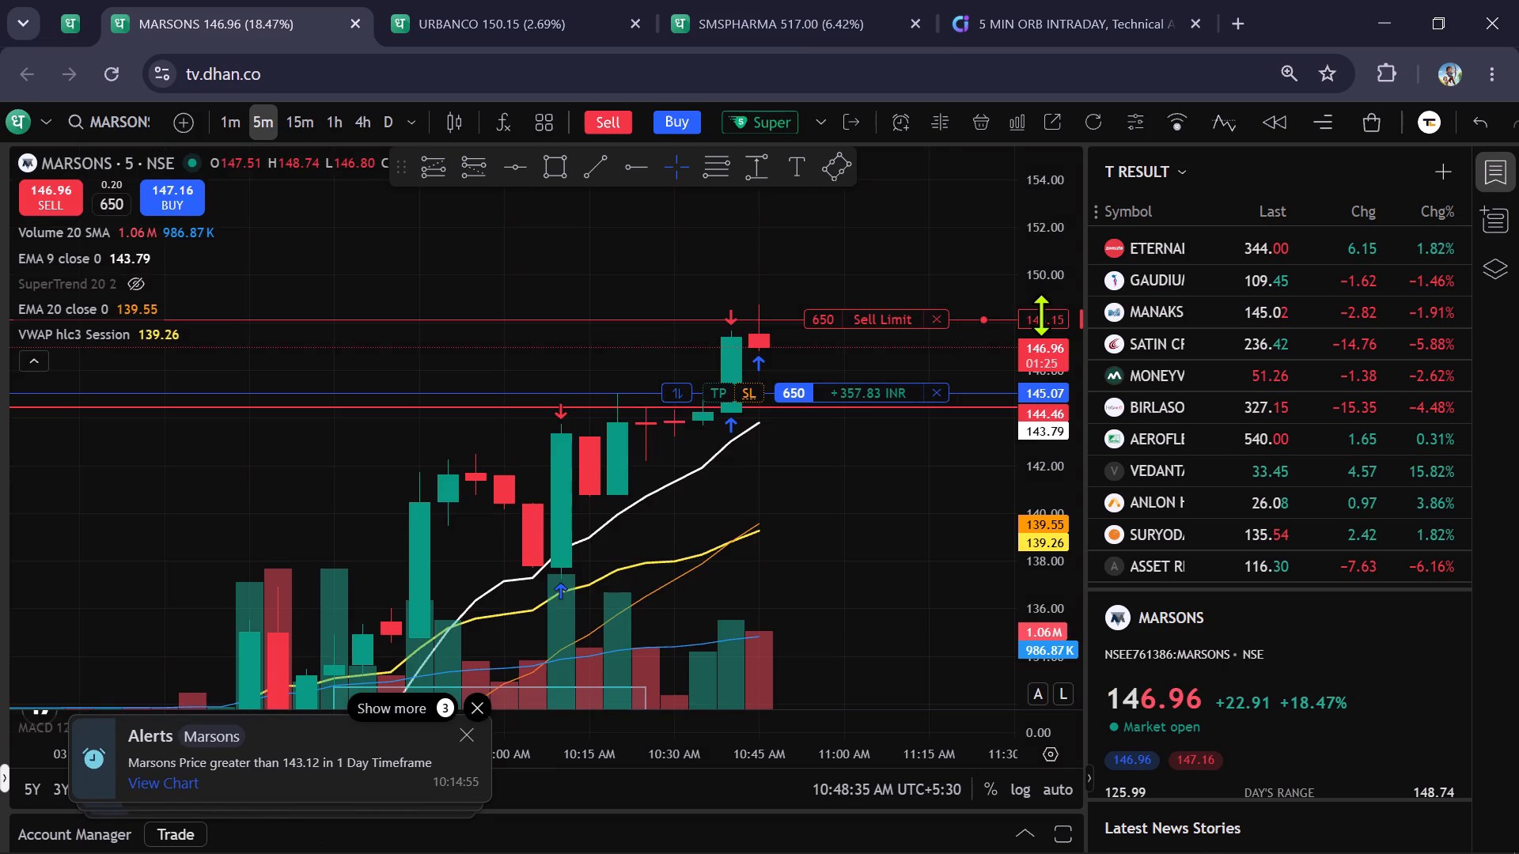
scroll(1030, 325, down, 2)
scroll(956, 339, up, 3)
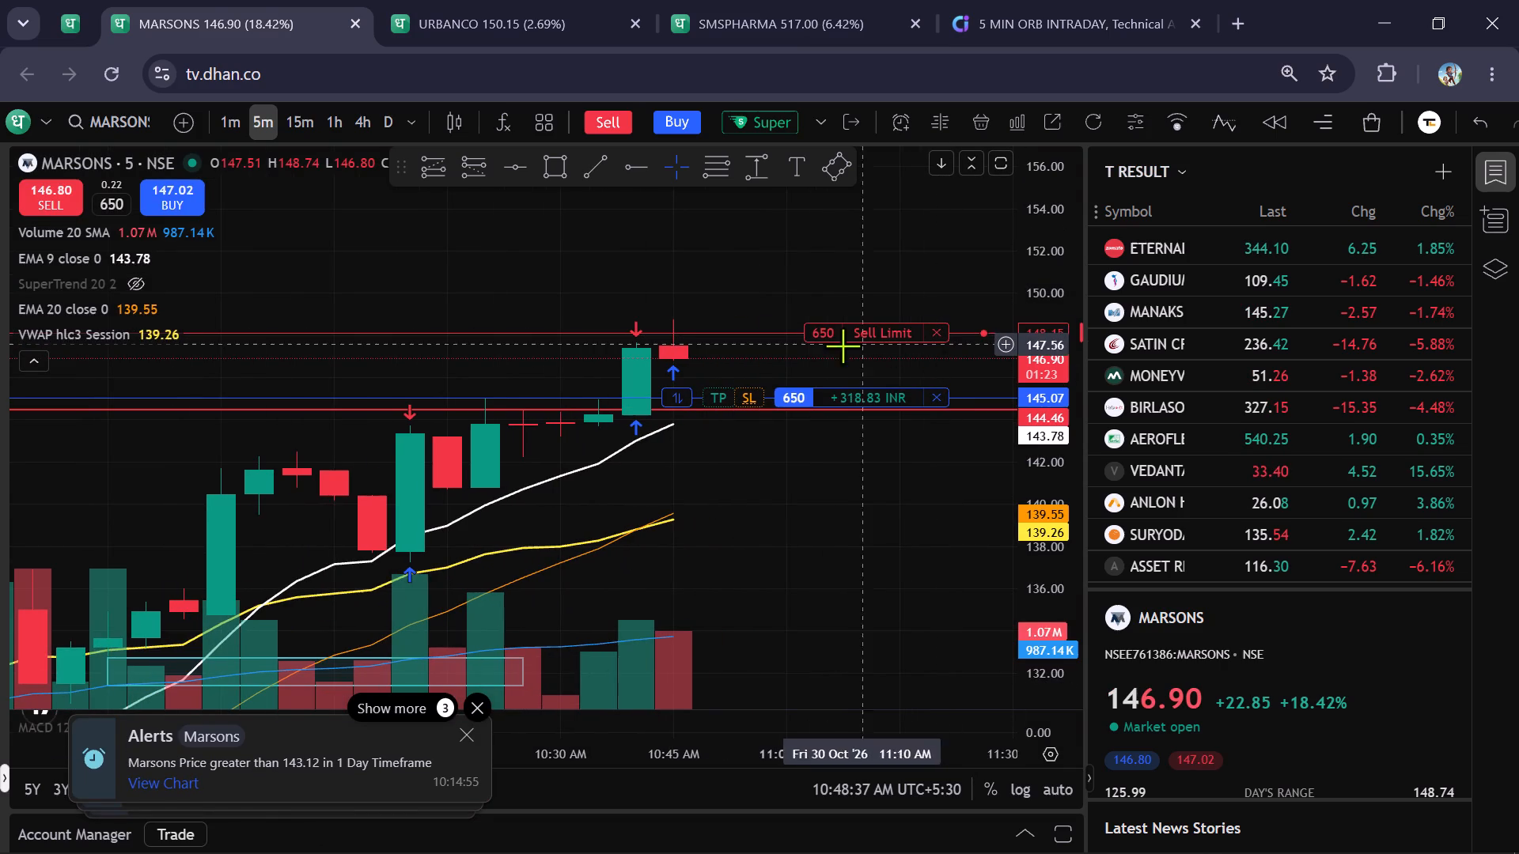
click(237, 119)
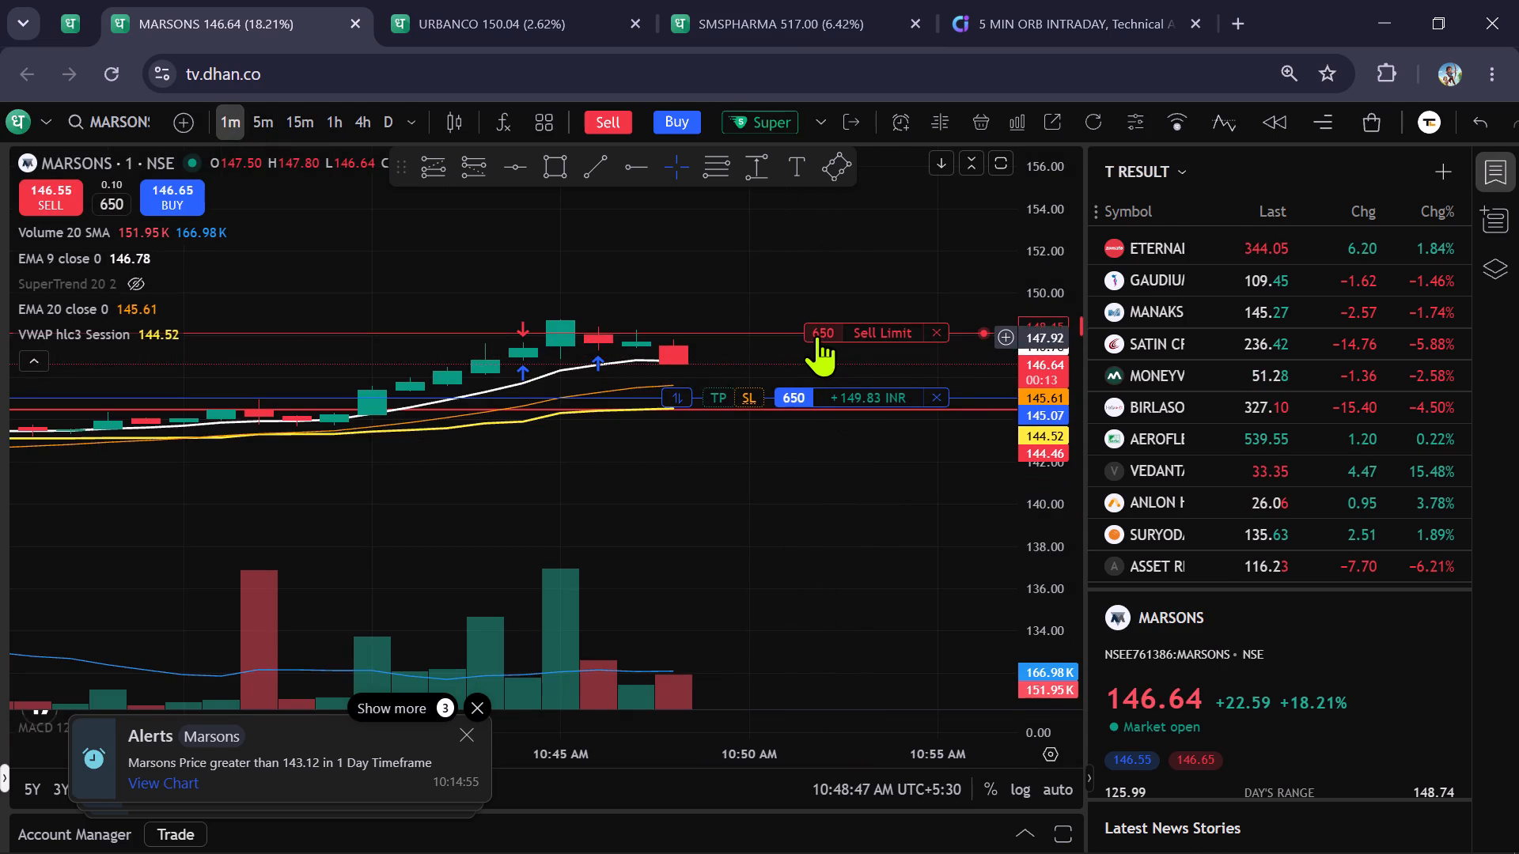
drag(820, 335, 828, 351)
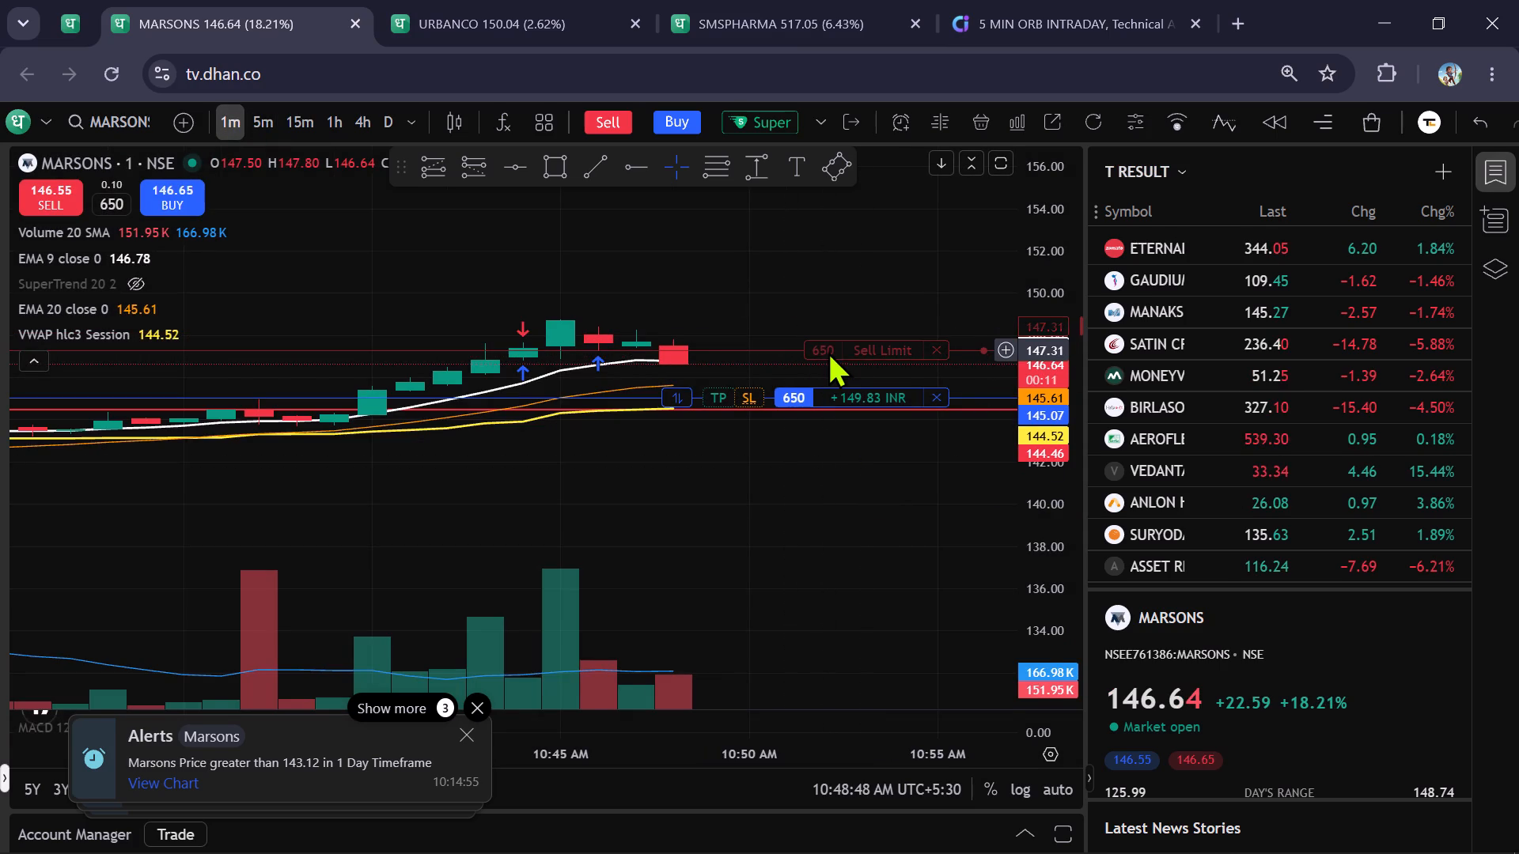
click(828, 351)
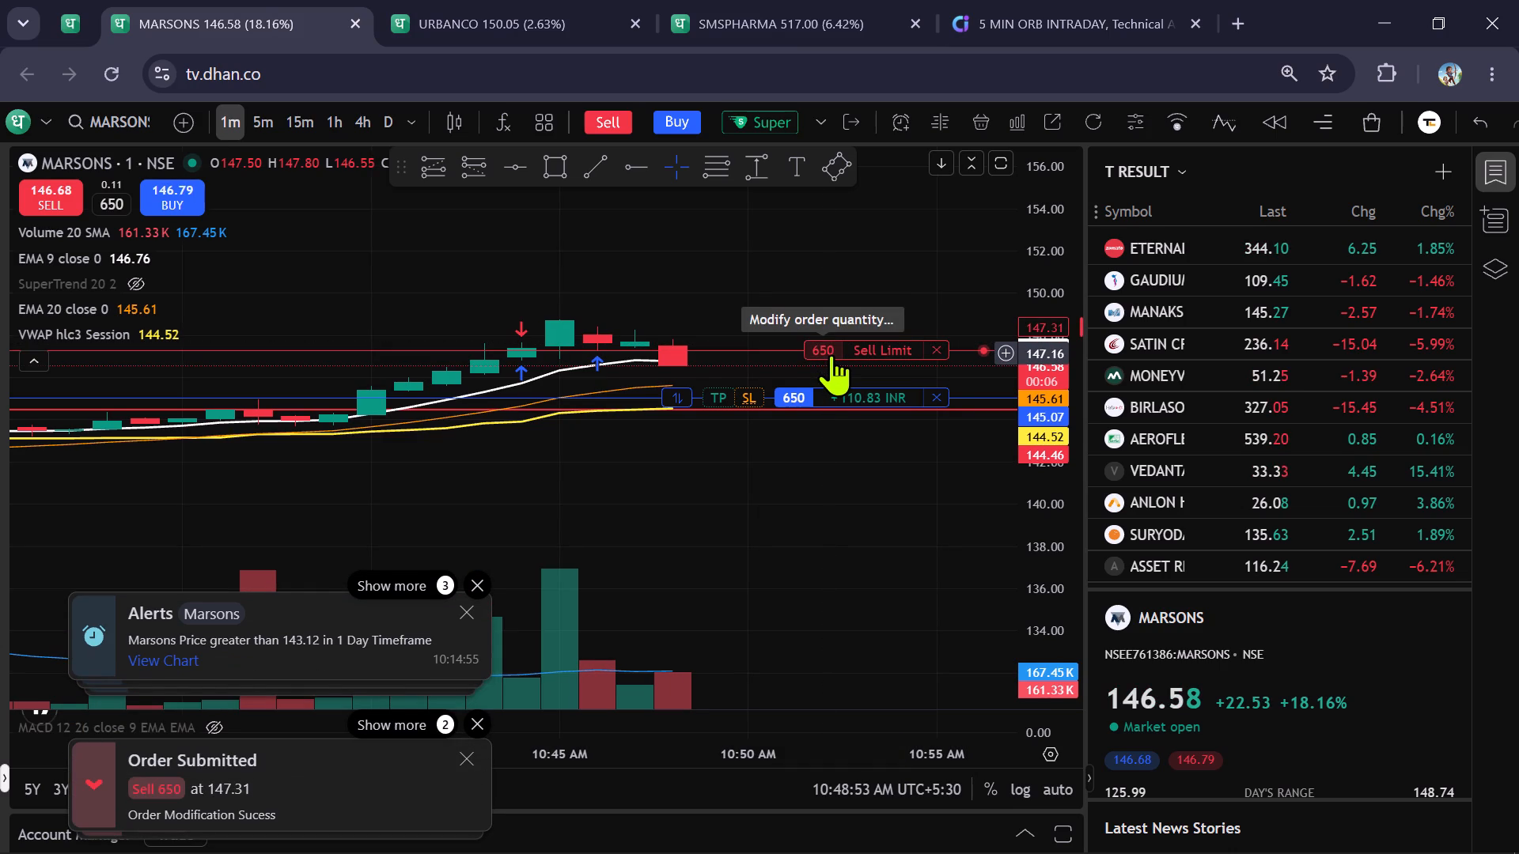
Raise the sell limit target of the MARSONS position in stages to 148.47.
drag(831, 354, 831, 344)
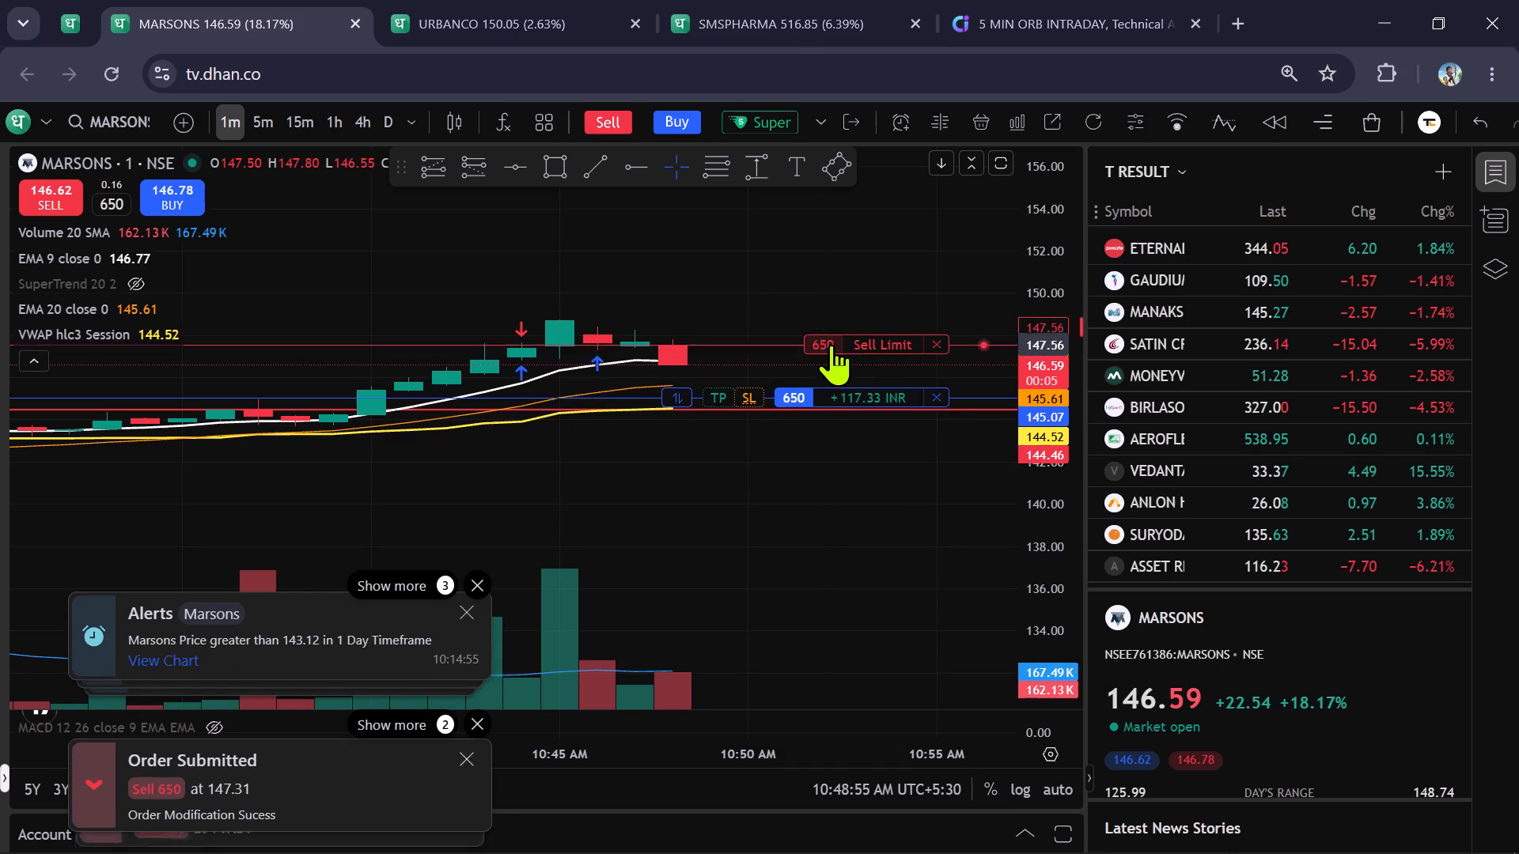
drag(831, 344, 829, 339)
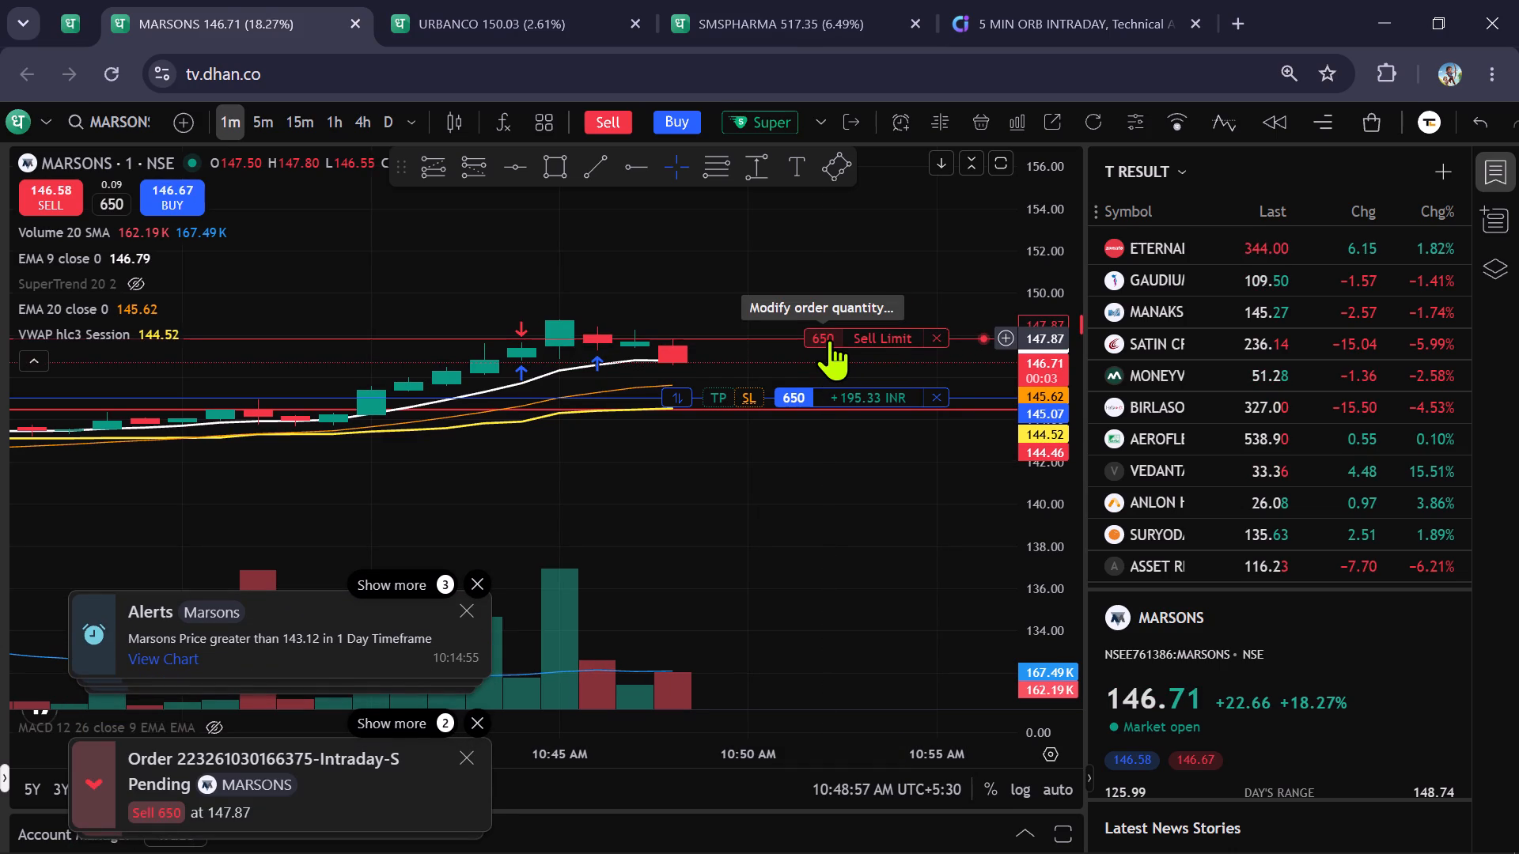
drag(829, 339, 821, 327)
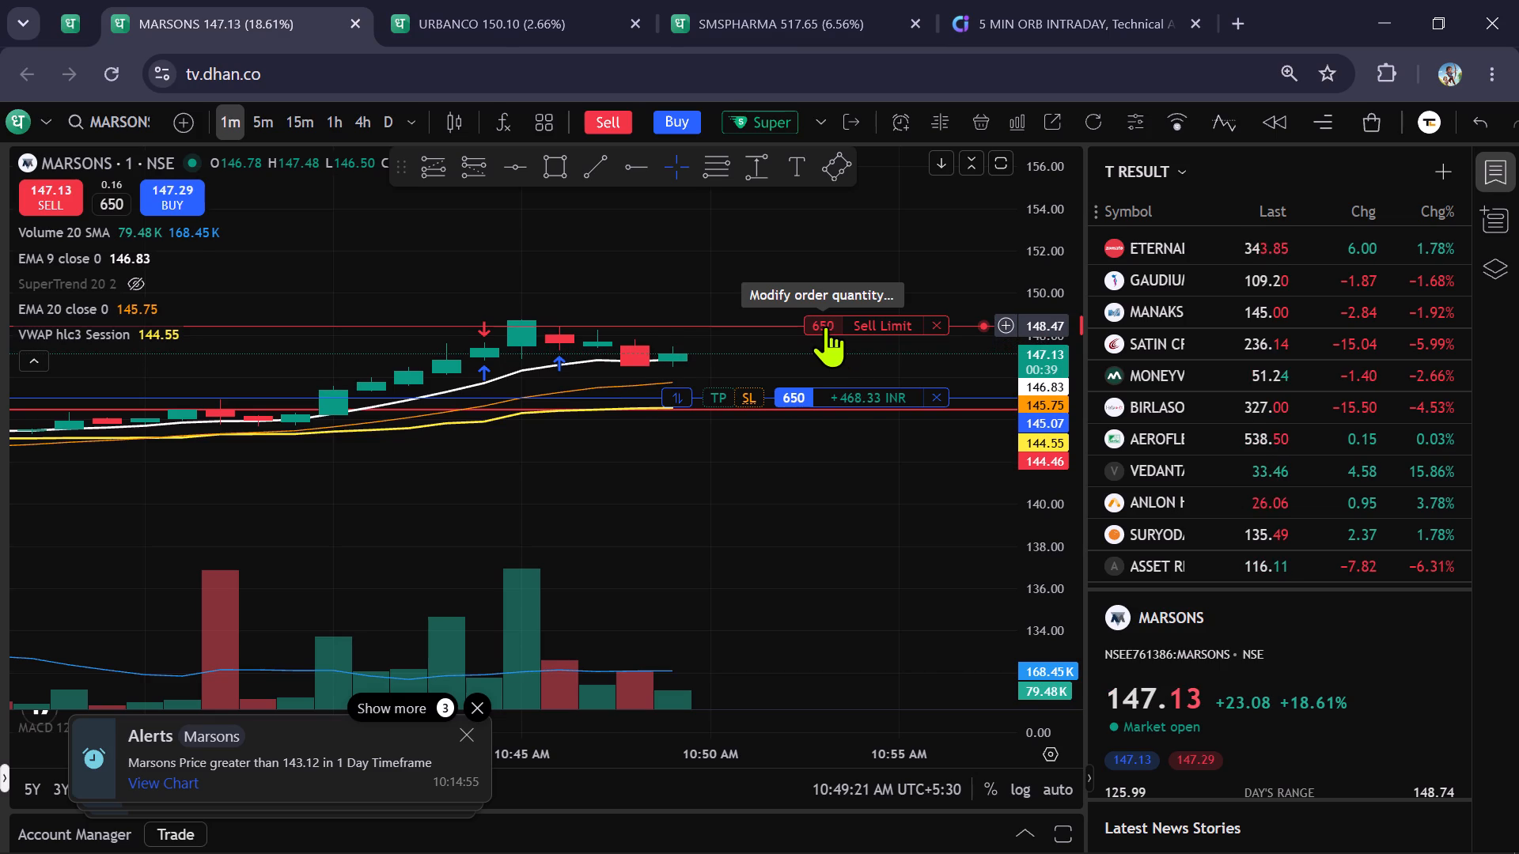
On the 1-minute chart, lower the sell limit target of the MARSONS position in stages to 147.87.
click(264, 108)
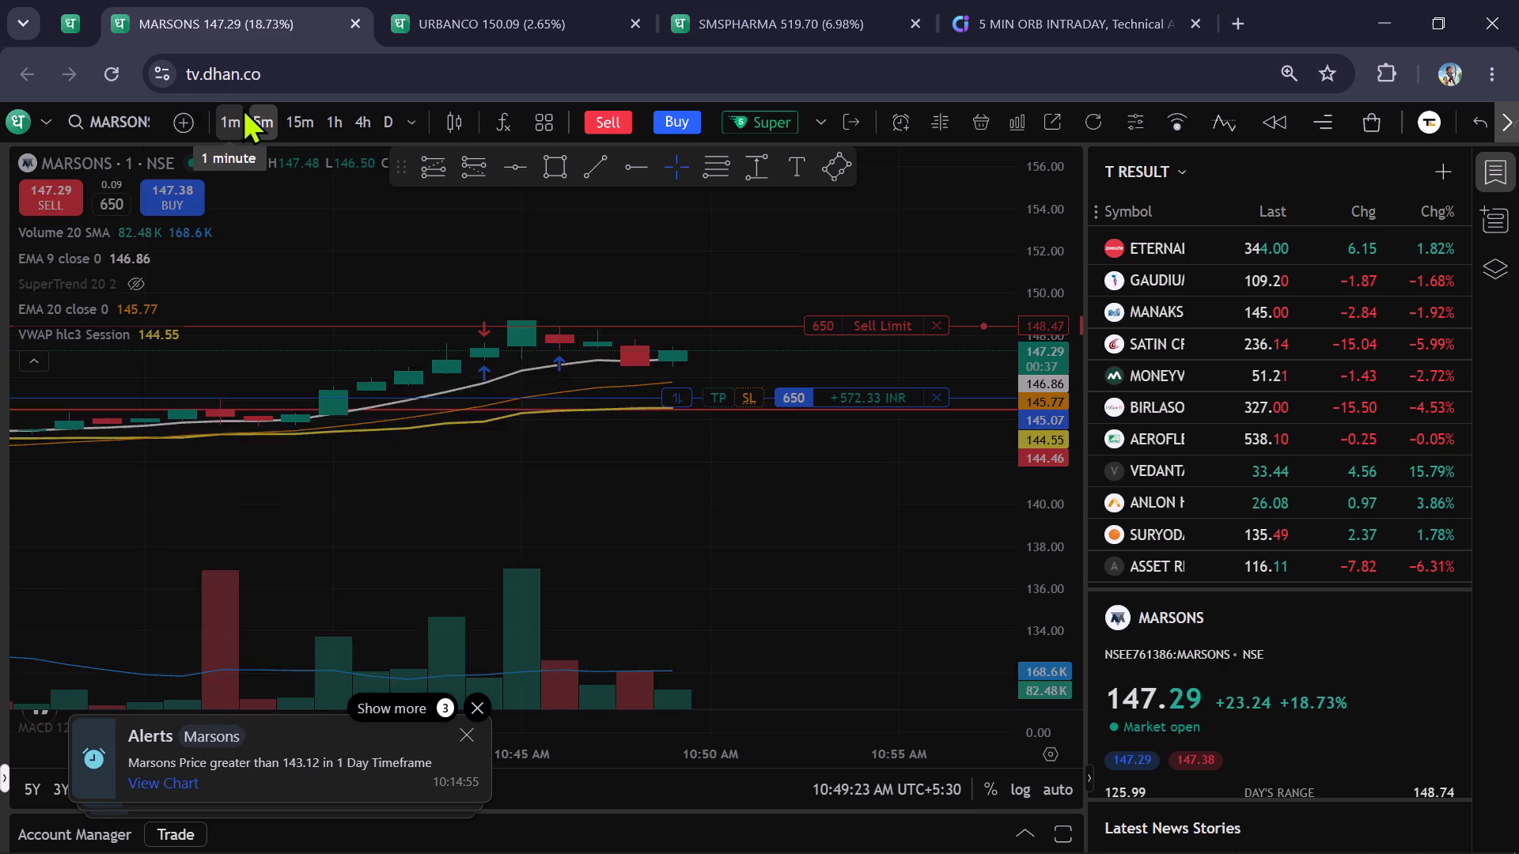
click(233, 109)
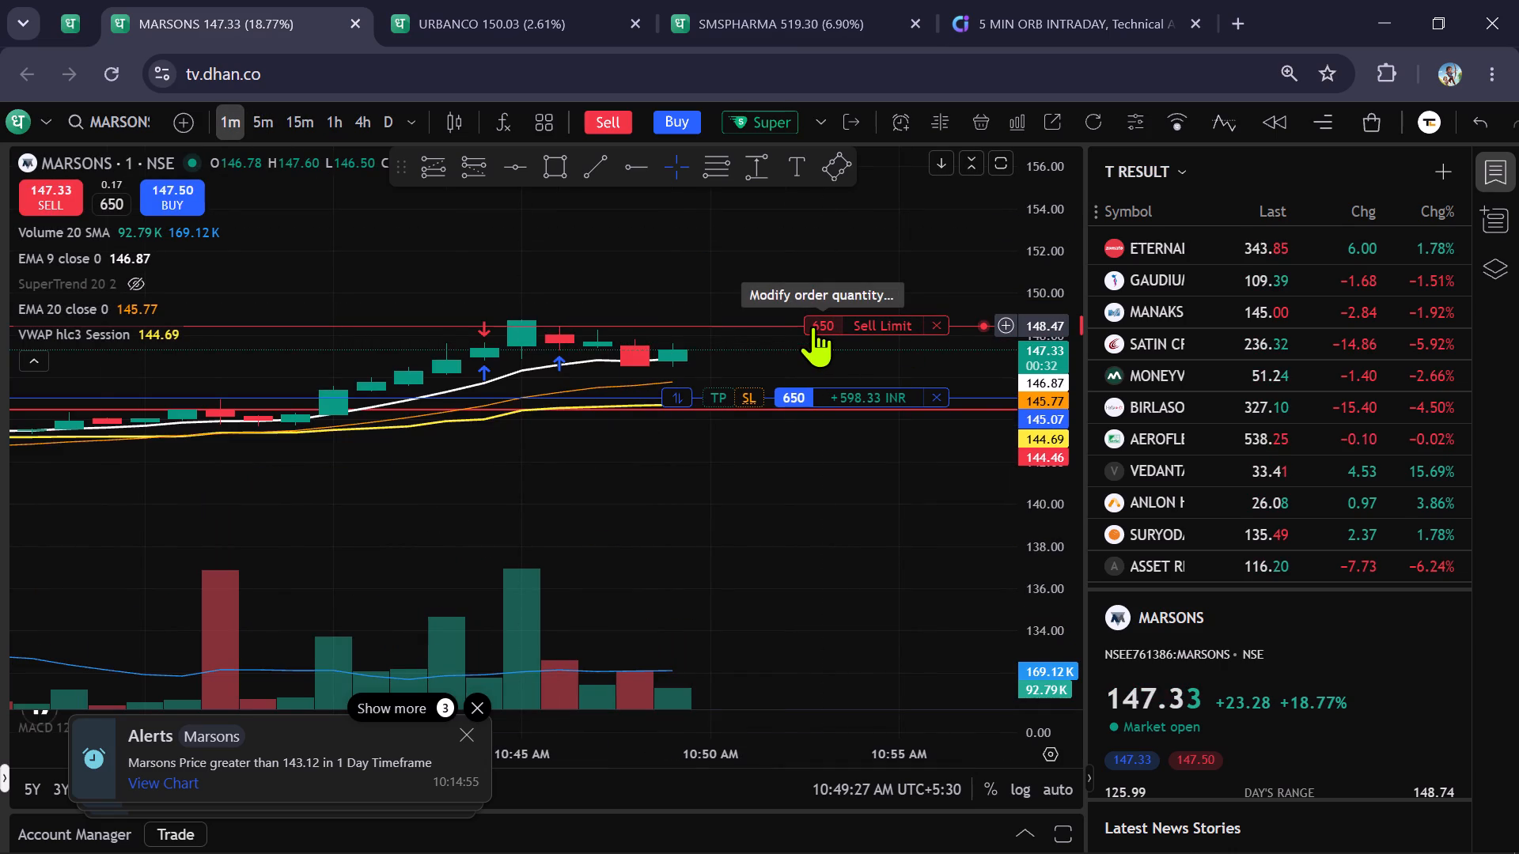
drag(813, 325, 820, 330)
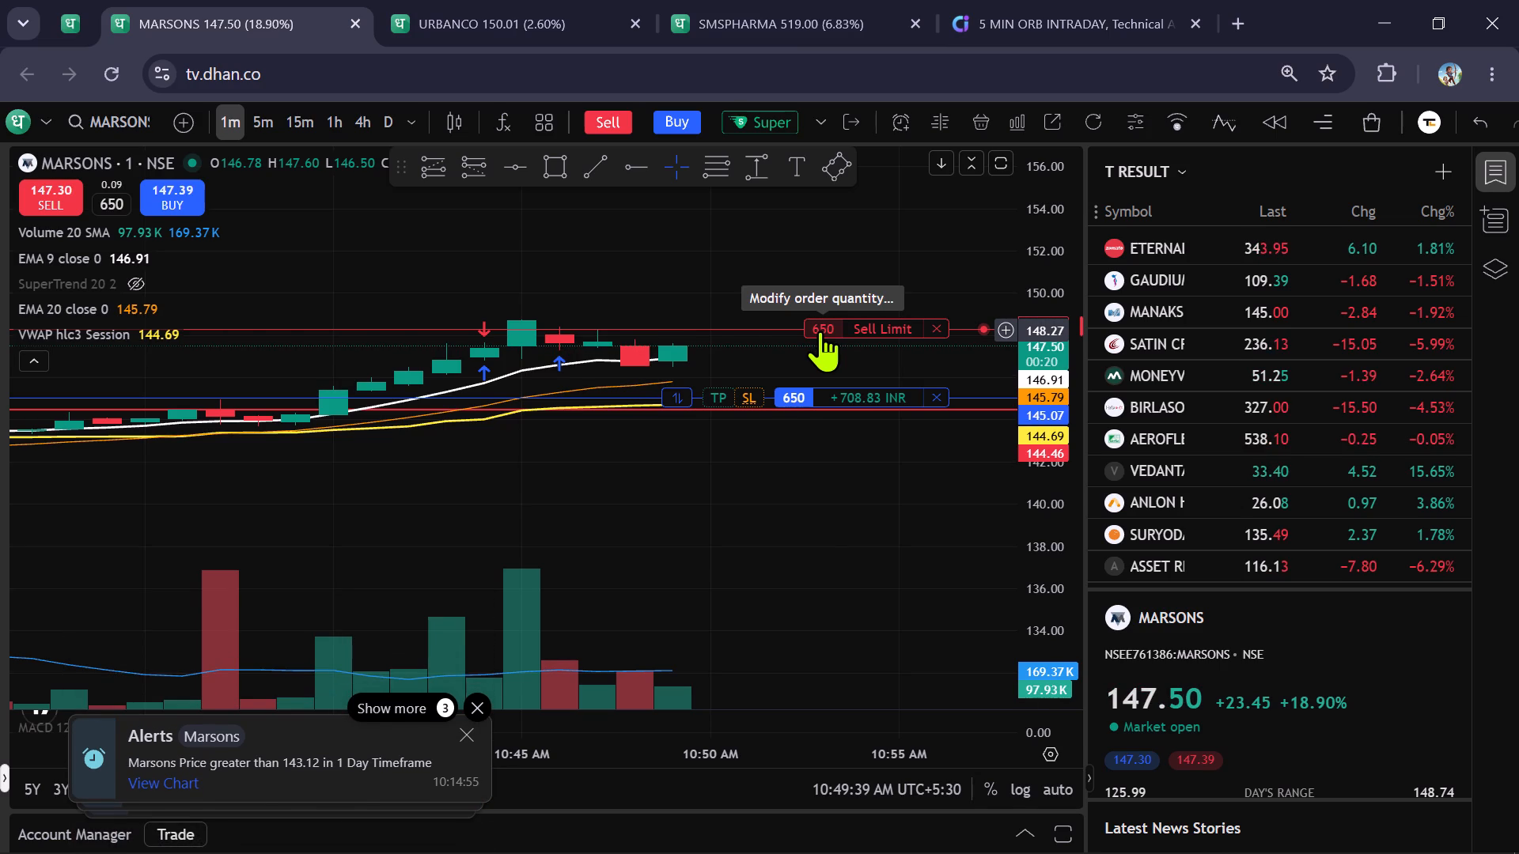
click(818, 331)
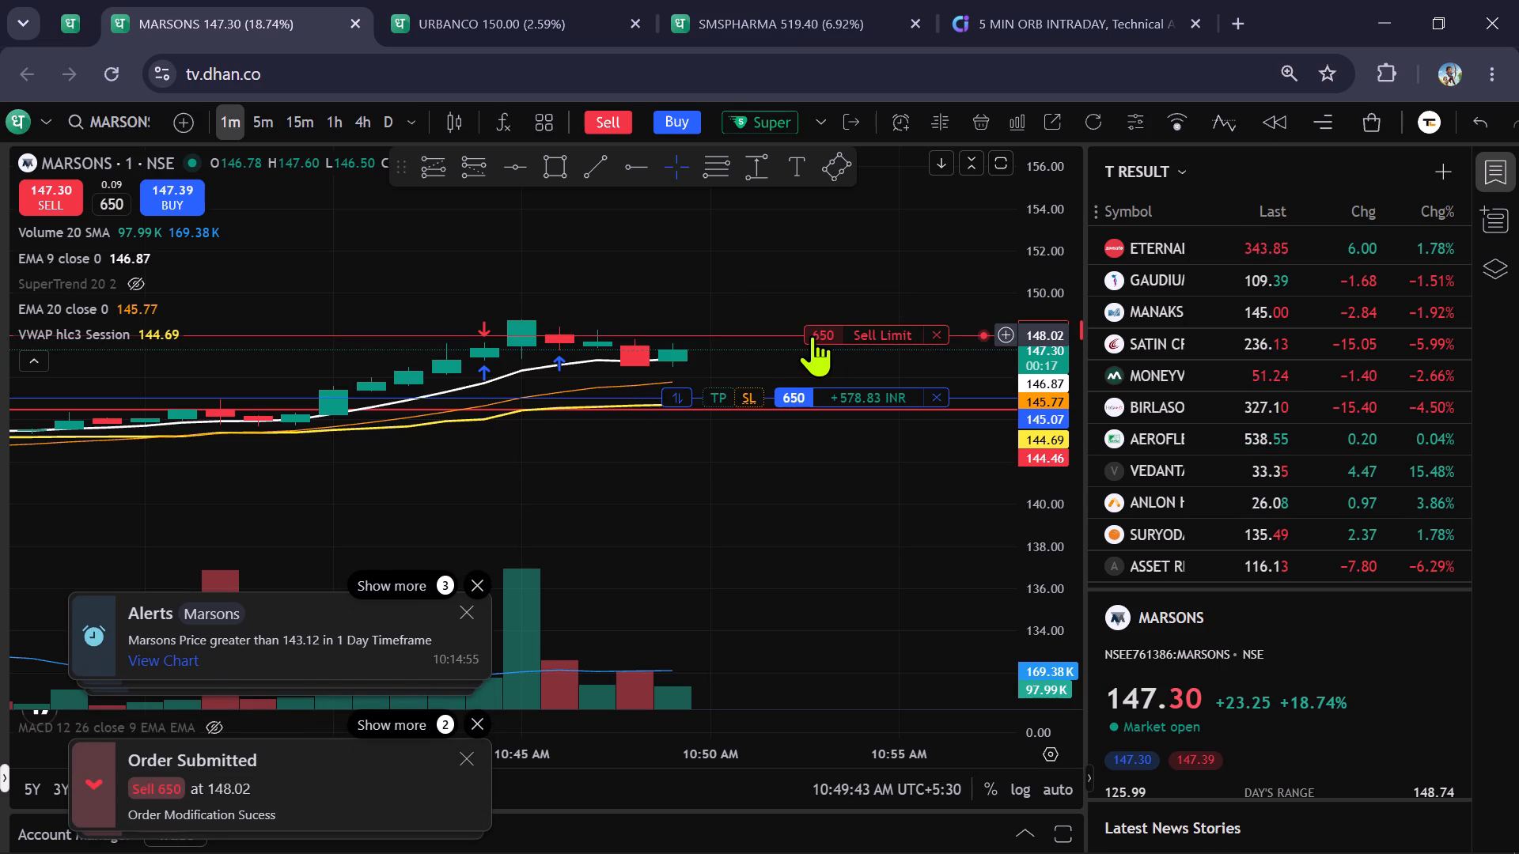
click(812, 335)
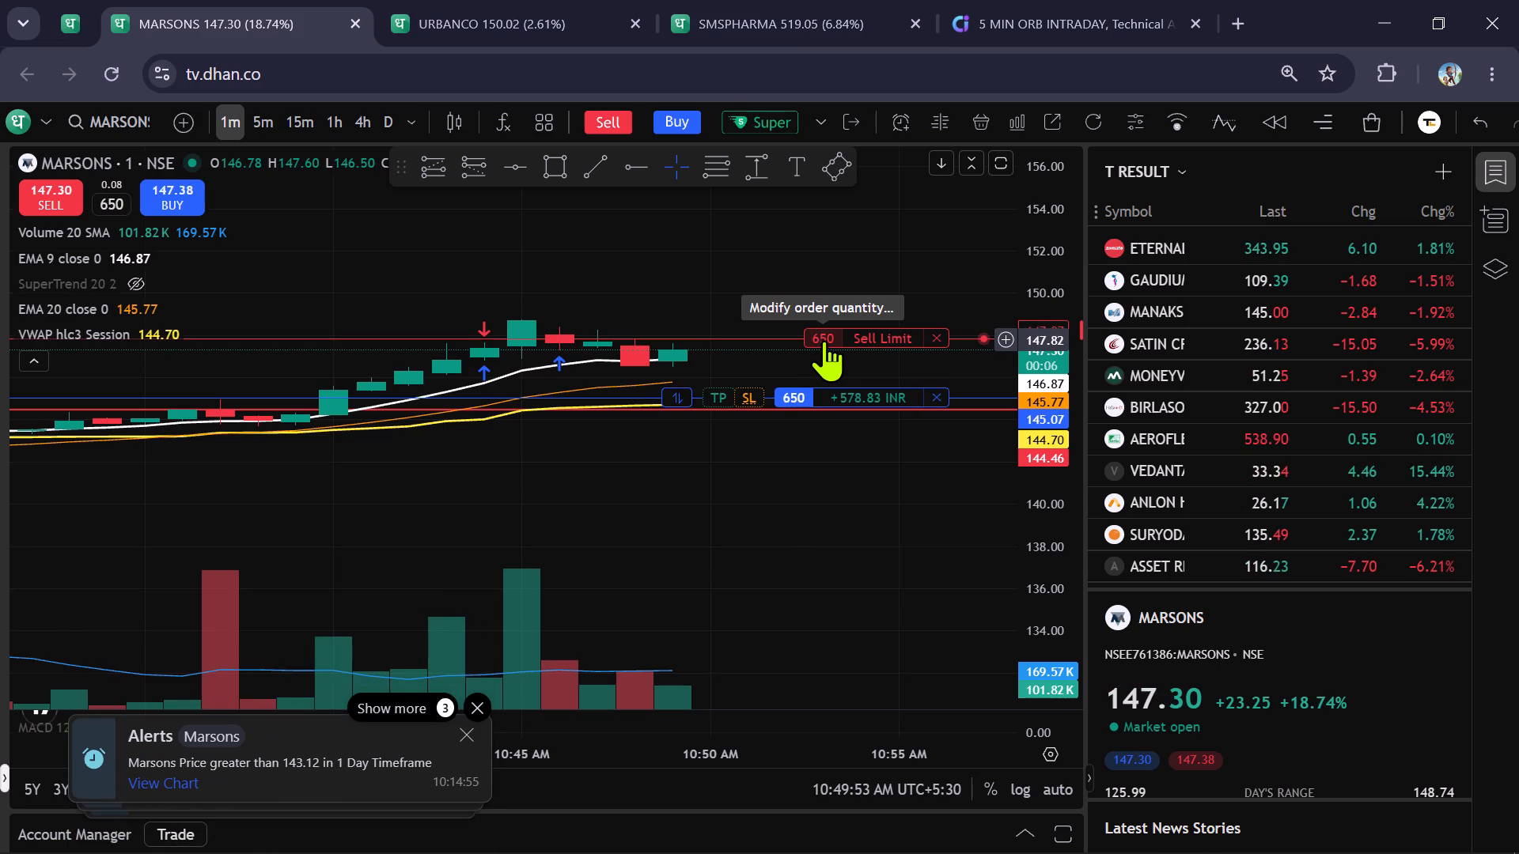
Check the 5-minute chart, and on the 1-minute chart raise the MARSONS sell limit target to about 148.5.
click(263, 105)
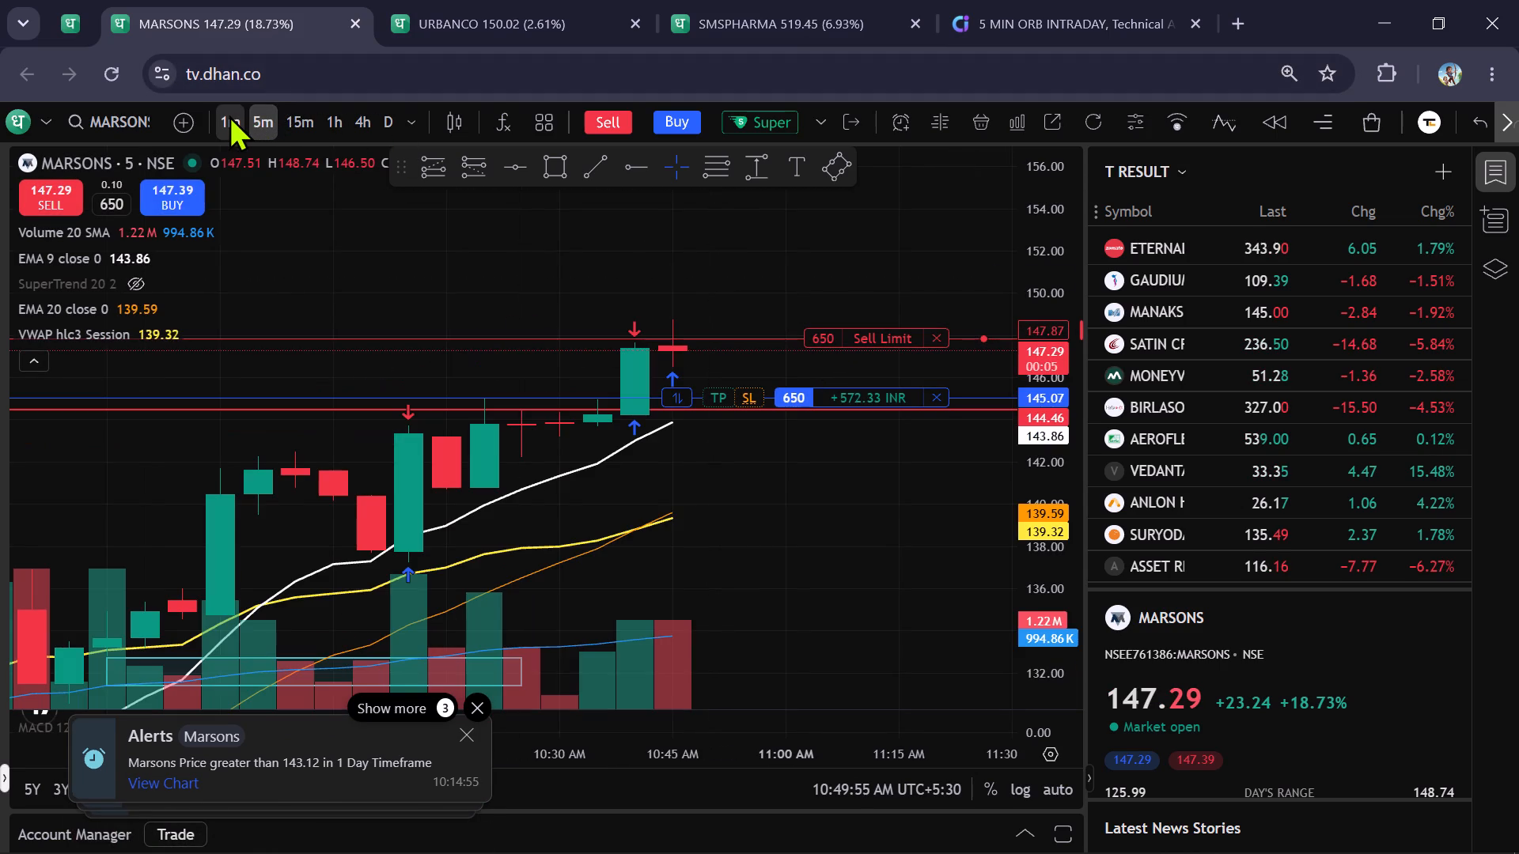
click(229, 115)
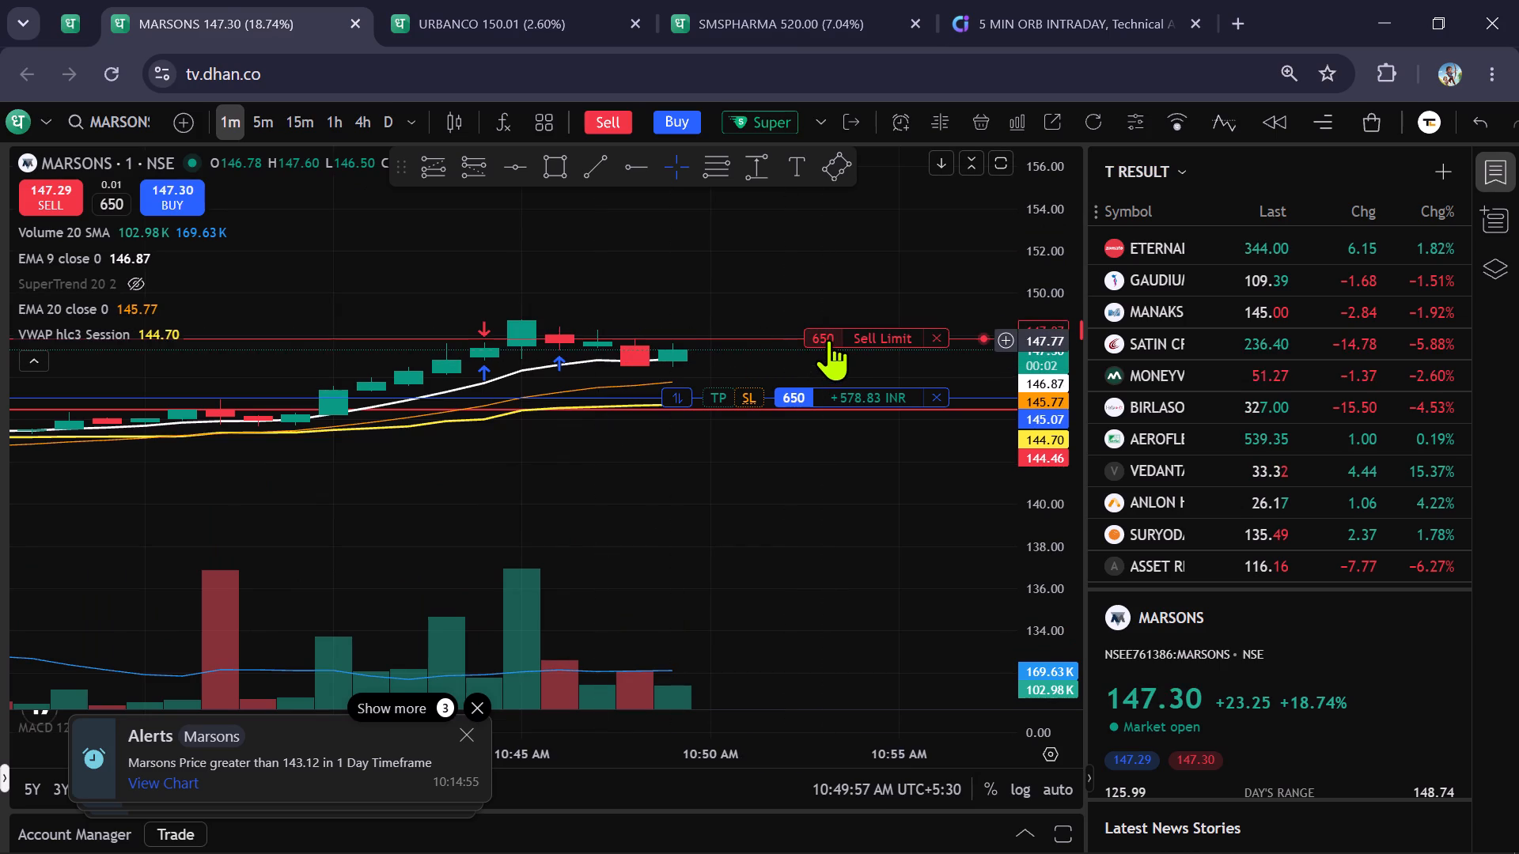
drag(828, 338, 826, 331)
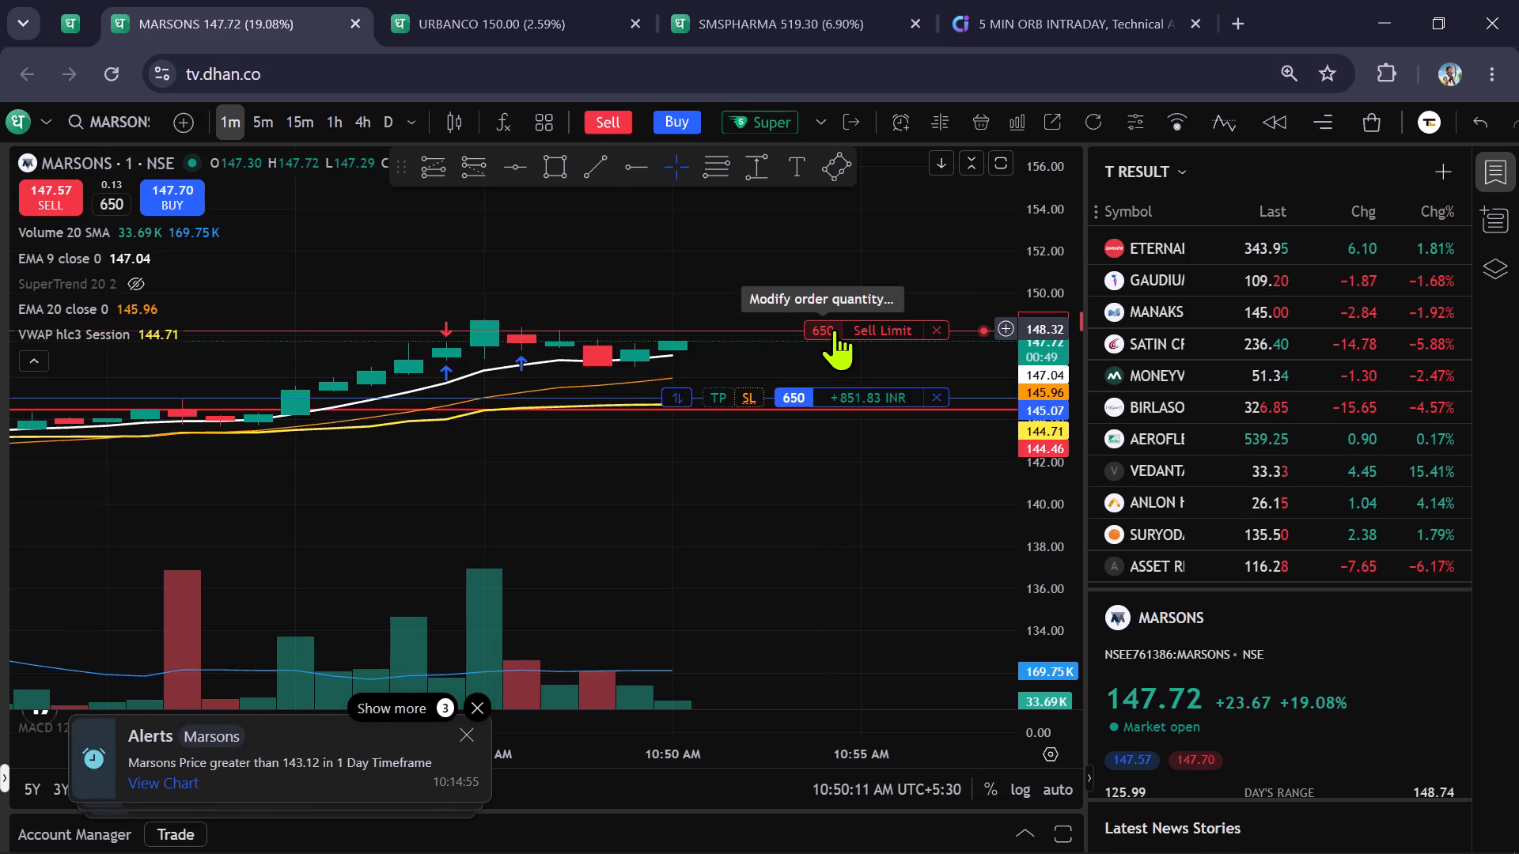
click(834, 329)
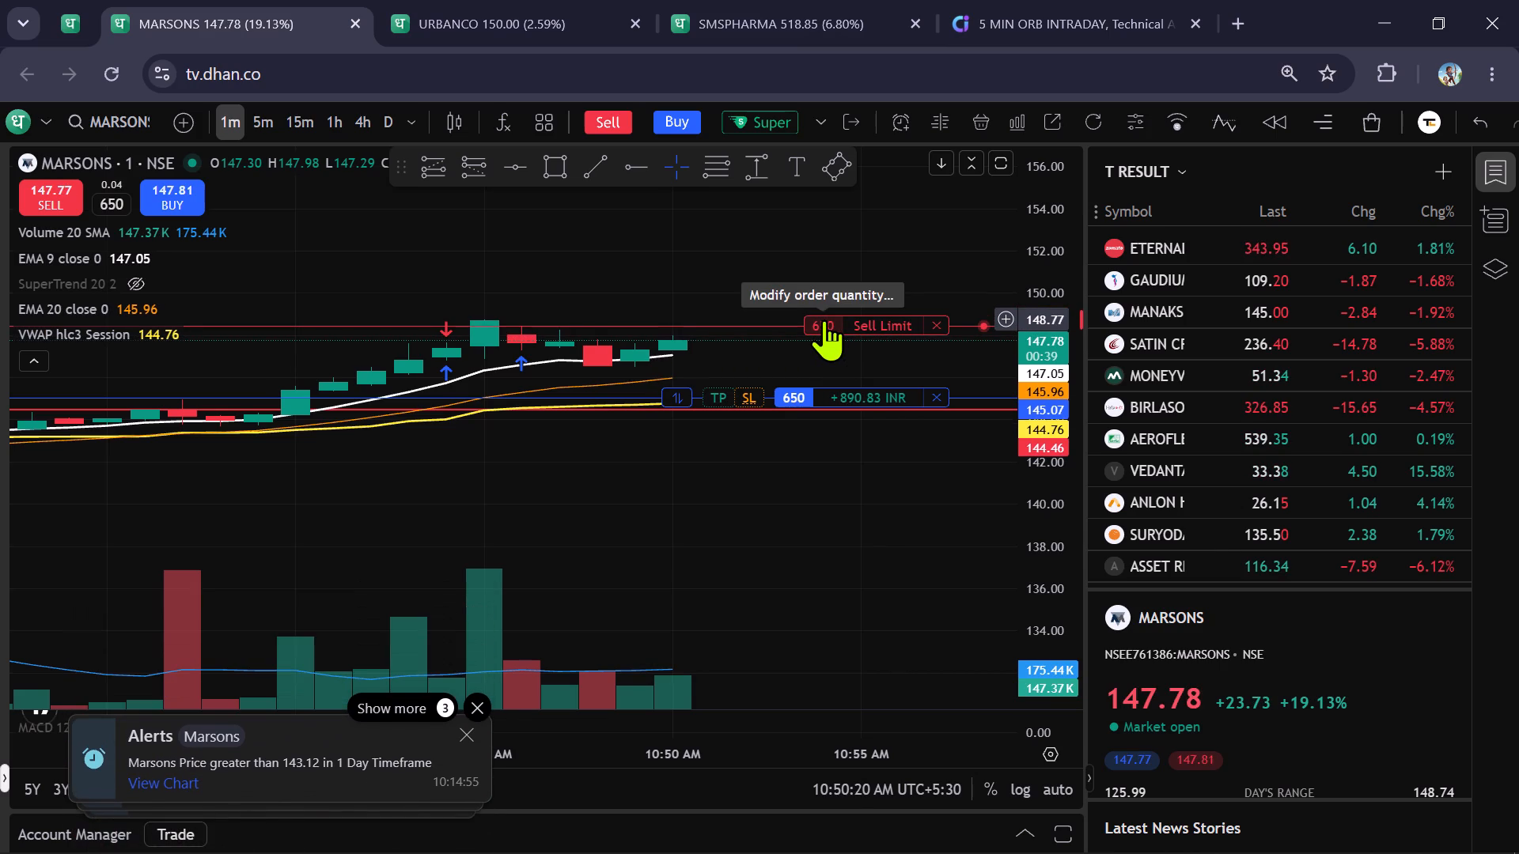
Lower the sell limit target of the MARSONS position to 148.12 and further toward the market price.
drag(824, 319, 833, 327)
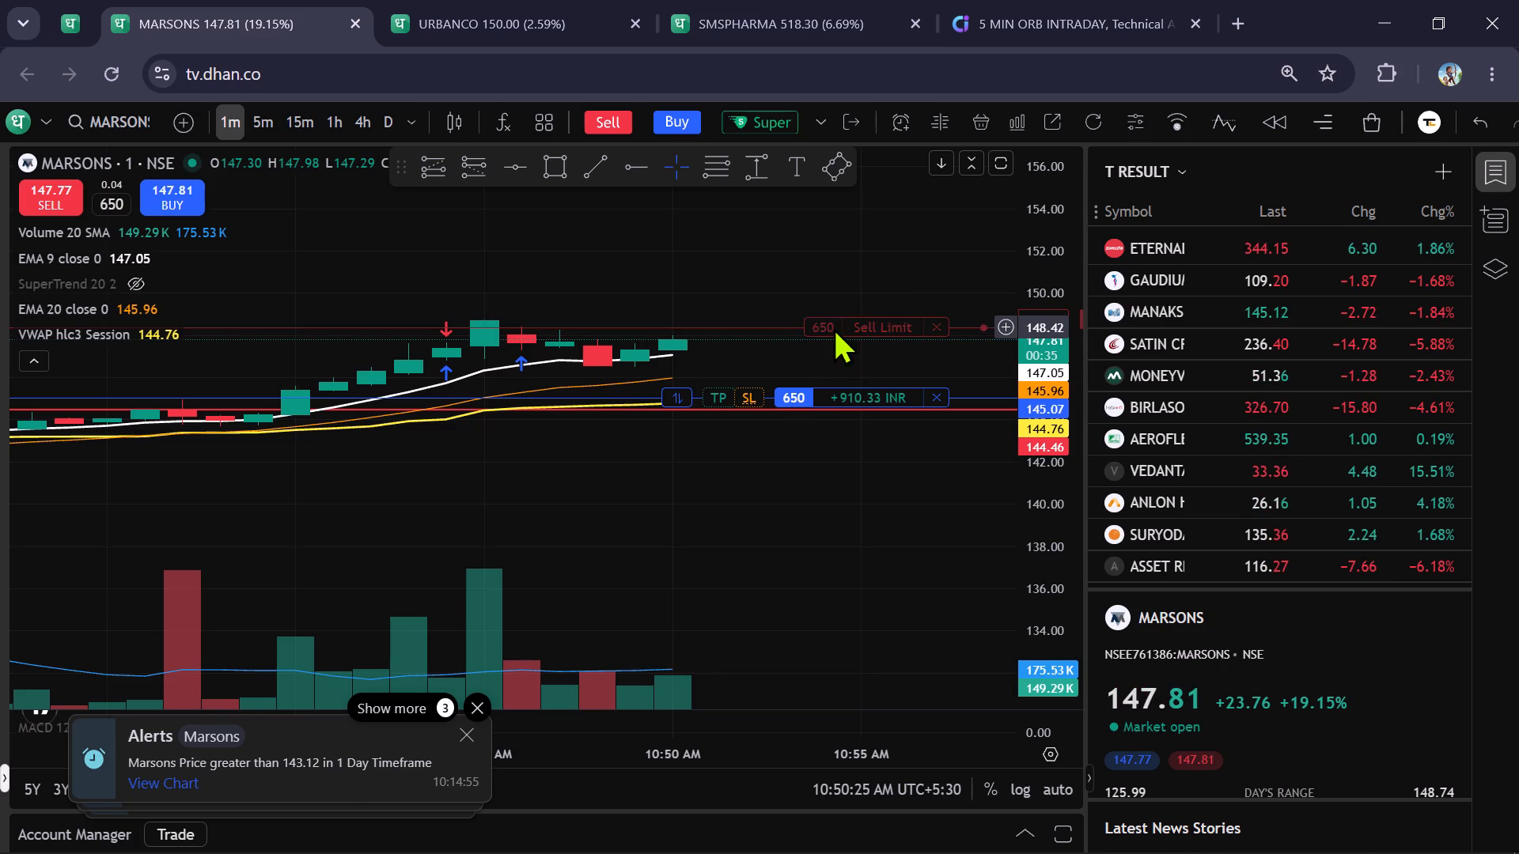
click(829, 329)
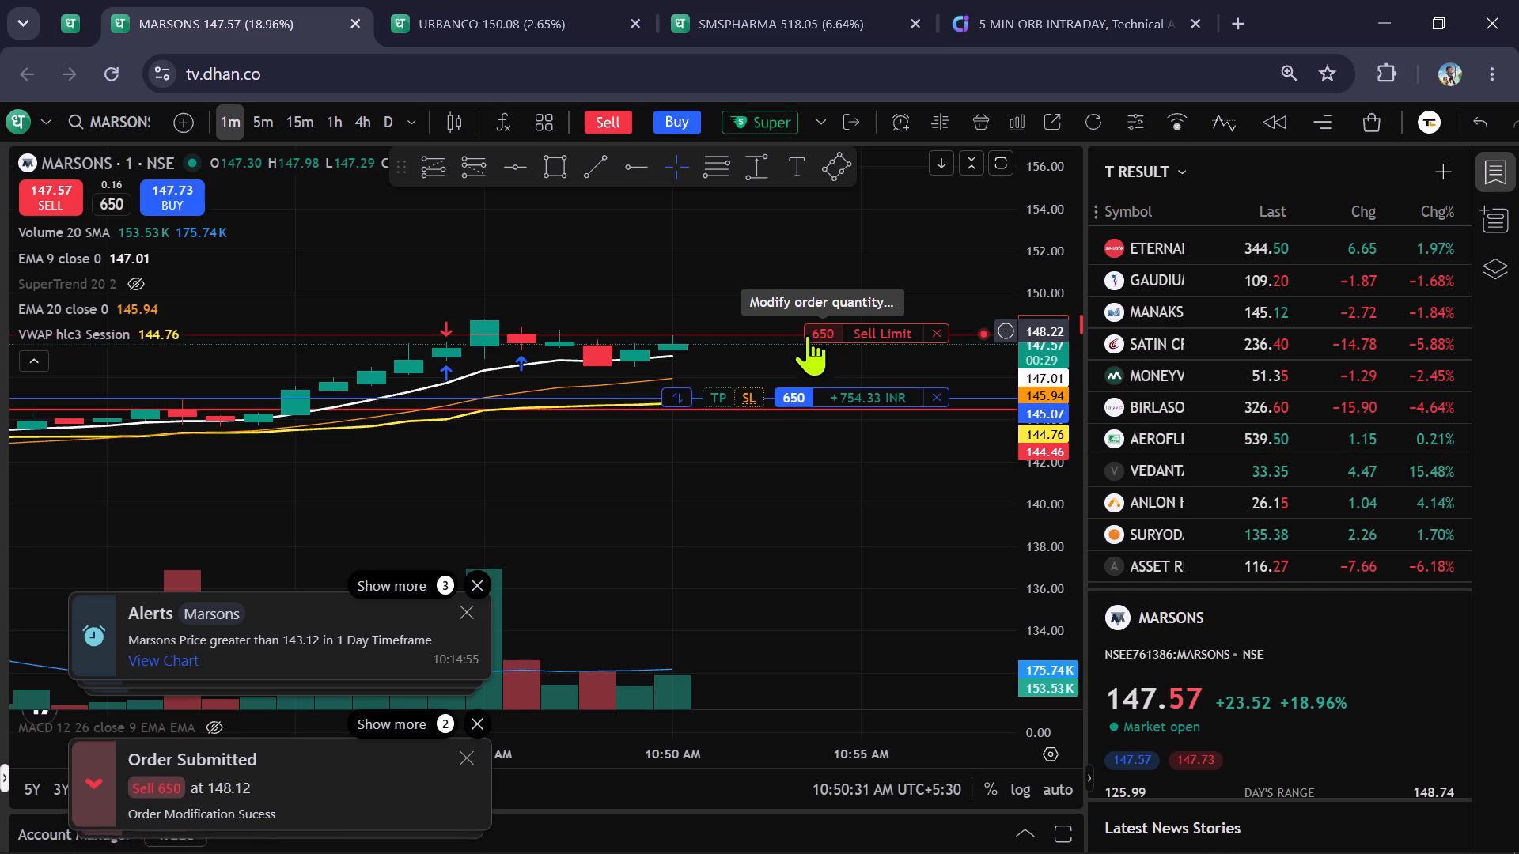
drag(822, 332, 835, 338)
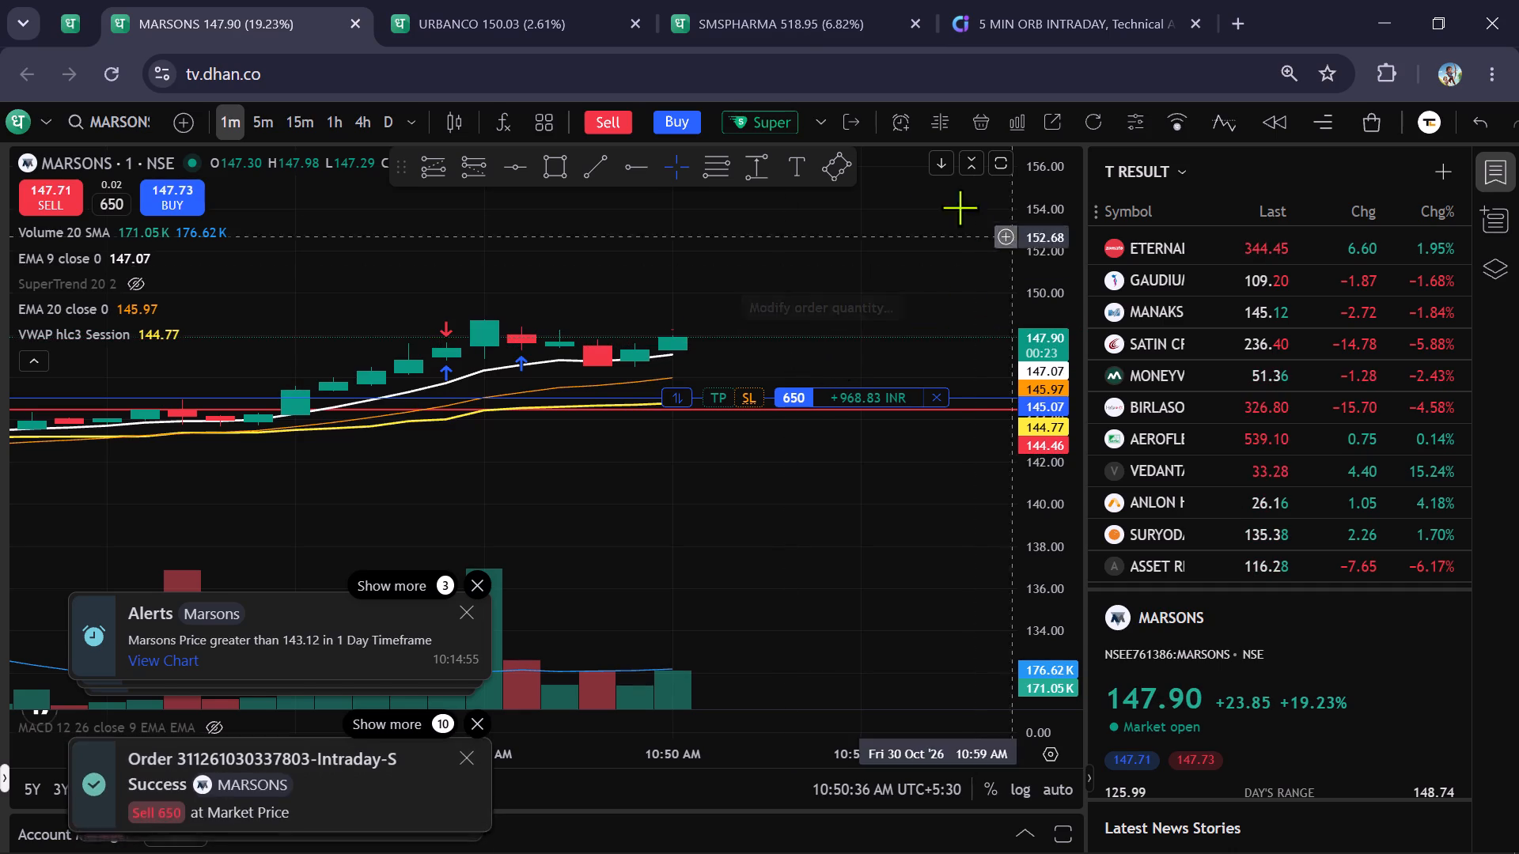
Review the MARSONS 5-minute chart and the URBANCO and SMSPHARMA charts for the next trade.
click(273, 131)
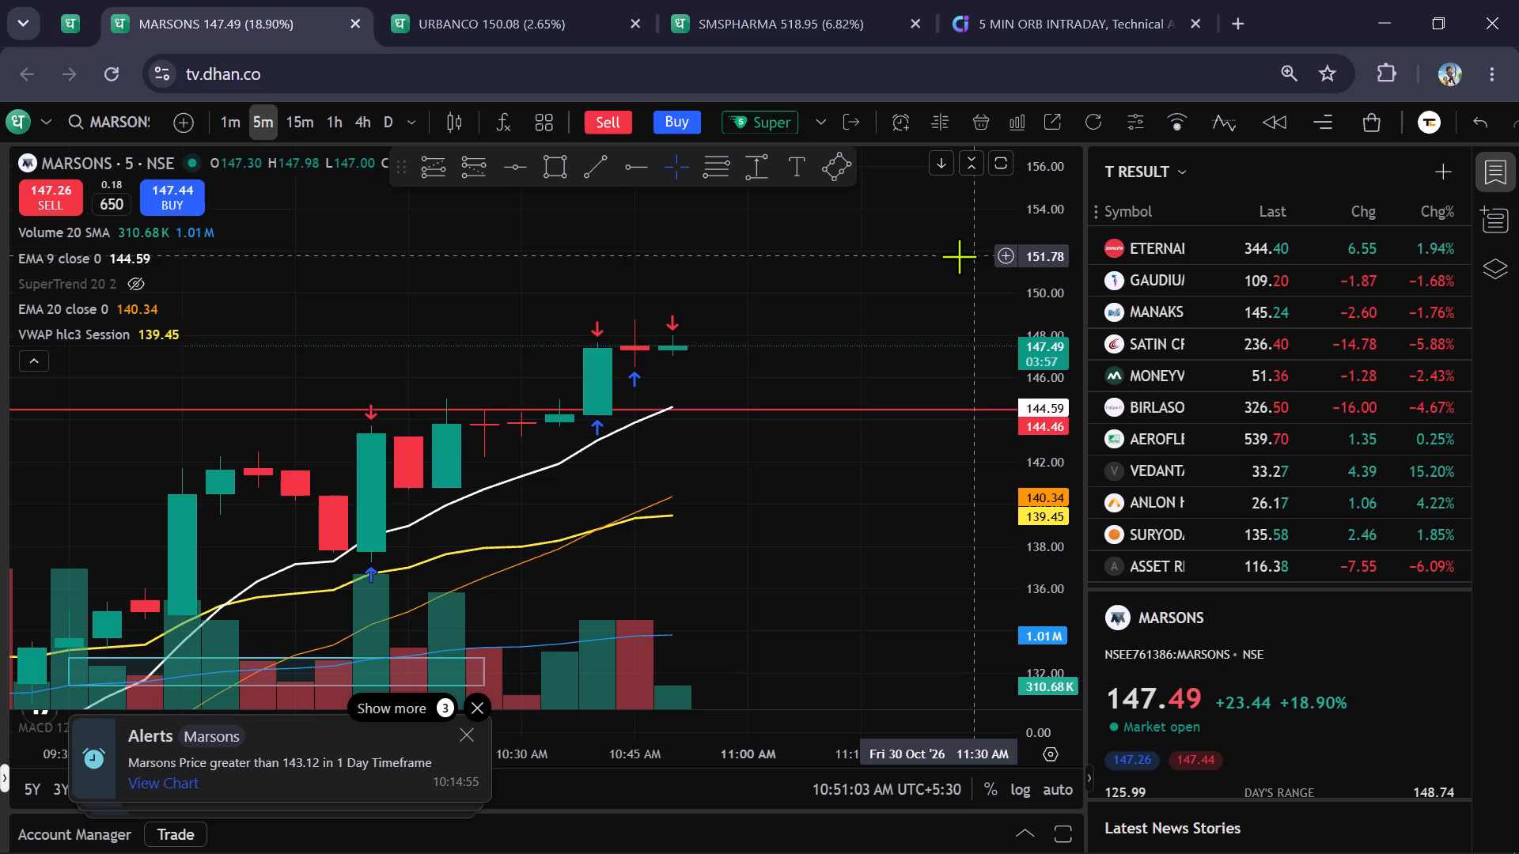
click(505, 1)
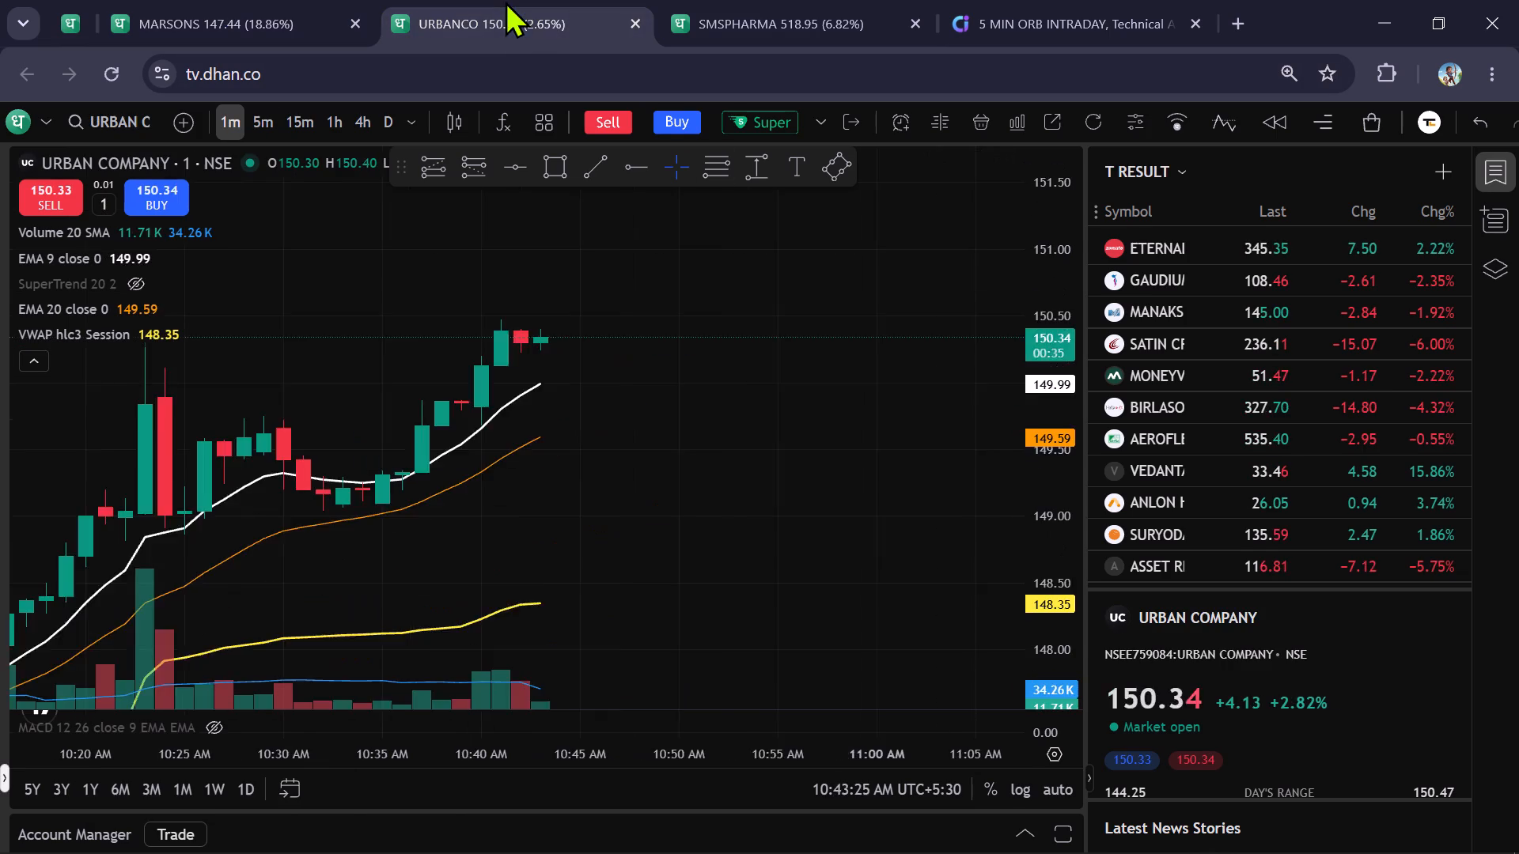
click(304, 12)
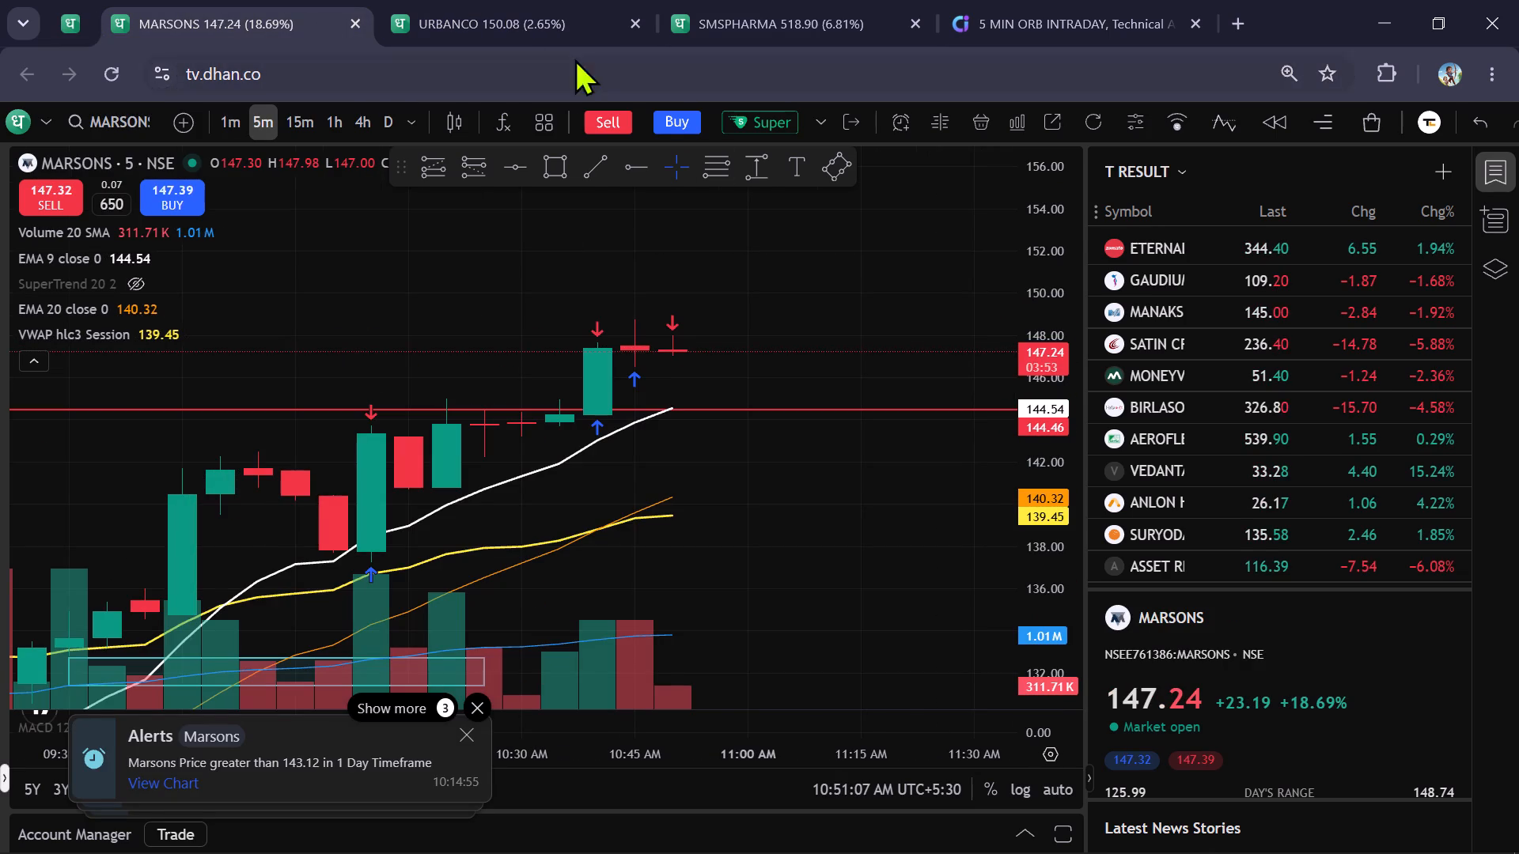
click(793, 28)
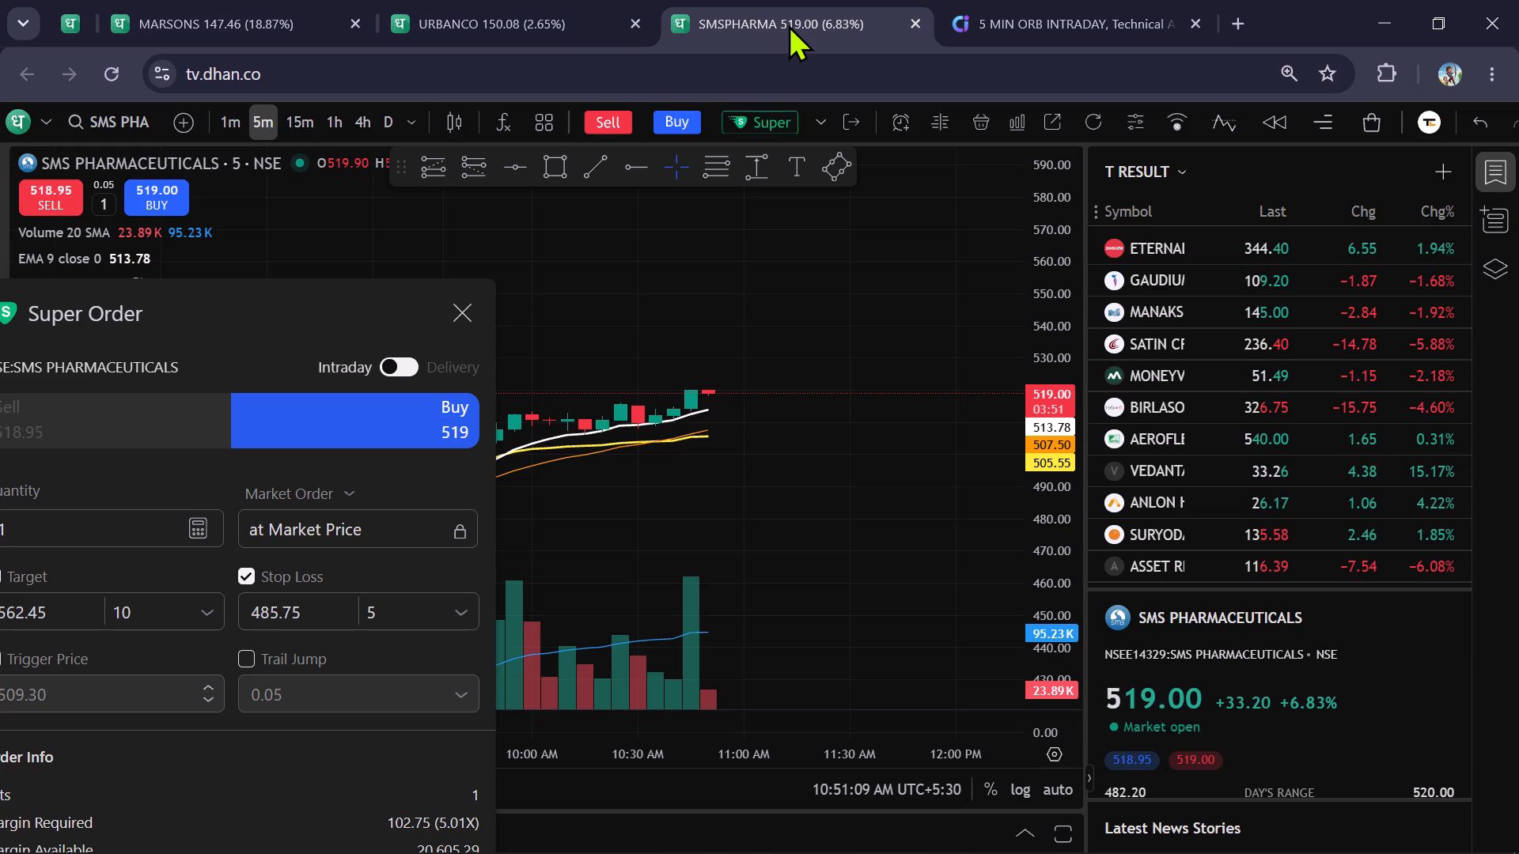
drag(791, 303, 923, 263)
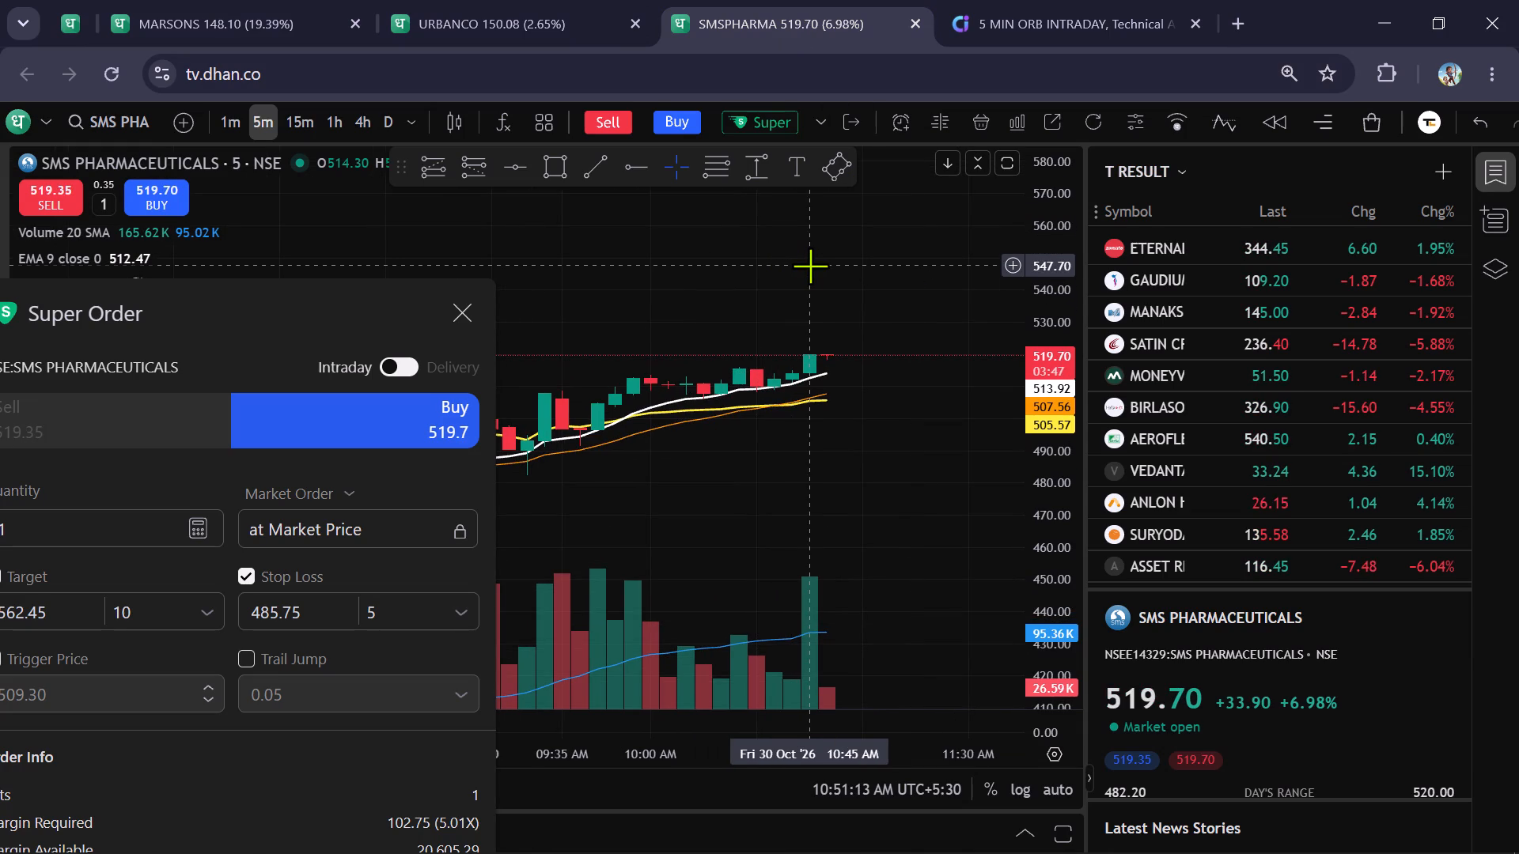
Place an intraday super buy limit order for 650 MARSONS shares at 140, keeping the target and stop loss enabled.
click(203, 6)
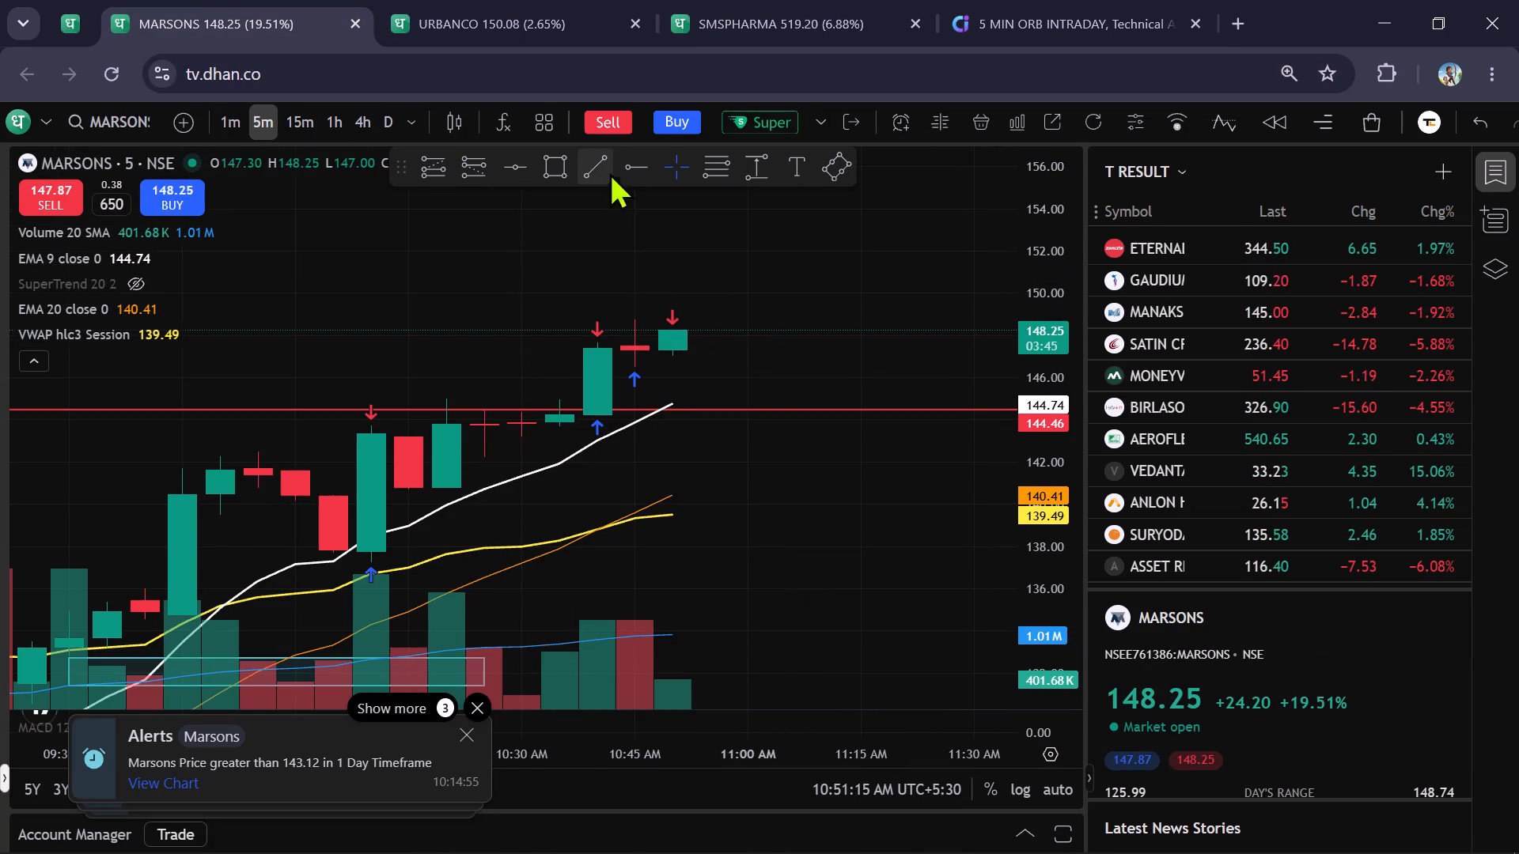
click(752, 127)
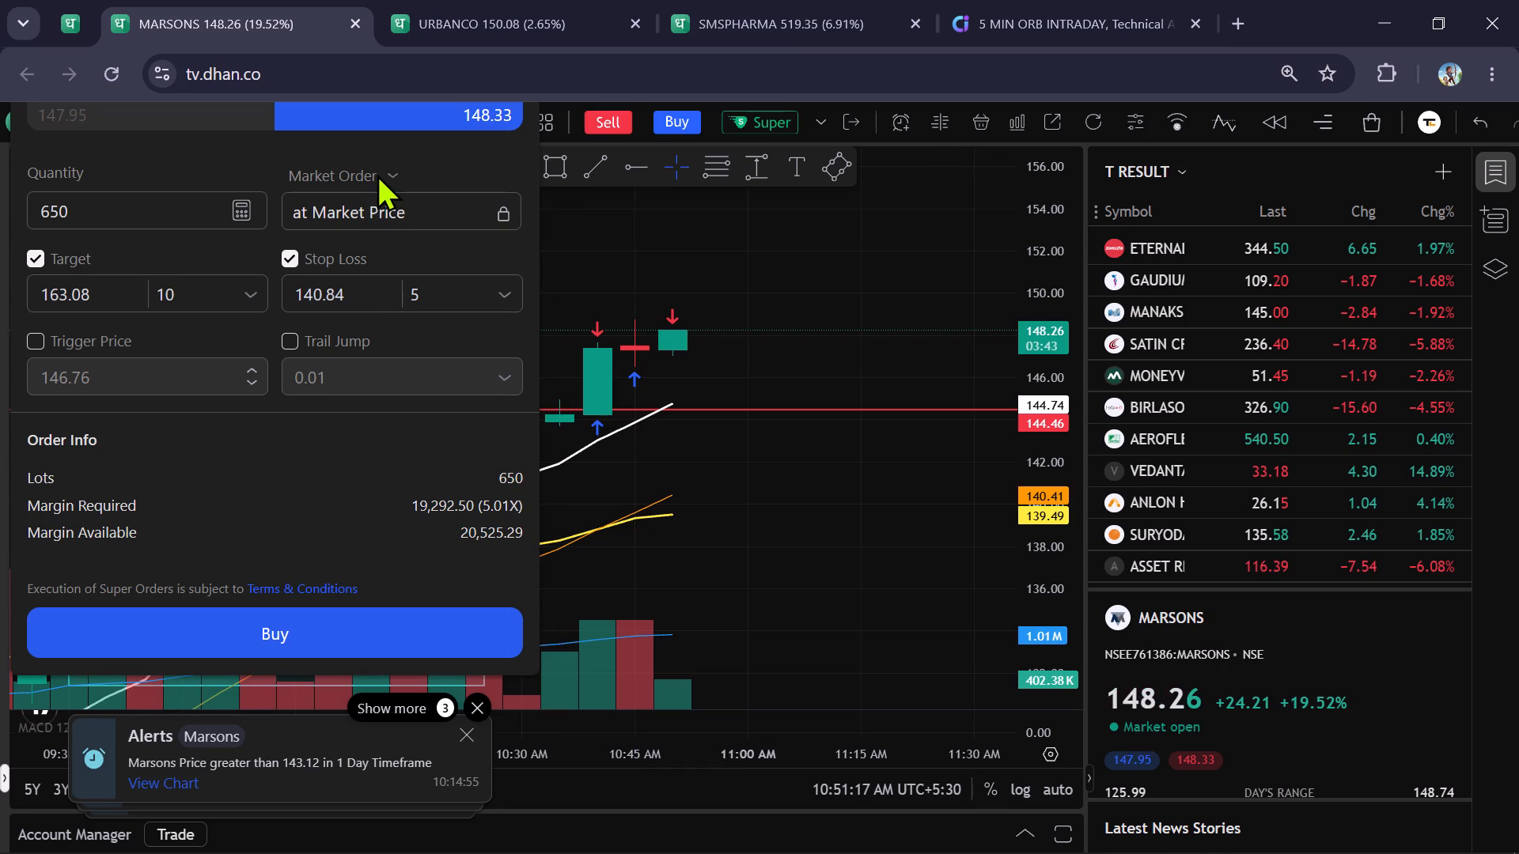
click(377, 174)
click(369, 254)
click(393, 210)
key(BackSpace)
key(BackSpace)
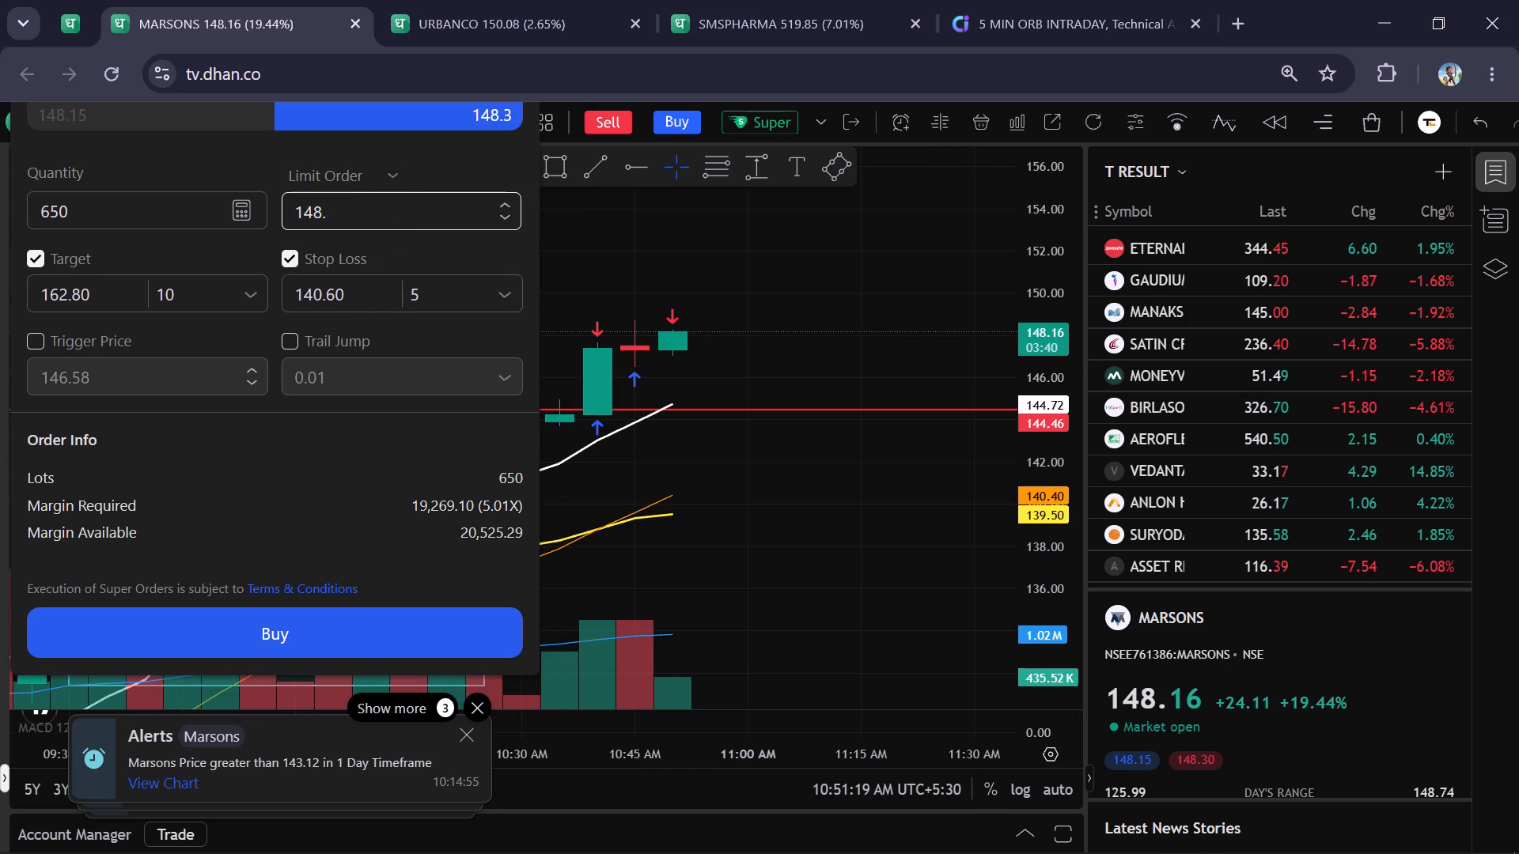
key(BackSpace)
key(BackSpace)
key(BackSpace)
key(5)
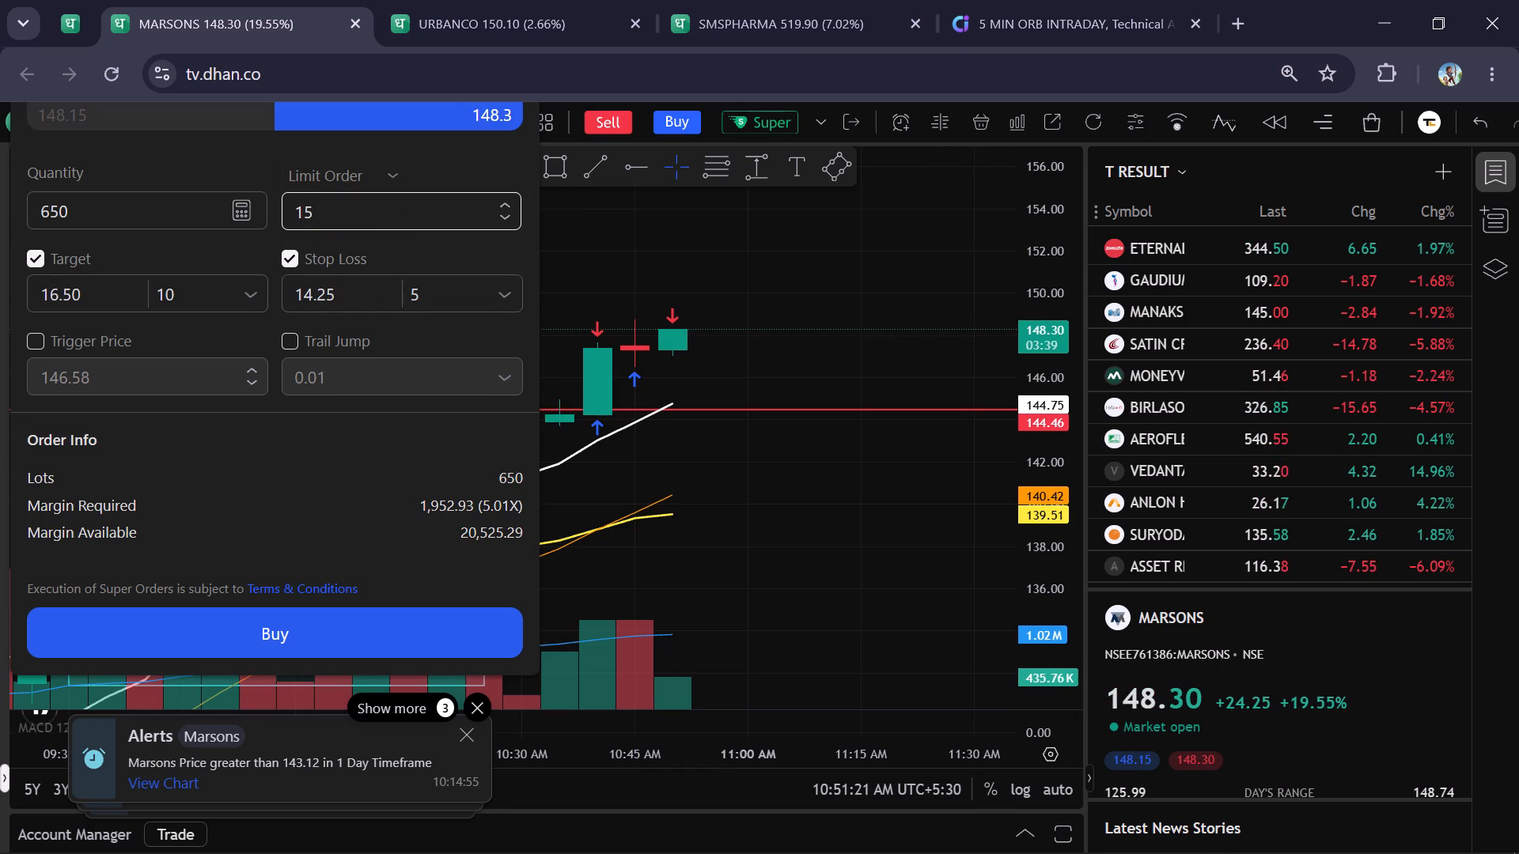
key(BackSpace)
text(40)
click(365, 627)
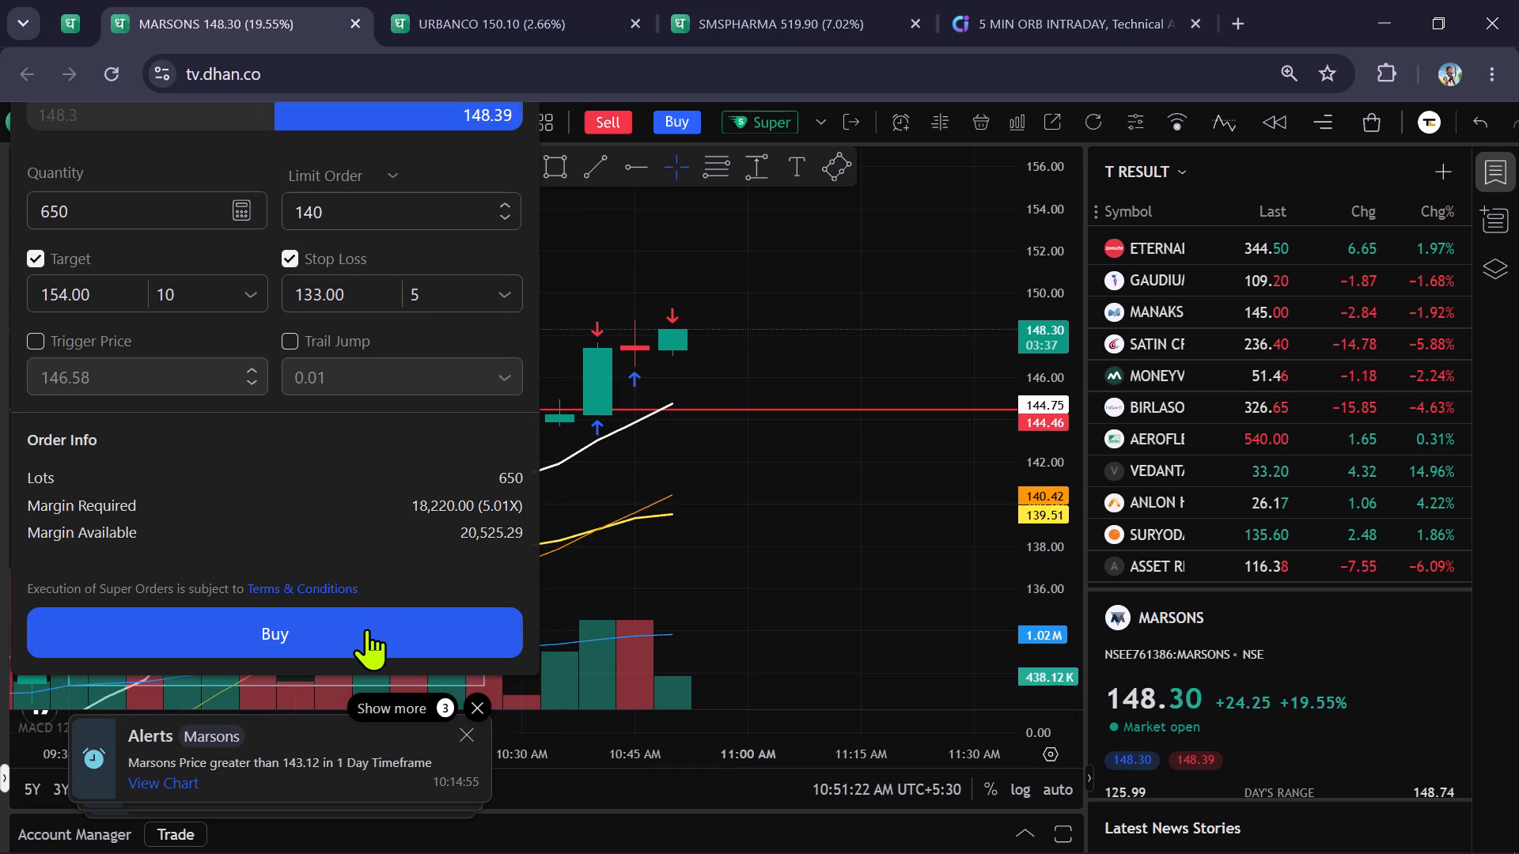
Raise the pending MARSONS buy limit order on the chart to 148.22 and switch to the 1-minute timeframe.
drag(822, 510, 825, 433)
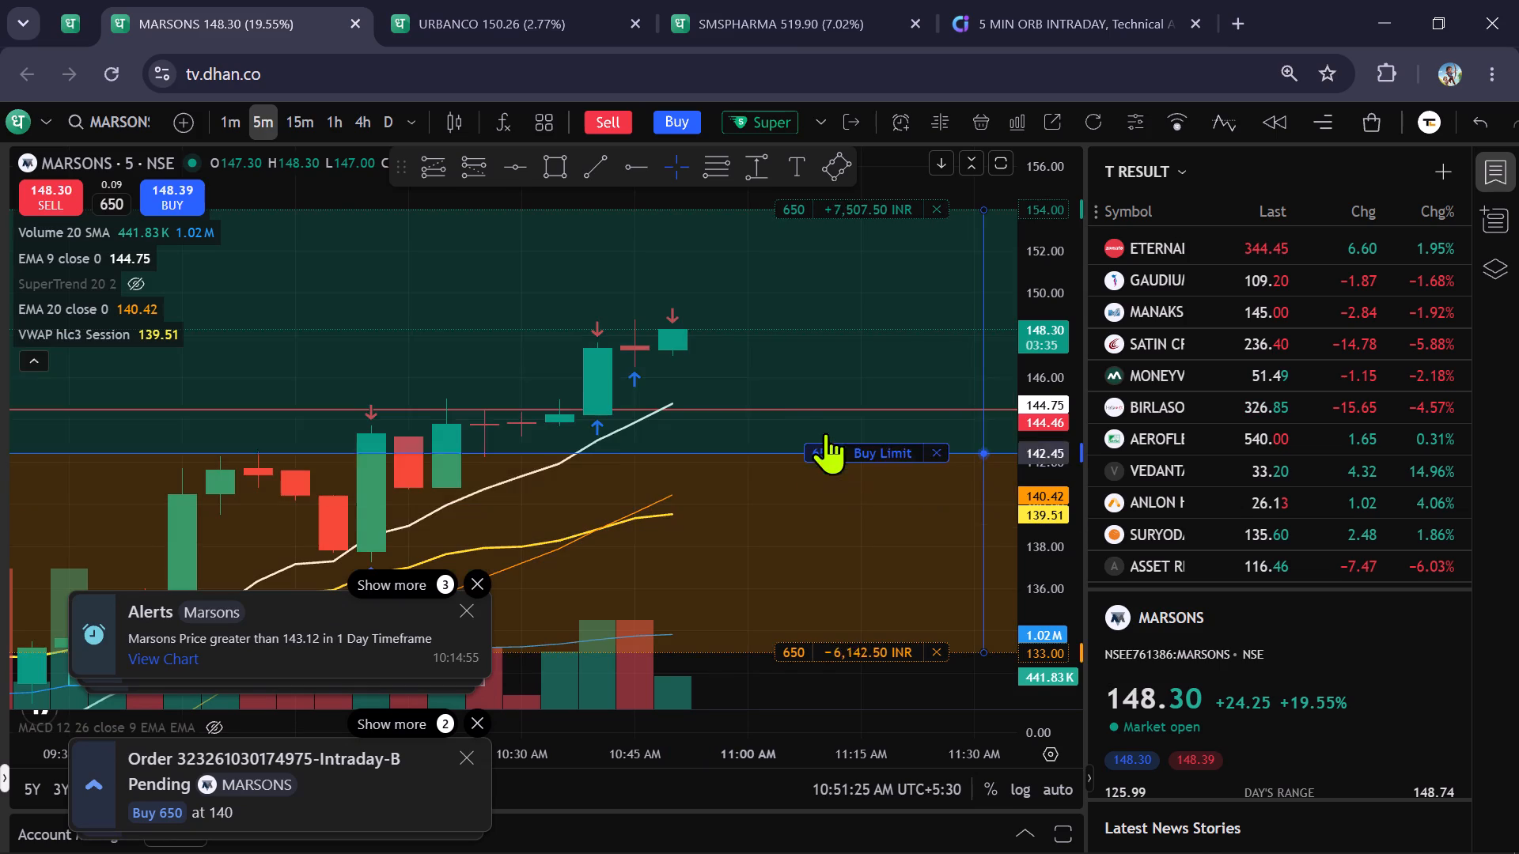
drag(825, 433, 833, 331)
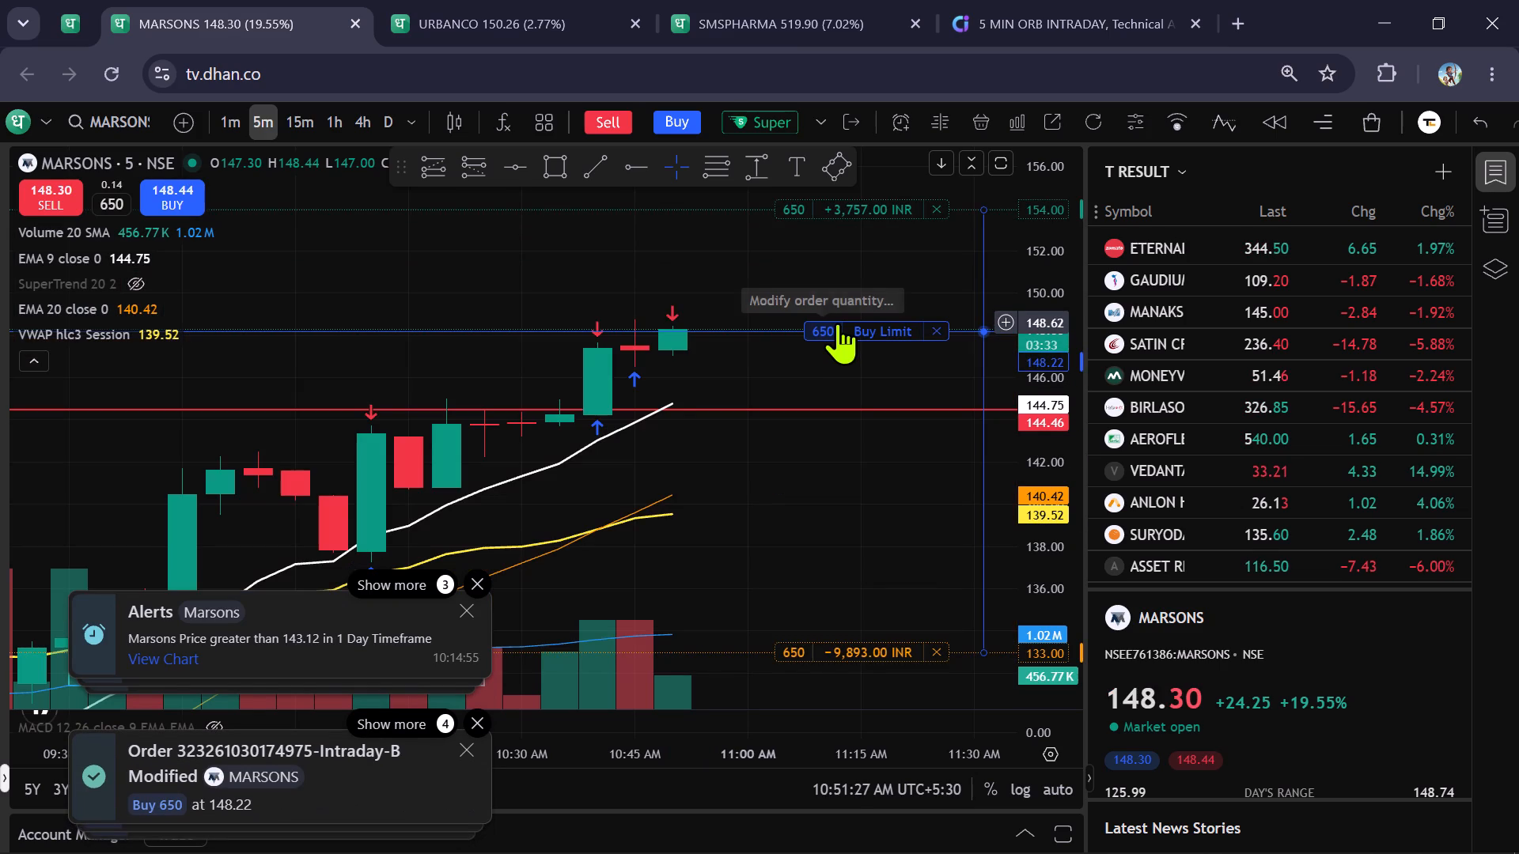
click(248, 126)
click(238, 126)
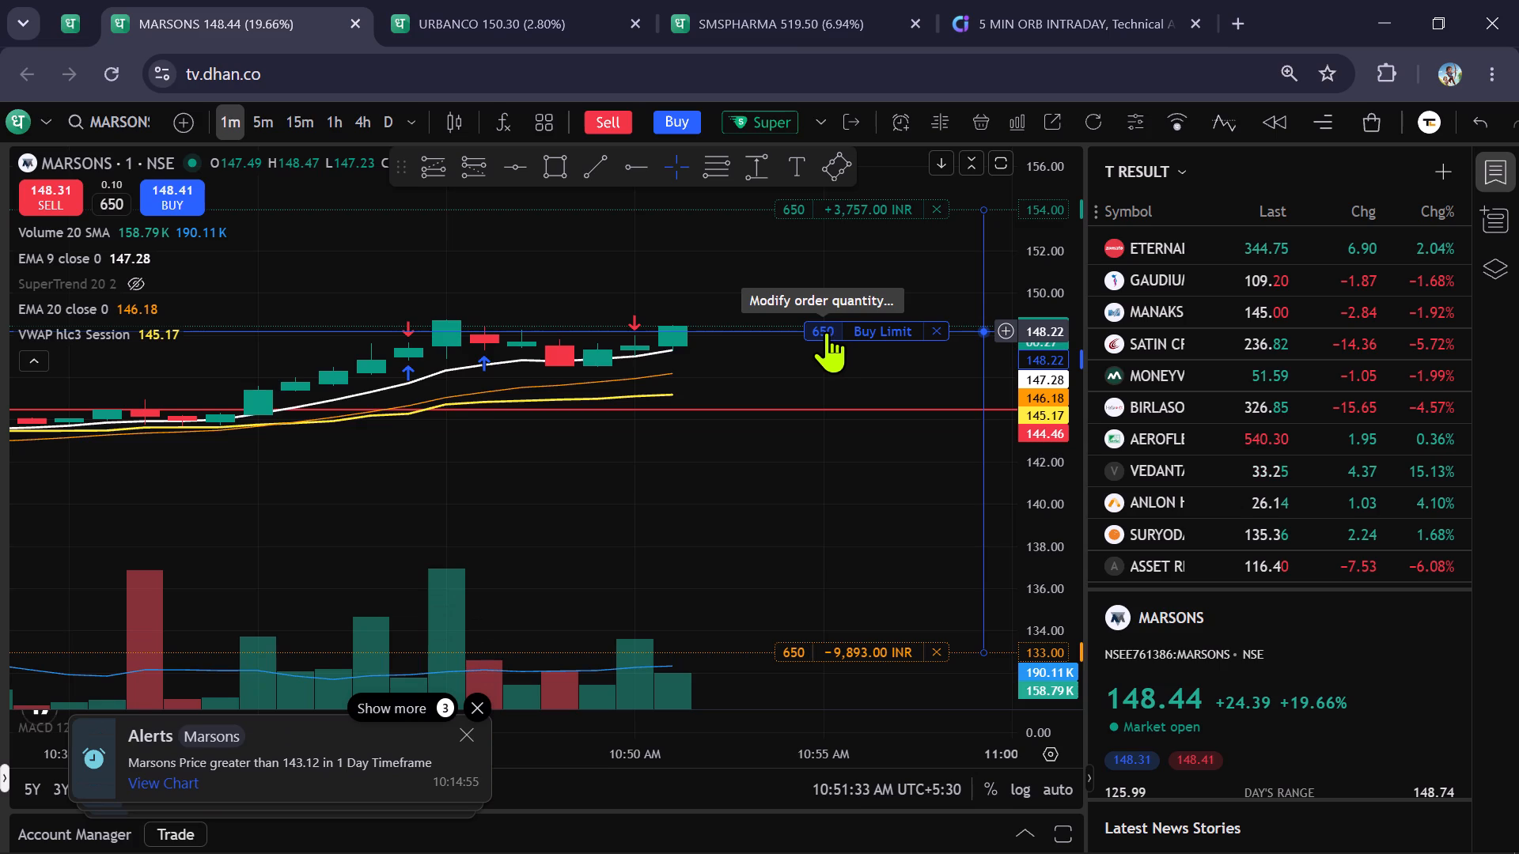
drag(826, 331, 821, 331)
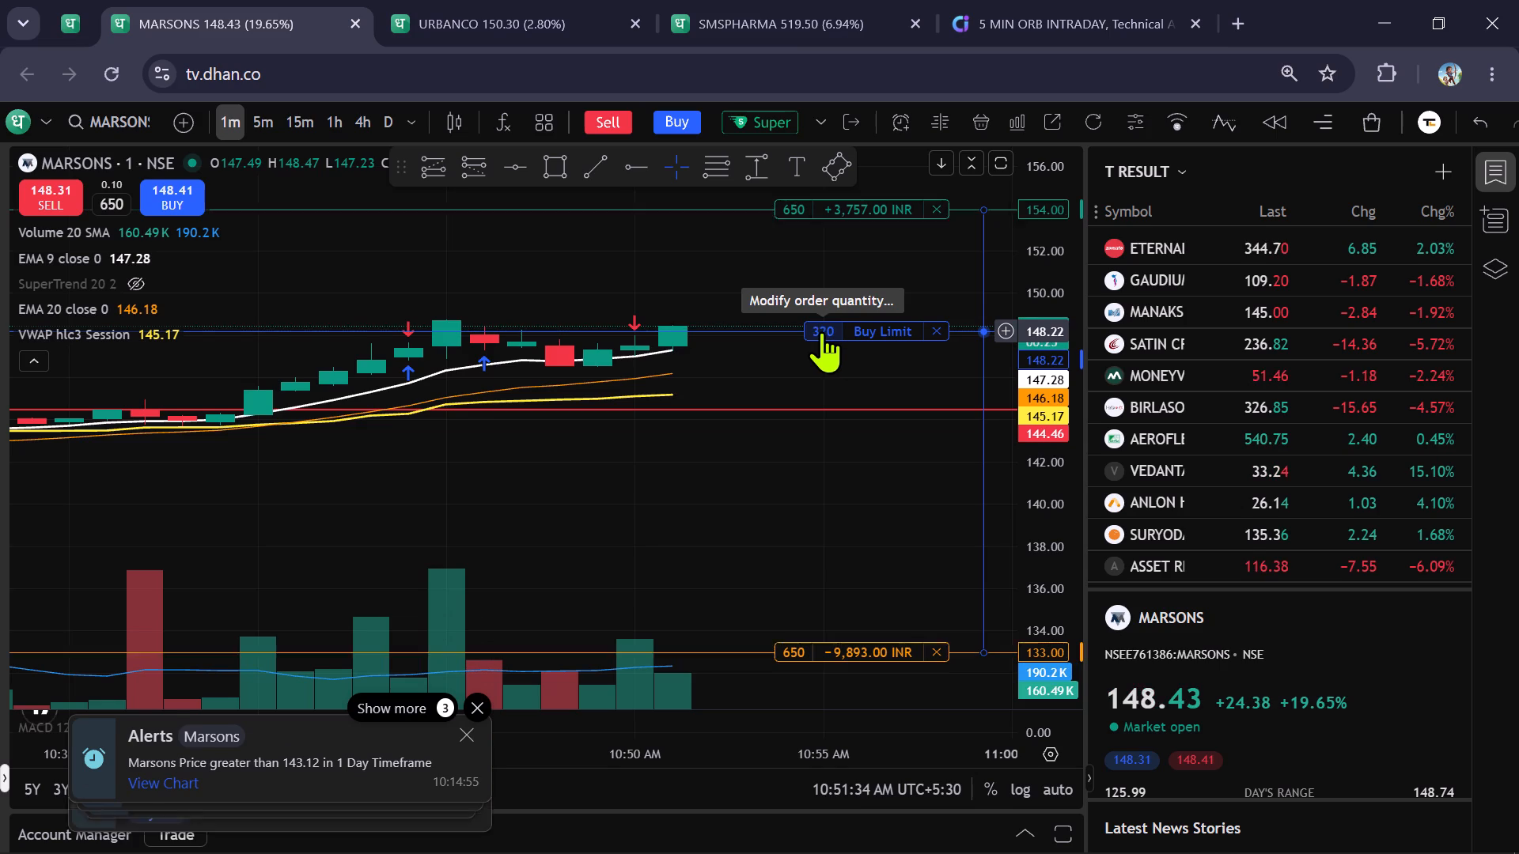
drag(821, 331, 819, 331)
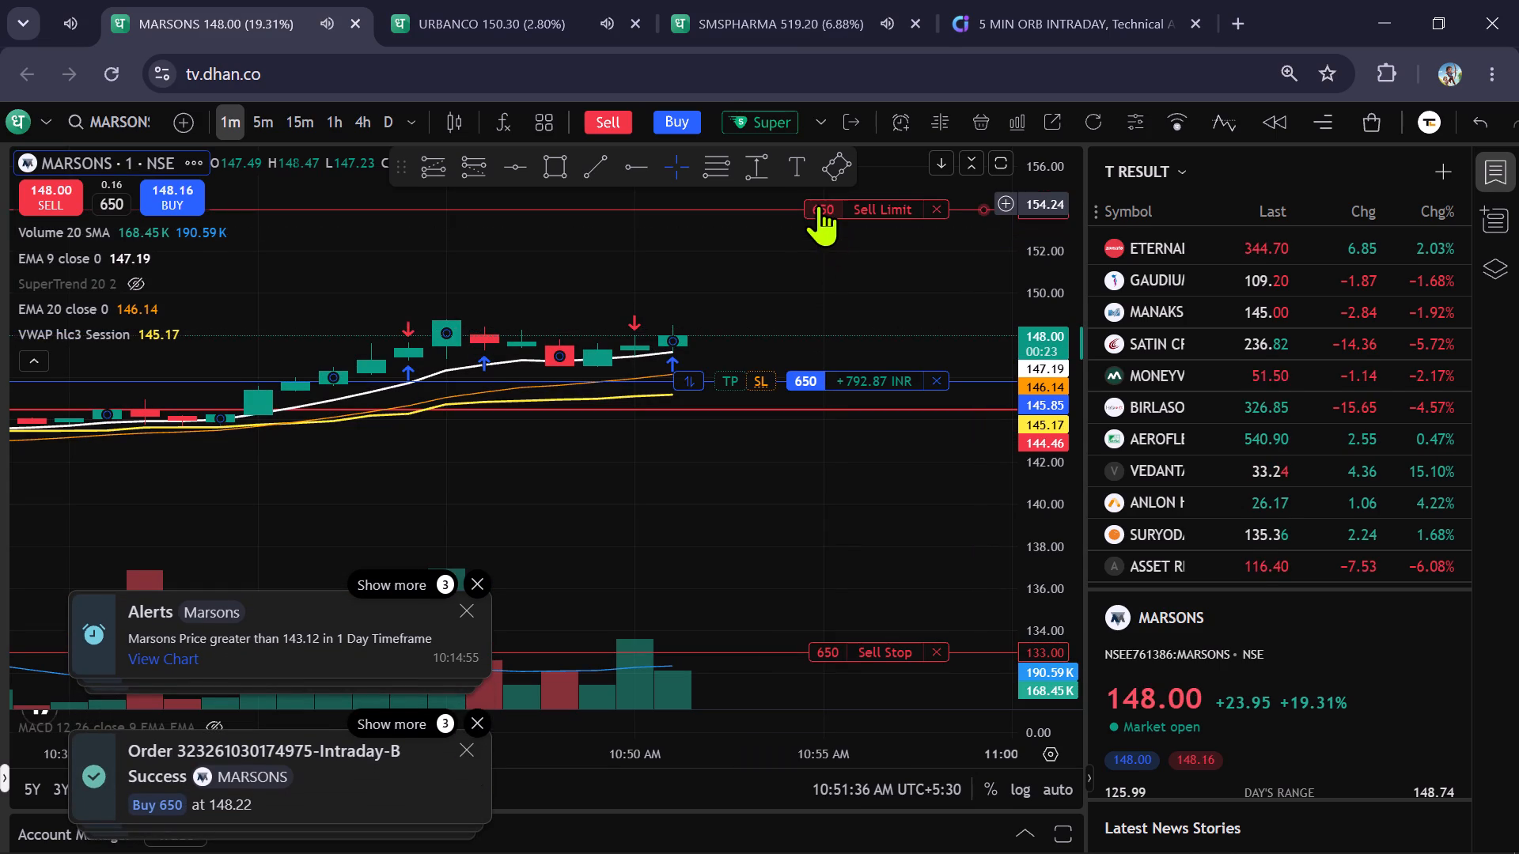
Lower the MARSONS sell limit target in stages to 149.42 and 148.92, checking the 5-minute chart before returning to 1-minute.
drag(818, 206, 831, 305)
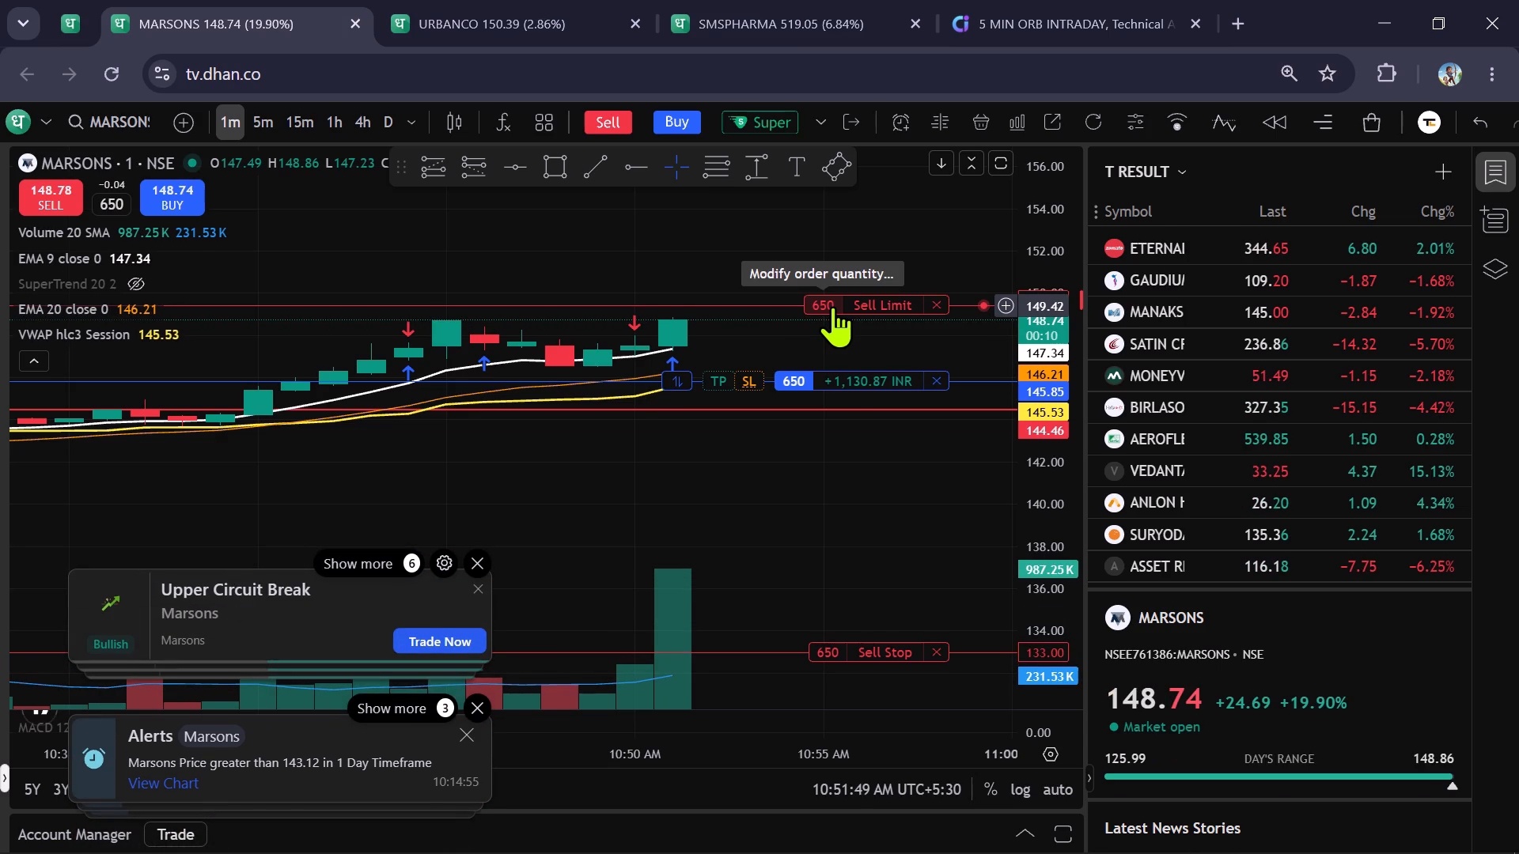
drag(832, 306, 824, 316)
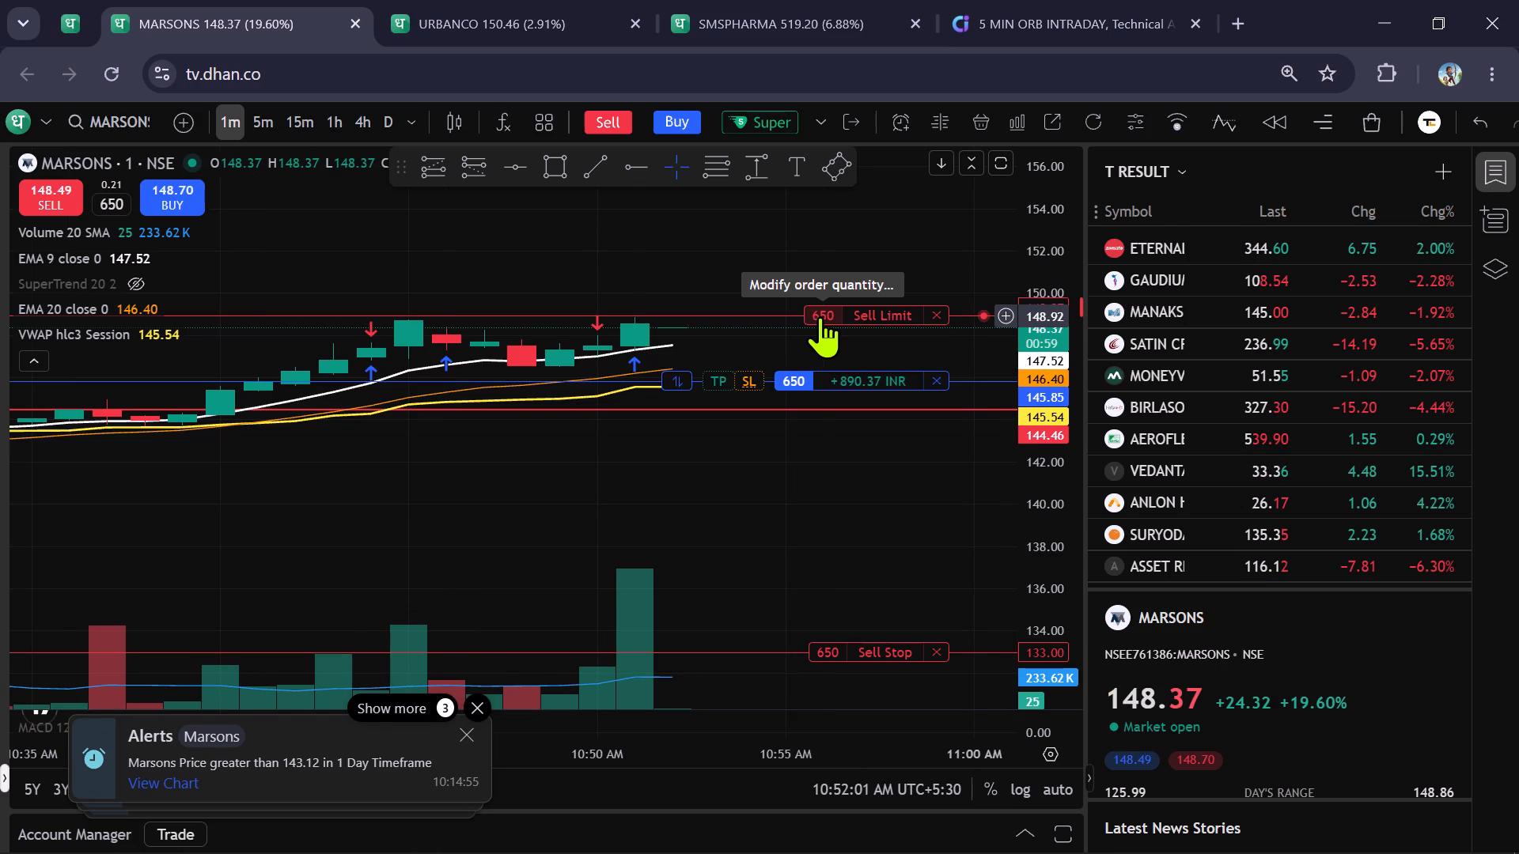
click(820, 316)
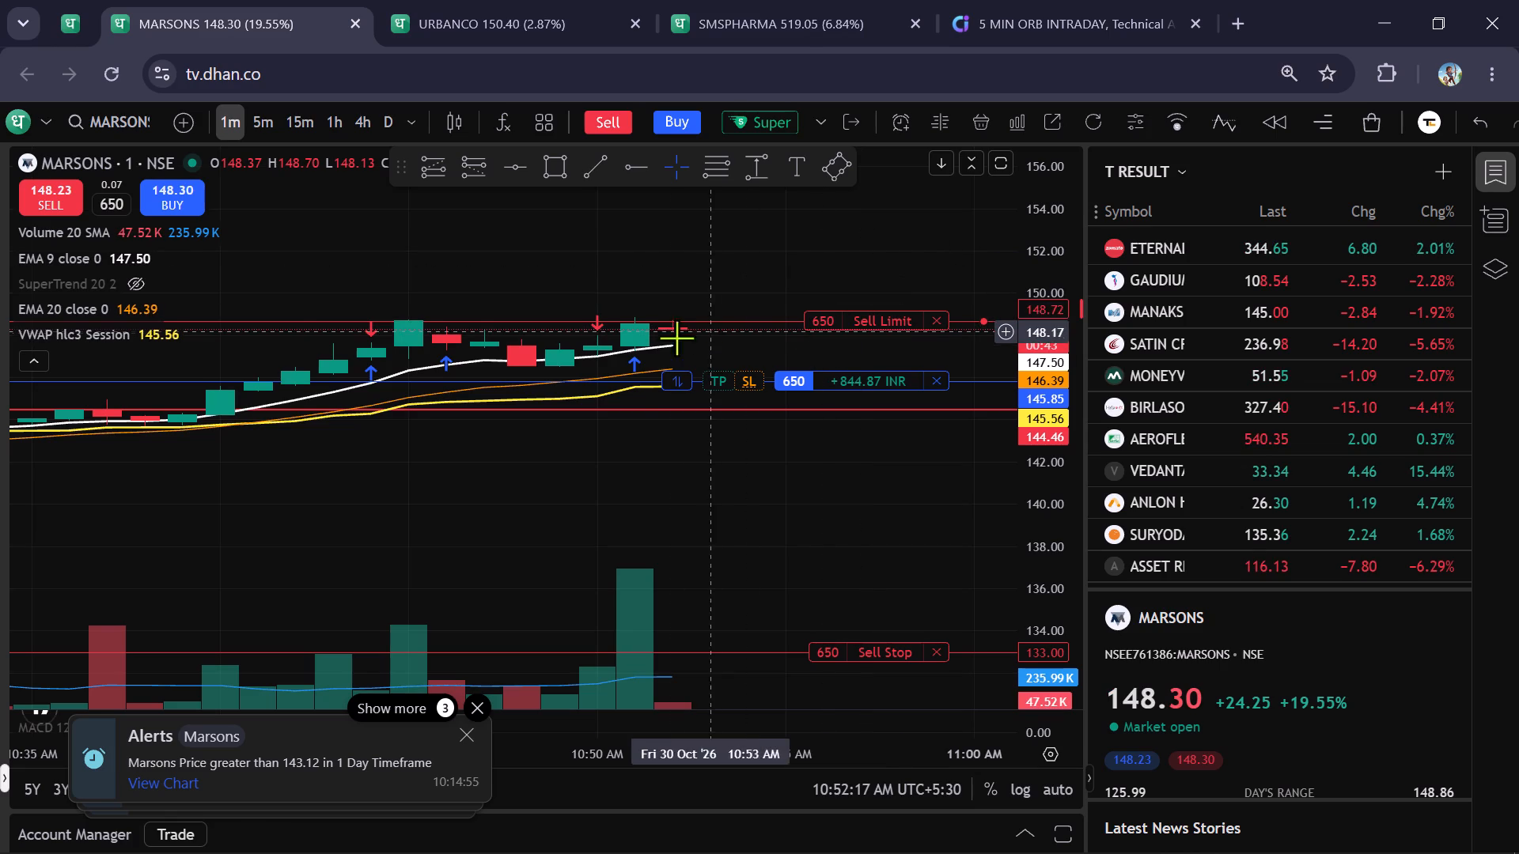
click(820, 316)
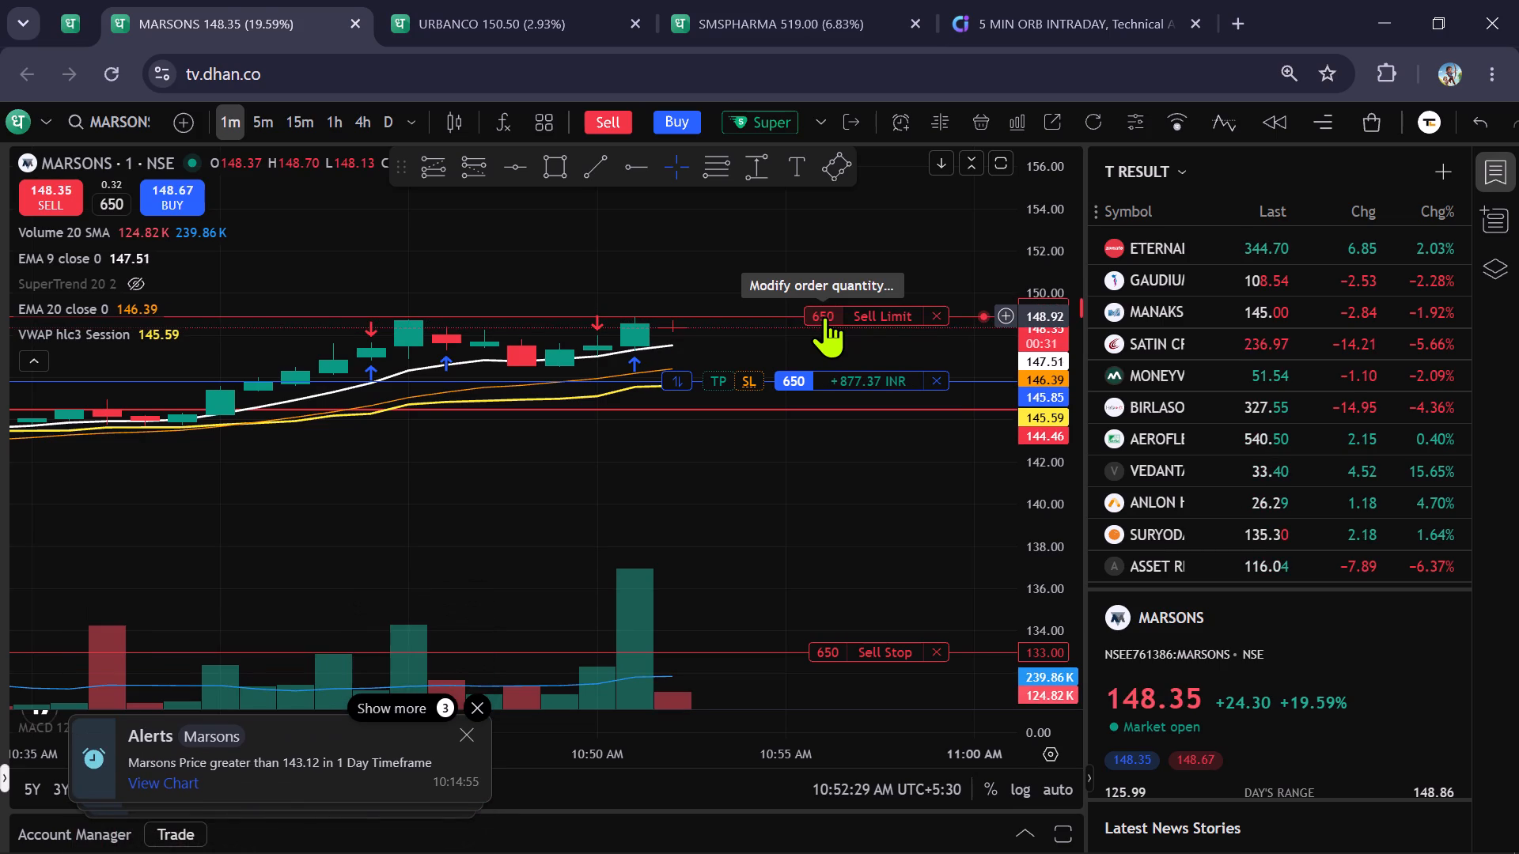
click(269, 122)
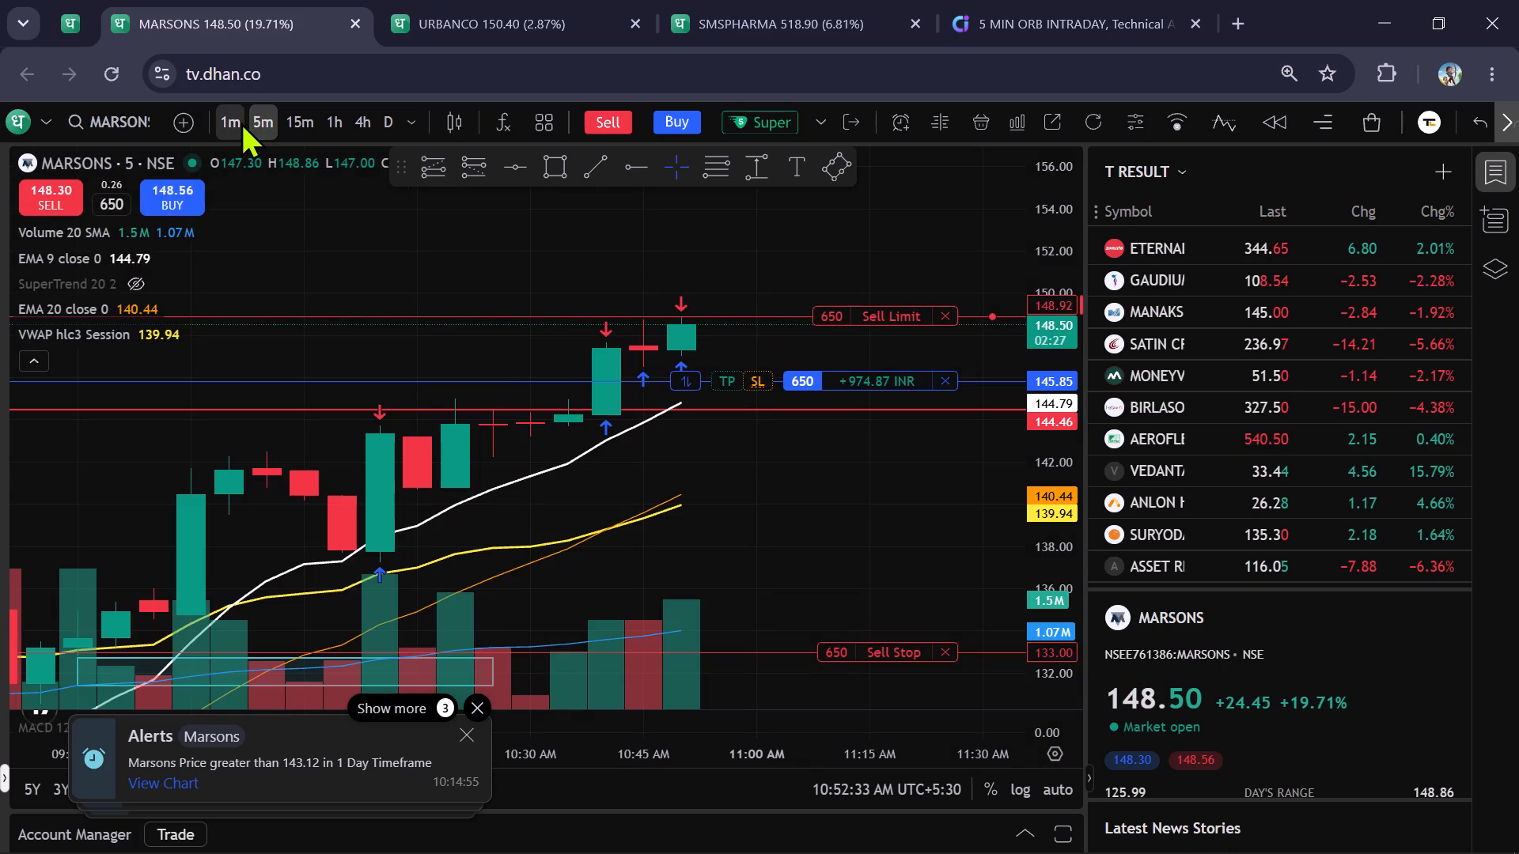
click(235, 120)
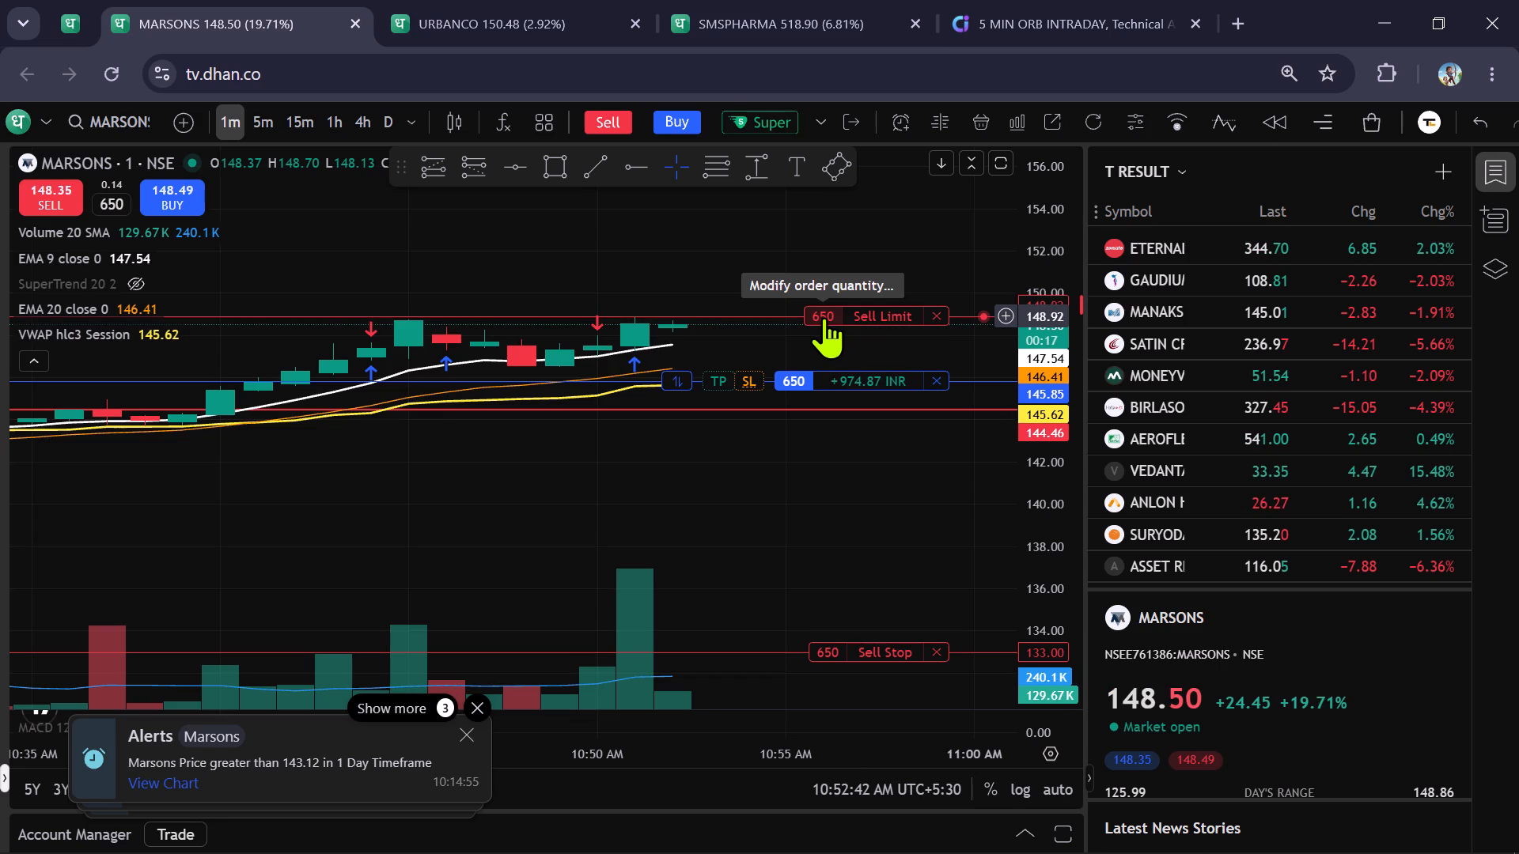
Move the MARSONS sell limit target up to 149.07 and back down to 148.77.
click(824, 317)
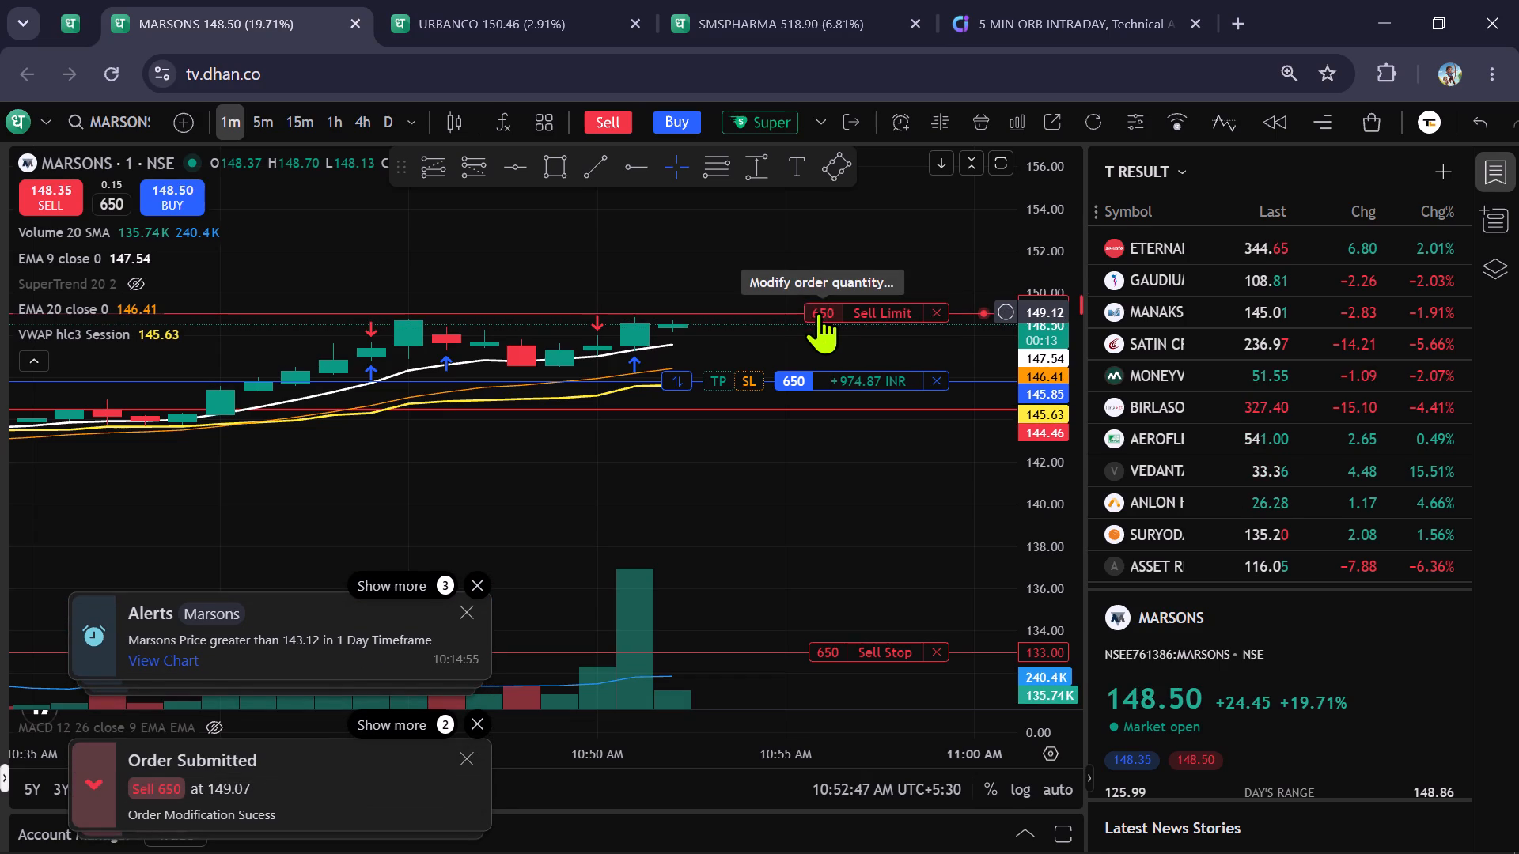
drag(818, 312, 824, 320)
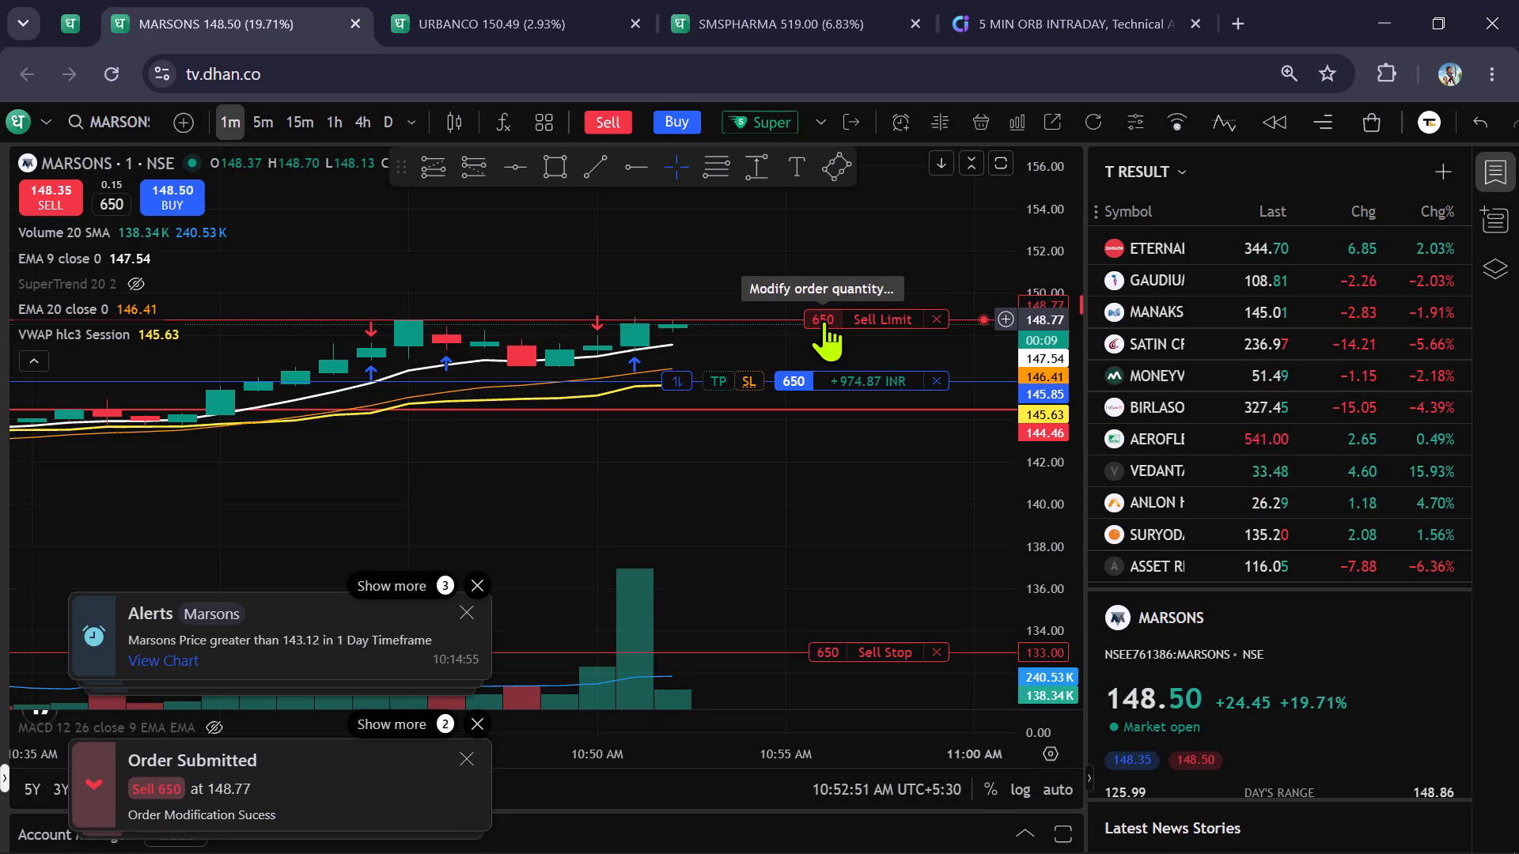
drag(824, 320, 826, 322)
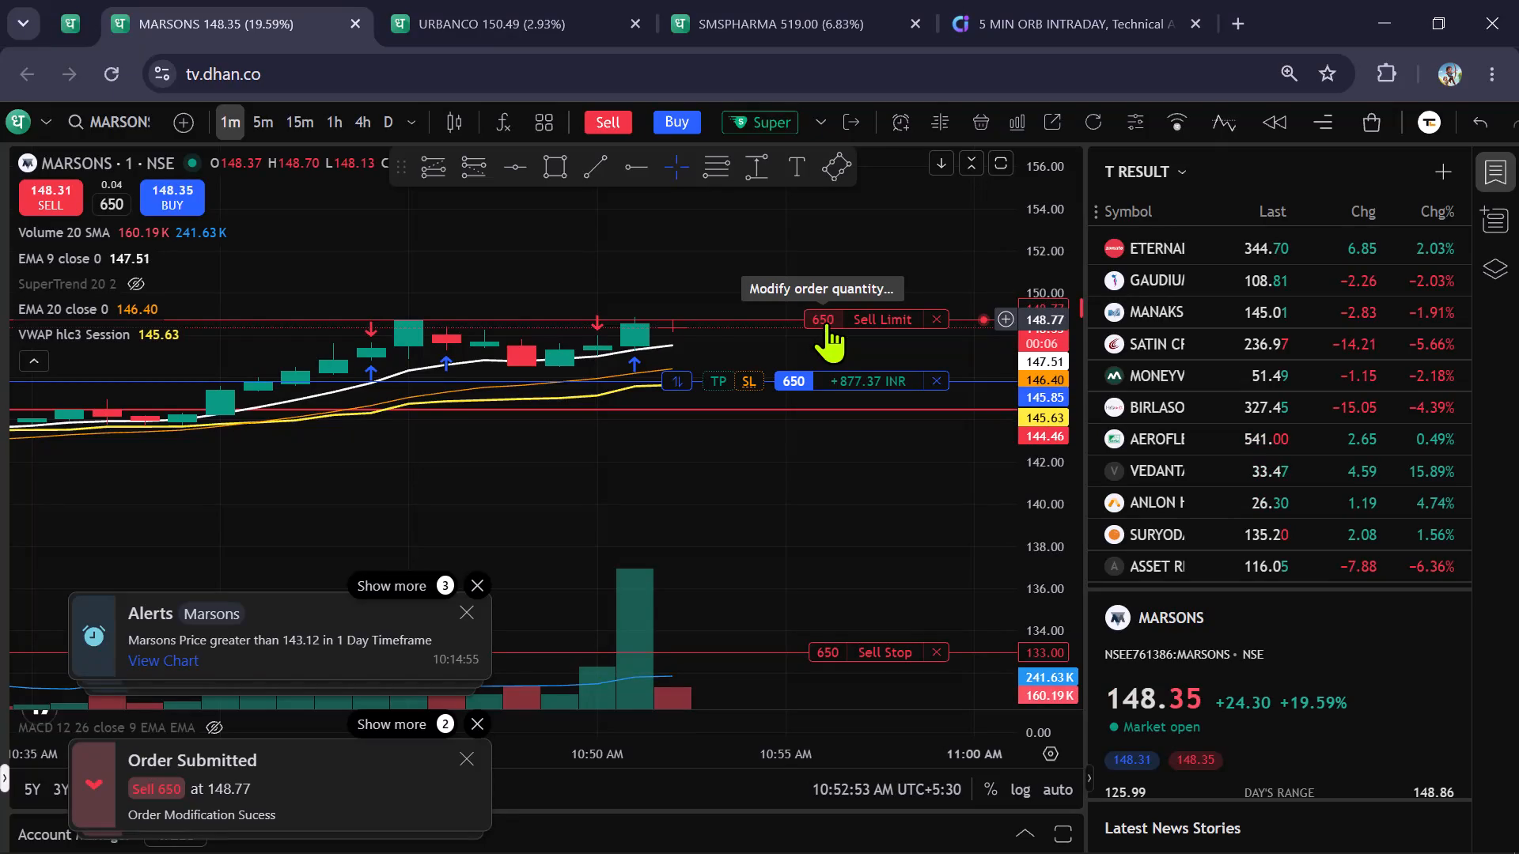
drag(826, 322, 812, 323)
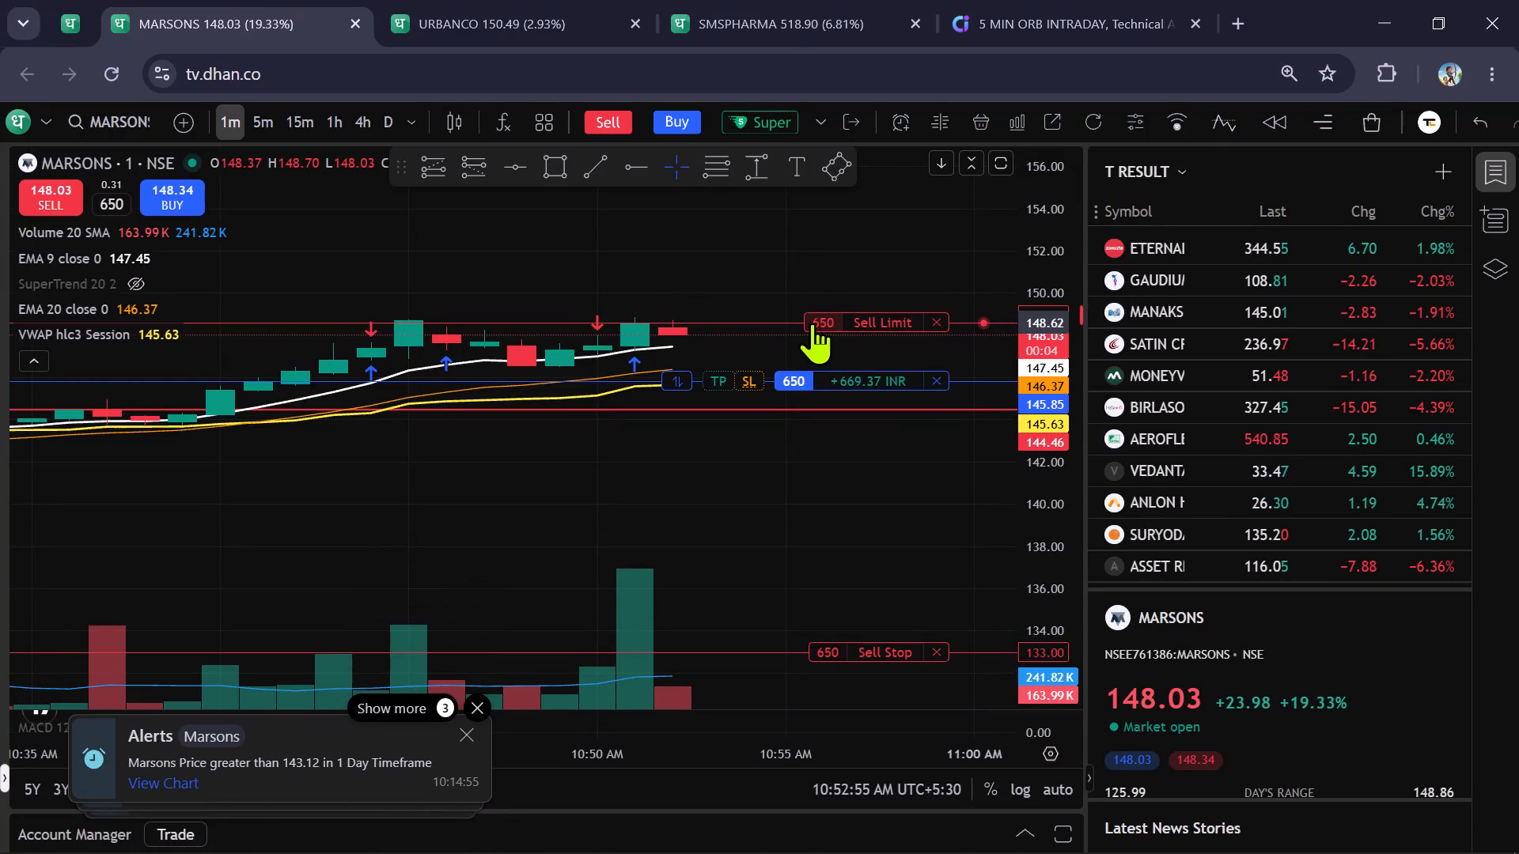
drag(812, 323, 805, 319)
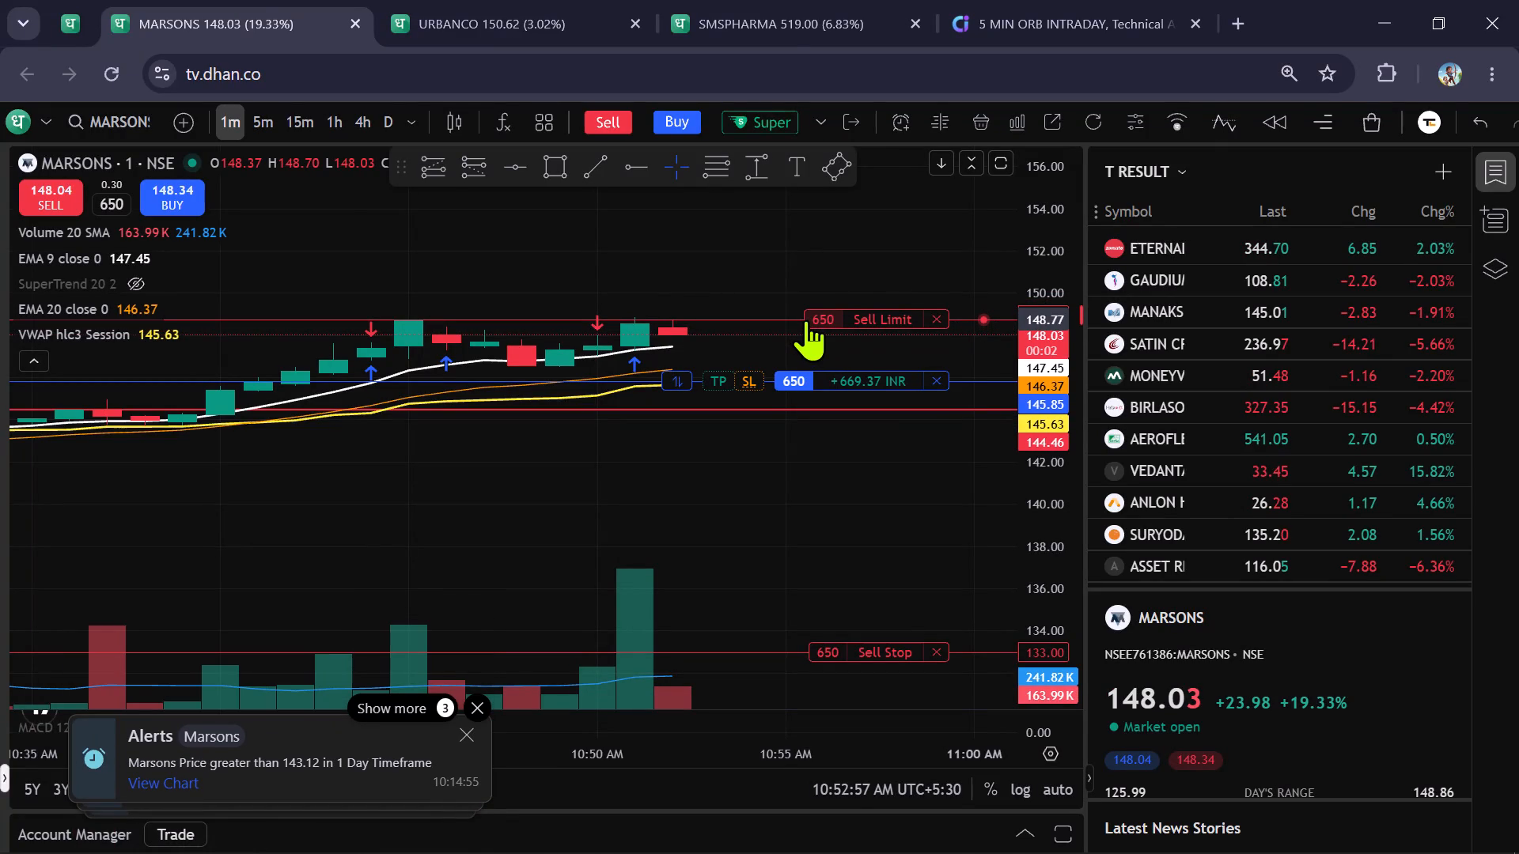
drag(805, 319, 807, 320)
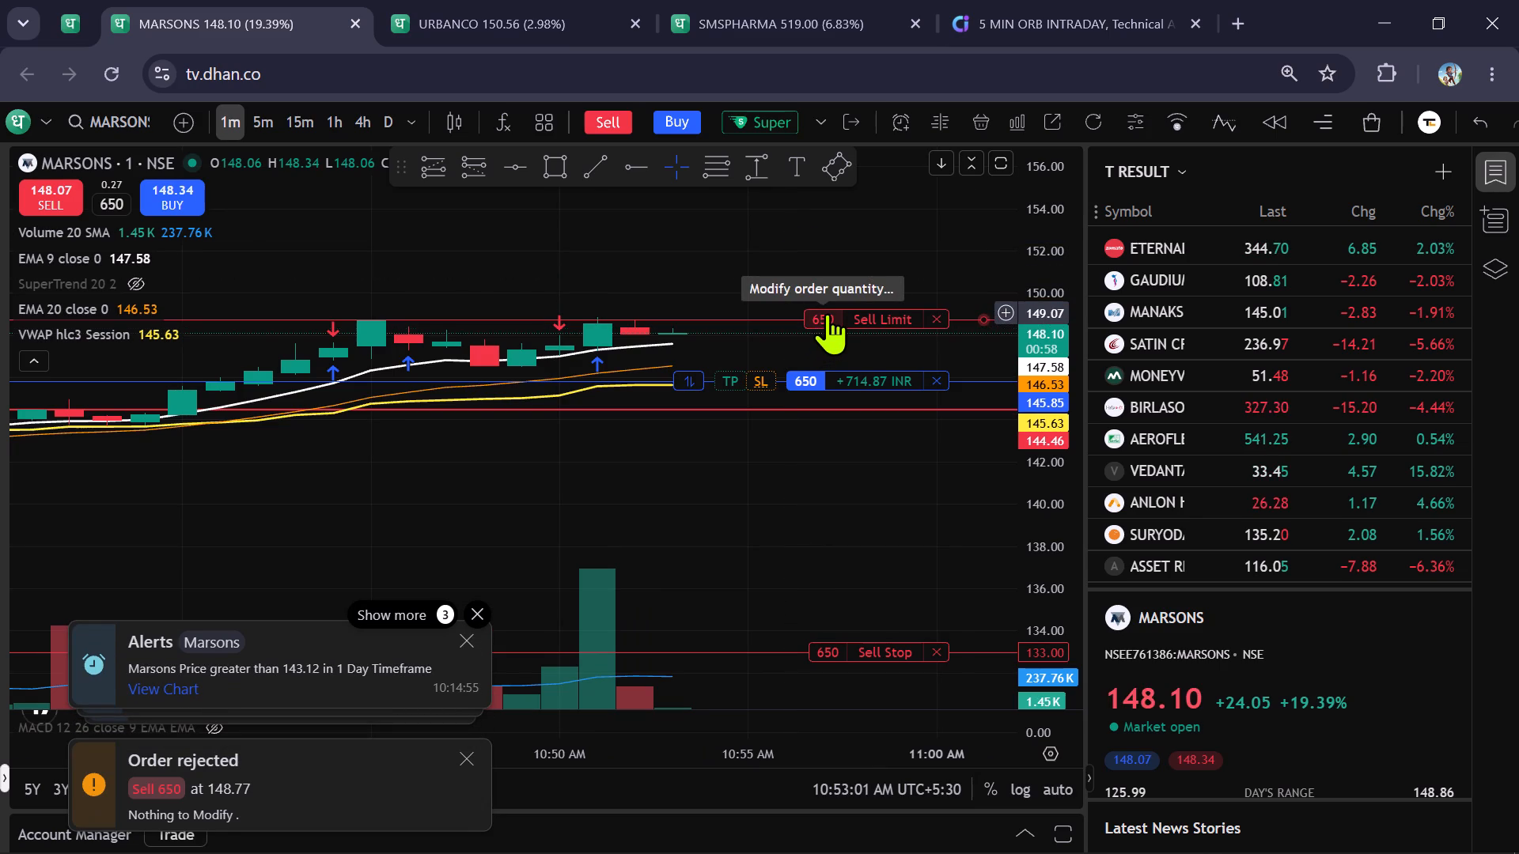
Lower the MARSONS sell limit target further to 148.47, closer to the market price.
click(827, 313)
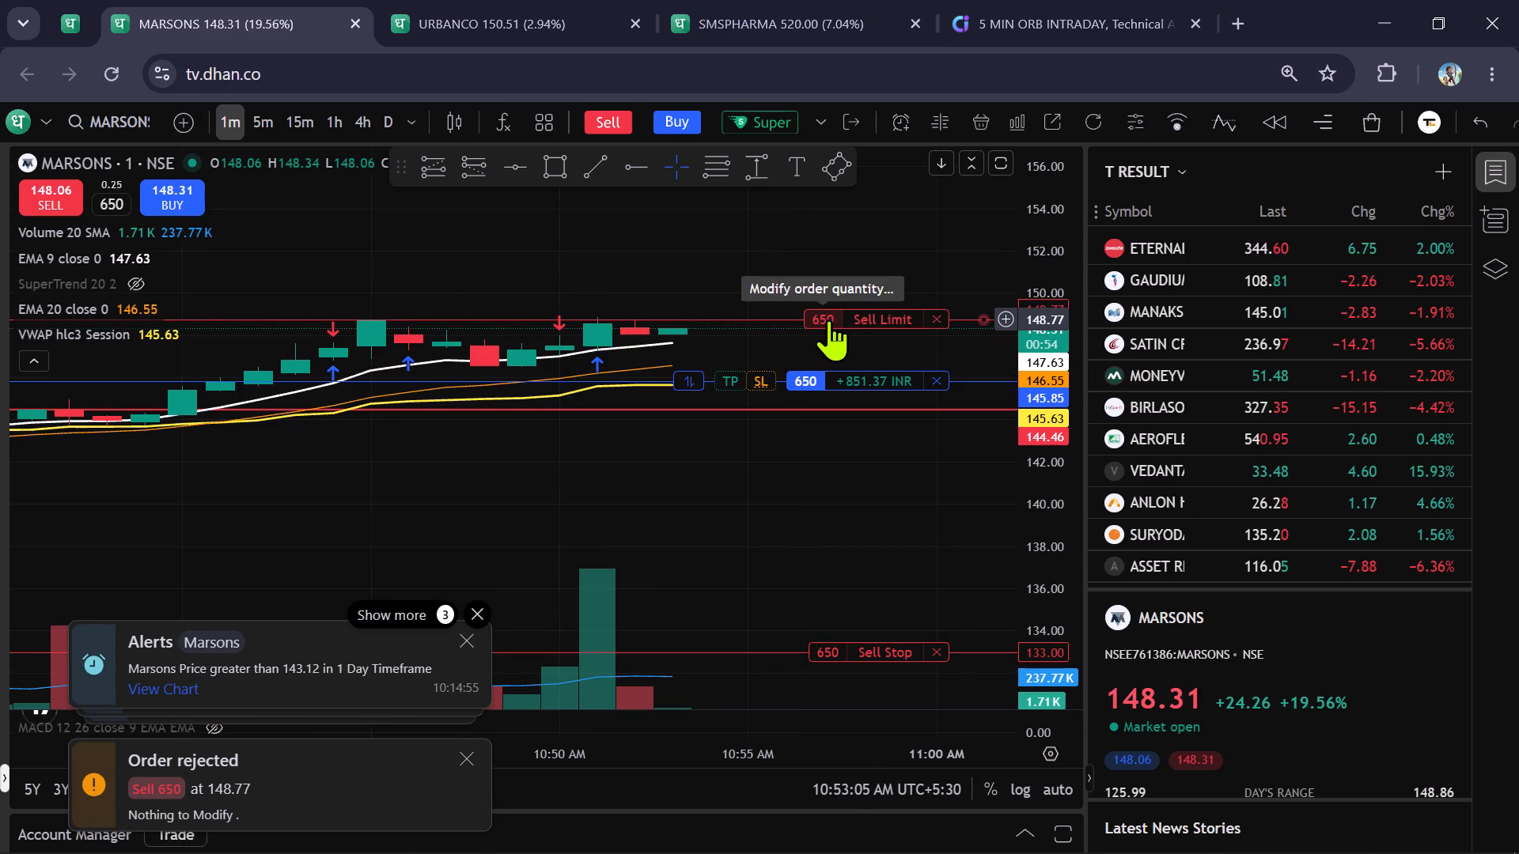
click(828, 319)
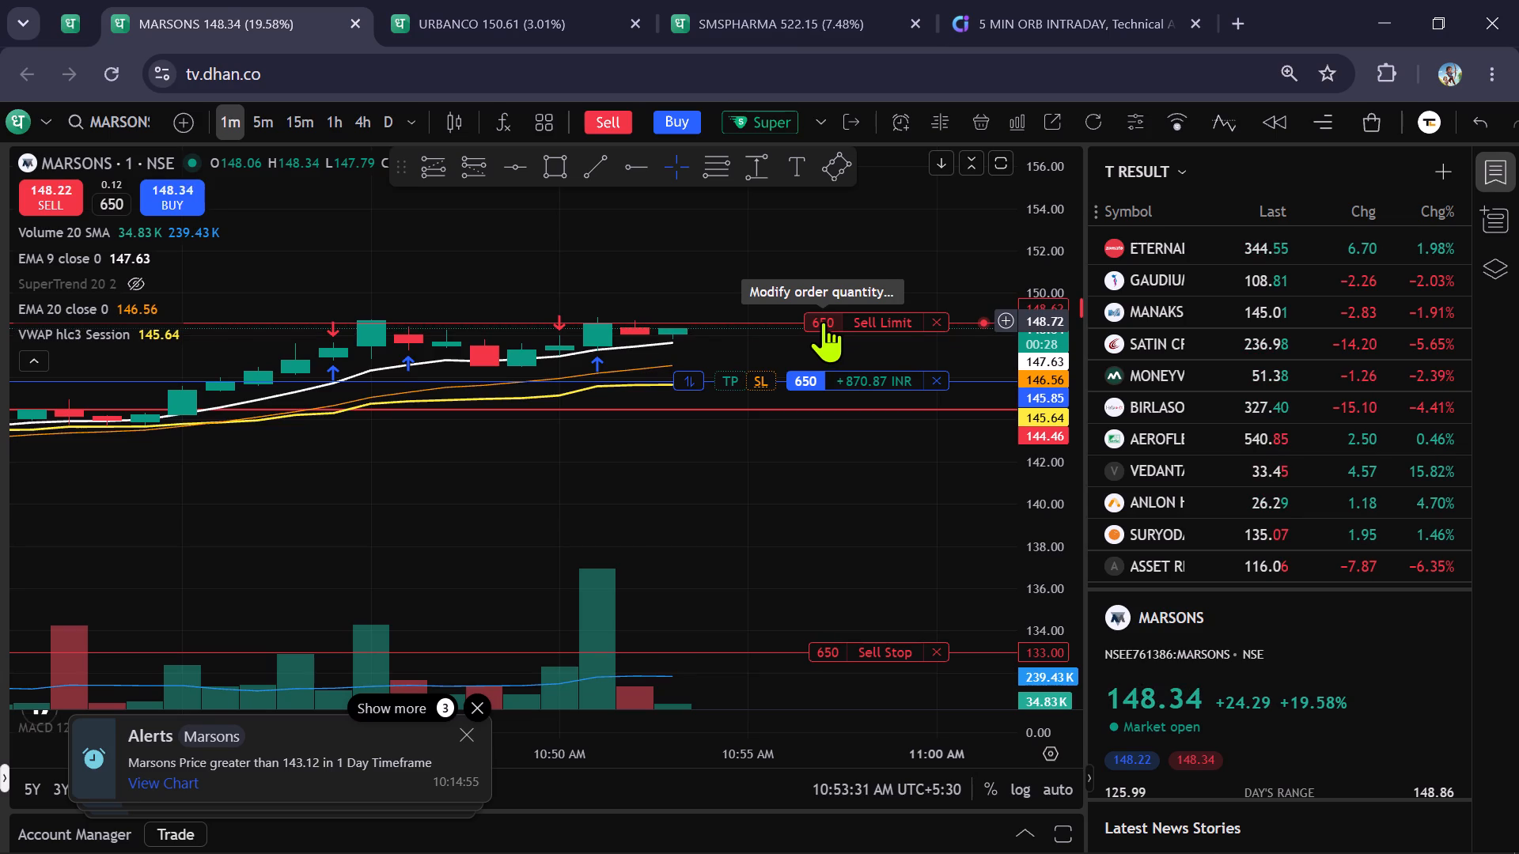
click(823, 321)
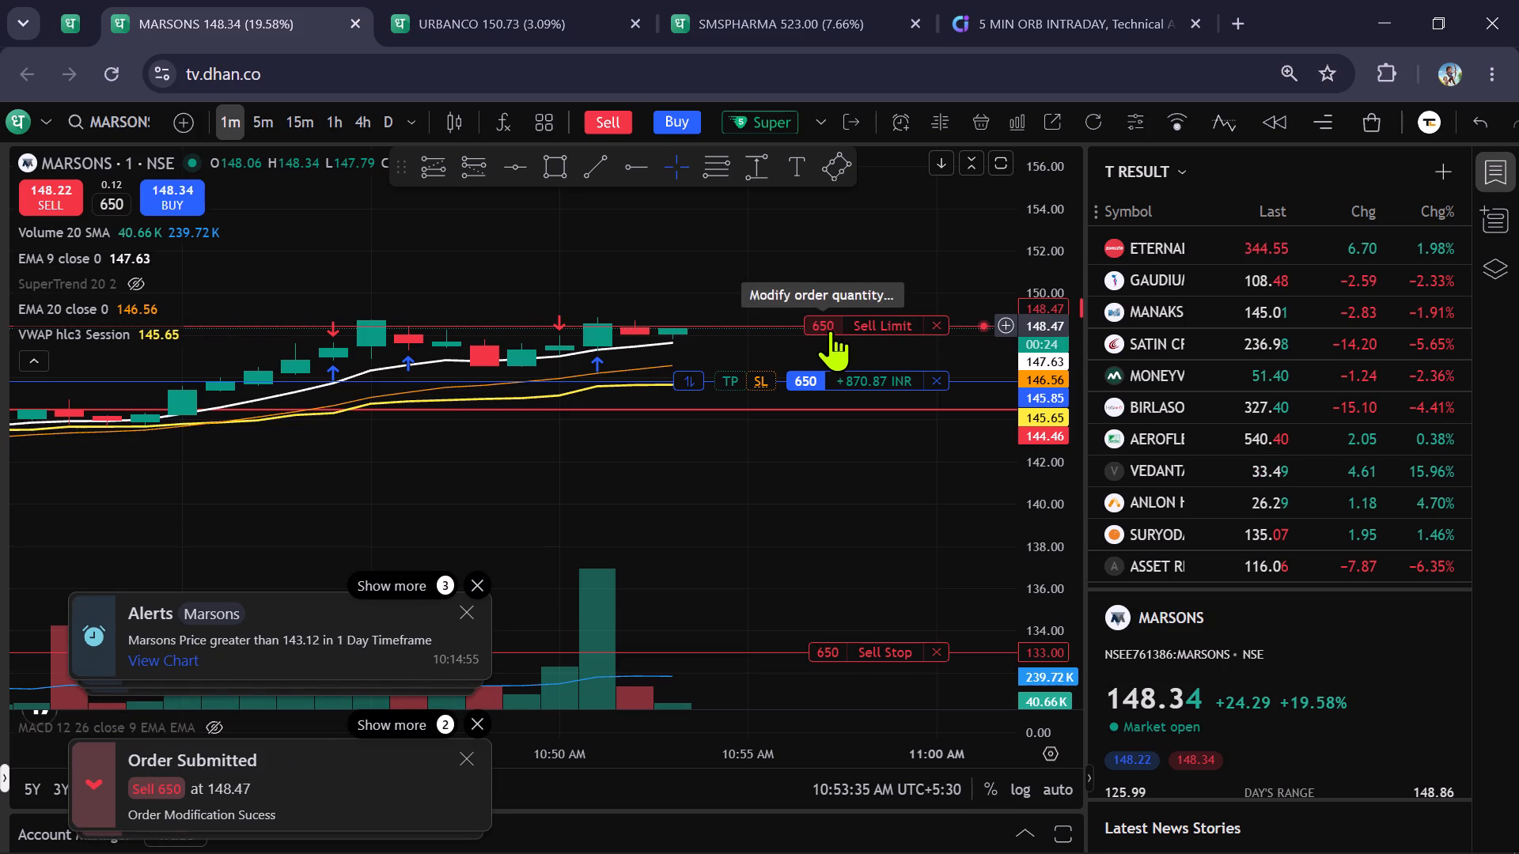
Cancel the leftover MARSONS sell limit order, reload the page, and close the MARSONS chart.
scroll(1040, 316, up, 5)
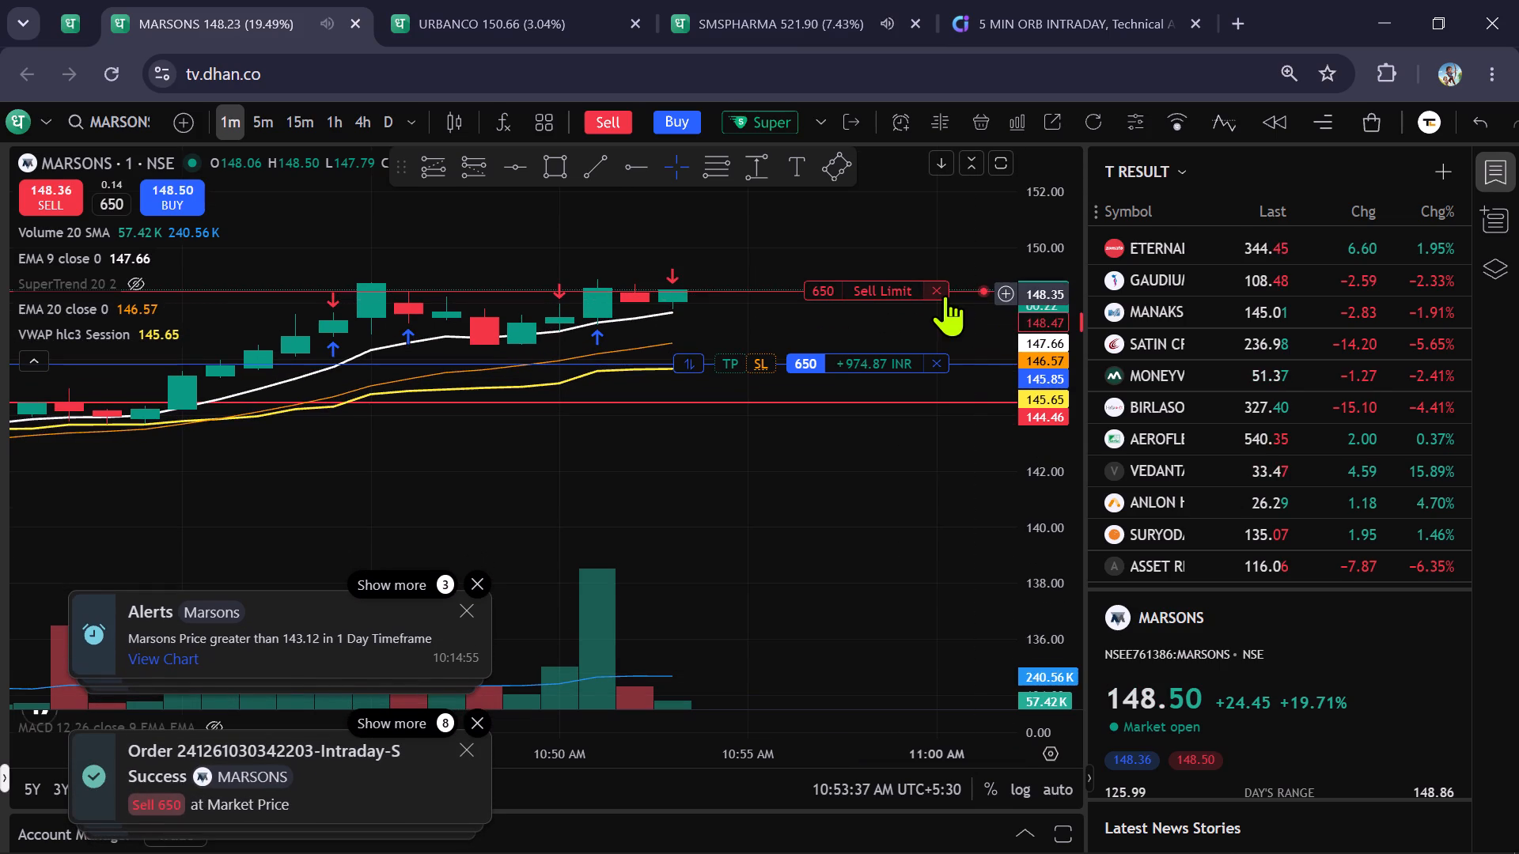
click(945, 295)
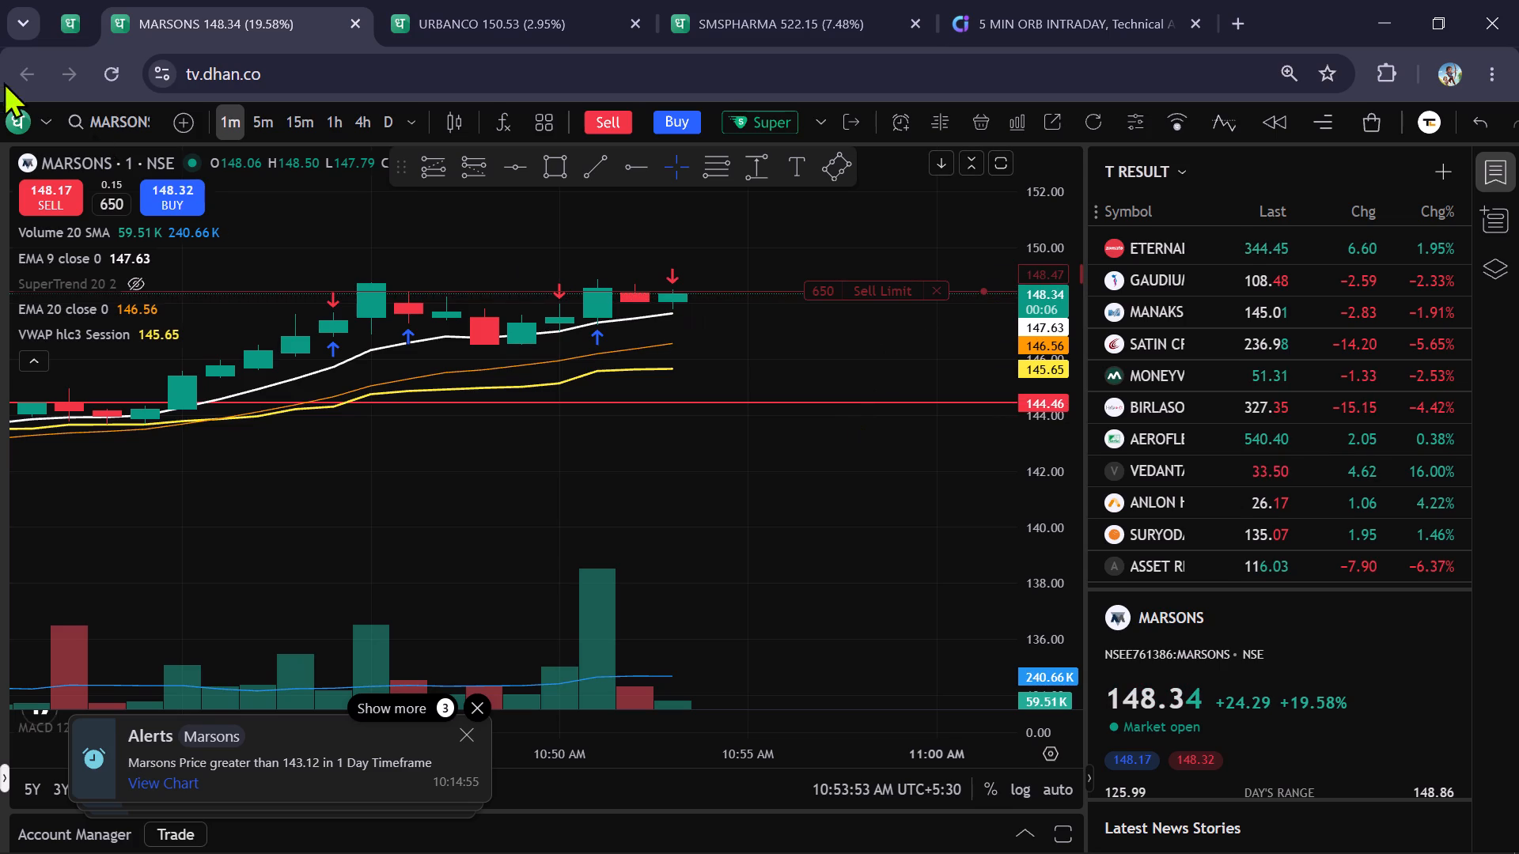
click(115, 70)
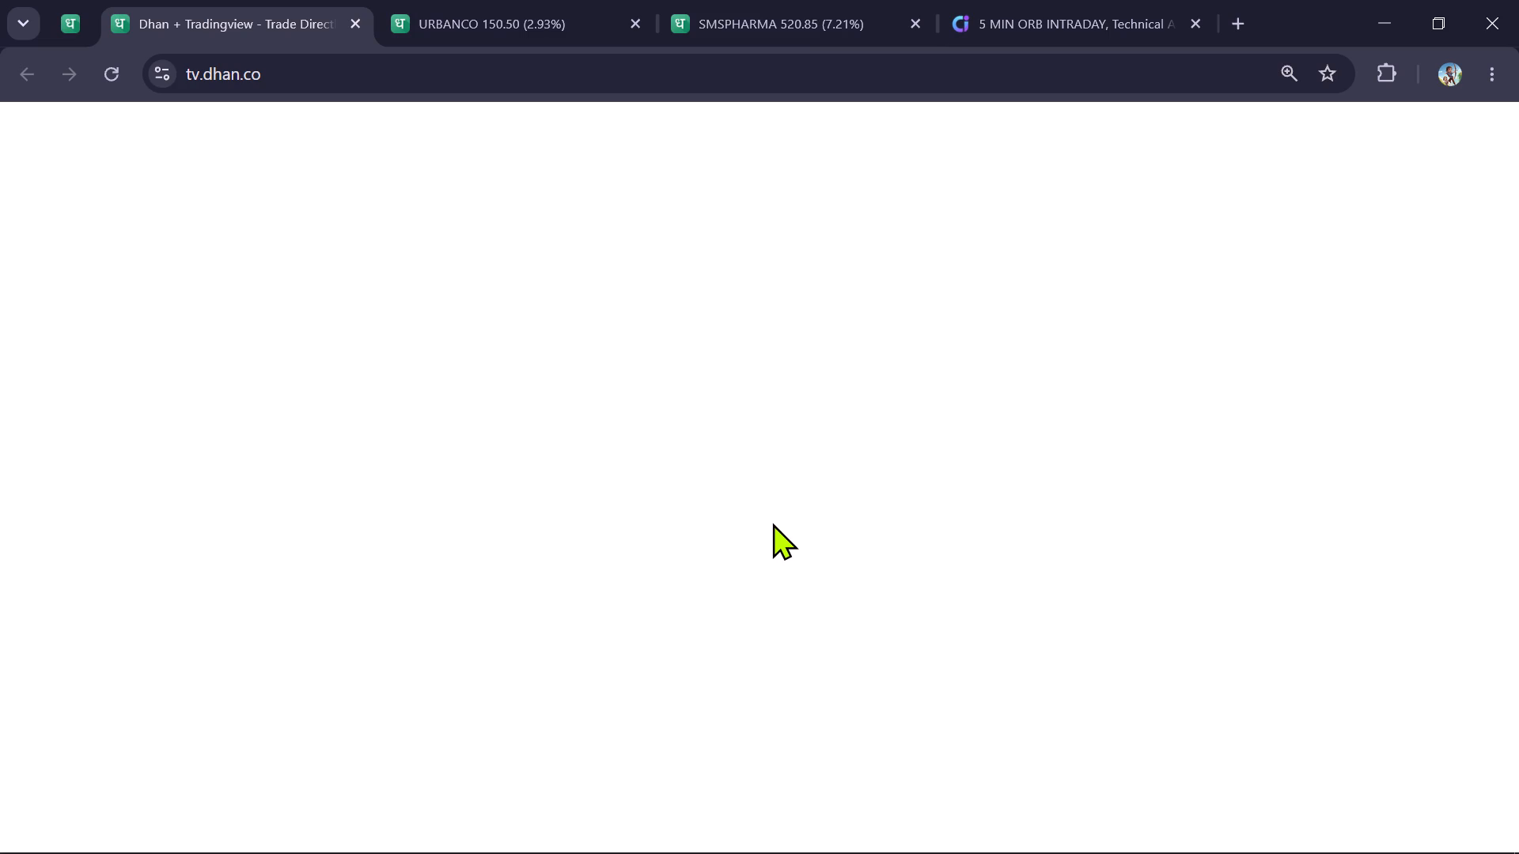
click(355, 24)
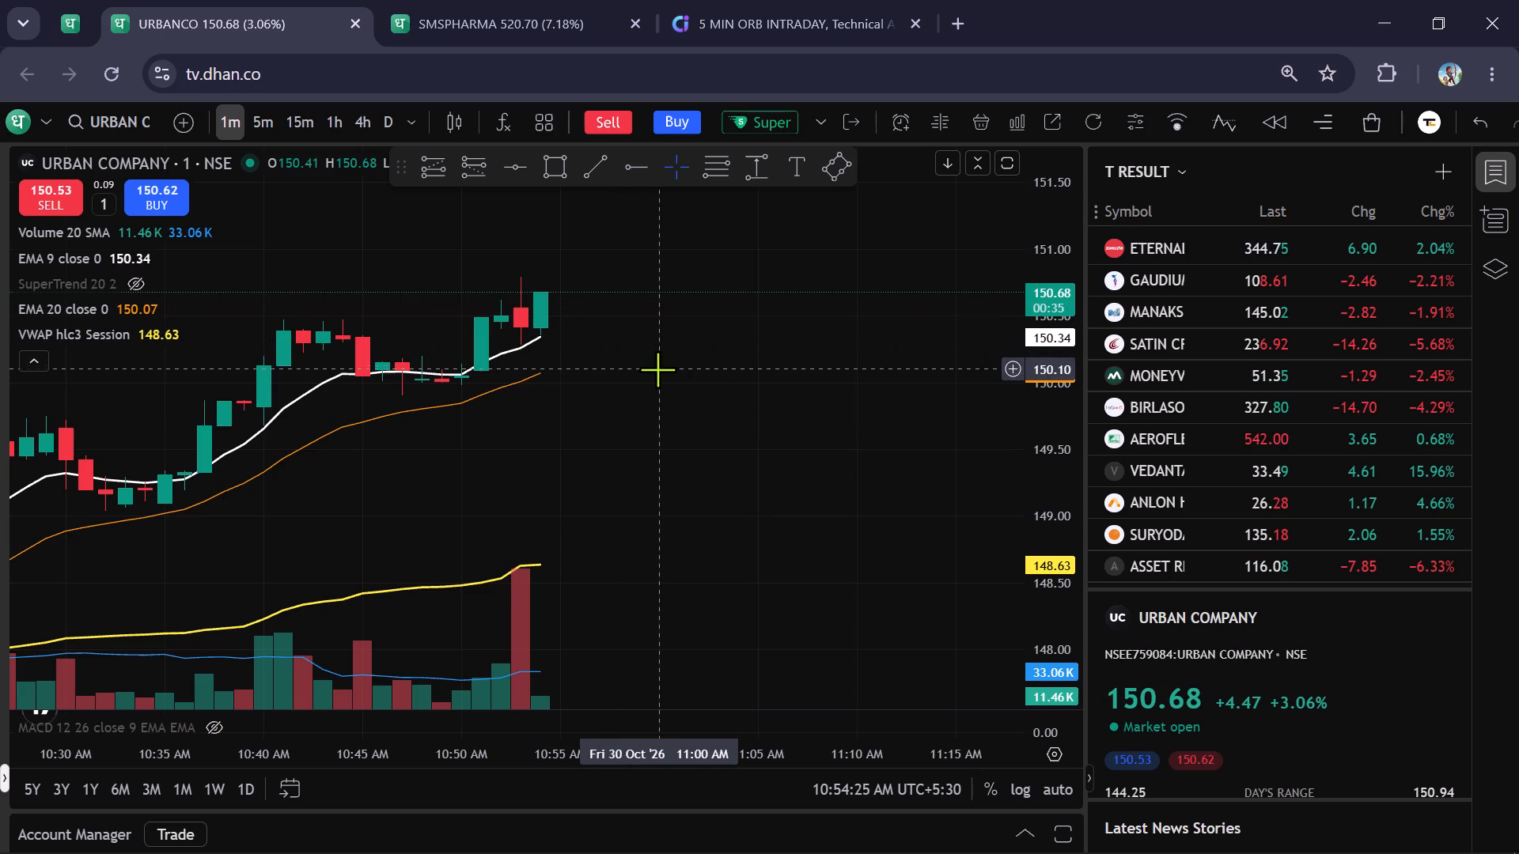
Check the SMSPHARMA and URBANCO charts, and rerun the 5 MIN ORB INTRADAY scan on Chartink to review its stock list.
click(450, 0)
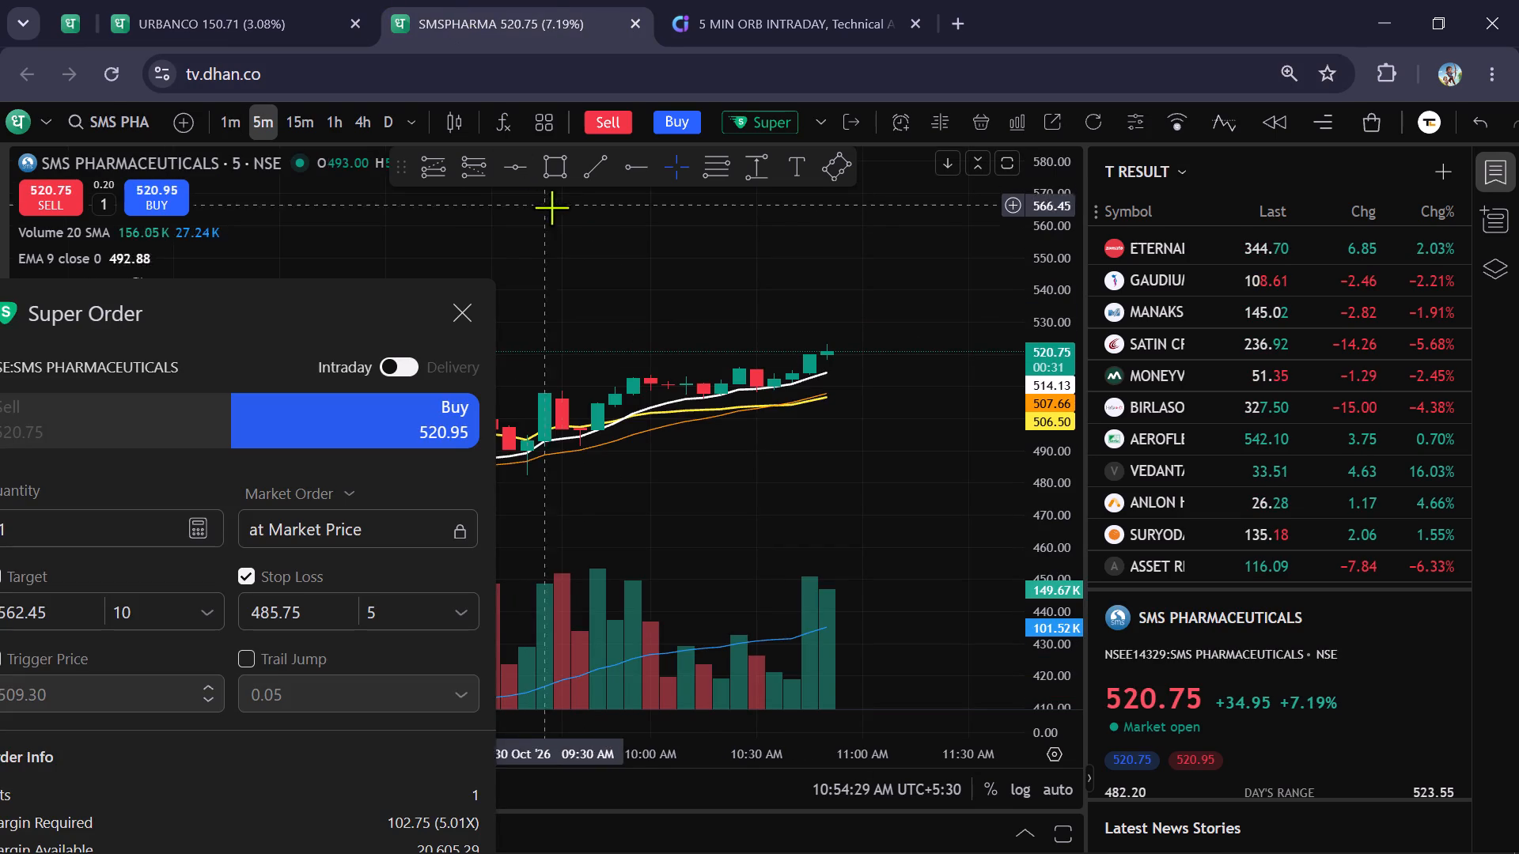
click(394, 123)
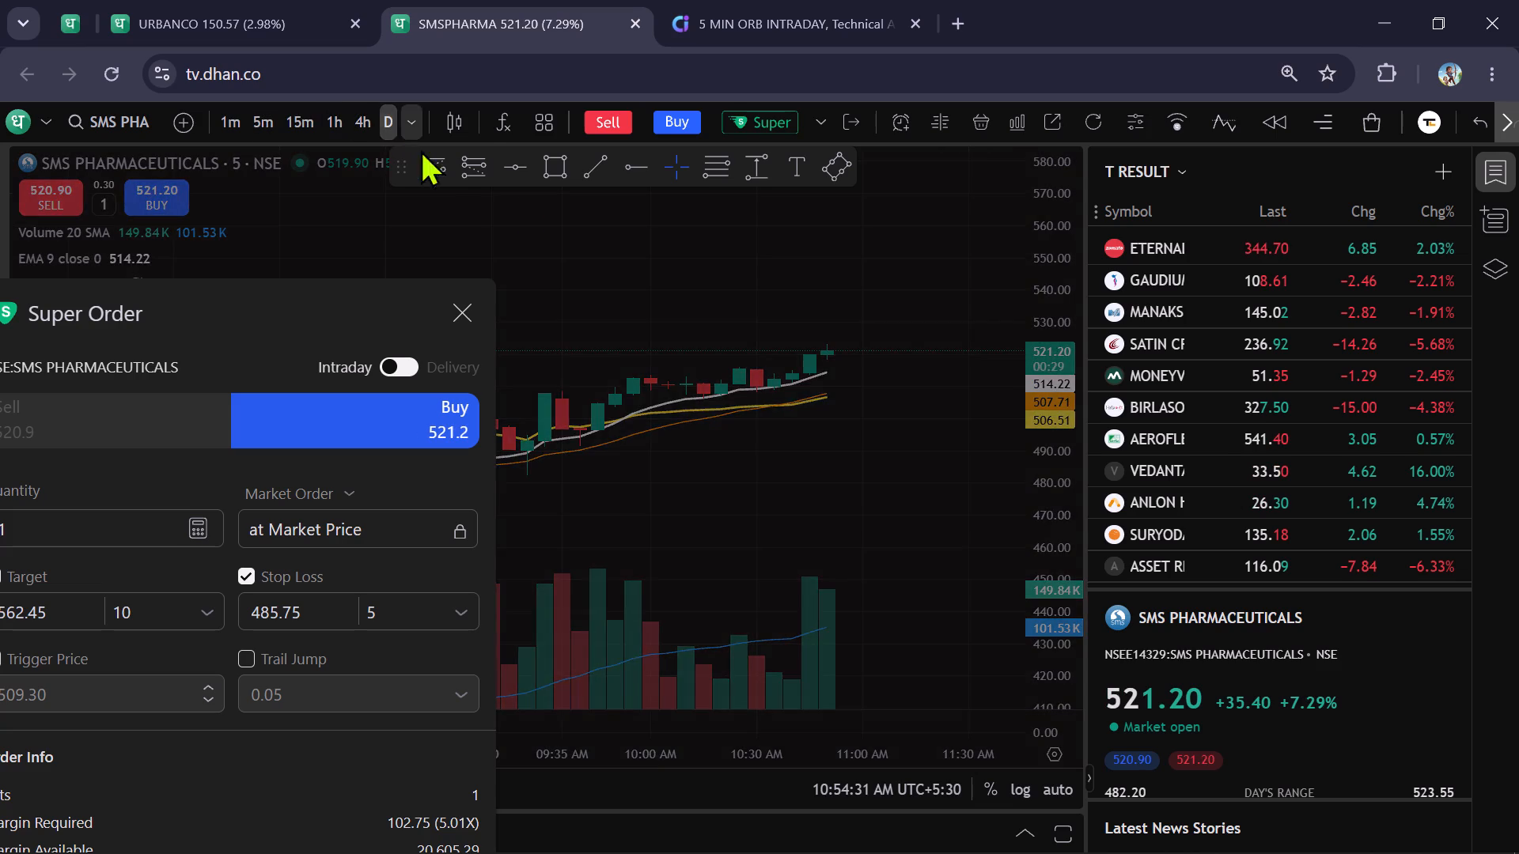
click(244, 19)
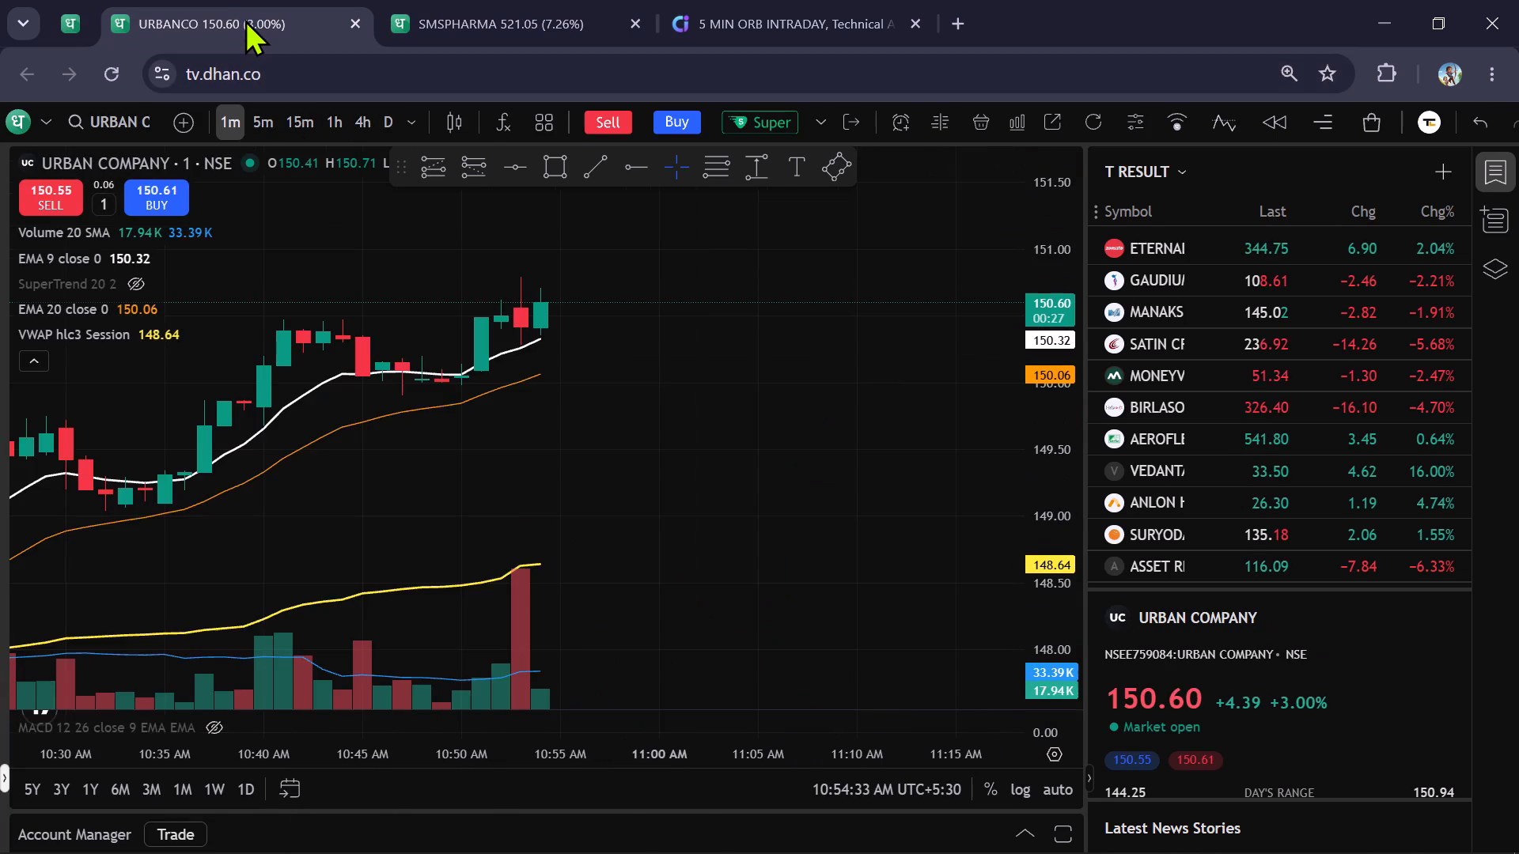
click(761, 11)
scroll(1071, 287, down, 1)
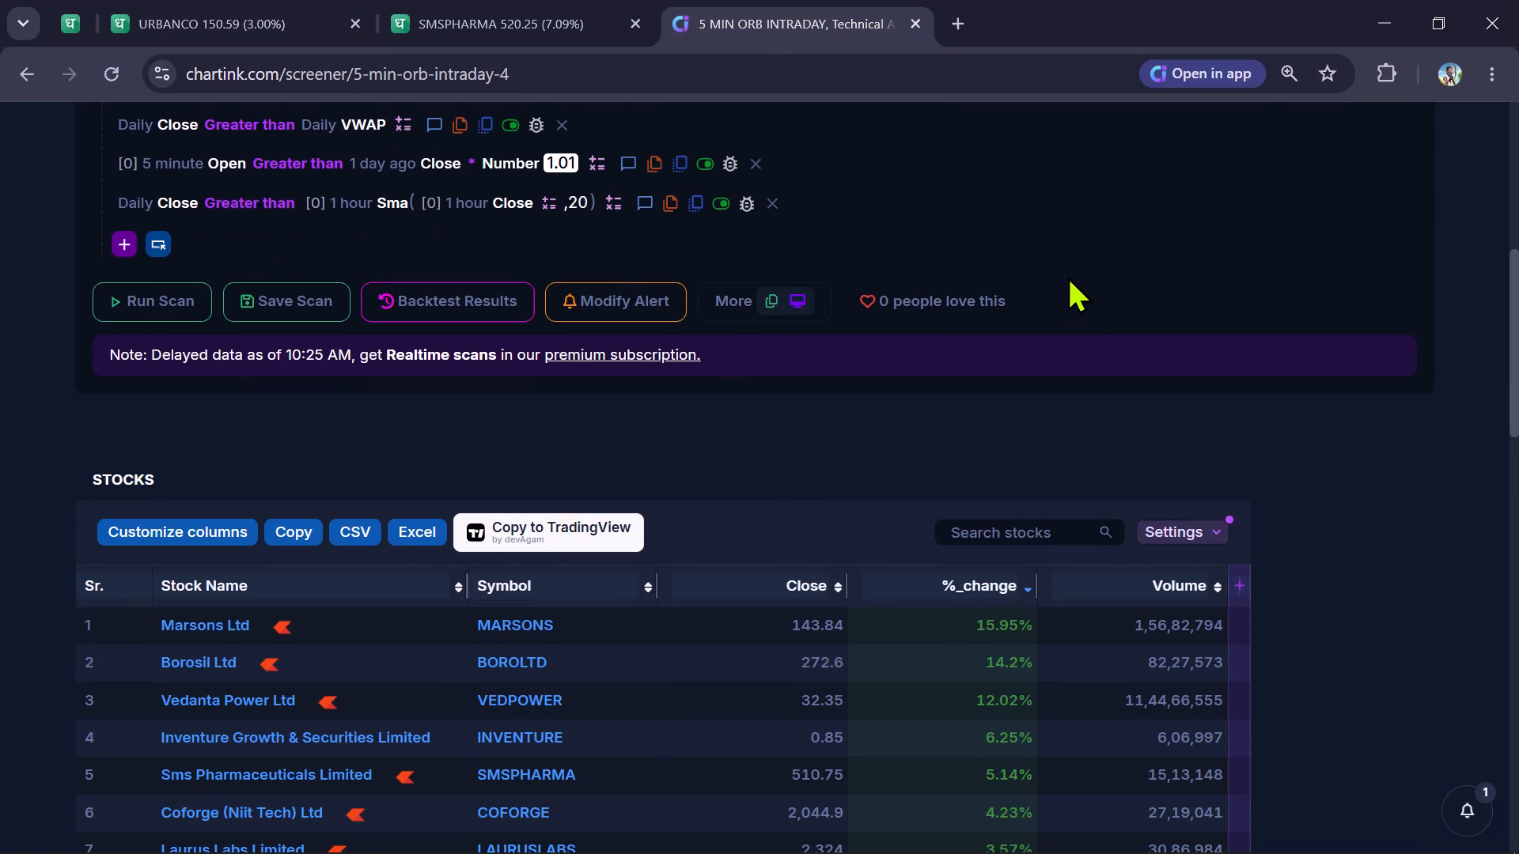
scroll(1070, 252, down, 1)
scroll(220, 149, up, 1)
click(142, 308)
scroll(0, 303, down, 1)
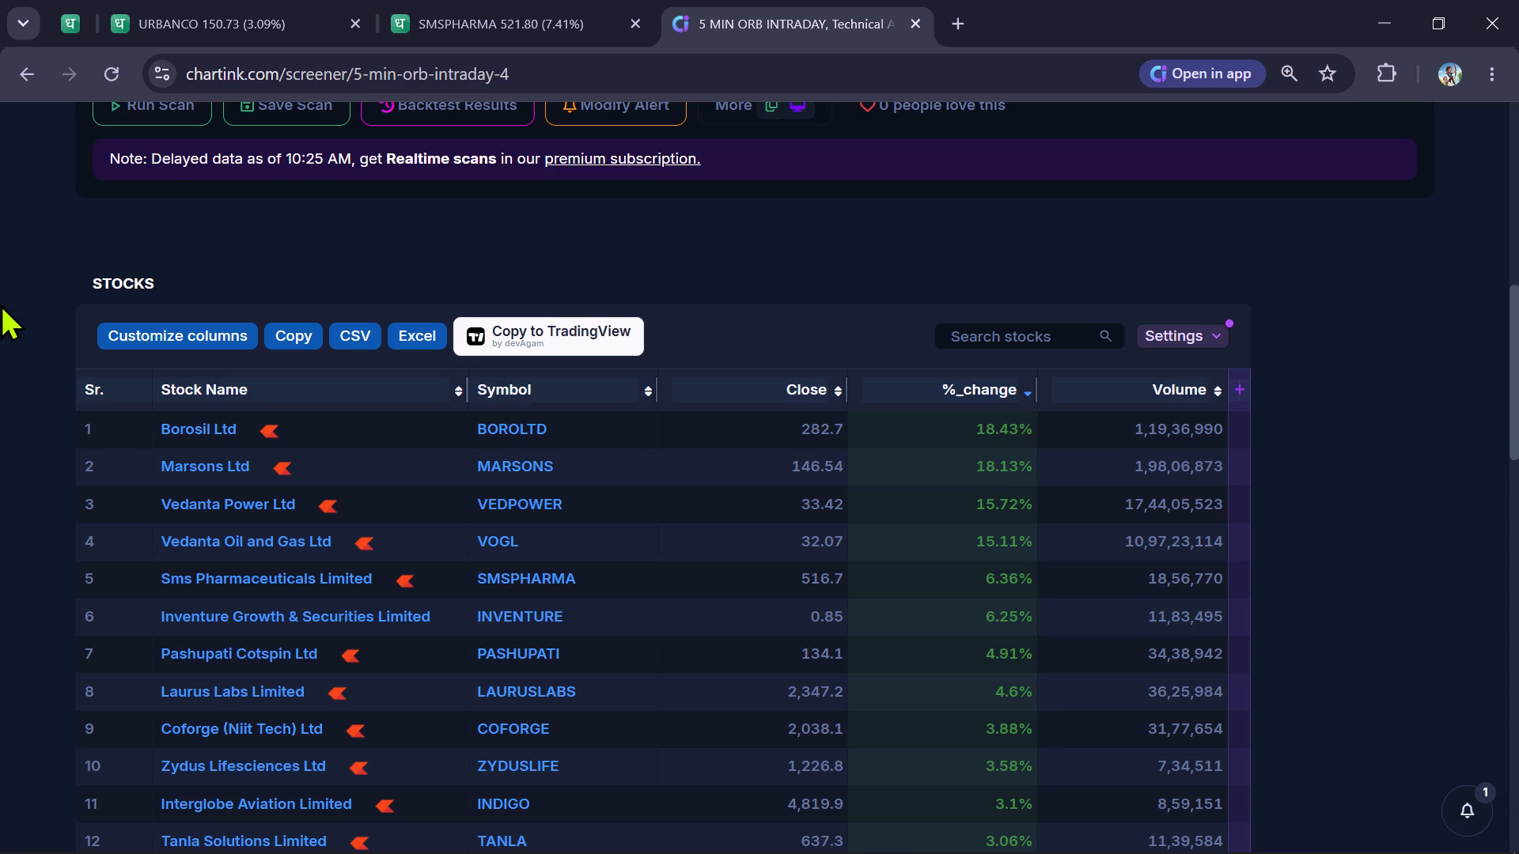
scroll(0, 301, up, 3)
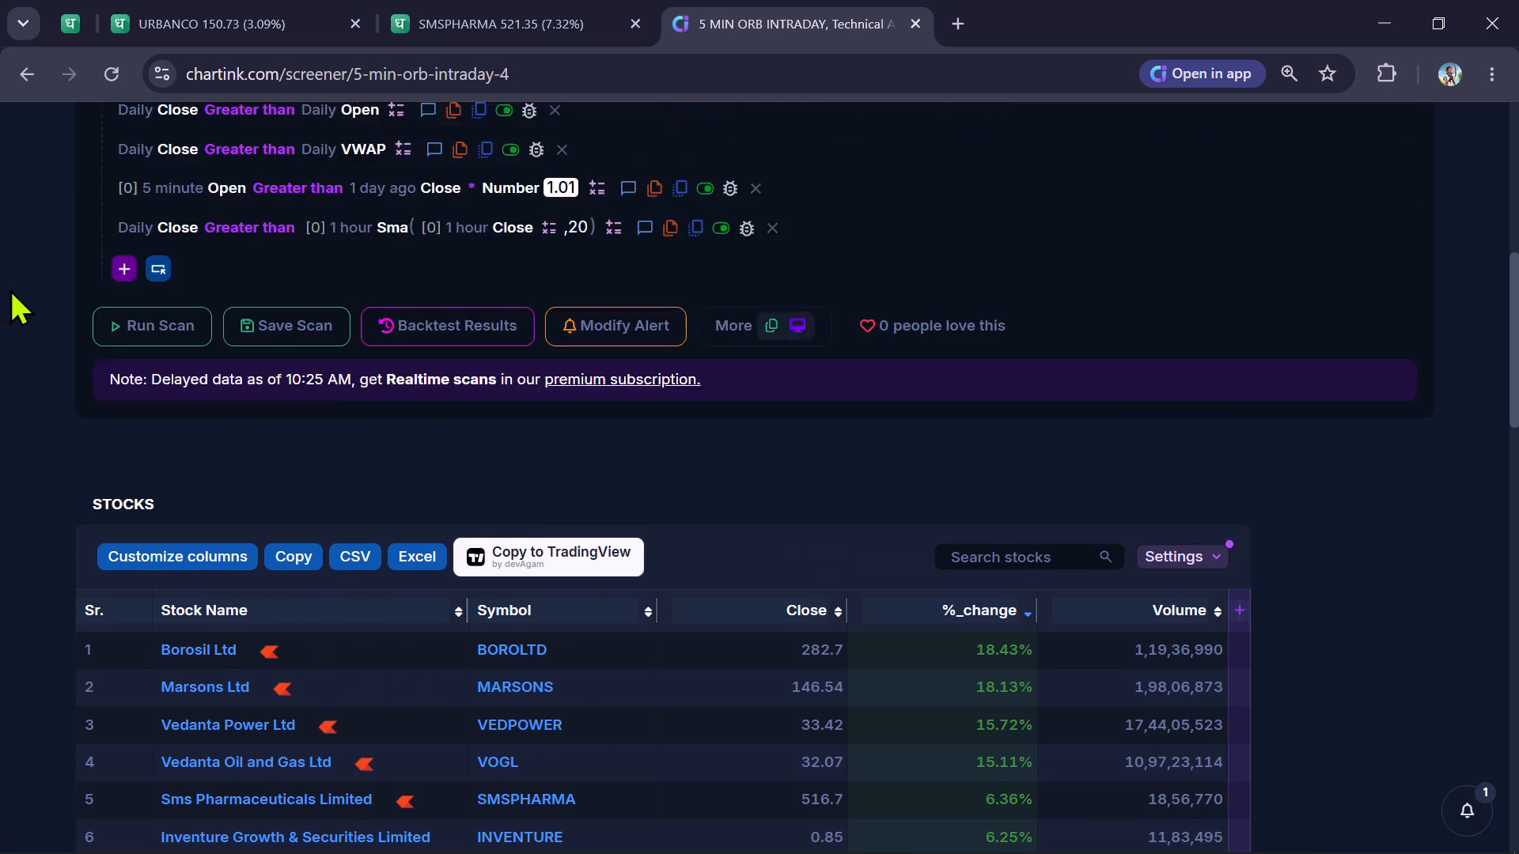
Check the URBANCO chart and review the 5 MIN ORB INTRADAY stock list on Chartink for the next trade.
click(150, 0)
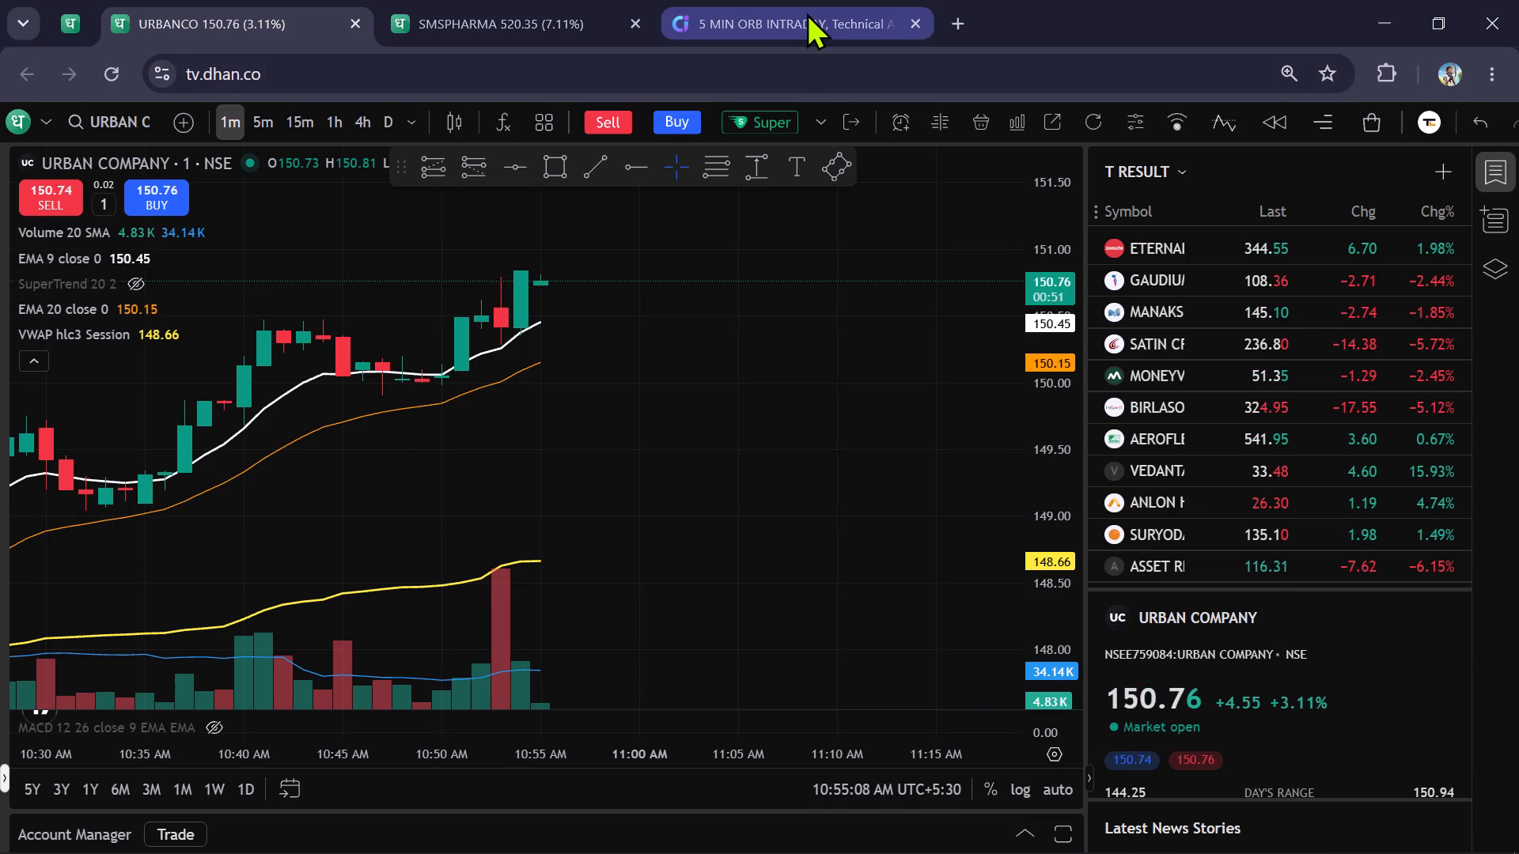
click(806, 13)
scroll(882, 227, down, 3)
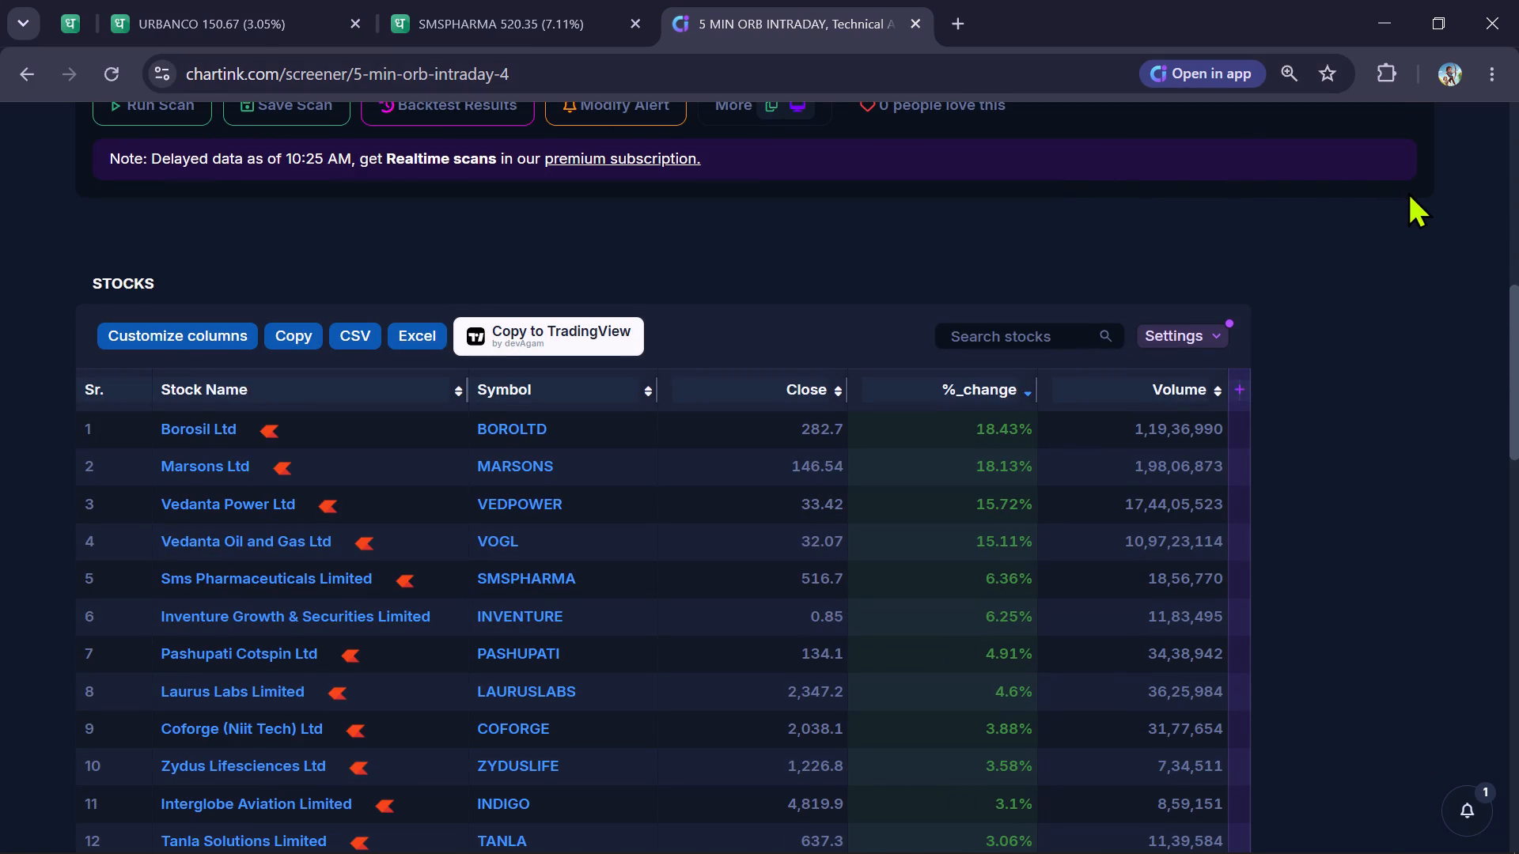
Close the SMSPHARMA super order form and replace its chart with the NSE BOROLTD 5-minute chart.
click(442, 16)
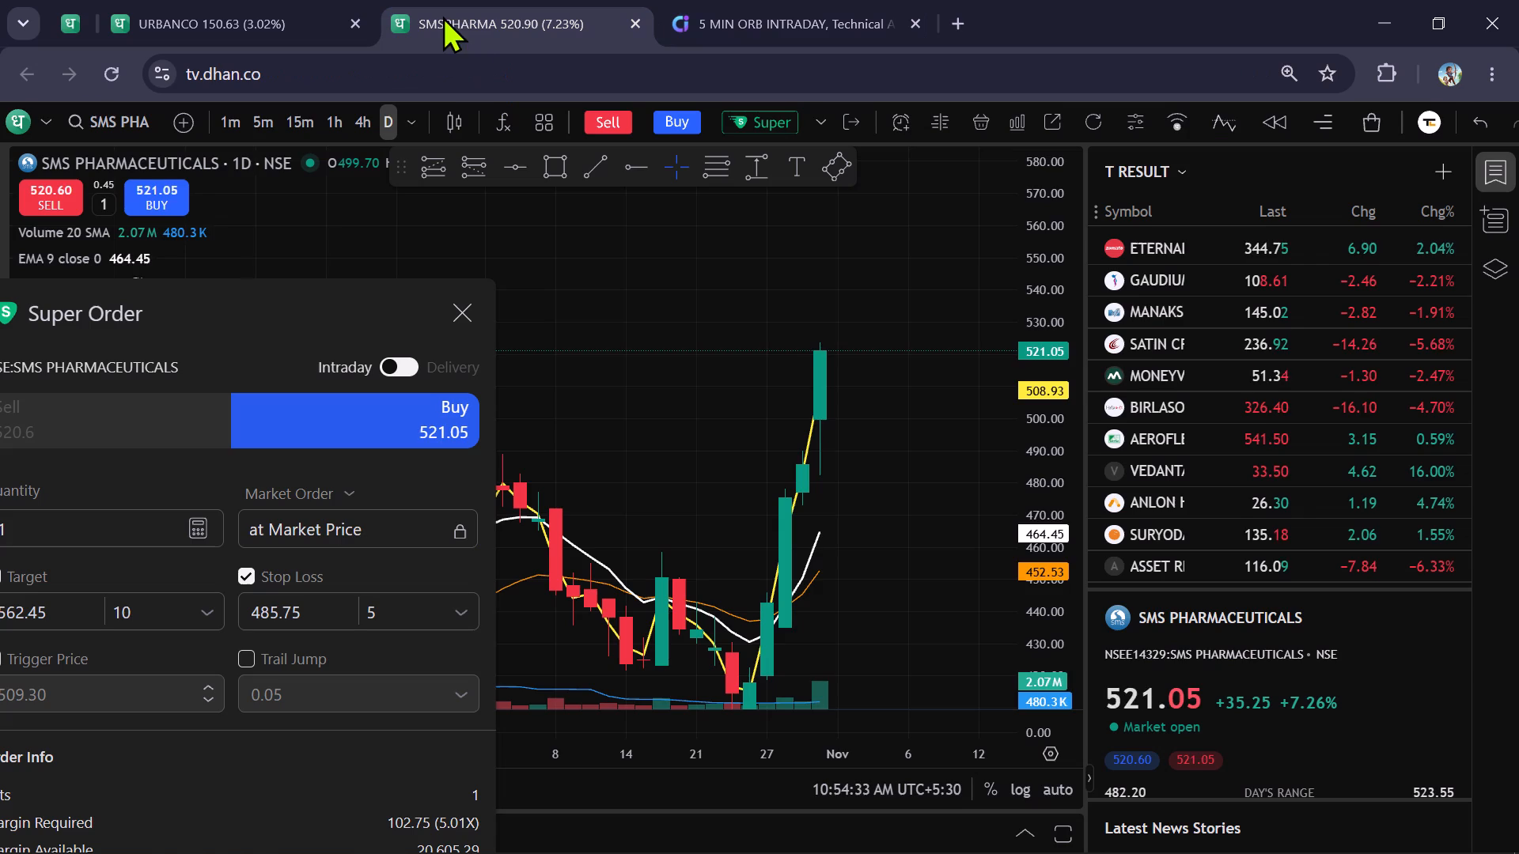
drag(726, 275, 627, 353)
click(456, 302)
drag(593, 259, 571, 343)
text(boro)
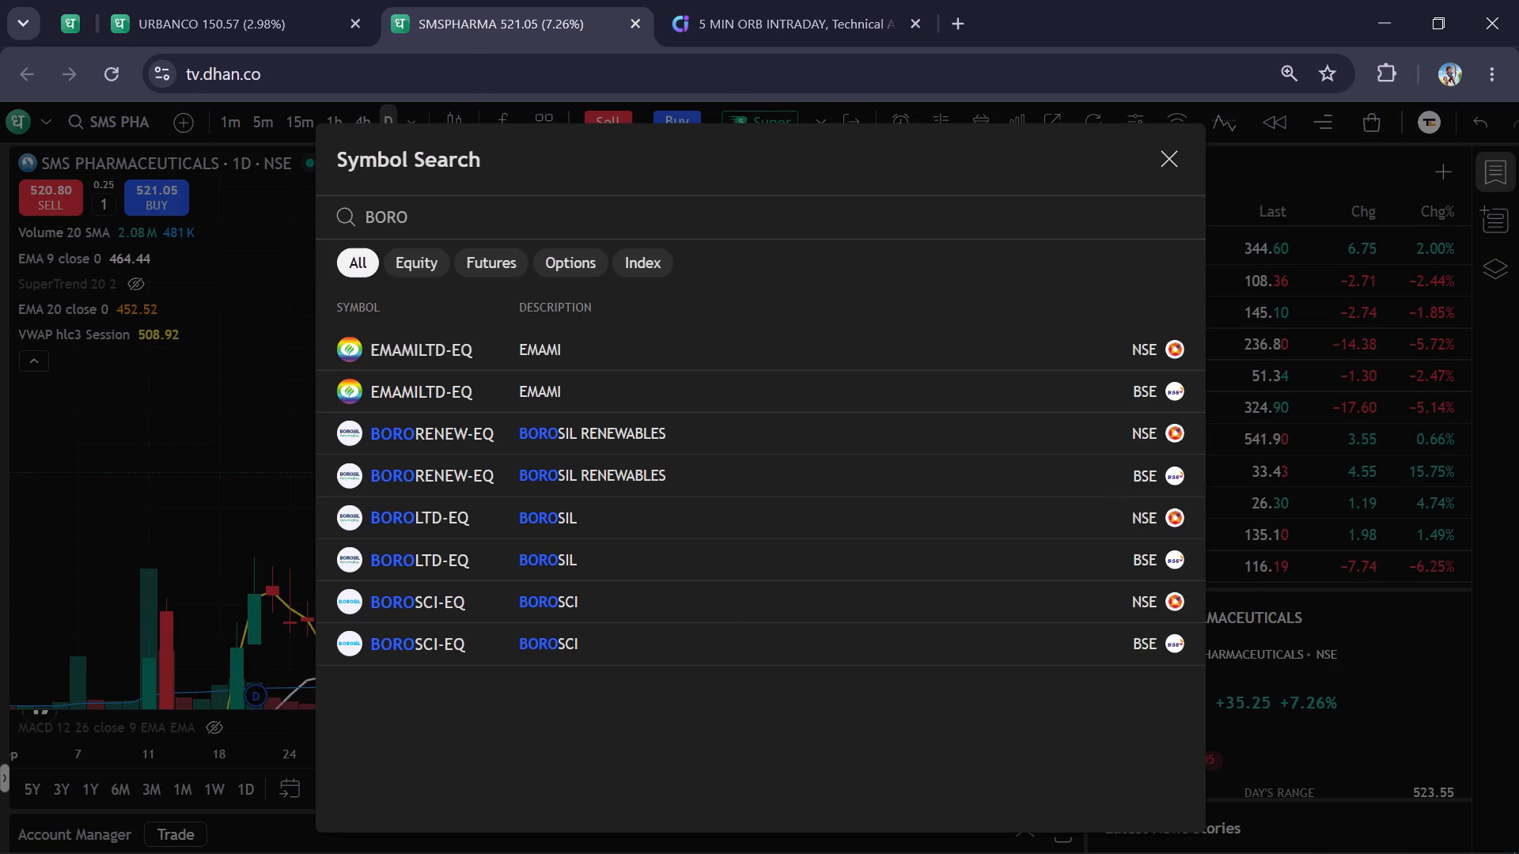
key(Down)
key(Down)
key(Down)
key(Down)
key(Down)
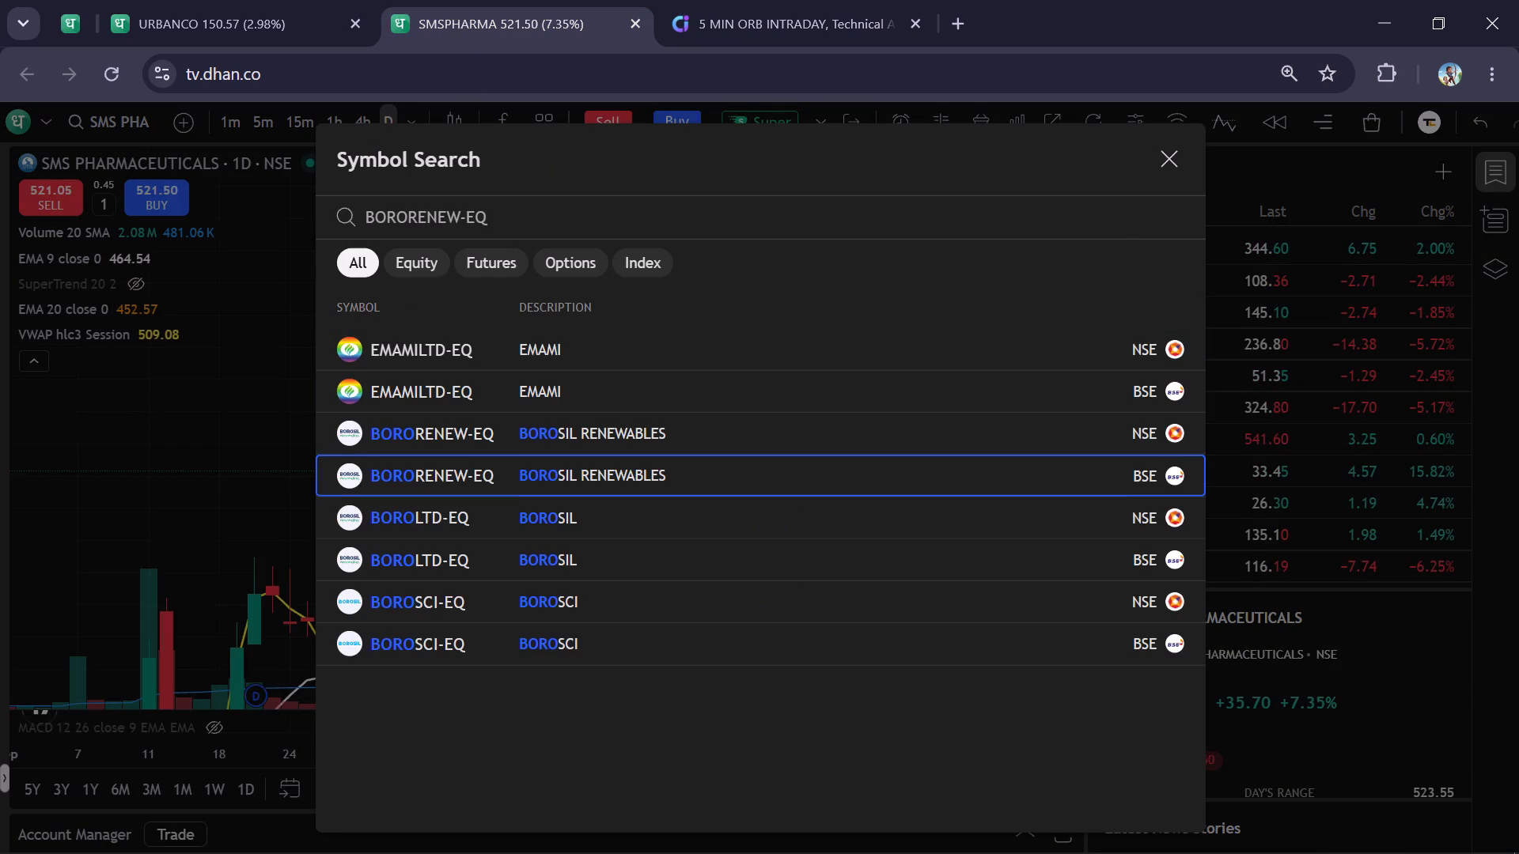
key(Return)
scroll(721, 361, up, 3)
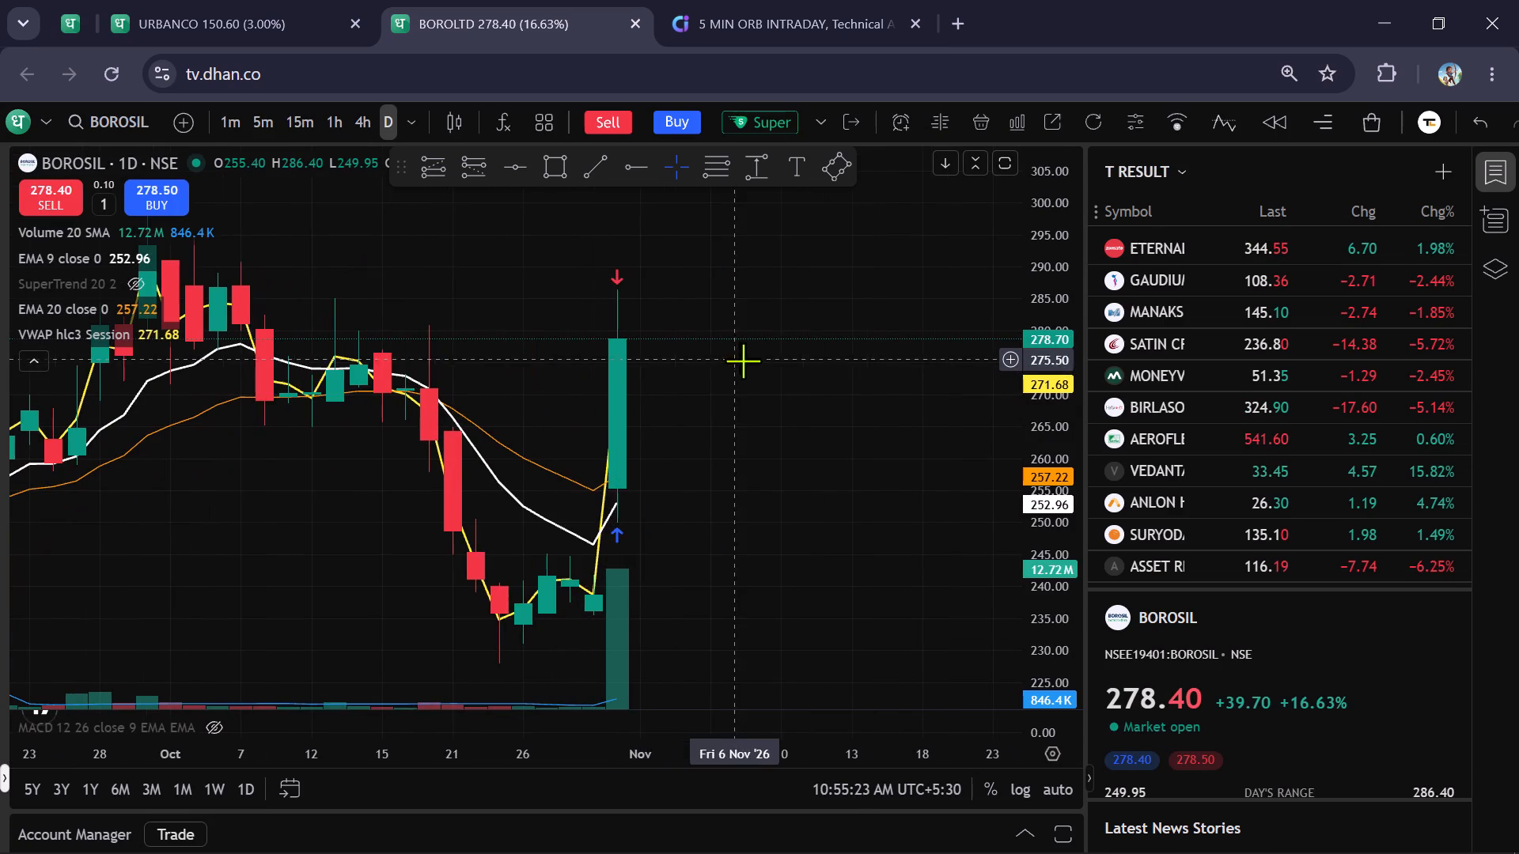
click(259, 127)
scroll(846, 376, up, 2)
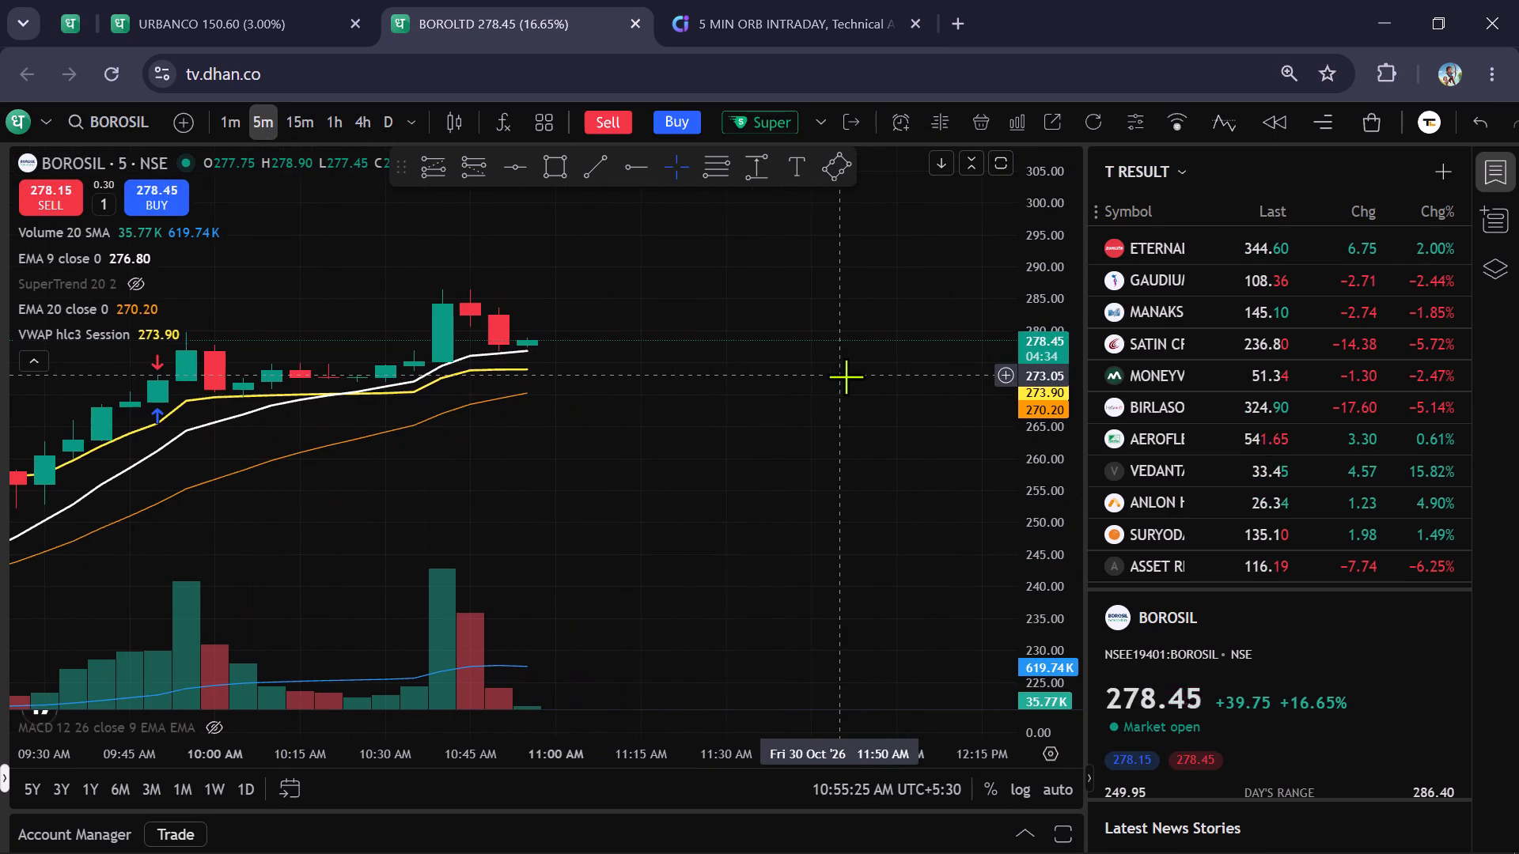
Prepare an intraday buy super order for BOROSIL as a limit order with quantity 350.
click(757, 120)
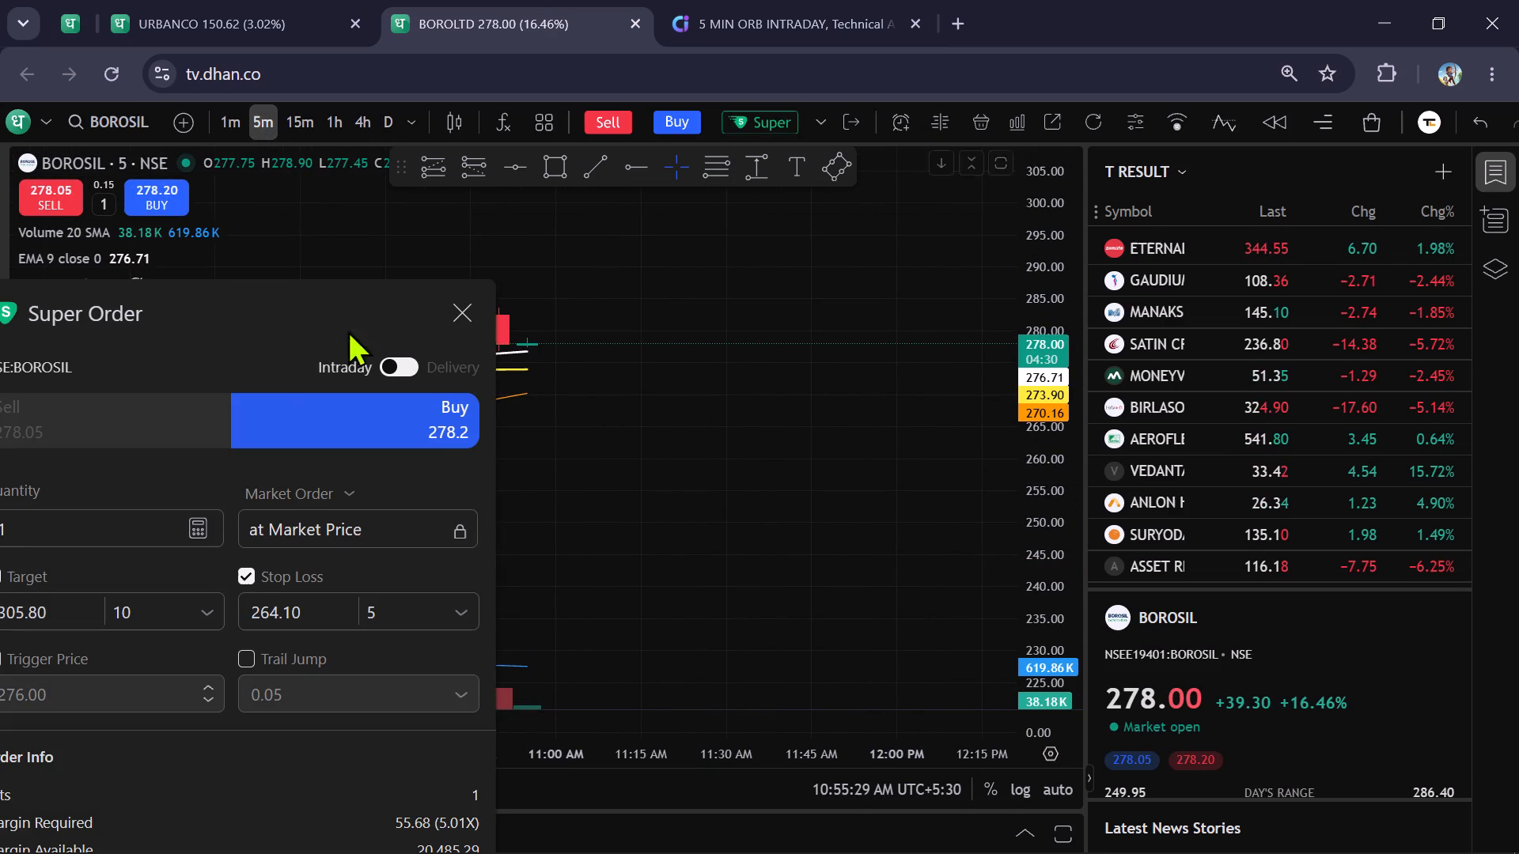
drag(275, 364, 417, 206)
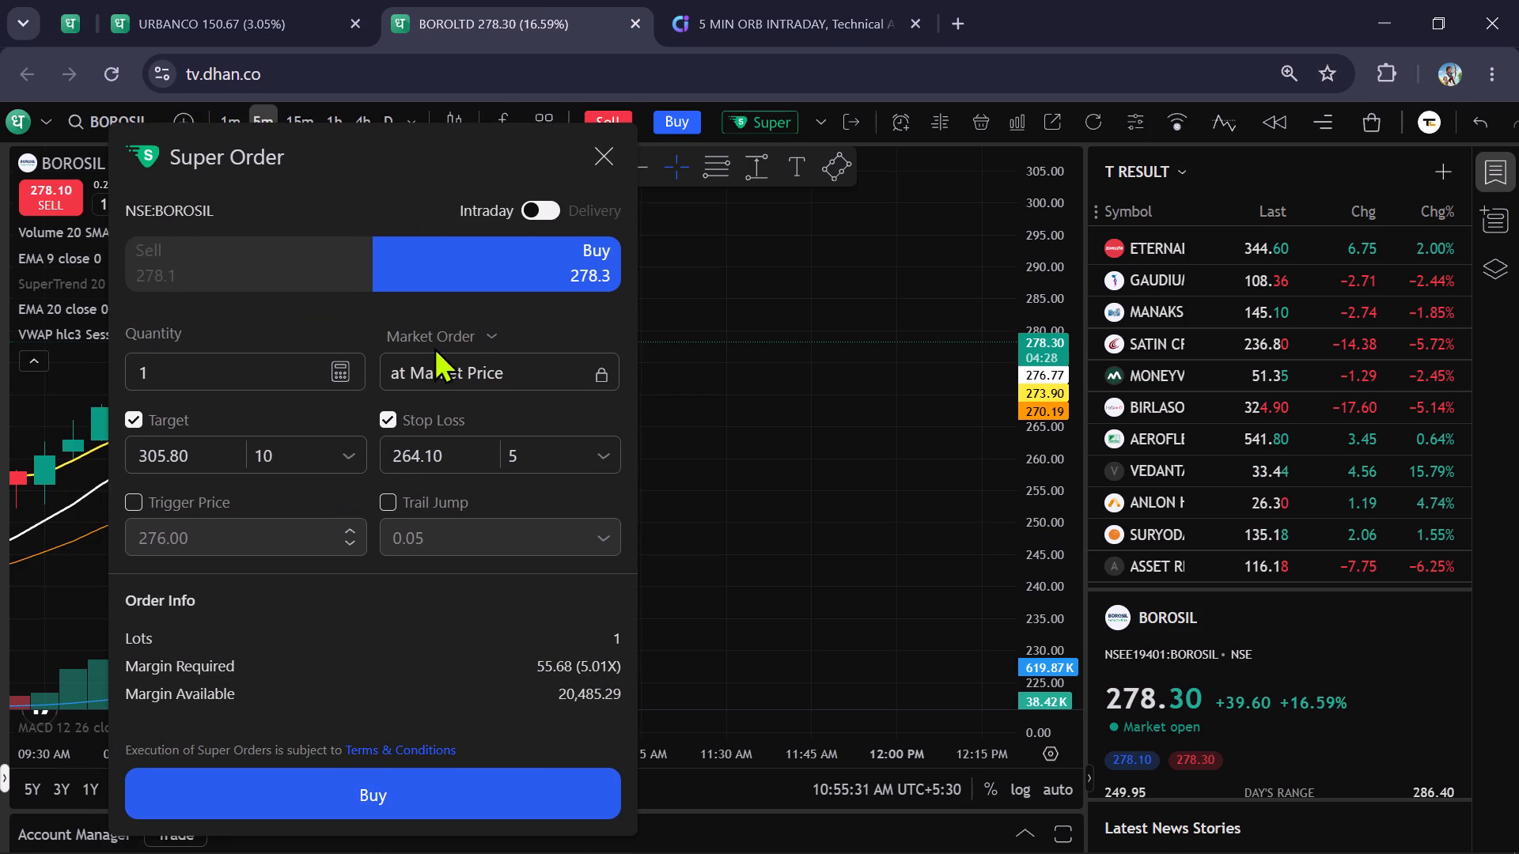
click(437, 333)
click(441, 407)
click(447, 366)
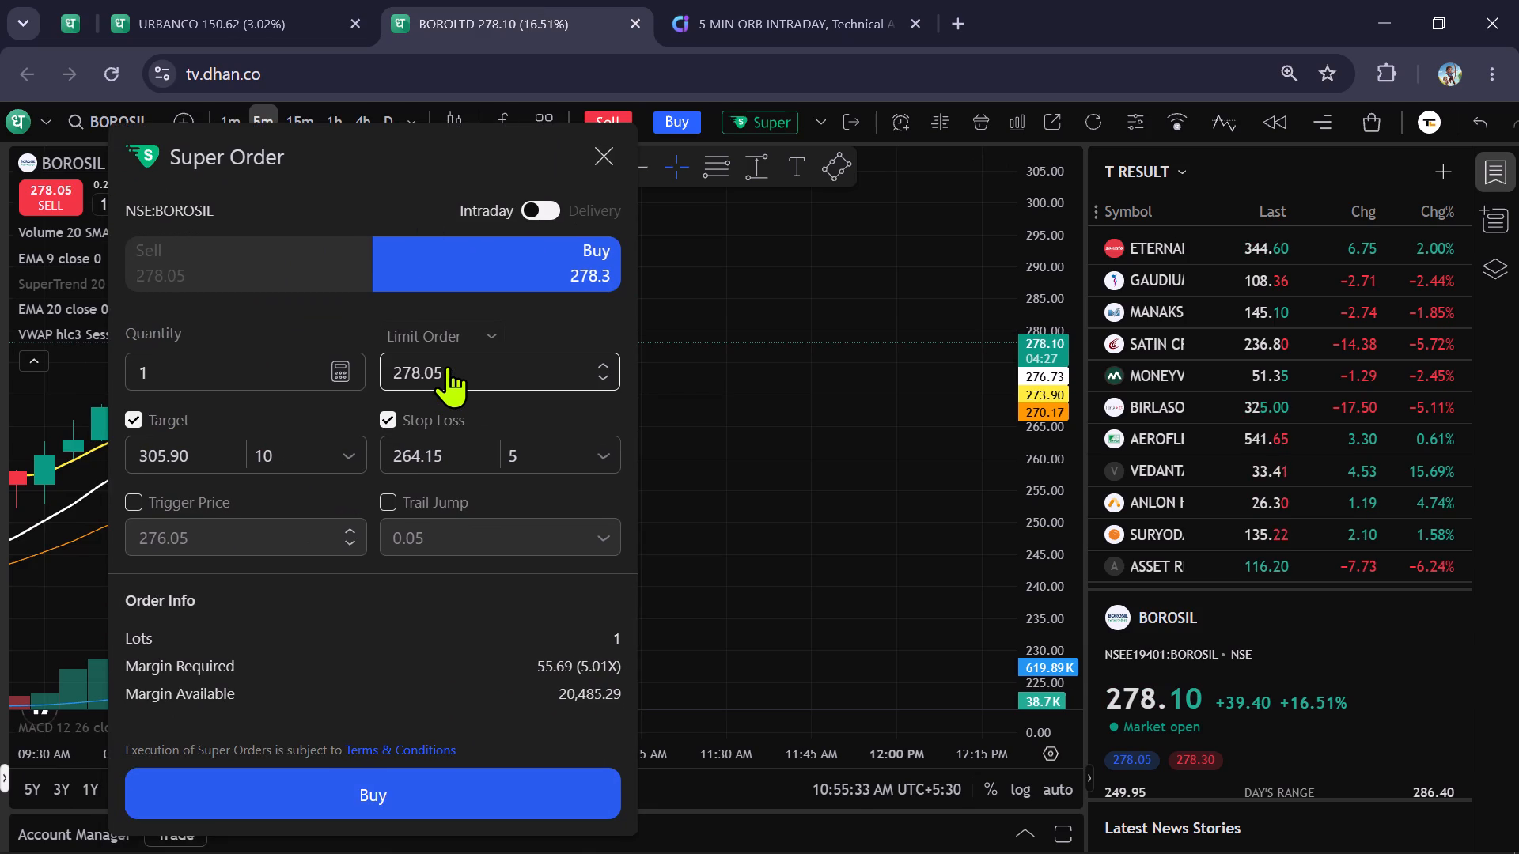
click(221, 376)
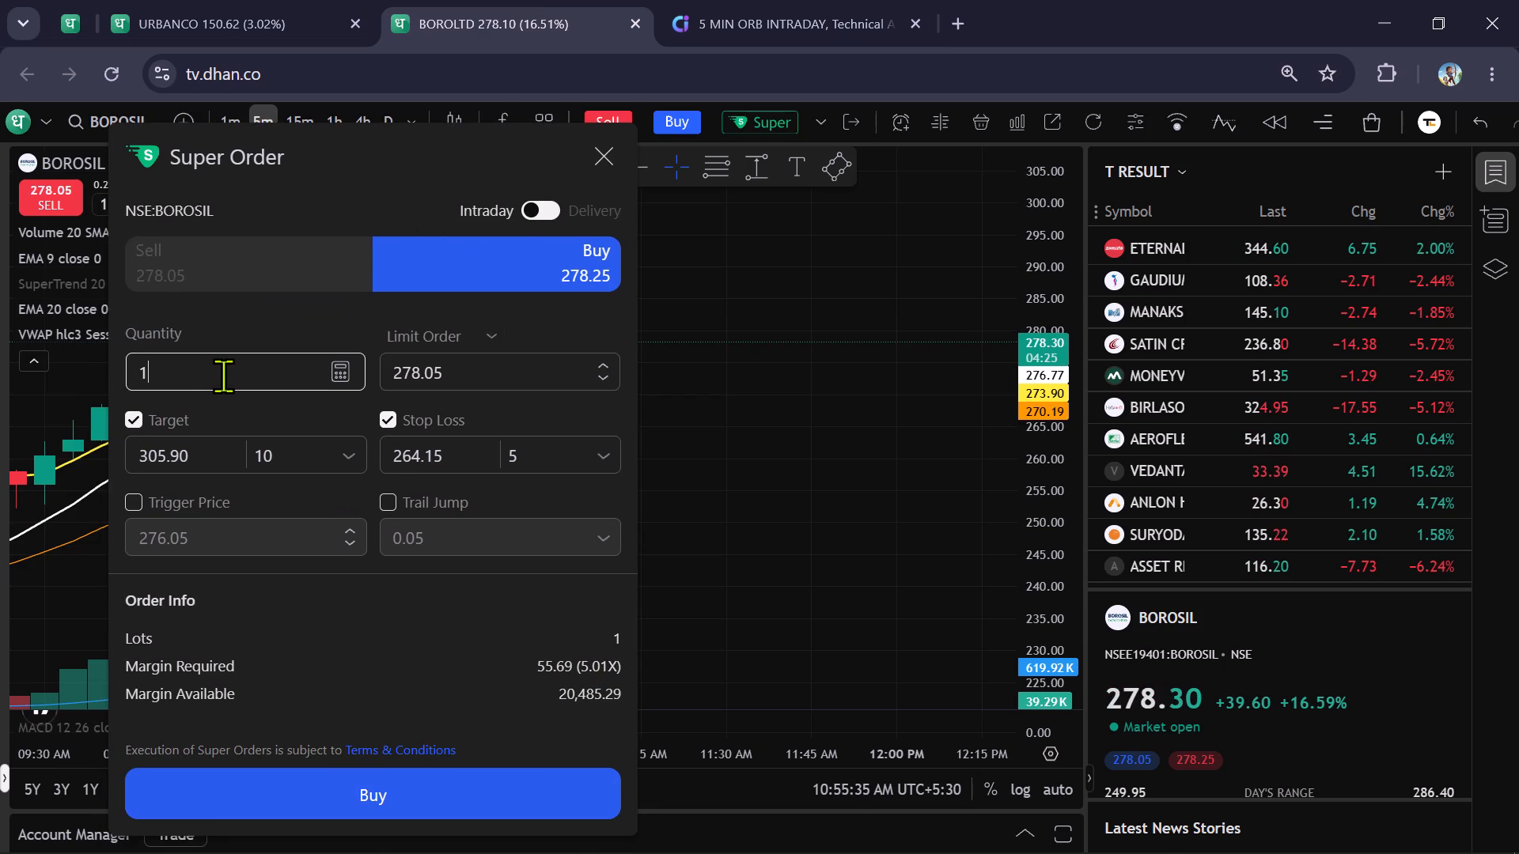
key(BackSpace)
text(300)
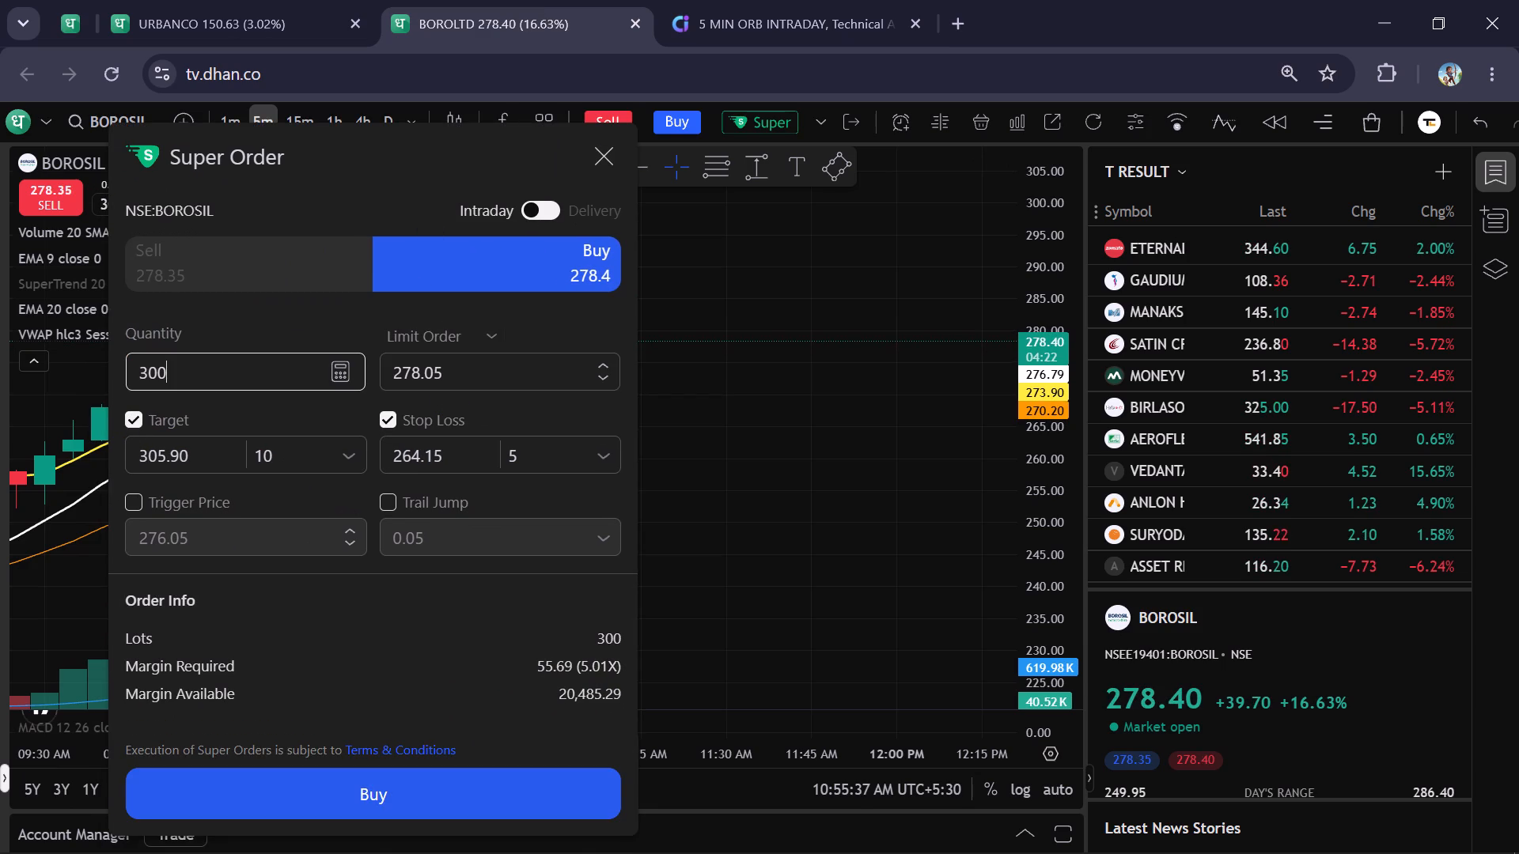
key(BackSpace)
key(BackSpace)
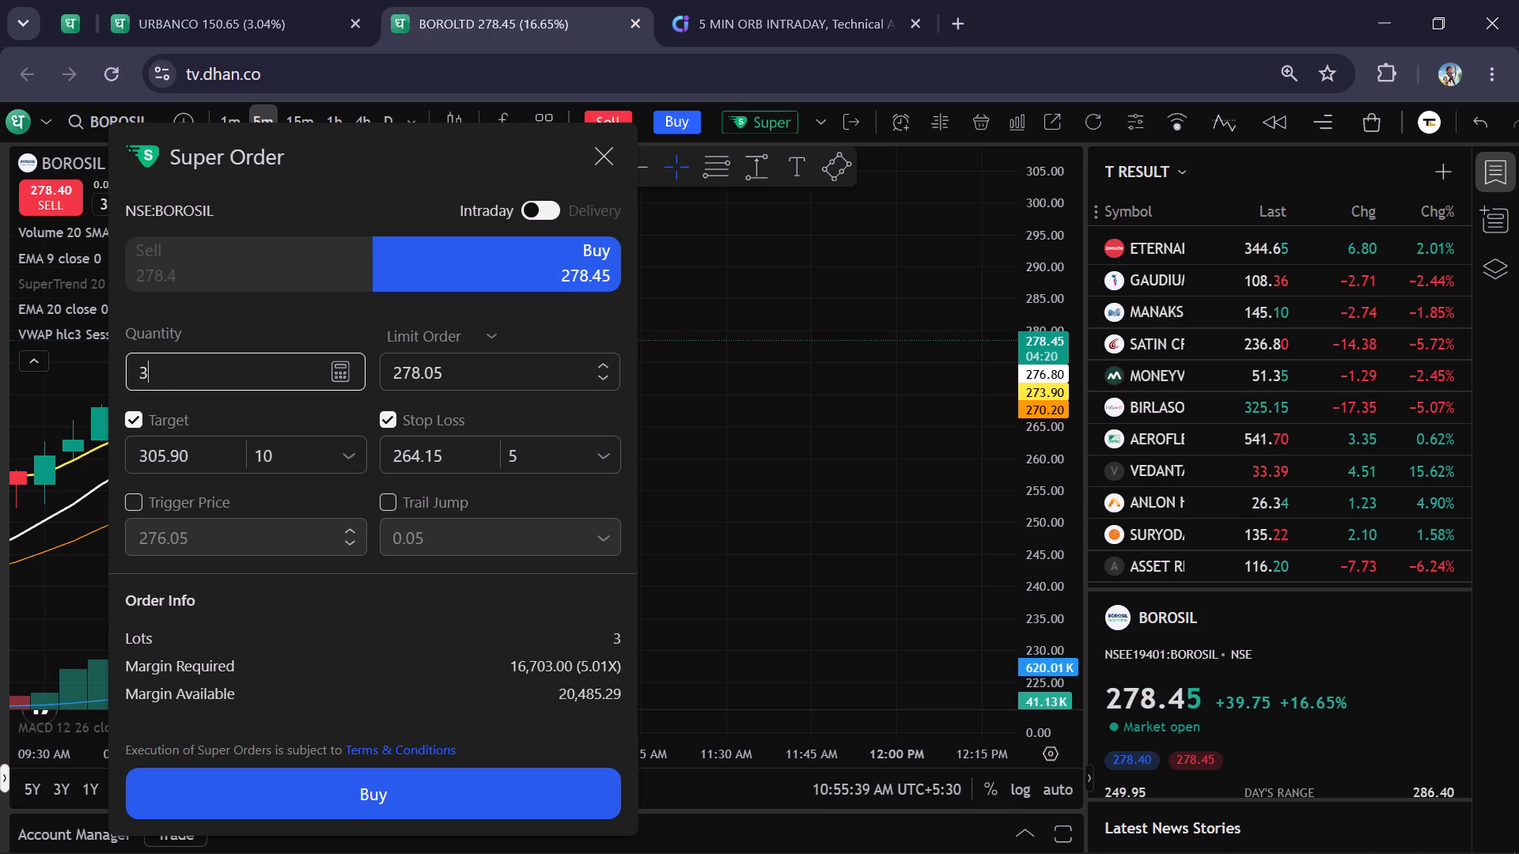
text(50)
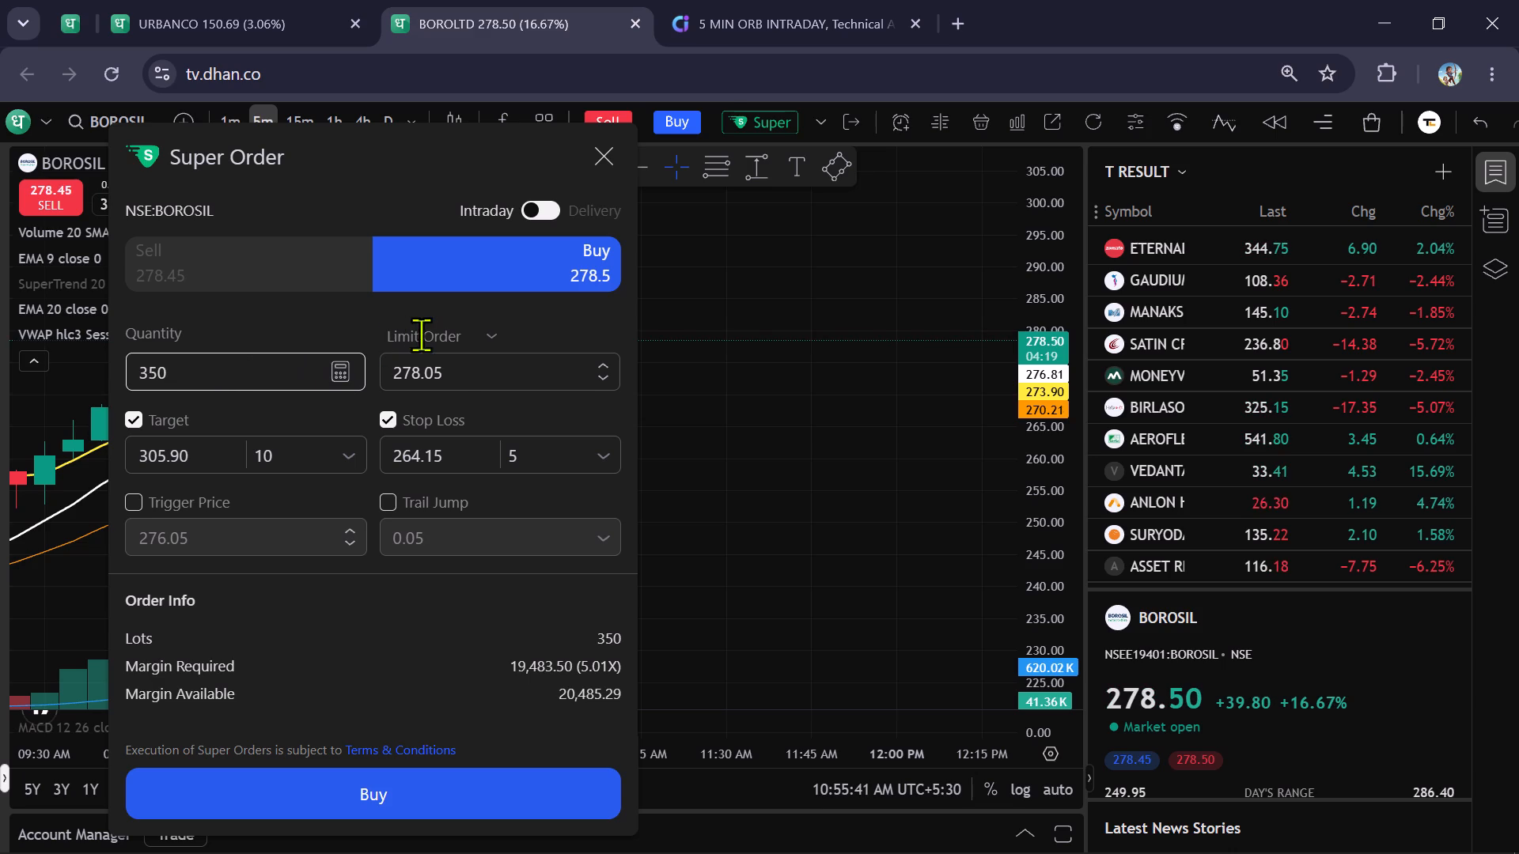
Set the BOROSIL limit price to 260 and submit the buy super order.
click(453, 366)
key(BackSpace)
key(BackSpace)
key(BackSpace)
key(BackSpace)
key(BackSpace)
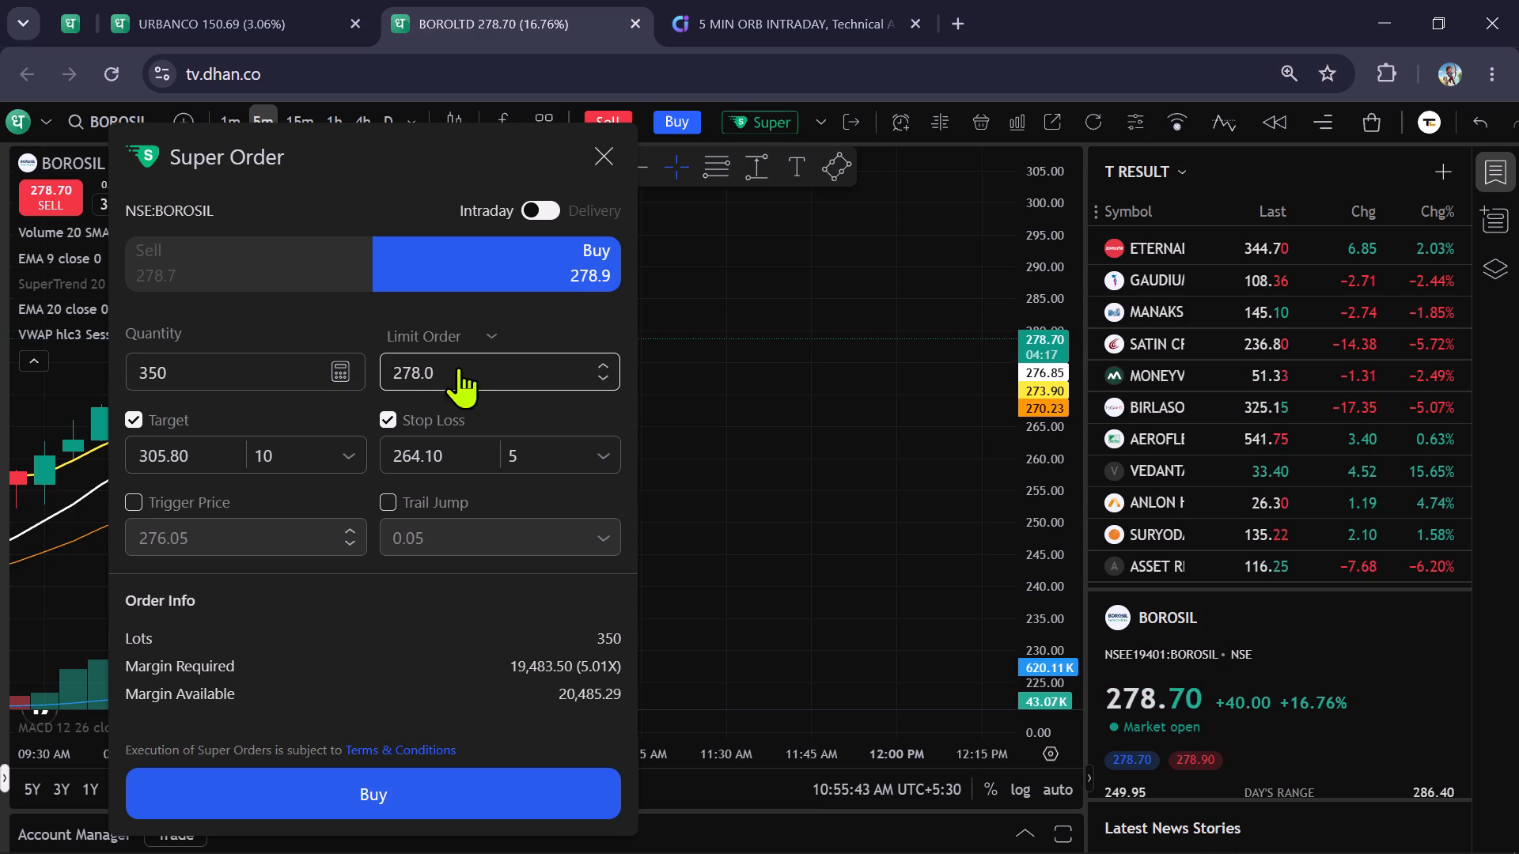
key(6)
key(0)
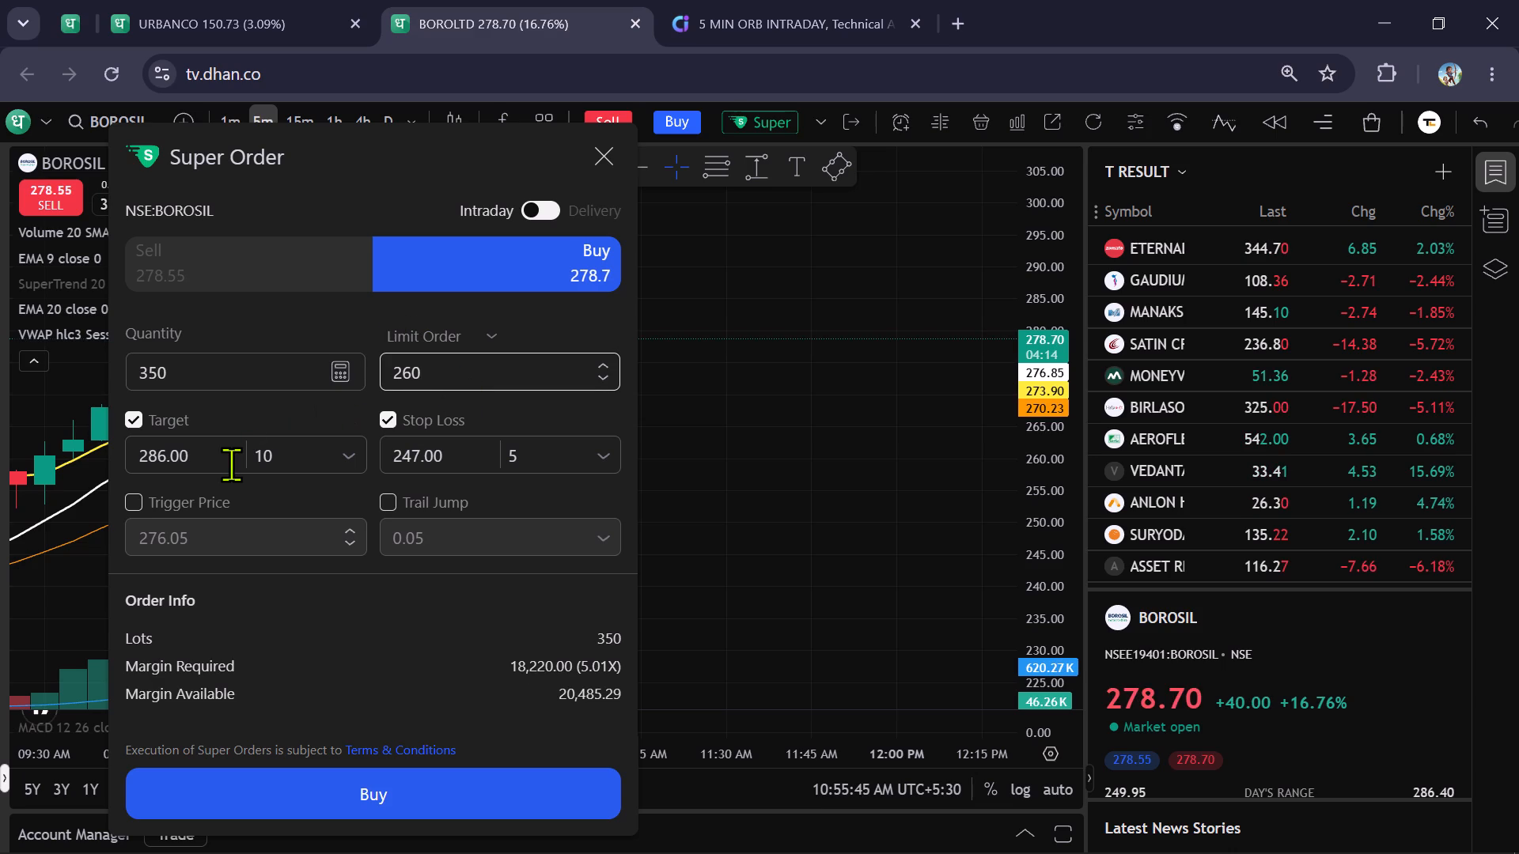
drag(286, 676, 267, 591)
click(286, 715)
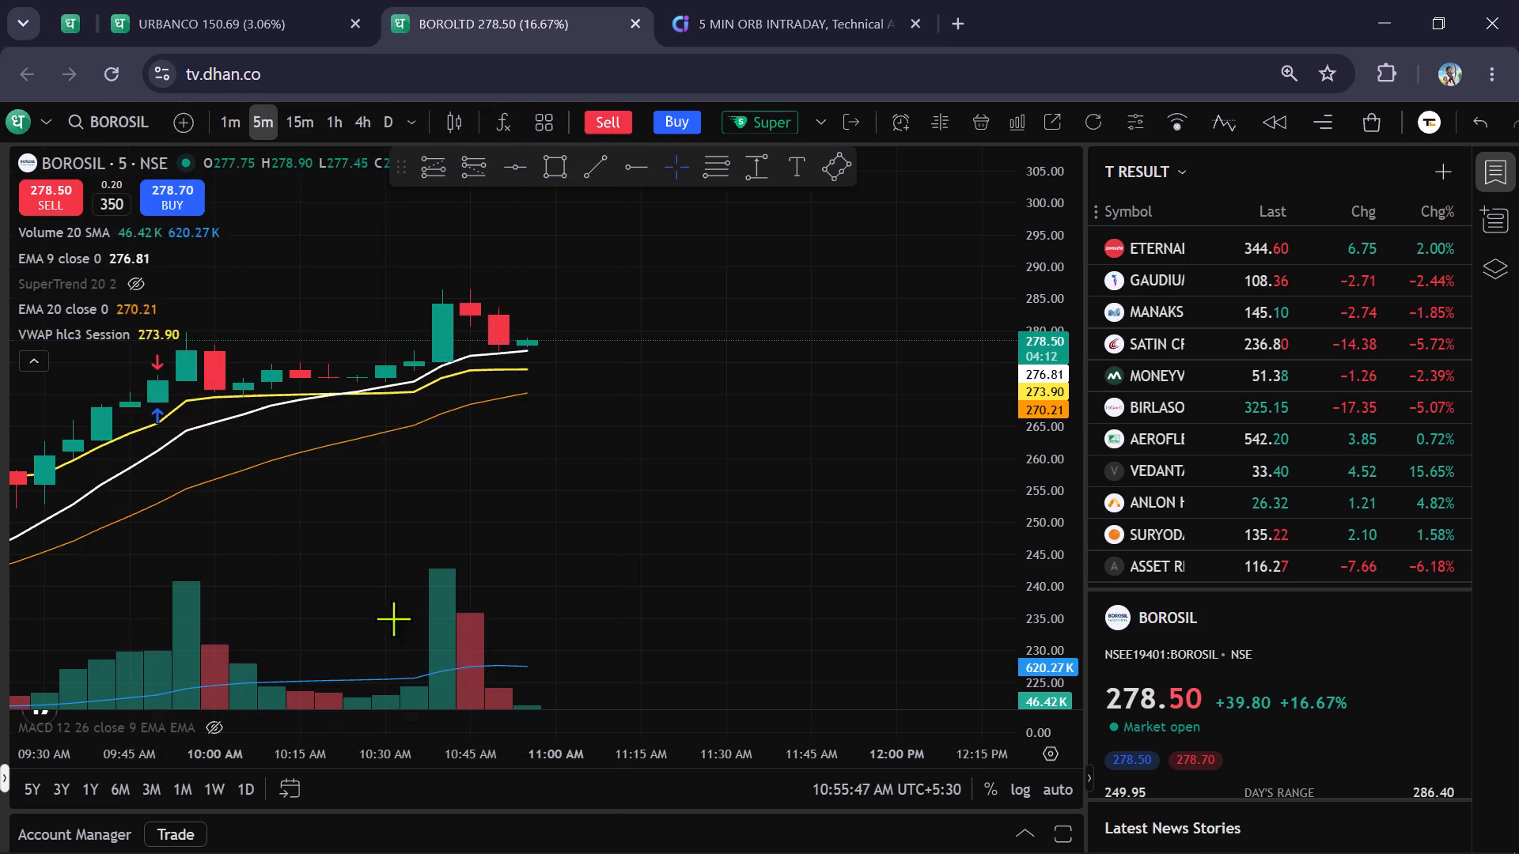
Raise the BOROSIL order's target to 295.25 and lower its stop loss to 241.95 on the chart.
drag(805, 294, 792, 234)
scroll(1042, 255, down, 3)
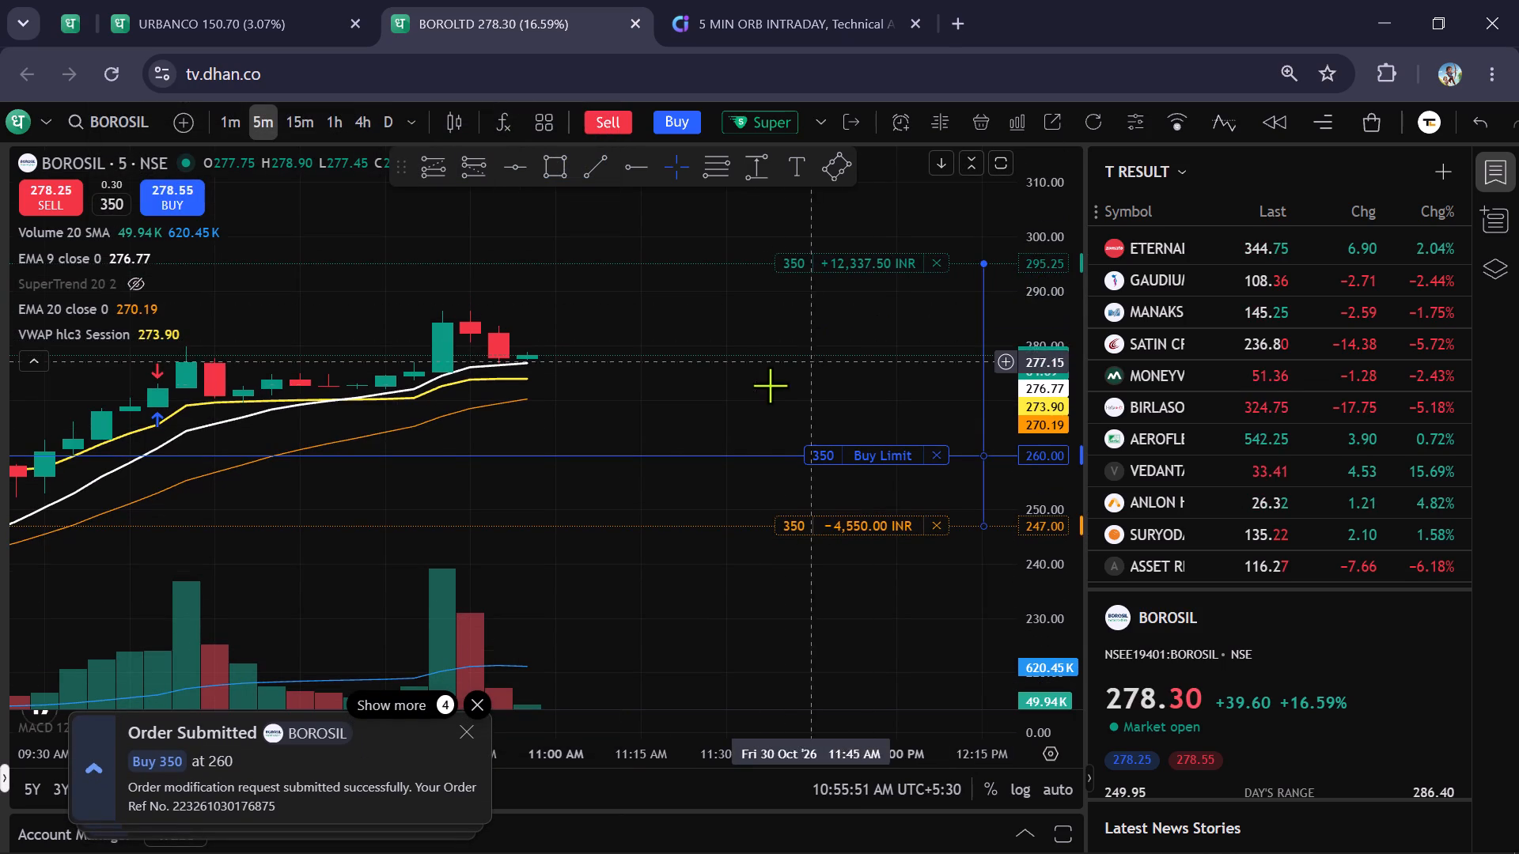
drag(767, 392, 888, 476)
scroll(888, 476, up, 1)
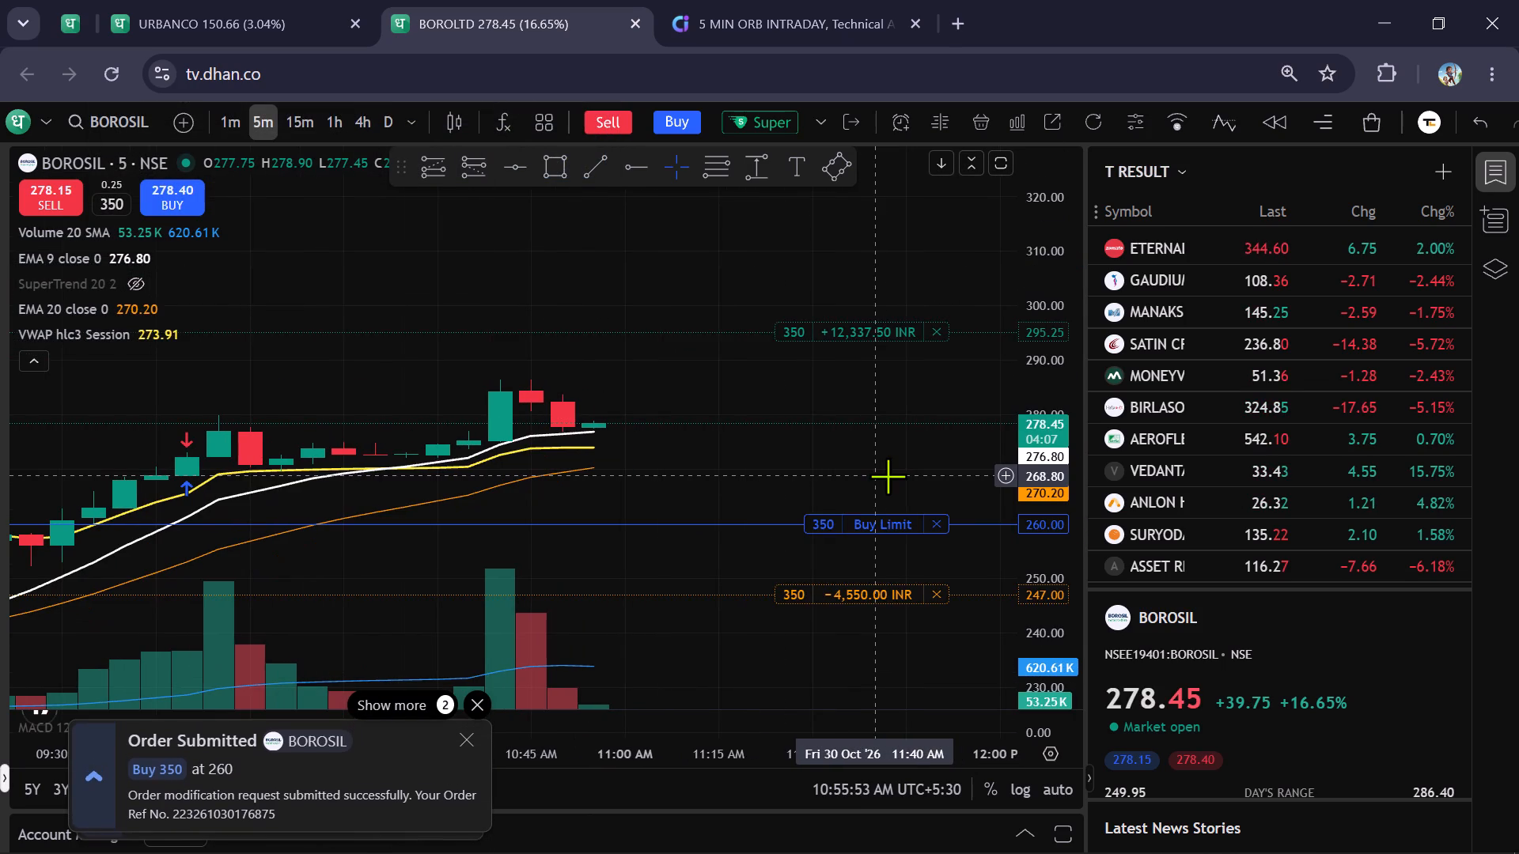
scroll(888, 476, down, 2)
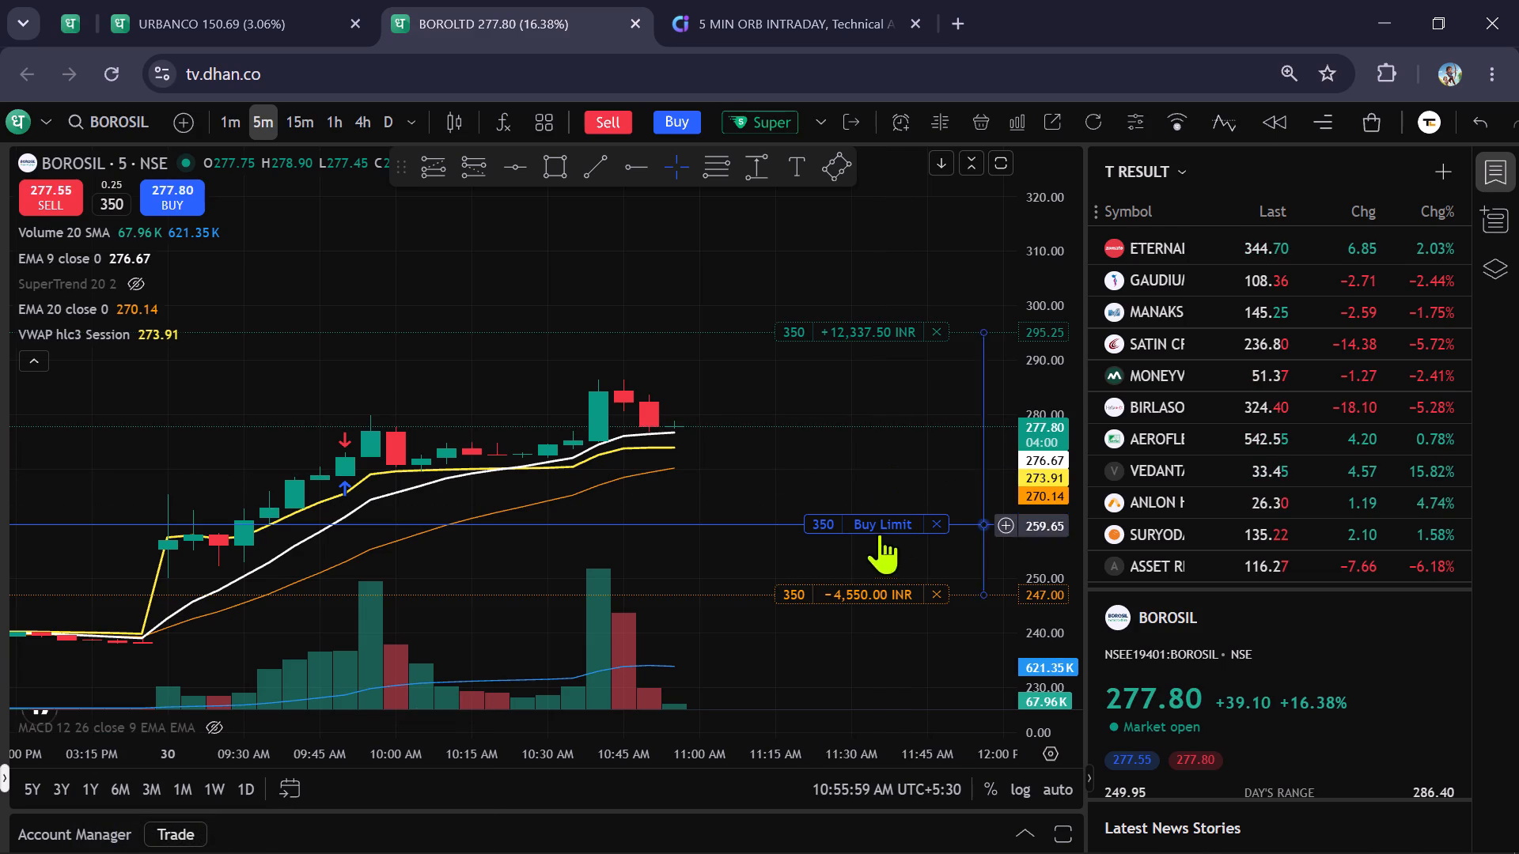
drag(816, 590, 819, 623)
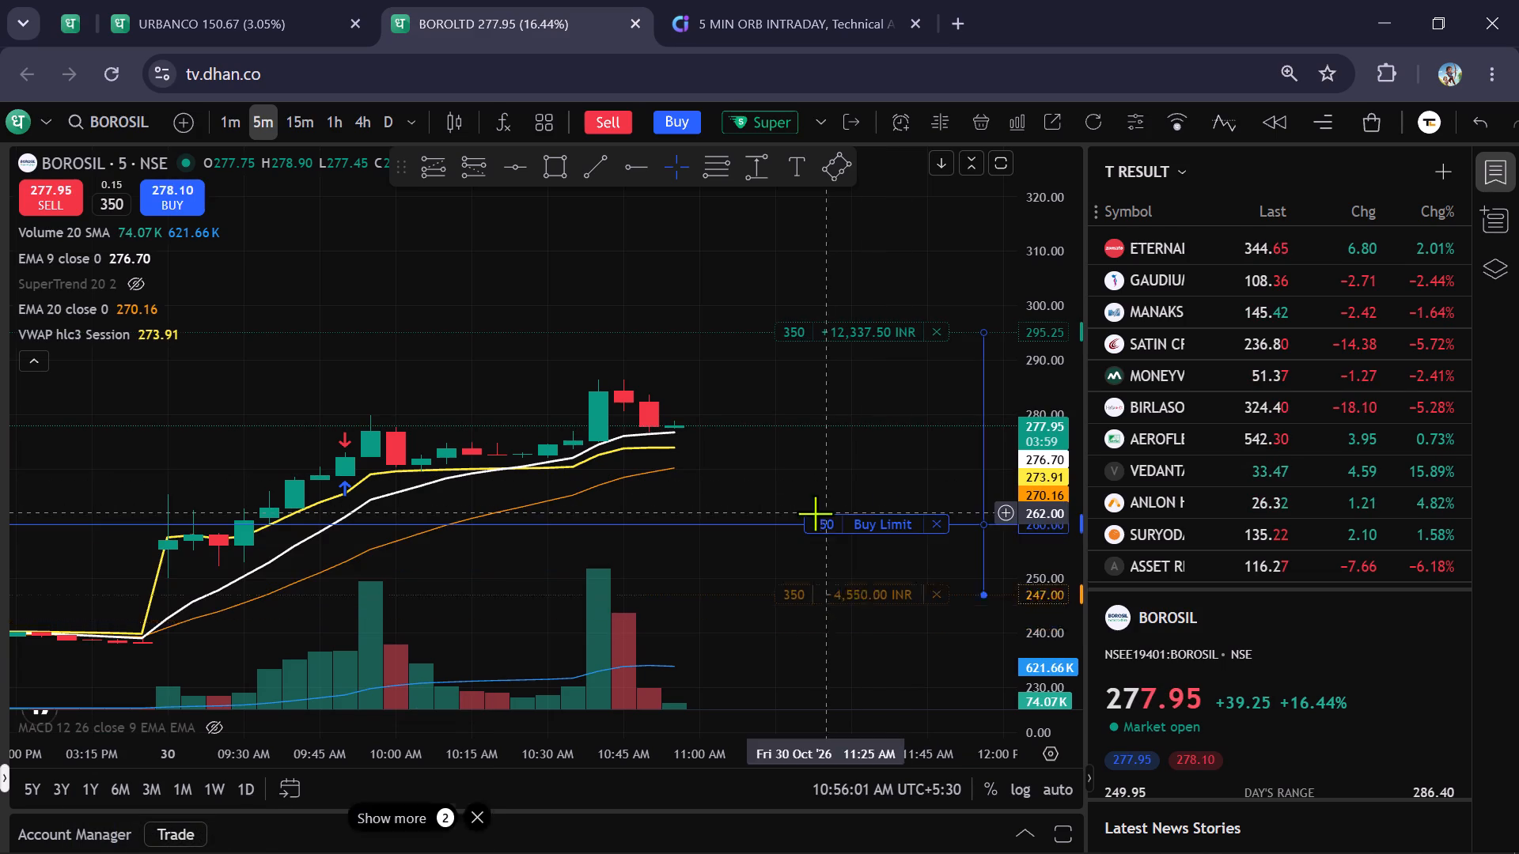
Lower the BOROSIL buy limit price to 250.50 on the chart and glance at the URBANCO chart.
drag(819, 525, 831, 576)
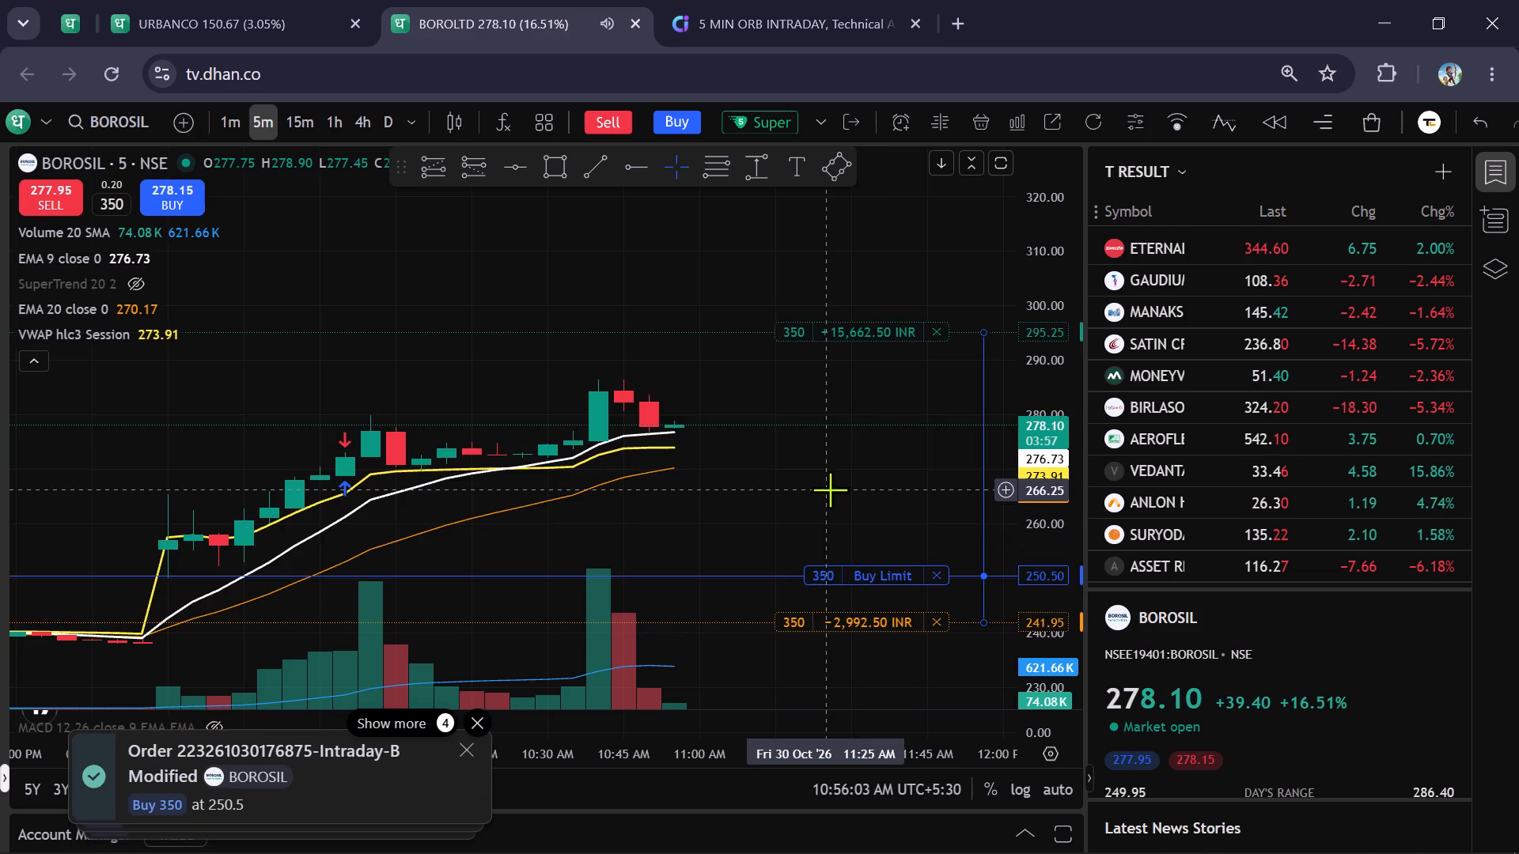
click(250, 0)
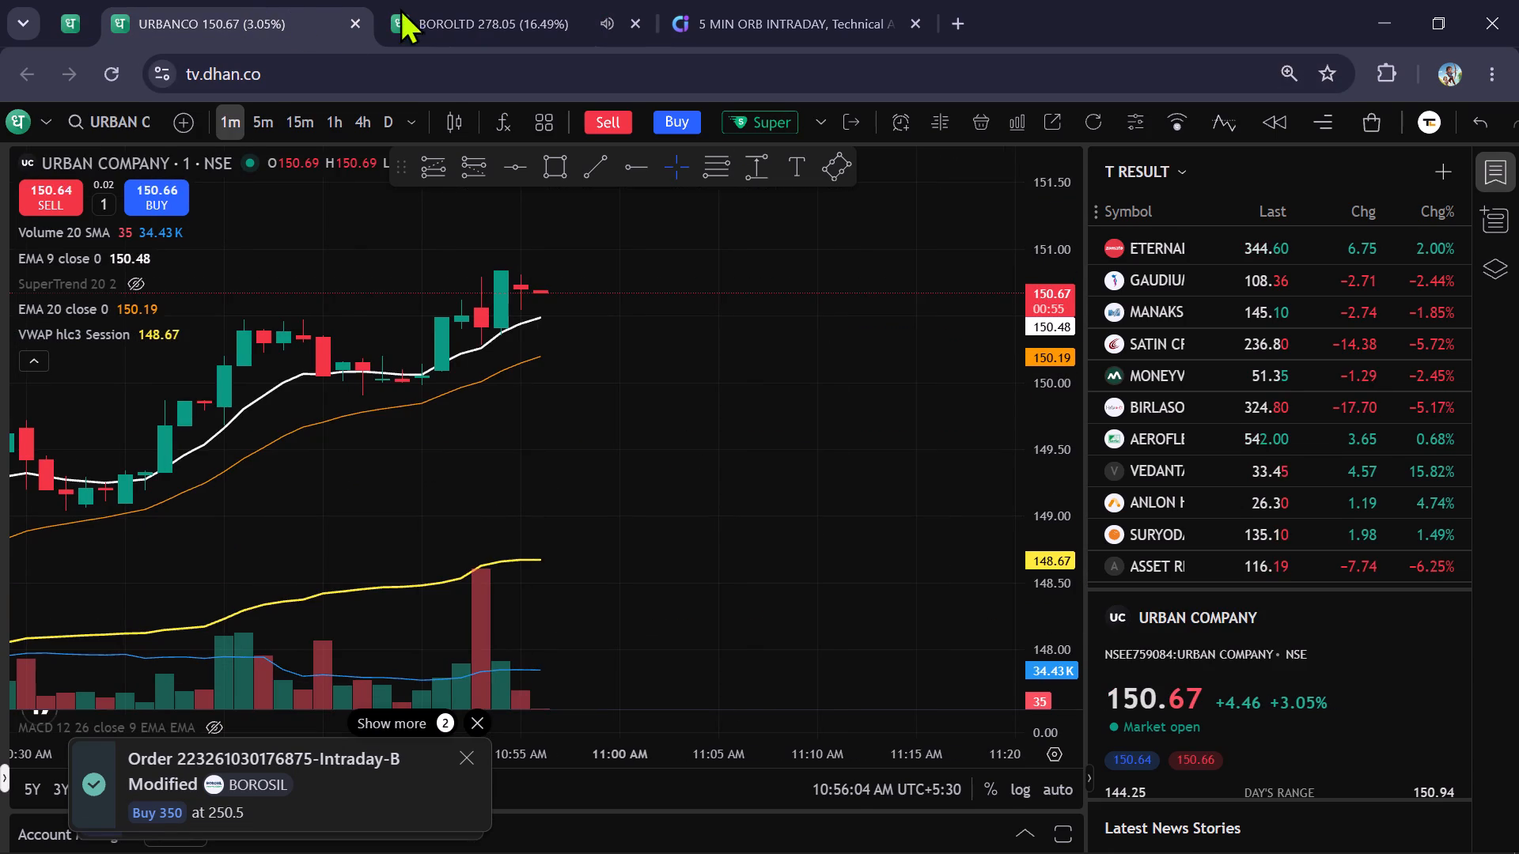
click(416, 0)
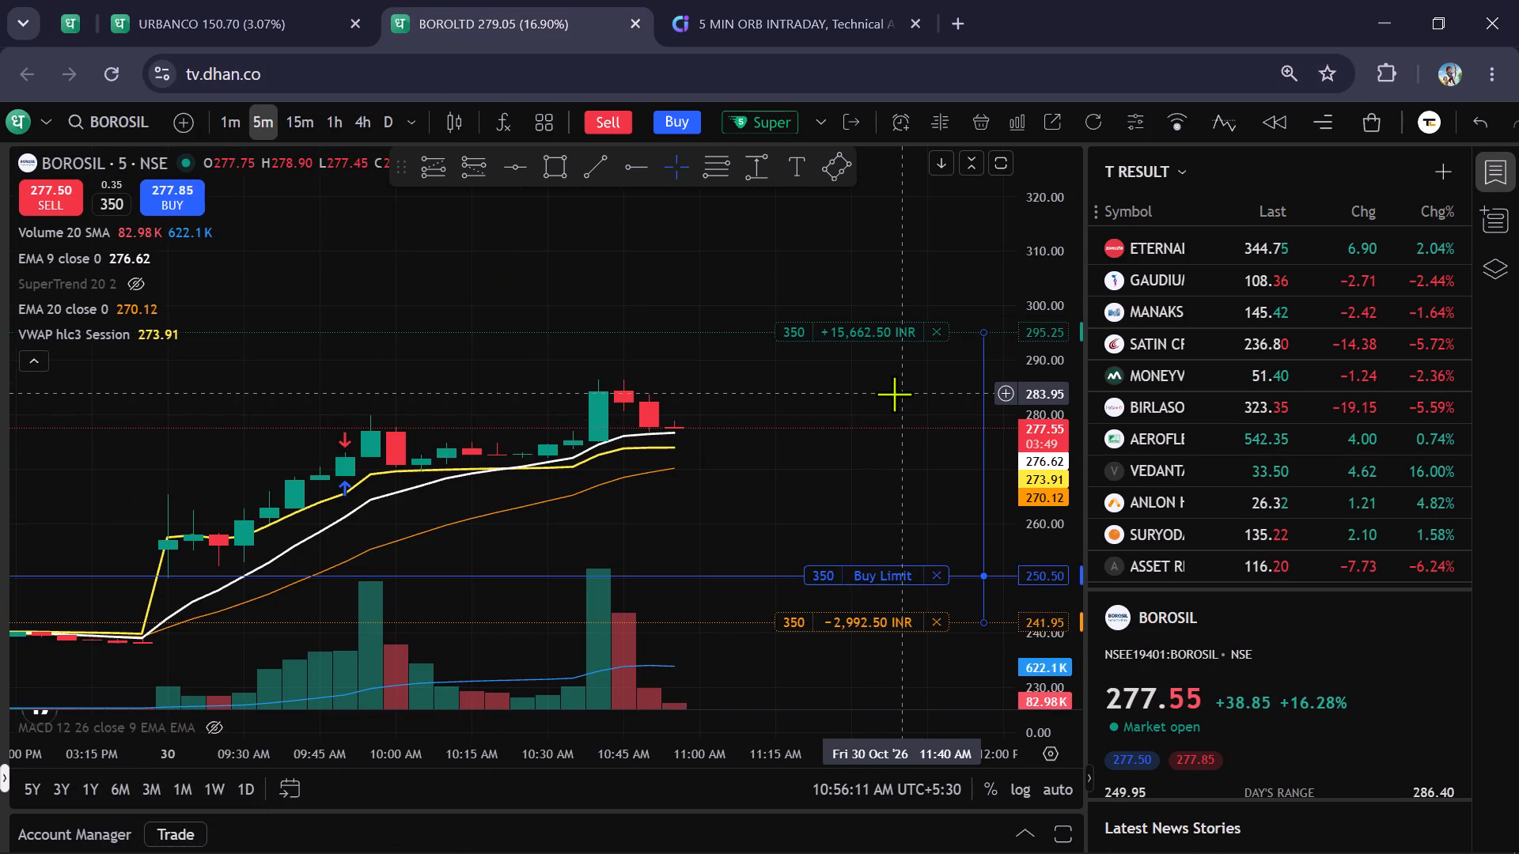
Raise the BOROSIL buy limit price to 280.05, near the market price, so the 350-share order can fill.
scroll(832, 557, up, 1)
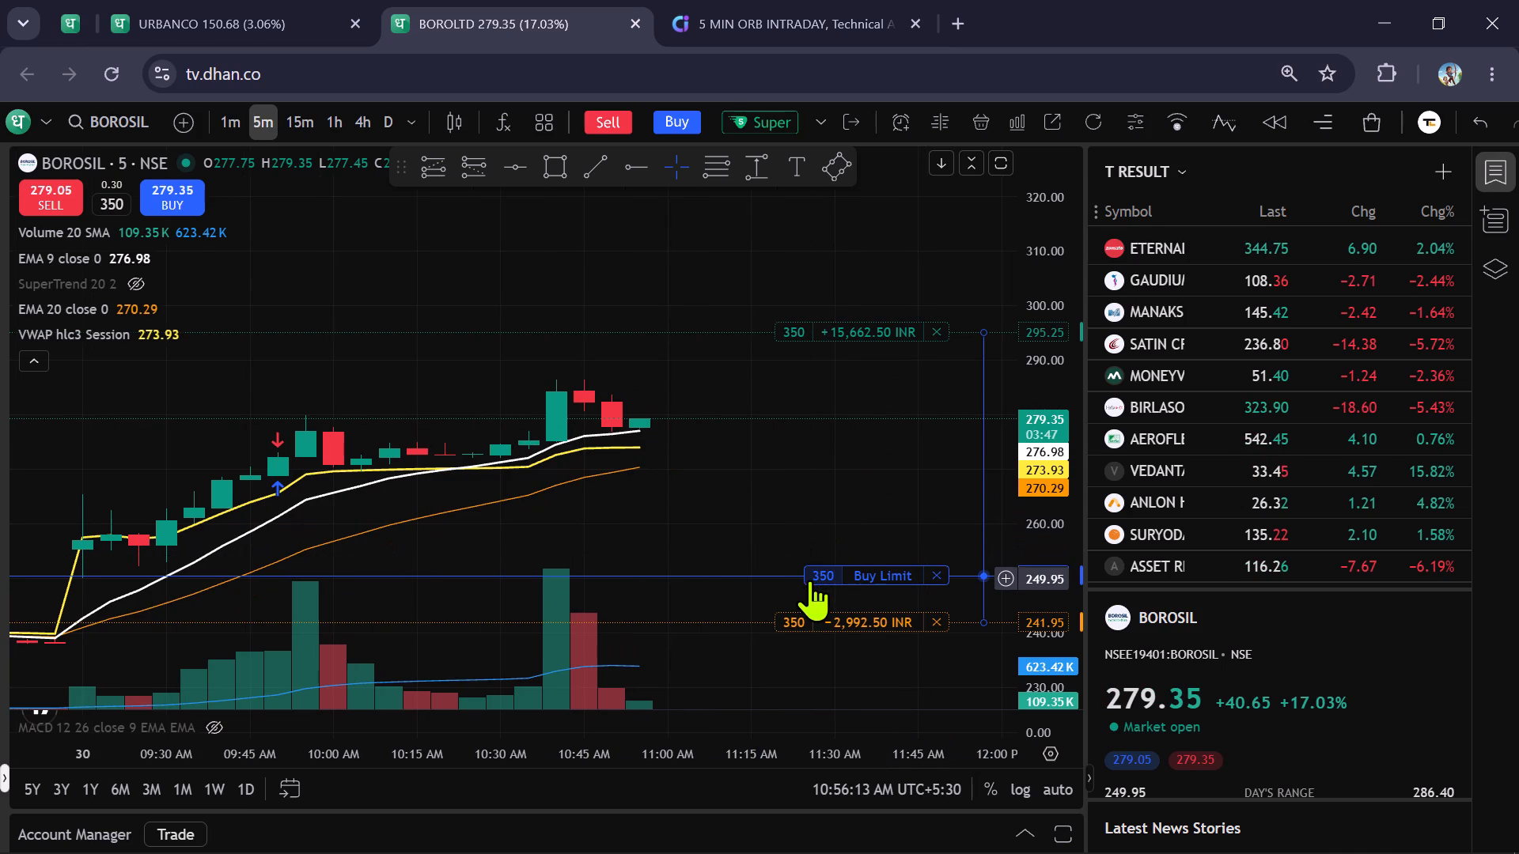
drag(809, 580, 844, 422)
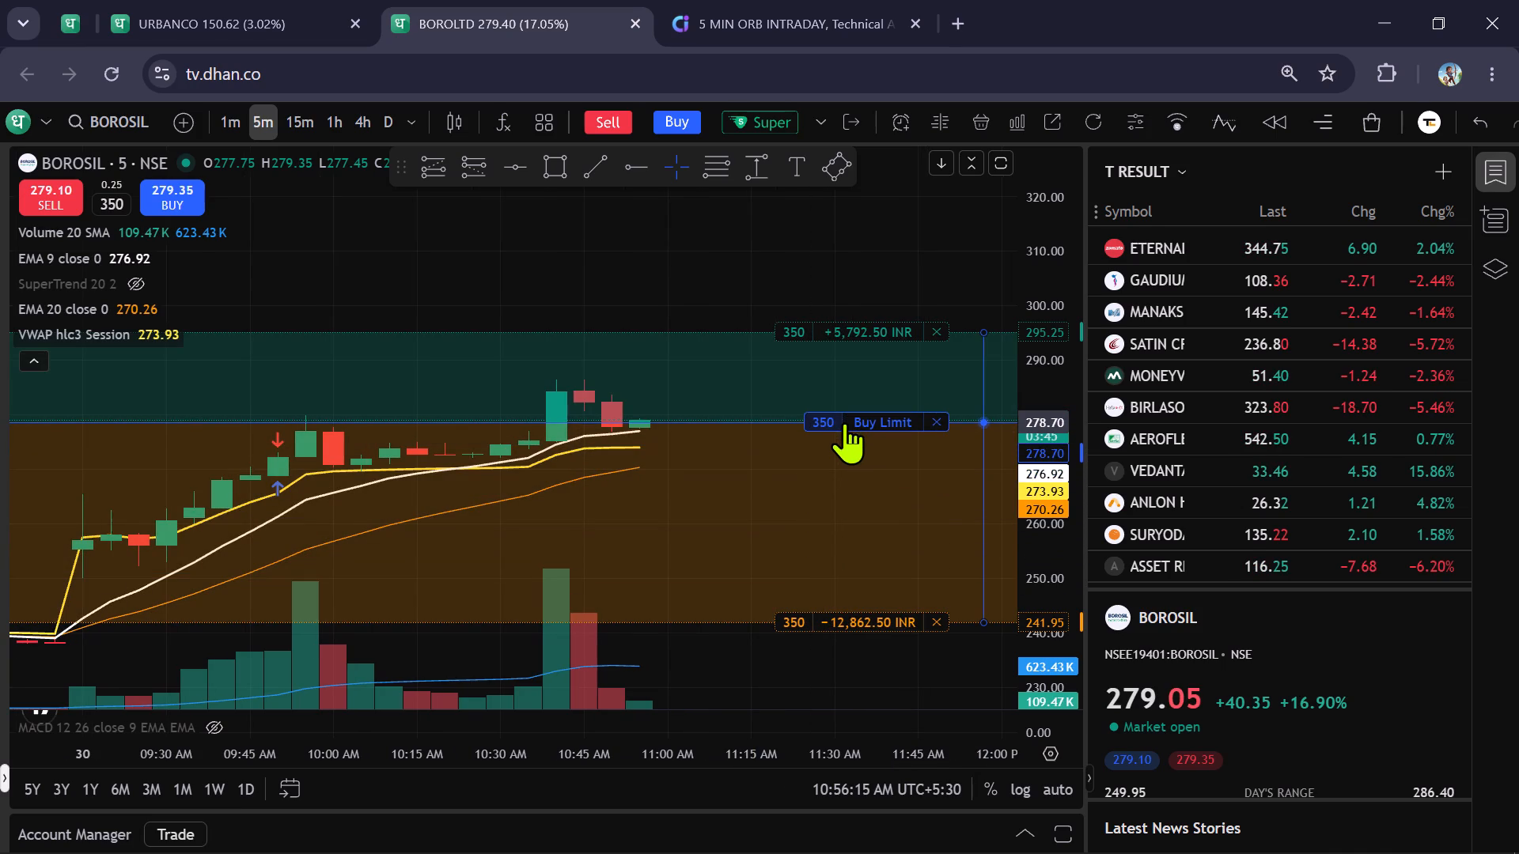
drag(844, 422, 844, 411)
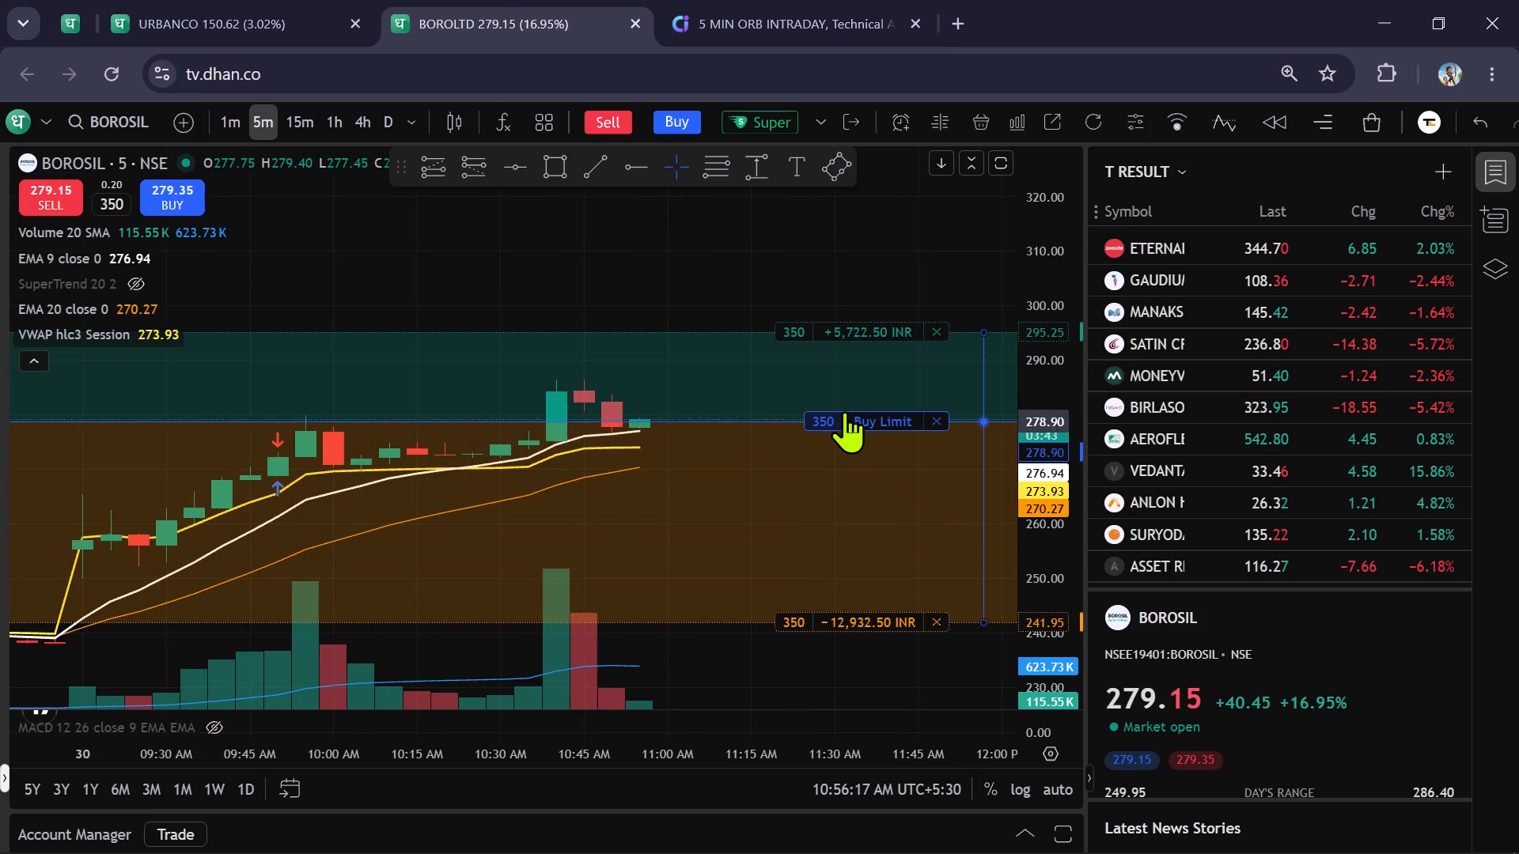
drag(844, 411, 855, 422)
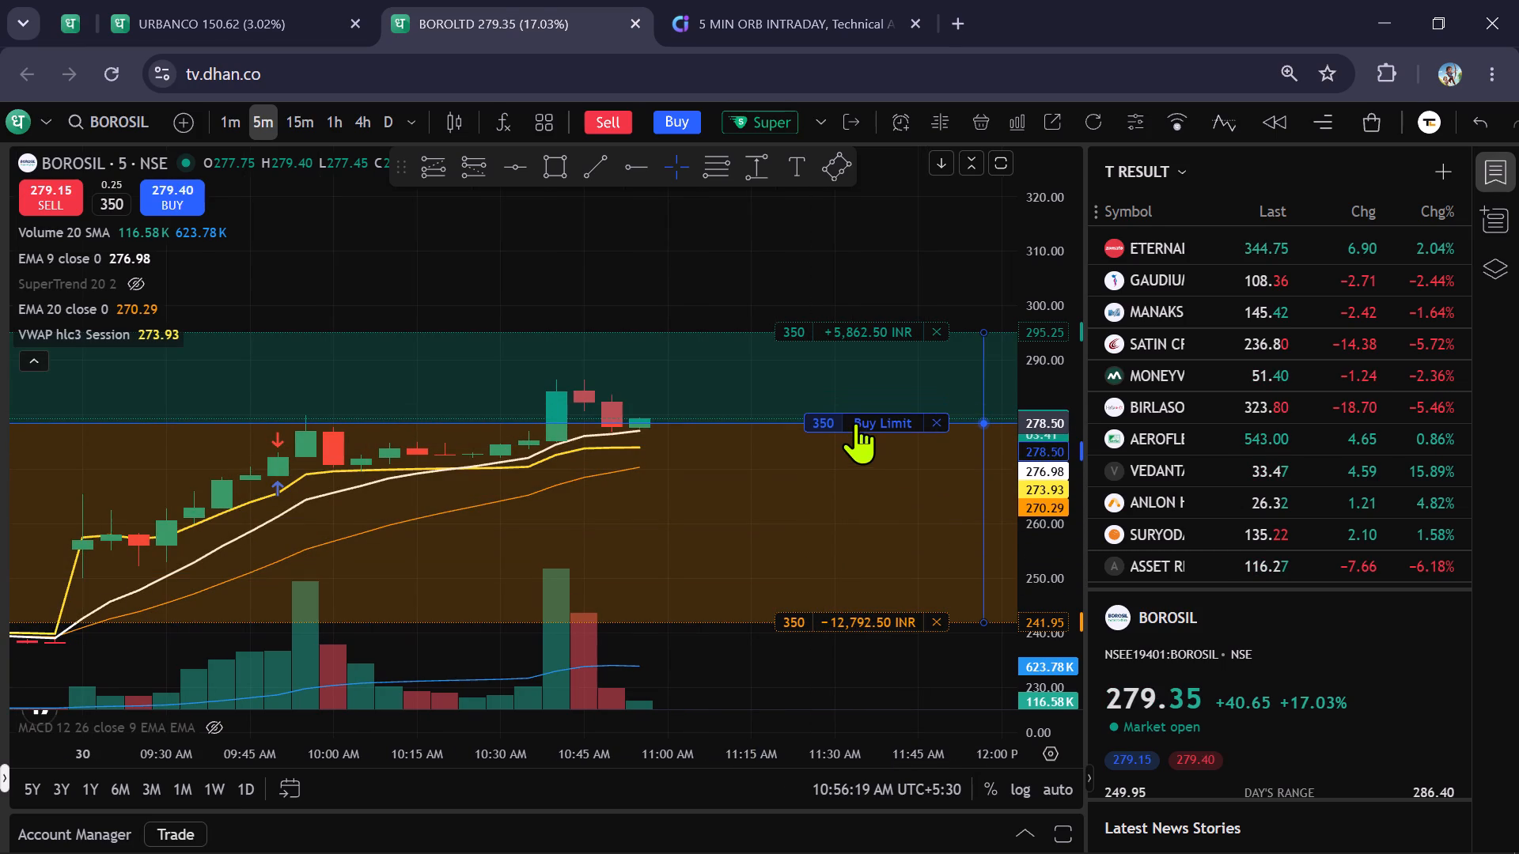
drag(855, 422, 856, 421)
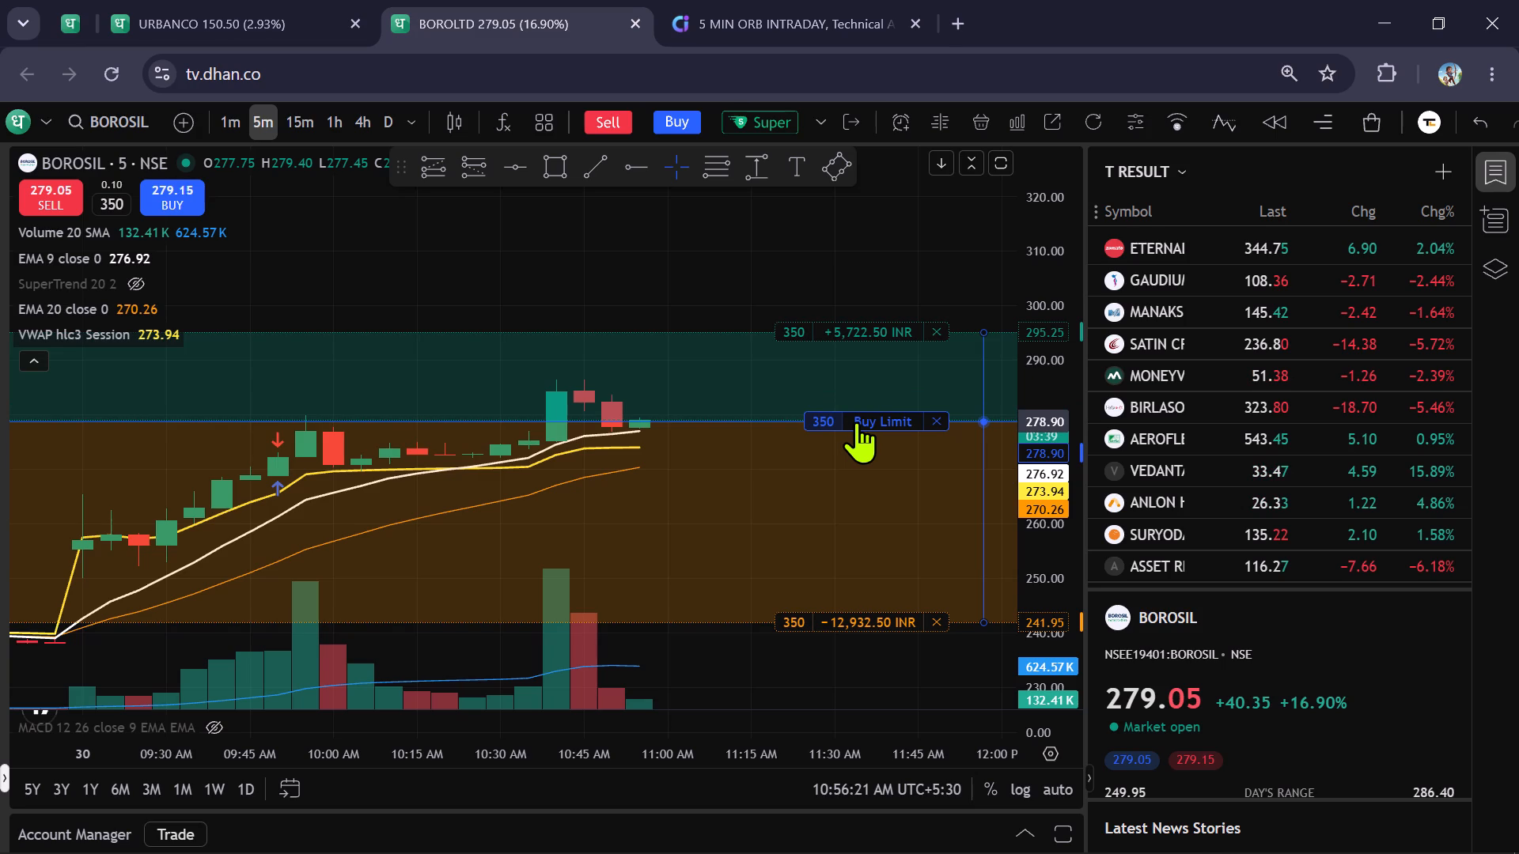
drag(856, 421, 846, 415)
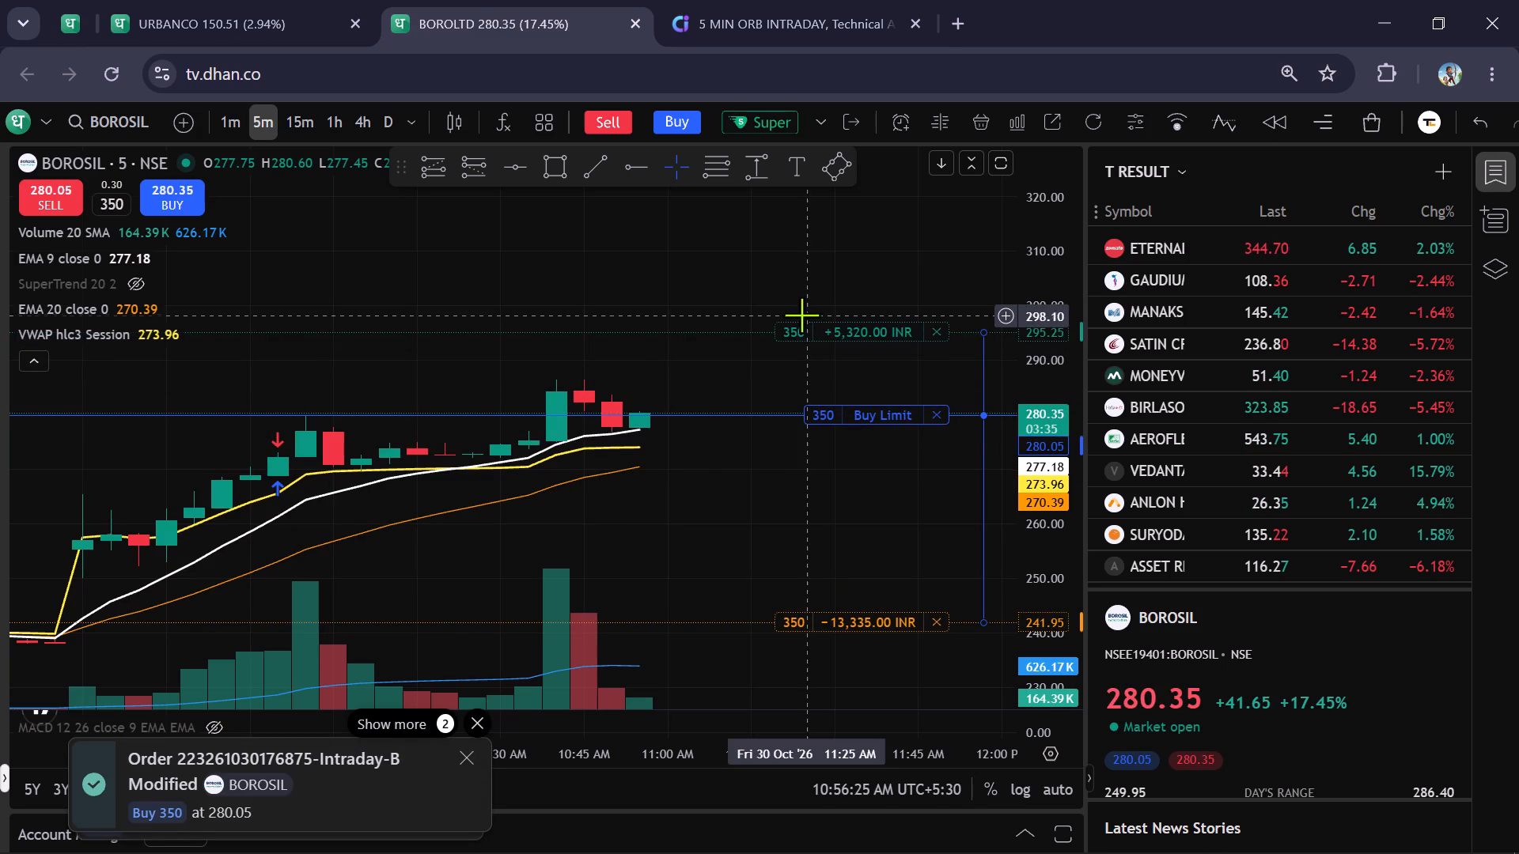
Lower the BOROSIL 350-share sell target to 286.65, and move it slightly further down towards the market price.
drag(797, 327, 797, 379)
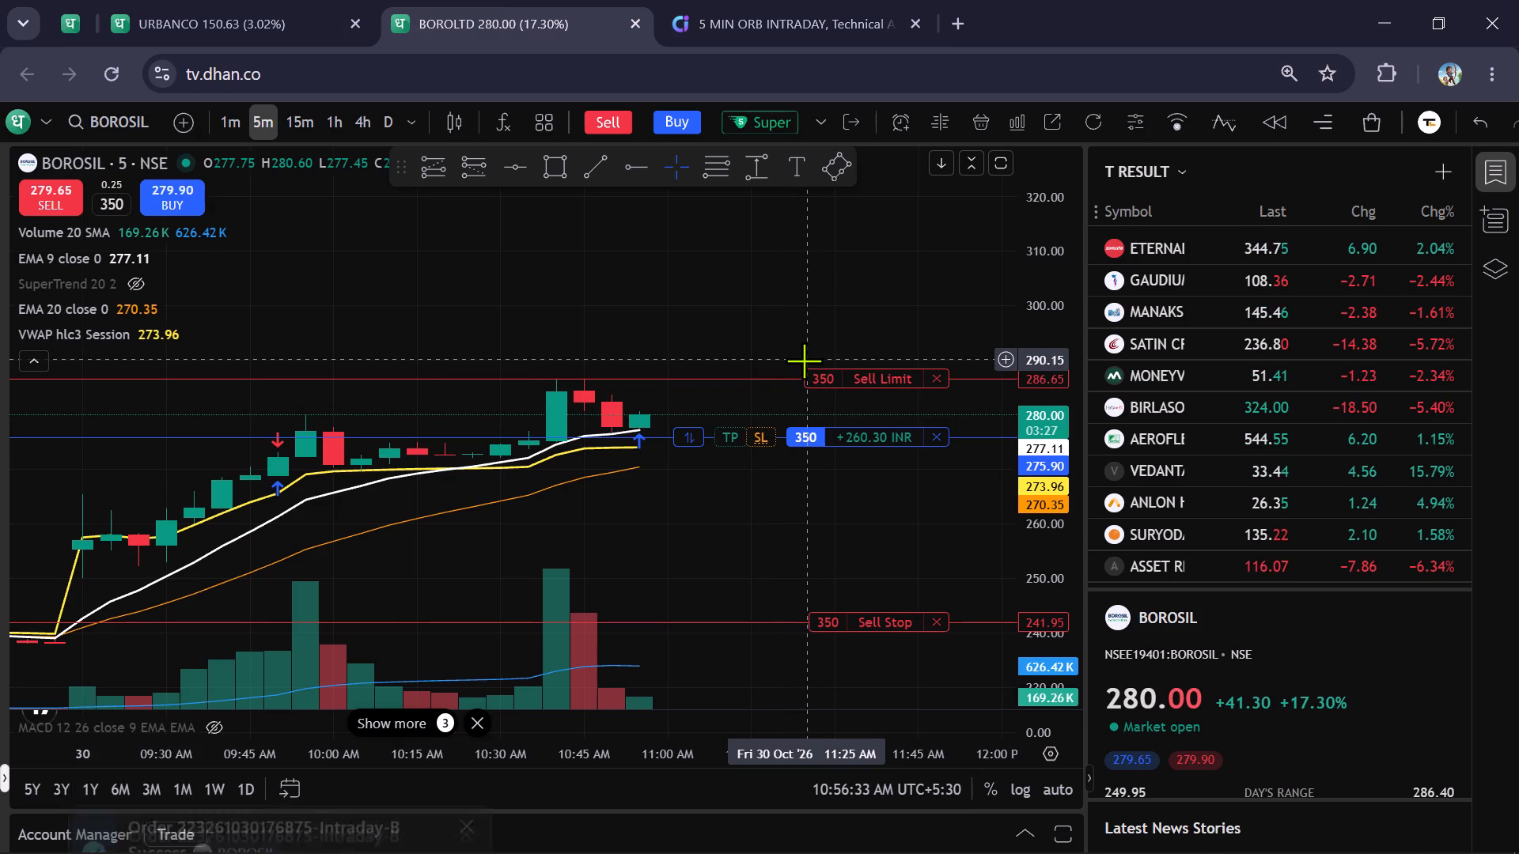
drag(811, 374, 816, 390)
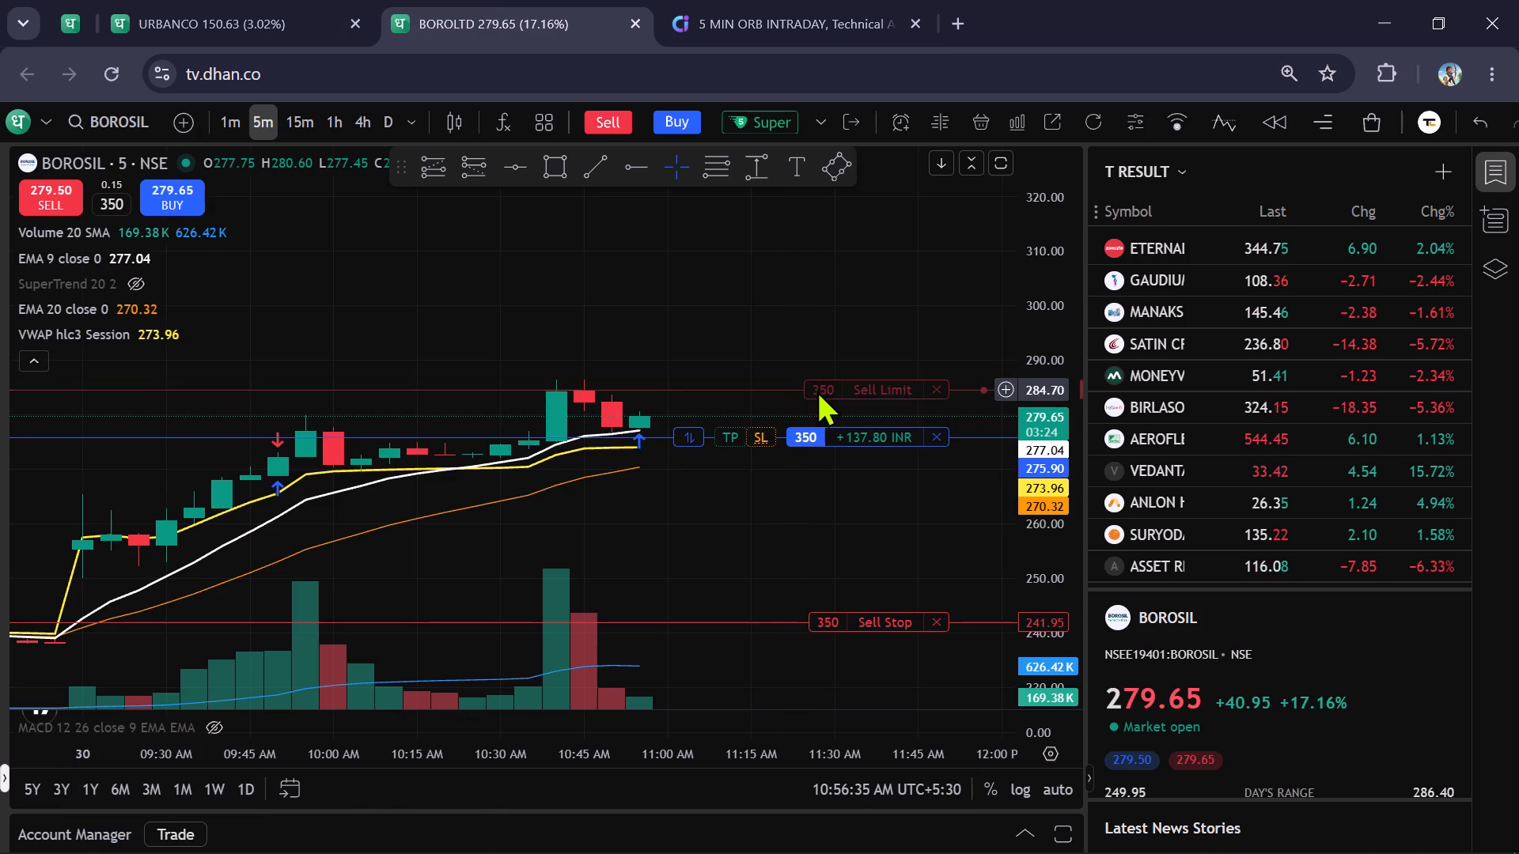
click(816, 390)
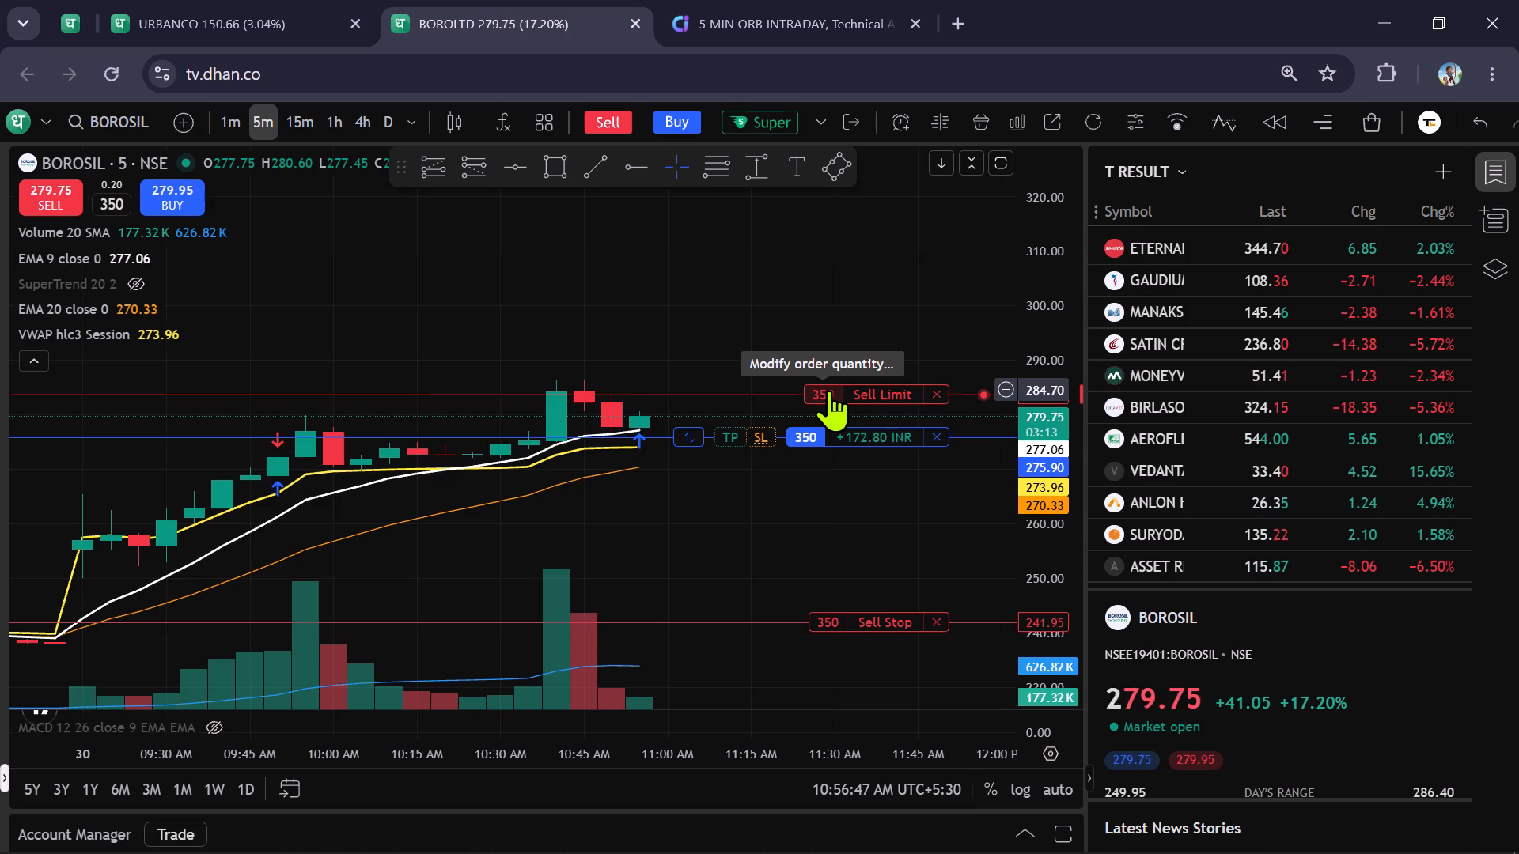
scroll(828, 390, up, 3)
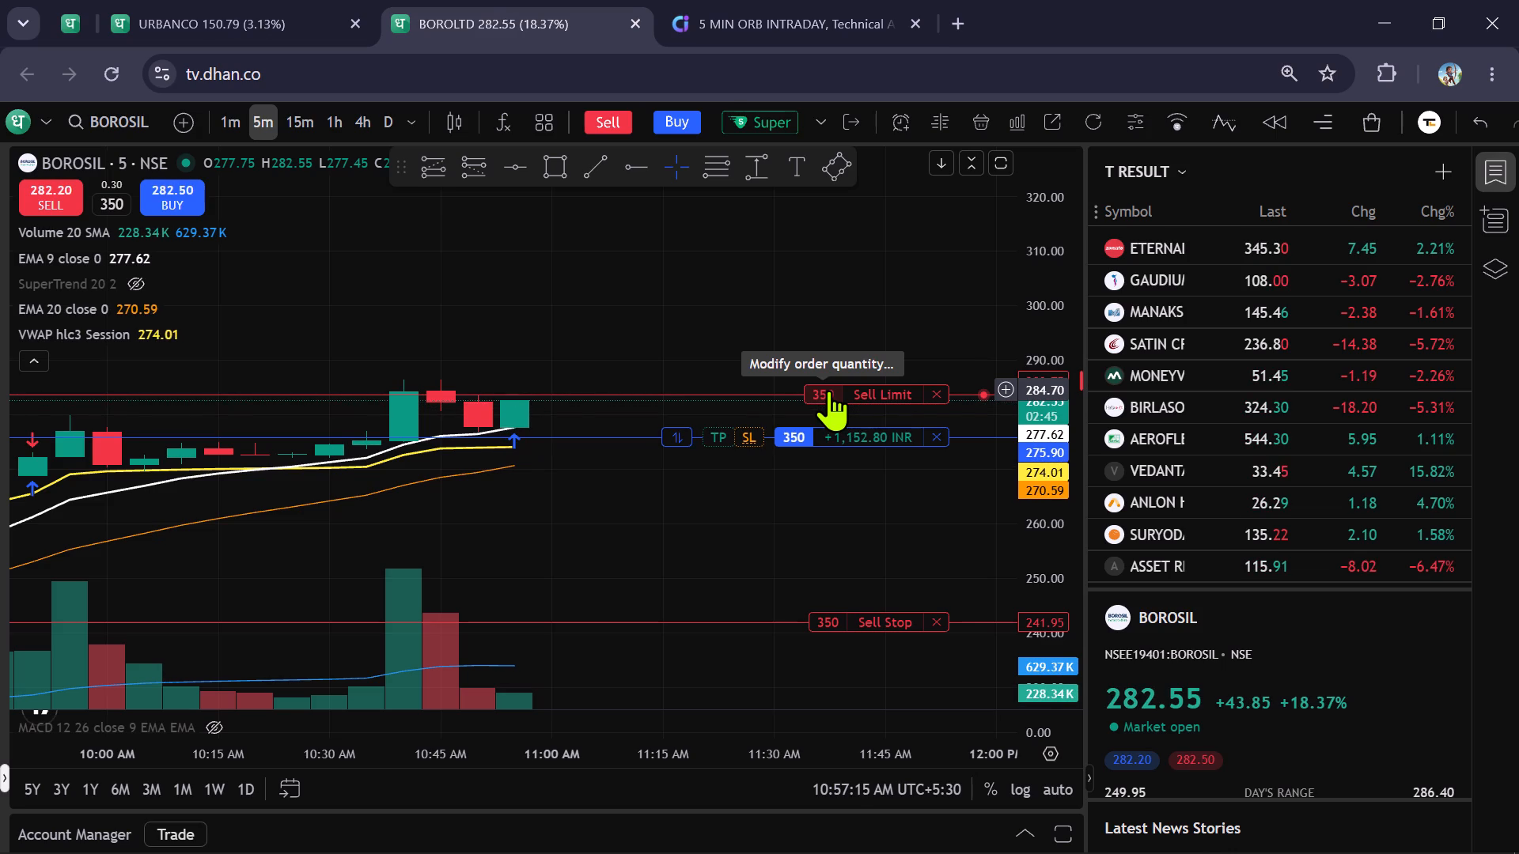
drag(828, 390, 830, 395)
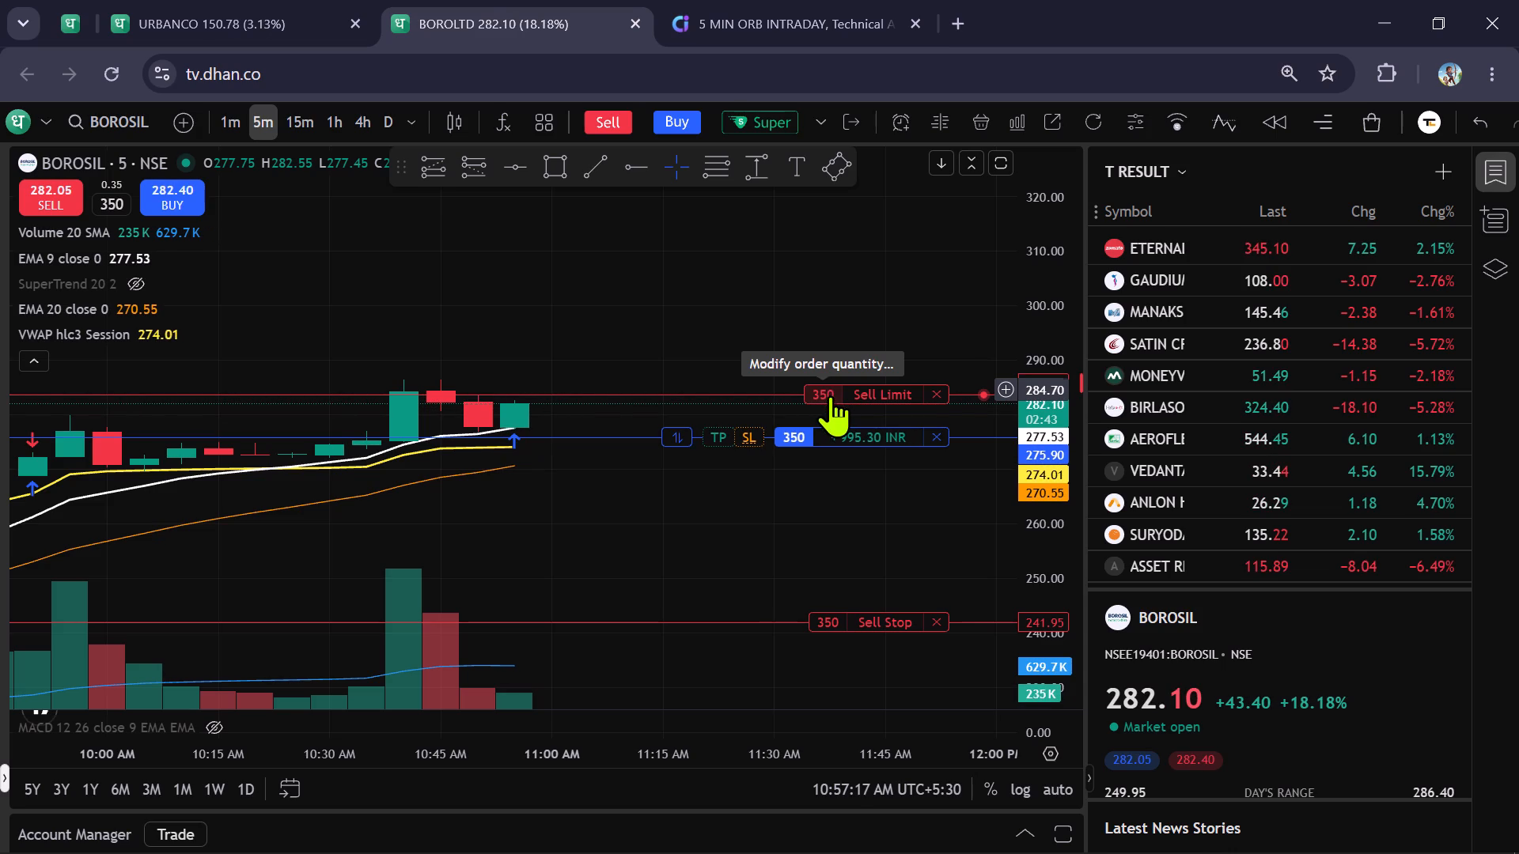
Lower the BOROSIL 350-share sell limit target to 282.40, trying 282.60 and 282.00 along the way.
drag(830, 395, 832, 400)
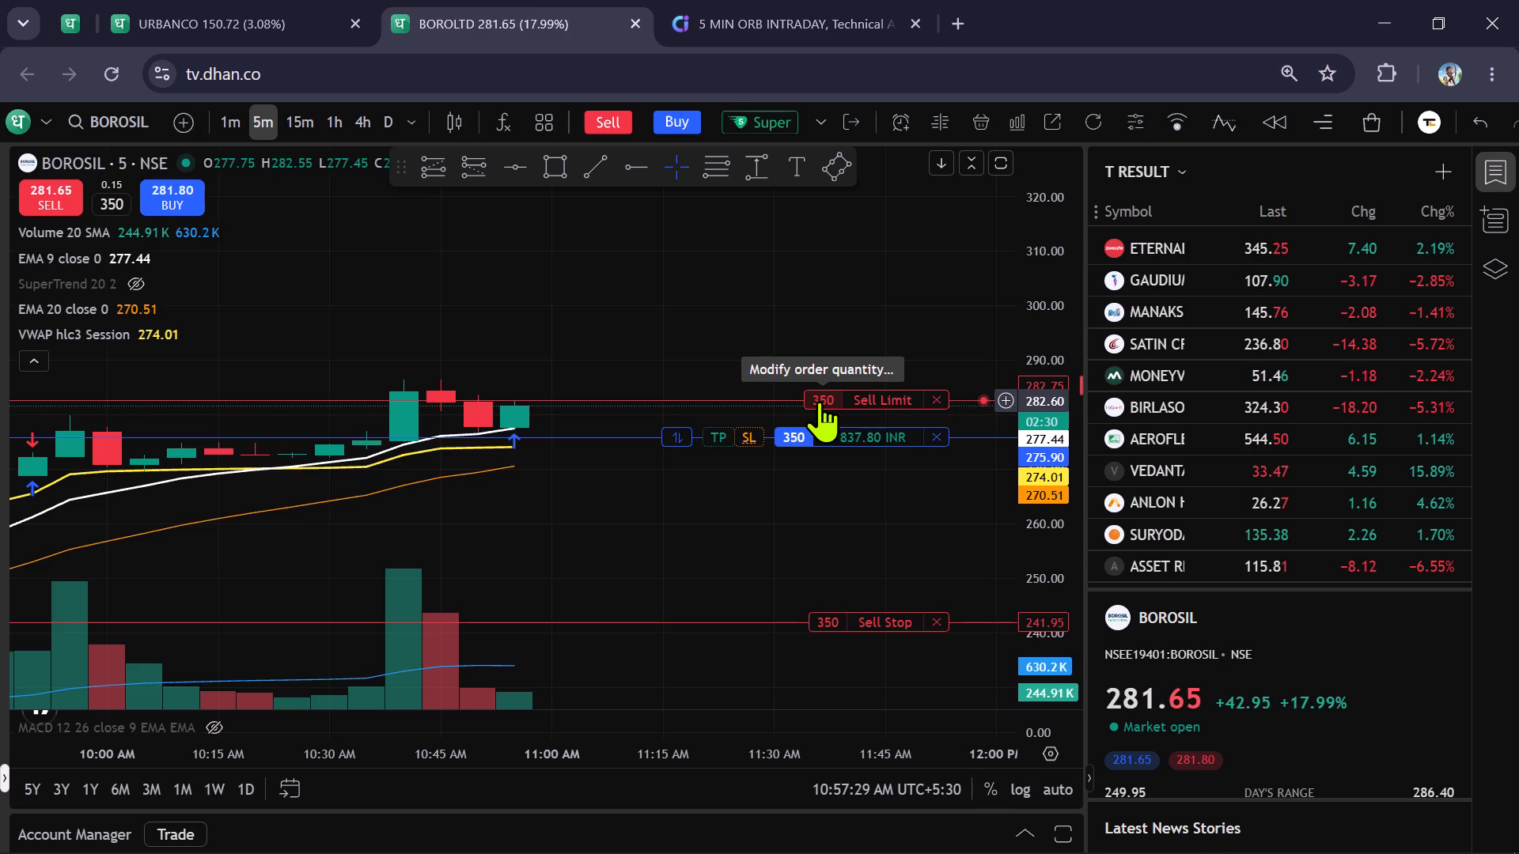
drag(819, 401, 829, 402)
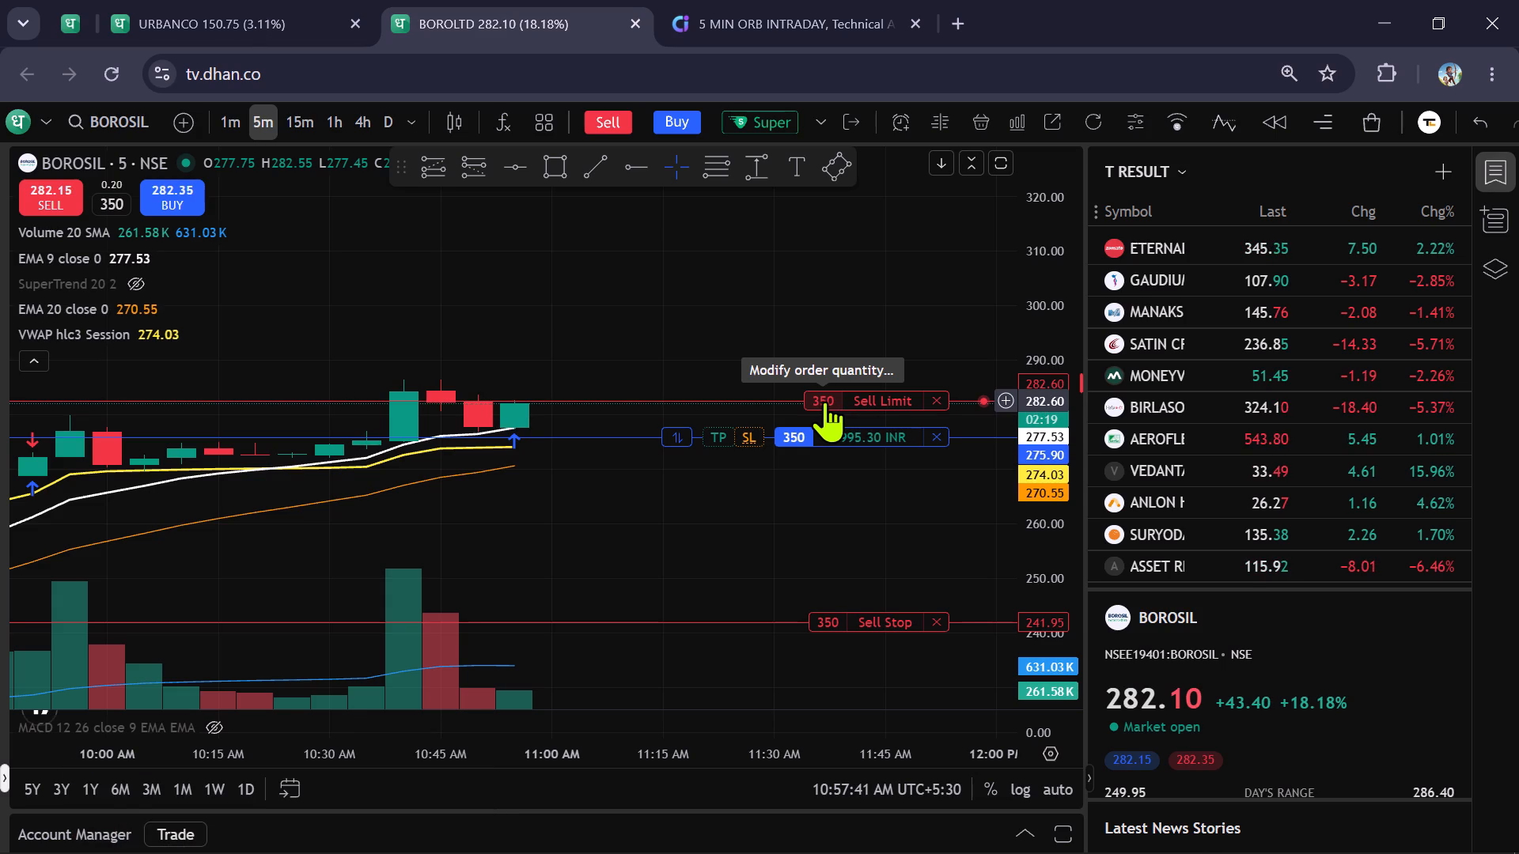
click(823, 401)
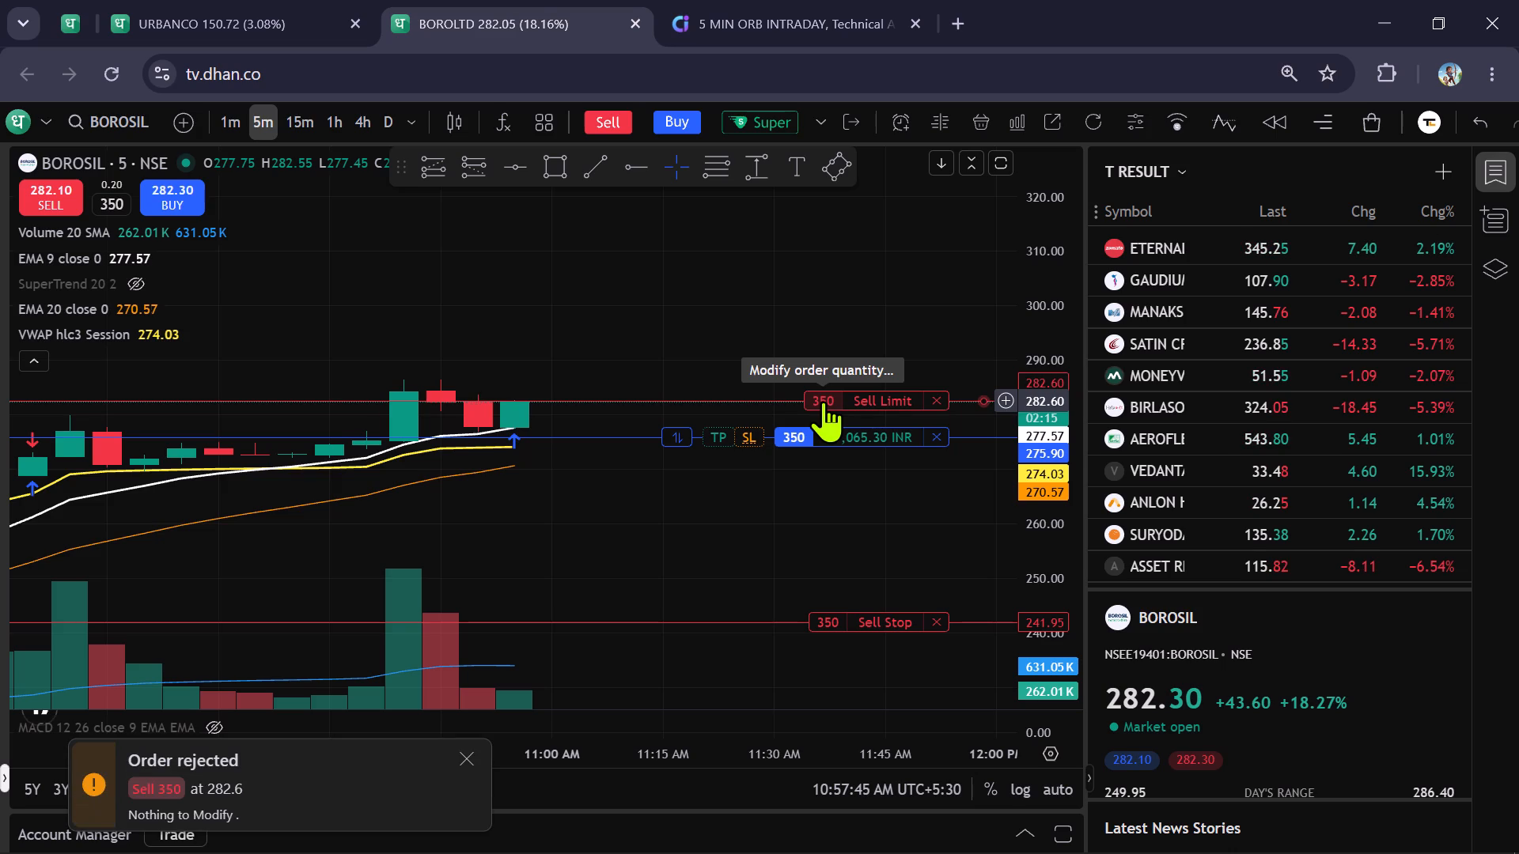
click(823, 401)
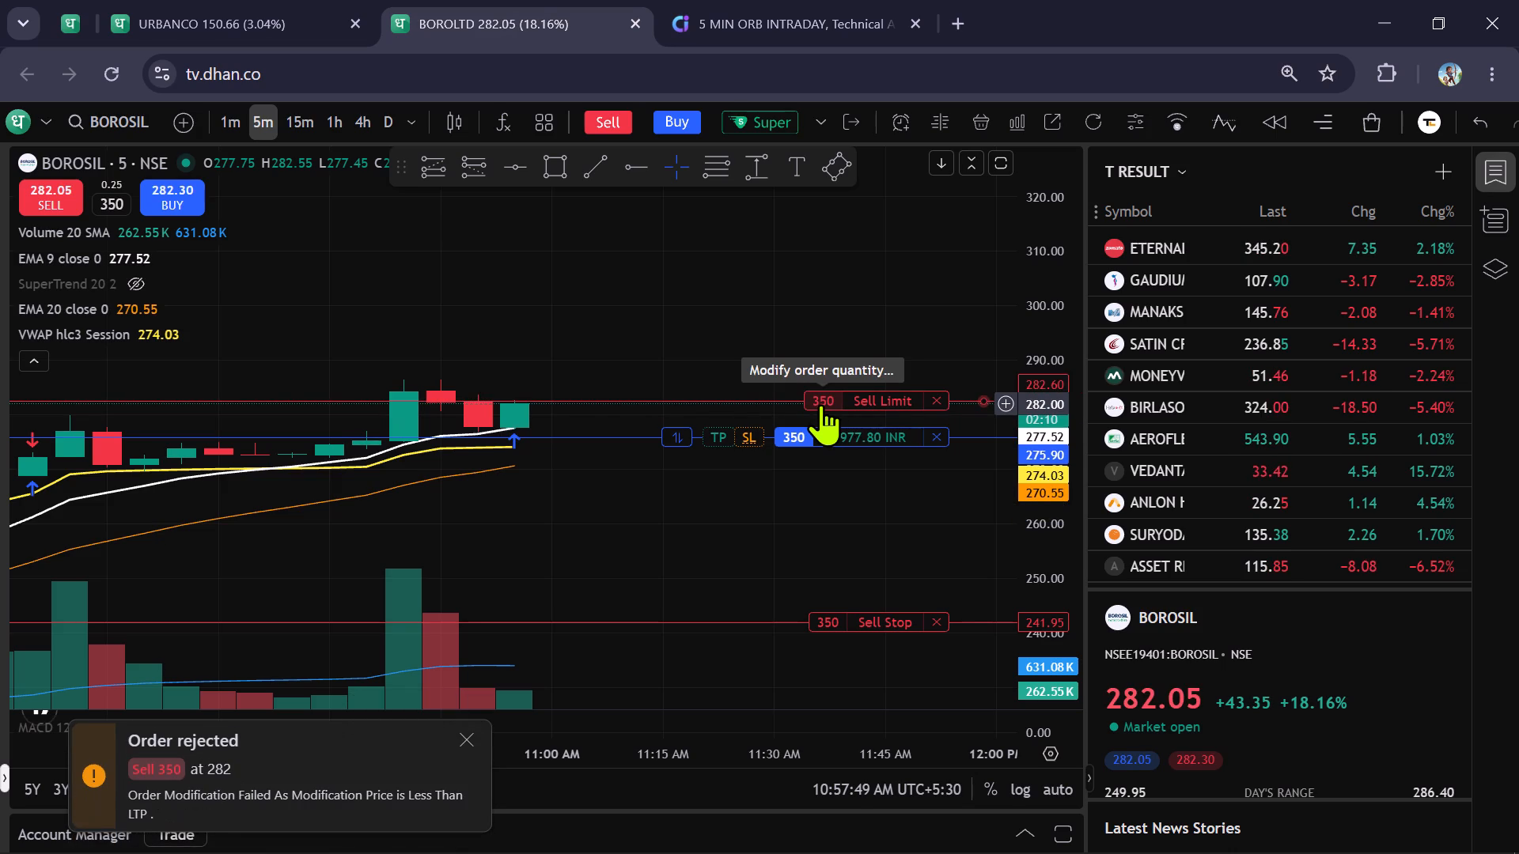
drag(820, 404, 813, 402)
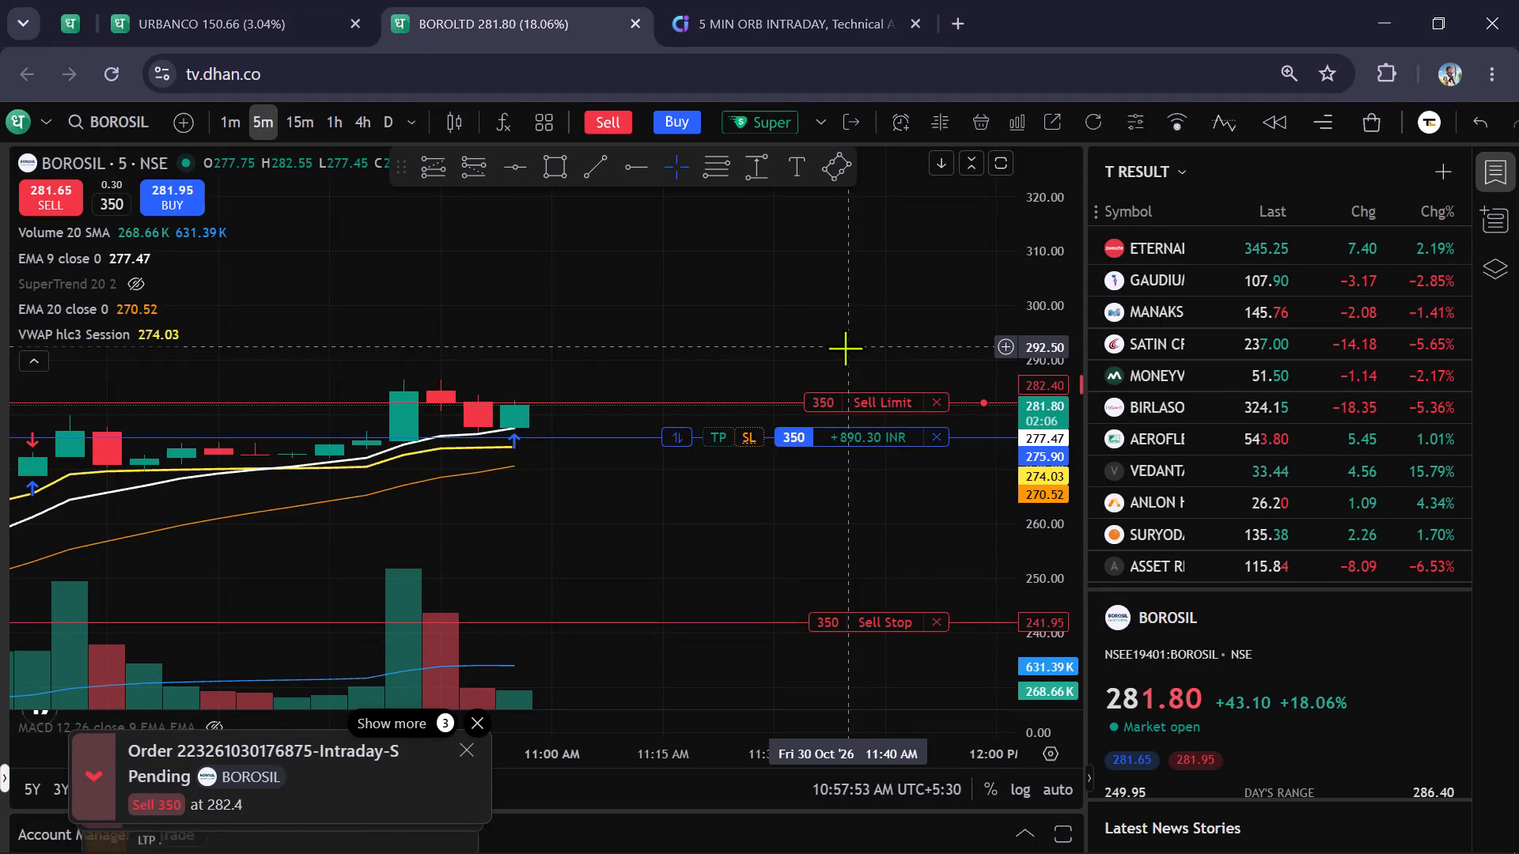
Rescale the BOROSIL chart and reposition the 350-share sell limit target, settling on 282.35.
scroll(1007, 359, up, 3)
scroll(932, 357, down, 1)
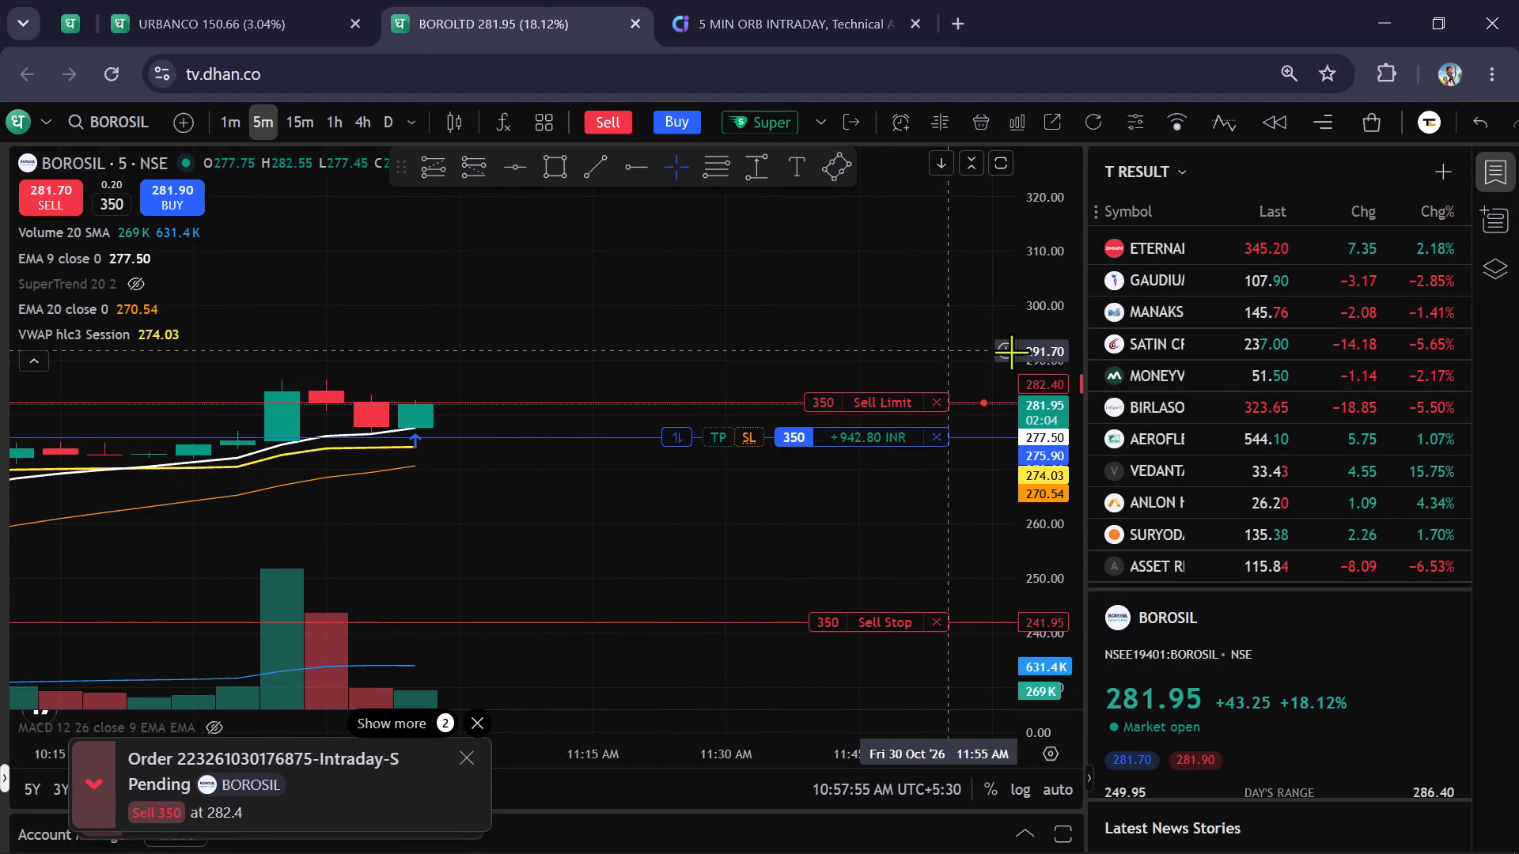
scroll(1055, 333, up, 5)
drag(827, 391, 821, 410)
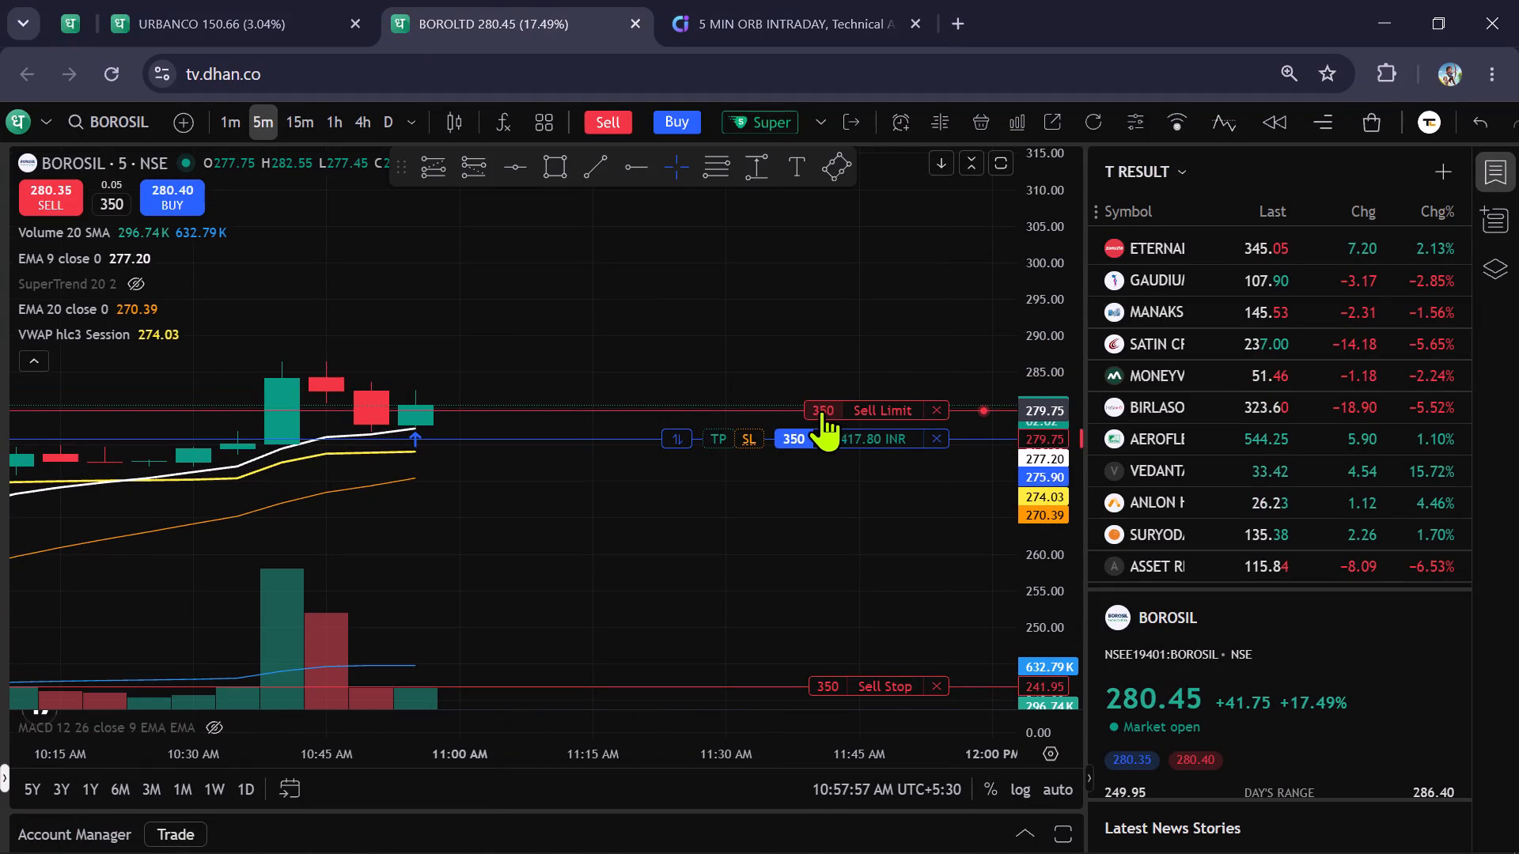
drag(821, 410, 806, 397)
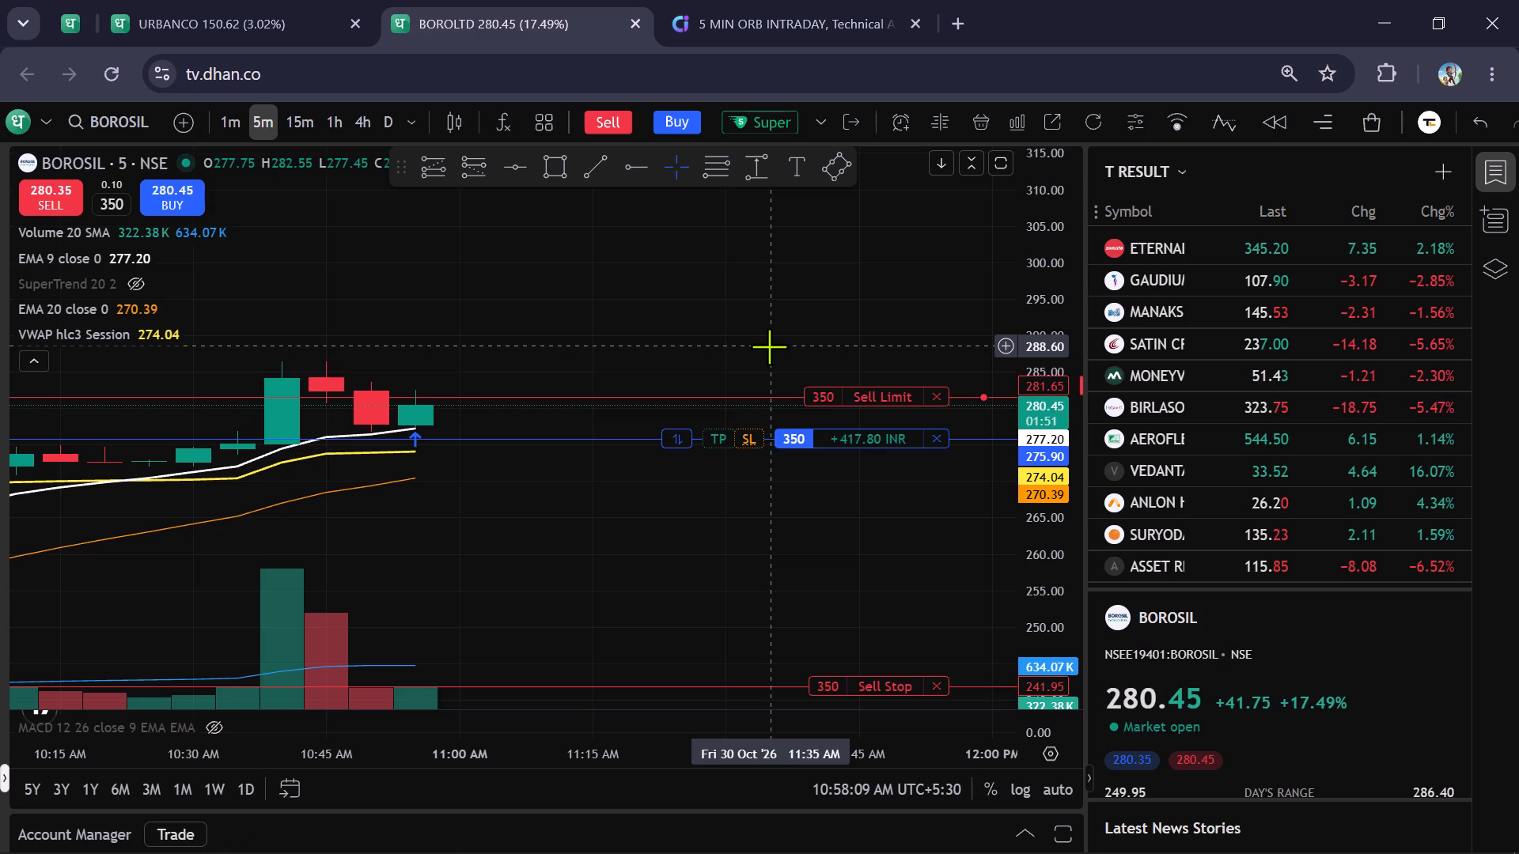
click(823, 395)
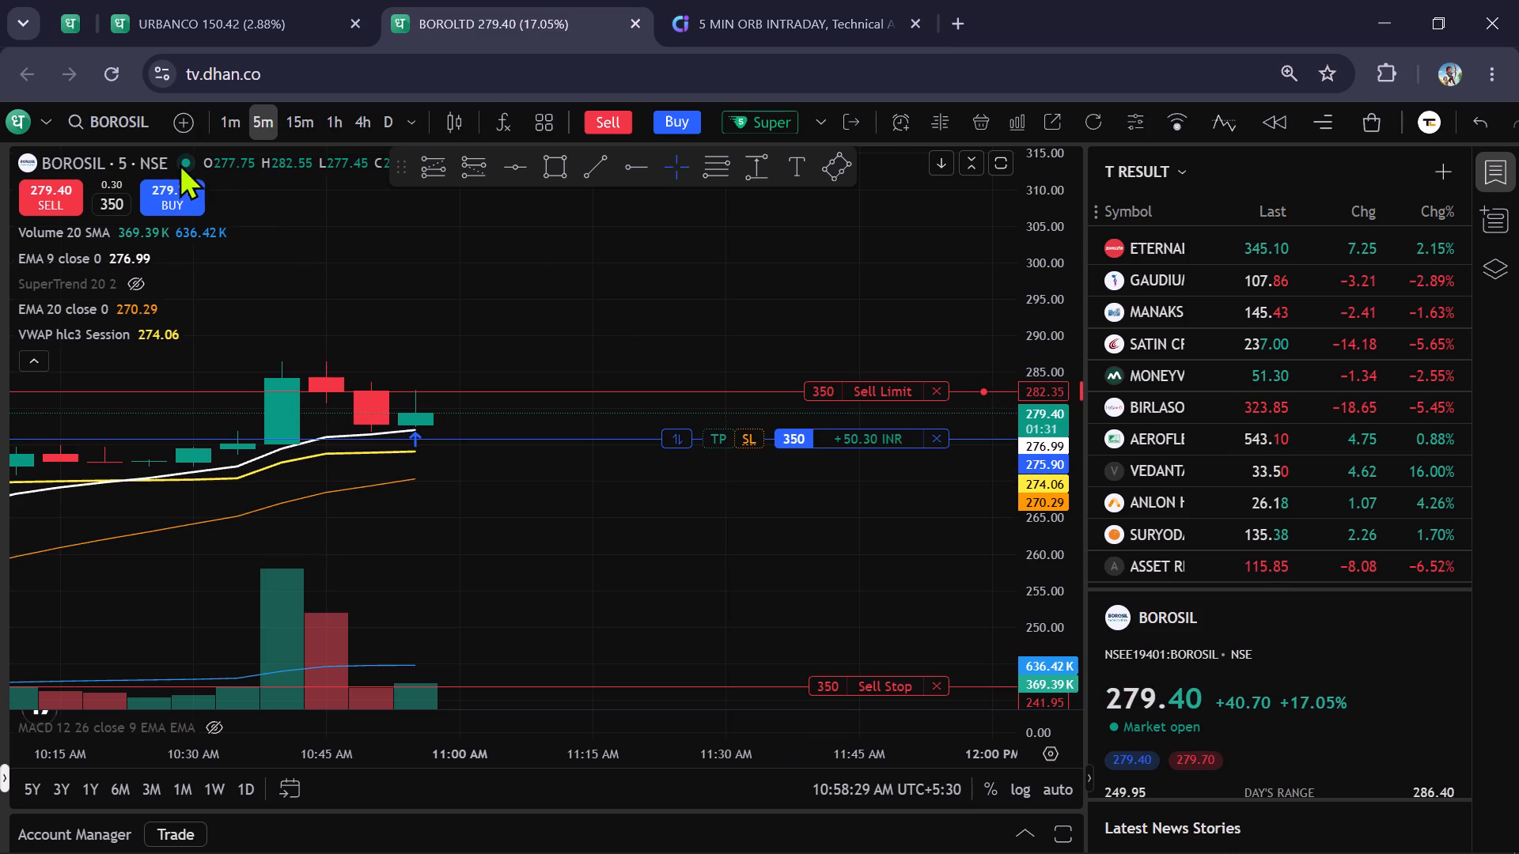
Switch the BOROSIL chart to the 1-minute timeframe, glancing at the URBANCO chart in between.
click(226, 117)
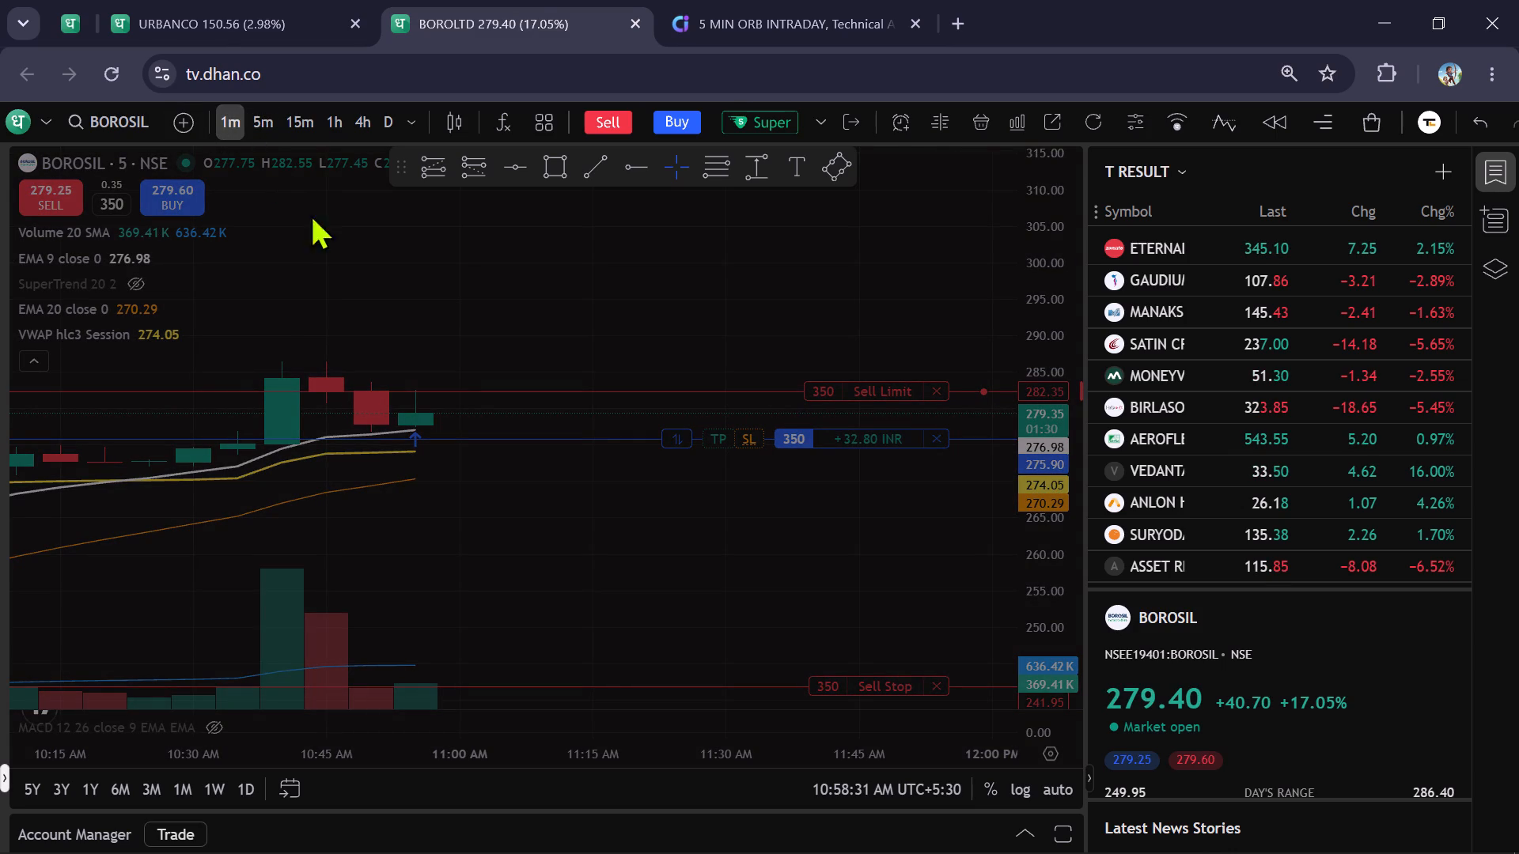
click(346, 18)
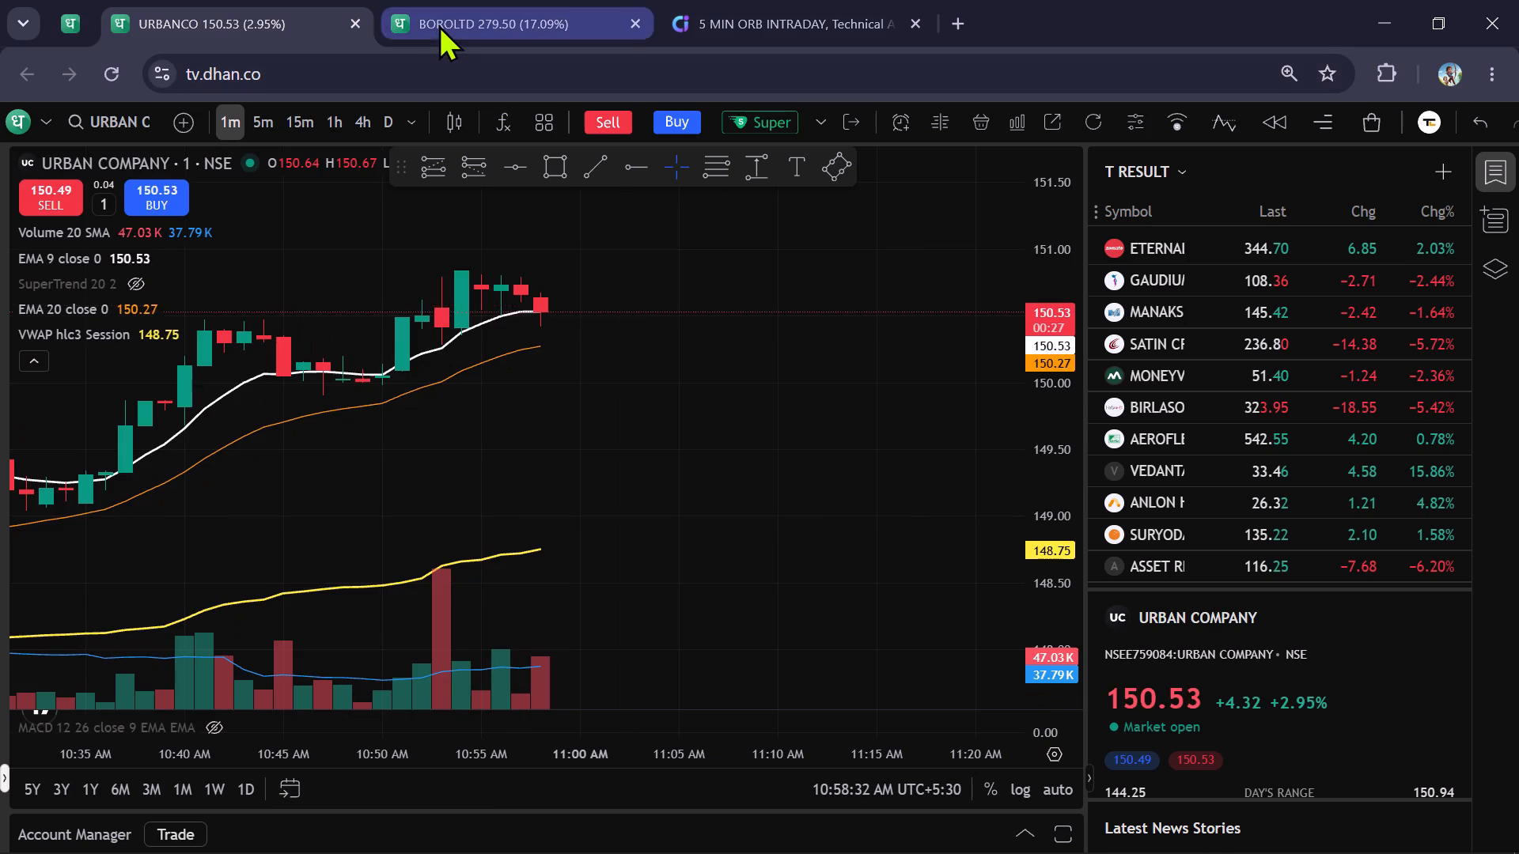
click(438, 25)
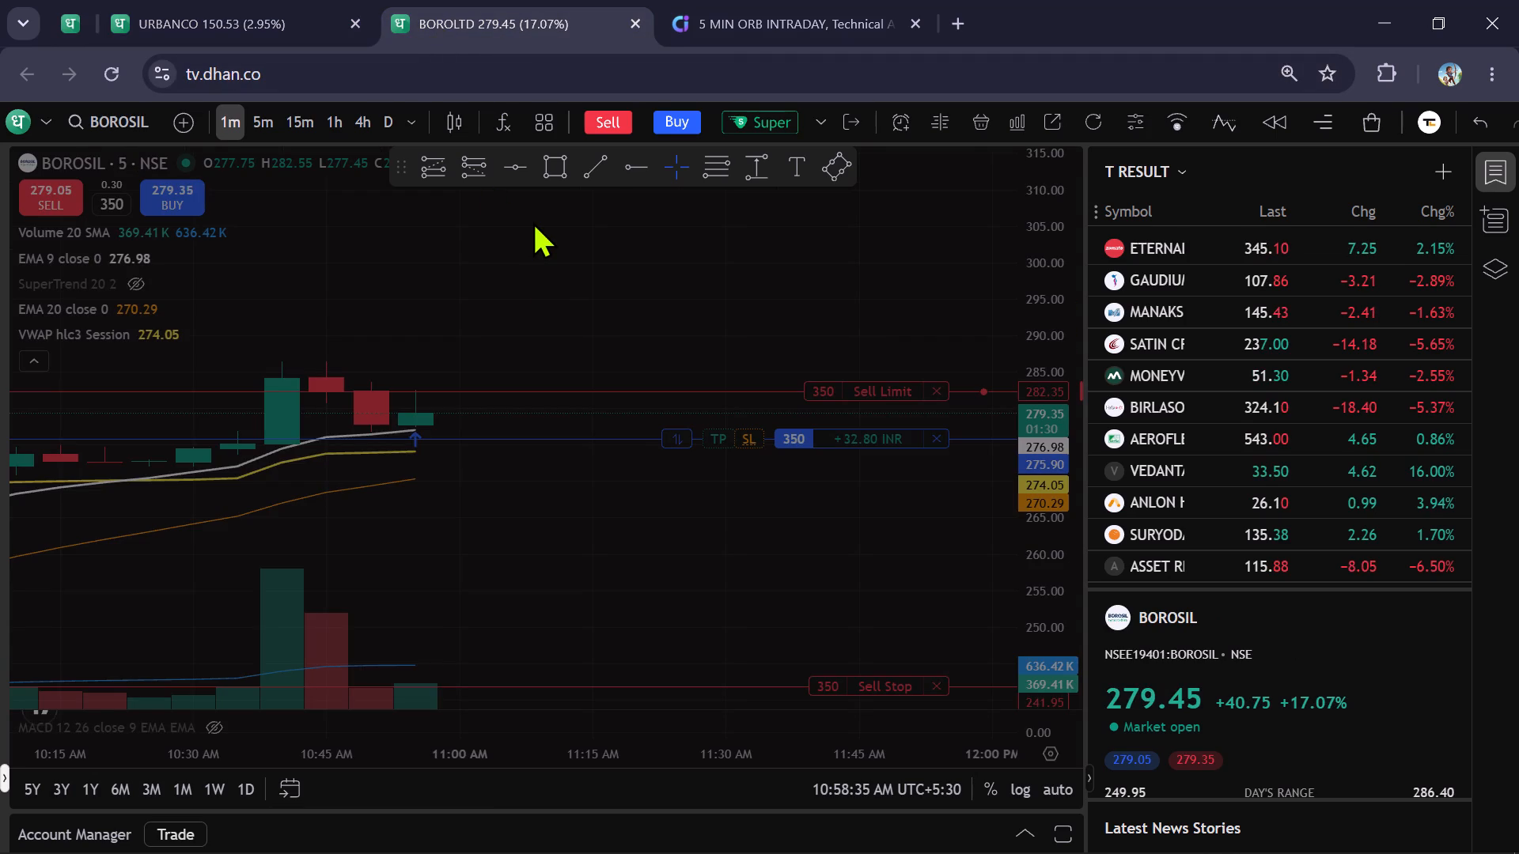
scroll(665, 335, down, 2)
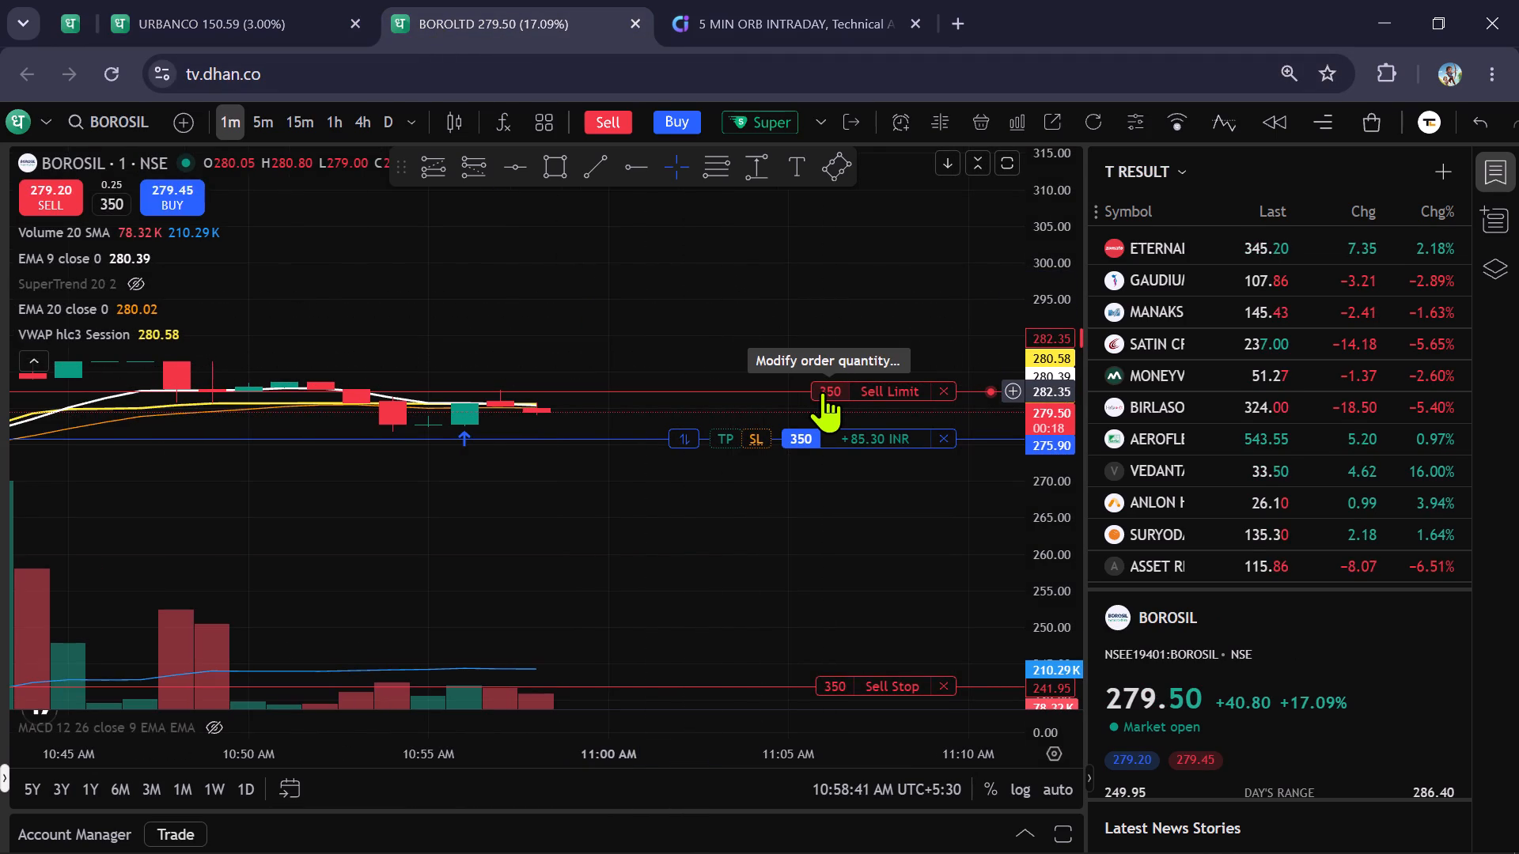
Lower the BOROSIL 350-share sell limit target to 281.50 on the 1-minute chart.
drag(822, 391, 824, 399)
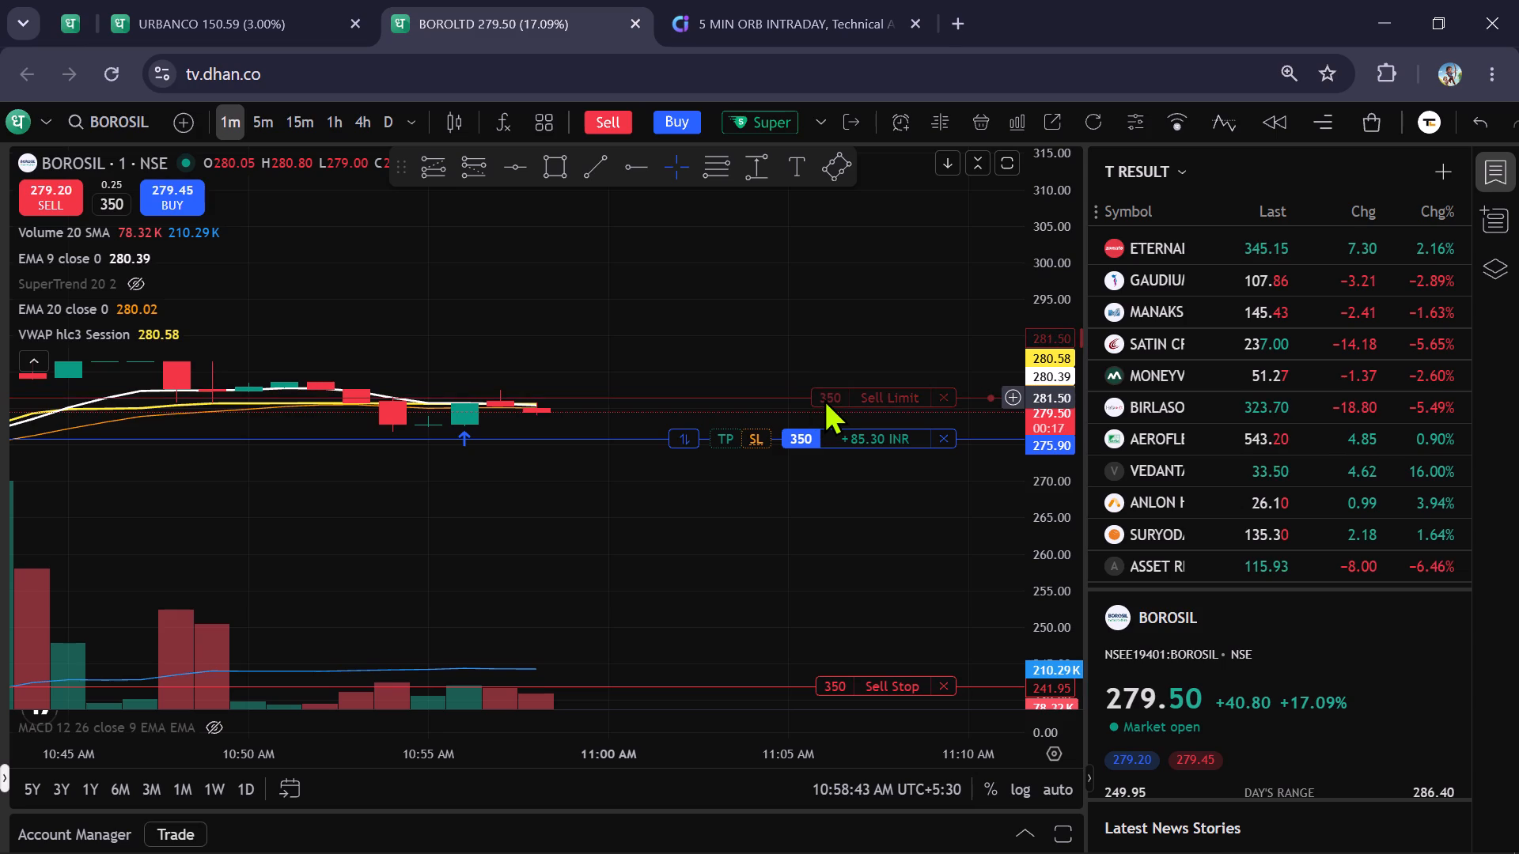
click(824, 399)
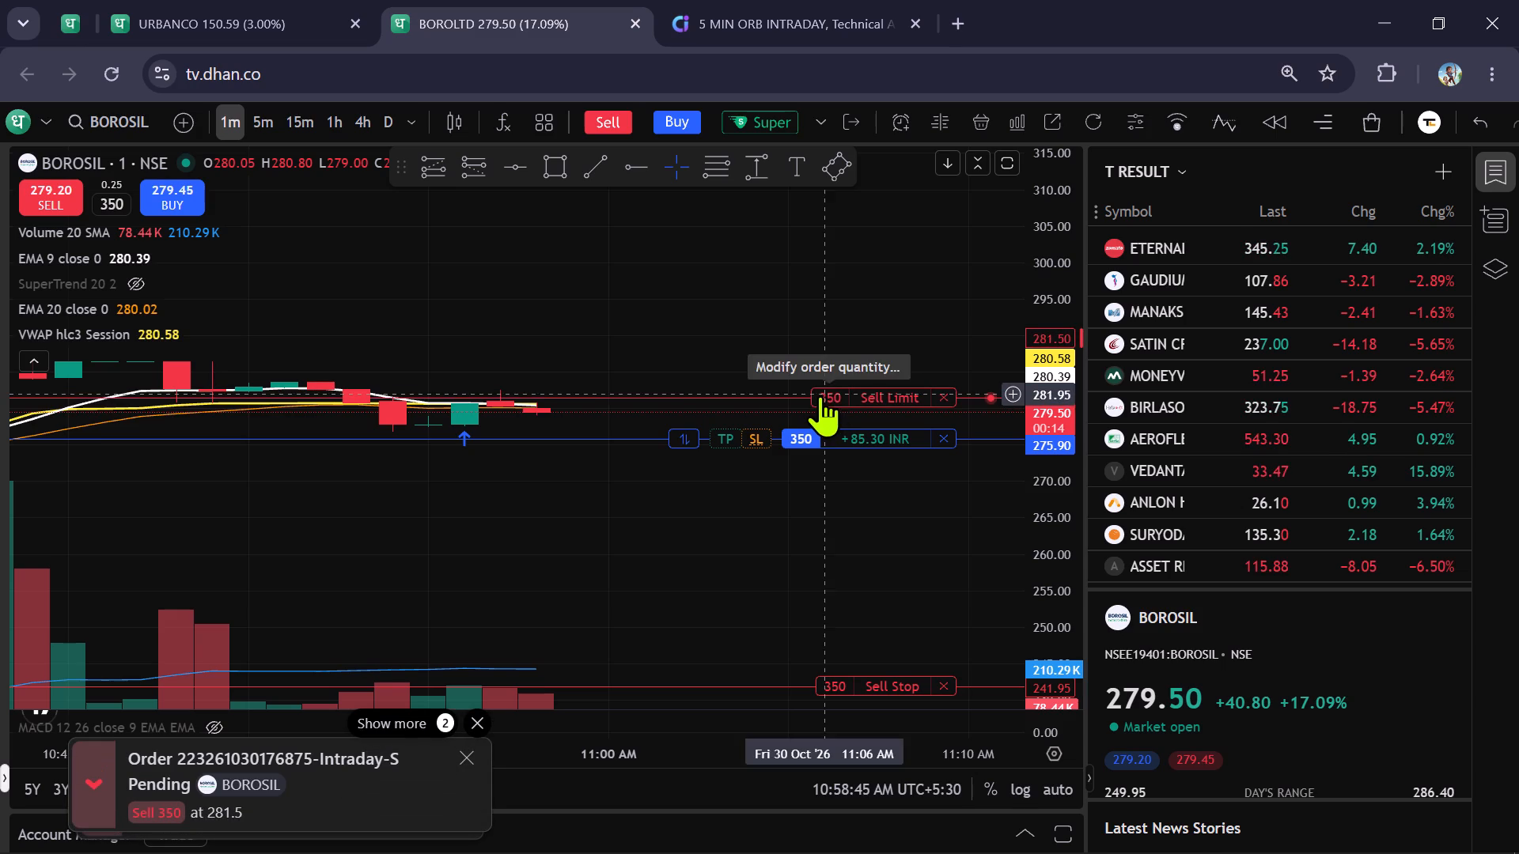
Examine the BOROSIL price action around the open position on the 1-minute and 5-minute charts.
click(804, 304)
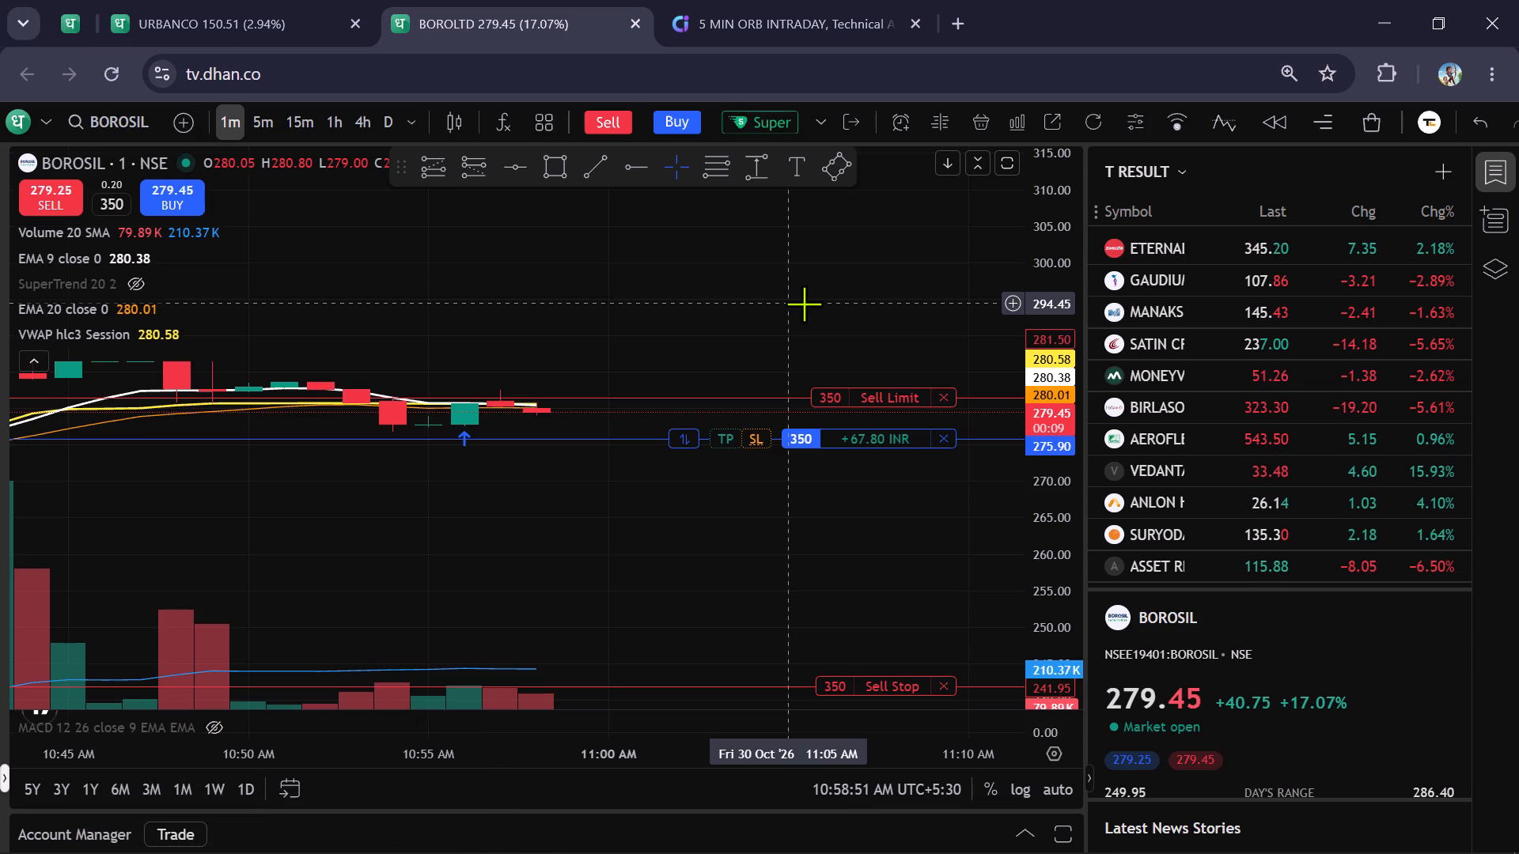
scroll(801, 304, down, 5)
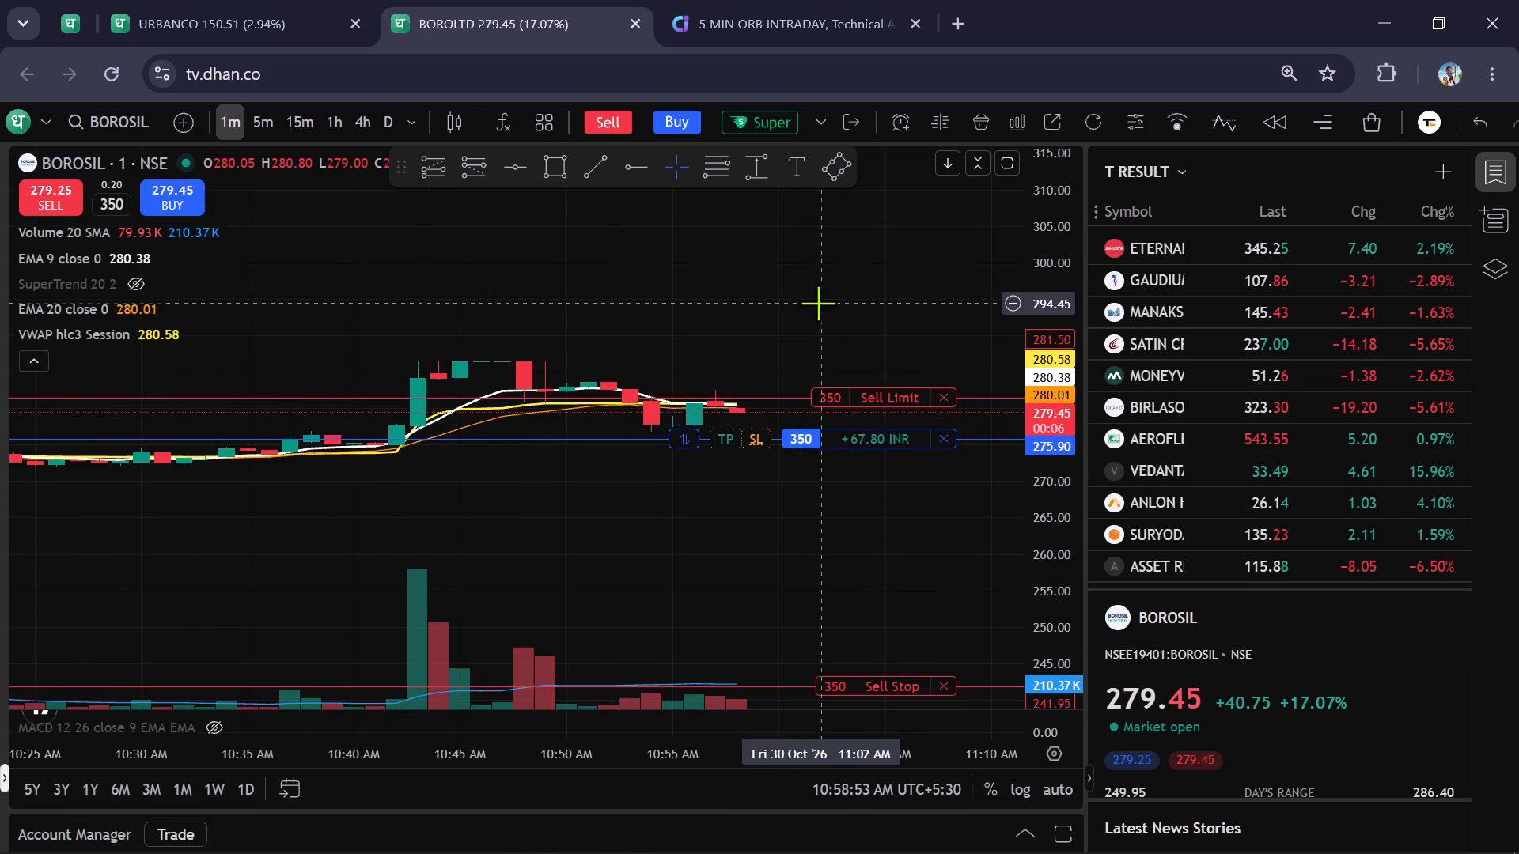
scroll(818, 303, up, 4)
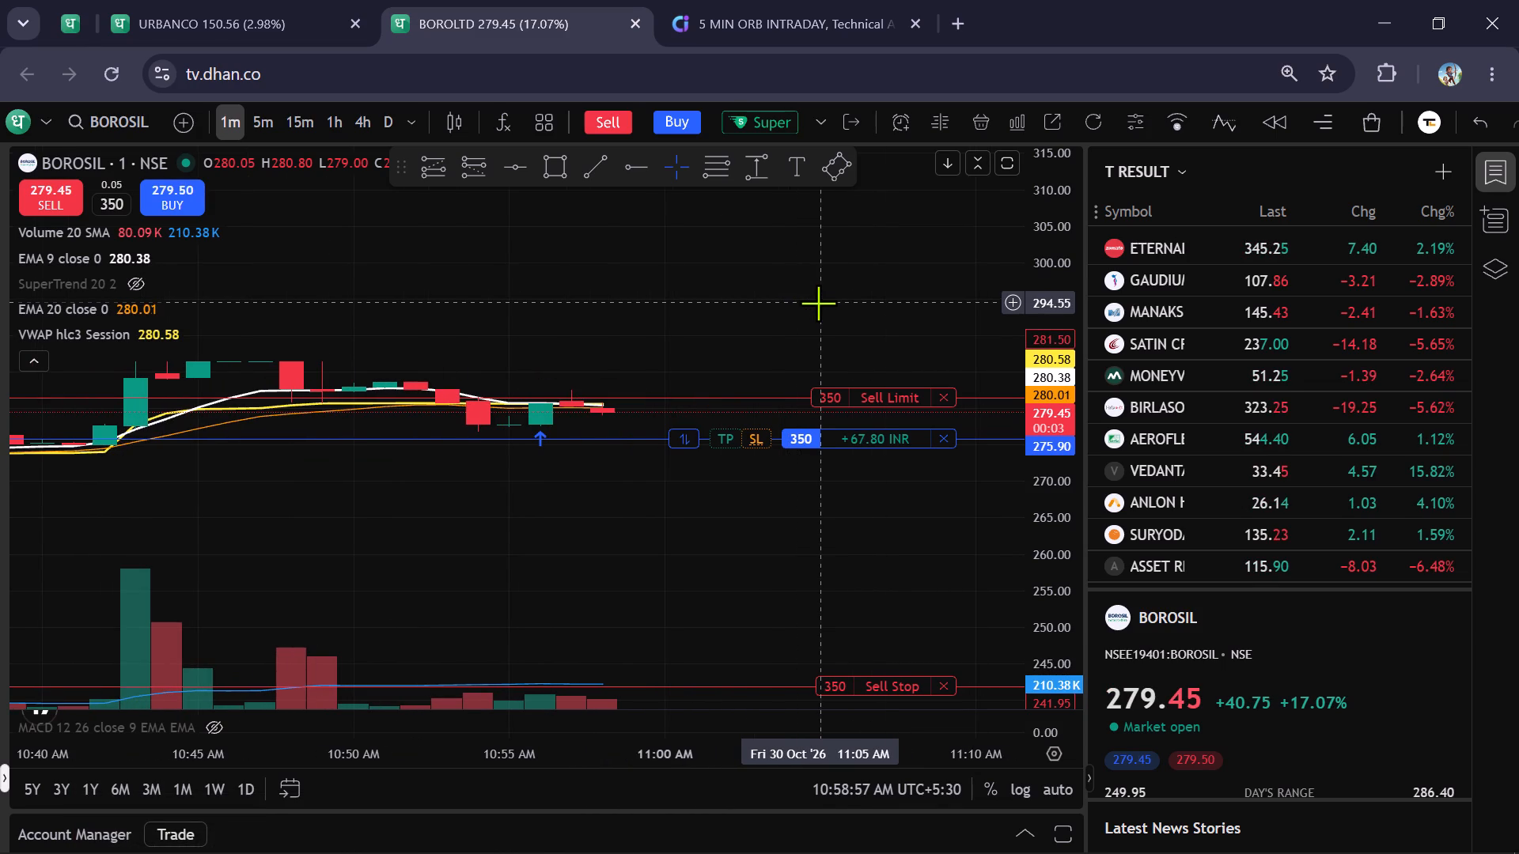
scroll(1015, 319, up, 2)
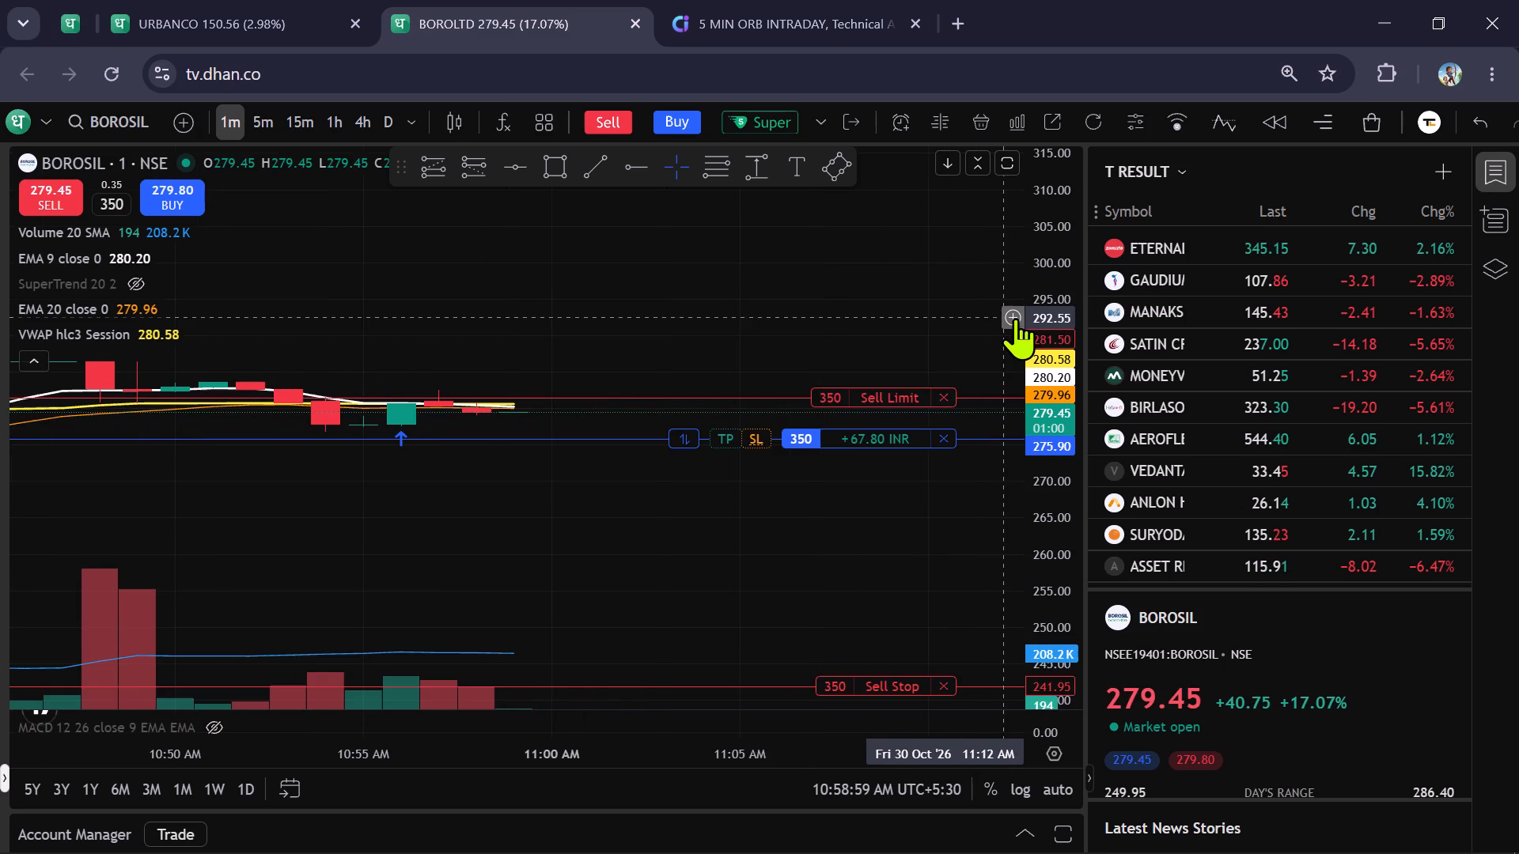
scroll(1044, 327, up, 6)
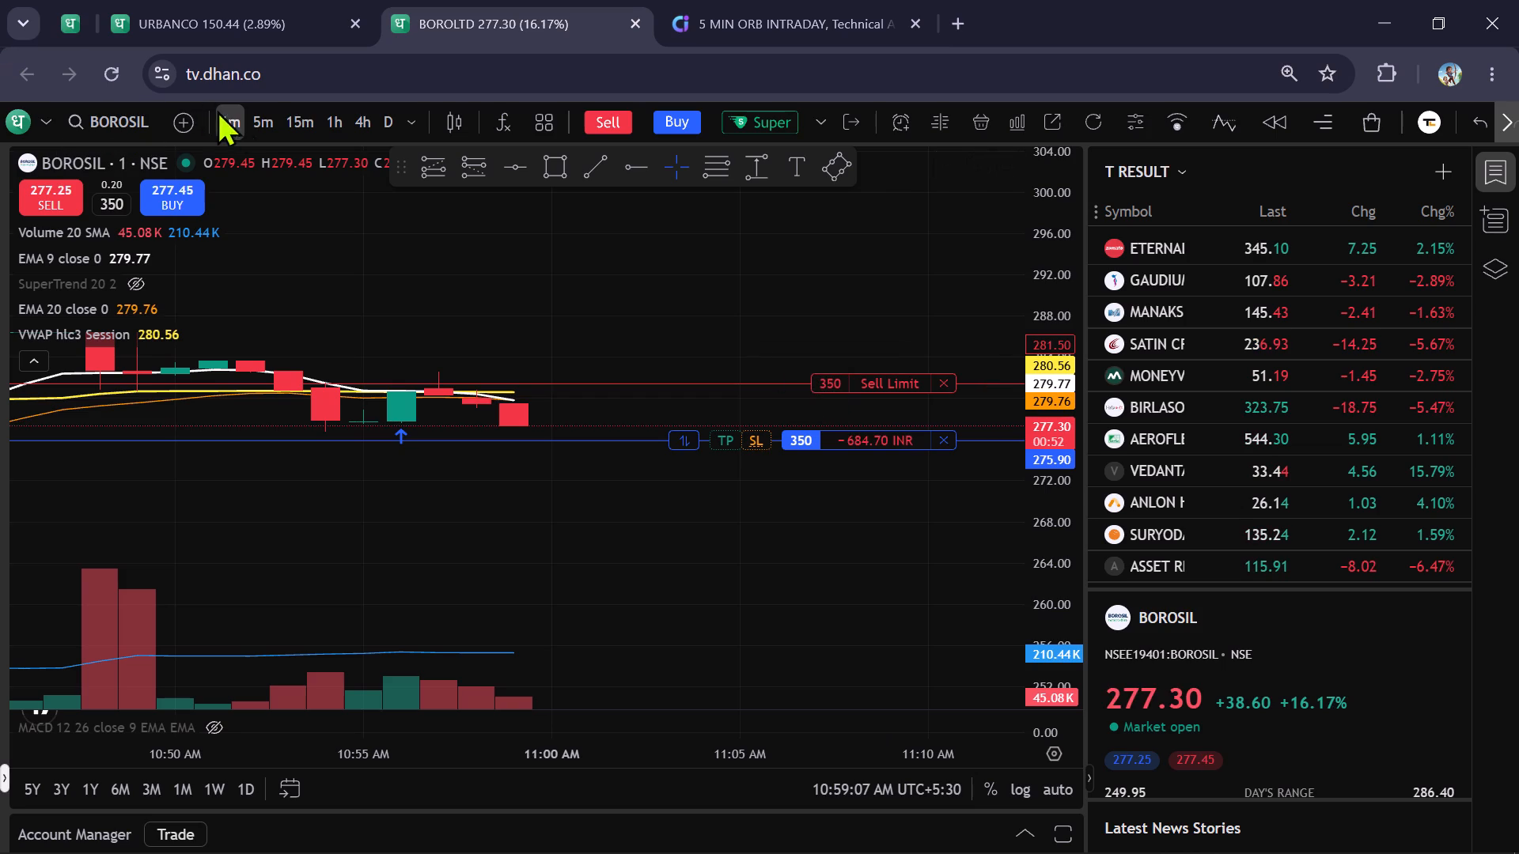
click(260, 123)
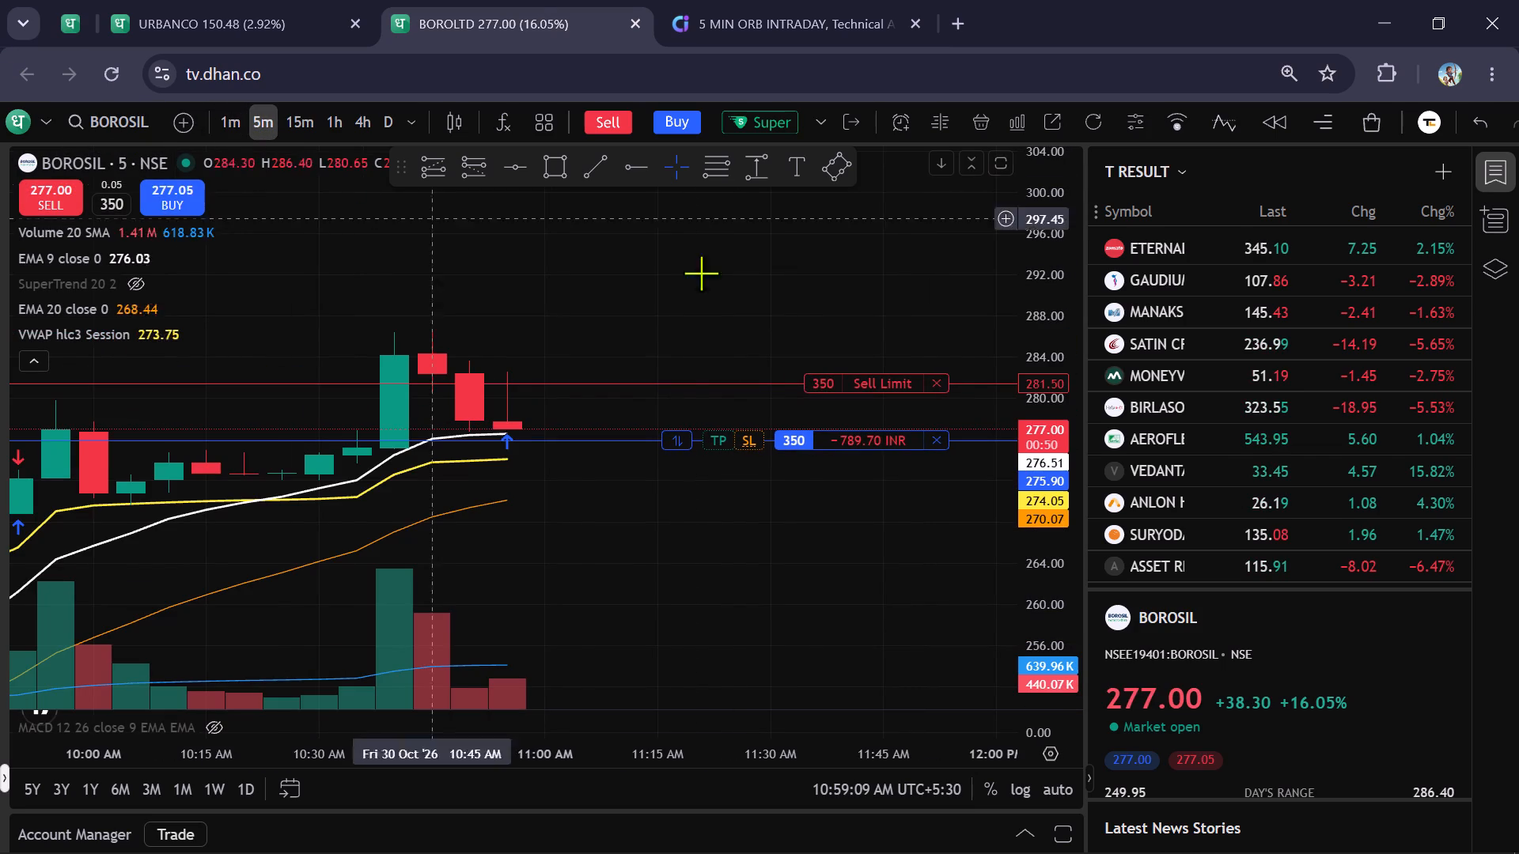
scroll(1066, 316, down, 2)
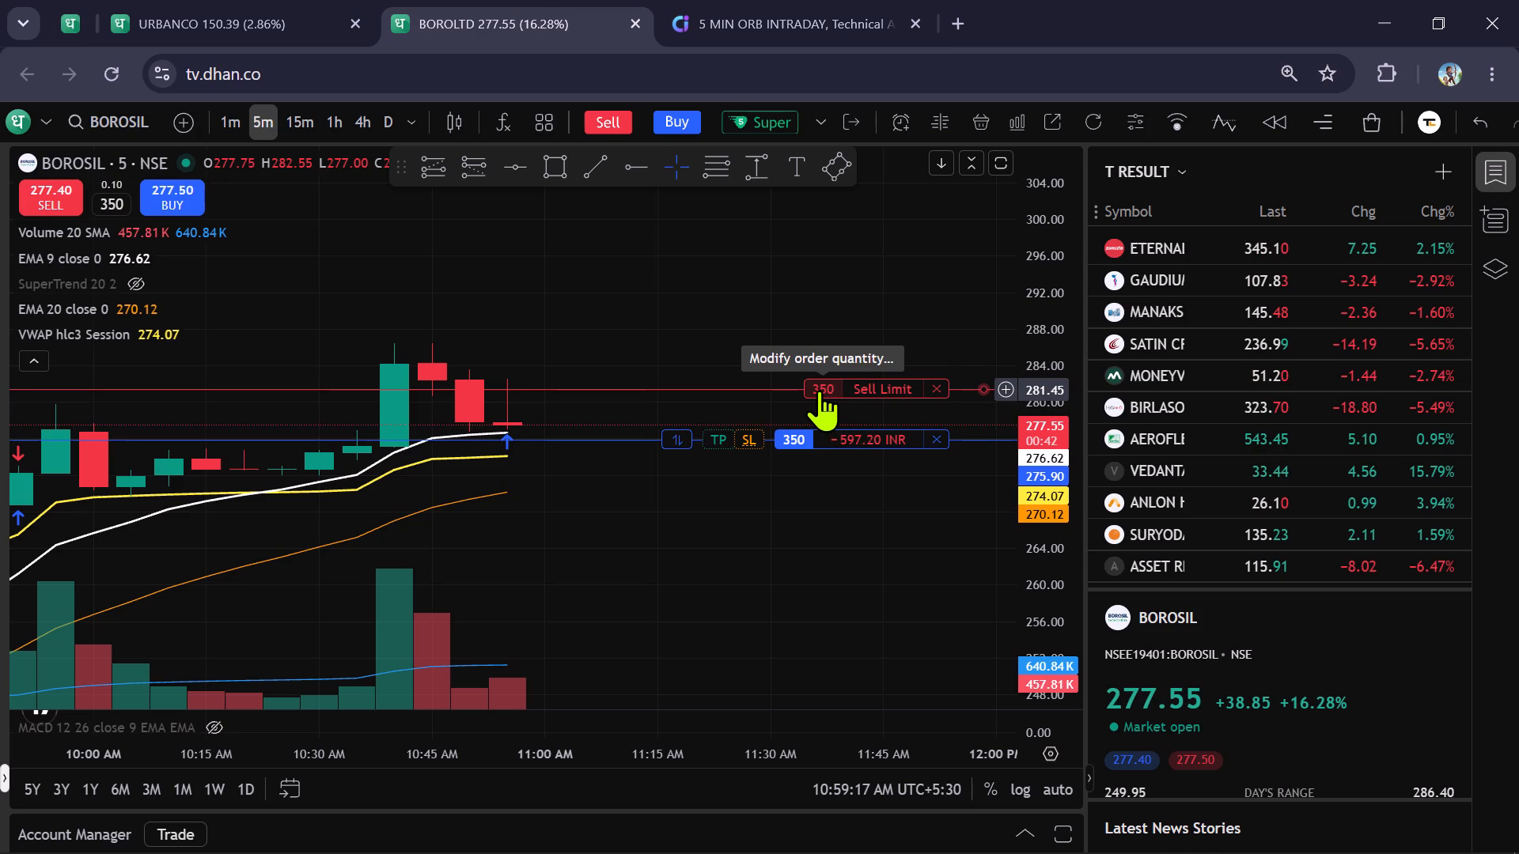
click(234, 119)
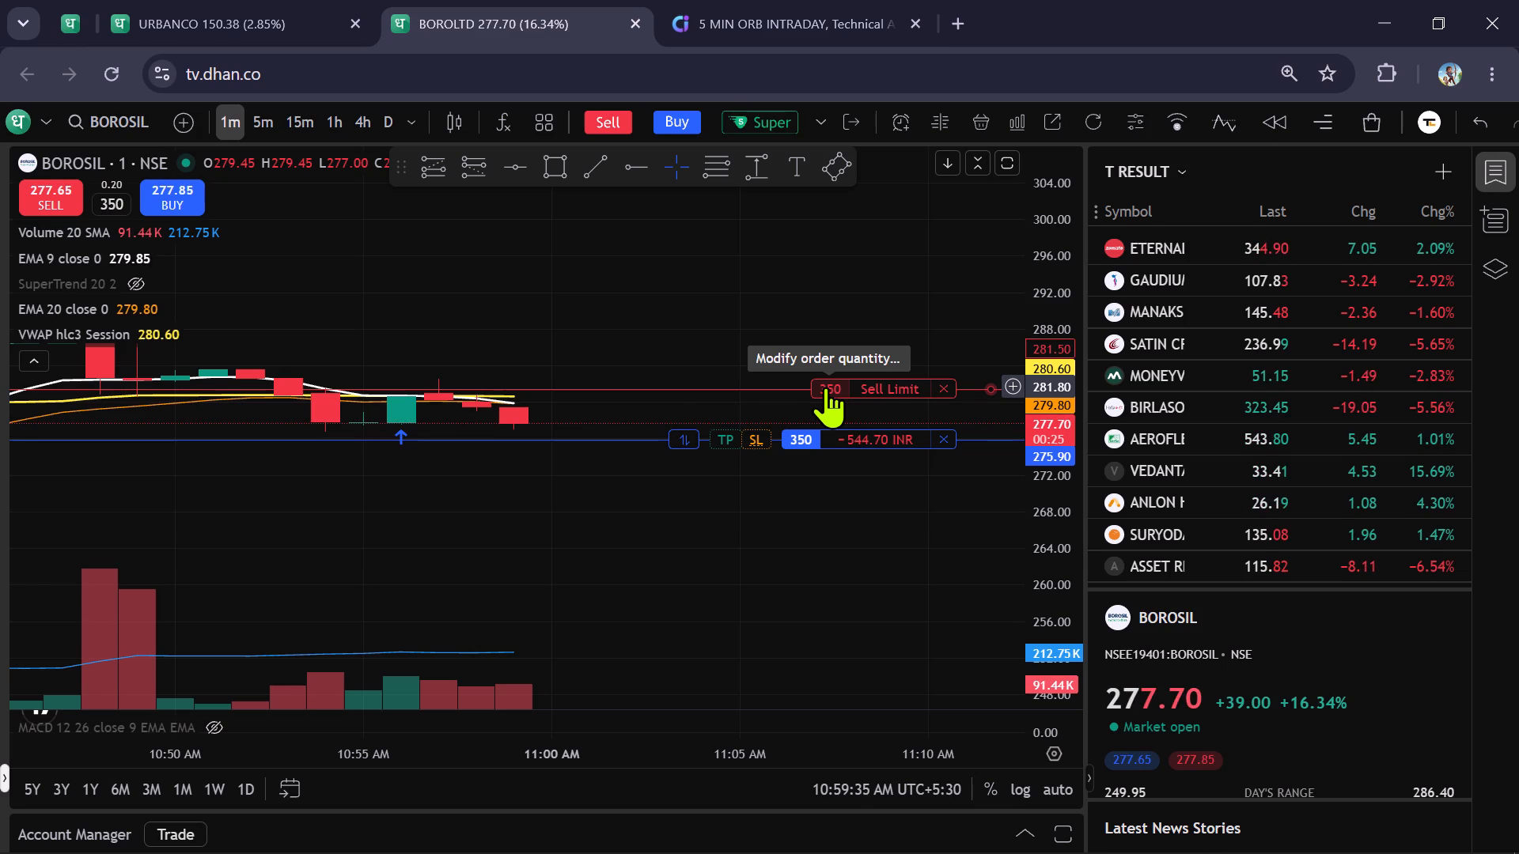
Shift the BOROSIL sell limit target several times on the 1-minute chart, bringing it down to 280.65.
click(825, 387)
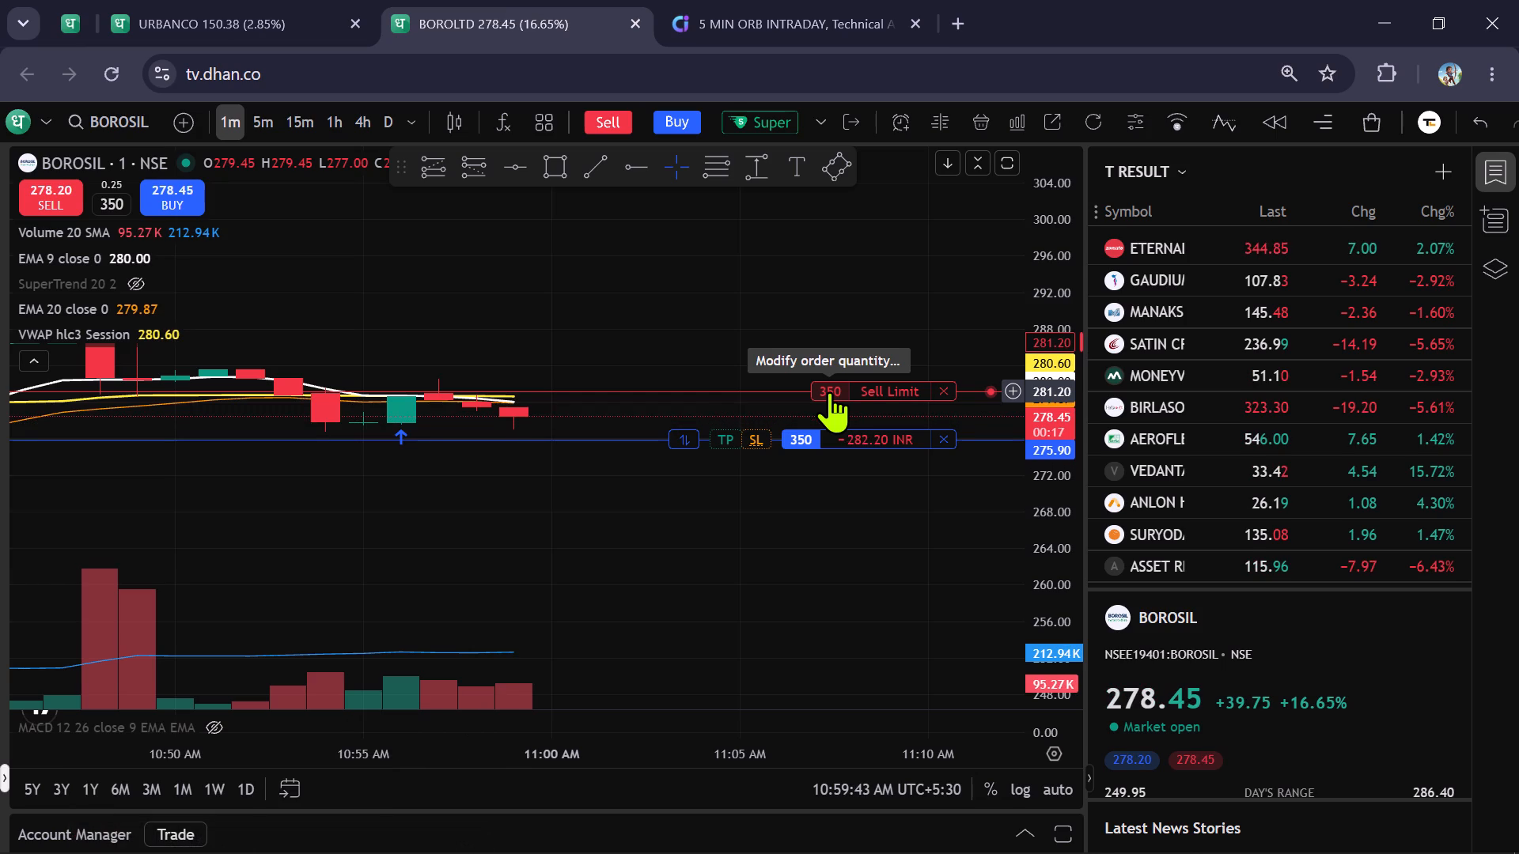
click(829, 391)
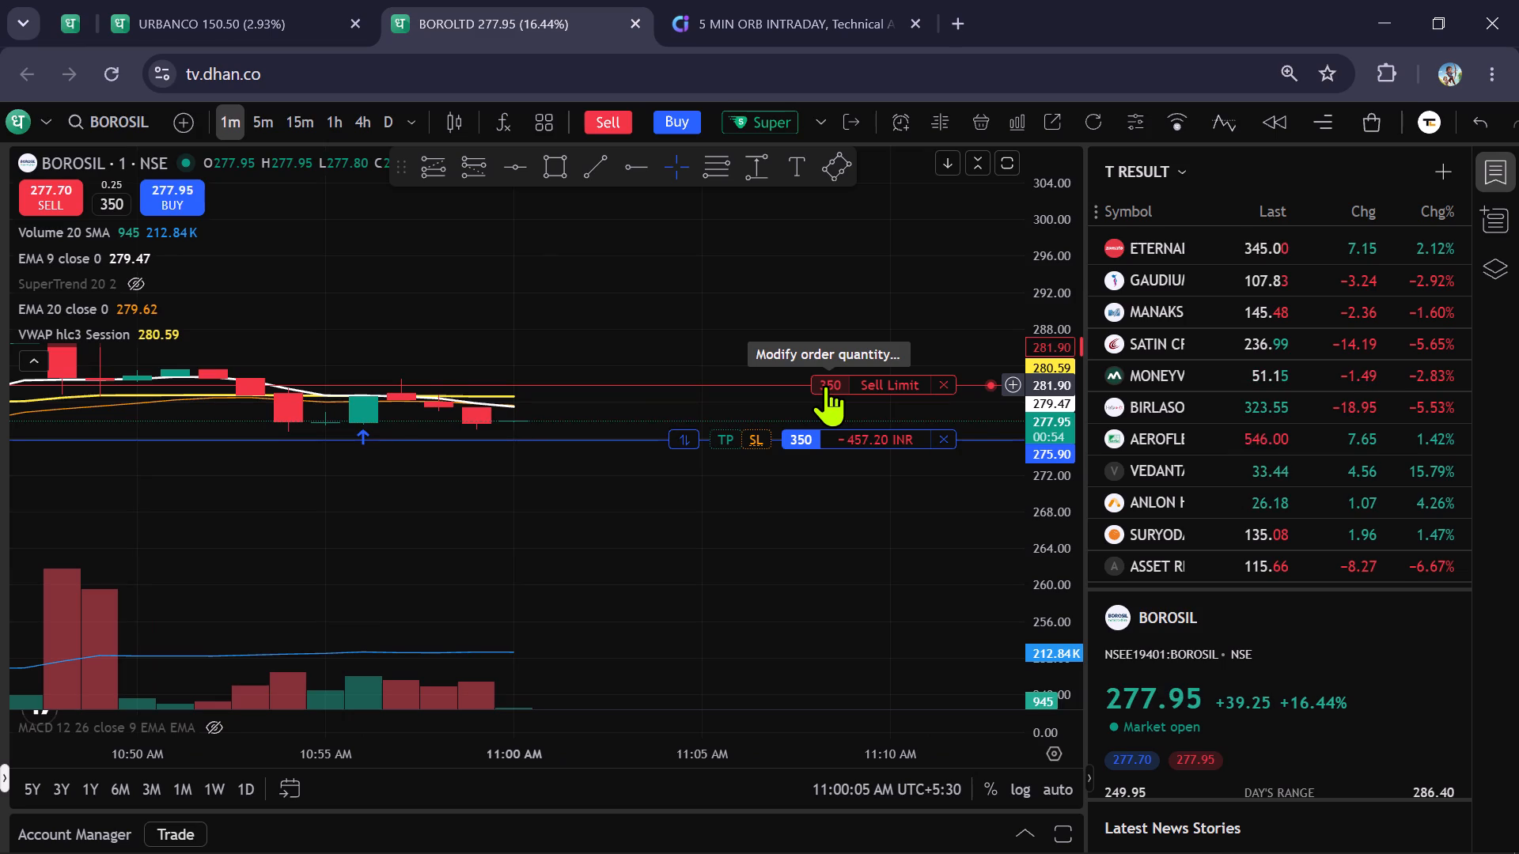
drag(825, 385, 811, 414)
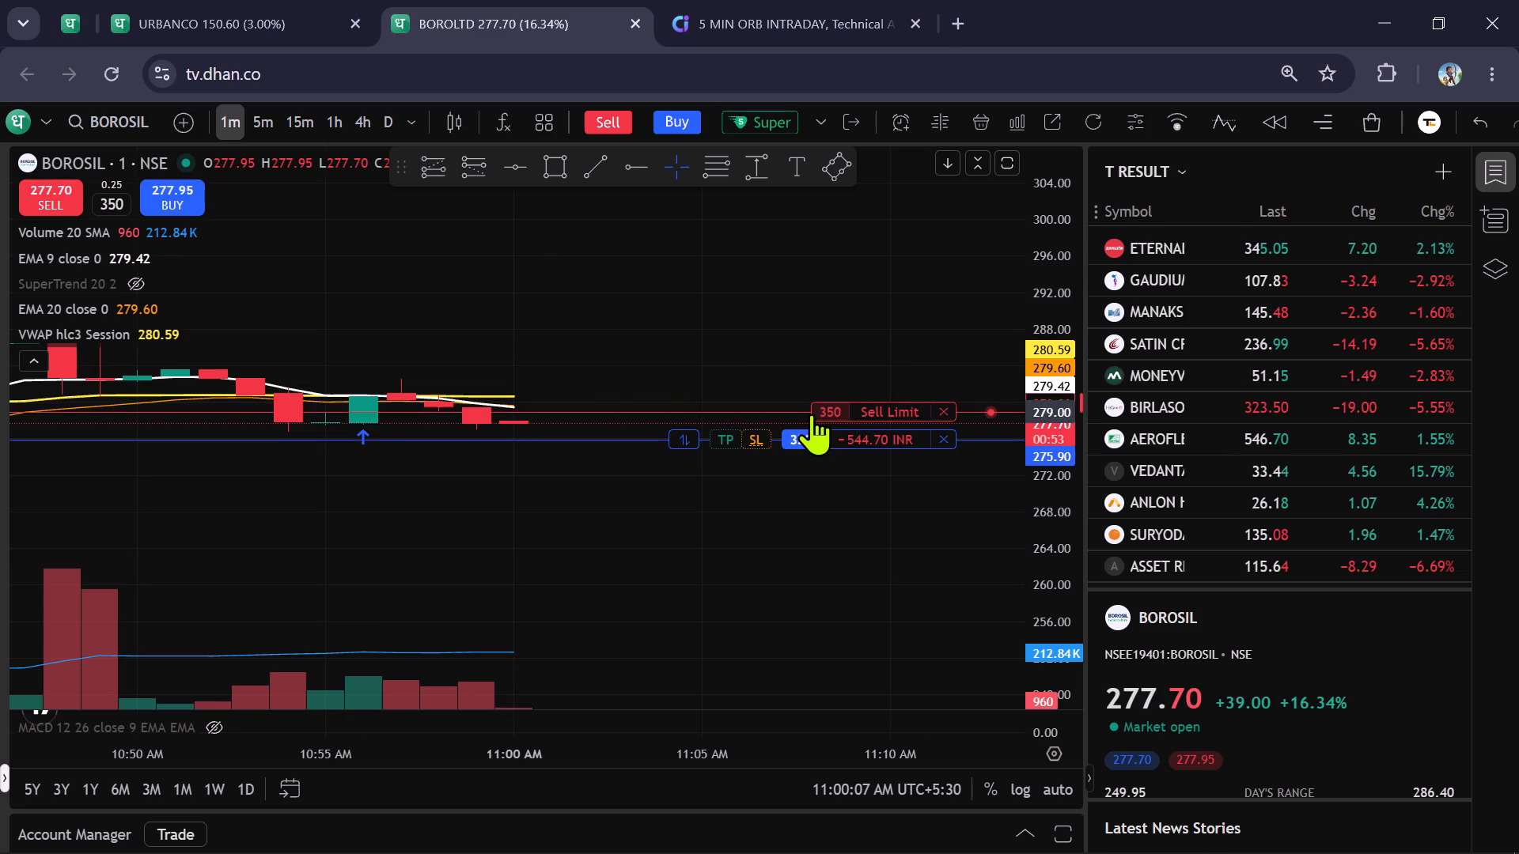
drag(811, 414, 801, 397)
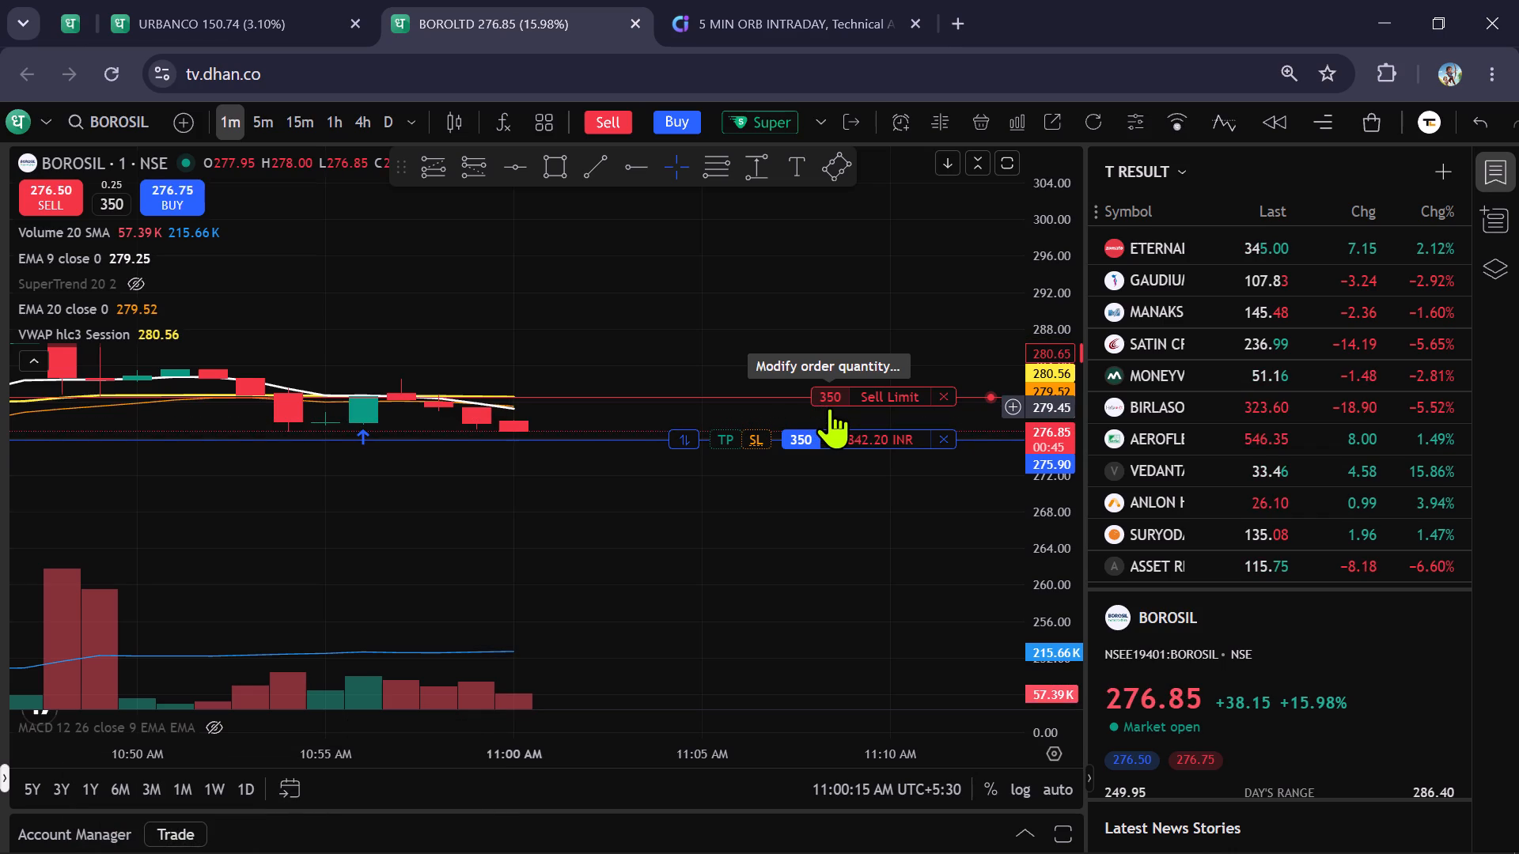
Lower the BOROSIL 350-share sell limit target to 277.75, close to the market price.
drag(829, 407, 824, 424)
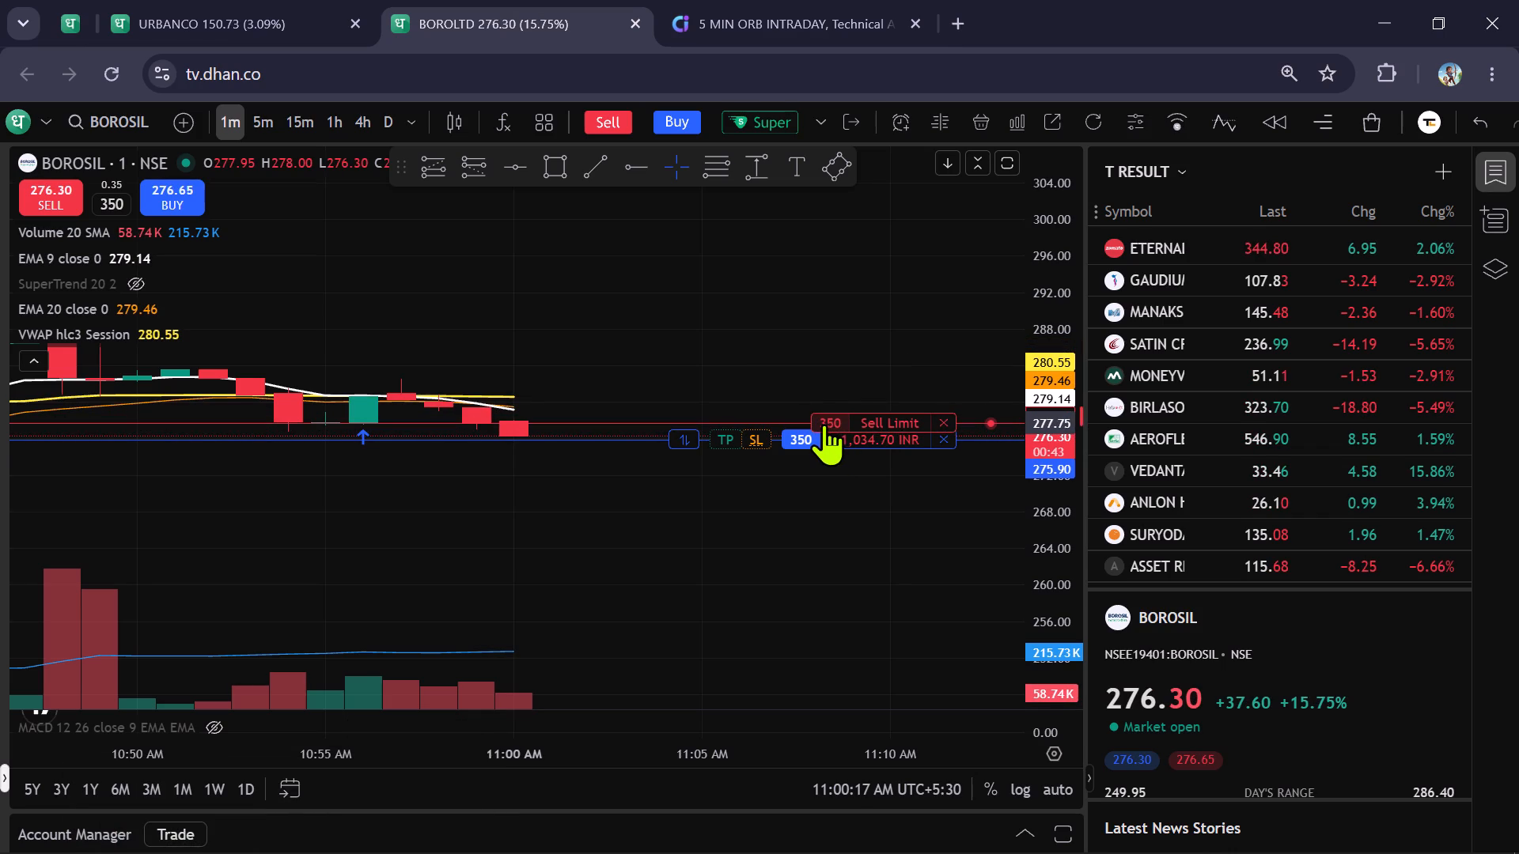
drag(824, 424, 817, 421)
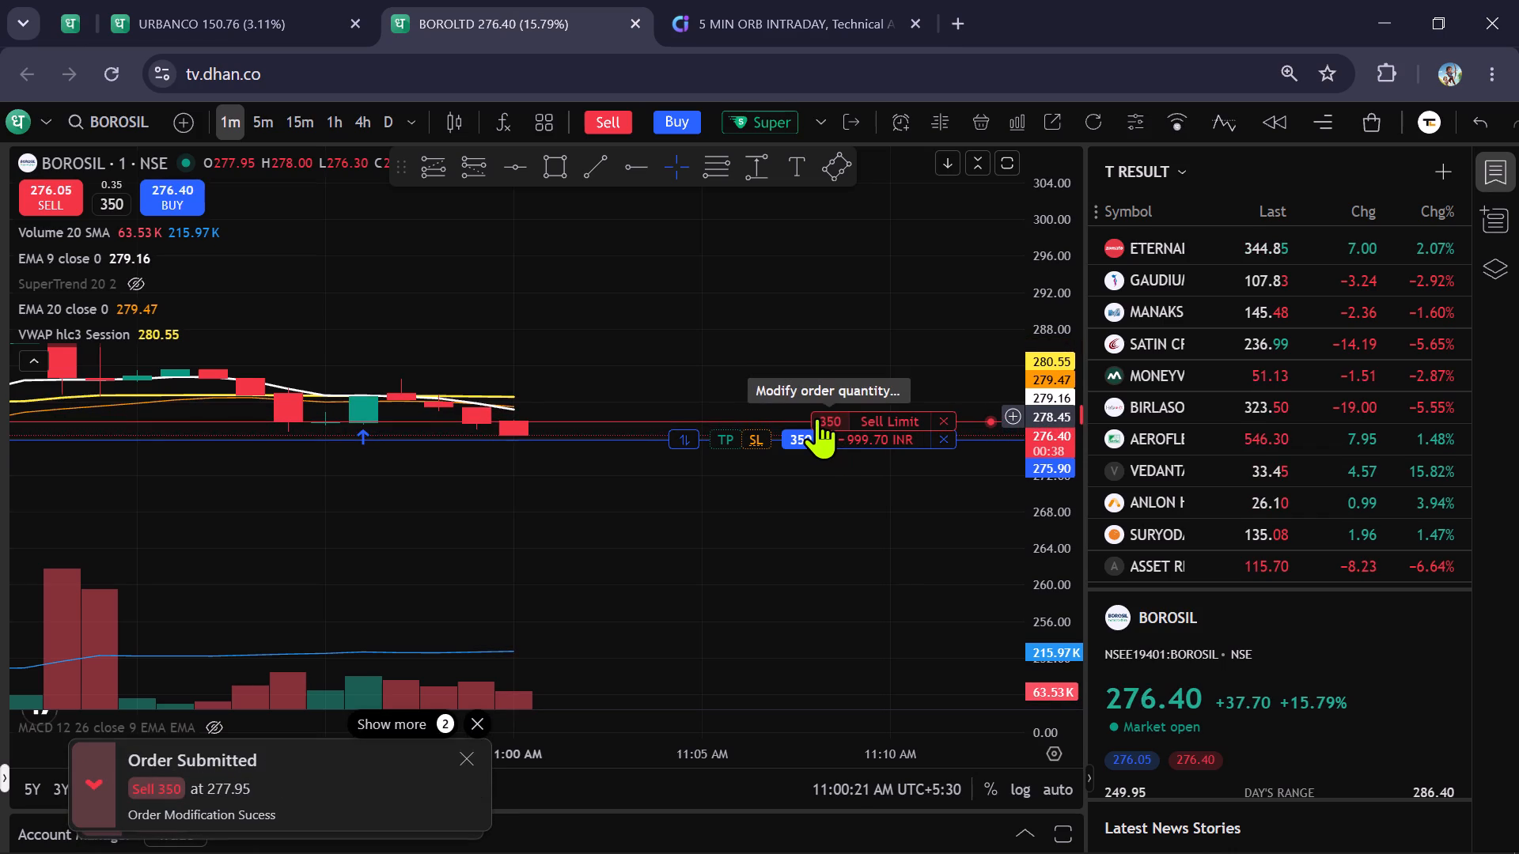
drag(816, 418, 829, 424)
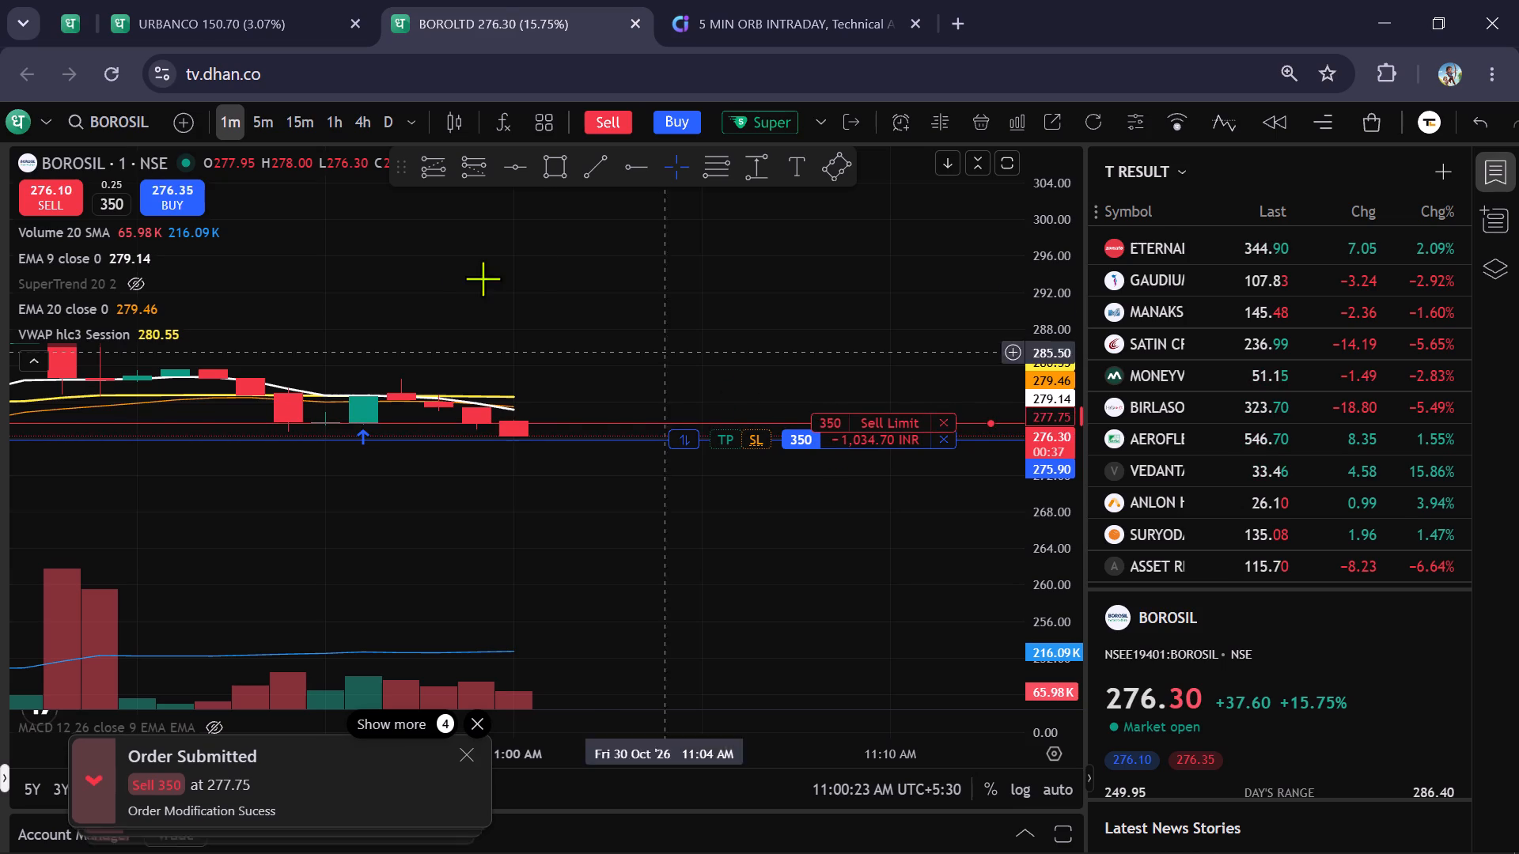
Check BOROSIL on the 5-minute timeframe, return to 1-minute, and lower the sell limit target to 277.50.
click(256, 115)
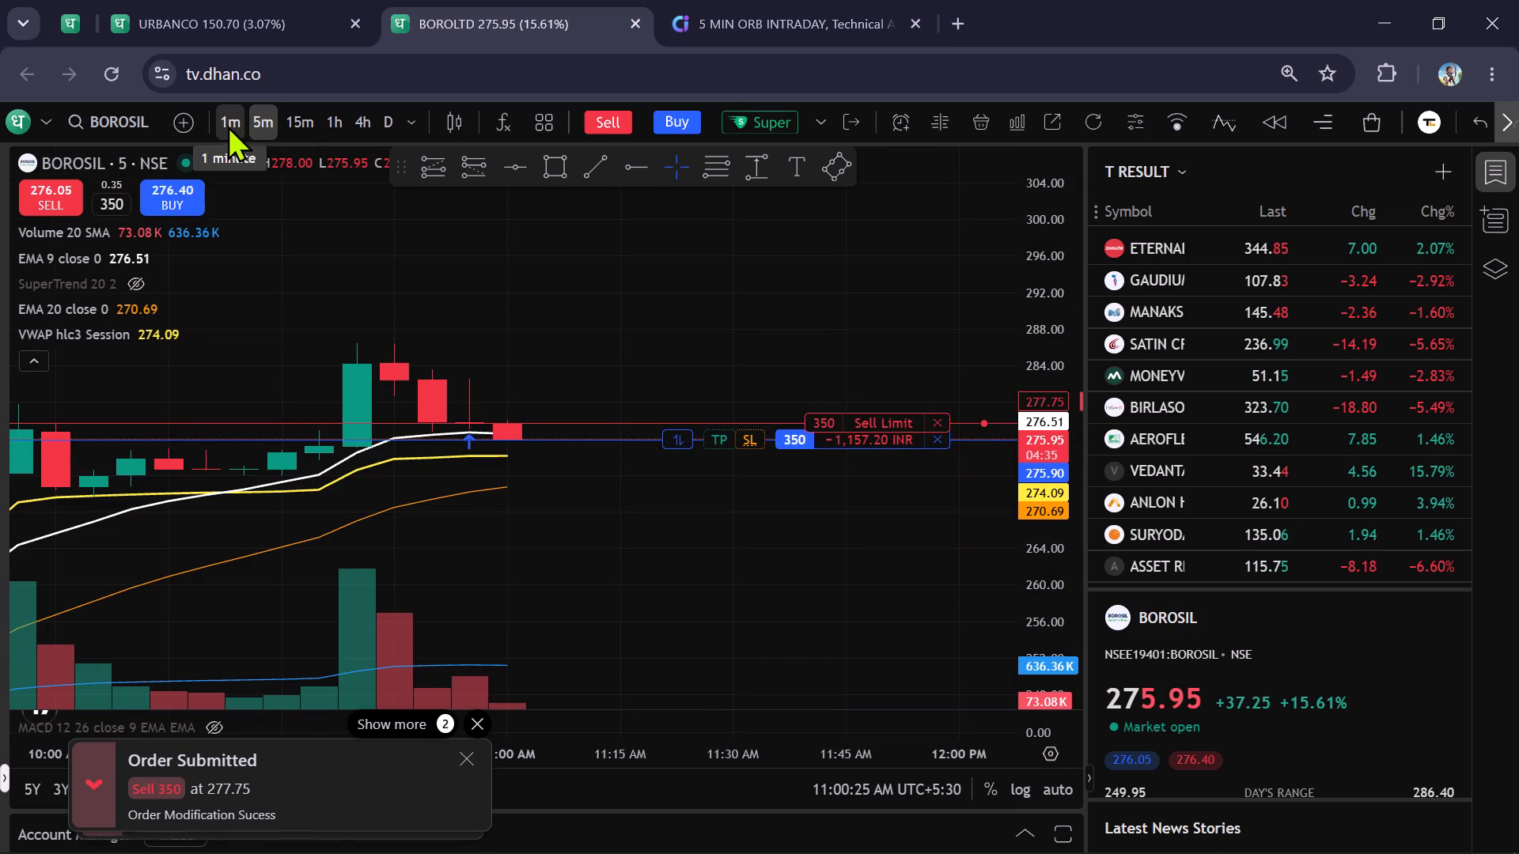
click(233, 120)
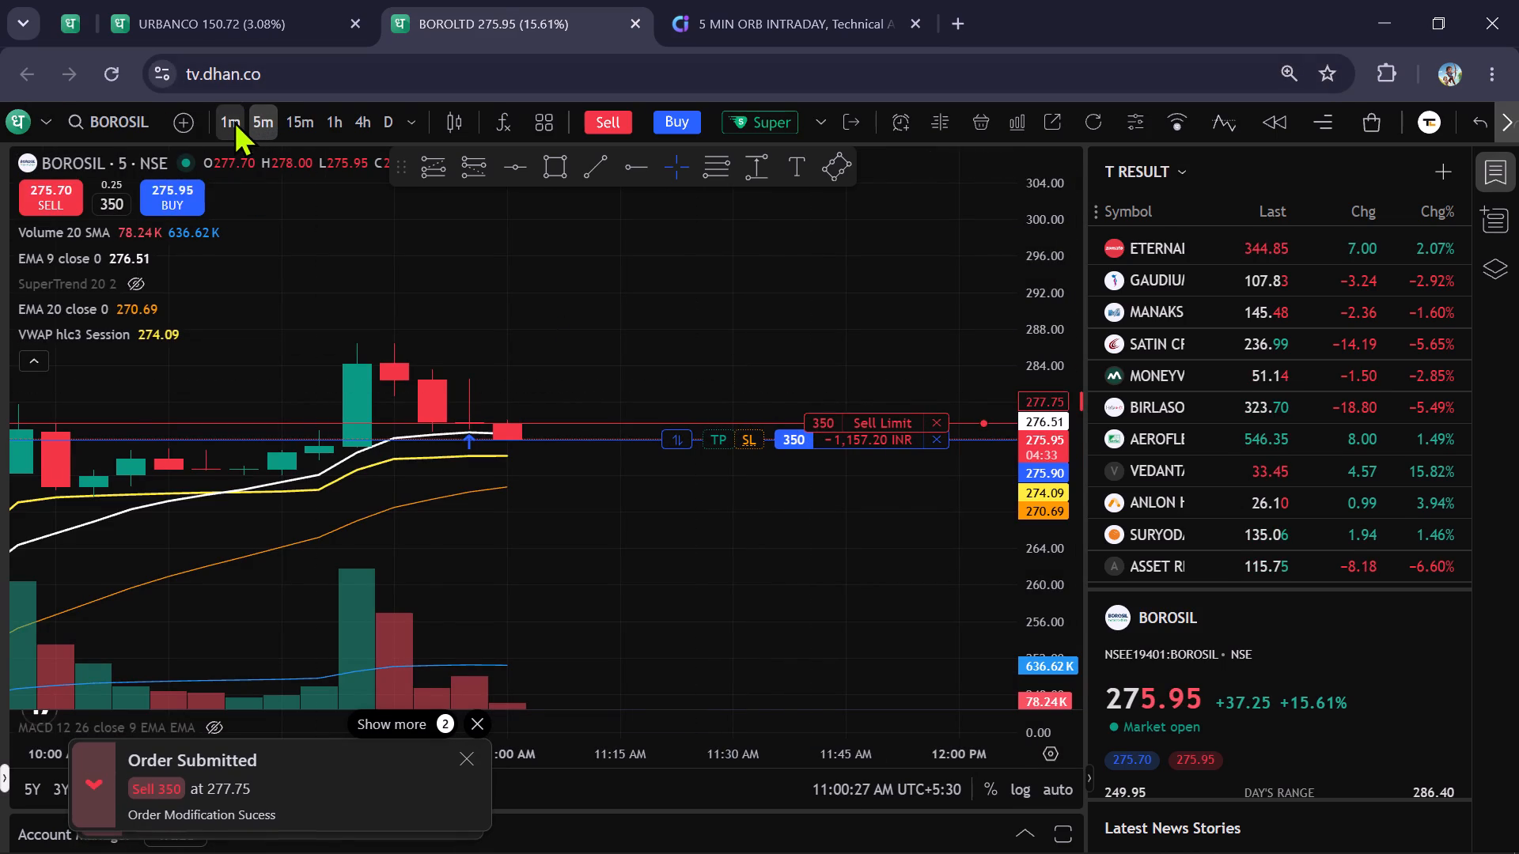
click(820, 419)
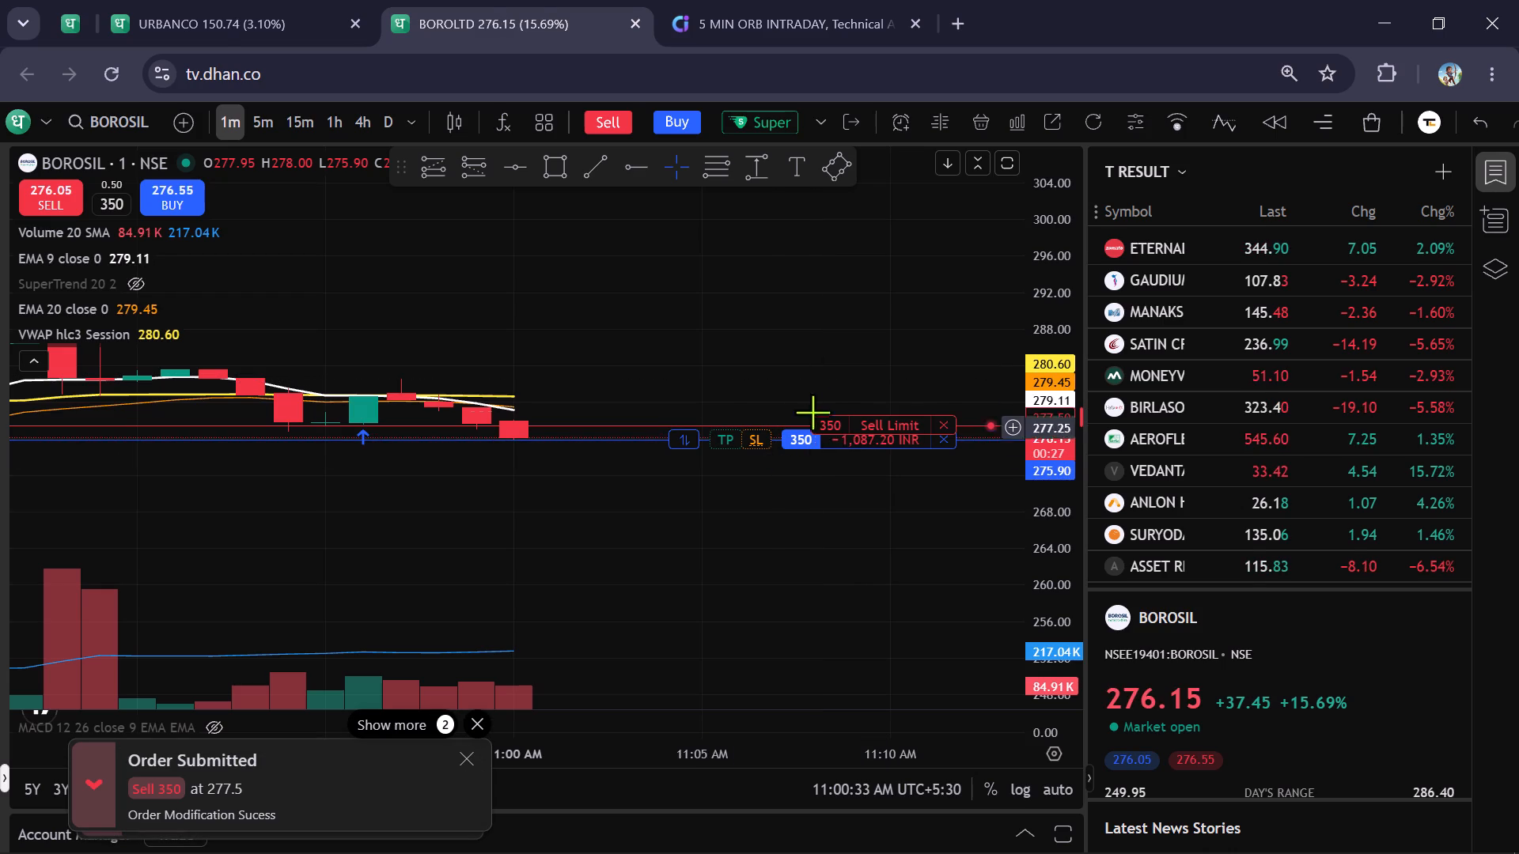
Raise the BOROSIL sell limit target to about 279, then bring it down to 277.85 to exit the 350 shares.
drag(828, 422, 832, 412)
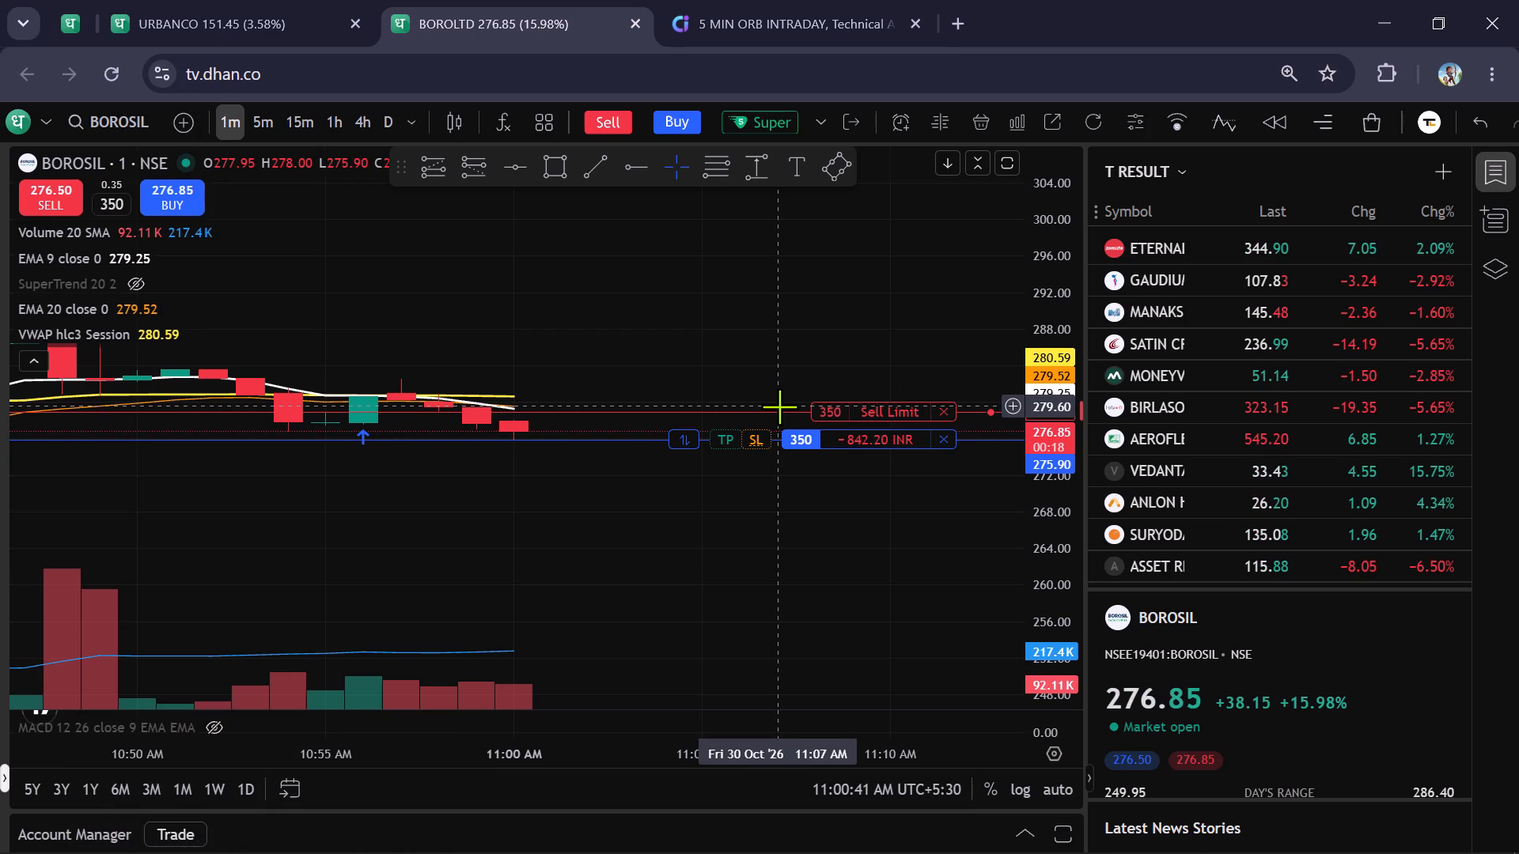
drag(827, 411, 832, 415)
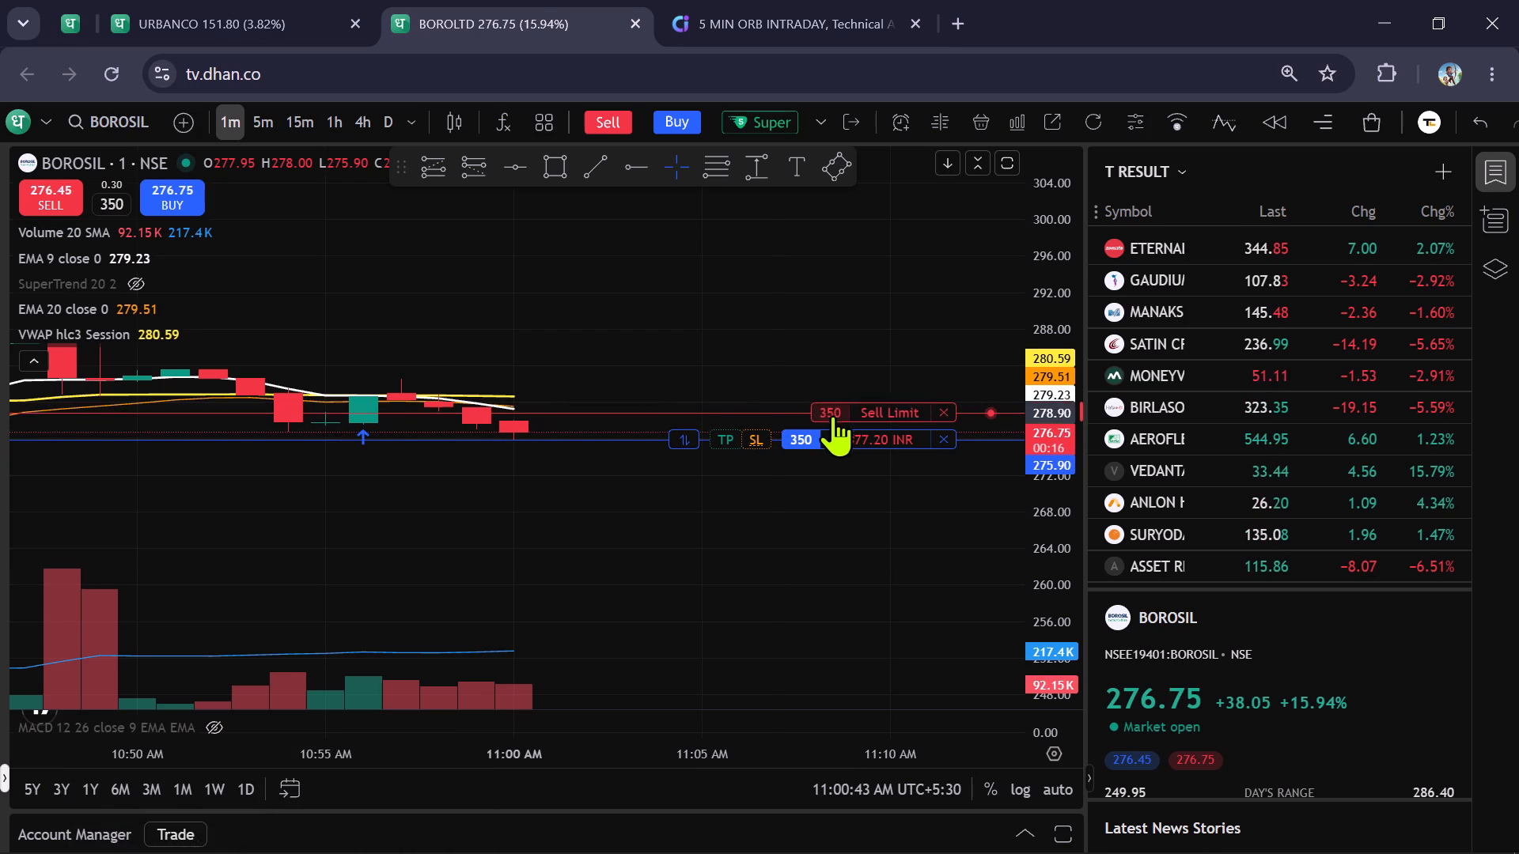
drag(832, 415, 841, 423)
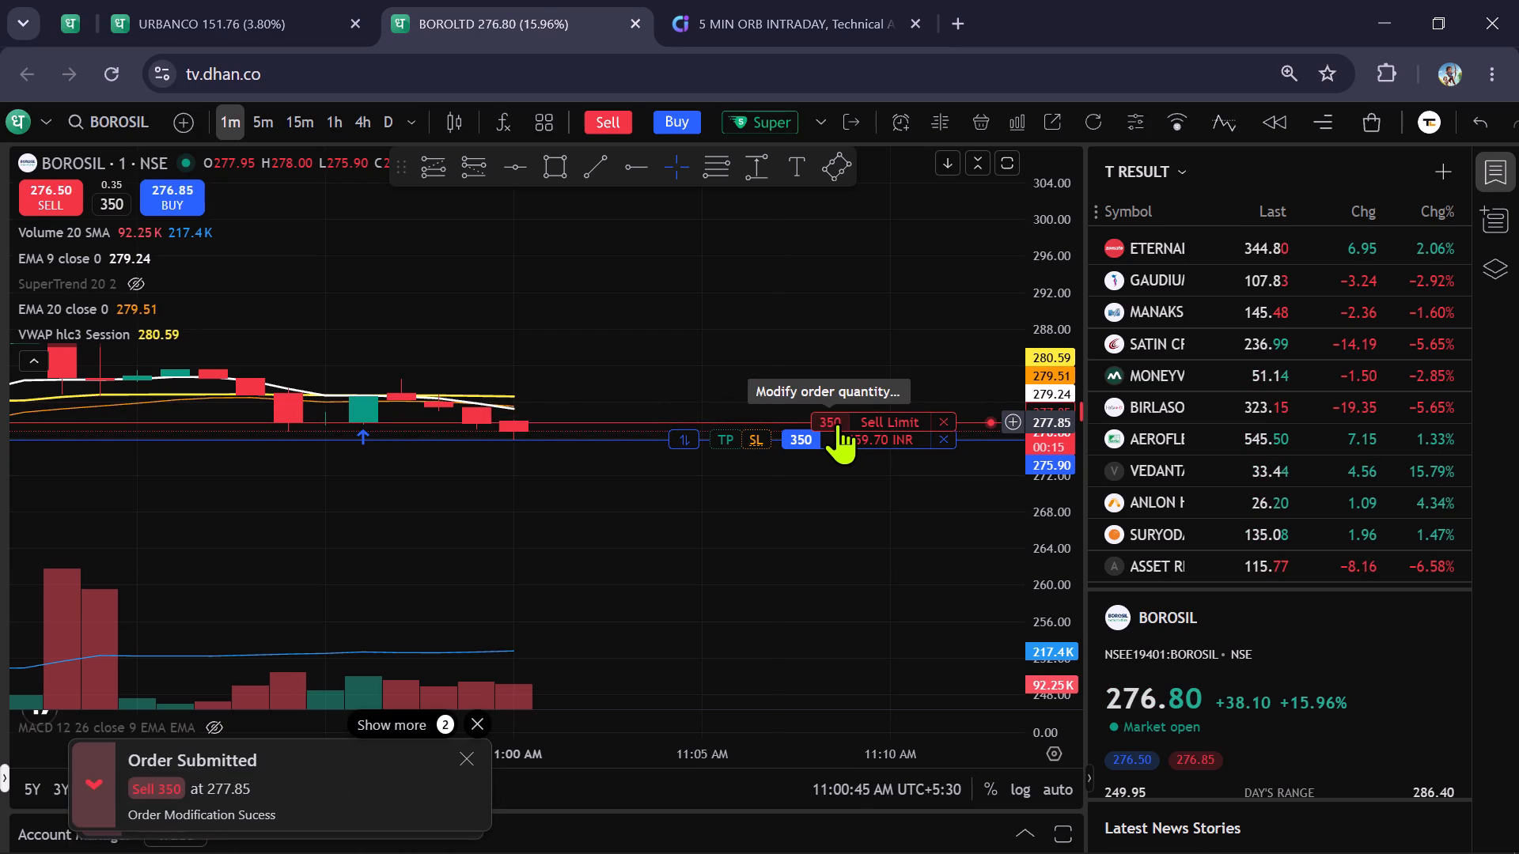
click(829, 423)
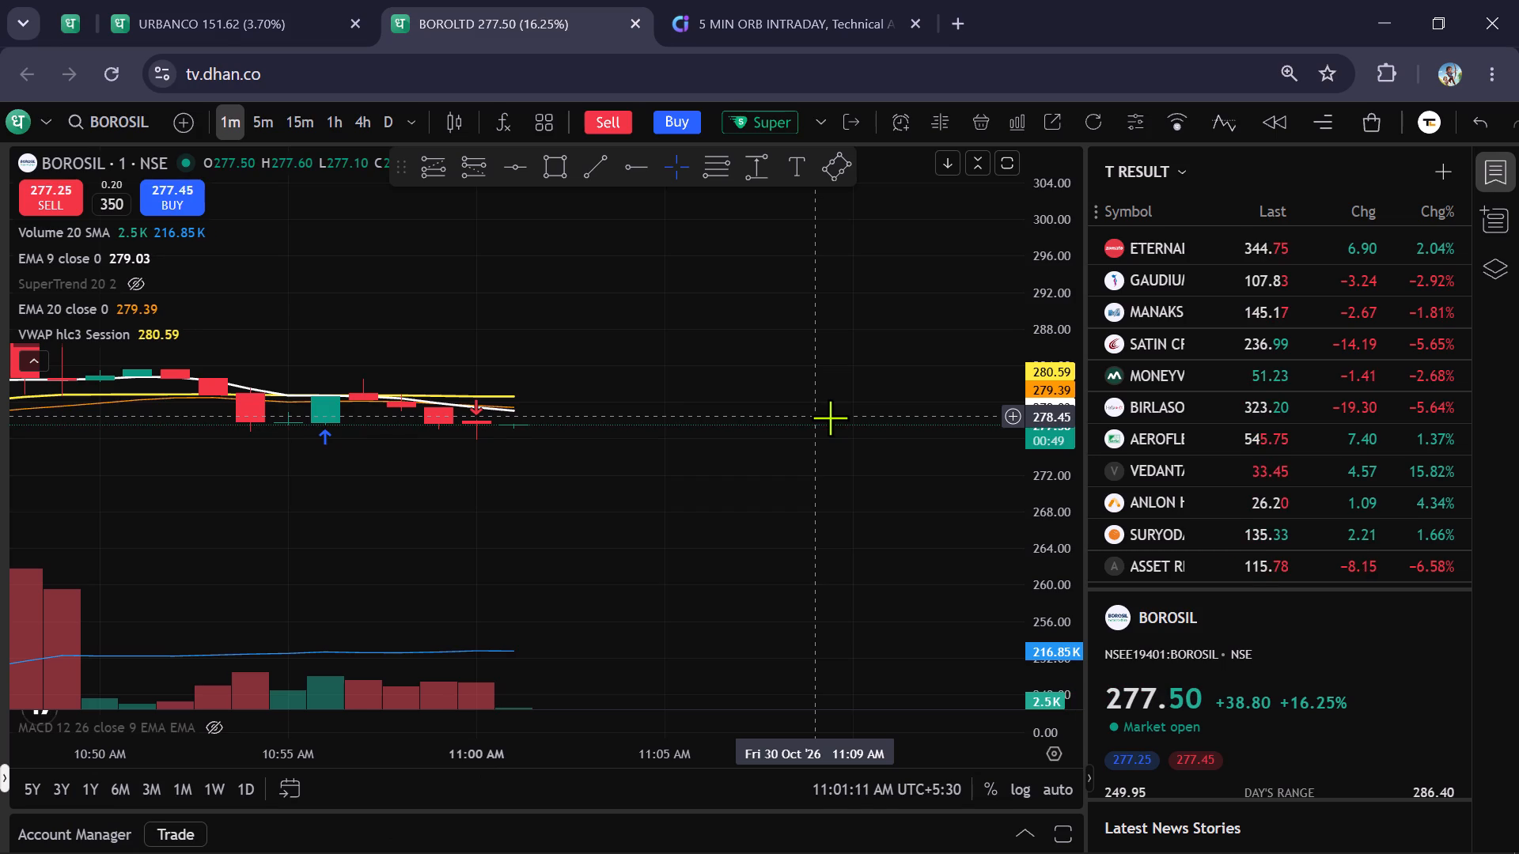
Close the URBANCO chart, the BOROSIL chart and the 5-minute ORB screener, leaving only the Dhan home page.
click(350, 18)
click(354, 16)
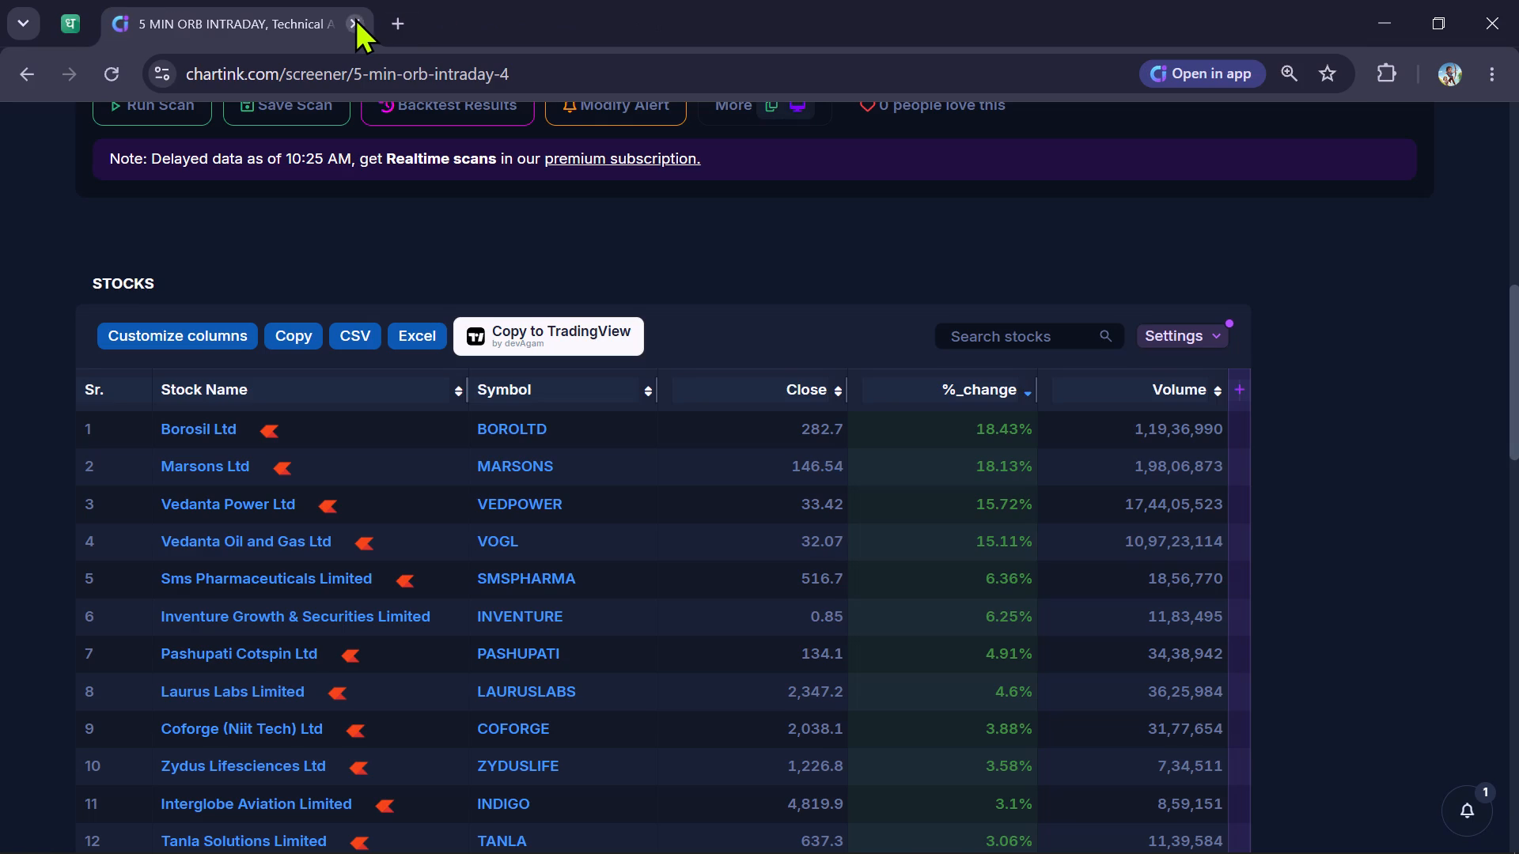
click(354, 17)
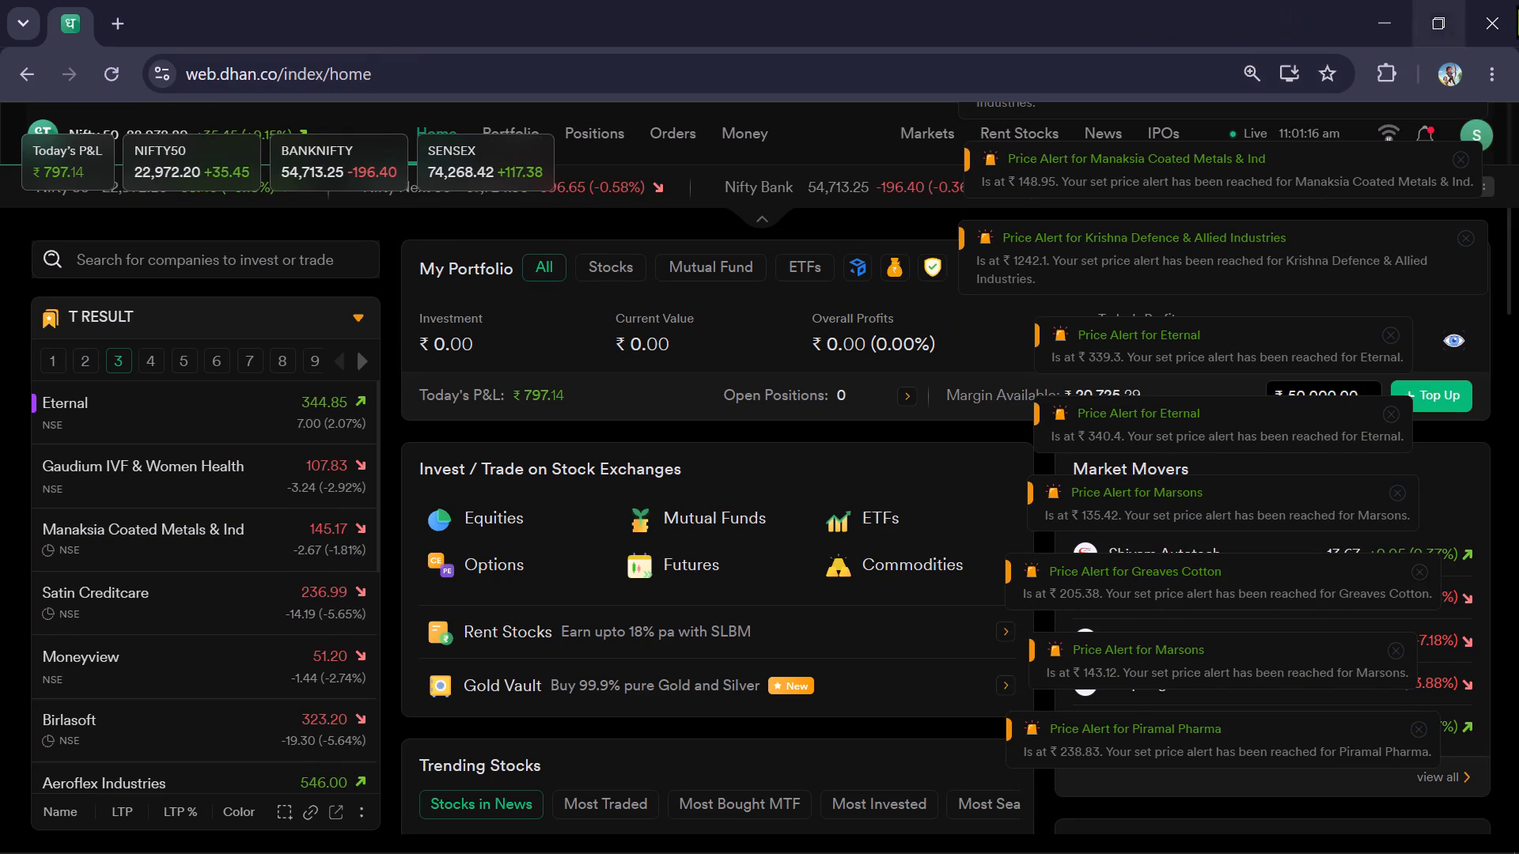
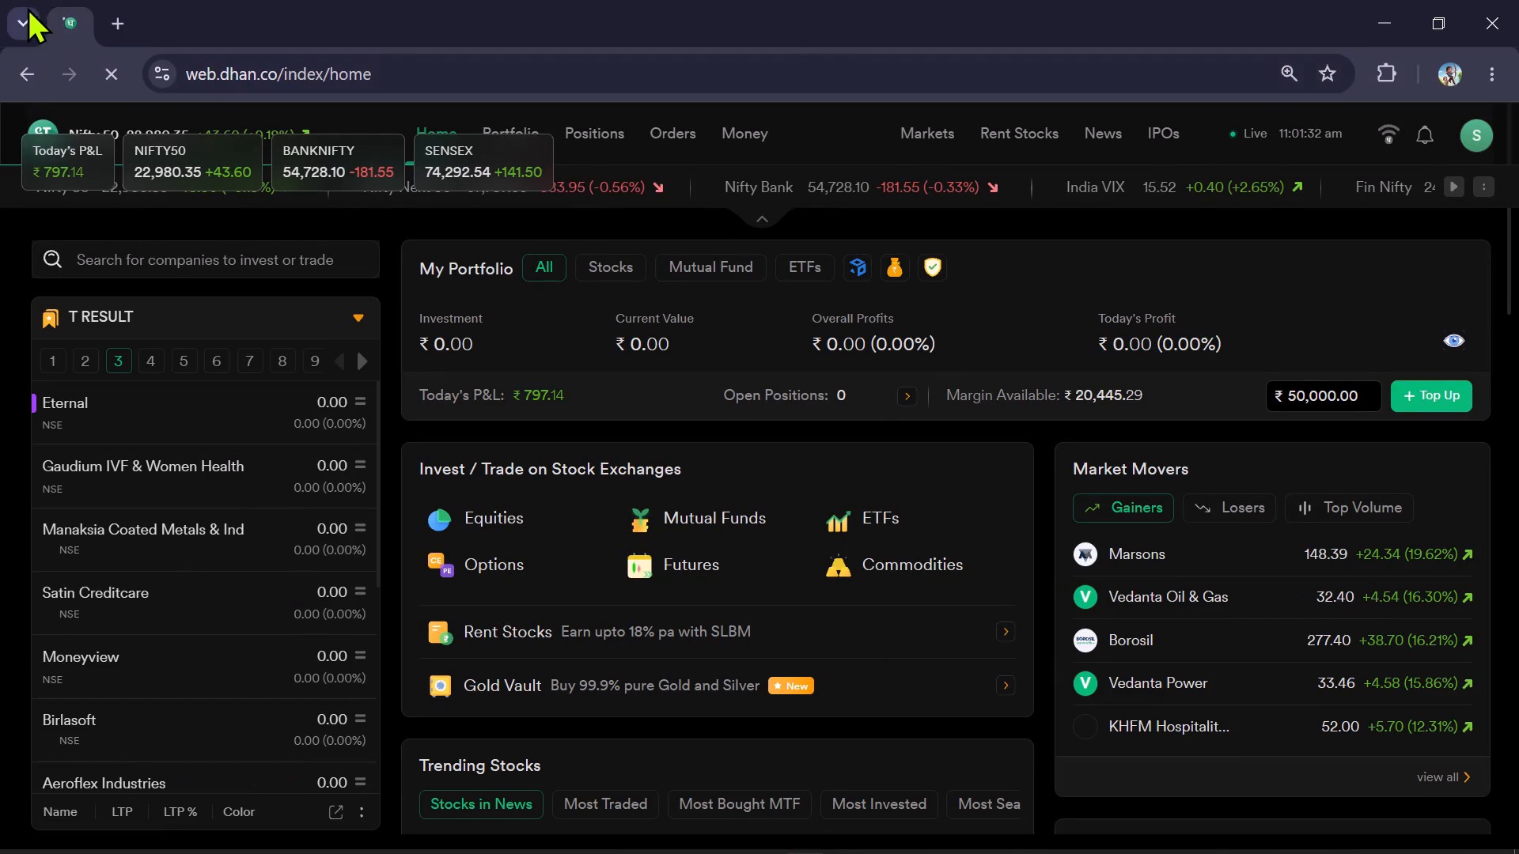
Open the Eternal trading chart in its own tab from the T RESULT watchlist.
click(233, 413)
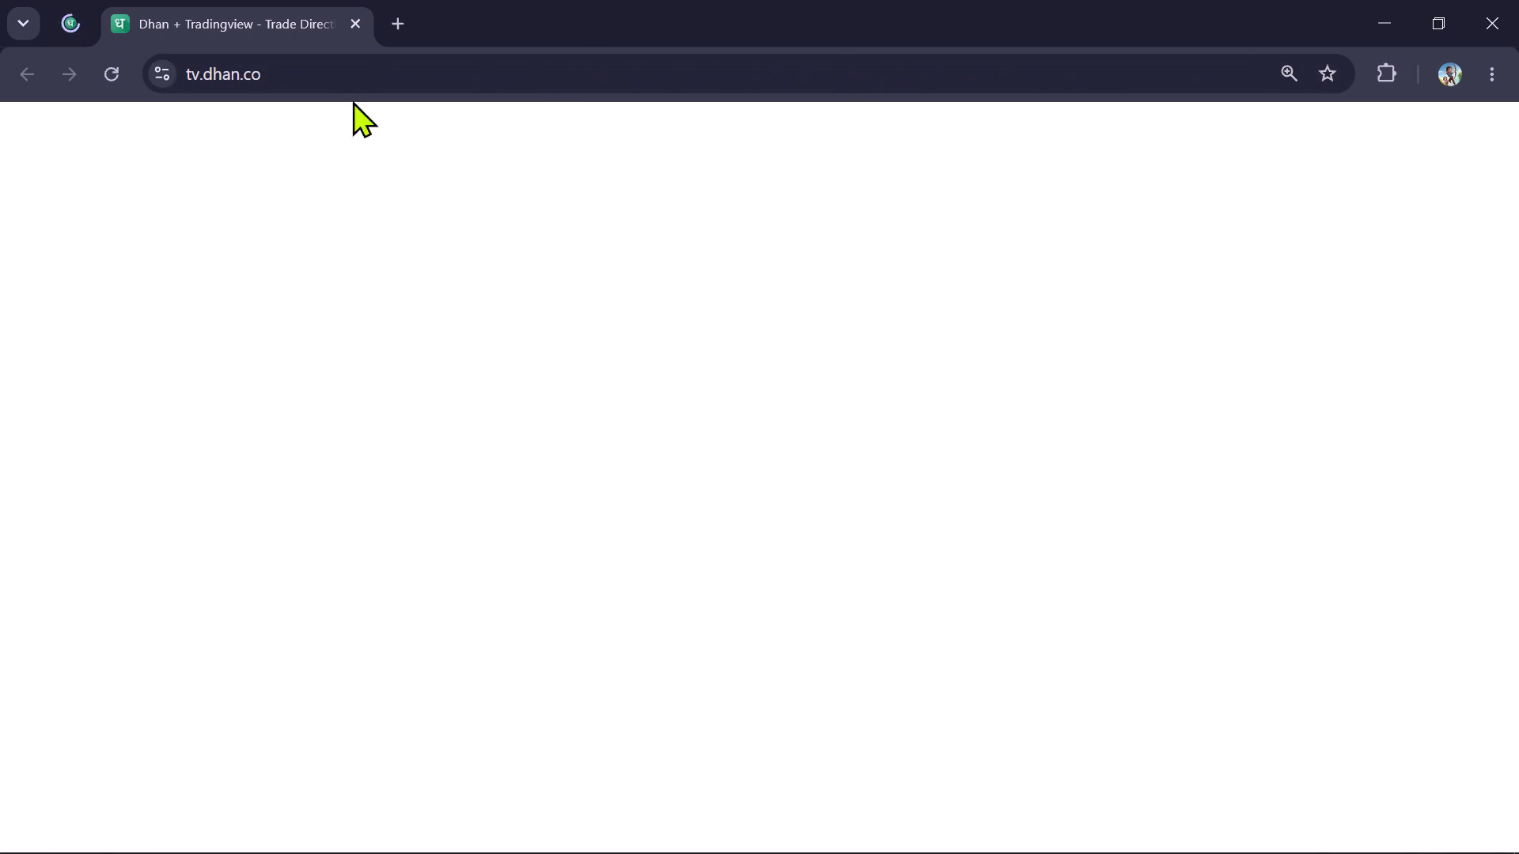
click(290, 18)
click(70, 23)
click(154, 23)
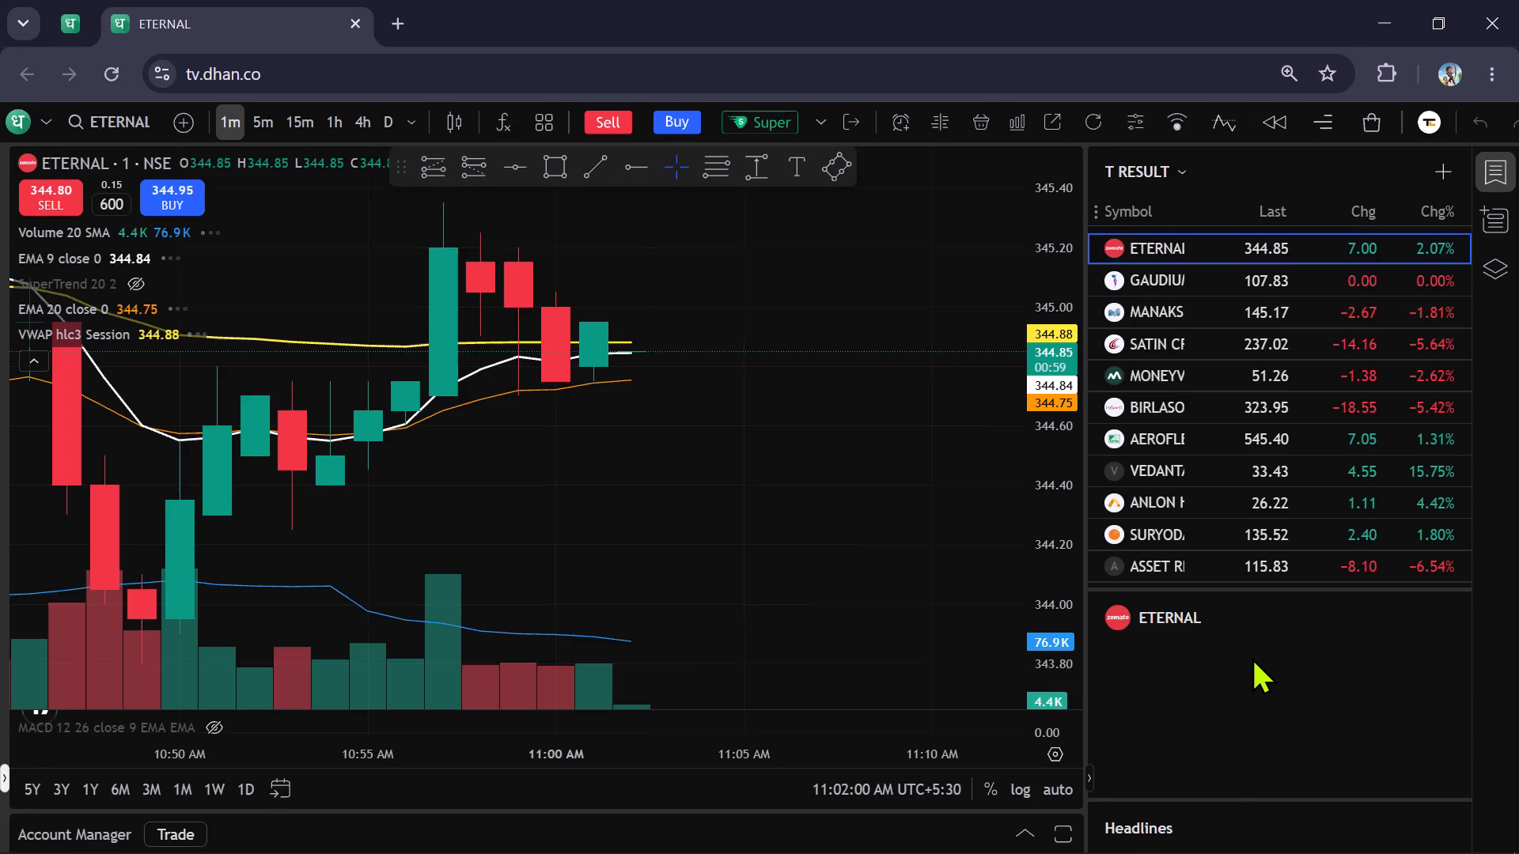
Search for "borosil" and load the NSE listing BOROLTD-EQ on the chart in place of ETERNAL.
scroll(918, 527, down, 4)
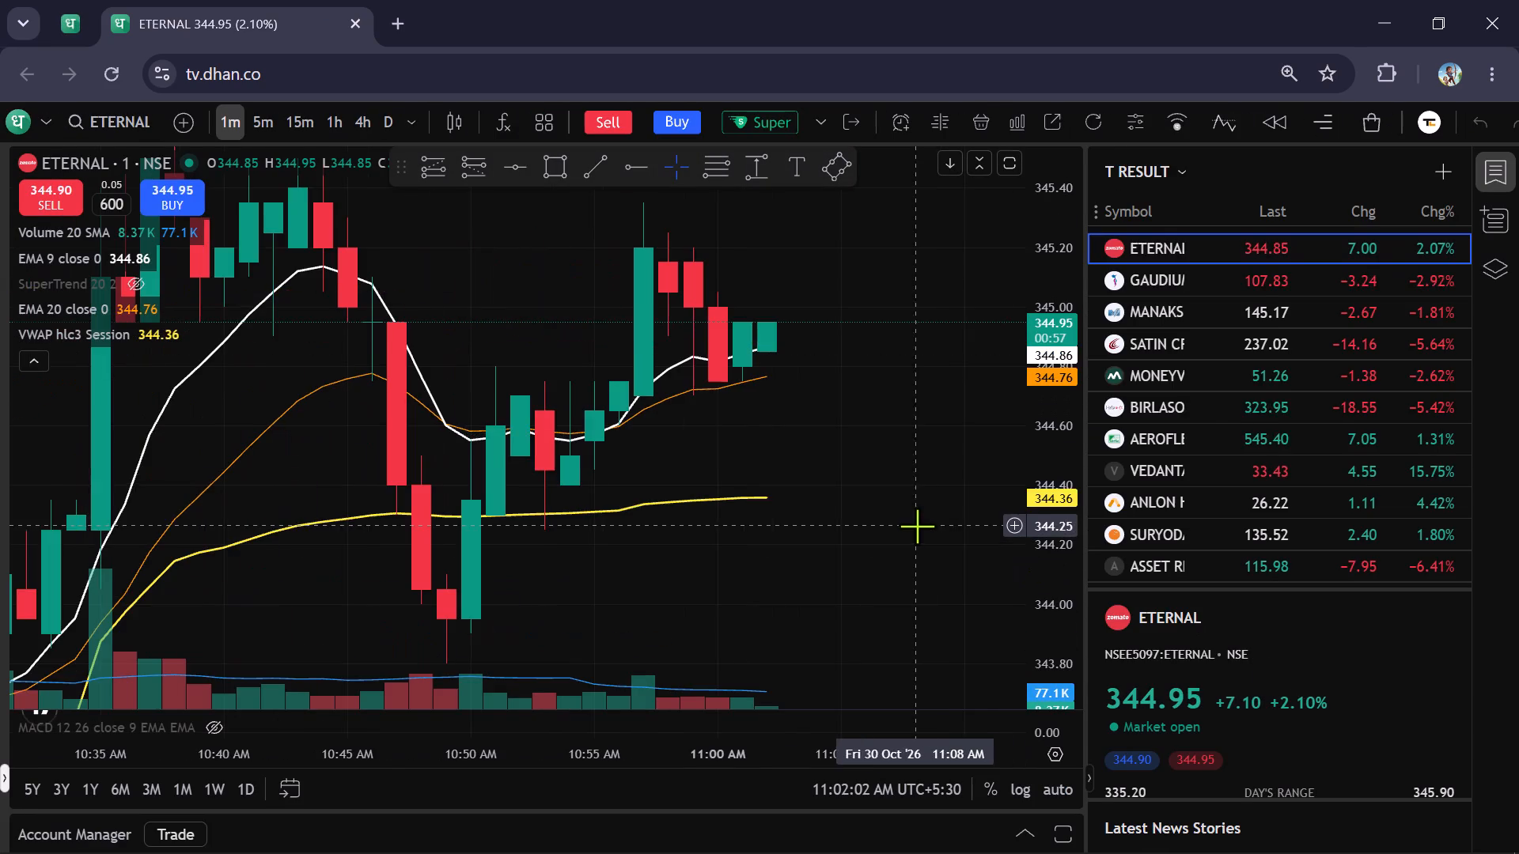
drag(928, 455, 840, 523)
text(borosil)
key(Down)
key(Down)
key(Down)
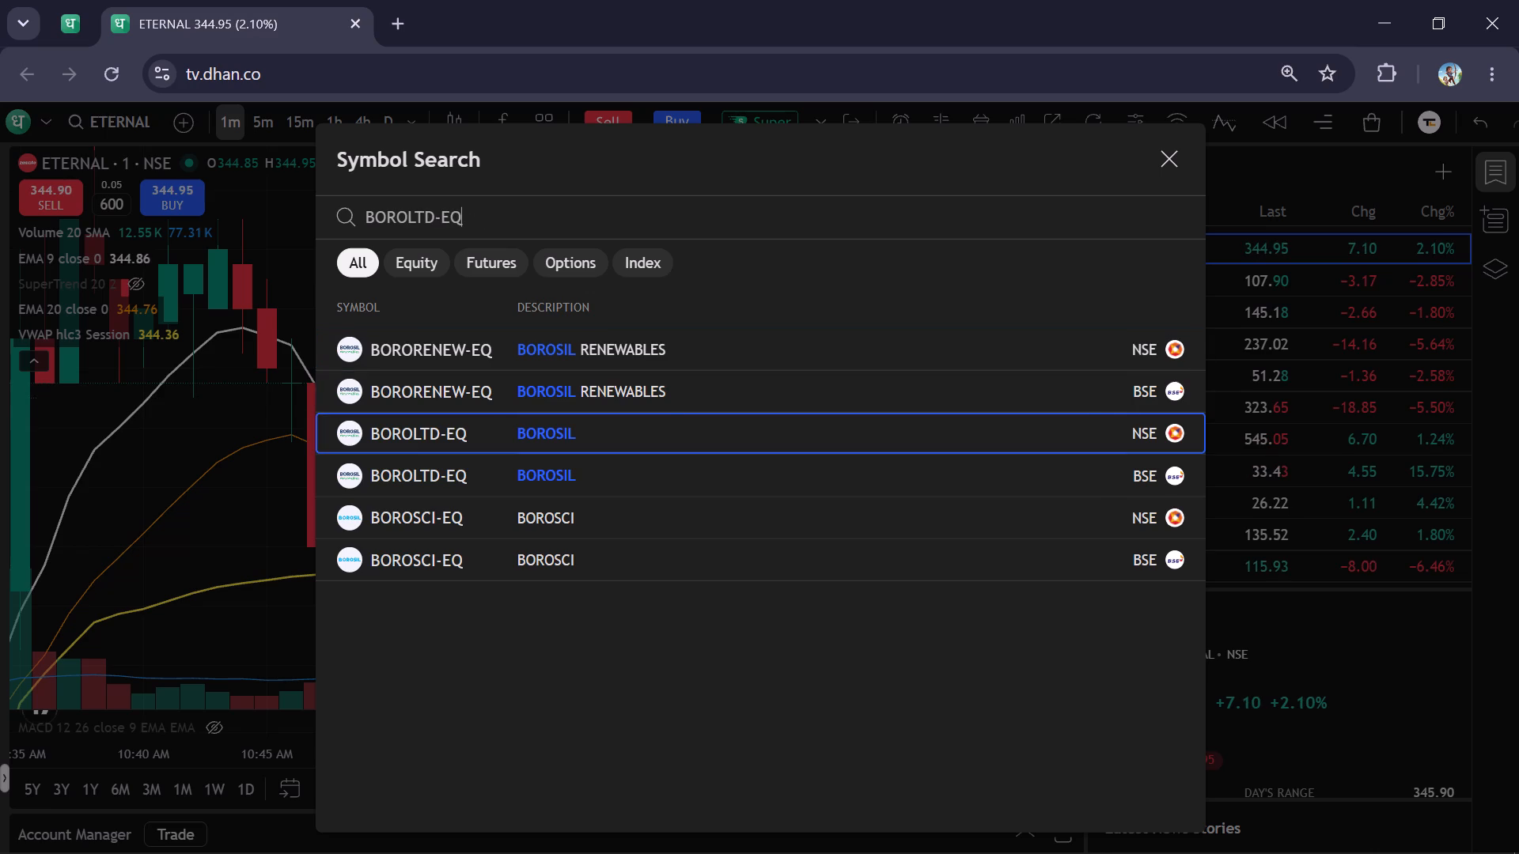
key(Return)
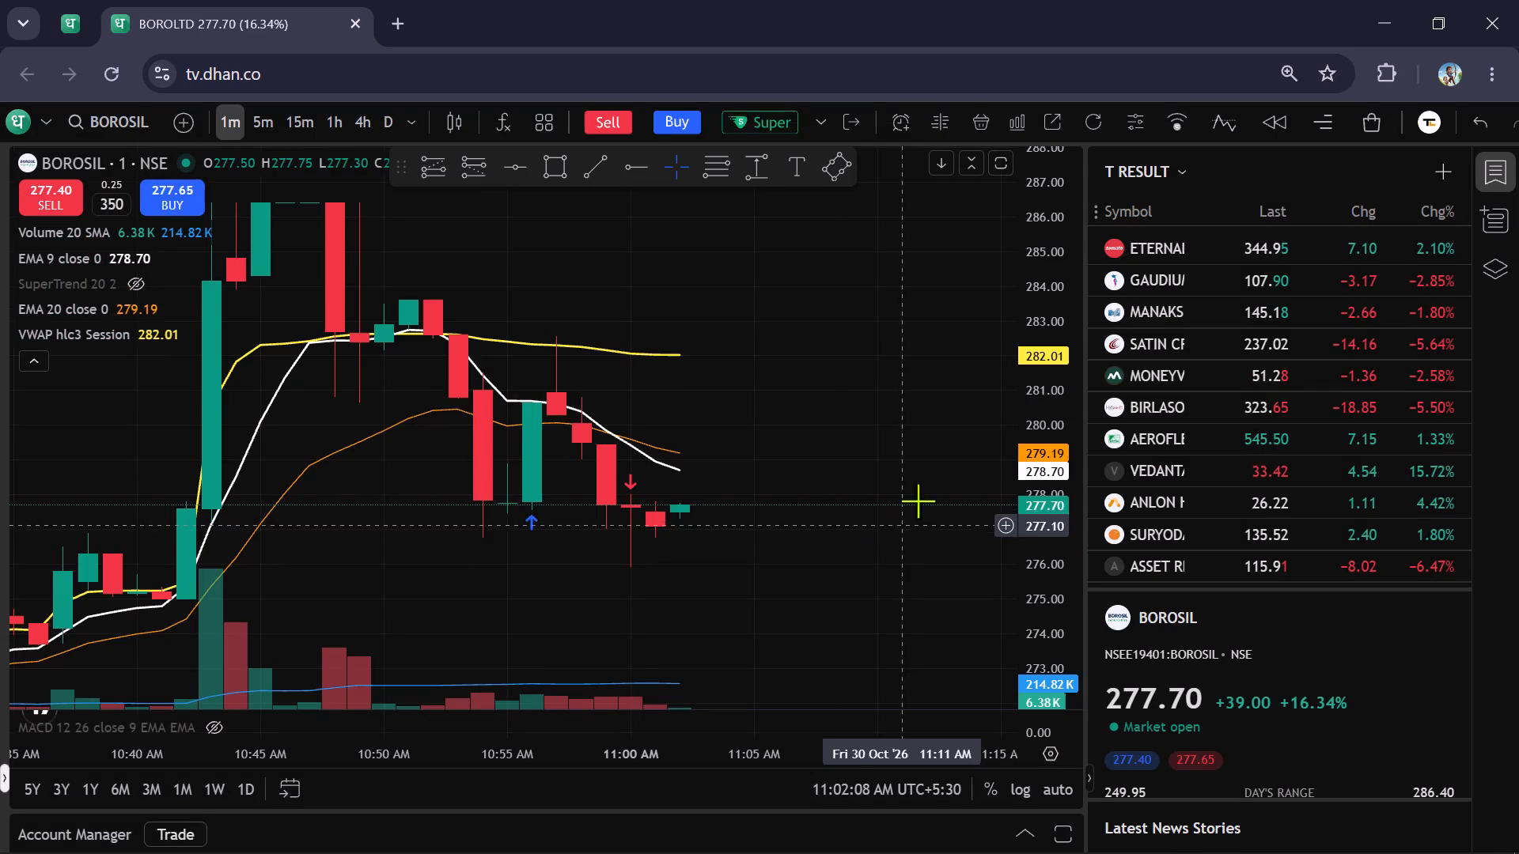
Switch the BOROSIL chart to the 5-minute timeframe and view the day's candles.
scroll(1017, 372, down, 9)
click(263, 122)
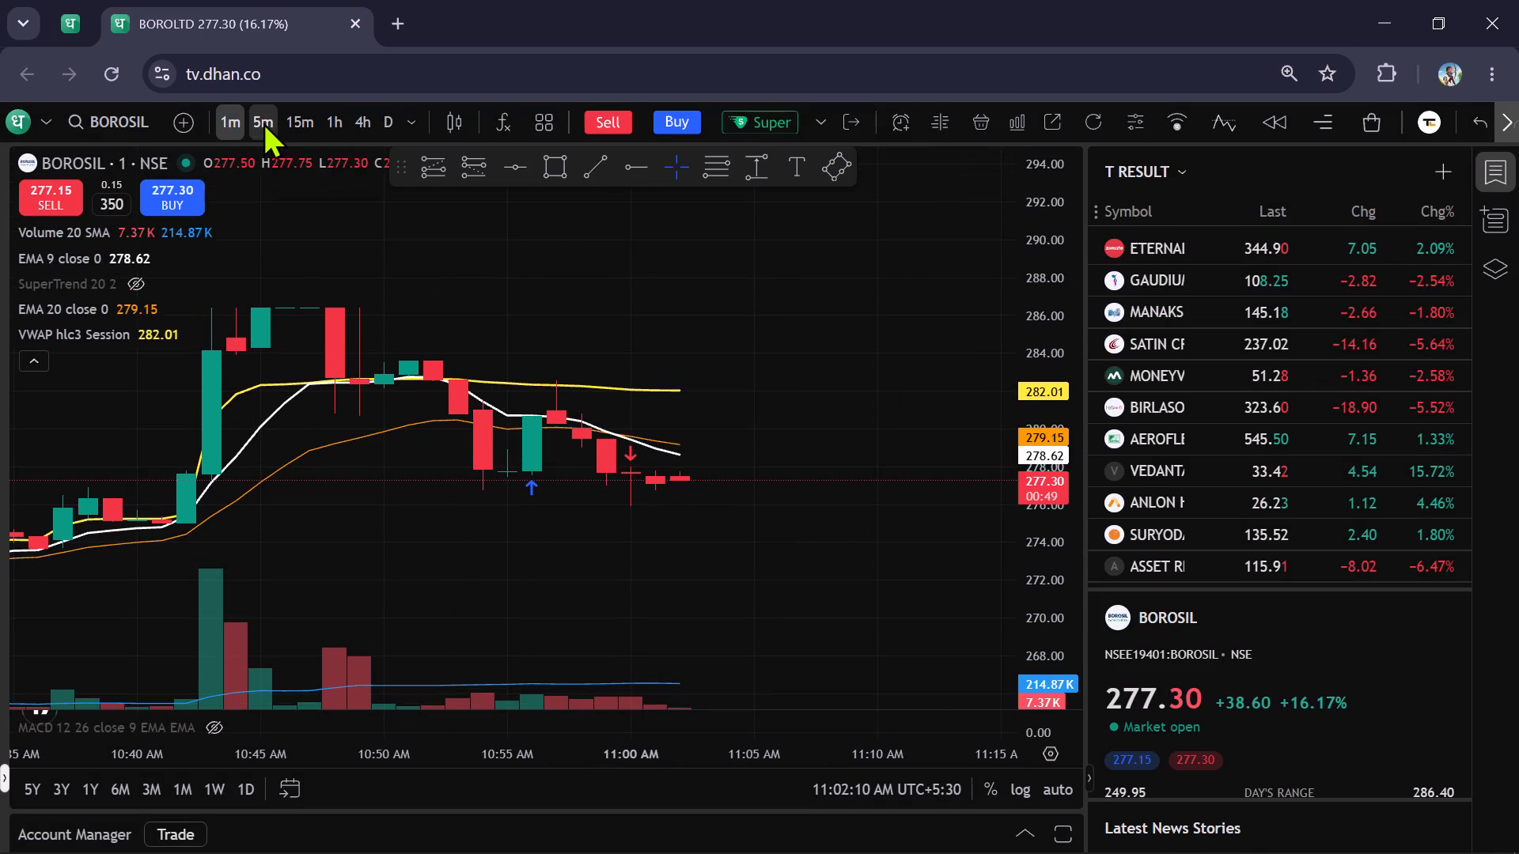
scroll(1052, 382, down, 7)
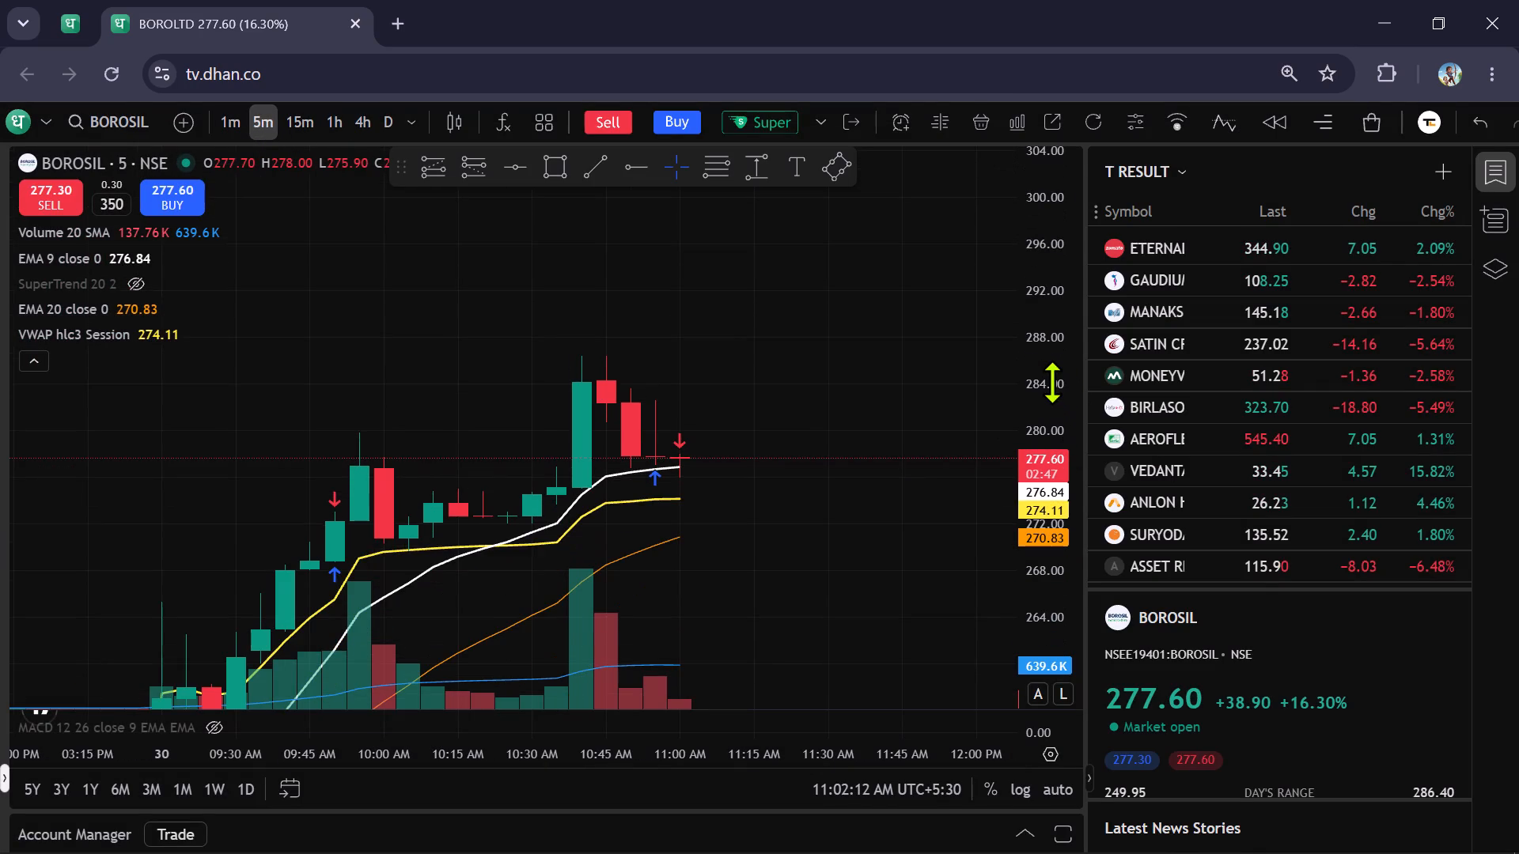
scroll(1052, 382, down, 4)
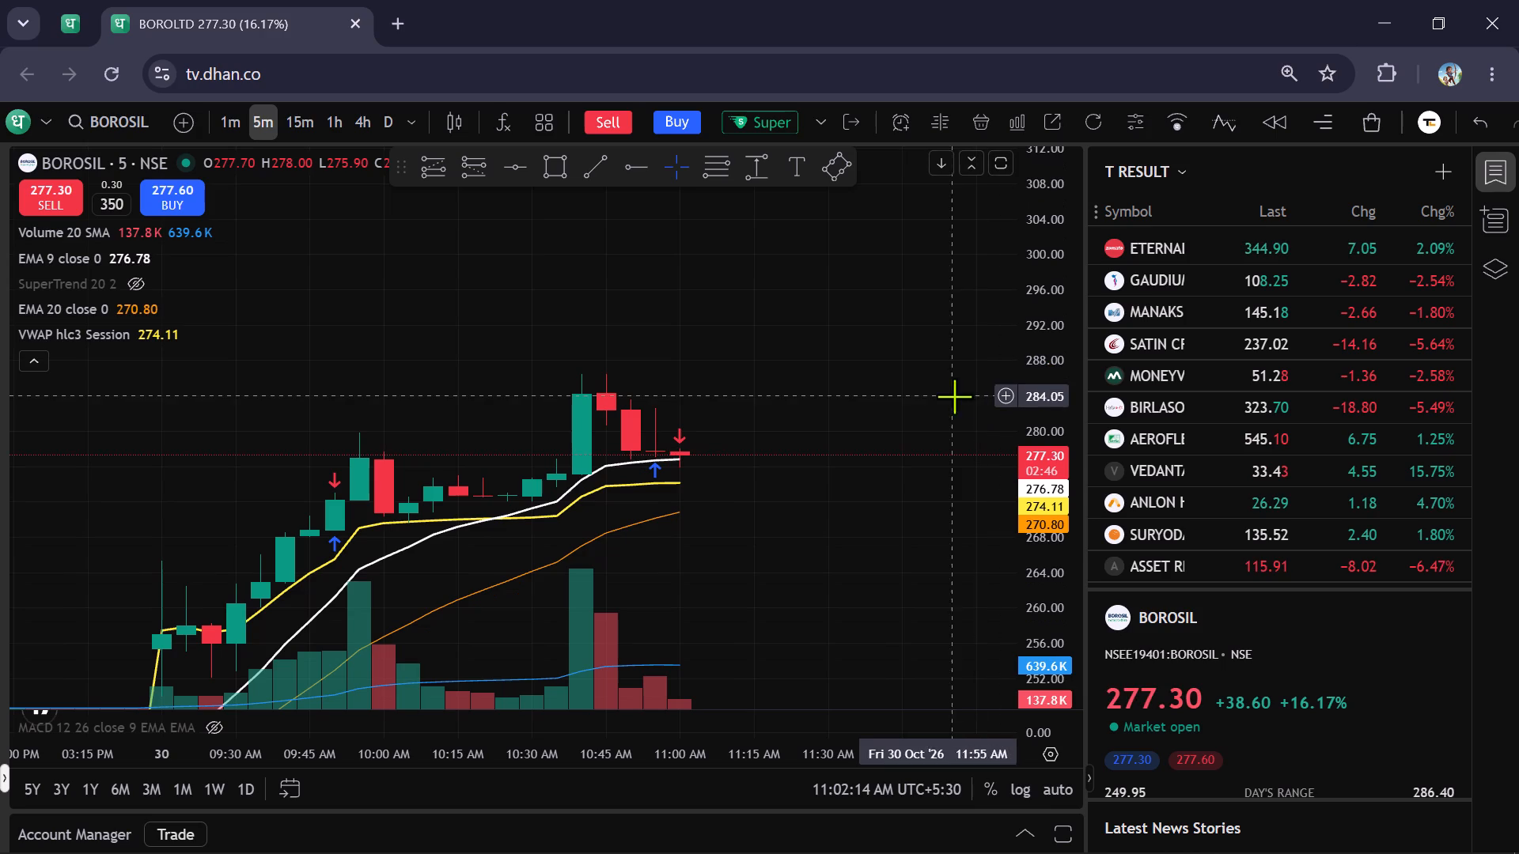
scroll(880, 384, up, 1)
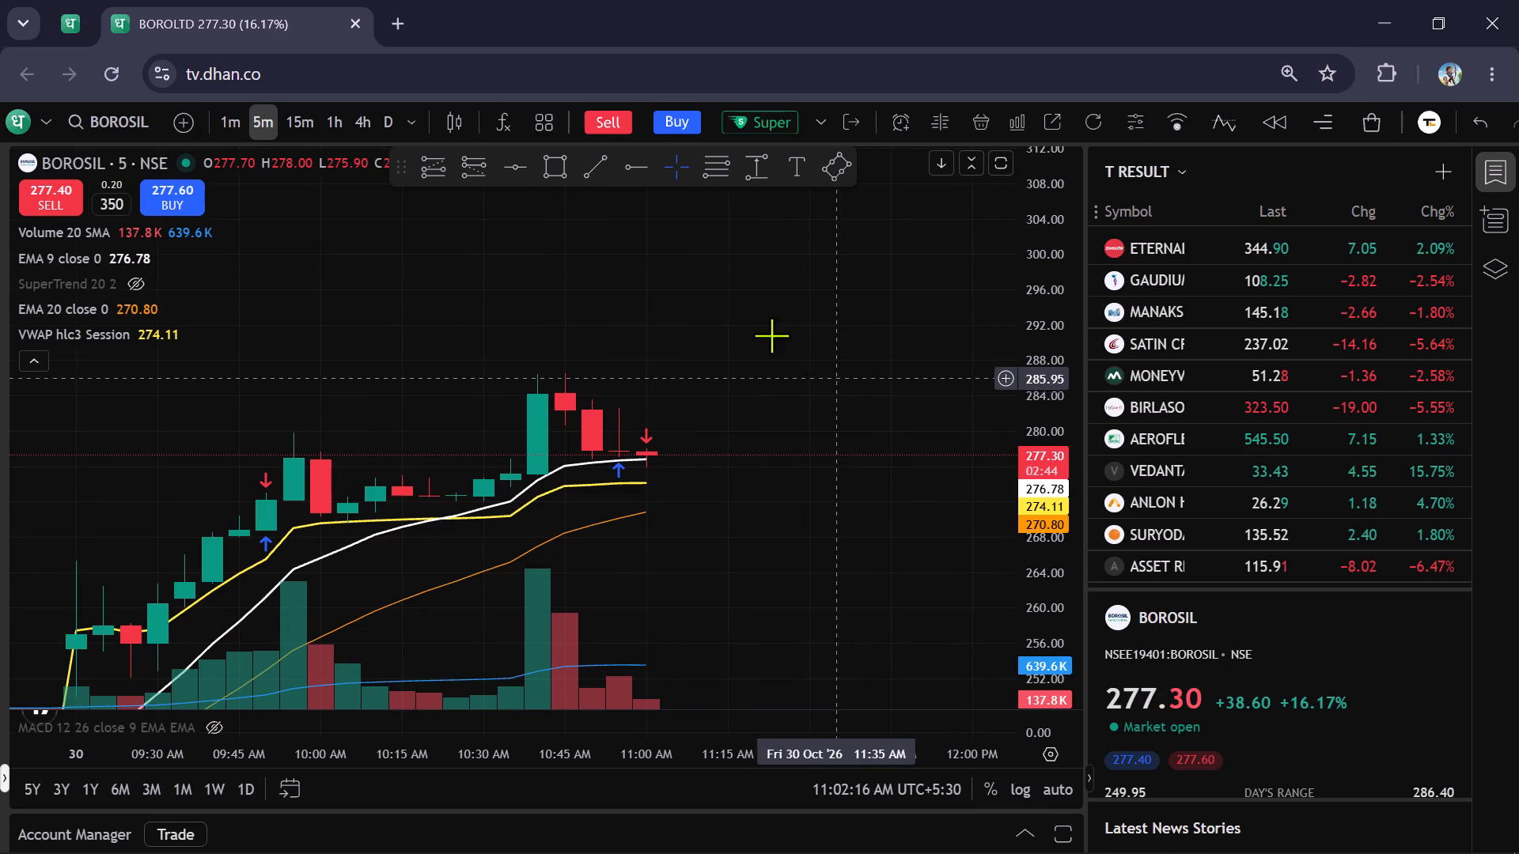
Duplicate the BOROSIL chart tab twice so that three trading chart tabs are open.
click(268, 34)
right_click(268, 34)
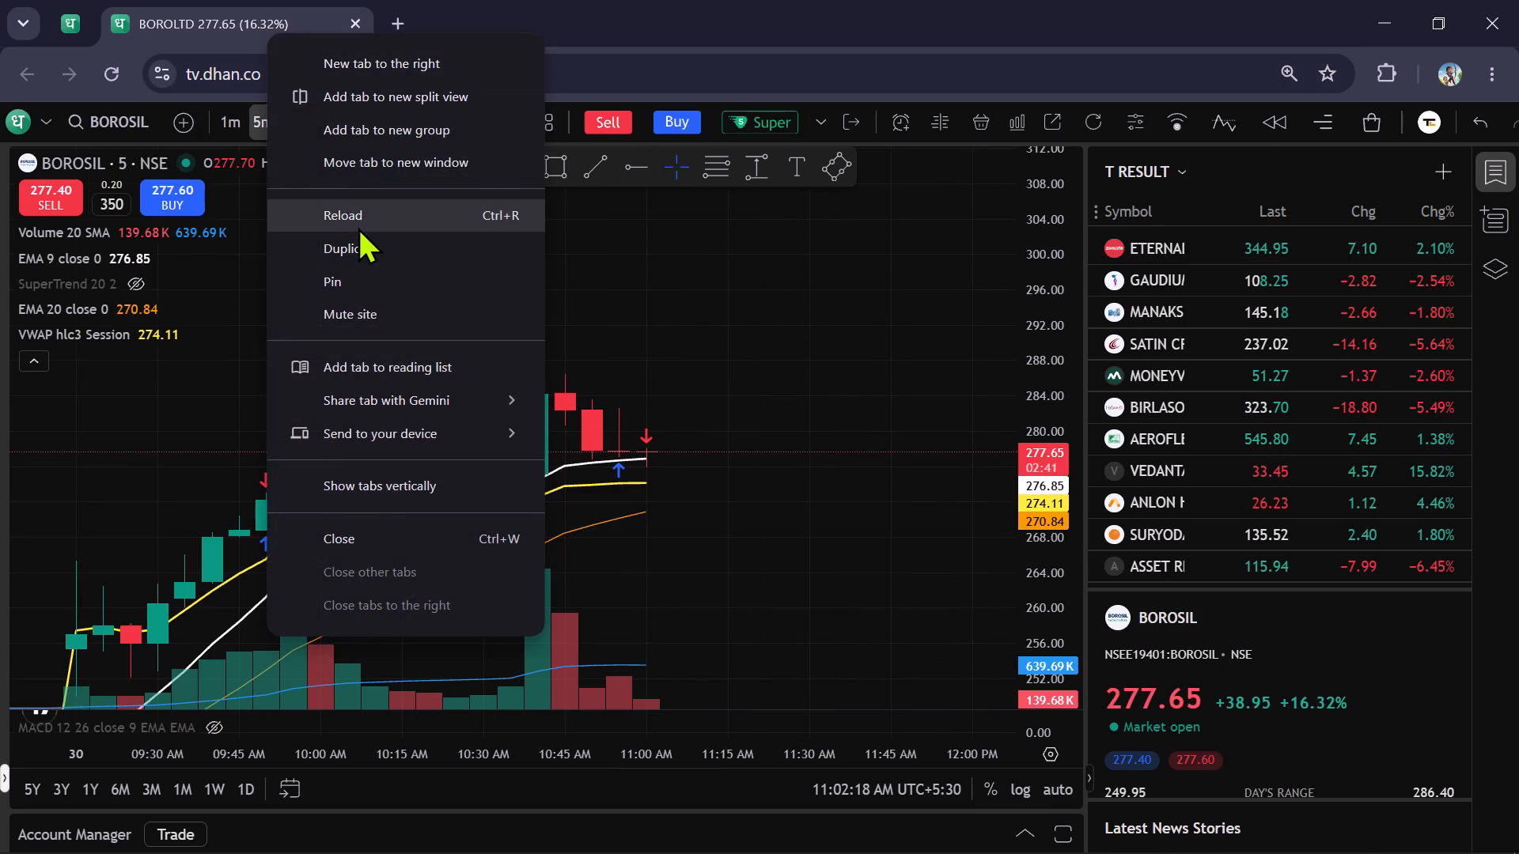
click(358, 248)
click(447, 25)
right_click(447, 25)
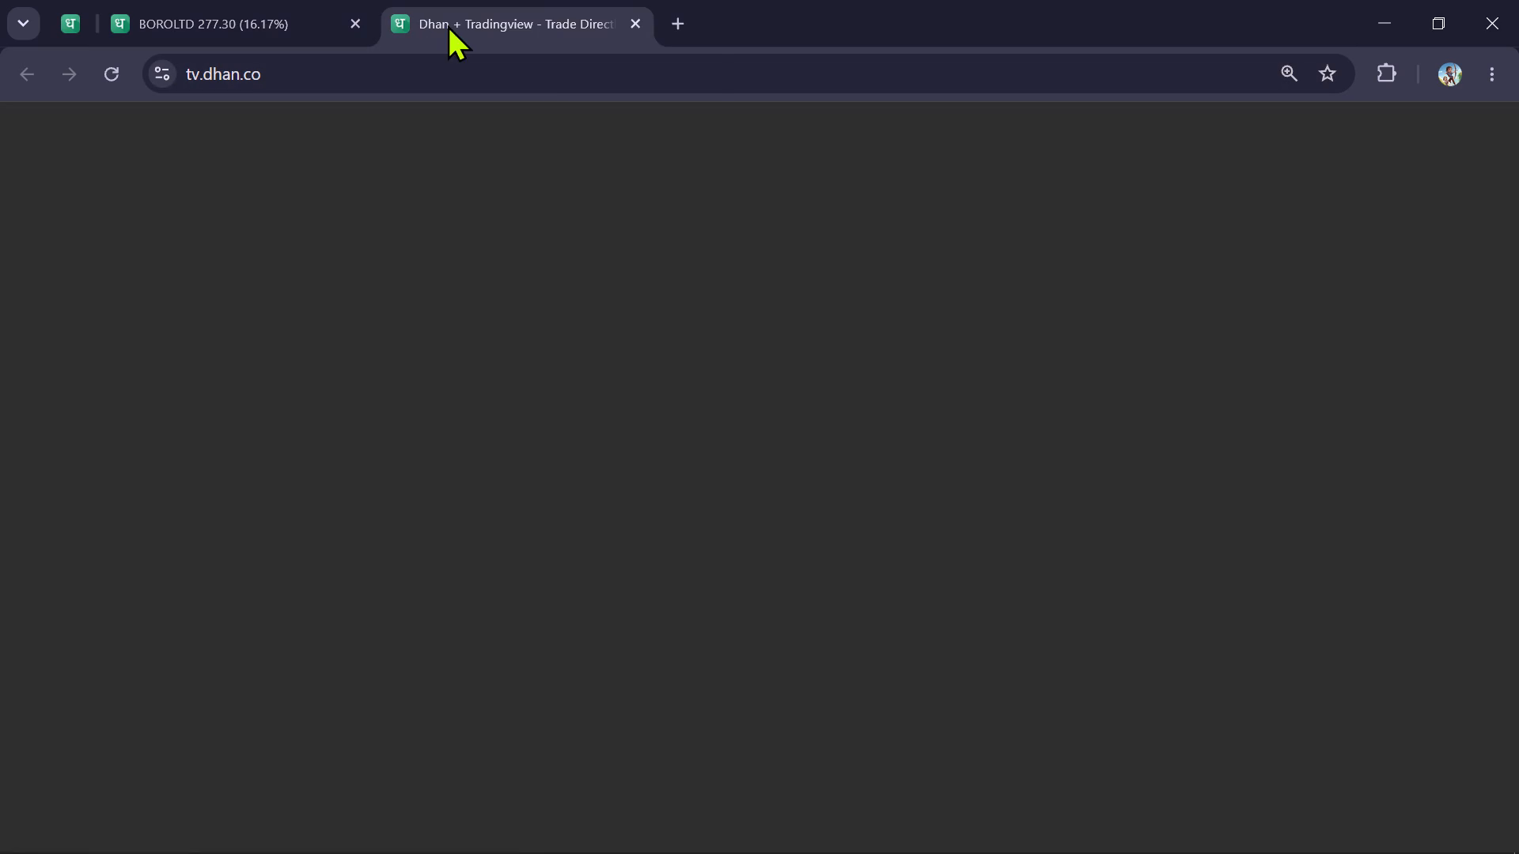
click(527, 236)
On the first BOROSIL chart, start an intraday buy super order for 350 shares as a limit order at 255.
click(184, 2)
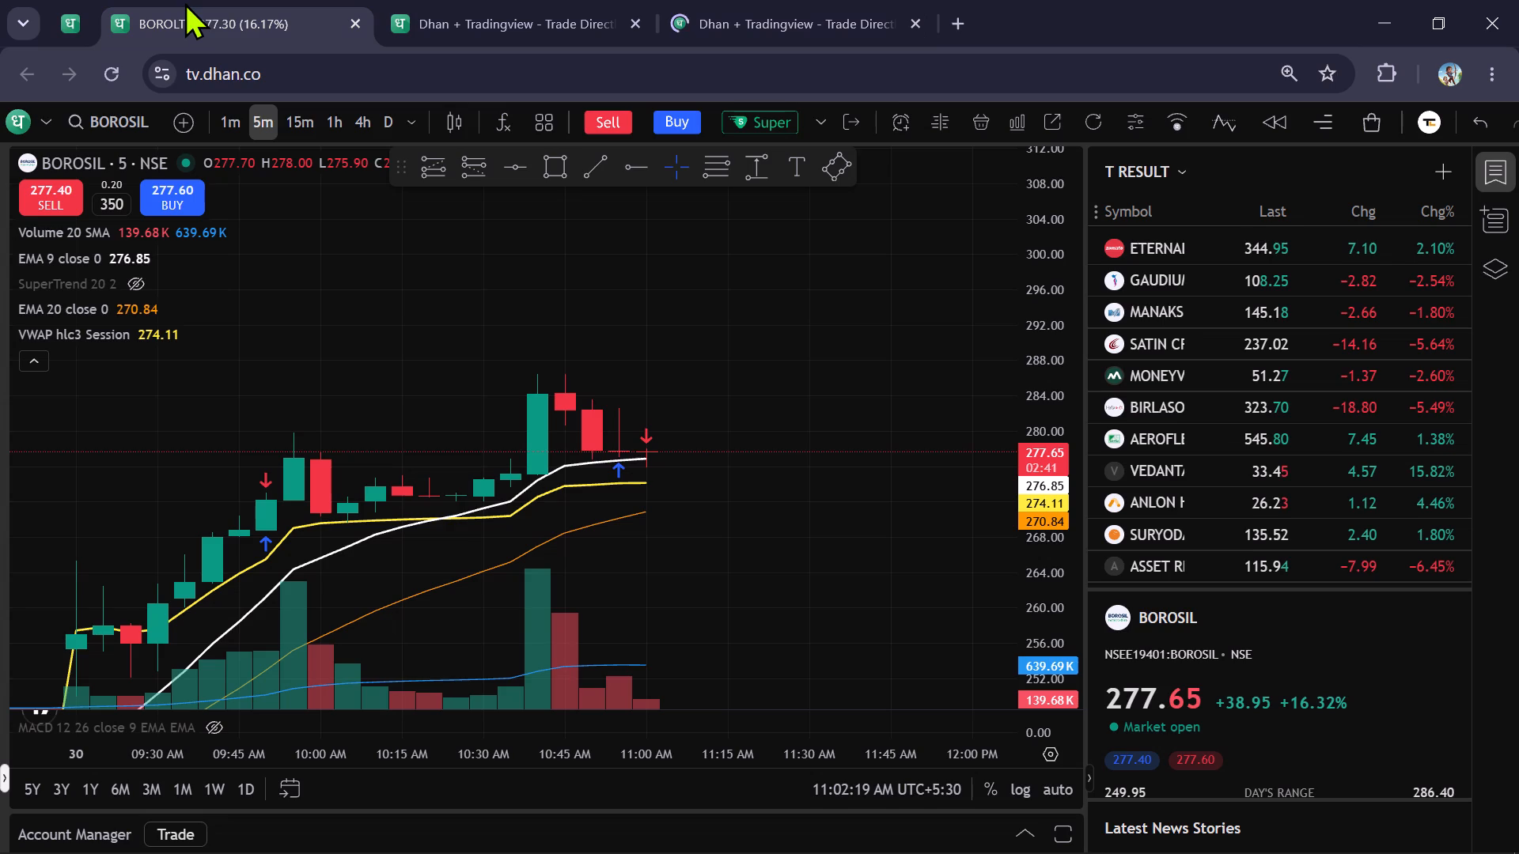
click(747, 114)
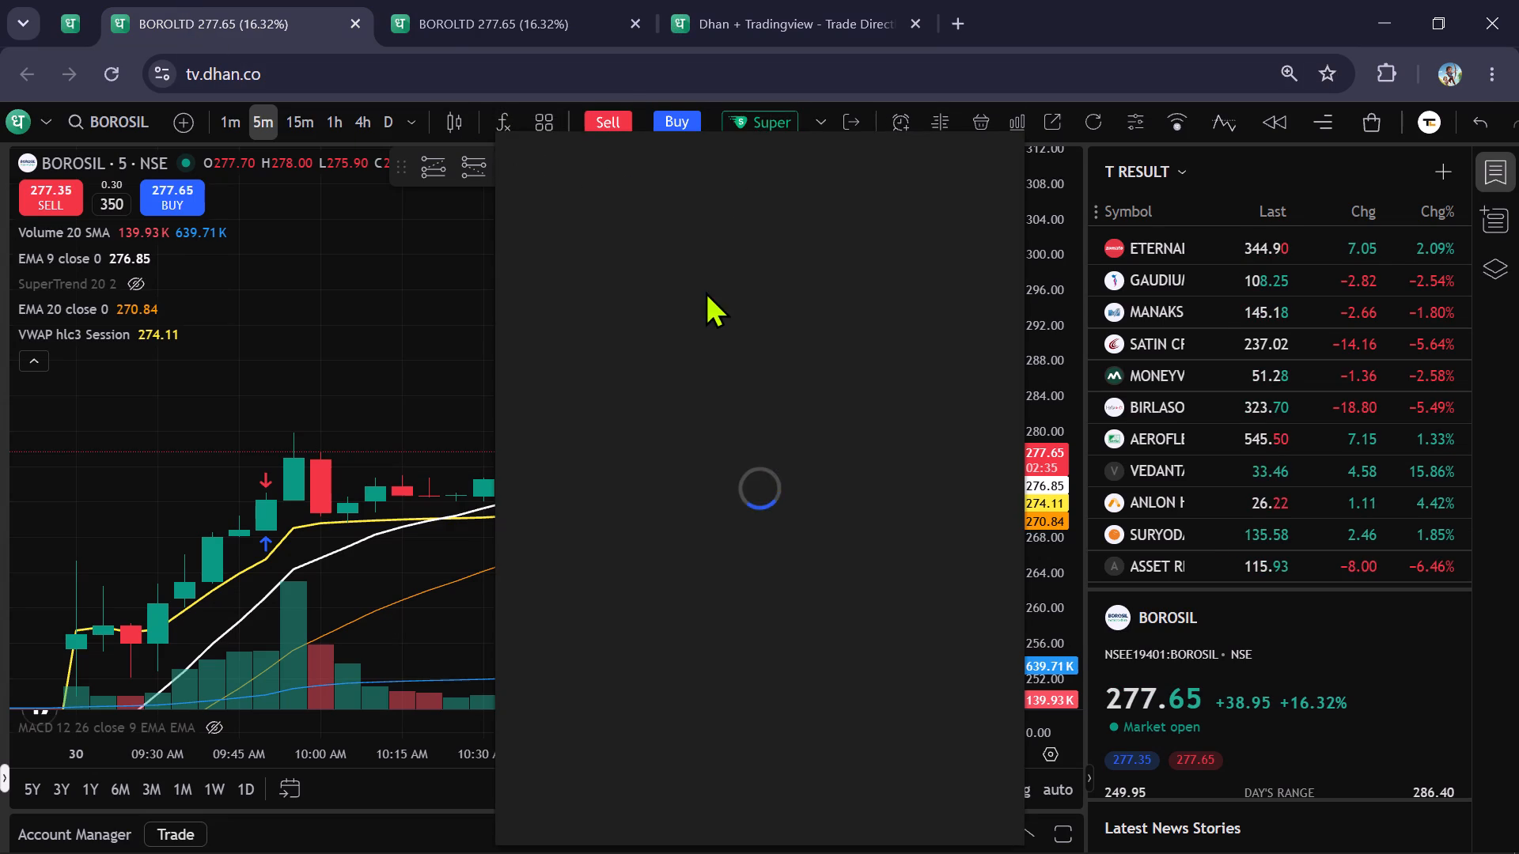
click(838, 344)
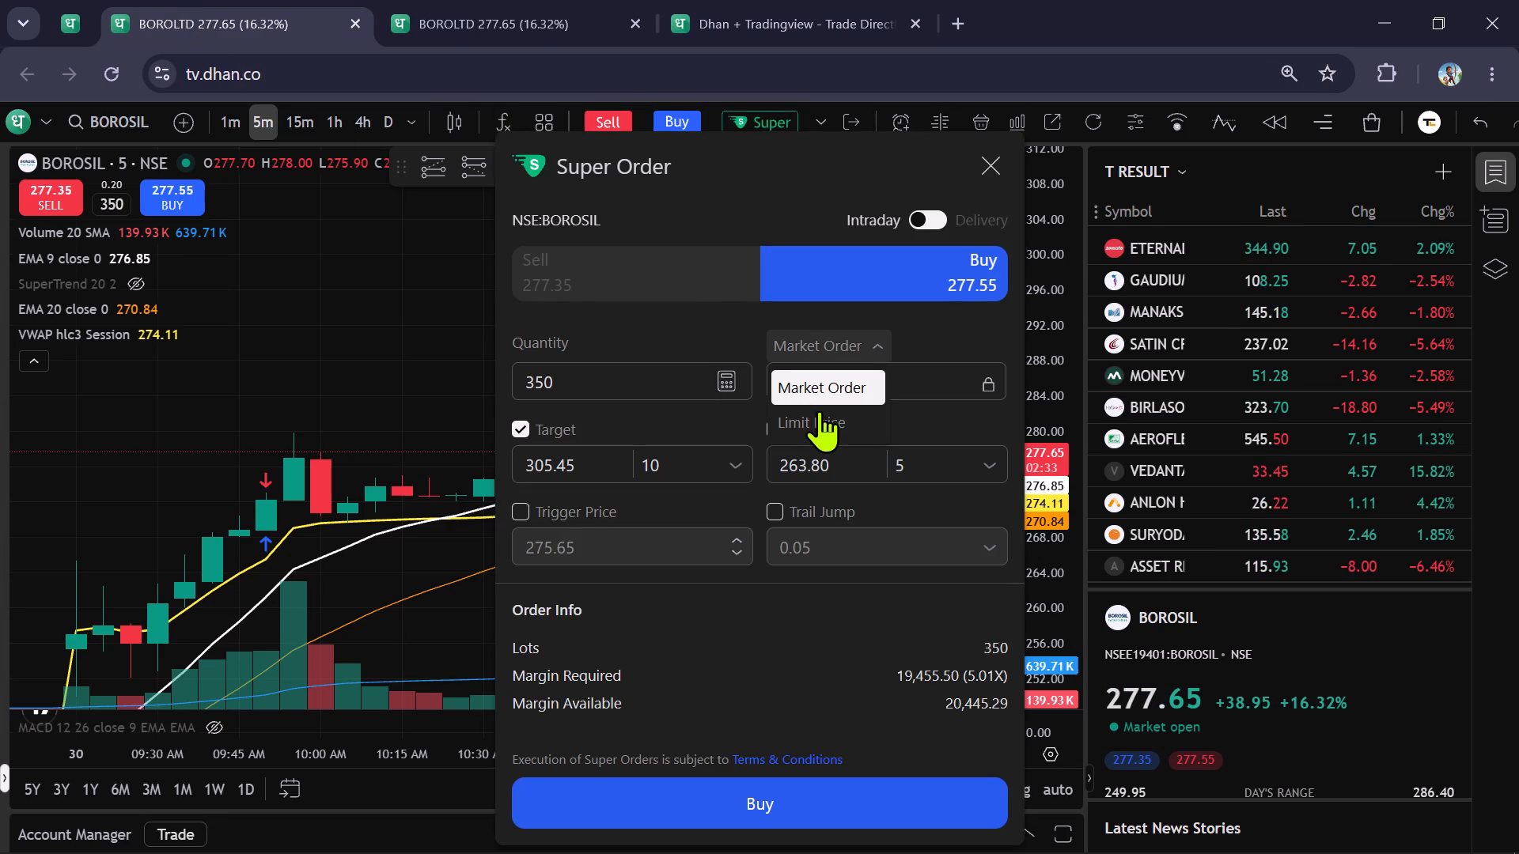
click(819, 410)
click(834, 374)
key(BackSpace)
key(BackSpace)
key(BackSpace)
key(BackSpace)
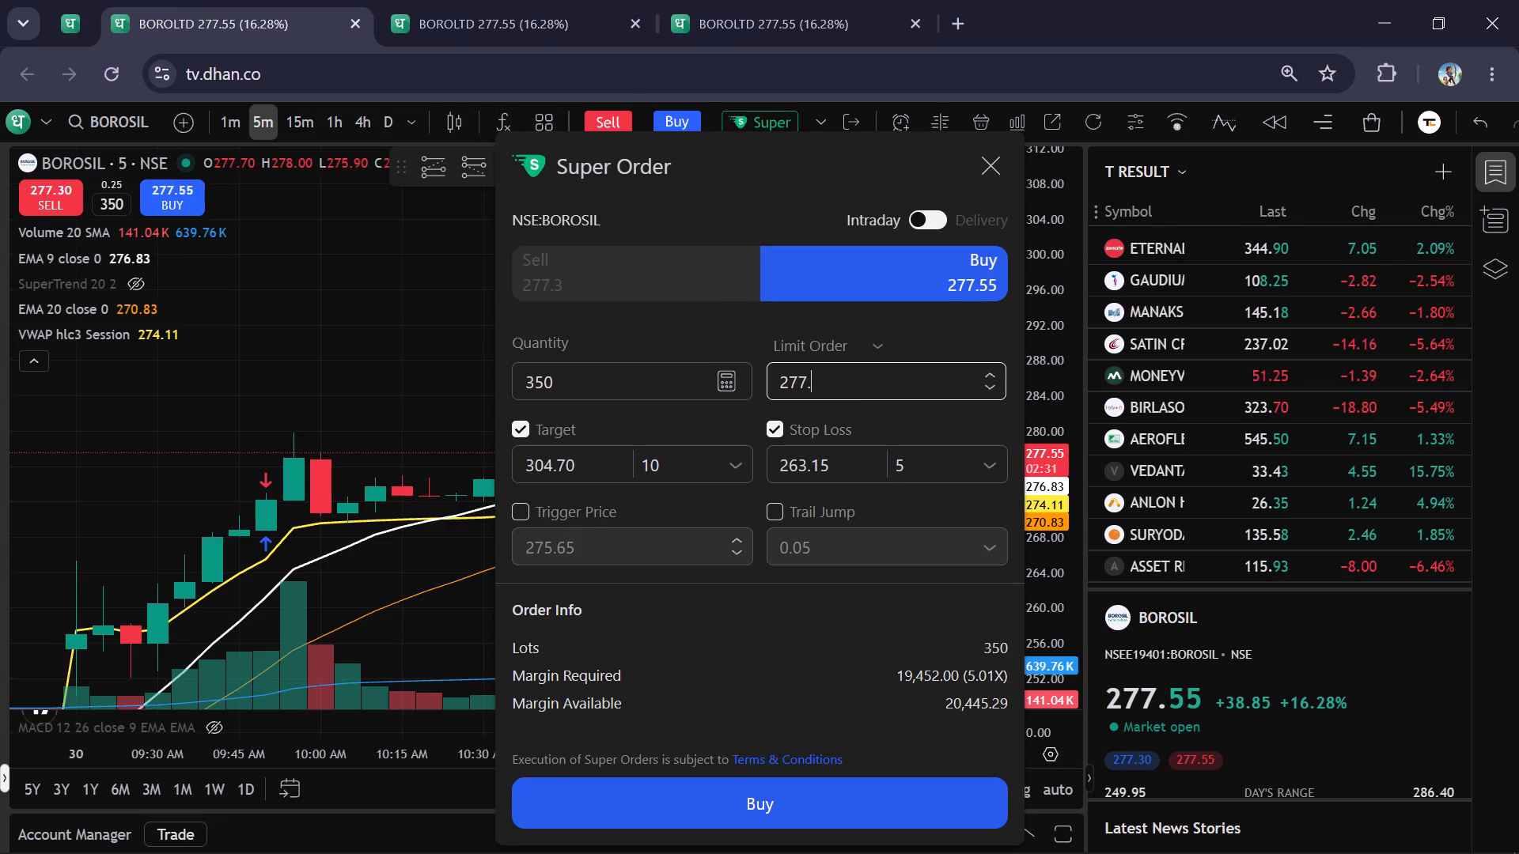
key(BackSpace)
text(55)
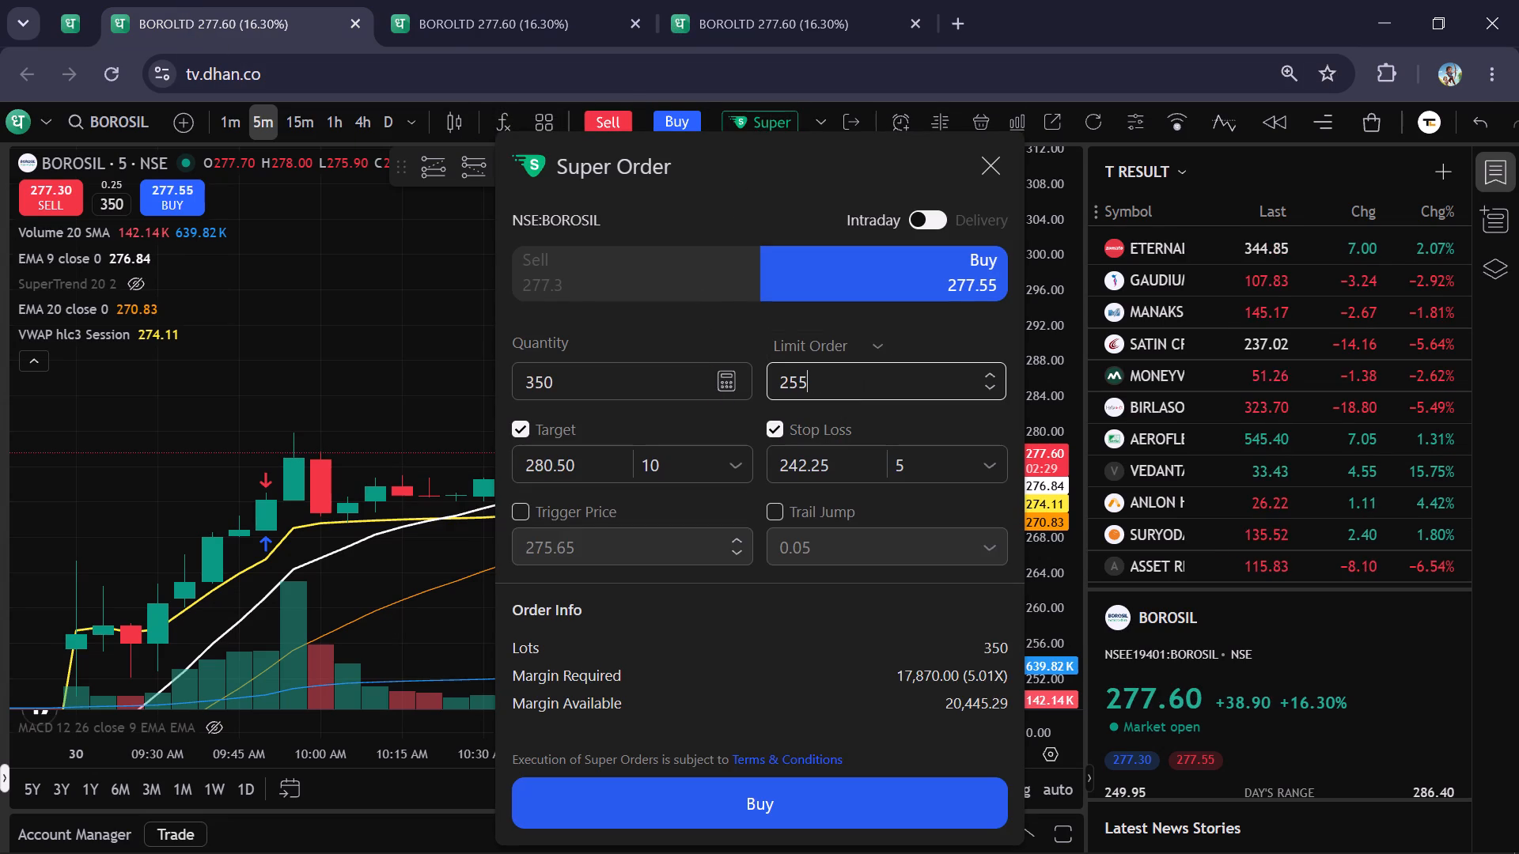
Set the BOROSIL super order's target to 284 and move the order form aside to uncover the recent candles.
click(602, 463)
key(BackSpace)
key(BackSpace)
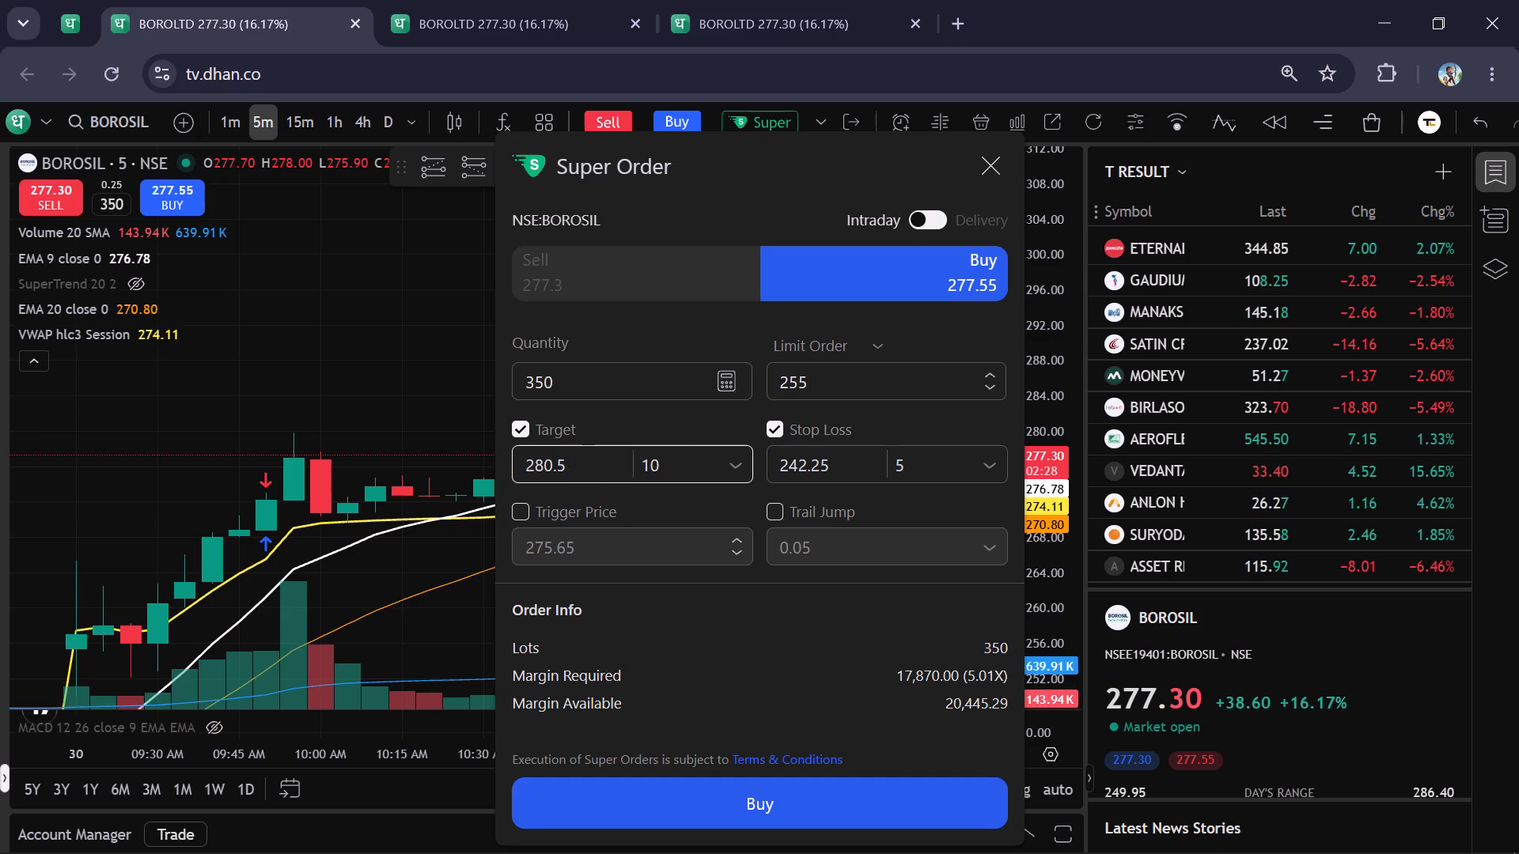
key(BackSpace)
key(BackSpace)
key(BackSpace)
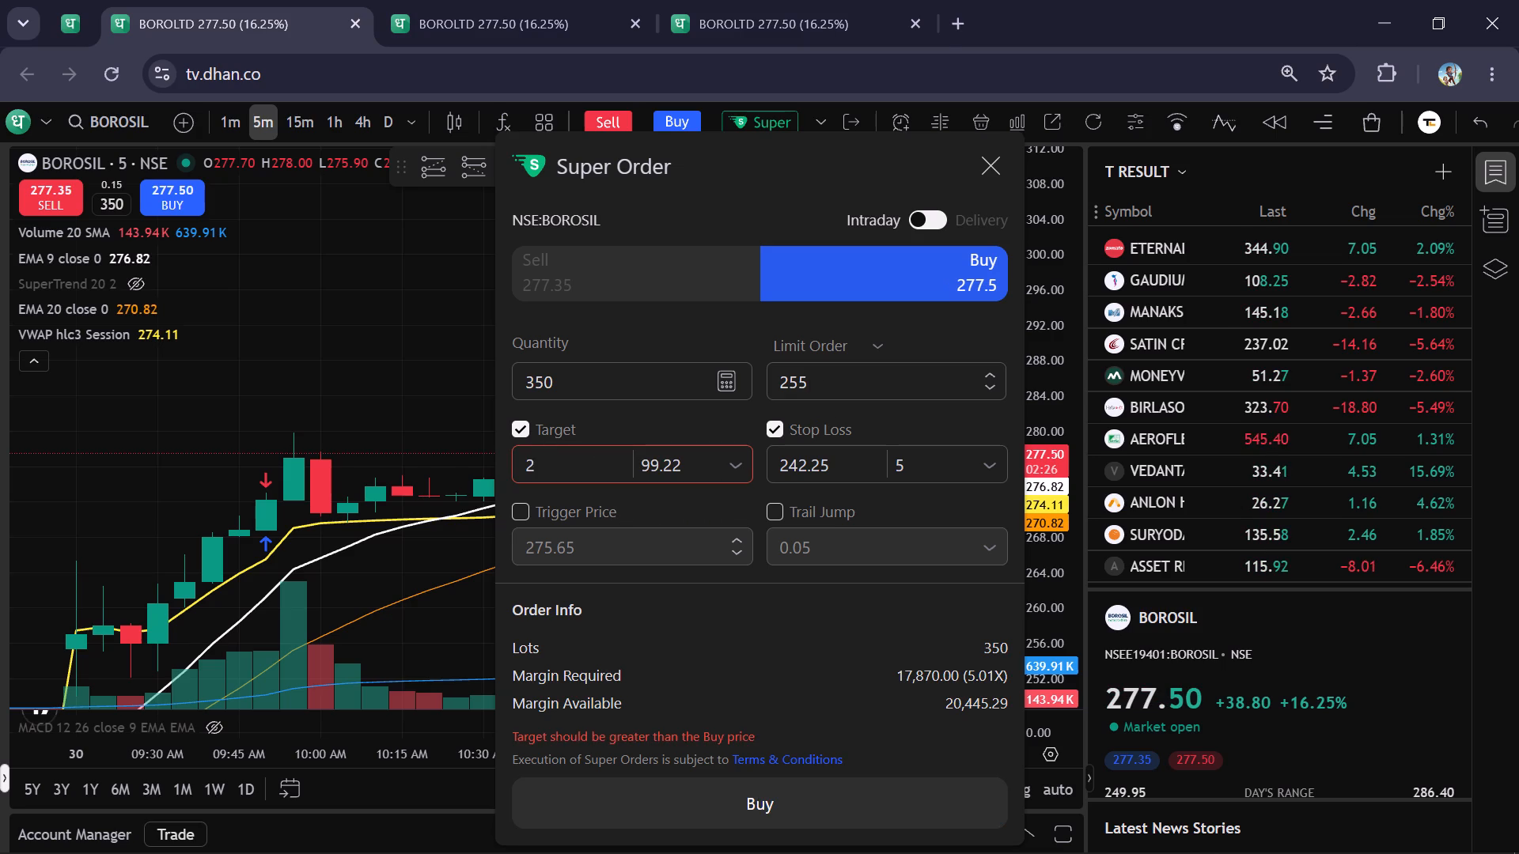
text(84)
drag(811, 200, 282, 213)
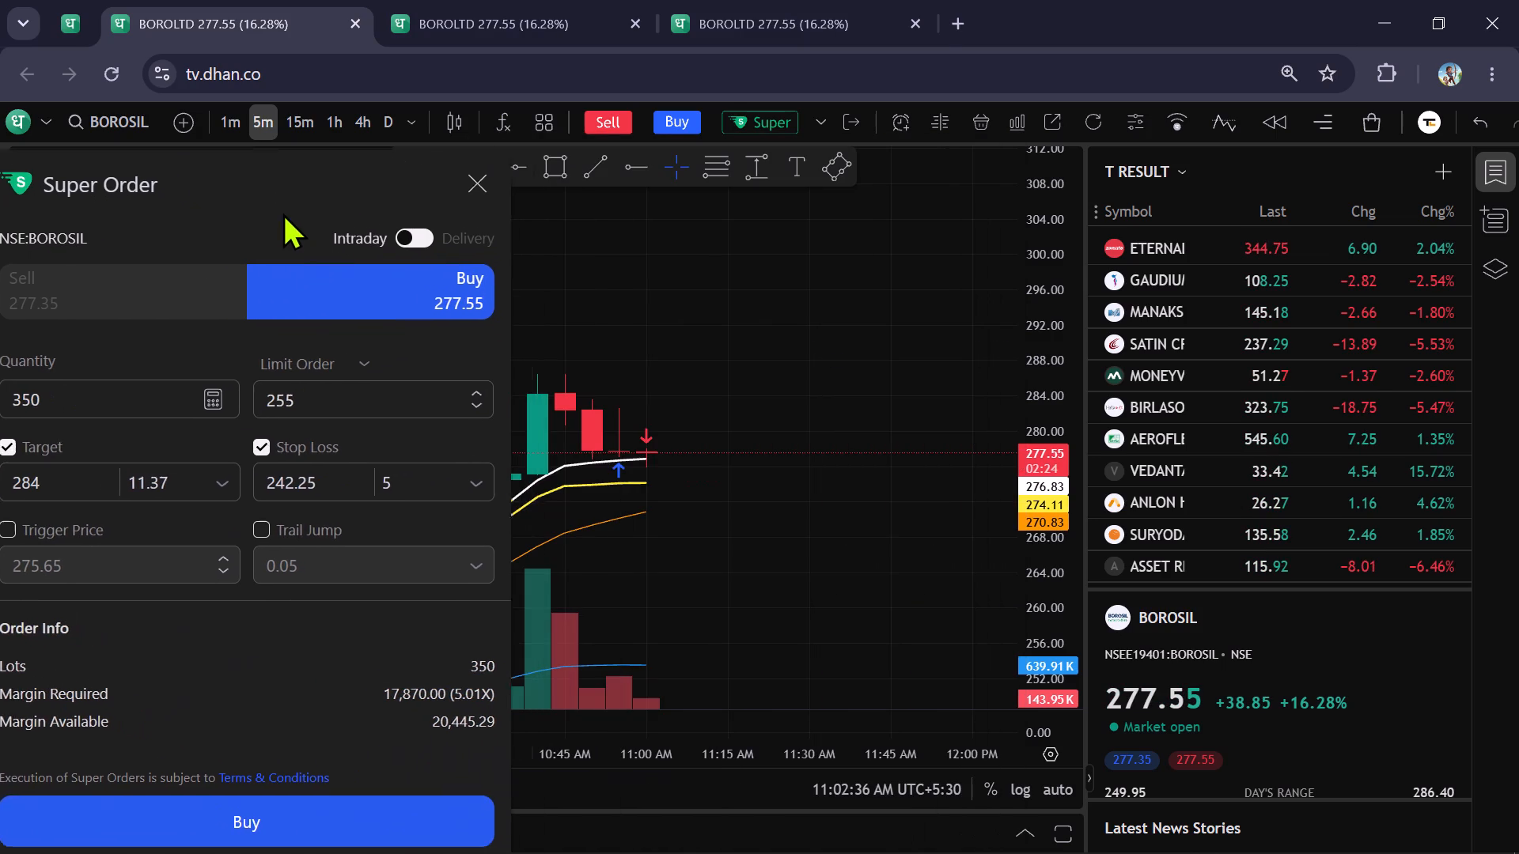
drag(282, 213, 280, 212)
In the second chart tab, search for "pirama" and load PIRAMAL PHARMA (PPLPHARMA-EQ) on NSE.
click(549, 6)
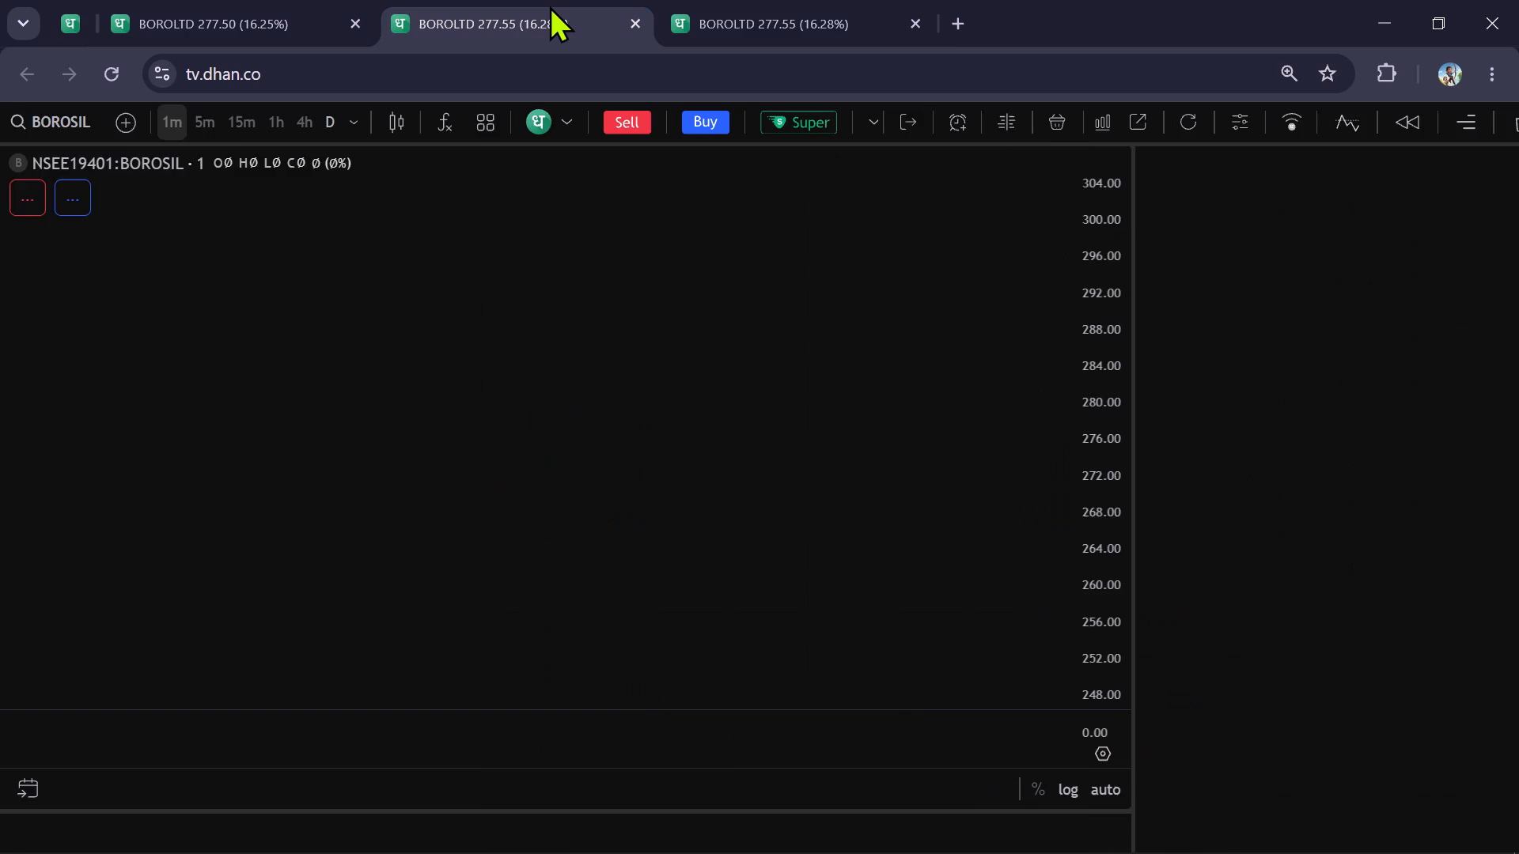
text(pira)
click(710, 390)
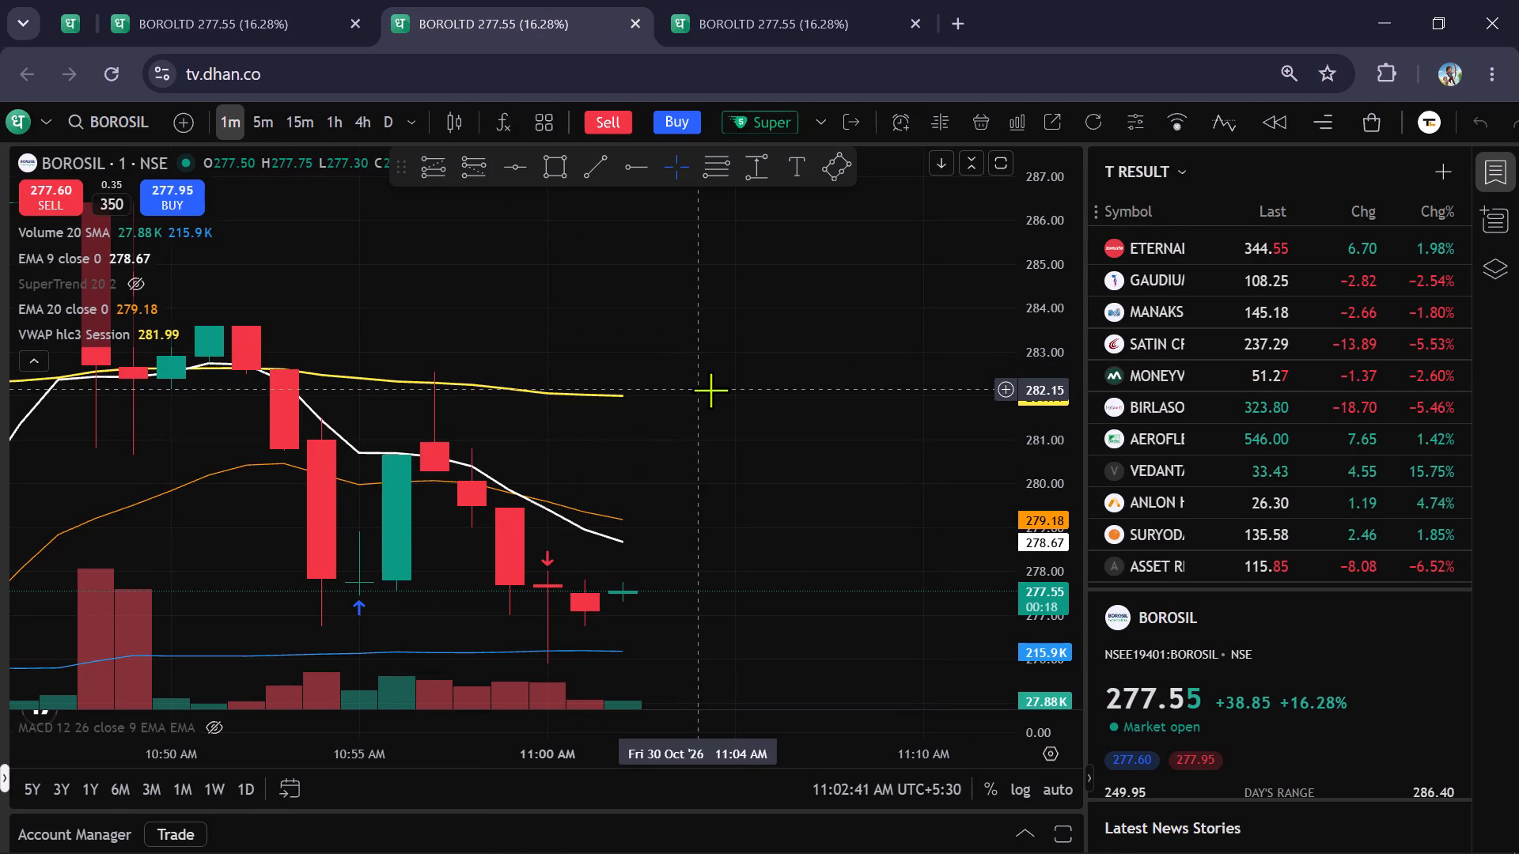
text(pirama)
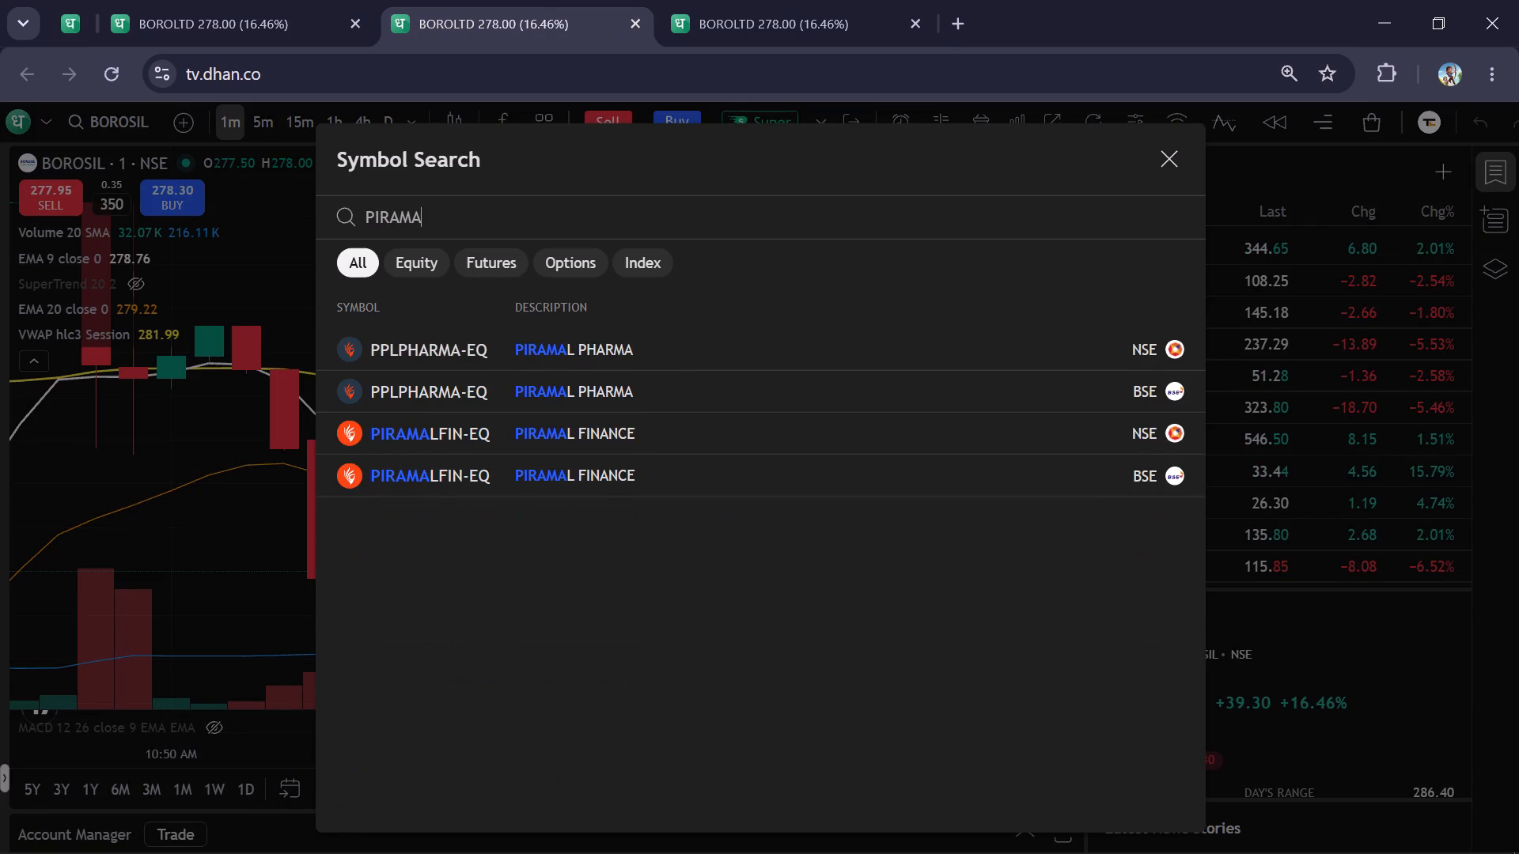
key(Down)
key(Return)
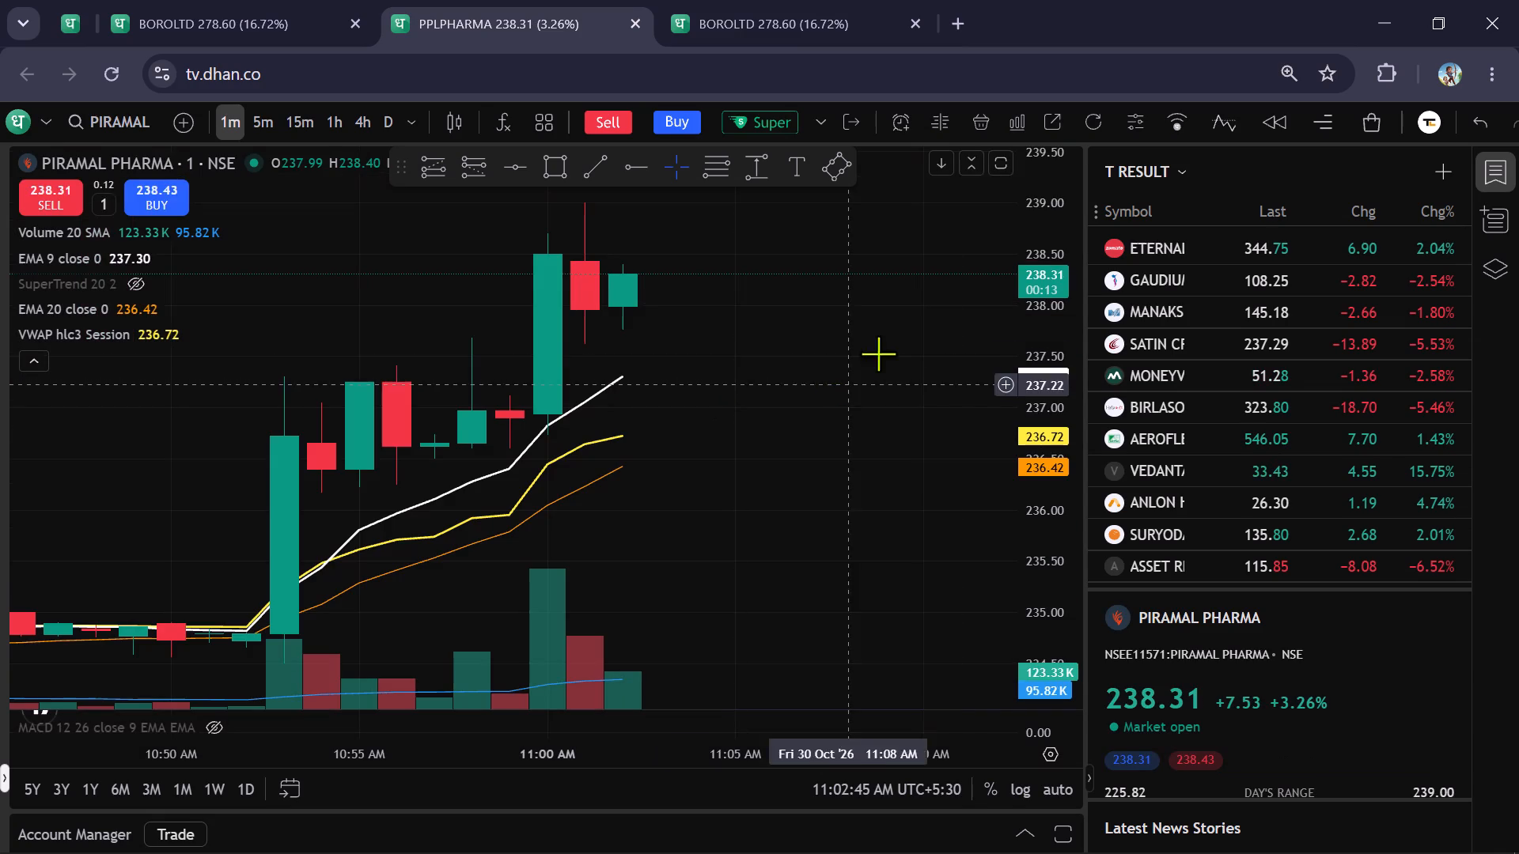
scroll(1058, 391, down, 9)
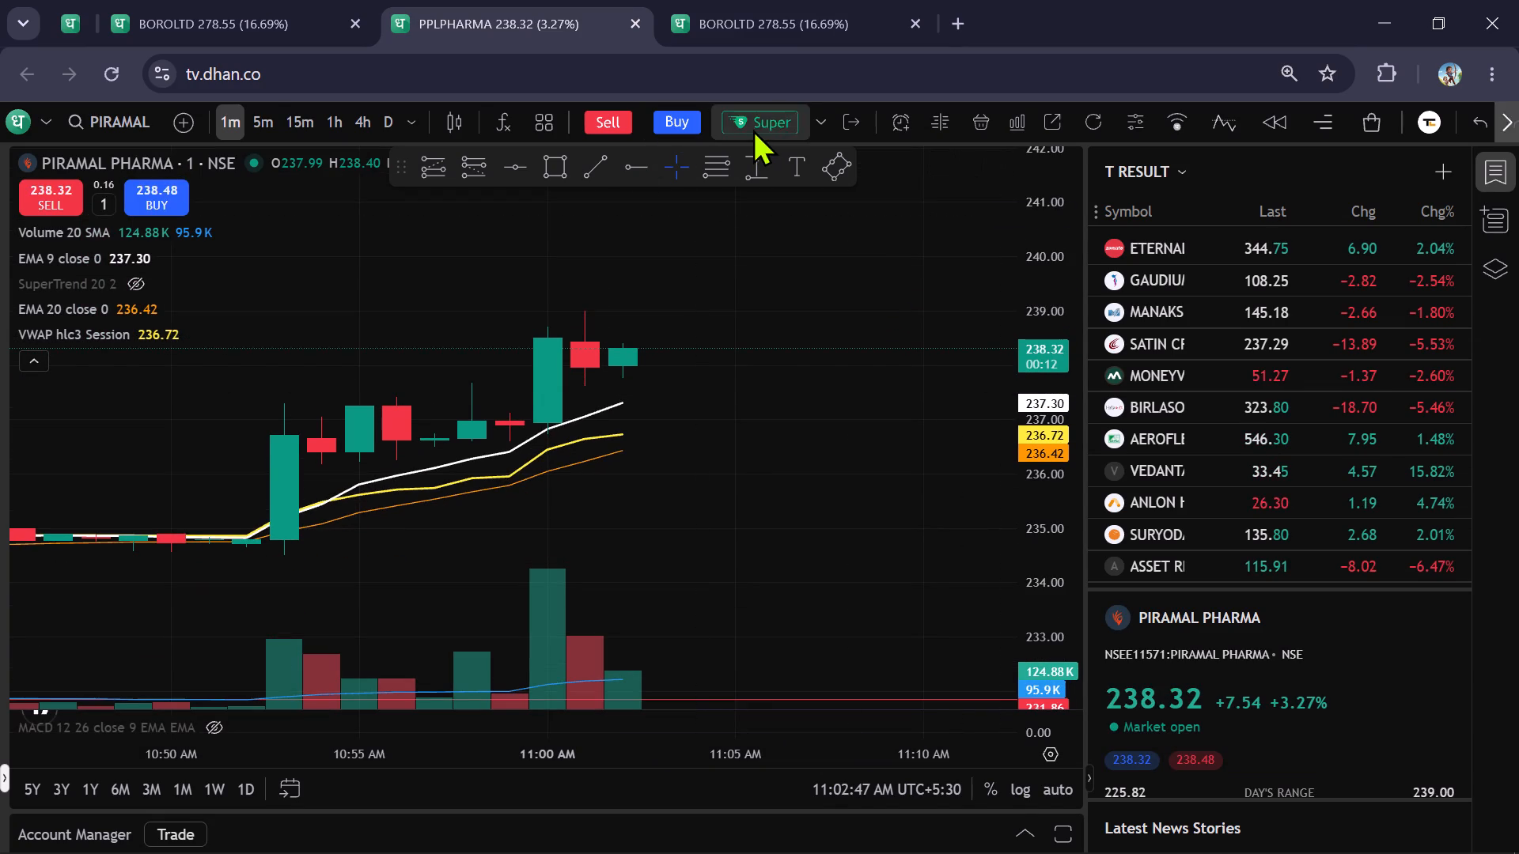
Start an intraday buy super order for PIRAMAL PHARMA with 400 shares as a limit order at 220.
click(752, 129)
click(821, 340)
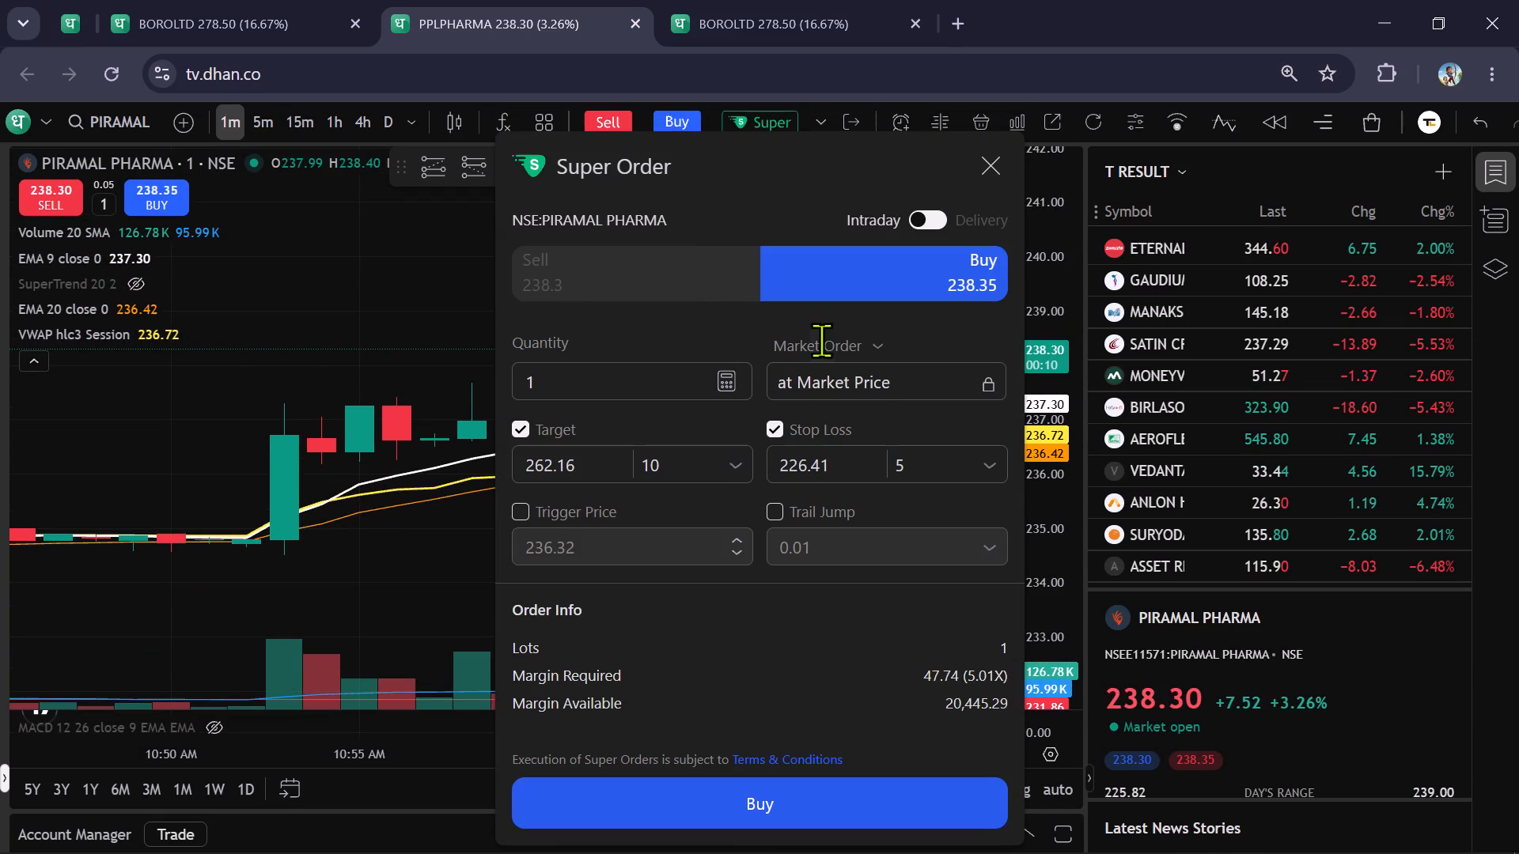
click(819, 421)
click(611, 385)
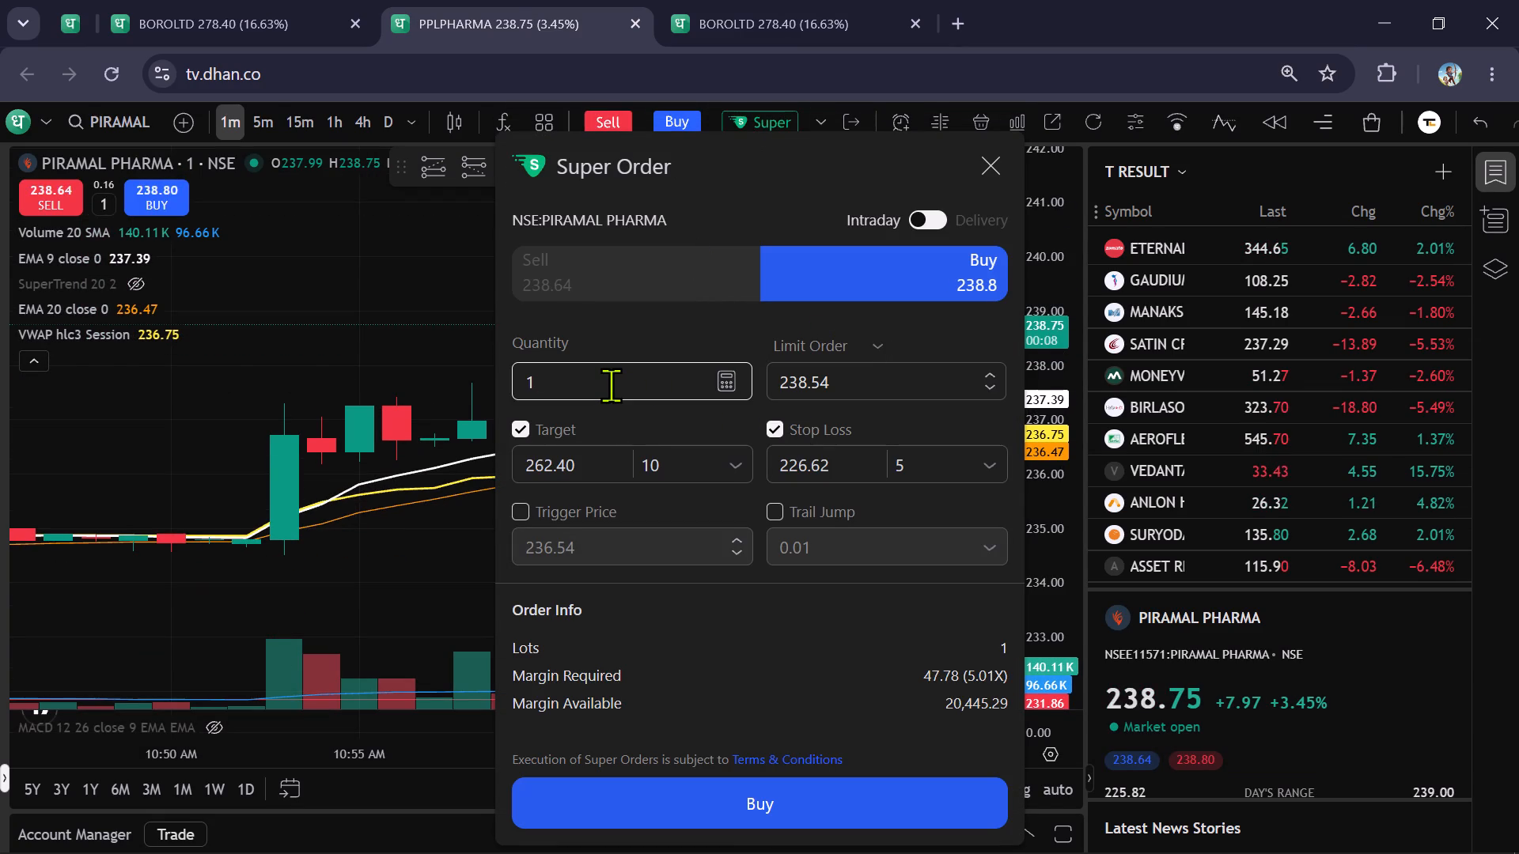
key(BackSpace)
text(400)
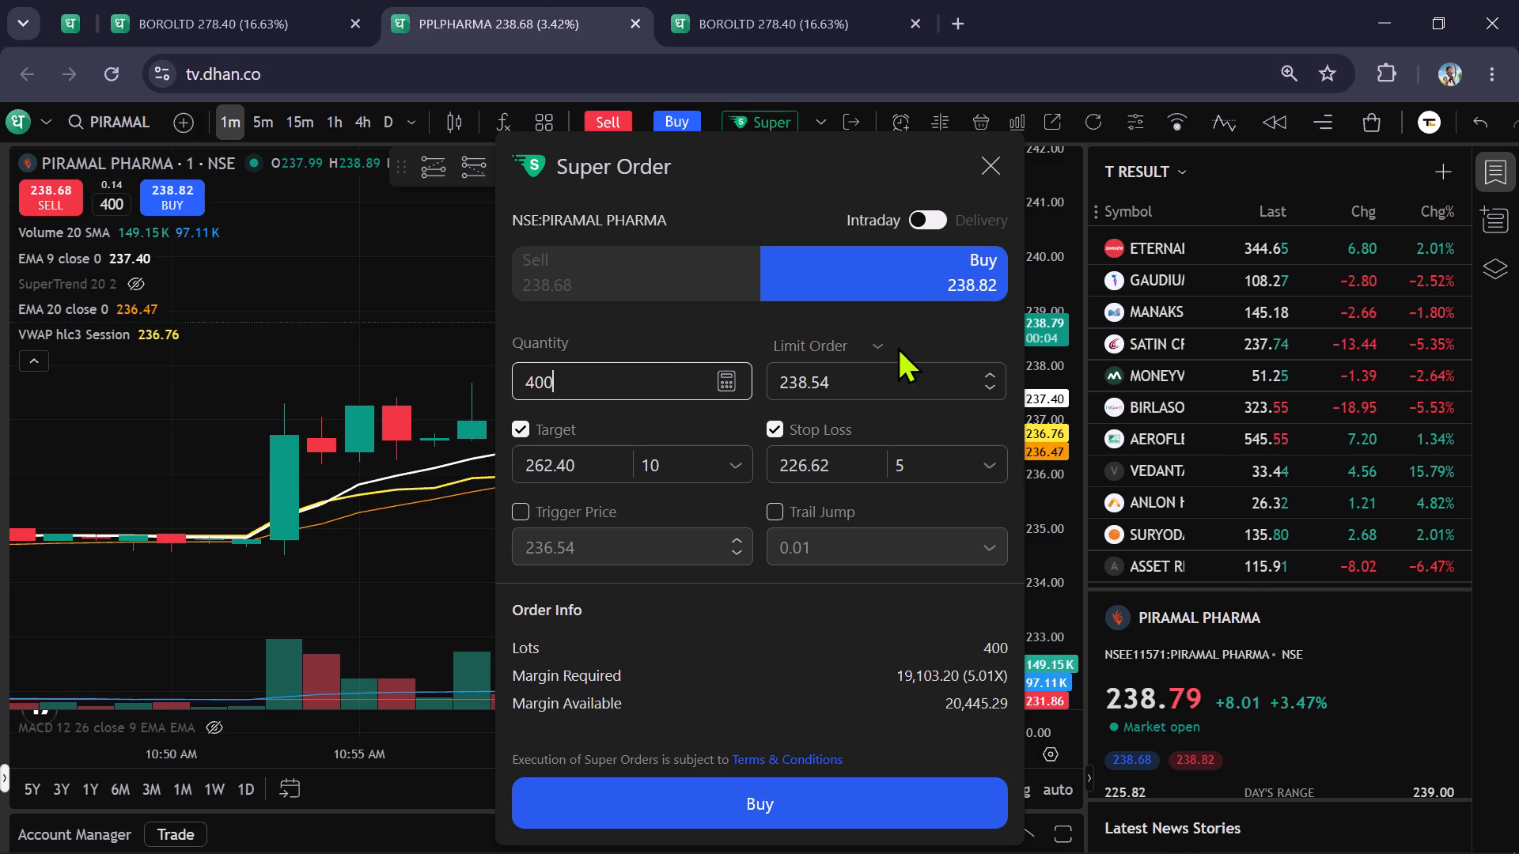
click(854, 376)
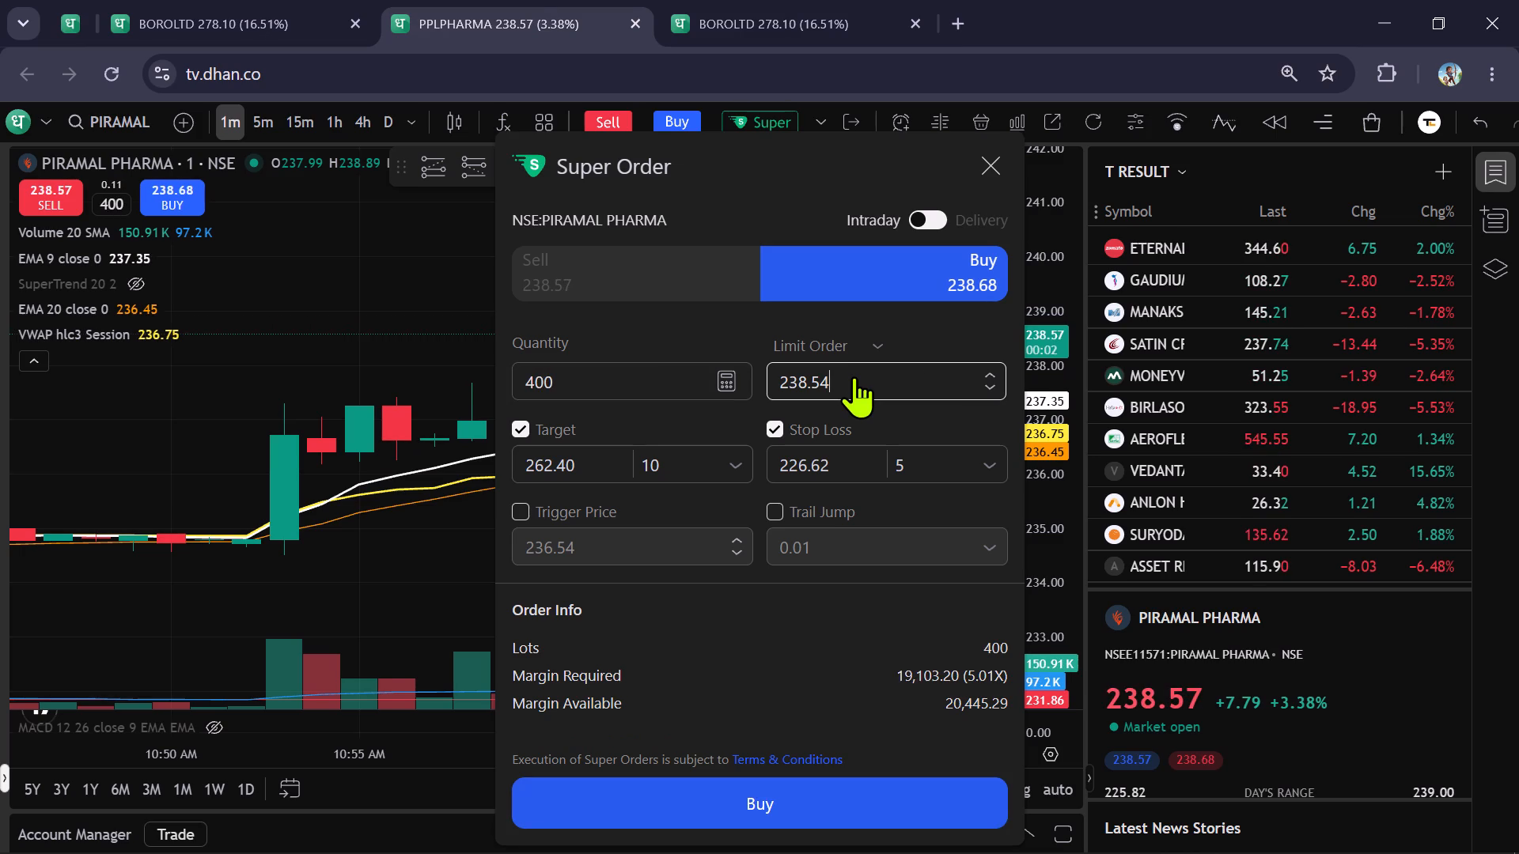
key(BackSpace)
key(BackSpace)
key(BackSpace)
key(BackSpace)
key(BackSpace)
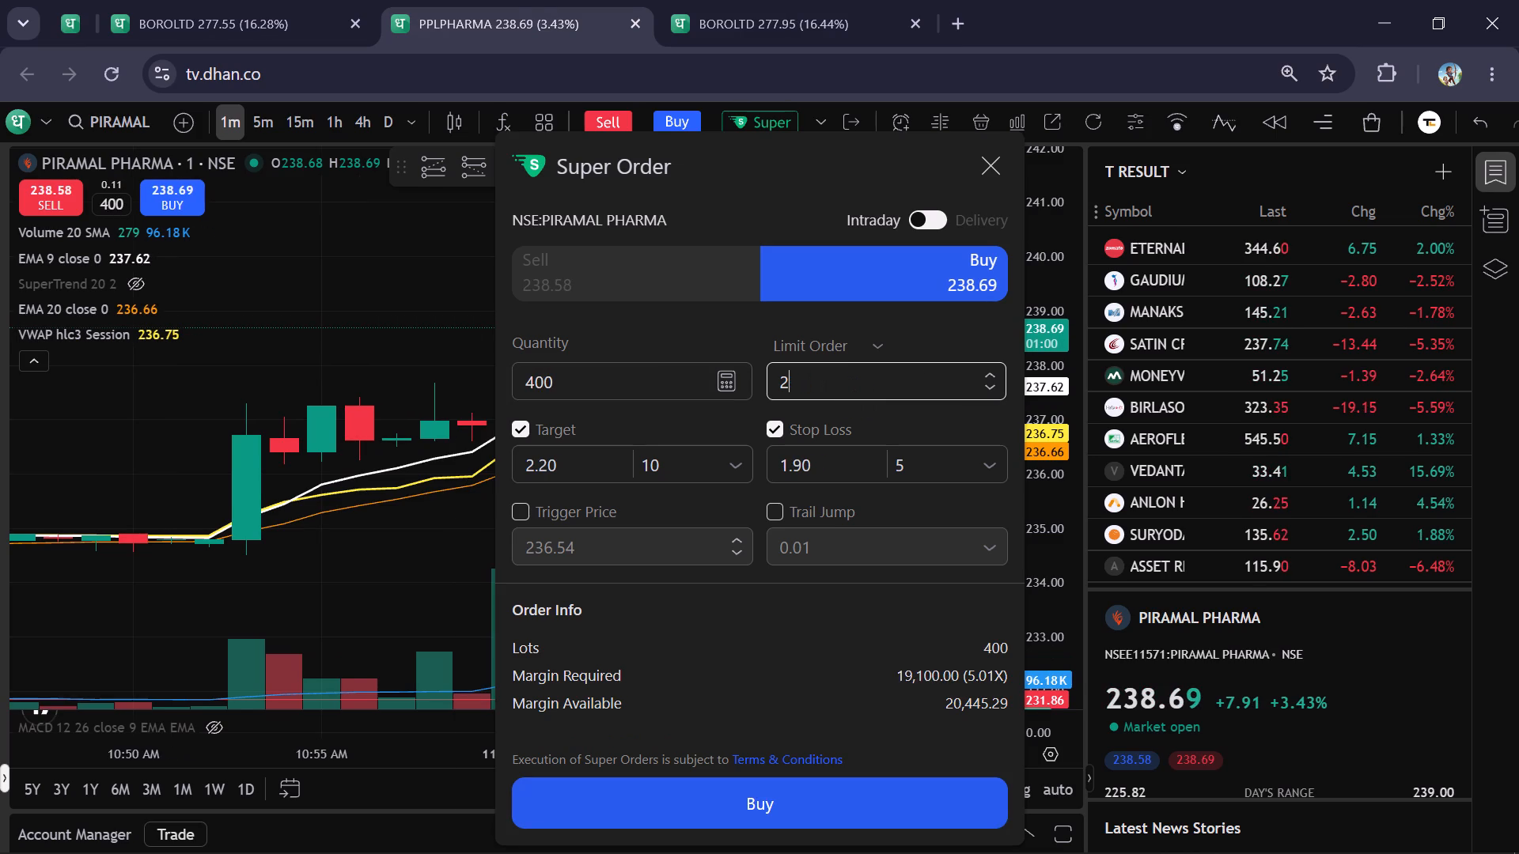
text(20)
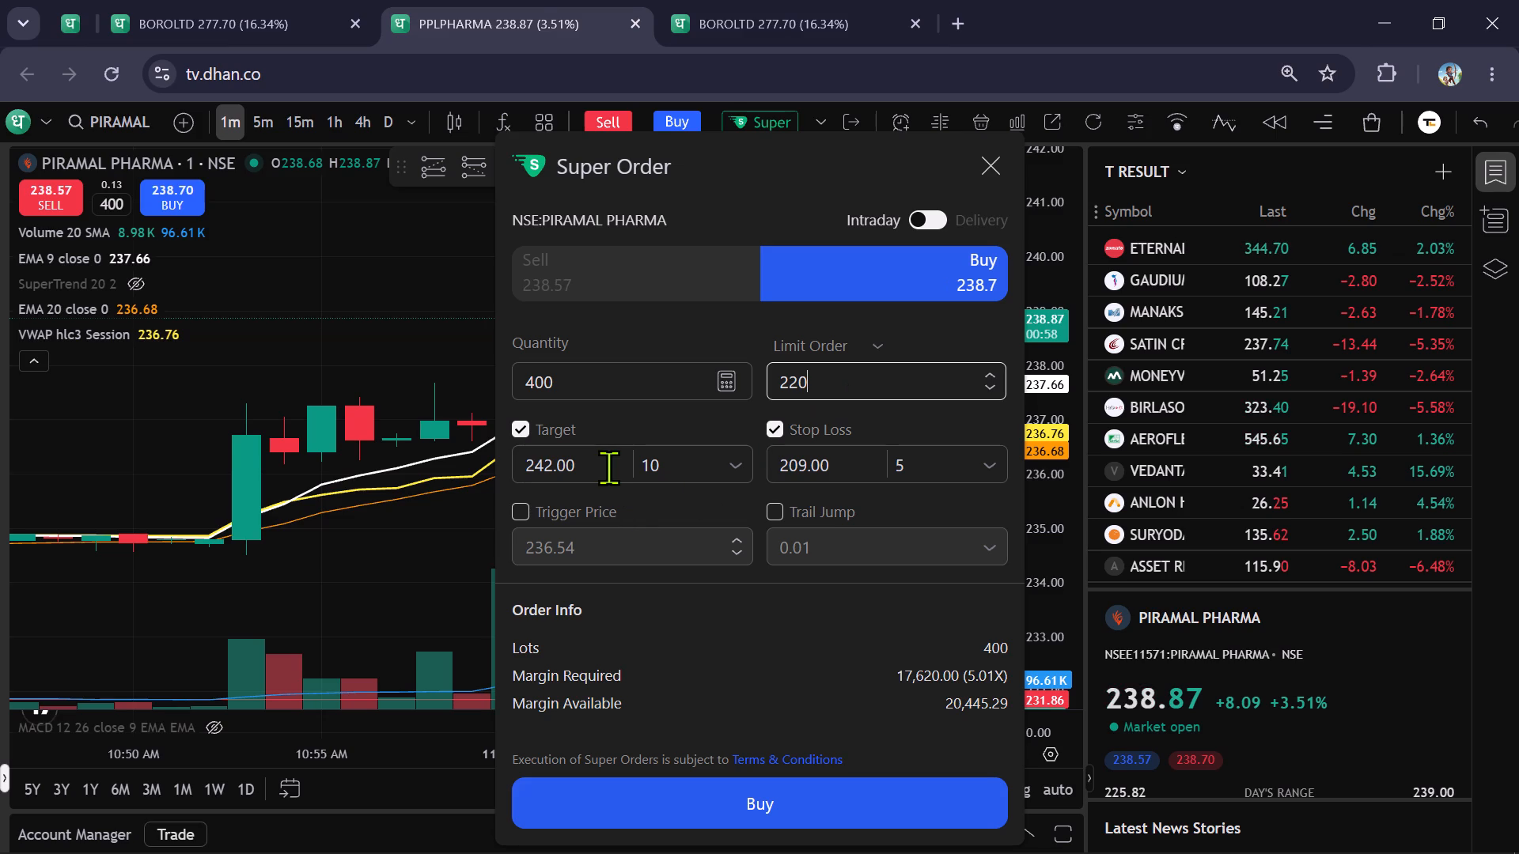
Set the PIRAMAL PHARMA super order's target to 246 and place the 400-share buy order.
click(607, 467)
key(BackSpace)
key(BackSpace)
key(BackSpace)
key(BackSpace)
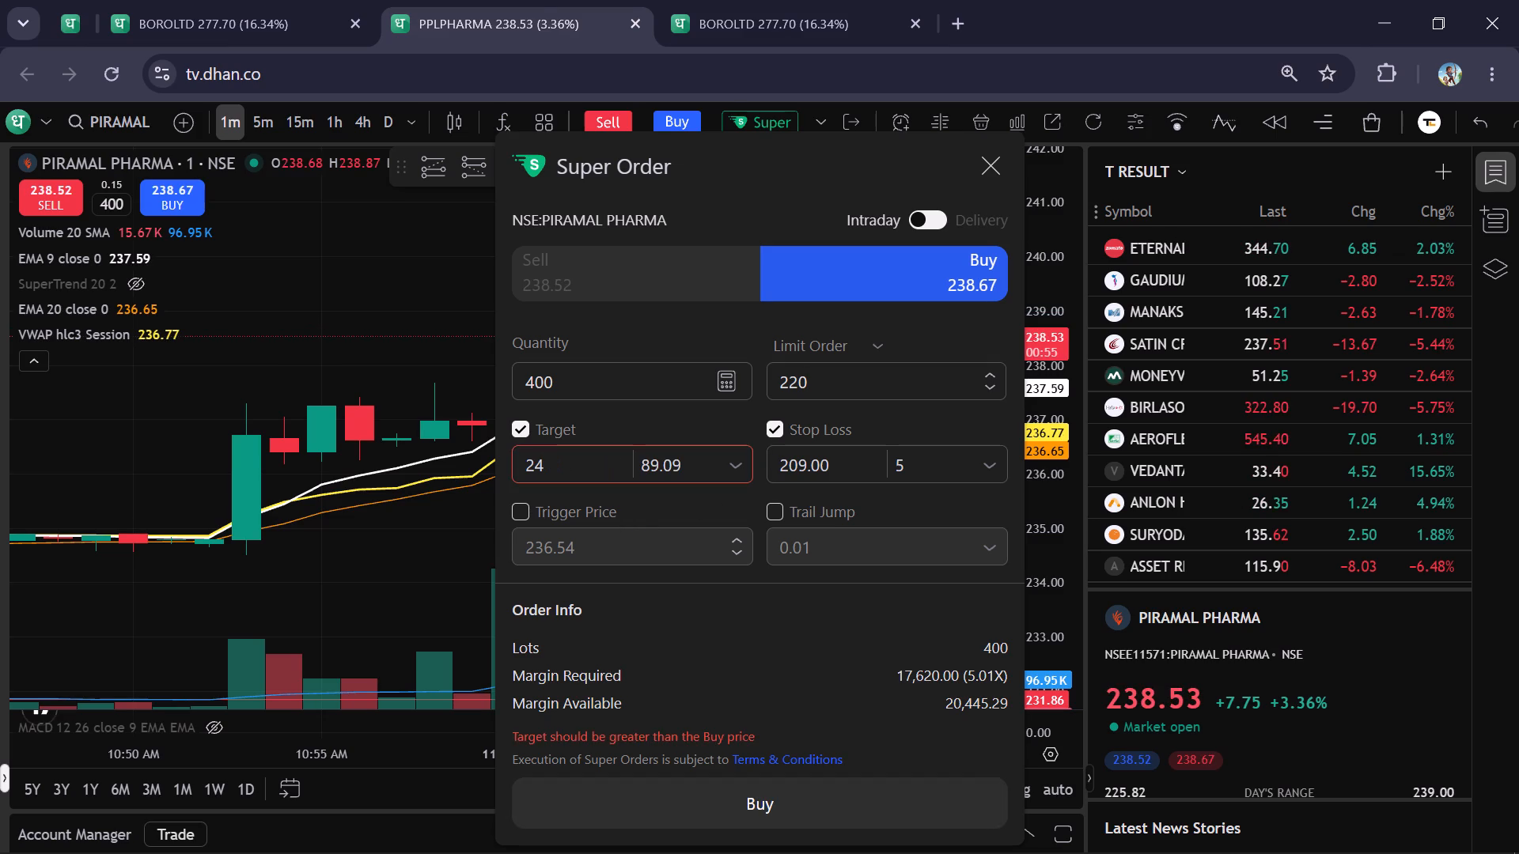
key(6)
drag(751, 177, 231, 167)
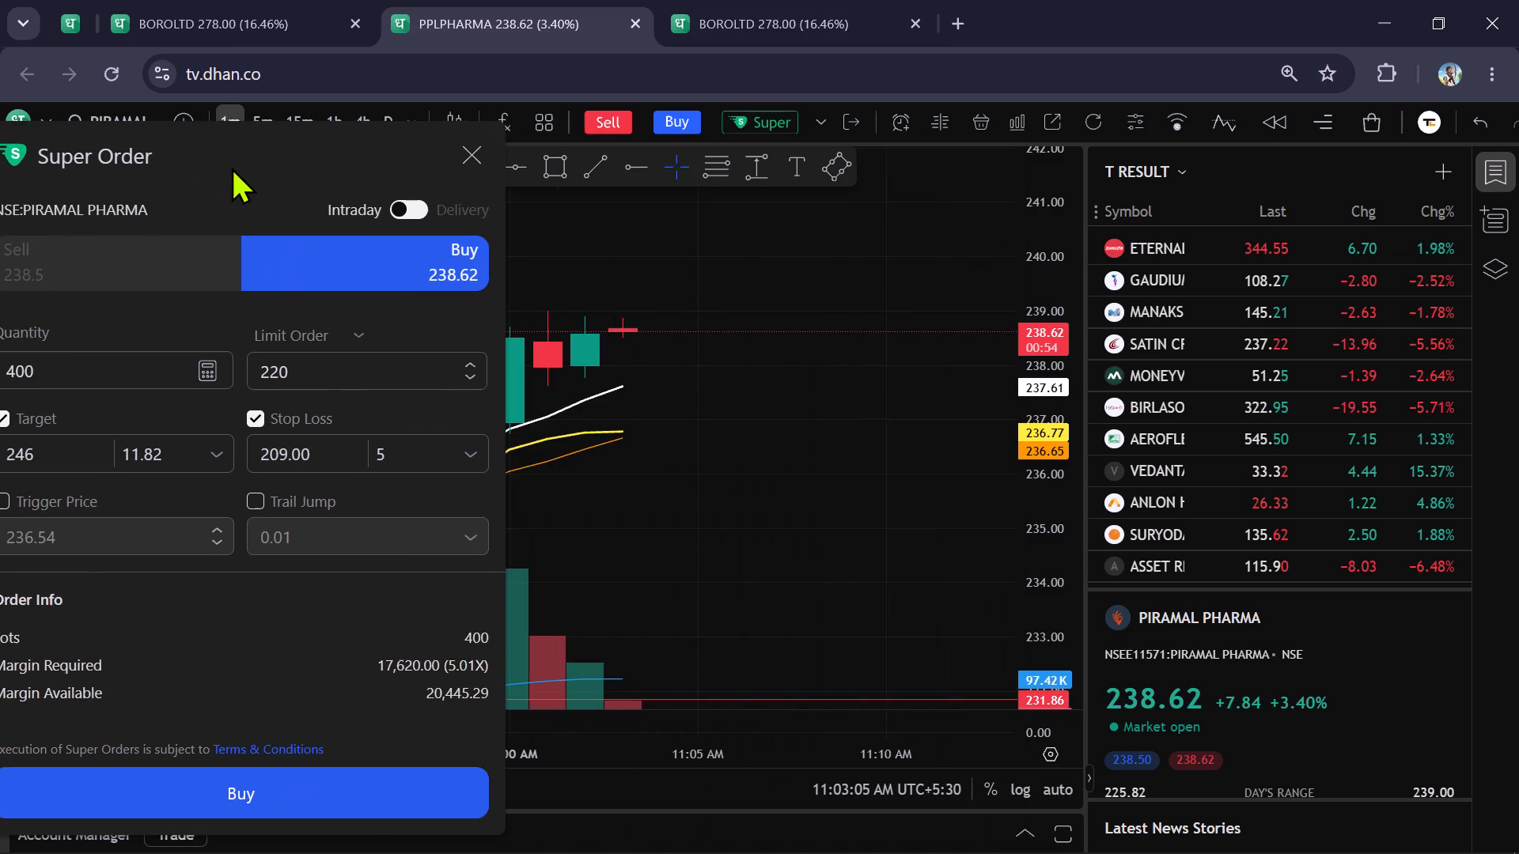
drag(231, 167, 236, 161)
drag(352, 637, 371, 563)
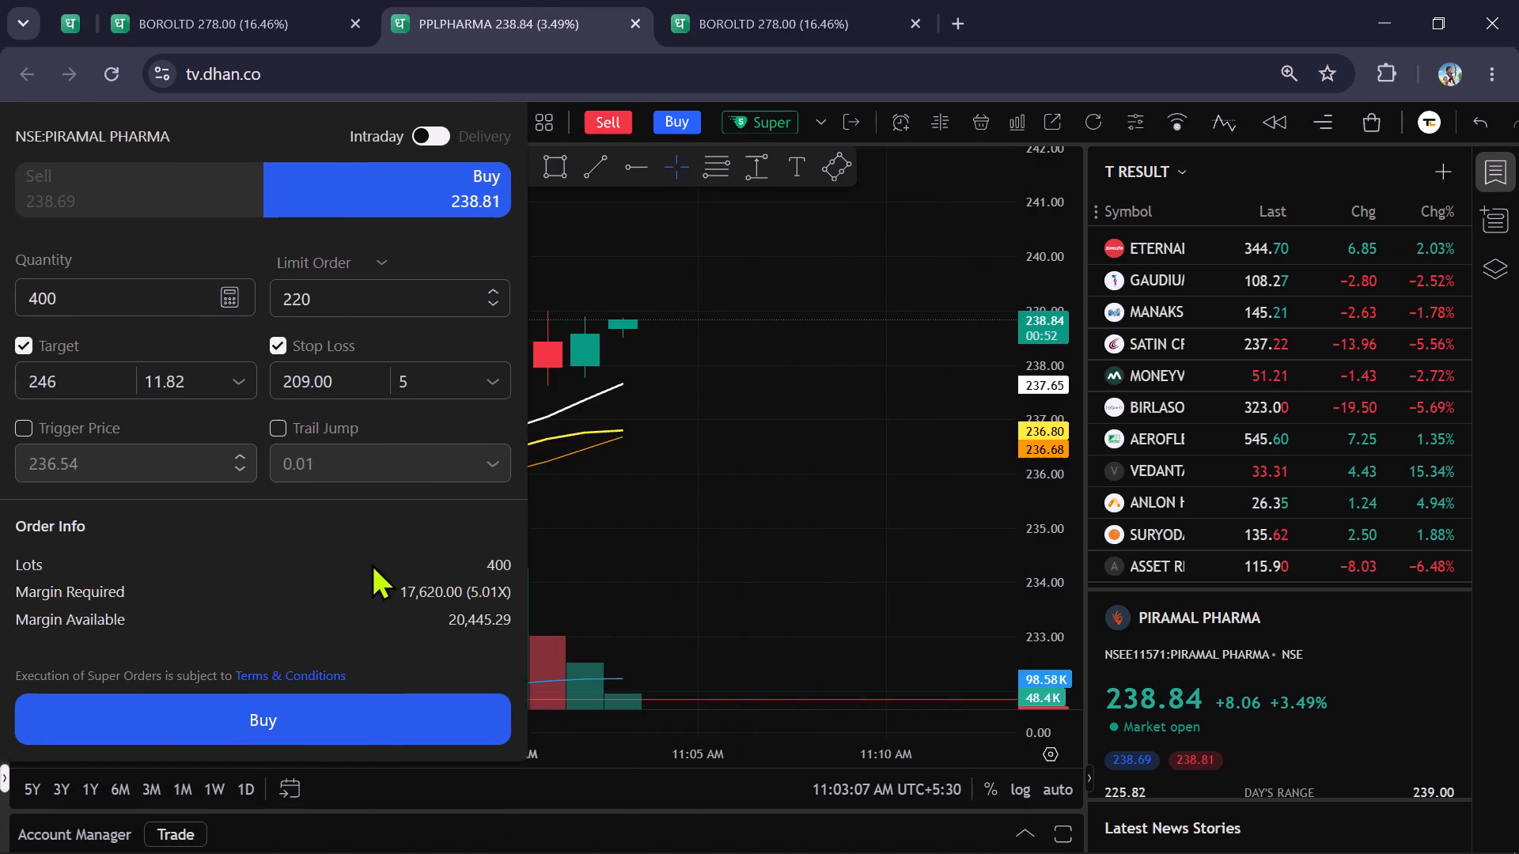
drag(371, 563, 372, 565)
click(325, 720)
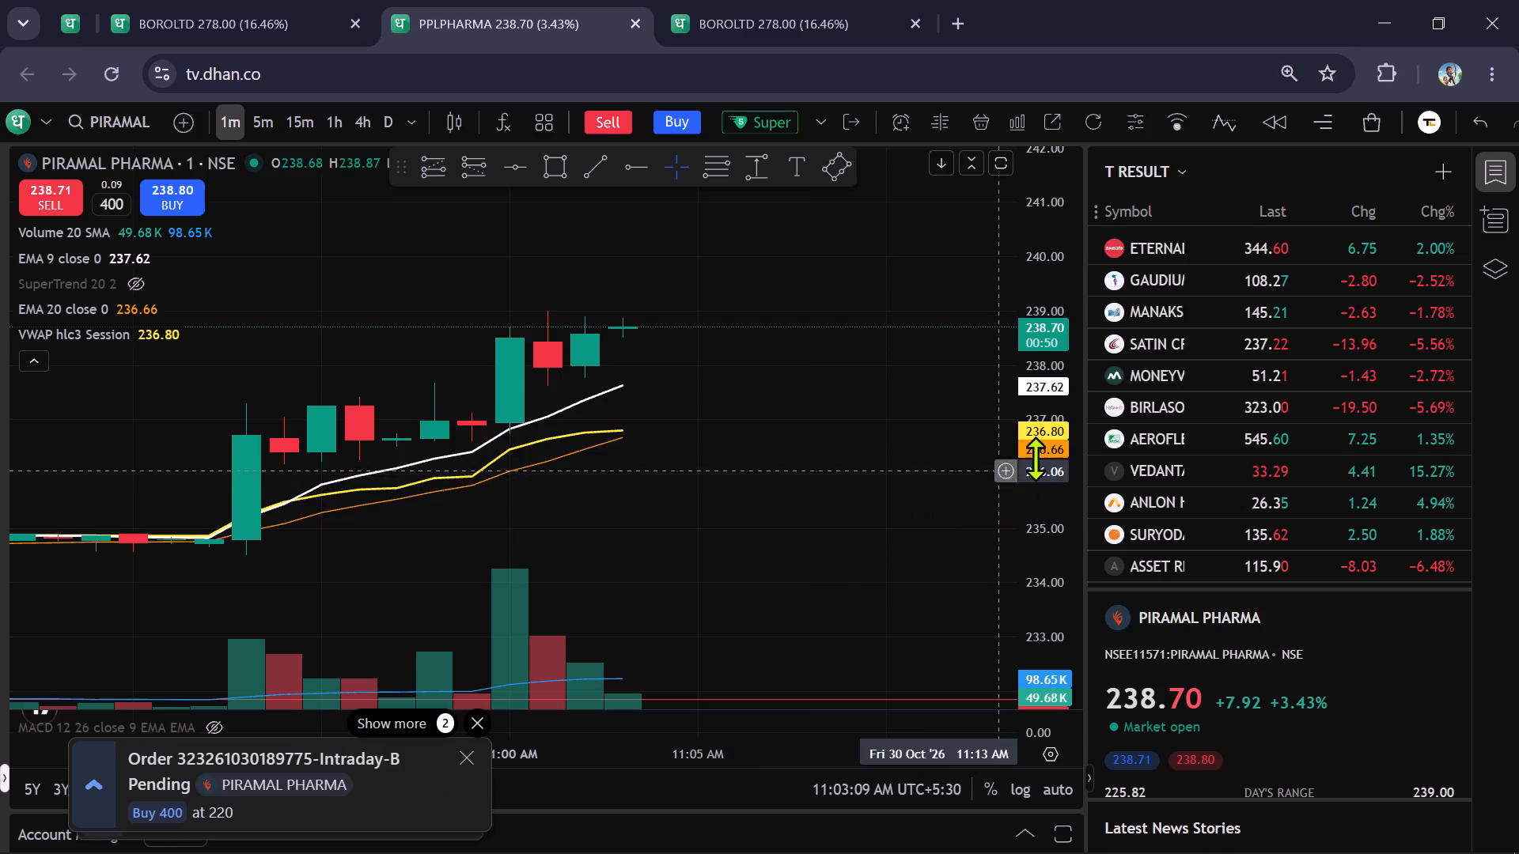
Examine PIRAMAL PHARMA's price action against the placed order levels on the 1-minute and daily charts.
scroll(1054, 451, down, 9)
scroll(850, 448, down, 1)
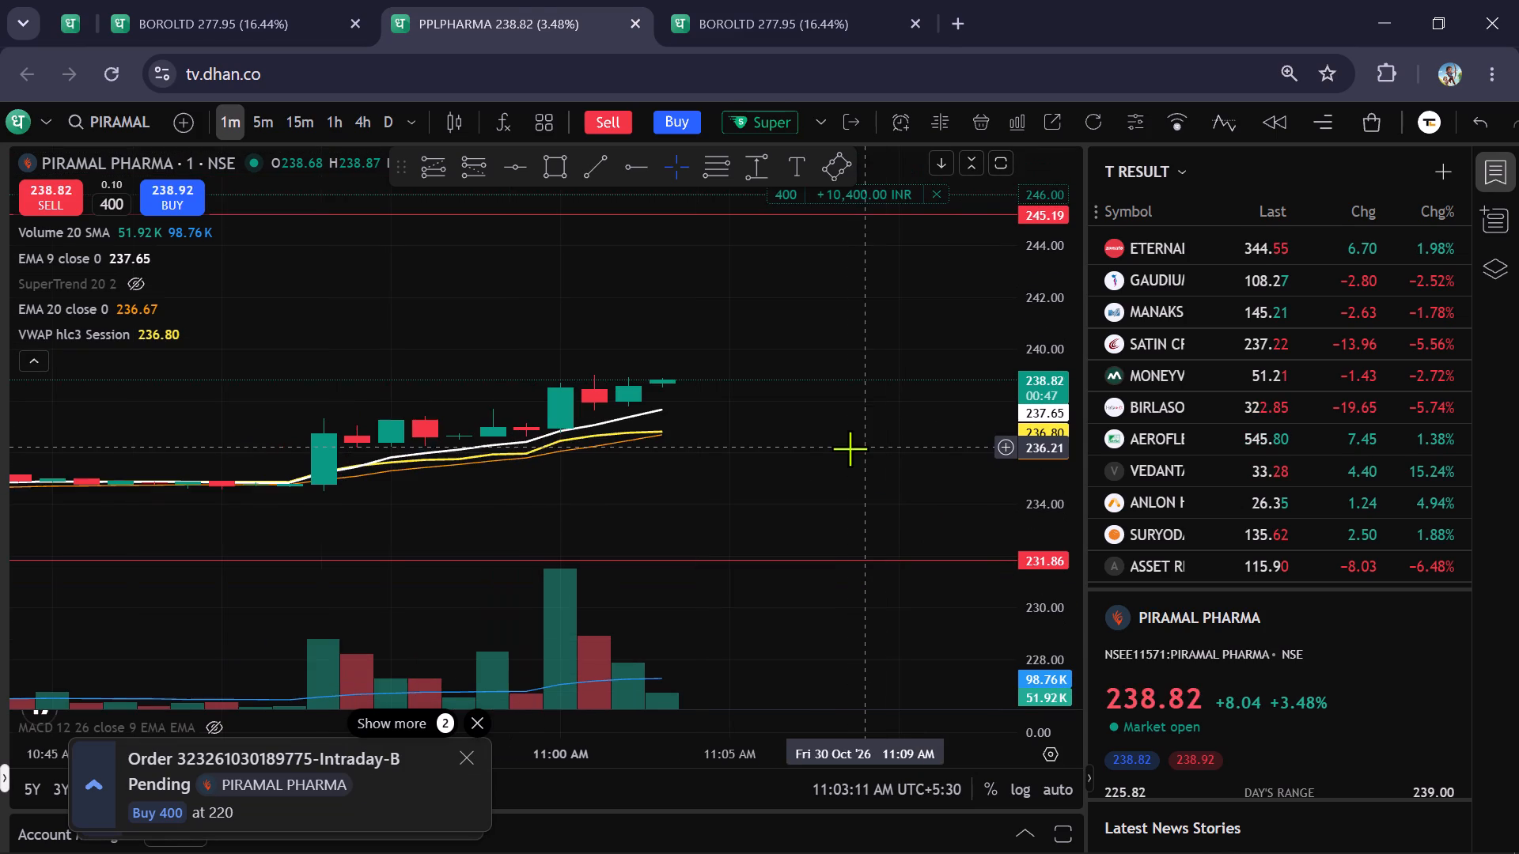
drag(843, 452, 869, 379)
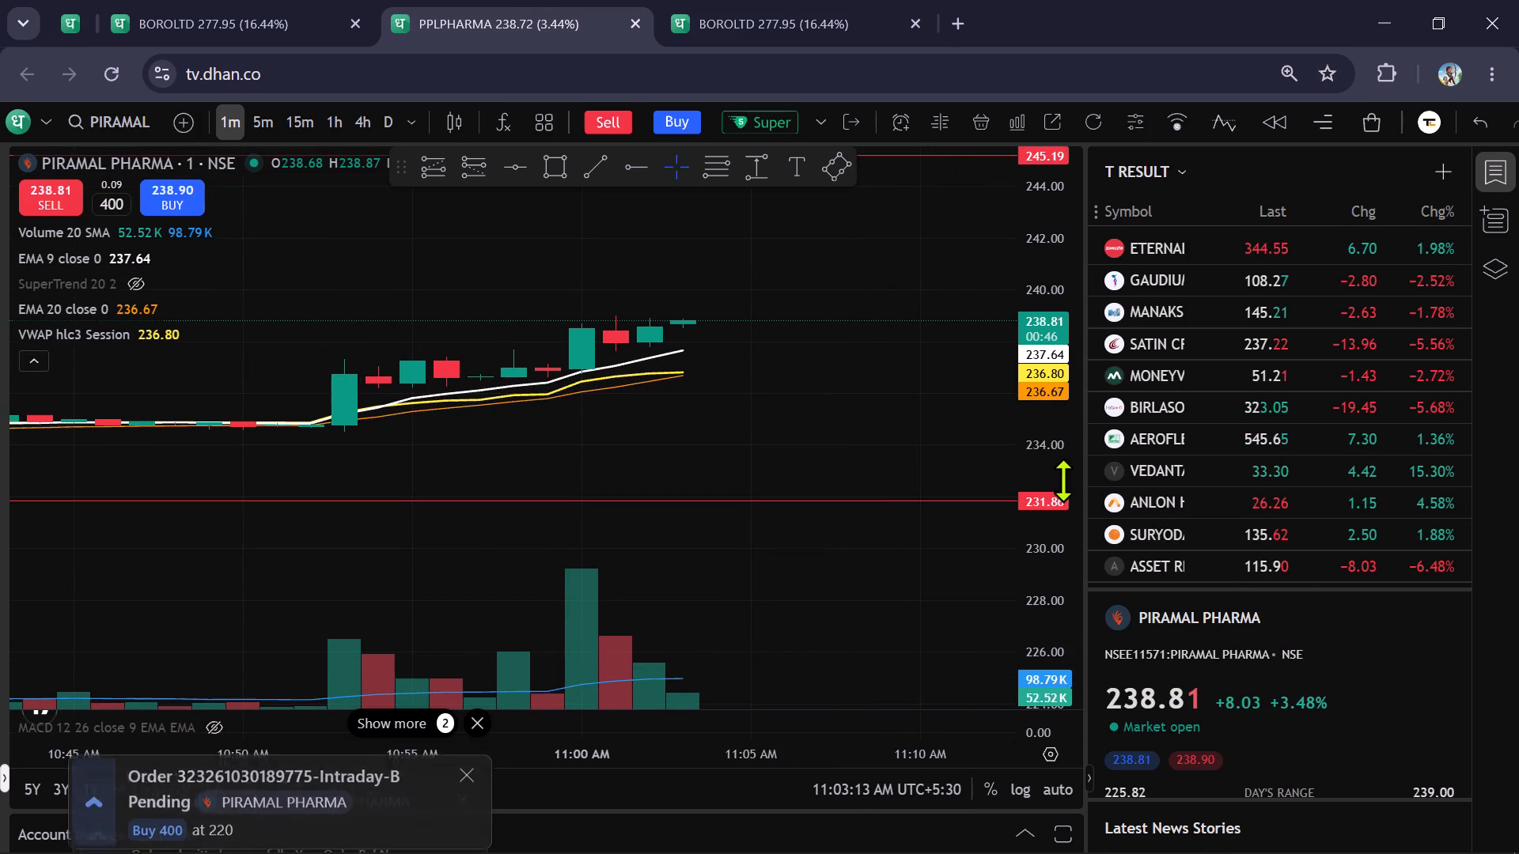
scroll(1049, 480, down, 5)
click(381, 130)
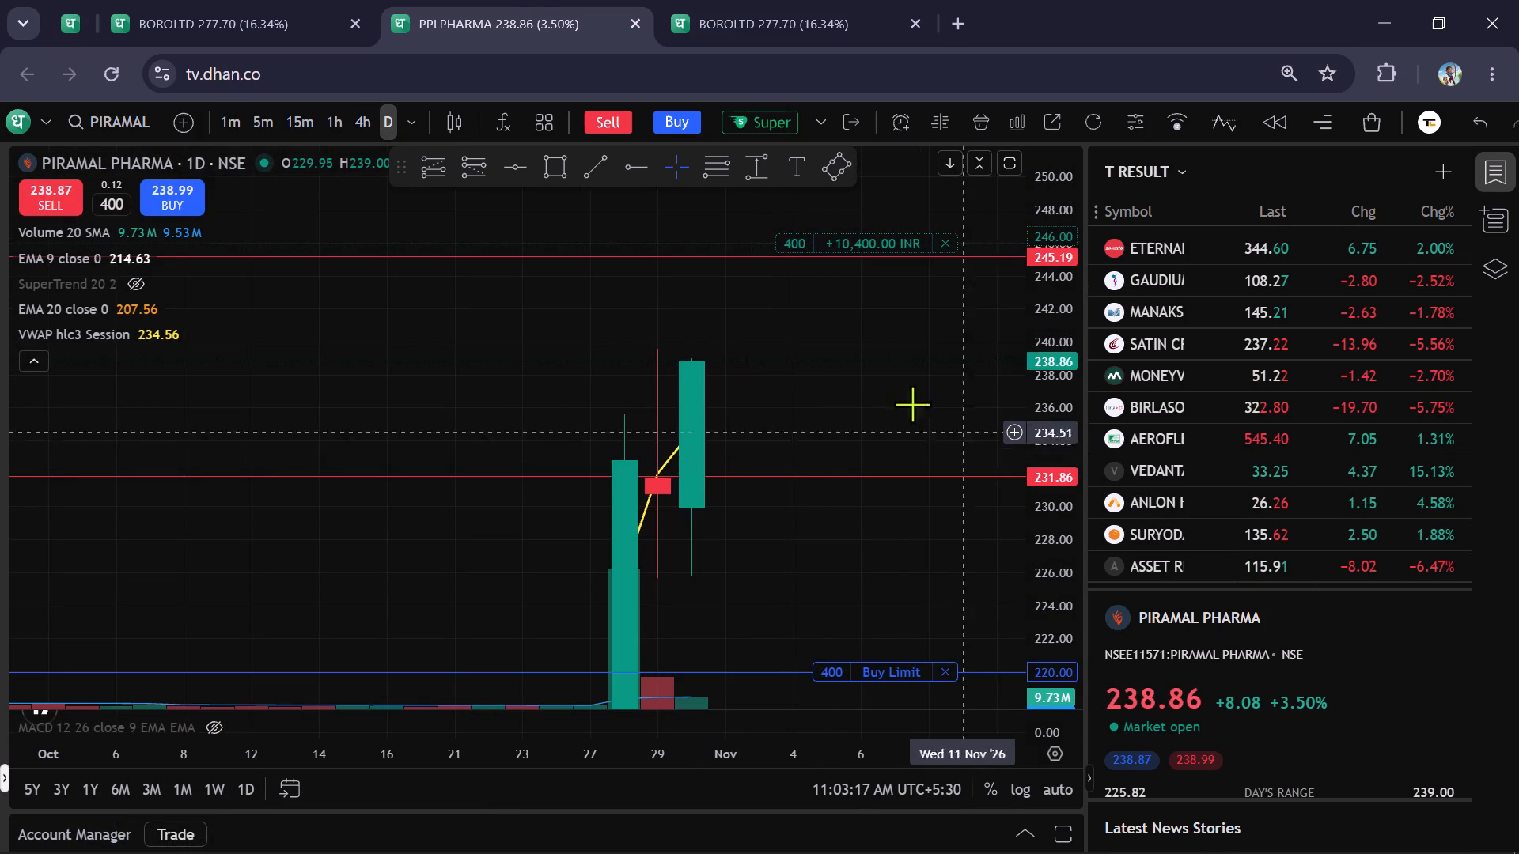
scroll(1047, 418, down, 7)
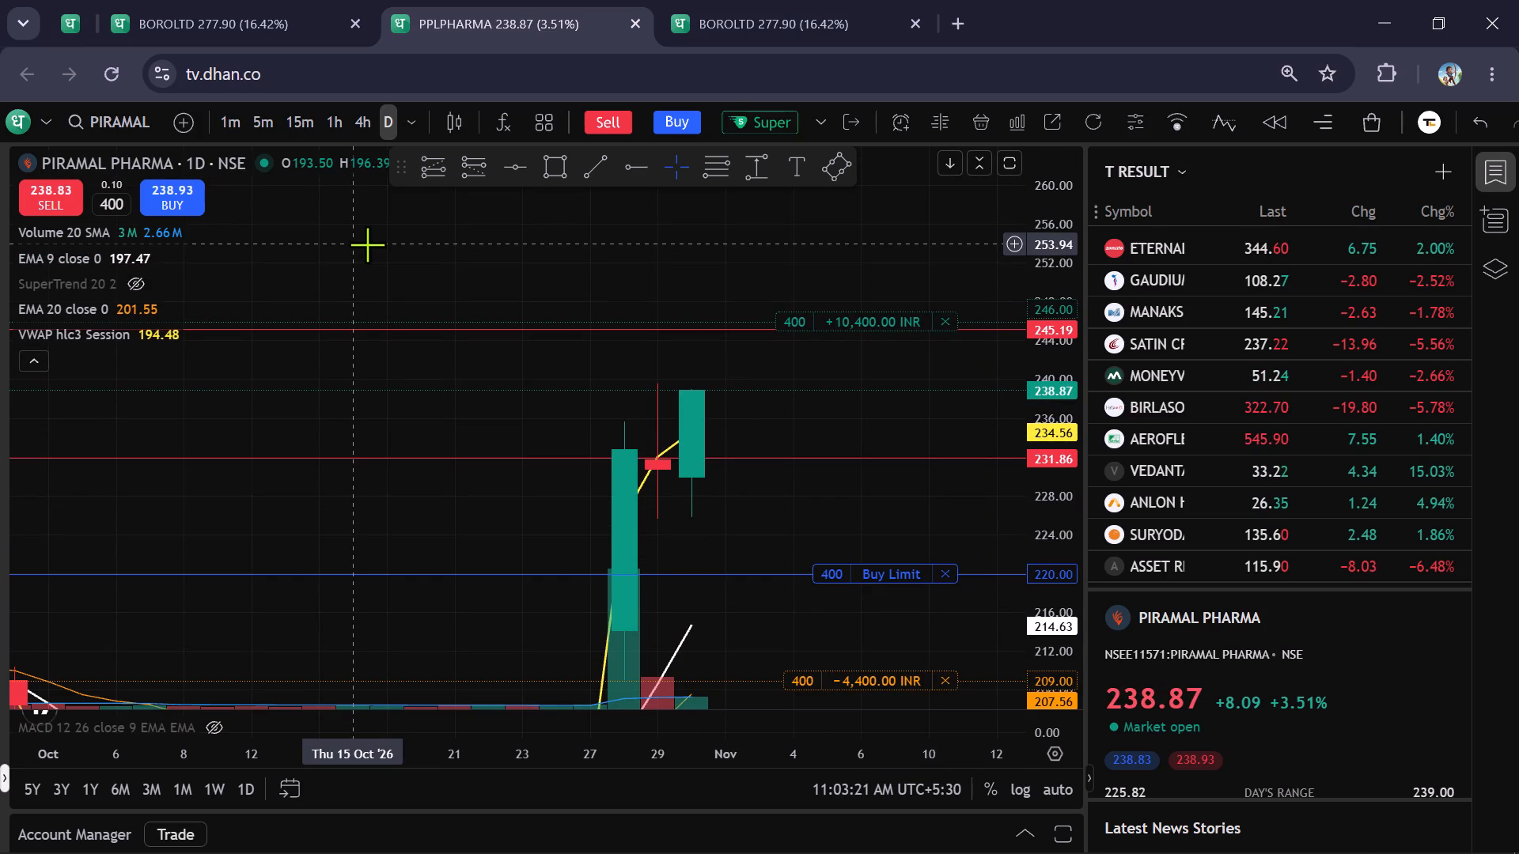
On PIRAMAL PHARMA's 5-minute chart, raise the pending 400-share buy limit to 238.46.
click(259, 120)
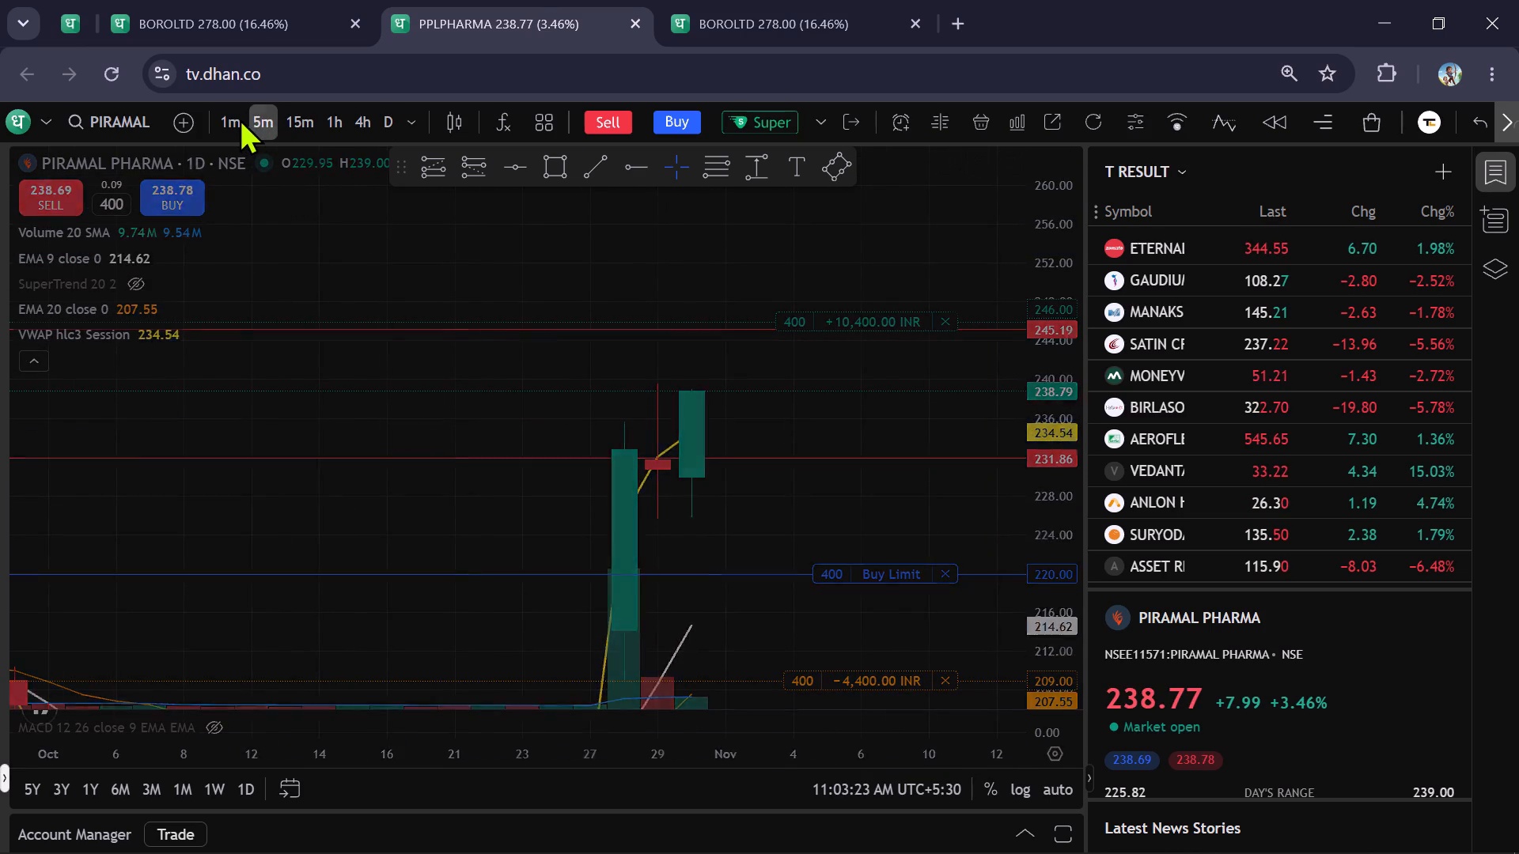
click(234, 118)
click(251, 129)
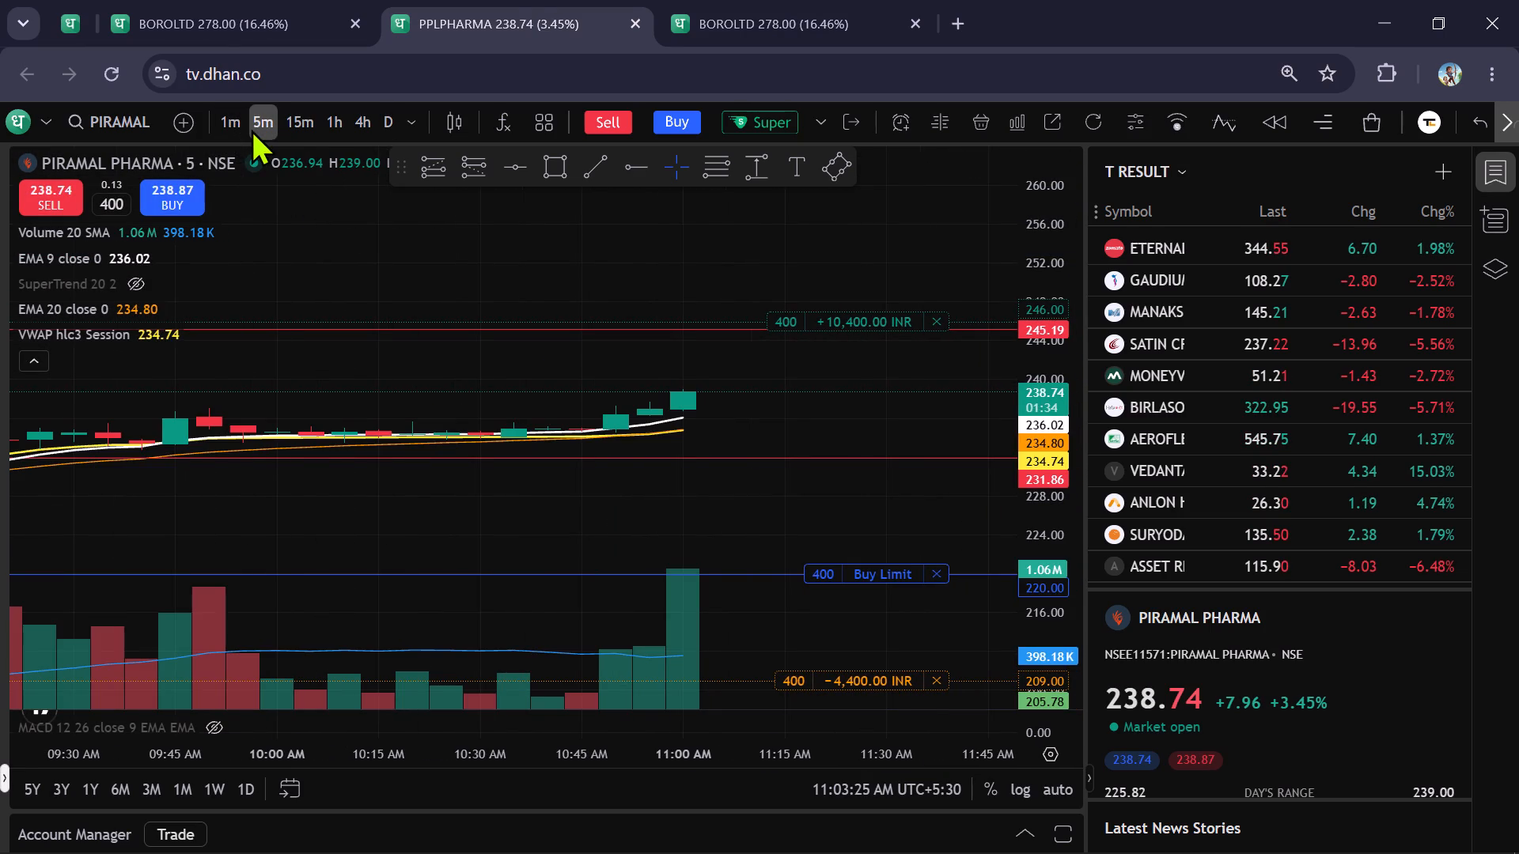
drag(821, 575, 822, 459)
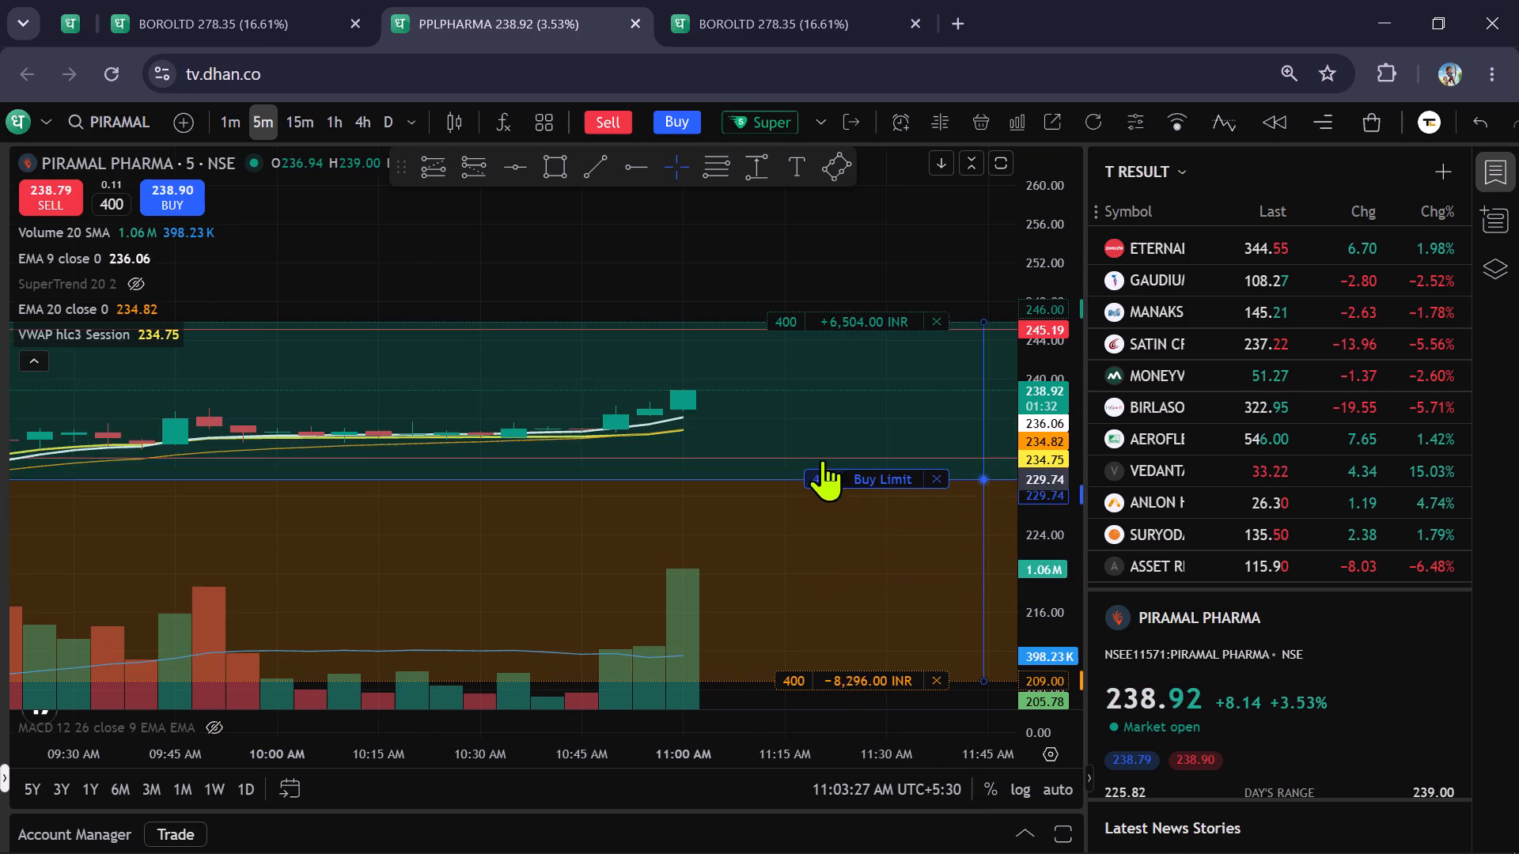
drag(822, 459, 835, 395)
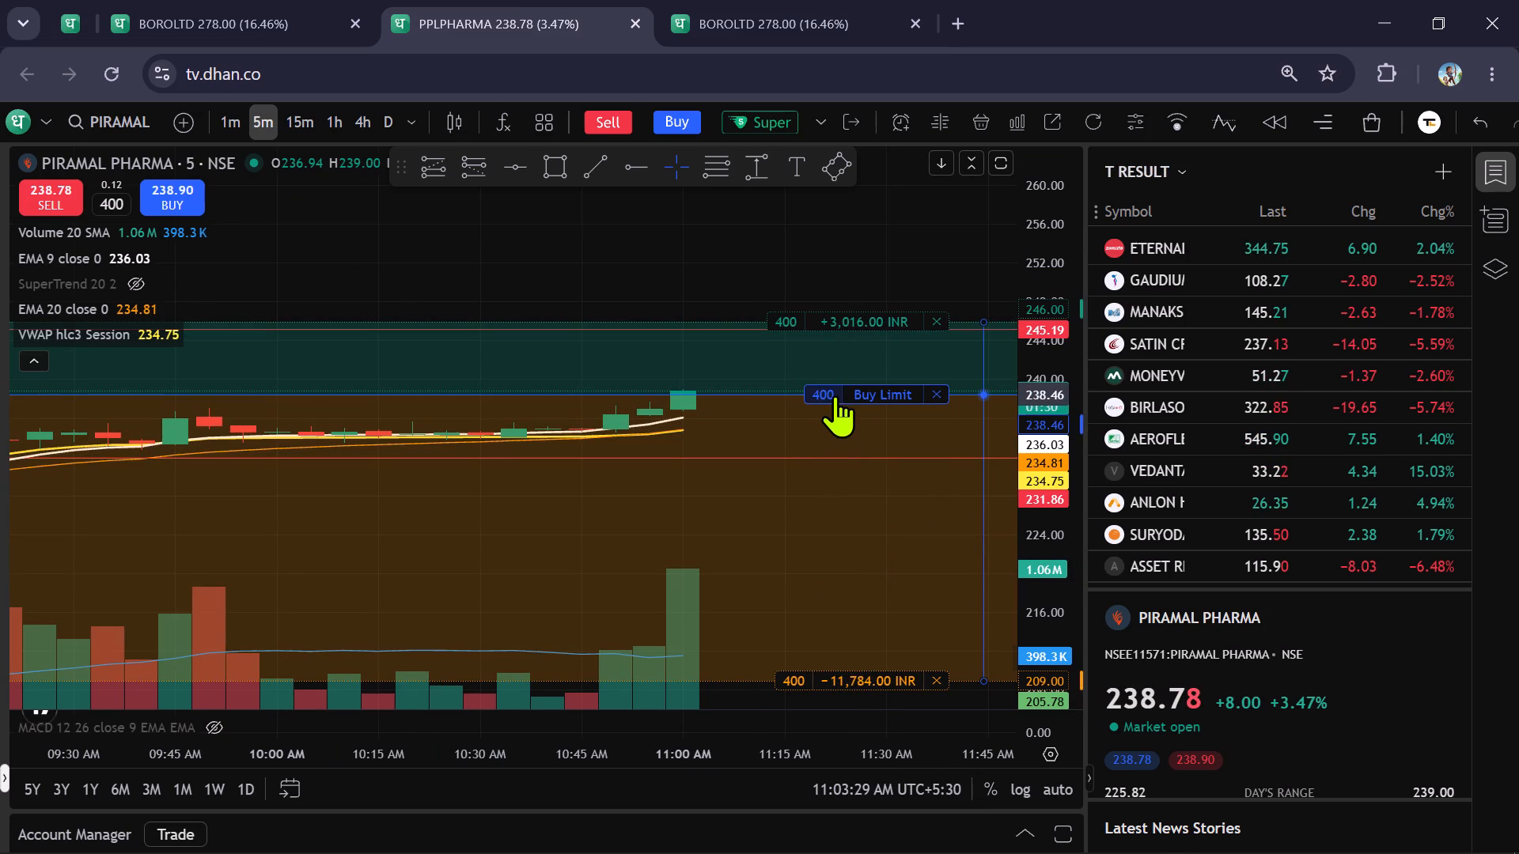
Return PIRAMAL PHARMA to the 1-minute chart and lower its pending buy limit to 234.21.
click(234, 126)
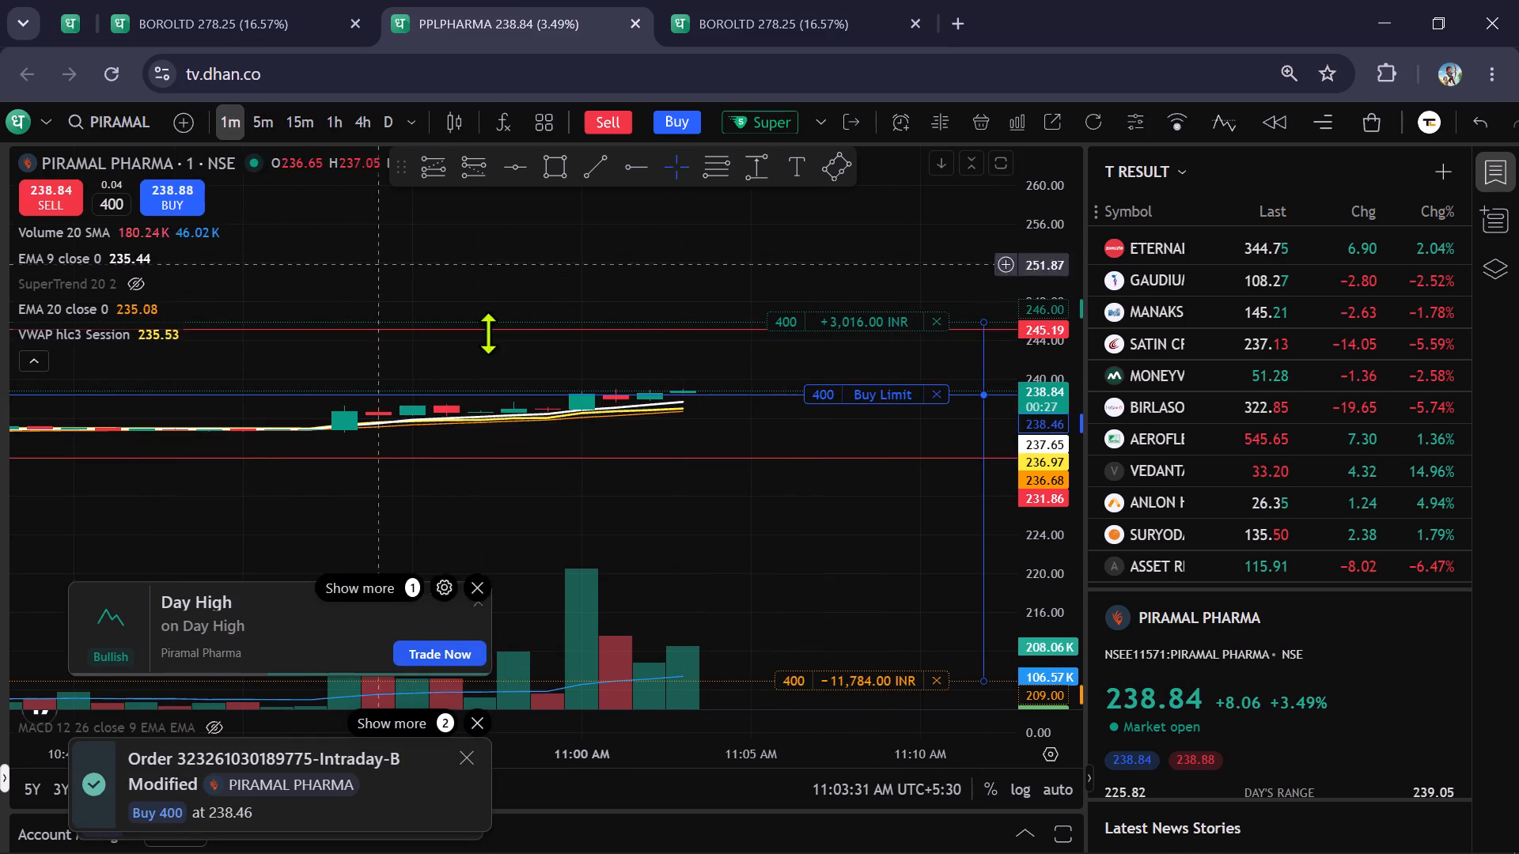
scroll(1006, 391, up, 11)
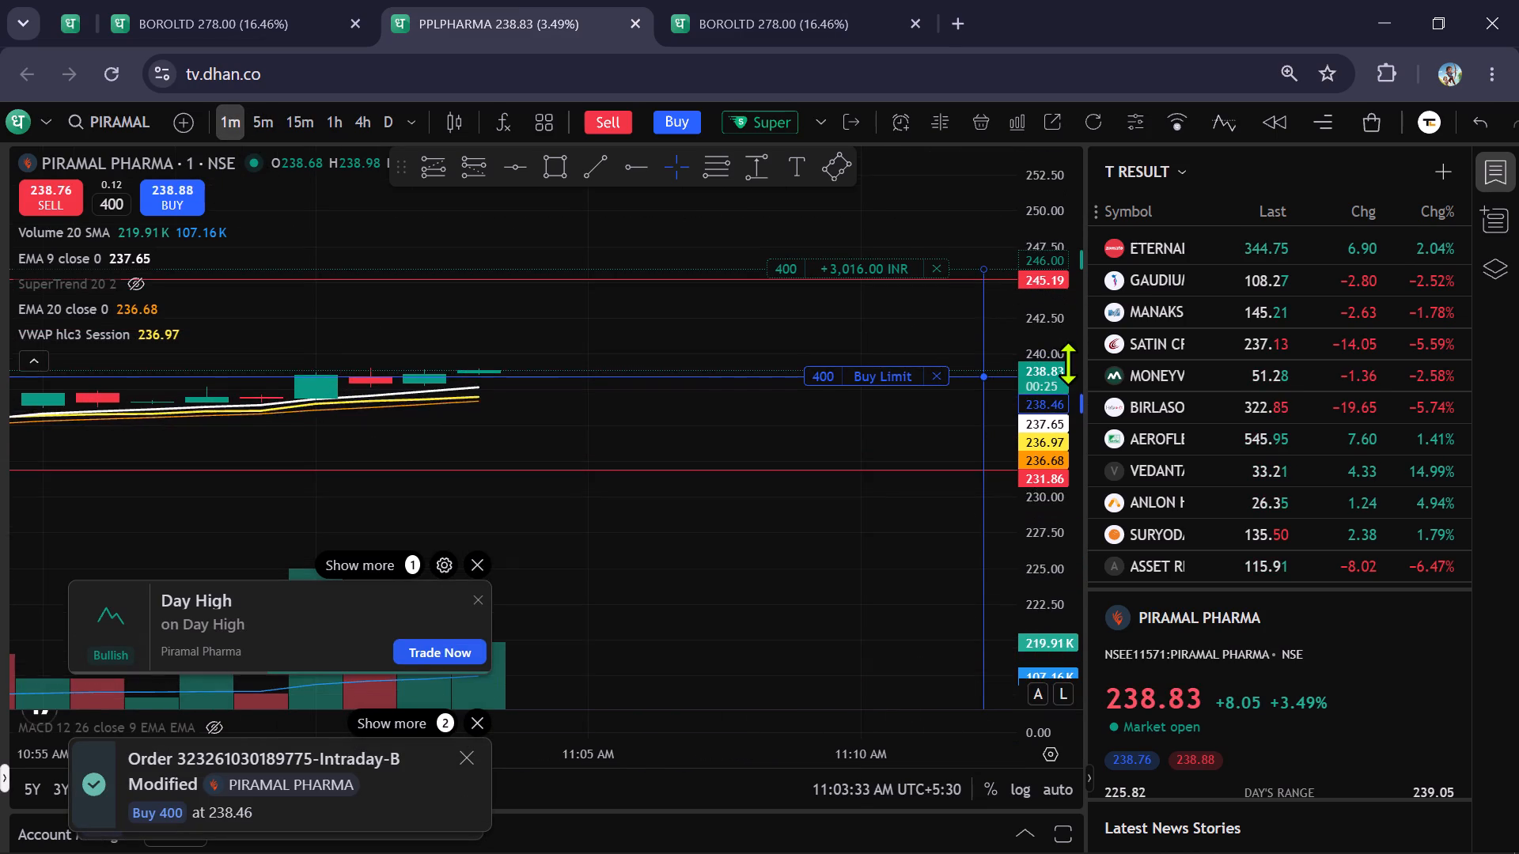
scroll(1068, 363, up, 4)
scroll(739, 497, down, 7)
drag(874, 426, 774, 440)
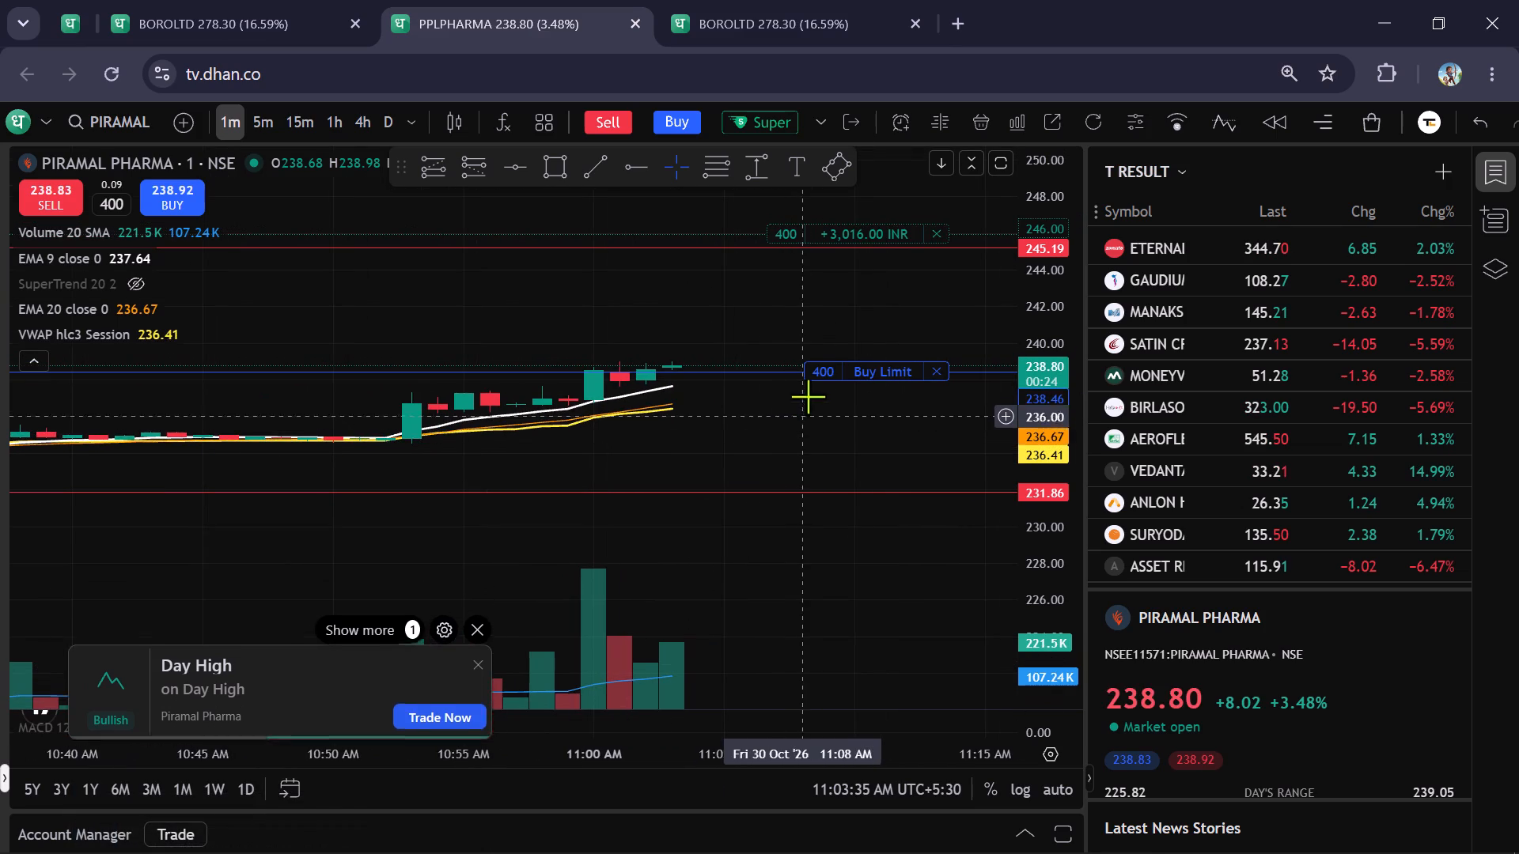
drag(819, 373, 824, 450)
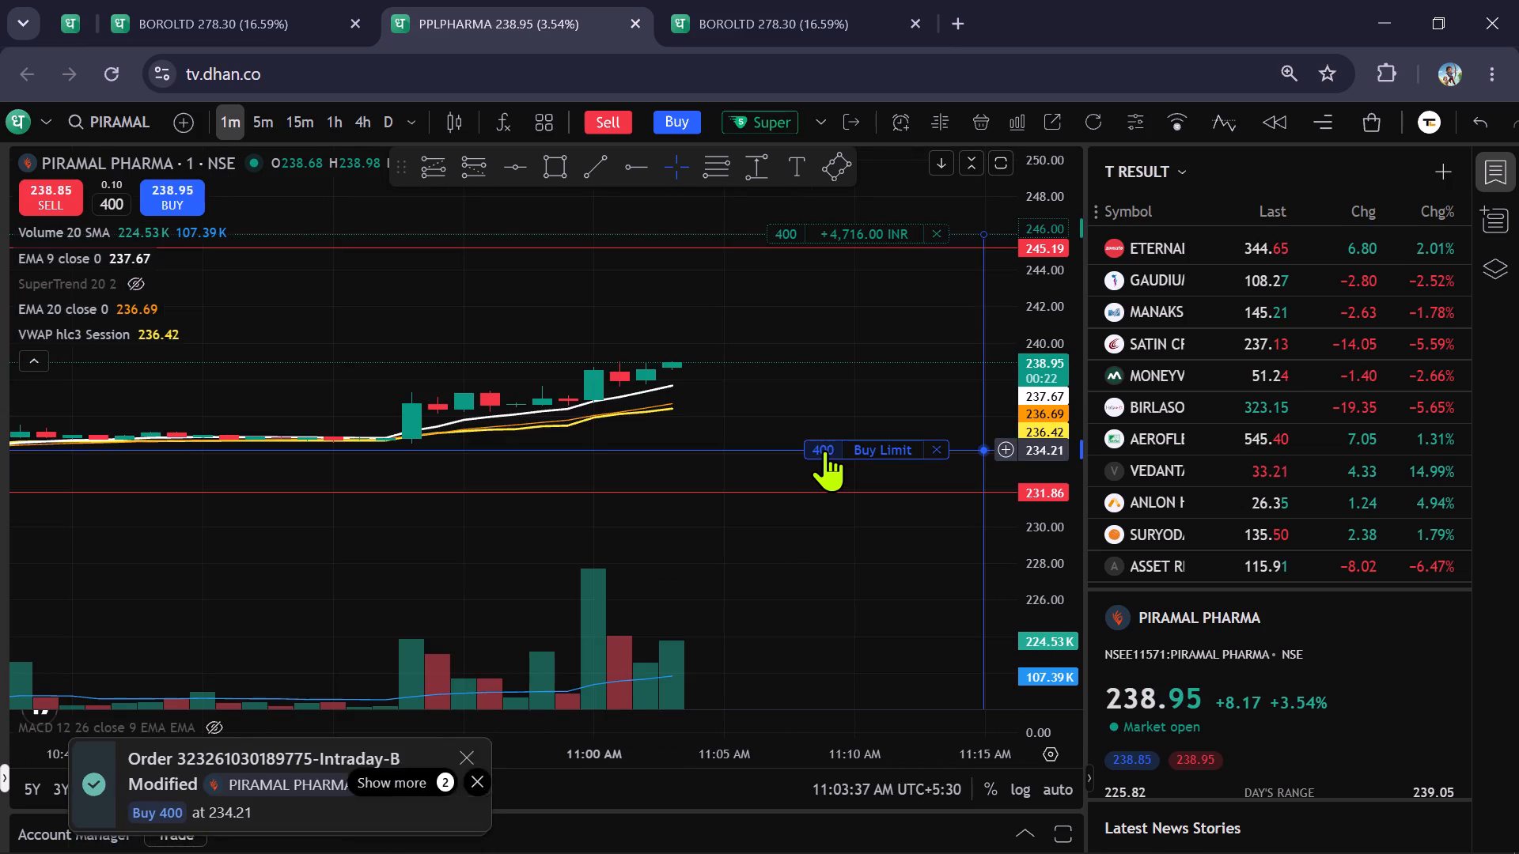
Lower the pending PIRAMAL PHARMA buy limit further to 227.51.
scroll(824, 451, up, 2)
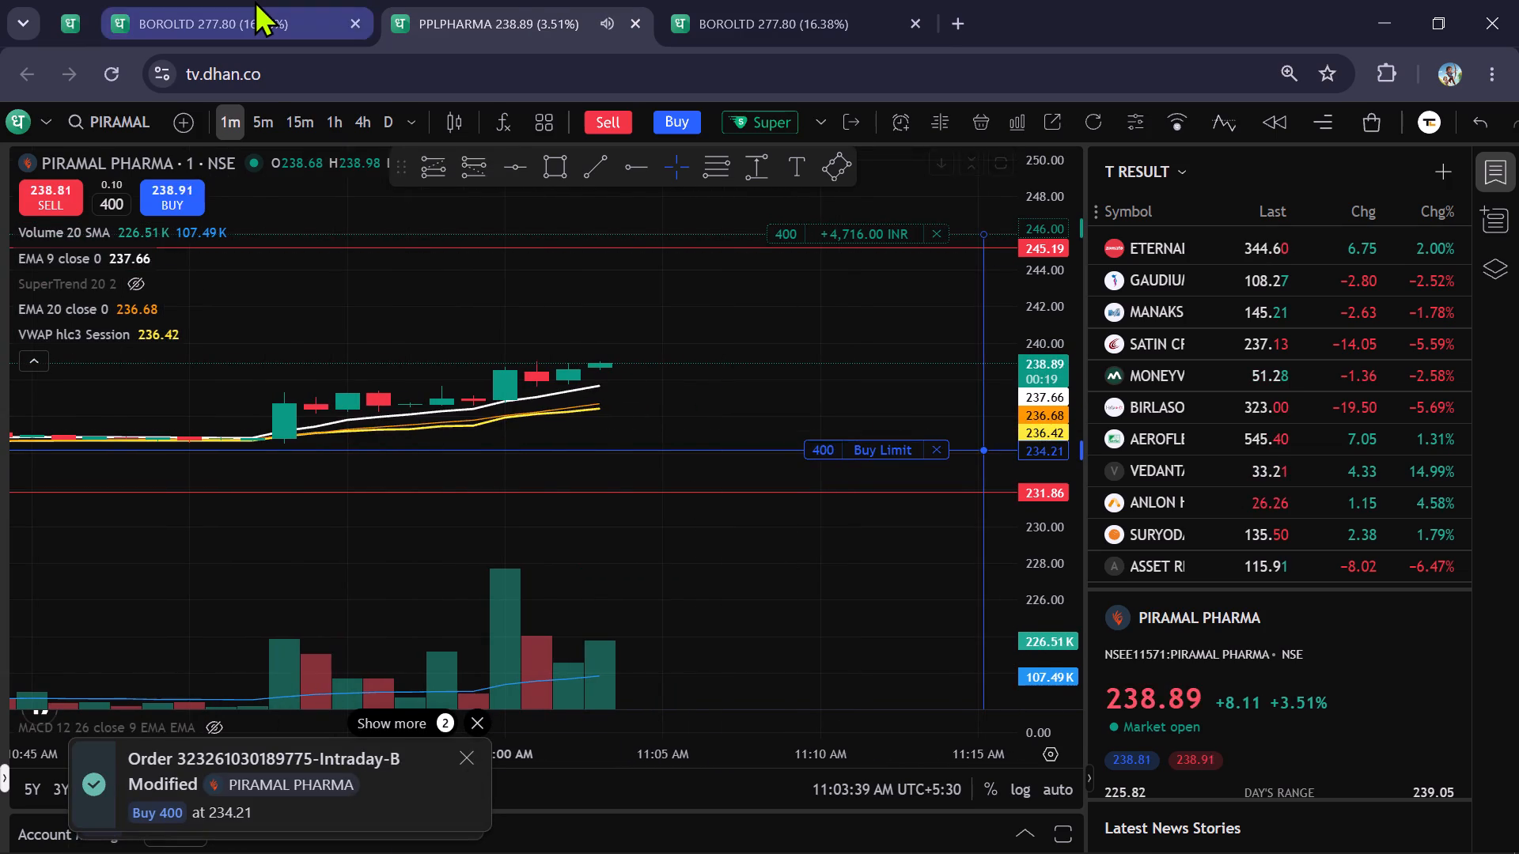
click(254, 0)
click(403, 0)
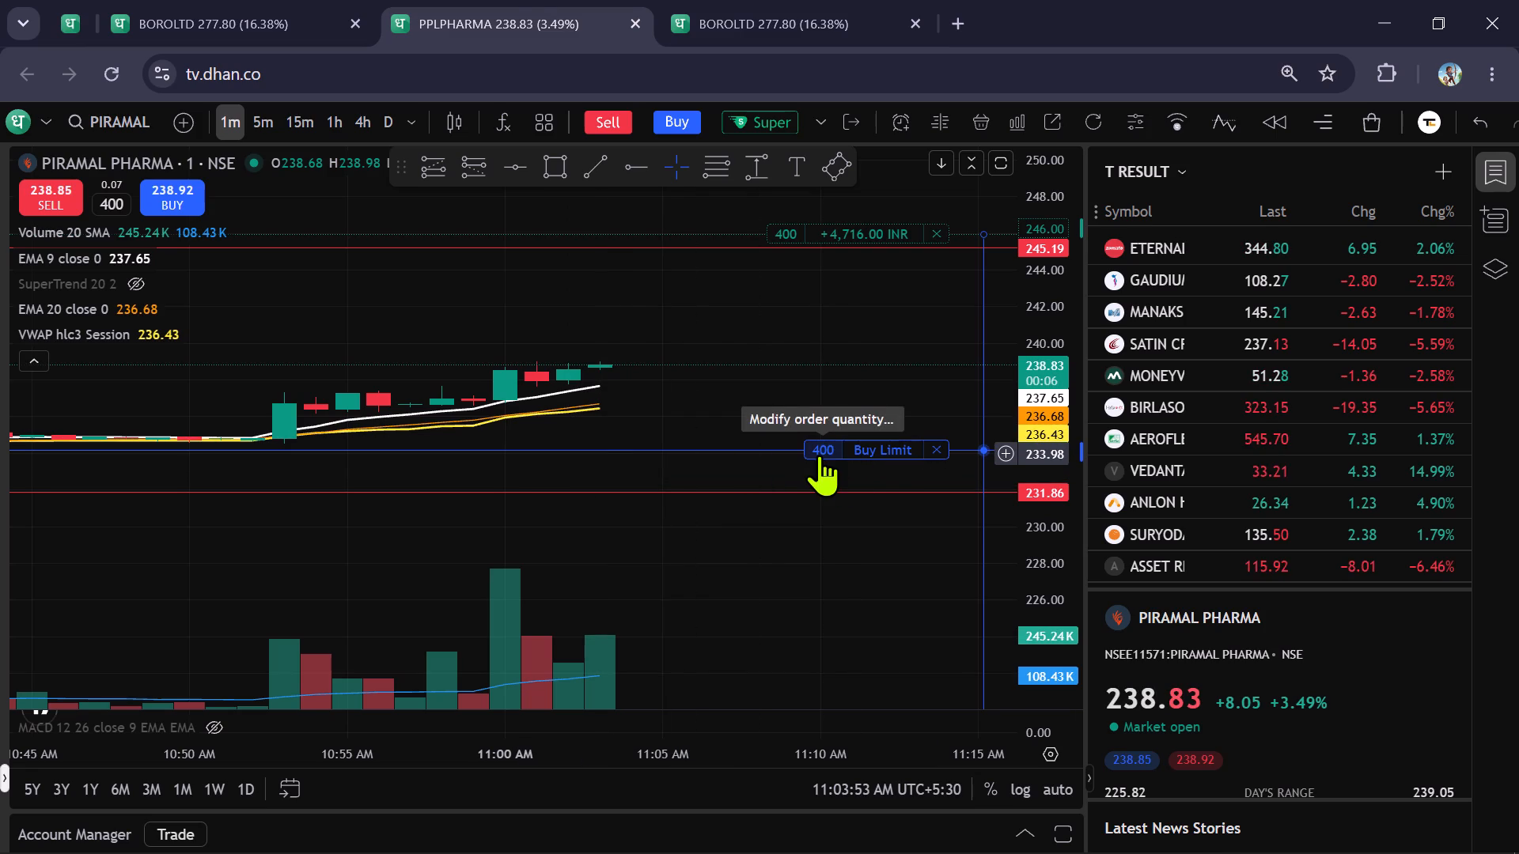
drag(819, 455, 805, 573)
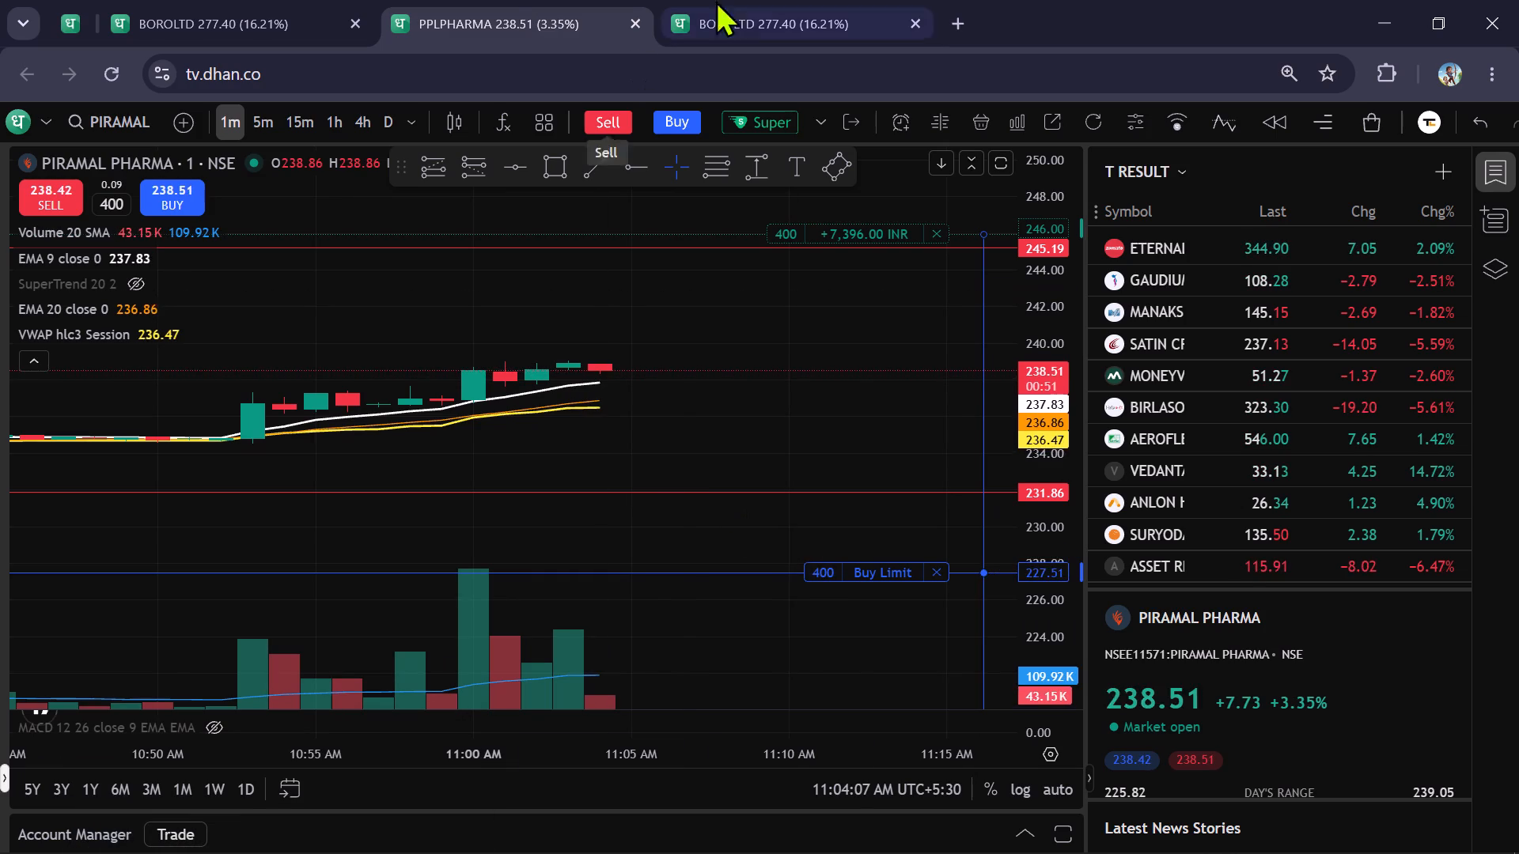
Compare the open BOROSIL and PIRAMAL PHARMA charts and look through the T RESULT watchlist.
click(750, 1)
click(566, 0)
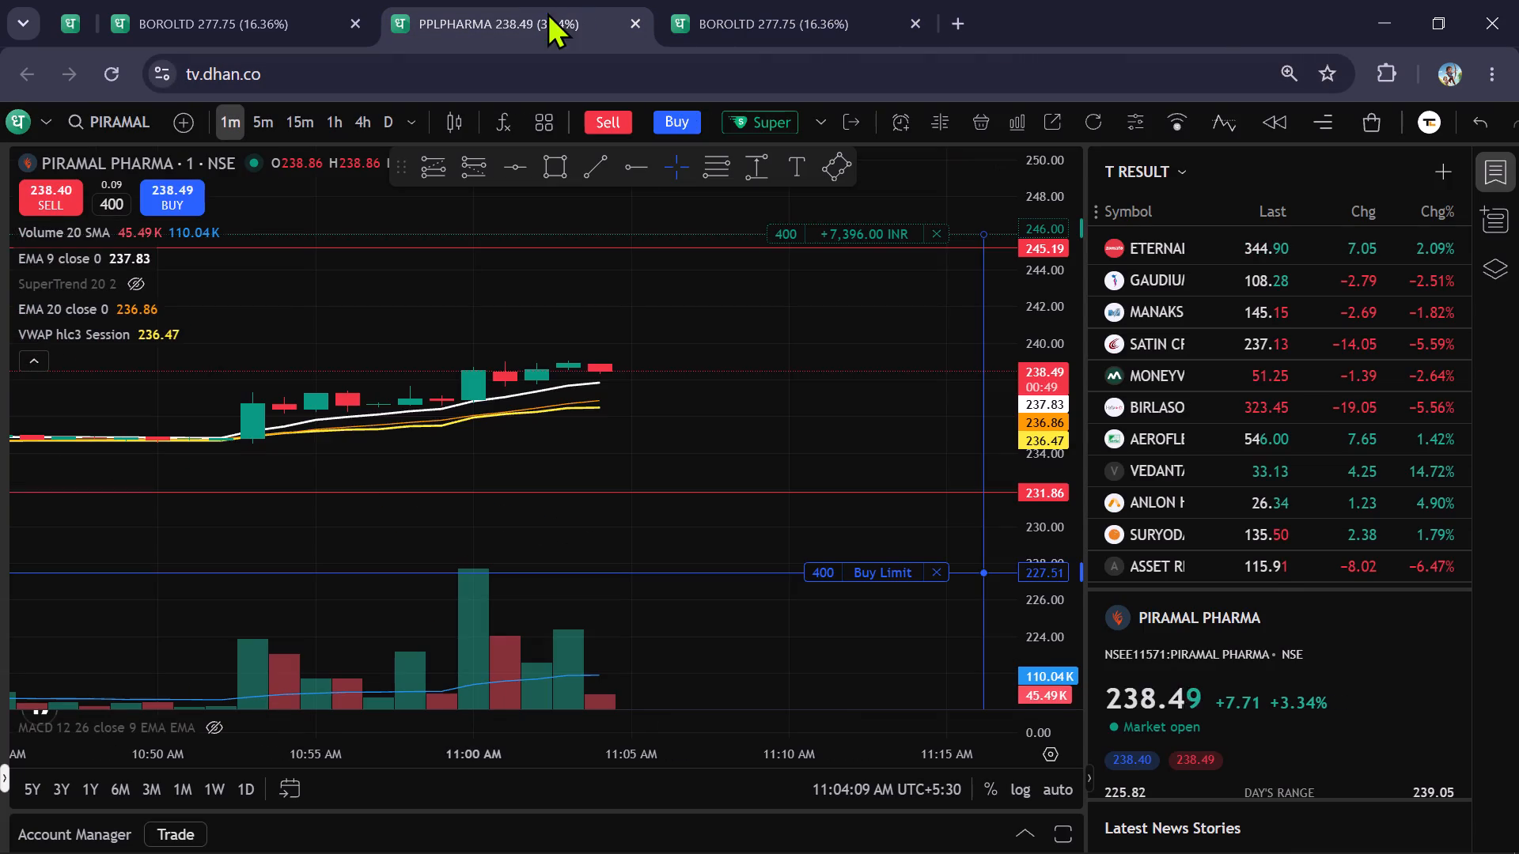
click(305, 0)
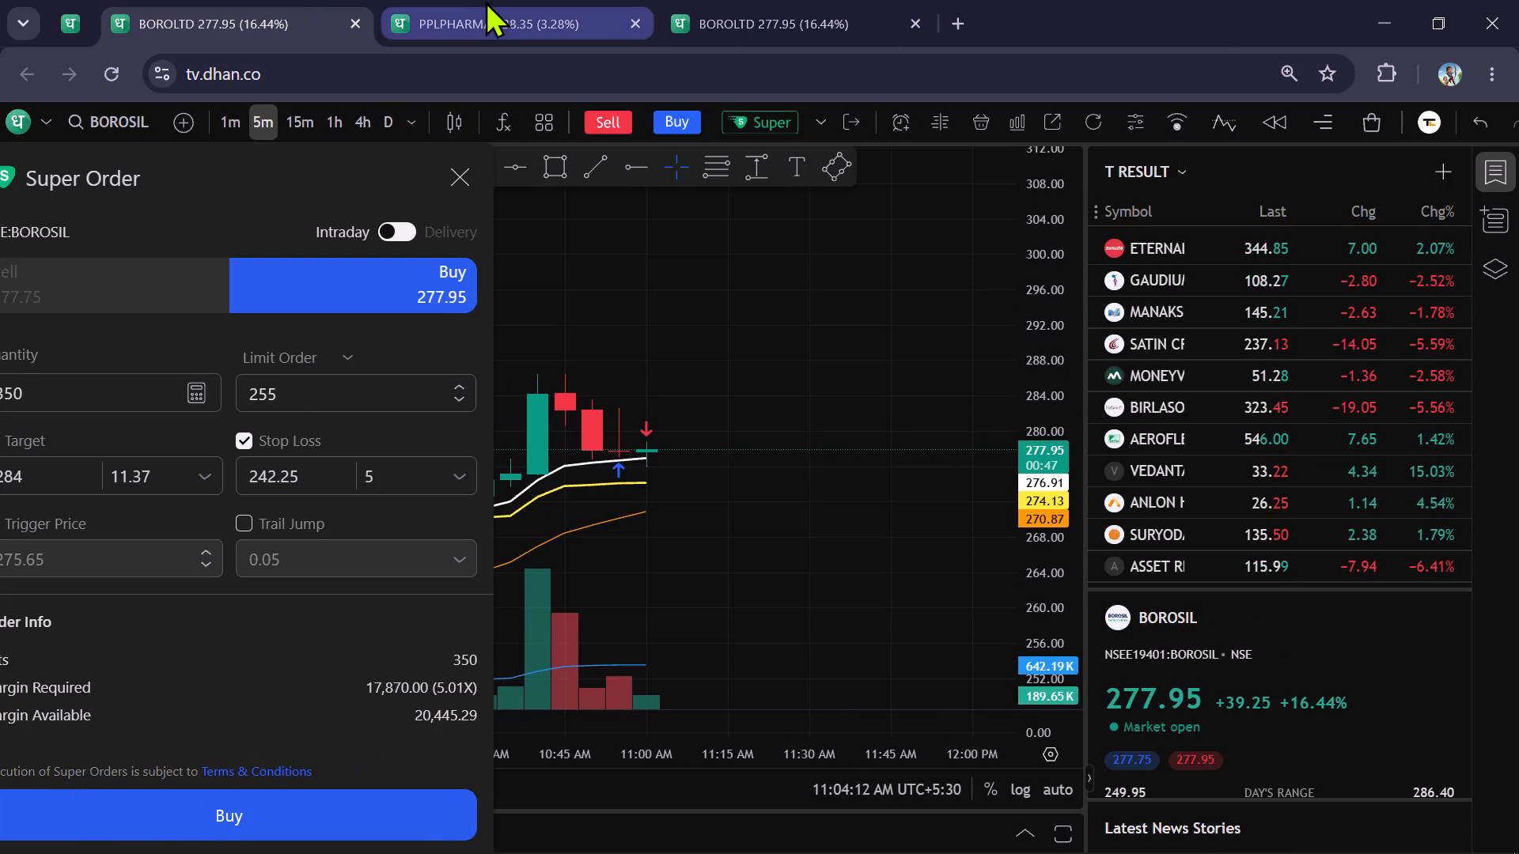
click(482, 1)
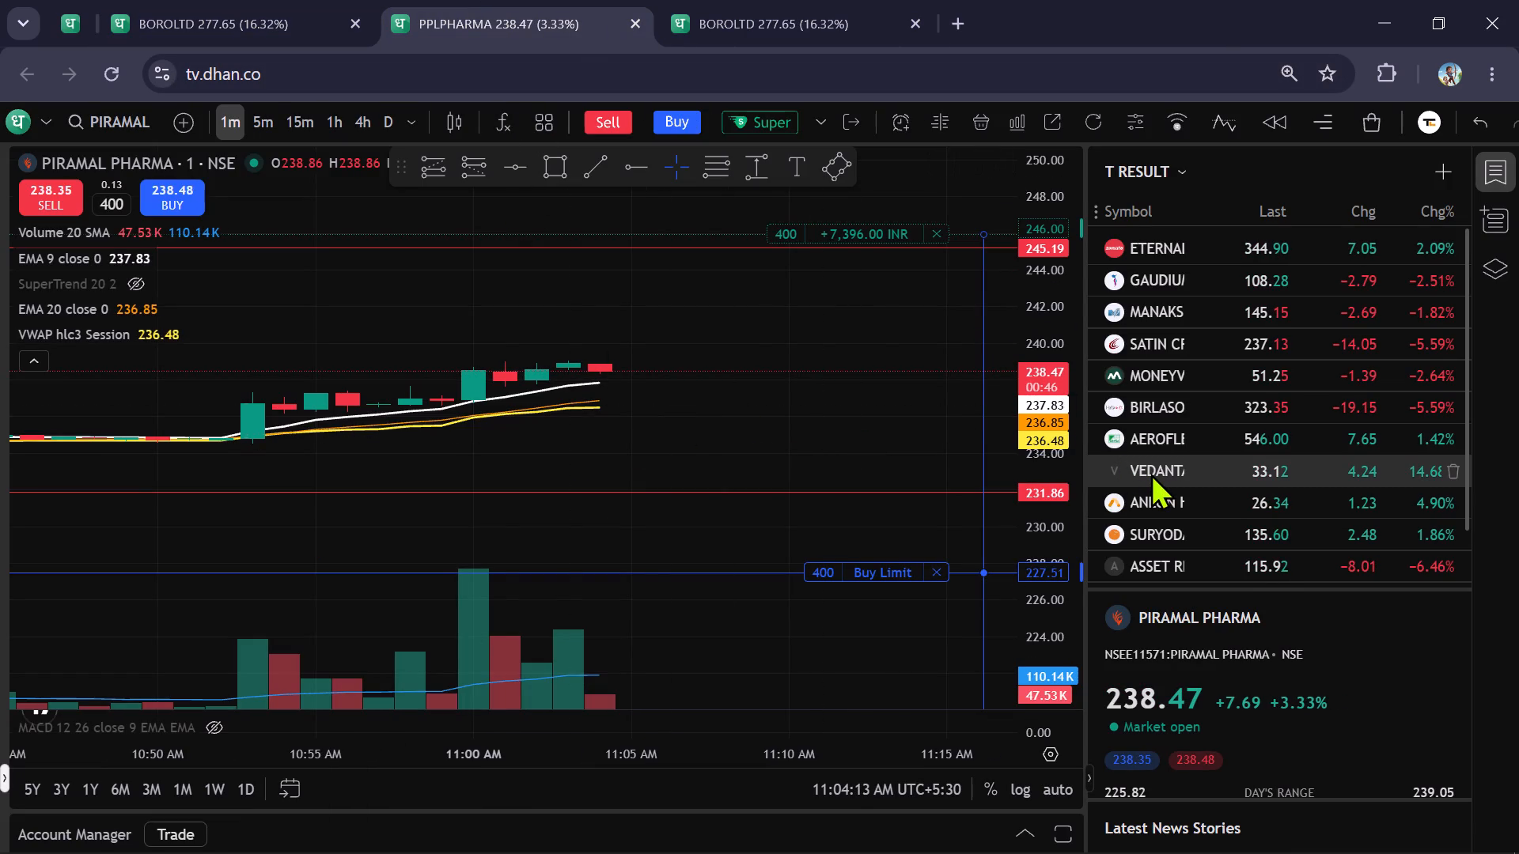
scroll(1156, 448, down, 2)
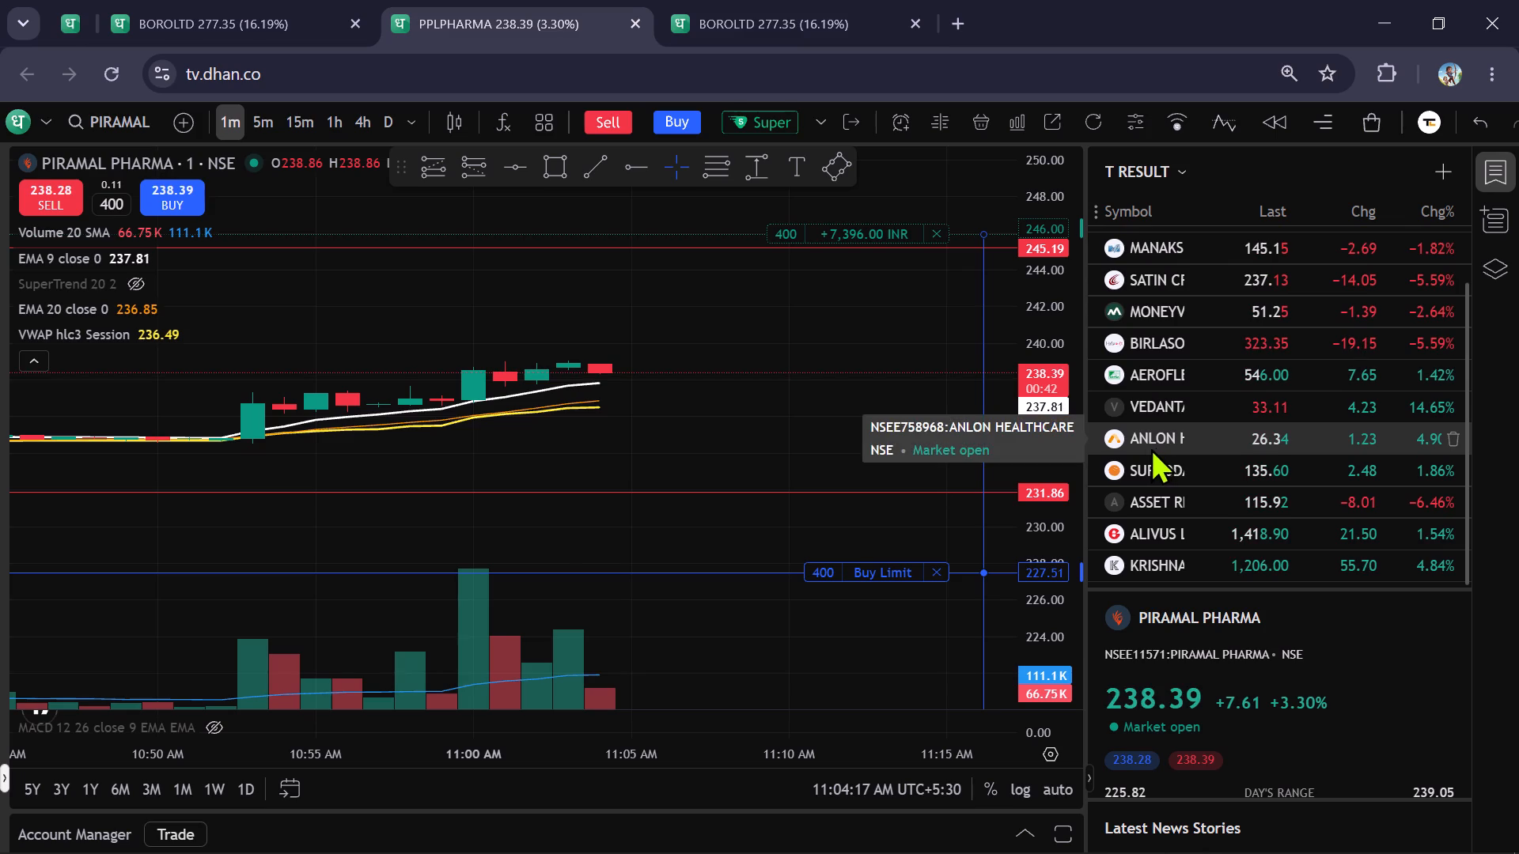
Load AEROFLEX INDUSTRIES from the watchlist in the third chart tab and examine its trend on the 1-minute and 5-minute charts.
click(751, 13)
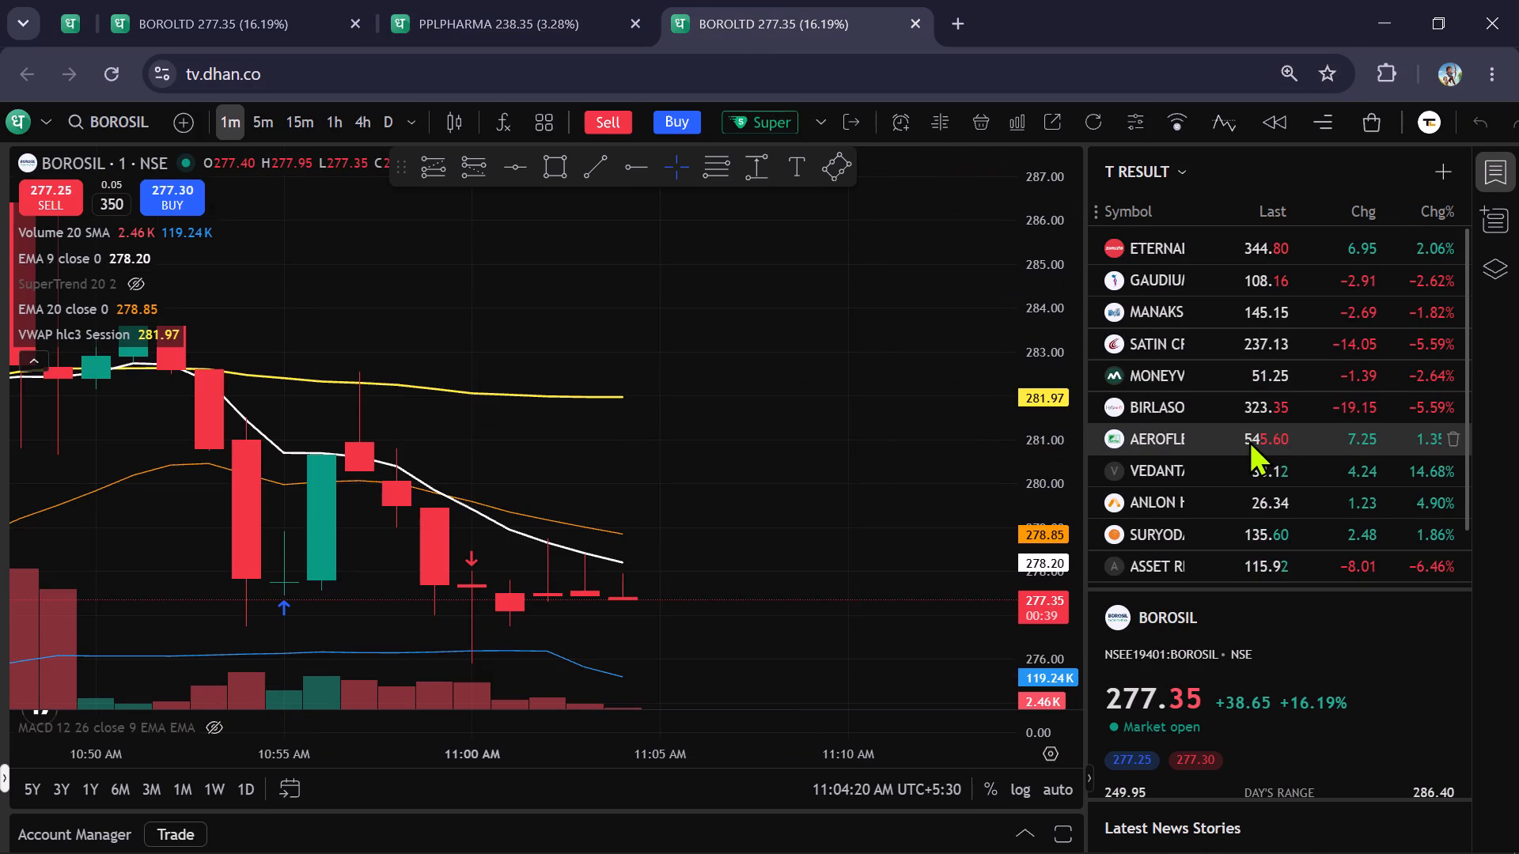
click(1248, 440)
drag(865, 404, 870, 542)
scroll(873, 542, down, 7)
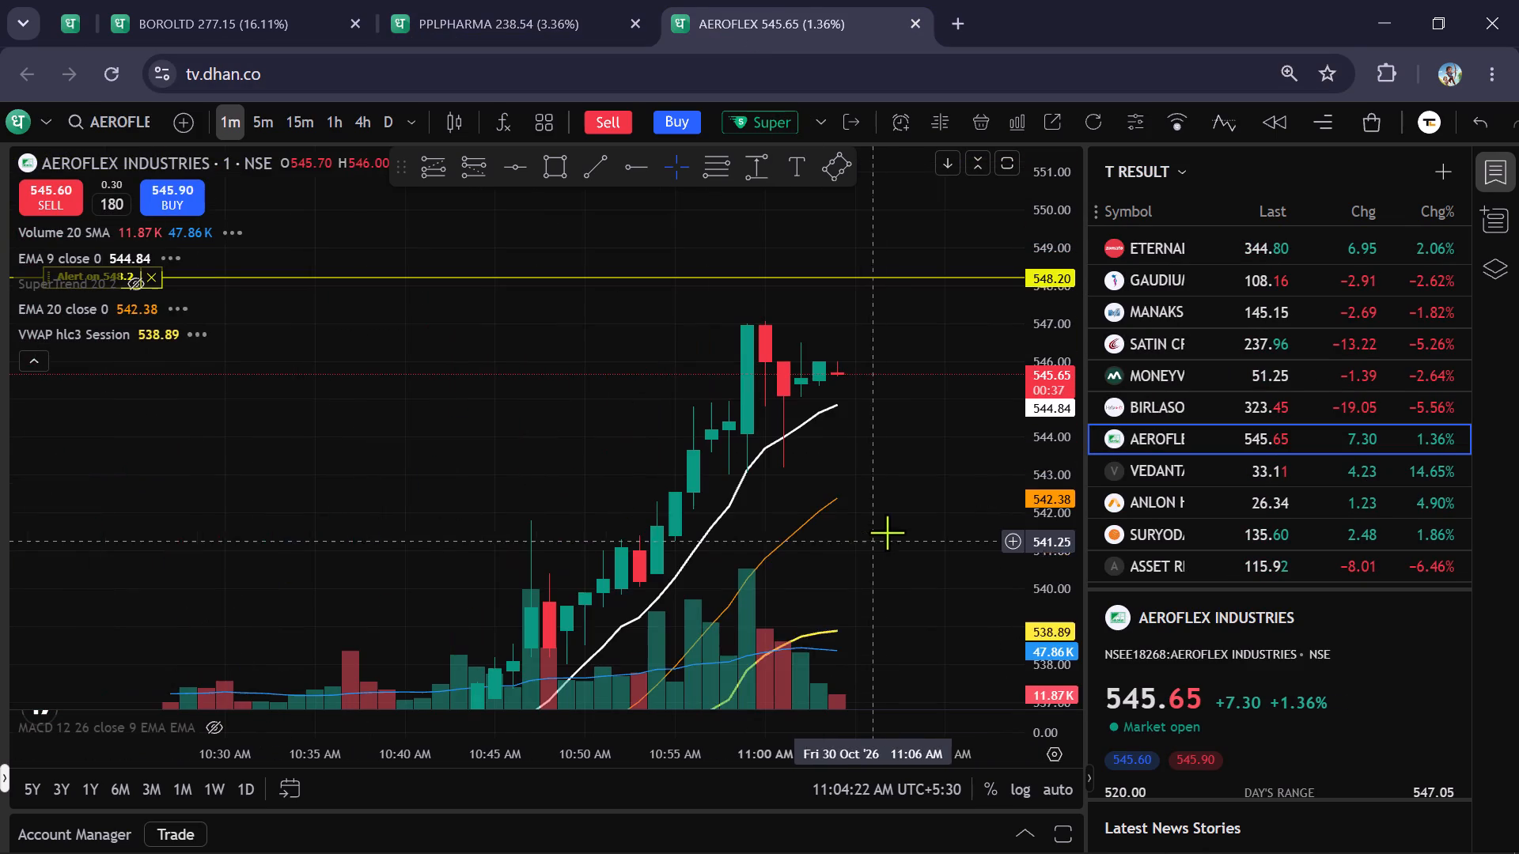
scroll(1047, 436, down, 6)
scroll(931, 530, up, 2)
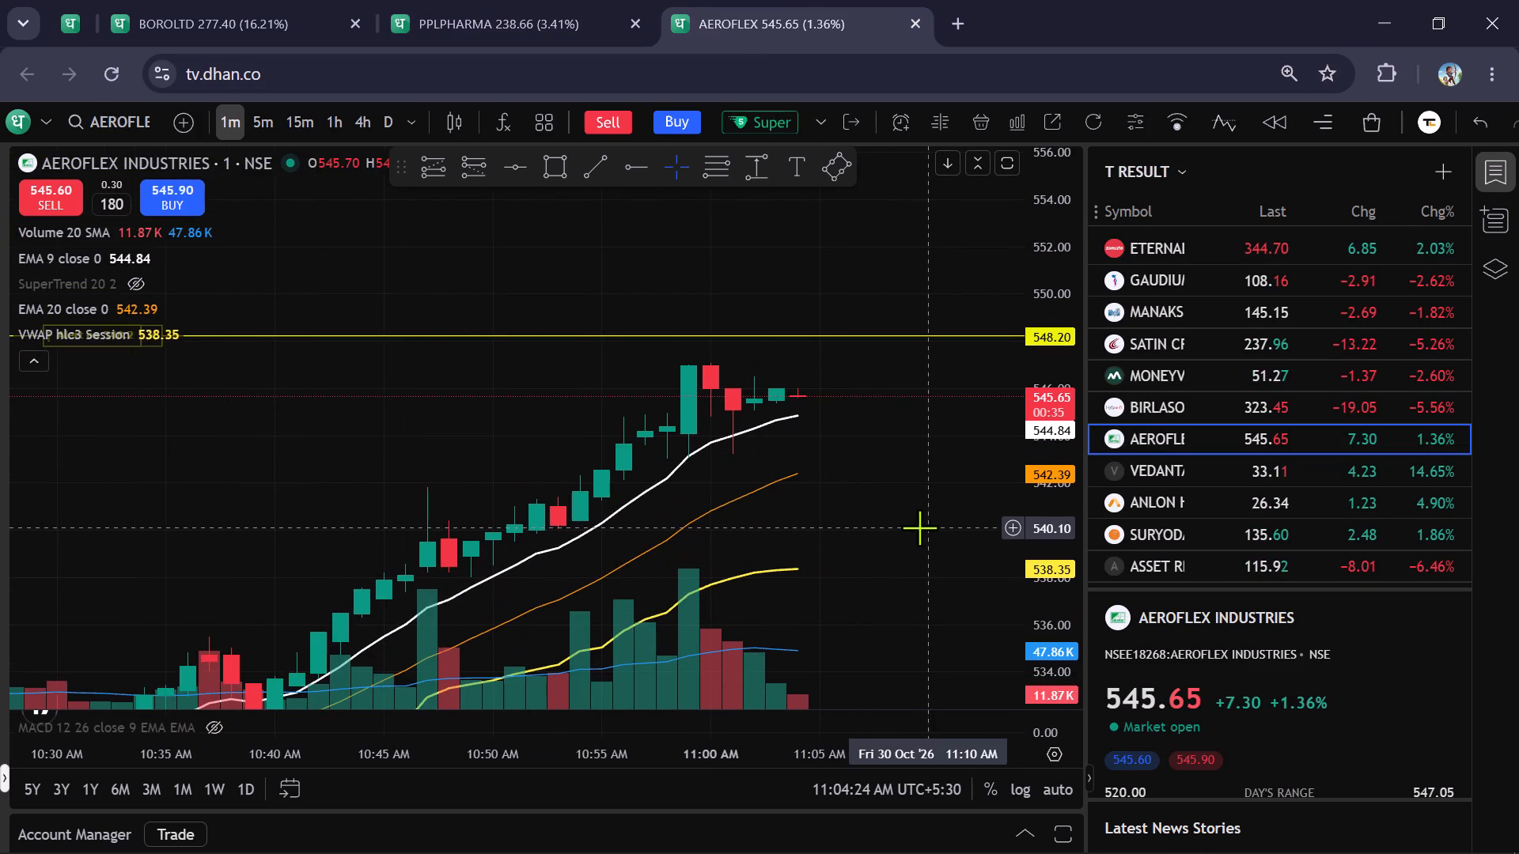
scroll(919, 527, down, 1)
click(263, 127)
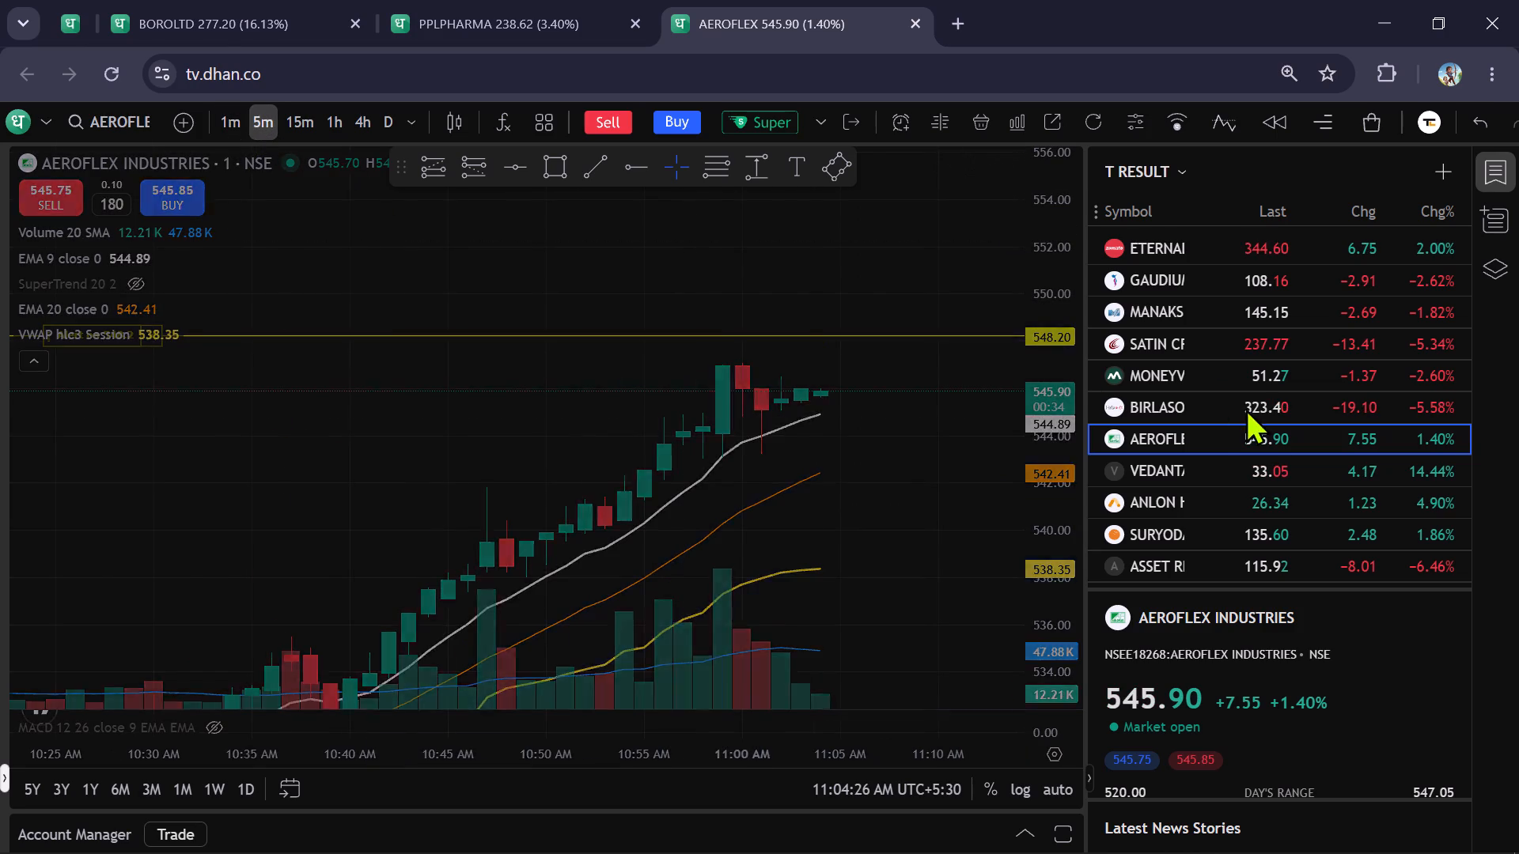
scroll(1045, 413, down, 13)
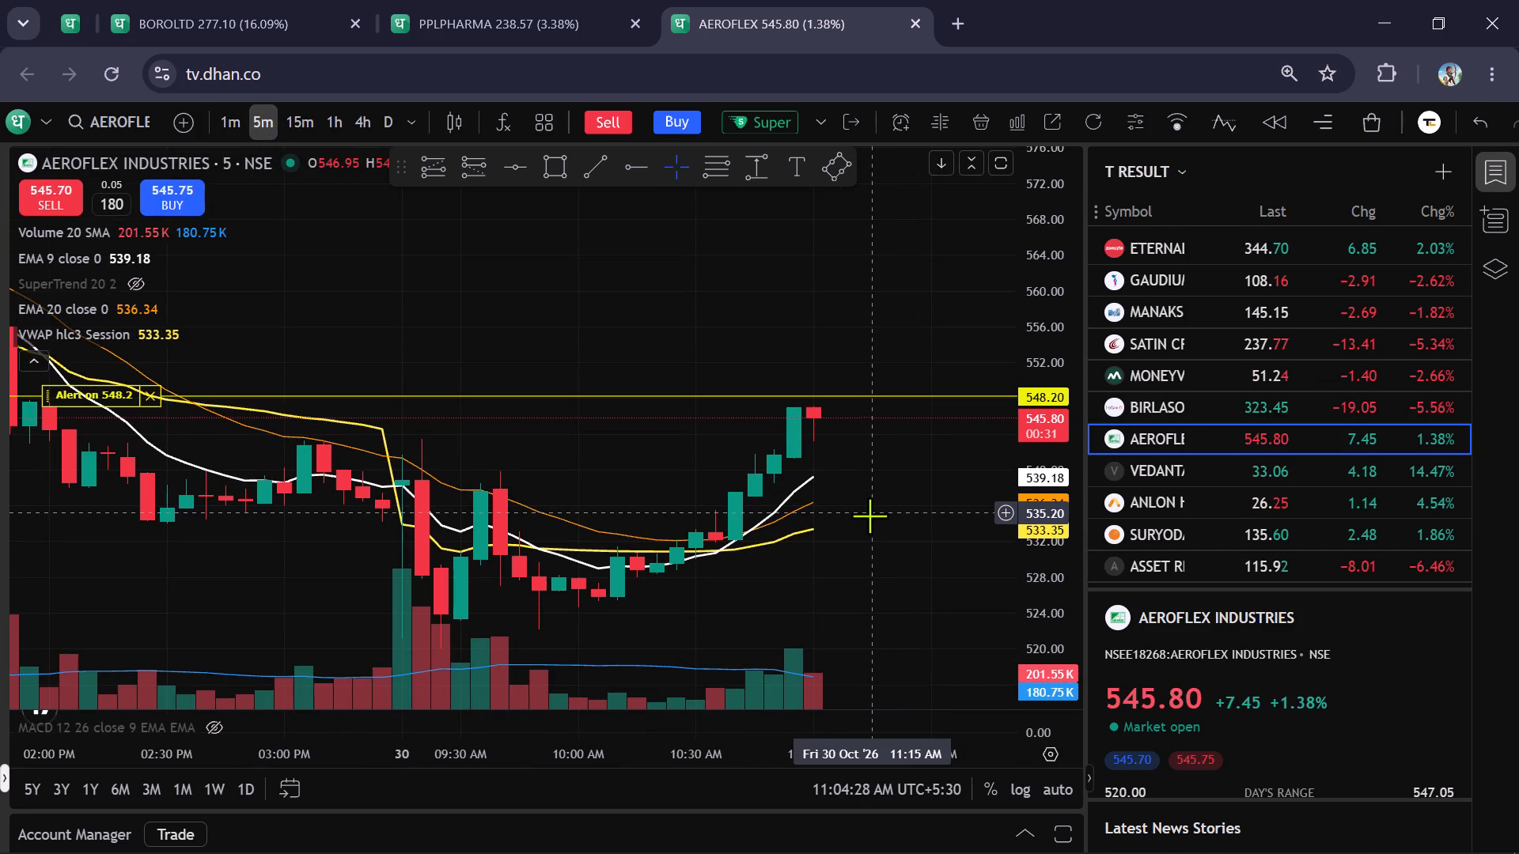
scroll(872, 516, down, 5)
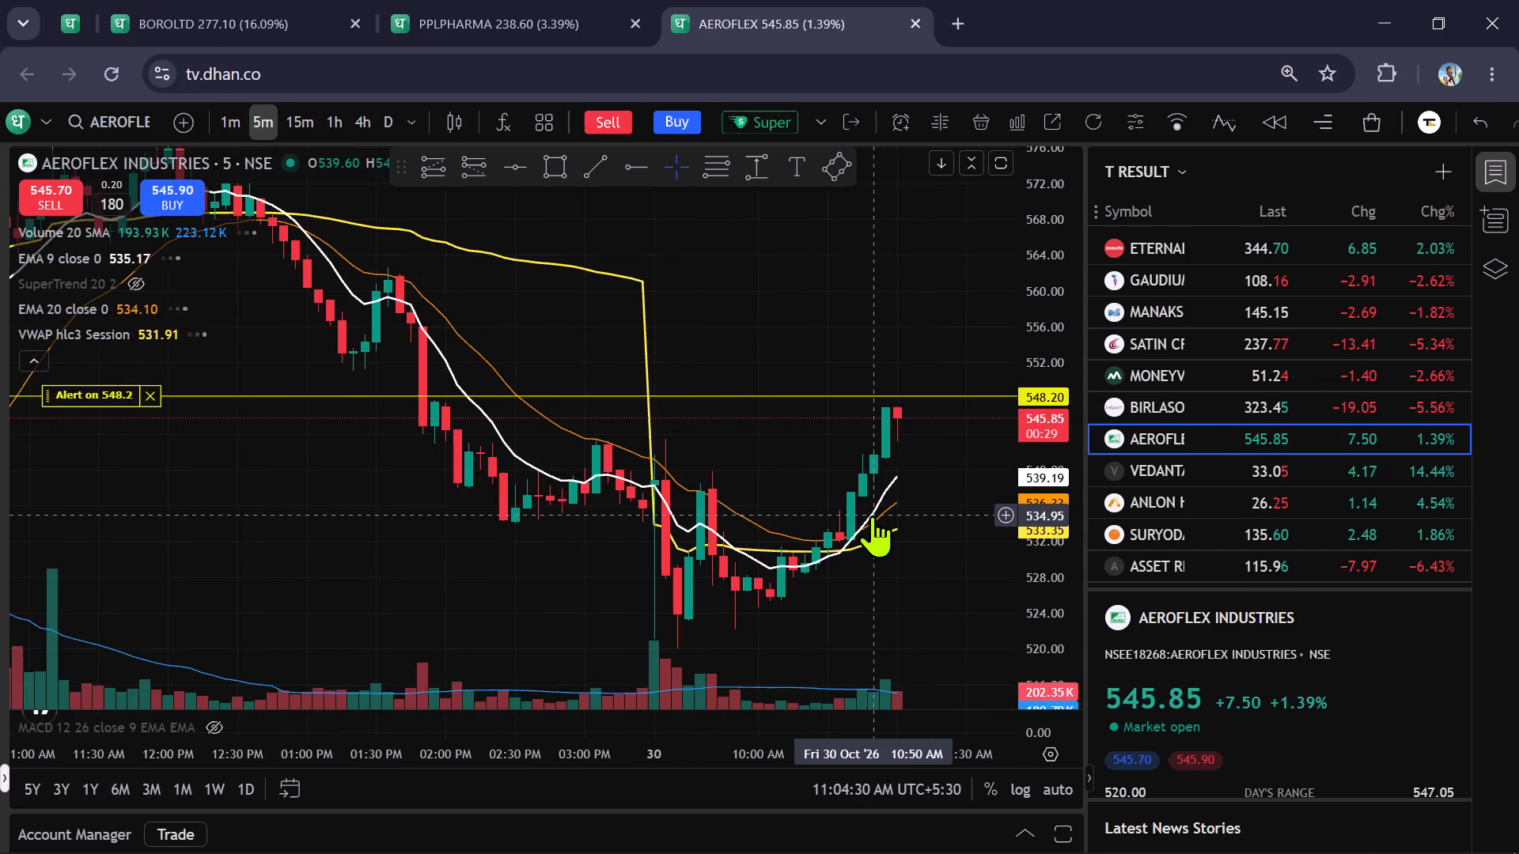
Review PIRAMAL PHARMA's 1-minute chart again and check the BOROSIL chart and its watchlist.
click(521, 0)
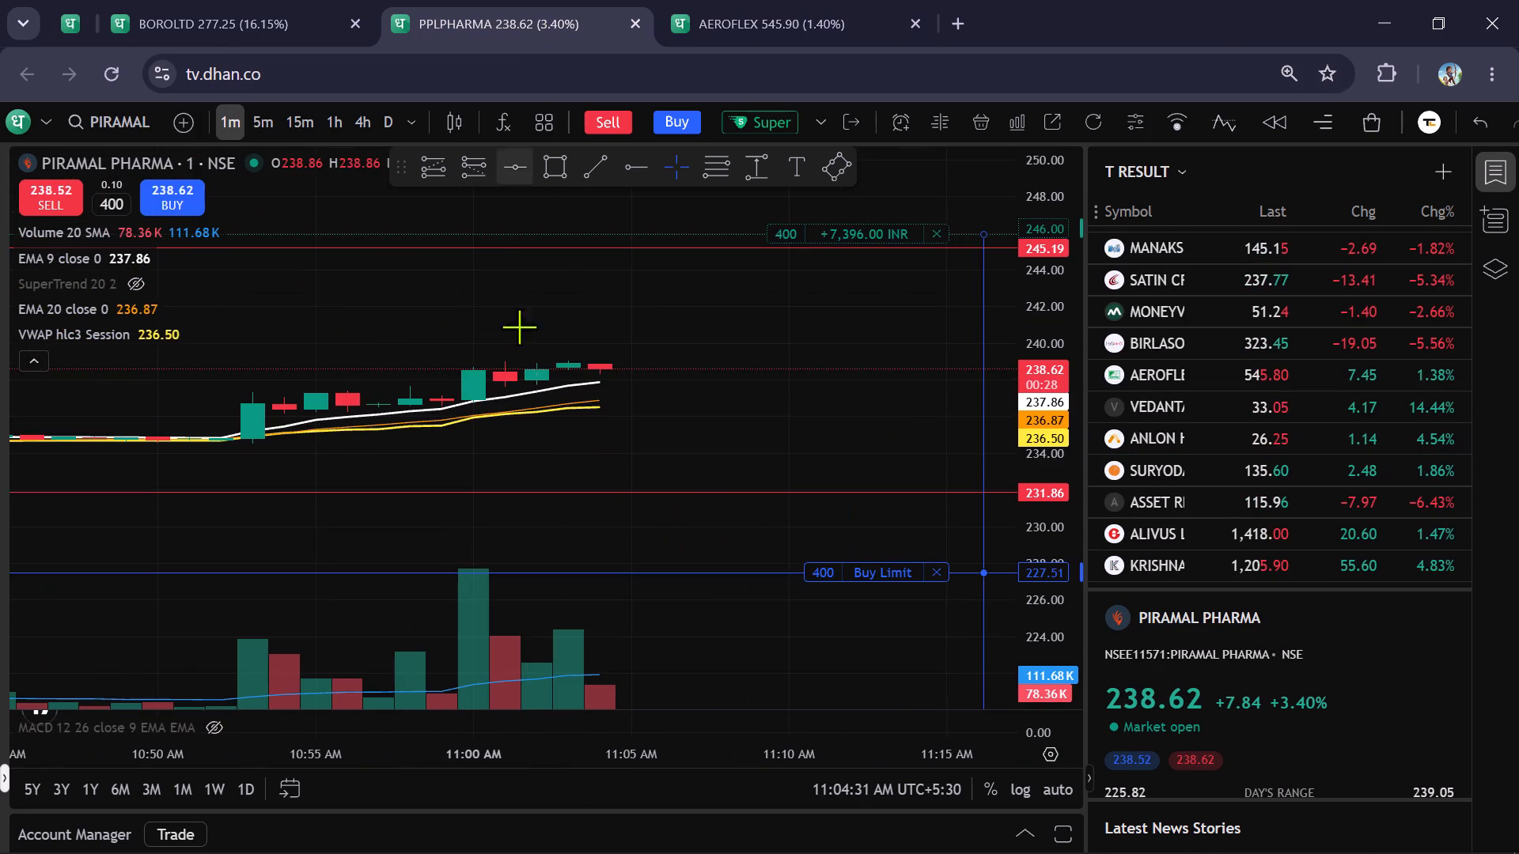
scroll(922, 431, down, 2)
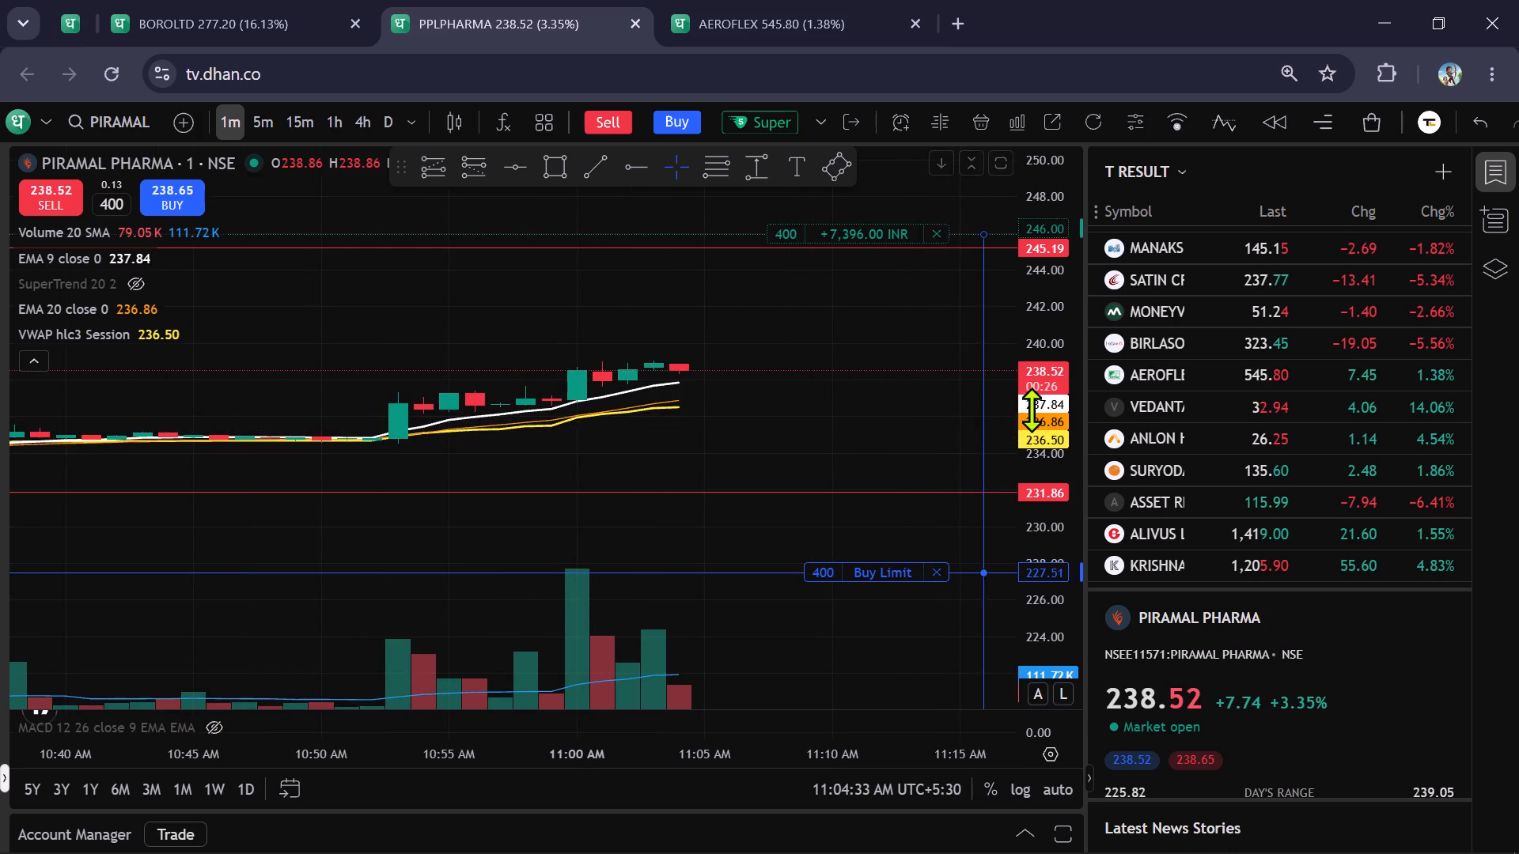
scroll(1032, 408, up, 2)
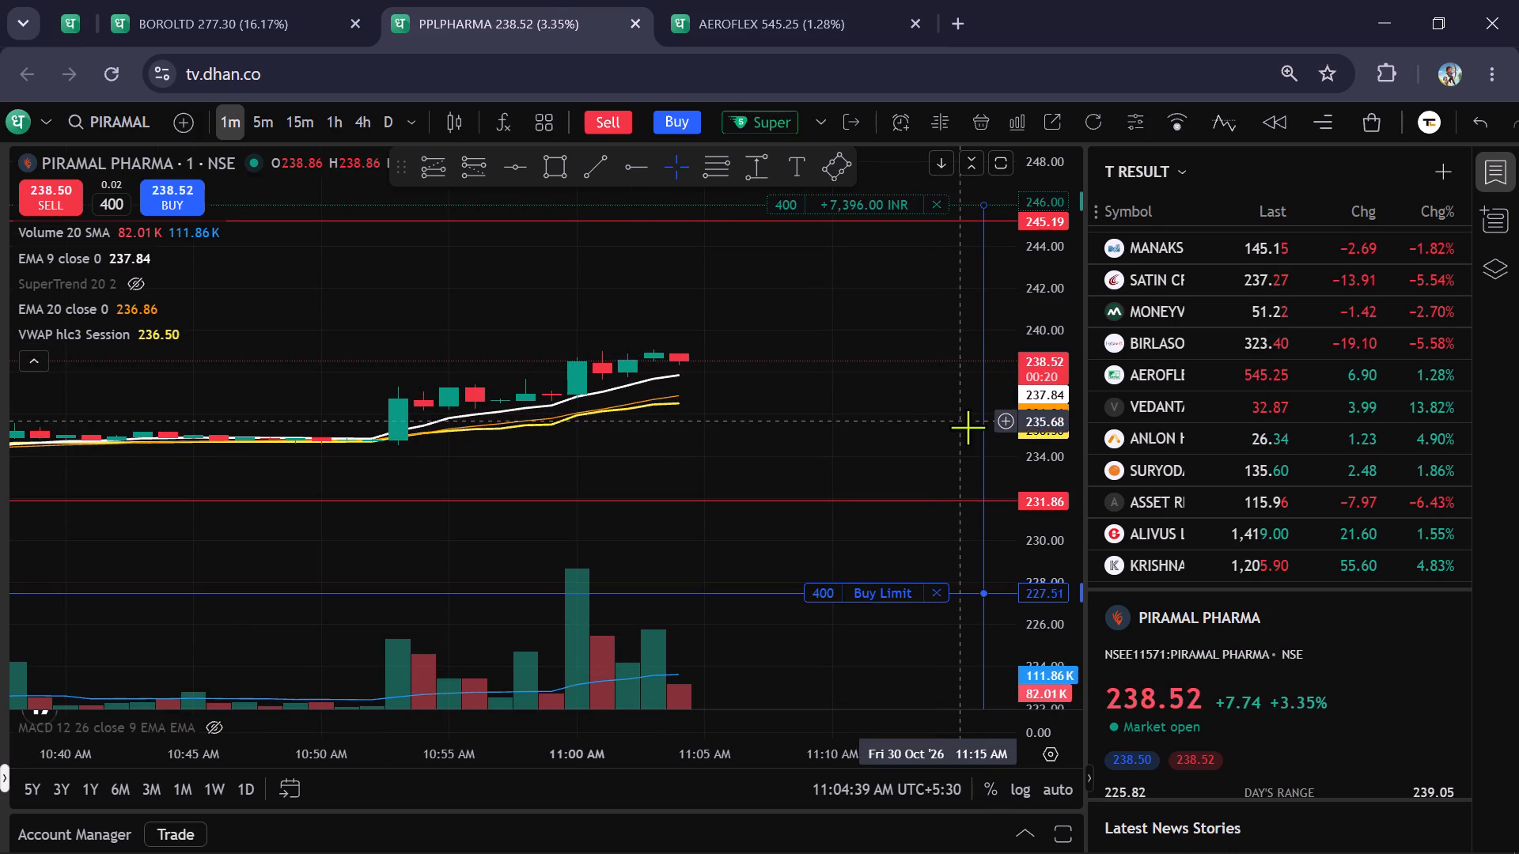
click(280, 0)
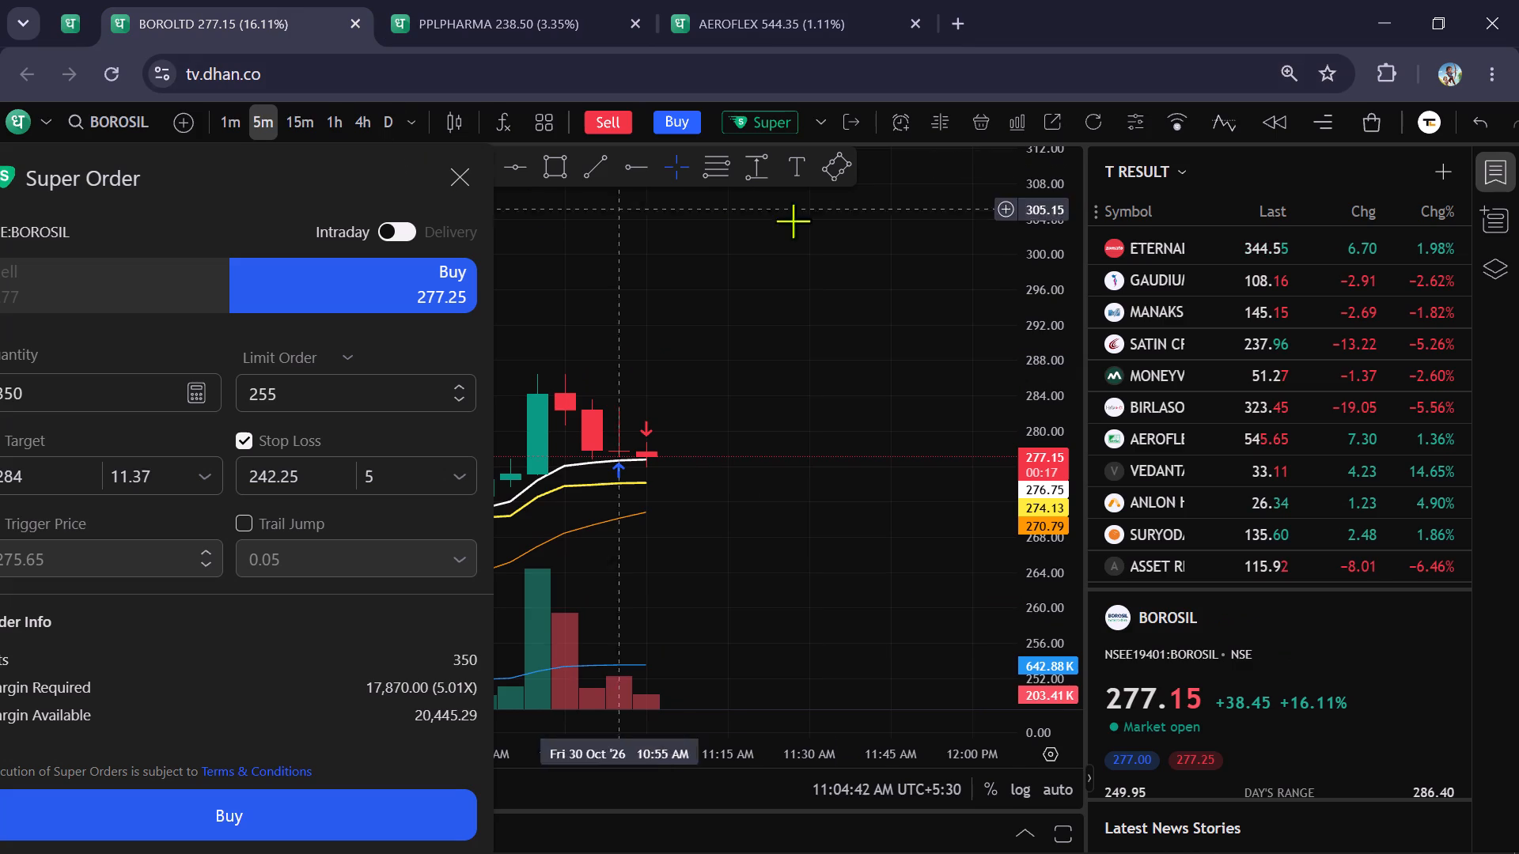
scroll(1200, 433, down, 2)
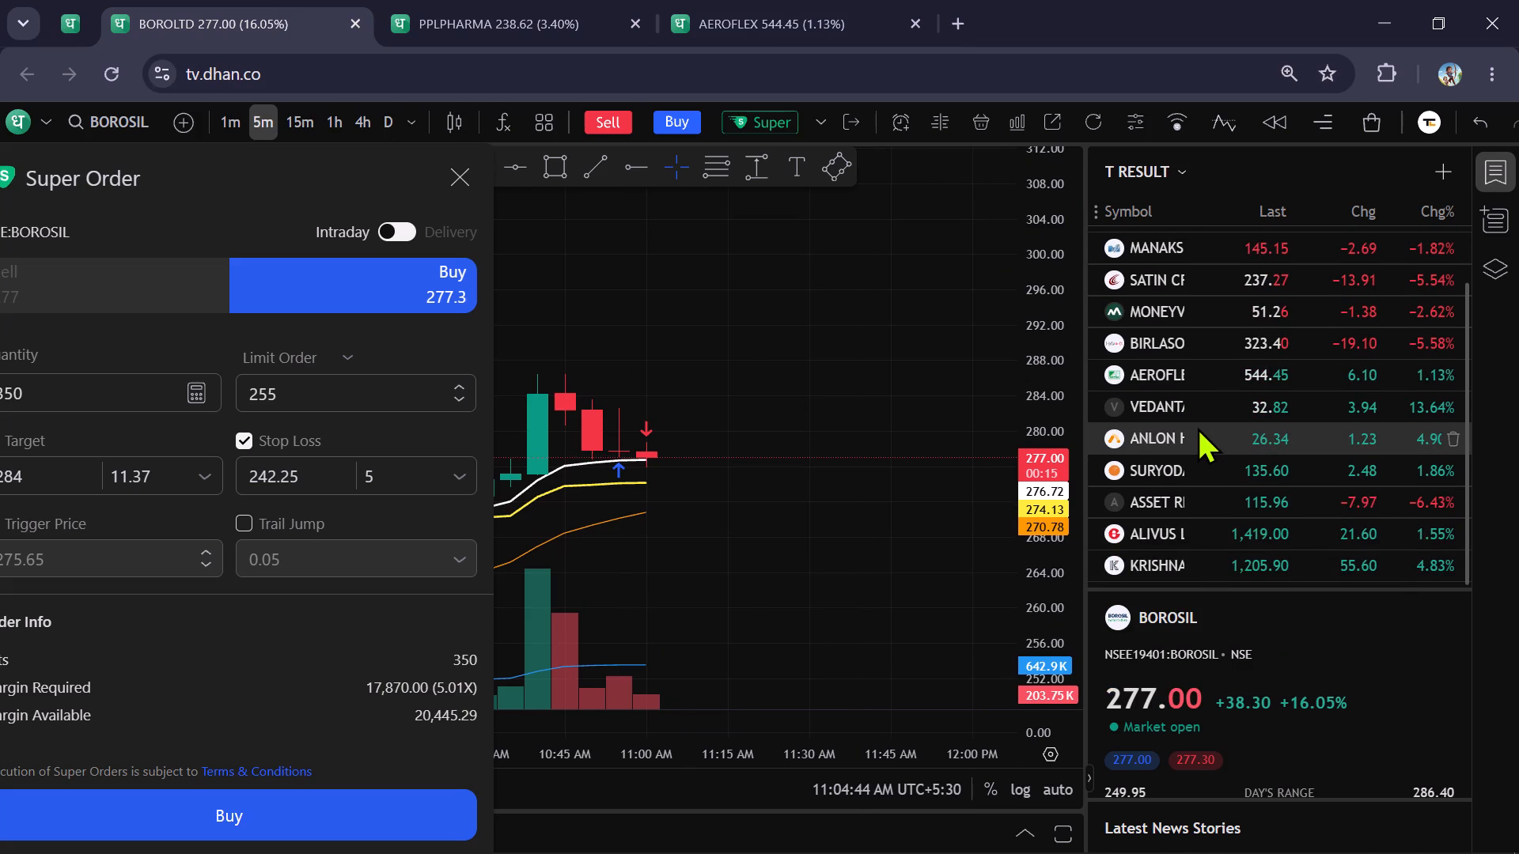
scroll(1197, 427, up, 6)
Raise the pending 400-share PIRAMAL PHARMA buy limit to 238.86, near the current market price.
click(543, 29)
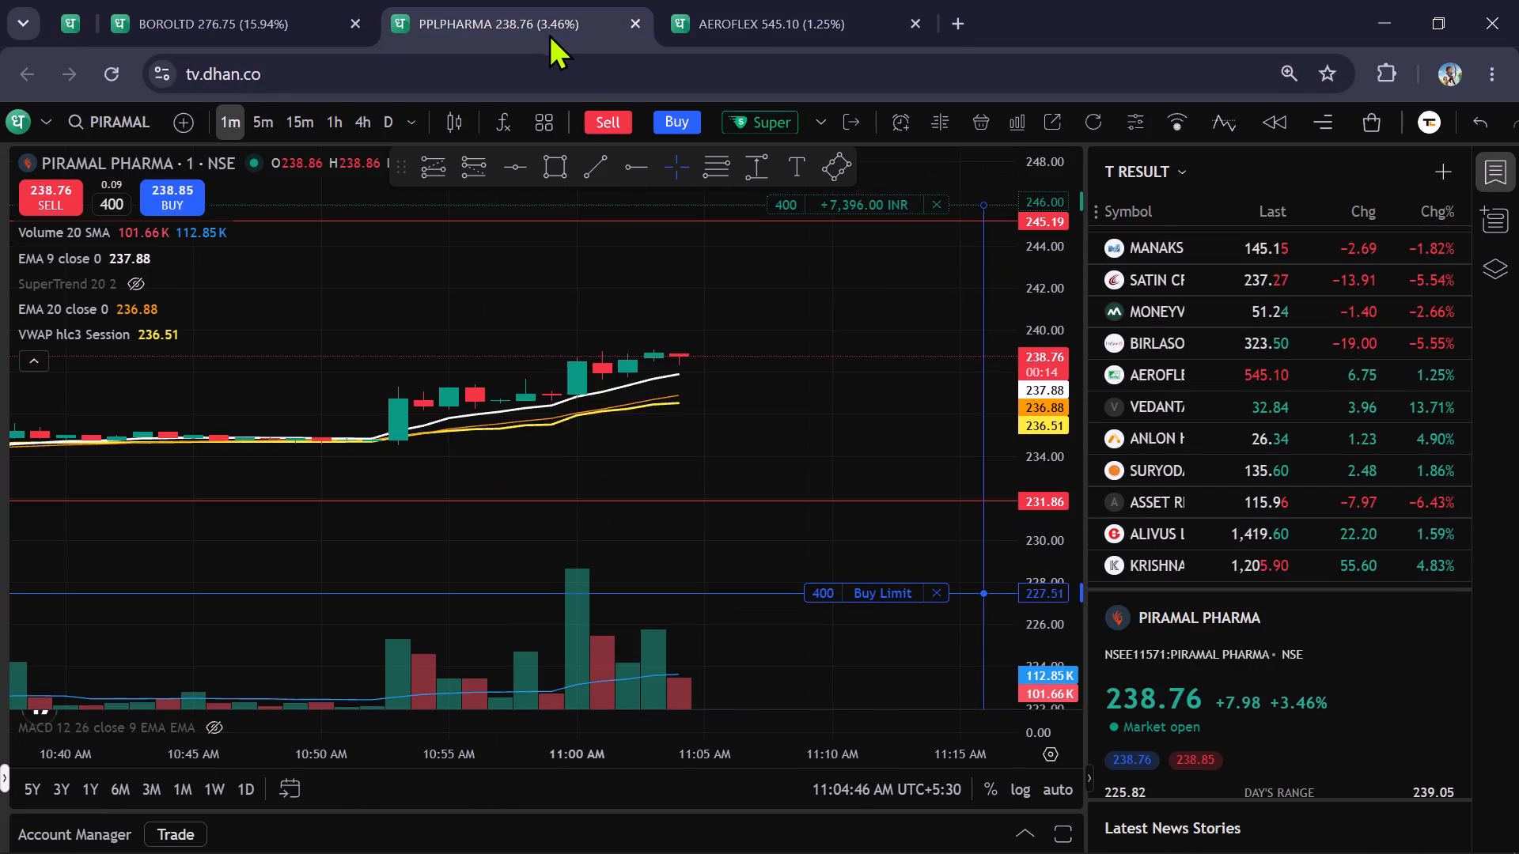
scroll(760, 395, up, 2)
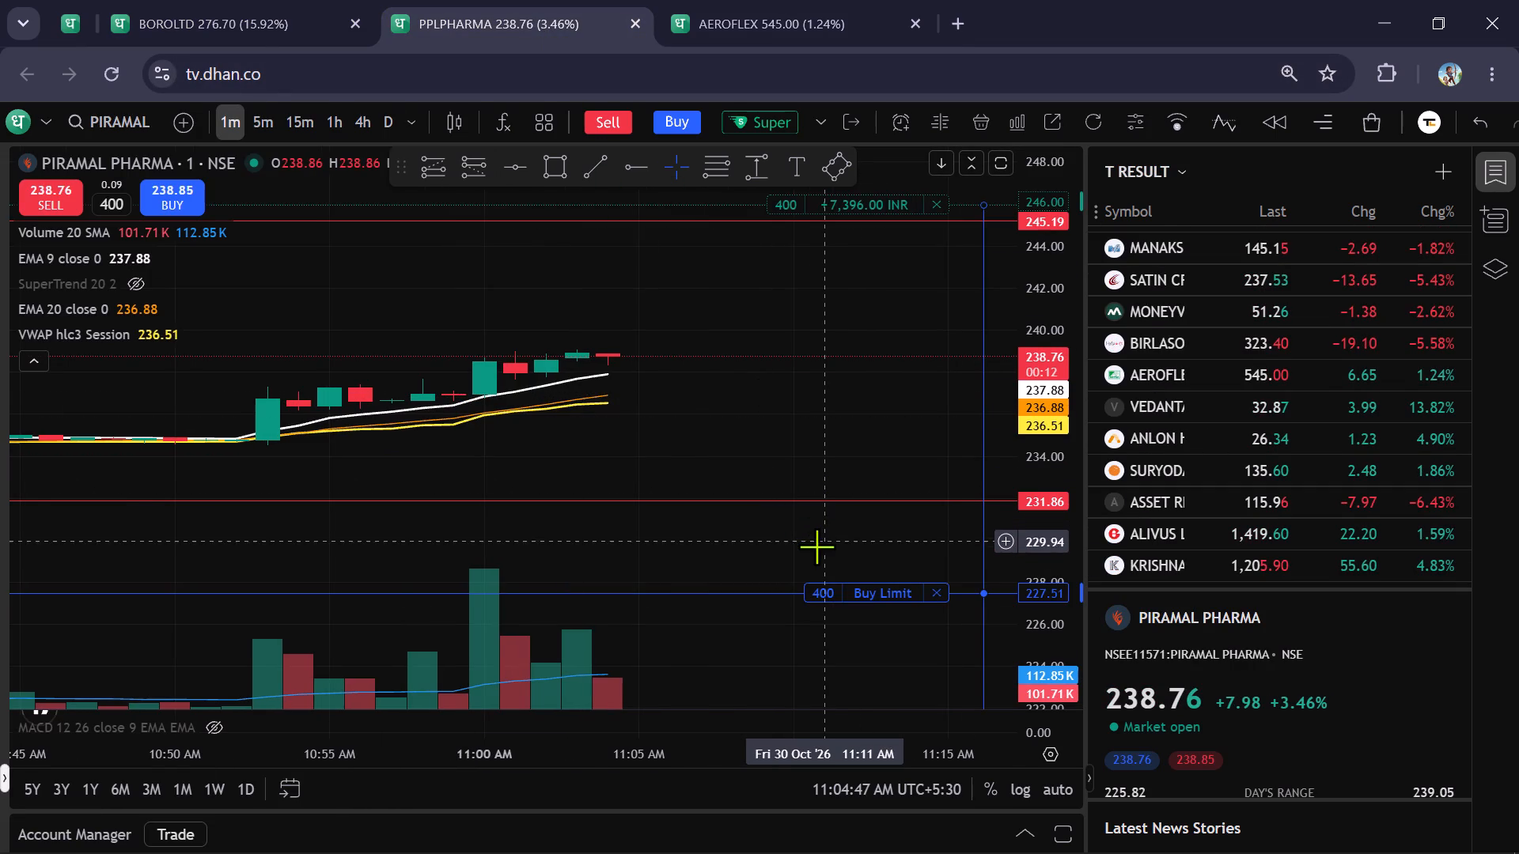
drag(835, 593, 820, 531)
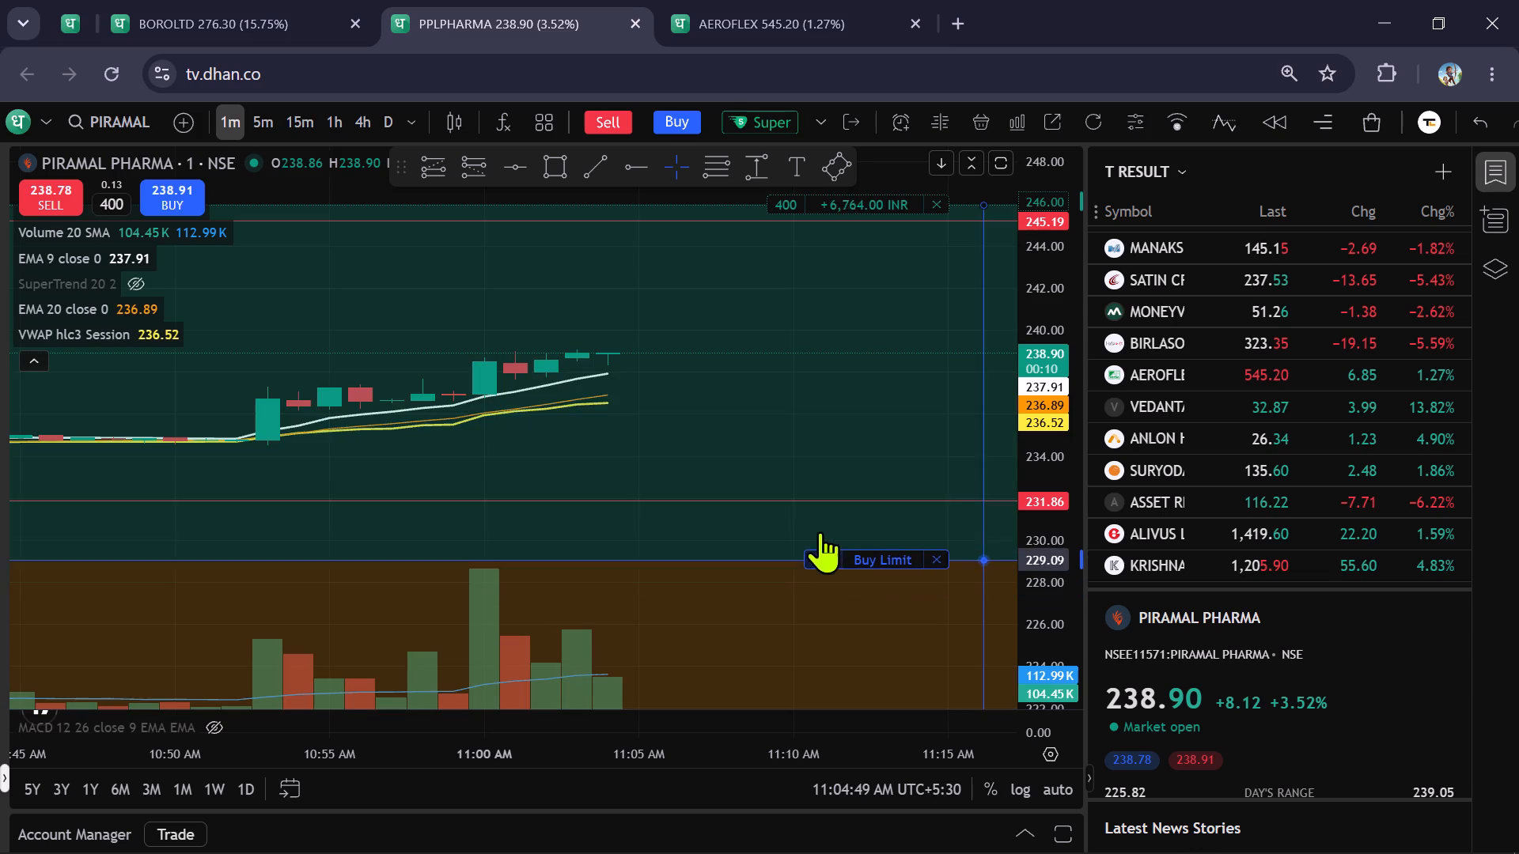
drag(820, 531, 821, 364)
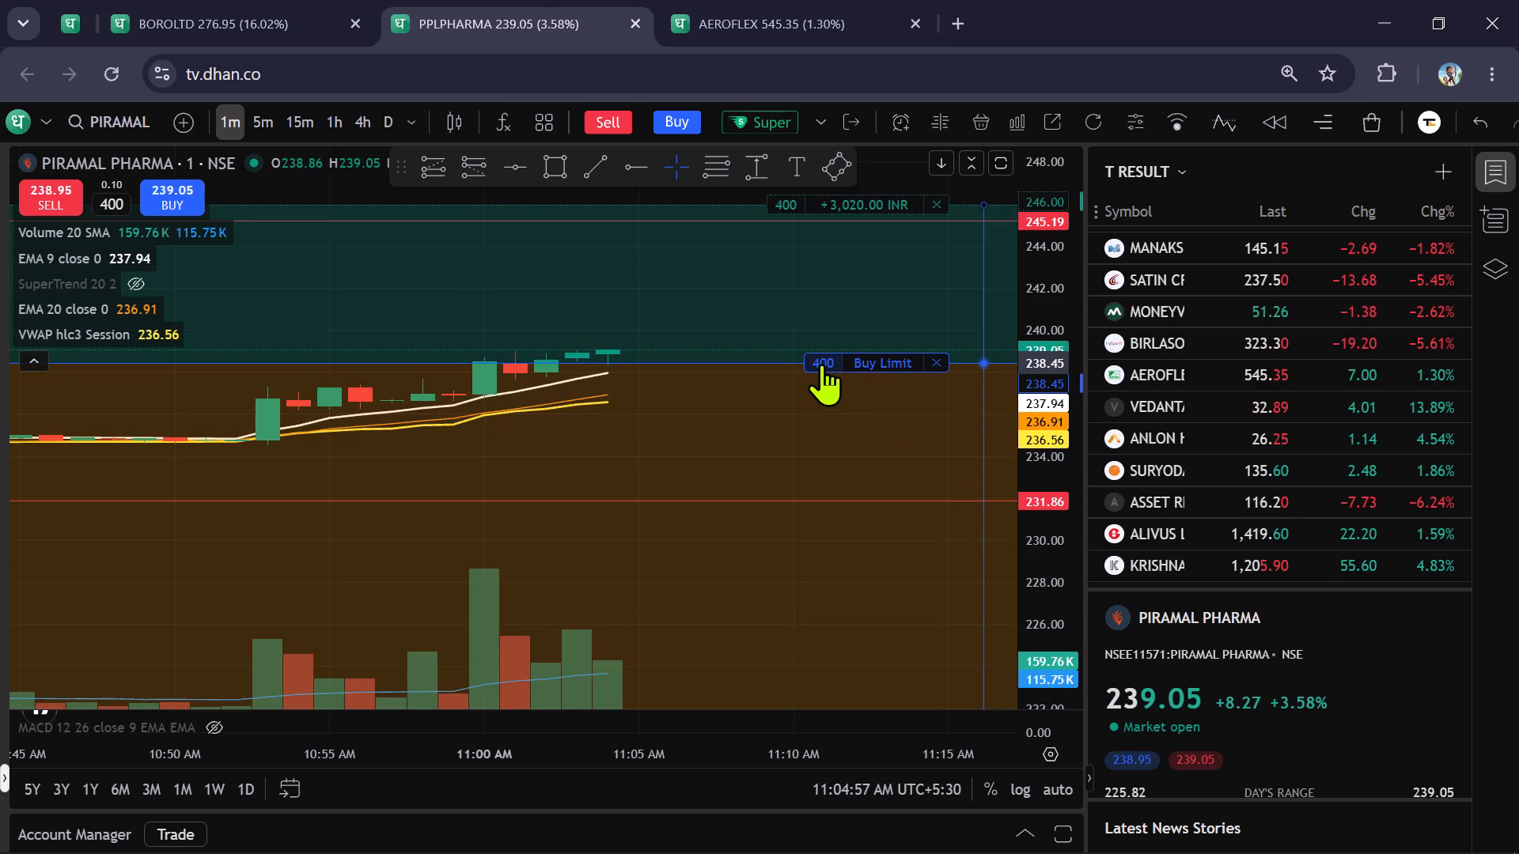
drag(821, 364, 821, 355)
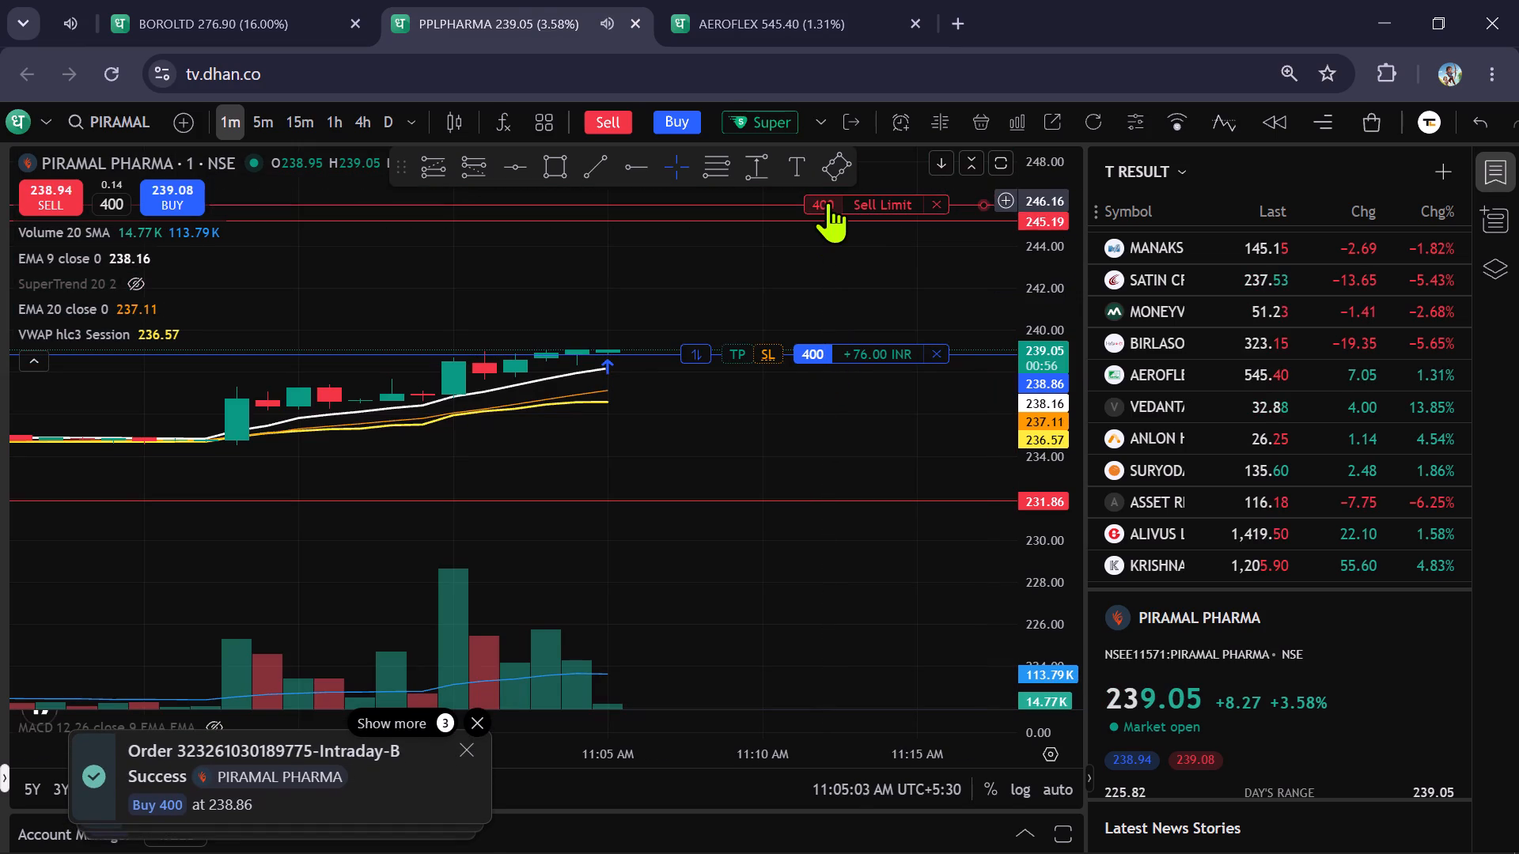
Lower the 400-share PIRAMAL PHARMA sell limit in stages on the 1-minute chart, to 240.37, 239.97 and finally 239.31.
drag(828, 202, 836, 325)
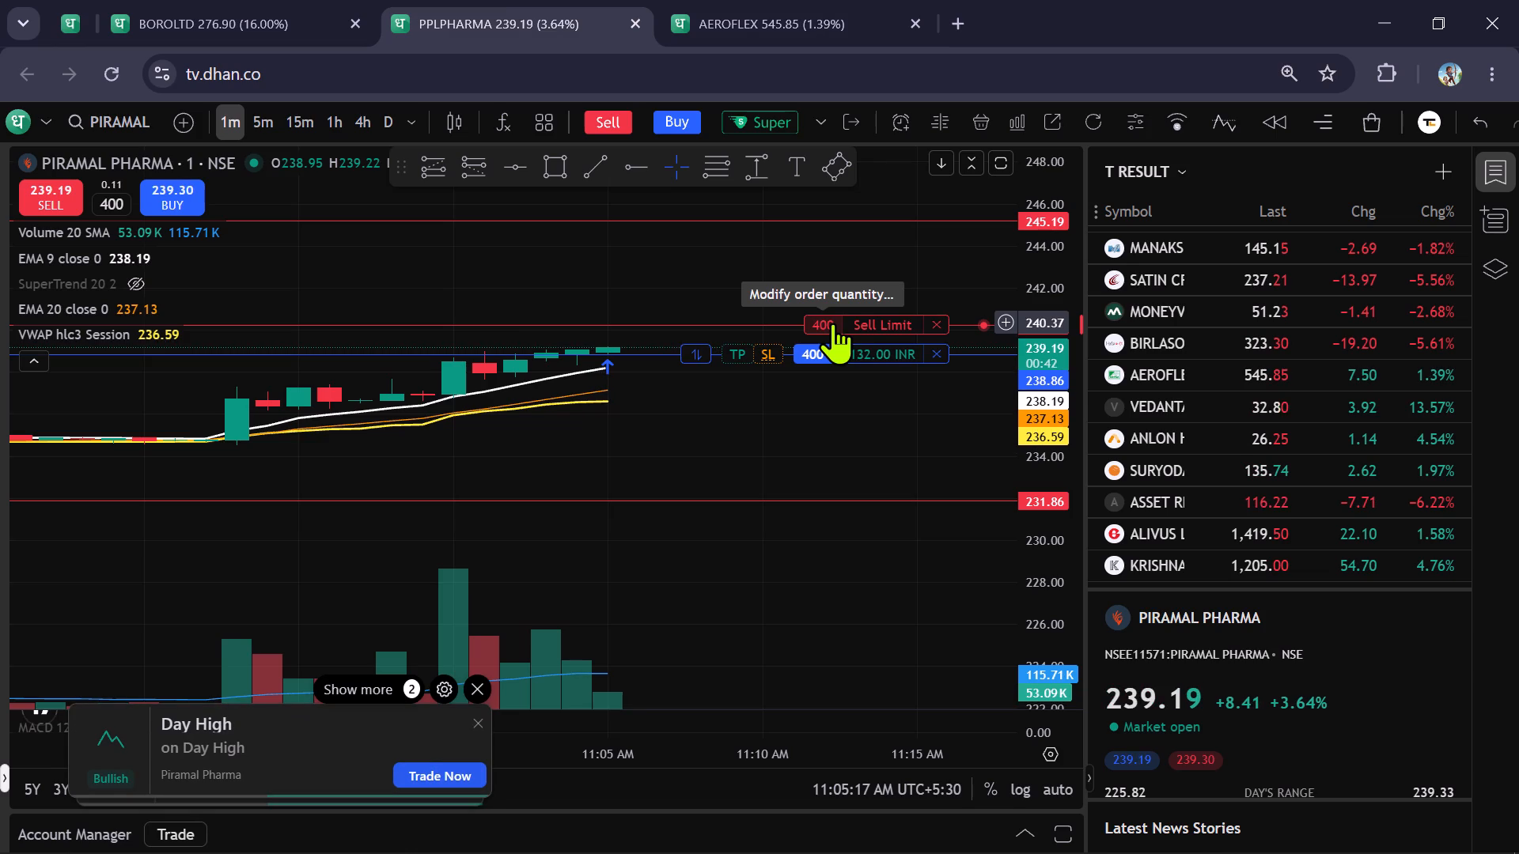
drag(832, 323, 821, 331)
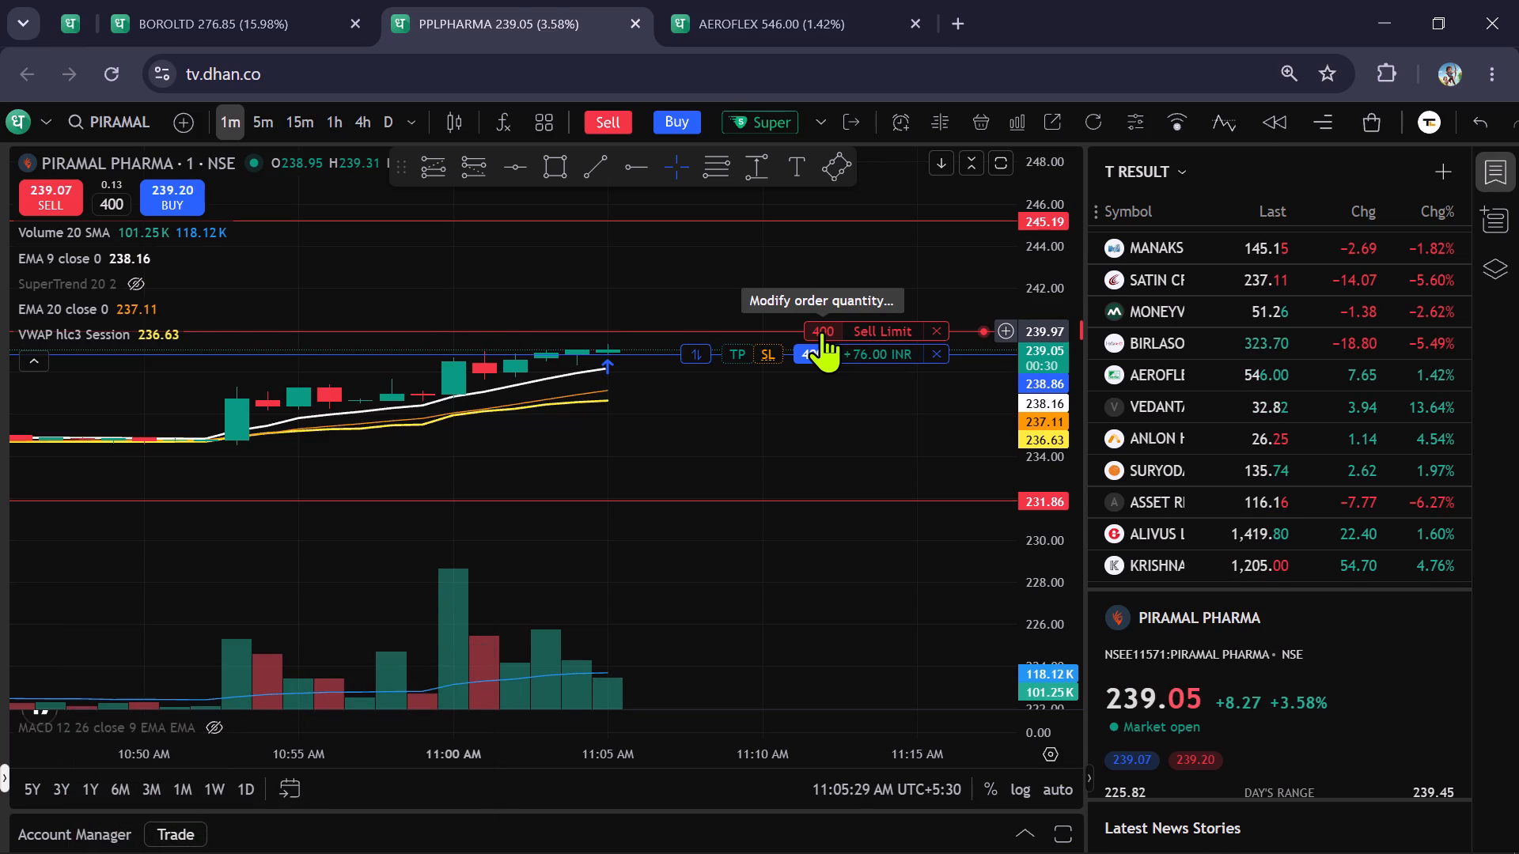
click(251, 114)
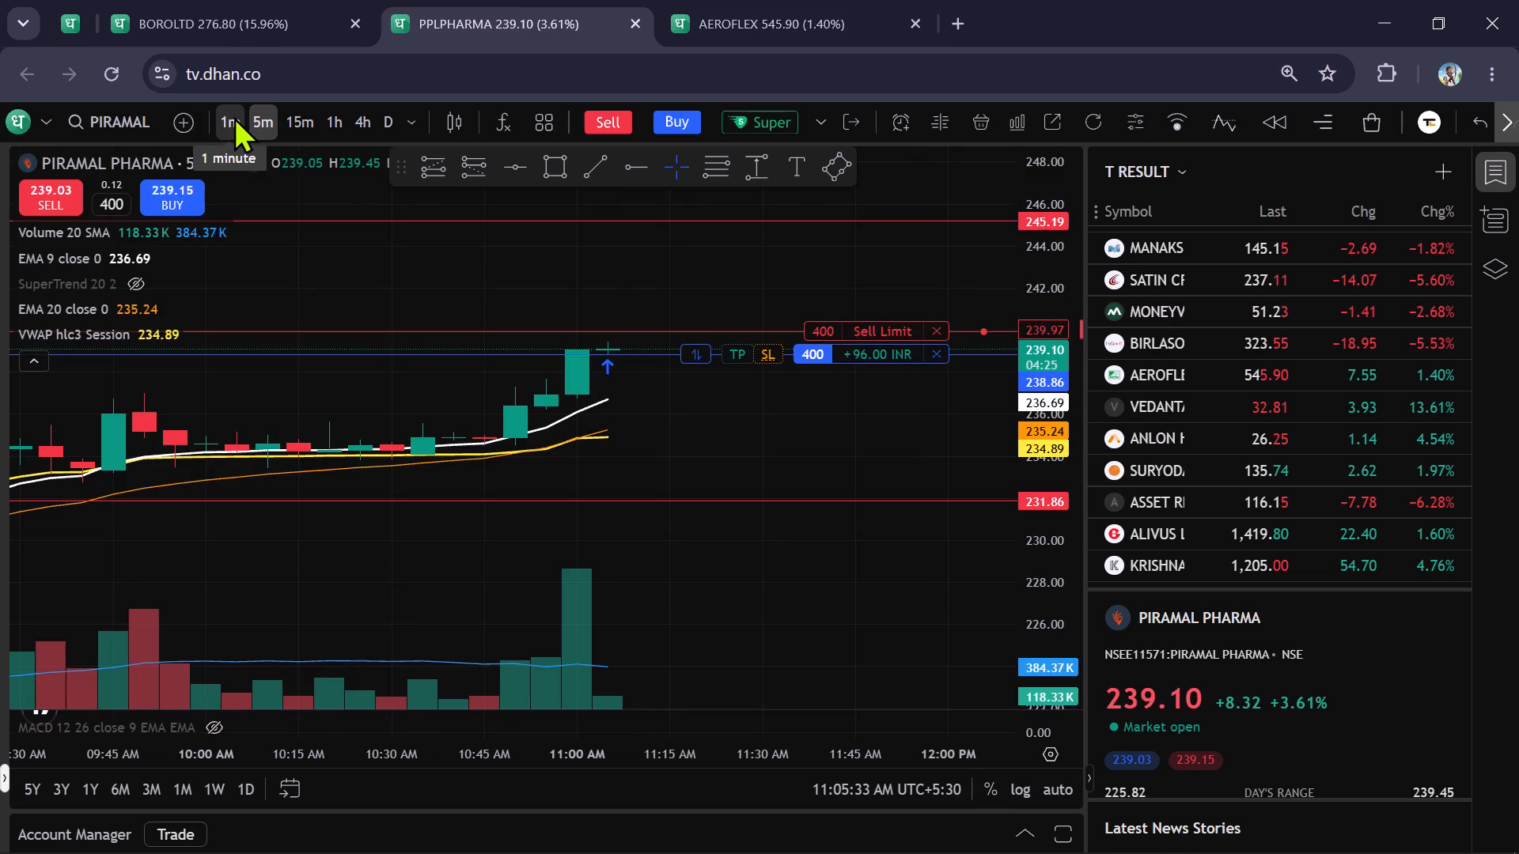
click(233, 116)
drag(815, 334, 815, 338)
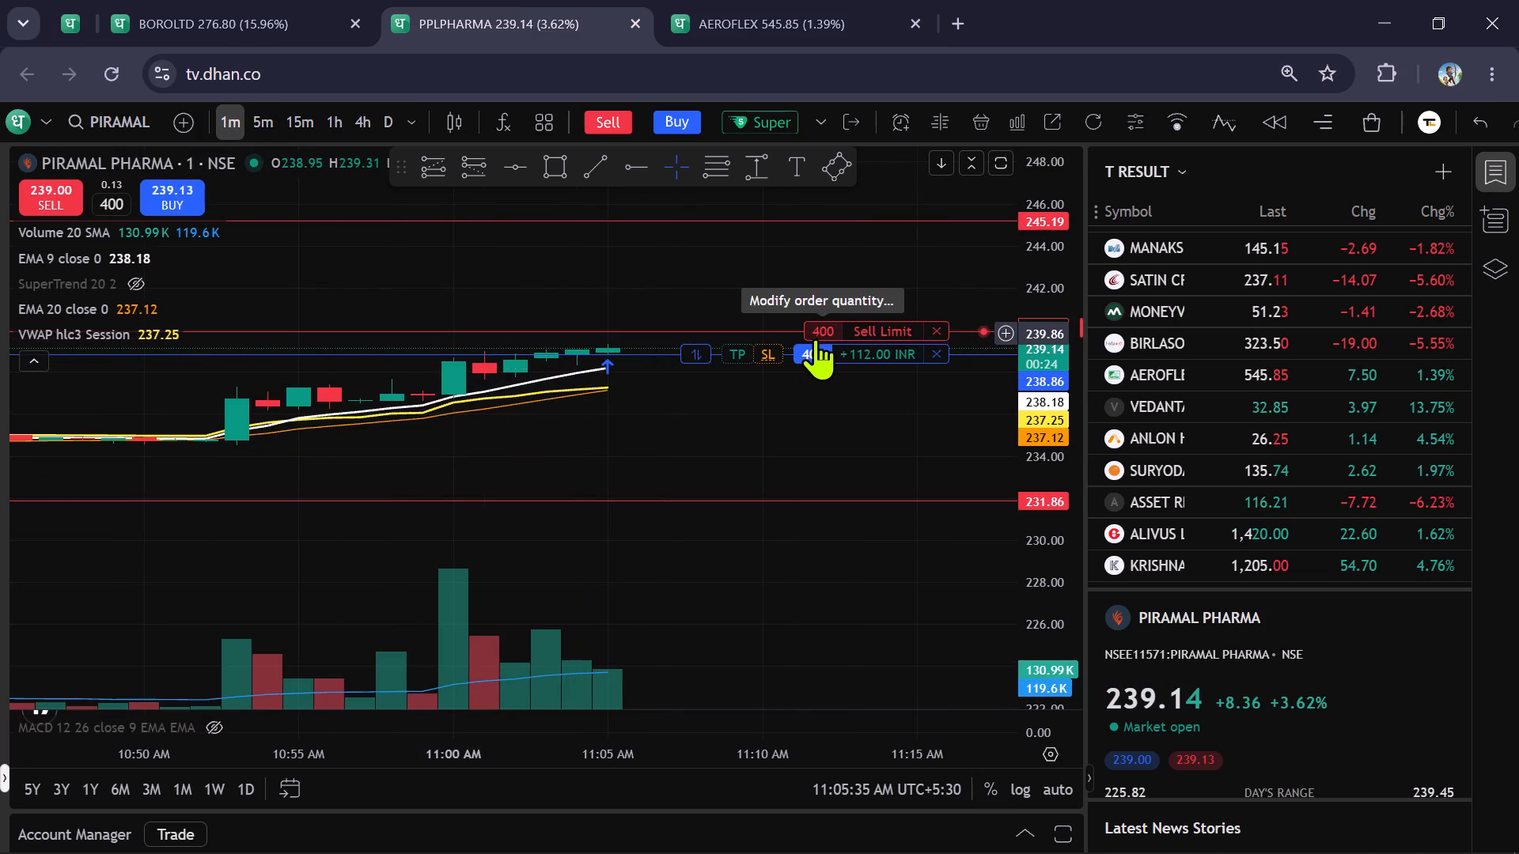
drag(815, 338, 812, 345)
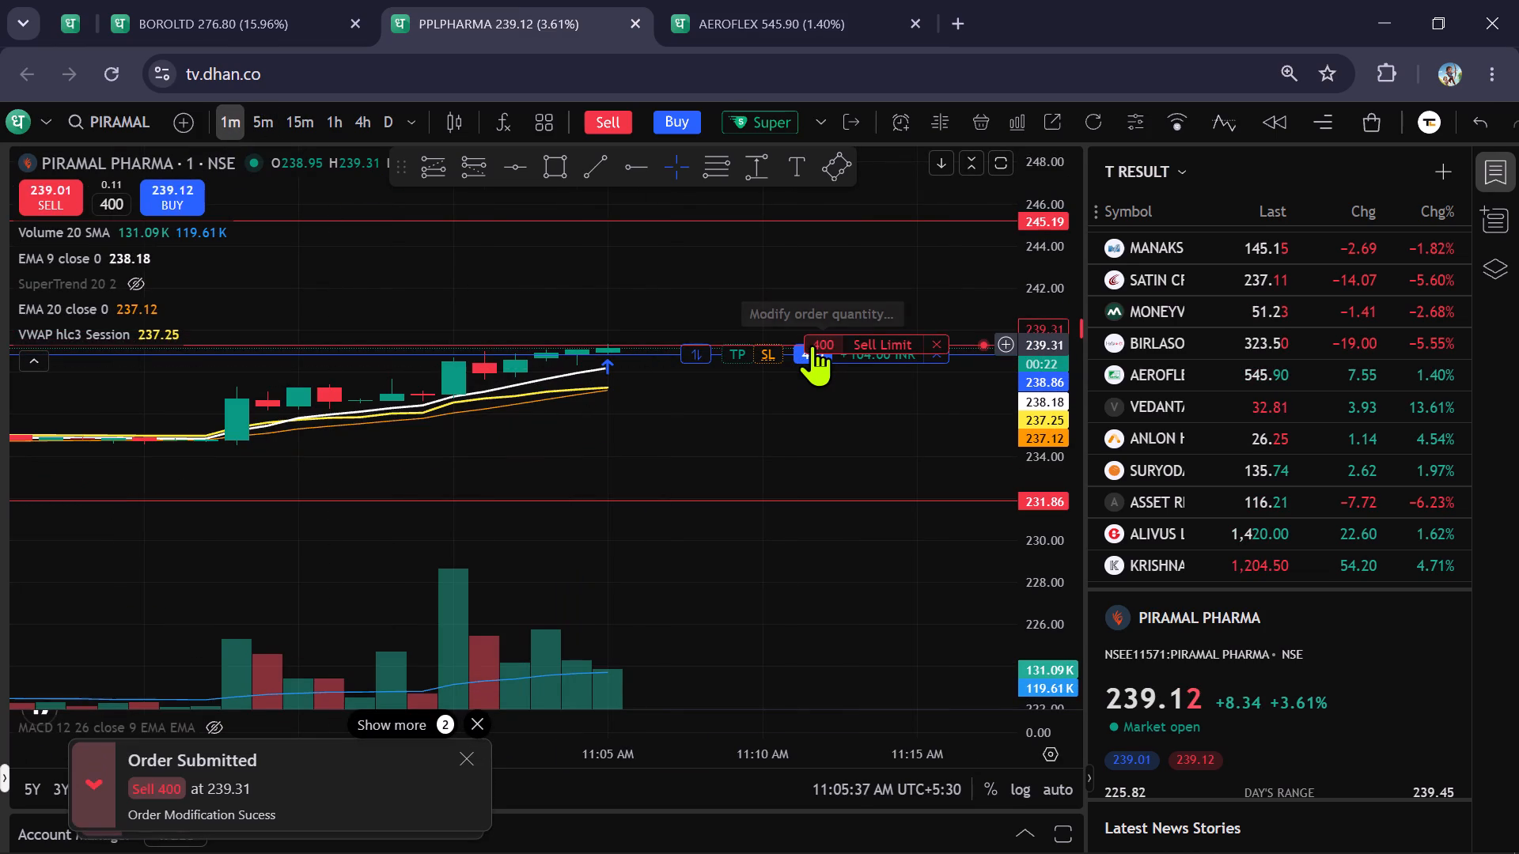
click(841, 297)
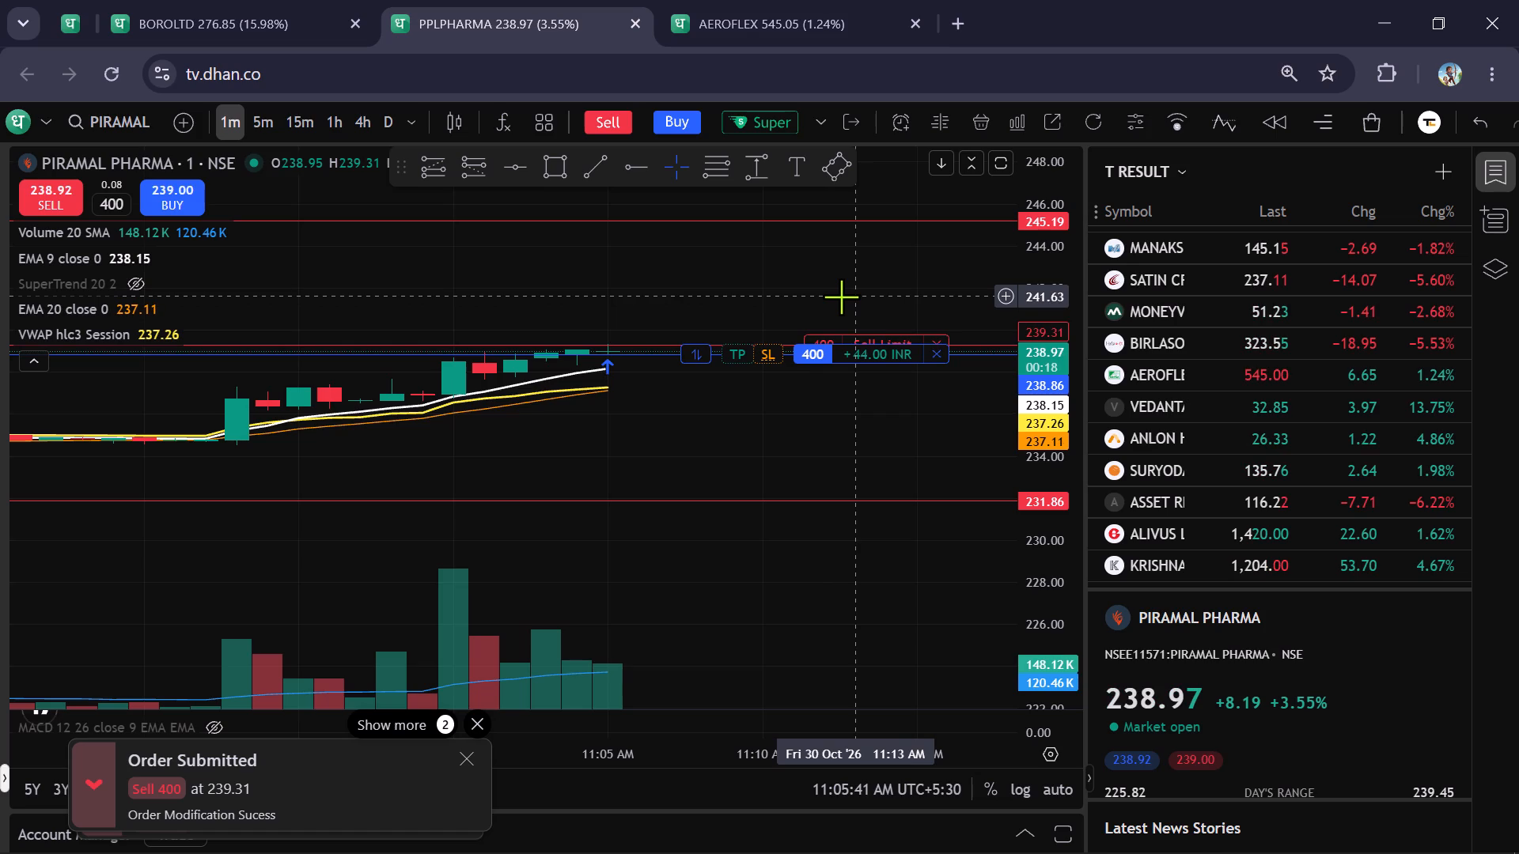
Compare PIRAMAL PHARMA on the 5-minute and 1-minute charts and lower its 400-share sell limit to 239.20.
click(274, 123)
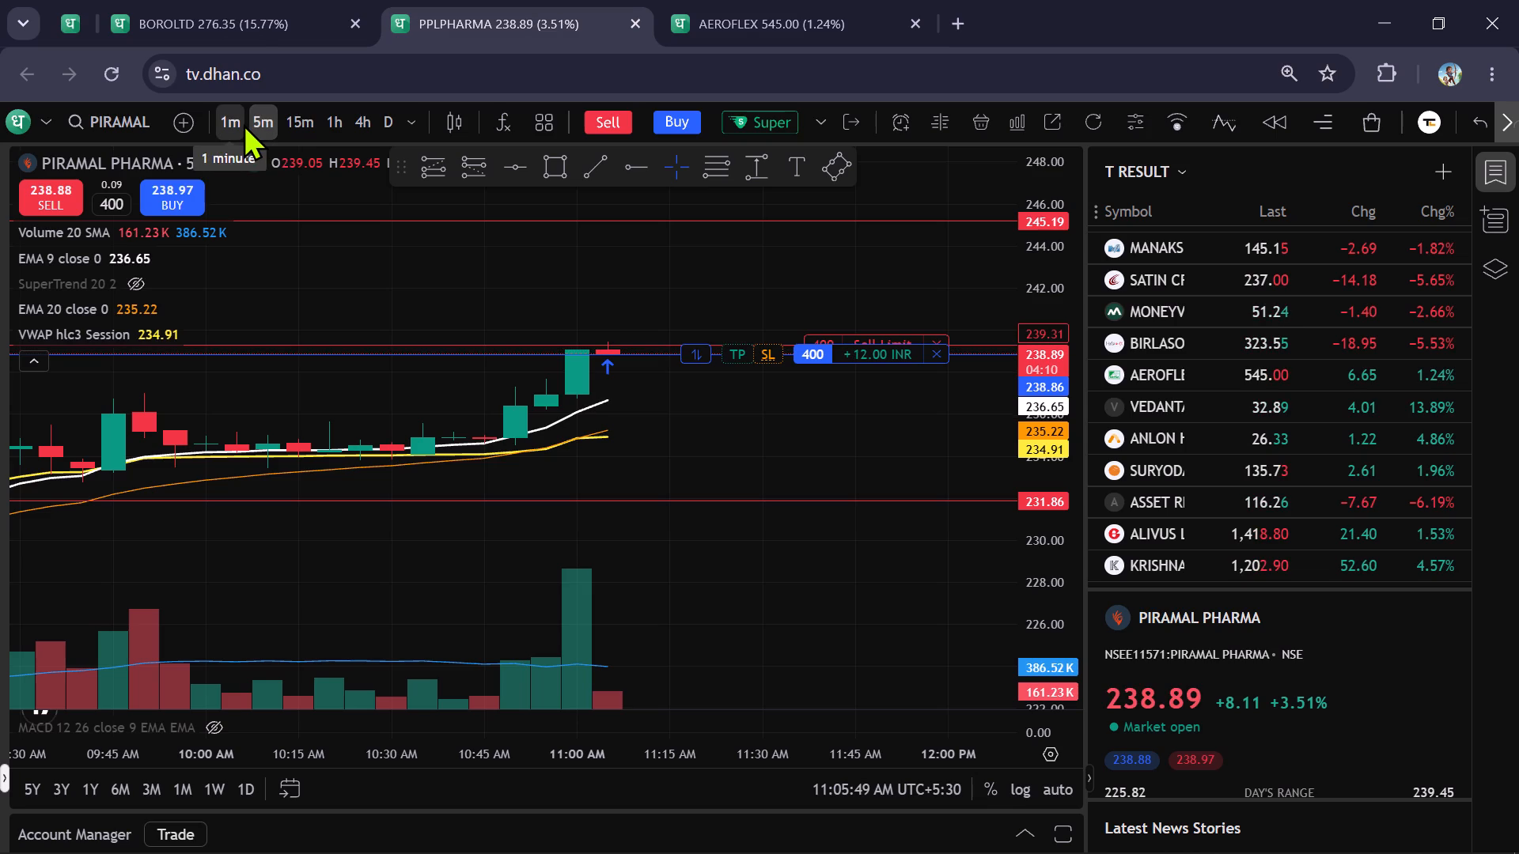
click(243, 123)
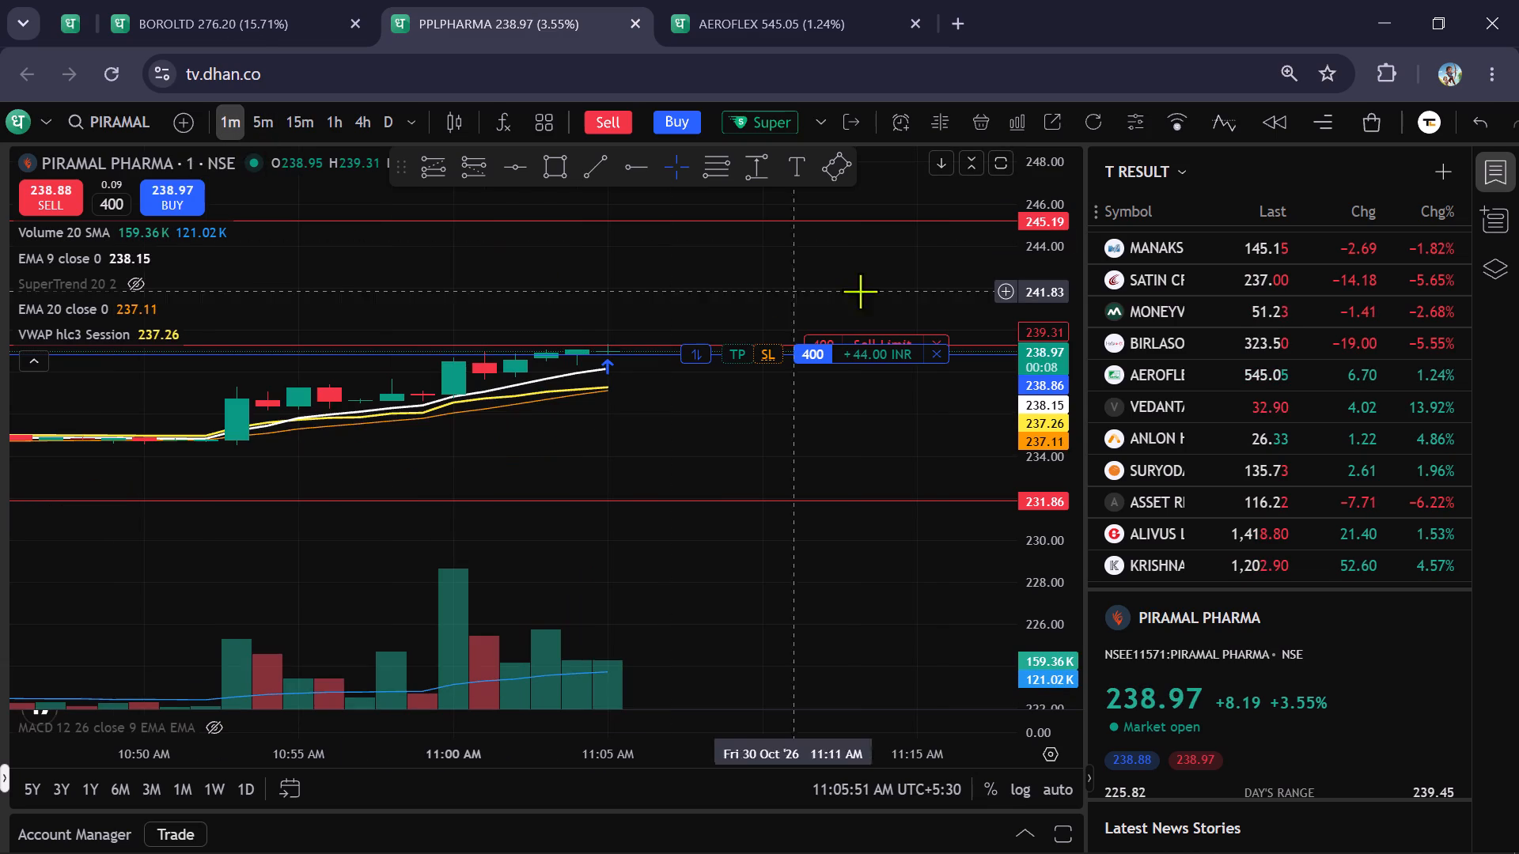
scroll(1032, 316, up, 2)
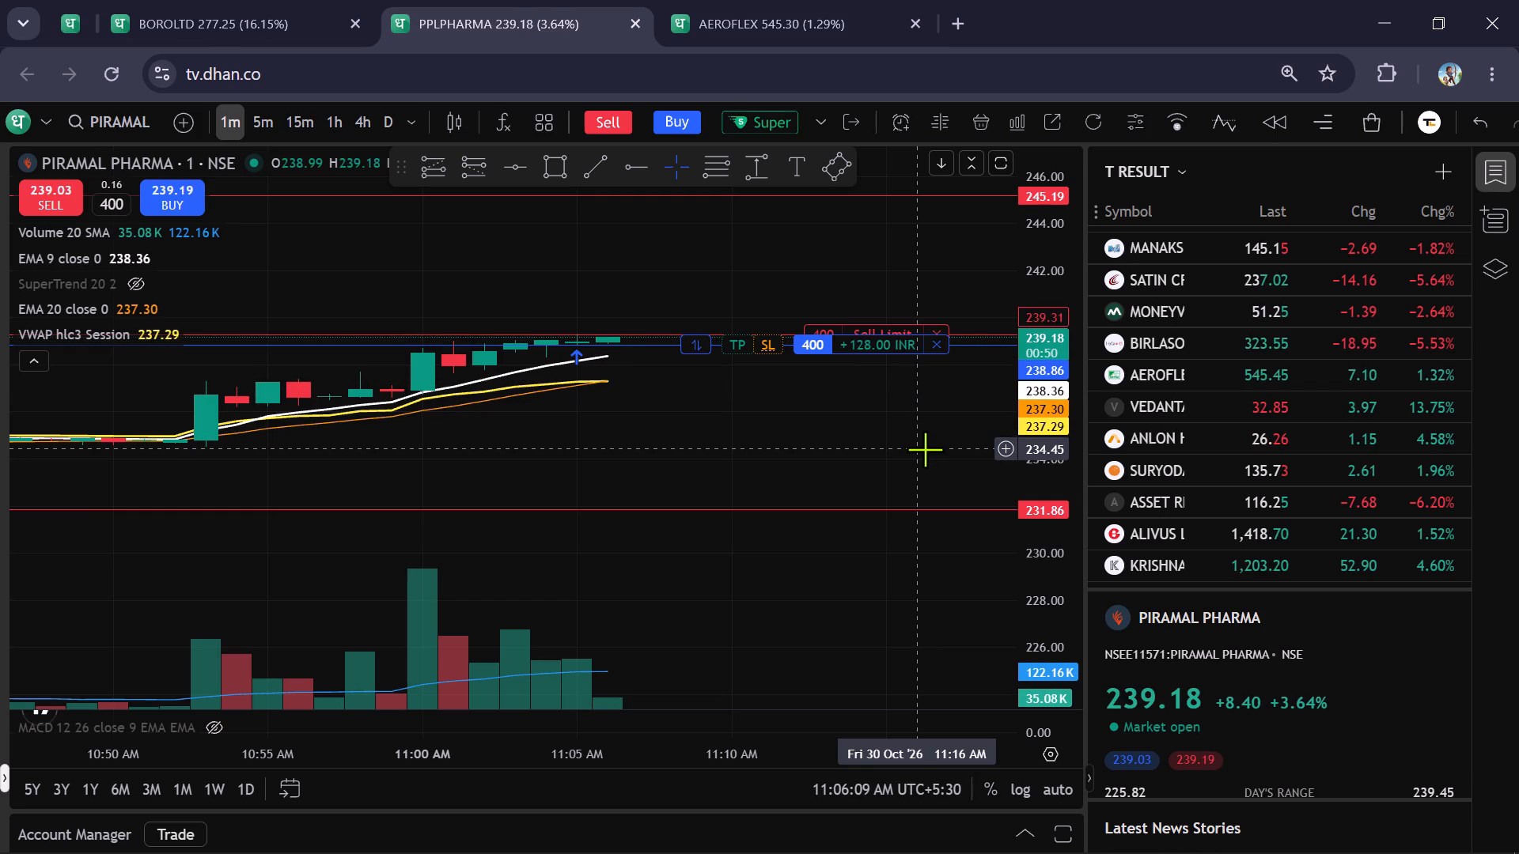
scroll(1031, 336, up, 5)
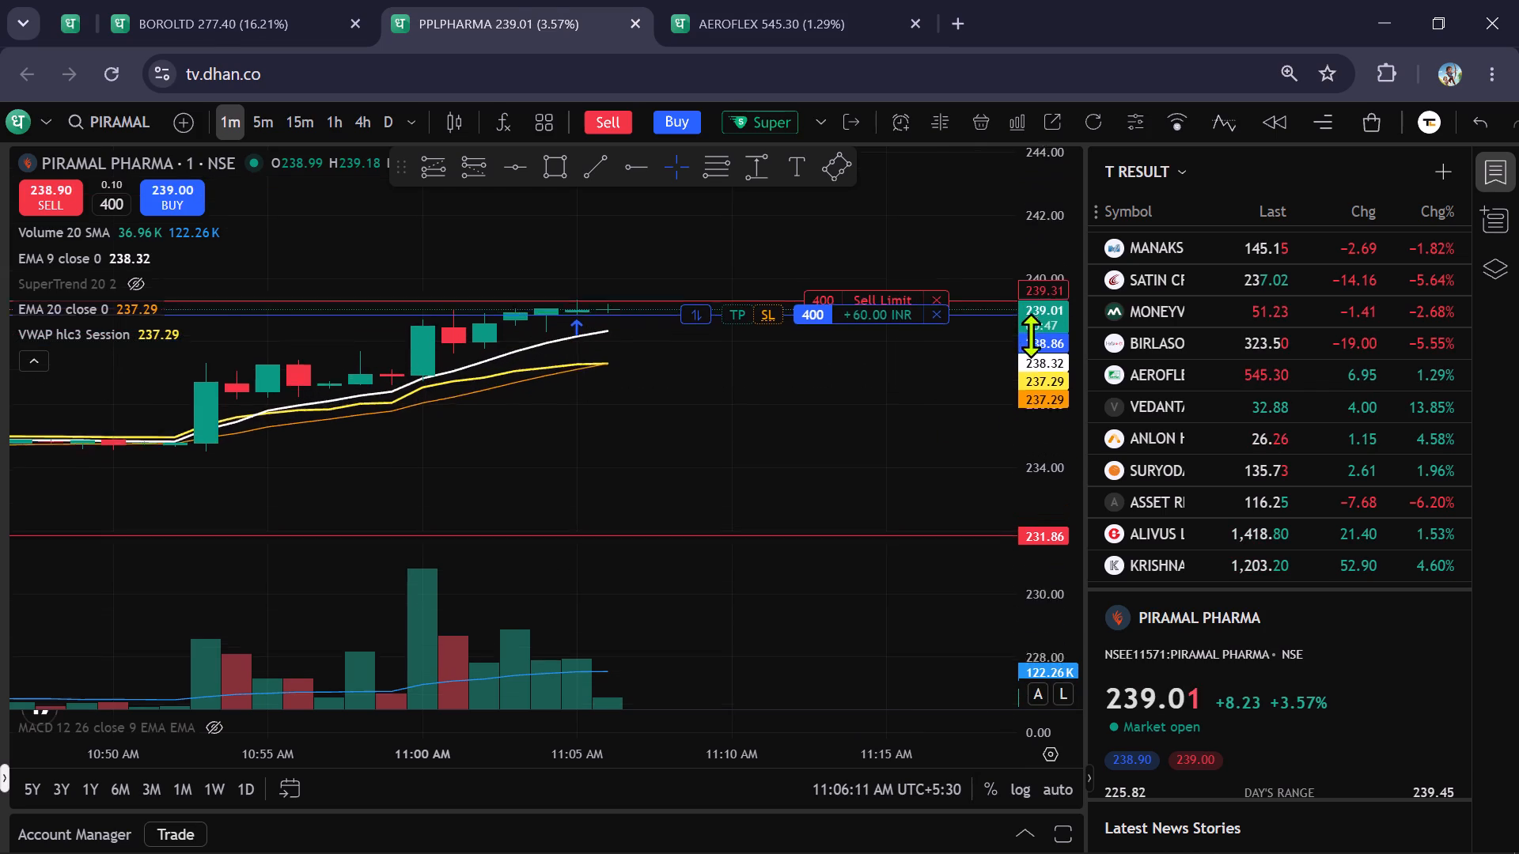
scroll(1031, 335, up, 2)
drag(921, 384, 903, 467)
drag(832, 335, 834, 341)
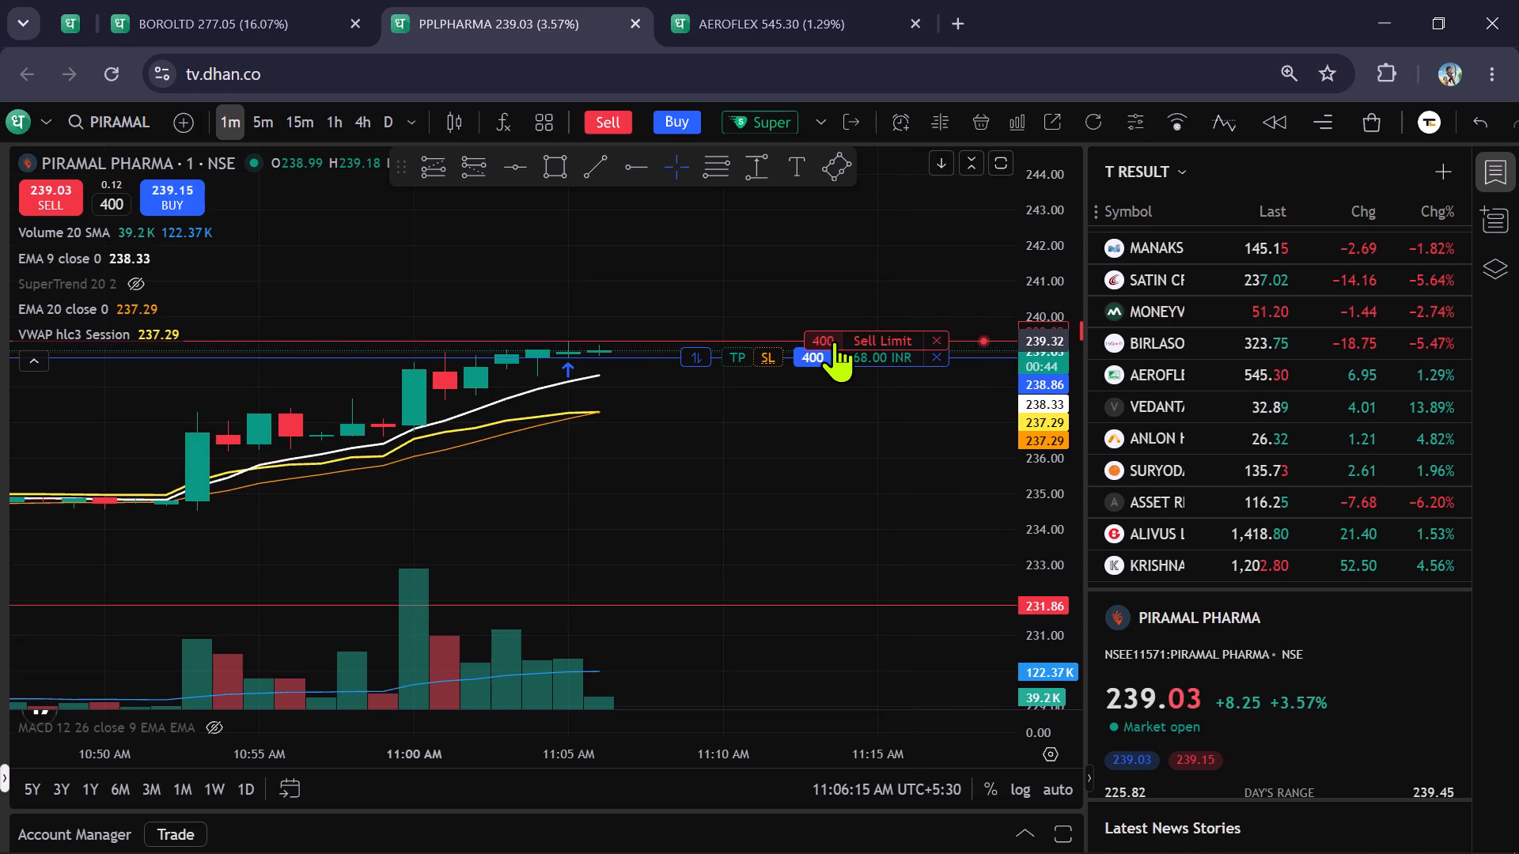
drag(834, 341, 832, 342)
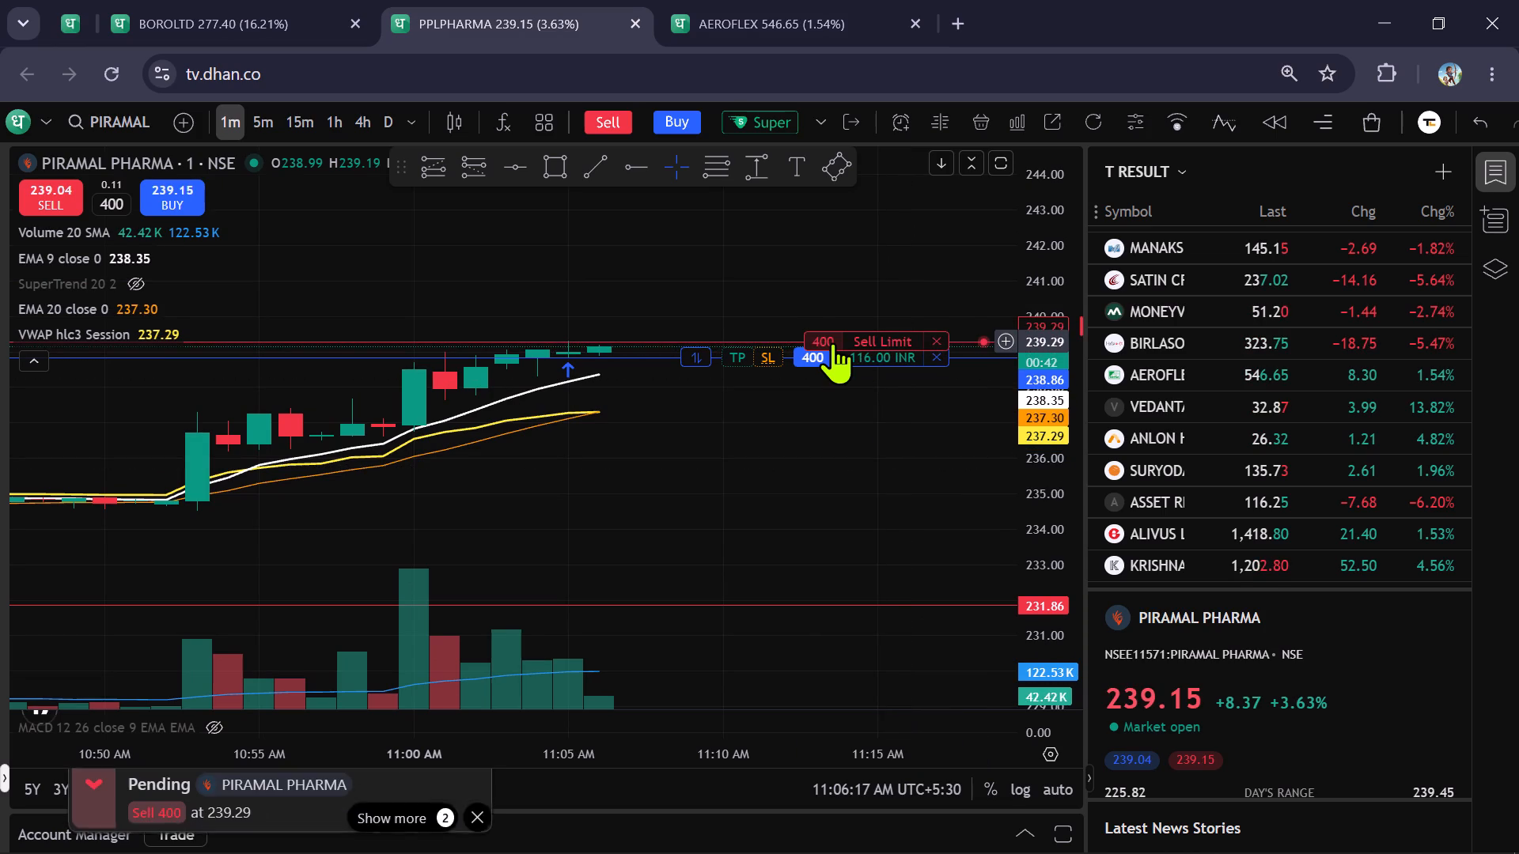
click(832, 342)
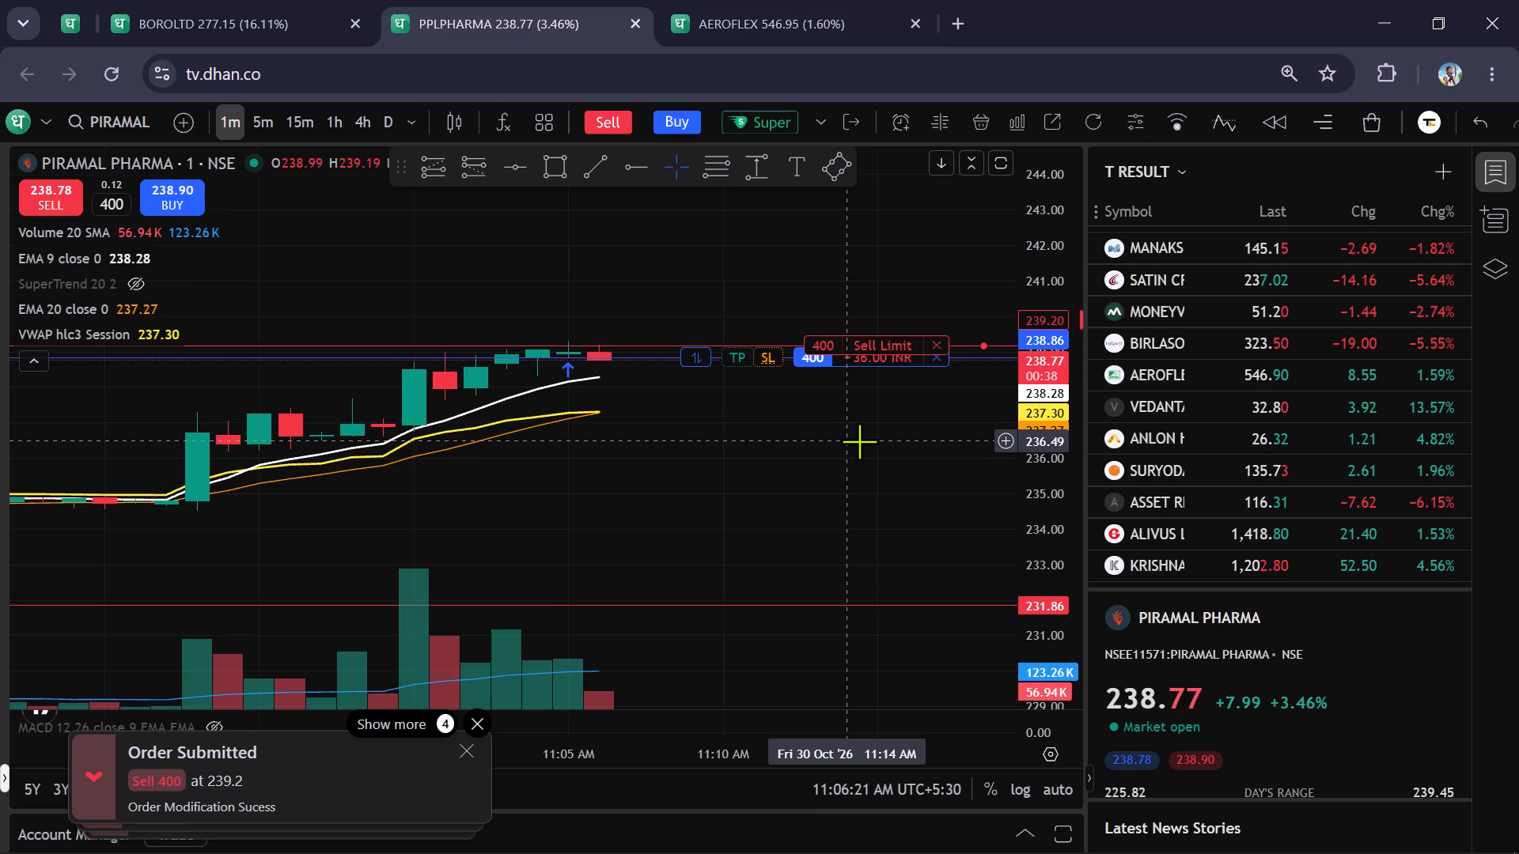
Show PIRAMAL PHARMA on the 5-minute chart and lower the 400-share sell limit to 239.14.
click(260, 122)
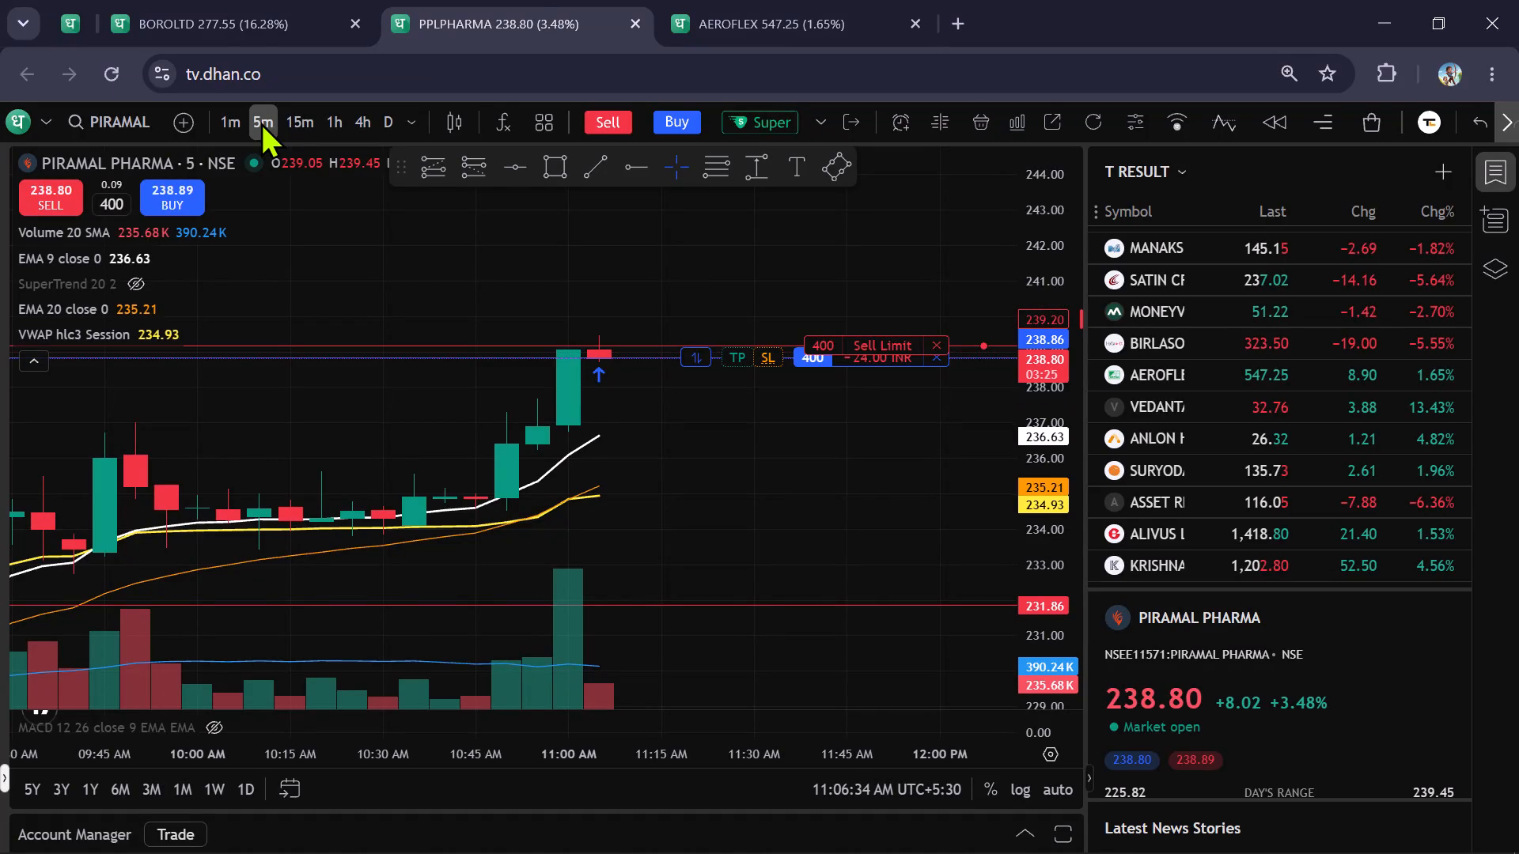
scroll(736, 278, up, 1)
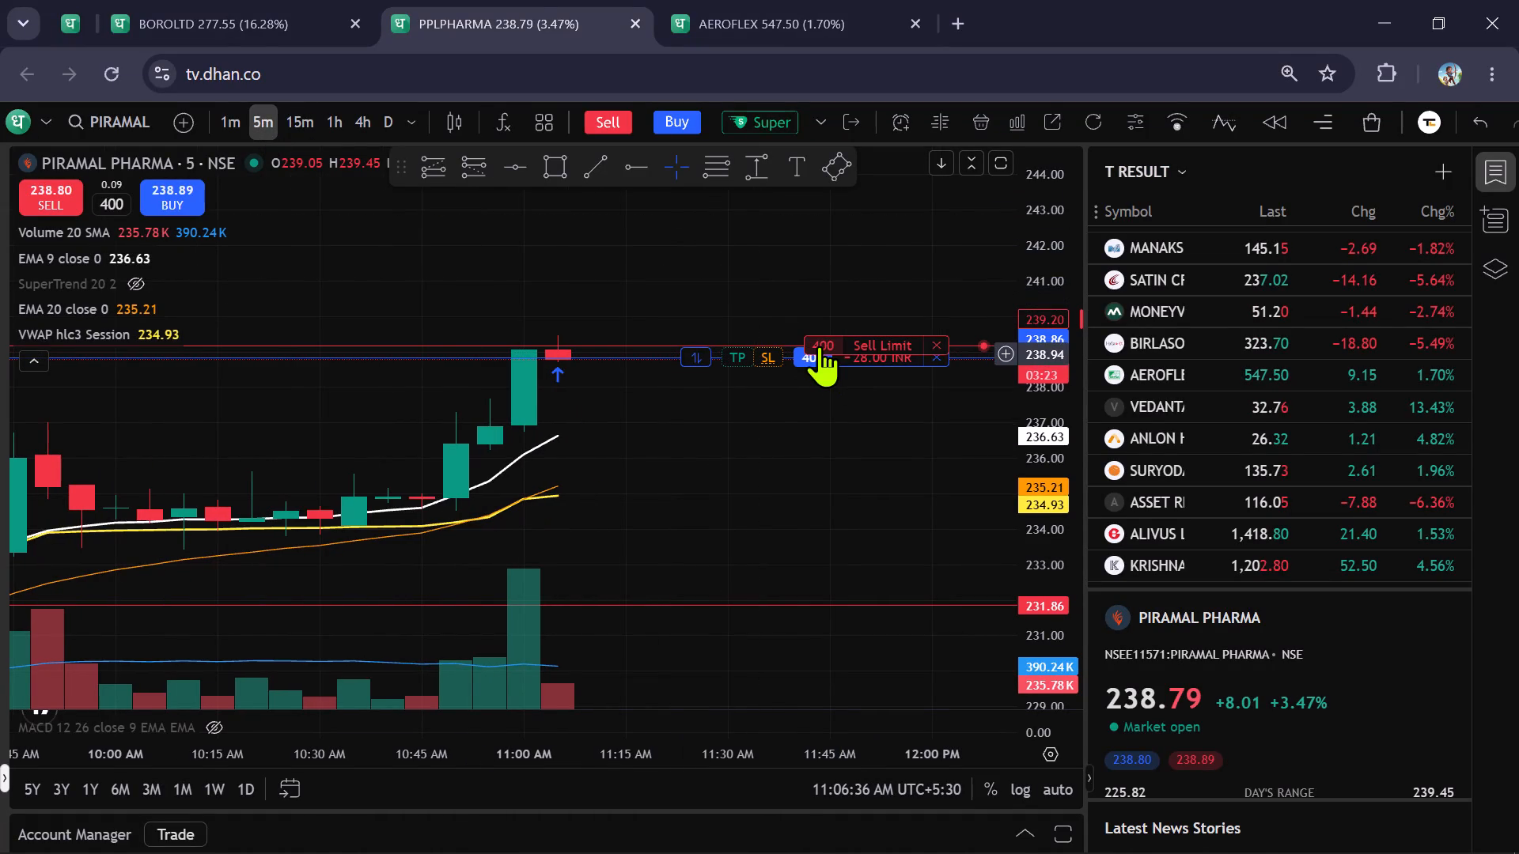
click(819, 346)
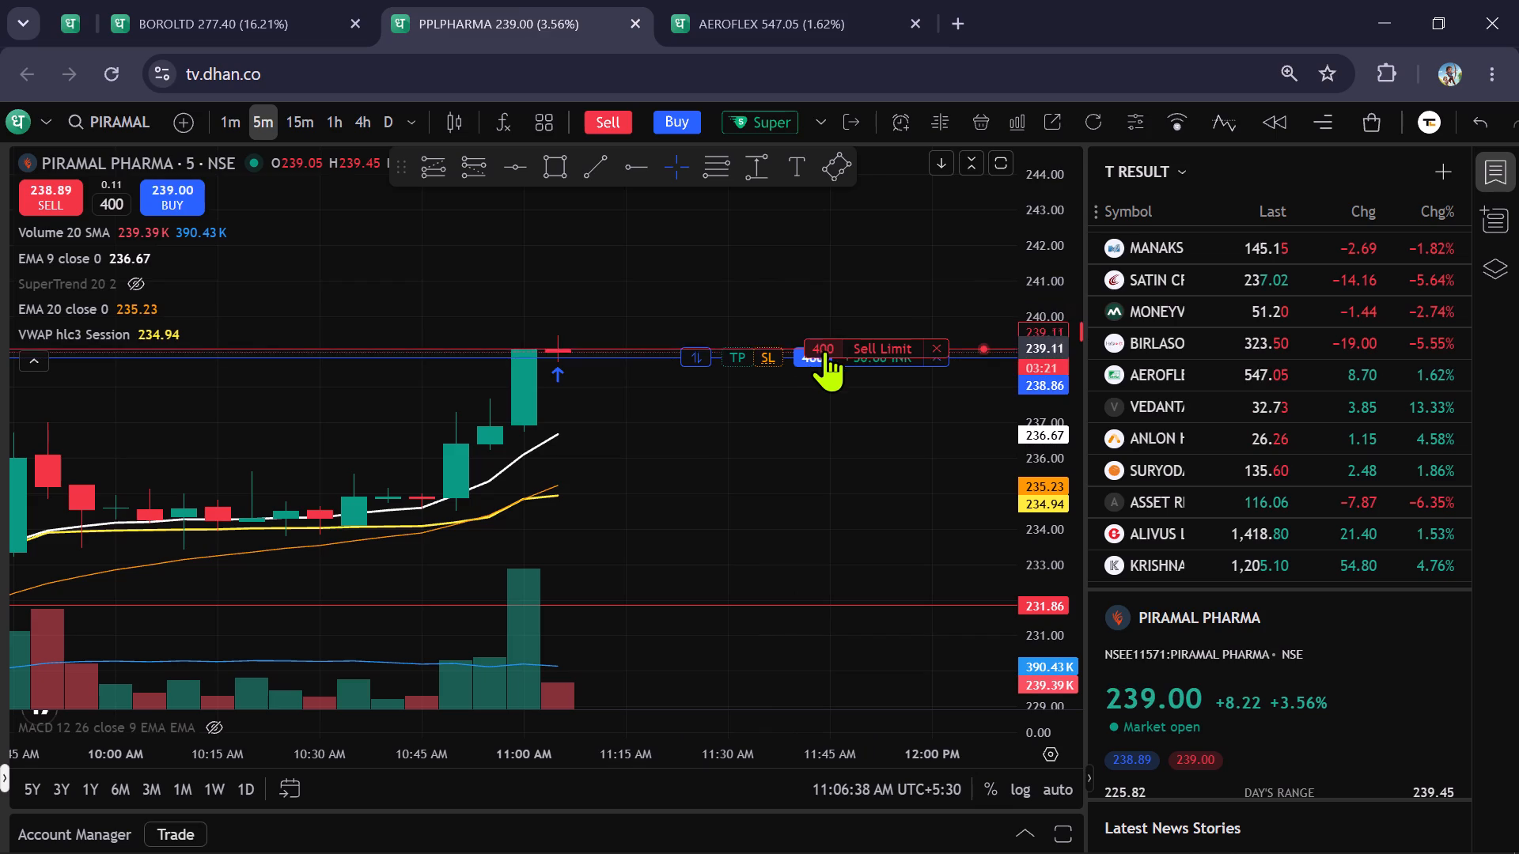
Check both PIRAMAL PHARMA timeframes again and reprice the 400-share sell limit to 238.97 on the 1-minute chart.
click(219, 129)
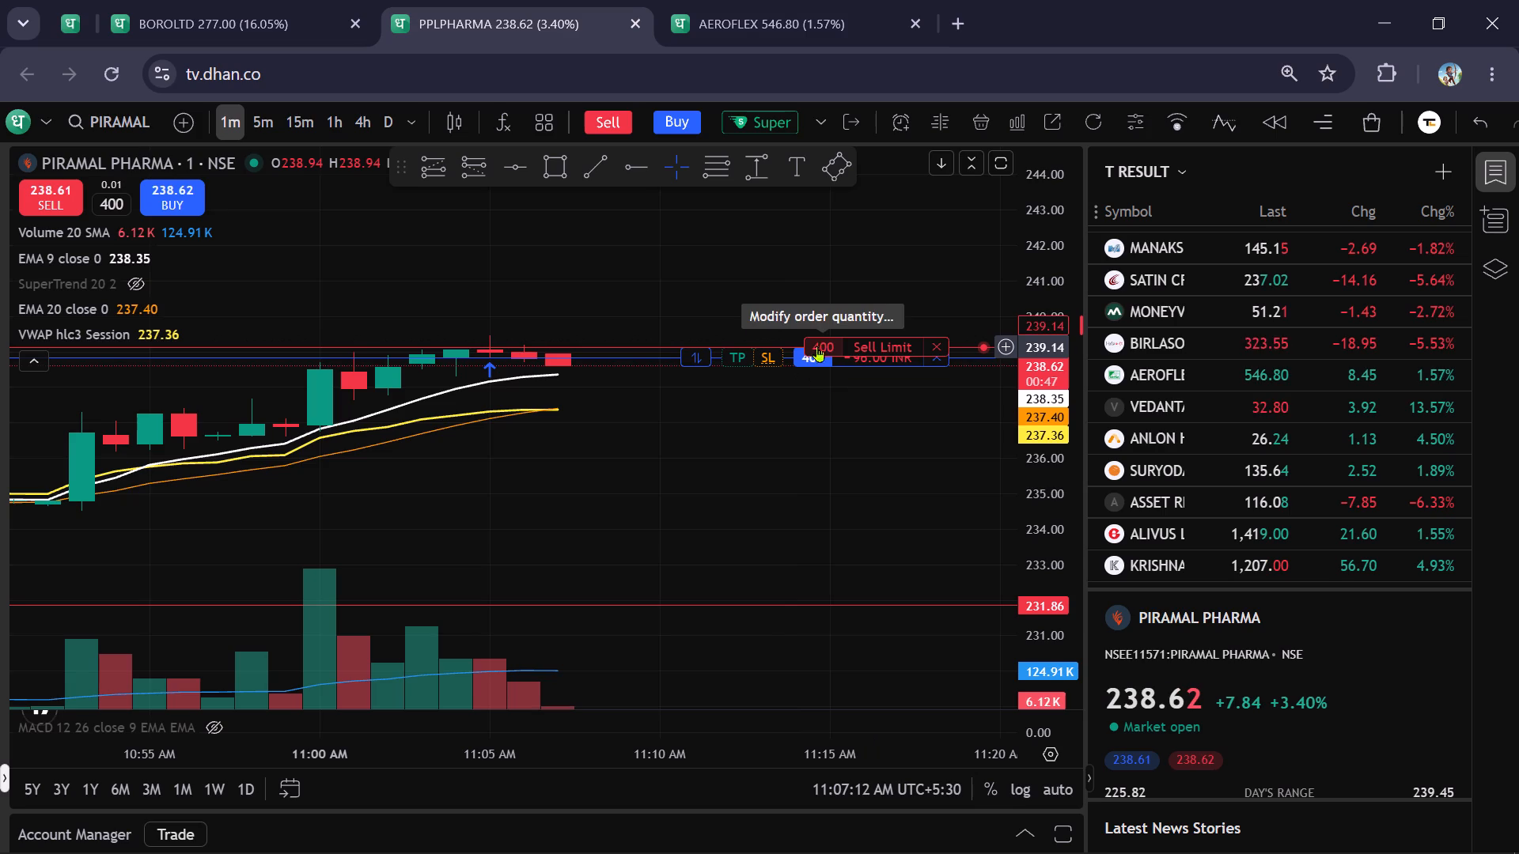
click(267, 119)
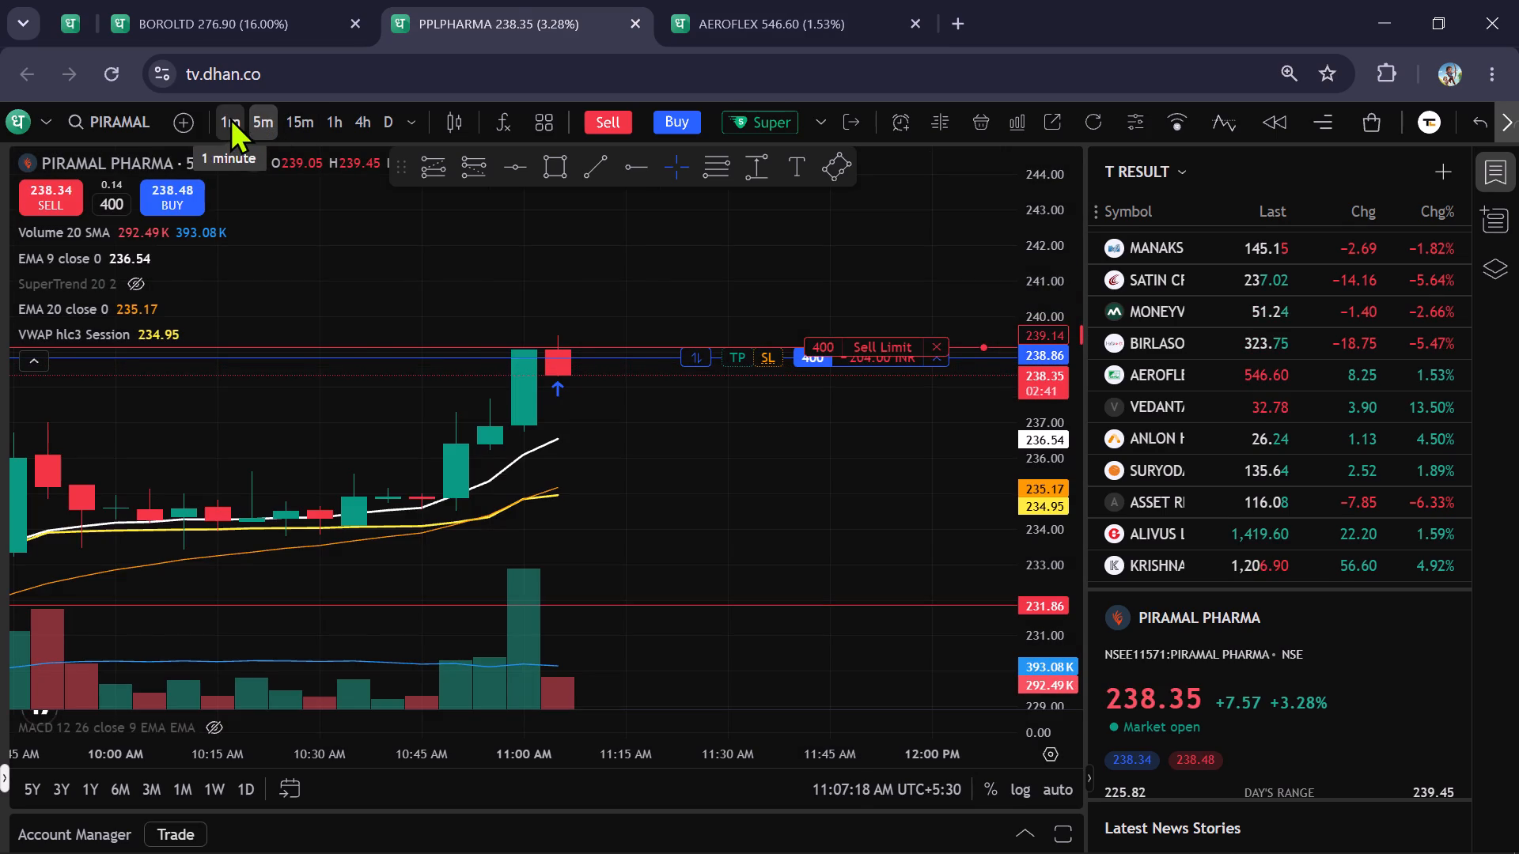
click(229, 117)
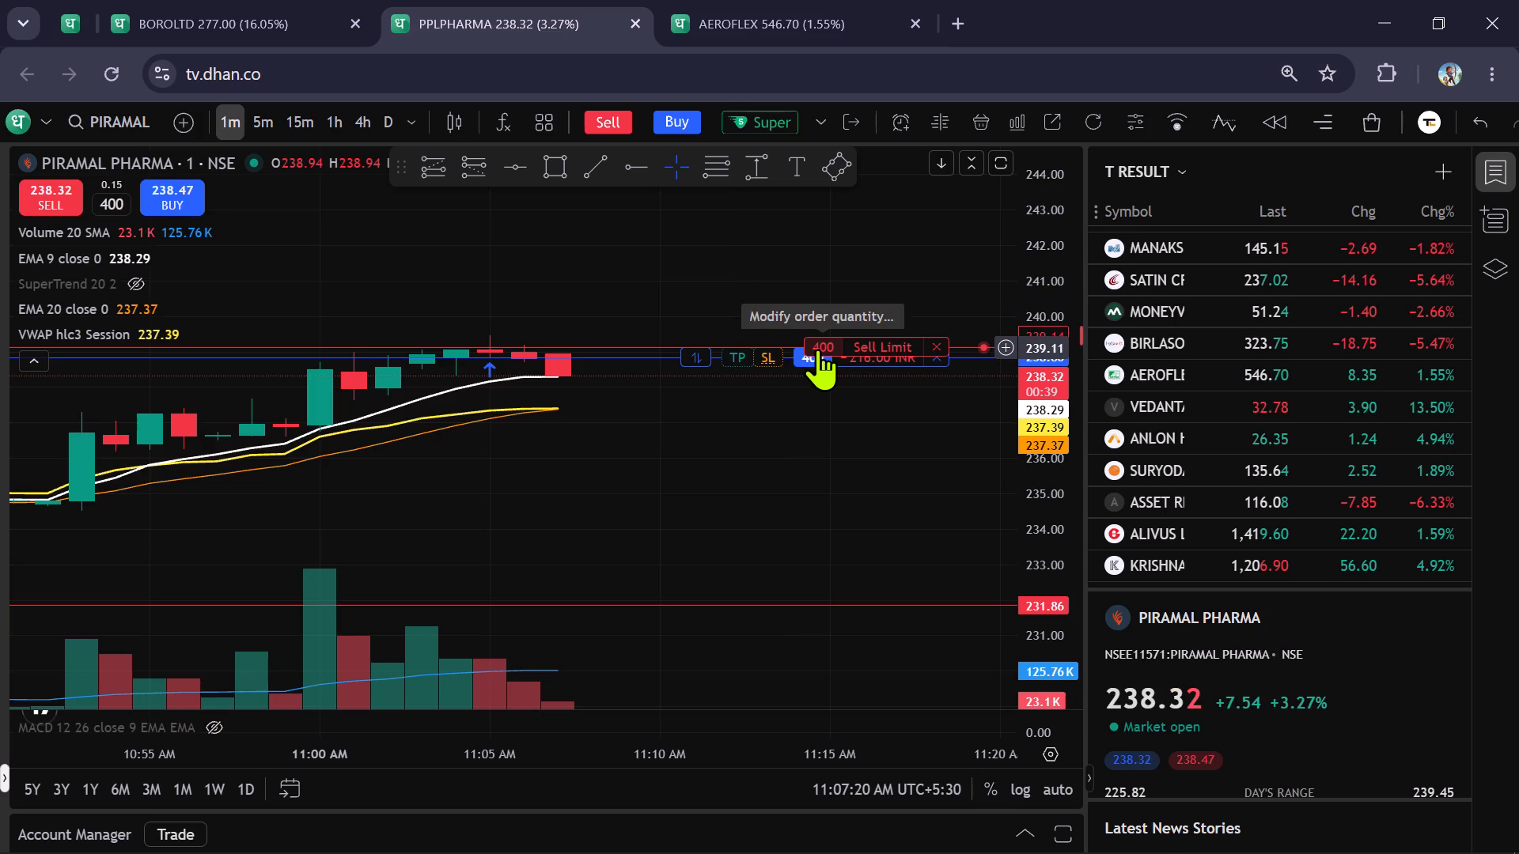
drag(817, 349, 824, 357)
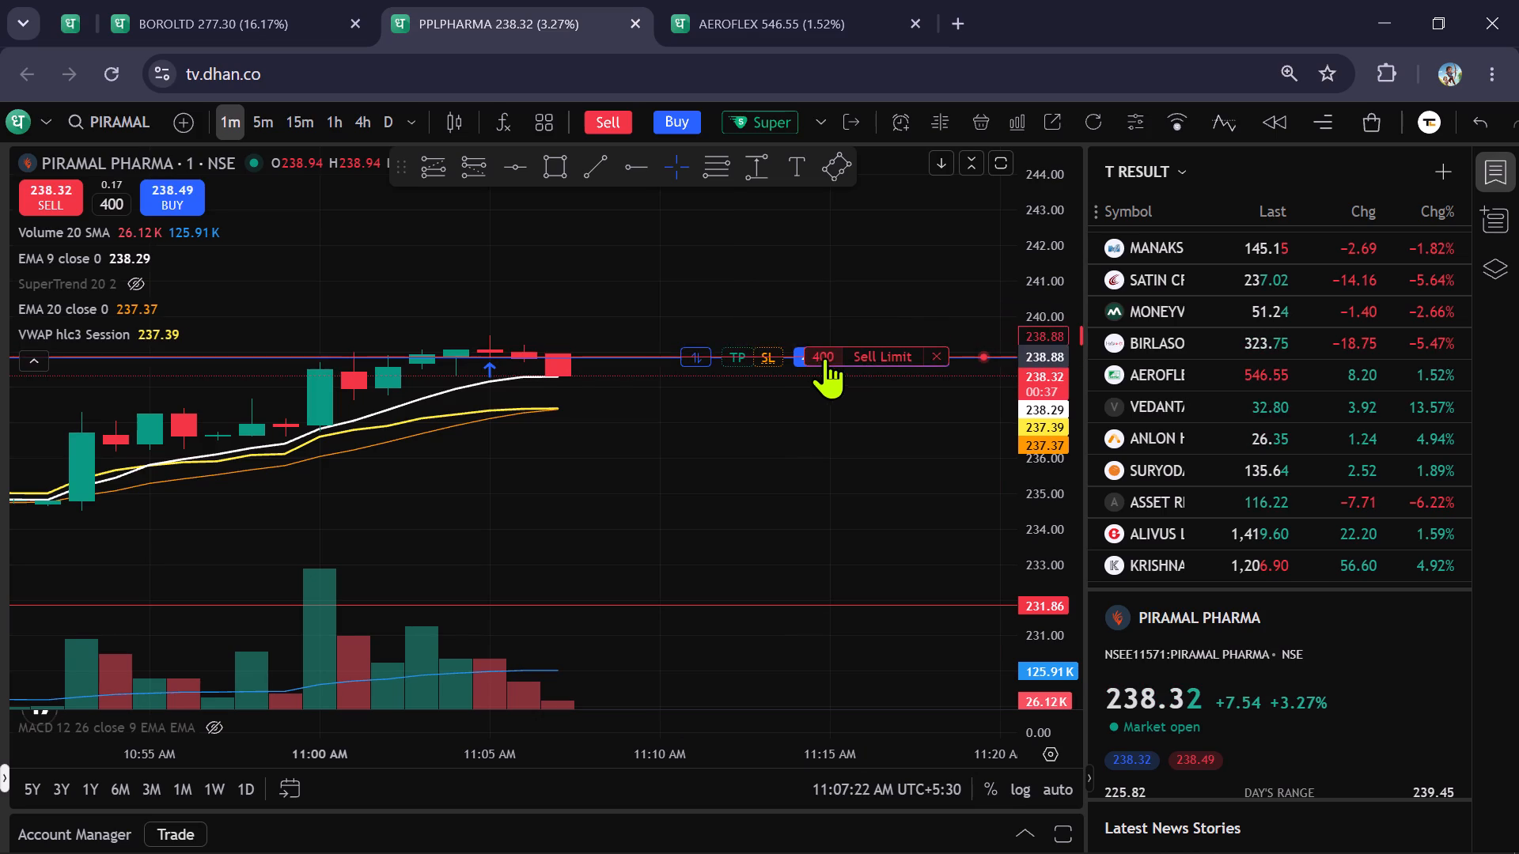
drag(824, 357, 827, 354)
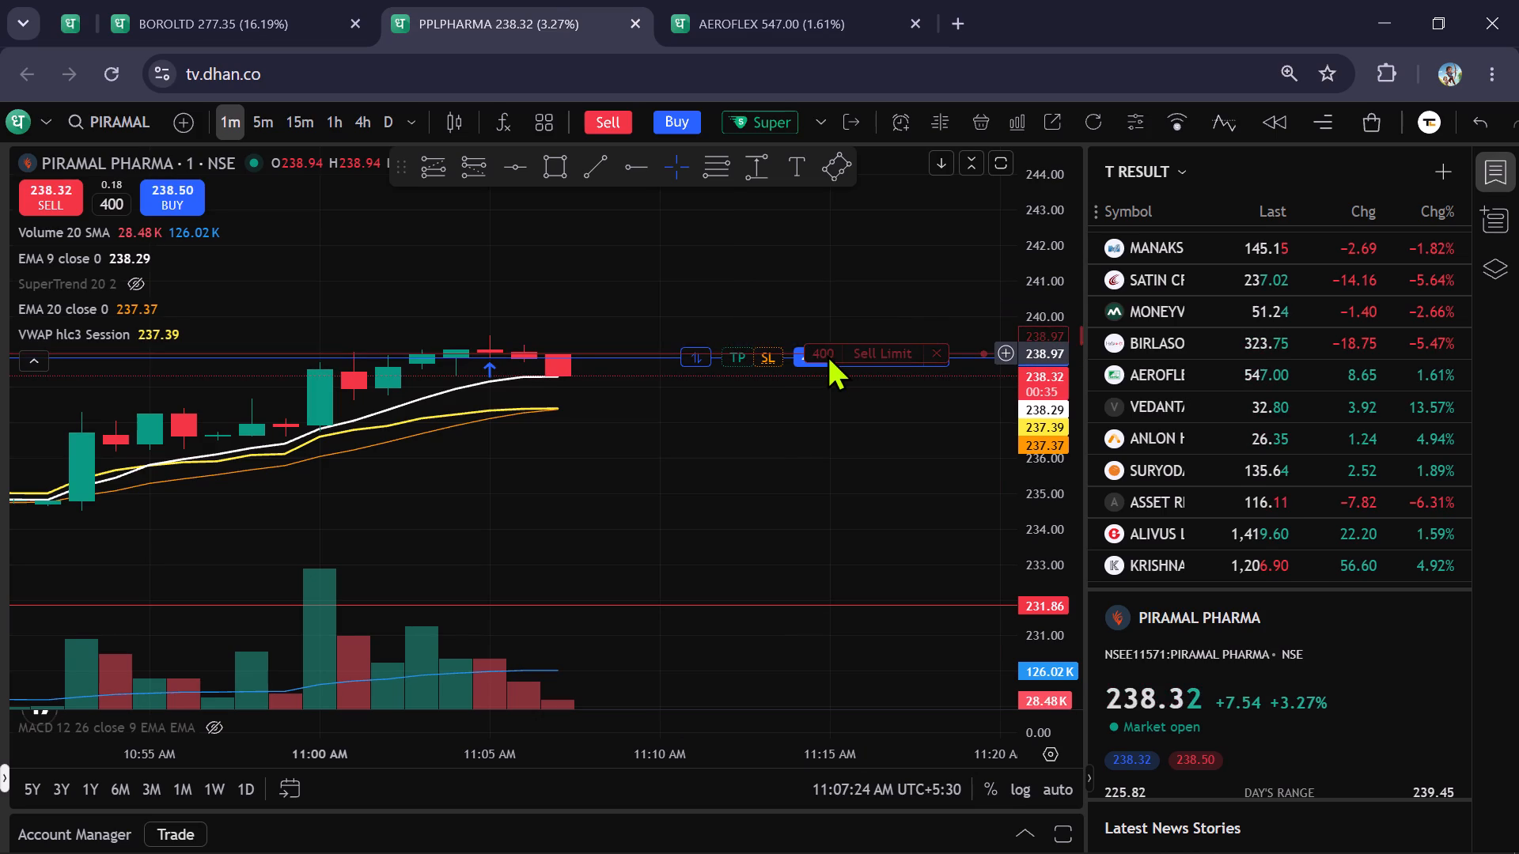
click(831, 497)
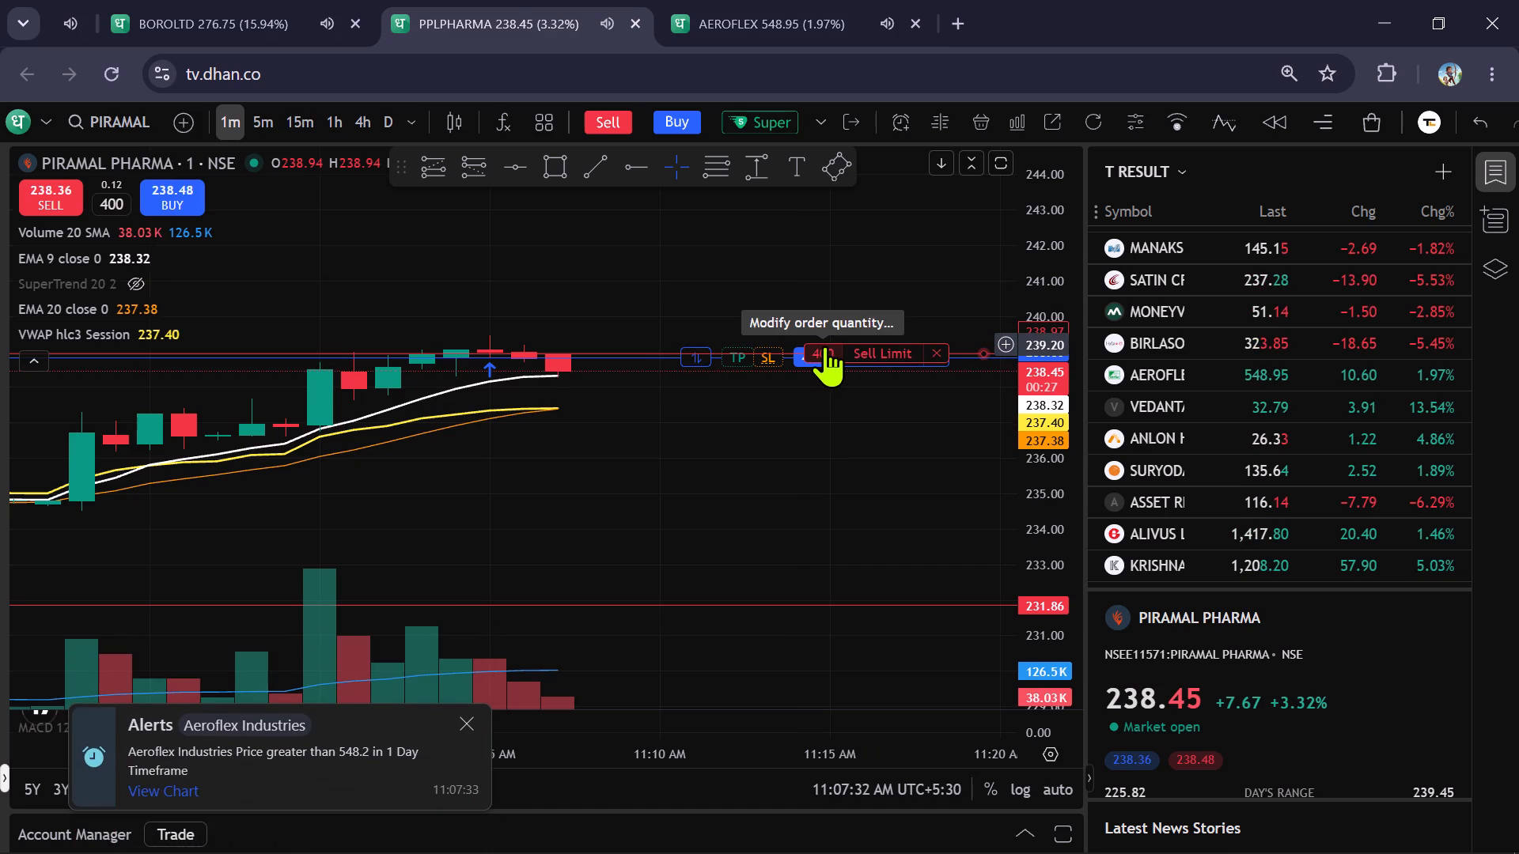
Examine the recent price move on the AEROFLEX INDUSTRIES 5-minute chart.
click(773, 13)
scroll(793, 255, up, 3)
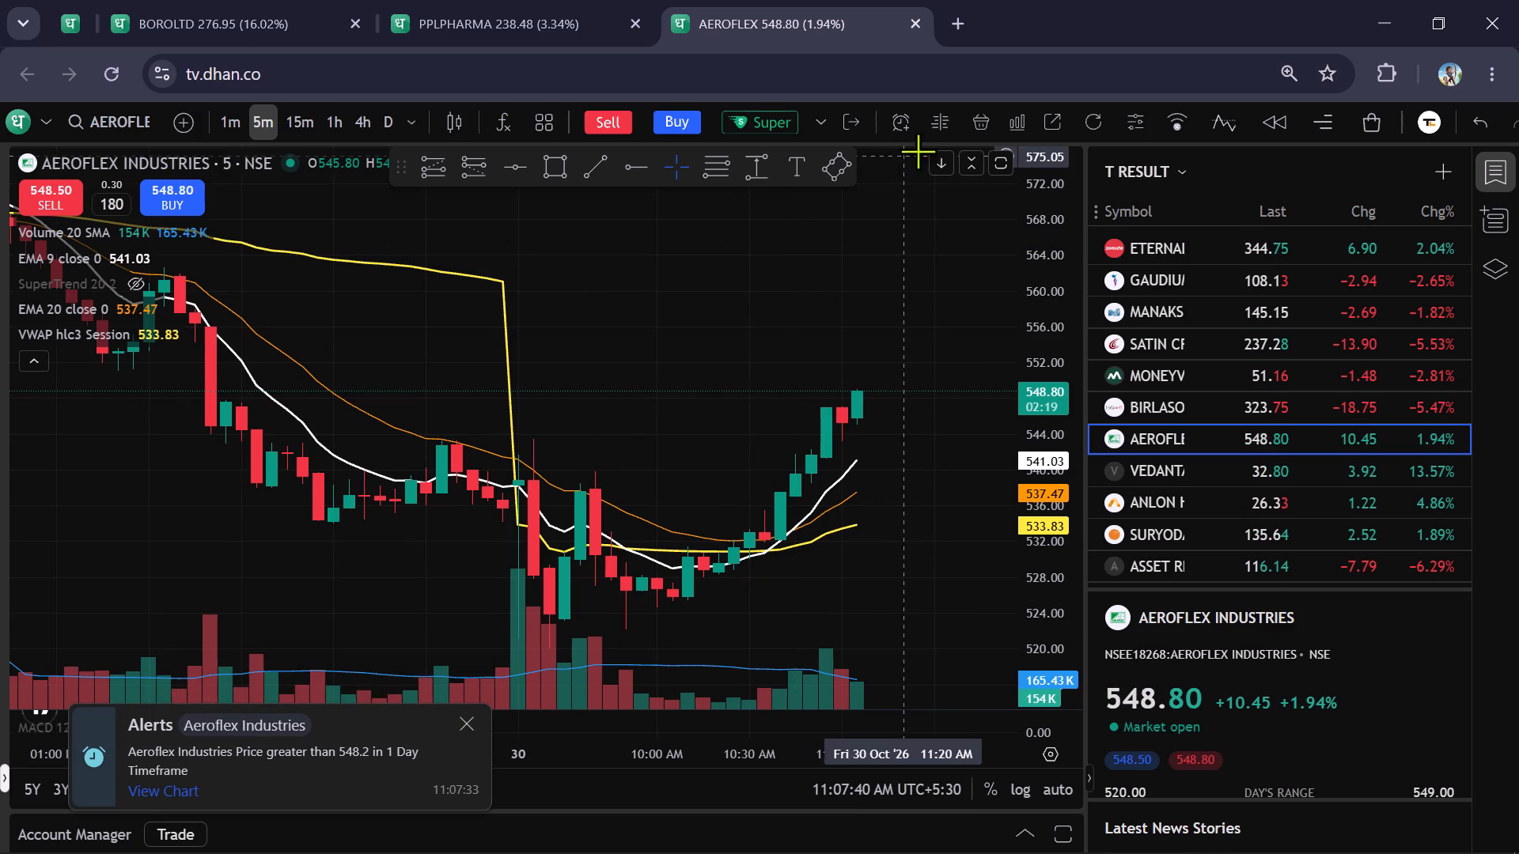
Return to PIRAMAL PHARMA, move the 400-share sell limit to 239.23, and reduce it to 239.17 on the 5-minute chart.
click(422, 0)
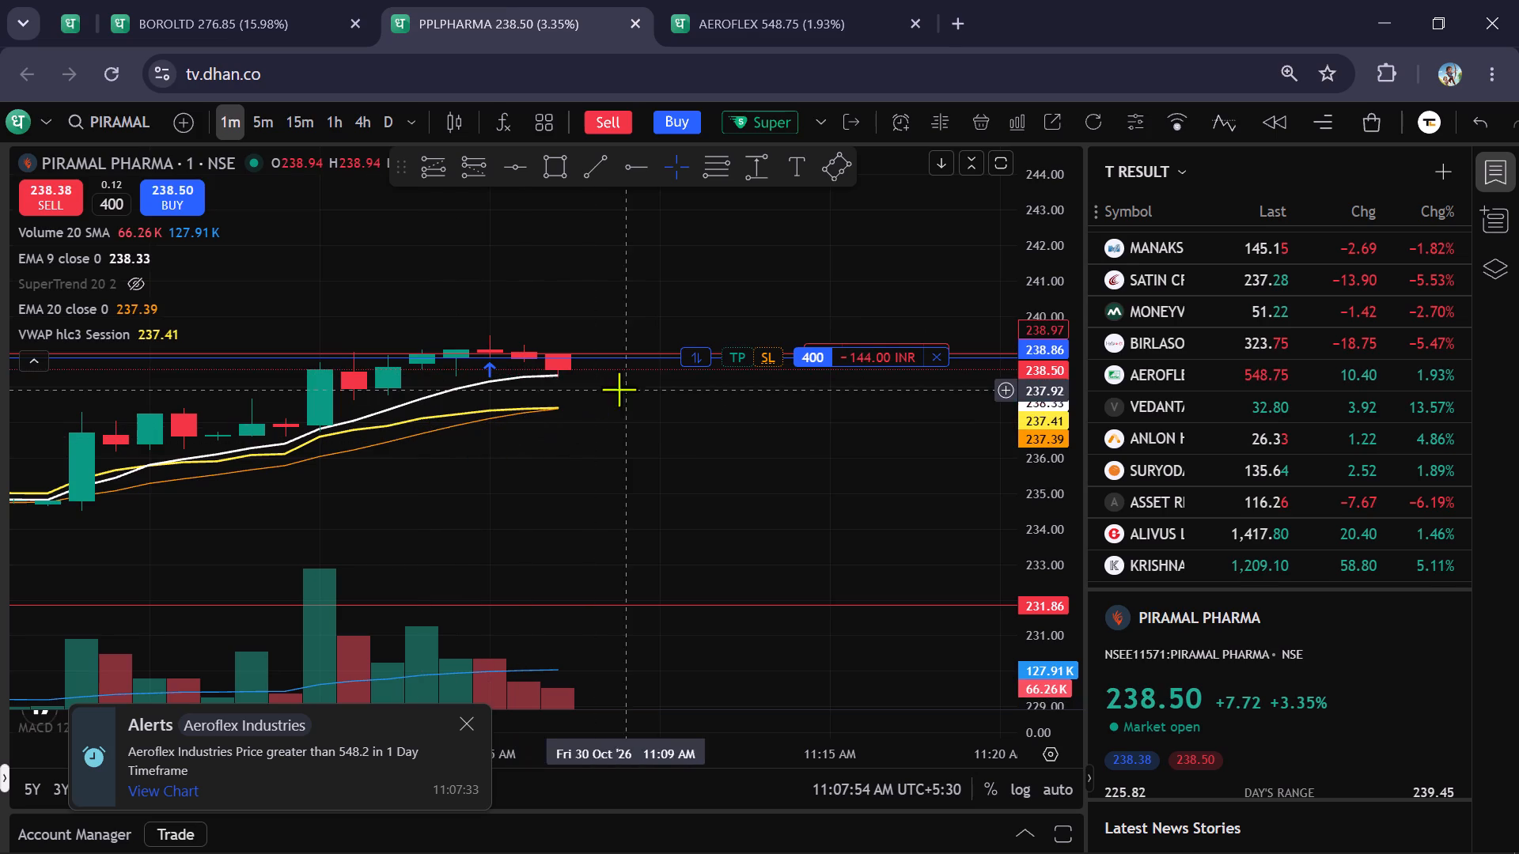
click(813, 346)
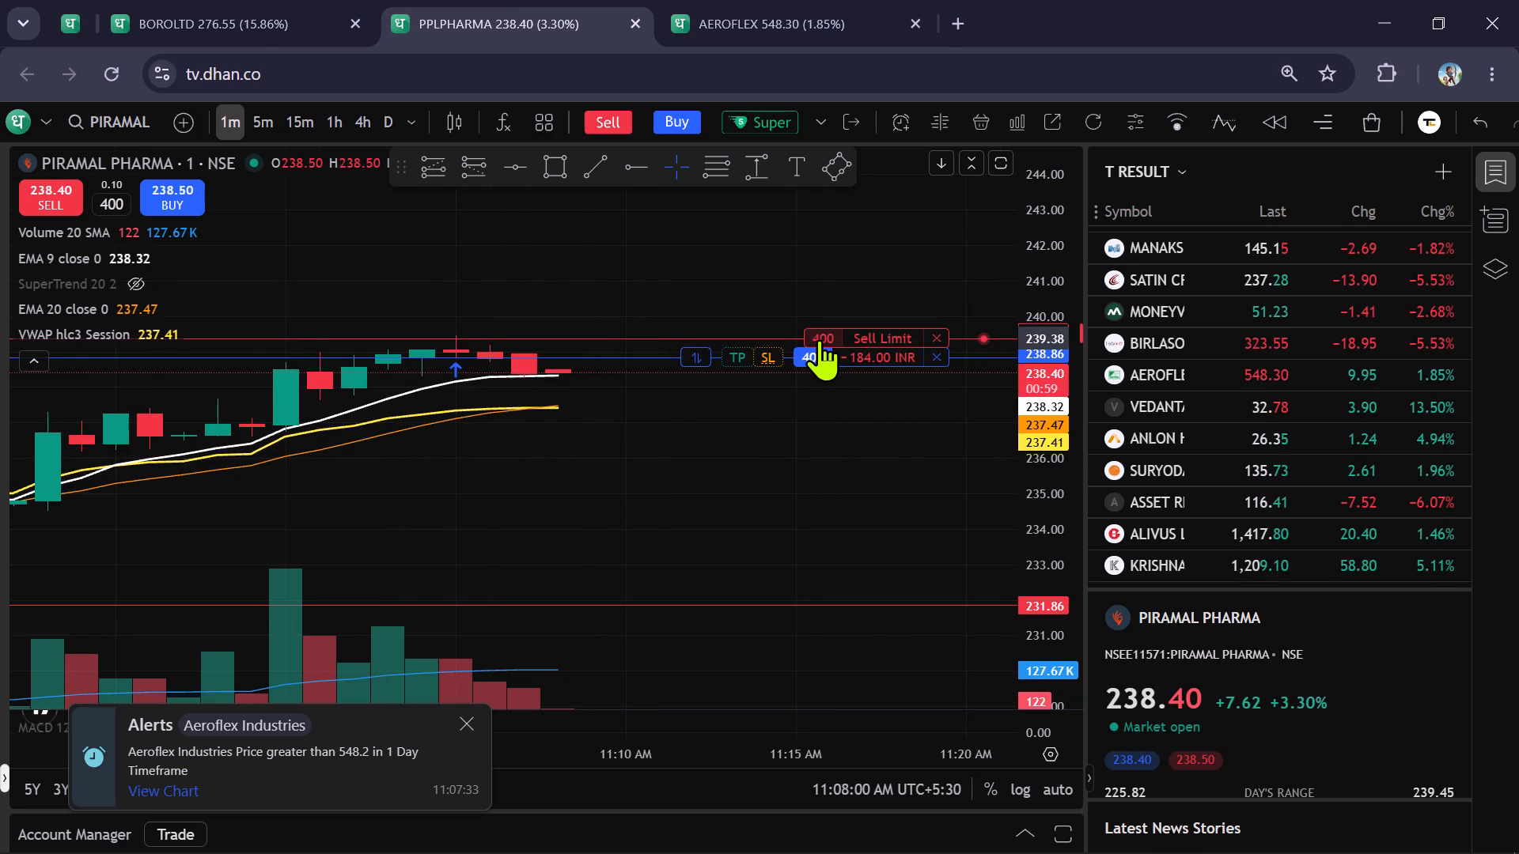
click(819, 339)
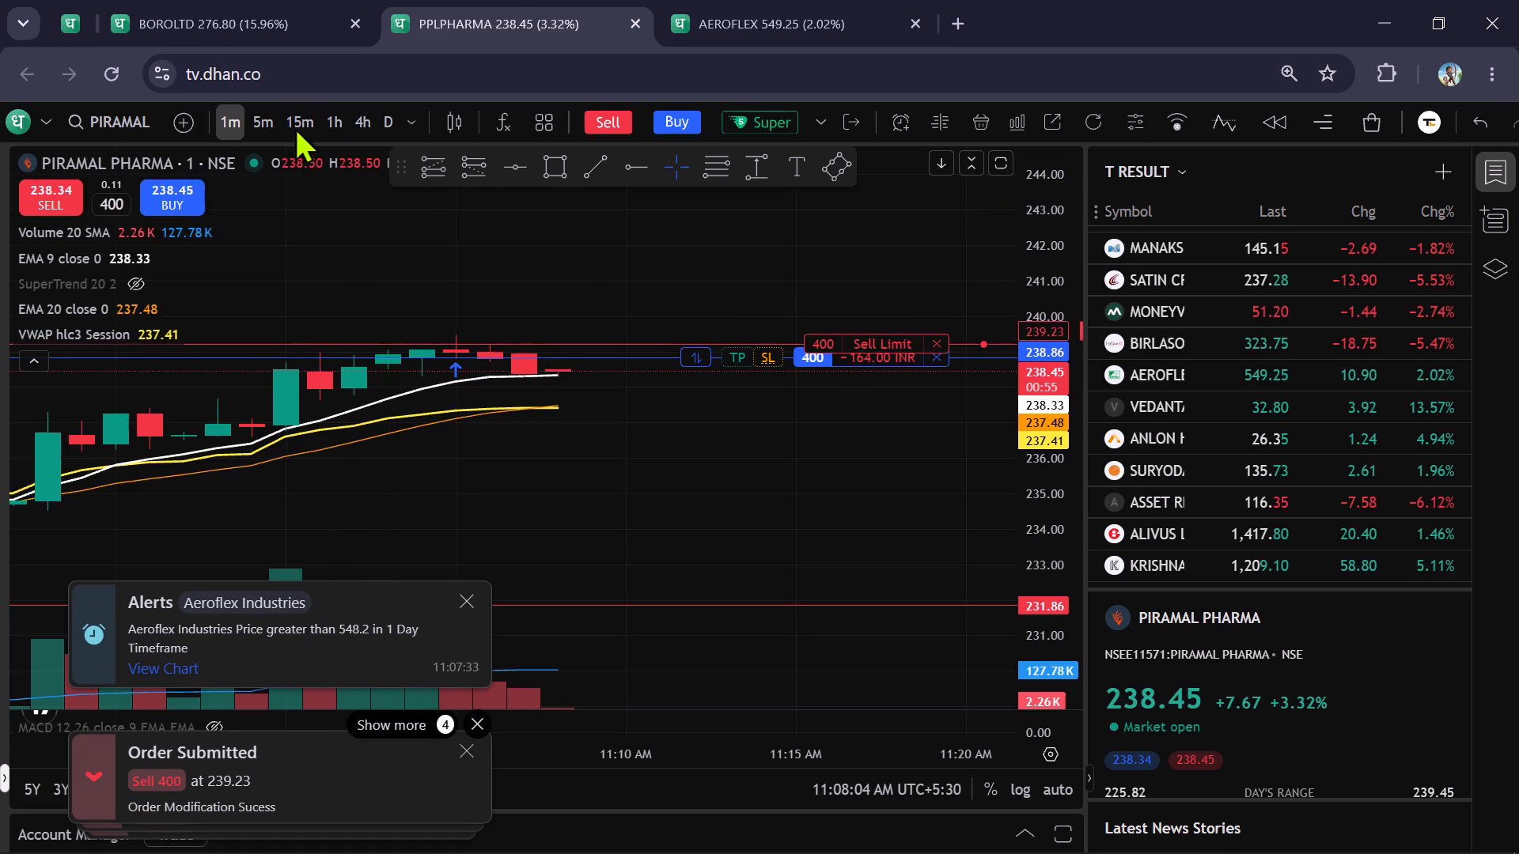
click(271, 111)
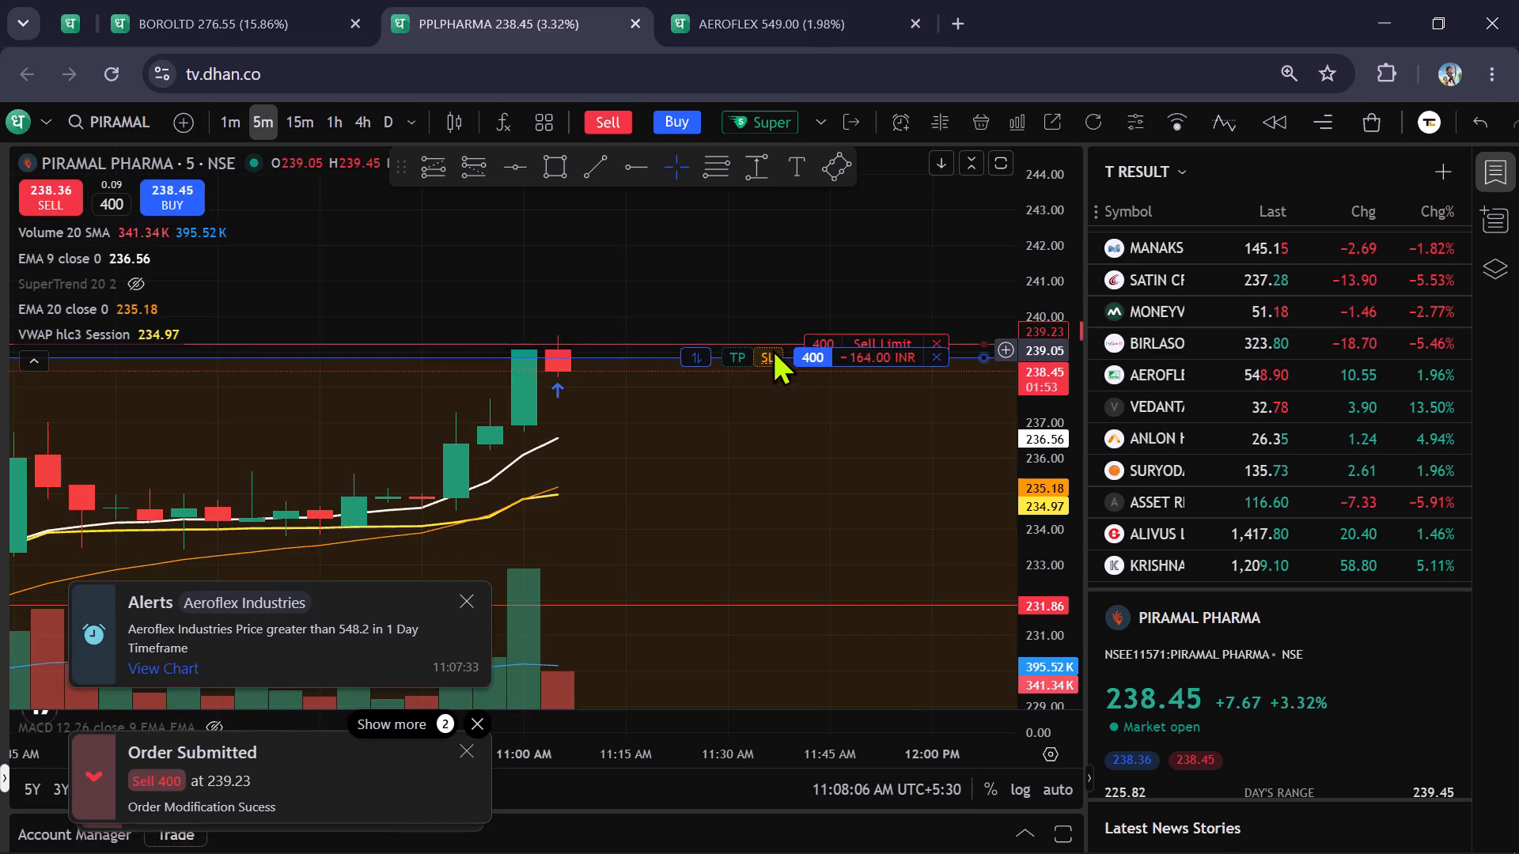
click(813, 343)
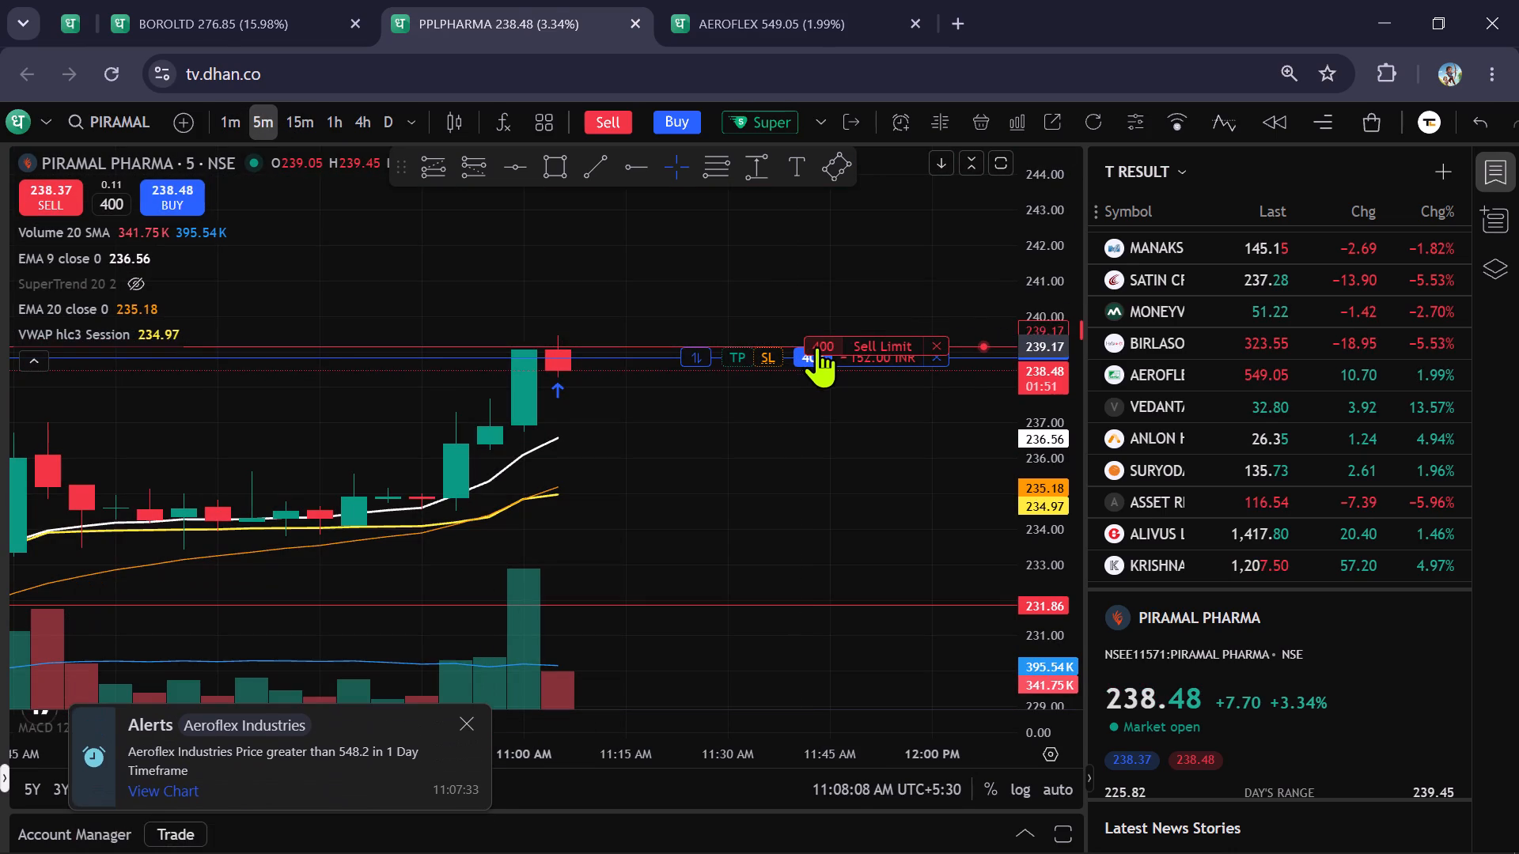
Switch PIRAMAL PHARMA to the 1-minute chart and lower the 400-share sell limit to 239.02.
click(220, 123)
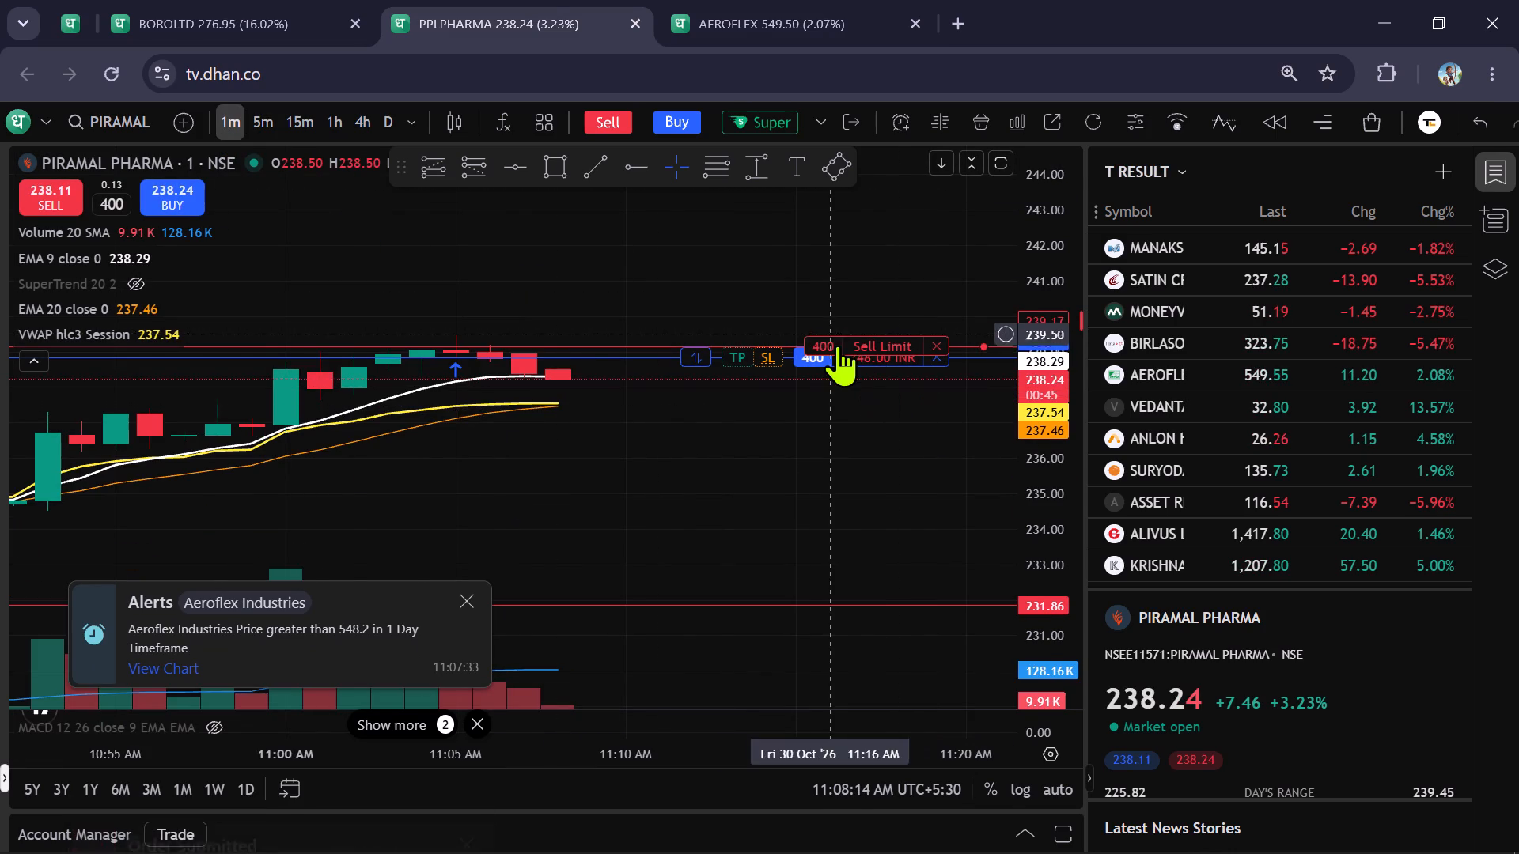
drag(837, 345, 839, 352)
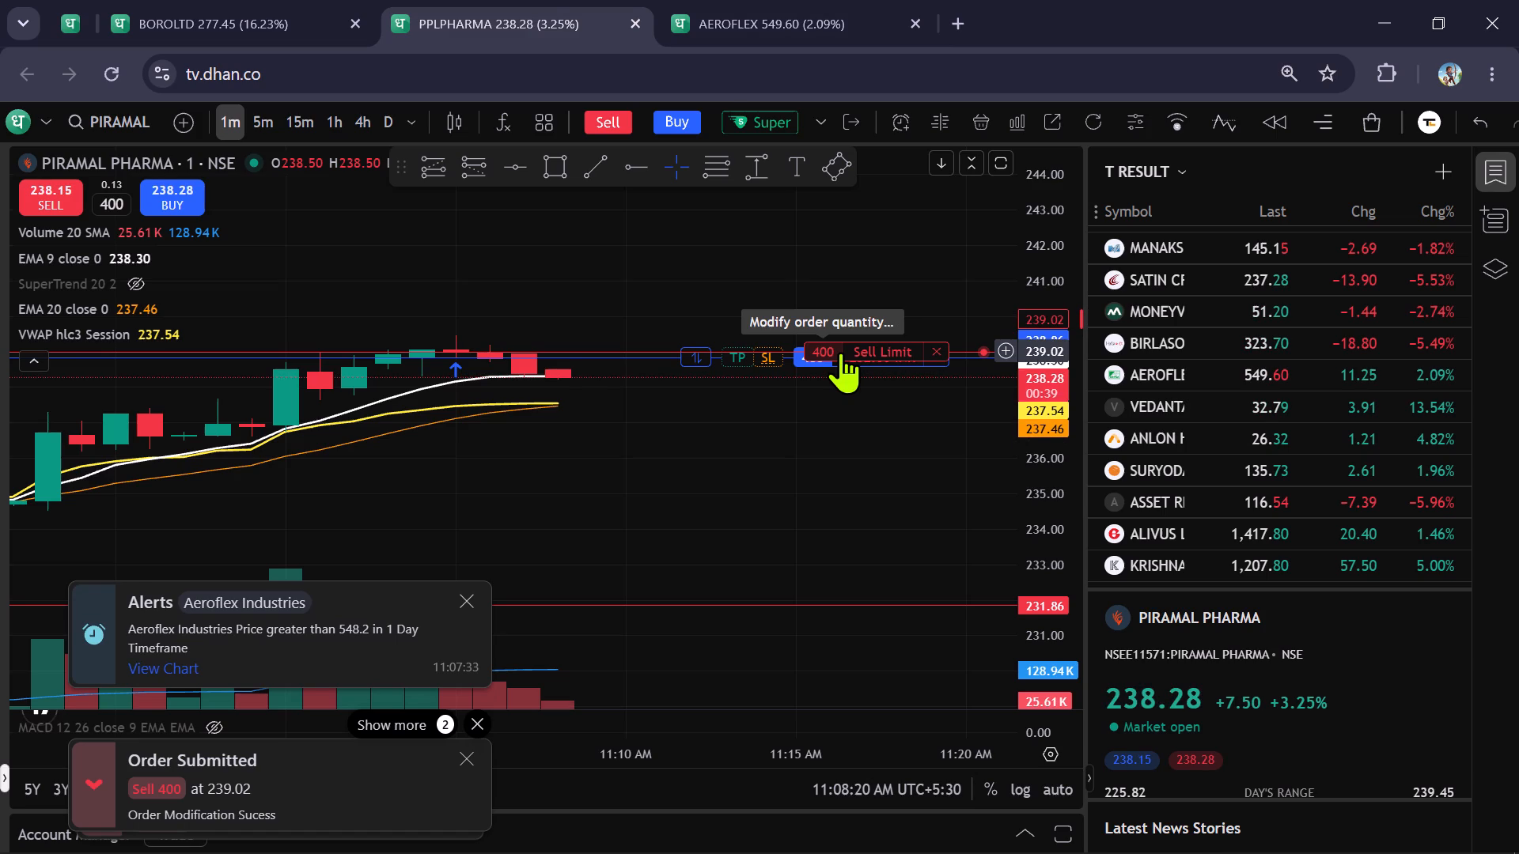
Glance at the AEROFLEX chart, then return to PIRAMAL PHARMA and raise its 400-share sell limit to 239.17.
click(725, 0)
click(574, 14)
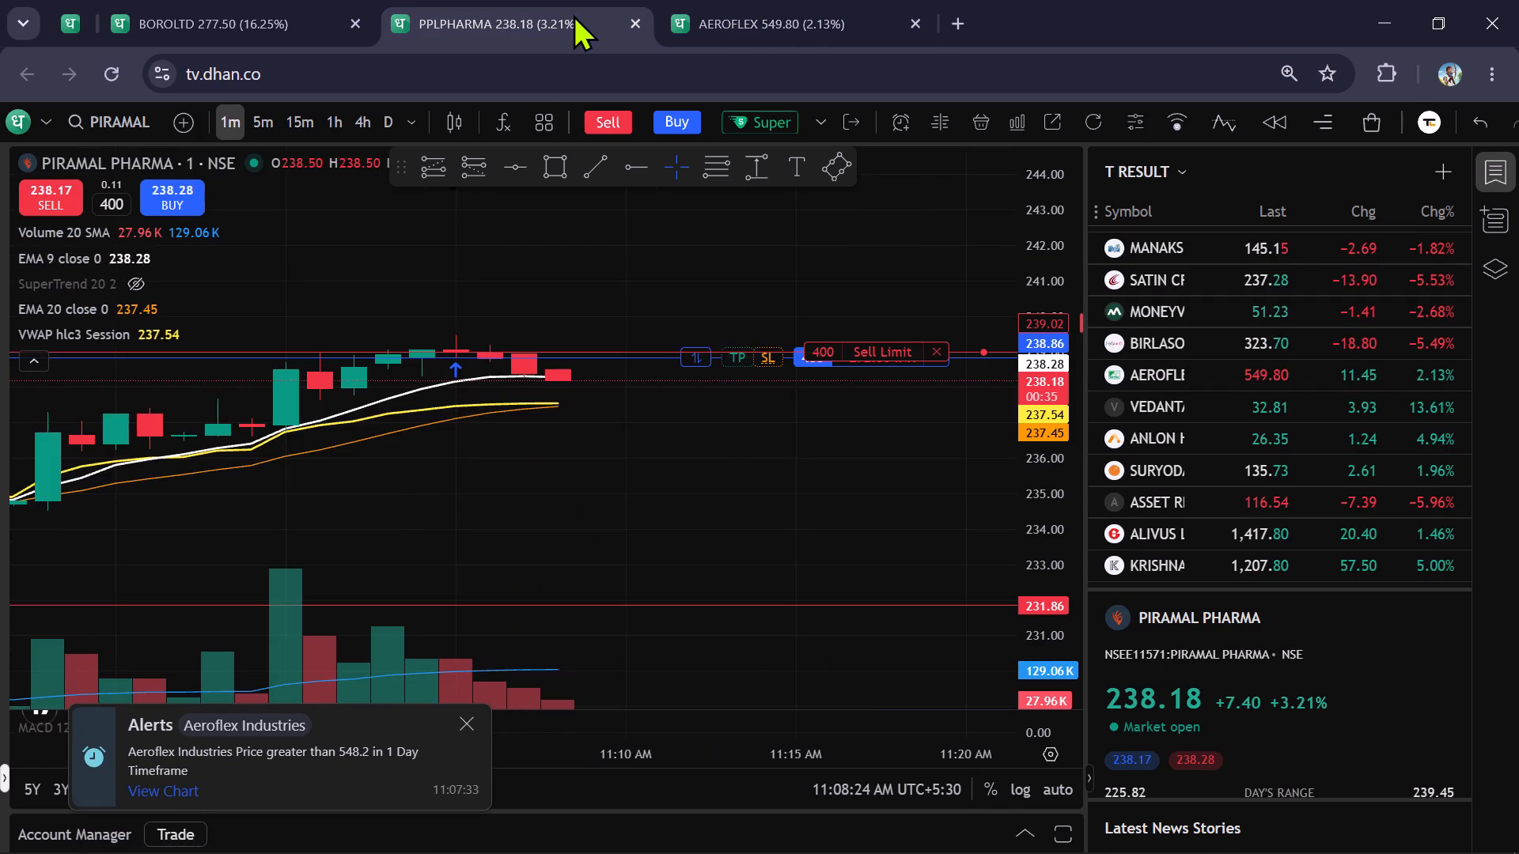
click(825, 356)
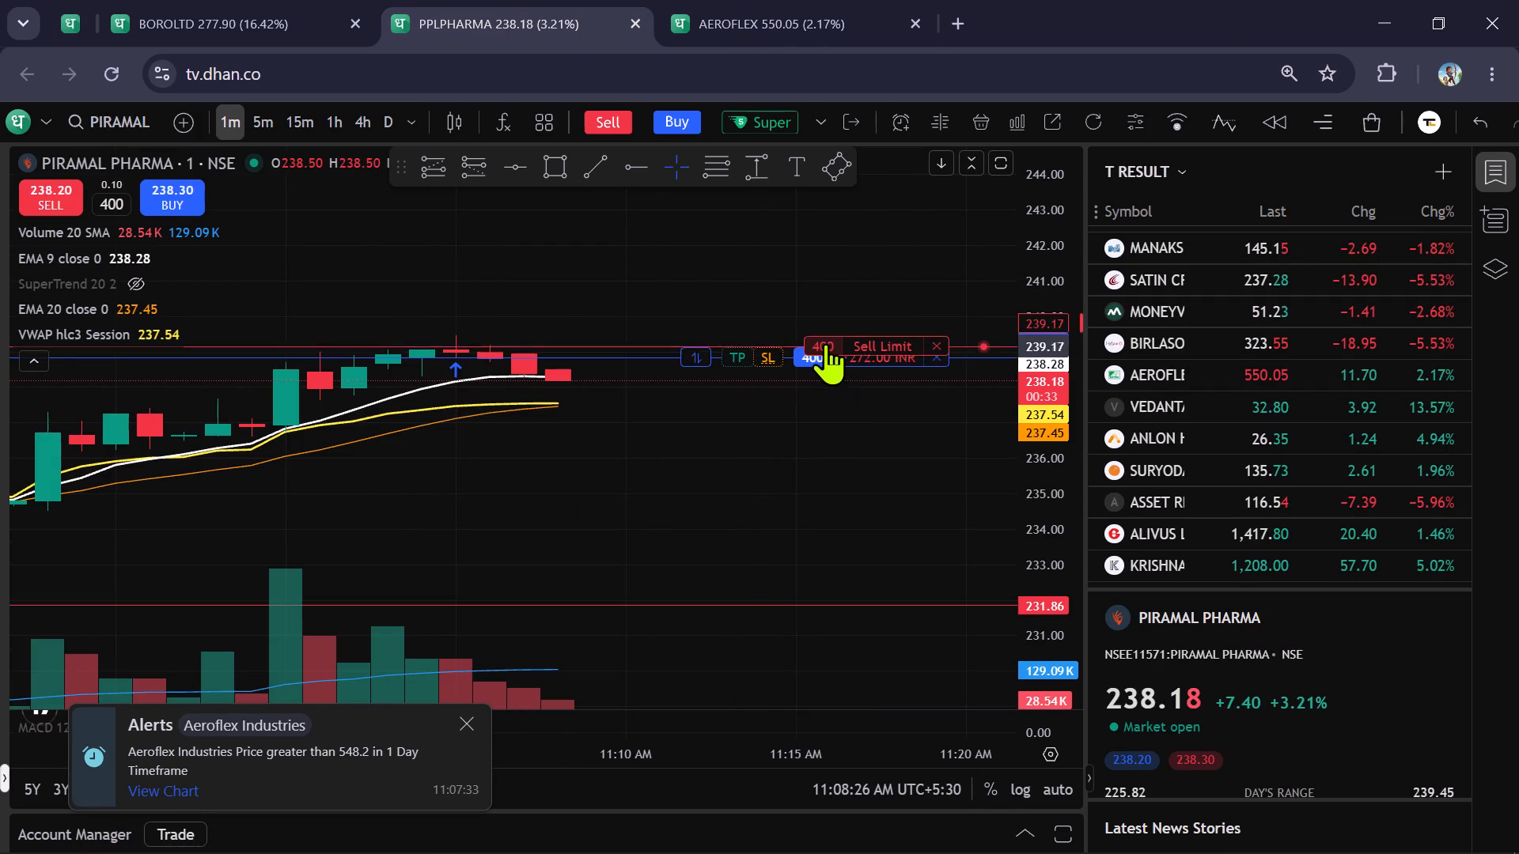
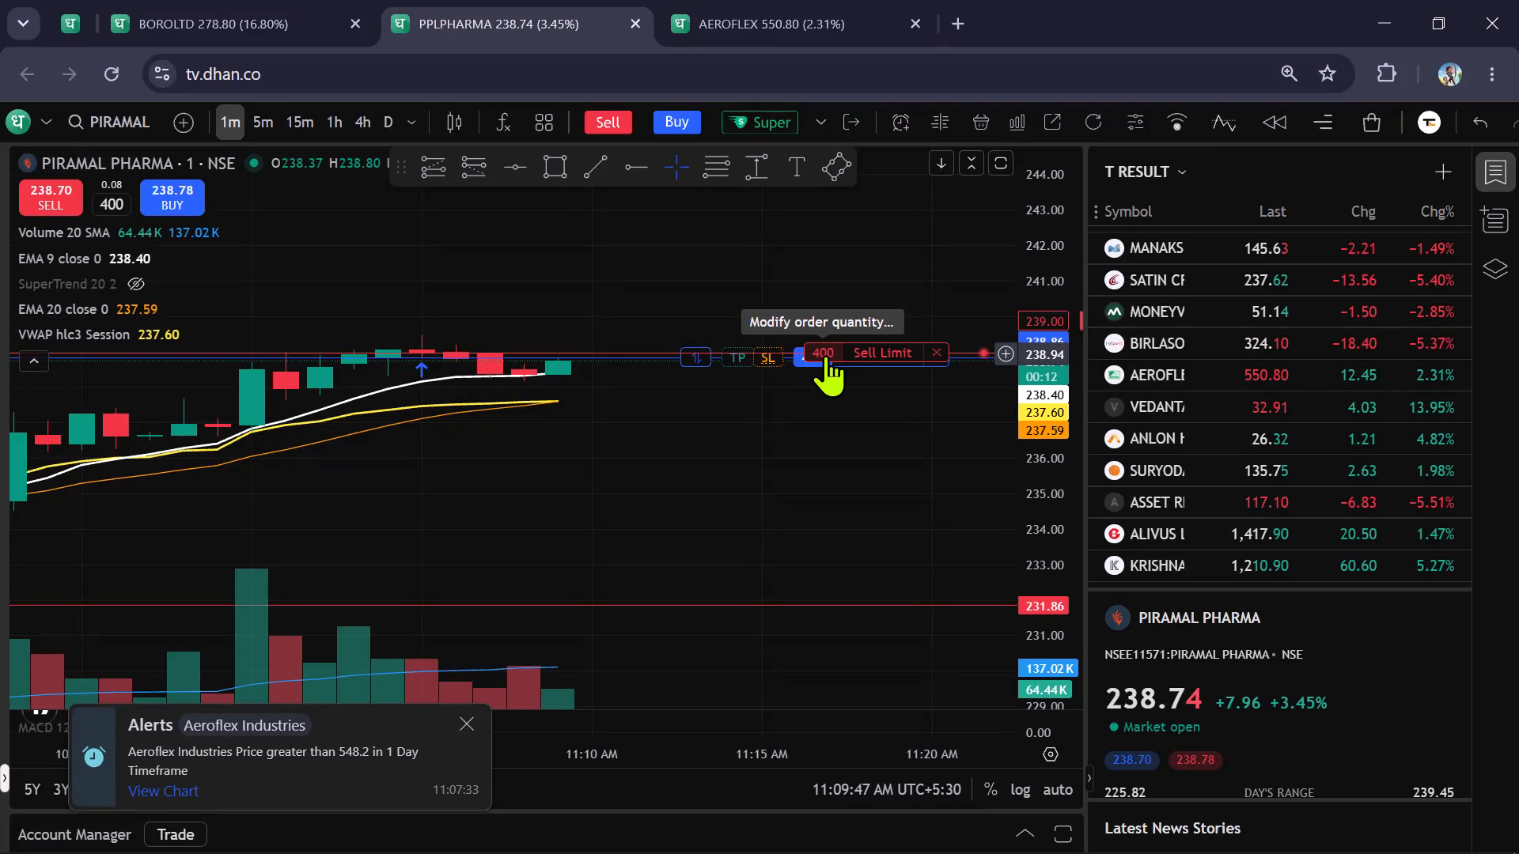
Lower the 400-share PIRAMAL PHARMA sell limit to 238.94 on the 1-minute chart.
scroll(1028, 346, up, 3)
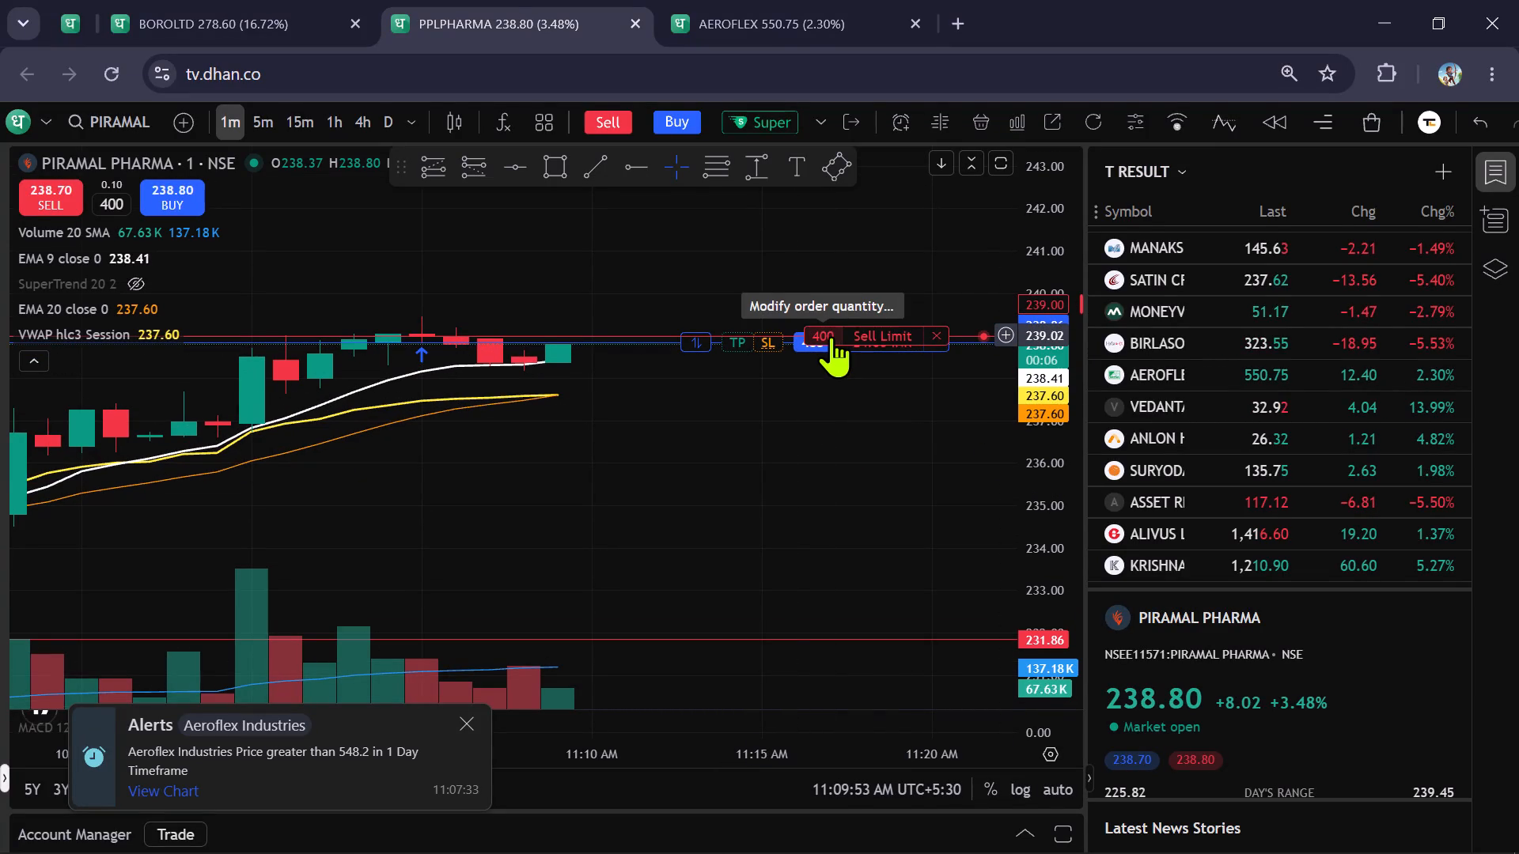
drag(829, 336, 828, 338)
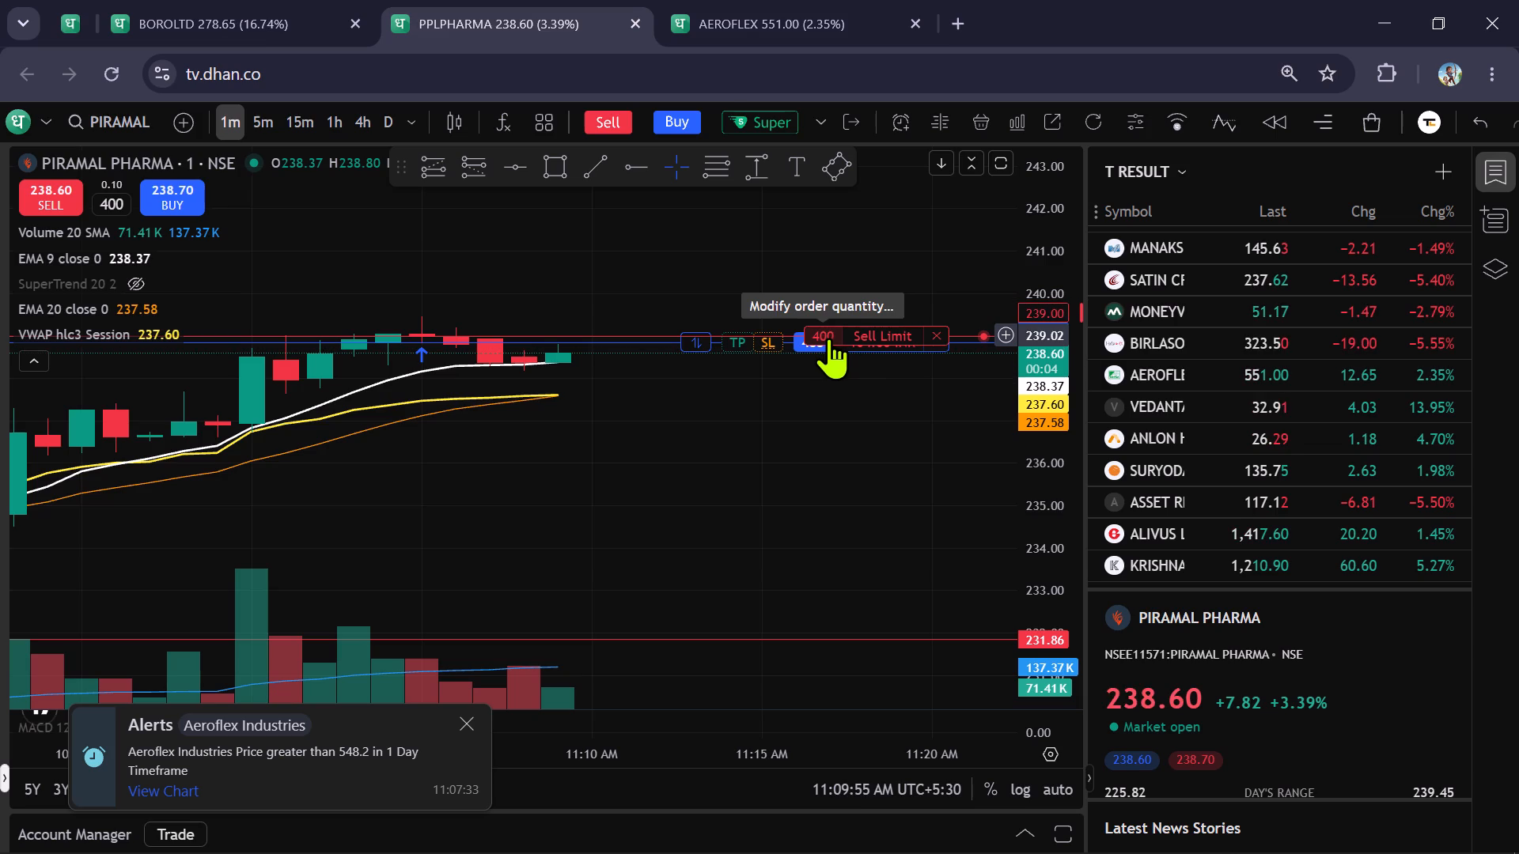
drag(828, 338, 824, 343)
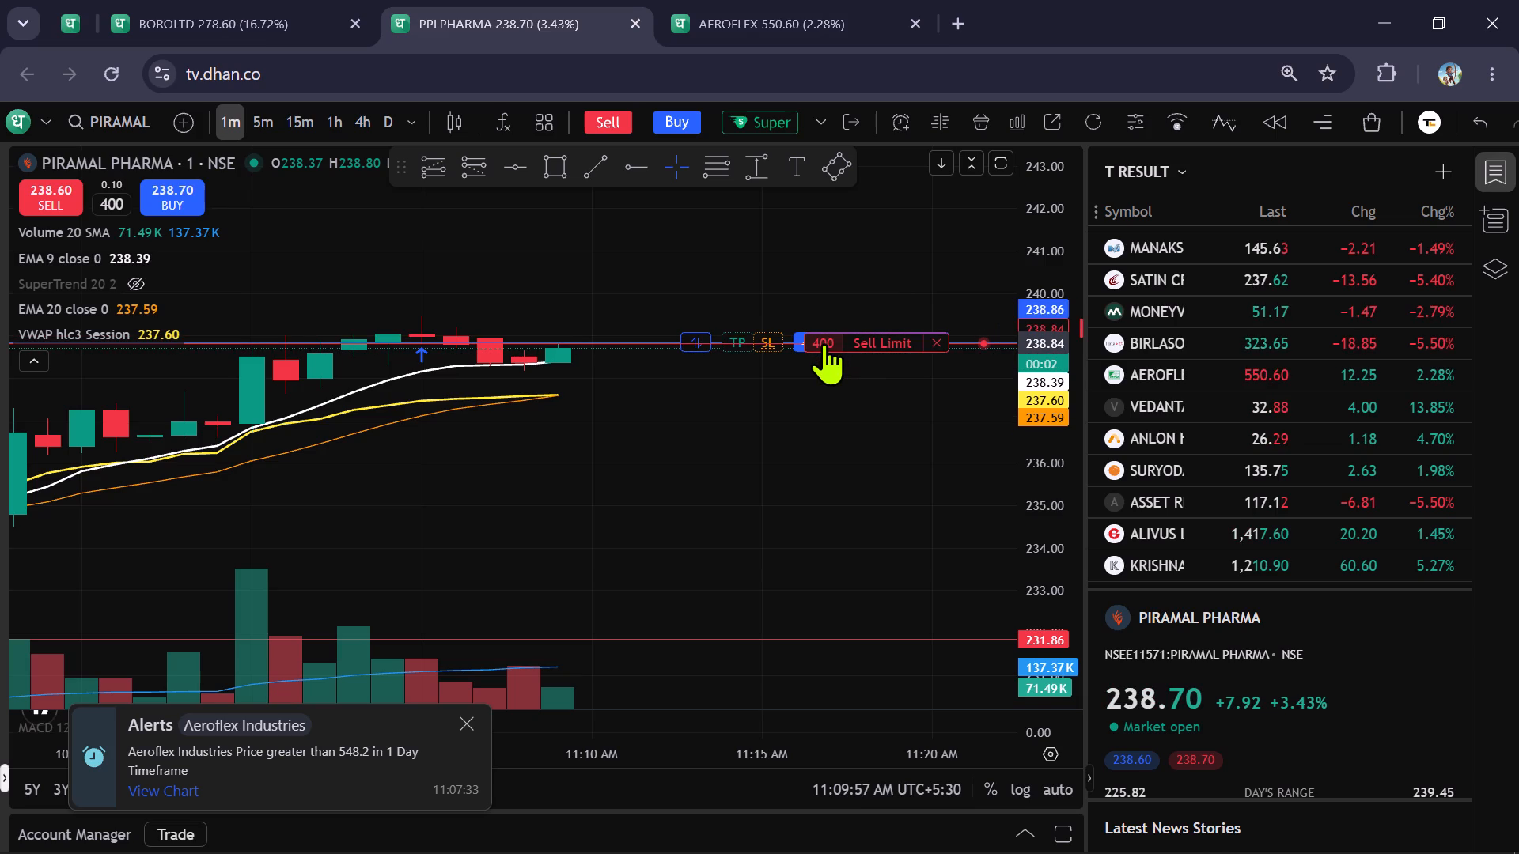
drag(824, 343, 817, 339)
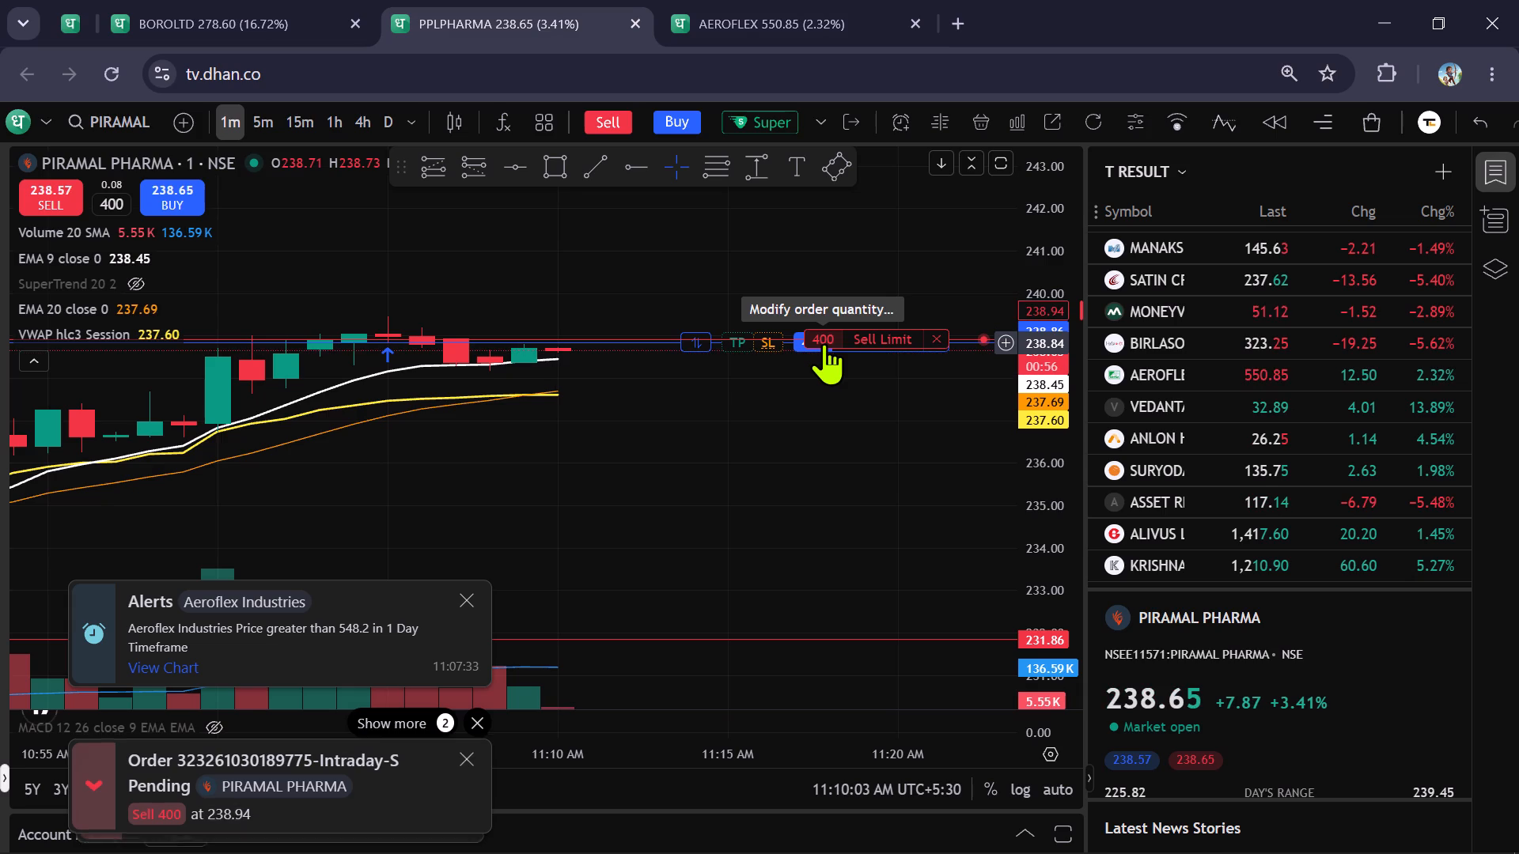
Check PIRAMAL PHARMA on the 5-minute chart, return to the 1-minute chart, and lower the 400-share sell limit to 238.92.
click(272, 119)
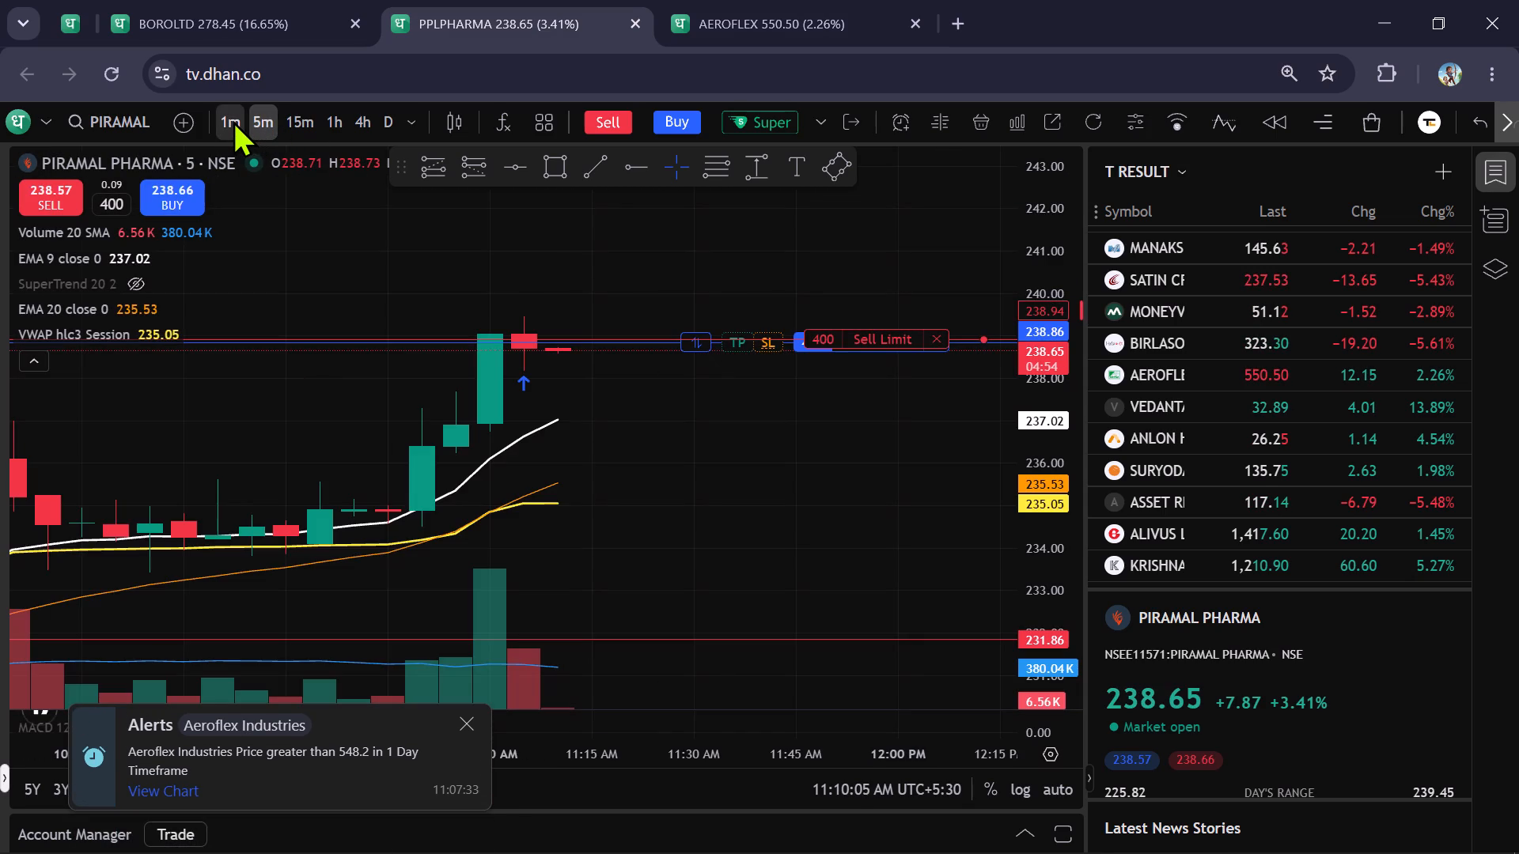
click(233, 120)
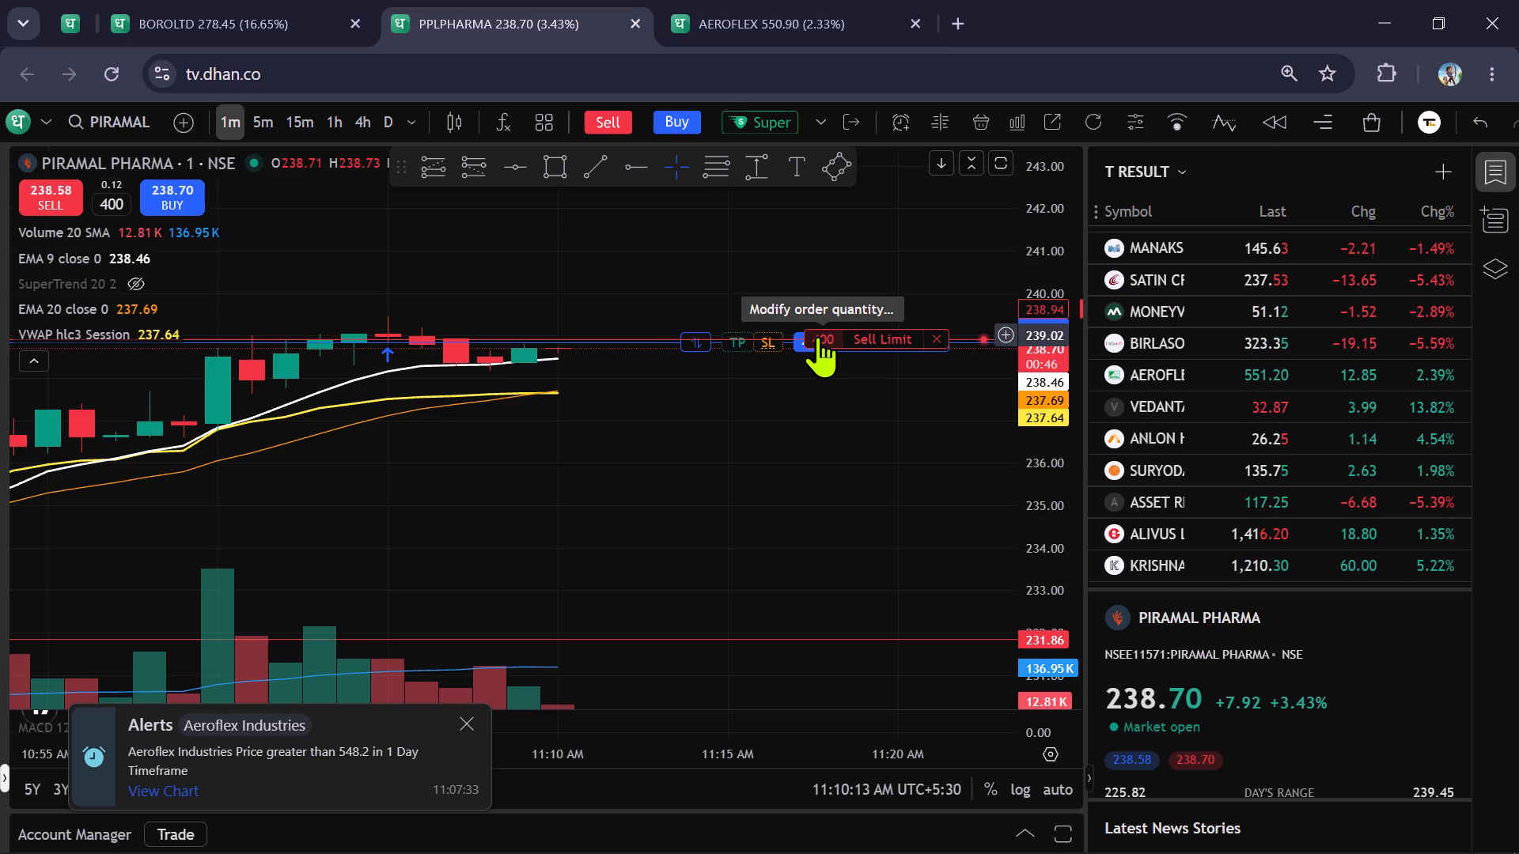
drag(818, 336, 819, 348)
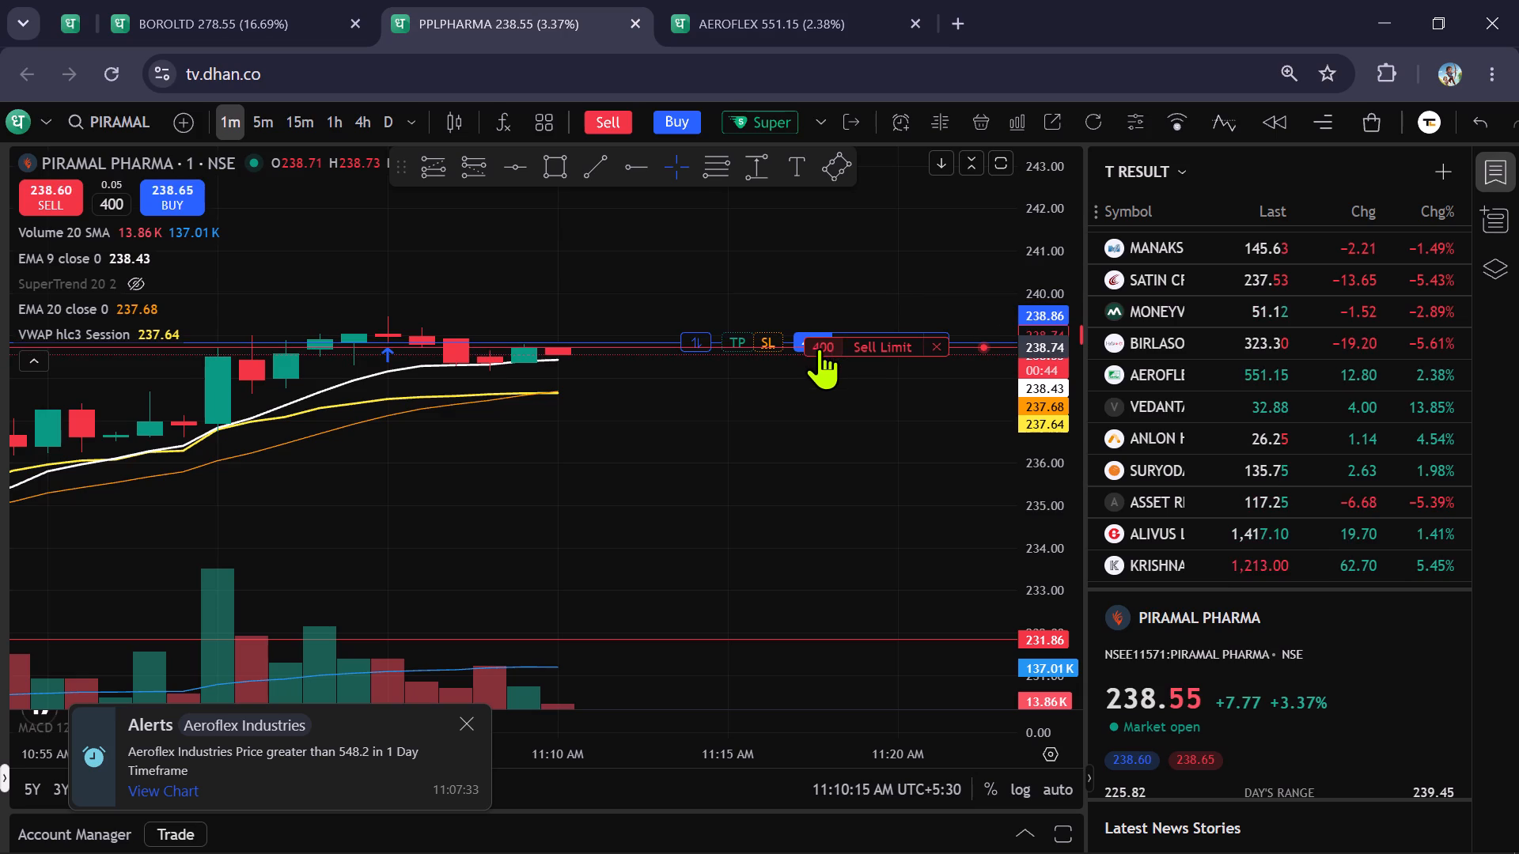
drag(819, 348, 805, 340)
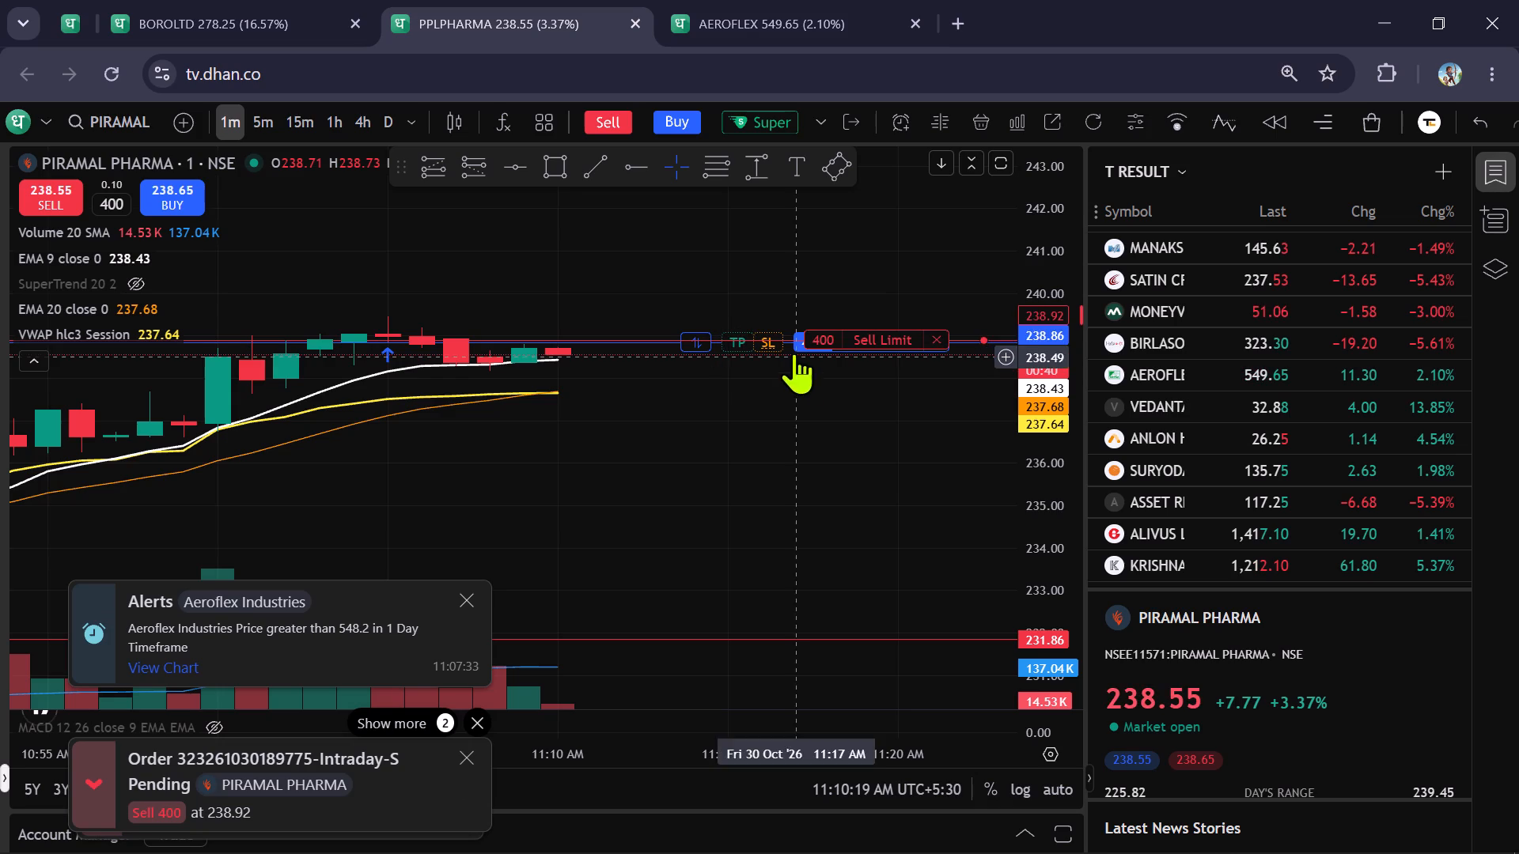
click(814, 338)
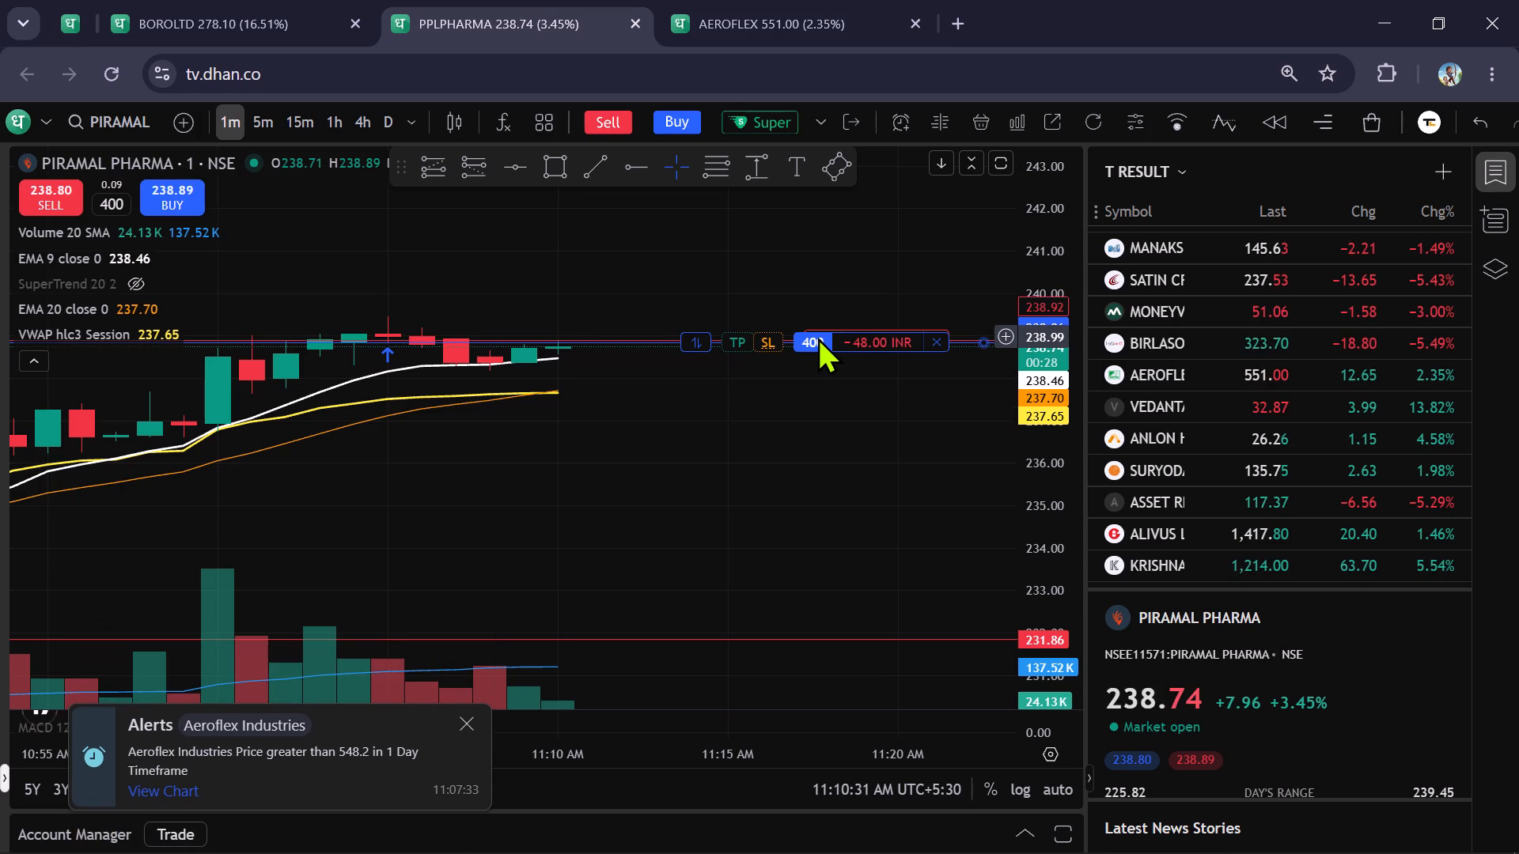
Lower the 400-share PIRAMAL PHARMA sell limit to 238.91, then try to reprice it to 238.89.
scroll(1046, 323, up, 14)
drag(758, 382, 727, 611)
drag(825, 424, 824, 442)
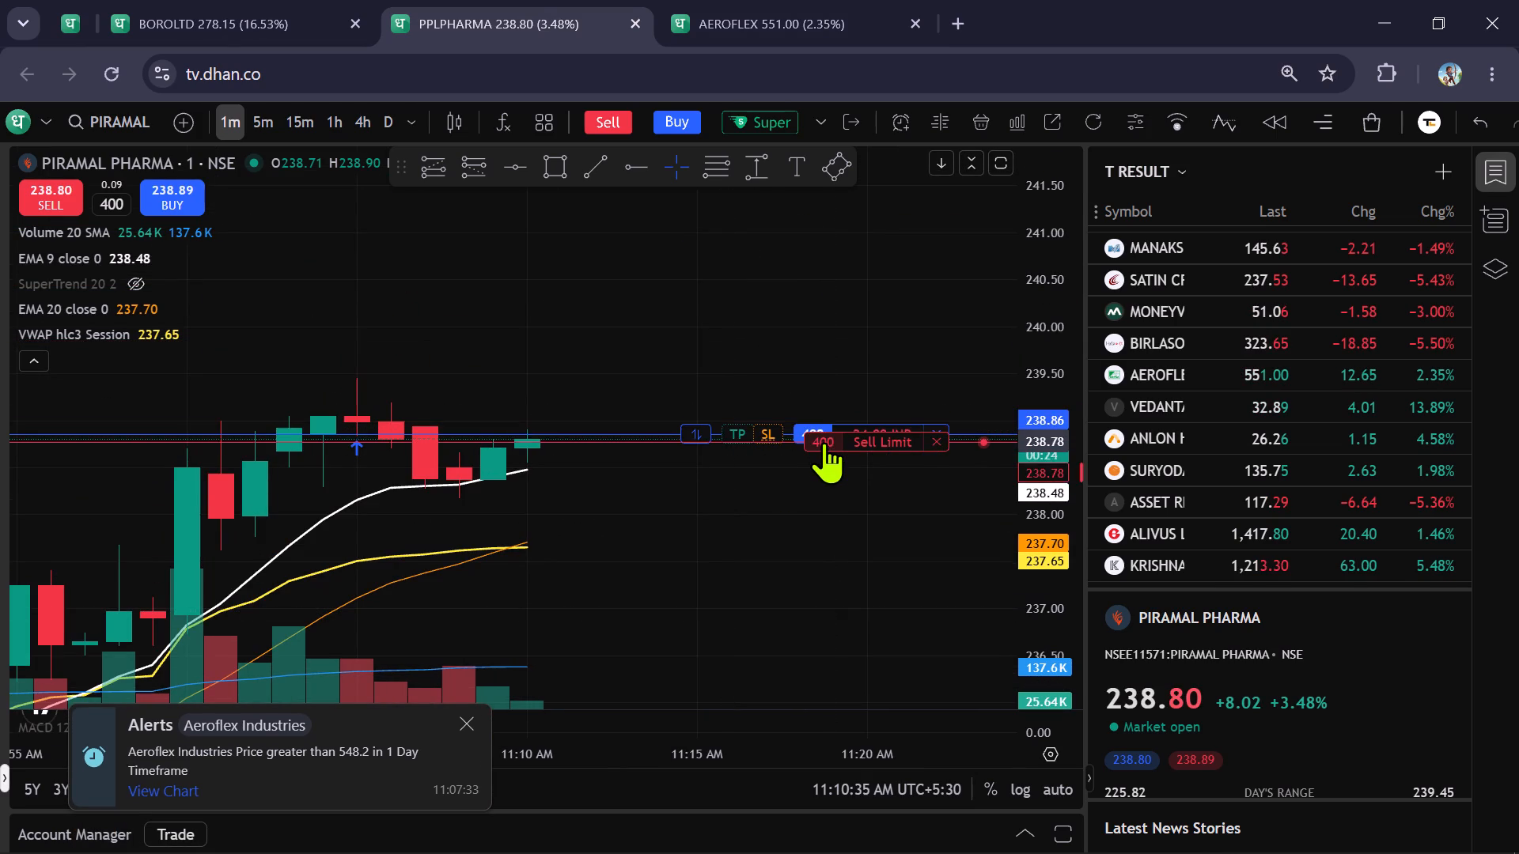
drag(824, 442, 806, 430)
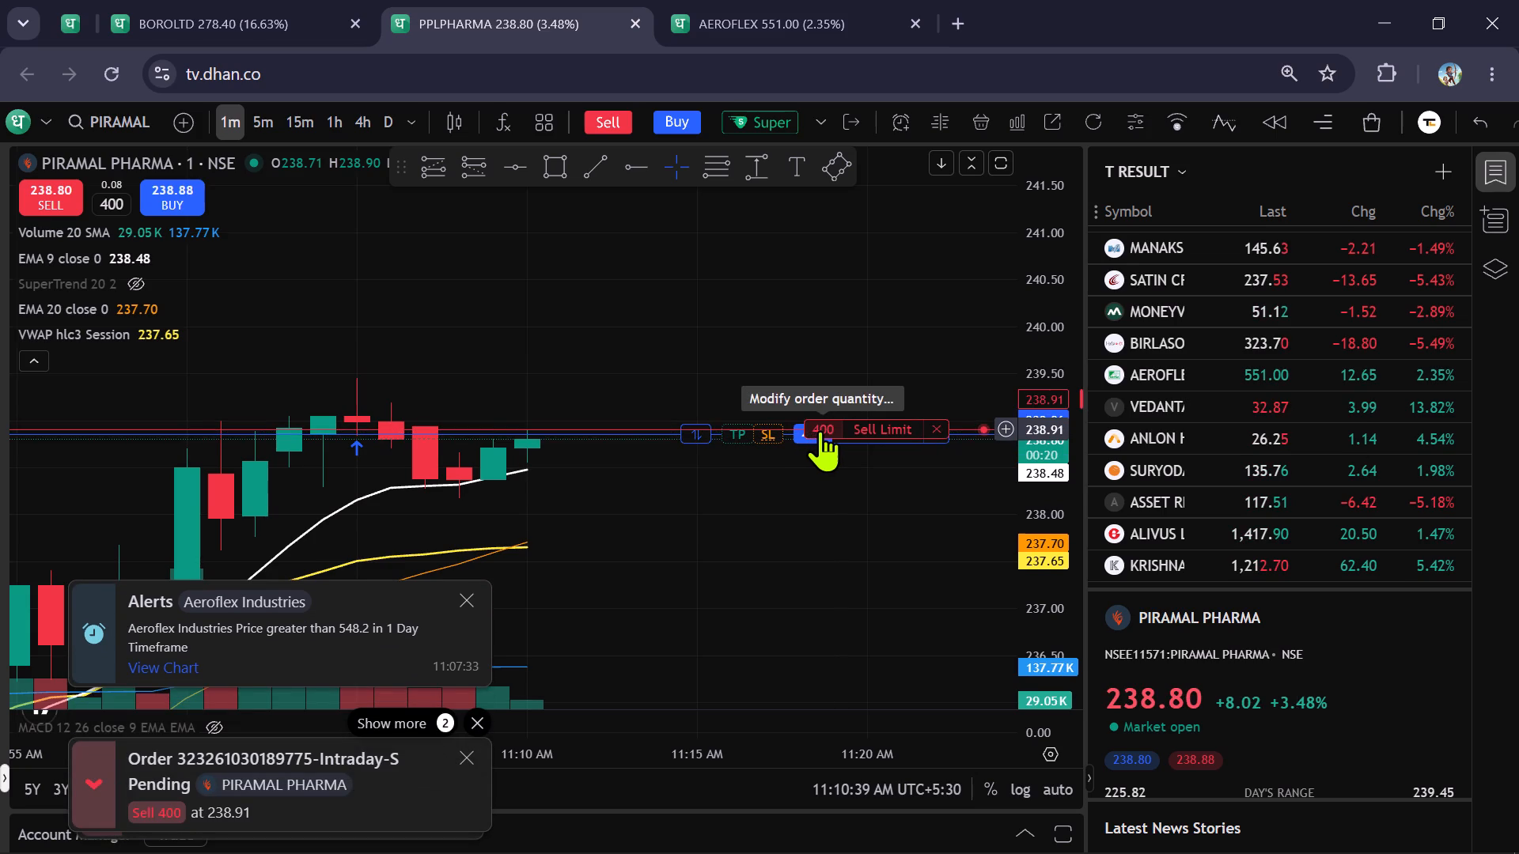
click(820, 430)
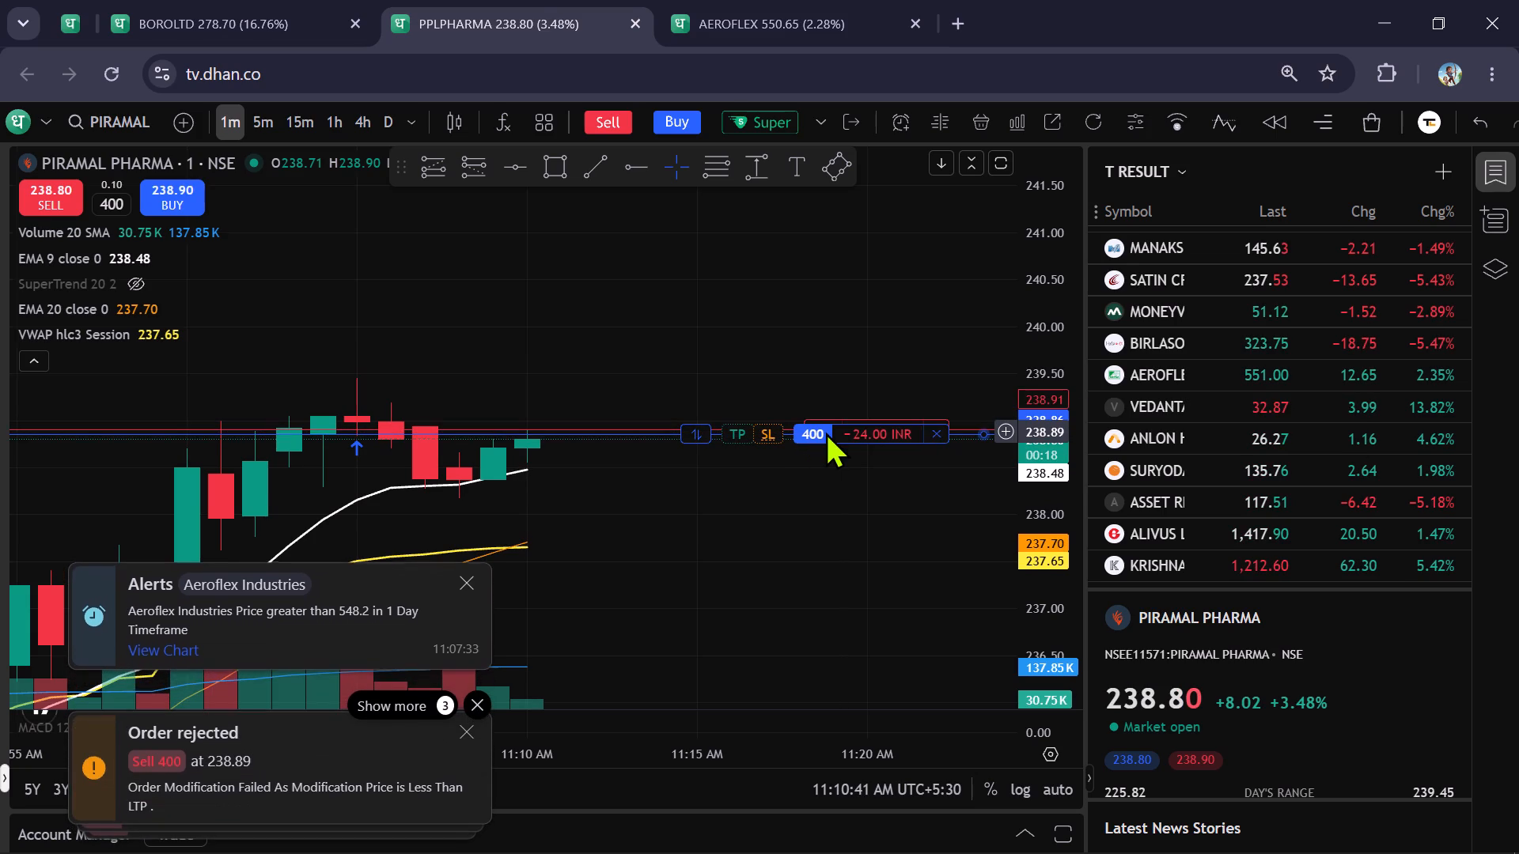
Reprice the 400-share PIRAMAL PHARMA sell limit around 238.92 to exit the position, and clear the remaining trade lines from the chart.
drag(811, 421, 811, 422)
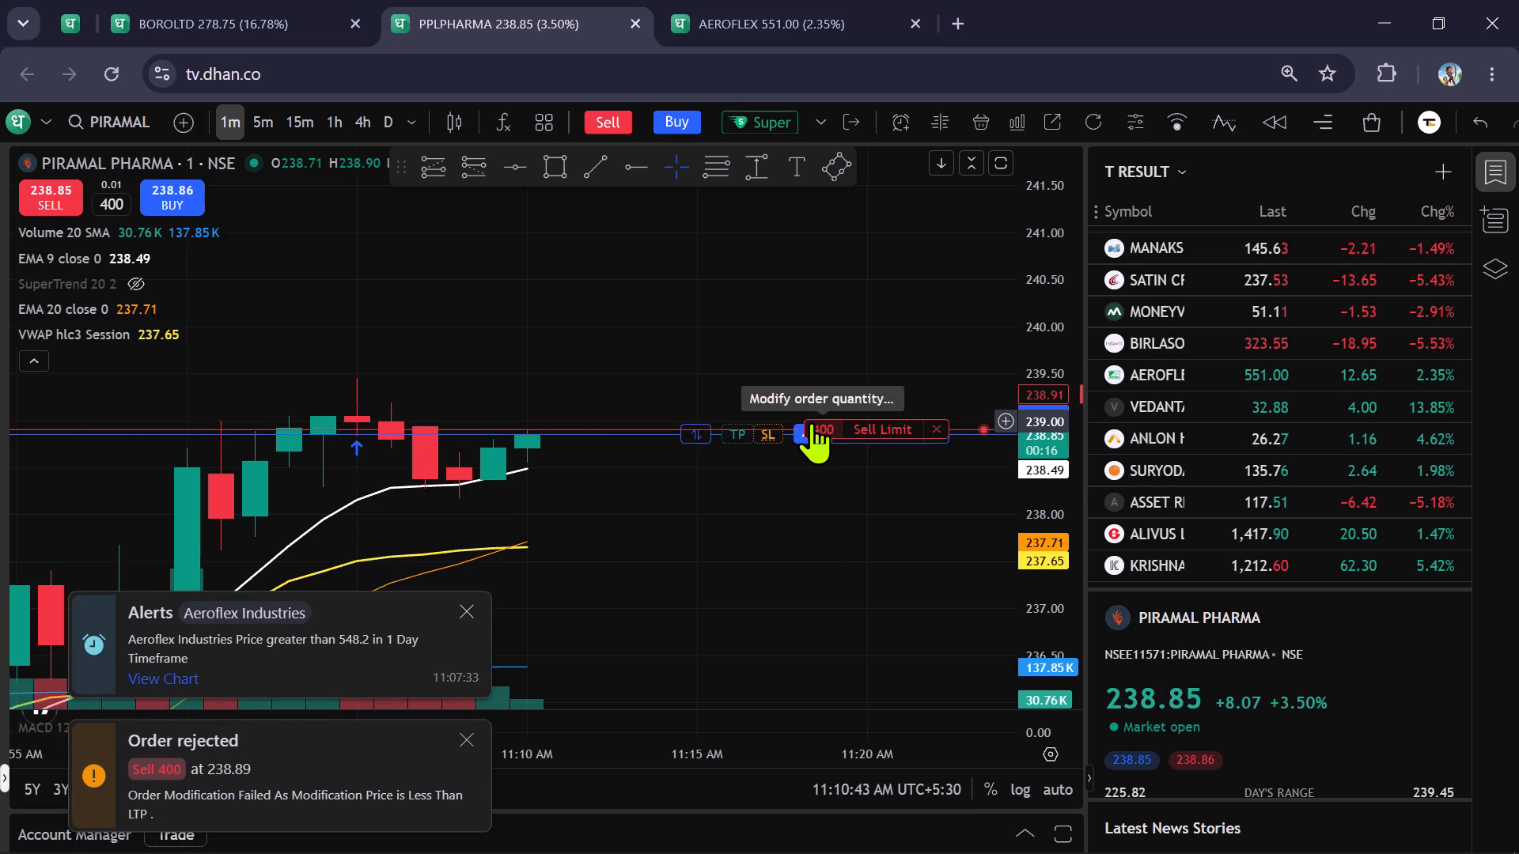
drag(811, 422, 806, 429)
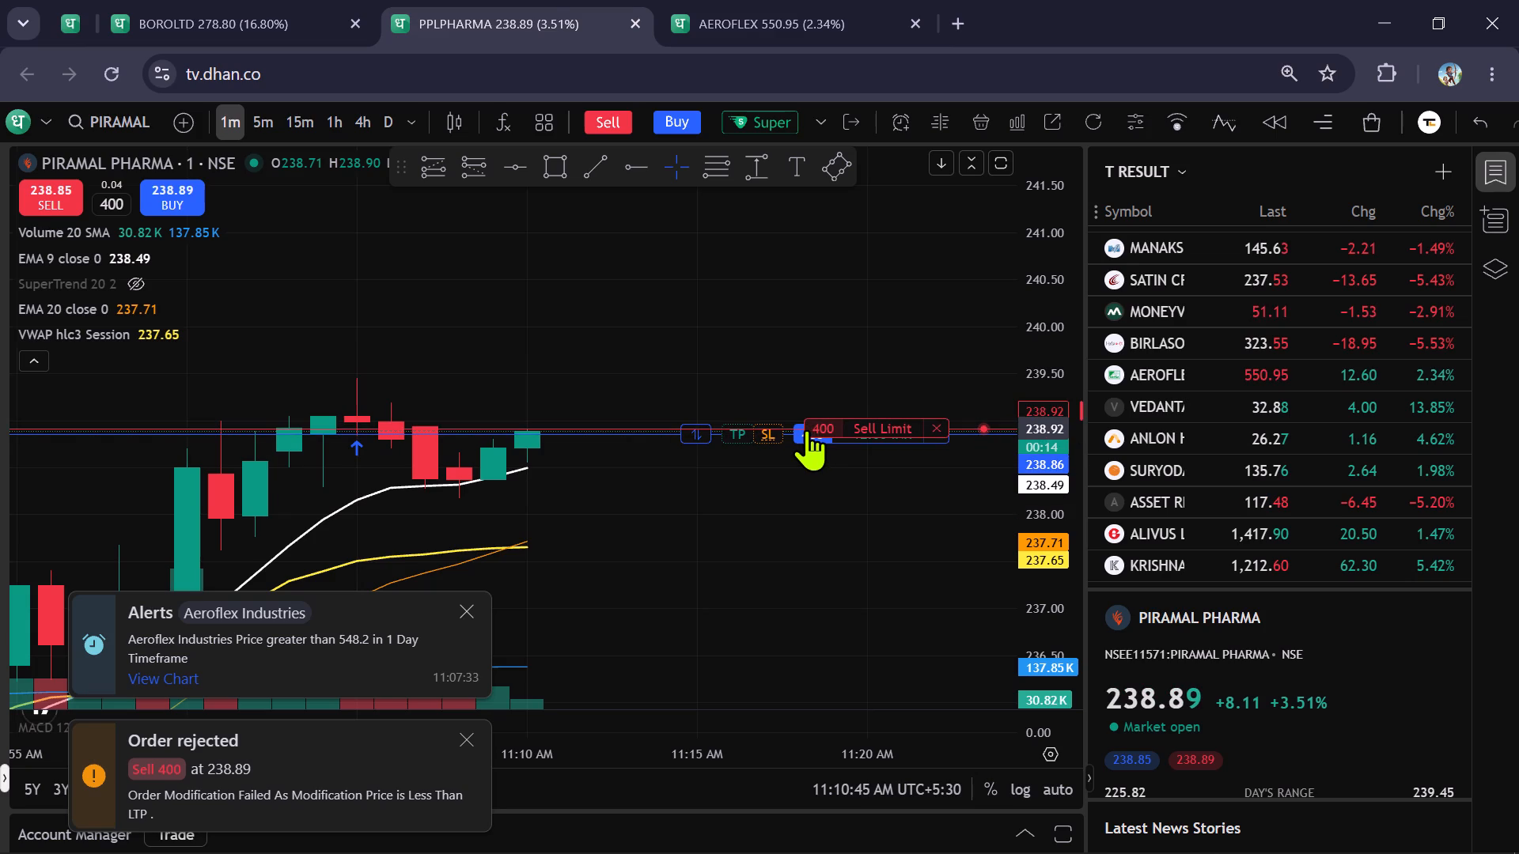
drag(806, 429, 808, 435)
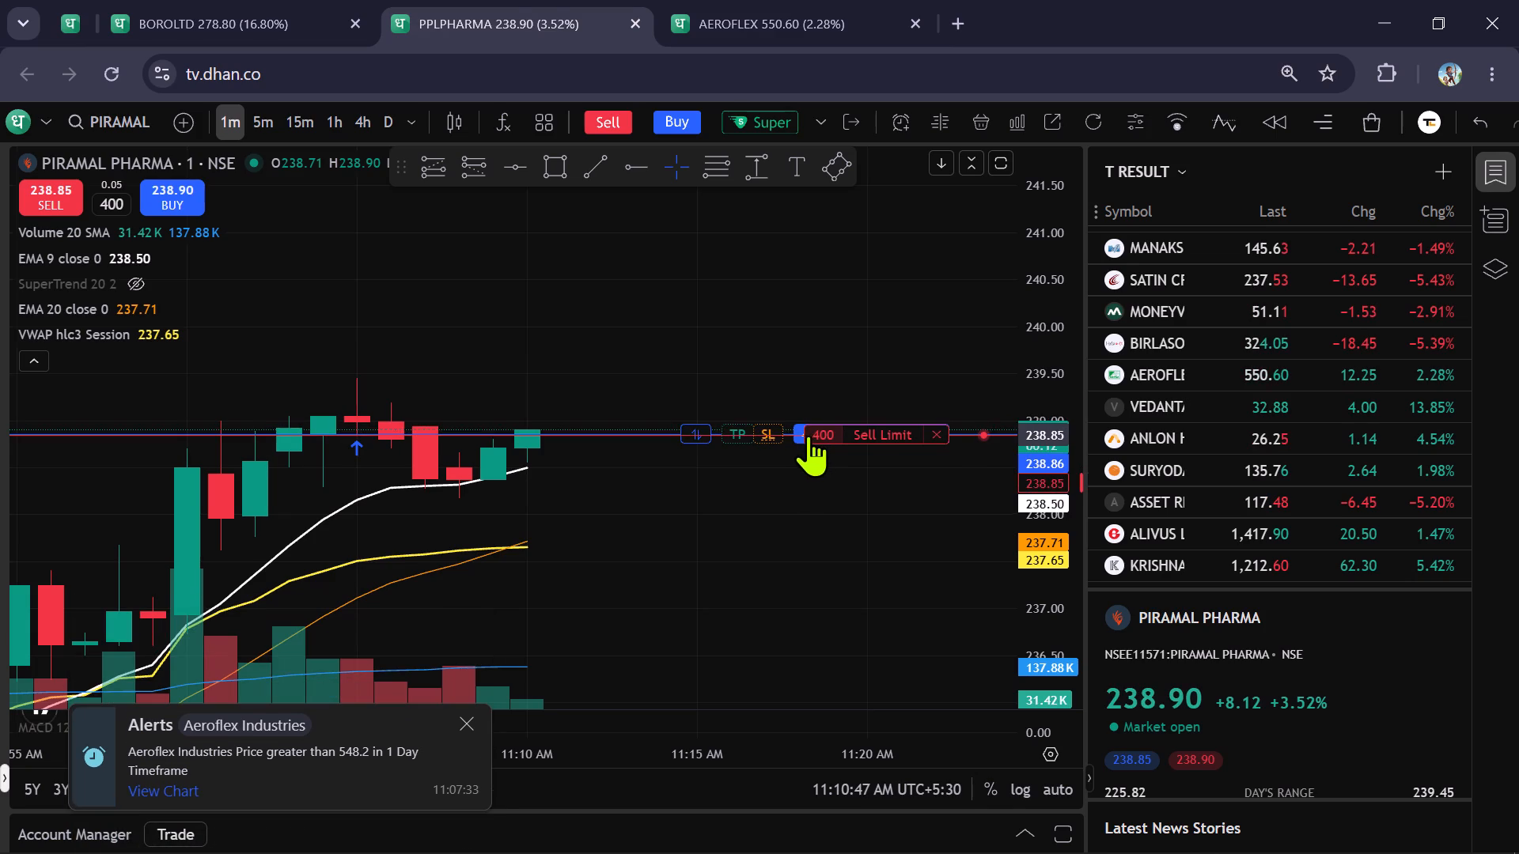
drag(808, 435, 781, 325)
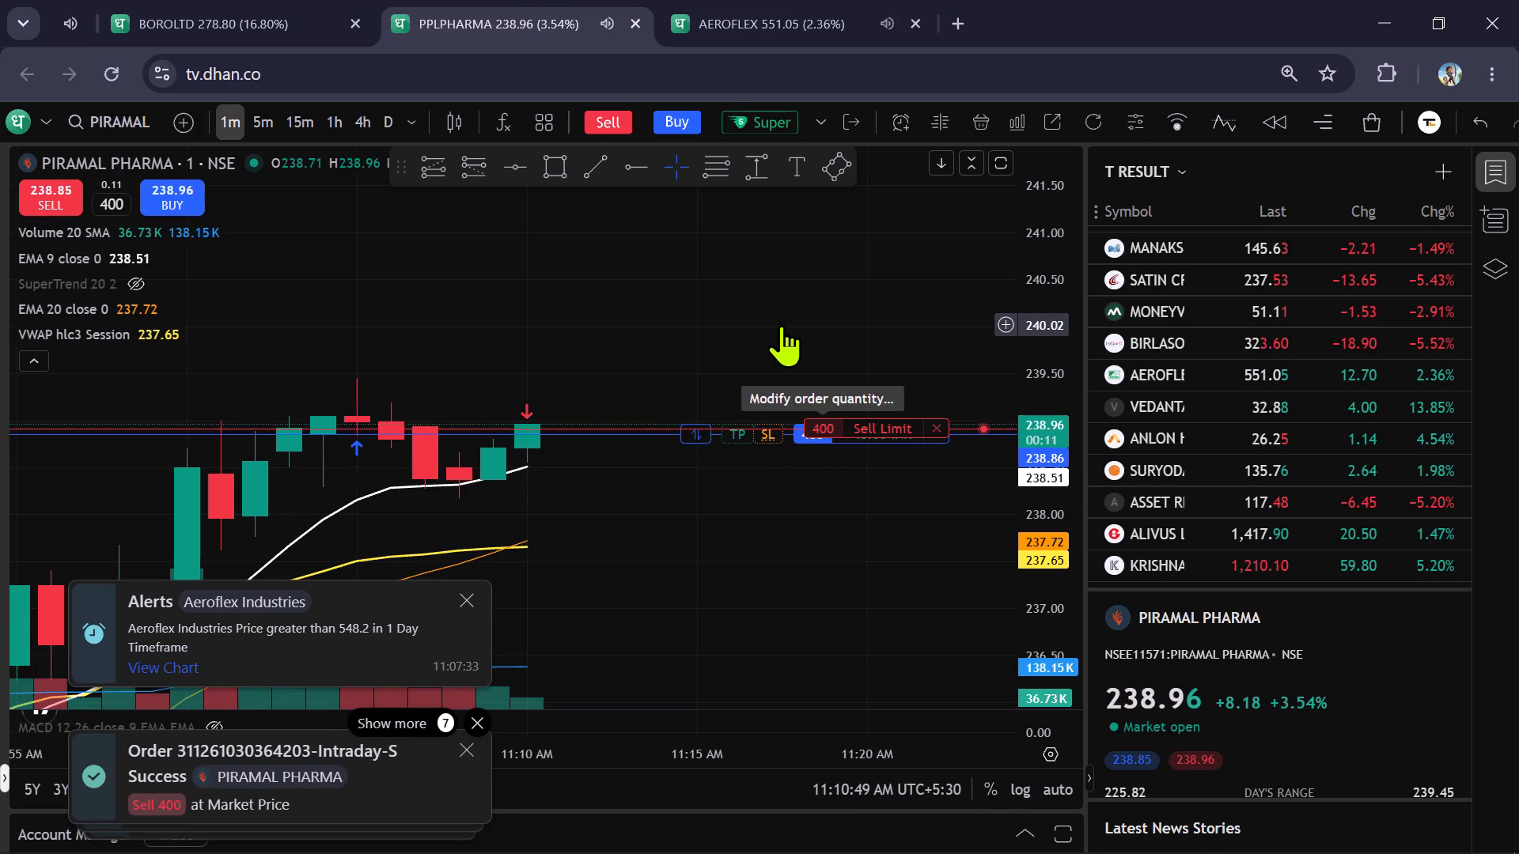
drag(781, 325, 850, 425)
click(939, 436)
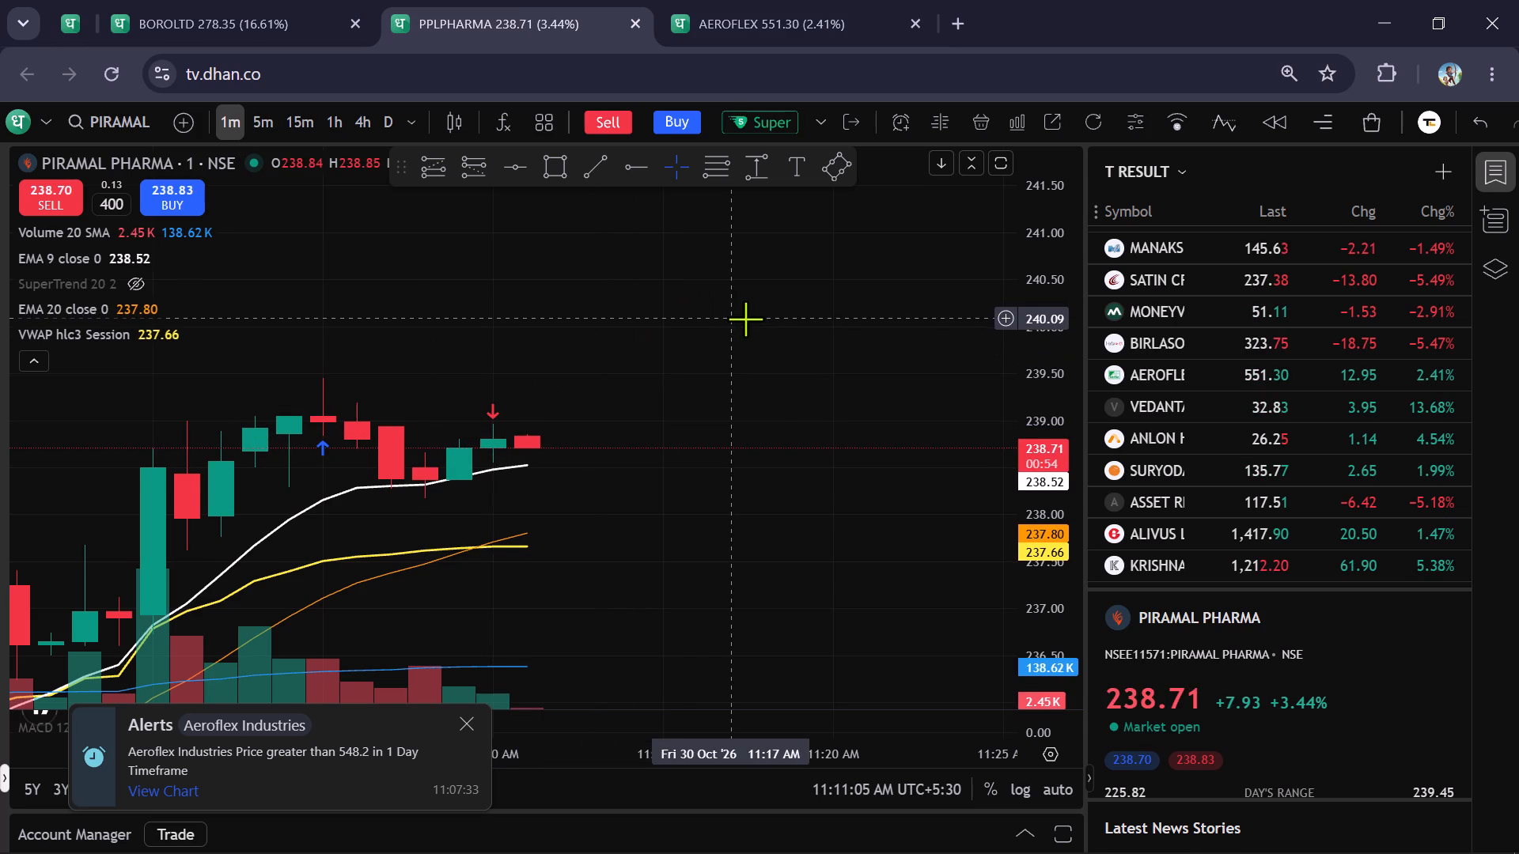
Examine recent price moves on the AEROFLEX, PIRAMAL PHARMA and BOROSIL charts, viewing more of BOROSIL's 5-minute history.
click(706, 11)
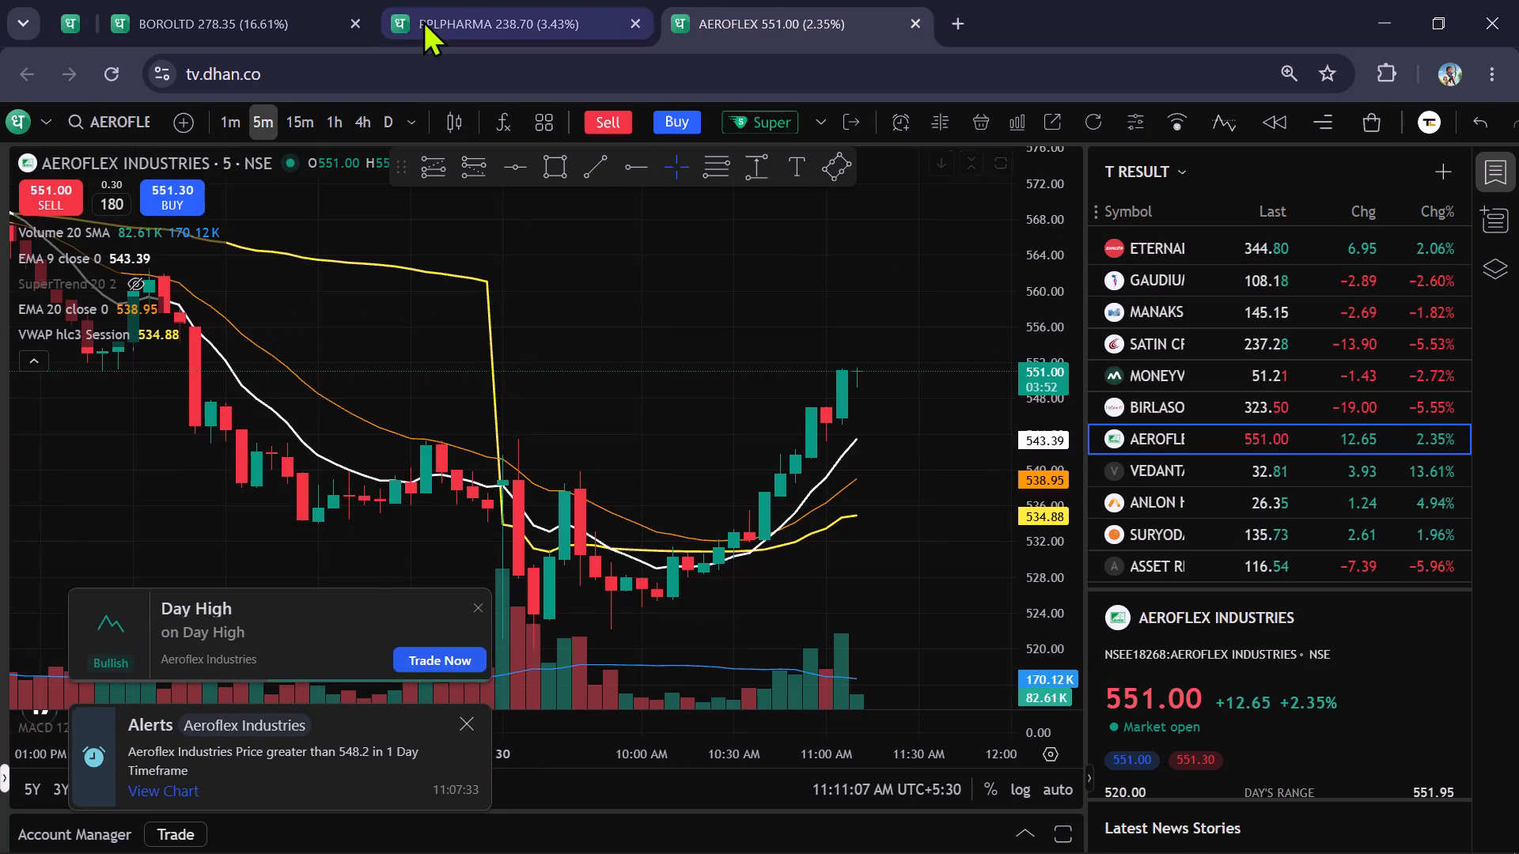
click(214, 10)
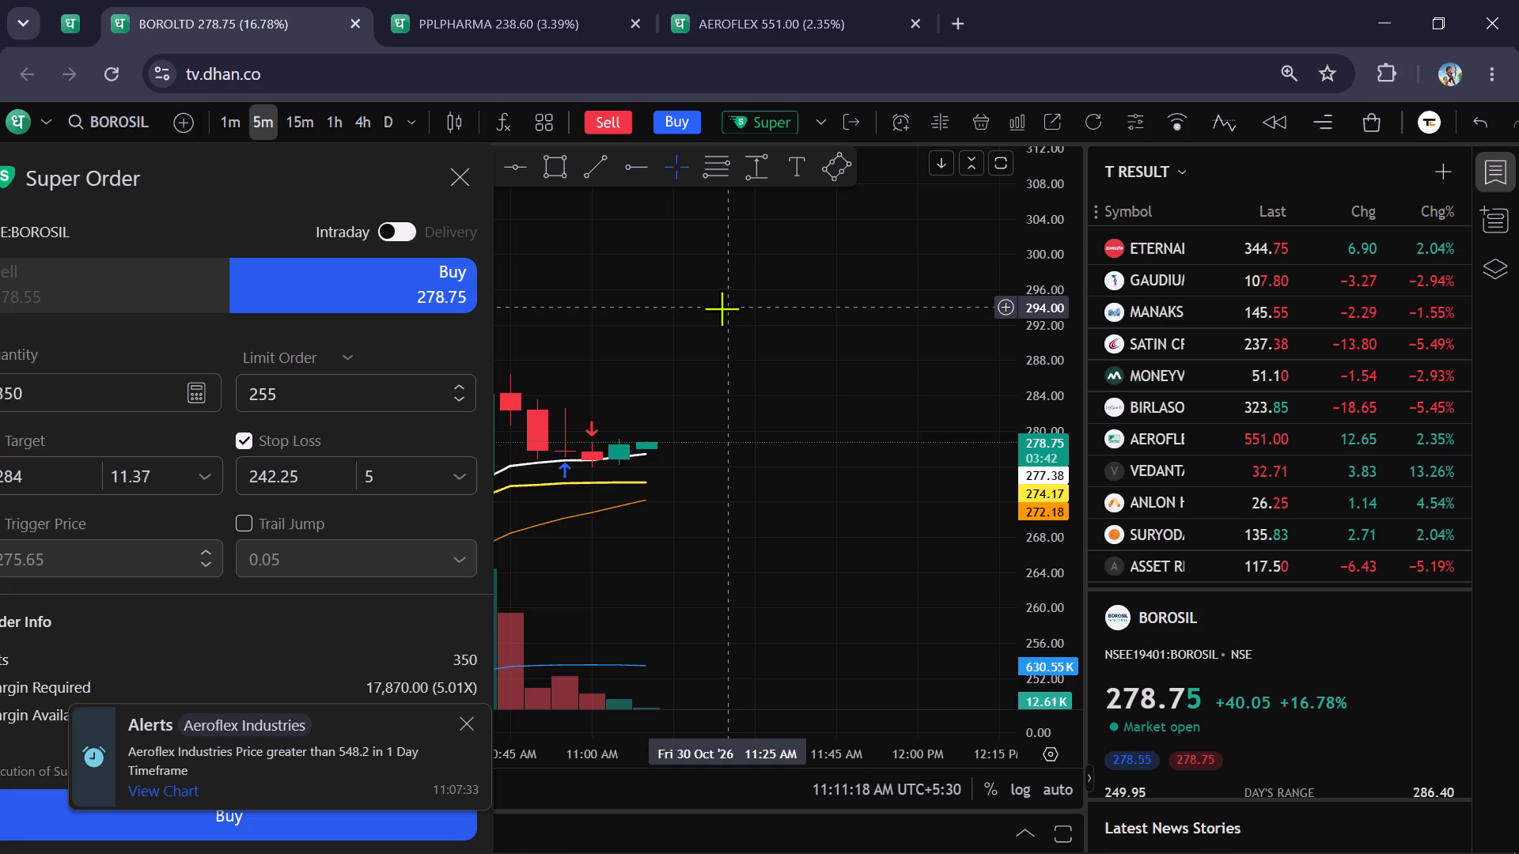
click(433, 0)
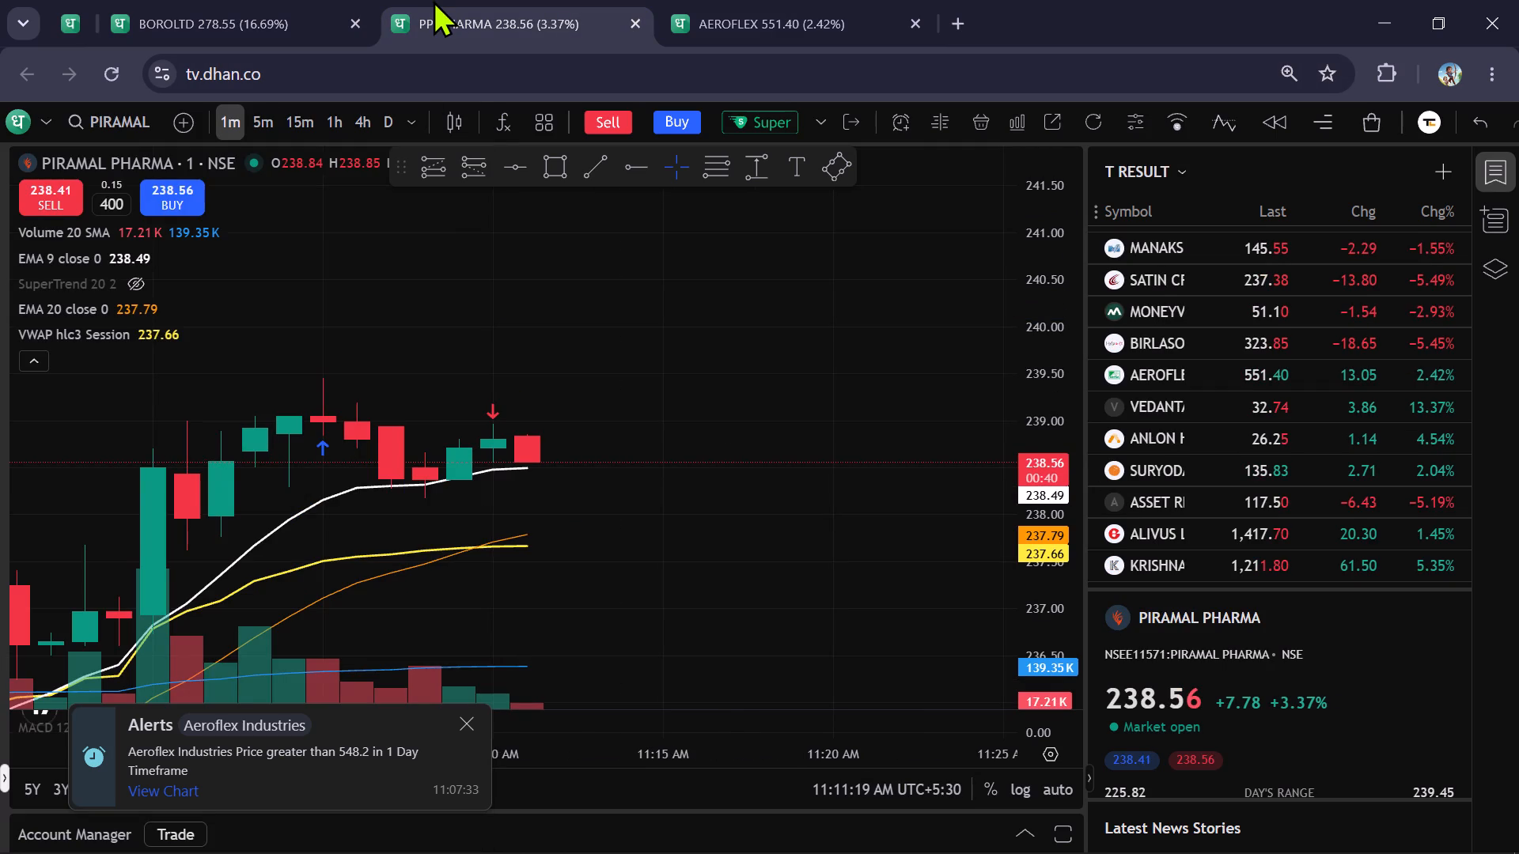
click(184, 0)
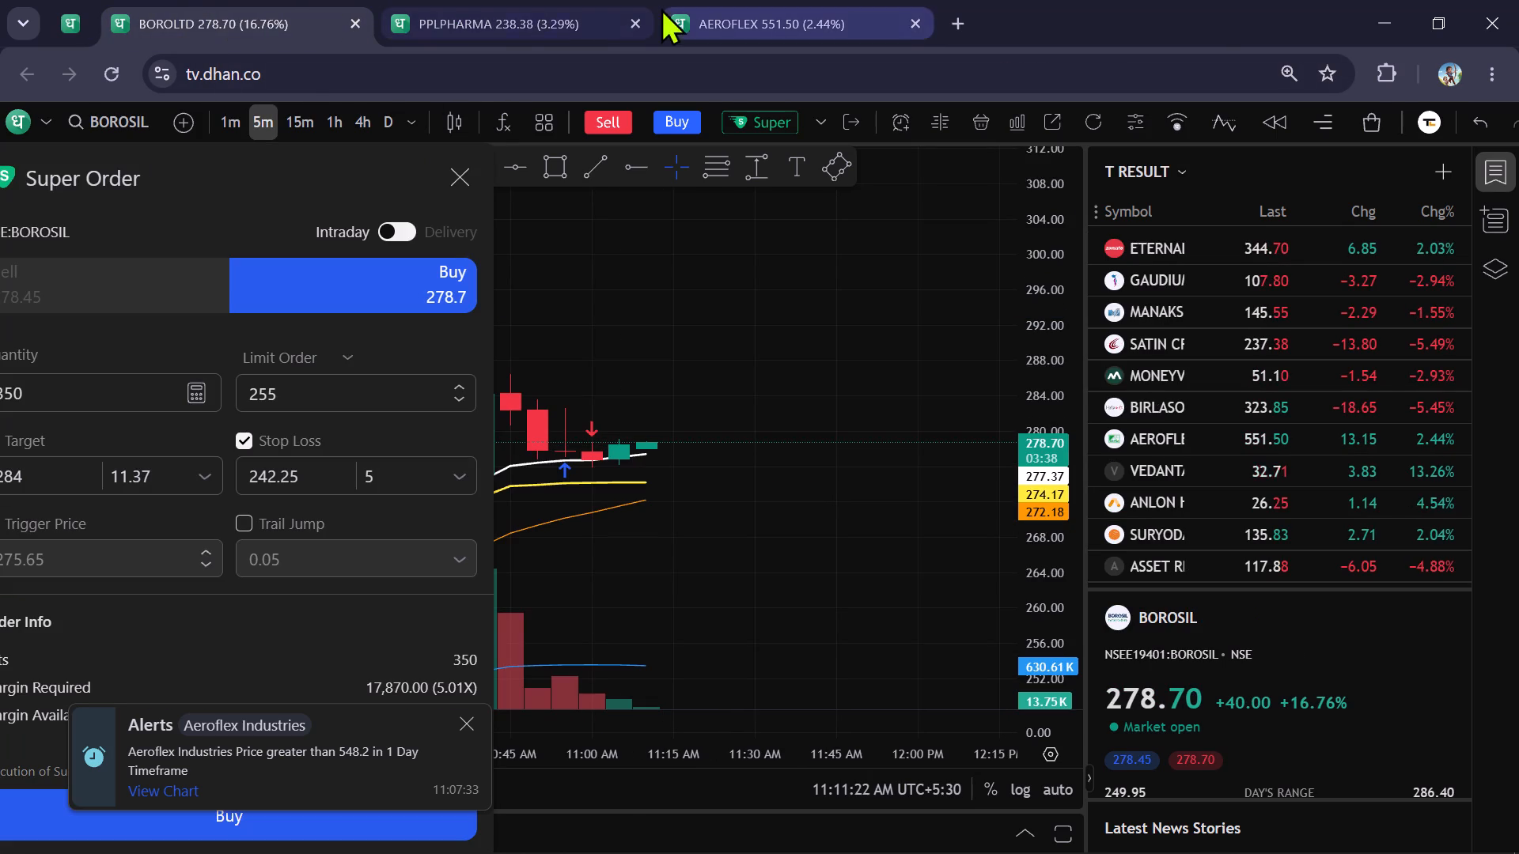
scroll(748, 358, down, 5)
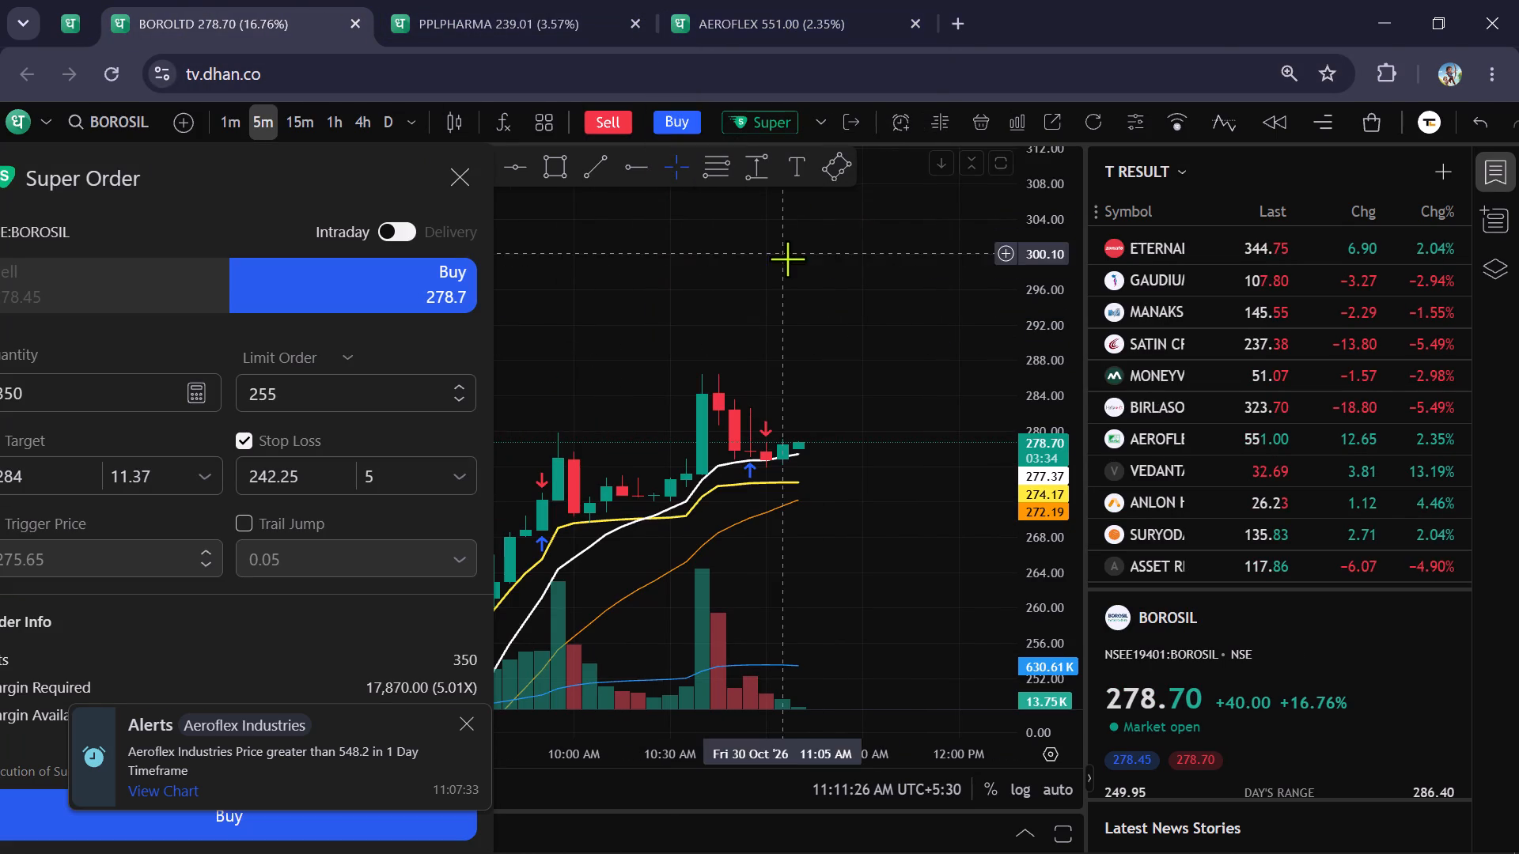
scroll(893, 327, up, 2)
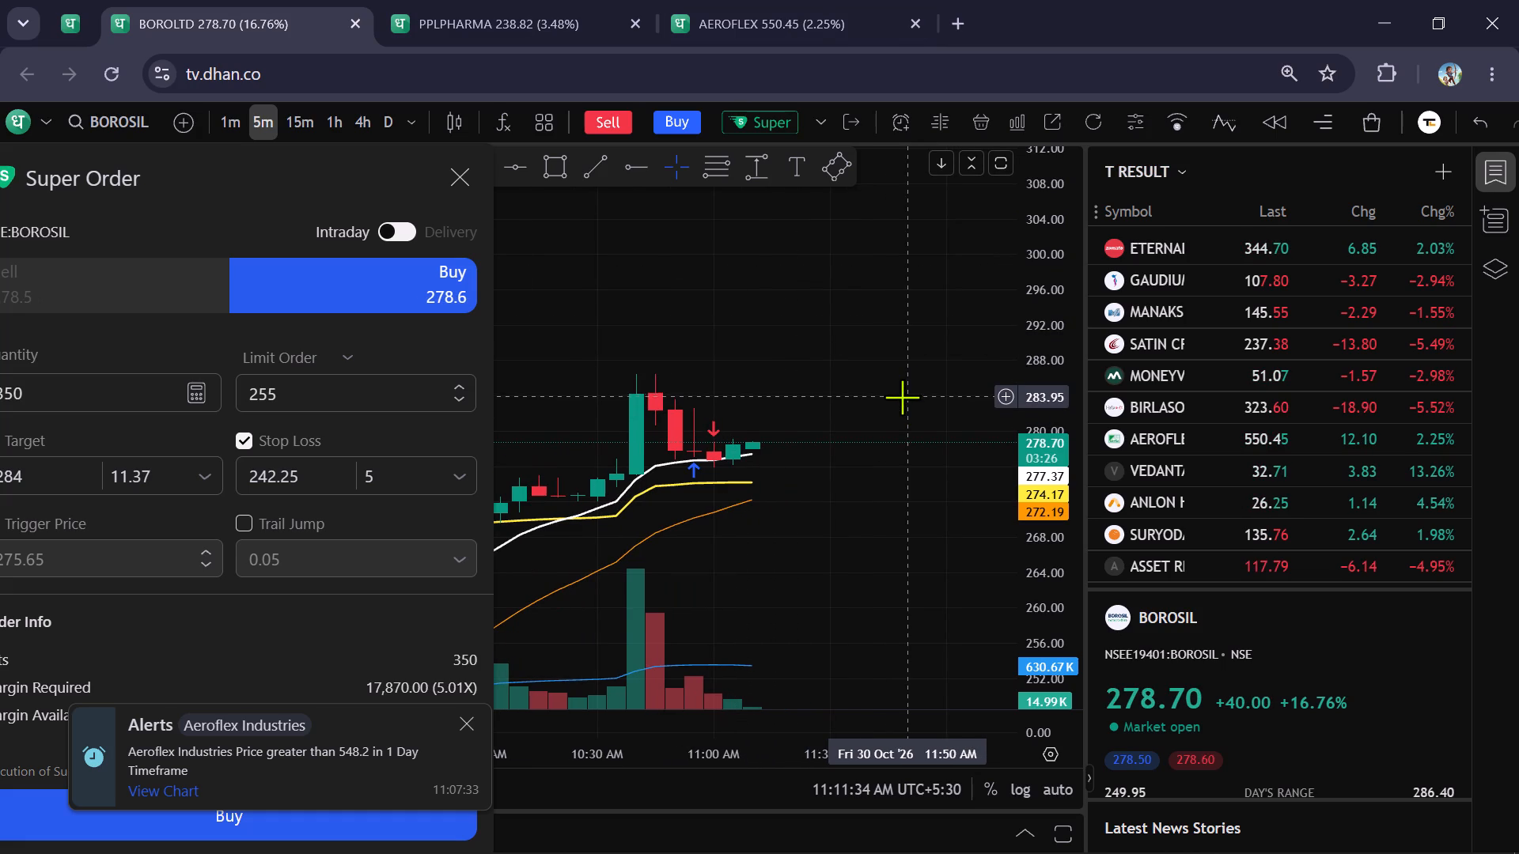
scroll(900, 402, down, 3)
scroll(900, 402, up, 2)
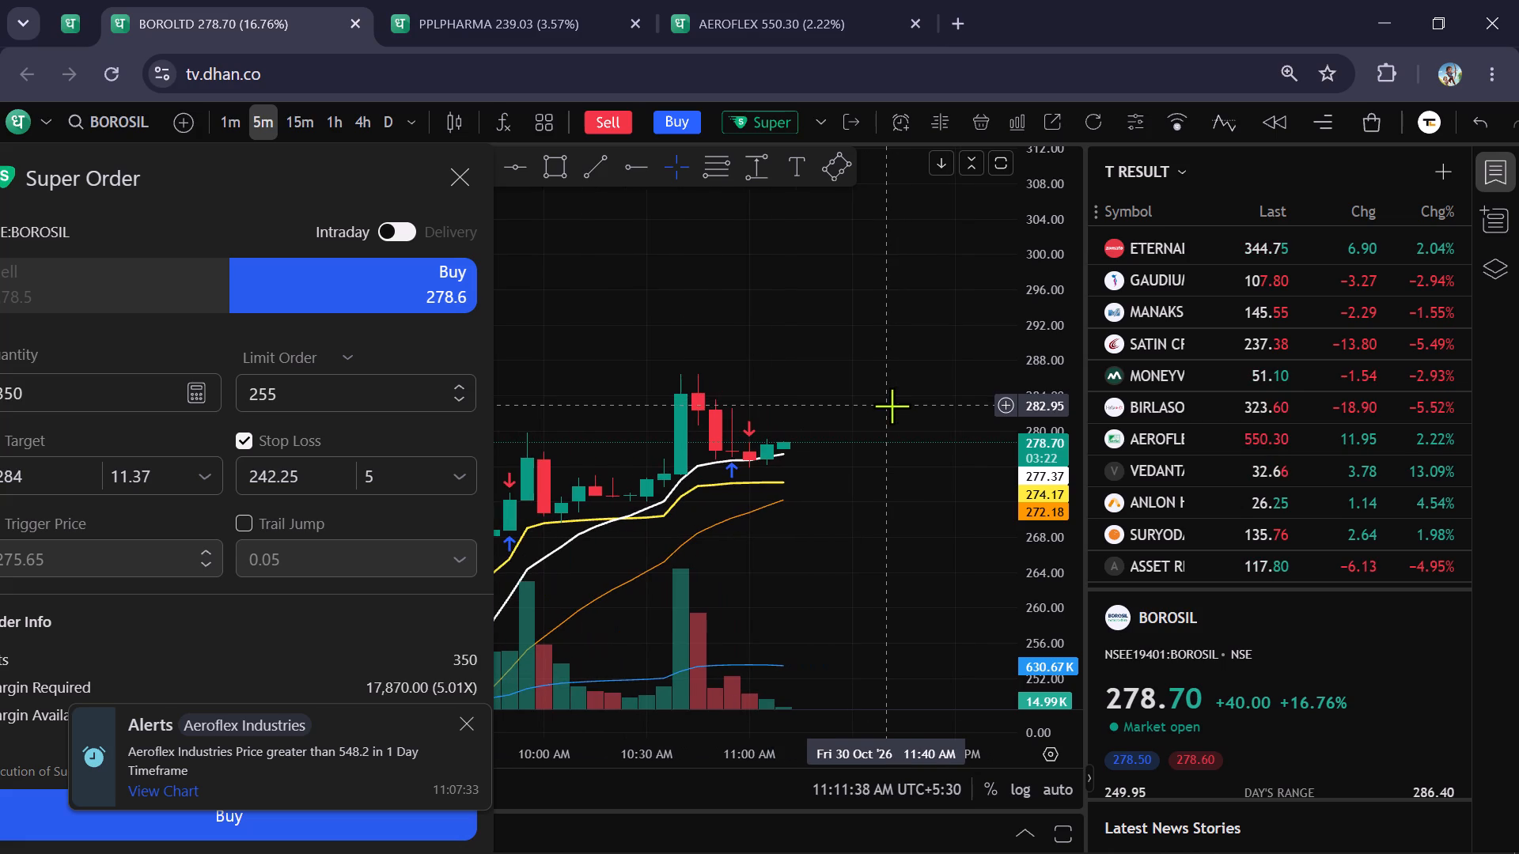
Place the intraday BOROSIL super order to buy 350 shares at limit 255, with target 284 and stop loss 242.25.
drag(241, 251, 347, 165)
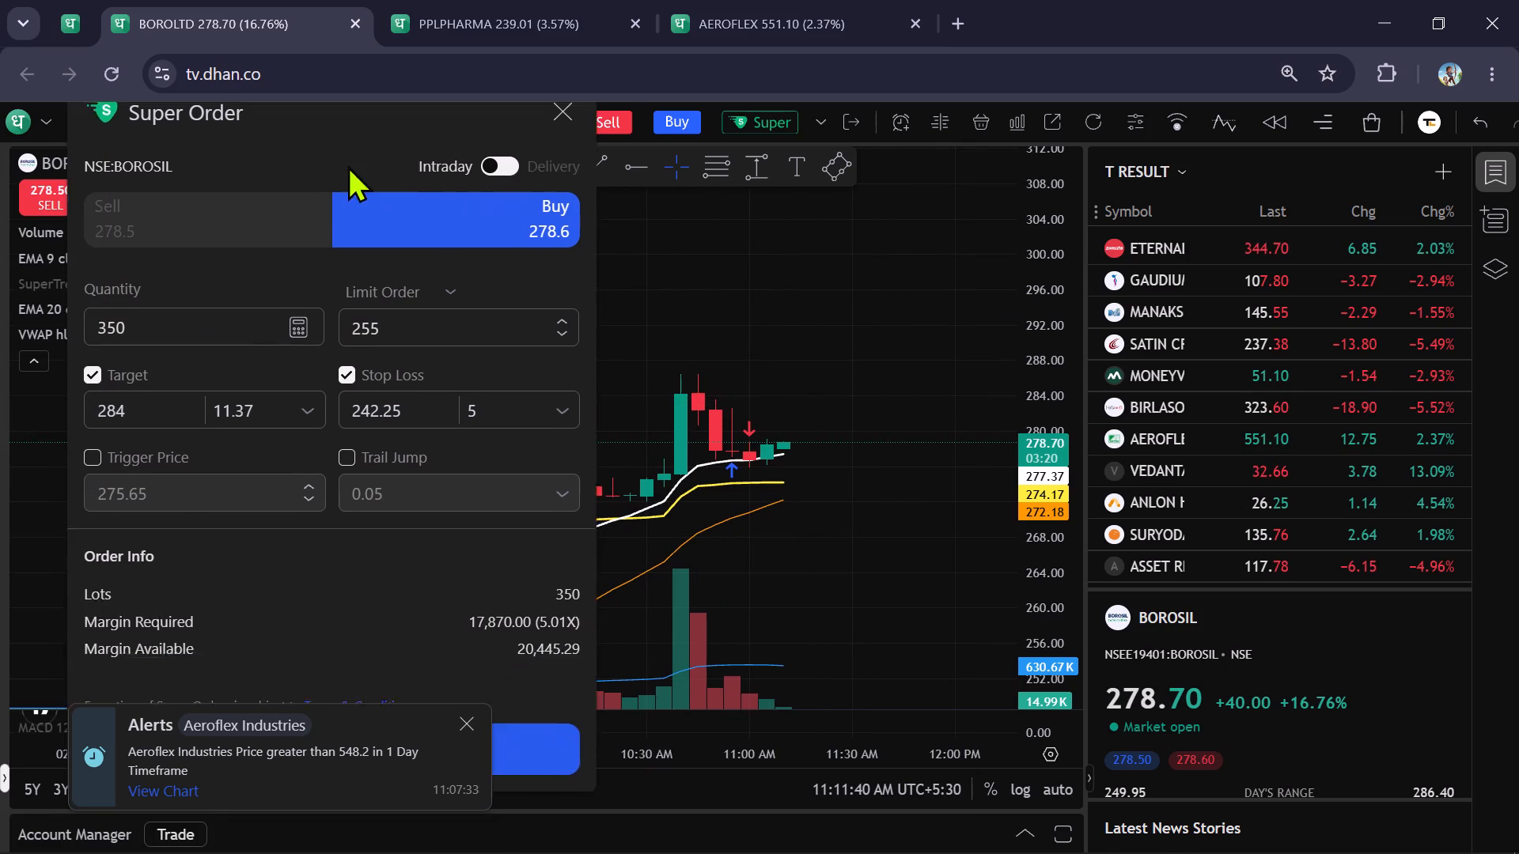
drag(347, 165, 351, 149)
drag(341, 550, 345, 457)
click(331, 605)
Raise the target of the pending 350-share BOROSIL buy order to 295.55 on the chart.
scroll(671, 499, up, 1)
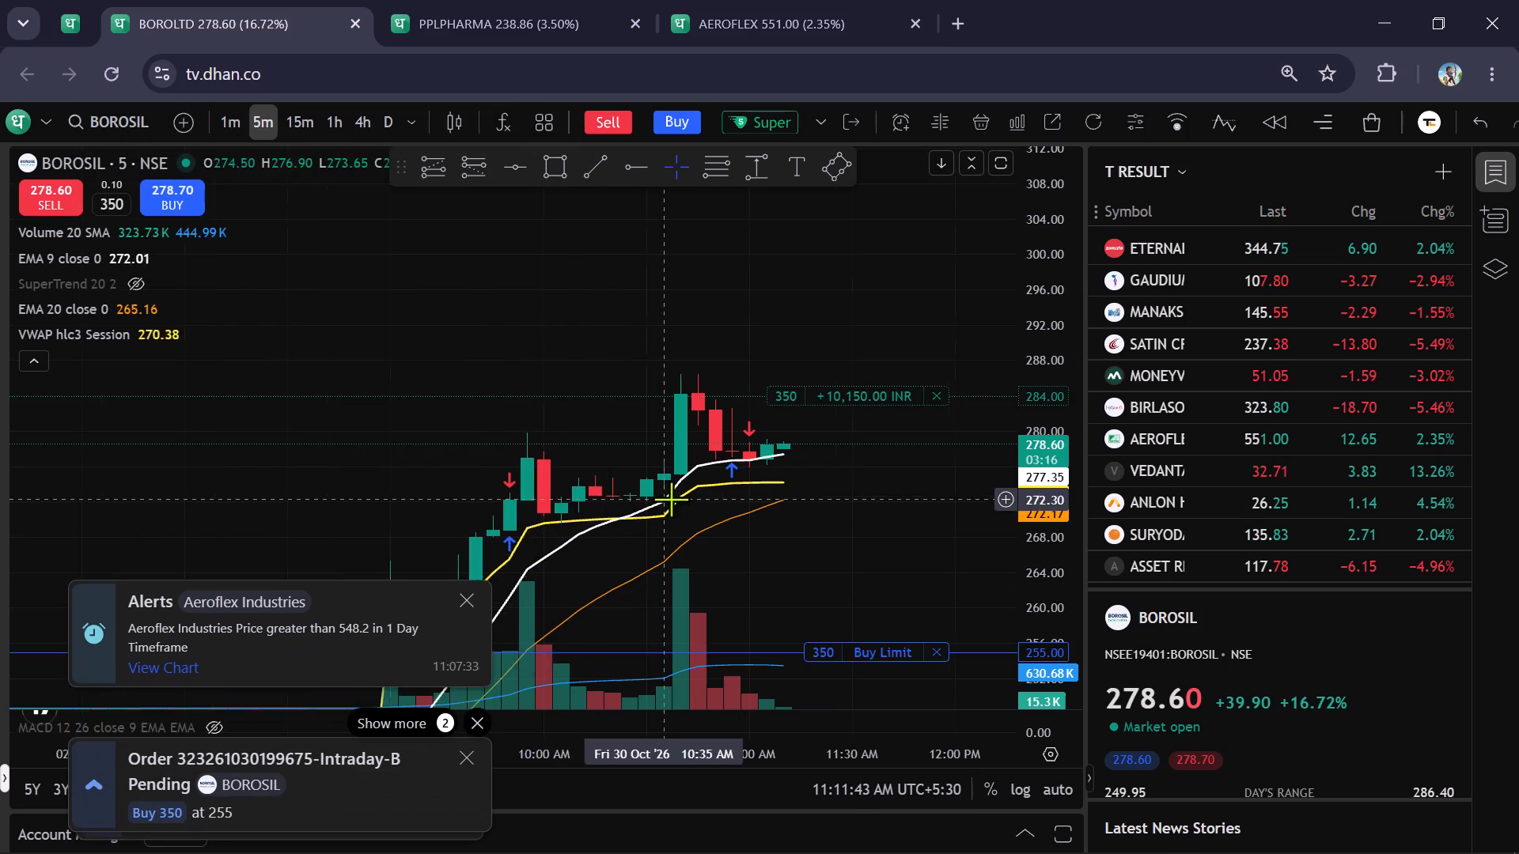
scroll(671, 499, up, 1)
scroll(835, 551, down, 1)
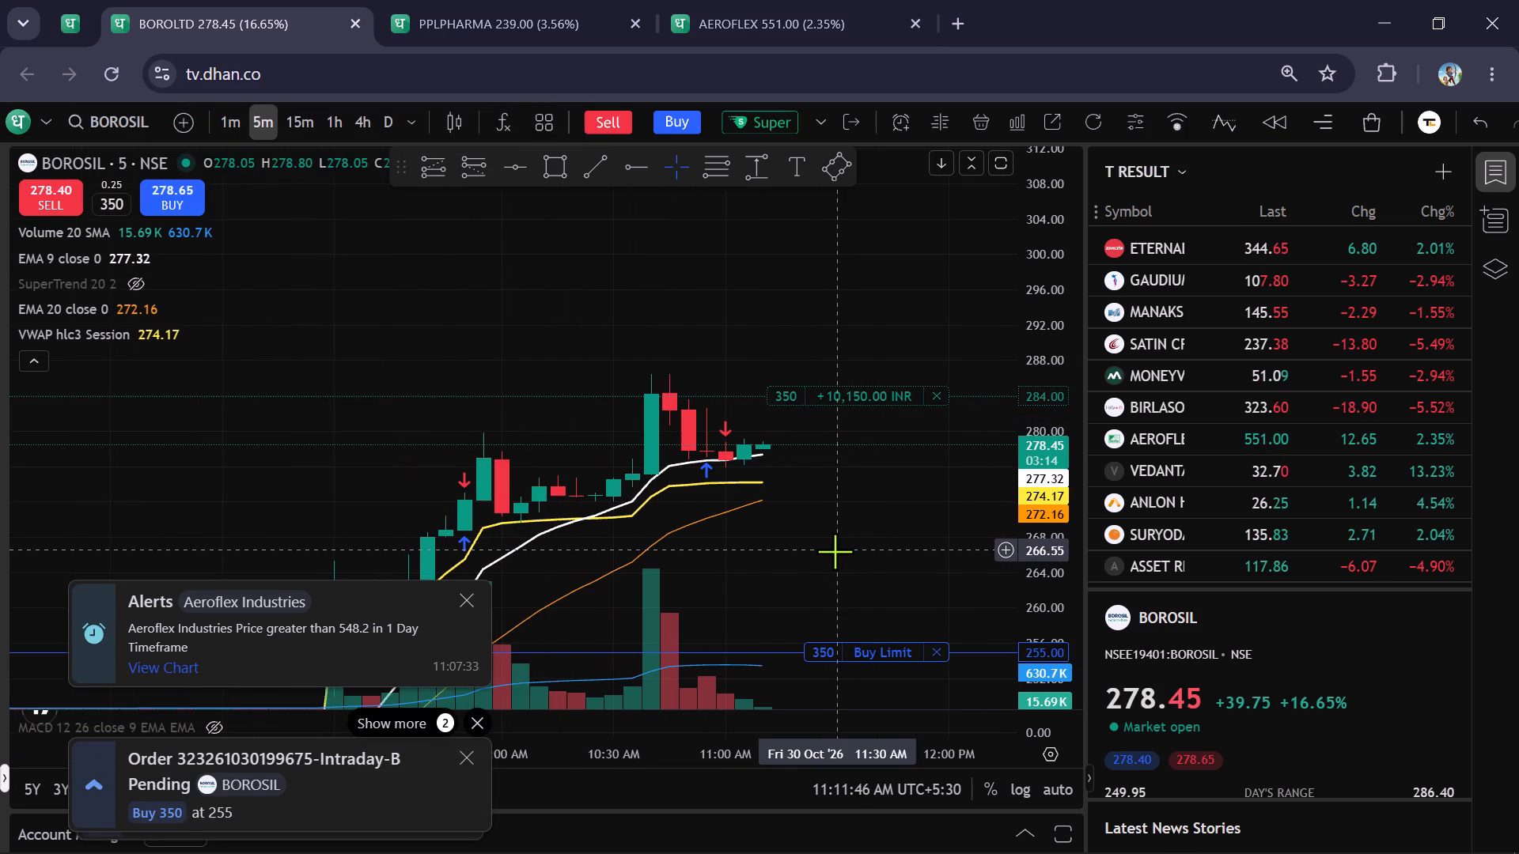
scroll(835, 551, up, 2)
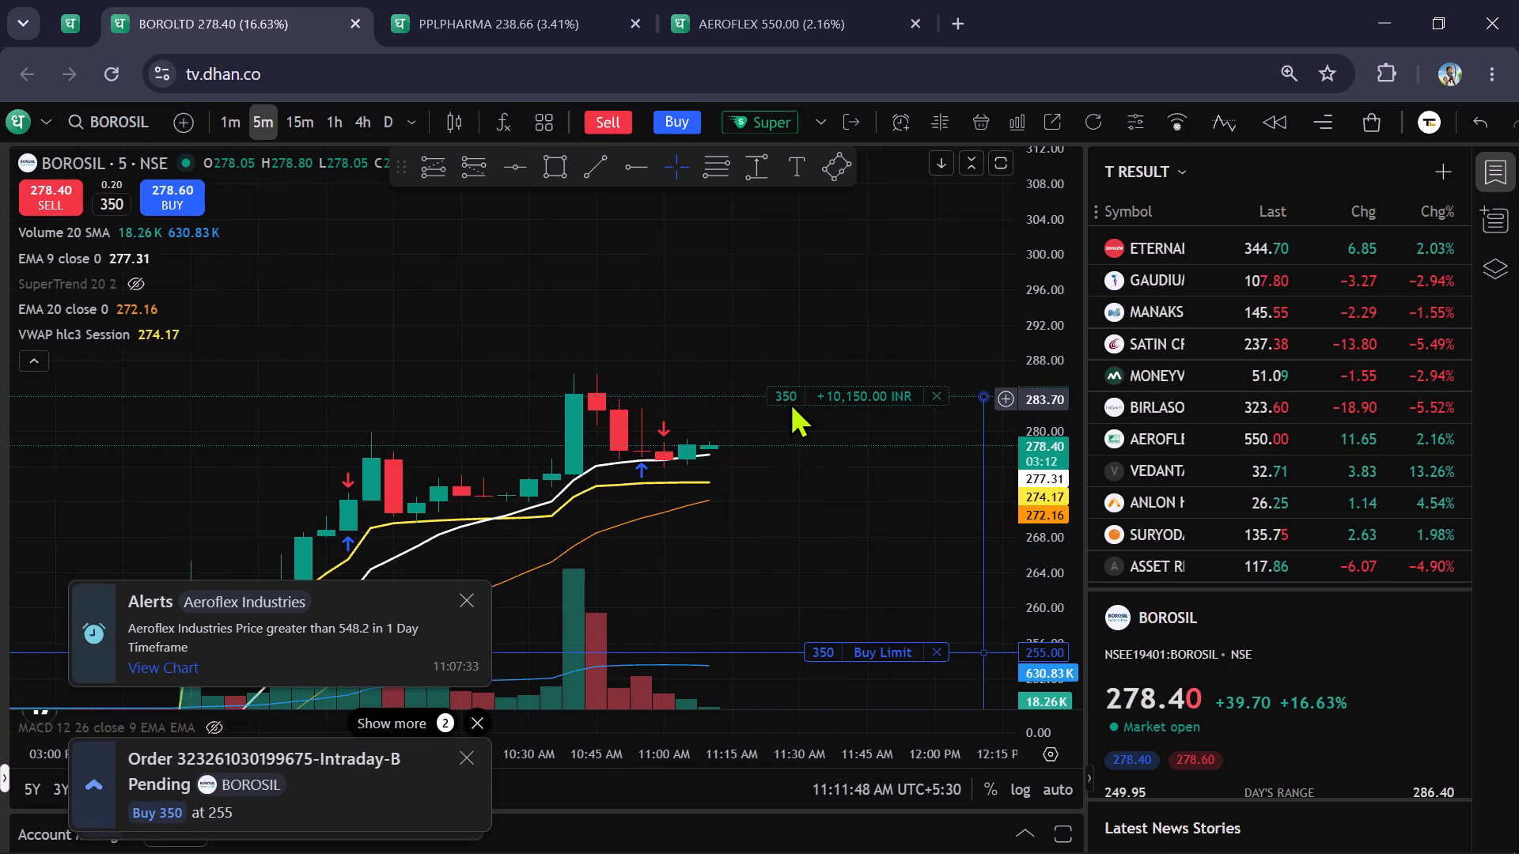
drag(782, 396, 802, 295)
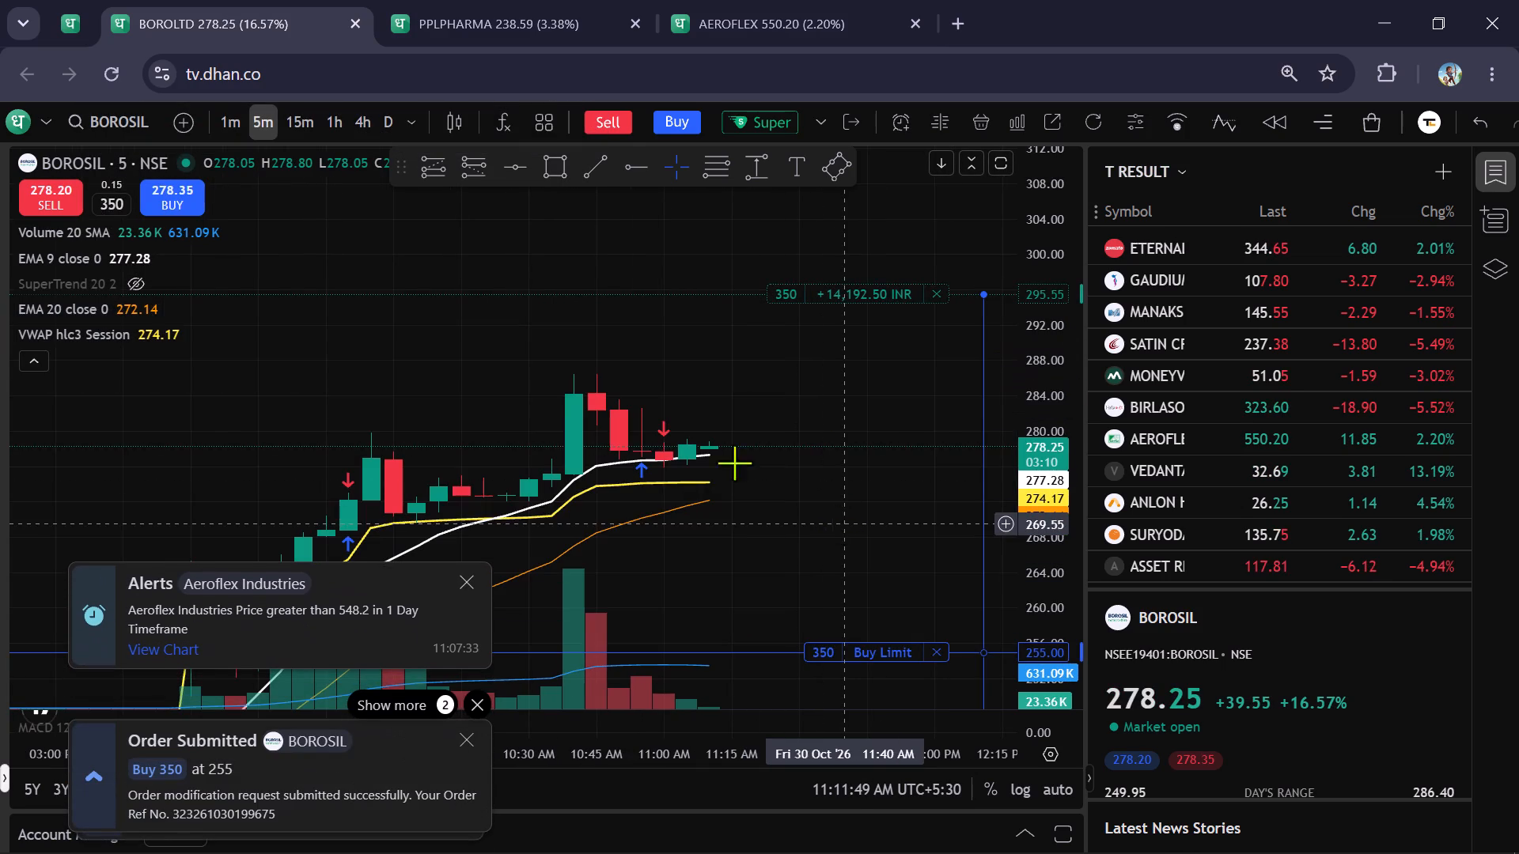
Compare the latest price action on the PIRAMAL PHARMA, AEROFLEX and BOROSIL charts.
click(572, 4)
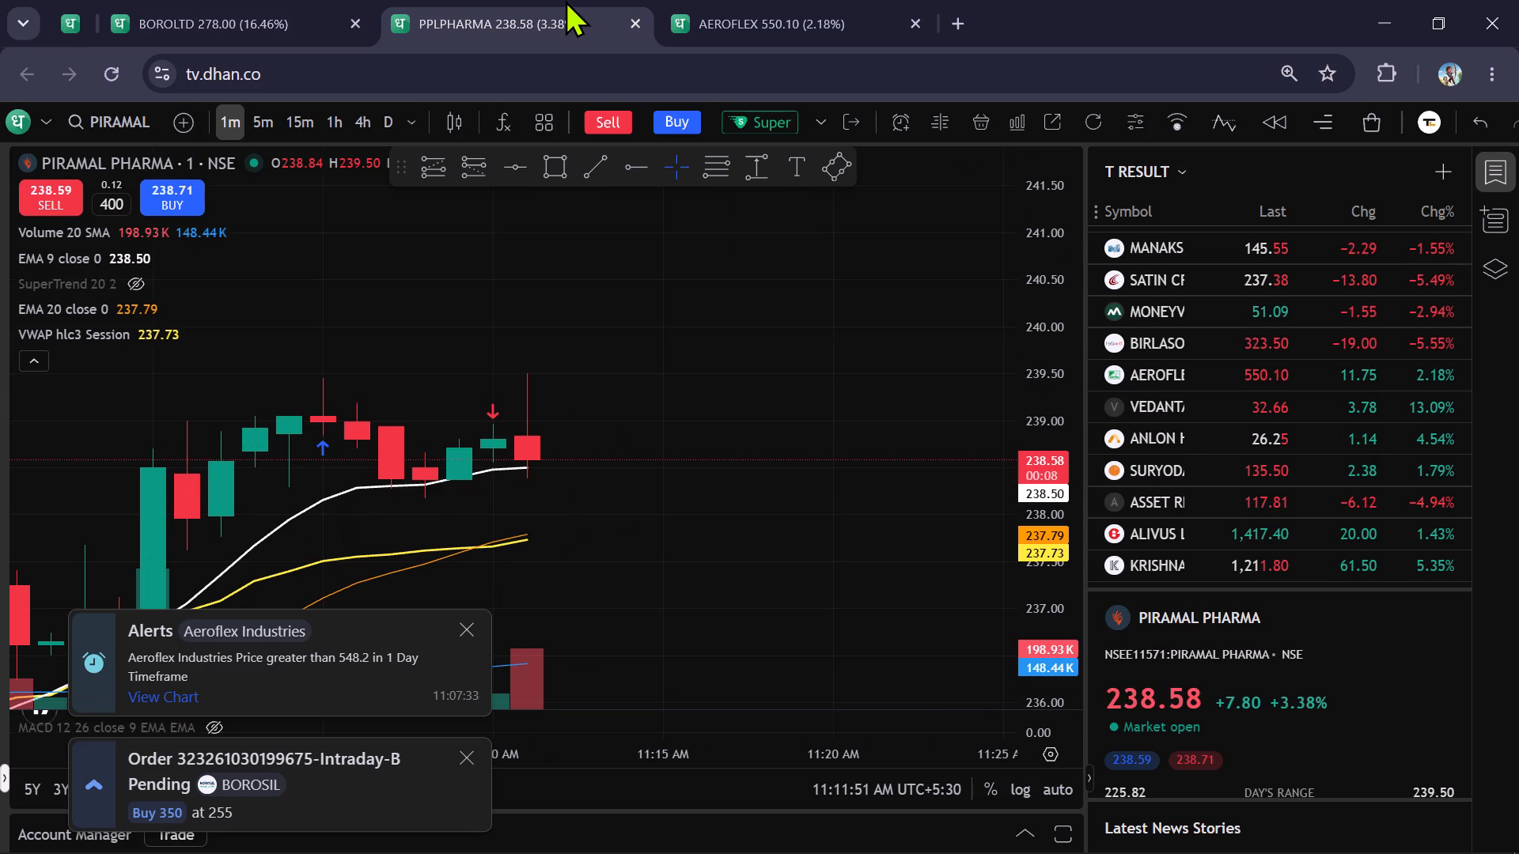
click(726, 5)
click(547, 15)
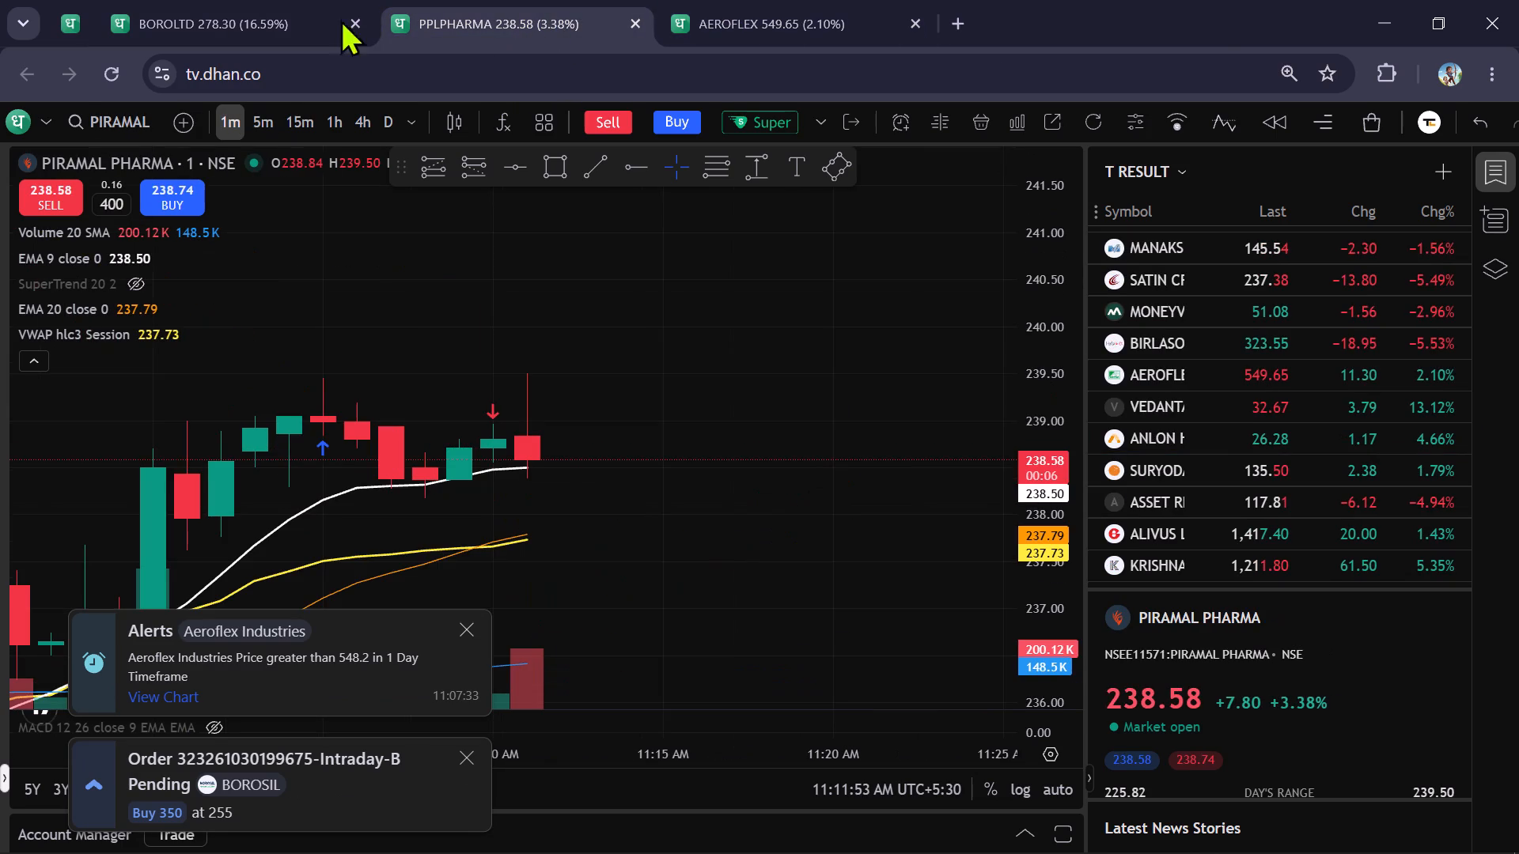
click(241, 9)
click(470, 0)
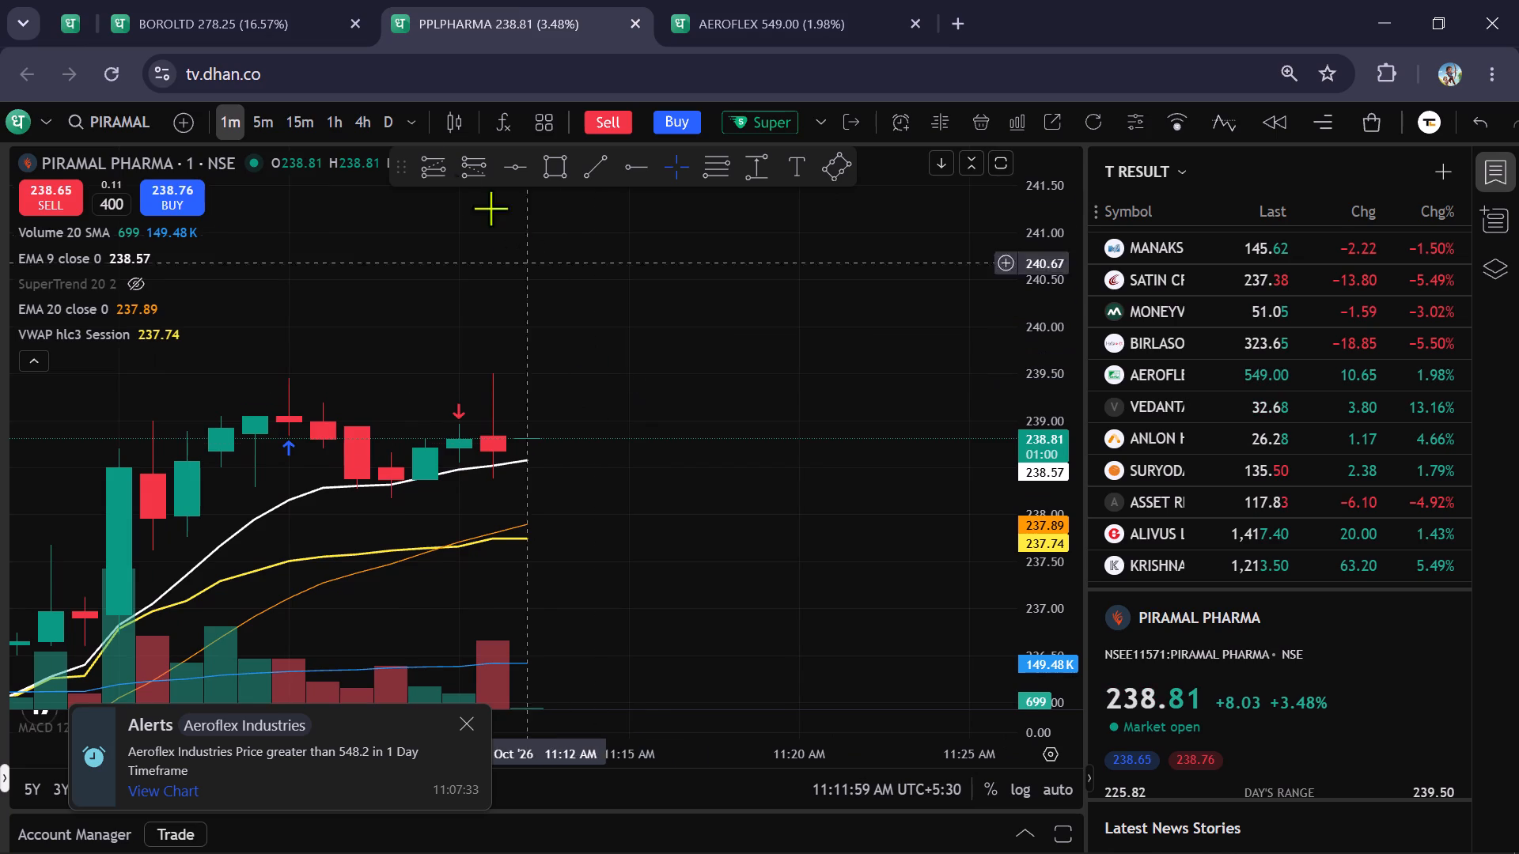
click(286, 0)
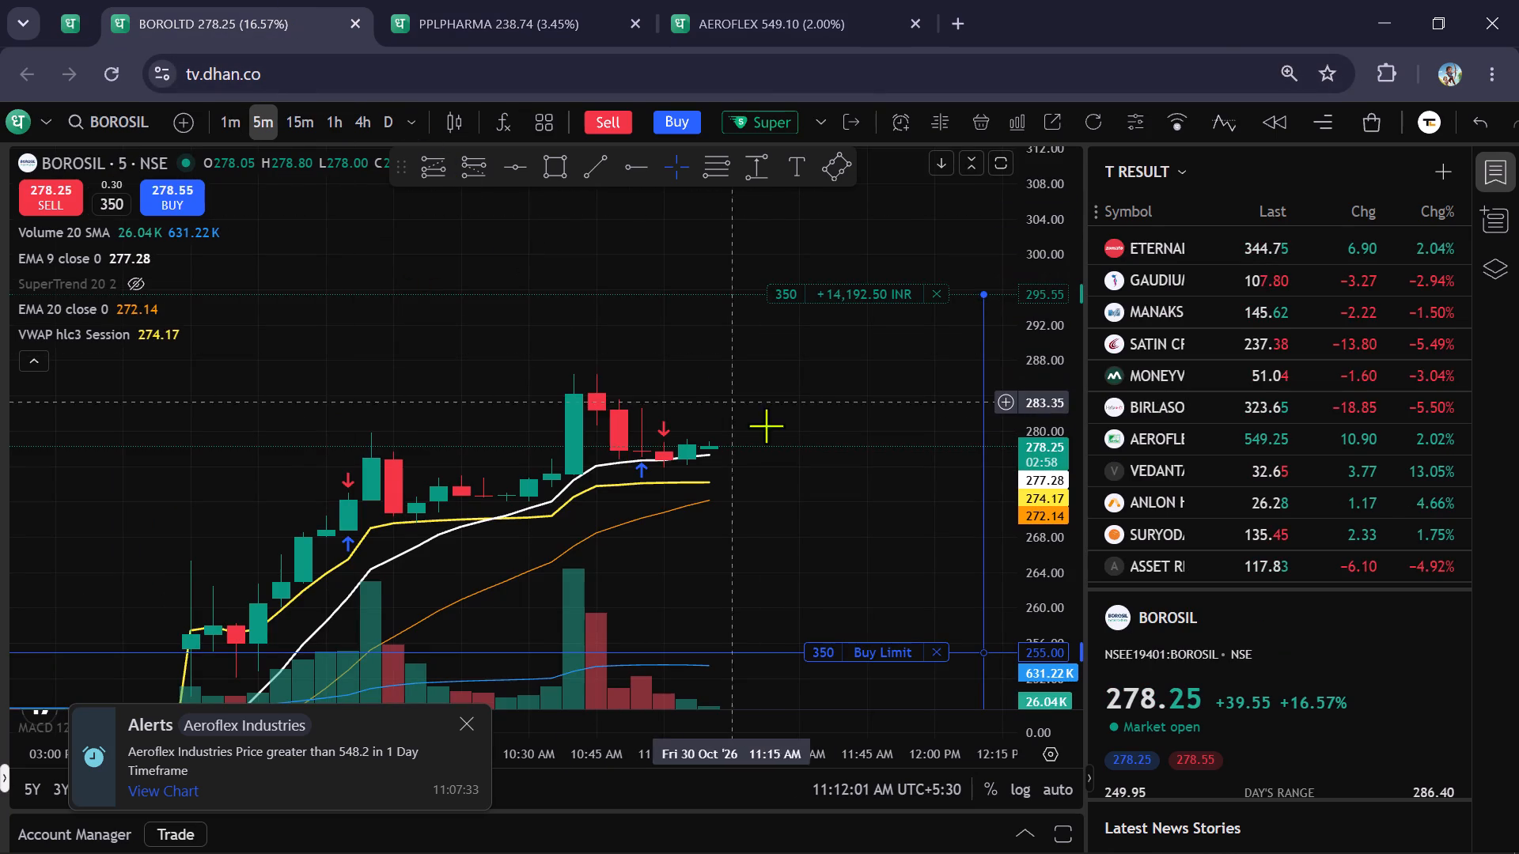
click(739, 0)
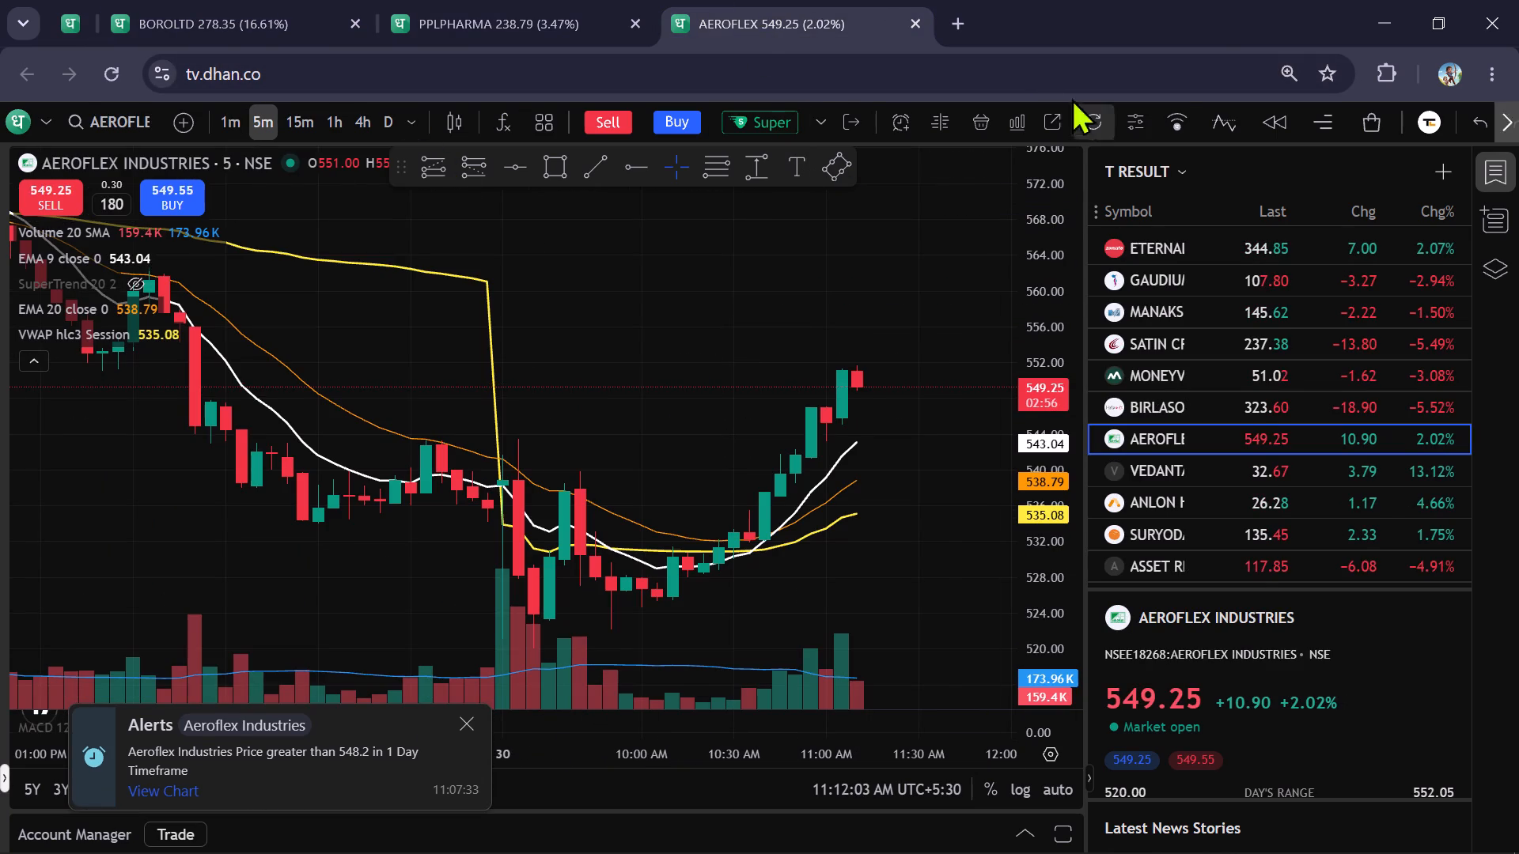
Open the MOMENTUM stock screener in a new browser tab.
click(963, 29)
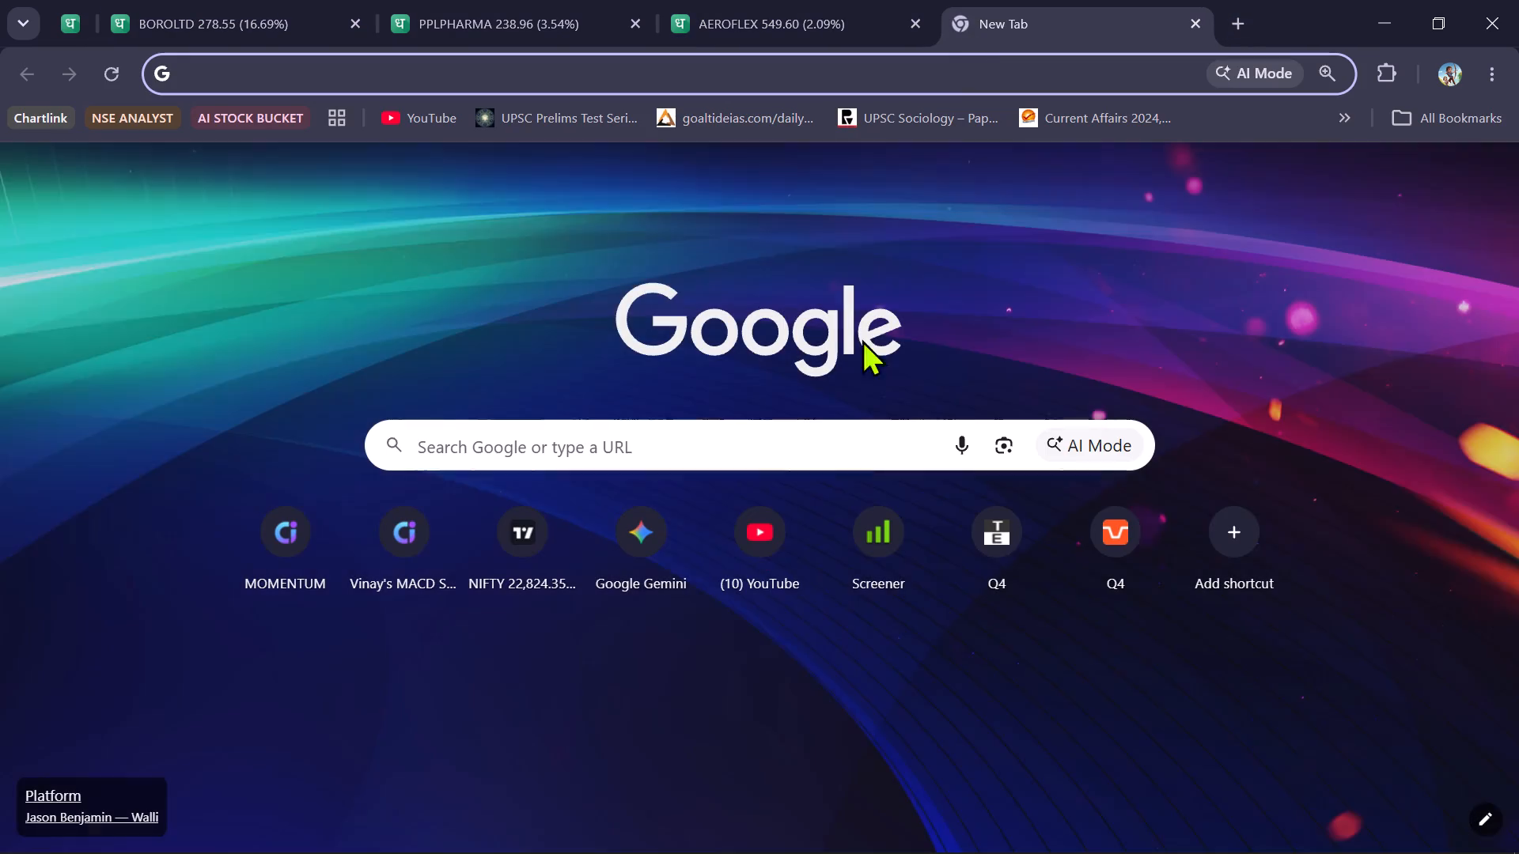
click(290, 544)
Switch the PIRAMAL PHARMA chart to the 5-minute timeframe and compress its price scale to examine a wider price range.
click(497, 0)
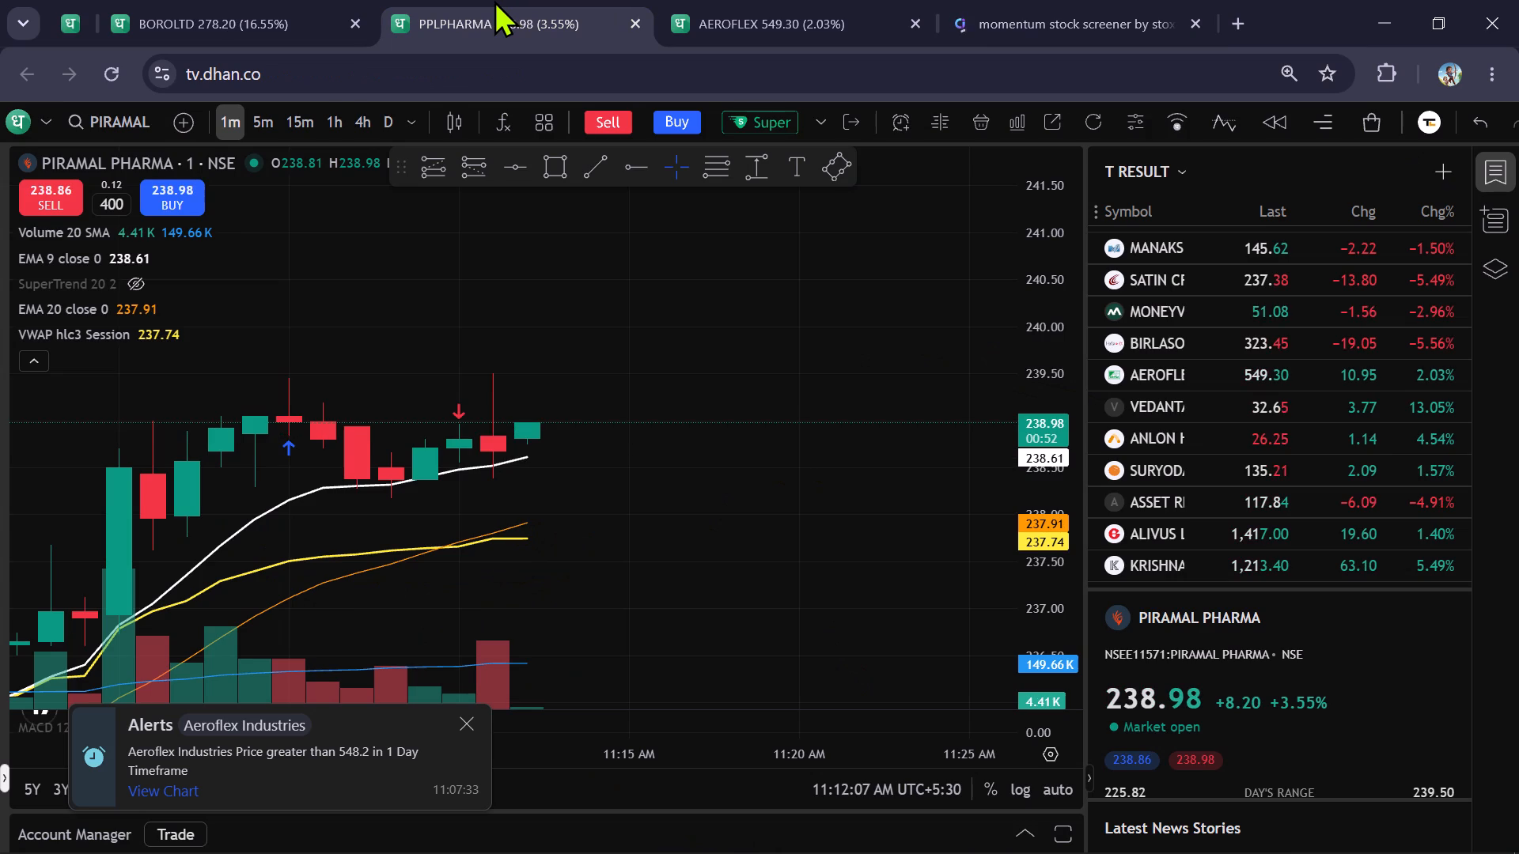
click(270, 114)
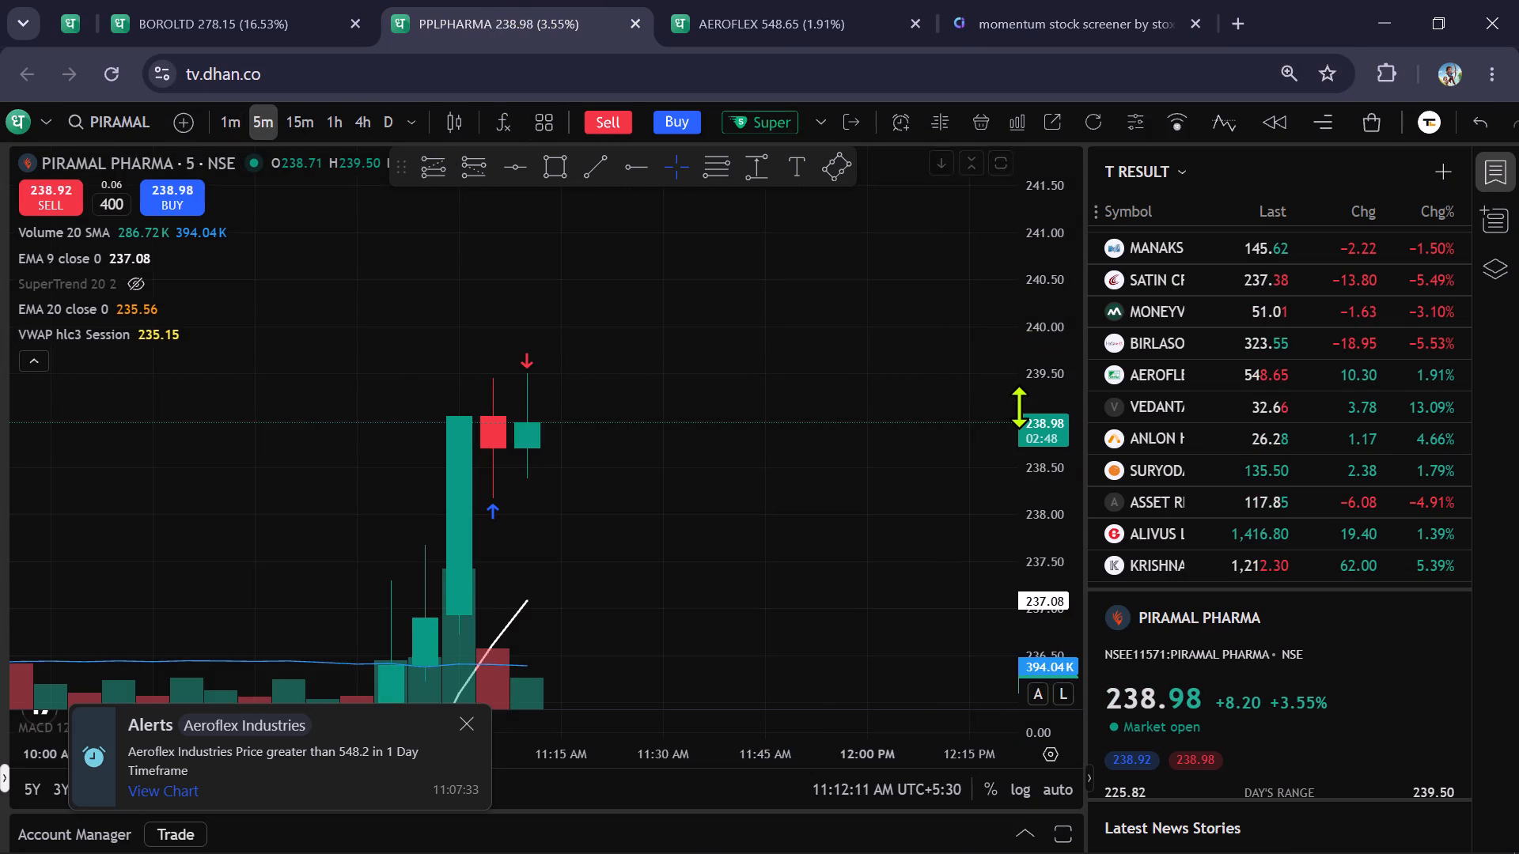
scroll(1019, 406, down, 13)
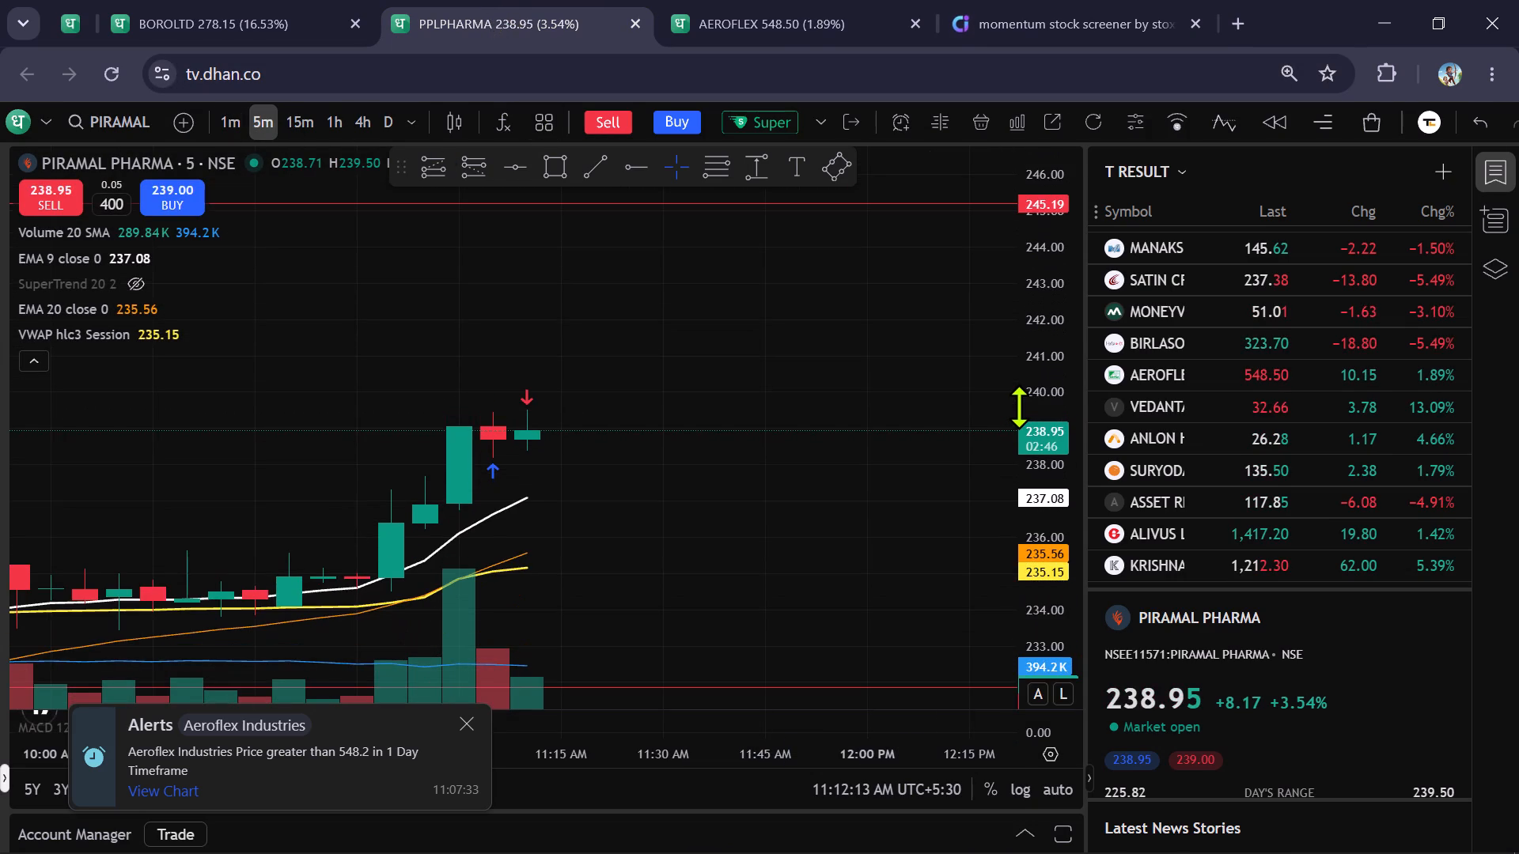
scroll(1019, 406, down, 5)
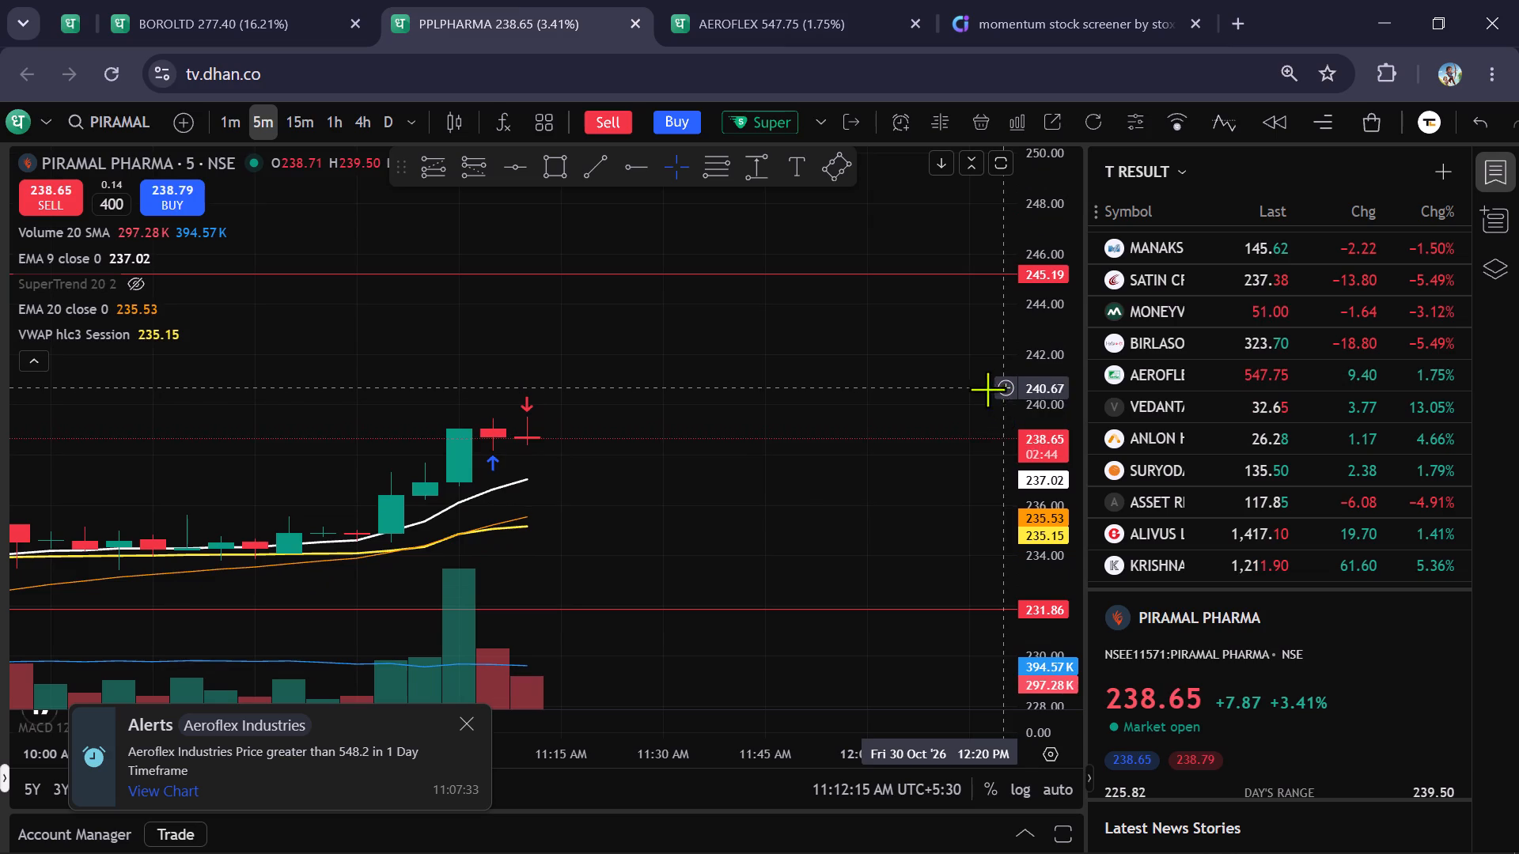
Cancel the pending BOROSIL buy limit order for 350 shares at 255.
click(274, 10)
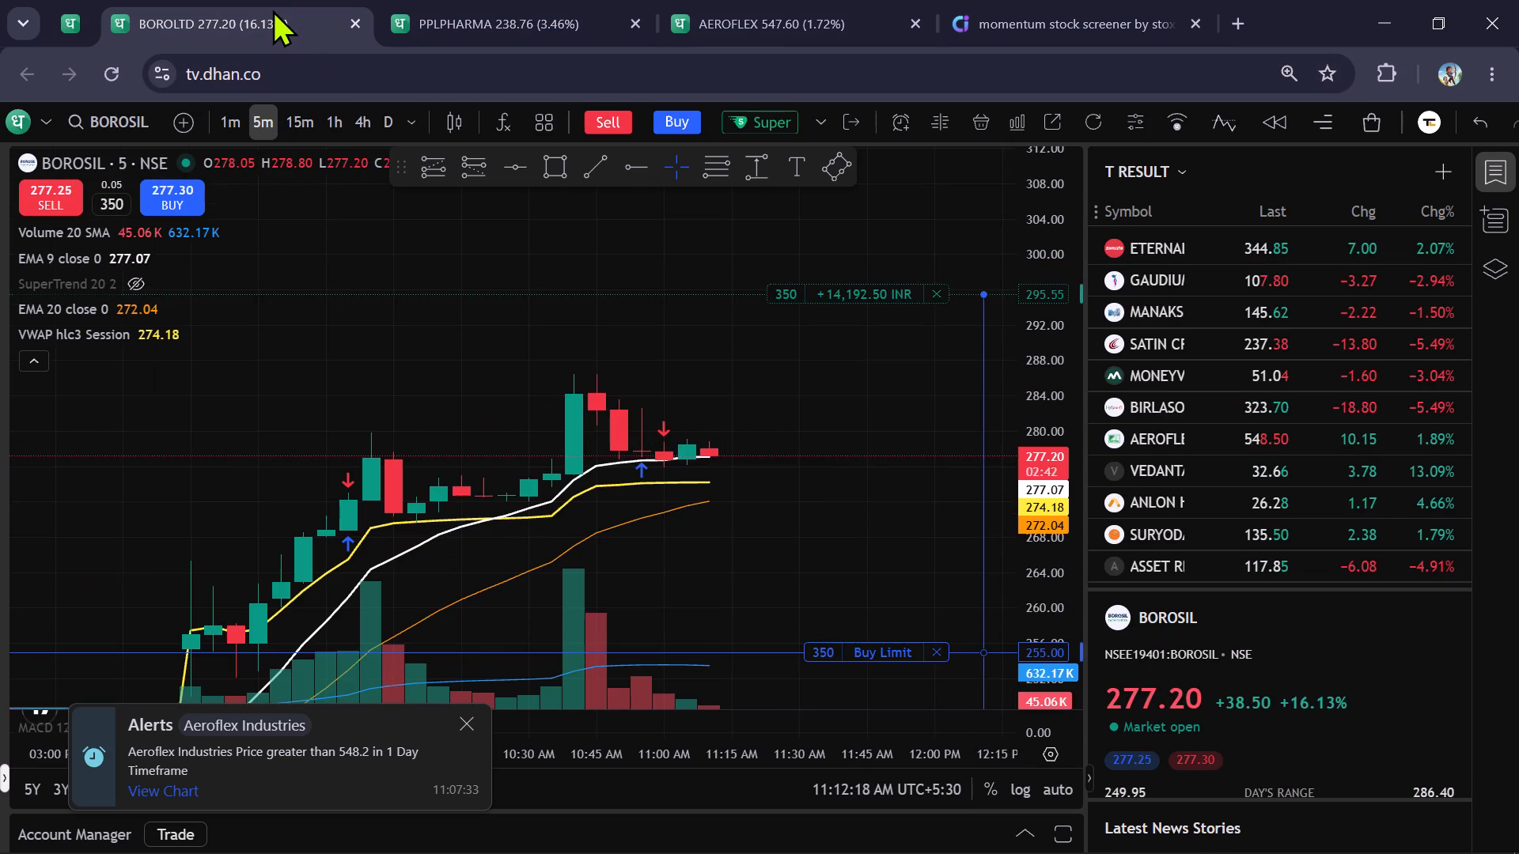
click(935, 650)
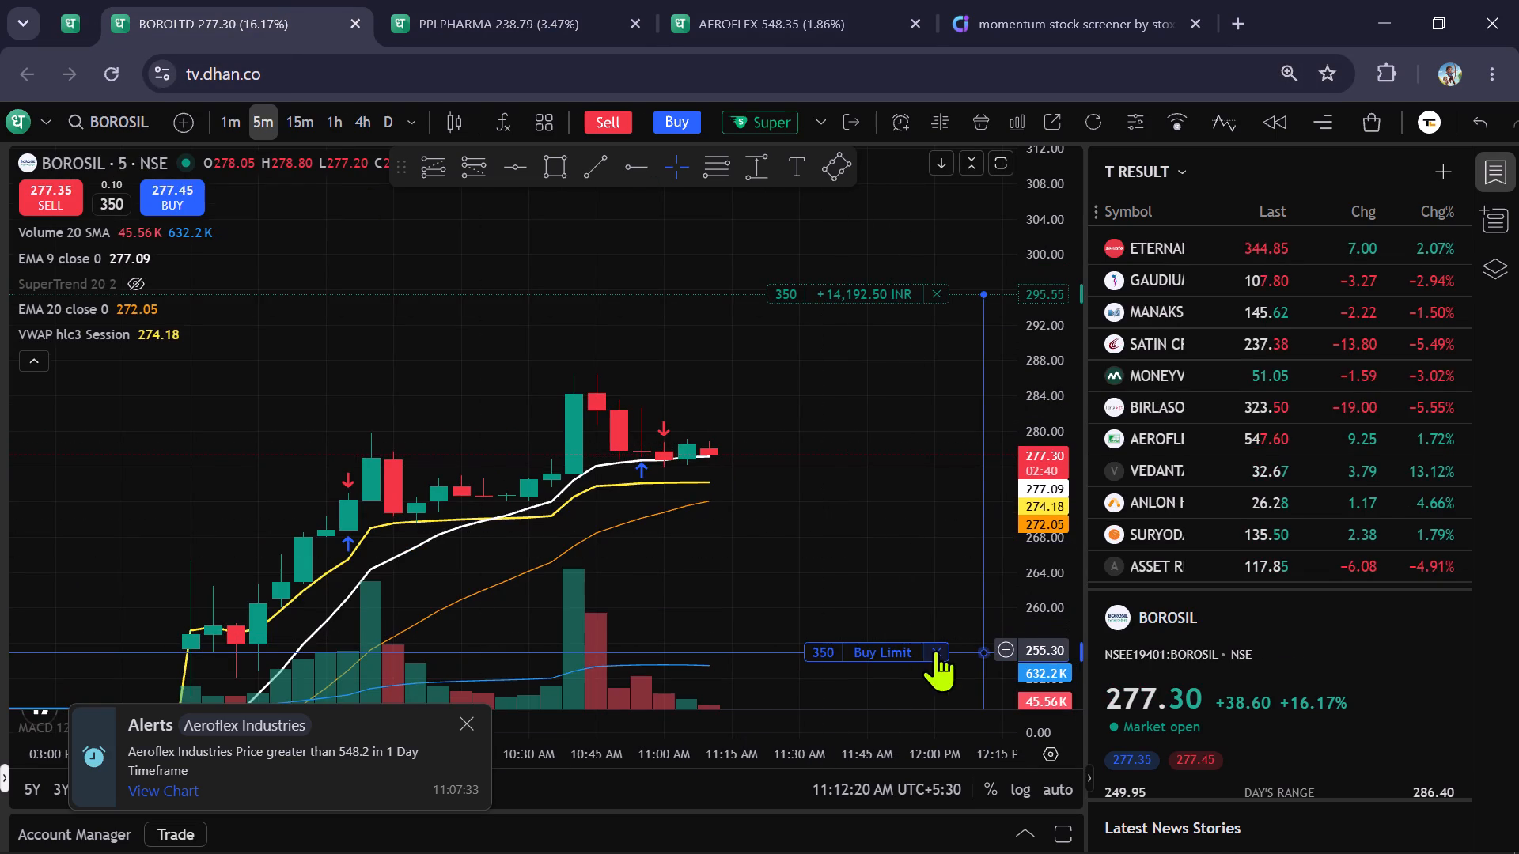
Return to the AEROFLEX INDUSTRIES 5-minute chart to check its latest price action.
click(808, 0)
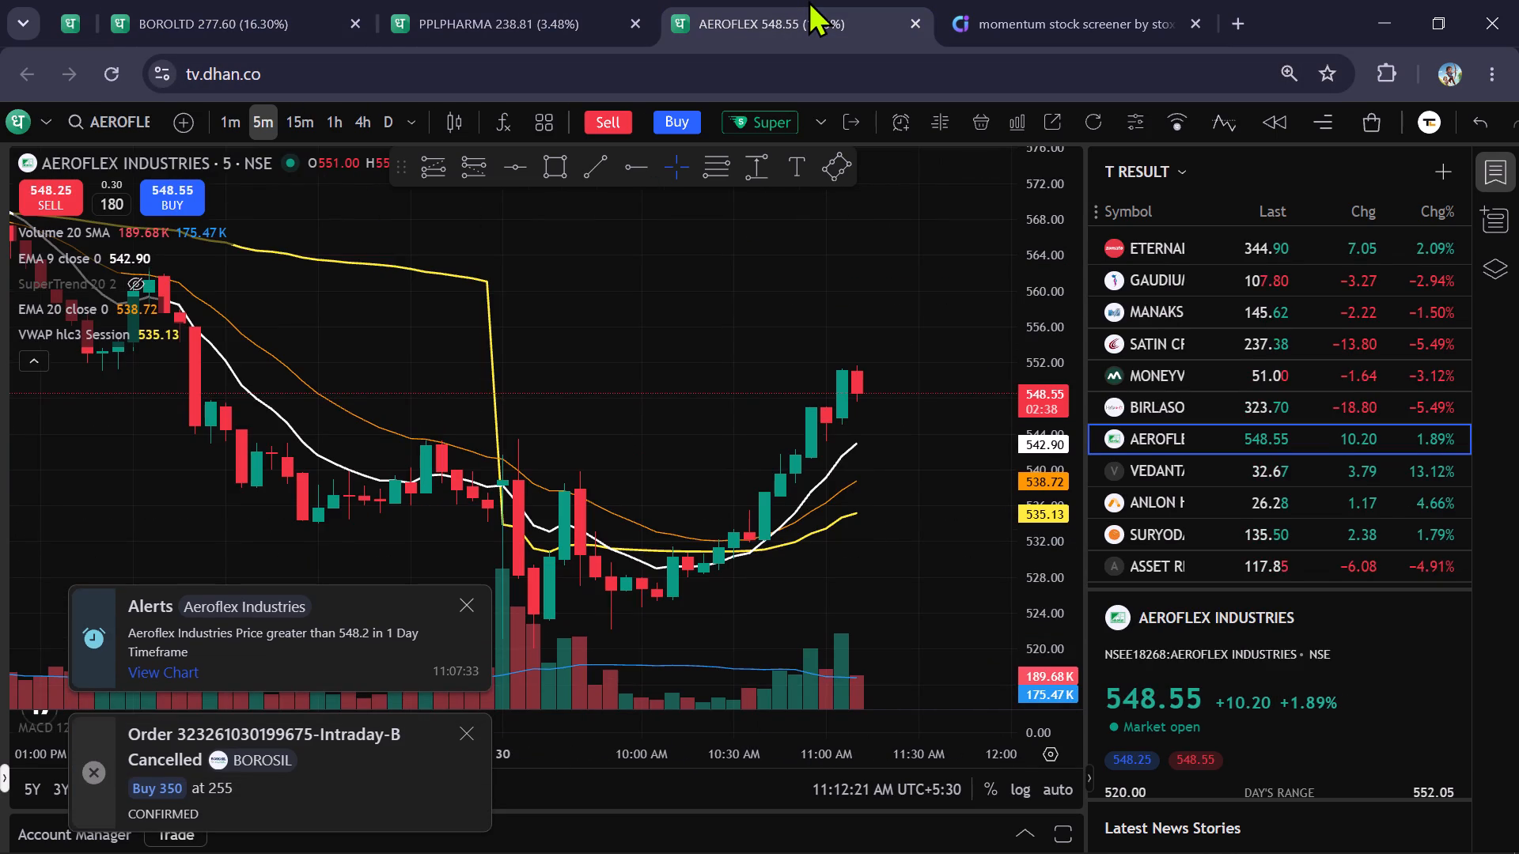
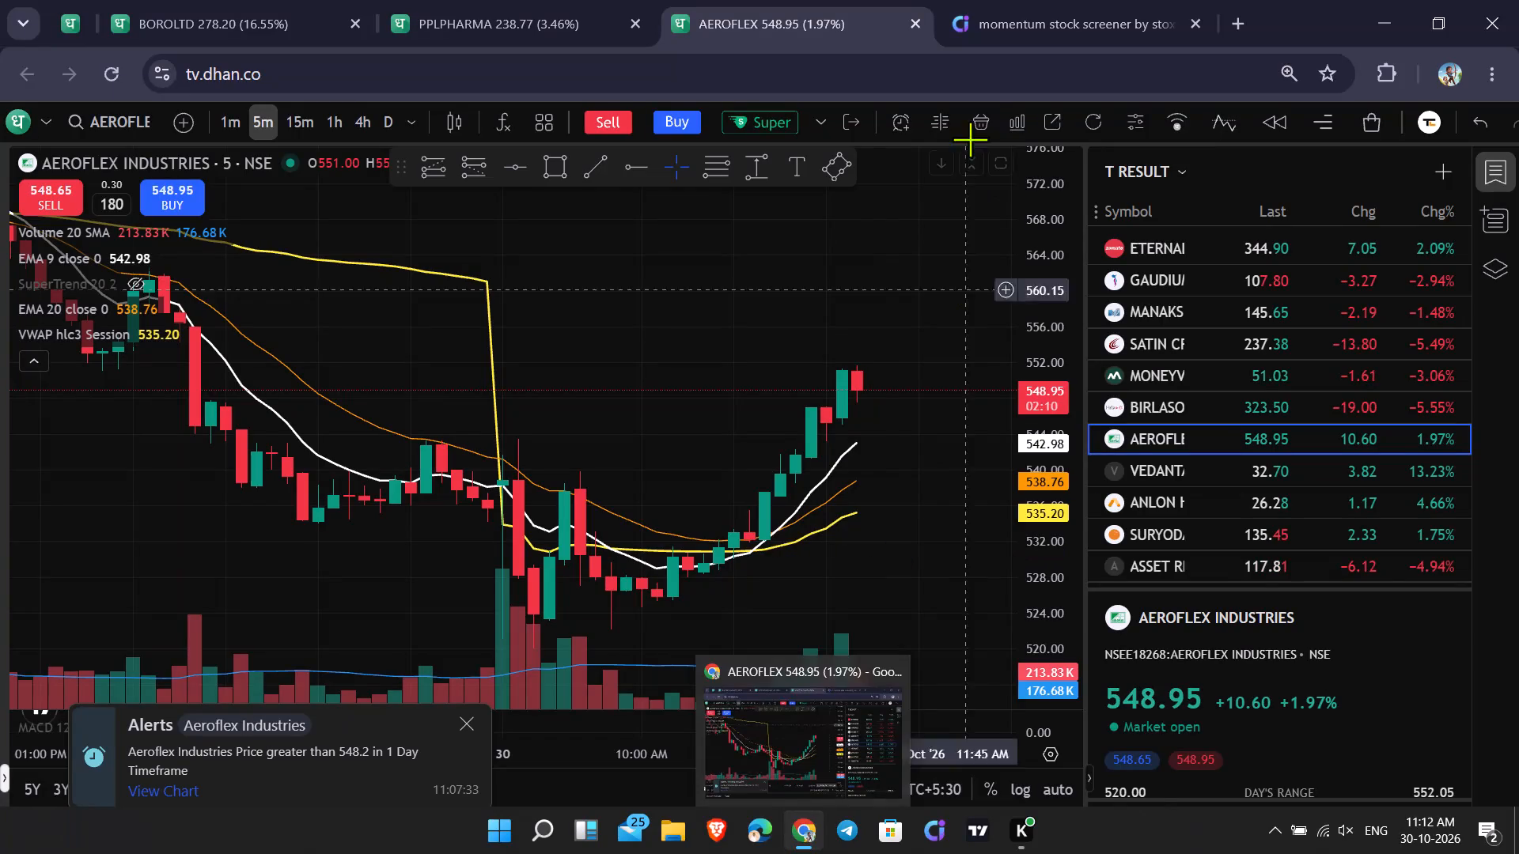
Review the stocks listed in the momentum screener results, sorted by percentage change.
click(1048, 28)
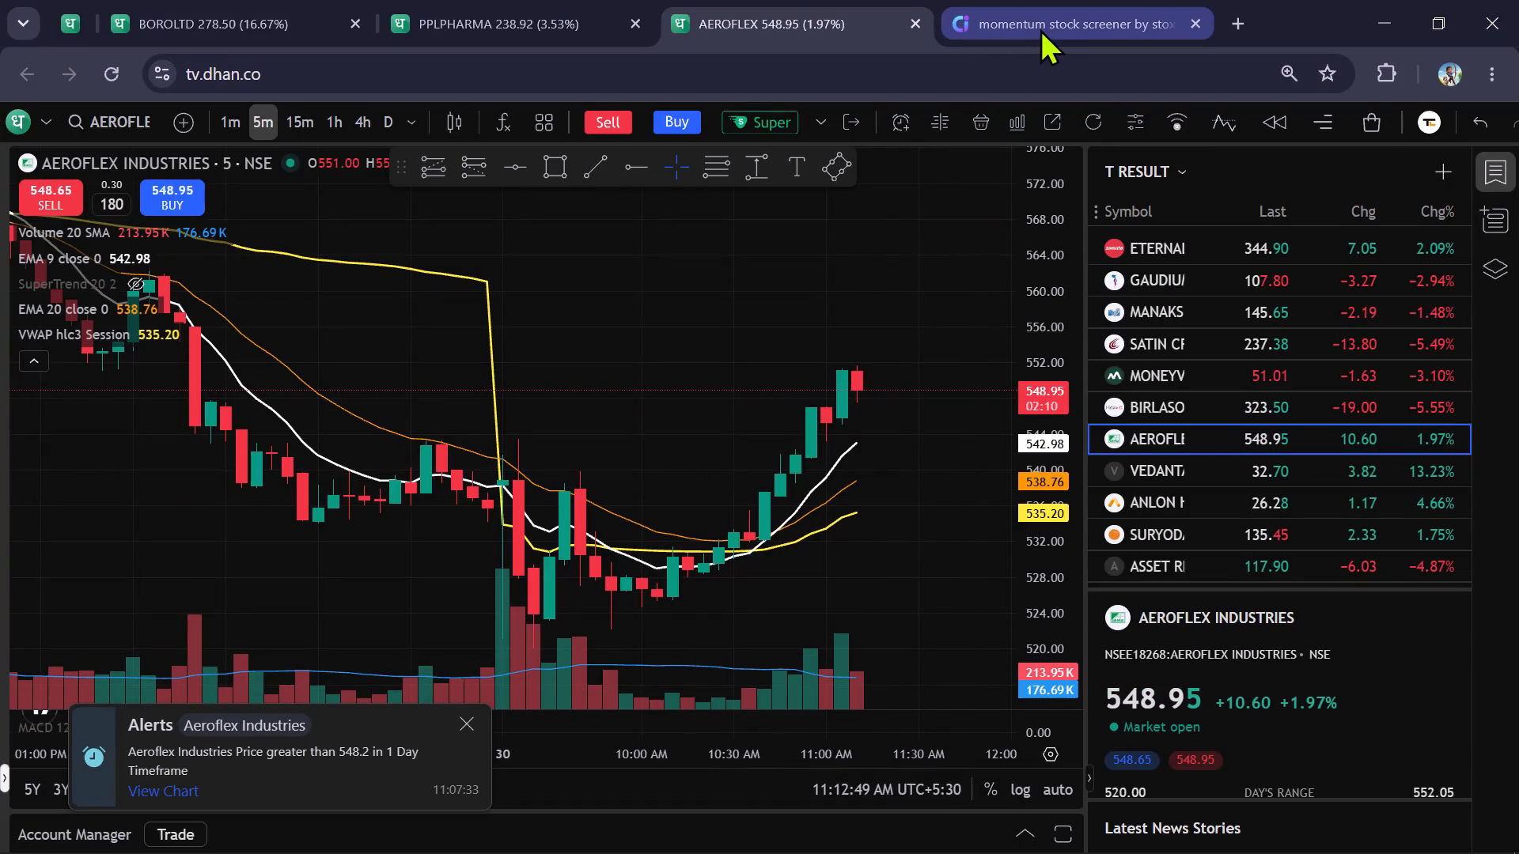
click(1040, 28)
scroll(809, 512, down, 1)
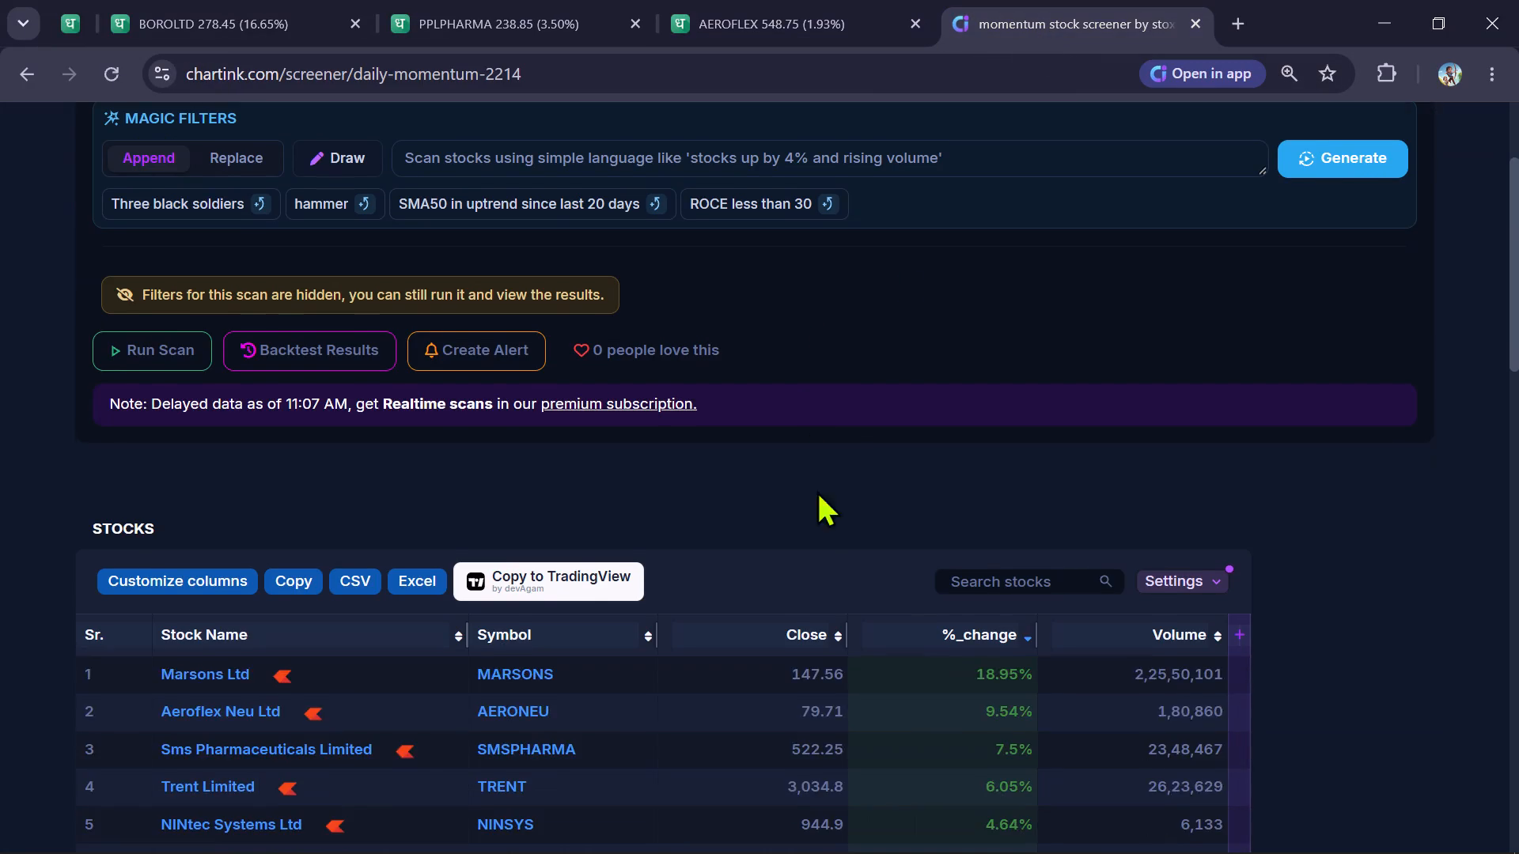
scroll(857, 439, up, 3)
scroll(939, 403, down, 4)
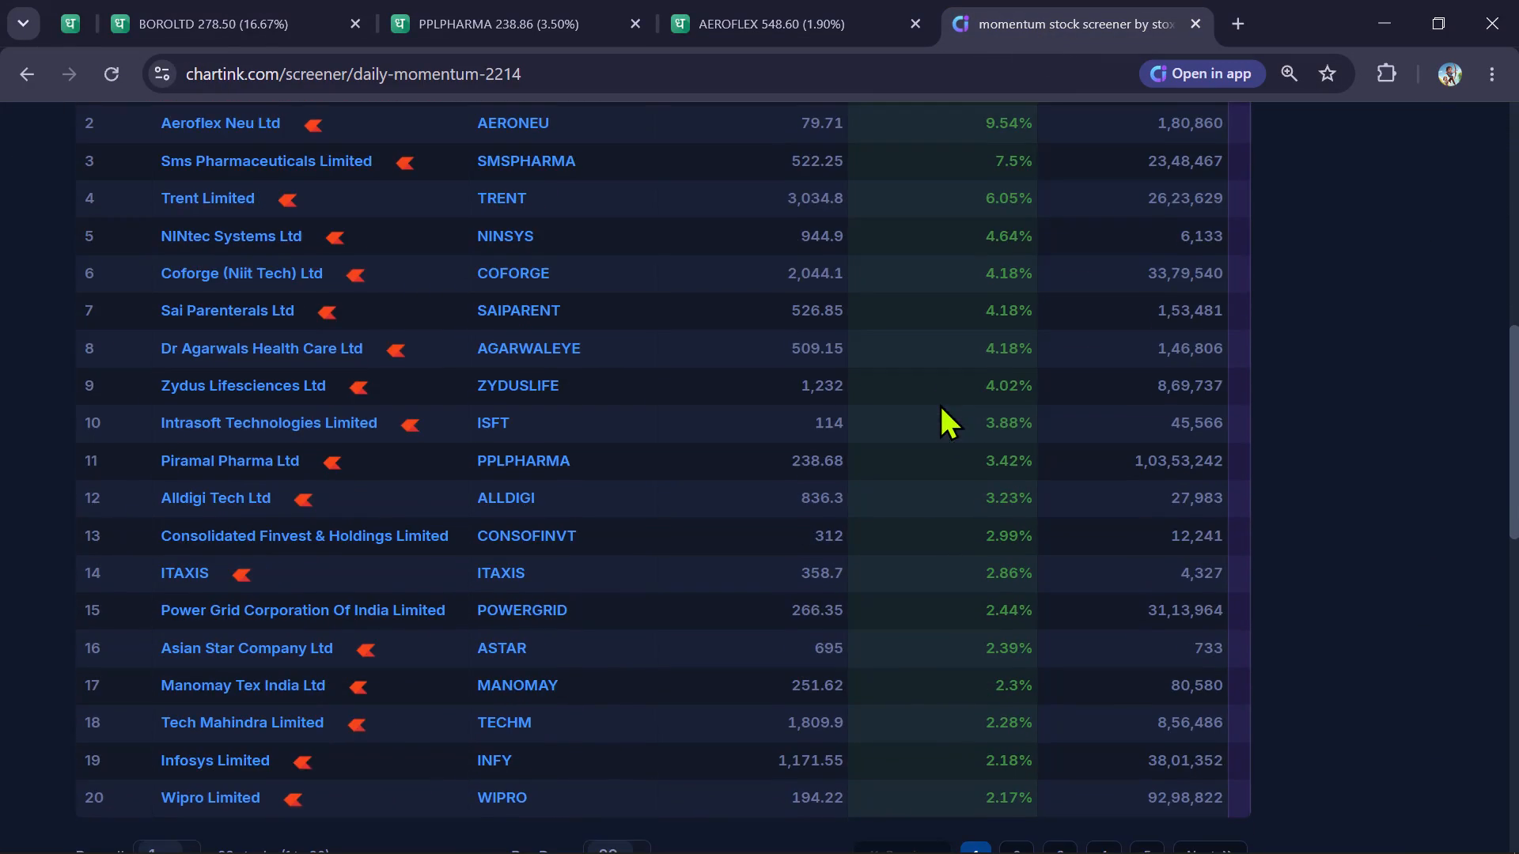
scroll(939, 403, up, 1)
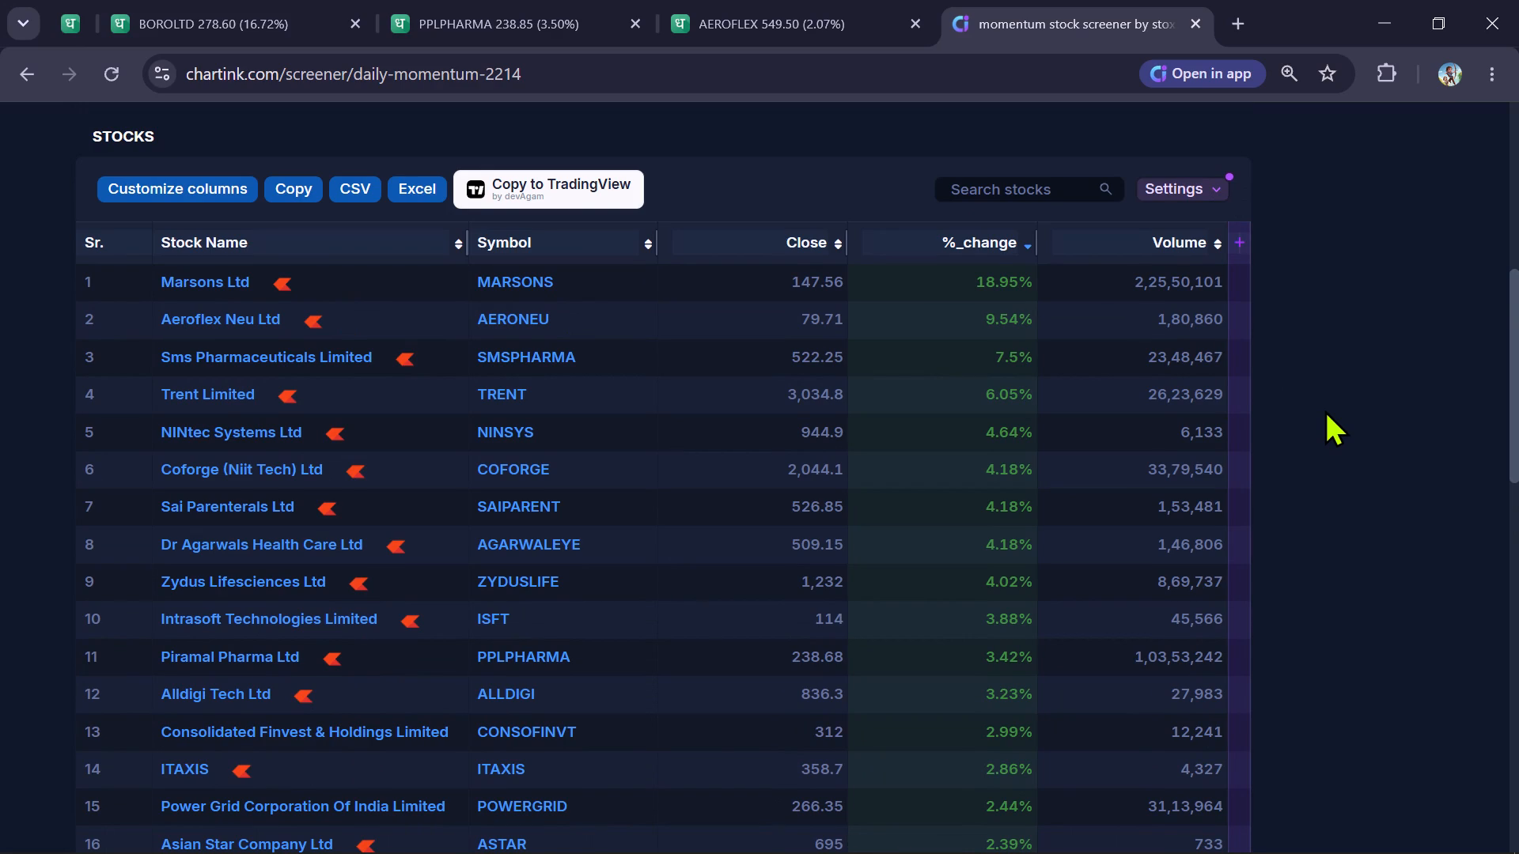
Examine the BOROSIL chart on the daily timeframe and again on the 5-minute timeframe.
click(458, 0)
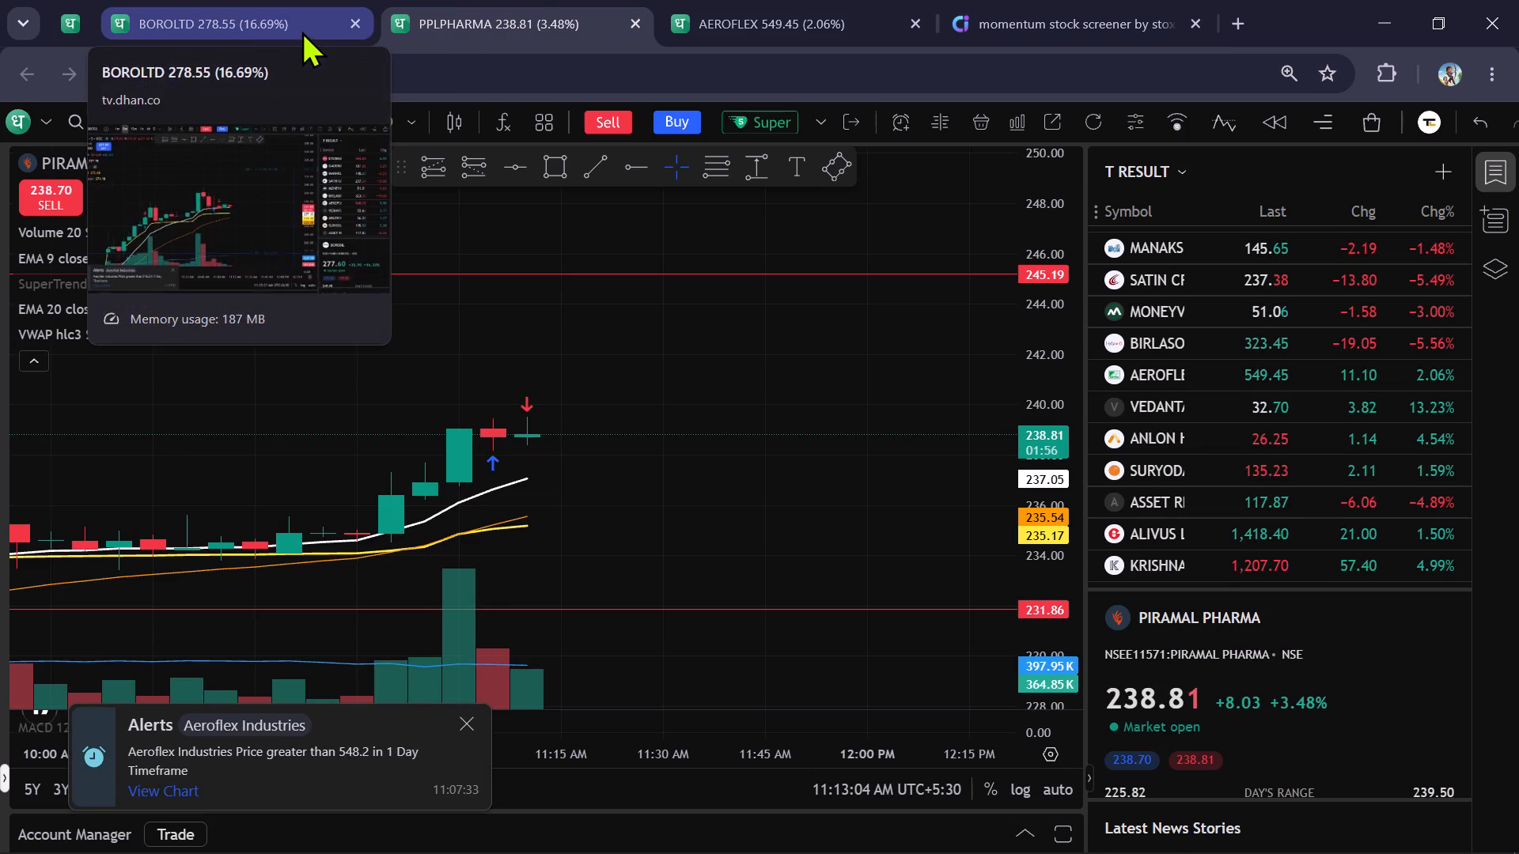
click(259, 13)
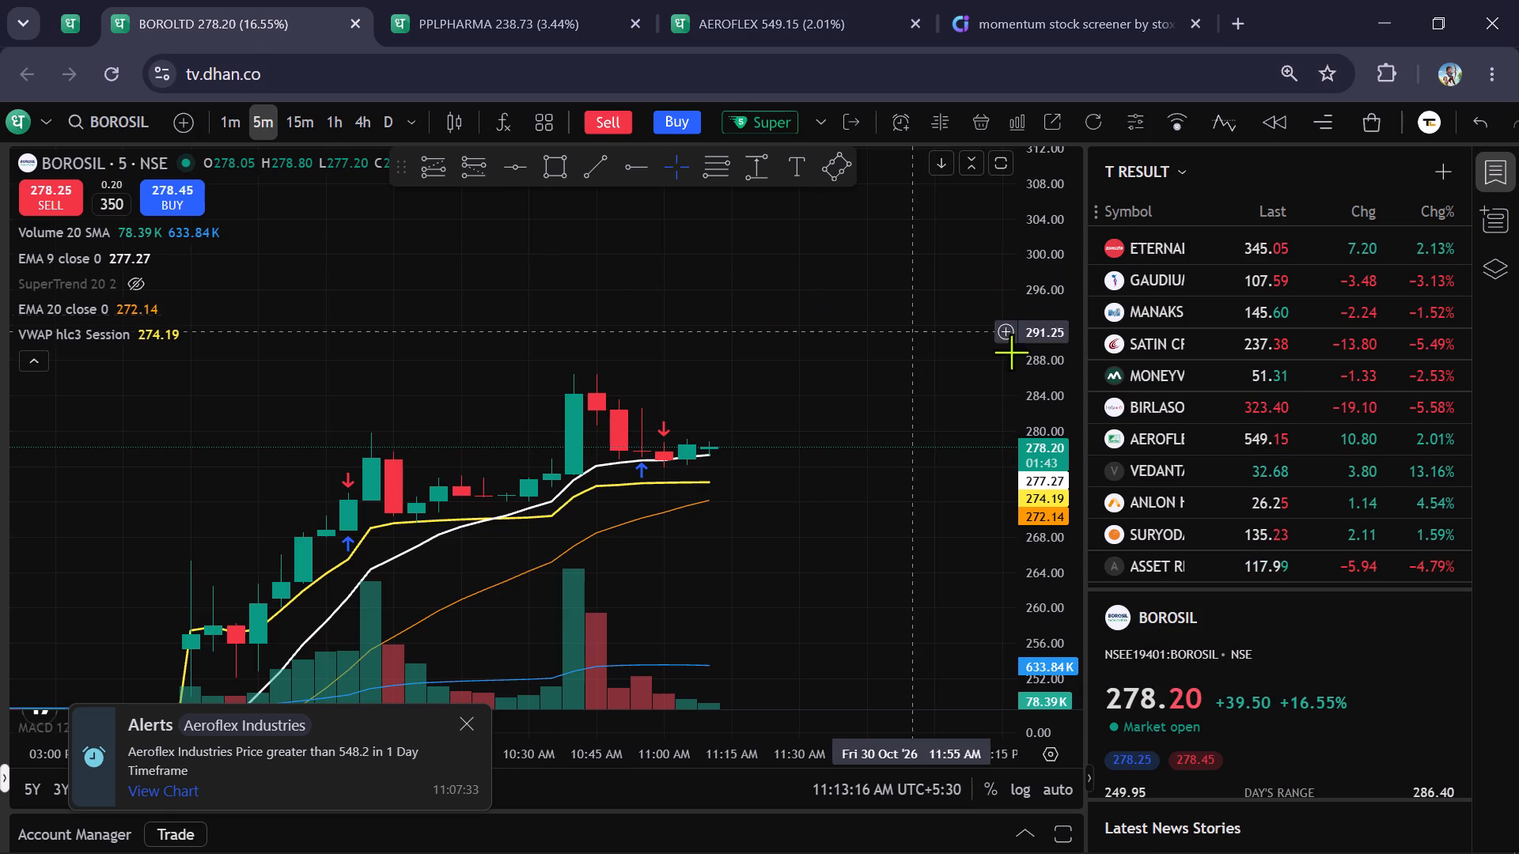
click(392, 140)
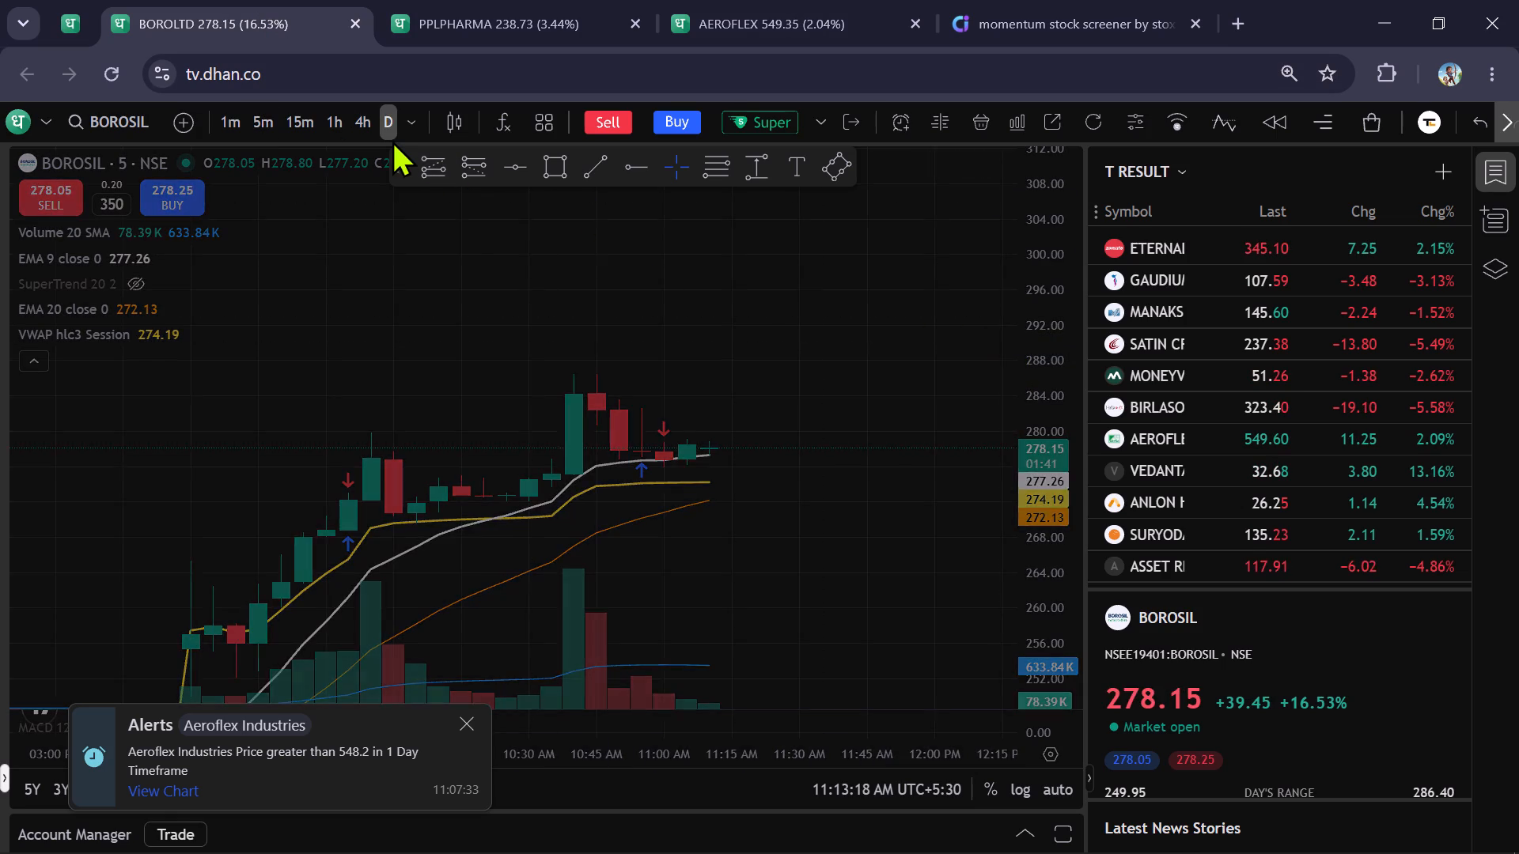
scroll(1025, 412, down, 13)
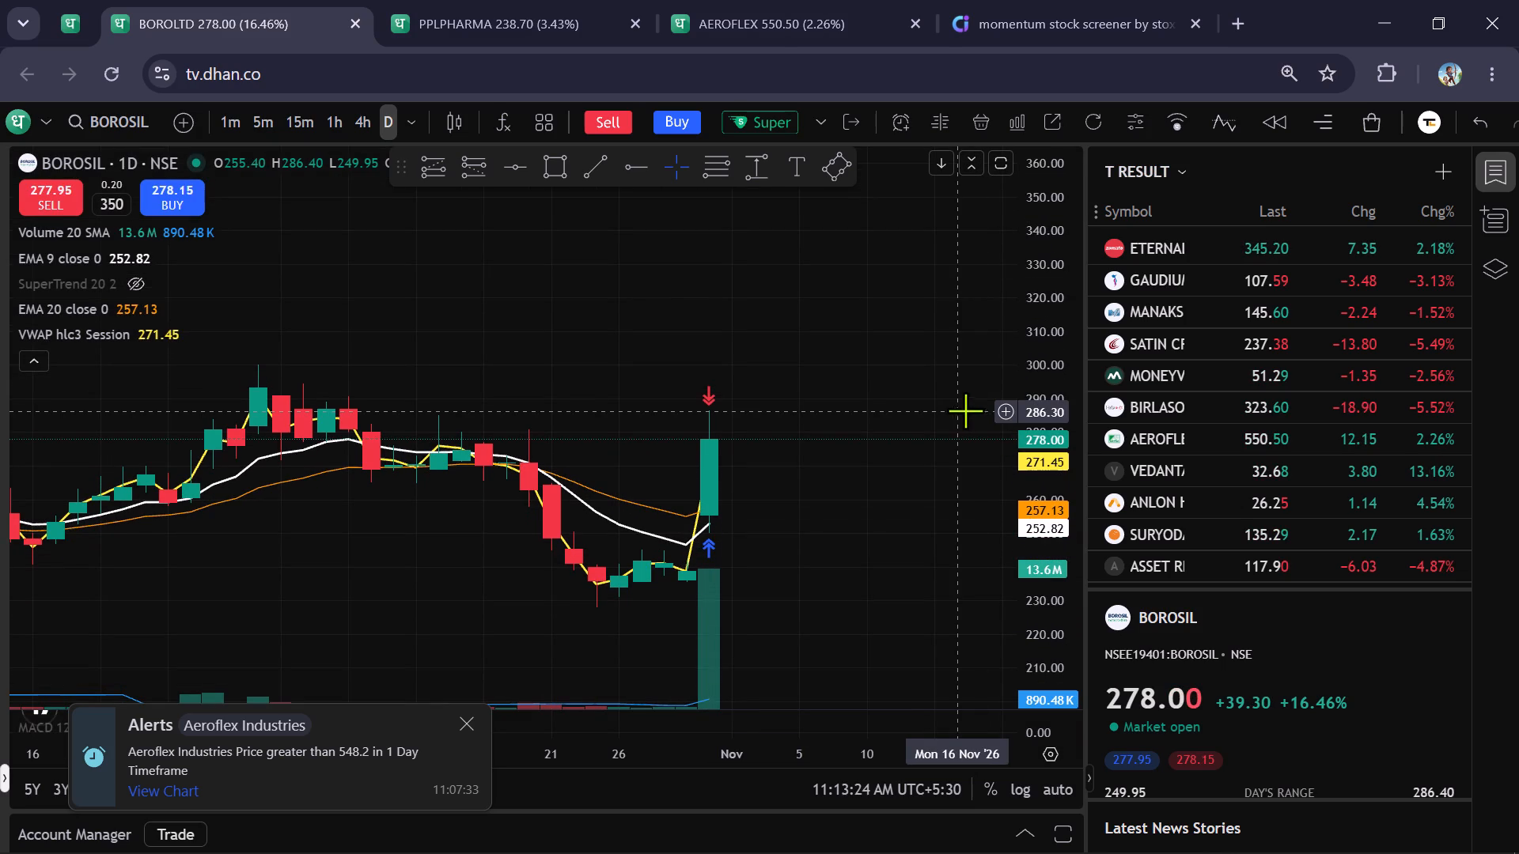
click(271, 112)
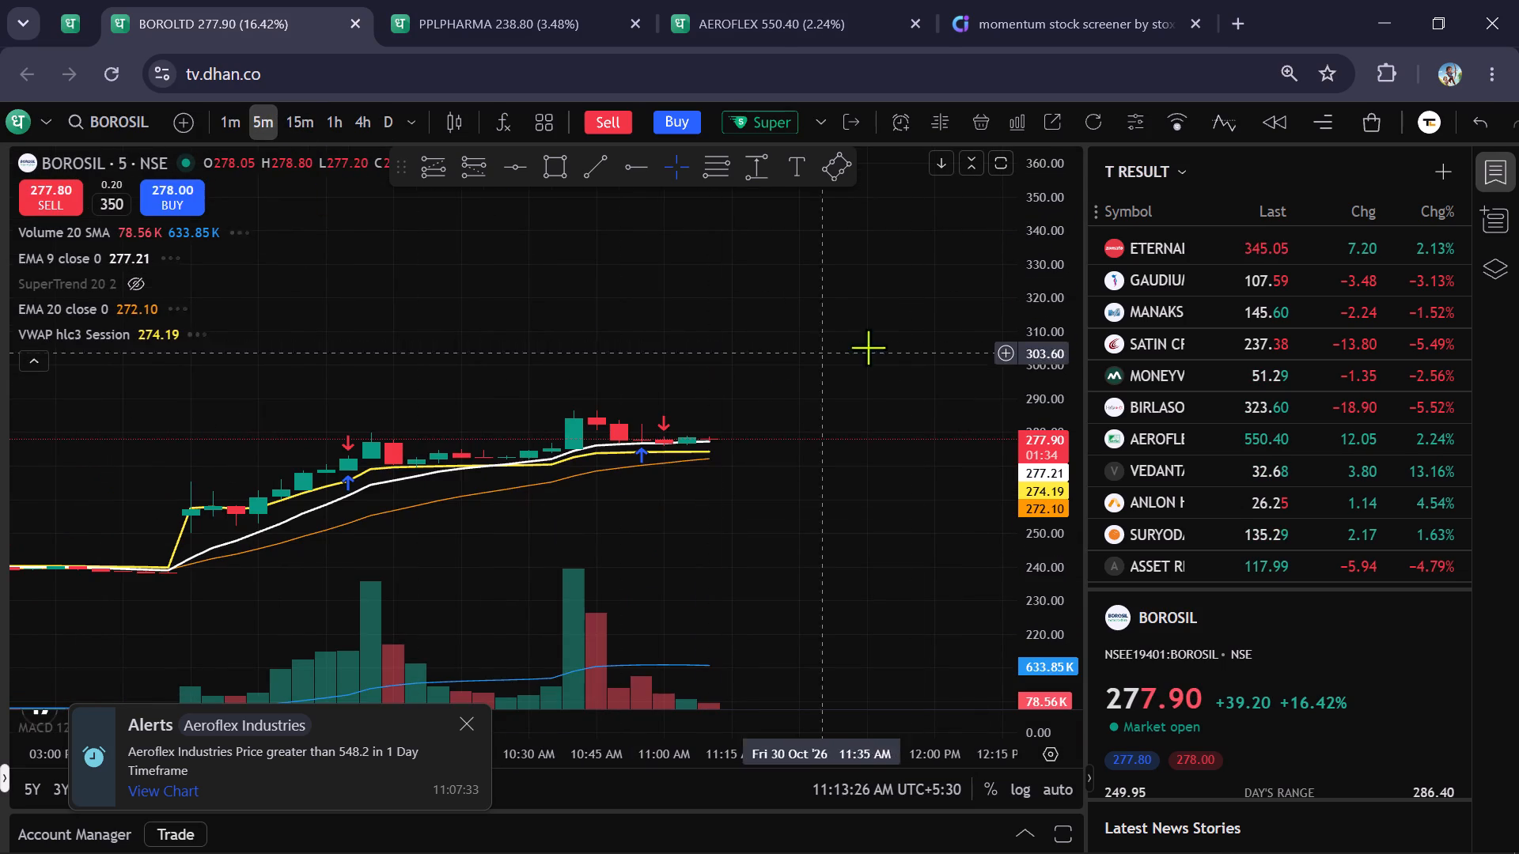
scroll(1033, 355, up, 7)
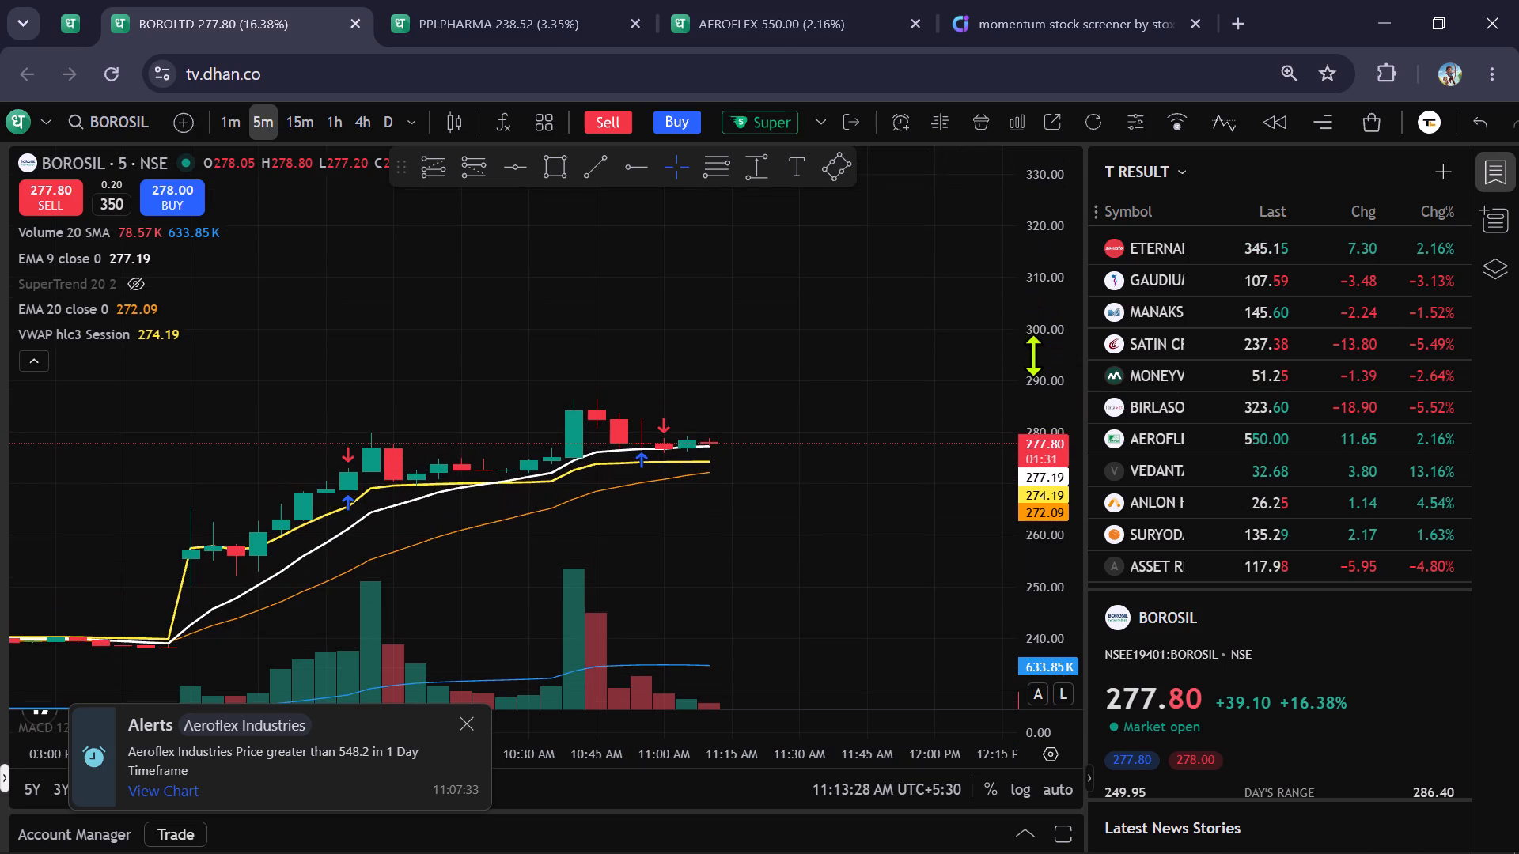
Open the Chartink scan dashboard from the momentum screener page.
click(758, 0)
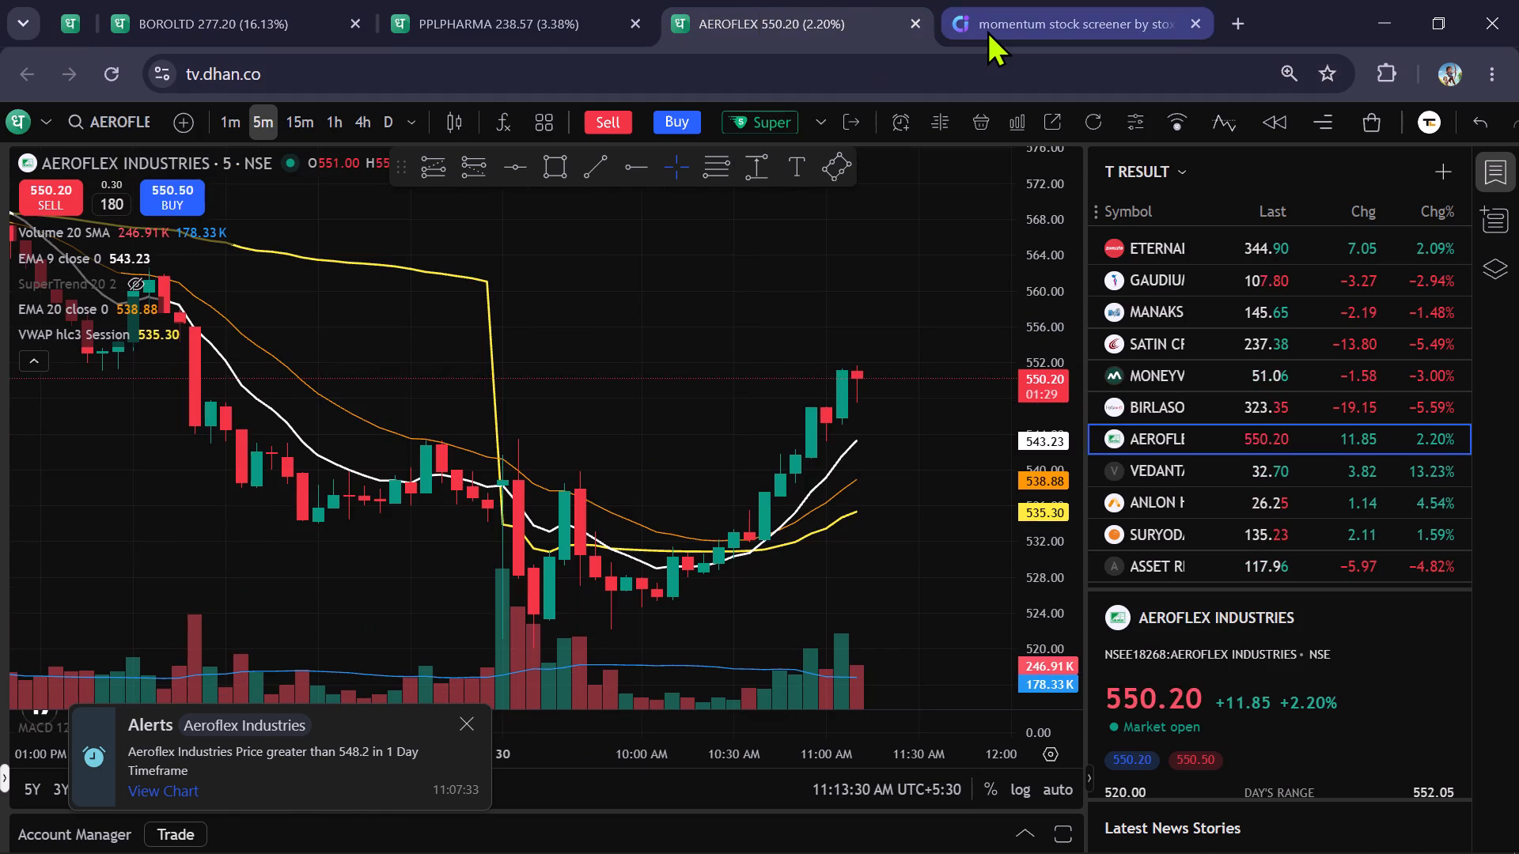
click(987, 30)
scroll(472, 150, up, 3)
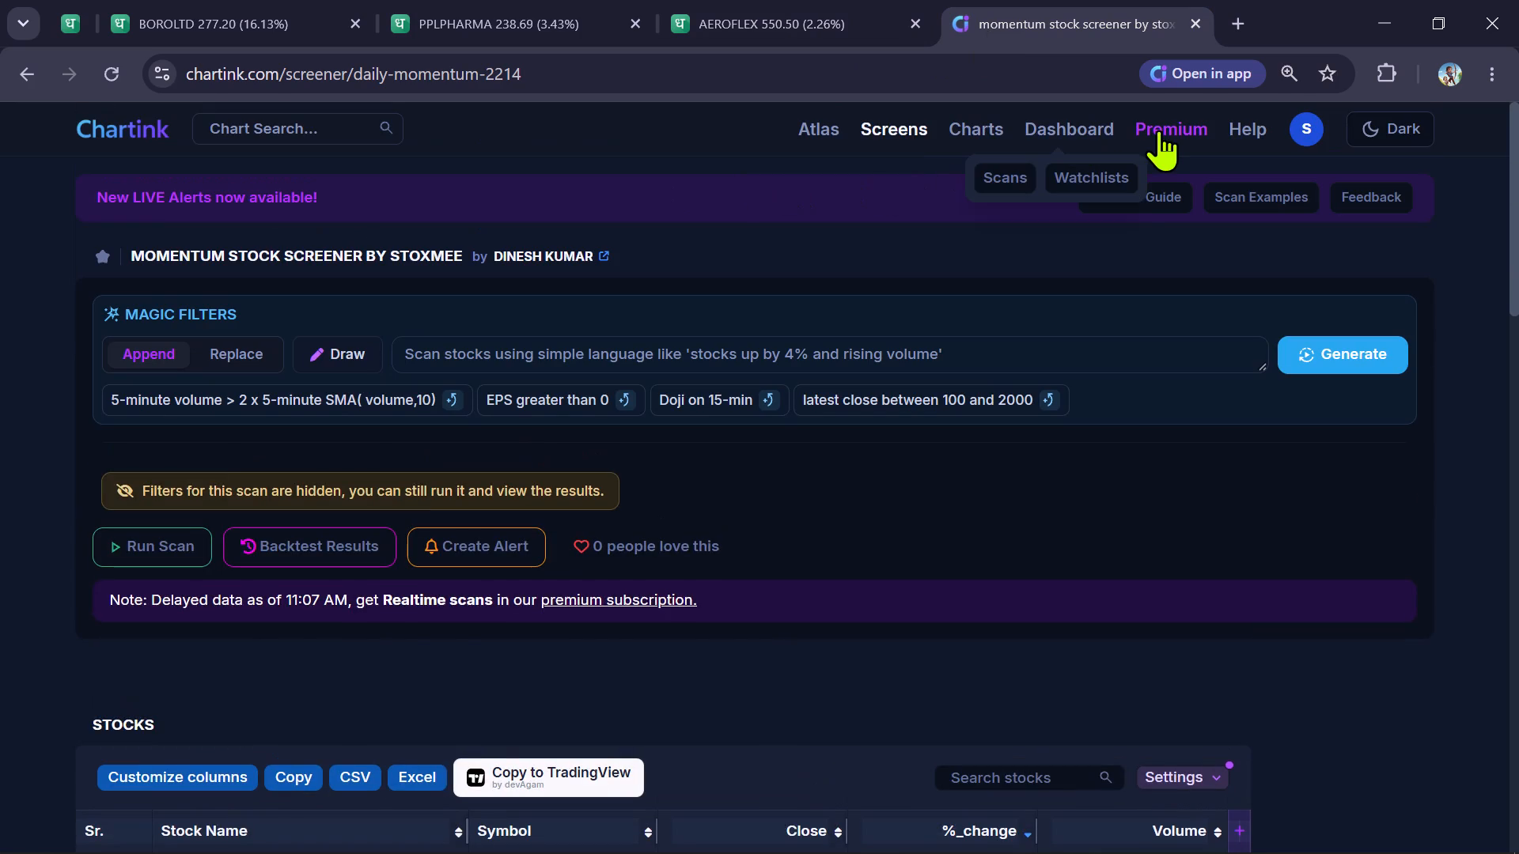
click(1059, 123)
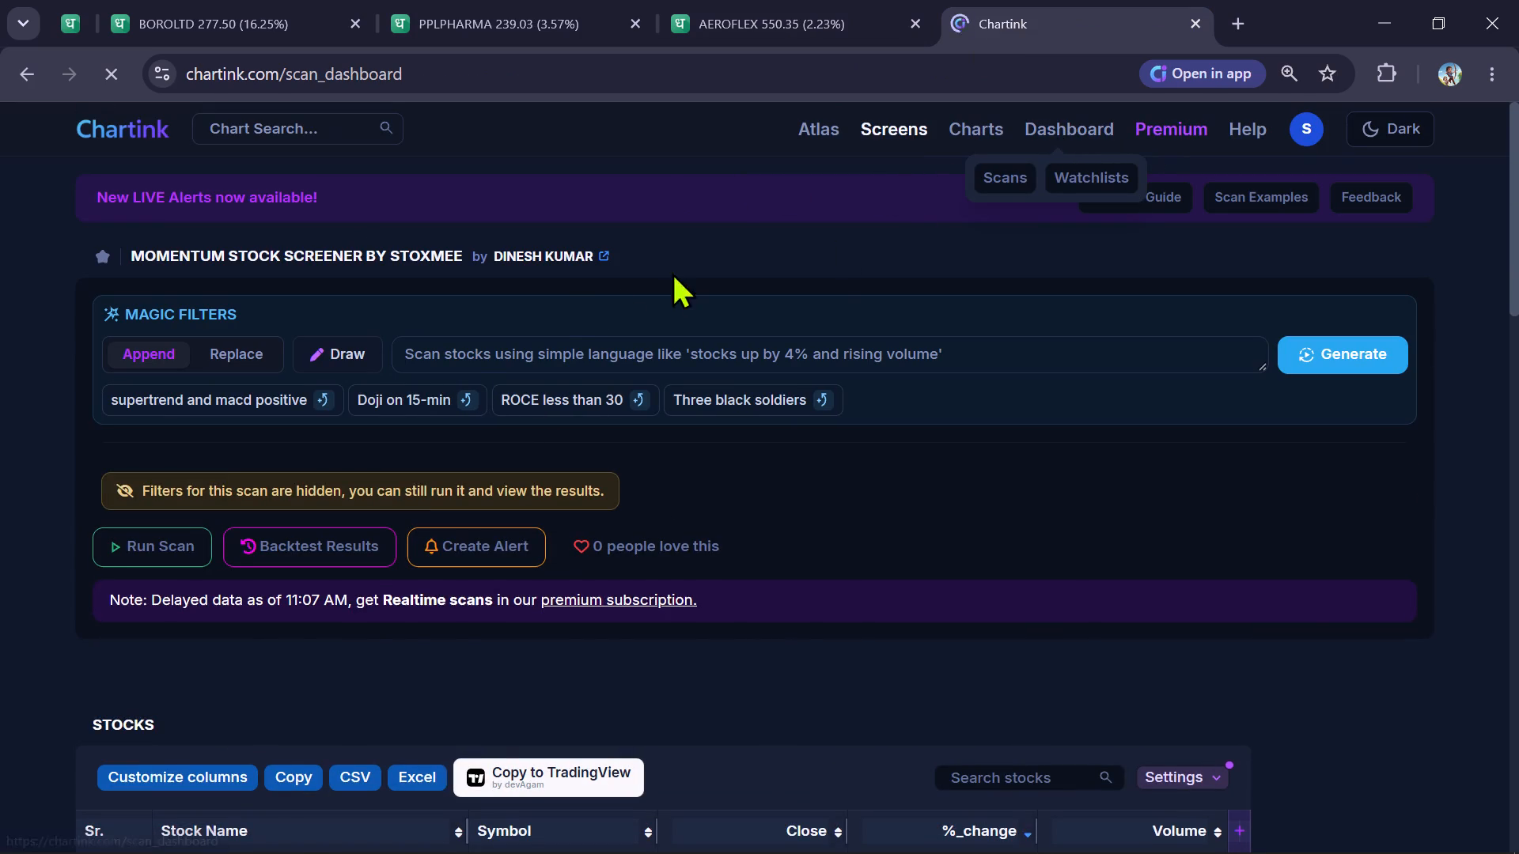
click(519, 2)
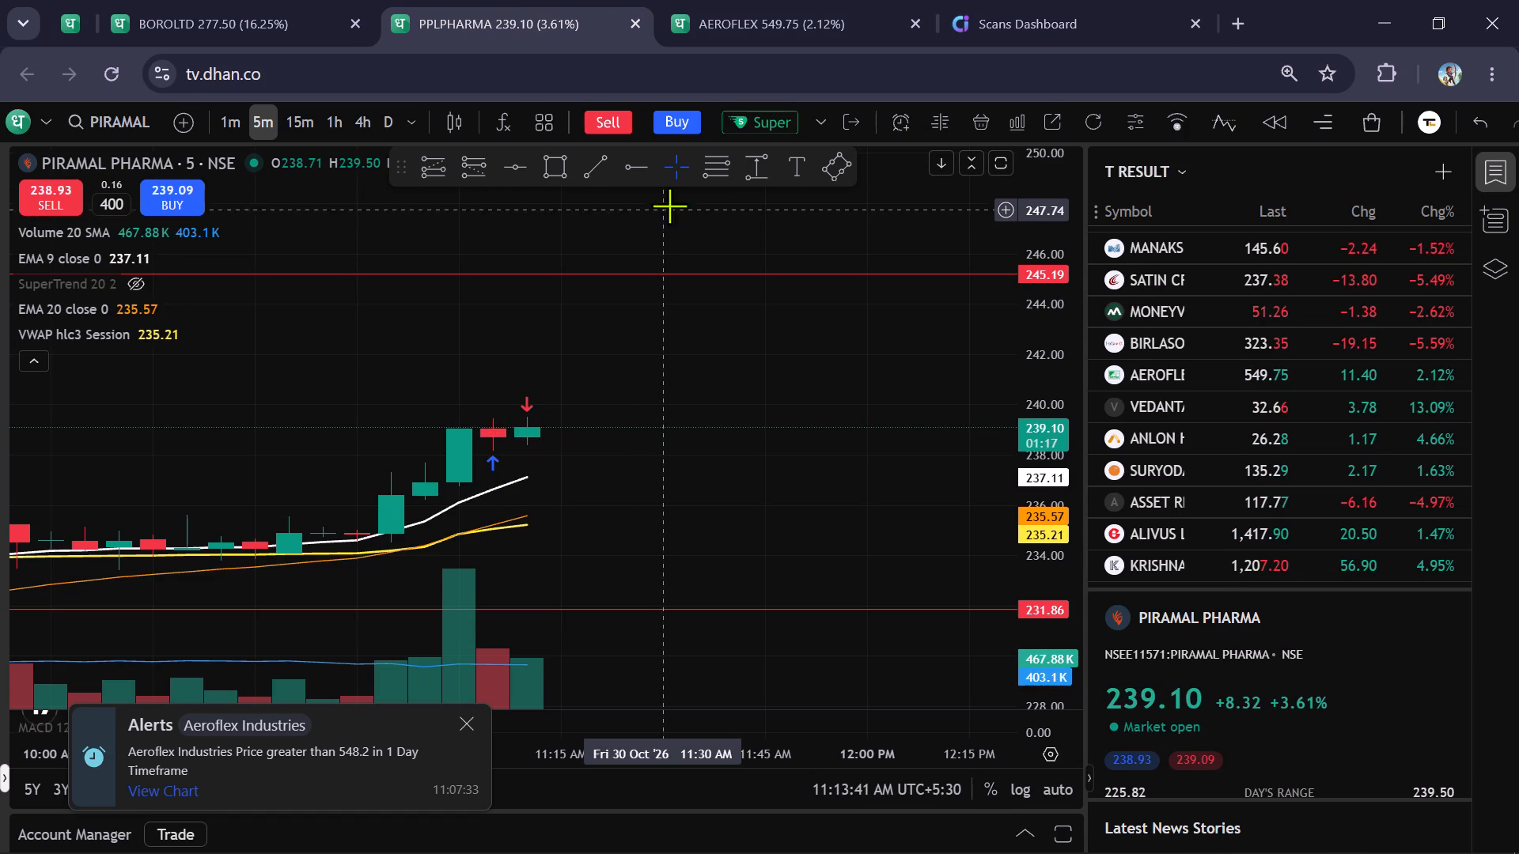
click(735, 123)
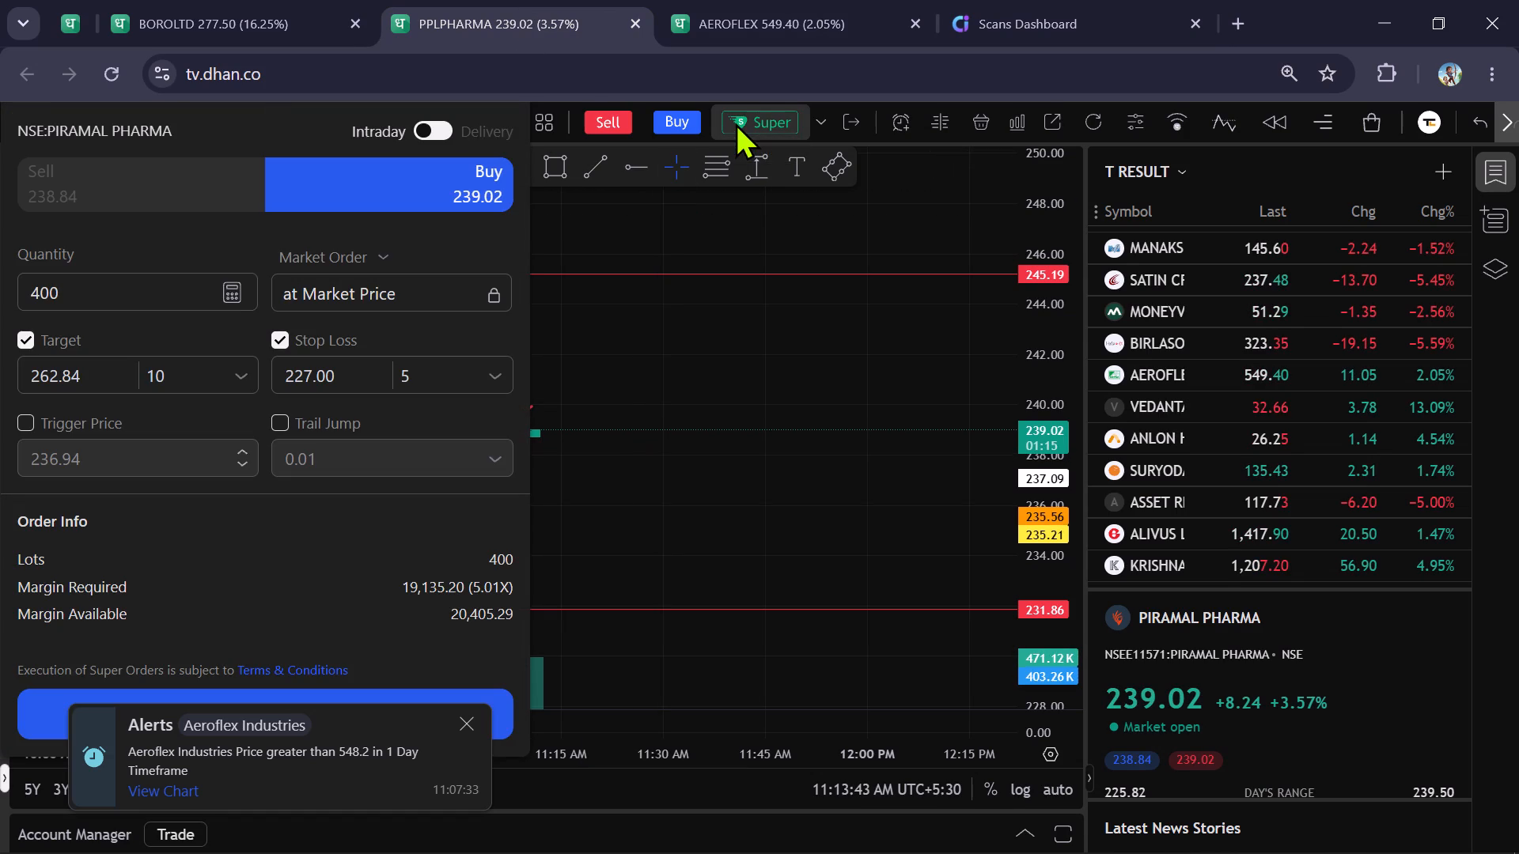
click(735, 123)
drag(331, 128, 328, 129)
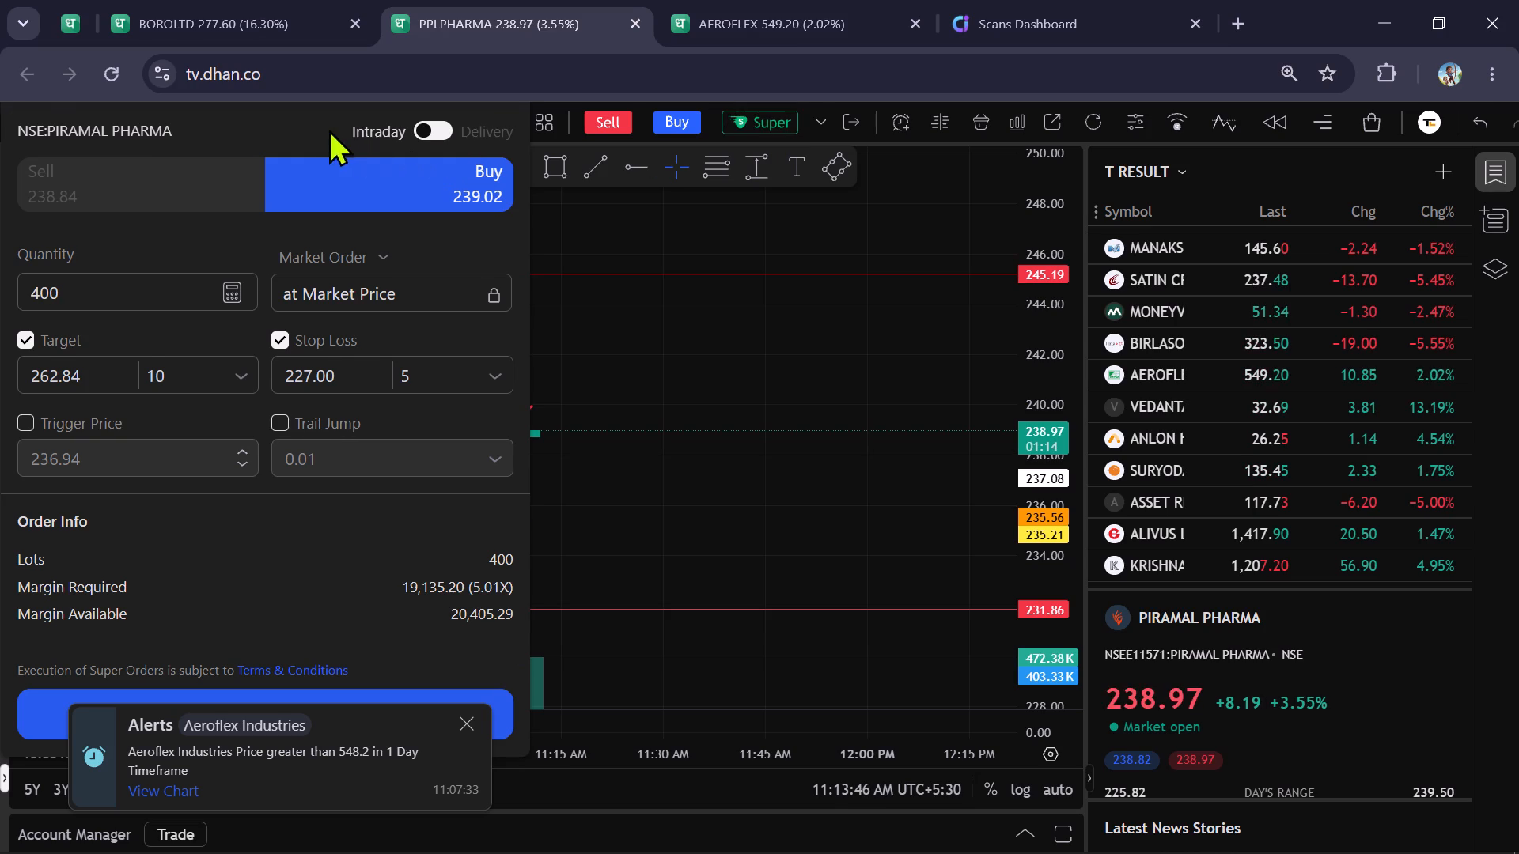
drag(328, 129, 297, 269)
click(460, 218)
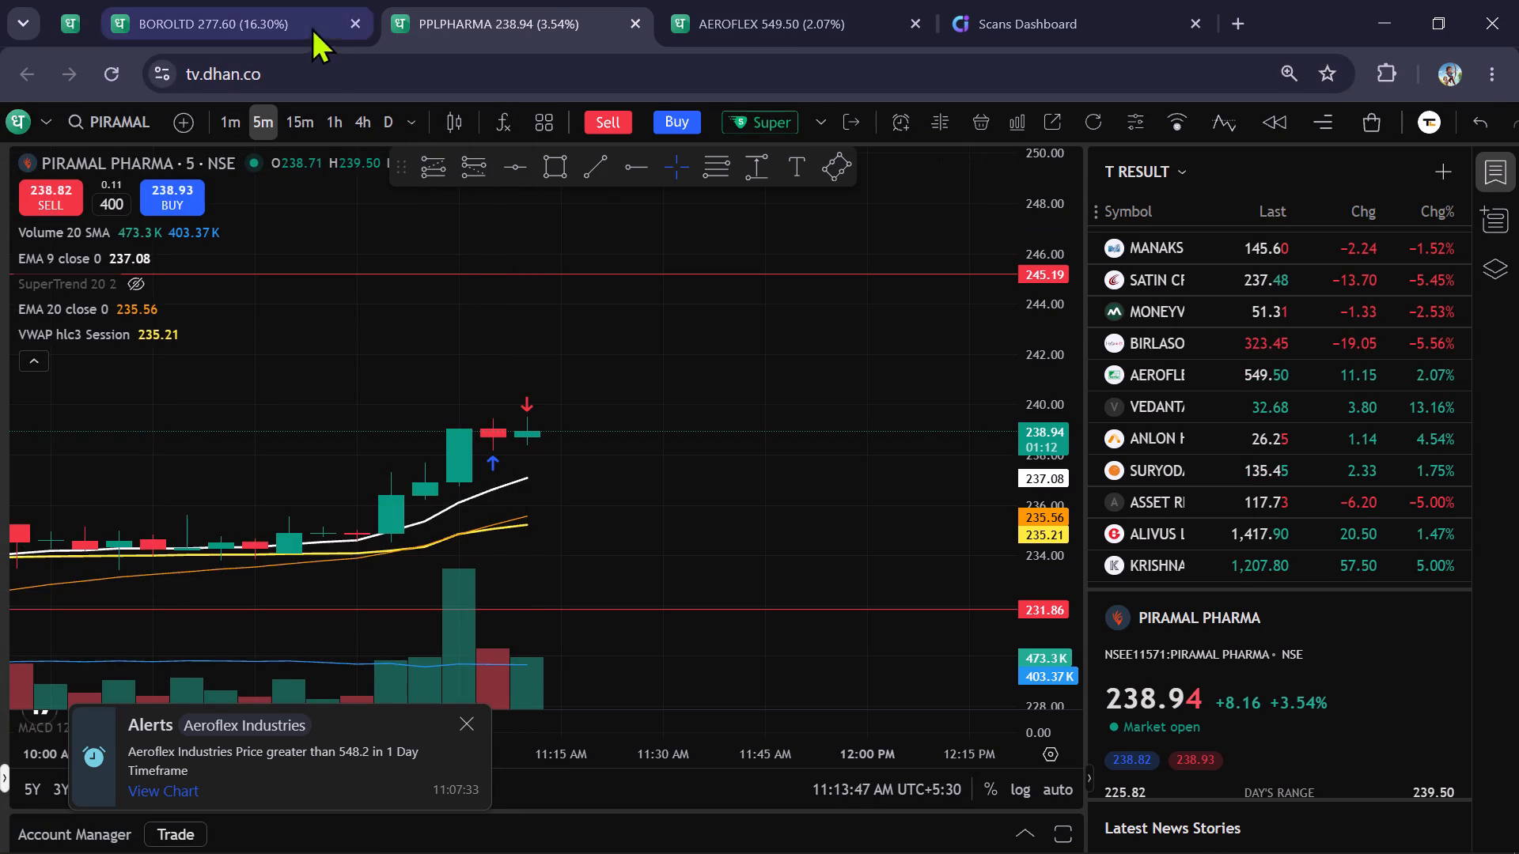
Recheck the AEROFLEX INDUSTRIES and BOROSIL 5-minute charts, viewing BOROSIL over a wider and then a closer time range.
click(293, 18)
click(804, 20)
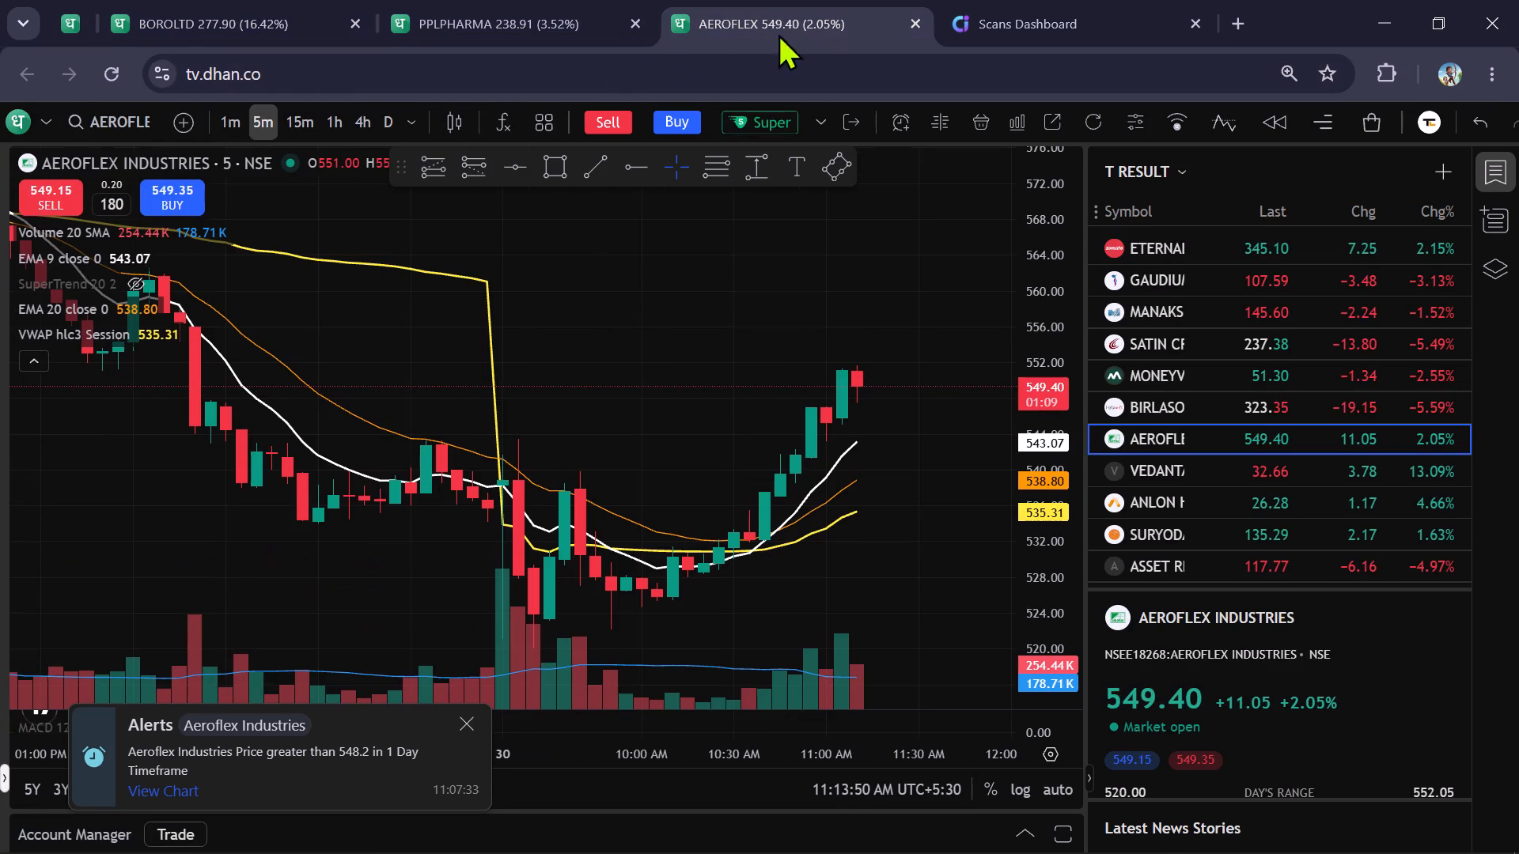
click(205, 2)
scroll(1005, 361, down, 6)
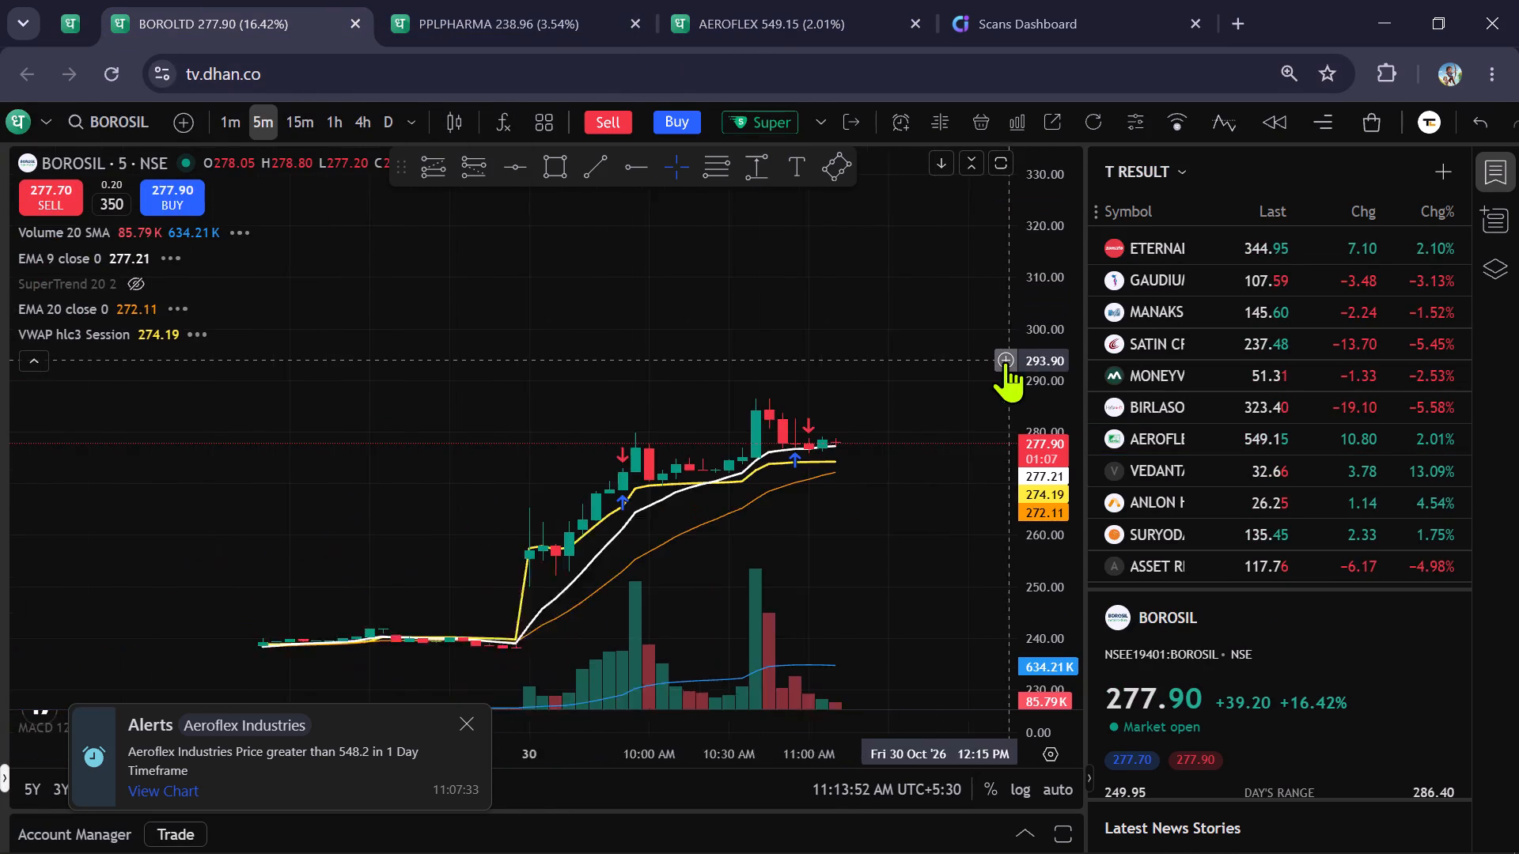
scroll(1005, 361, down, 7)
scroll(937, 353, up, 7)
scroll(1062, 359, up, 8)
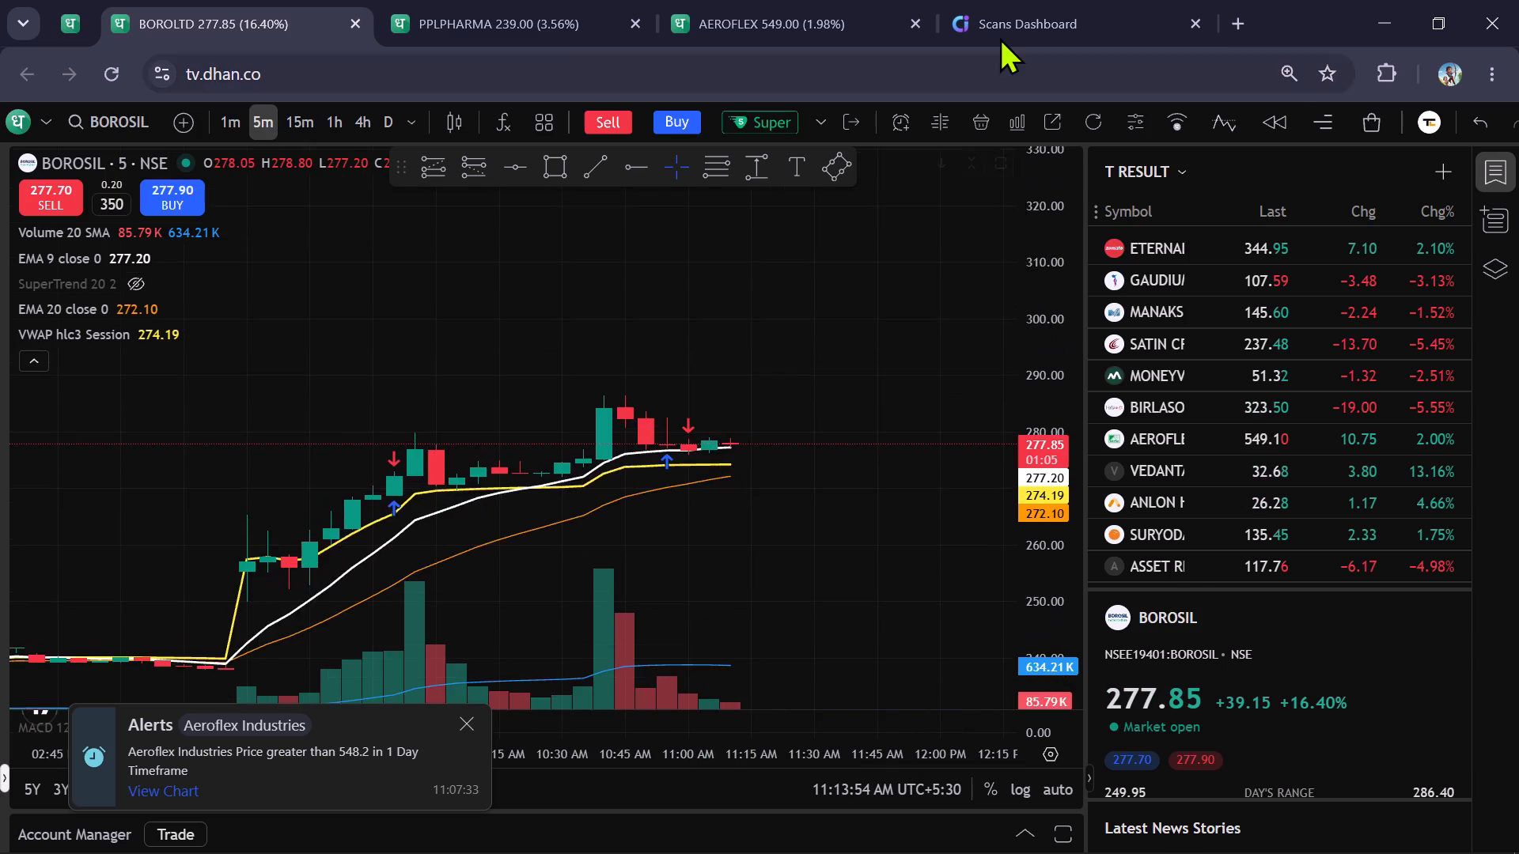
Open the saved scan "Copy - 9&15 Ema strategy intraday new" from the Chartink scan dashboard.
click(999, 27)
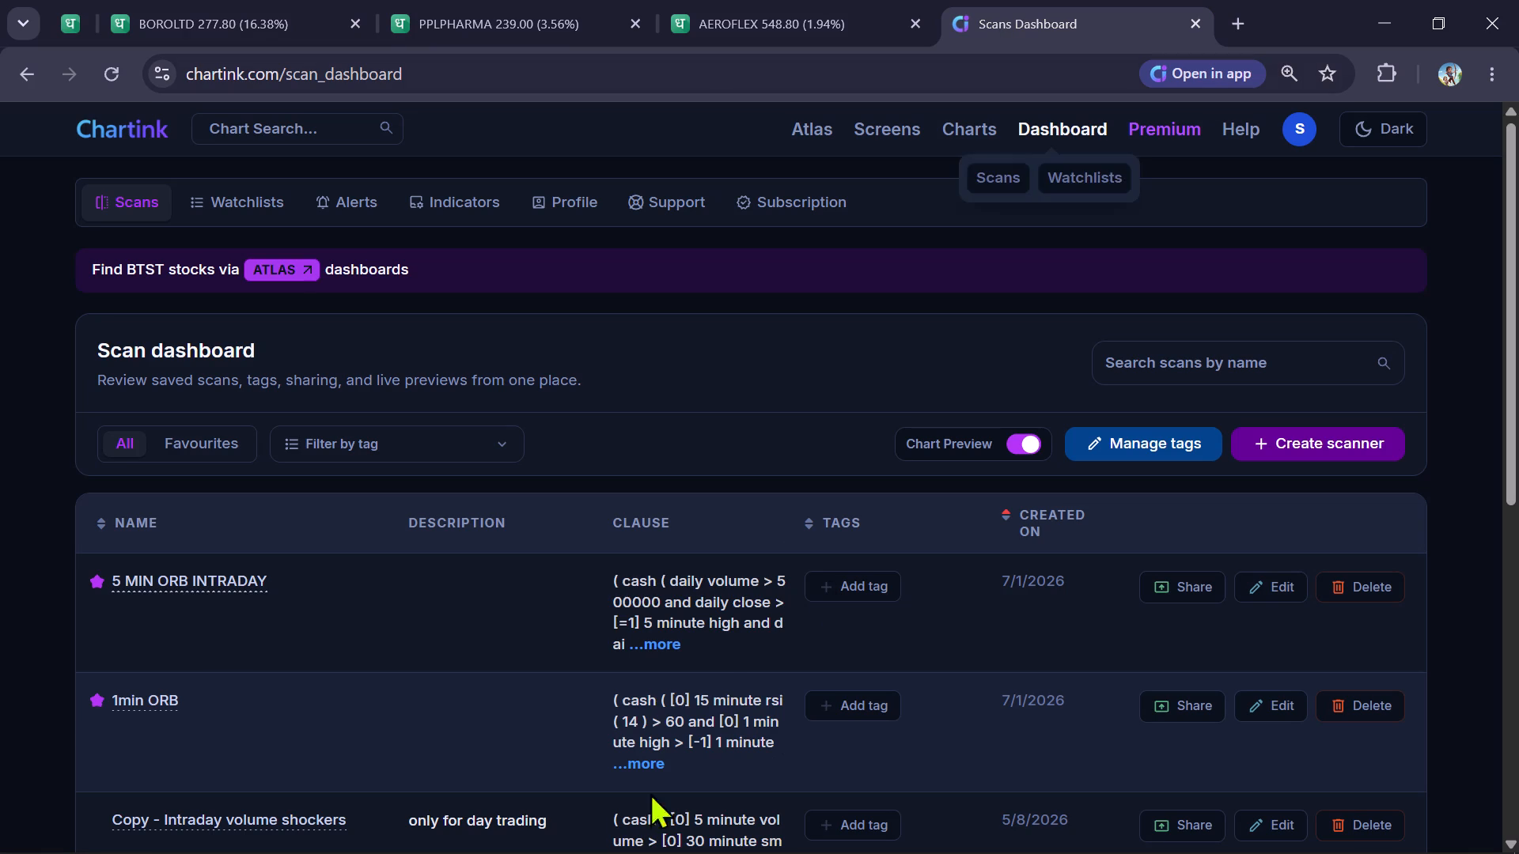
scroll(606, 419, down, 3)
scroll(600, 372, up, 2)
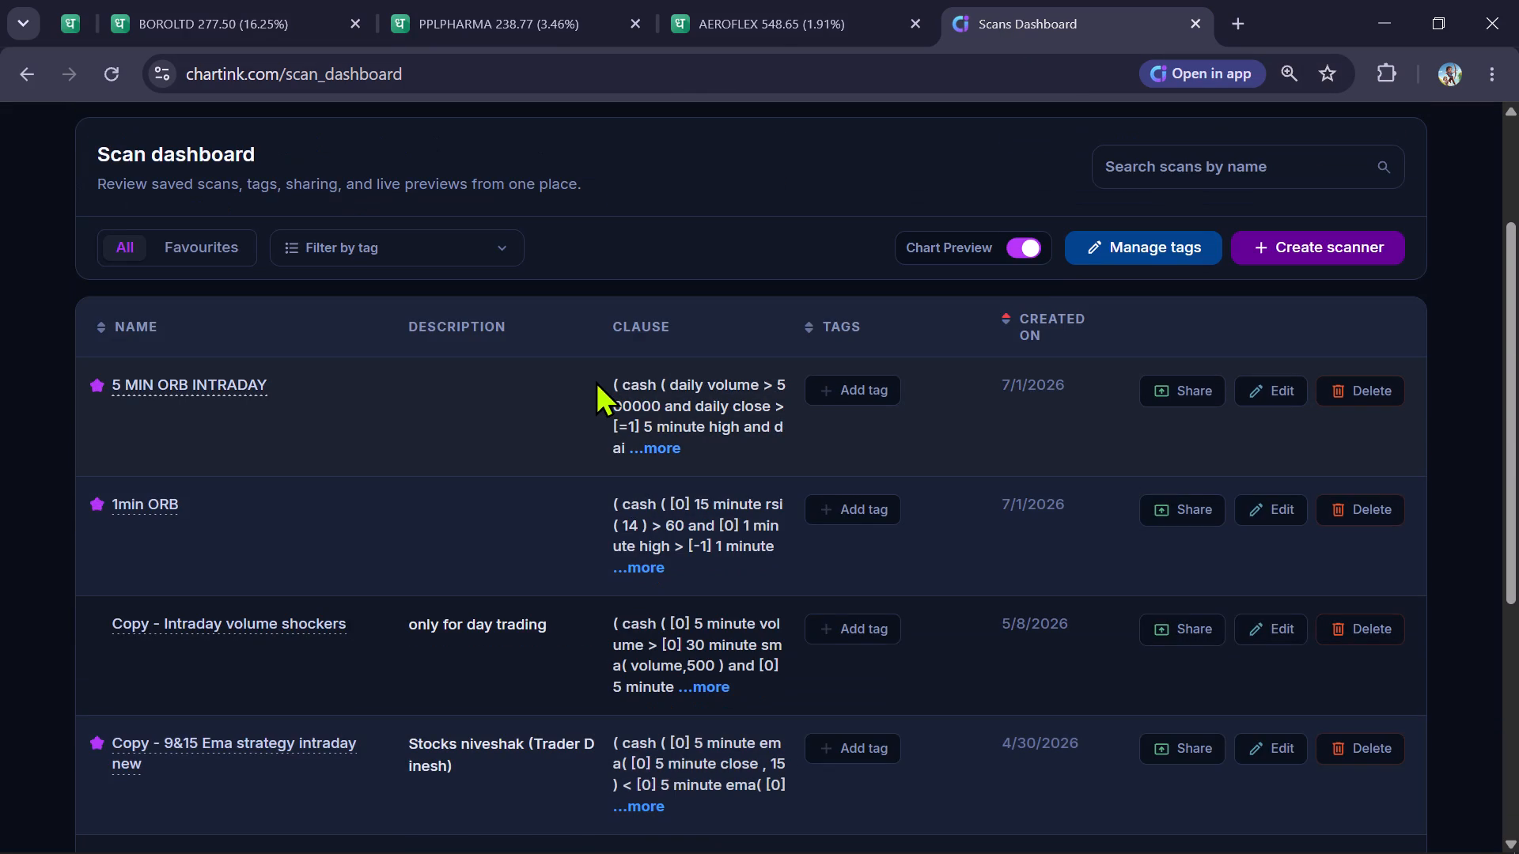
scroll(373, 523, down, 1)
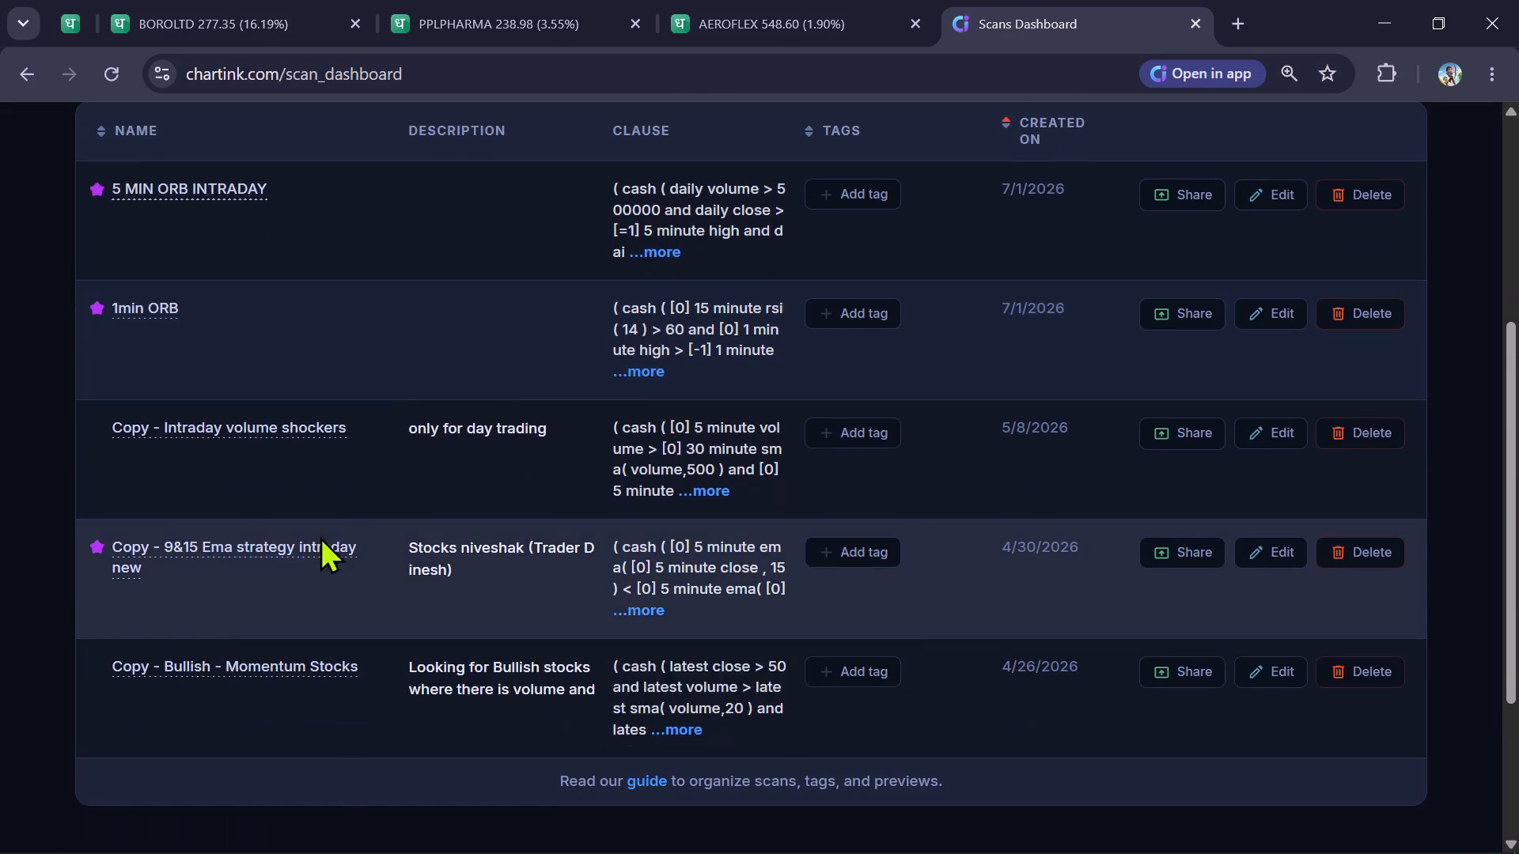
click(239, 561)
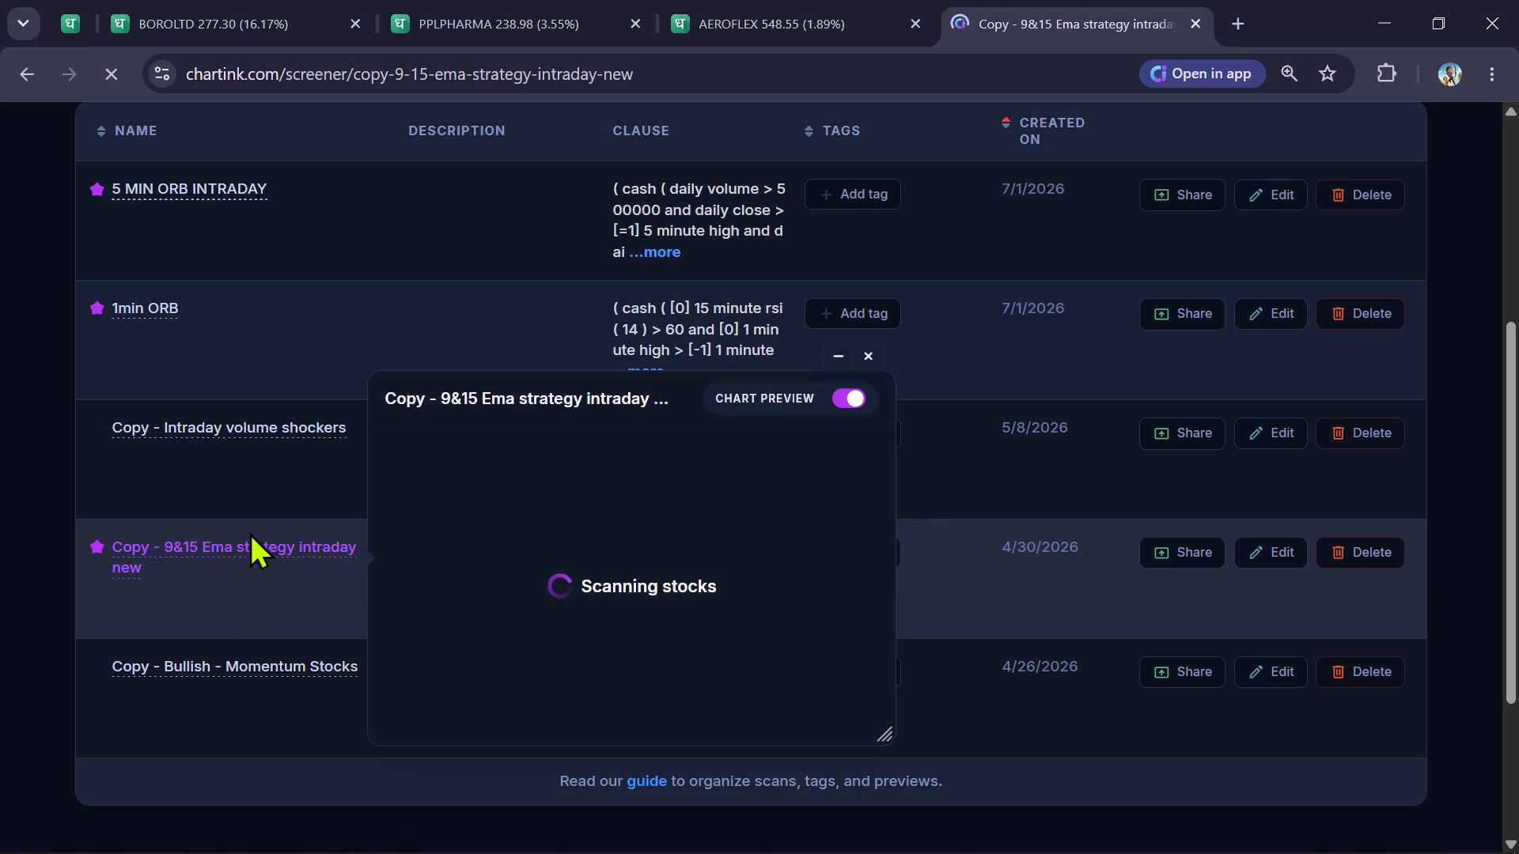
Review the 9&15 EMA scan's filter conditions and its list of matching stocks.
click(752, 20)
click(405, 18)
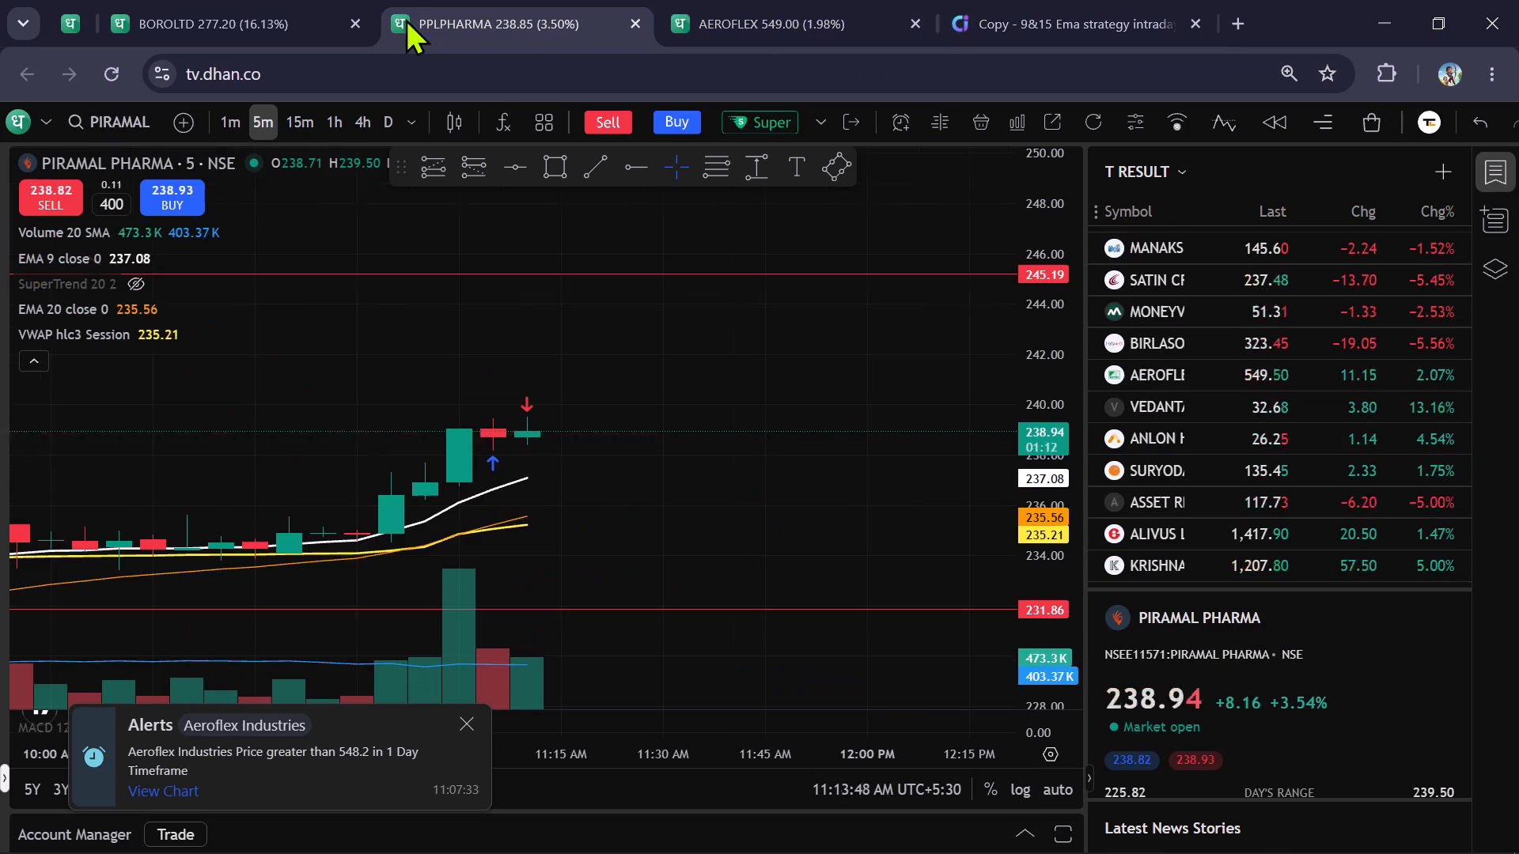
click(981, 23)
scroll(674, 220, down, 1)
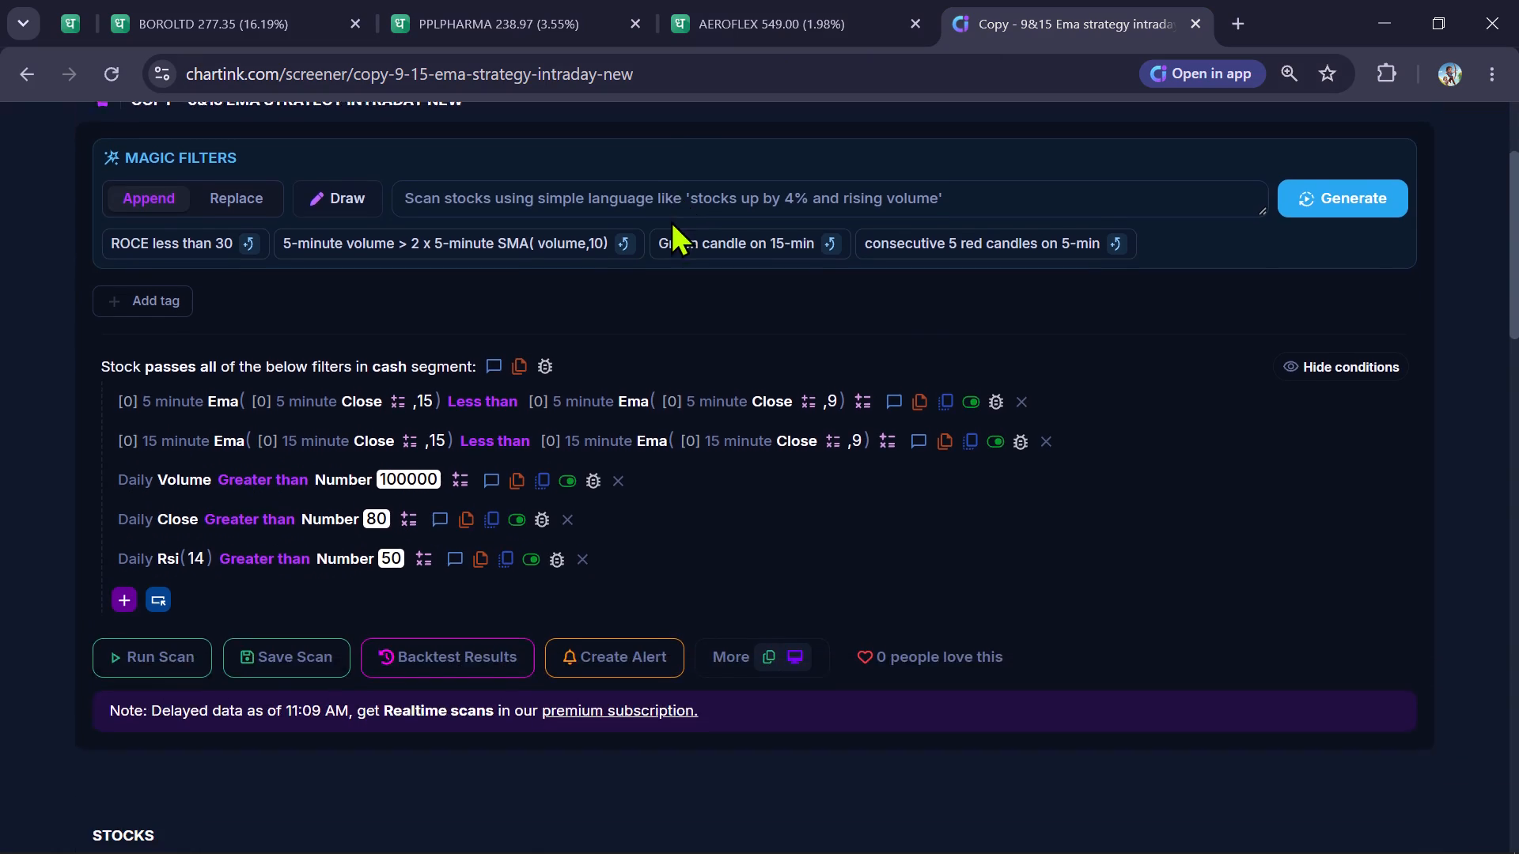
scroll(670, 220, down, 2)
scroll(1350, 185, down, 1)
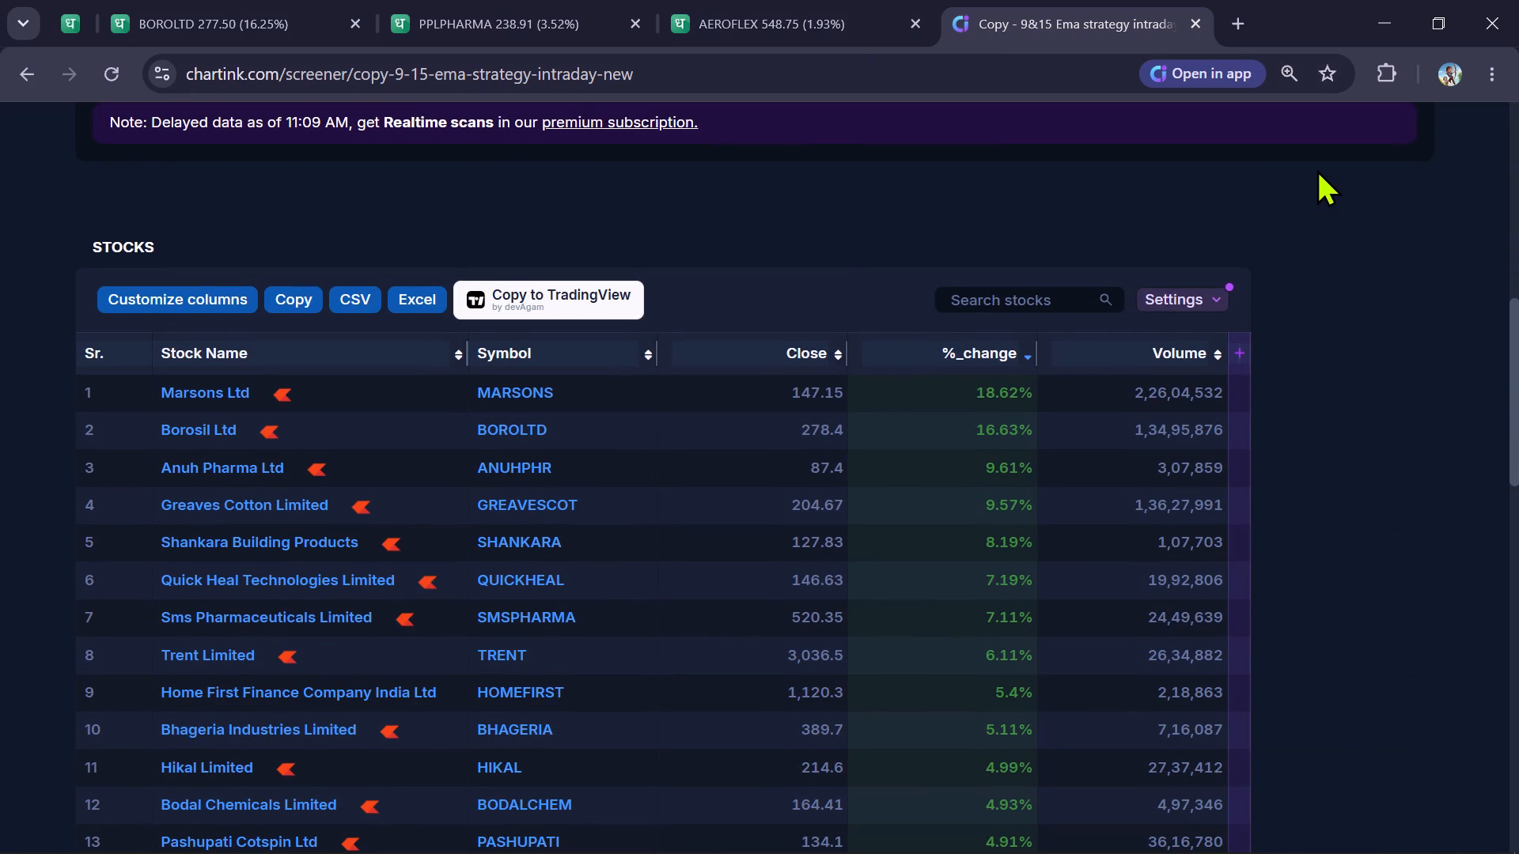
Load the NSE-listed ANUH PHARMA chart in place of AEROFLEX INDUSTRIES.
click(783, 40)
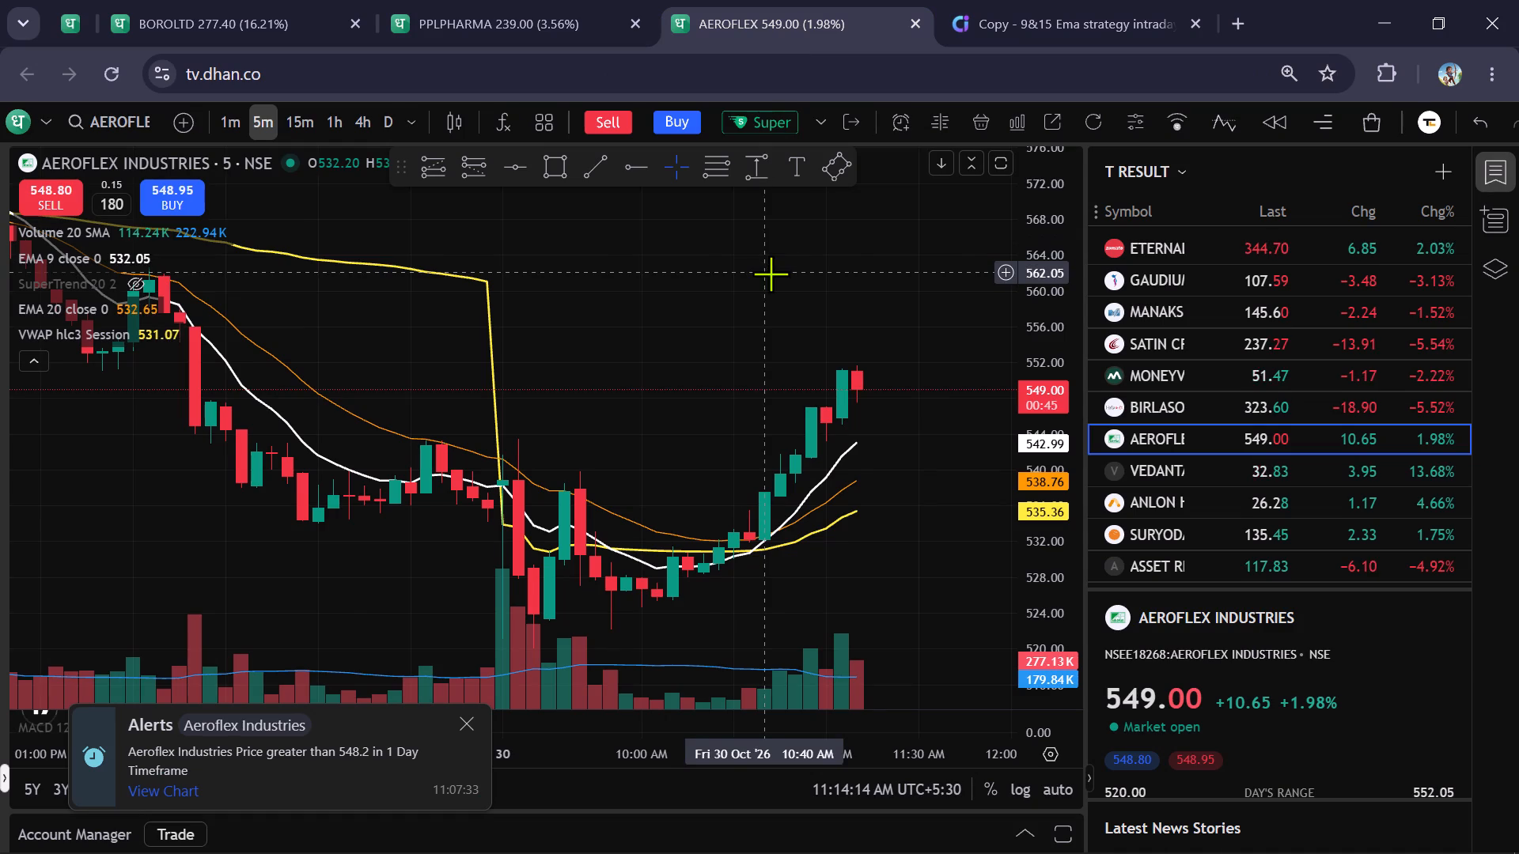
scroll(771, 274, up, 1)
text(anug)
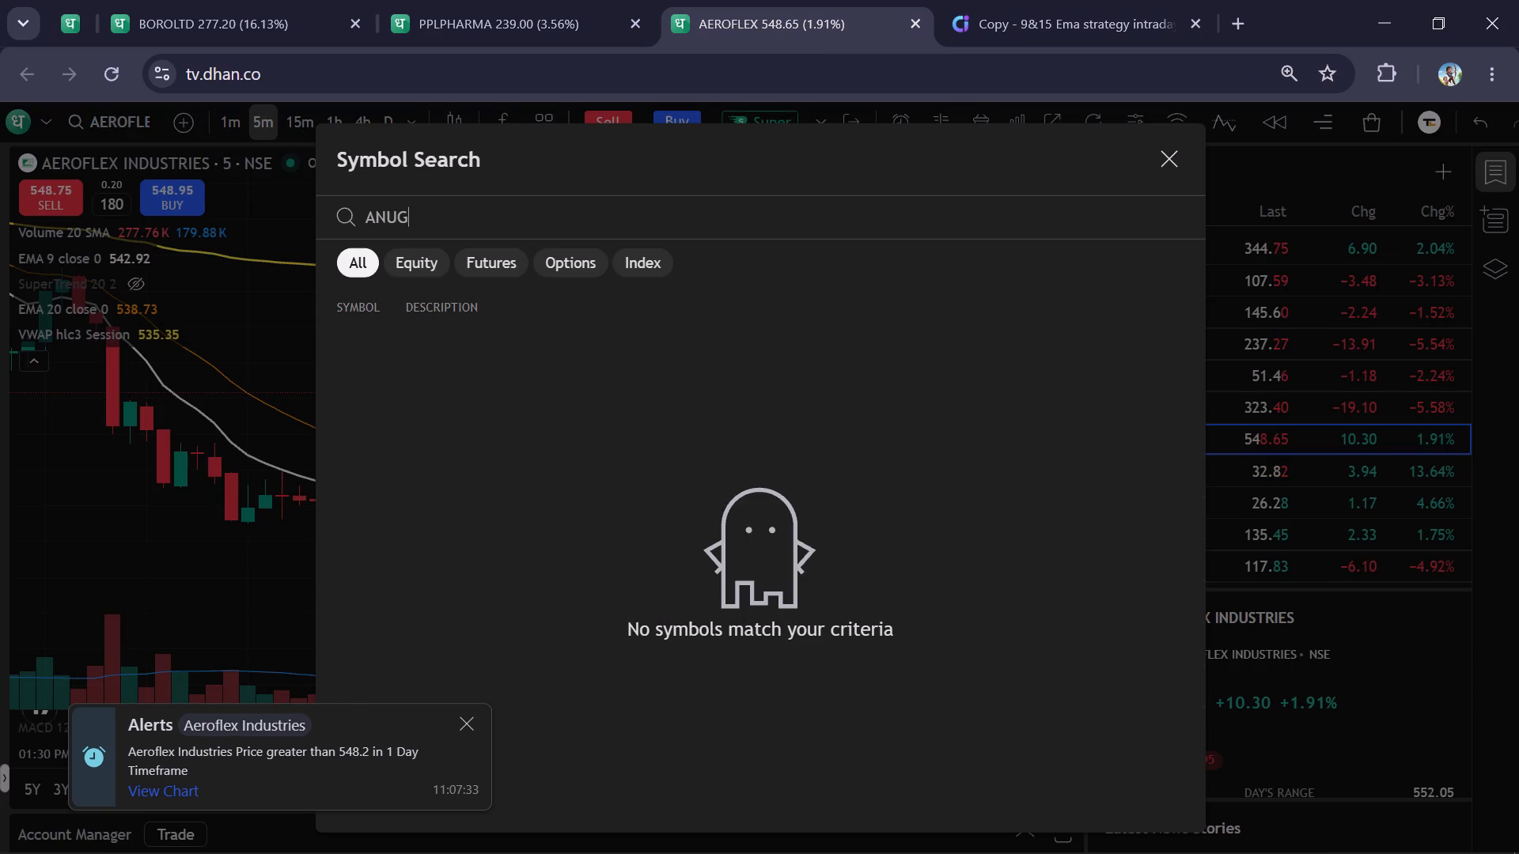
key(BackSpace)
key(h)
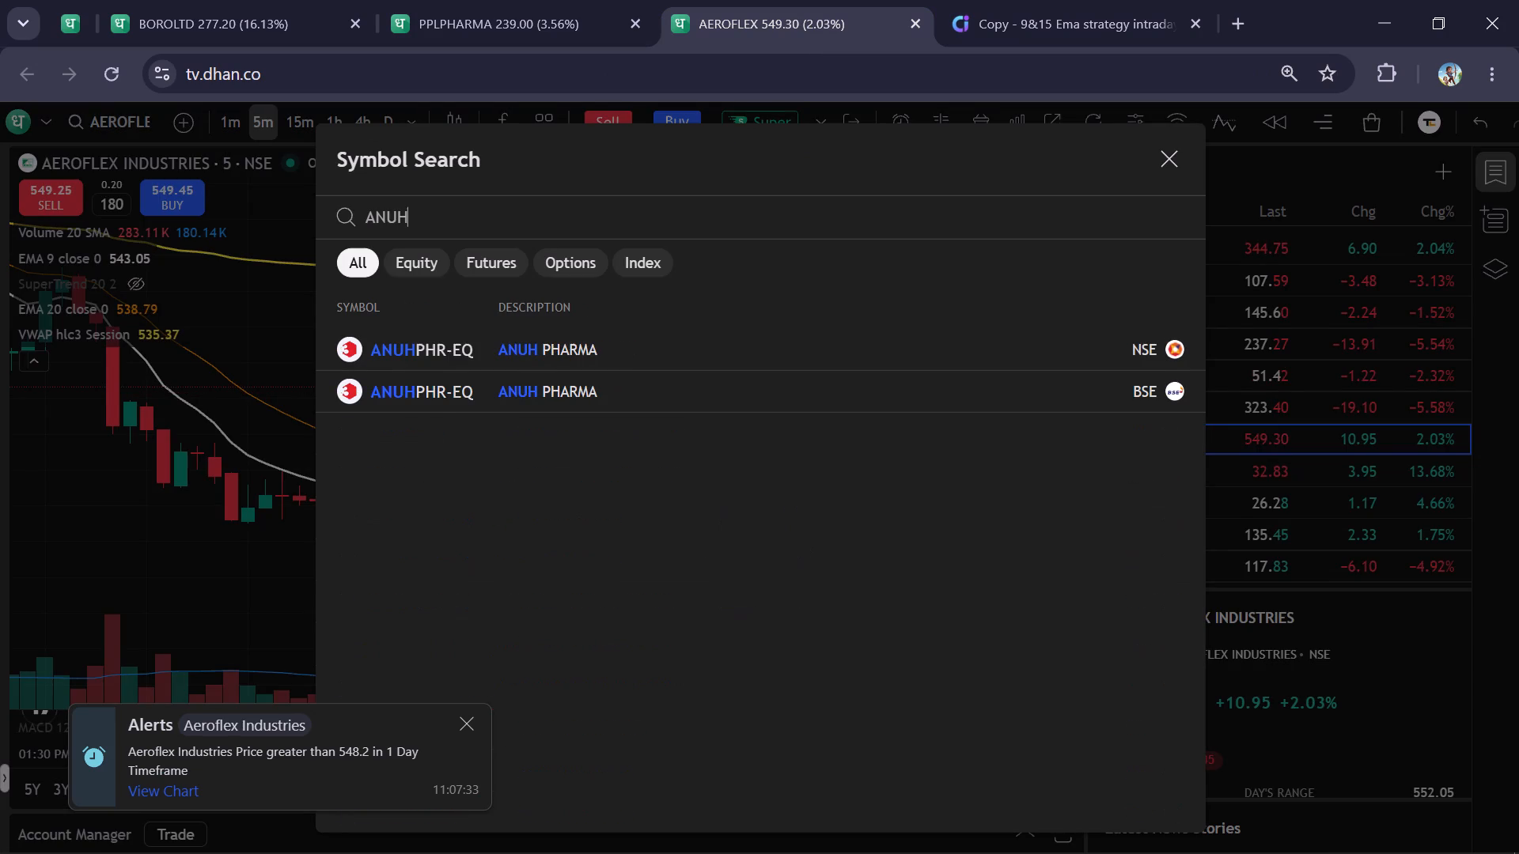
key(Down)
key(Return)
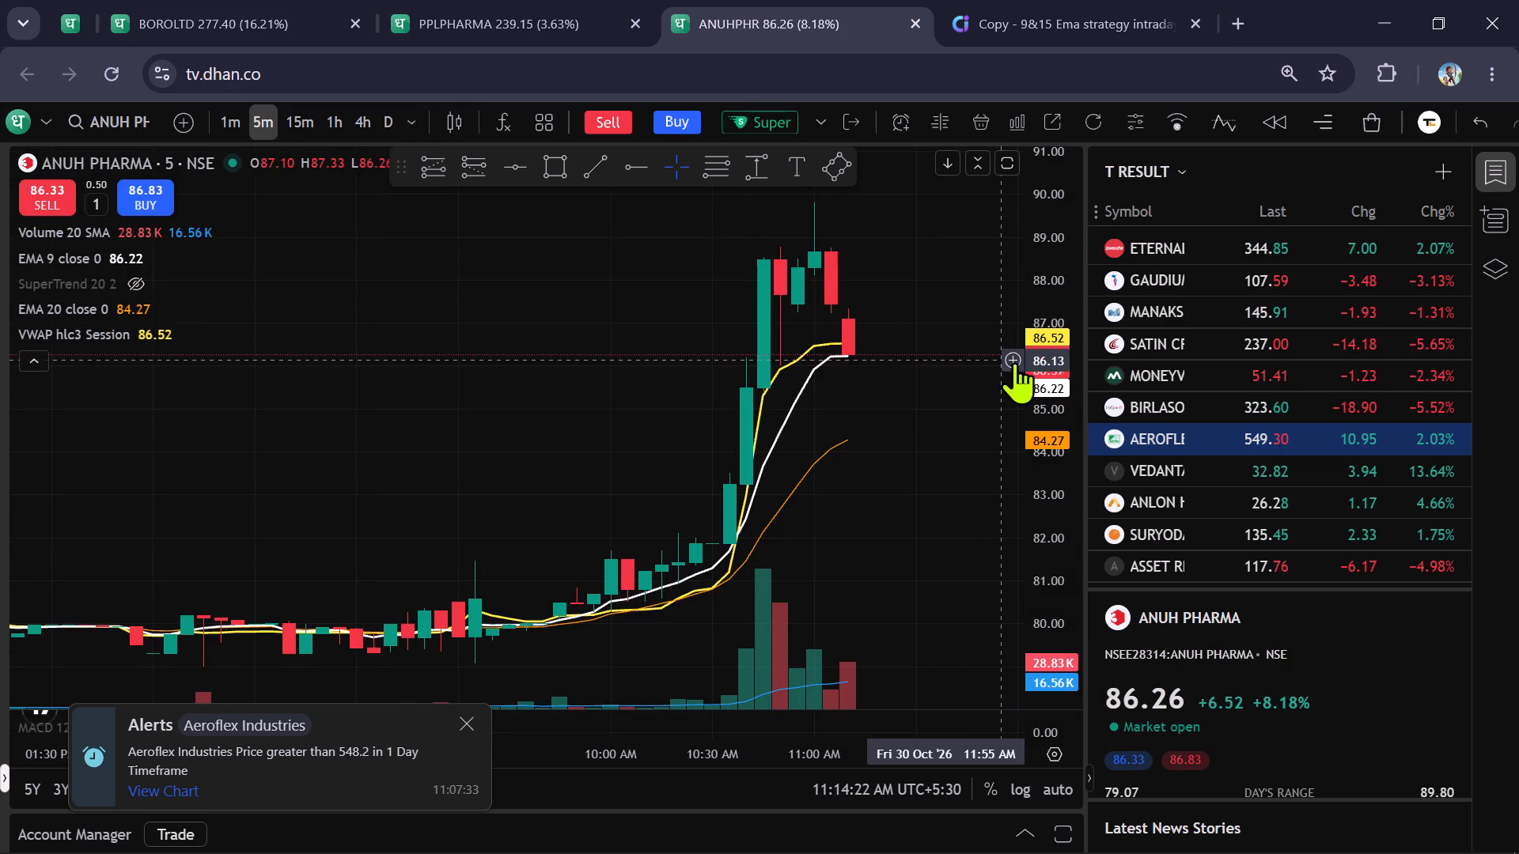
Examine ANUH PHARMA's recent 5-minute candles and check its intraday super order form without placing an order.
scroll(1047, 362, down, 9)
scroll(944, 461, up, 5)
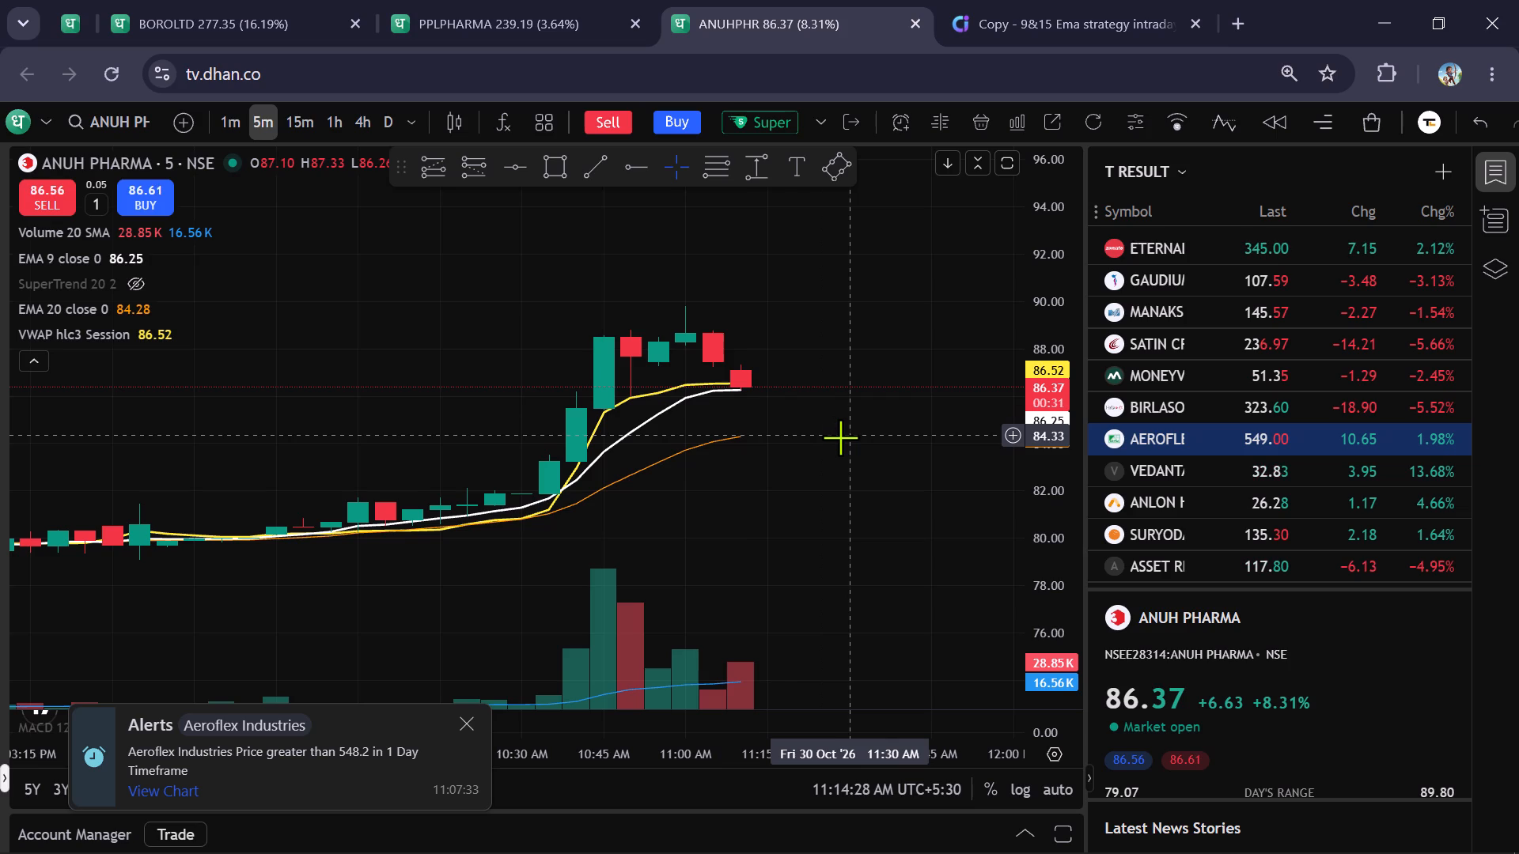
scroll(840, 437, up, 1)
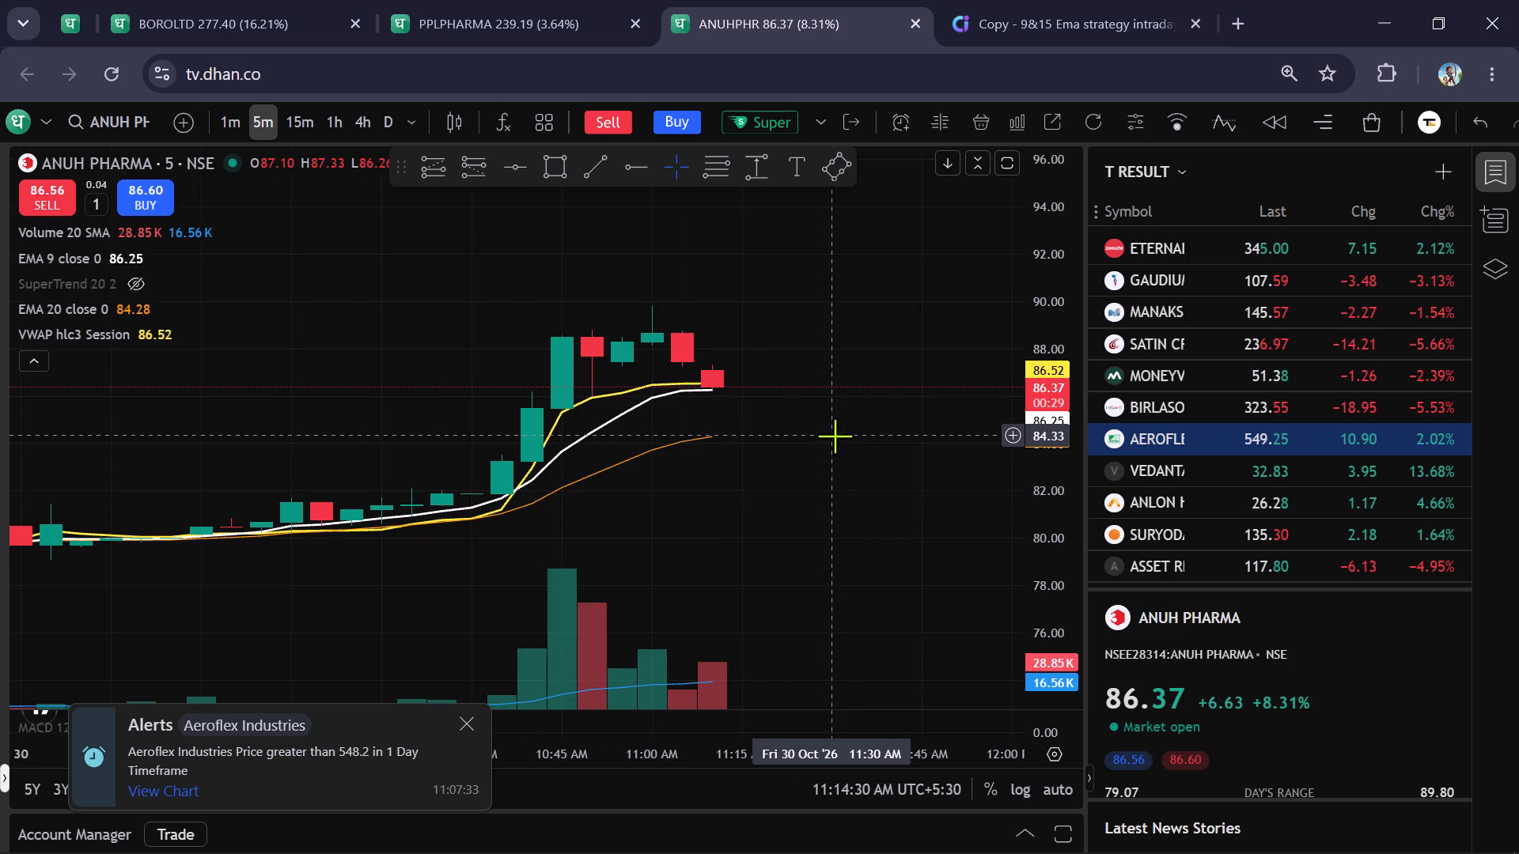
click(765, 125)
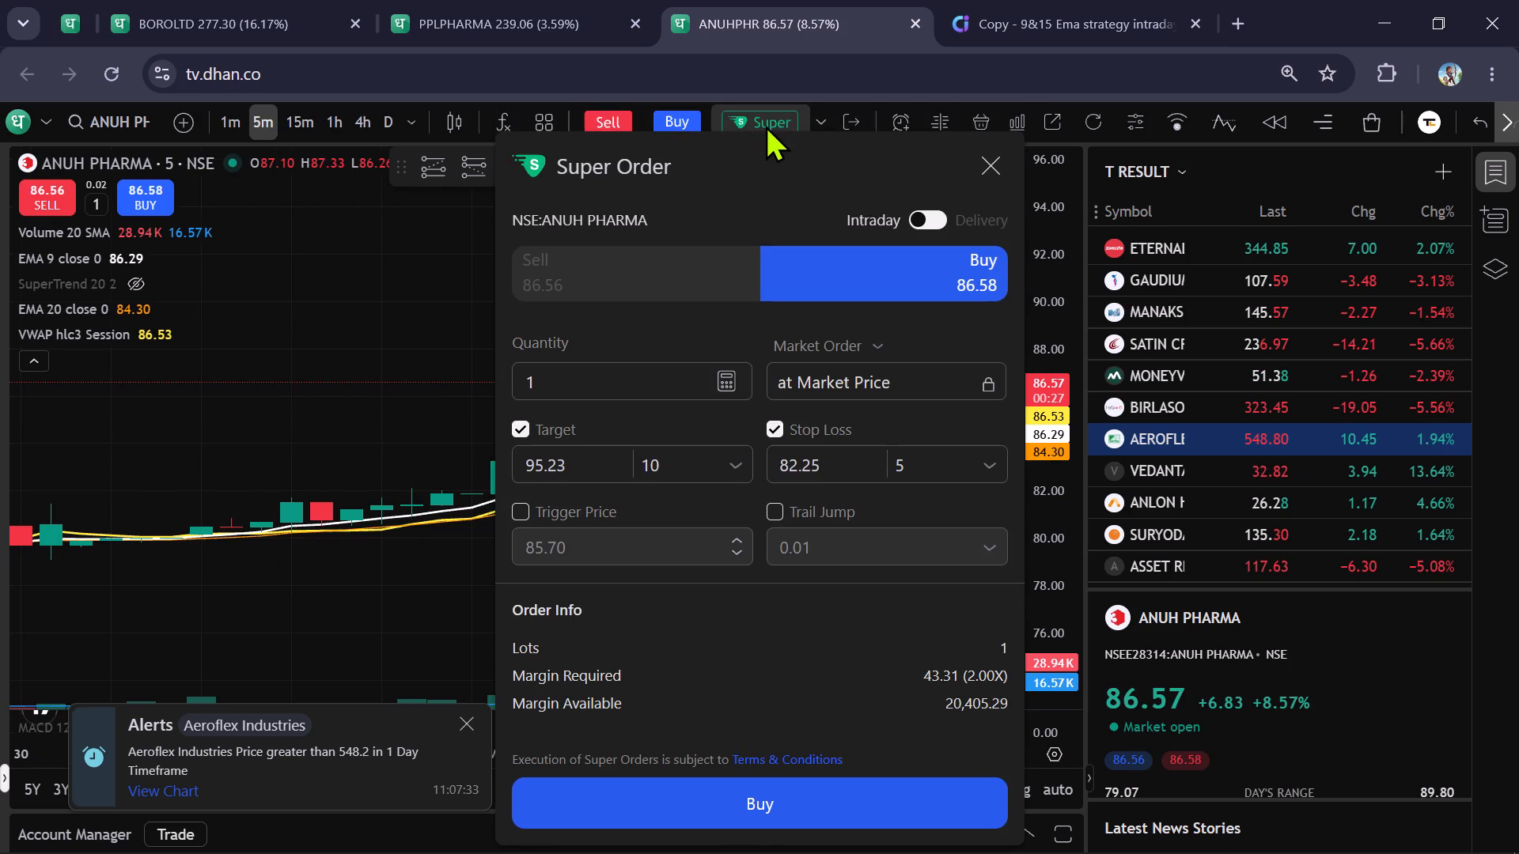
click(989, 175)
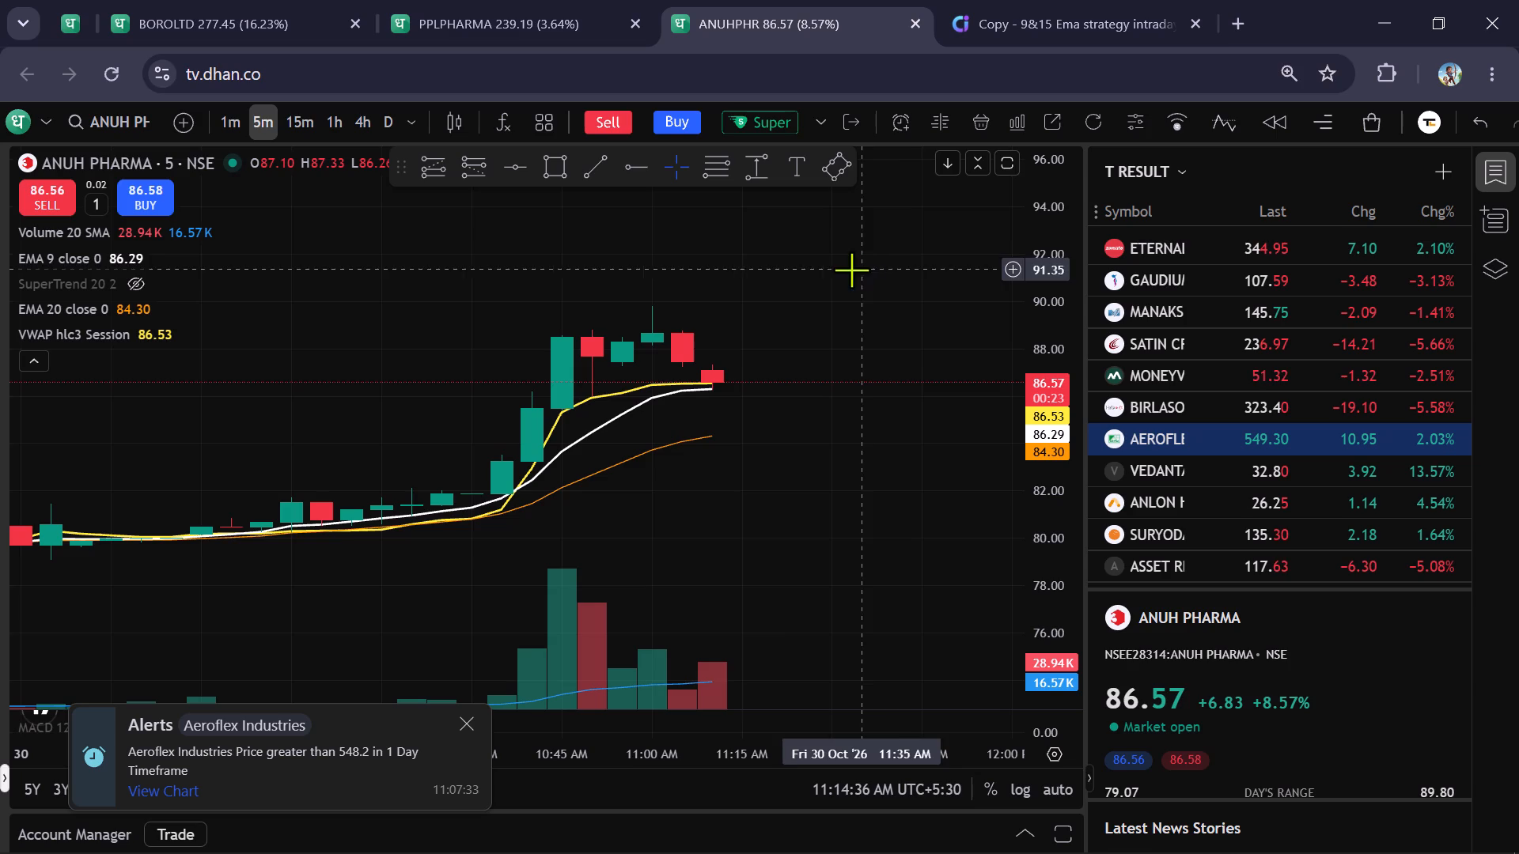
Switch the PIRAMAL PHARMA chart to the 1-minute timeframe and examine its recent candles against the EMA and VWAP lines.
click(590, 28)
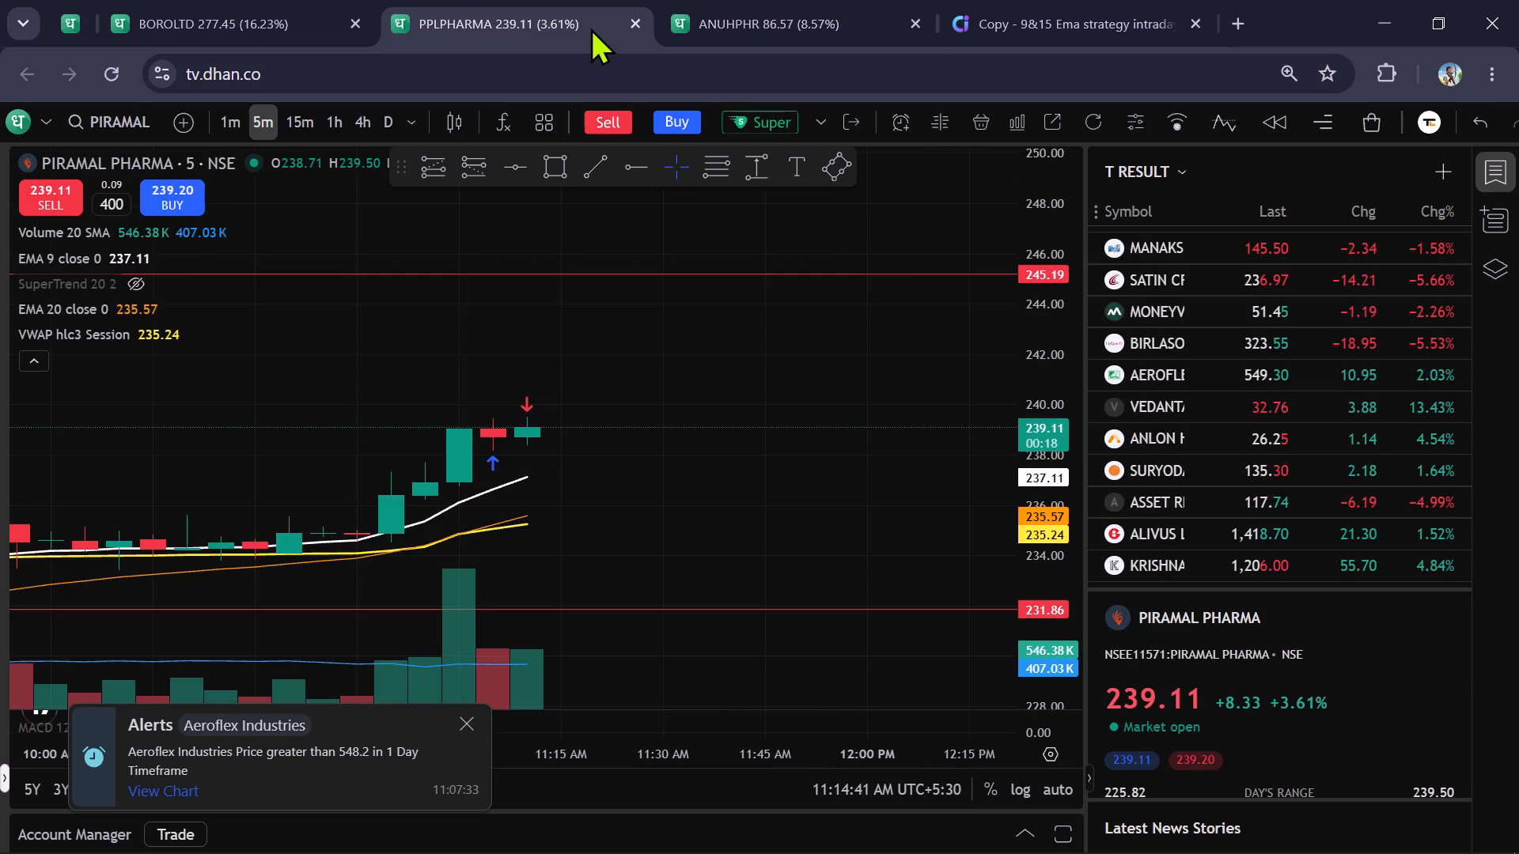
click(271, 16)
click(460, 5)
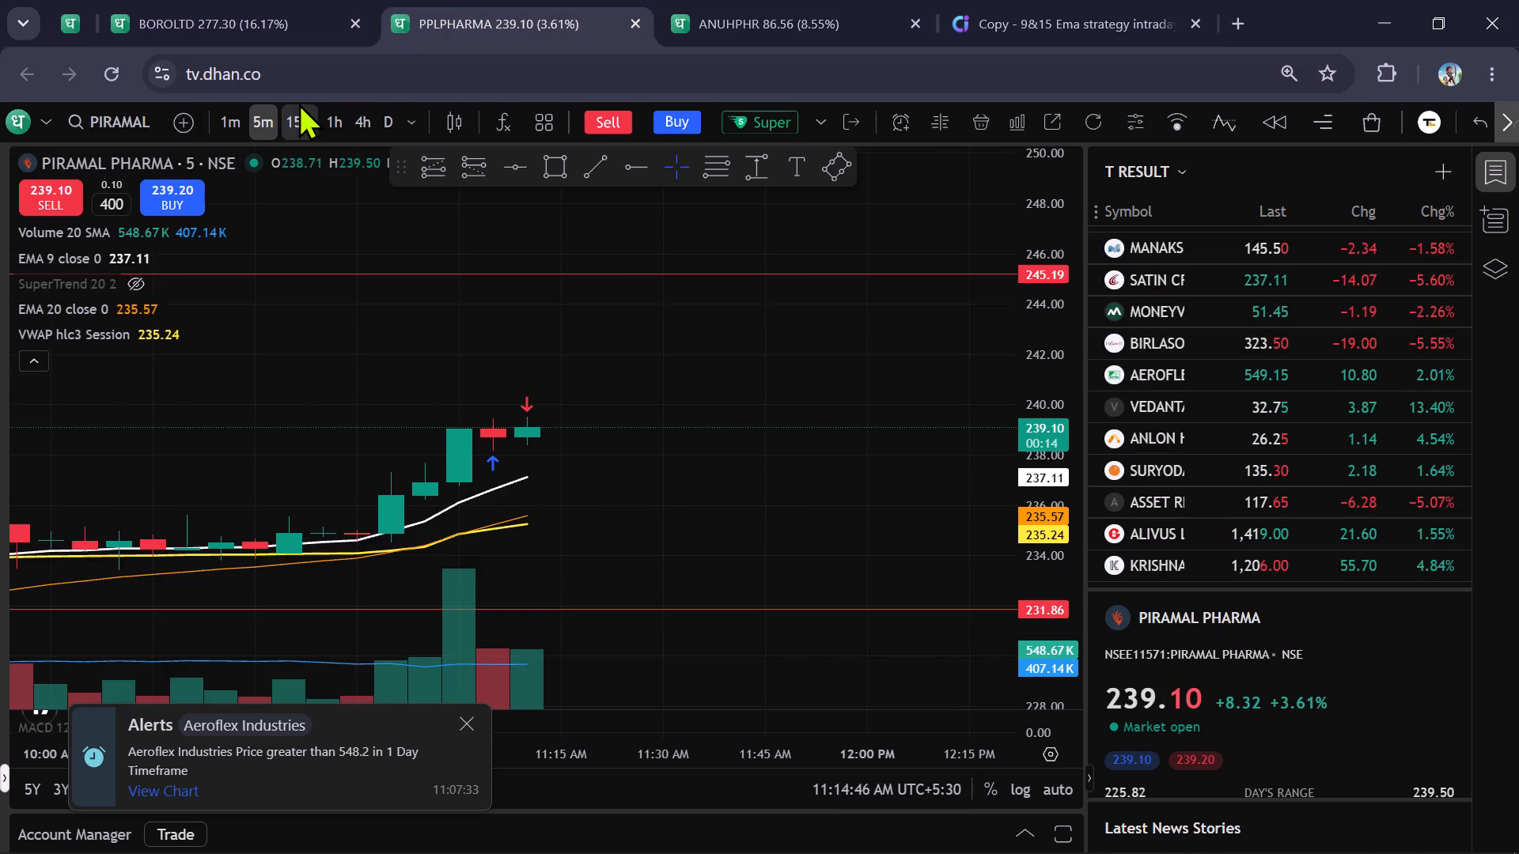
click(239, 125)
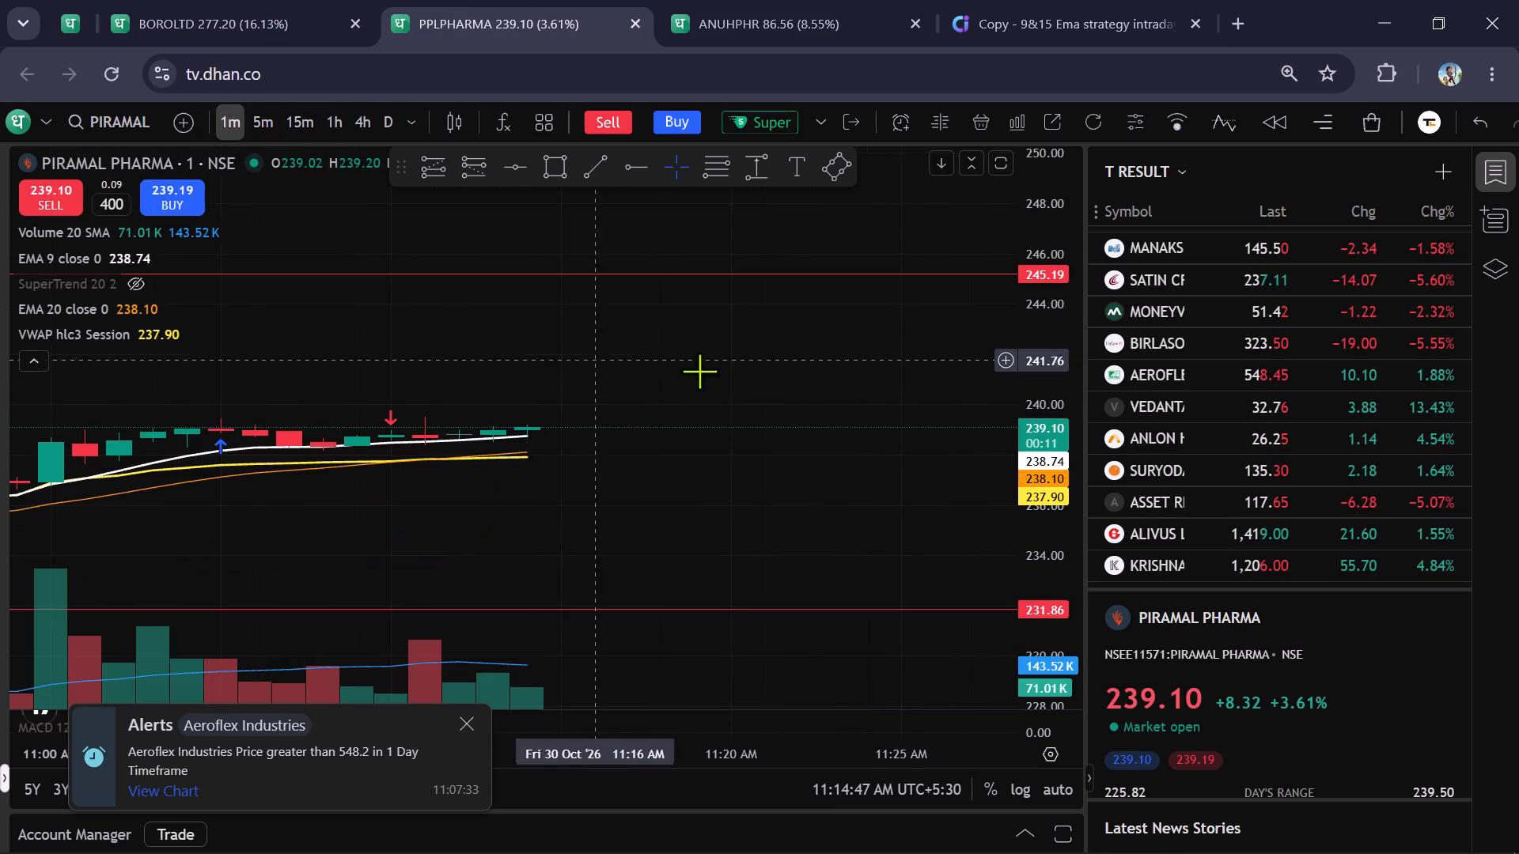
scroll(831, 385, down, 1)
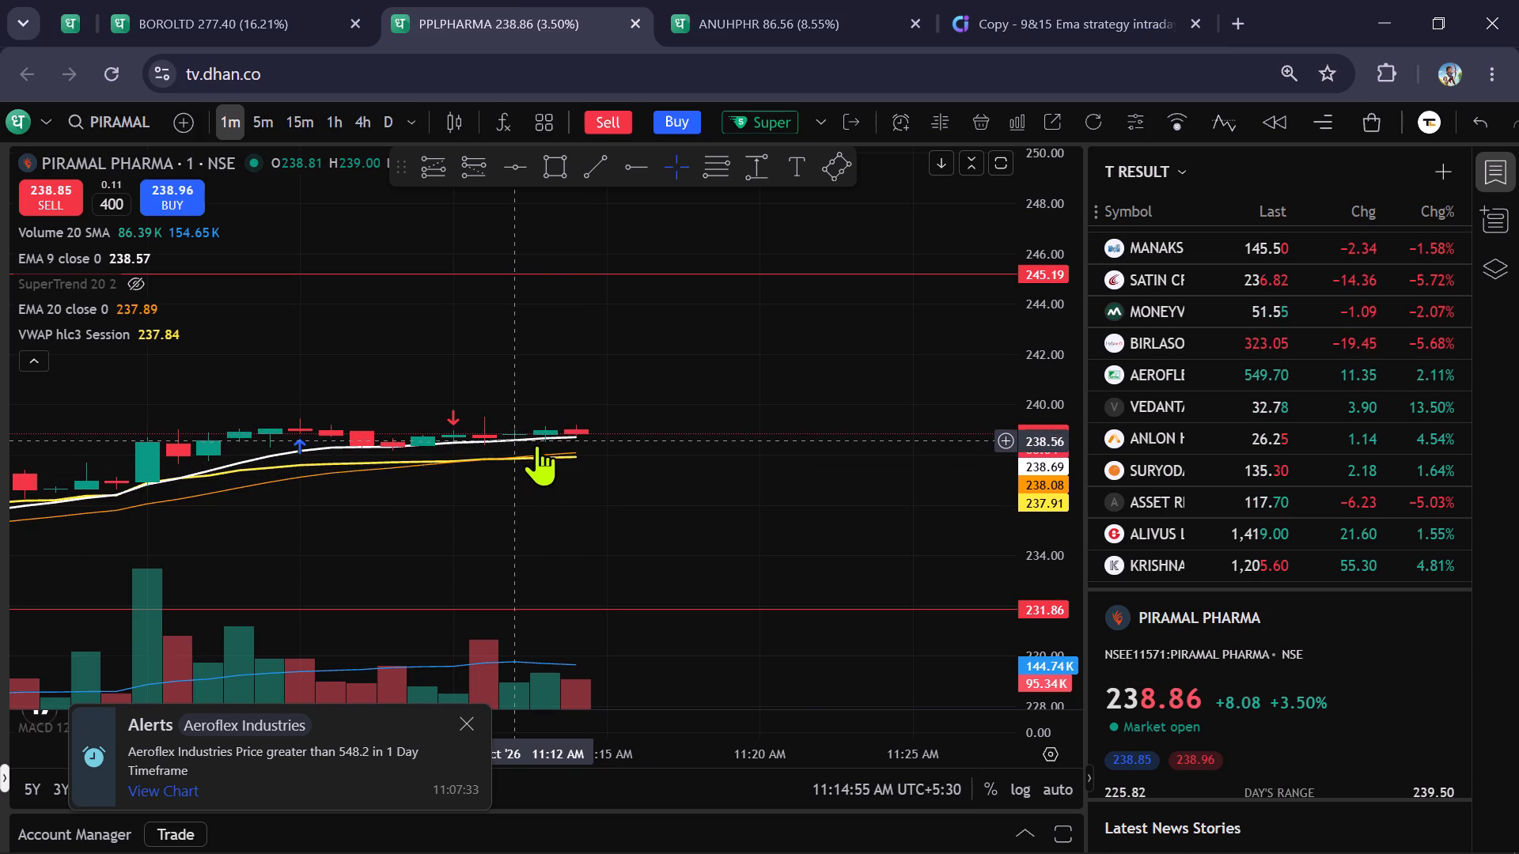
scroll(879, 479, down, 2)
Recheck the ANUH PHARMA, PIRAMAL PHARMA and BOROSIL charts for current price action, glancing at the 9&15 EMA scan's stock list.
click(805, 0)
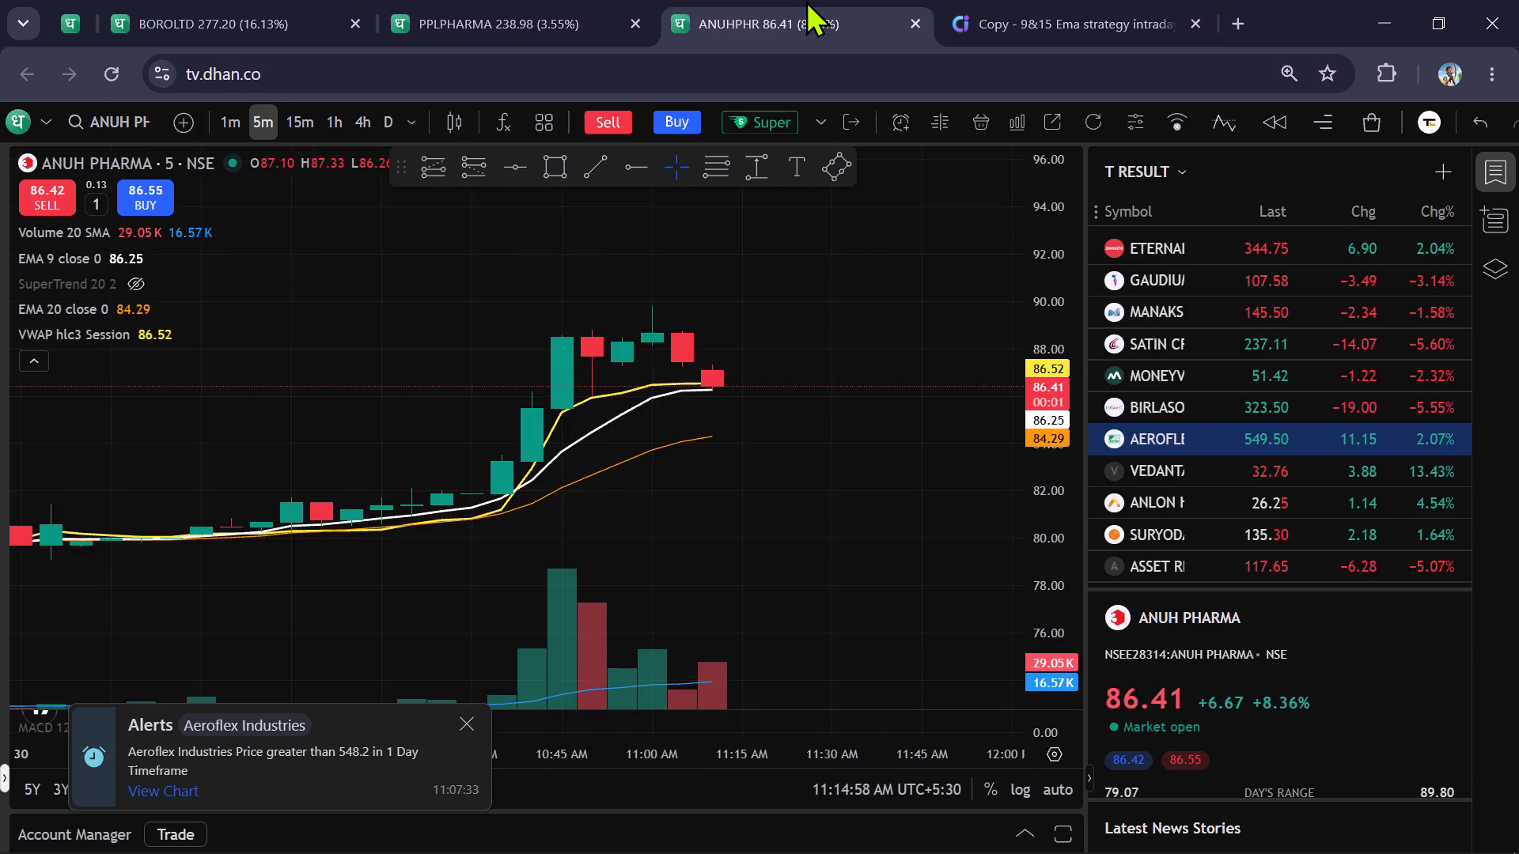
click(1086, 0)
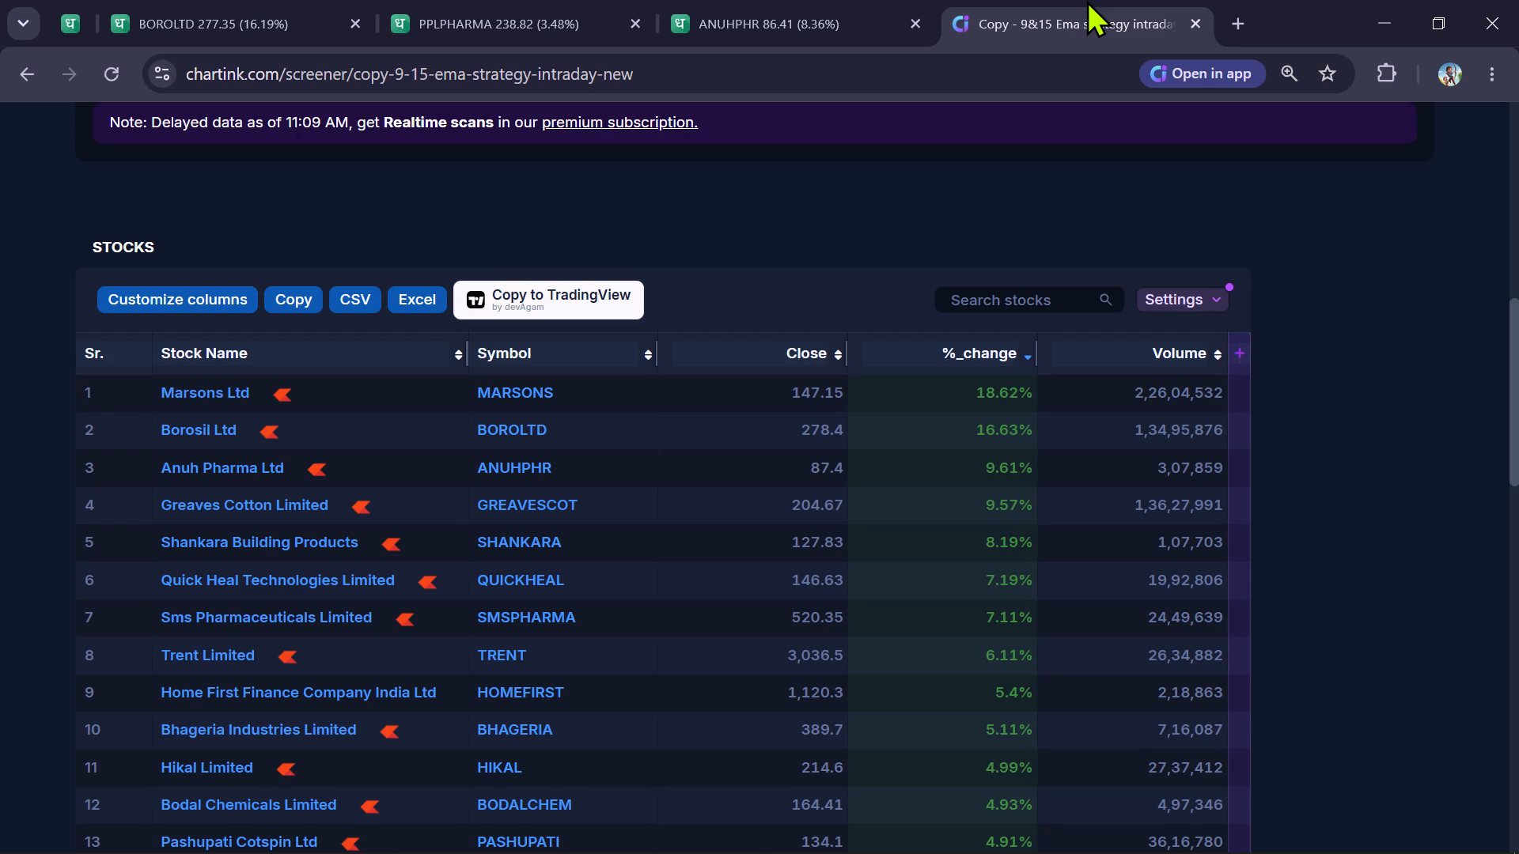
click(483, 8)
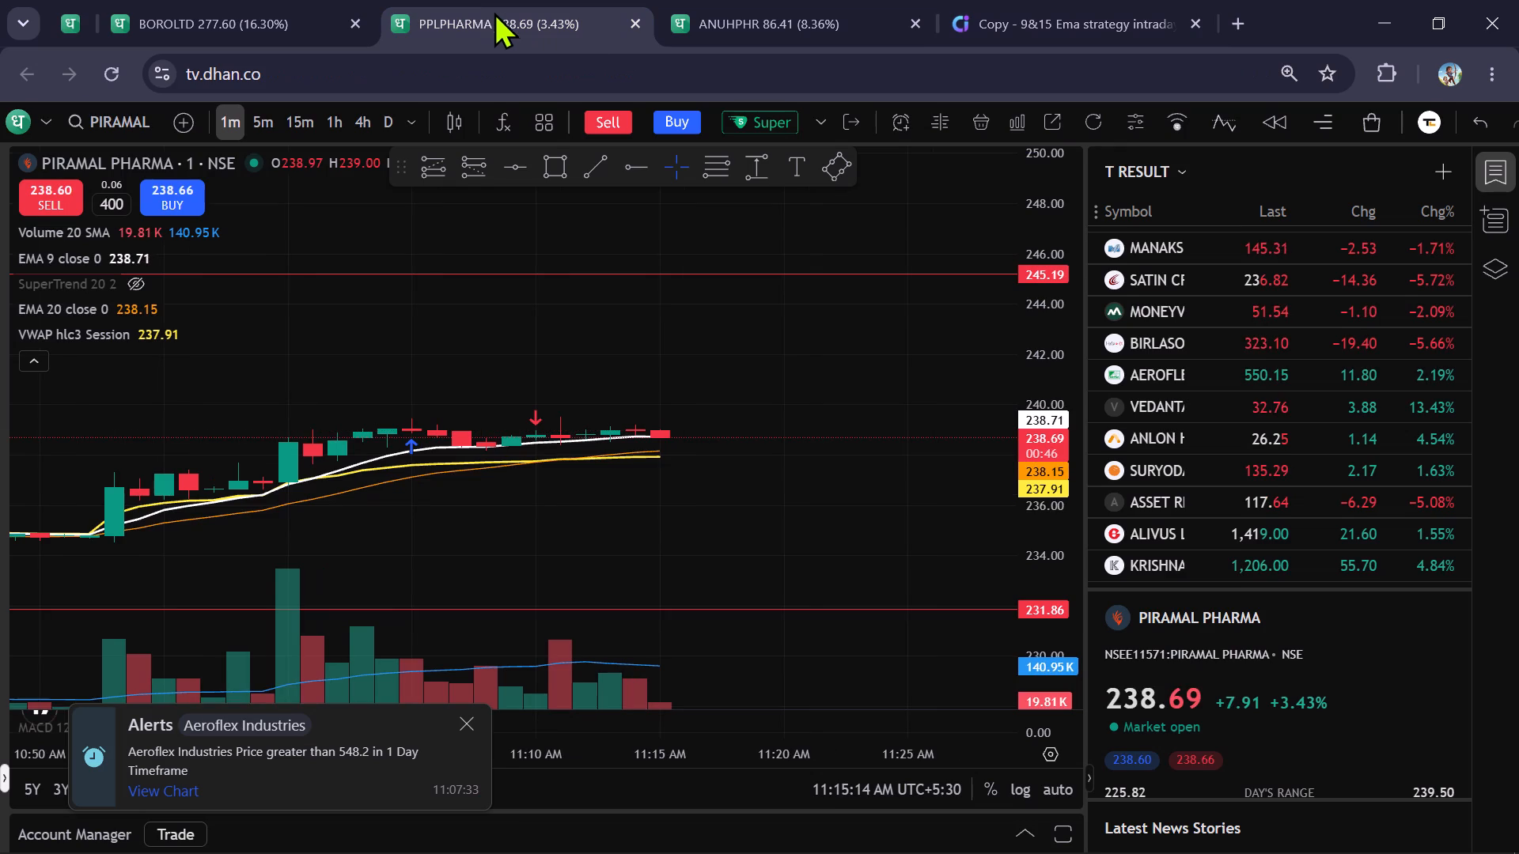
click(697, 14)
click(247, 0)
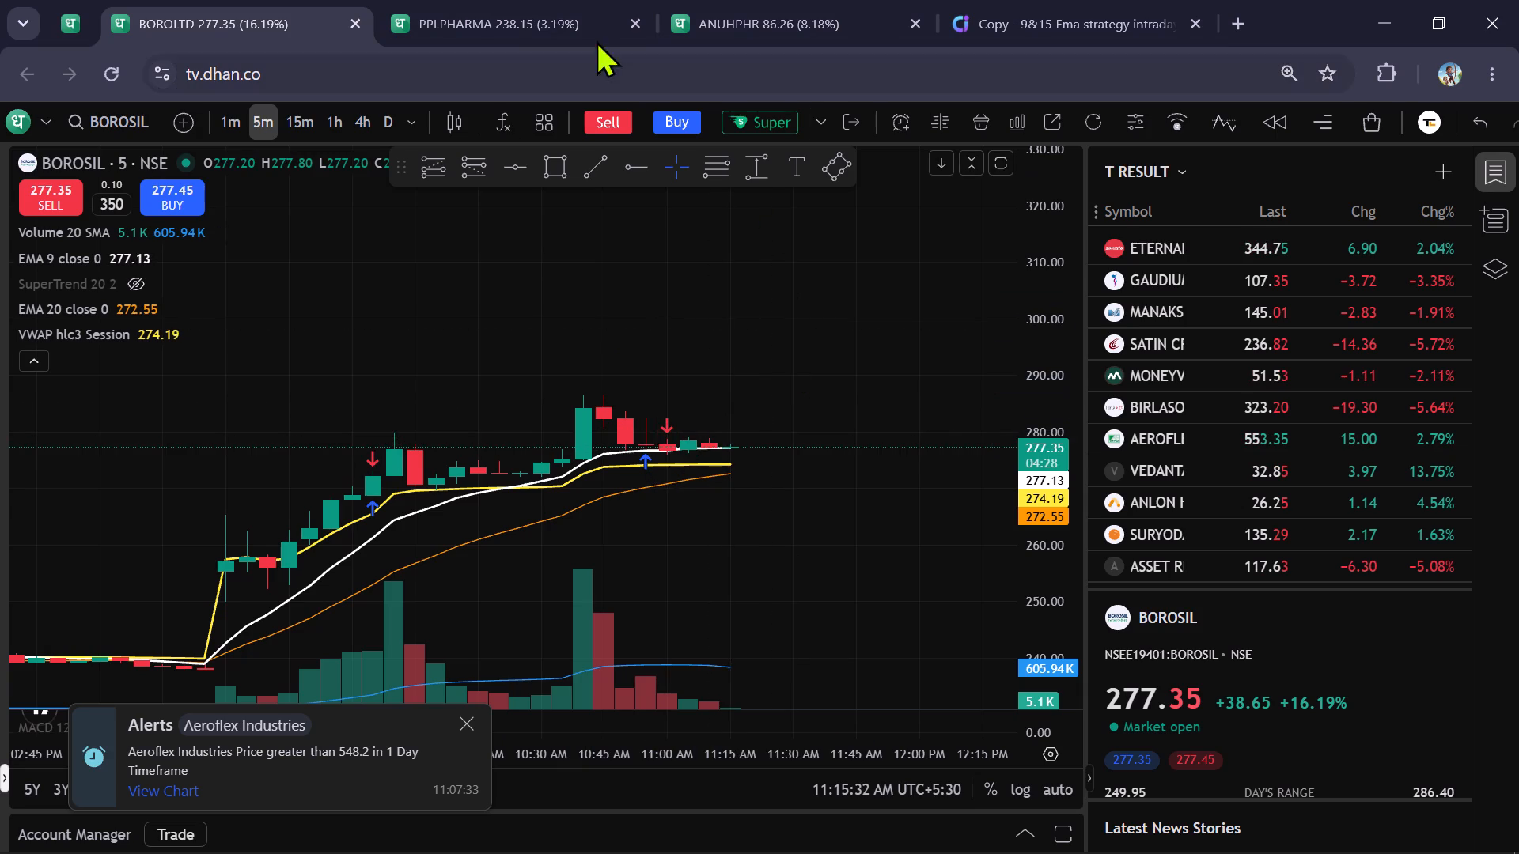
click(548, 13)
click(708, 14)
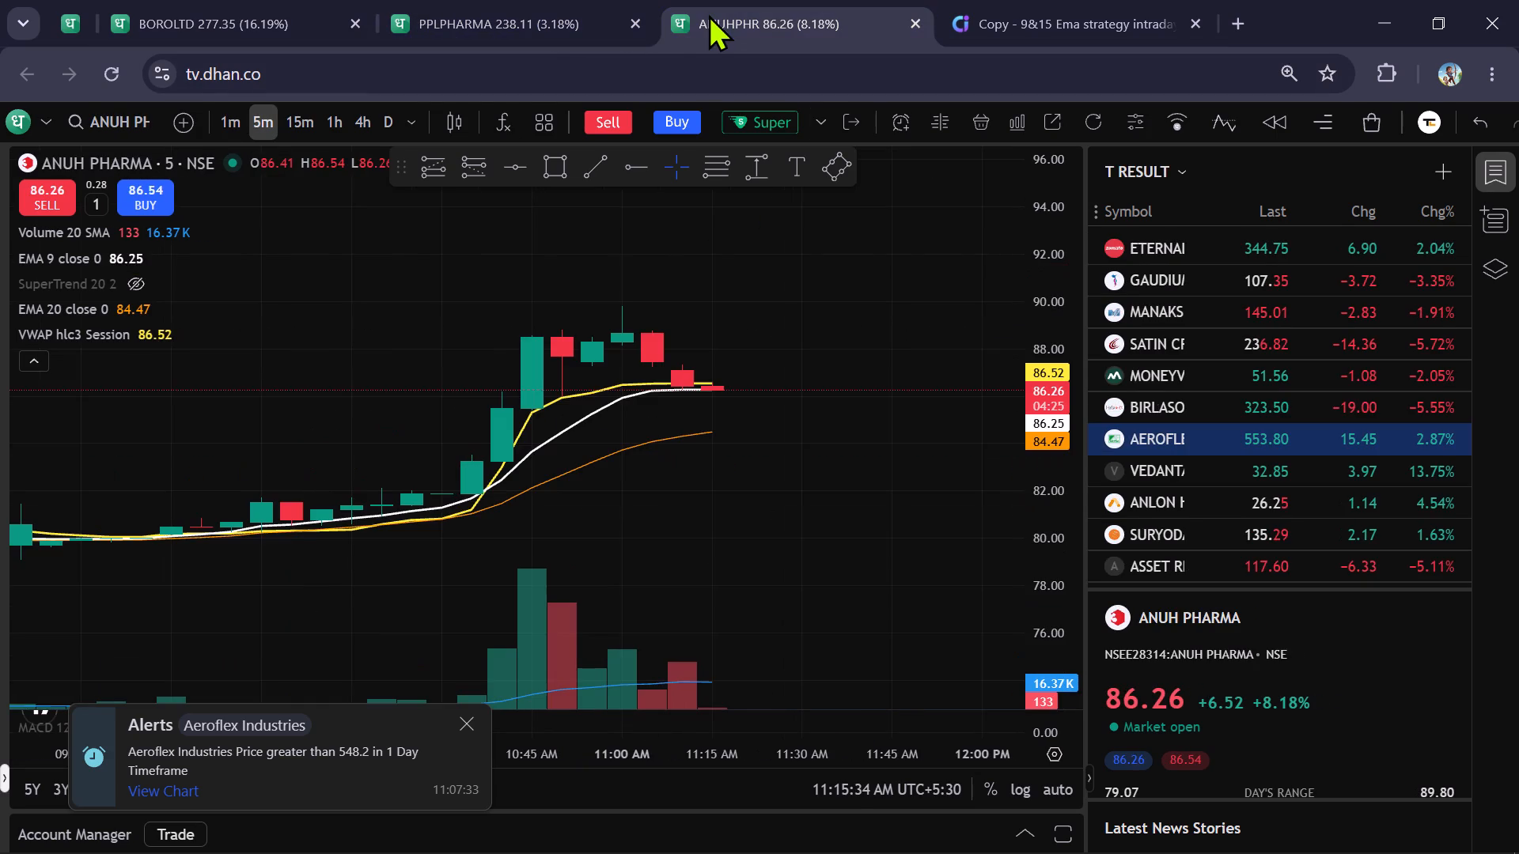
Return to the Chartink 9&15 EMA scan and look over its matching stocks and filter conditions.
click(1055, 7)
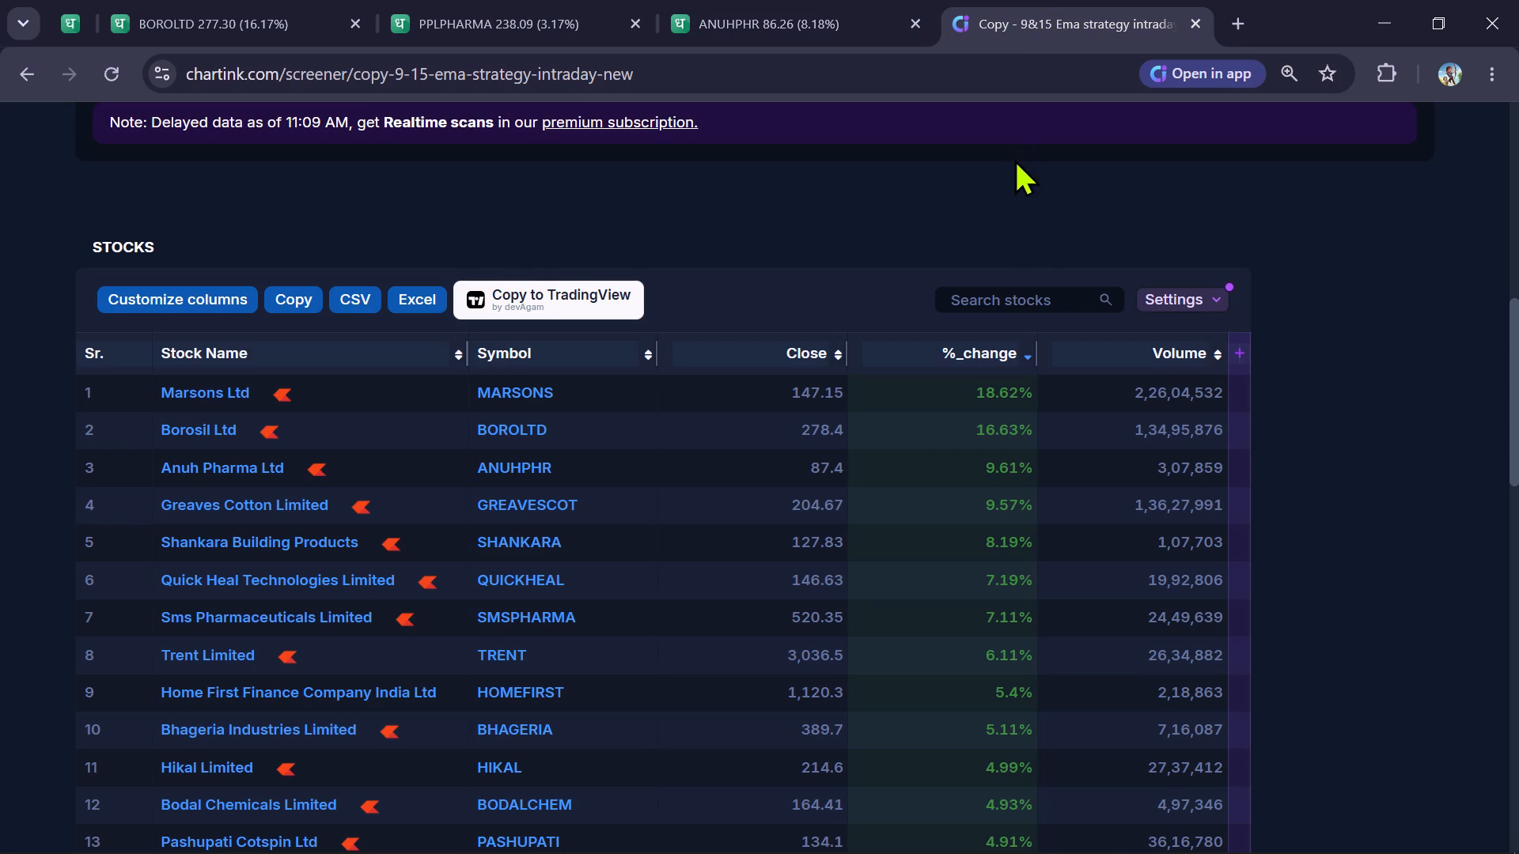
scroll(1017, 201, down, 2)
scroll(1017, 201, up, 5)
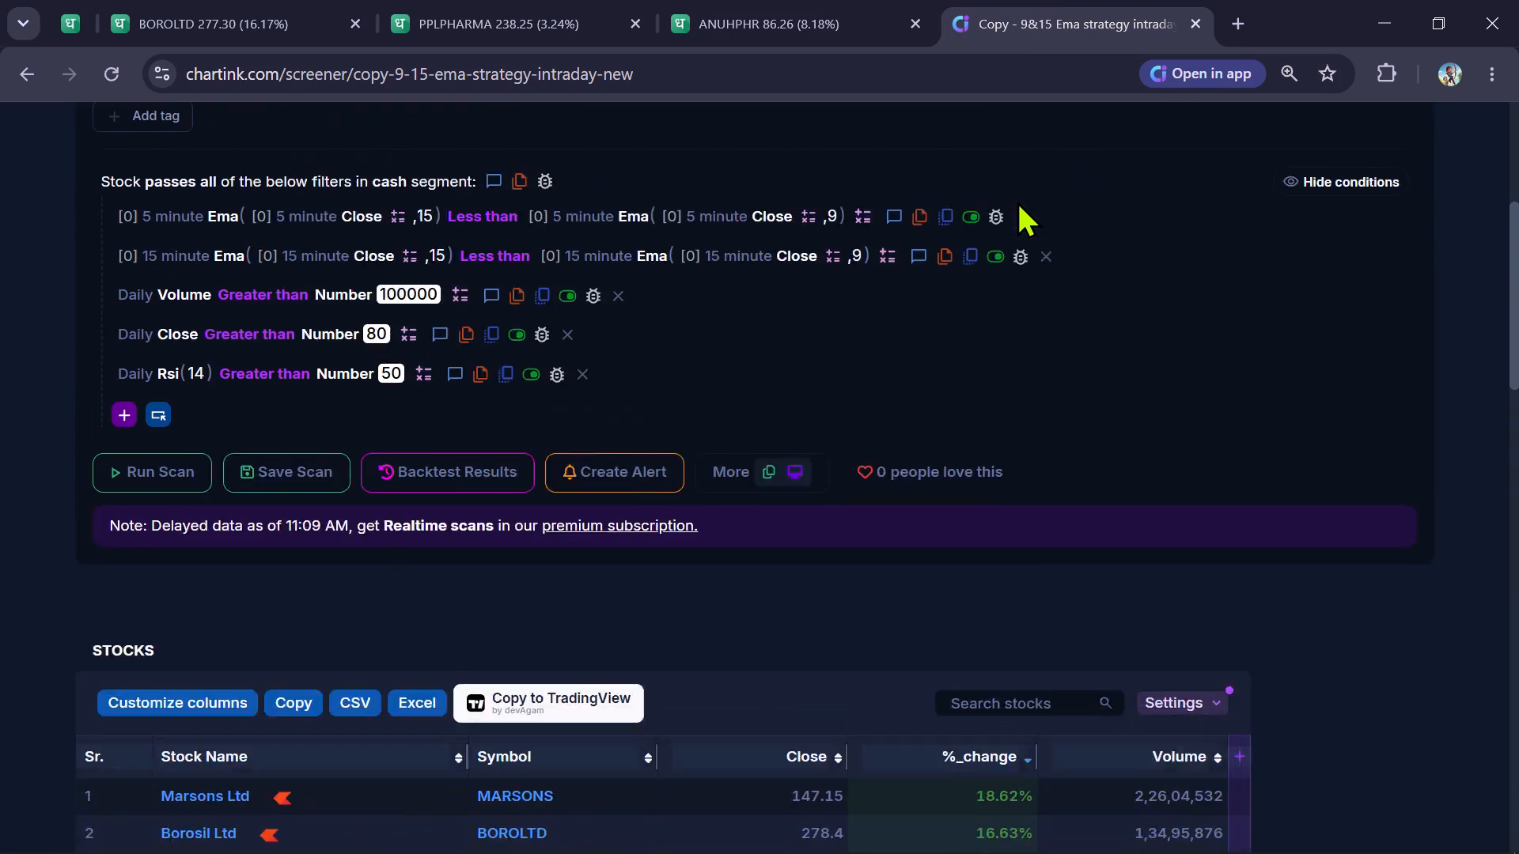
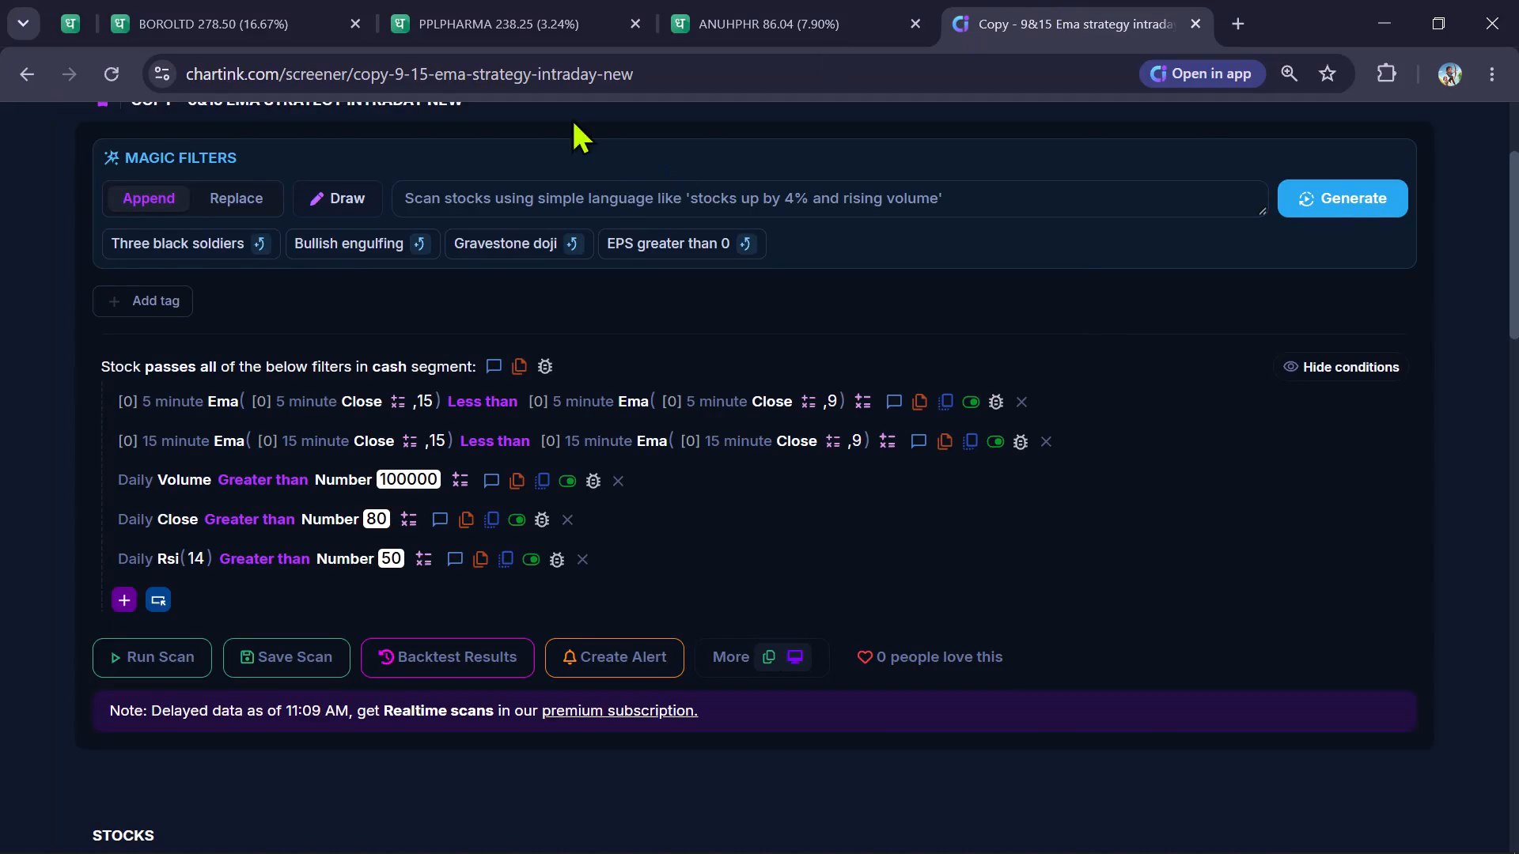
Place a BOROSIL super buy limit order for 350 shares at 260, with target 286 and stop loss 247.
click(520, 0)
click(222, 27)
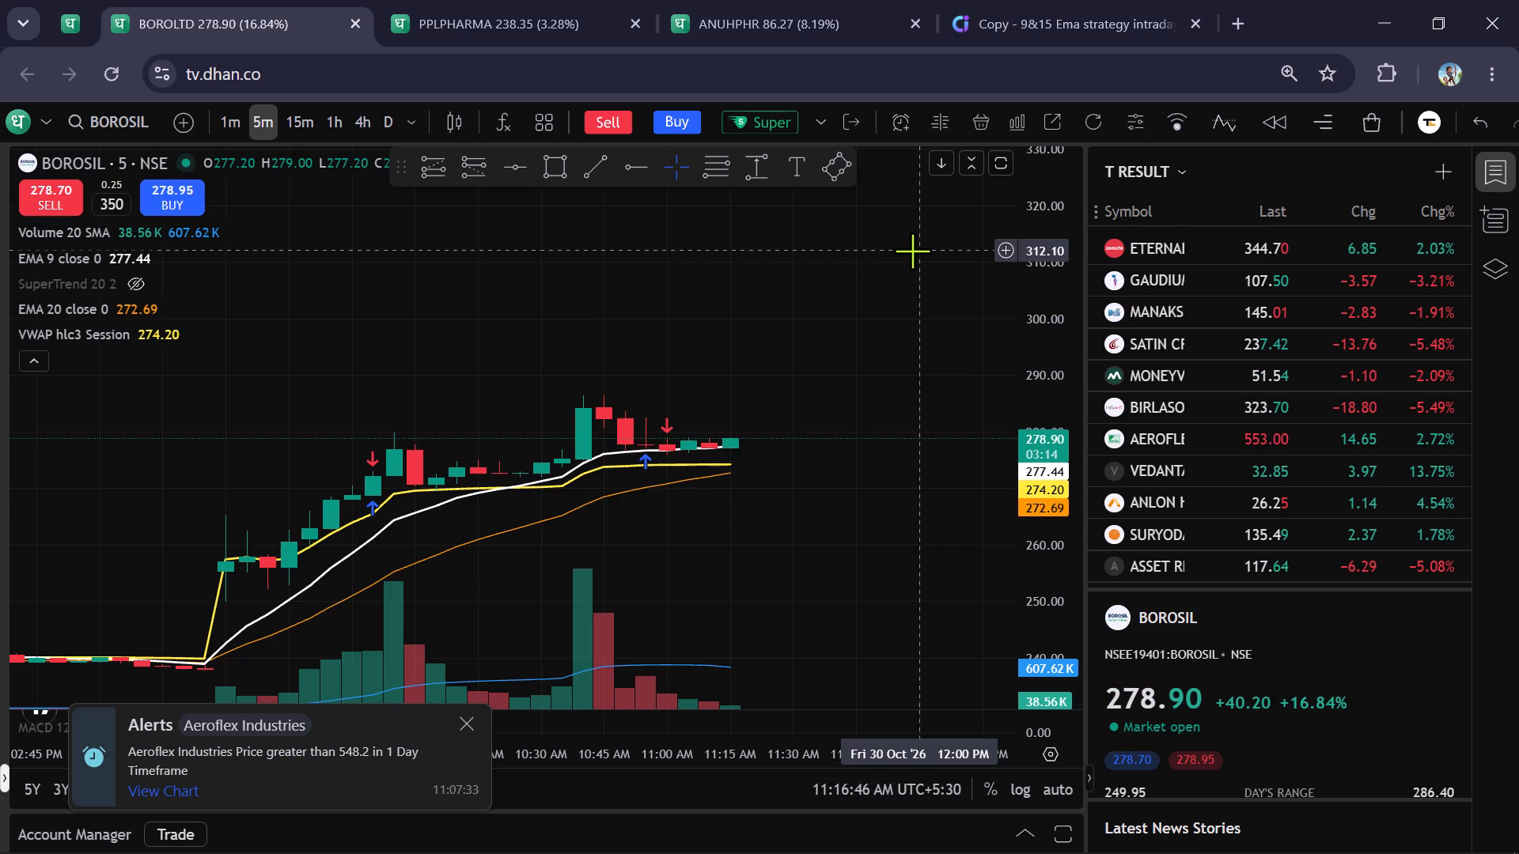
click(743, 127)
click(419, 164)
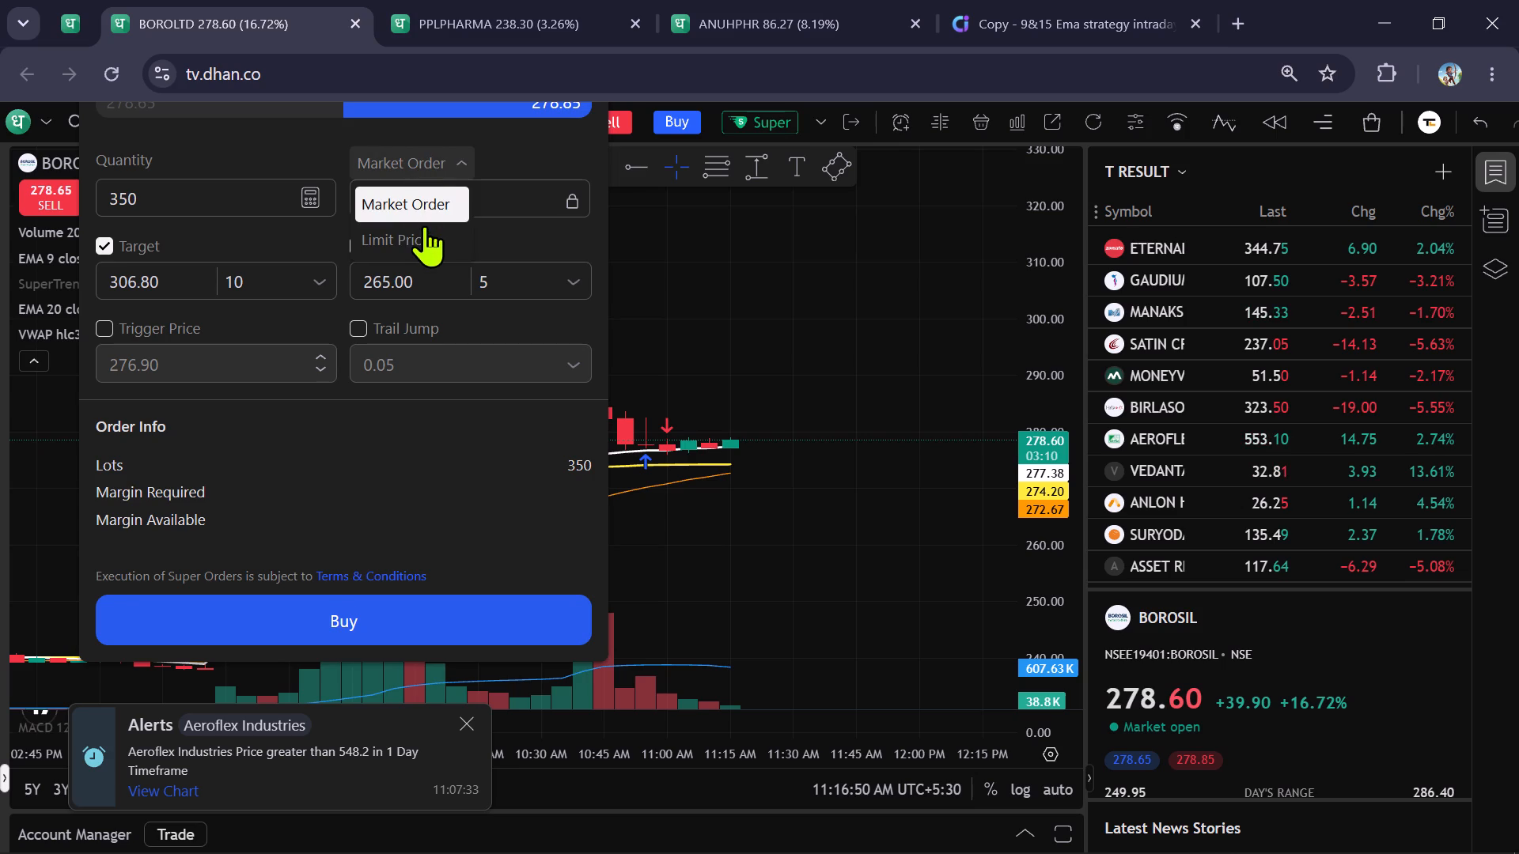
click(424, 236)
click(439, 201)
key(BackSpace)
key(BackSpace)
key(BackSpace)
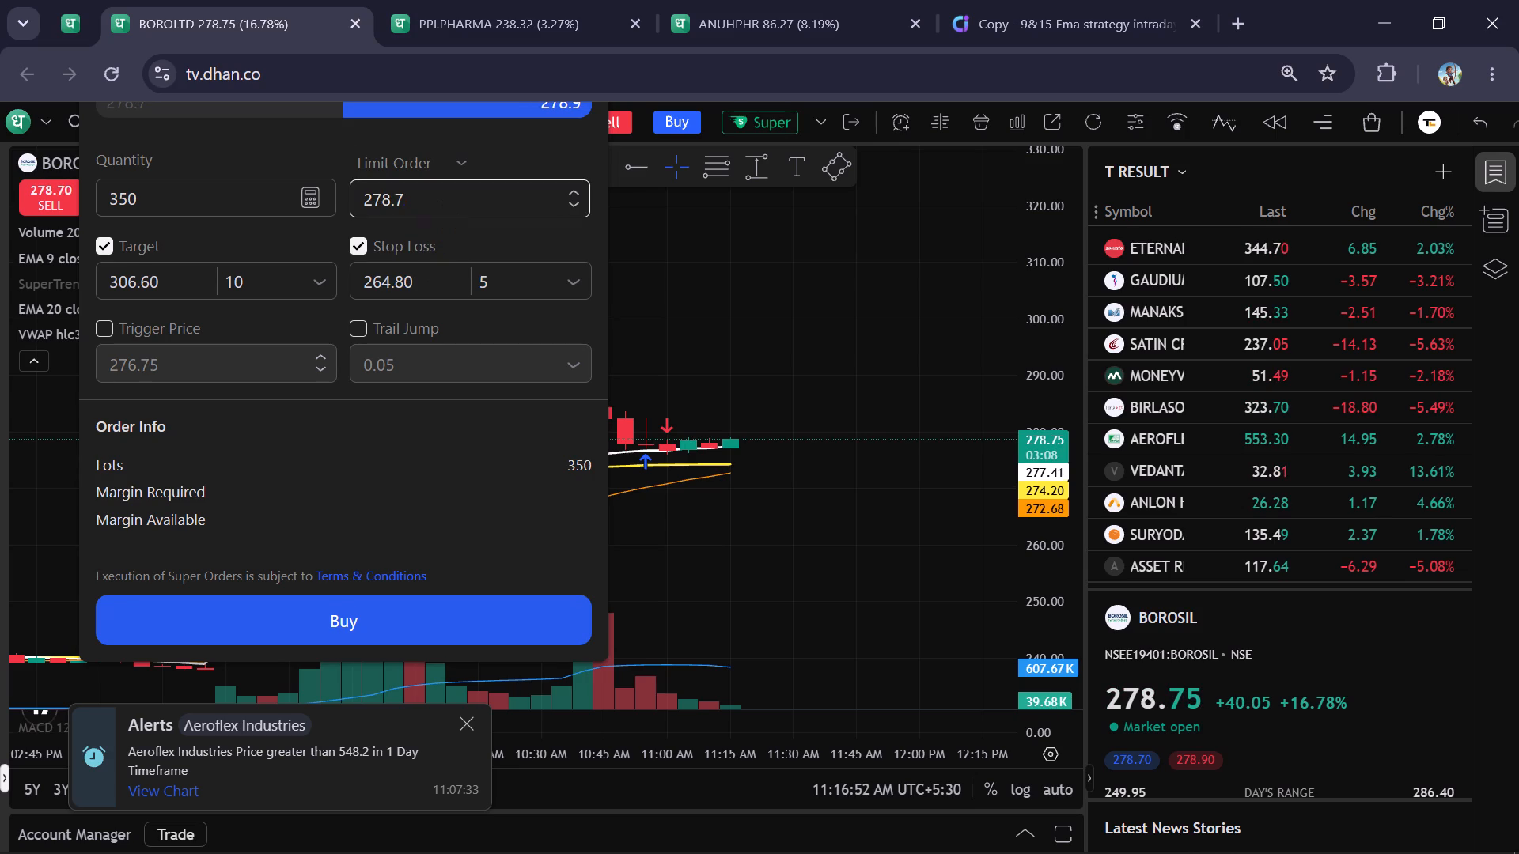
key(BackSpace)
key(BackSpace)
text(60)
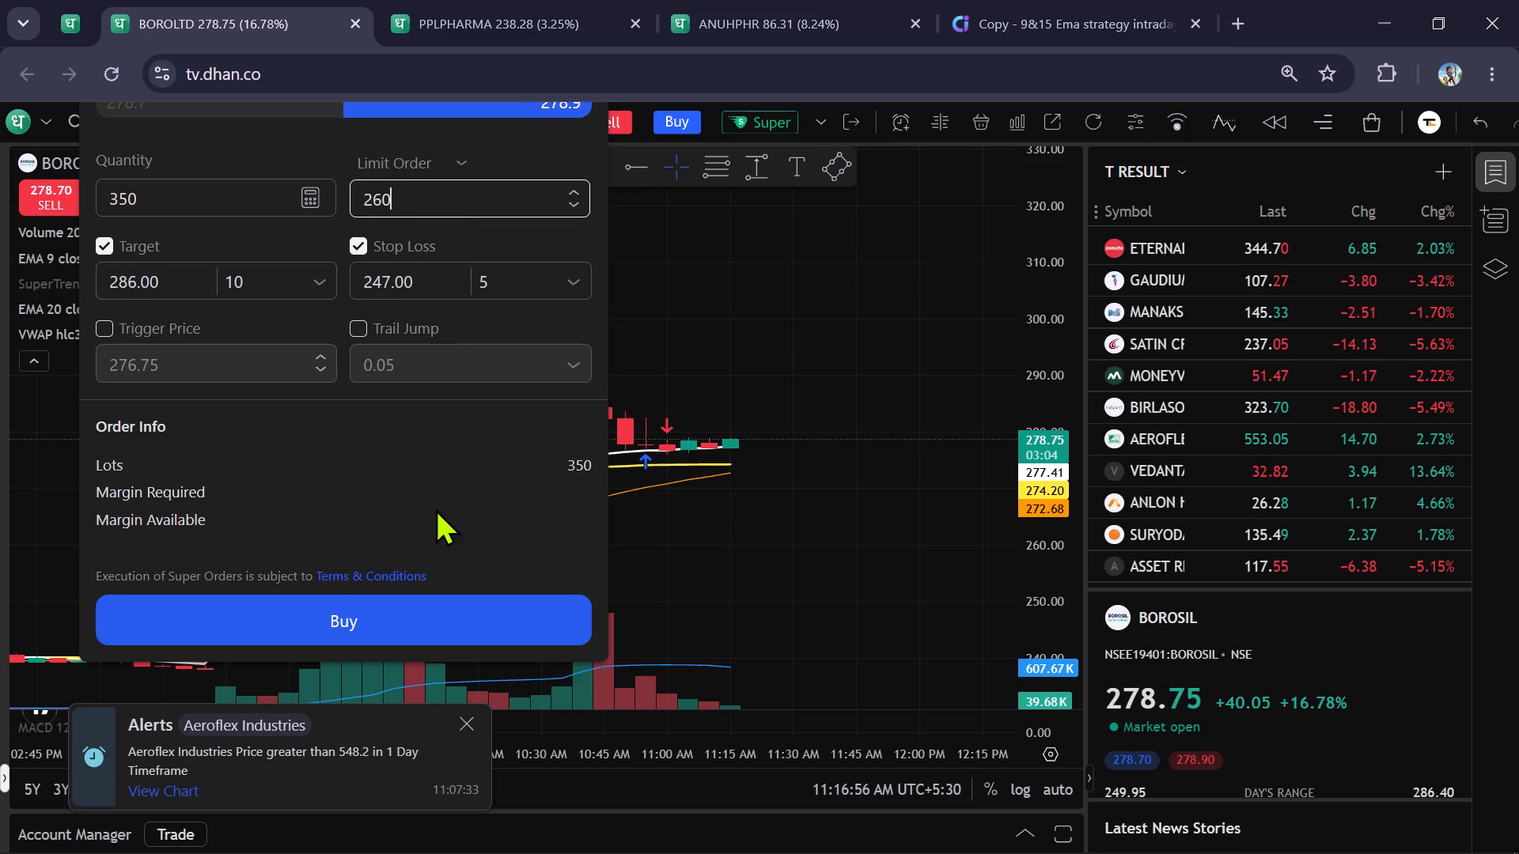
drag(433, 550, 412, 532)
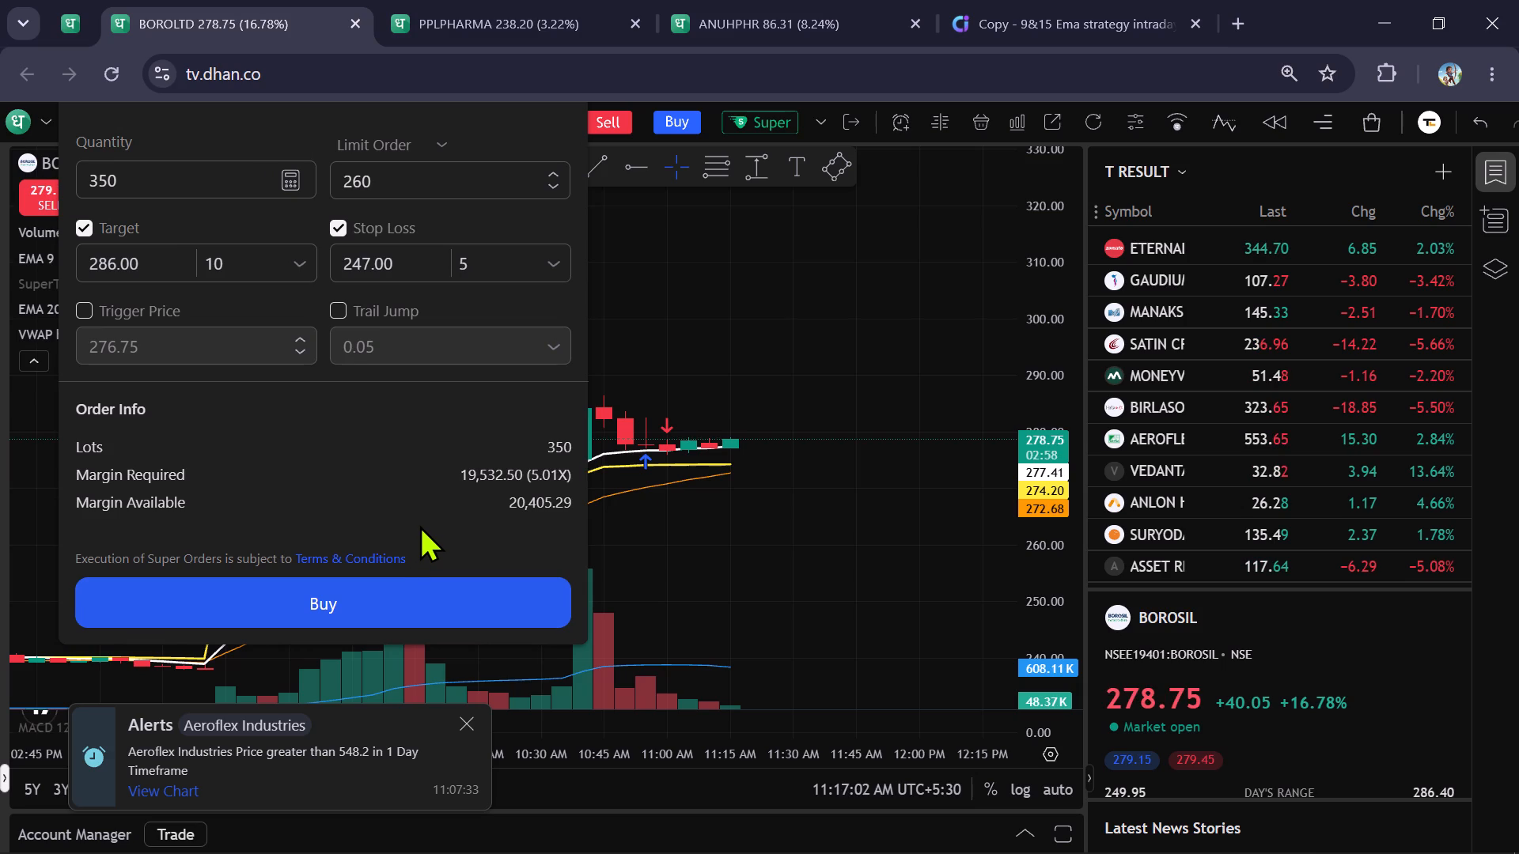
click(393, 594)
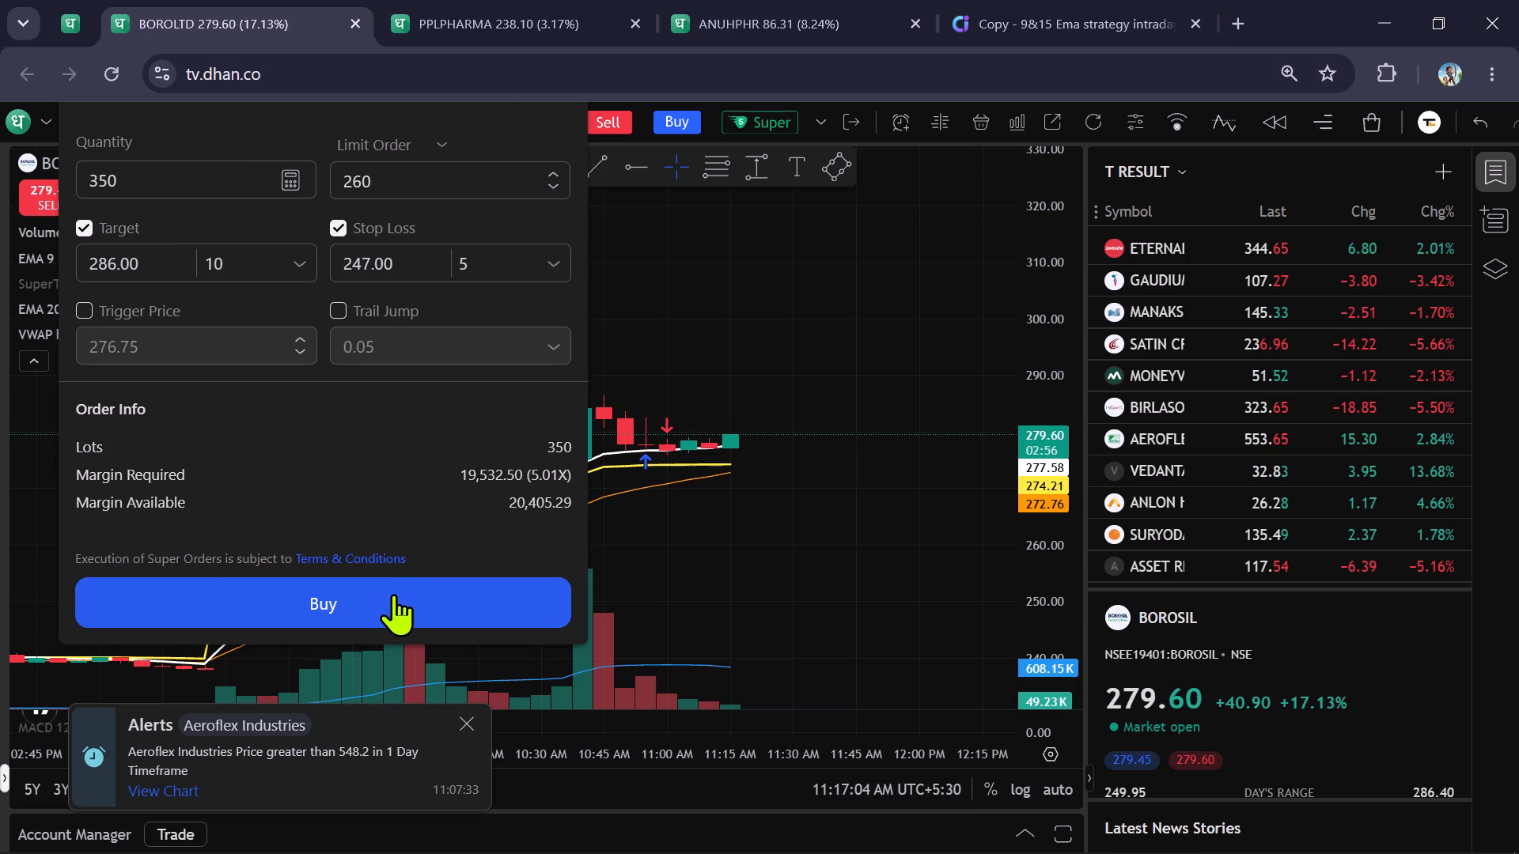
Raise the target of the pending BOROSIL order to 289.65 on the chart.
scroll(720, 519, up, 2)
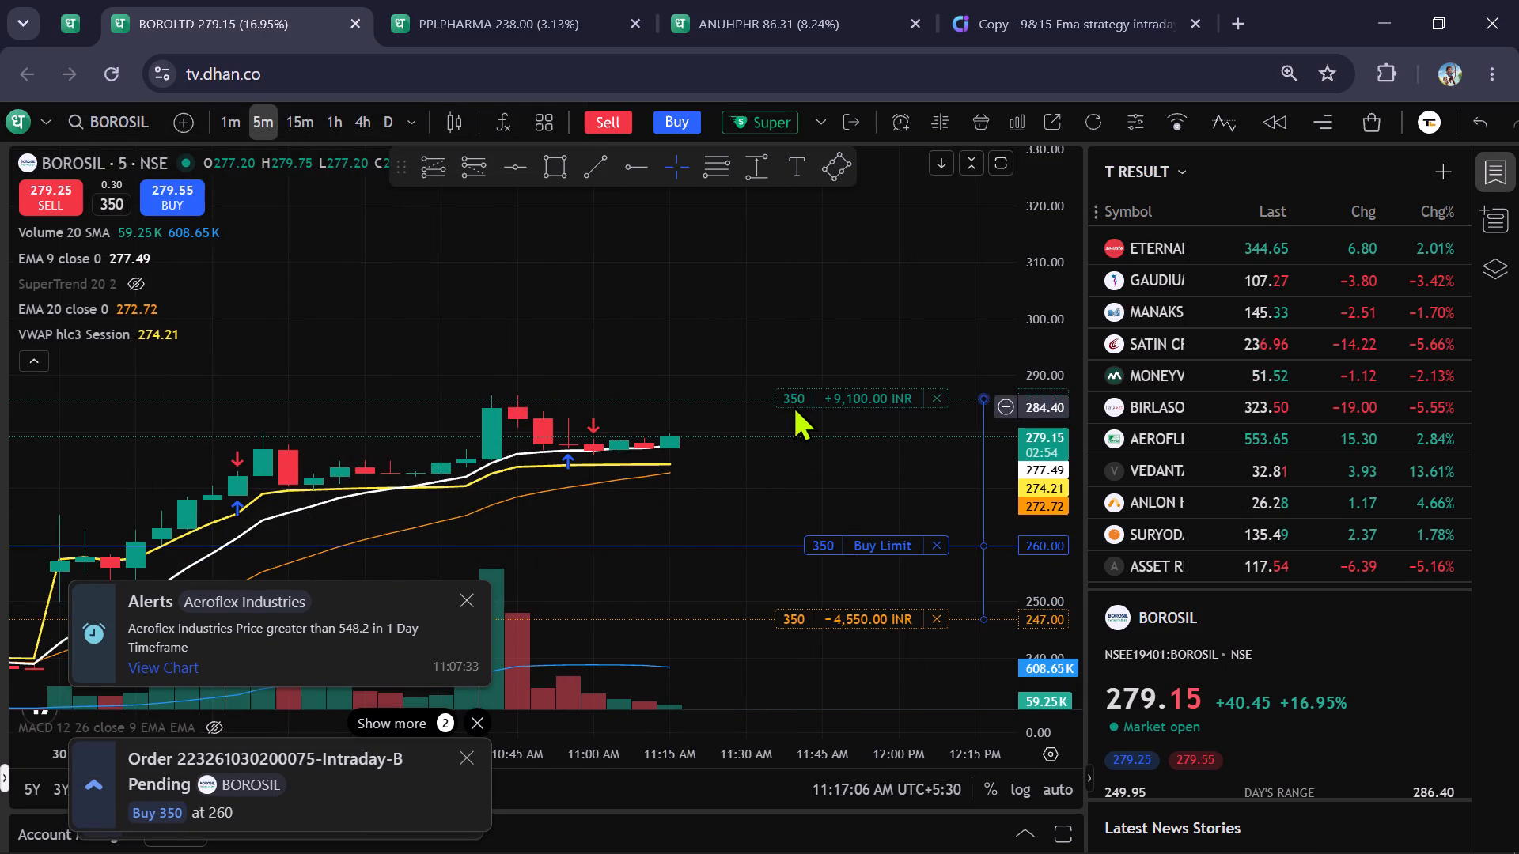
drag(792, 400, 792, 378)
Move the pending BOROSIL buy limit order on the chart to 253.35.
scroll(794, 431, up, 3)
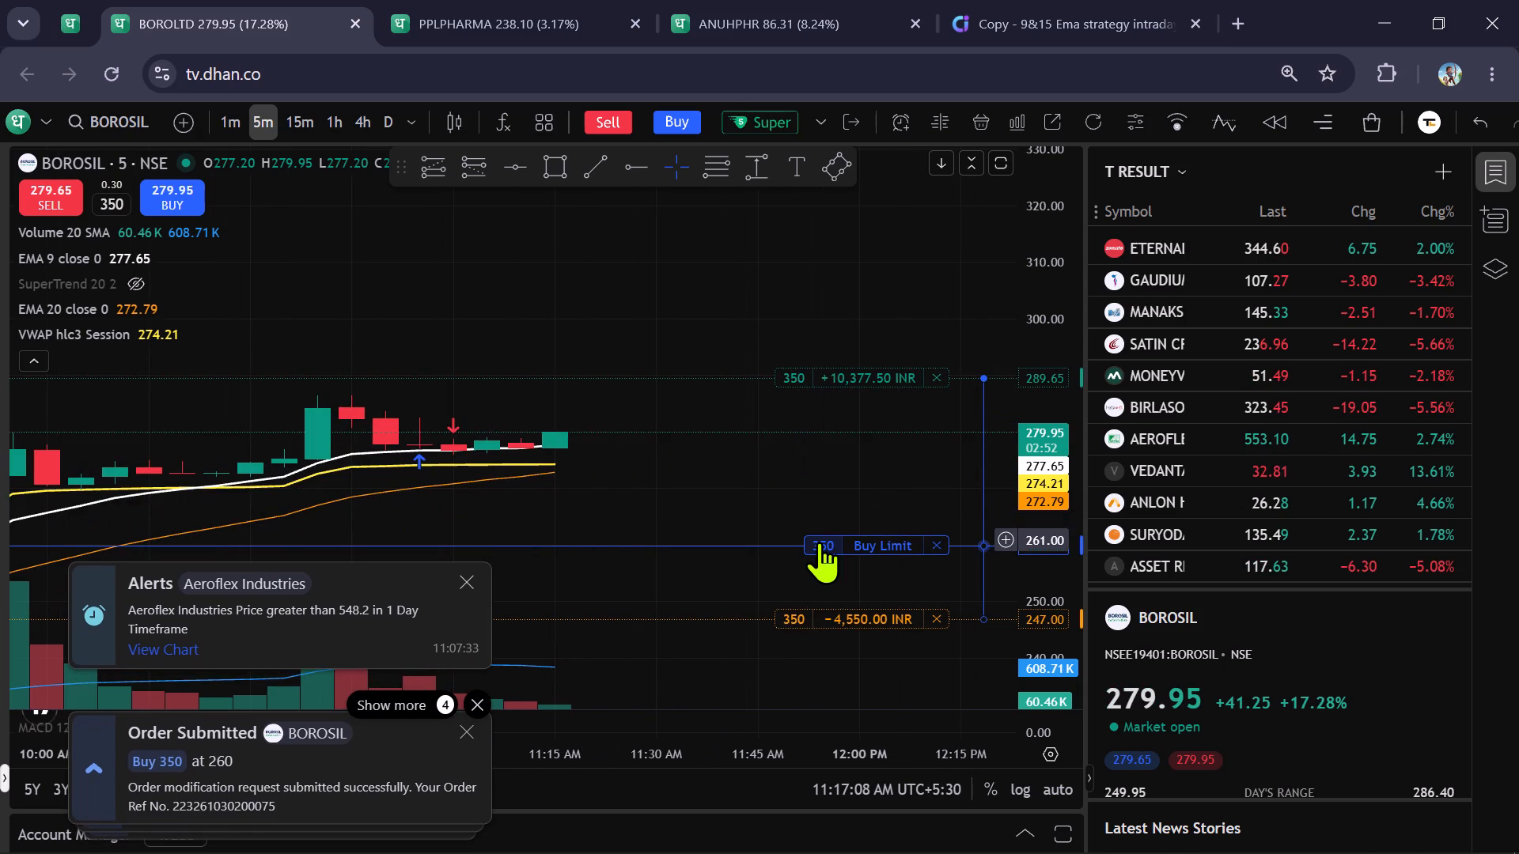
scroll(820, 545, down, 2)
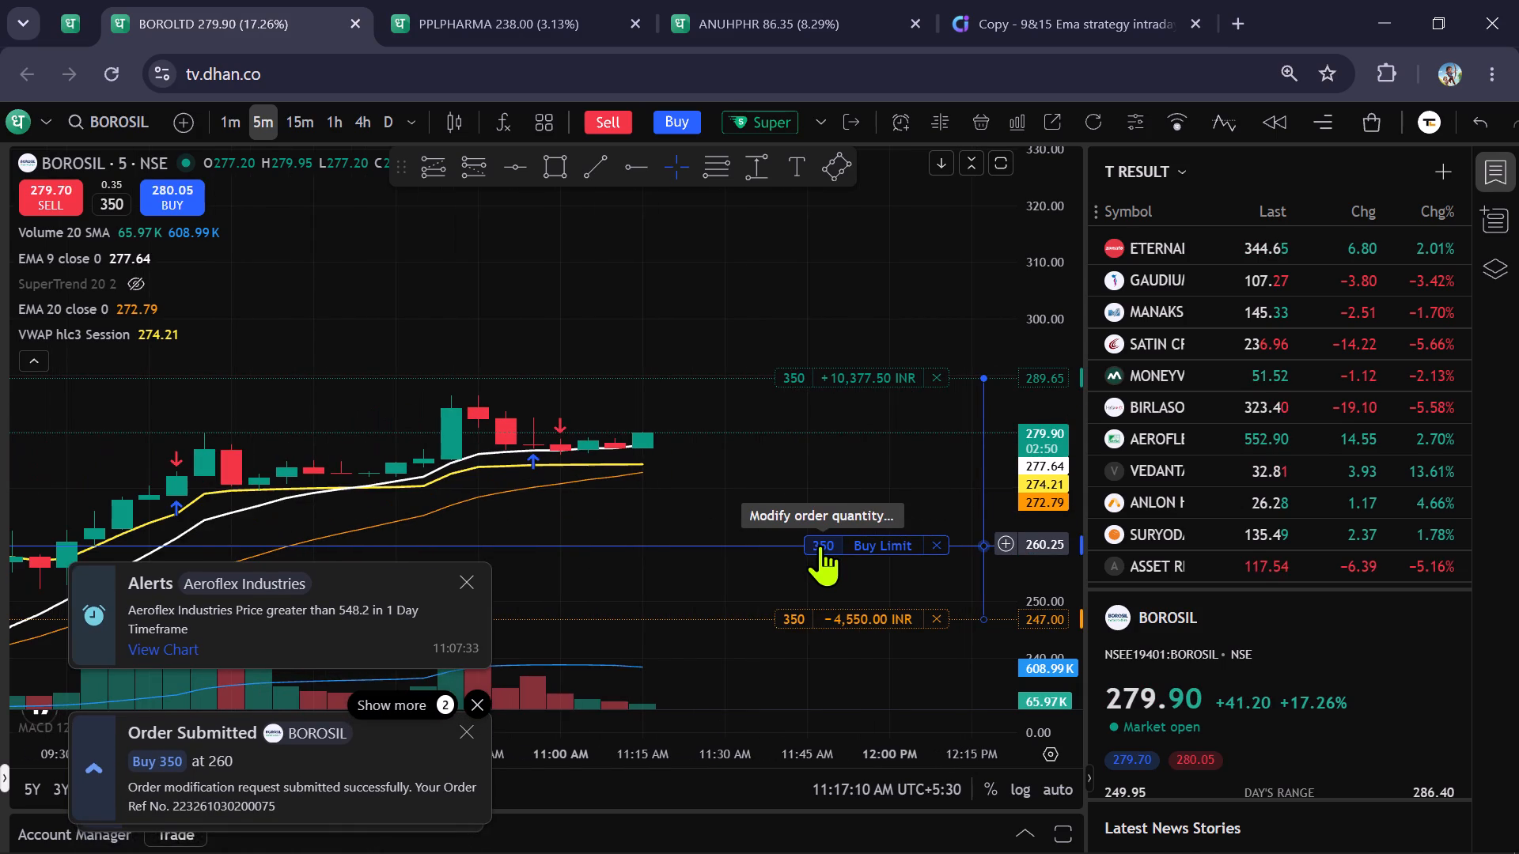
drag(821, 546, 832, 447)
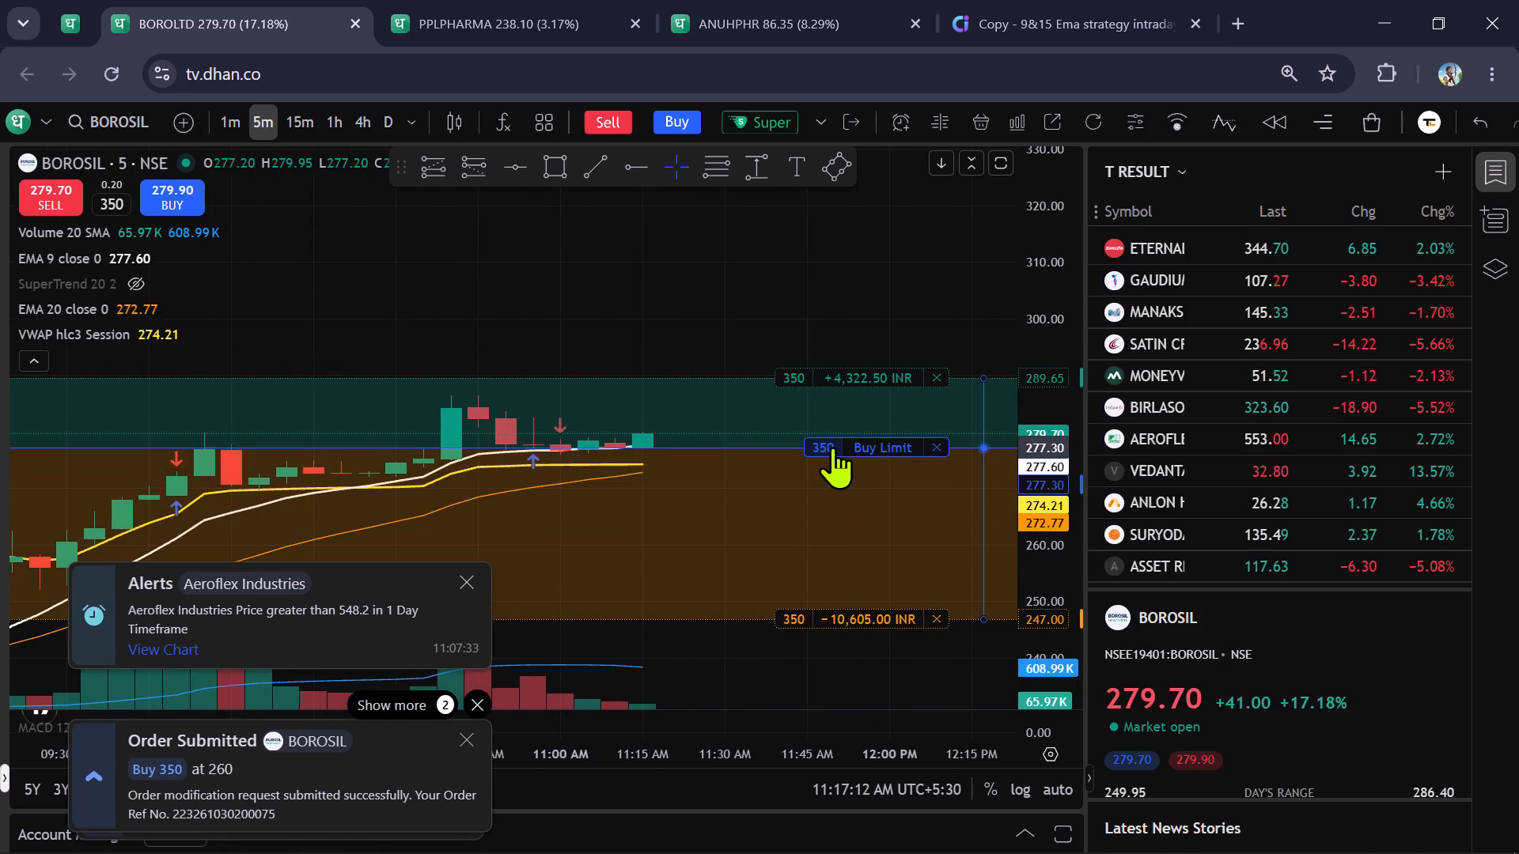
drag(832, 447, 831, 566)
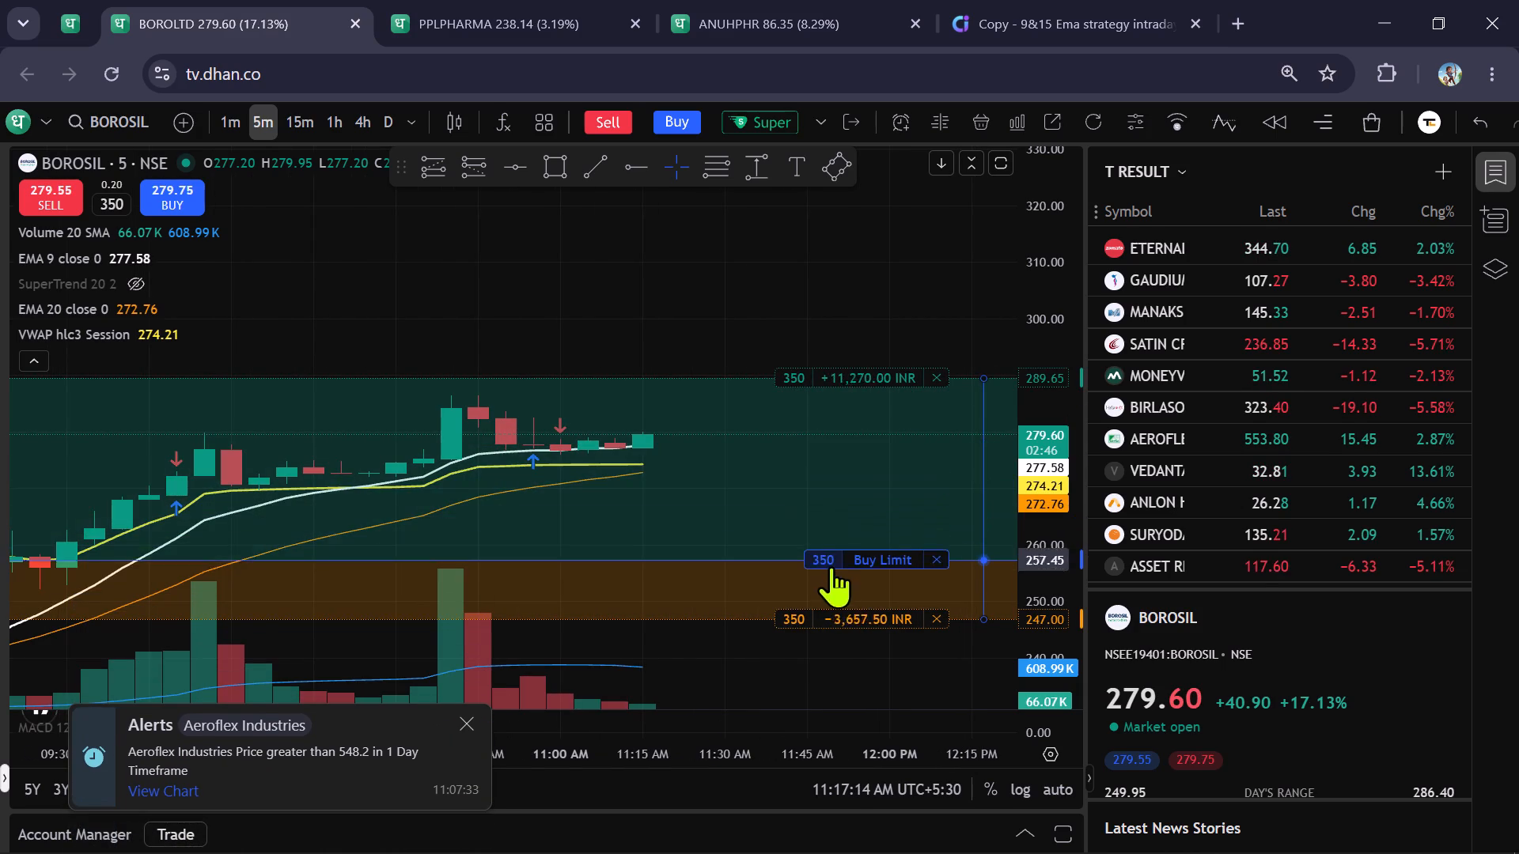
drag(831, 566, 824, 584)
Switch the BOROSIL chart to the 1-minute timeframe and examine recent candles against the EMA and VWAP lines.
click(237, 121)
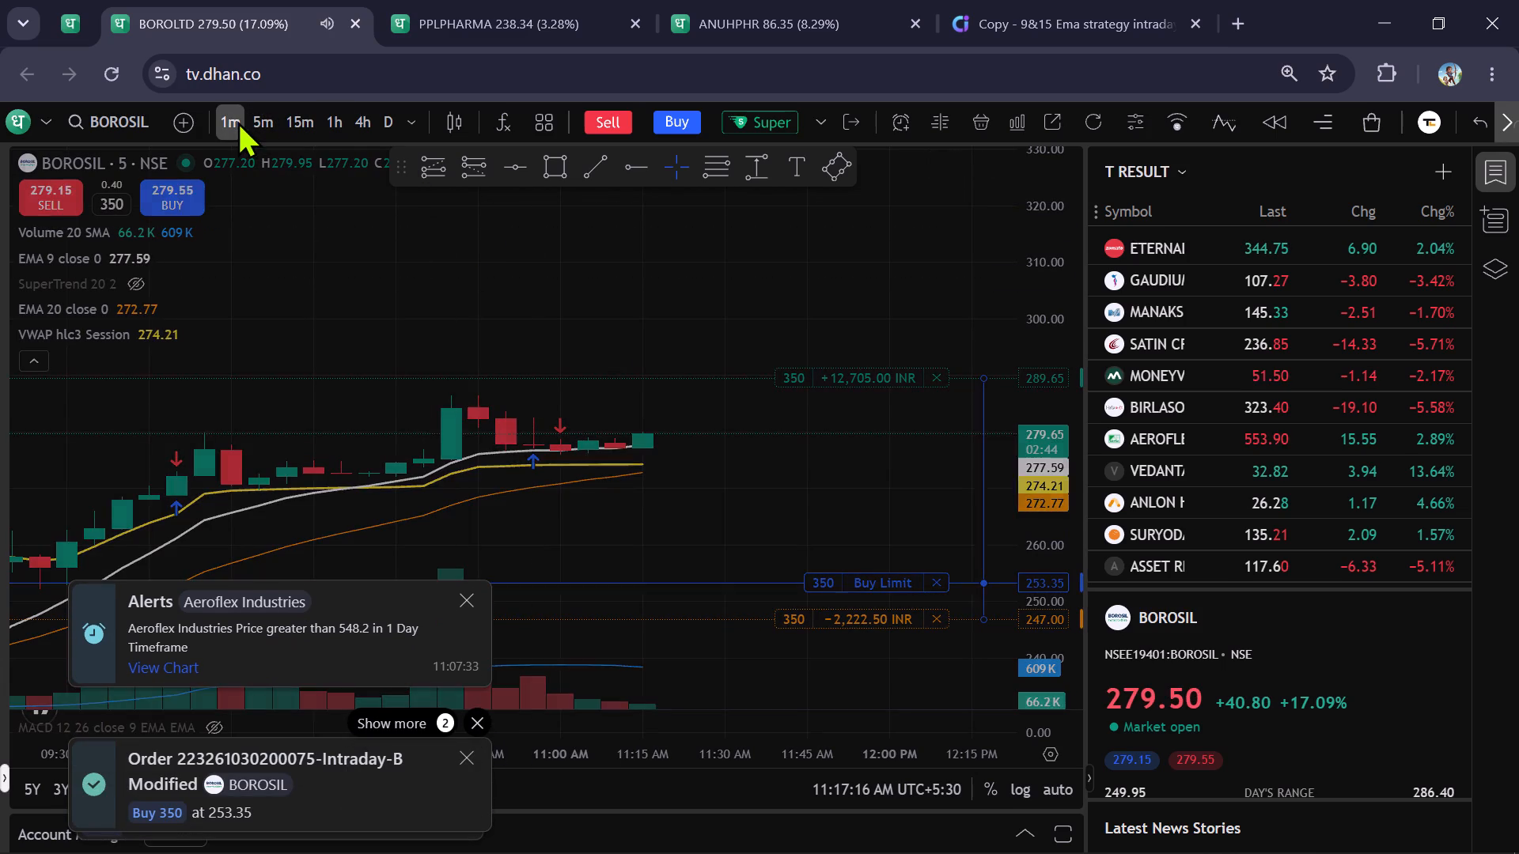
scroll(956, 499, down, 1)
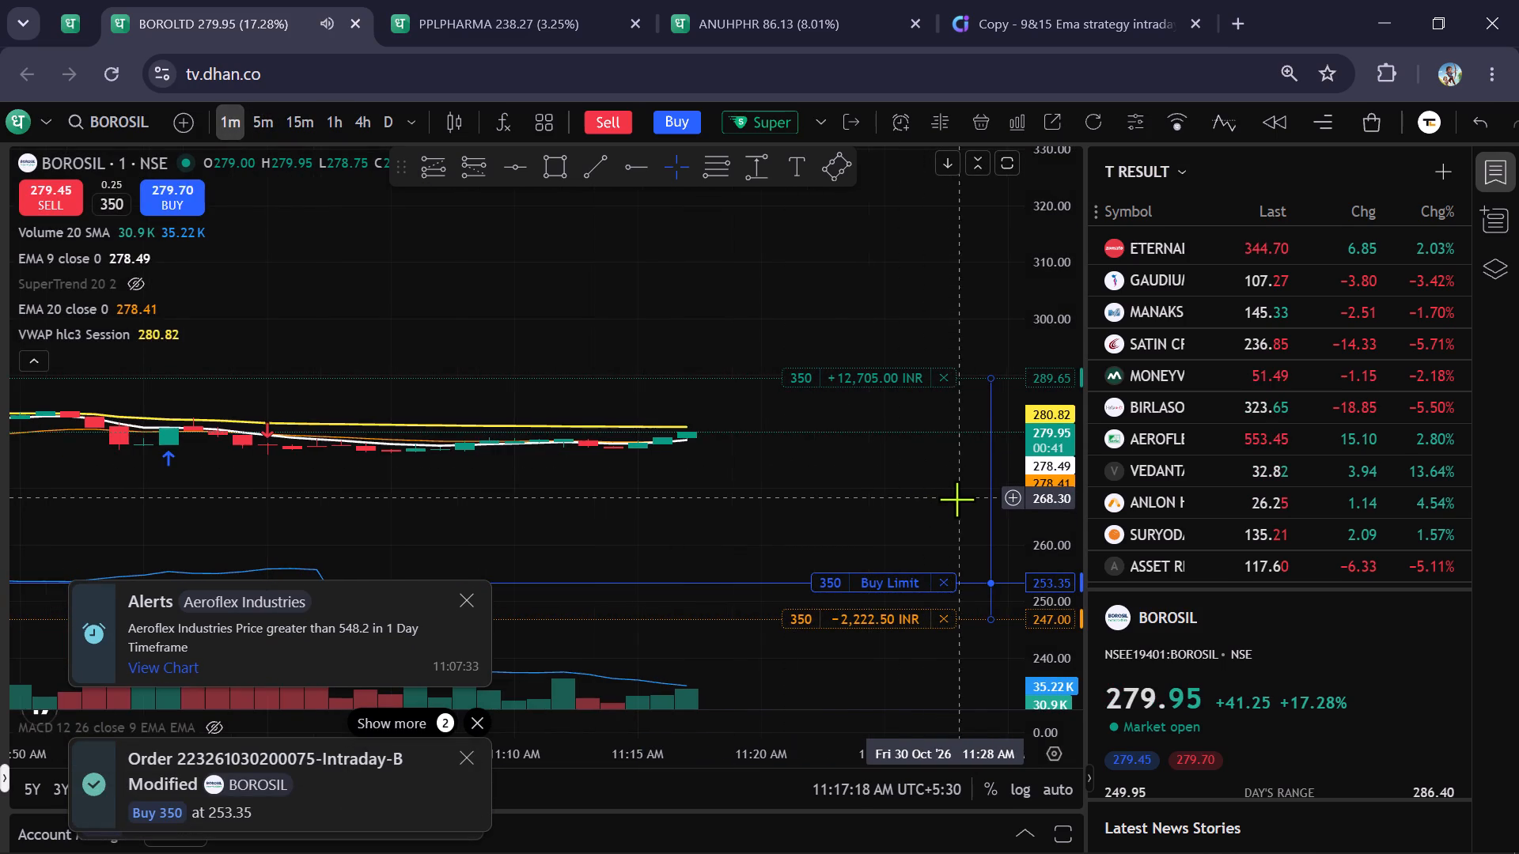
scroll(1037, 469, up, 6)
drag(804, 522, 805, 464)
scroll(801, 463, down, 7)
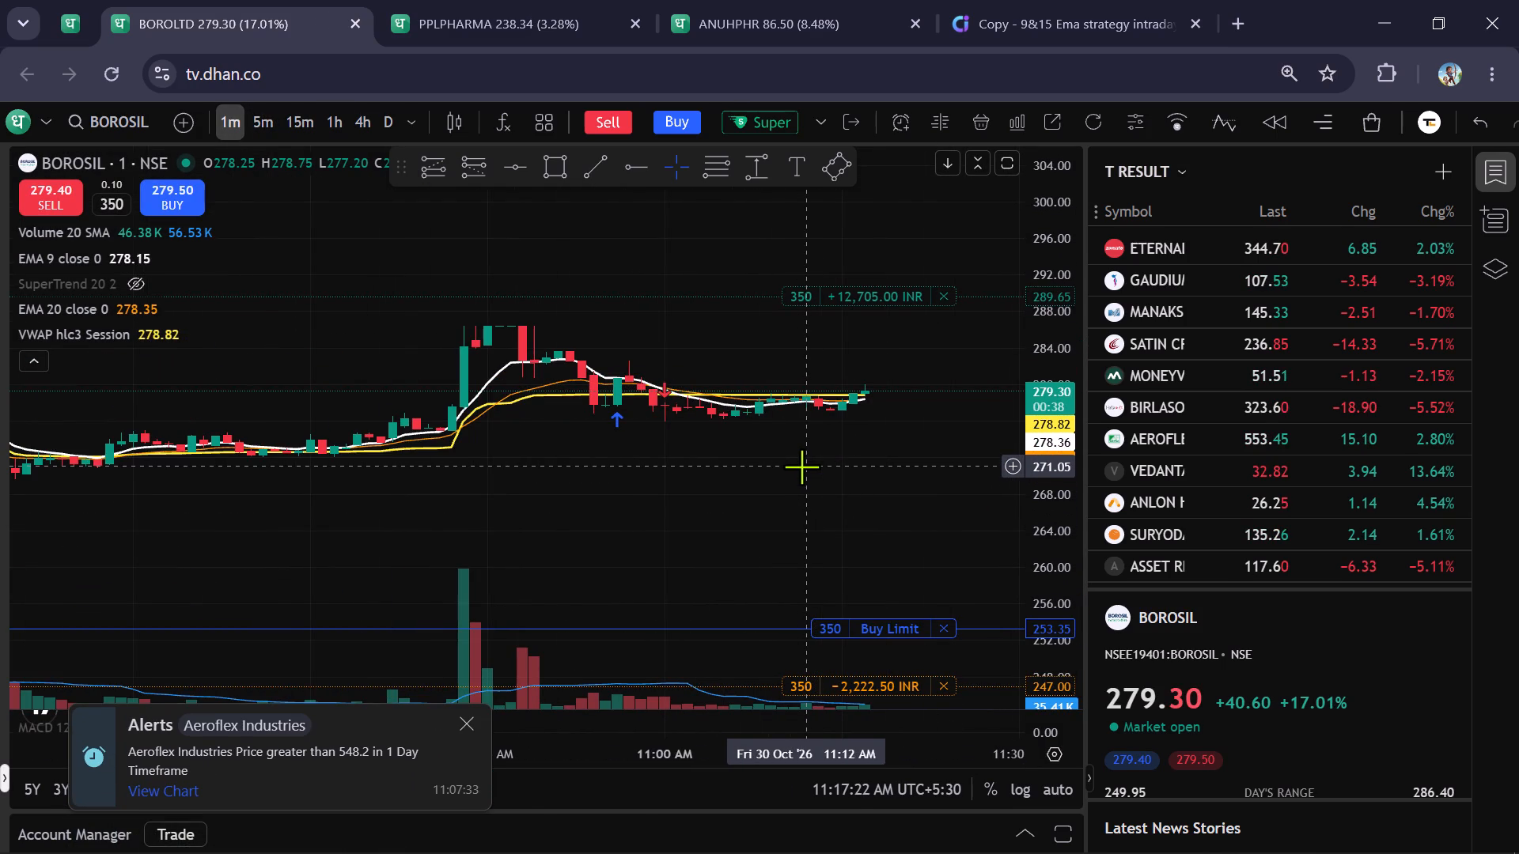
scroll(801, 467, up, 7)
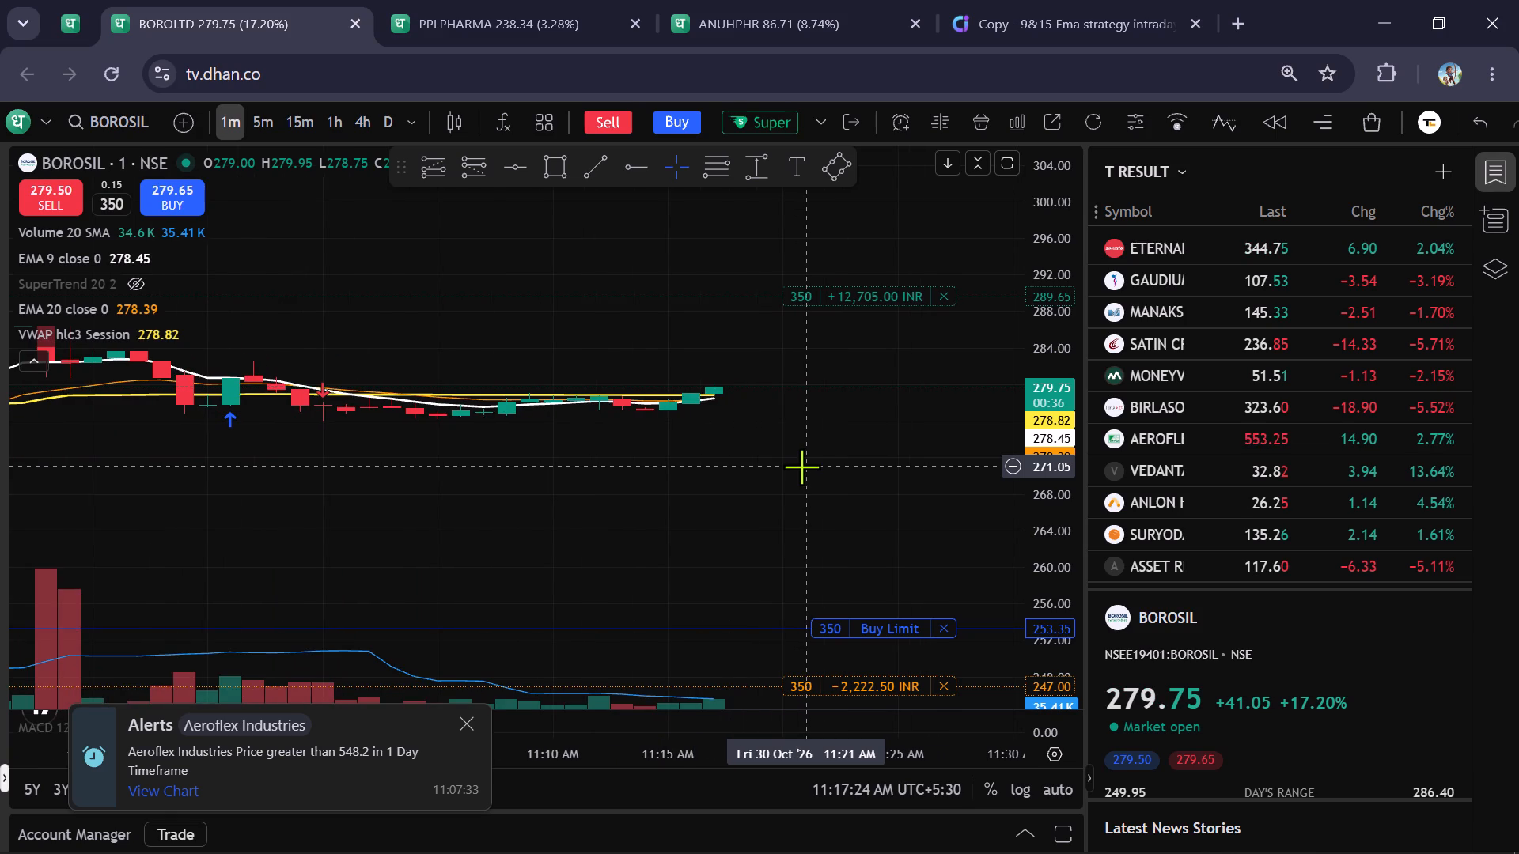
scroll(801, 467, down, 2)
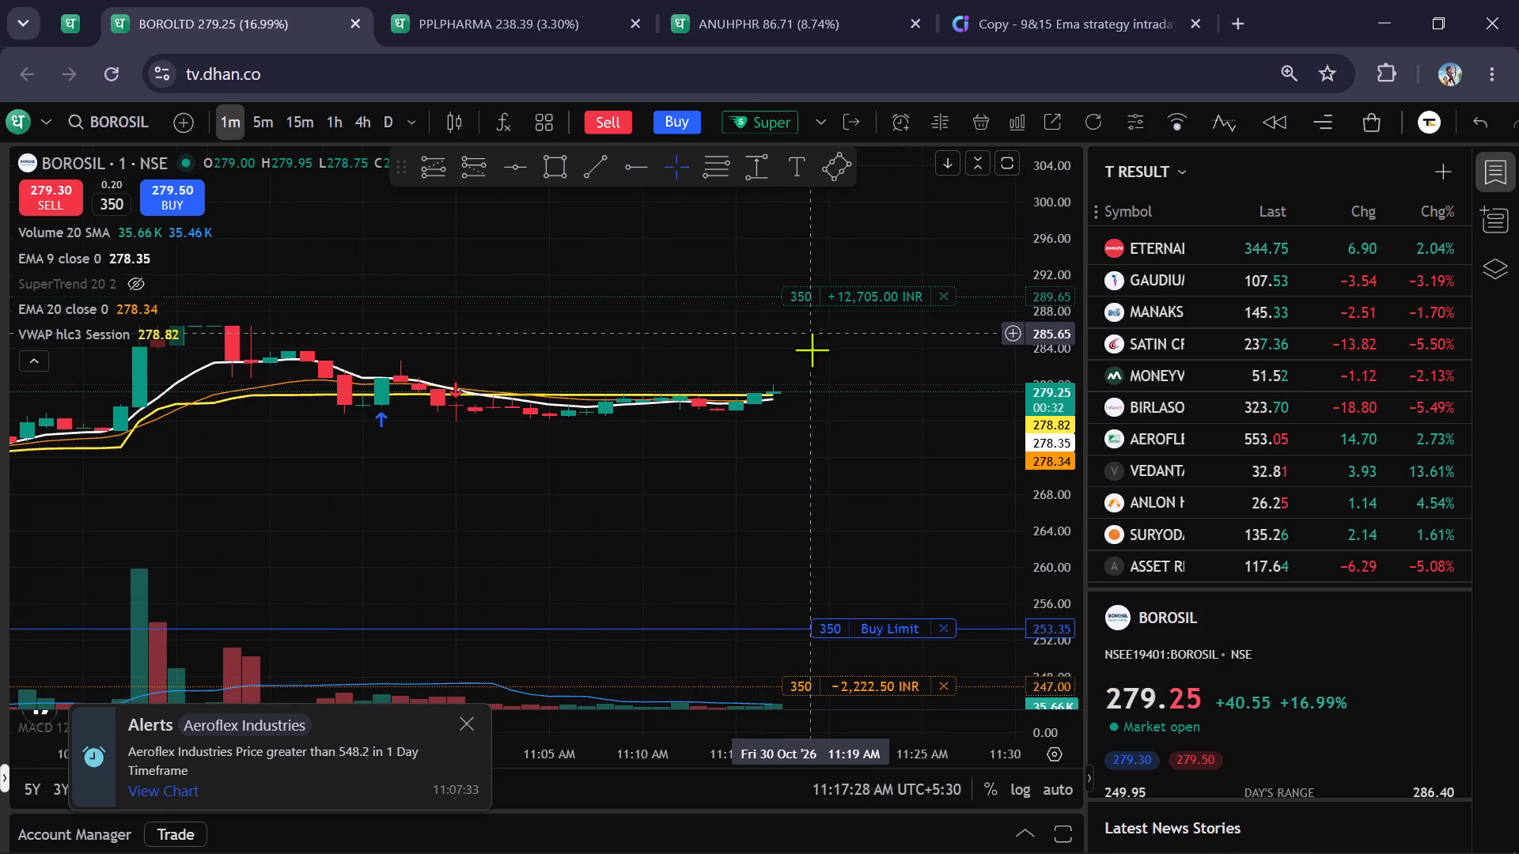
scroll(837, 479, up, 2)
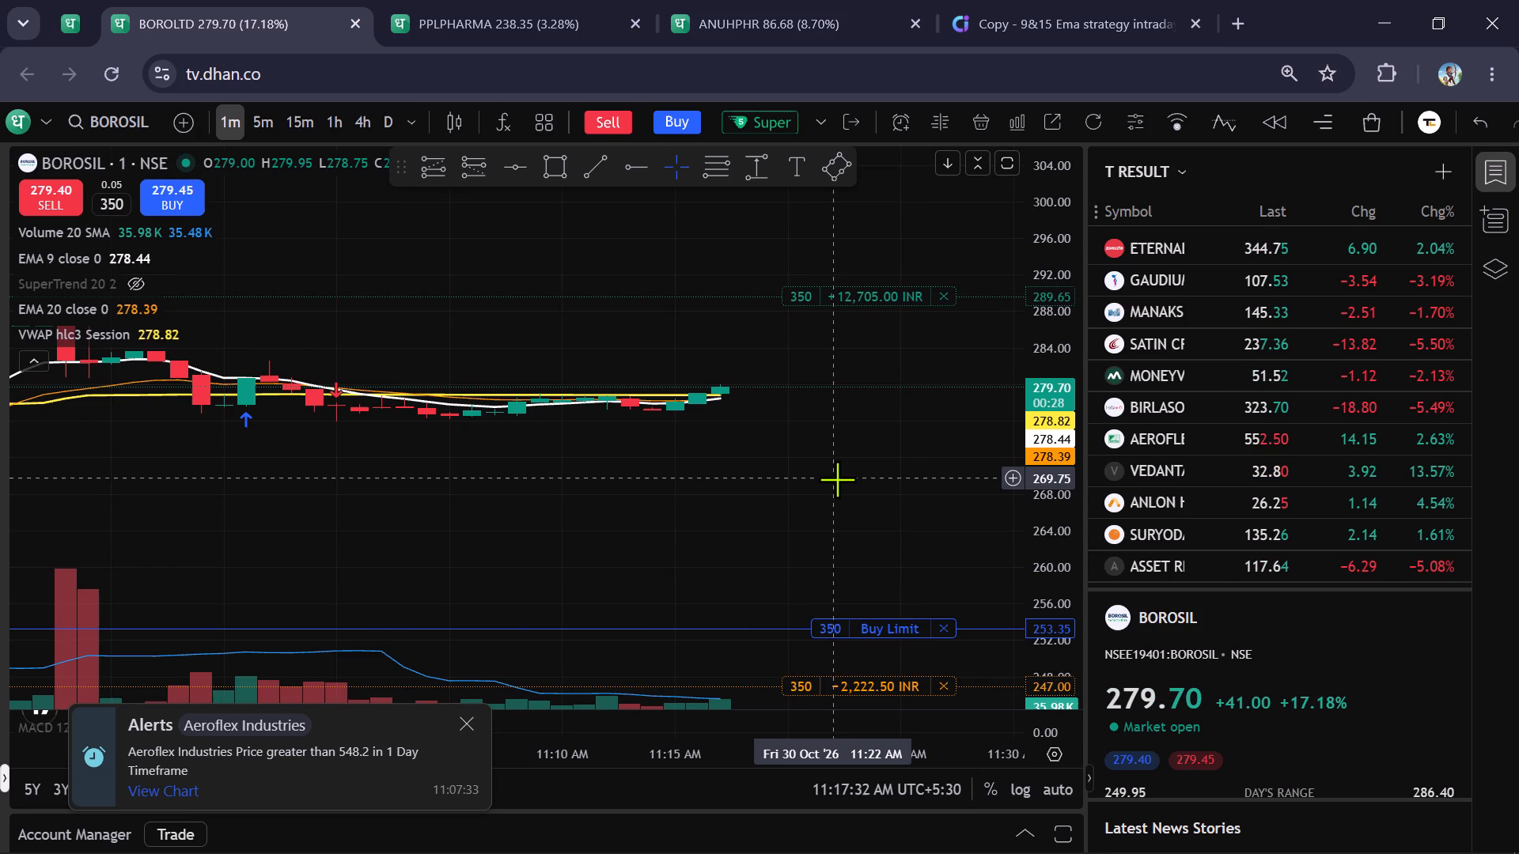
scroll(837, 479, up, 1)
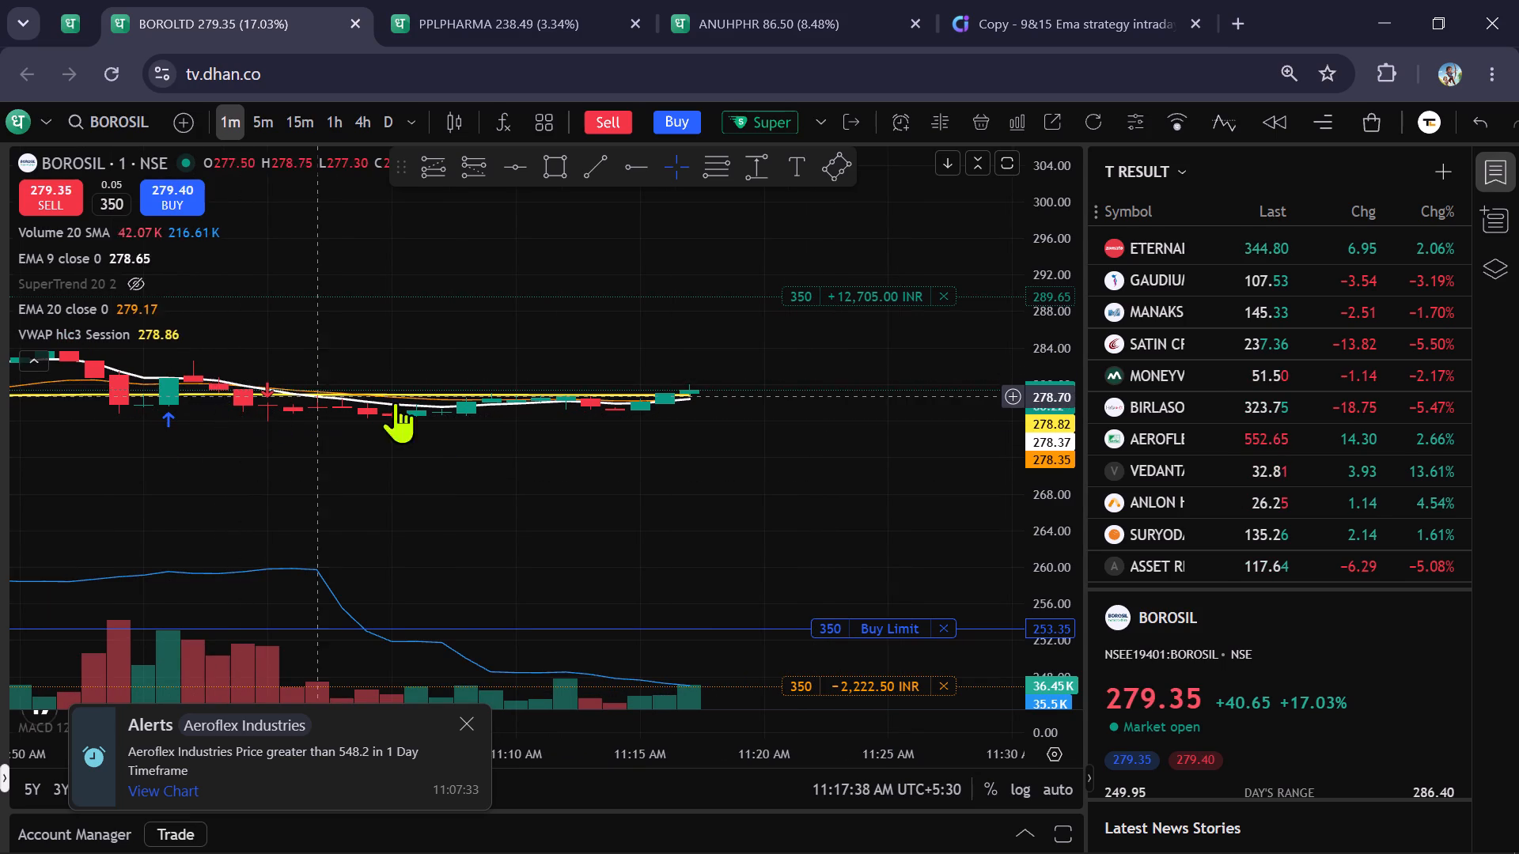
scroll(769, 476, down, 2)
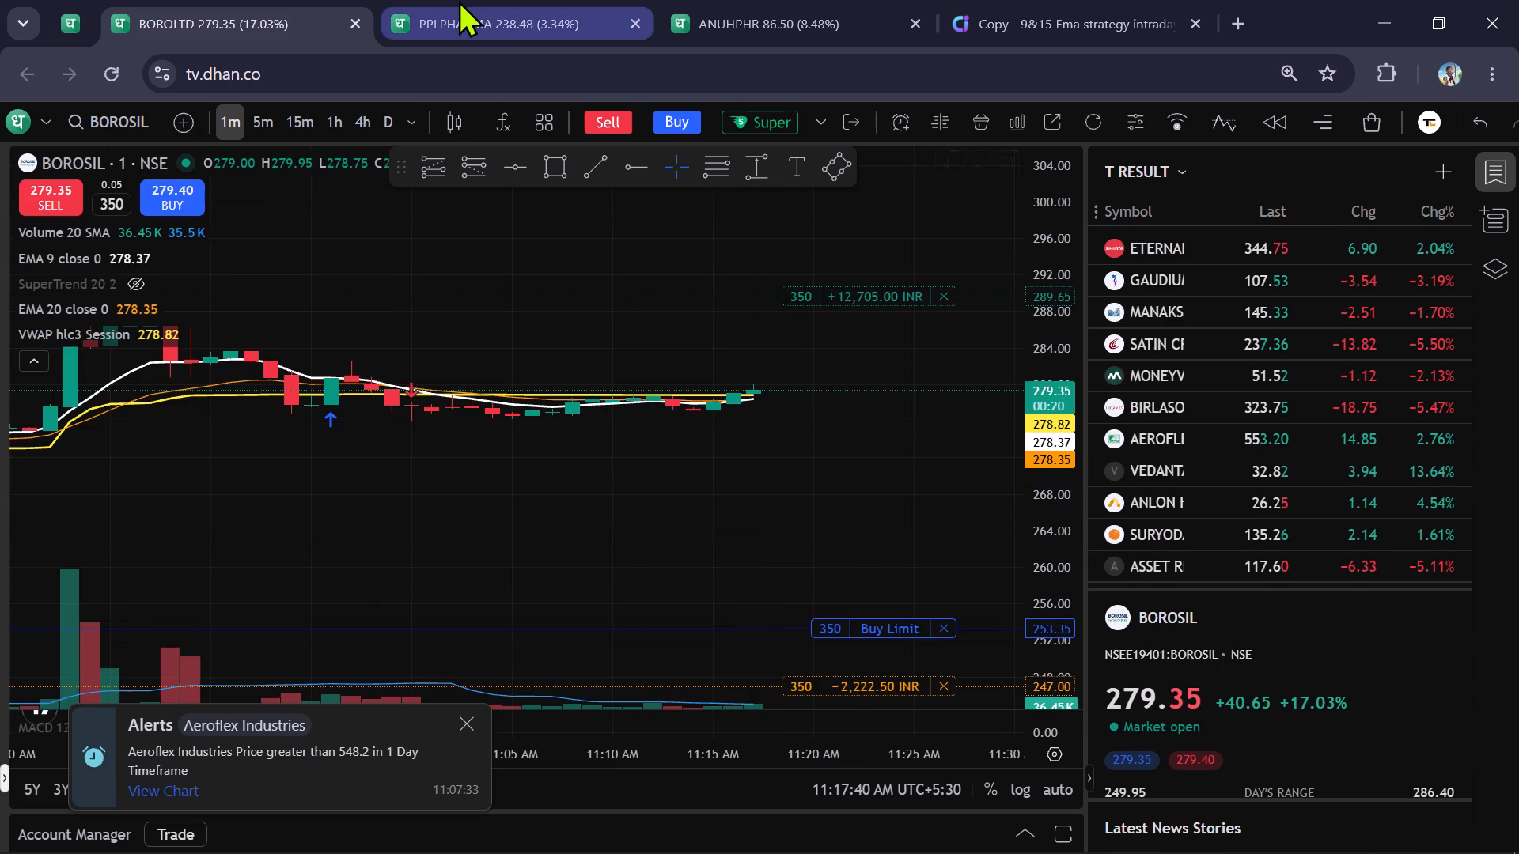
Recheck current price action on the PIRAMAL PHARMA, ANUH PHARMA and BOROSIL charts.
click(458, 0)
click(749, 9)
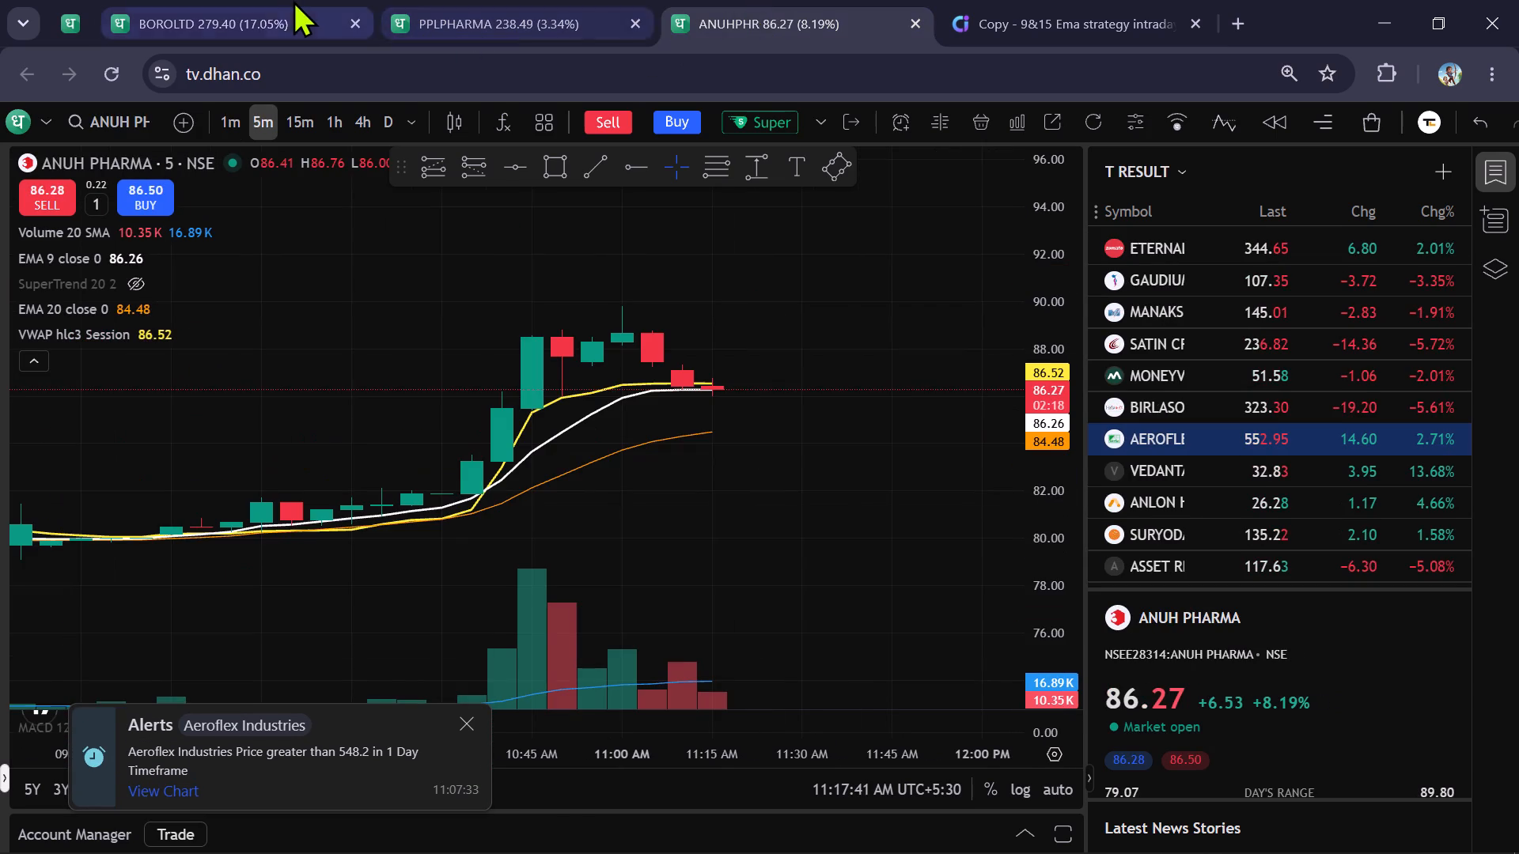
click(266, 0)
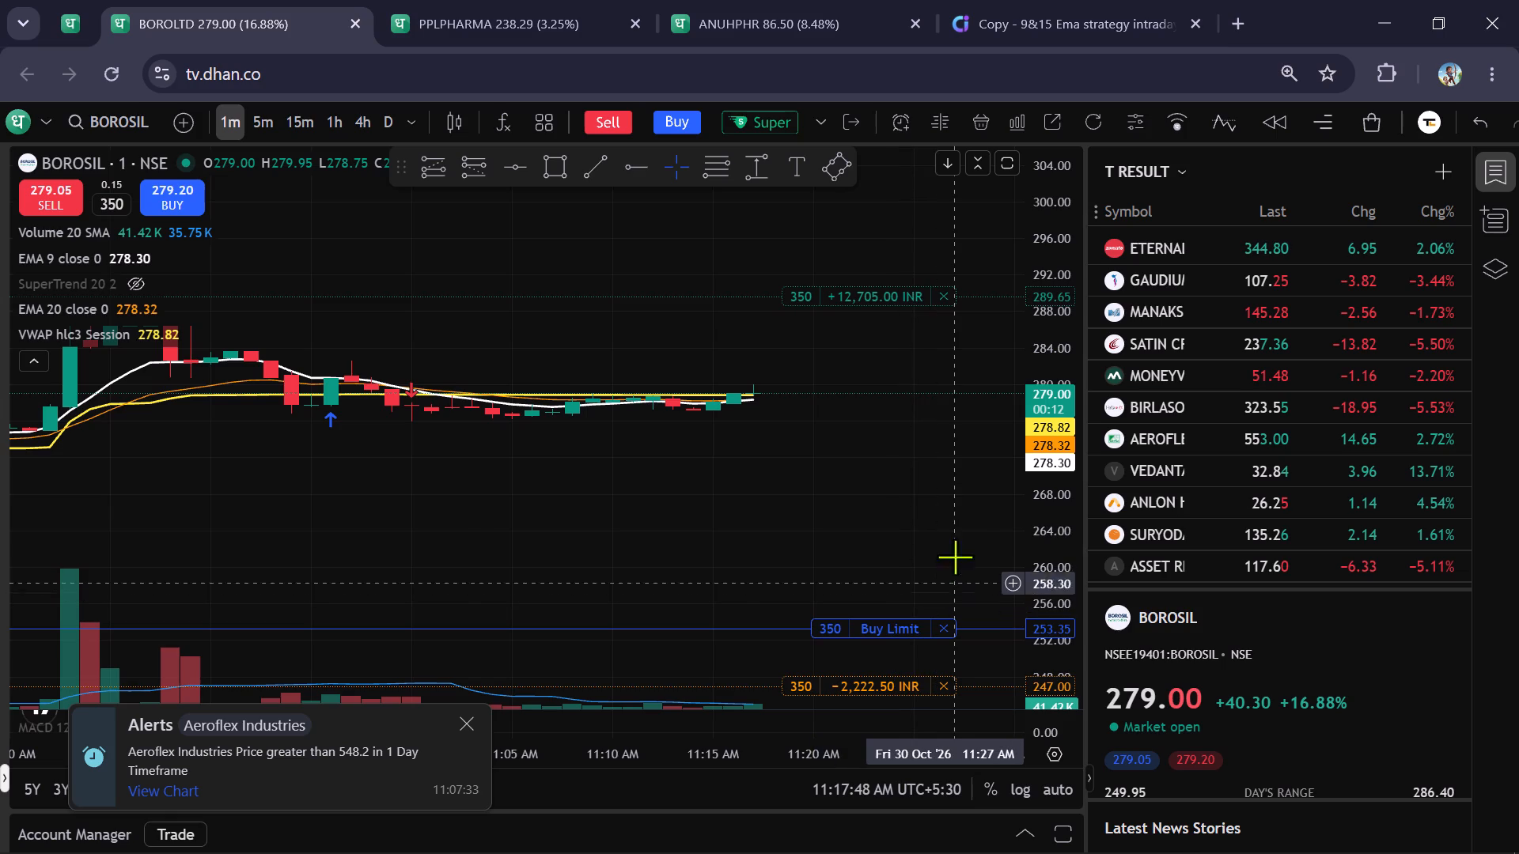
scroll(964, 527, down, 6)
scroll(964, 527, up, 4)
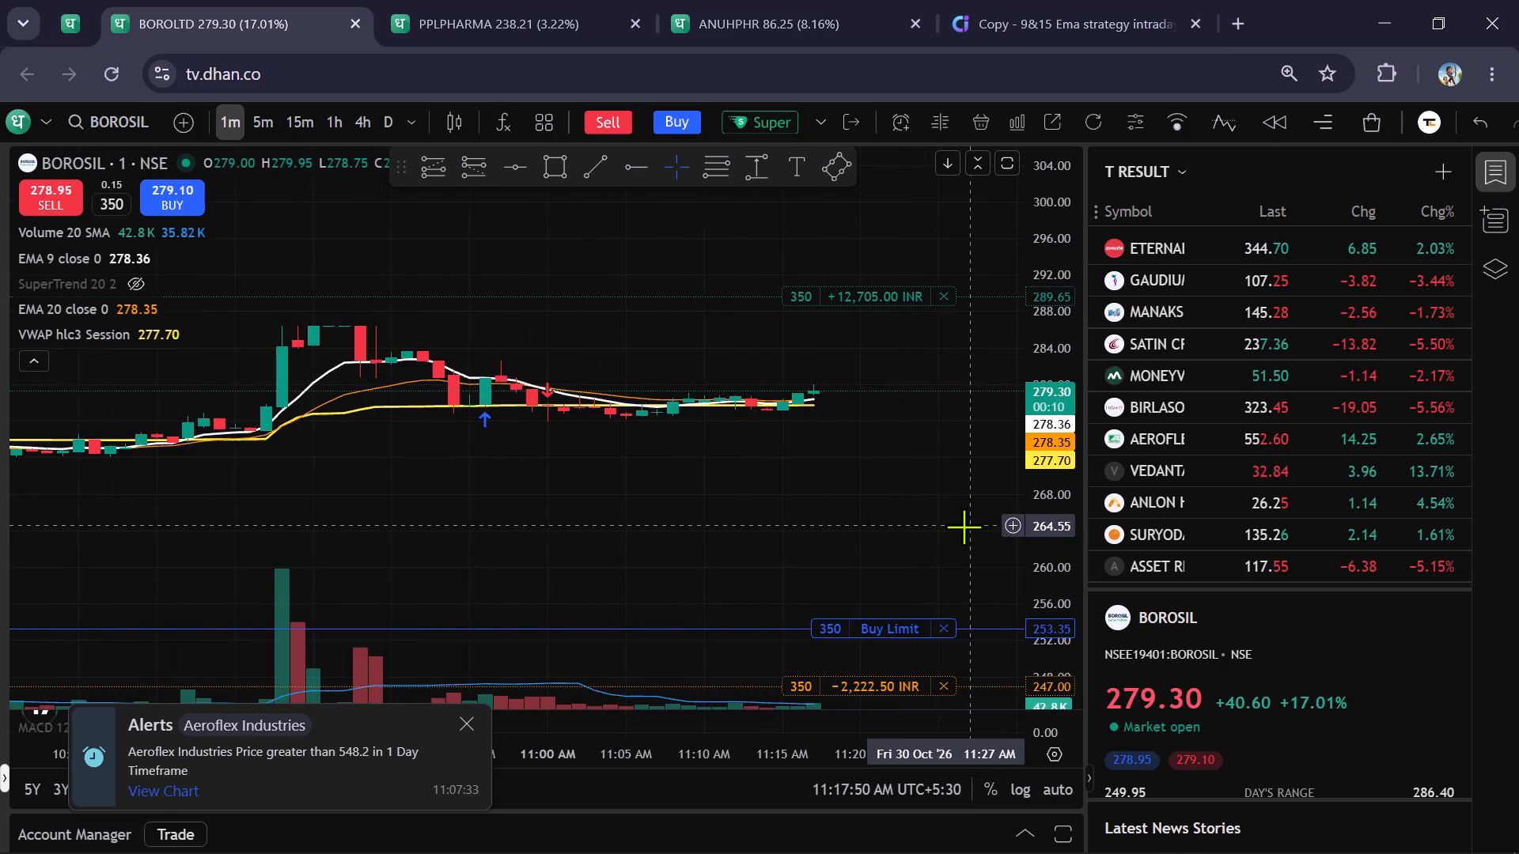
click(747, 0)
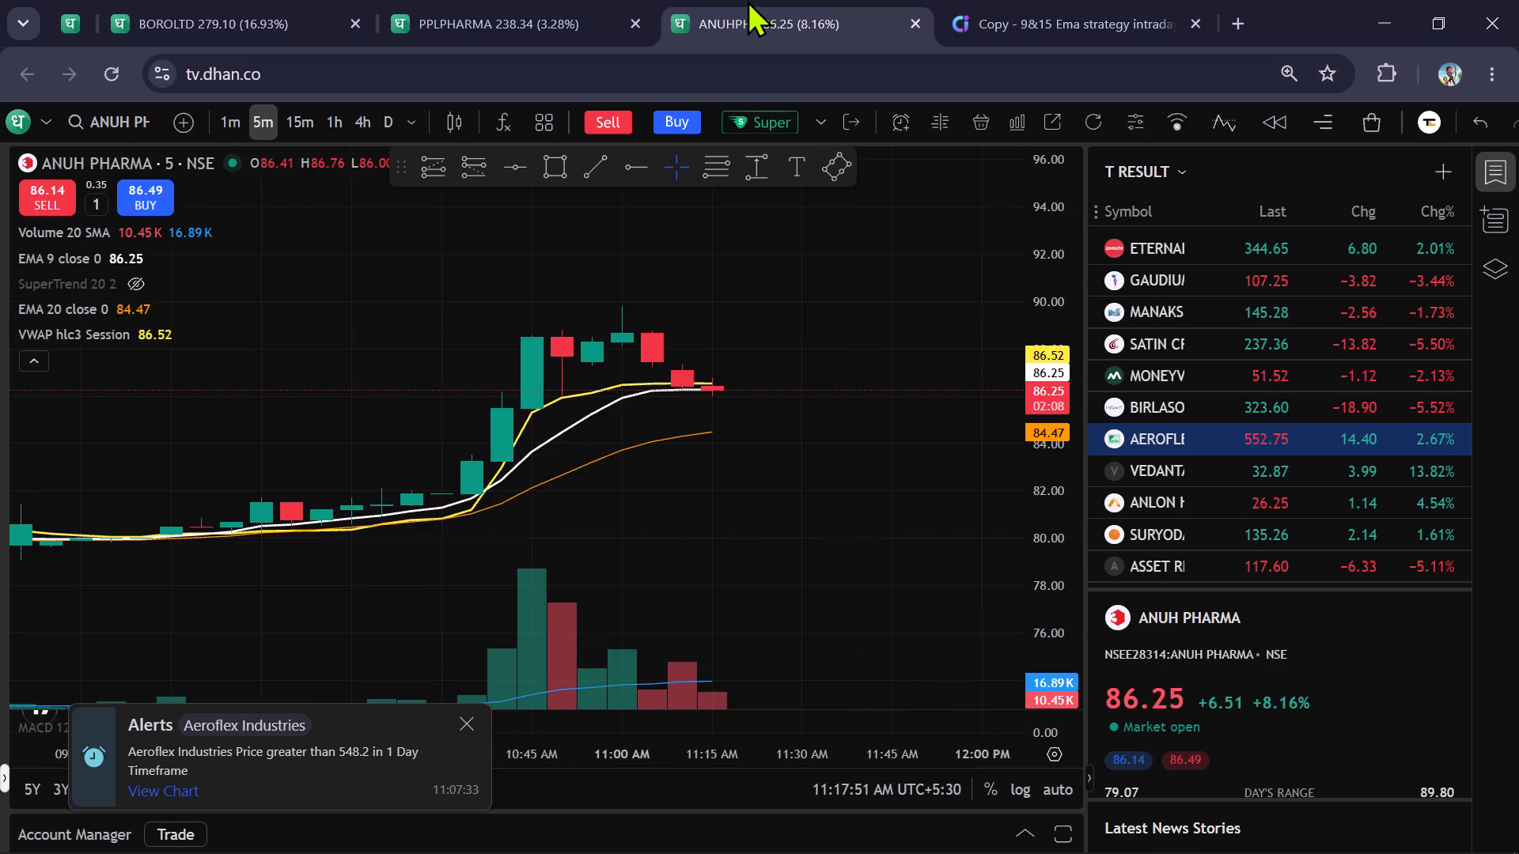
click(547, 0)
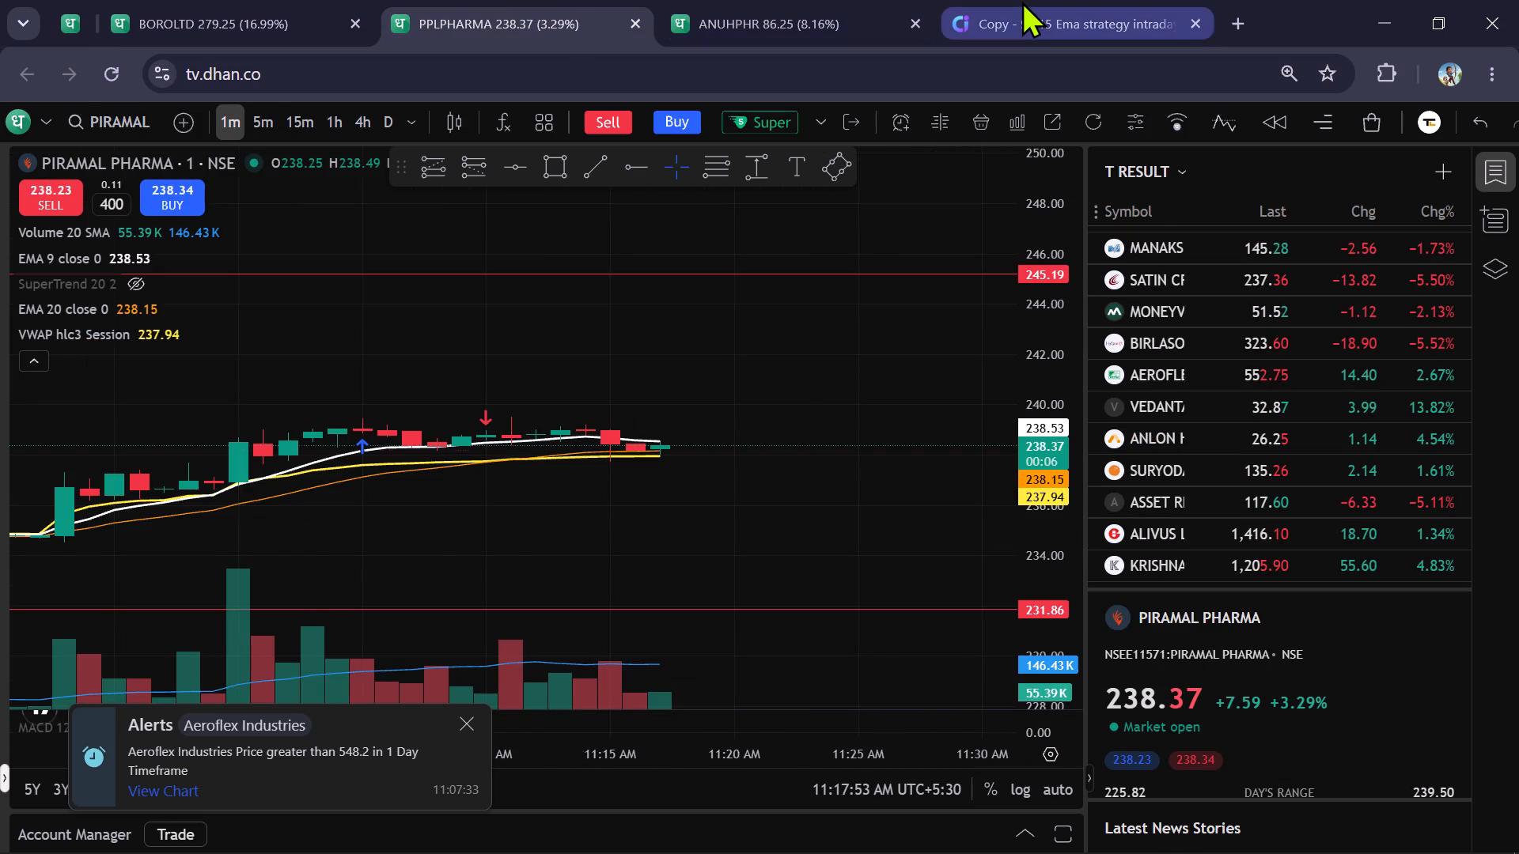
Rerun the Chartink 9&15 EMA scan and look over its matching stocks, previewing the Marsons chart.
click(1021, 1)
scroll(849, 152, down, 3)
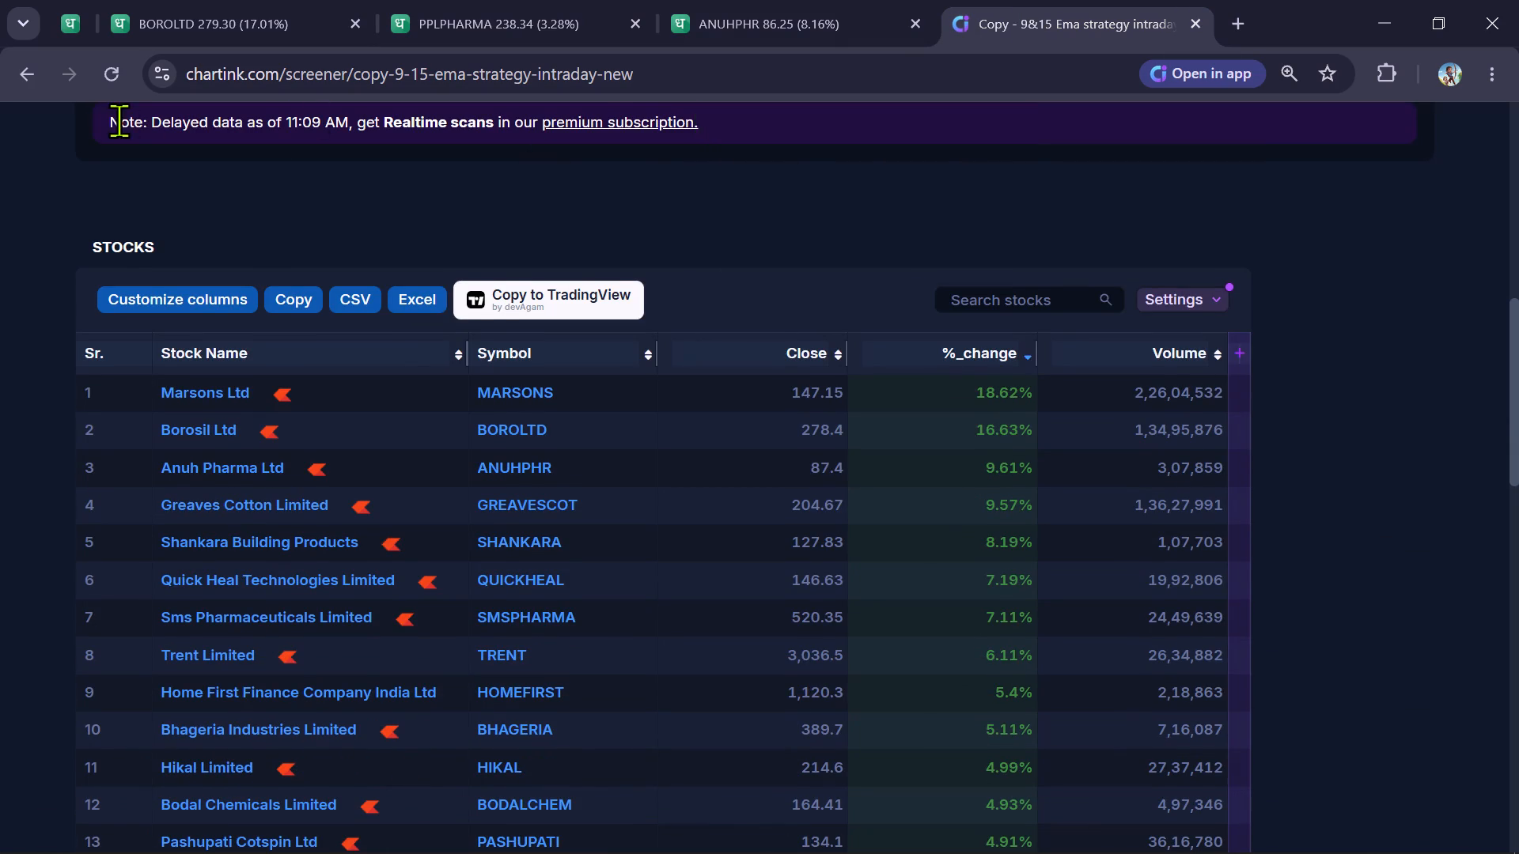
scroll(114, 129, up, 1)
click(142, 256)
scroll(0, 300, down, 1)
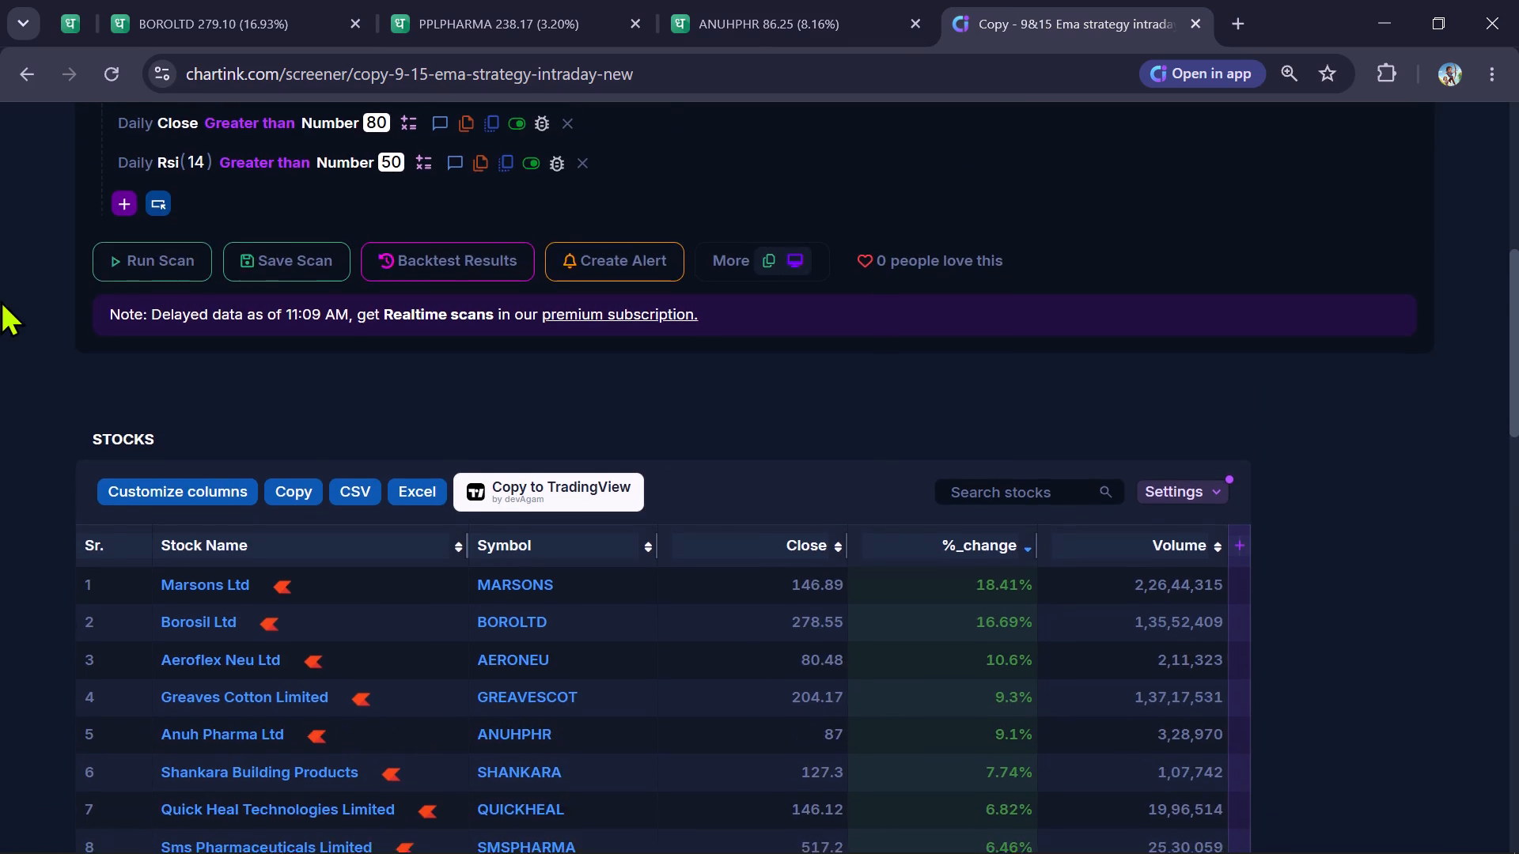
scroll(0, 300, down, 1)
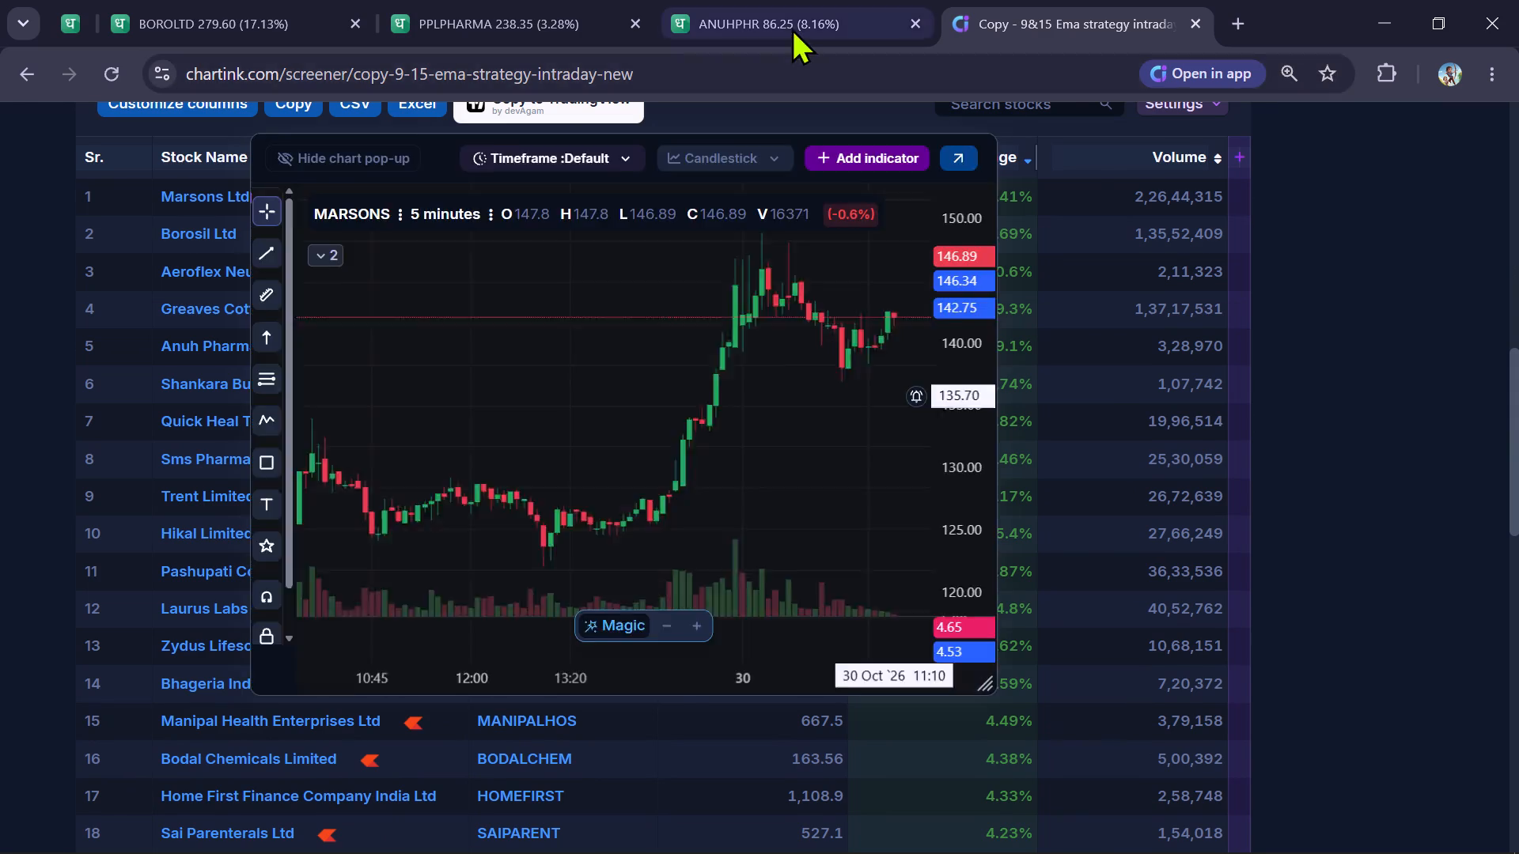
Create a price alert on ANUH PHARMA for crossing 87.06.
click(791, 28)
drag(790, 323, 815, 373)
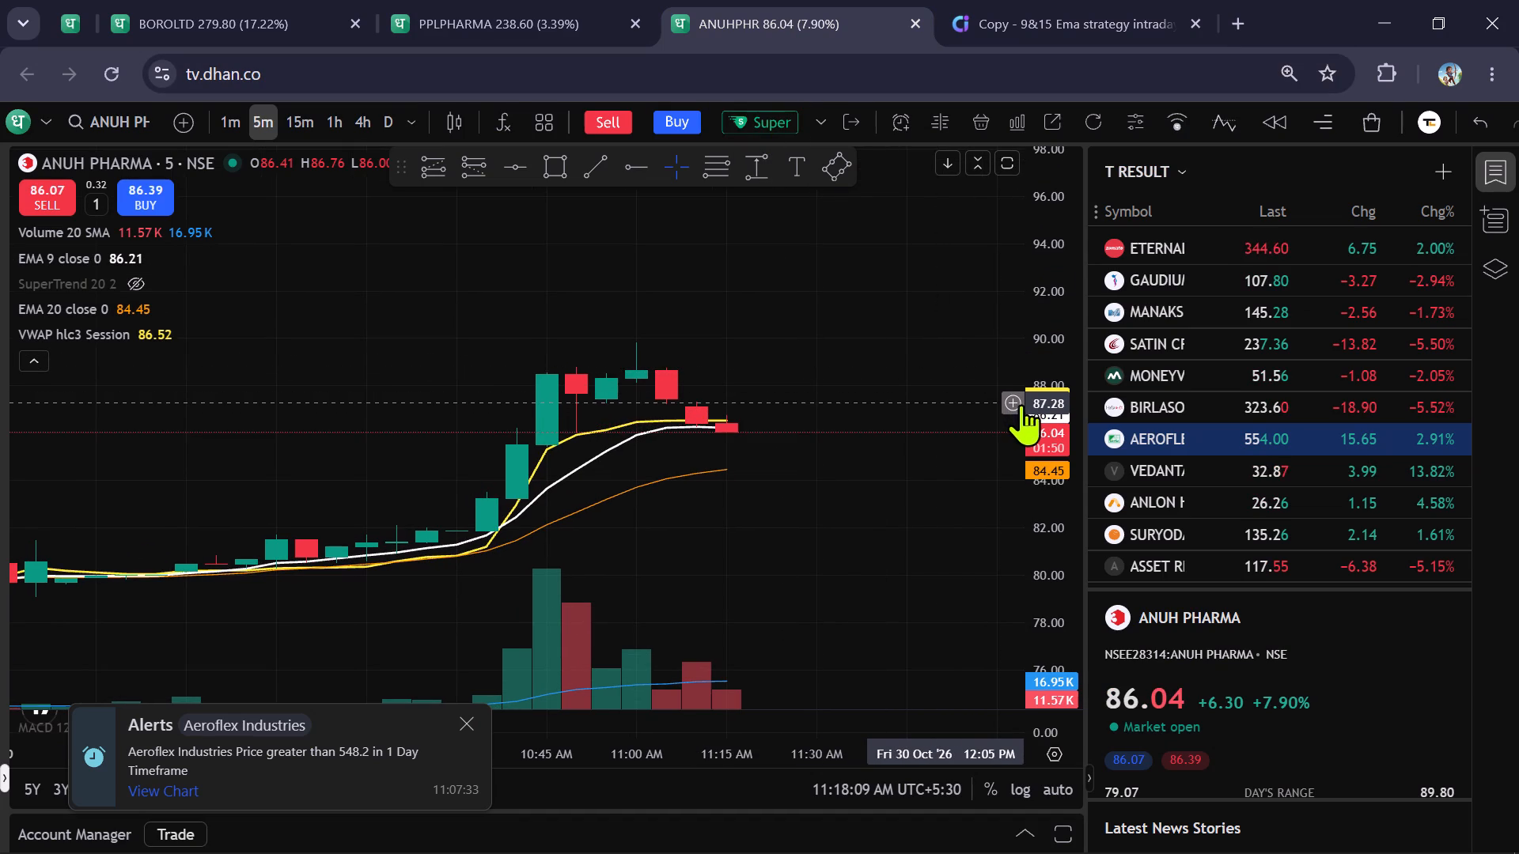
click(1020, 409)
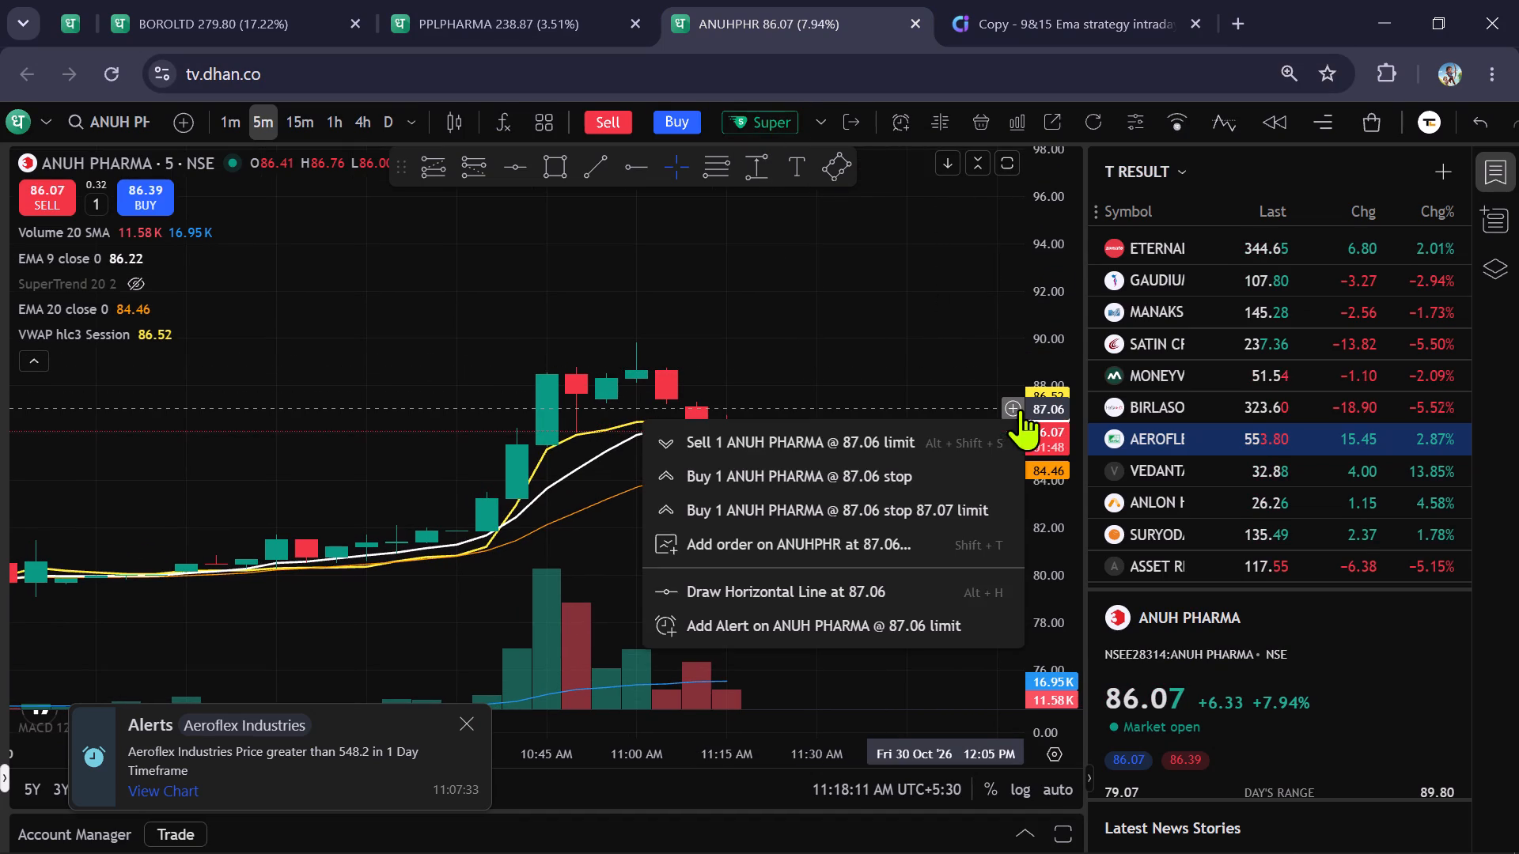
click(895, 625)
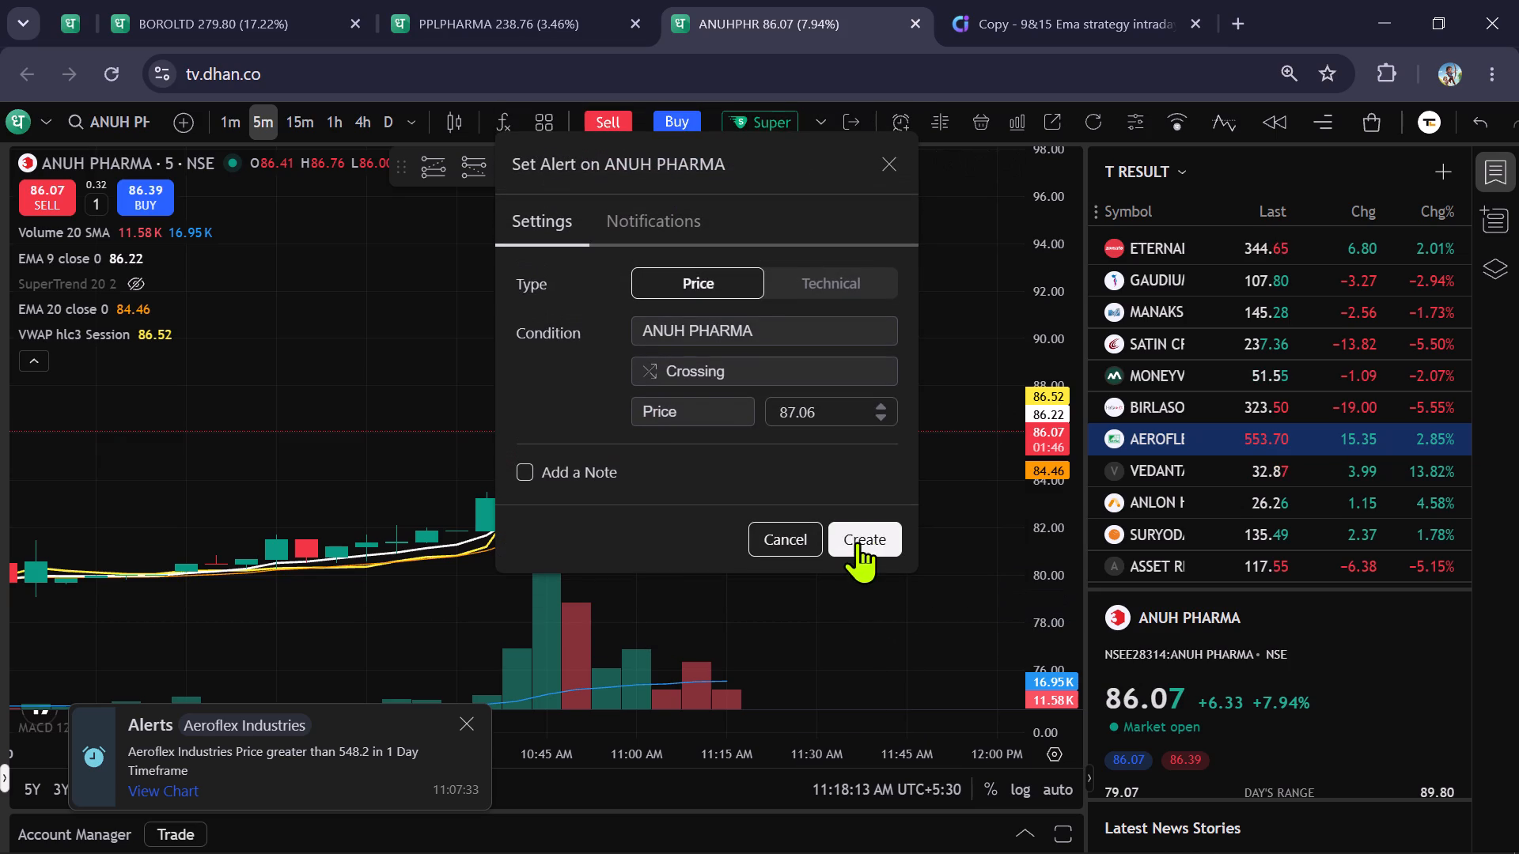
click(857, 542)
drag(849, 539, 869, 574)
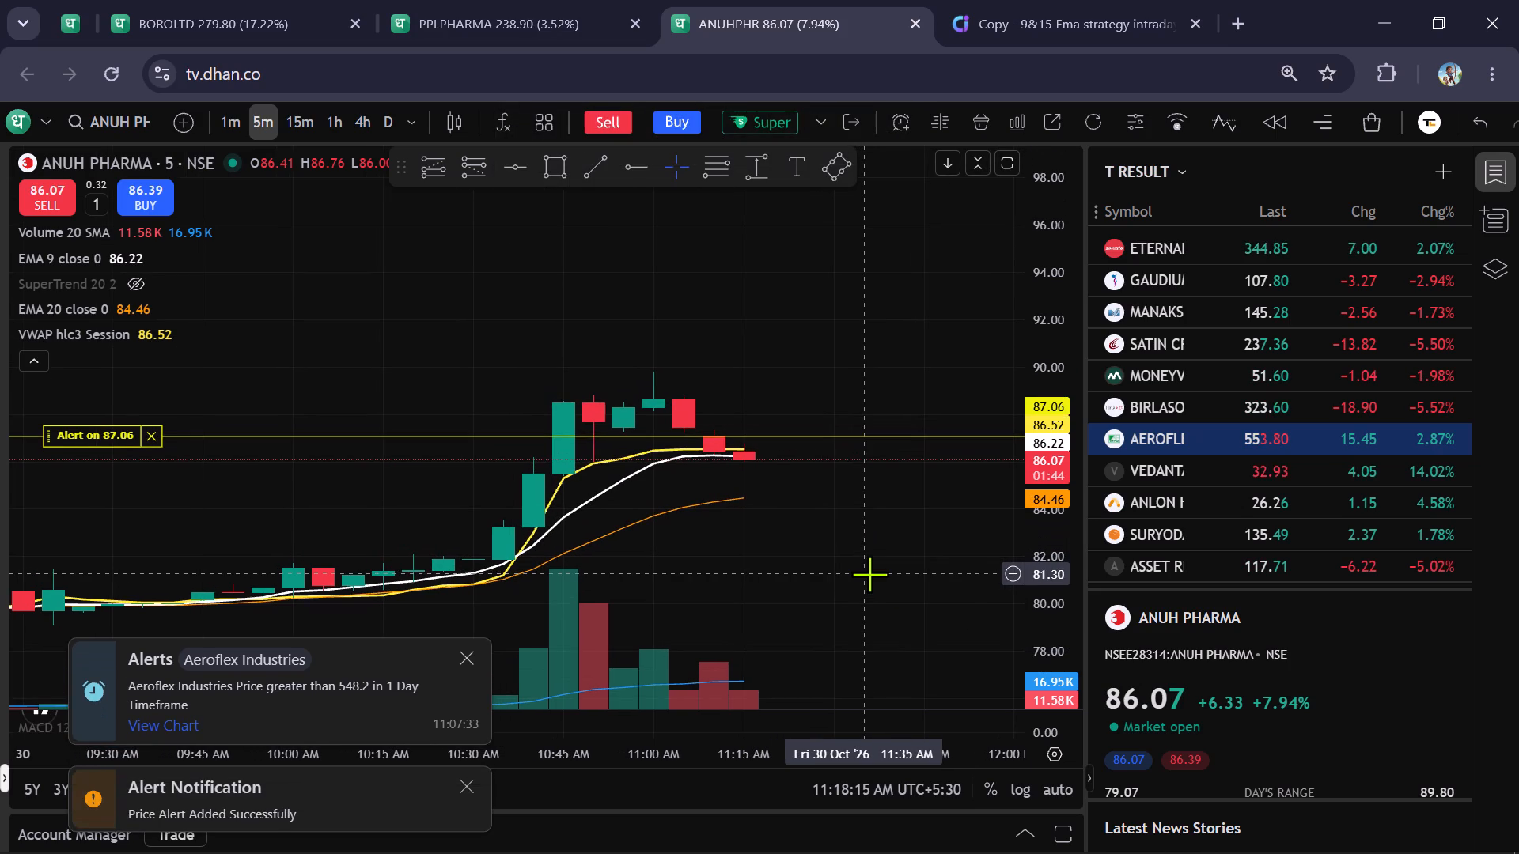
Open the MARSONS chart and examine its 5-minute candles against the EMA and VWAP lines.
text(mars)
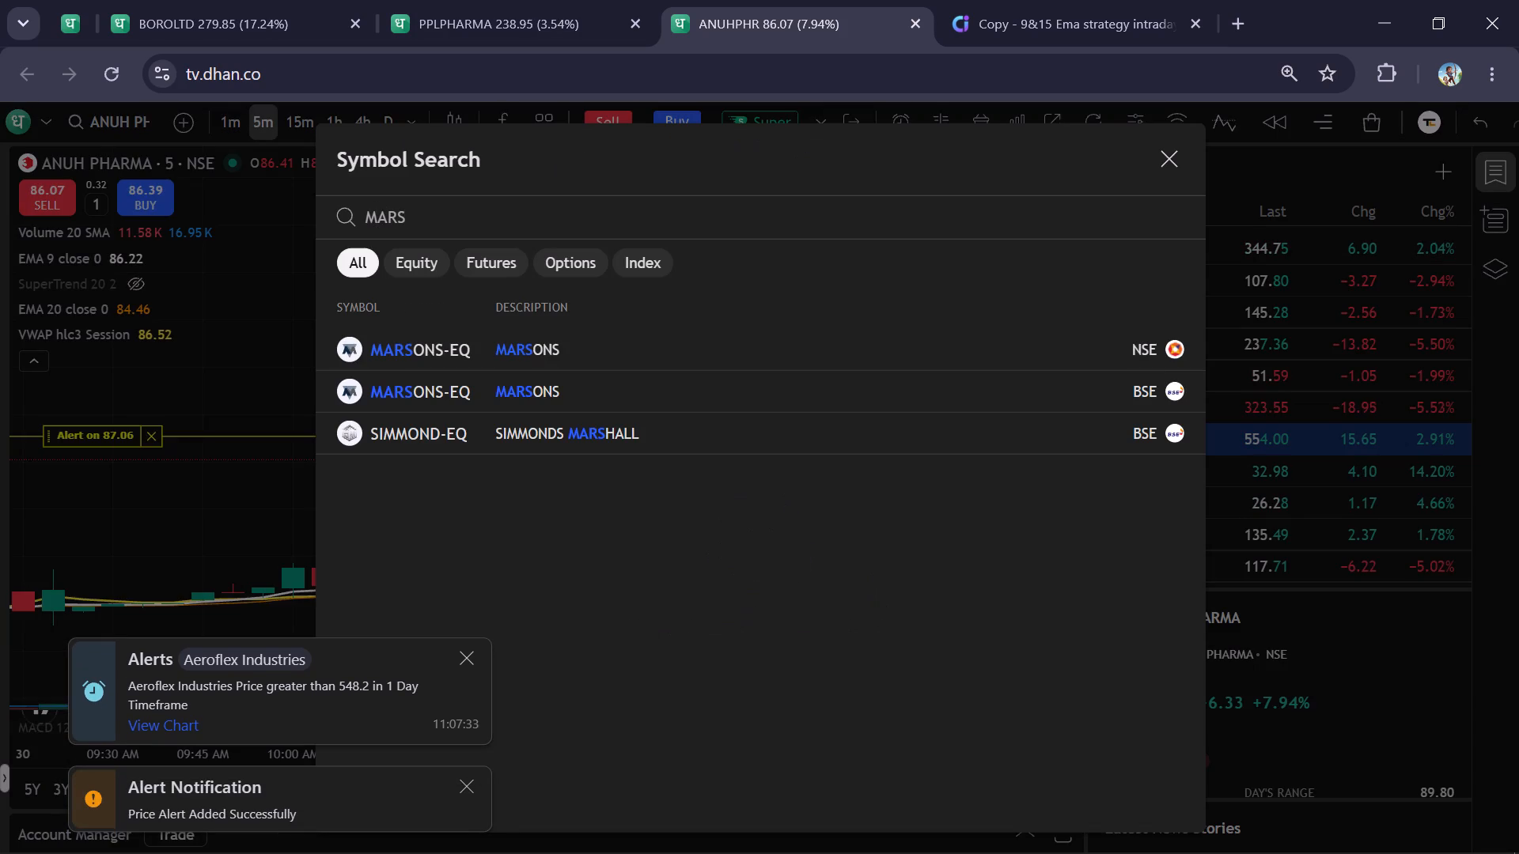
text(ons)
key(Down)
key(Return)
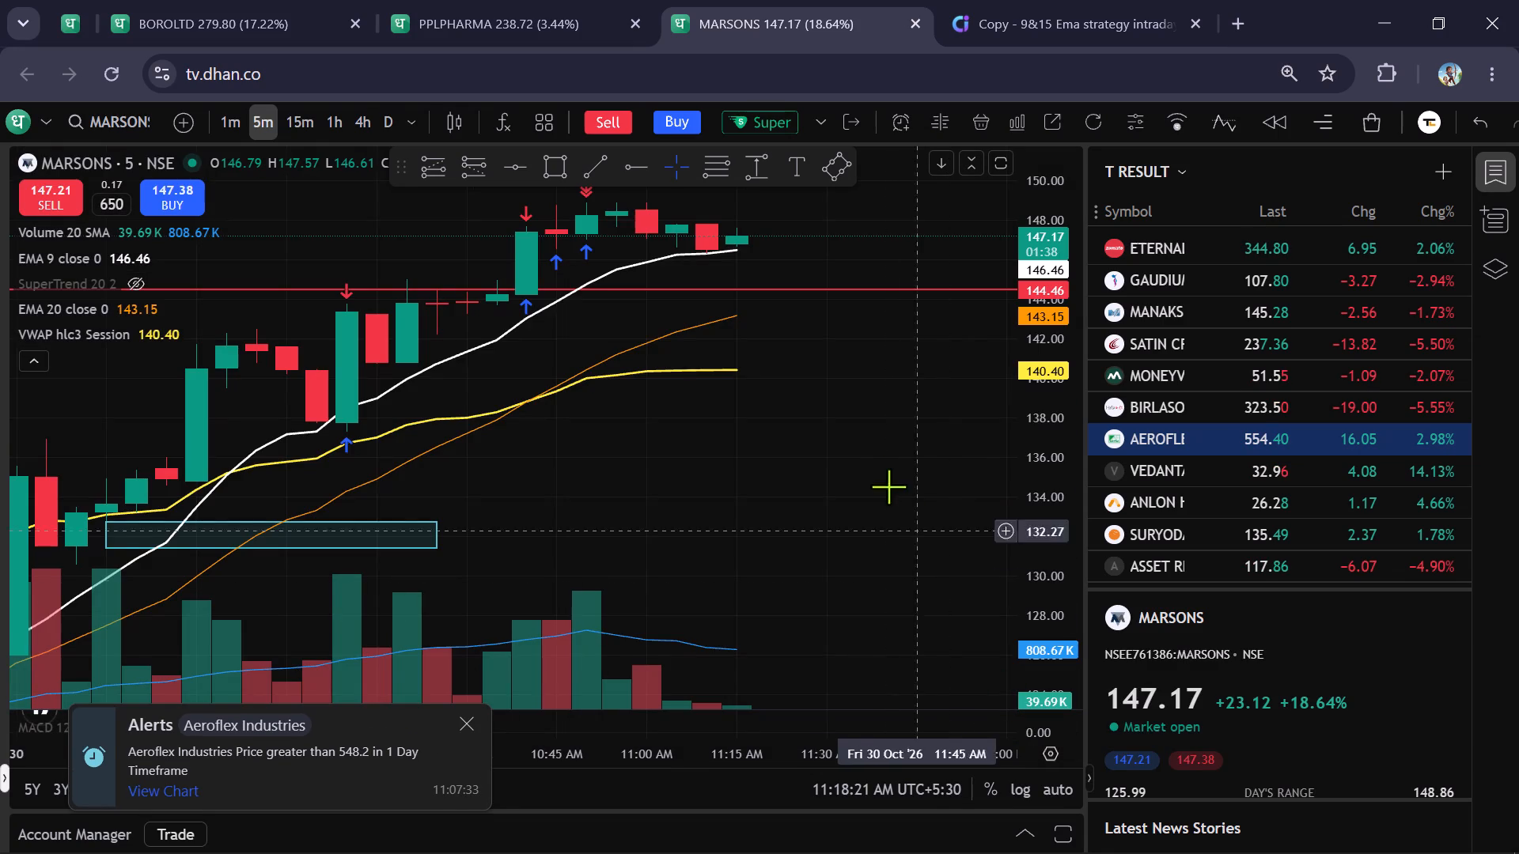
drag(874, 450, 861, 578)
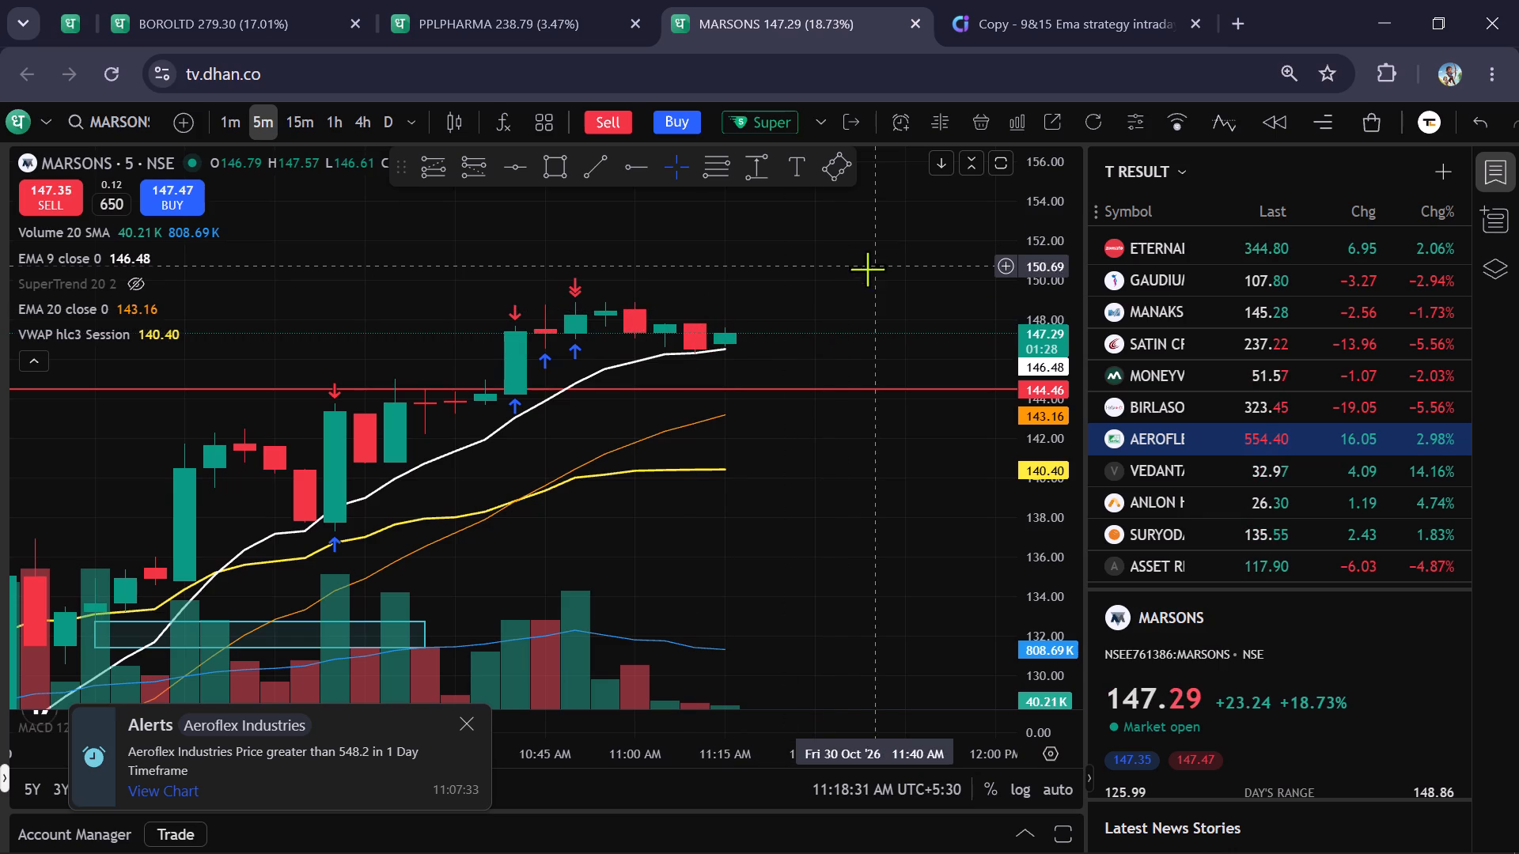
scroll(950, 291, down, 2)
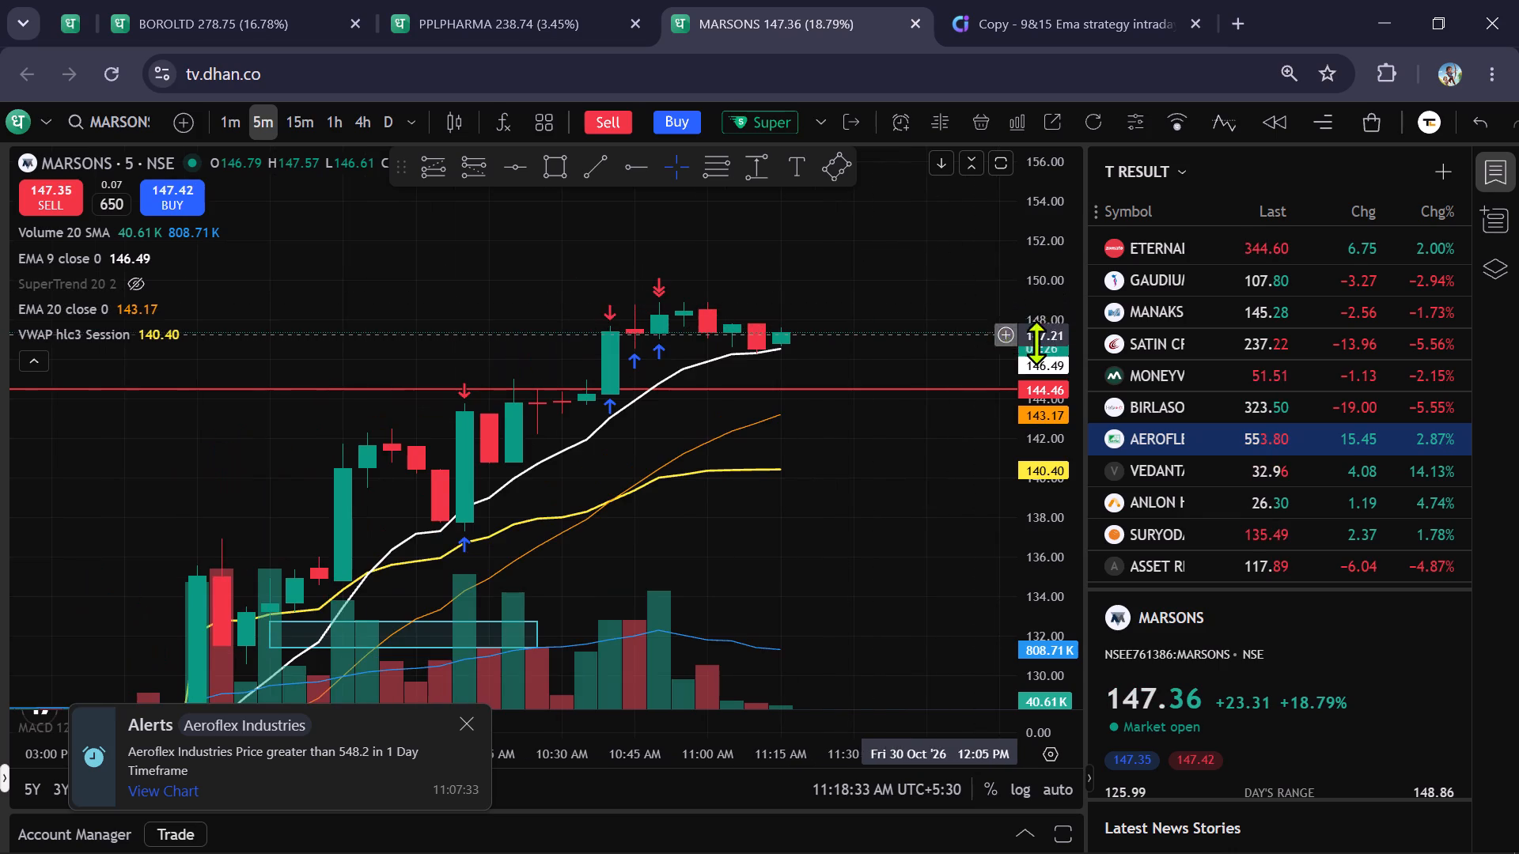
Cancel the pending BOROSIL buy limit order for 350 shares at 253.35.
scroll(1046, 345, down, 5)
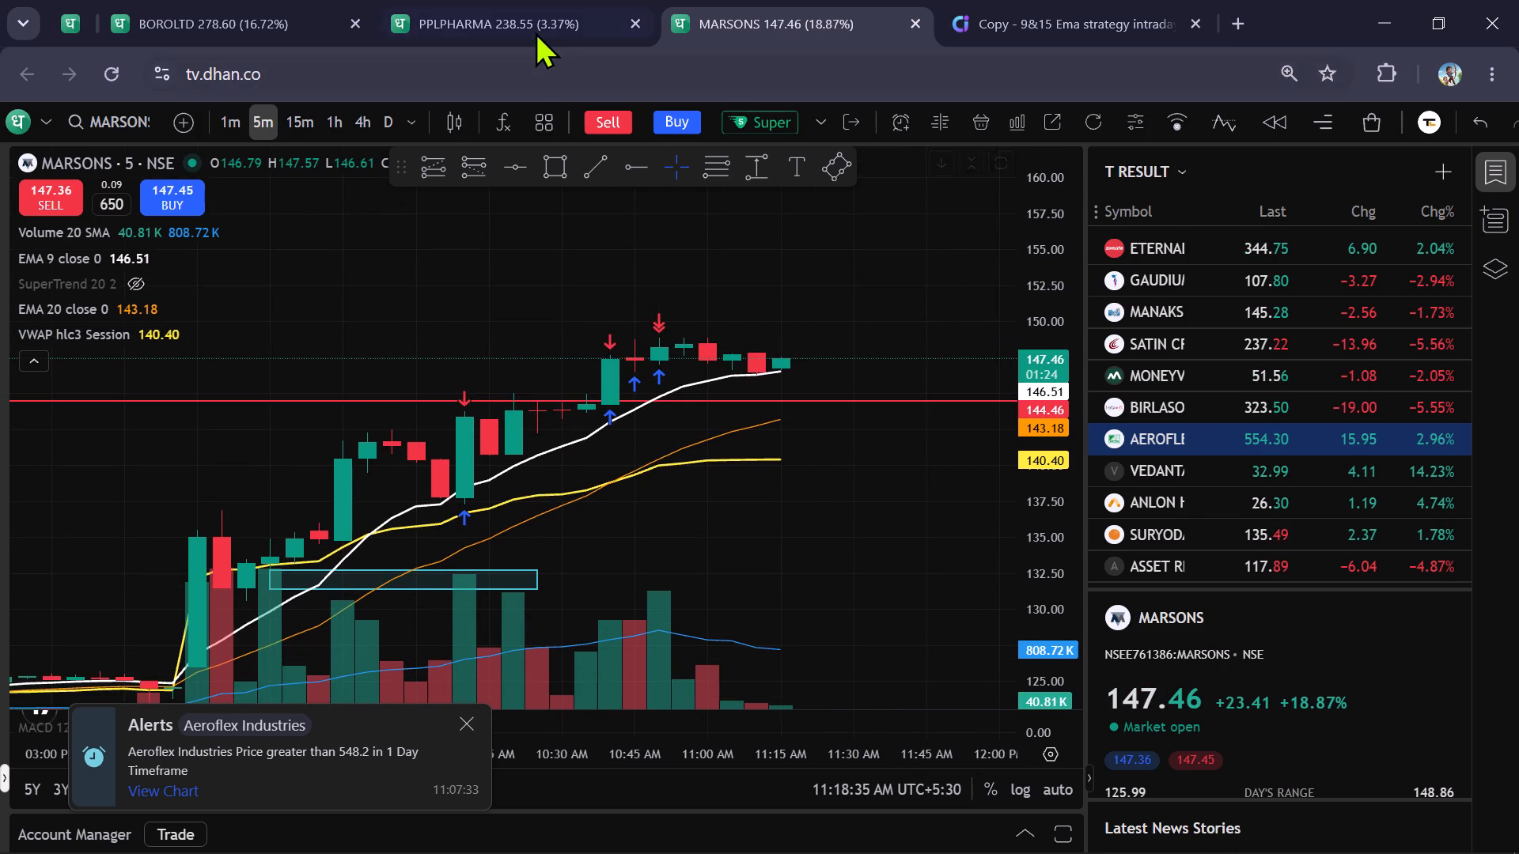
click(533, 29)
click(267, 6)
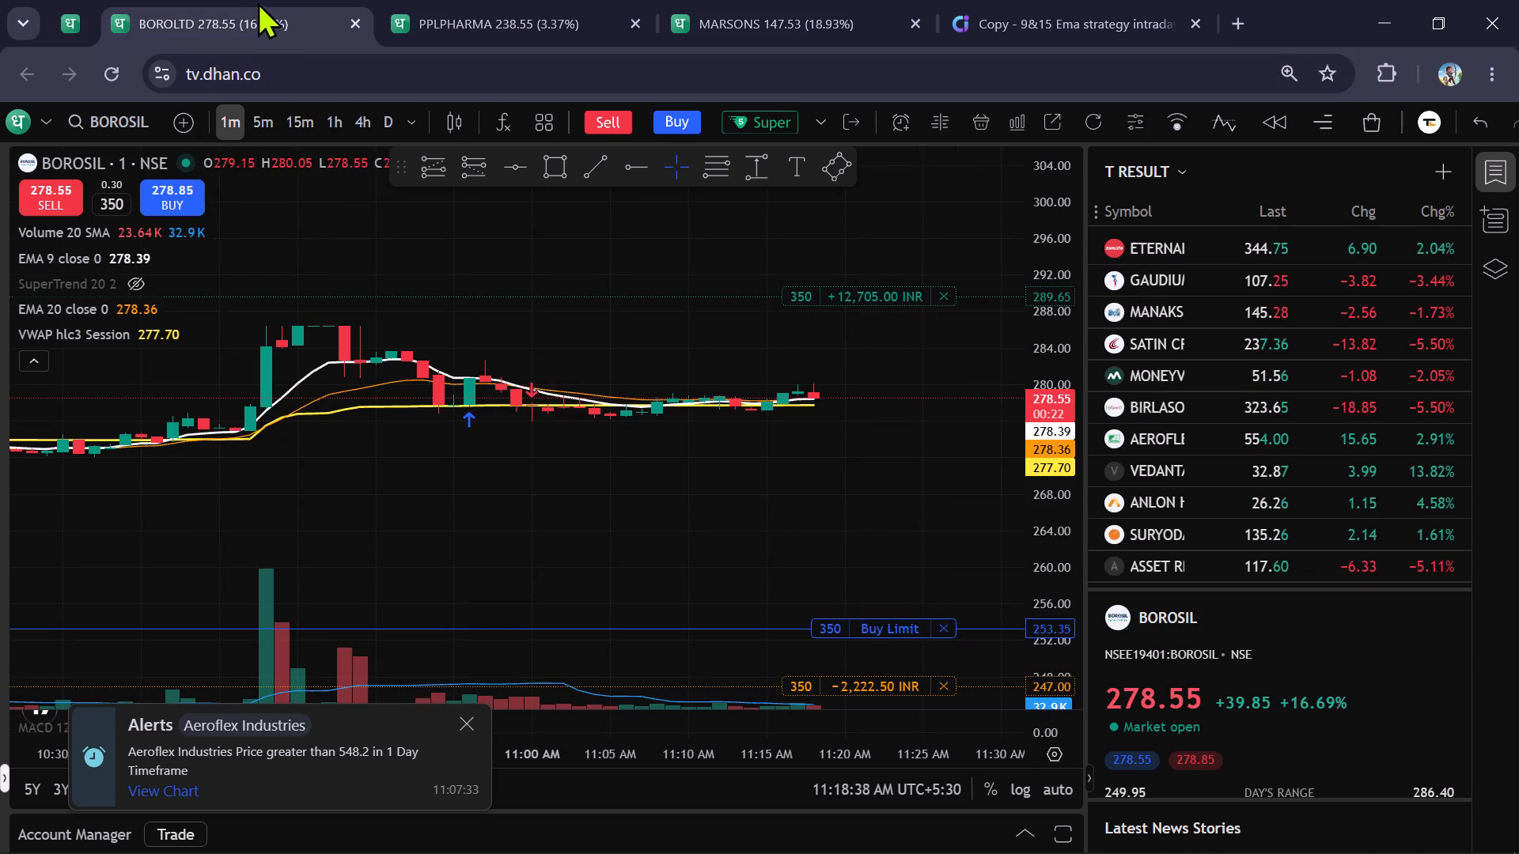
click(941, 628)
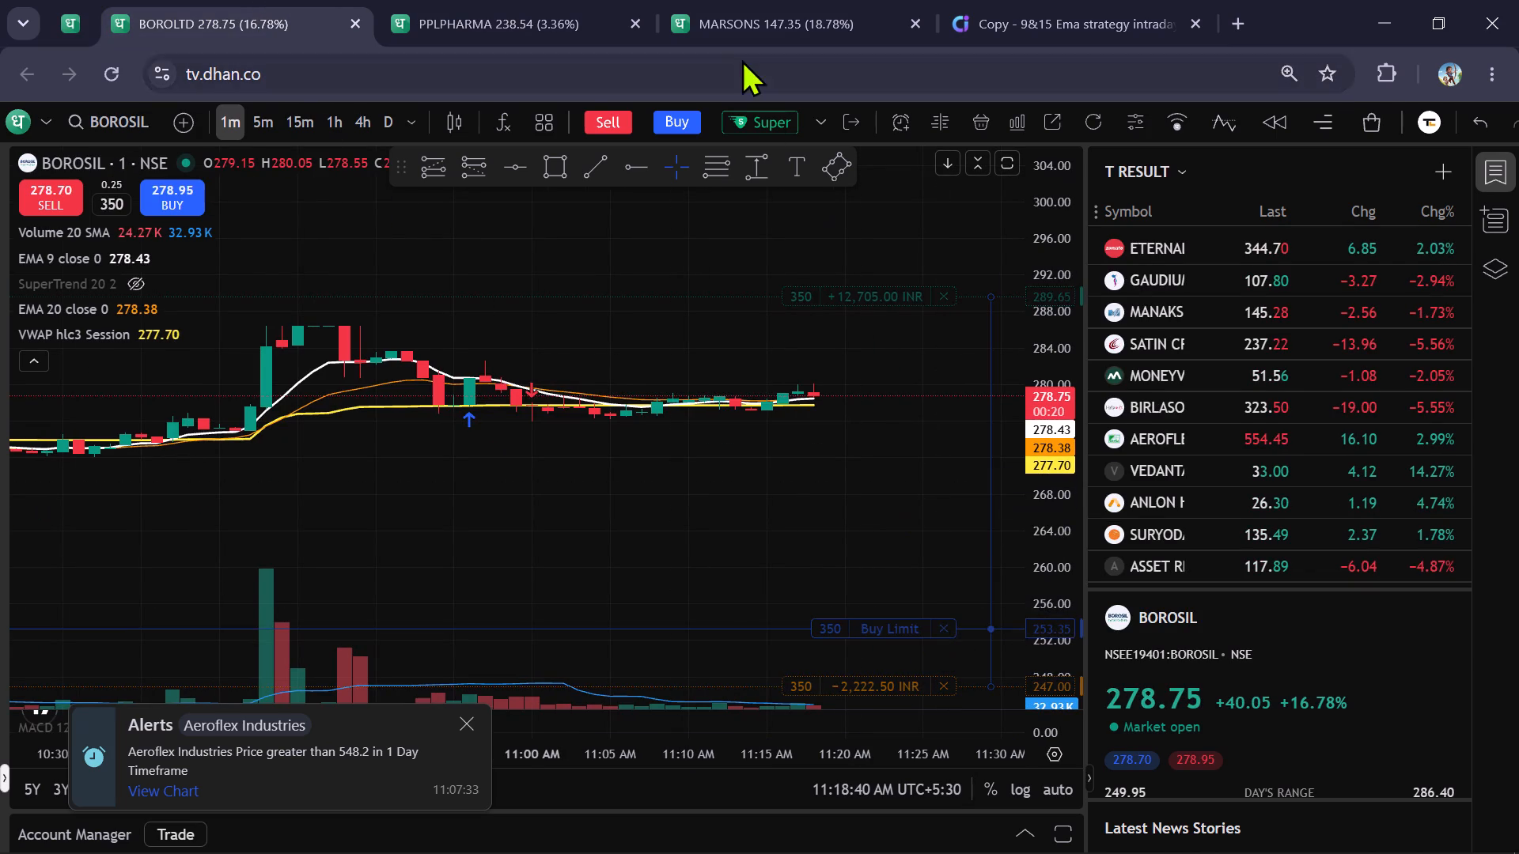
Examine MARSONS on the daily and 5-minute timeframes, and look over the stocks listed by the Chartink 9&15 EMA scan.
click(750, 28)
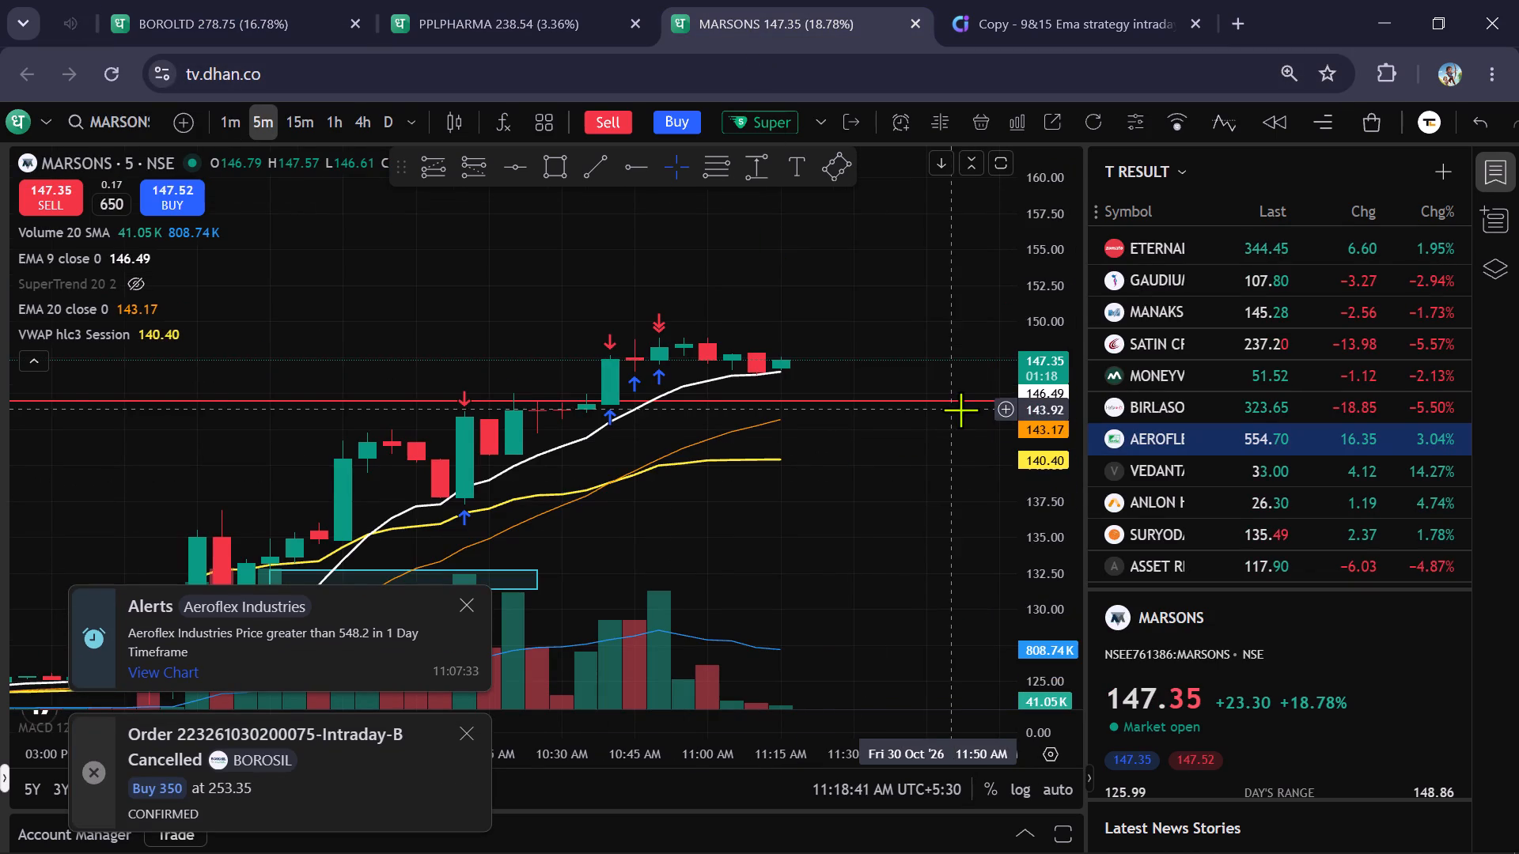
click(389, 126)
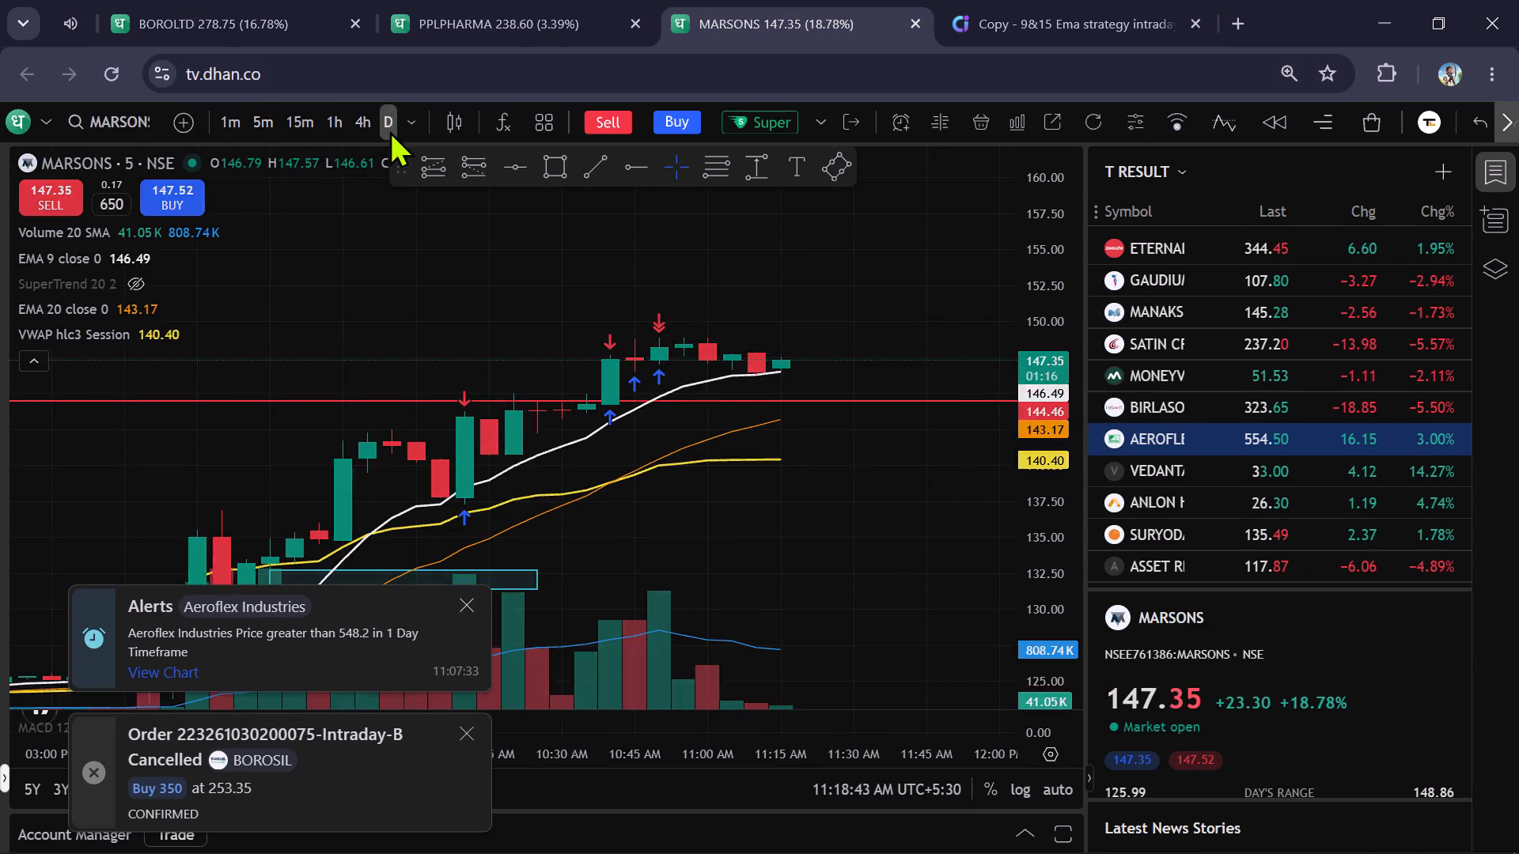
scroll(1083, 428, down, 14)
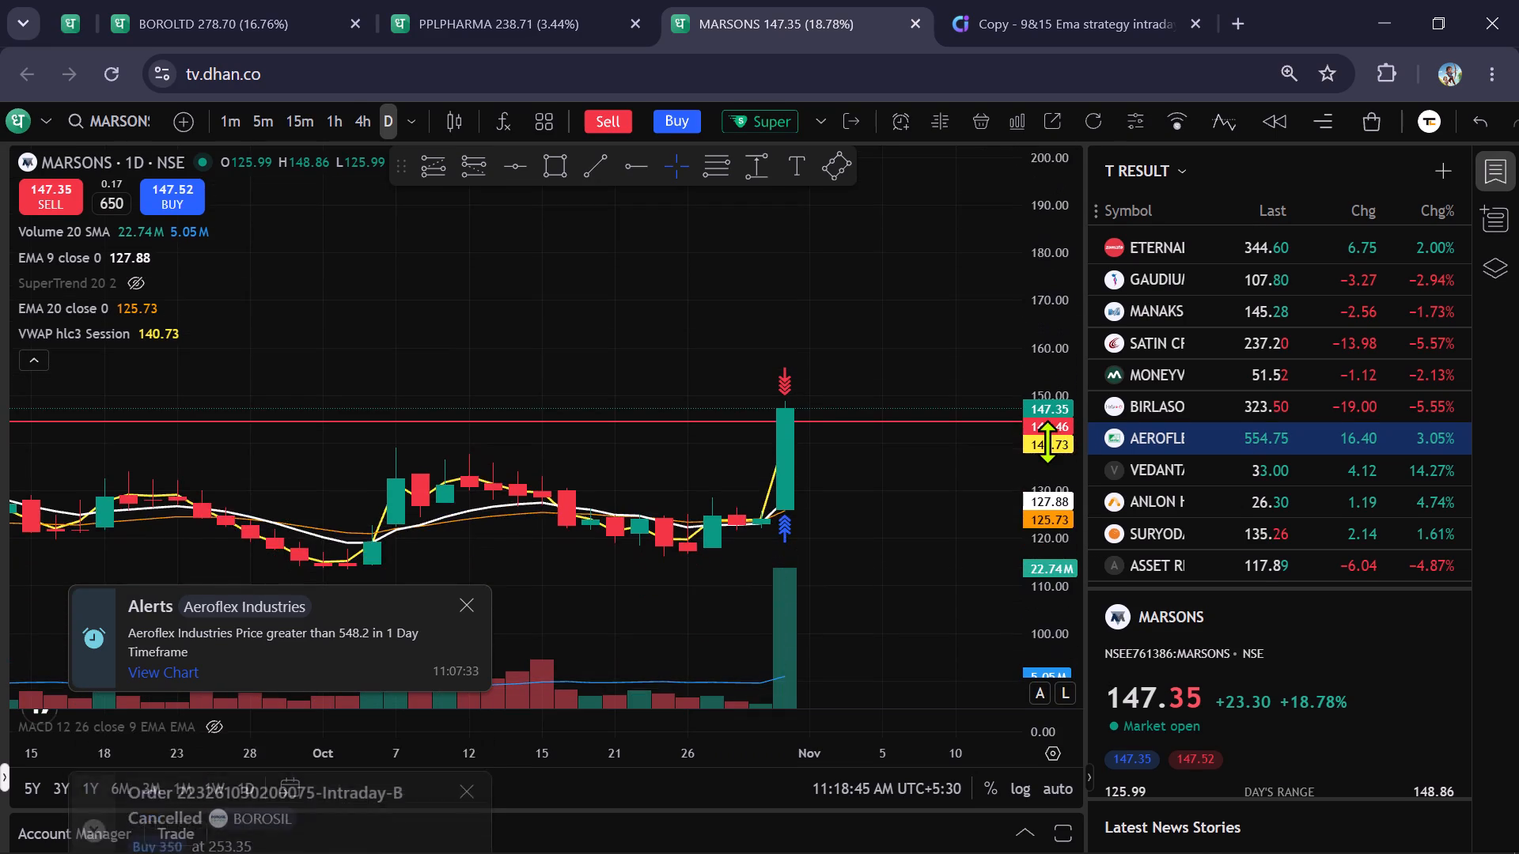
scroll(1047, 442, down, 5)
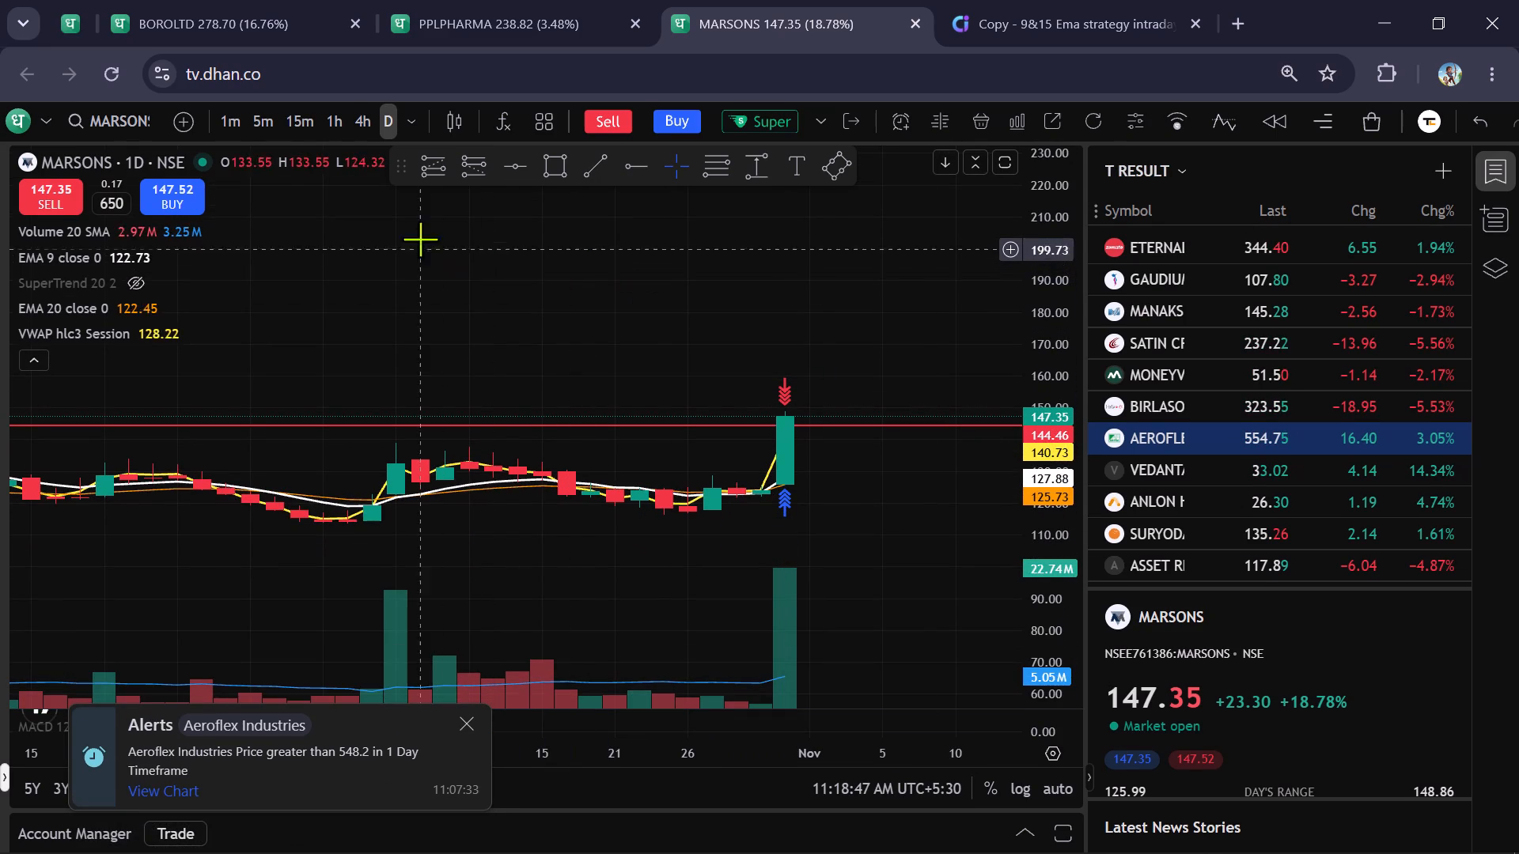
click(276, 119)
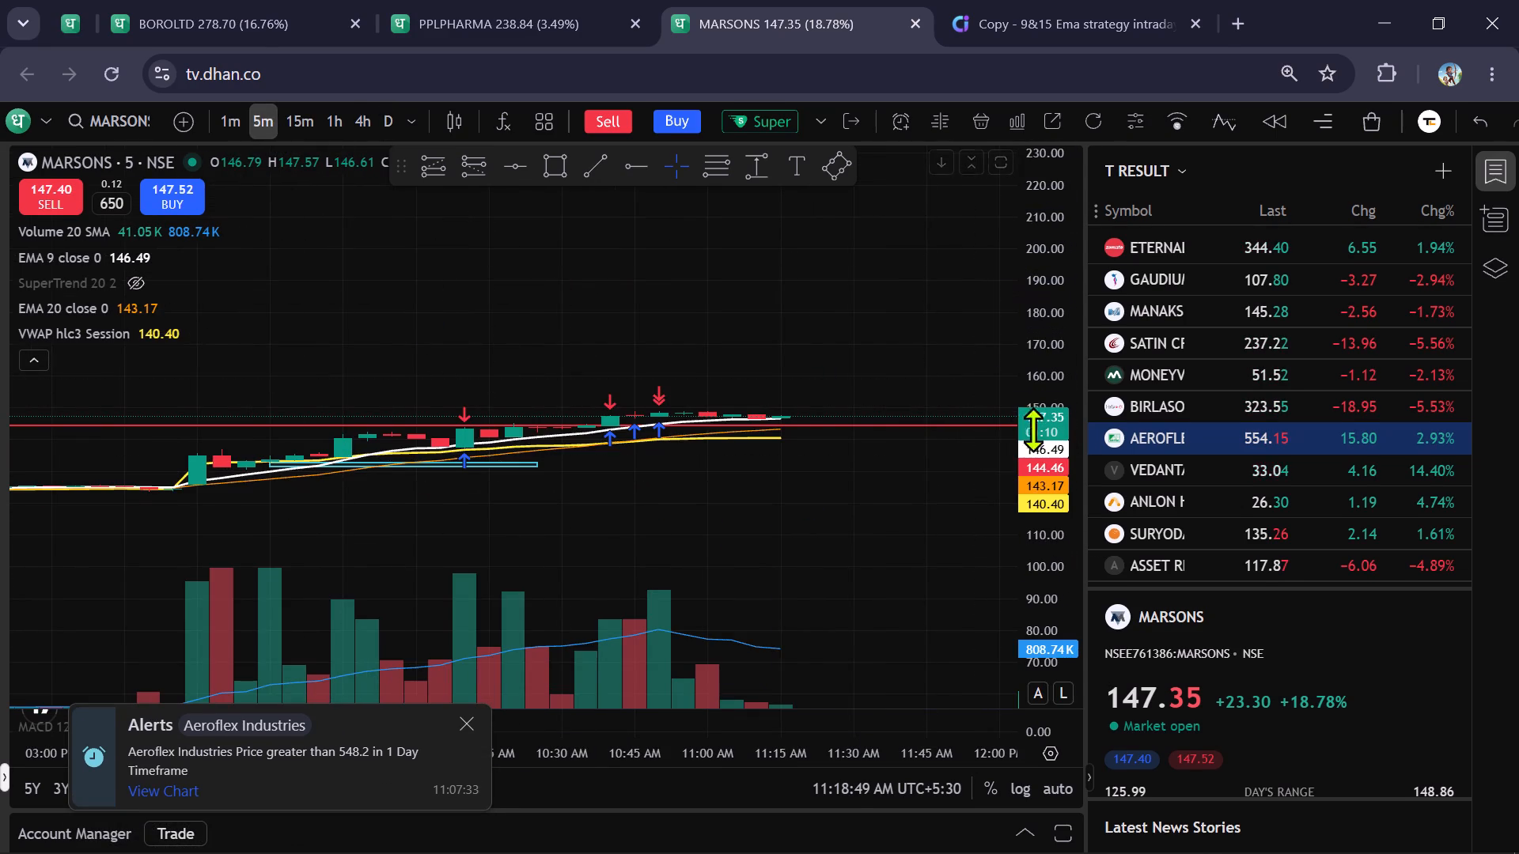
scroll(1050, 429, up, 20)
scroll(1050, 429, up, 10)
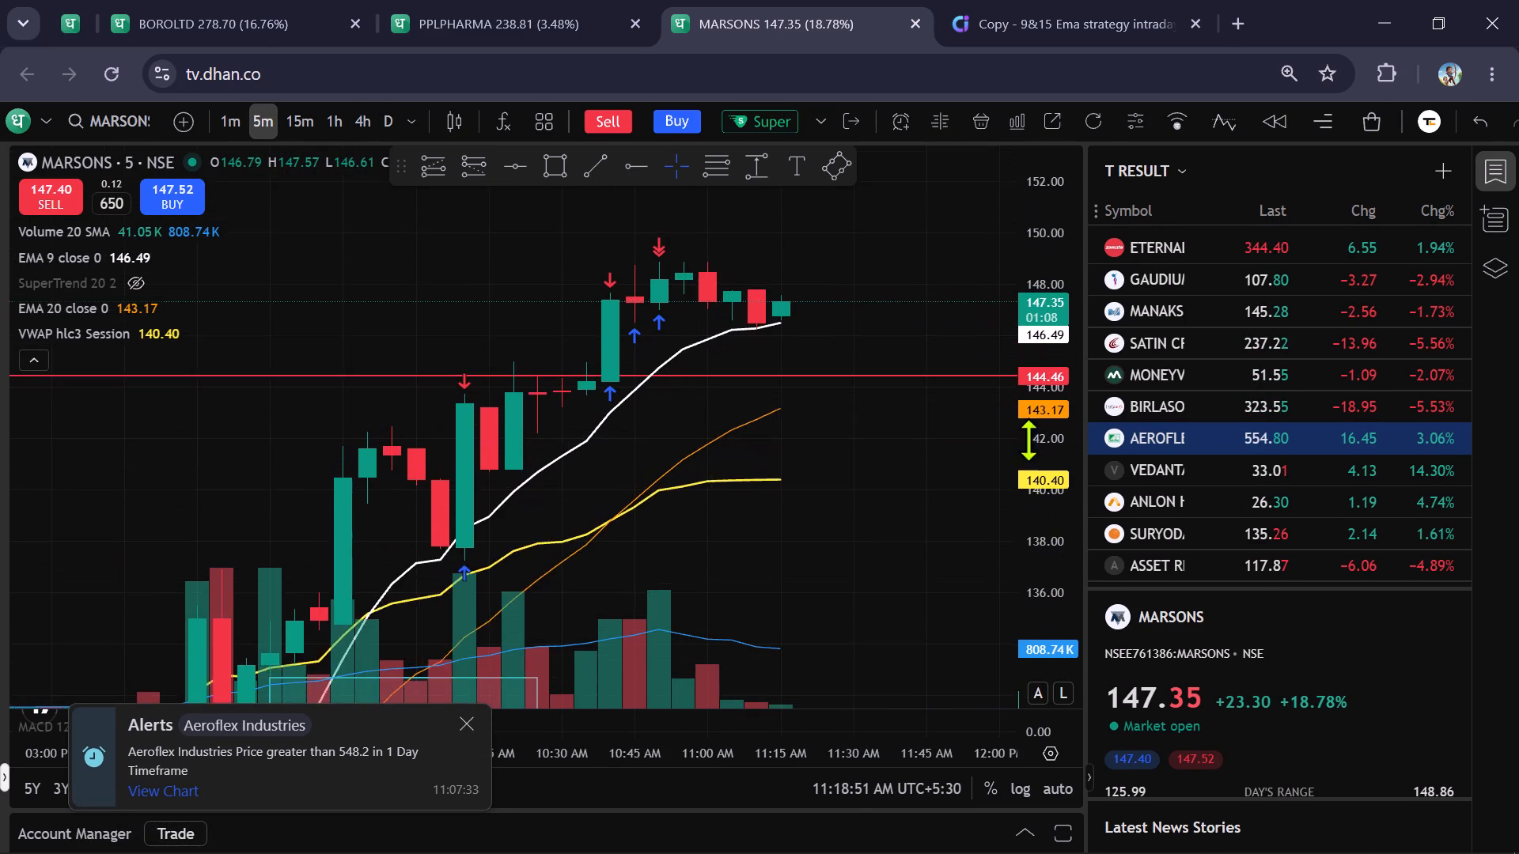
scroll(928, 465, up, 4)
drag(878, 510, 821, 574)
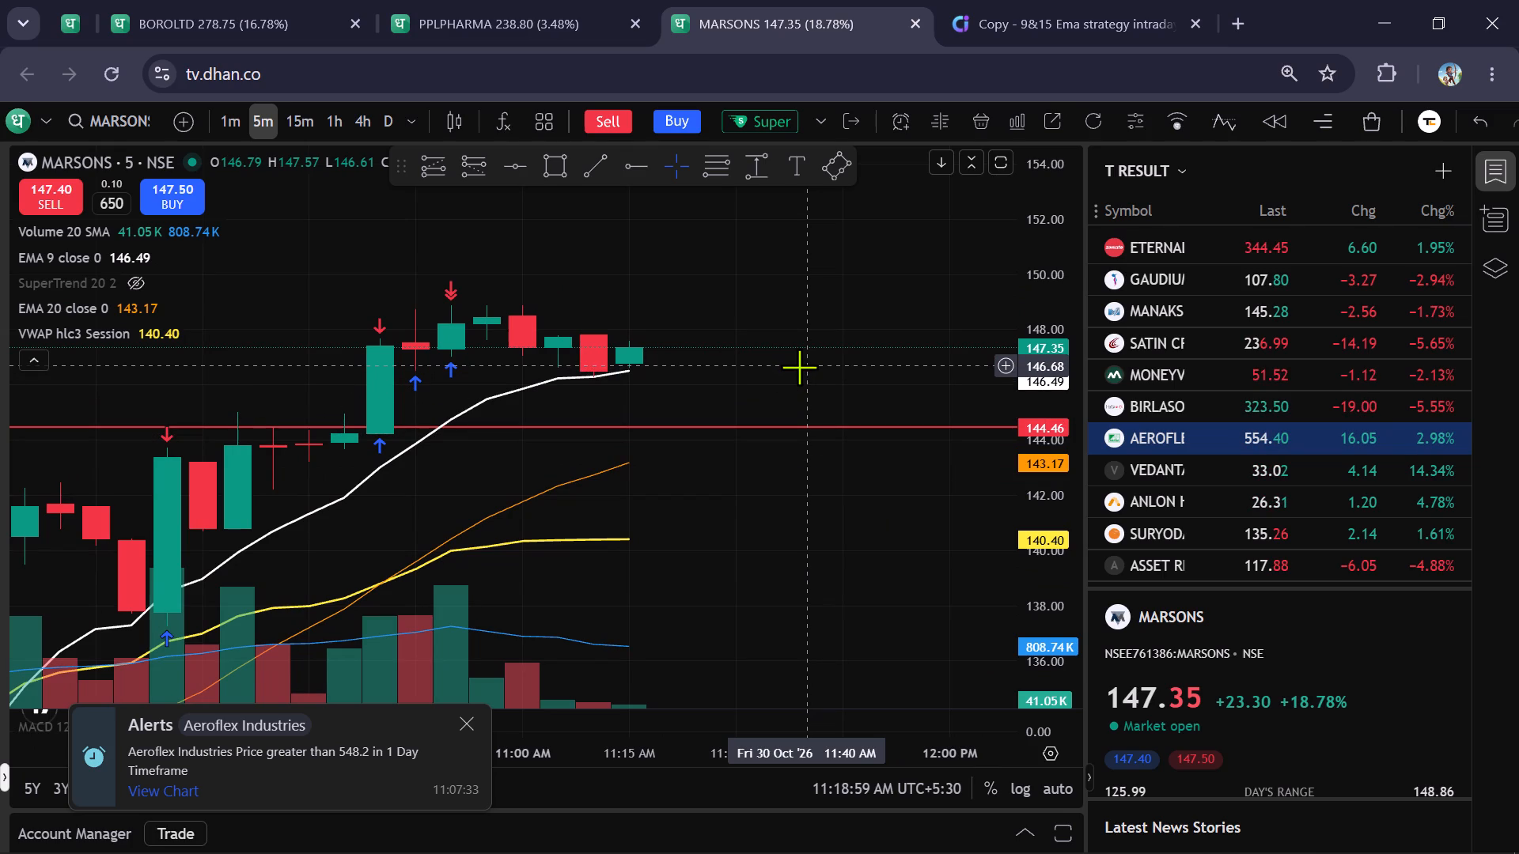
click(1051, 38)
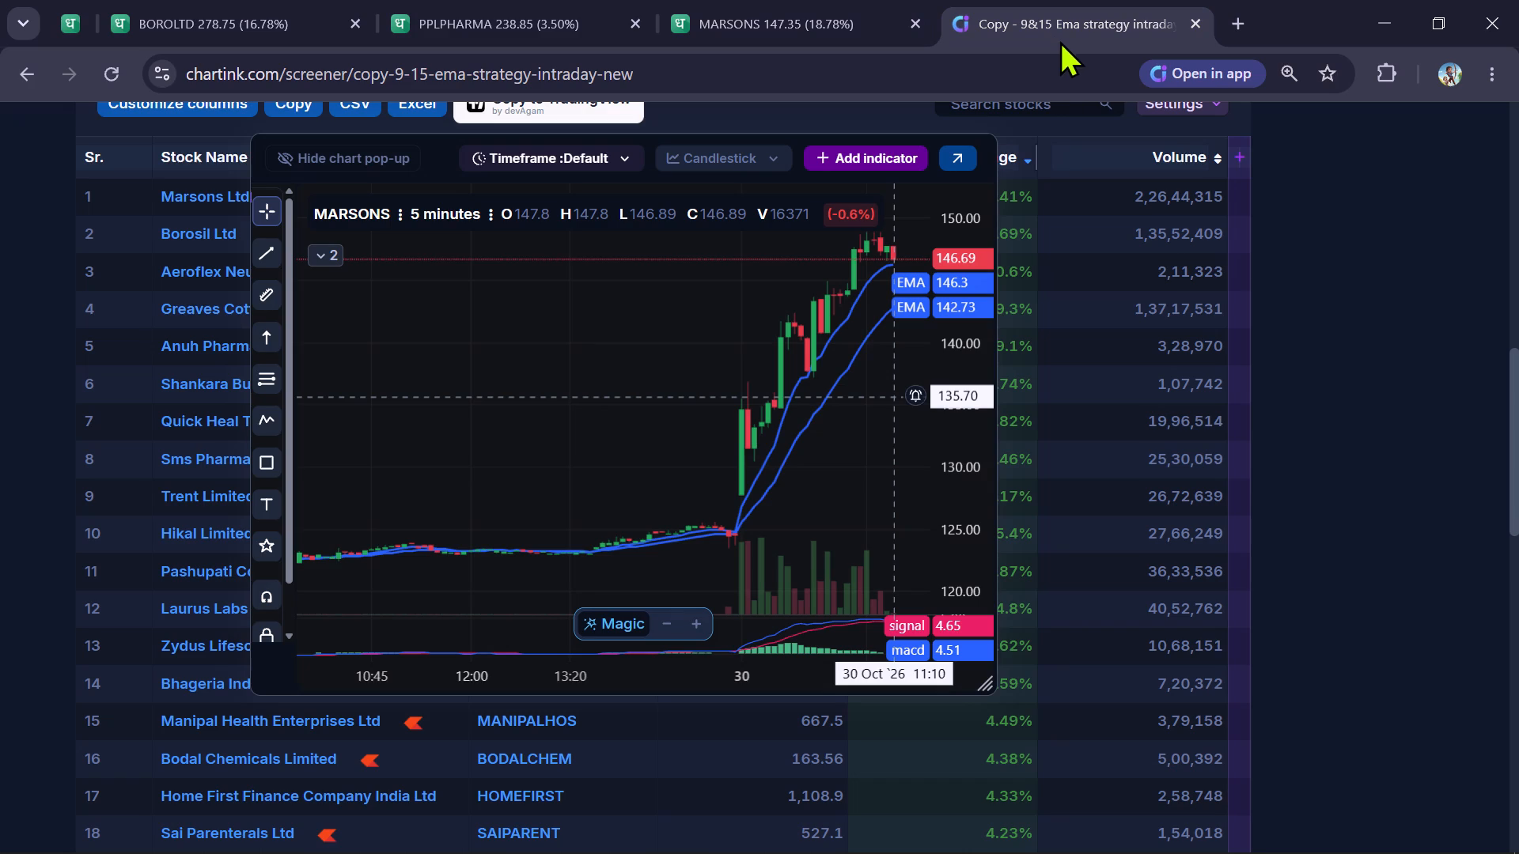
click(1335, 319)
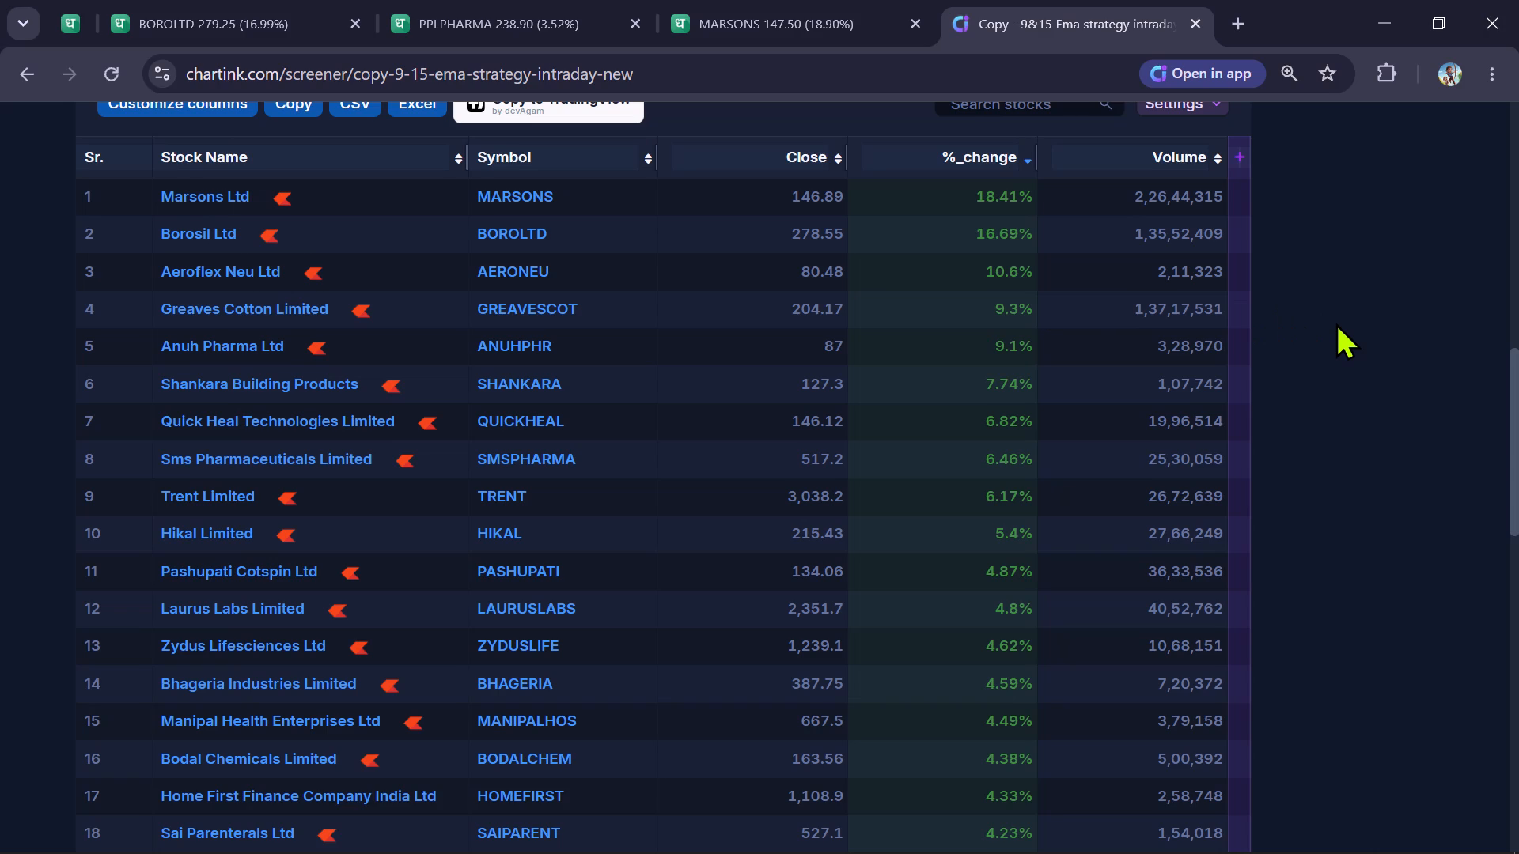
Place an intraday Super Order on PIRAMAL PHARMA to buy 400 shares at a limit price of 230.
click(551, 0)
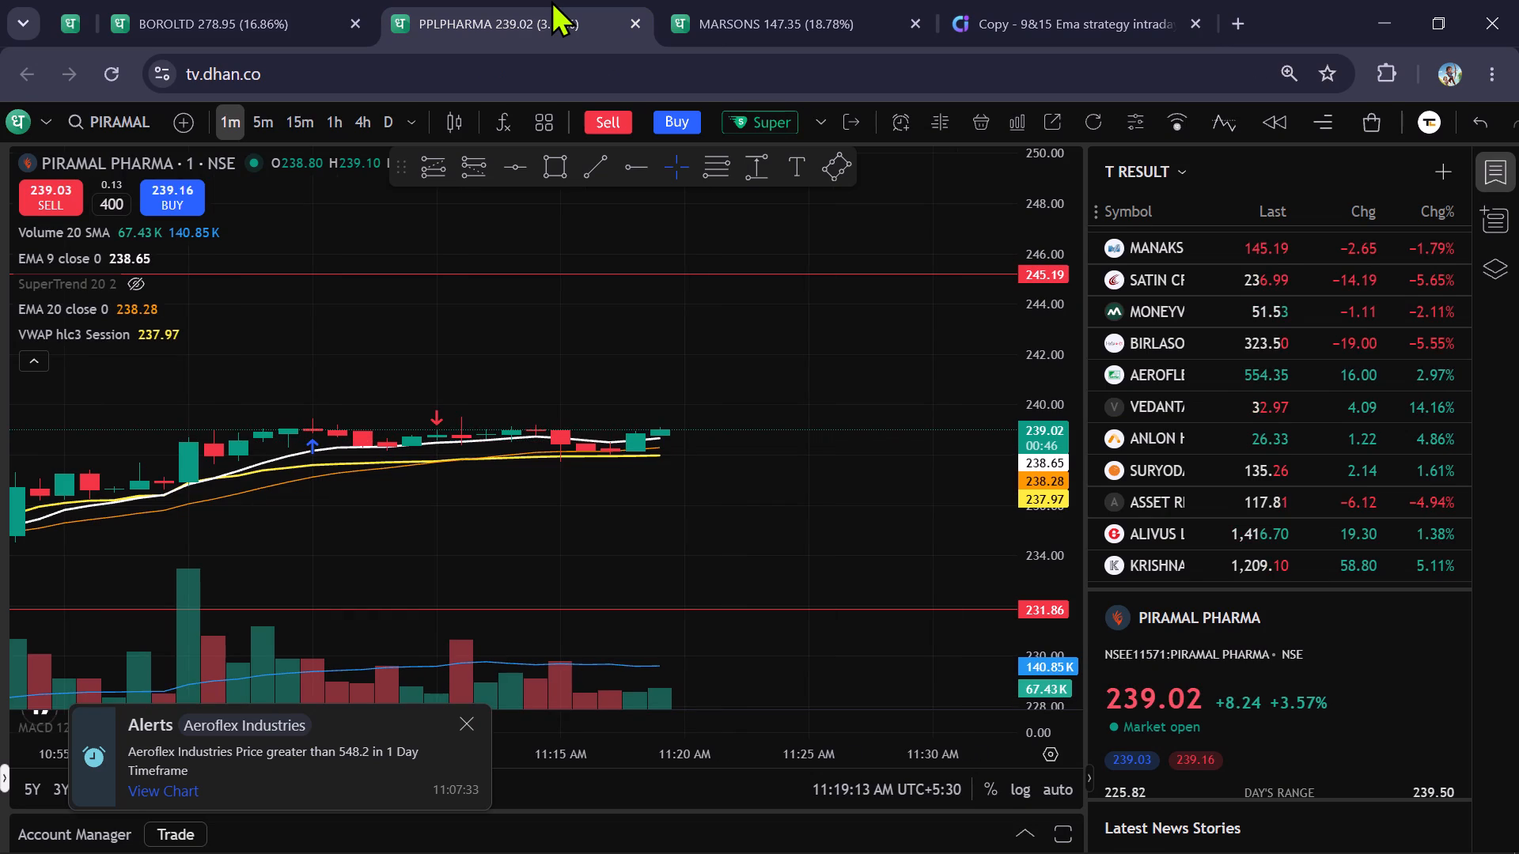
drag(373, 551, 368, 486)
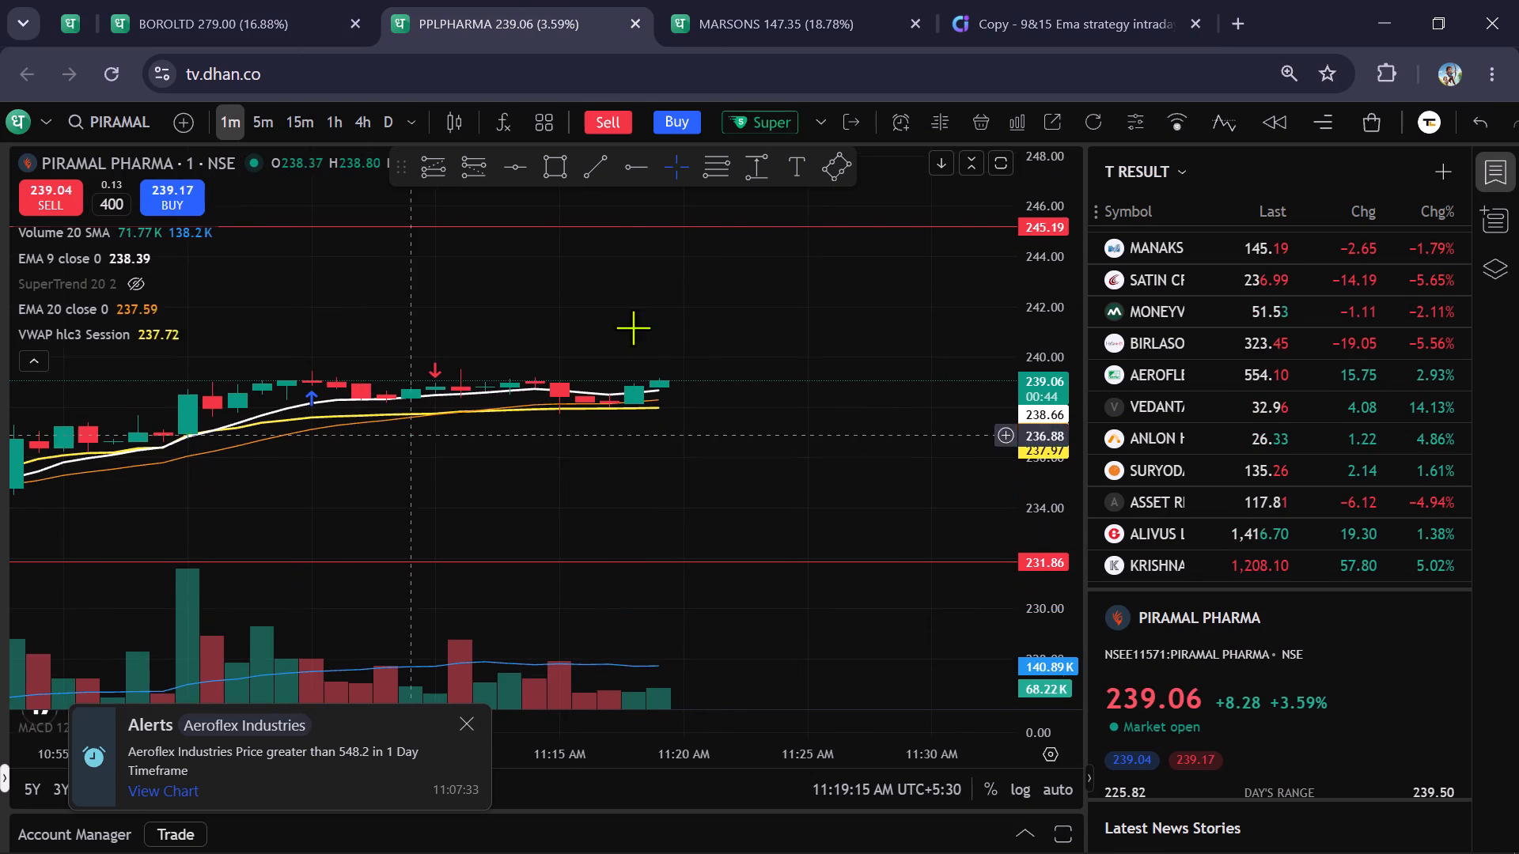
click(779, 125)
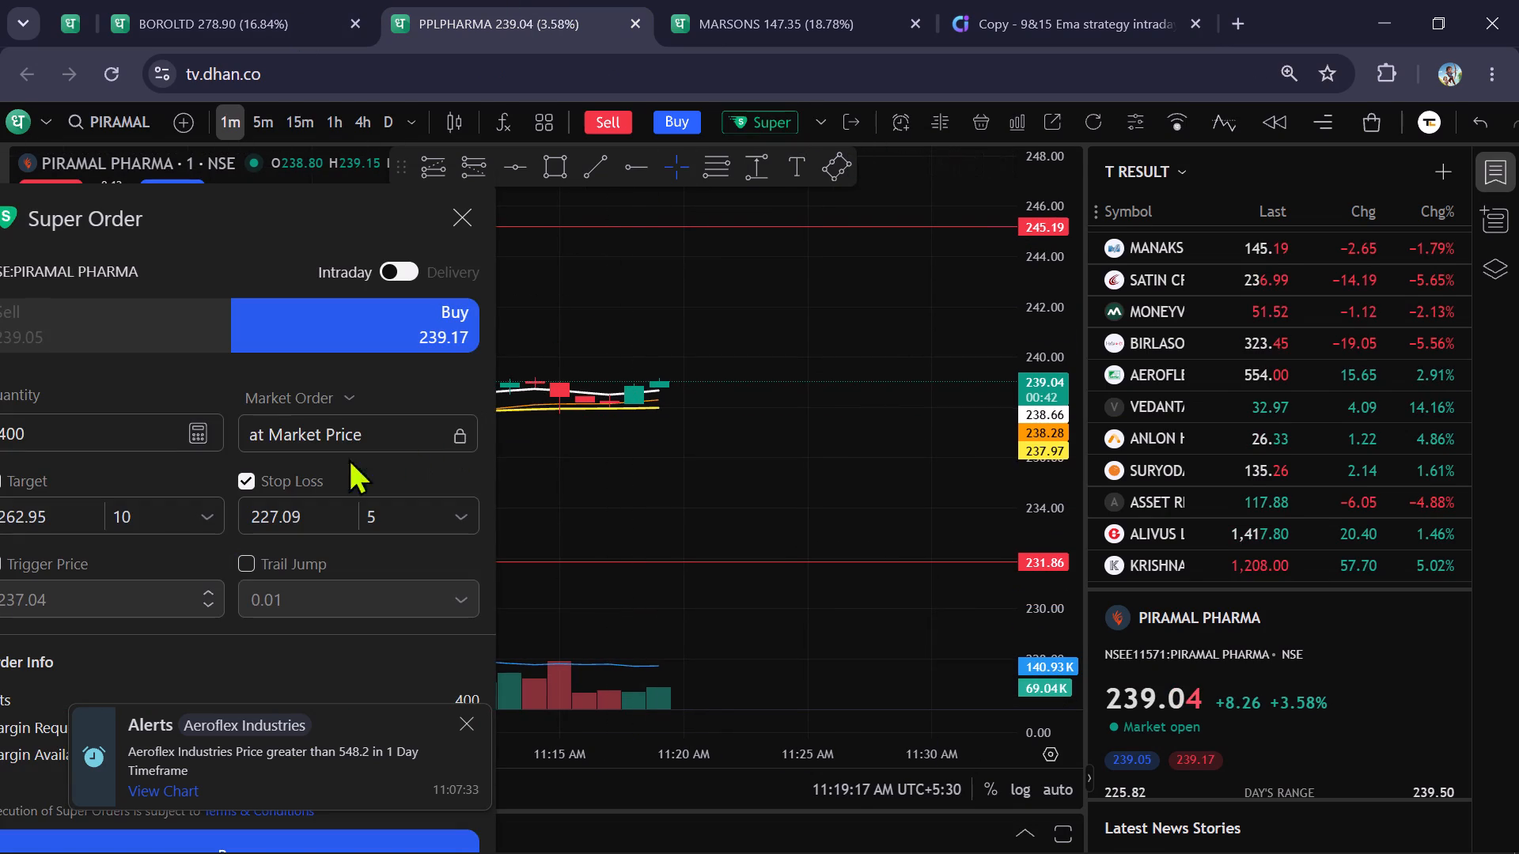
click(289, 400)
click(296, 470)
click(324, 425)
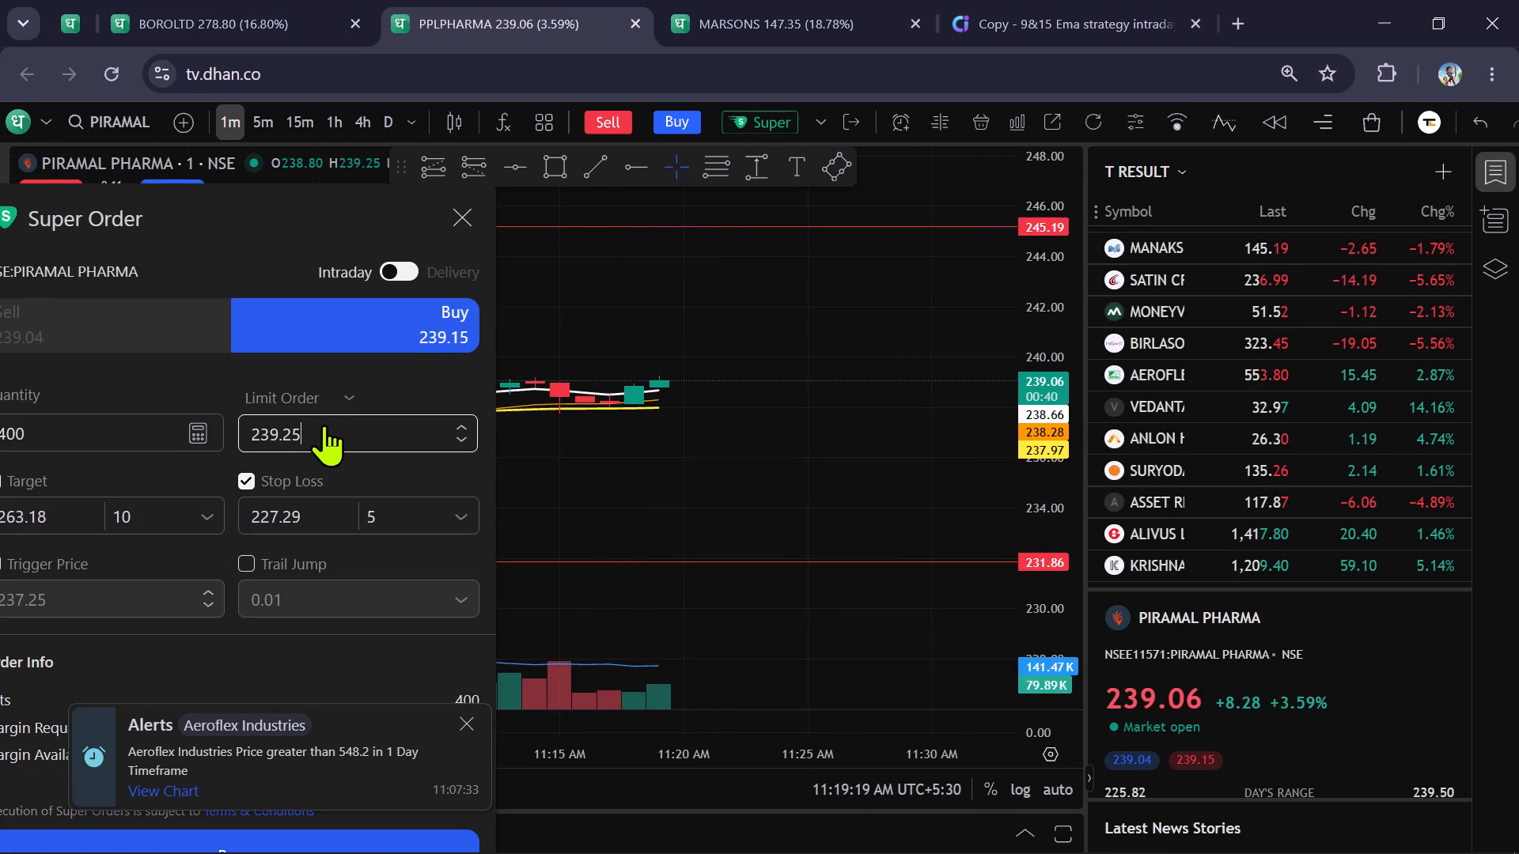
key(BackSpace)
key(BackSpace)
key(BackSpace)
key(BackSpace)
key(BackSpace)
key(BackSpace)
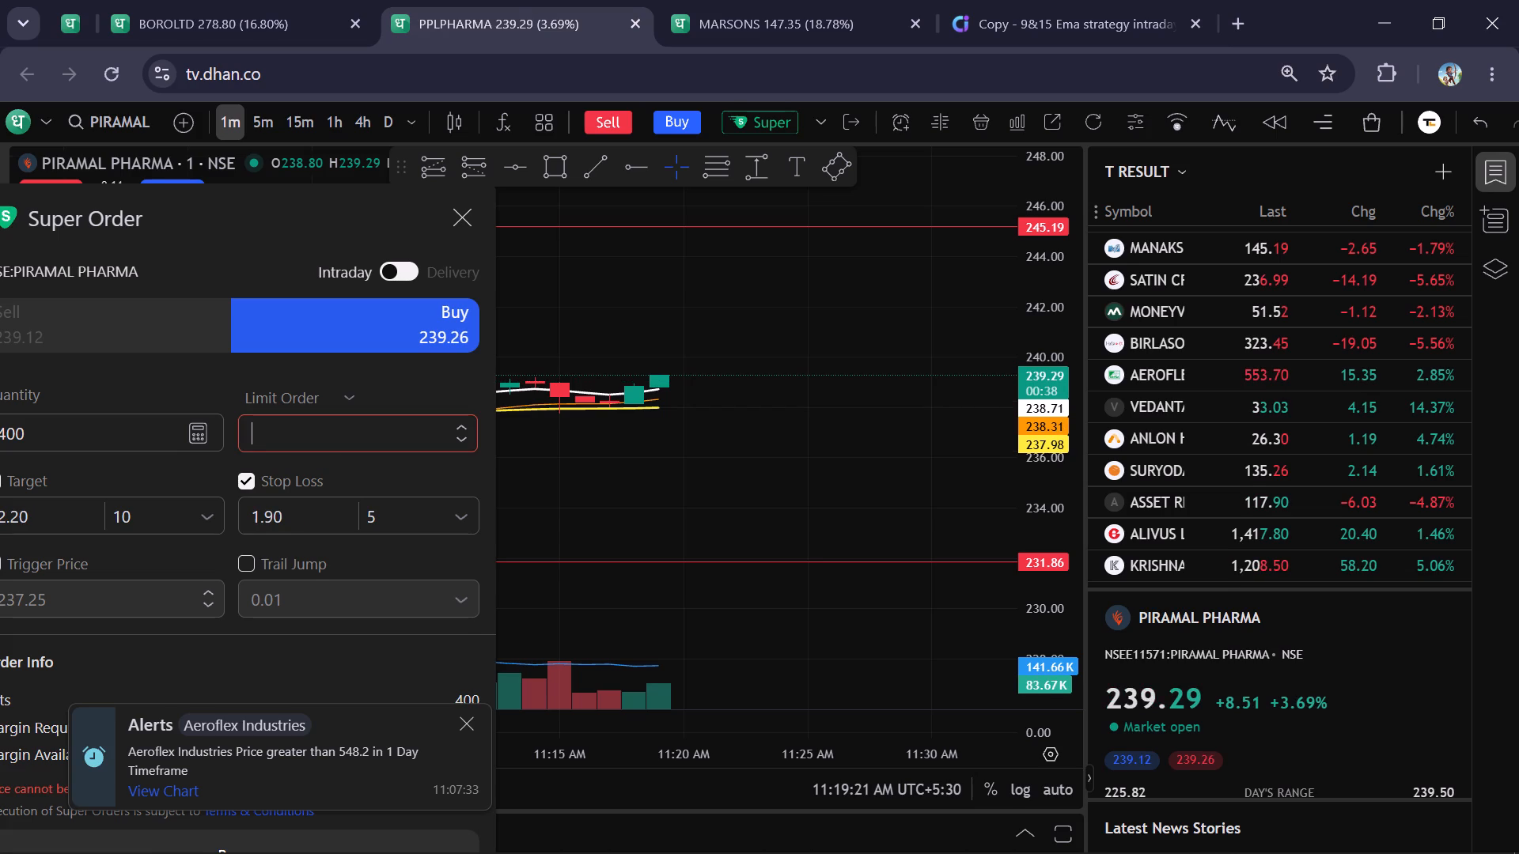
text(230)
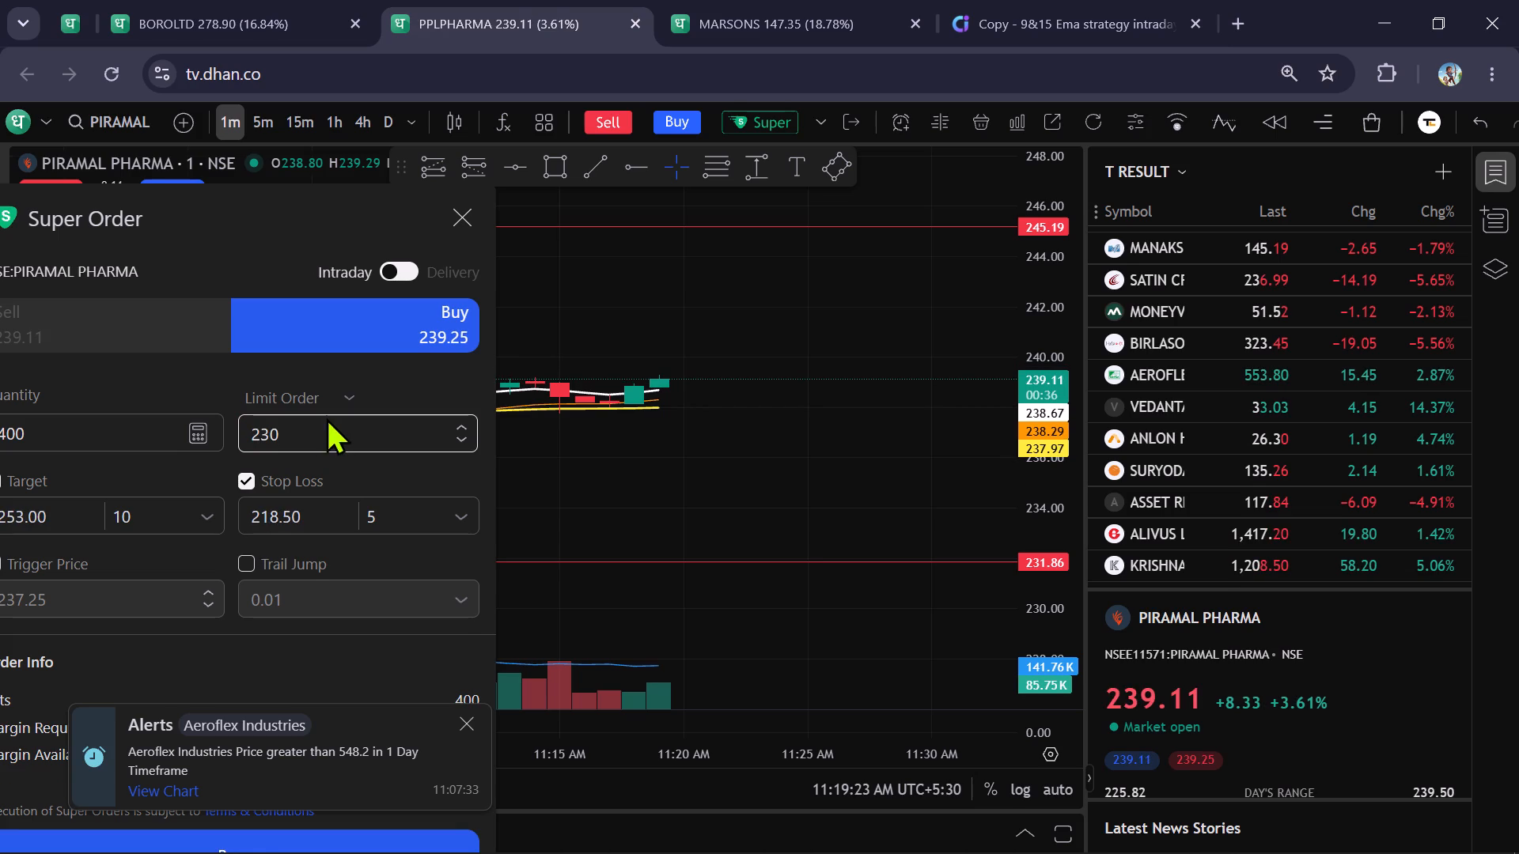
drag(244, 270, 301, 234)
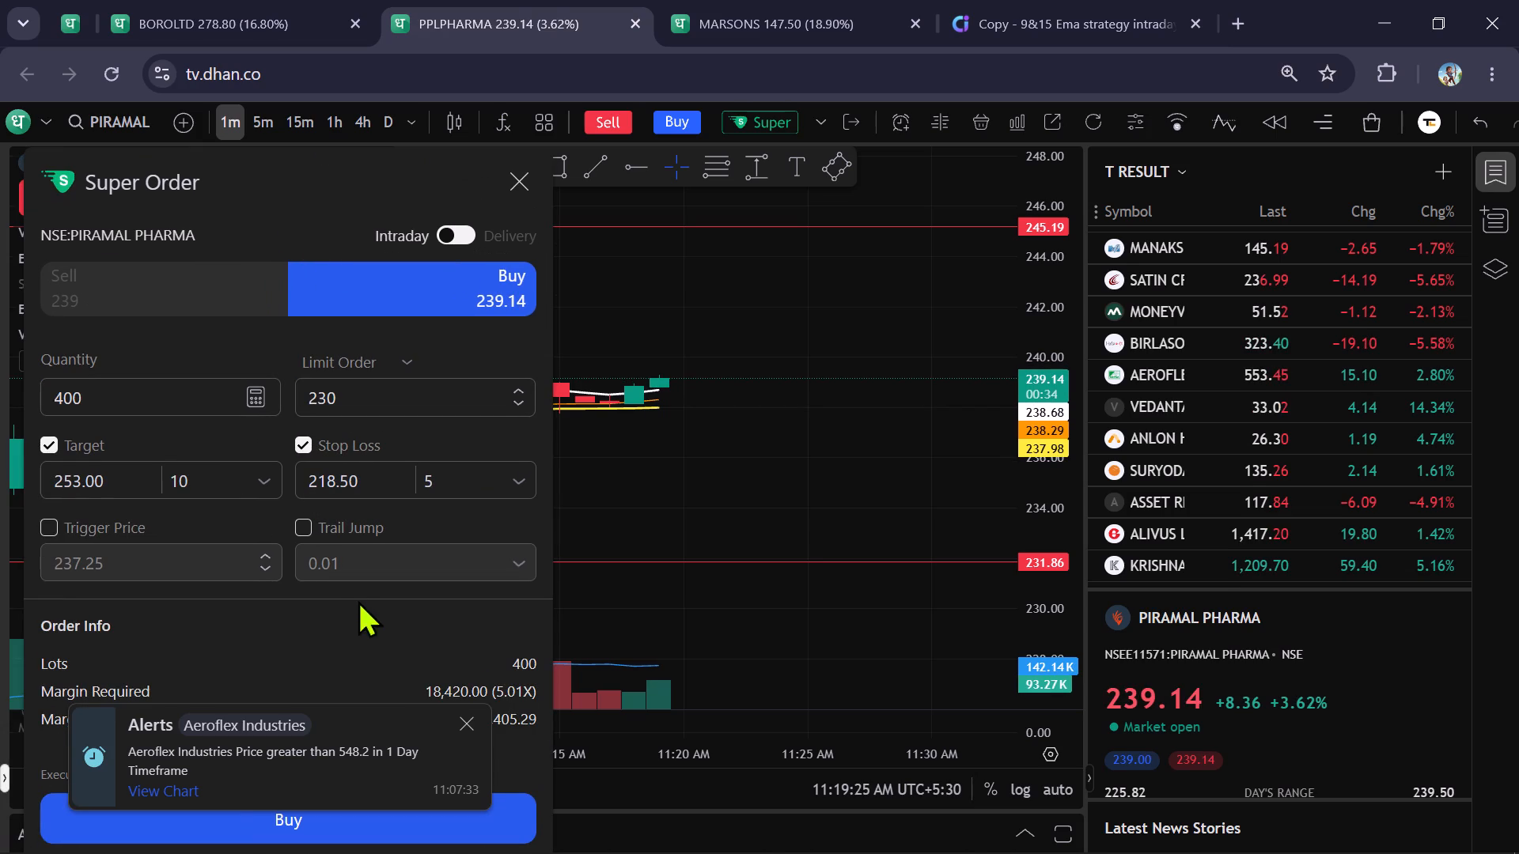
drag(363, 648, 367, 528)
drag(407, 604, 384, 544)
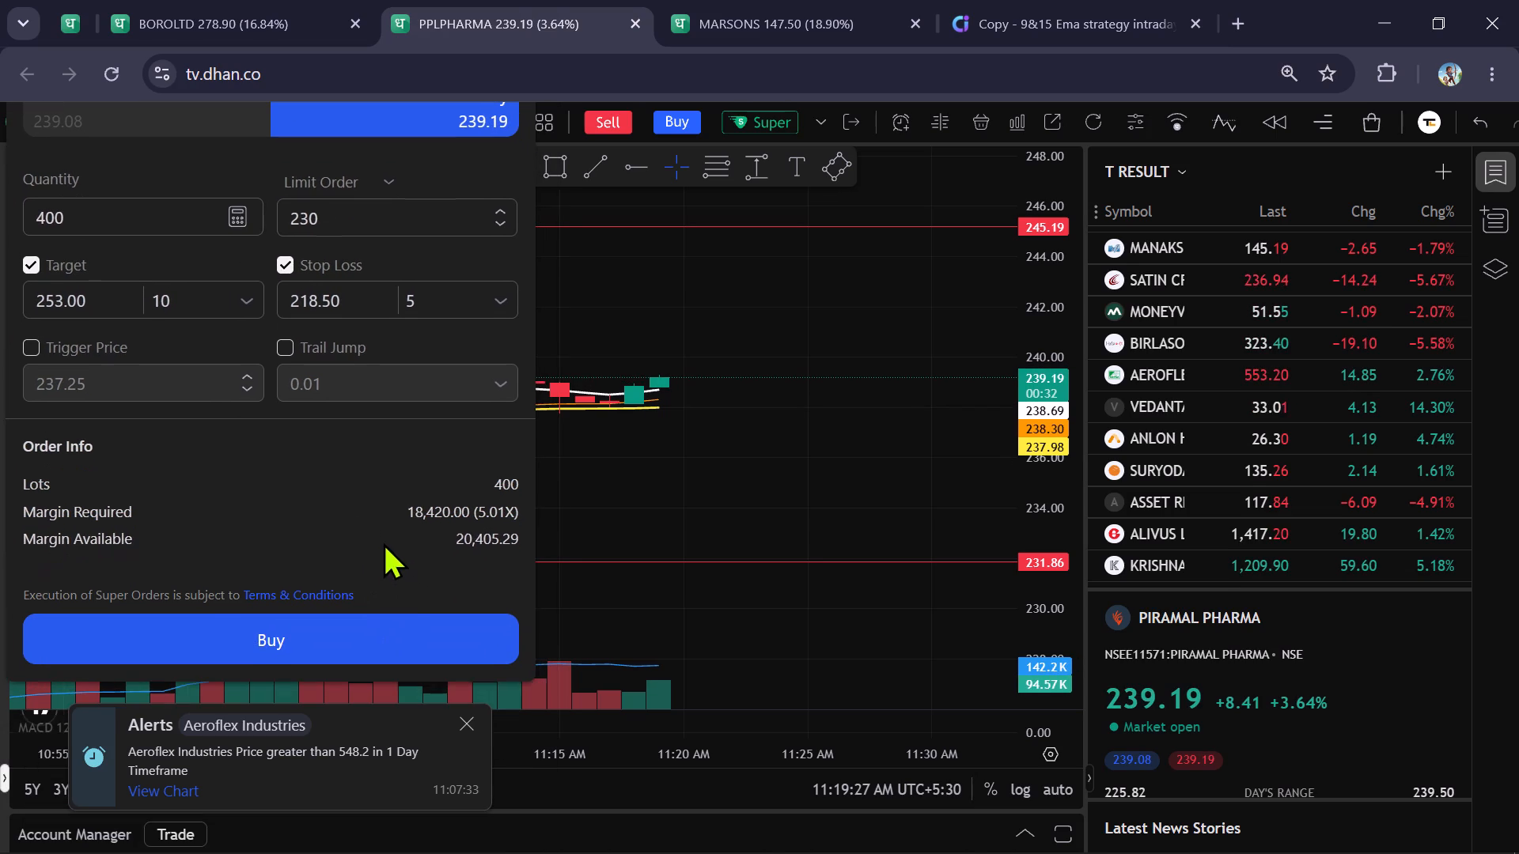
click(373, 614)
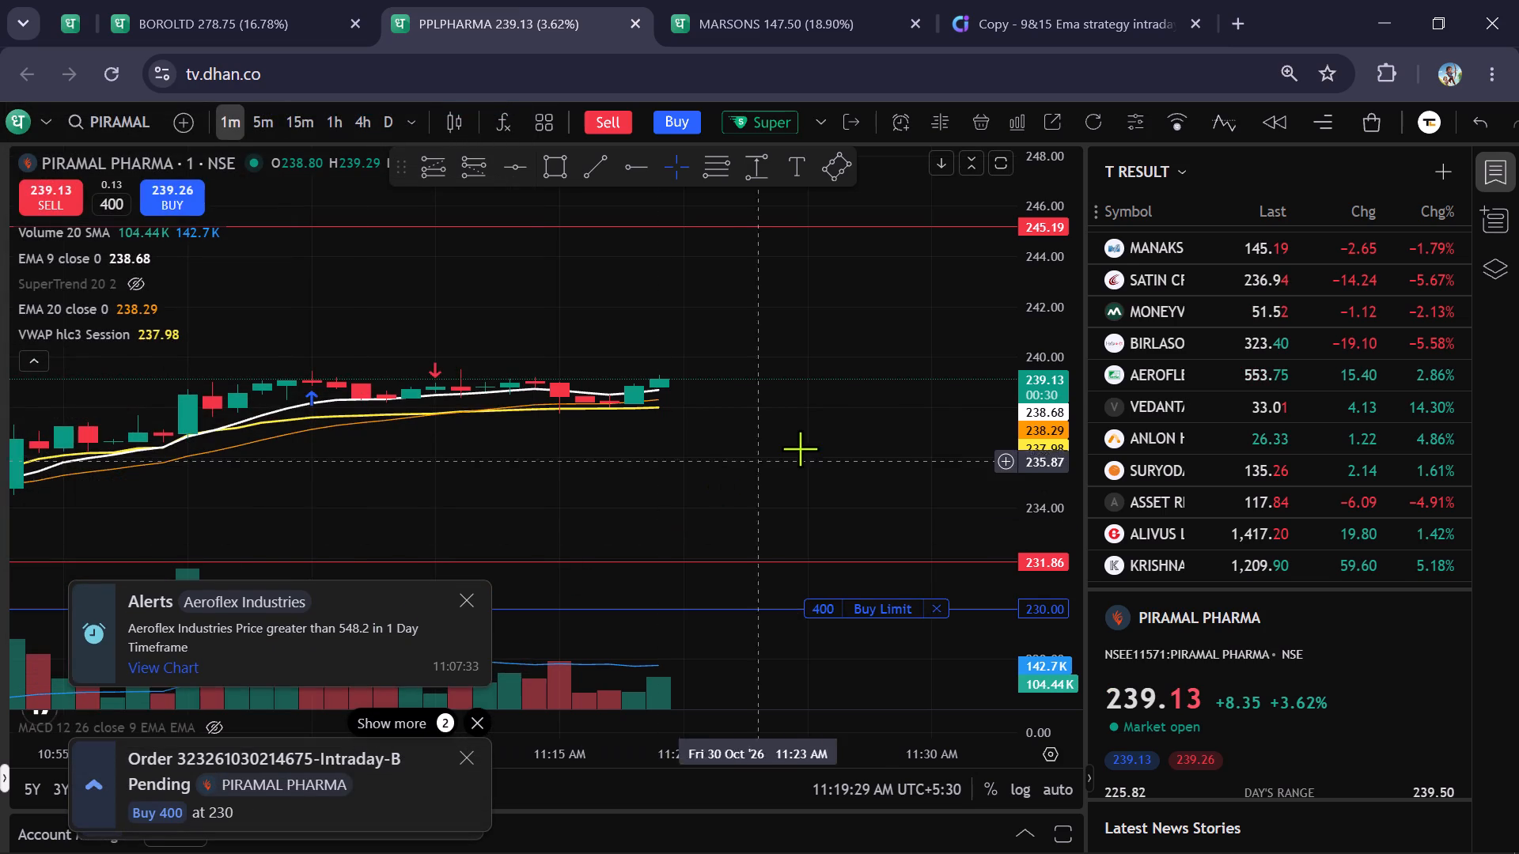
Examine the PIRAMAL PHARMA price trend against the EMA and VWAP lines on the 1-minute and 5-minute timeframes.
scroll(804, 448, down, 2)
drag(888, 457, 759, 510)
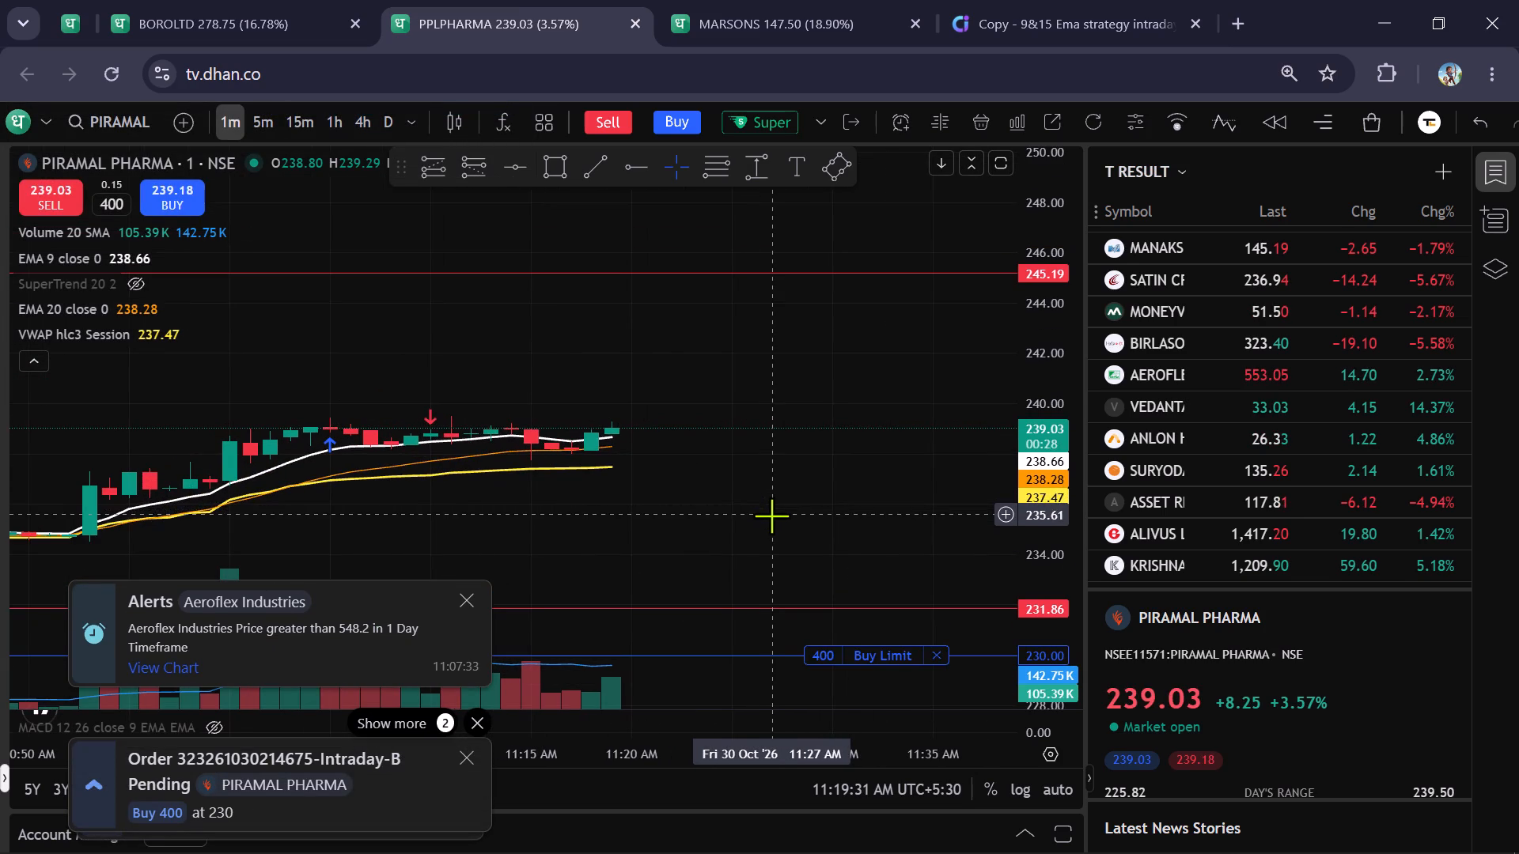
scroll(796, 480, down, 1)
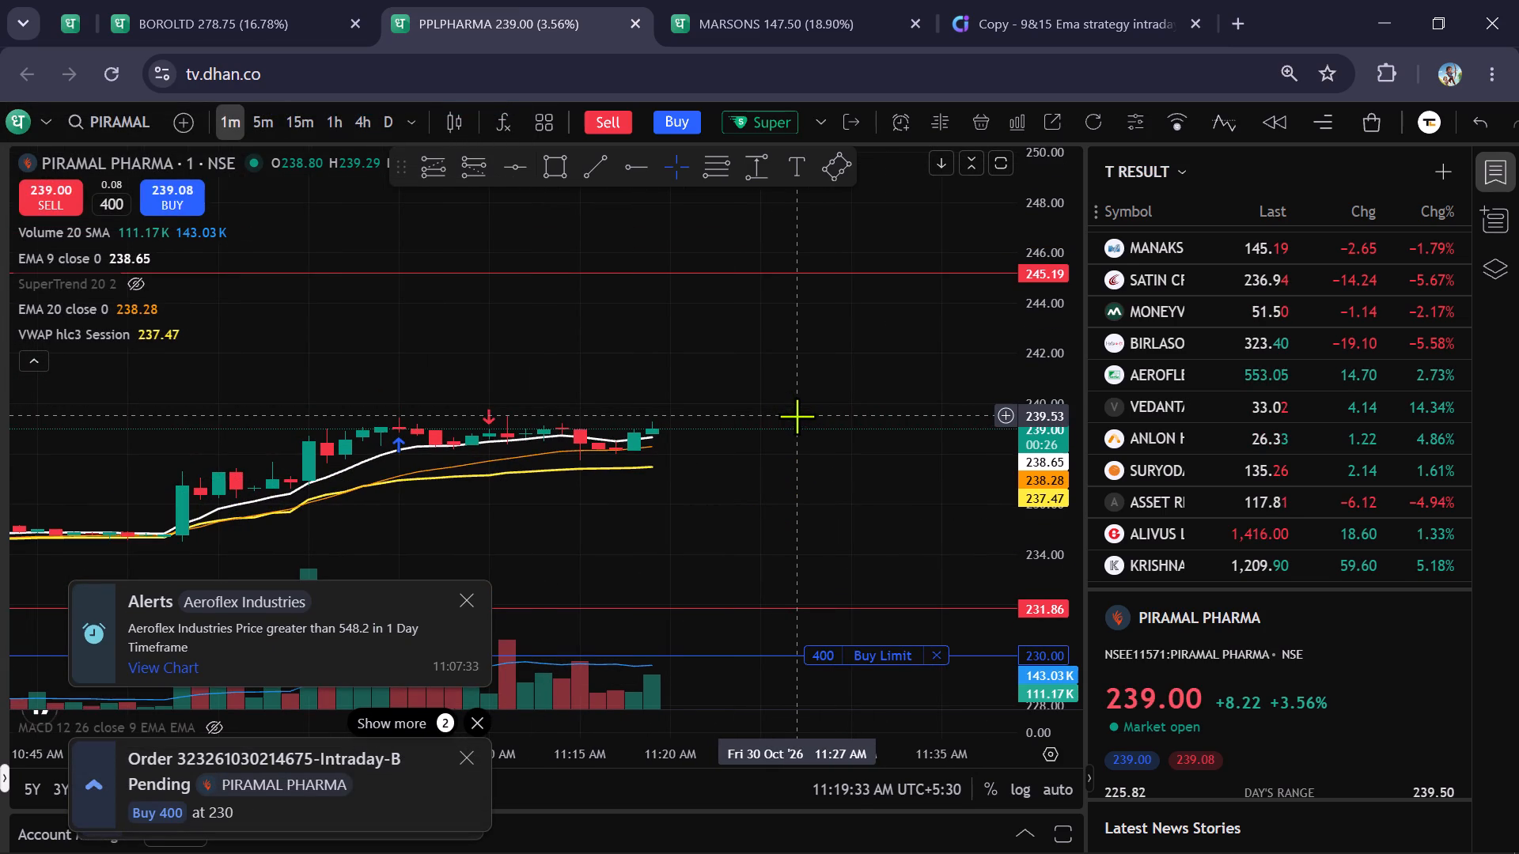
scroll(518, 327, down, 8)
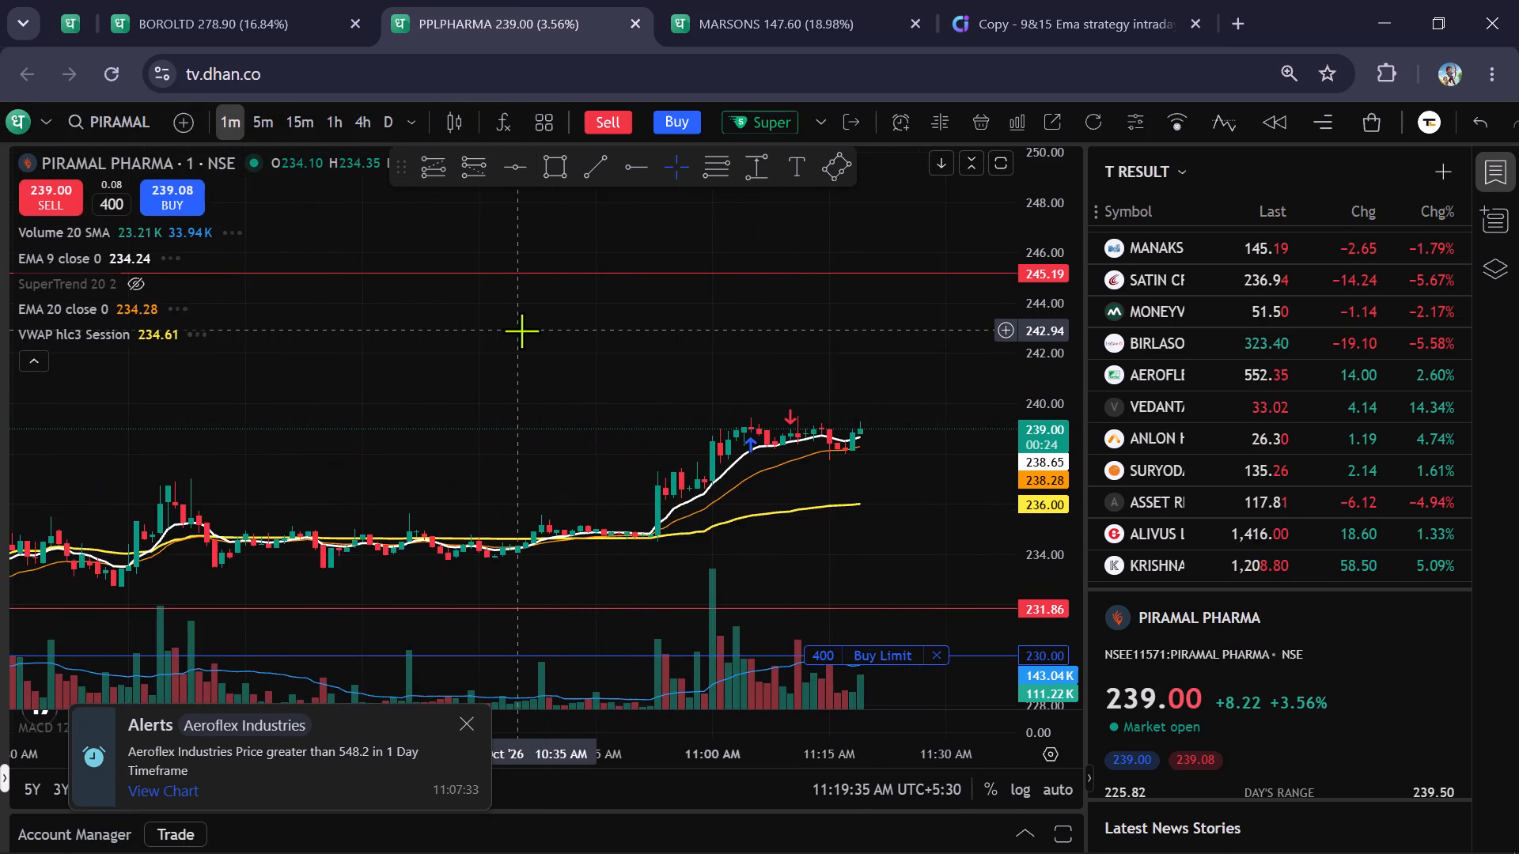
scroll(521, 331, up, 4)
click(257, 130)
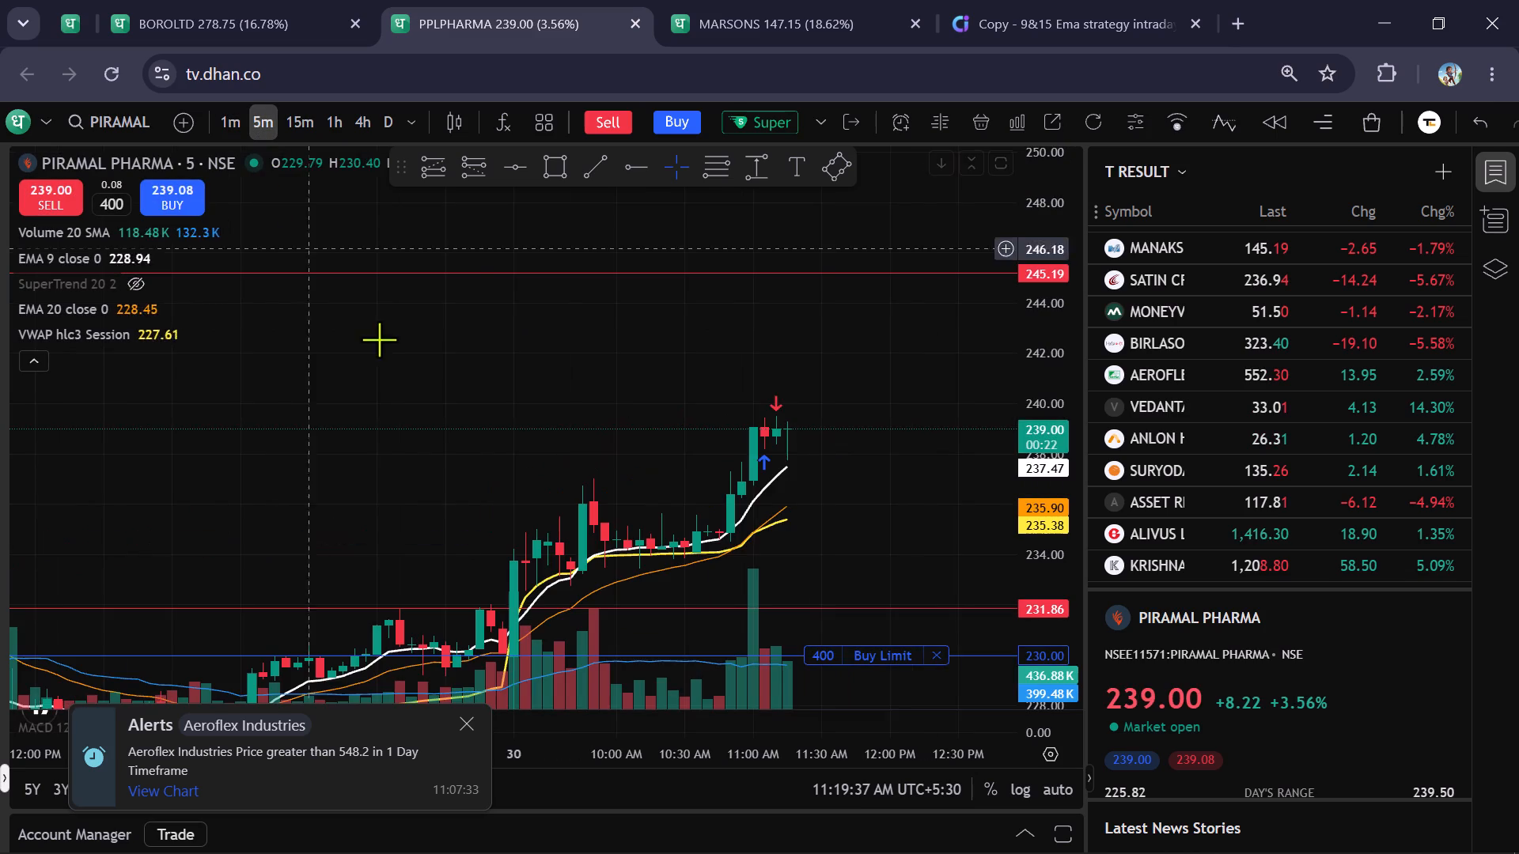
scroll(824, 483, up, 6)
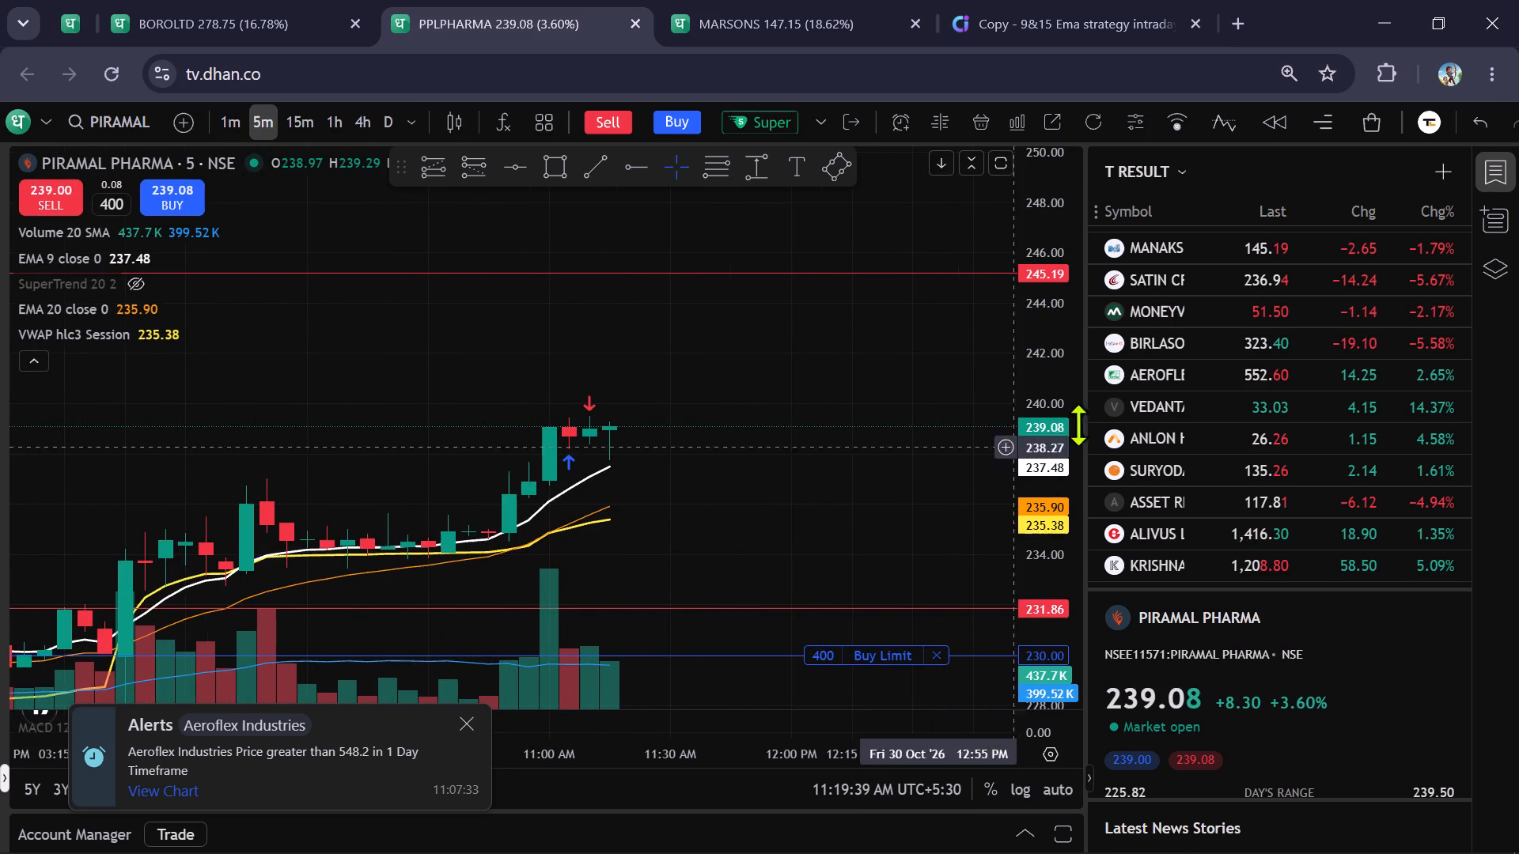
scroll(1044, 380, down, 3)
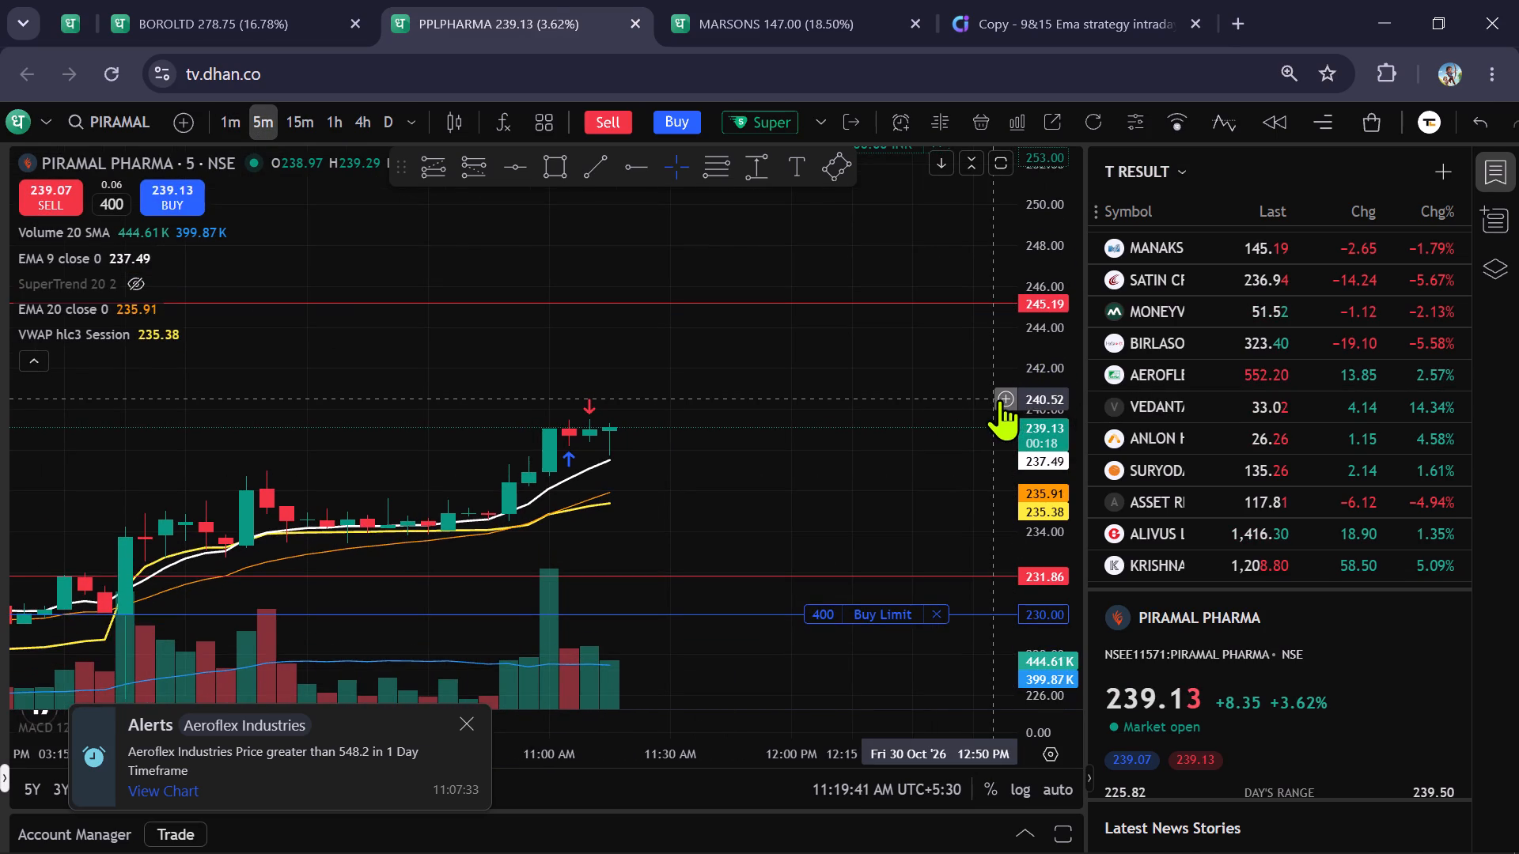
Recheck current price action on the MARSONS, BOROSIL and PIRAMAL PHARMA charts.
click(728, 0)
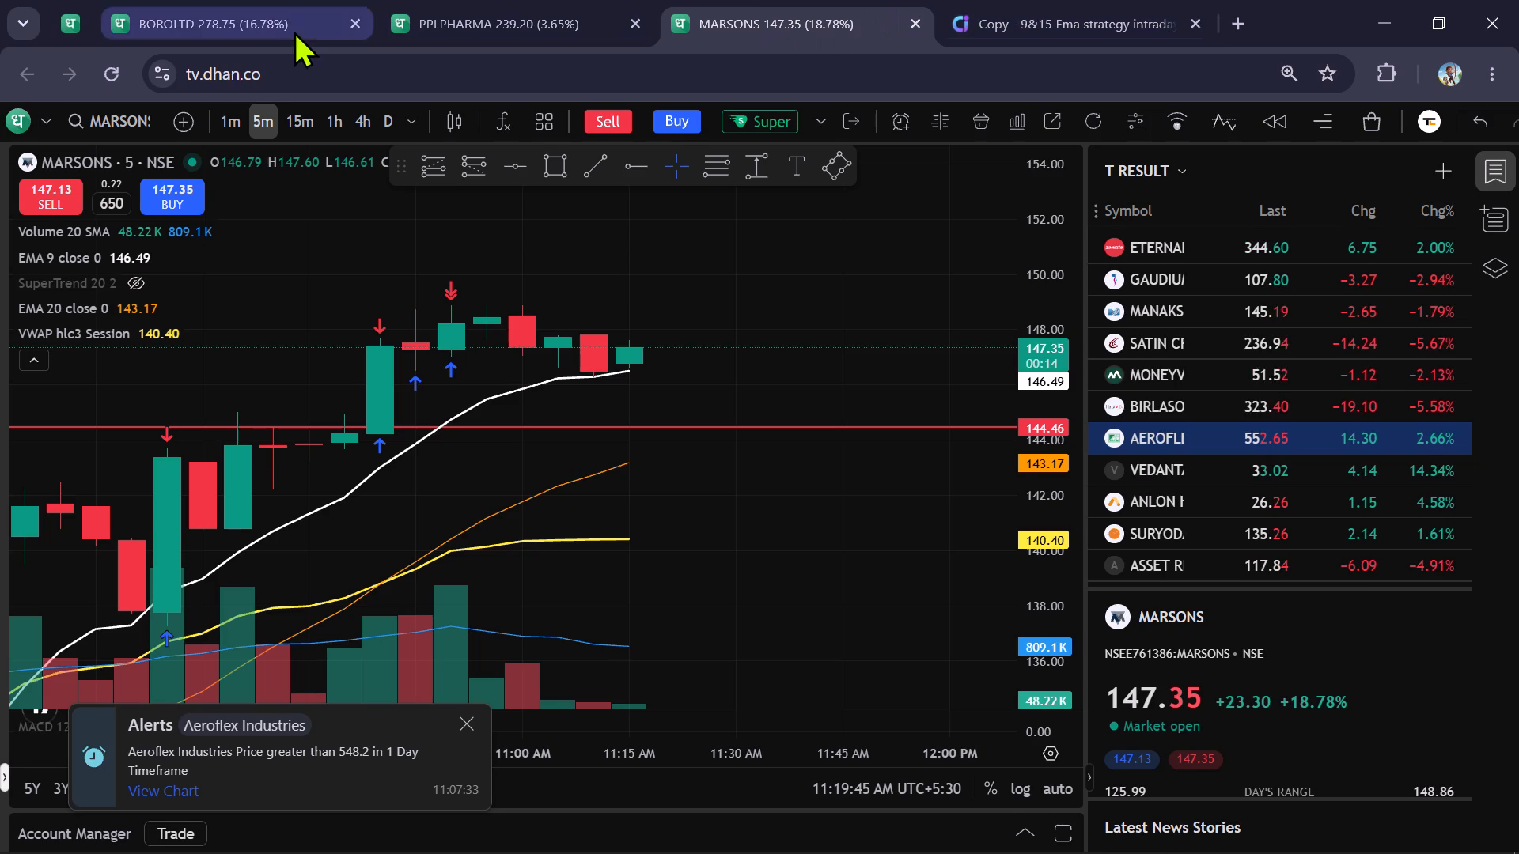
click(266, 28)
click(421, 25)
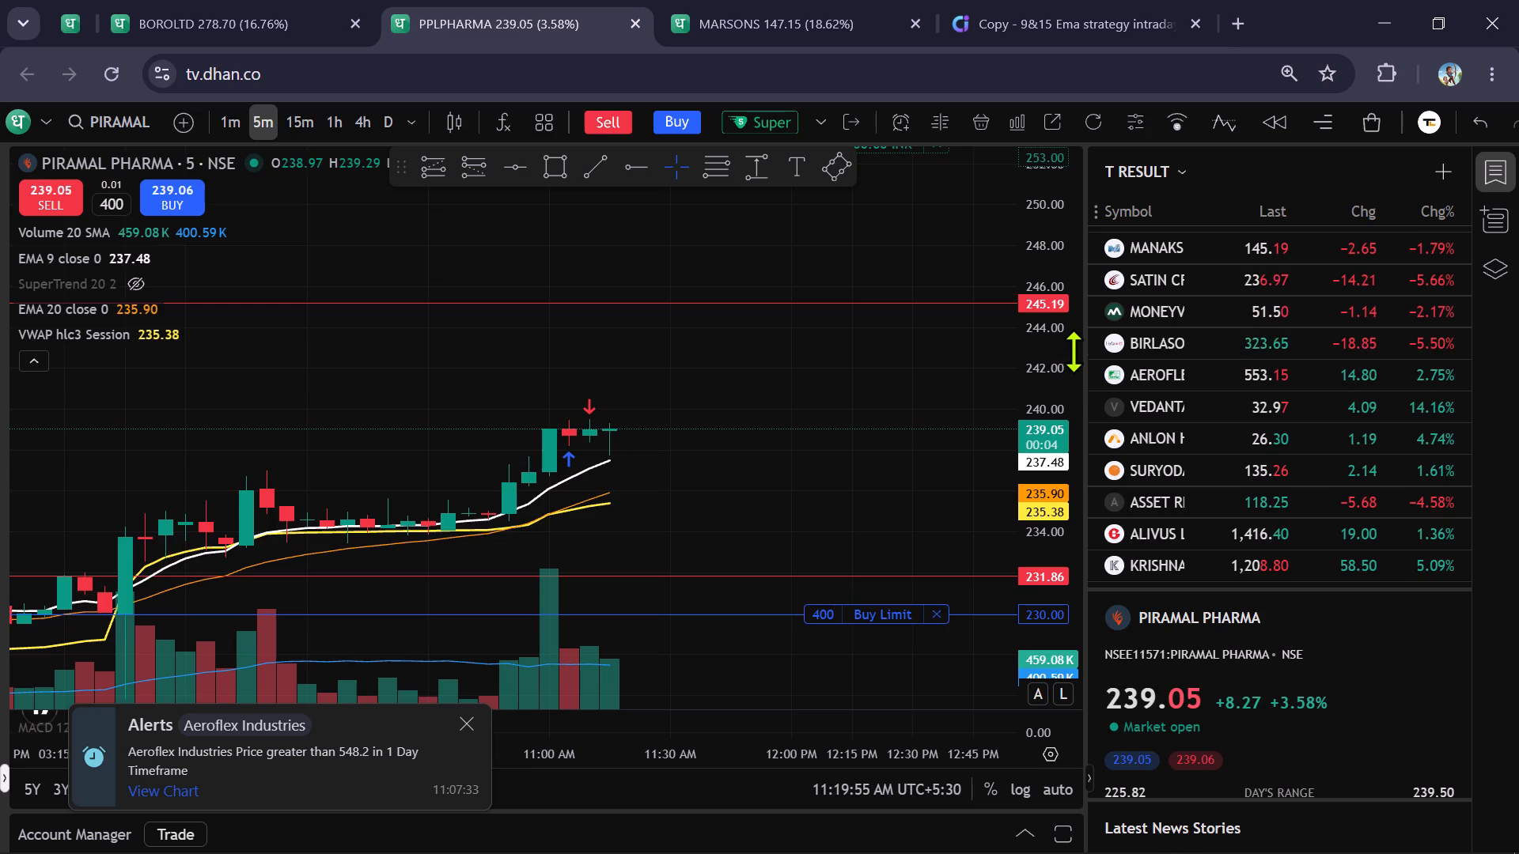
scroll(1179, 357, down, 6)
scroll(1176, 361, up, 6)
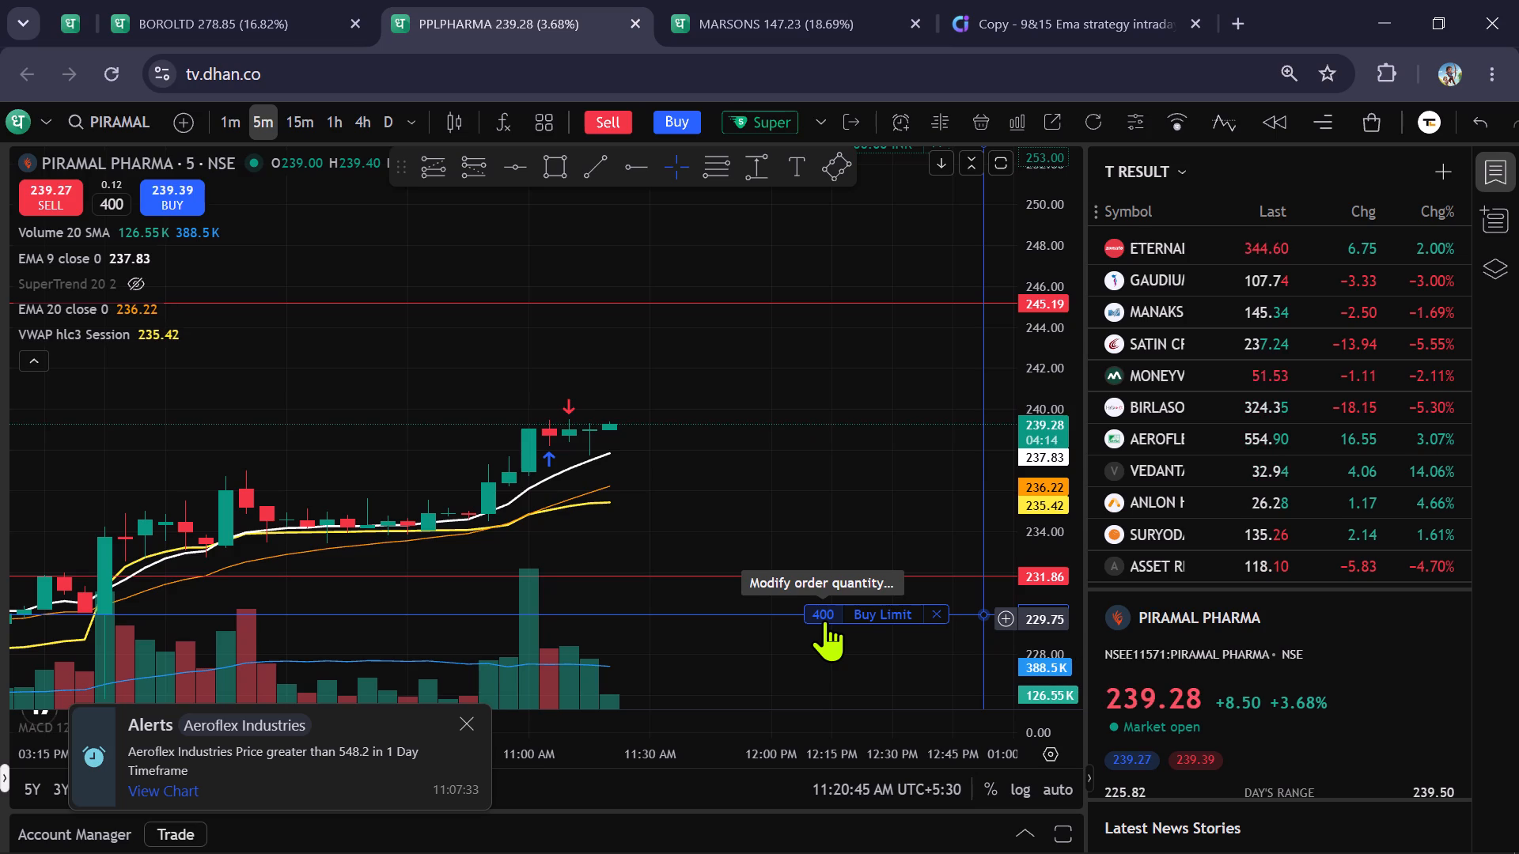
click(743, 23)
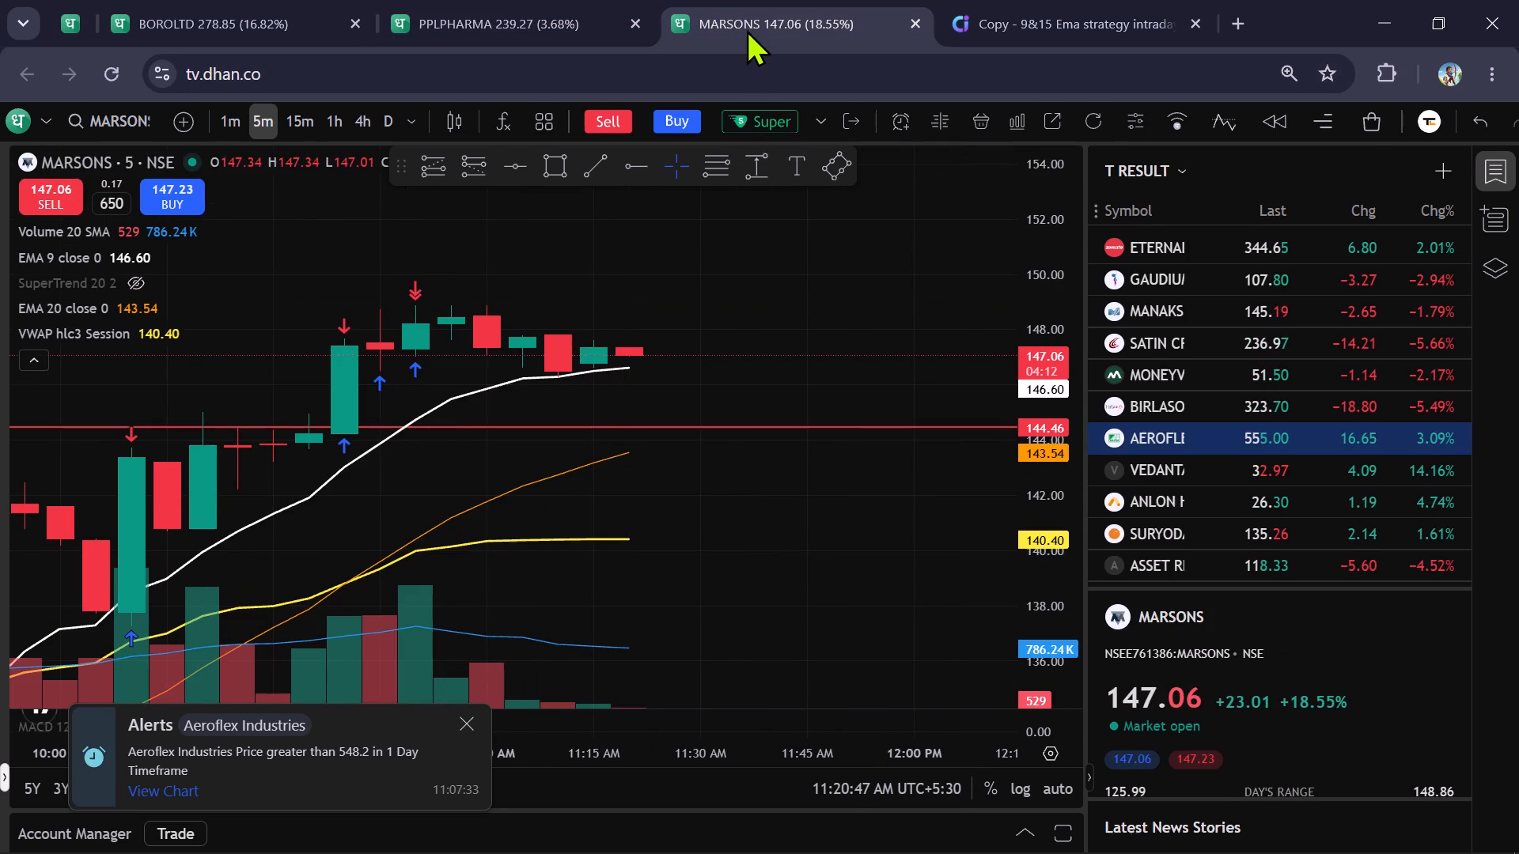
click(247, 3)
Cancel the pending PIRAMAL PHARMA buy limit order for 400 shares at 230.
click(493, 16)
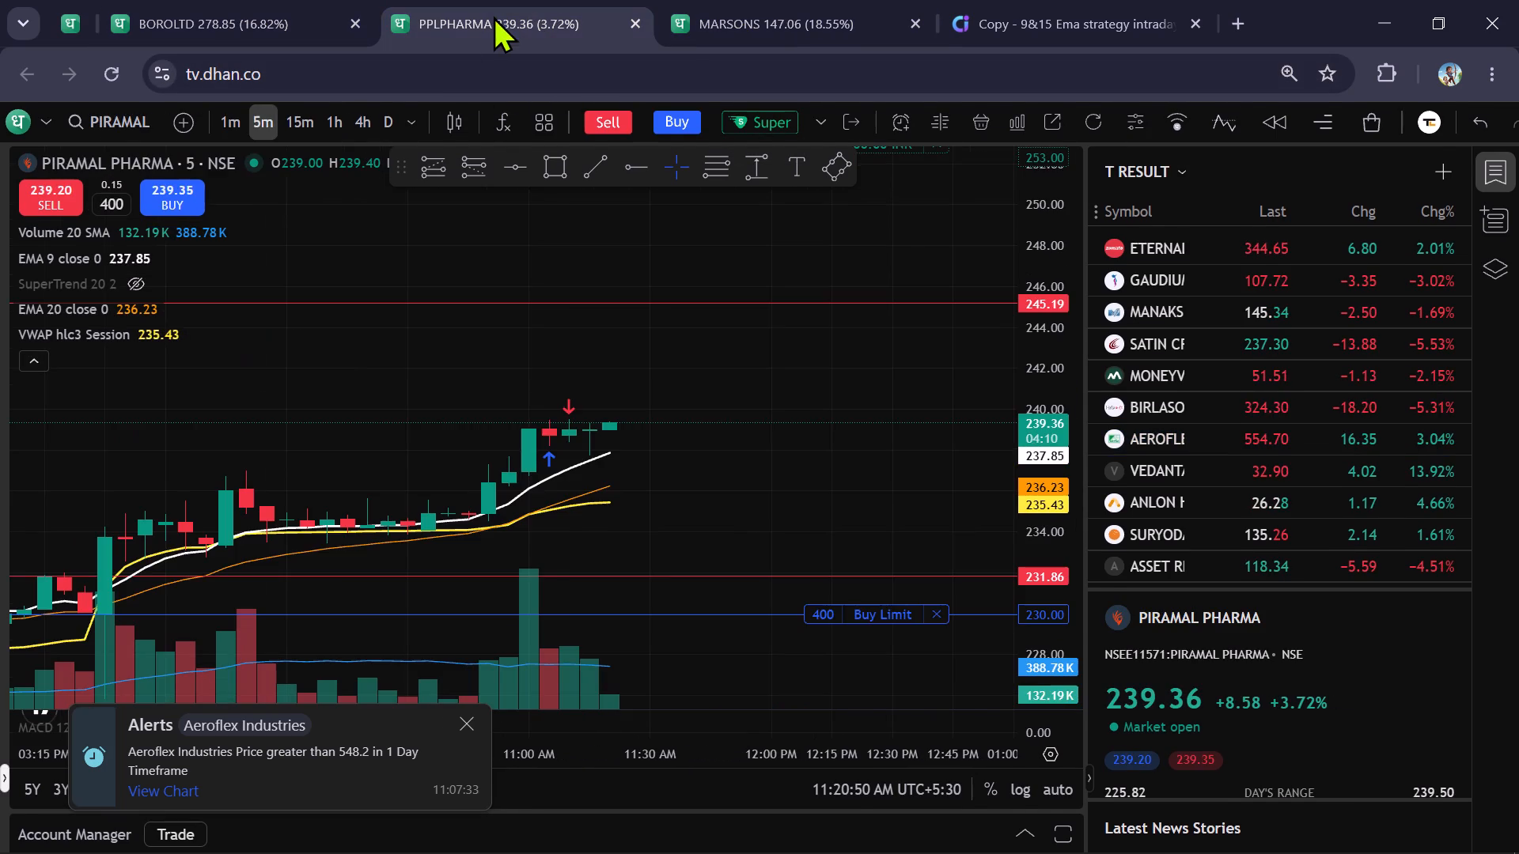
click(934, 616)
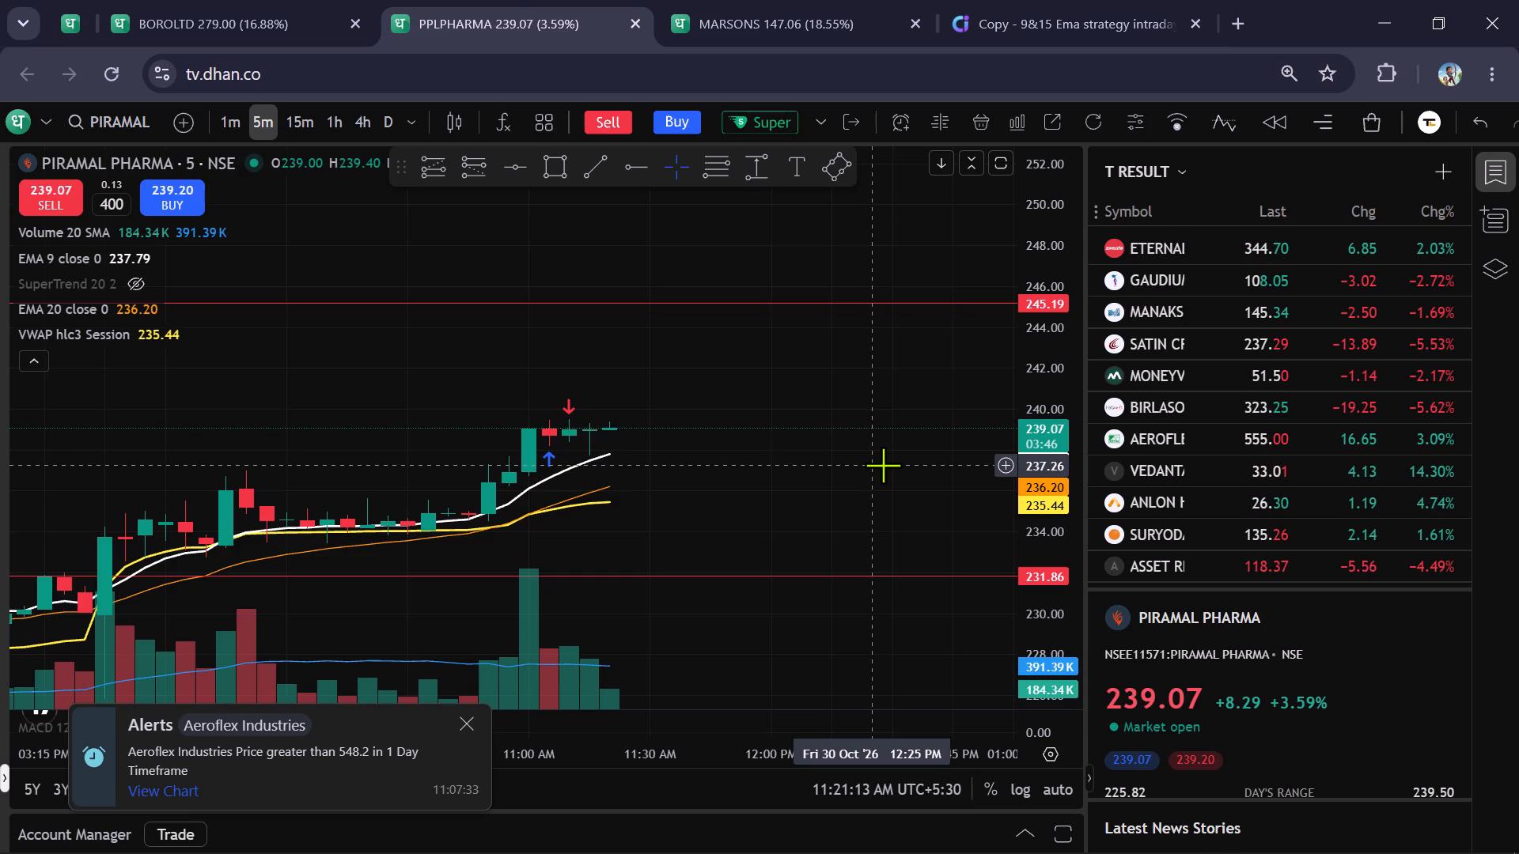
Compare the latest candles on the MARSONS, BOROSIL and PIRAMAL PHARMA charts.
click(813, 13)
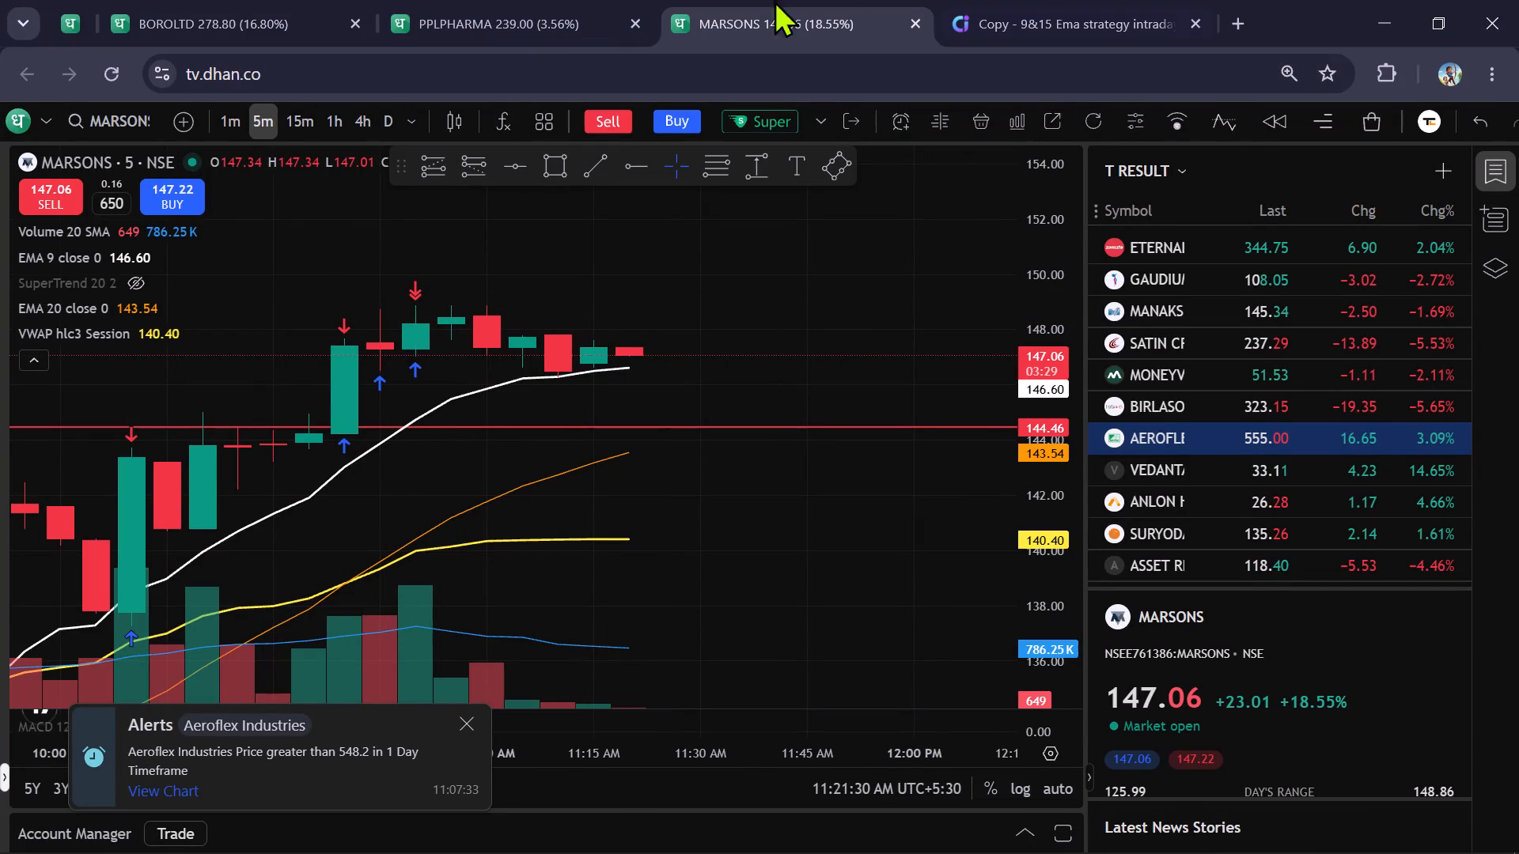
click(290, 0)
click(470, 0)
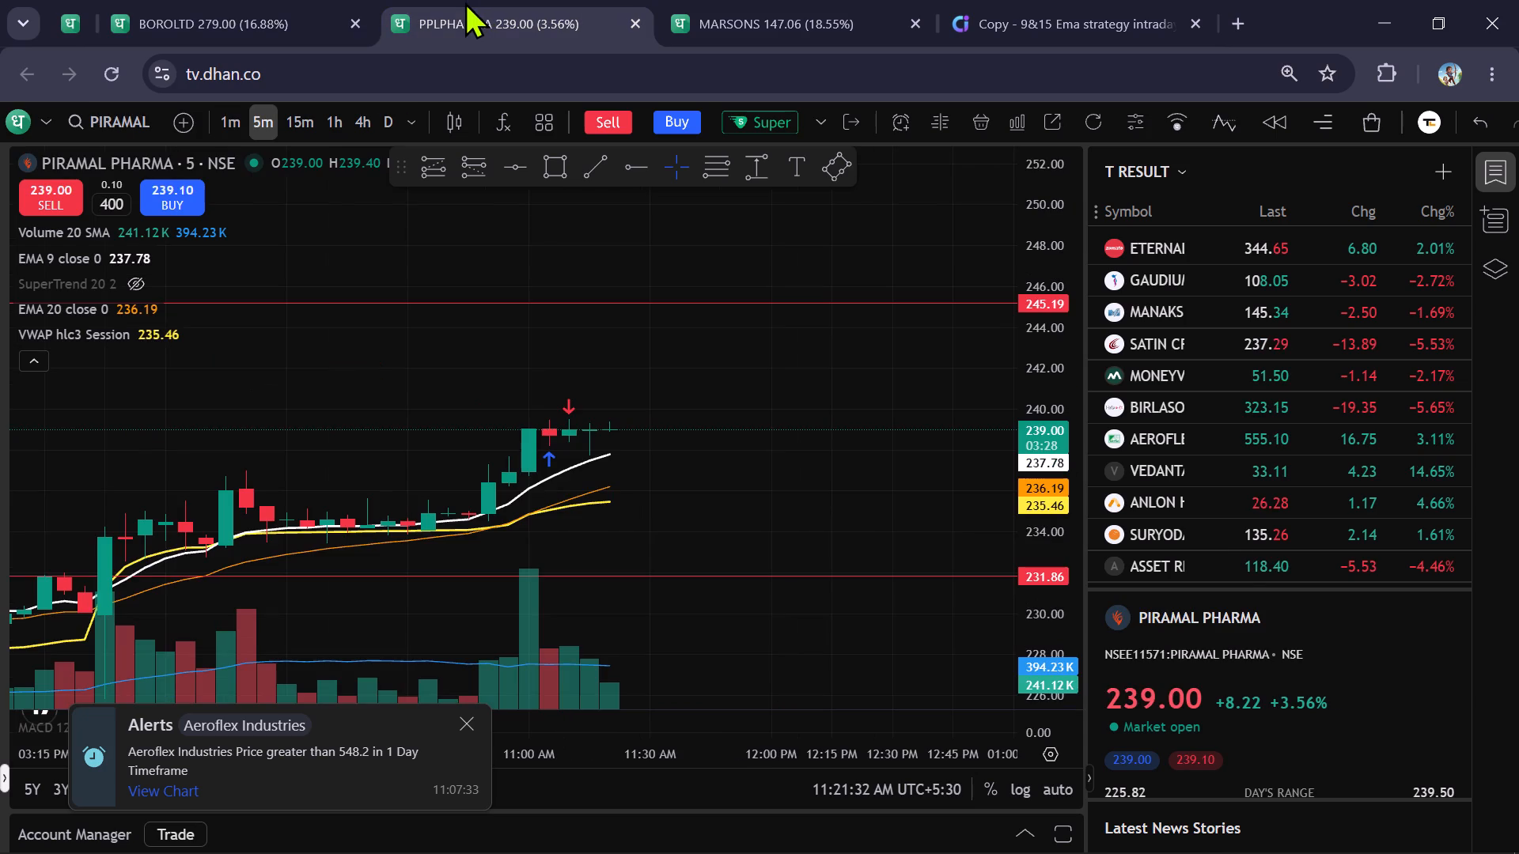
Rerun the 9&15 EMA intraday scan on Chartink and bring up its refreshed stock list.
scroll(1242, 145, up, 4)
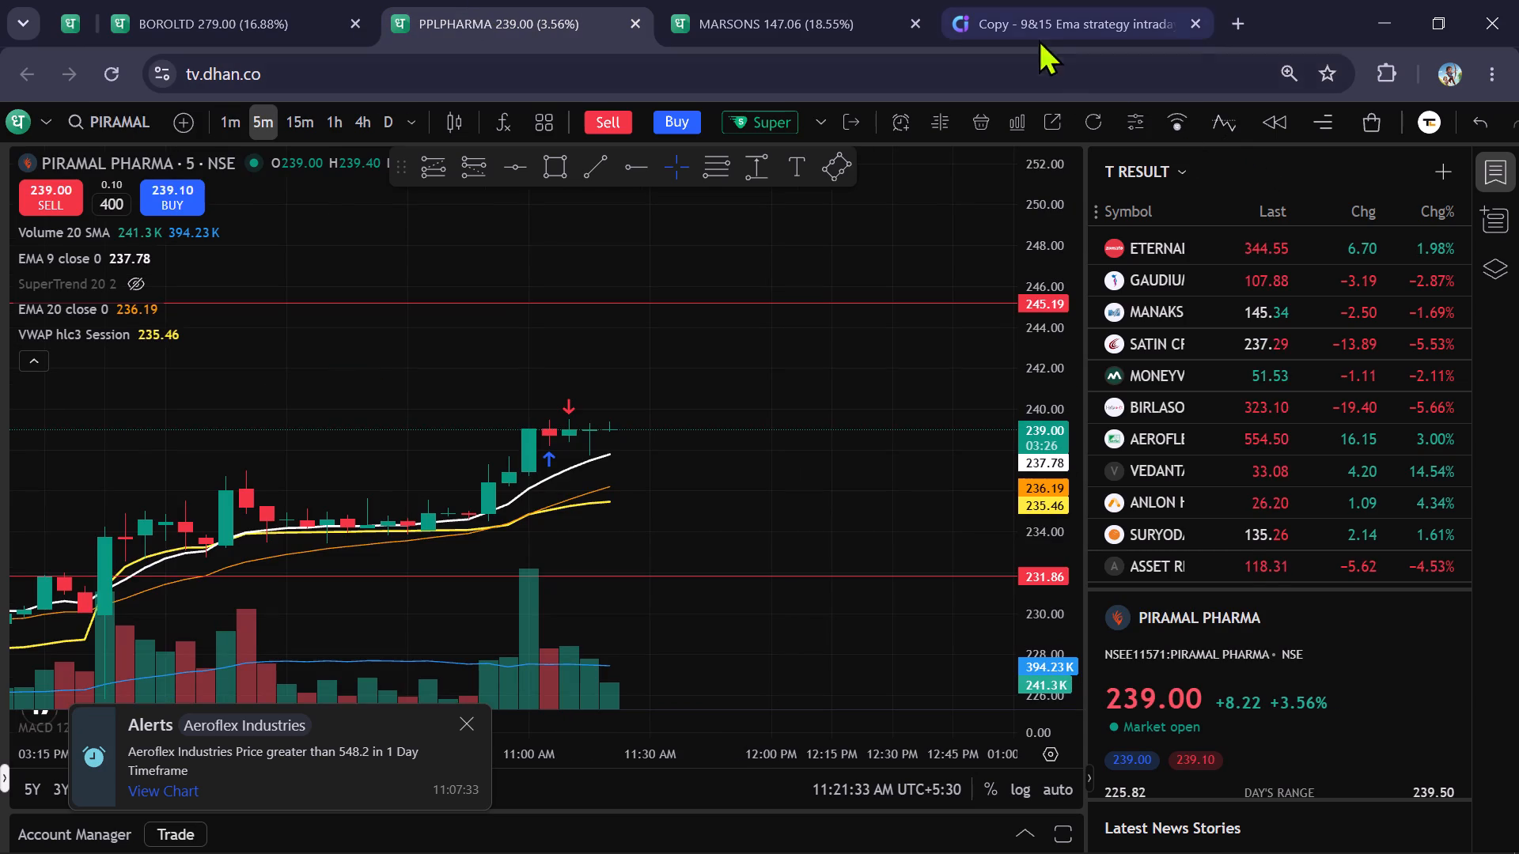
scroll(1218, 348, down, 5)
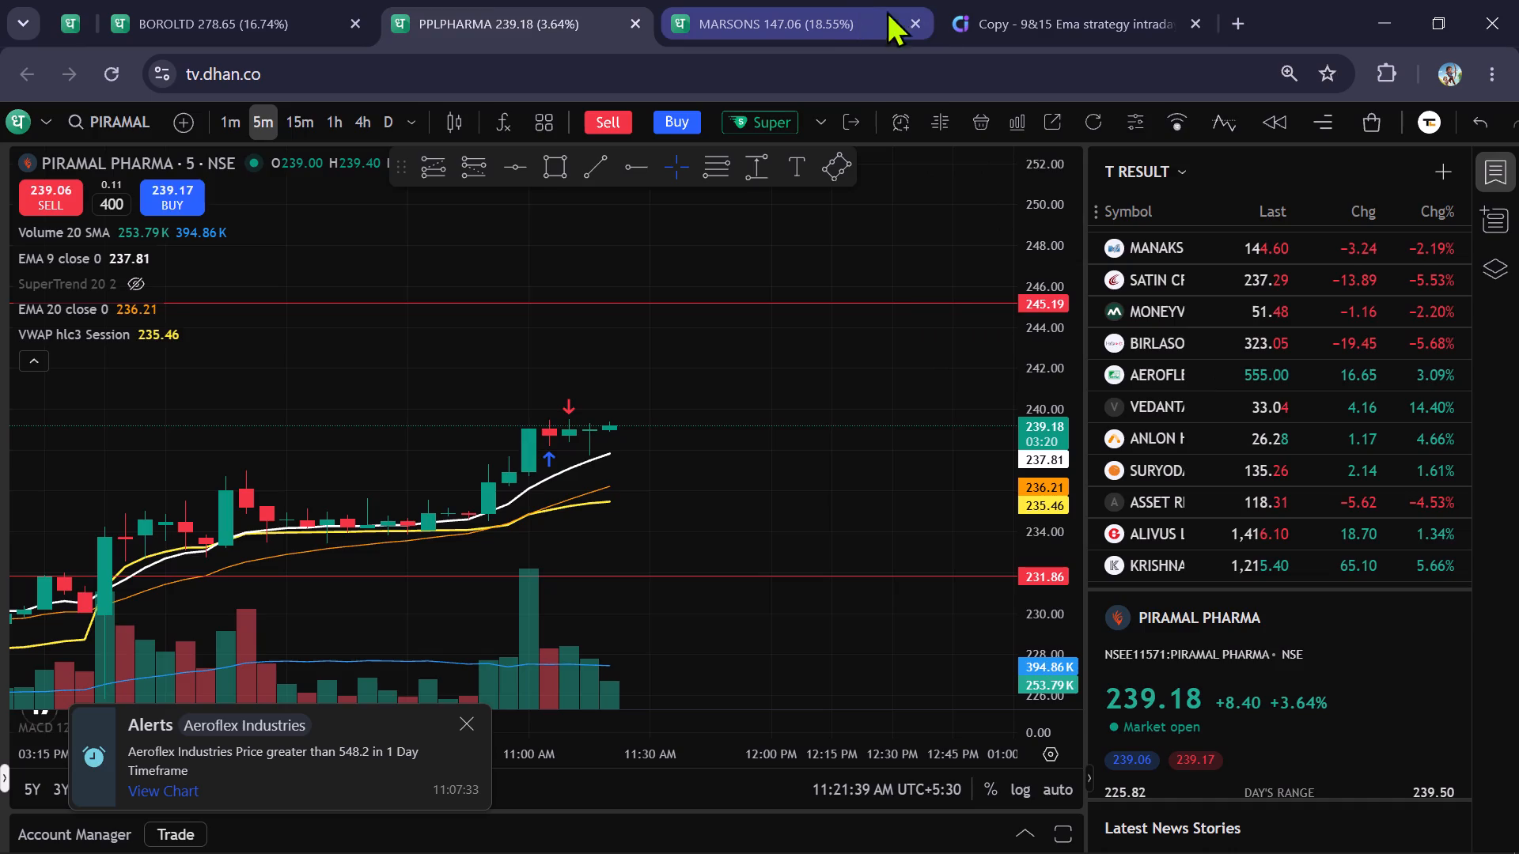
click(984, 13)
scroll(318, 192, up, 2)
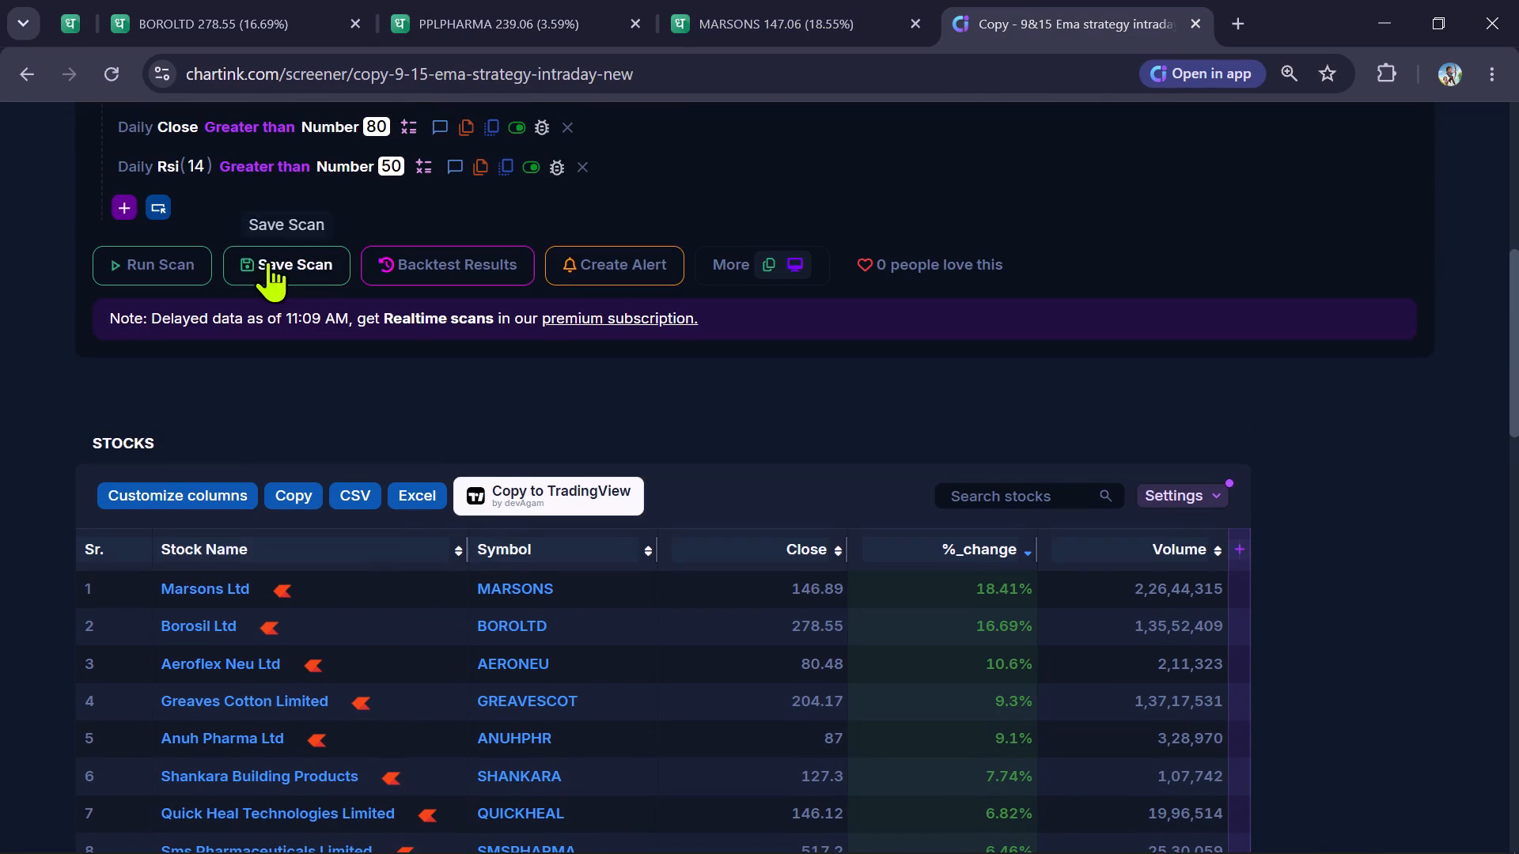
click(169, 255)
scroll(0, 350, down, 1)
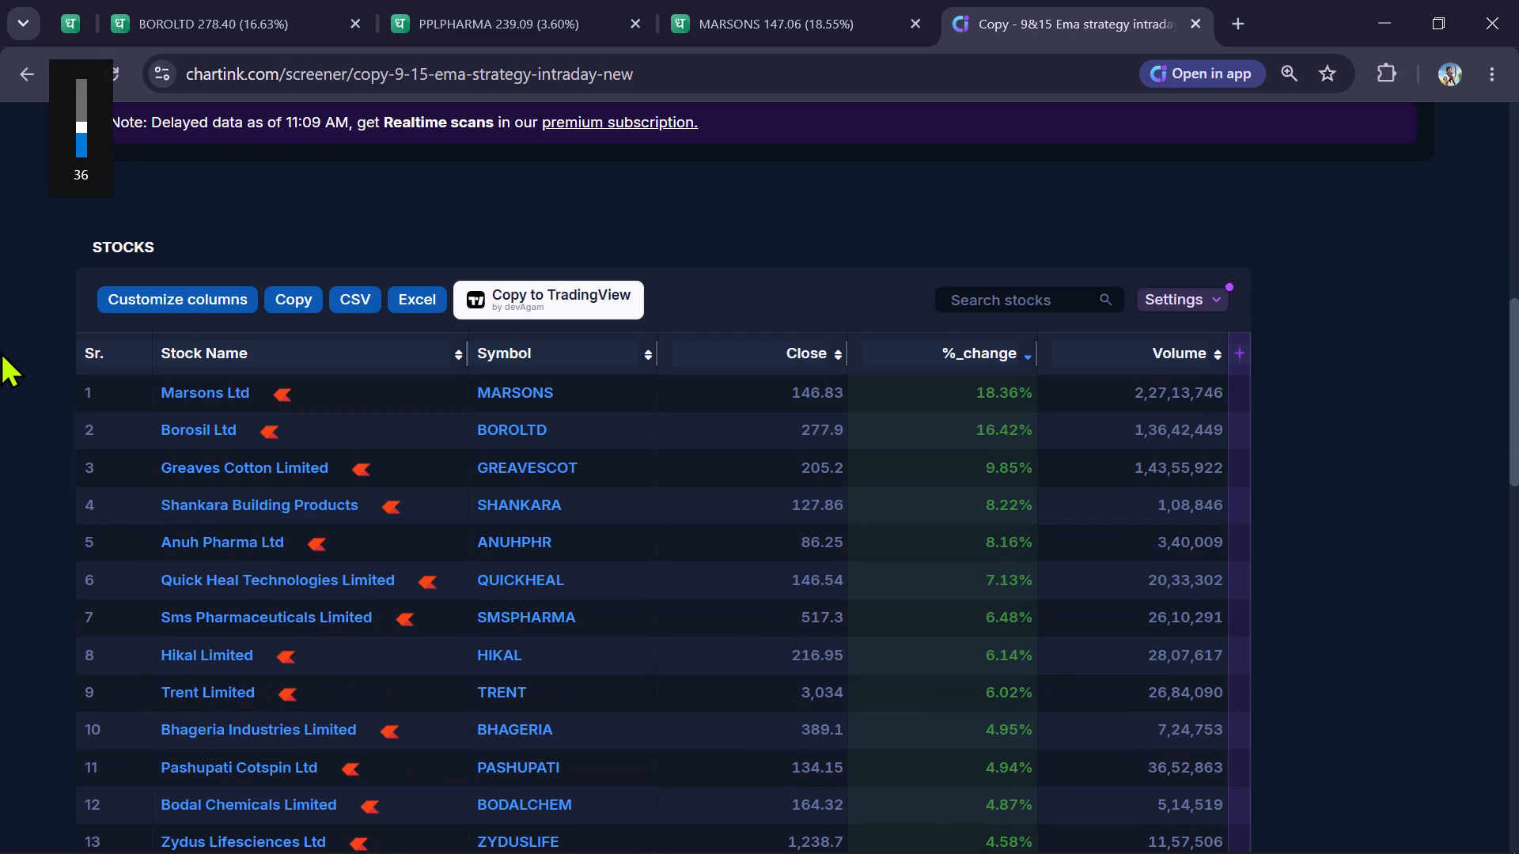
Load the NSE chart of AEROFLEX INDUSTRIES in place of the MARSONS chart.
click(469, 24)
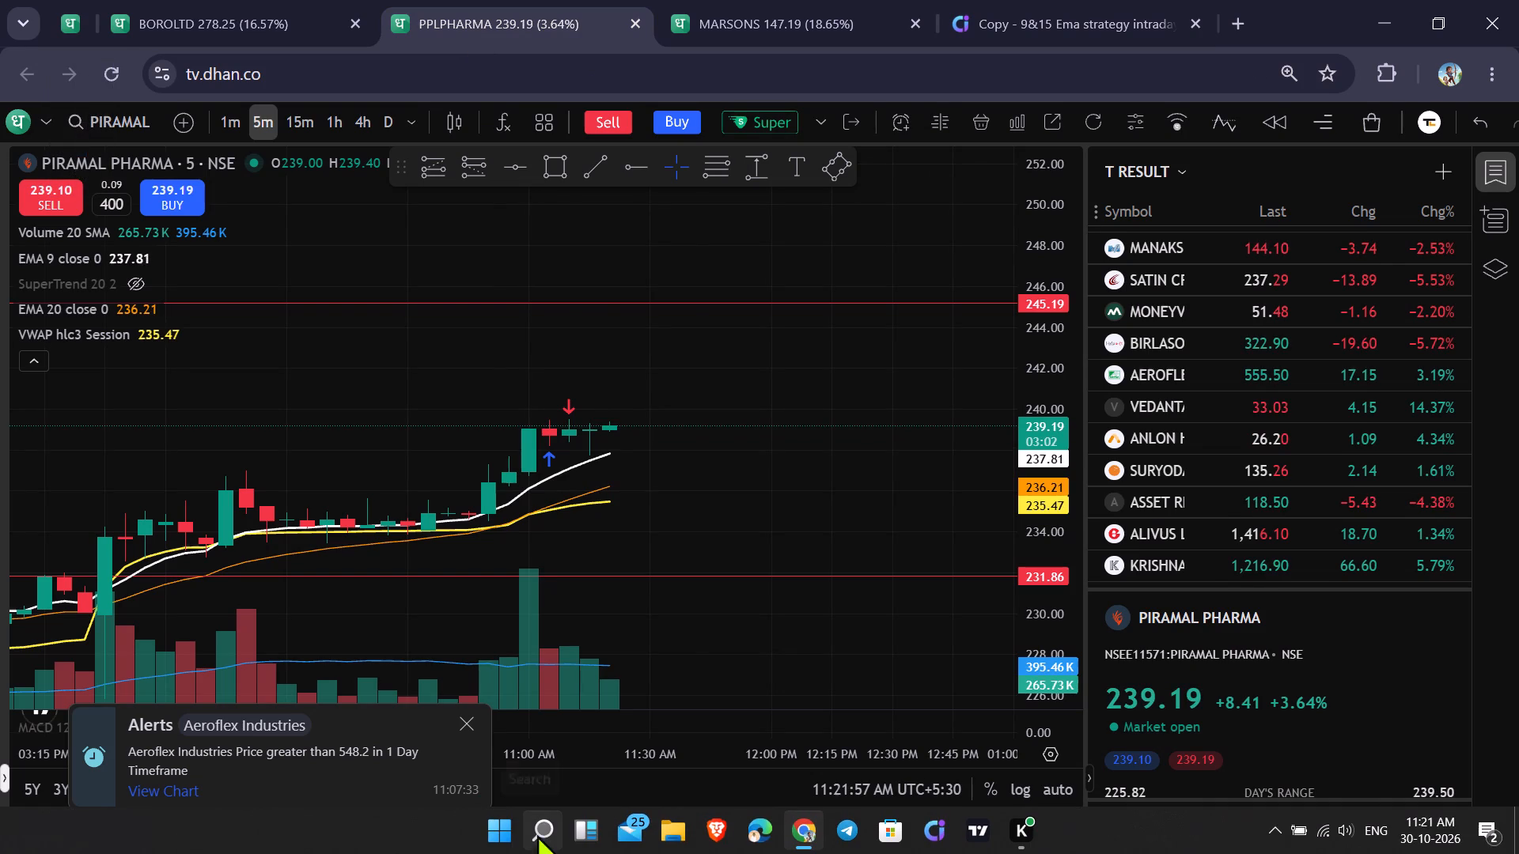
click(762, 0)
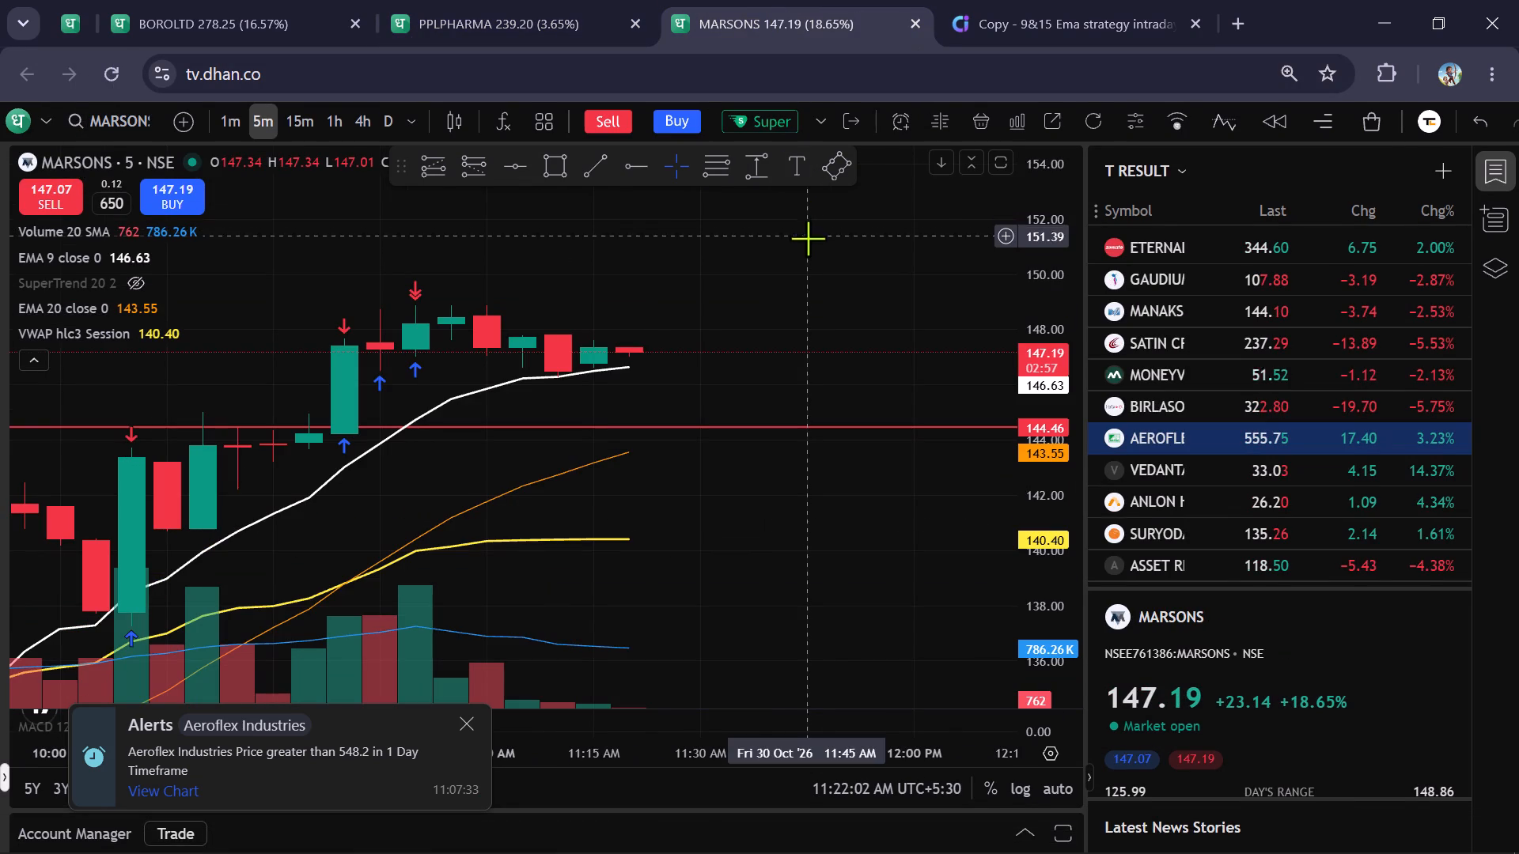
drag(769, 301, 773, 413)
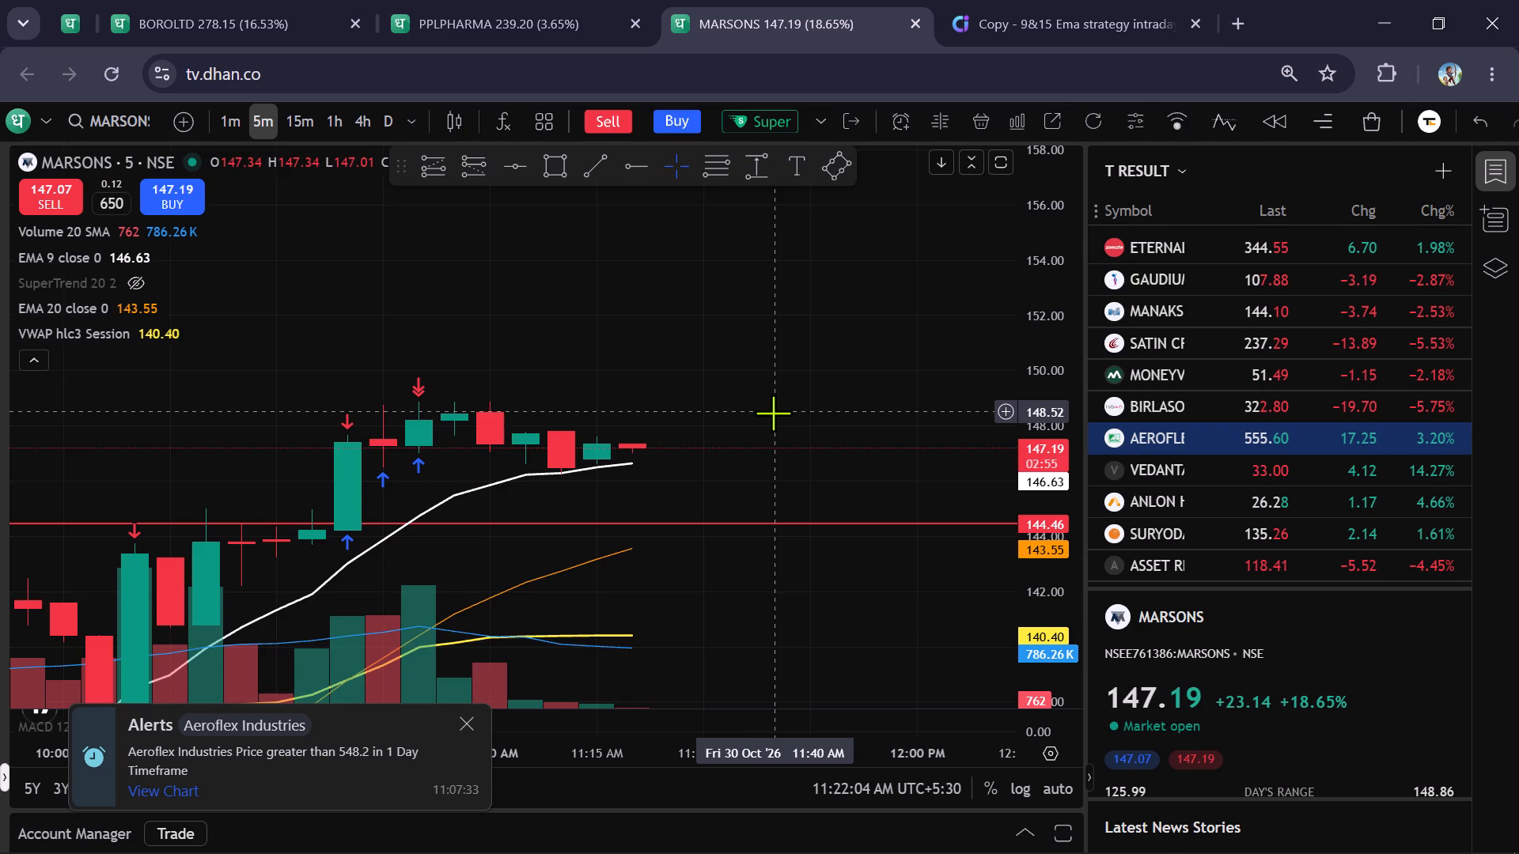
text(aer)
text(ofle)
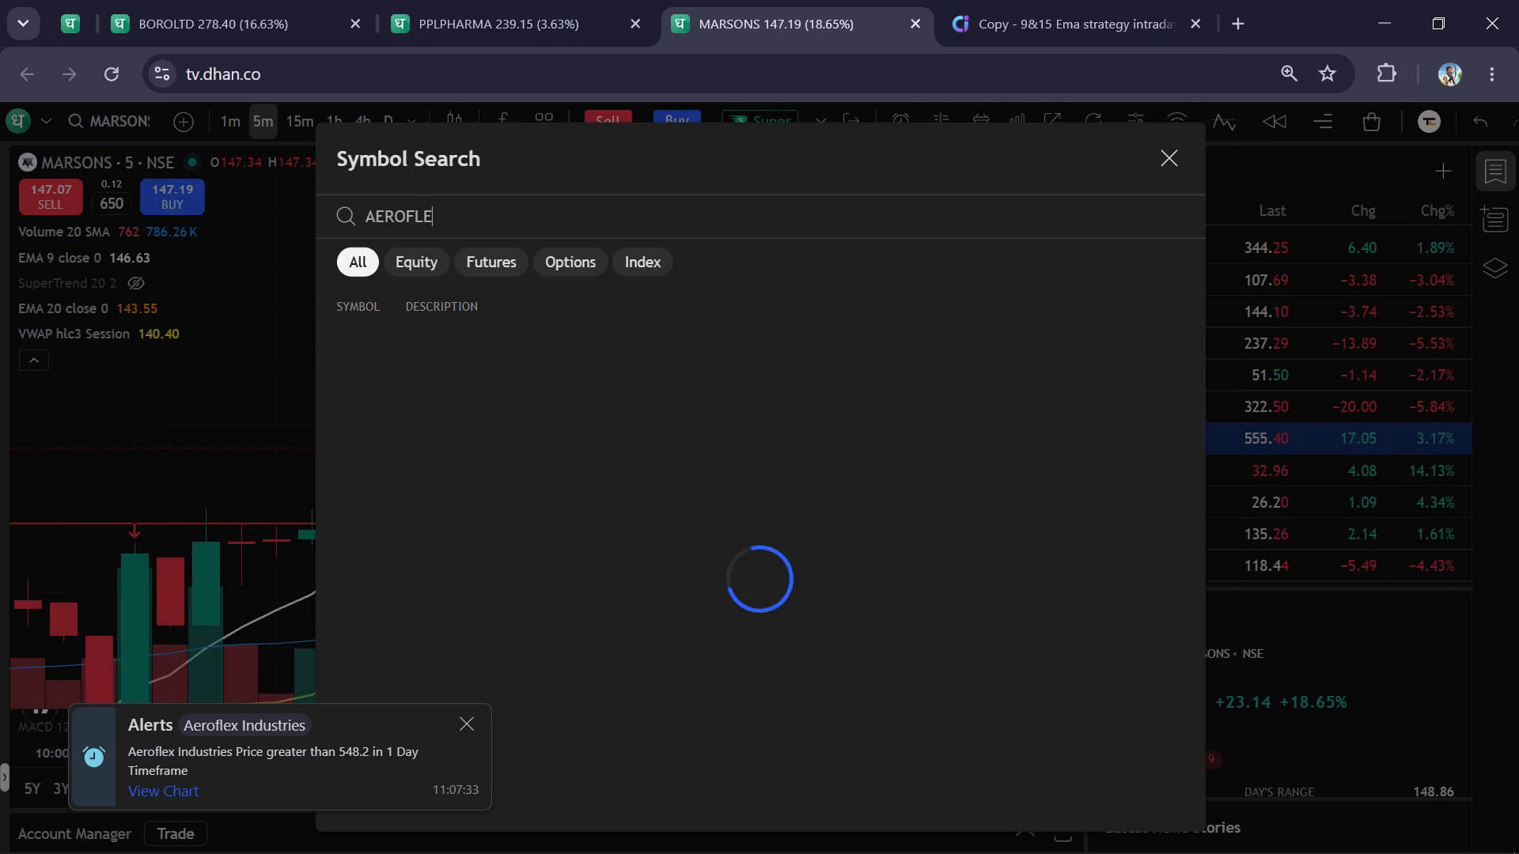
key(x)
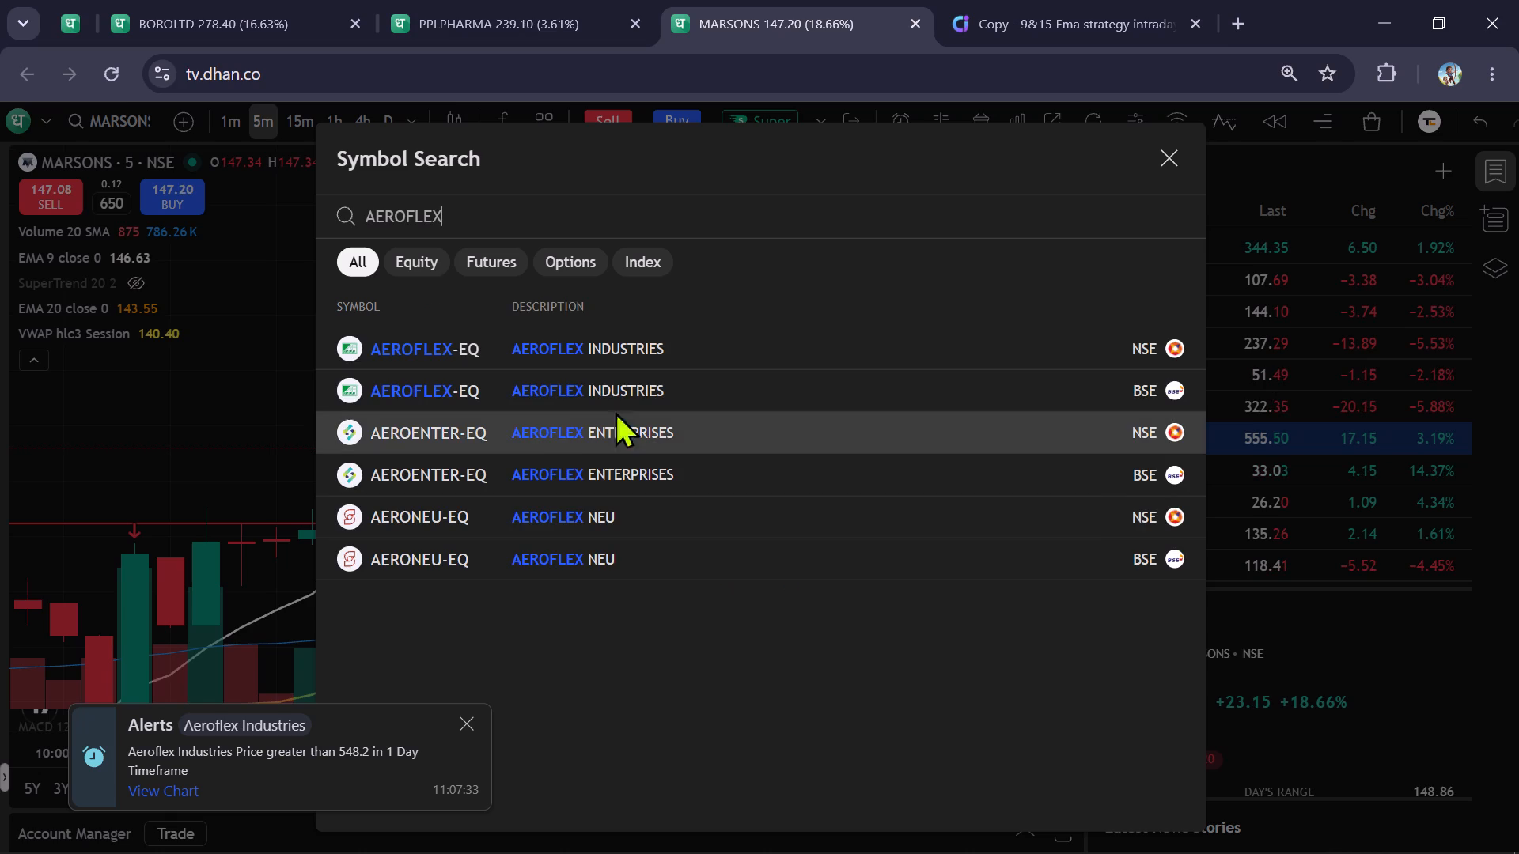
click(591, 357)
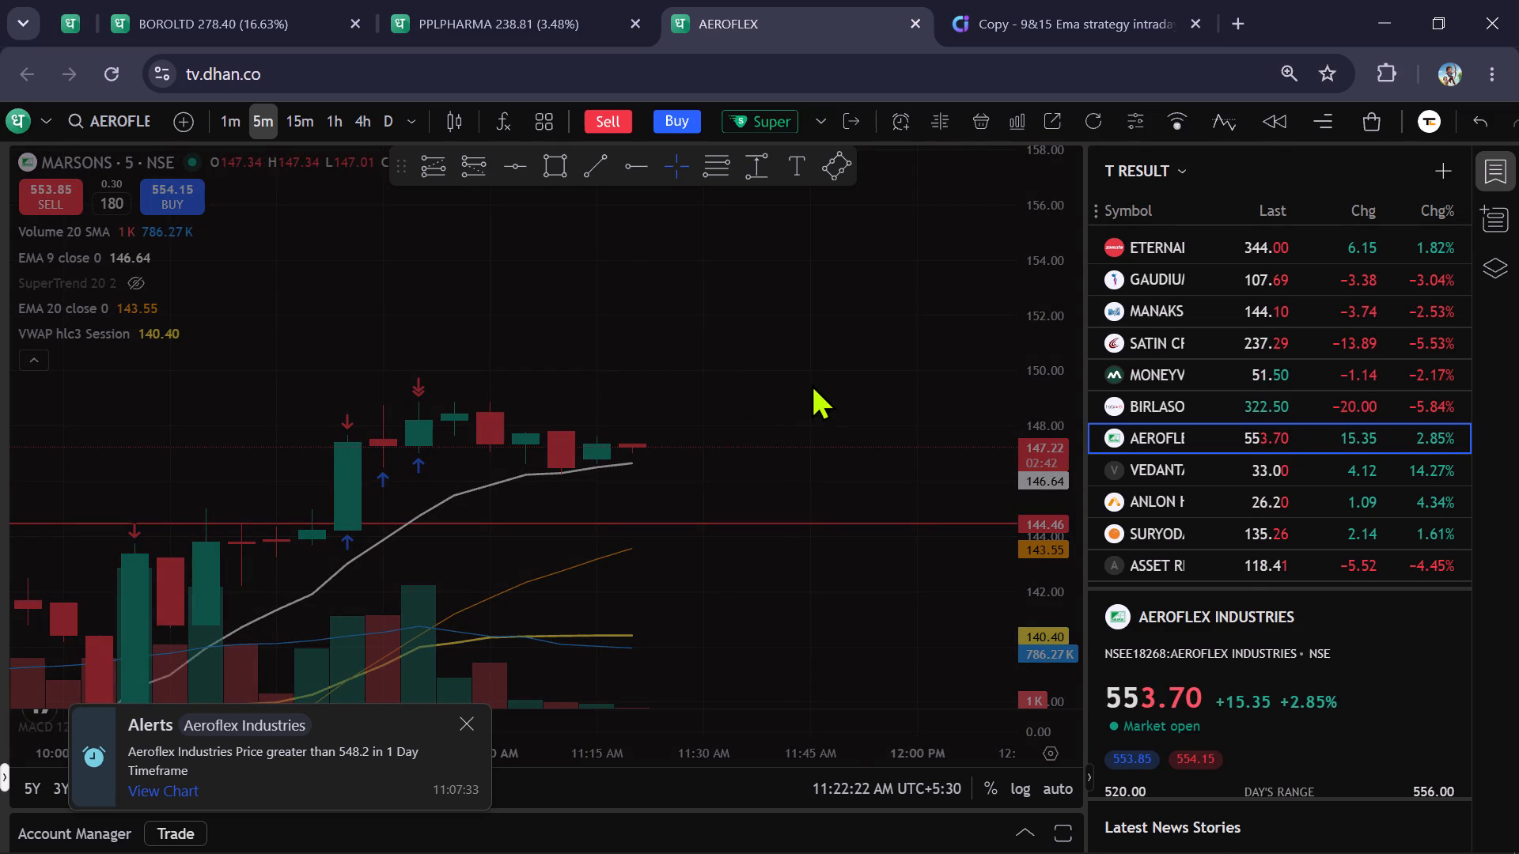
Examine the AEROFLEX INDUSTRIES price trend against the EMA and VWAP lines on the 5-minute and daily timeframes.
drag(877, 356, 817, 497)
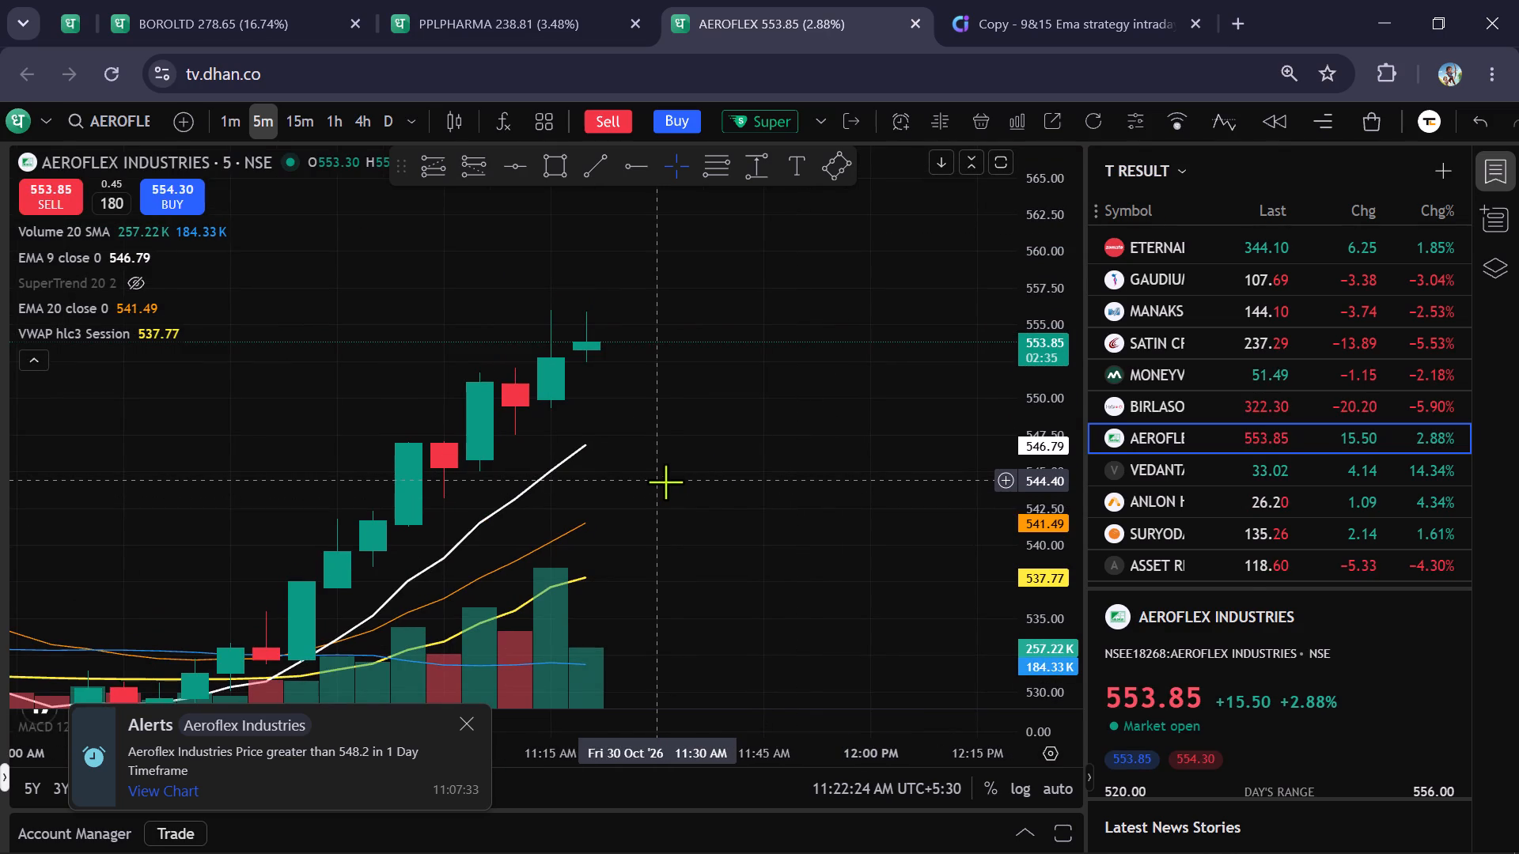
scroll(1036, 402, down, 3)
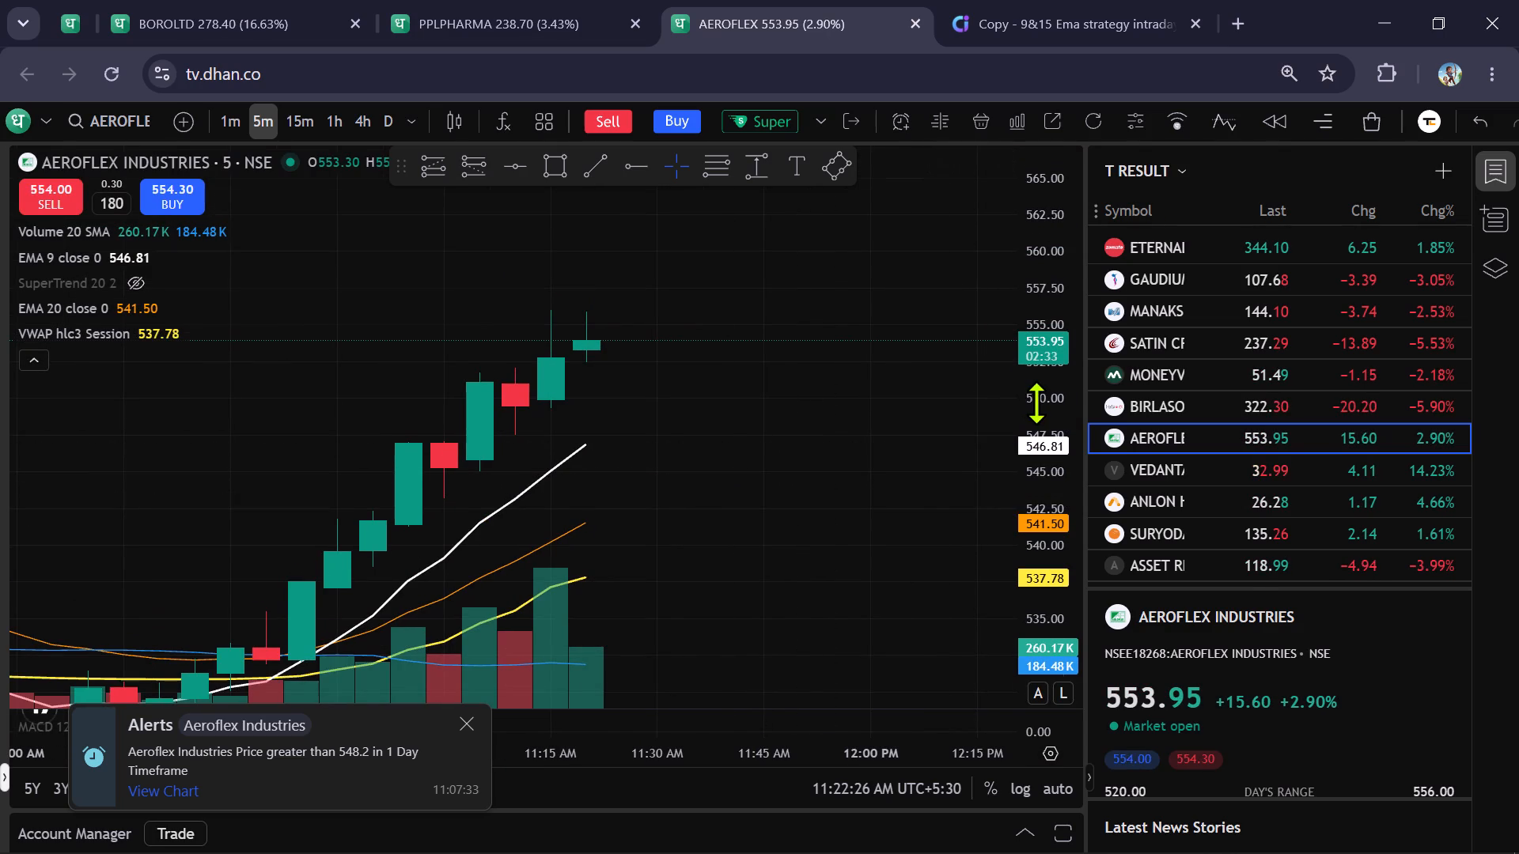
scroll(1036, 402, down, 16)
scroll(771, 469, down, 8)
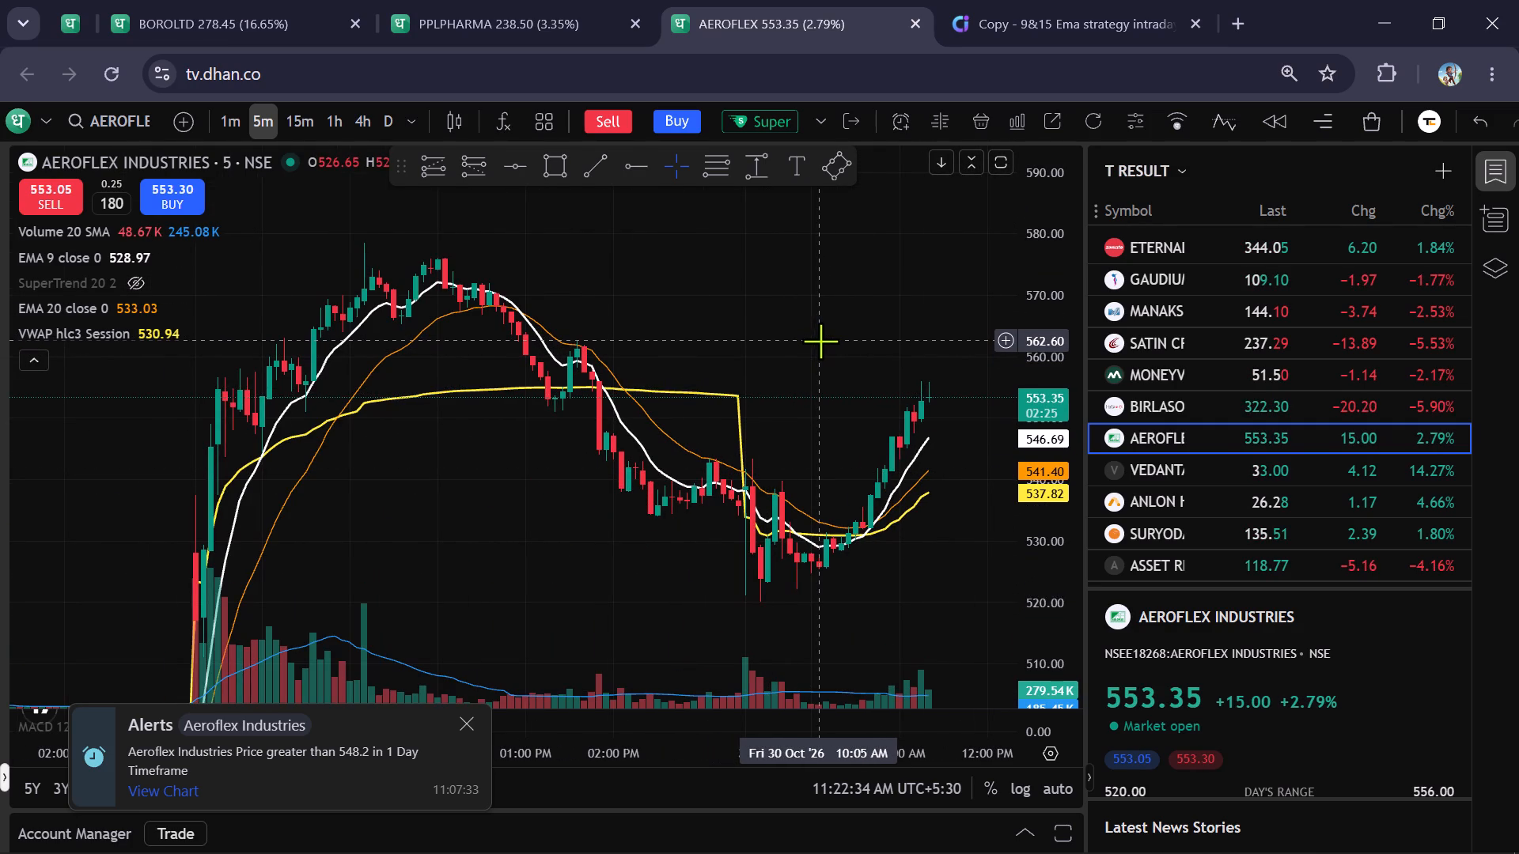
scroll(820, 341, up, 4)
click(385, 123)
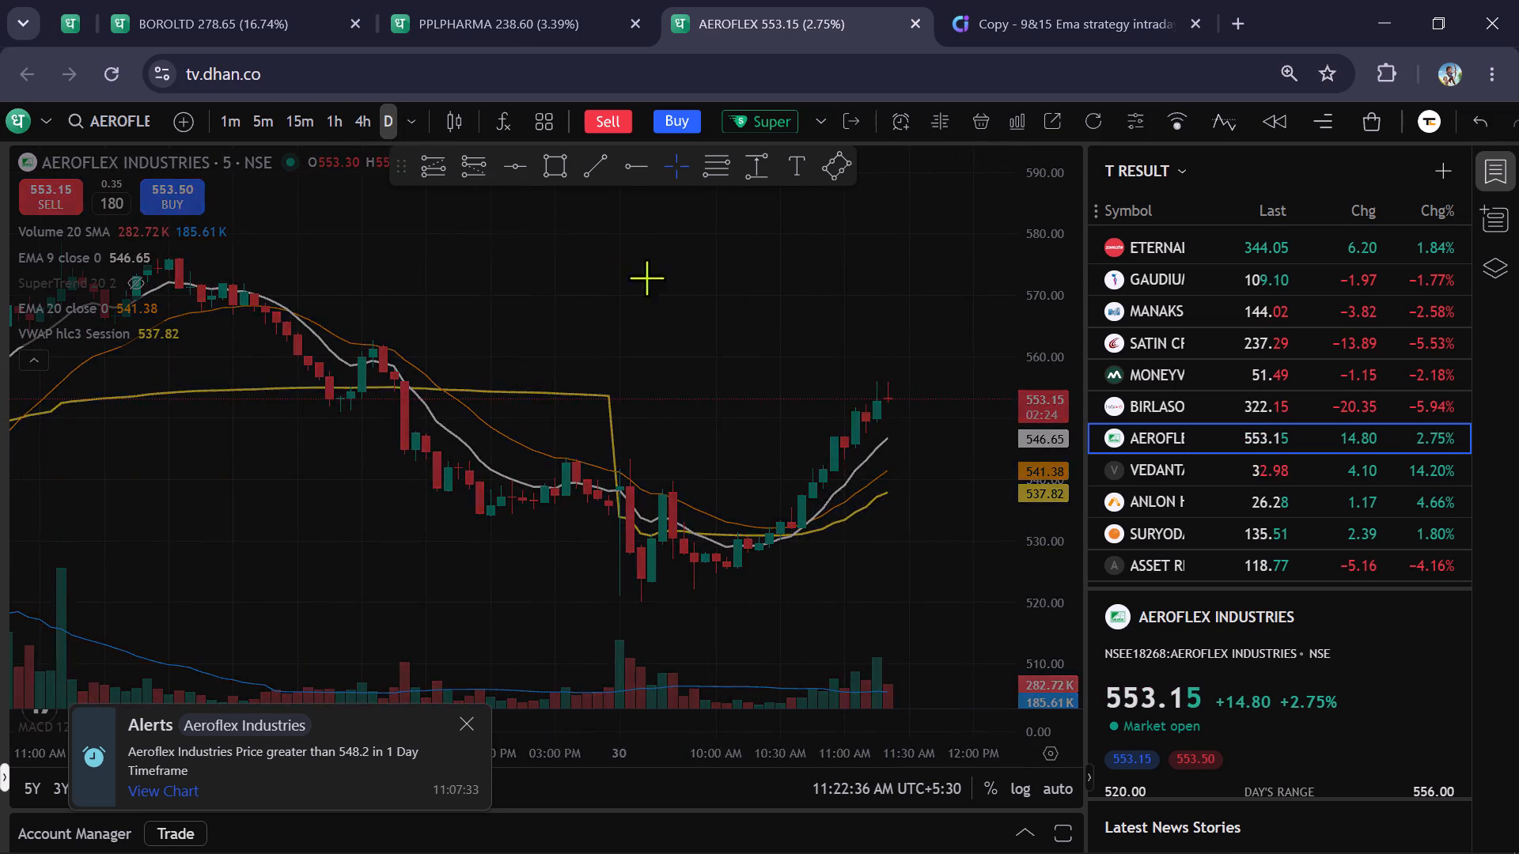
scroll(1028, 391, down, 14)
scroll(915, 455, up, 4)
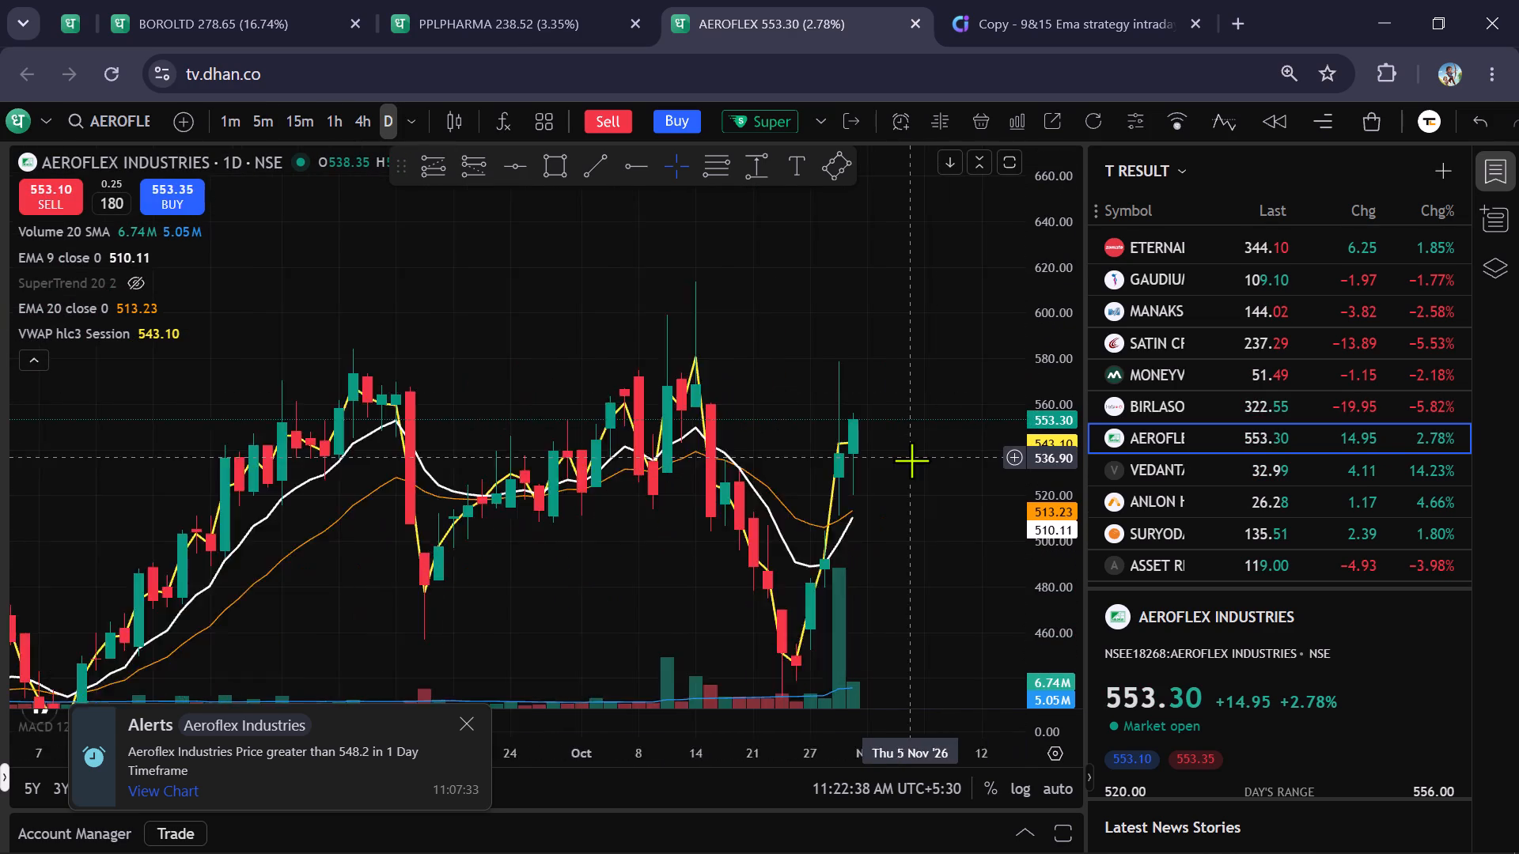
scroll(911, 460, up, 7)
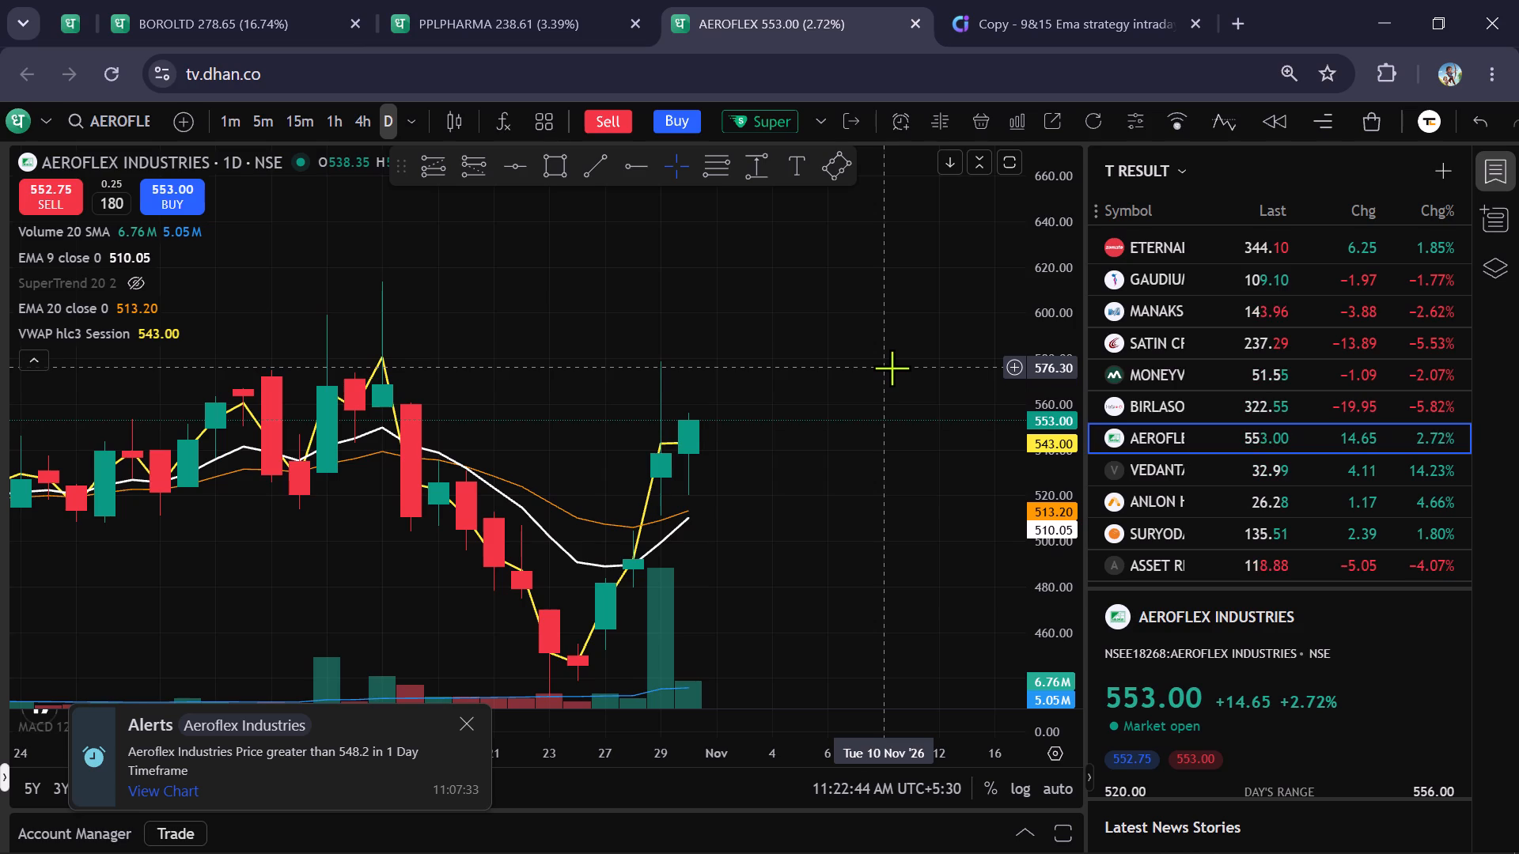
Return AEROFLEX INDUSTRIES to the 5-minute timeframe and create a price alert for crossing 555.70.
click(248, 126)
scroll(1062, 478, up, 2)
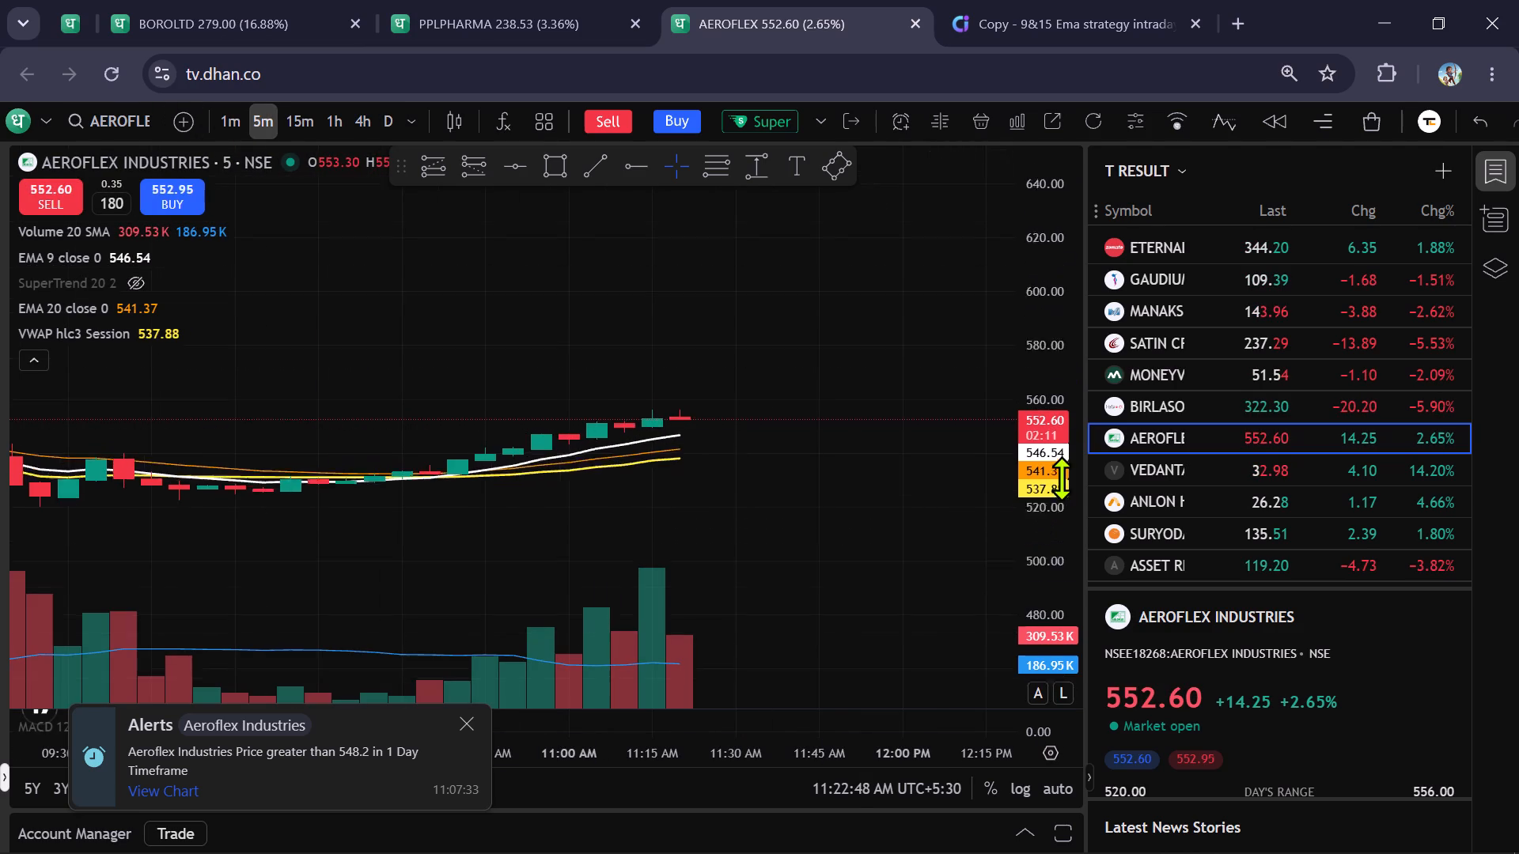
scroll(1062, 478, up, 15)
scroll(854, 497, up, 3)
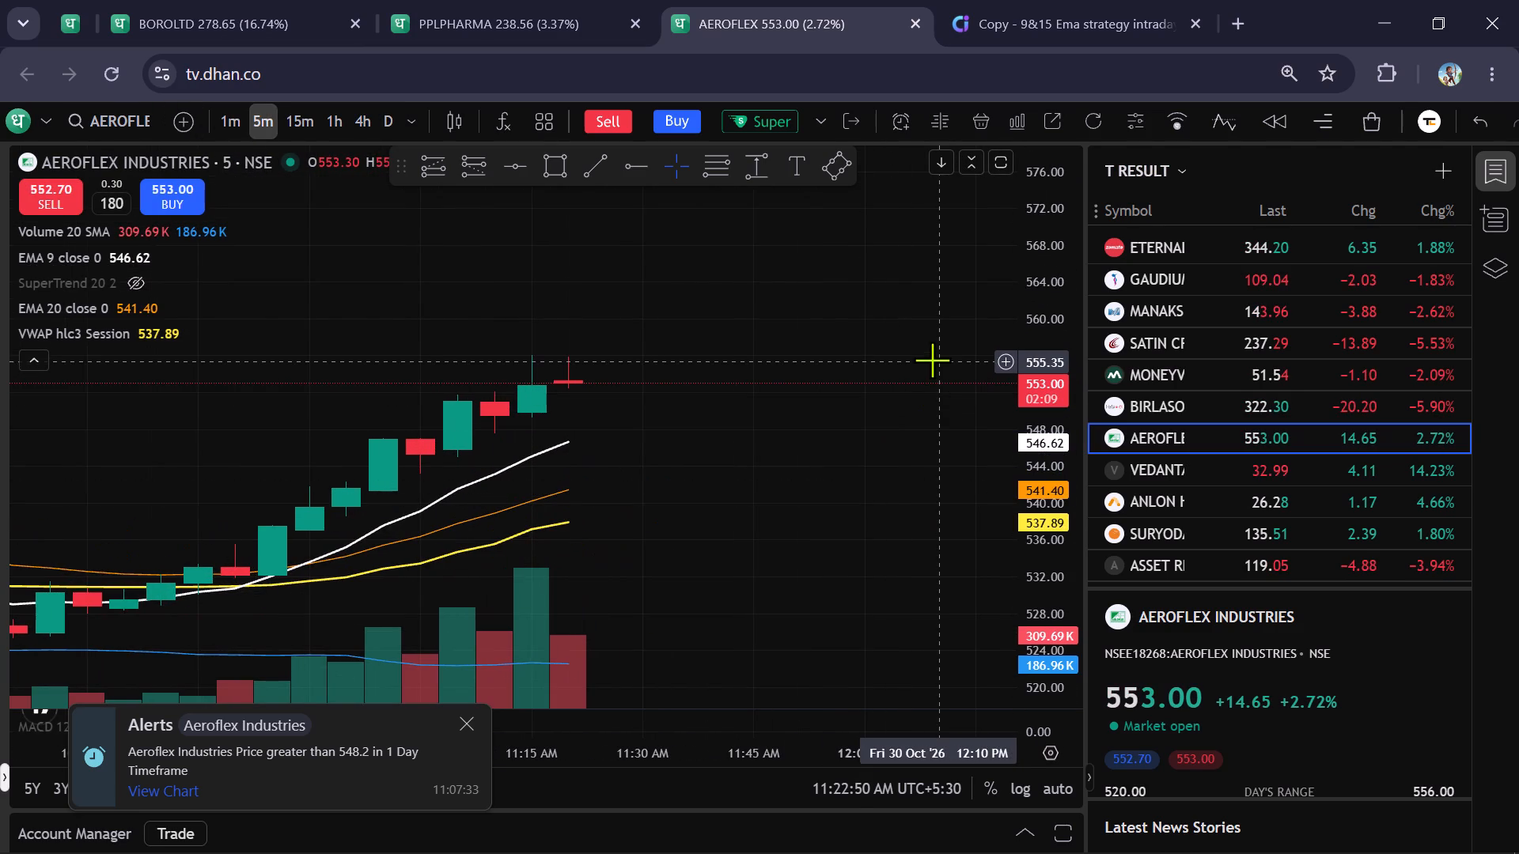
click(1004, 359)
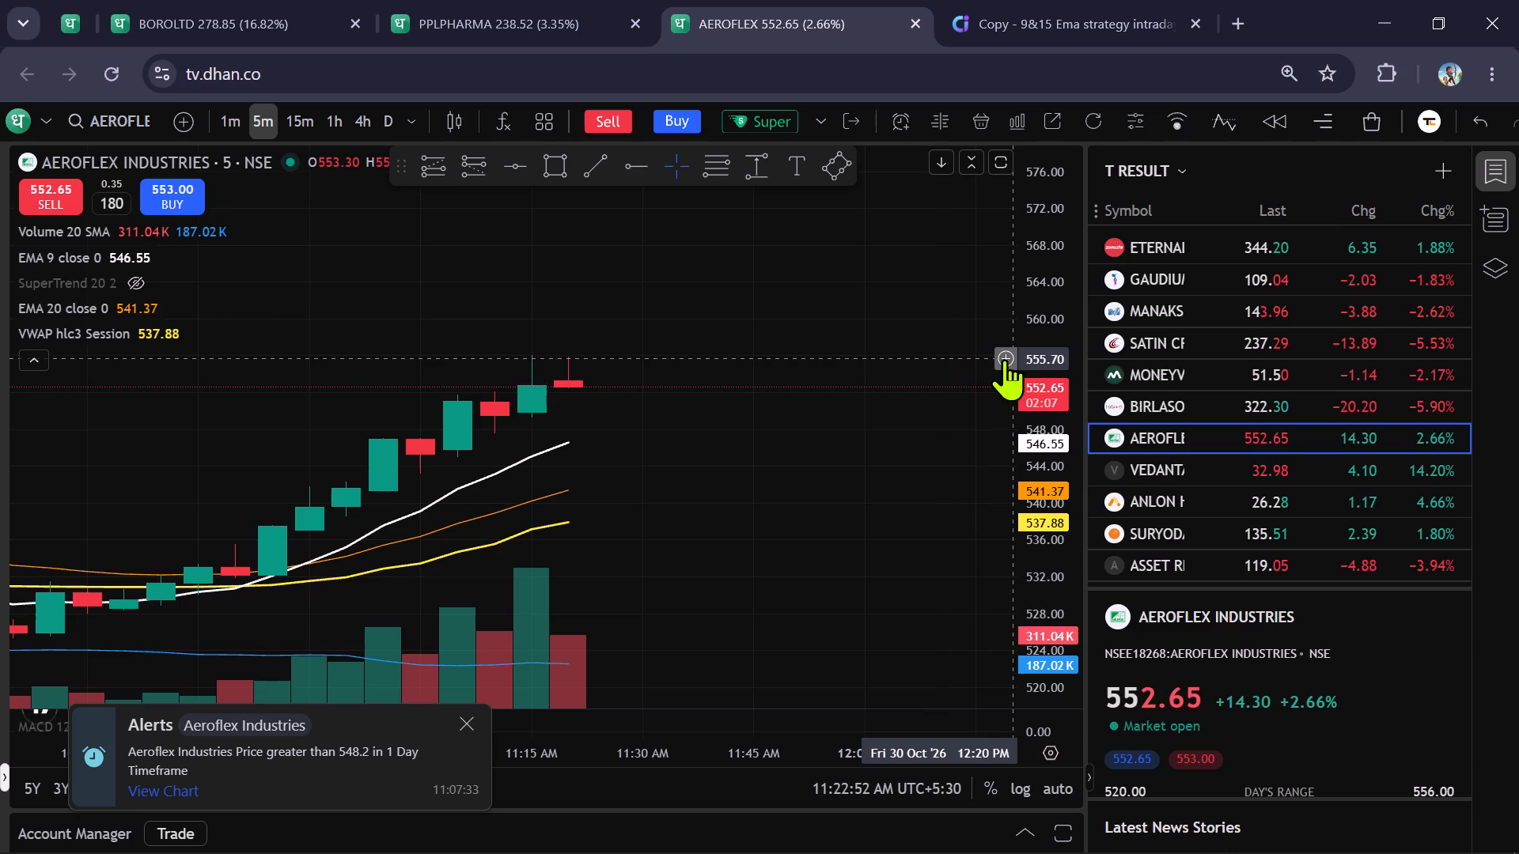
click(933, 580)
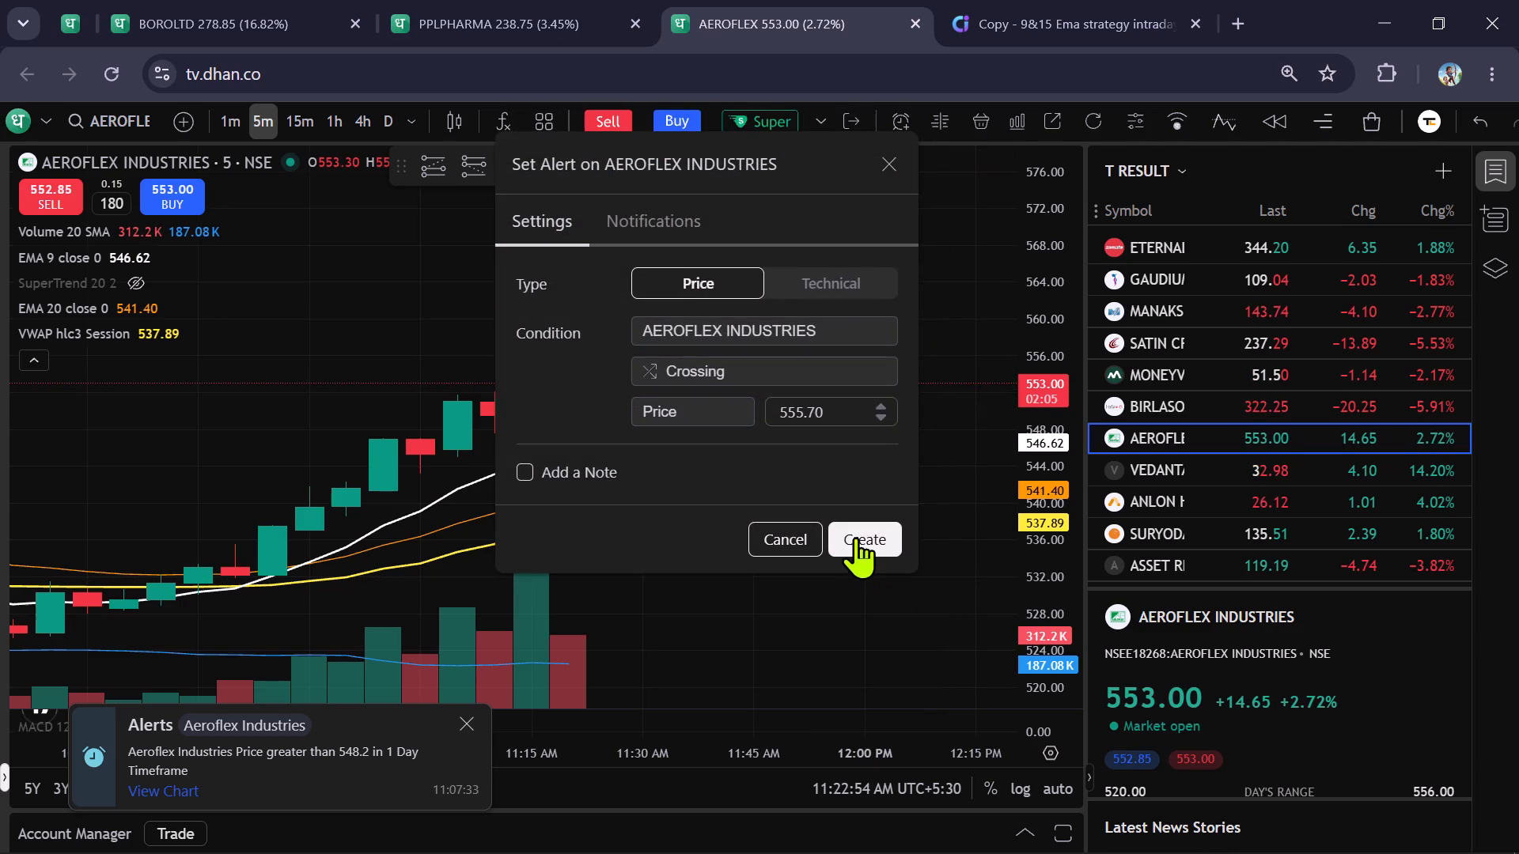
click(855, 537)
Recheck the PIRAMAL PHARMA and BOROSIL charts and review the super order form for AEROFLEX INDUSTRIES.
click(460, 0)
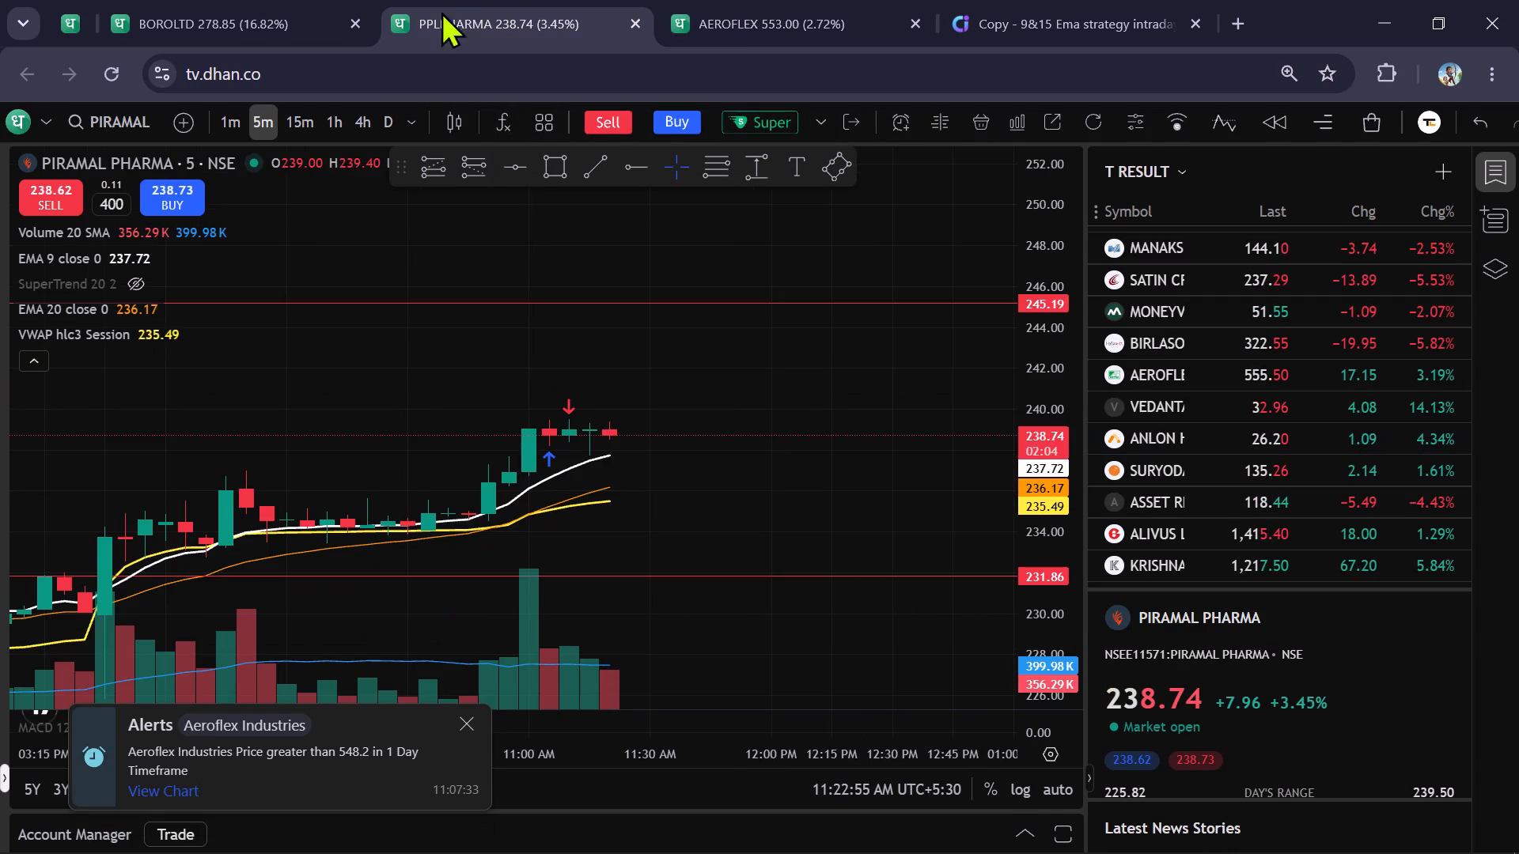
click(270, 0)
click(729, 1)
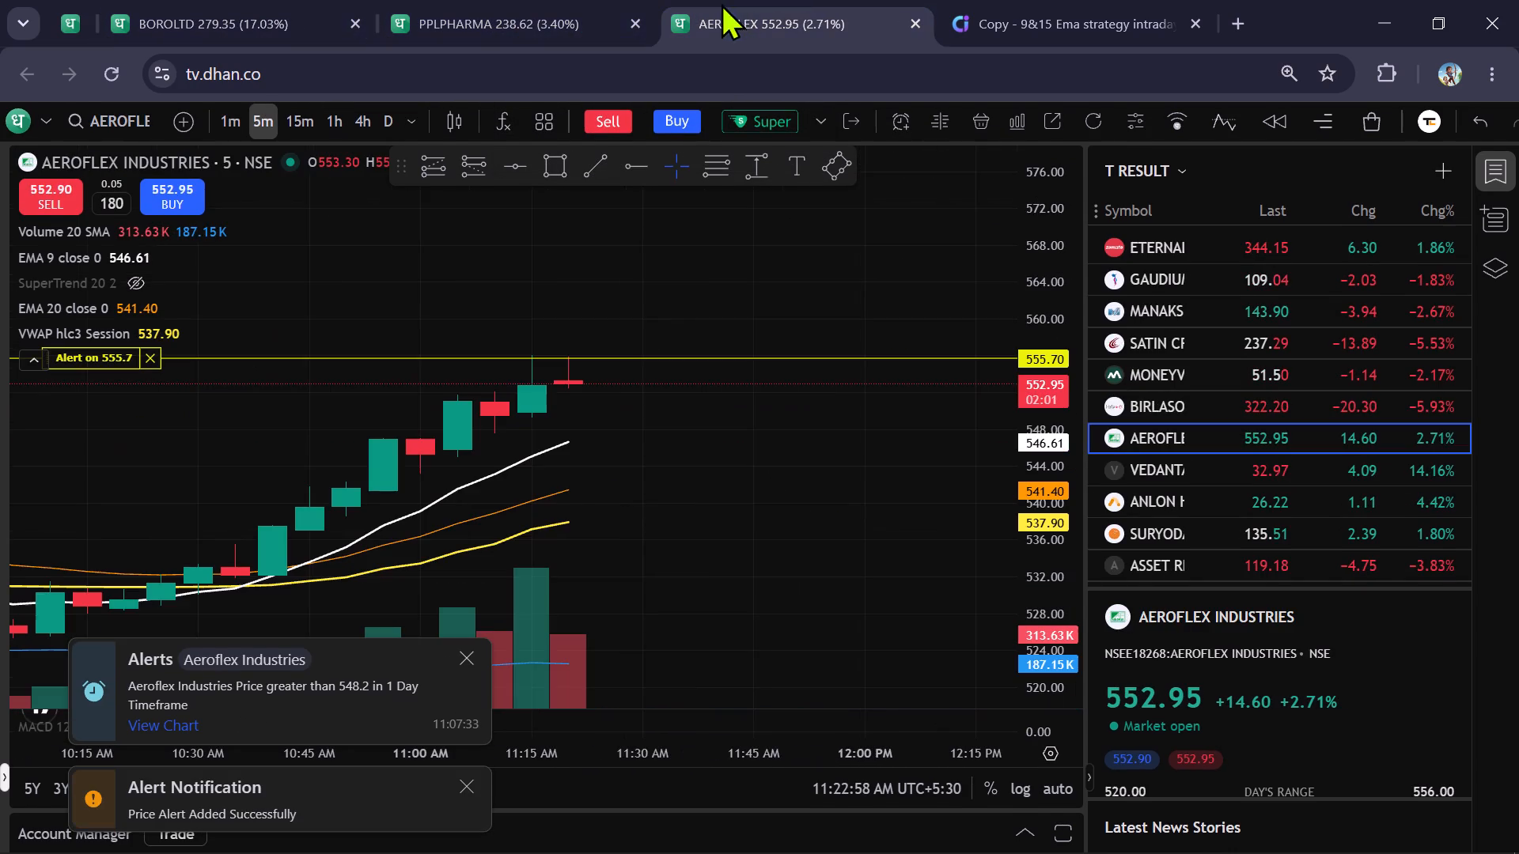
click(748, 115)
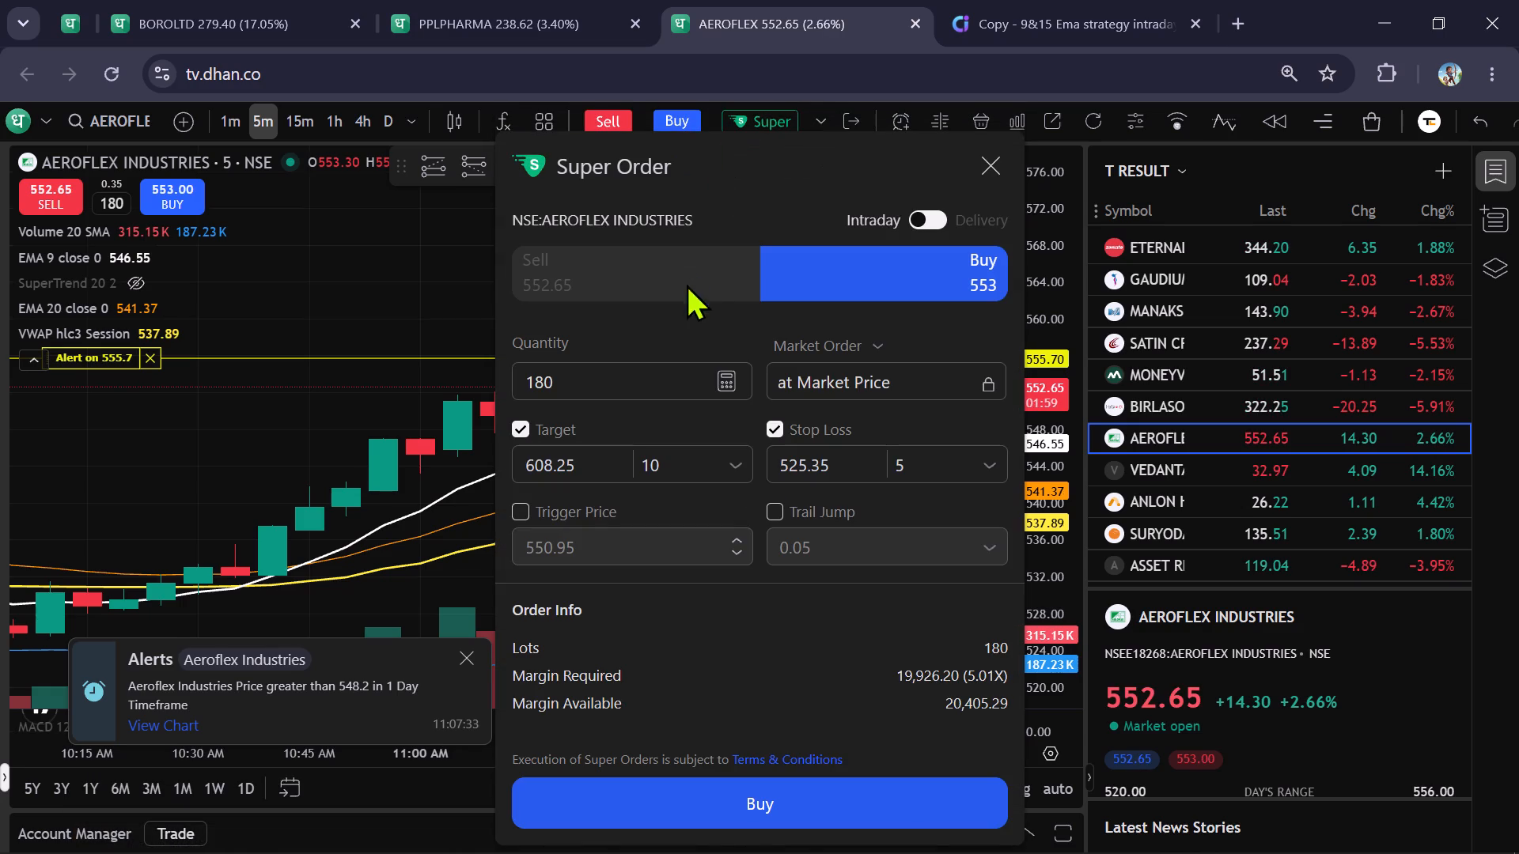
click(993, 164)
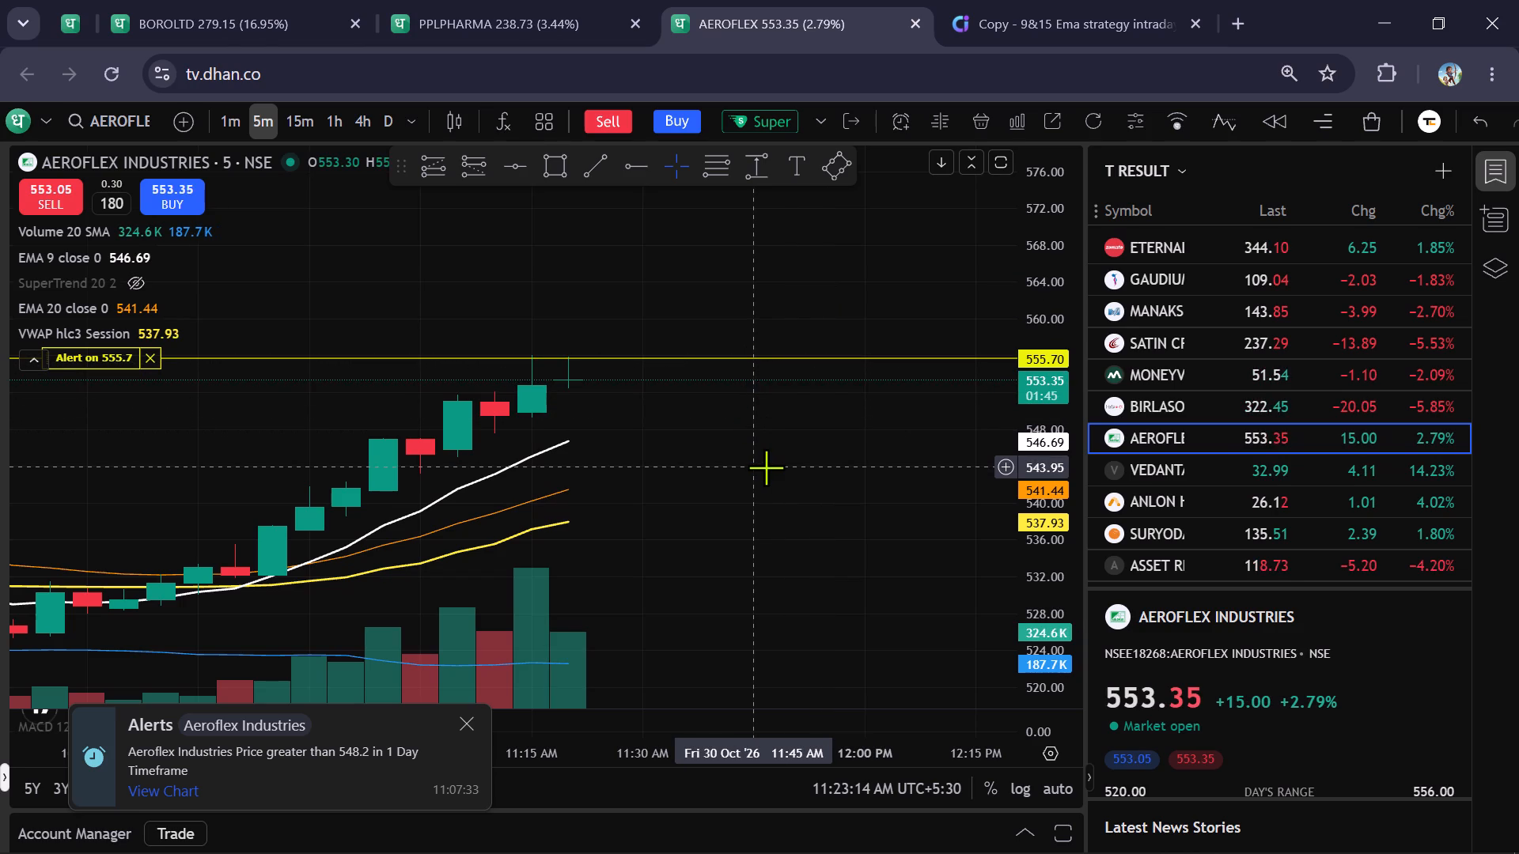
Prepare an intraday super buy order for AEROFLEX INDUSTRIES with a limit price of 535, moving the form off the latest candles.
click(774, 125)
click(842, 343)
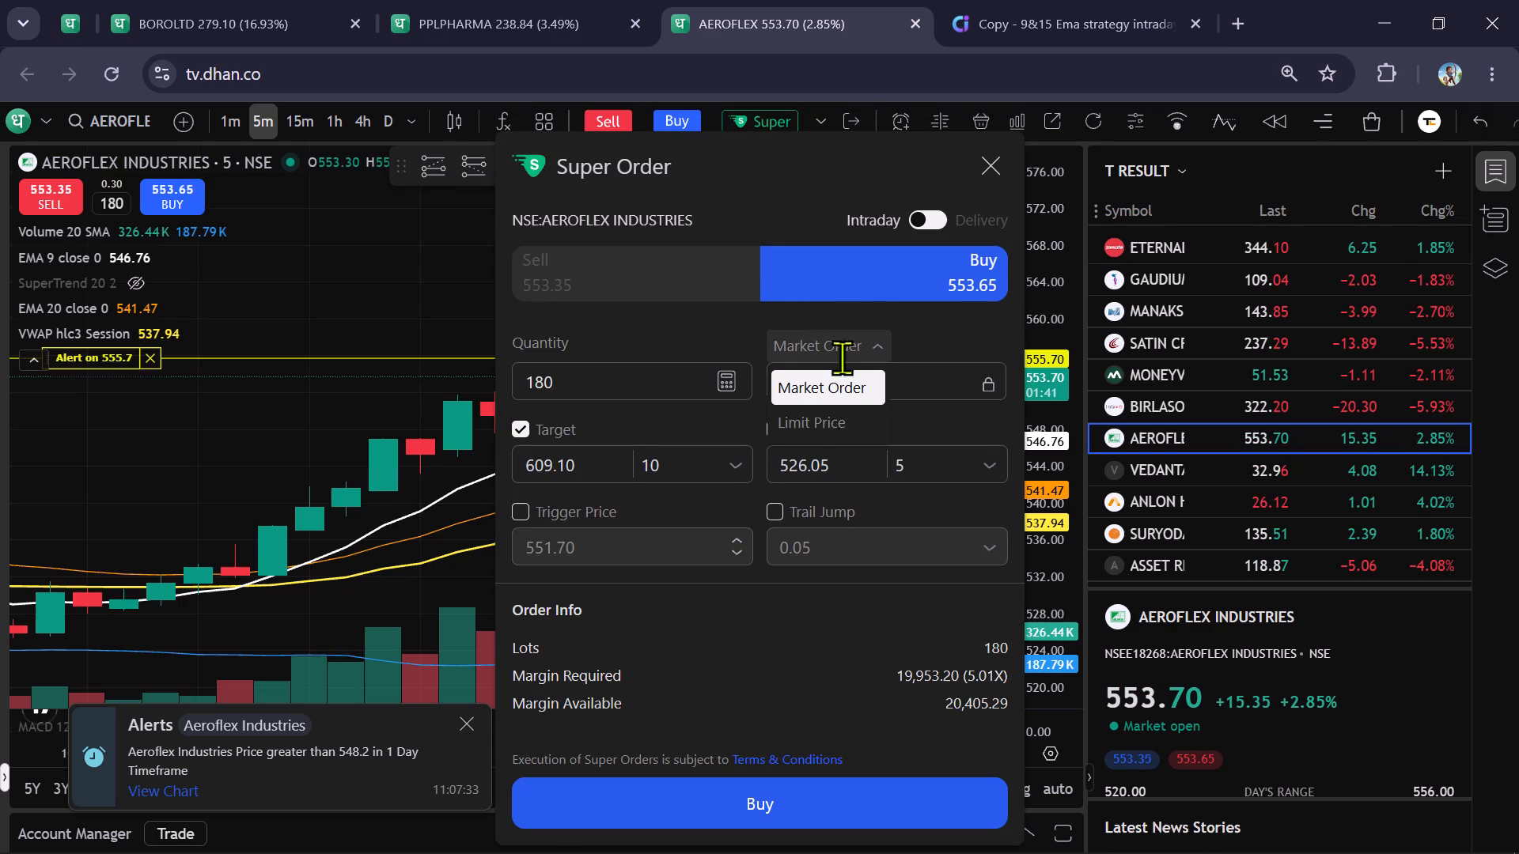
click(846, 419)
click(845, 380)
key(BackSpace)
key(BackSpace)
key(BackSpace)
key(BackSpace)
key(BackSpace)
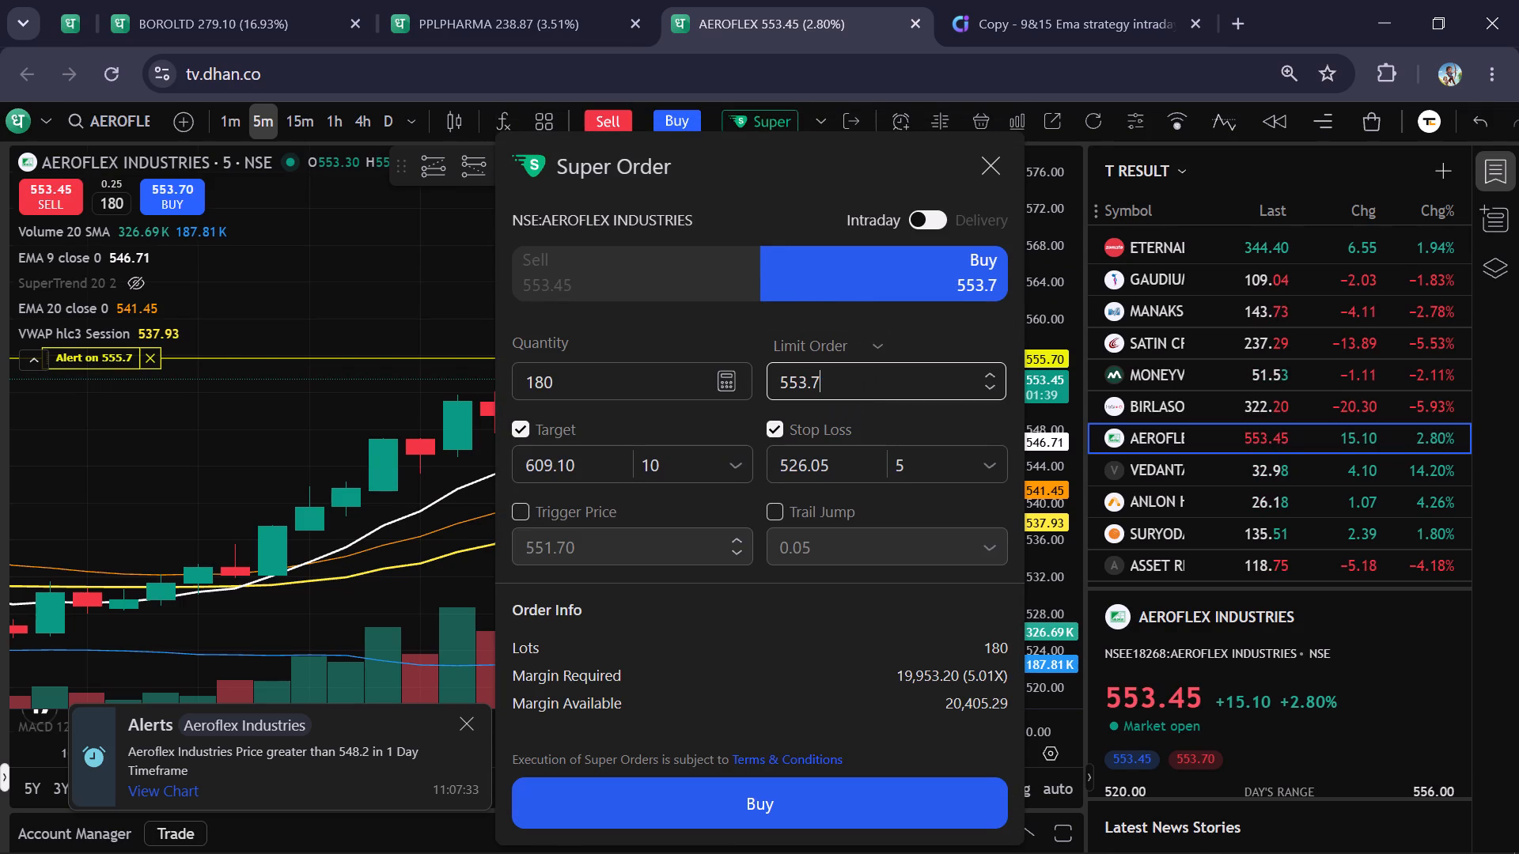
text(35)
drag(813, 215, 354, 215)
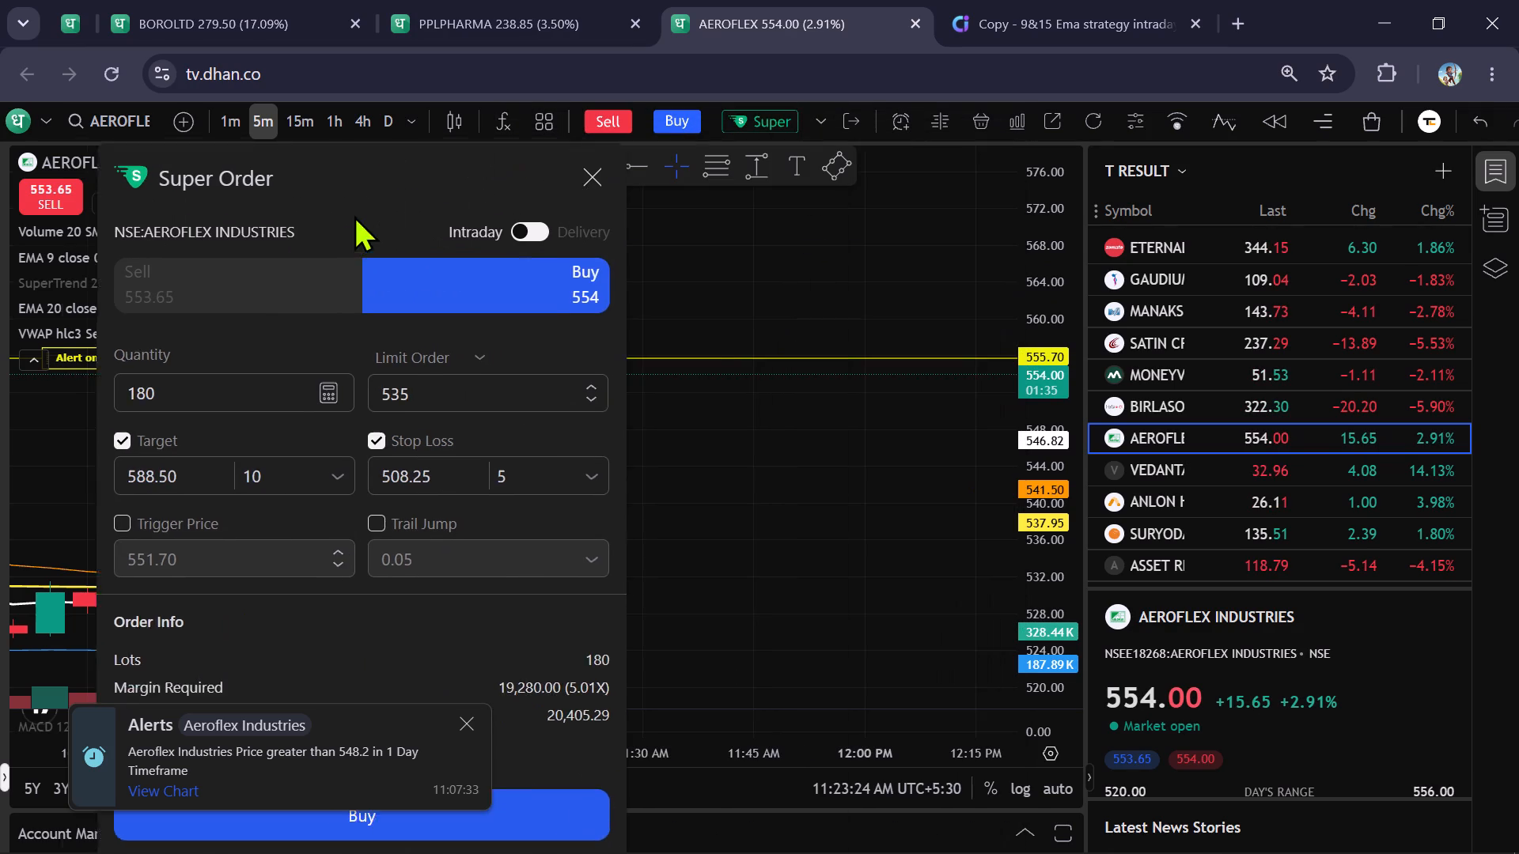
drag(354, 215, 273, 202)
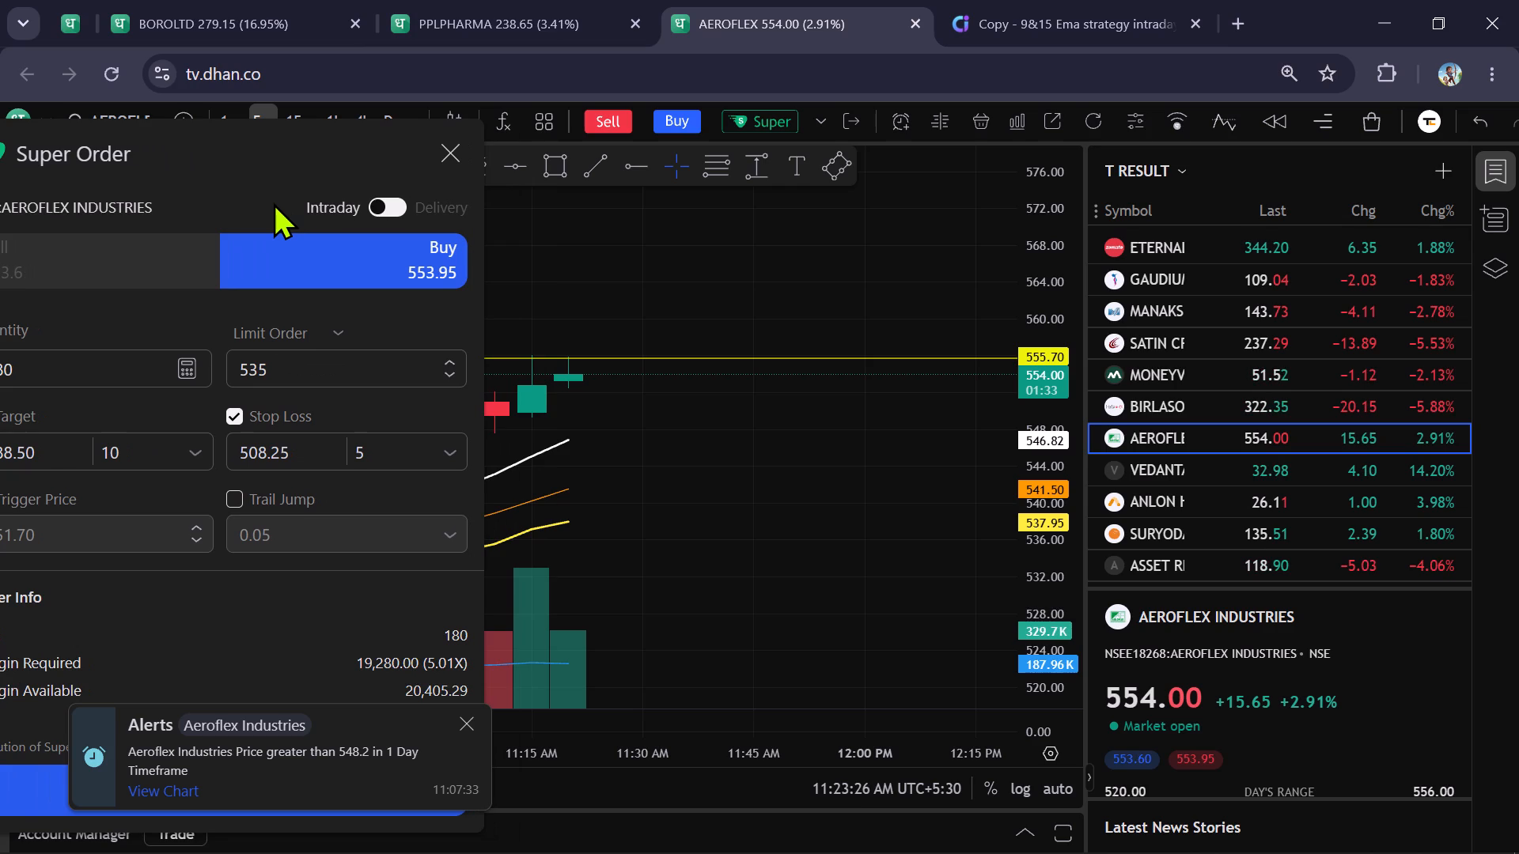
drag(659, 483, 733, 535)
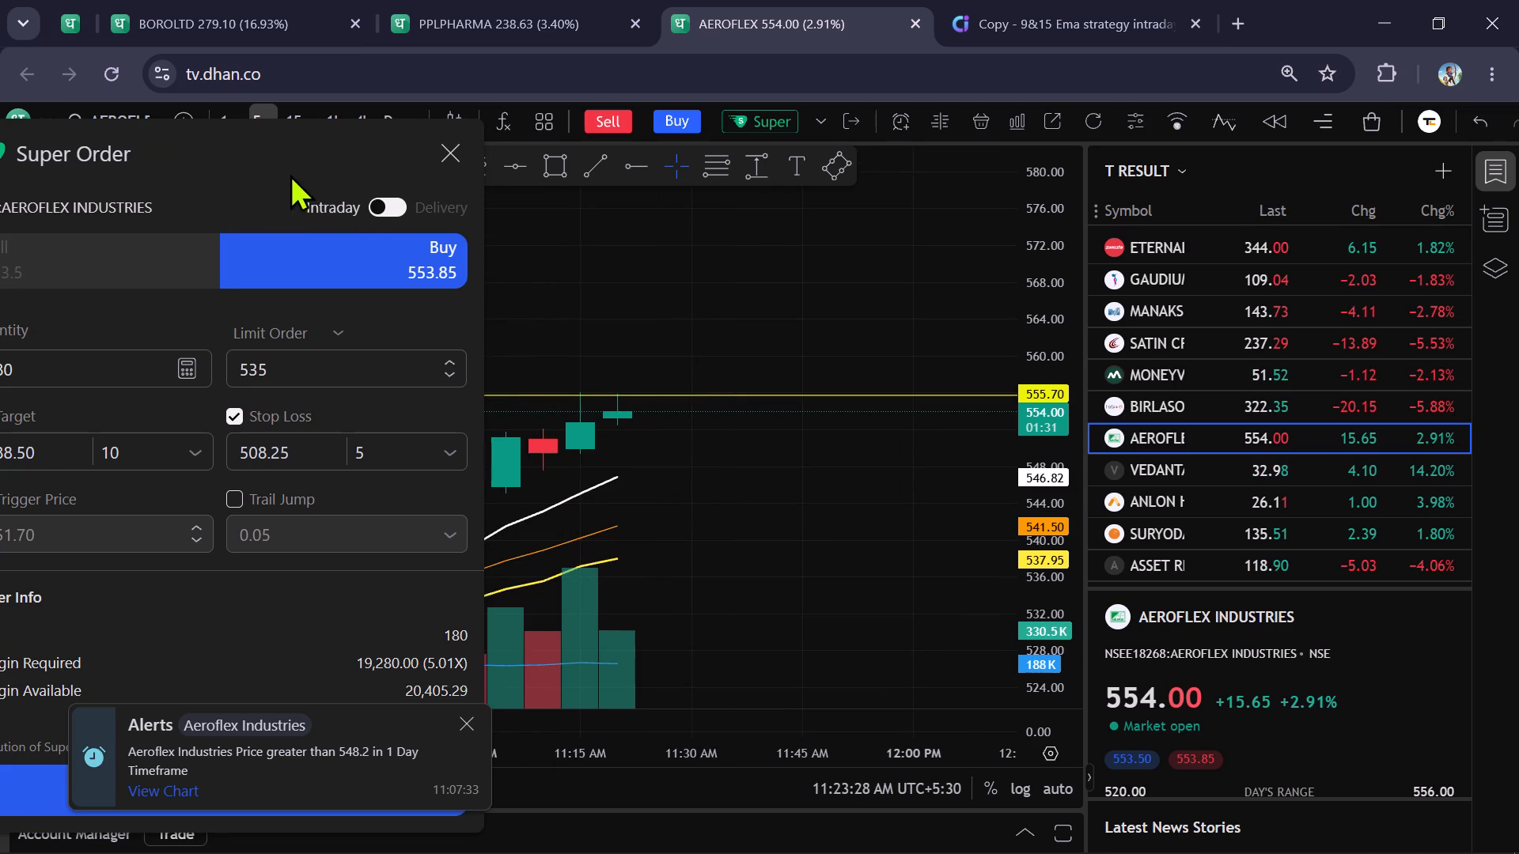
drag(290, 174, 364, 477)
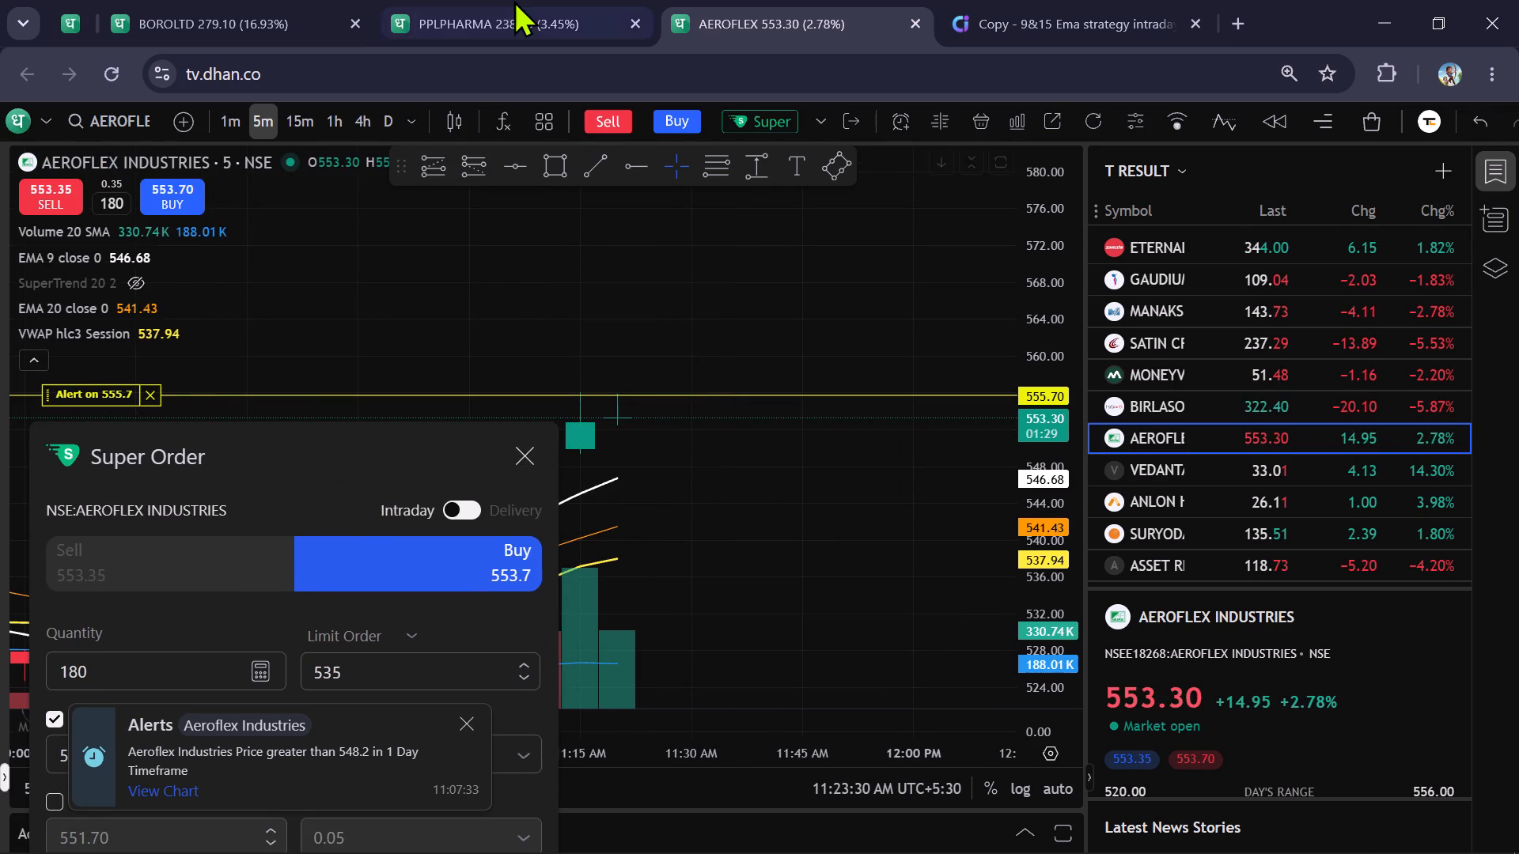
Check the PIRAMAL PHARMA and BOROSIL charts and look through the Chartink EMA scan results for other candidates.
click(510, 0)
click(197, 19)
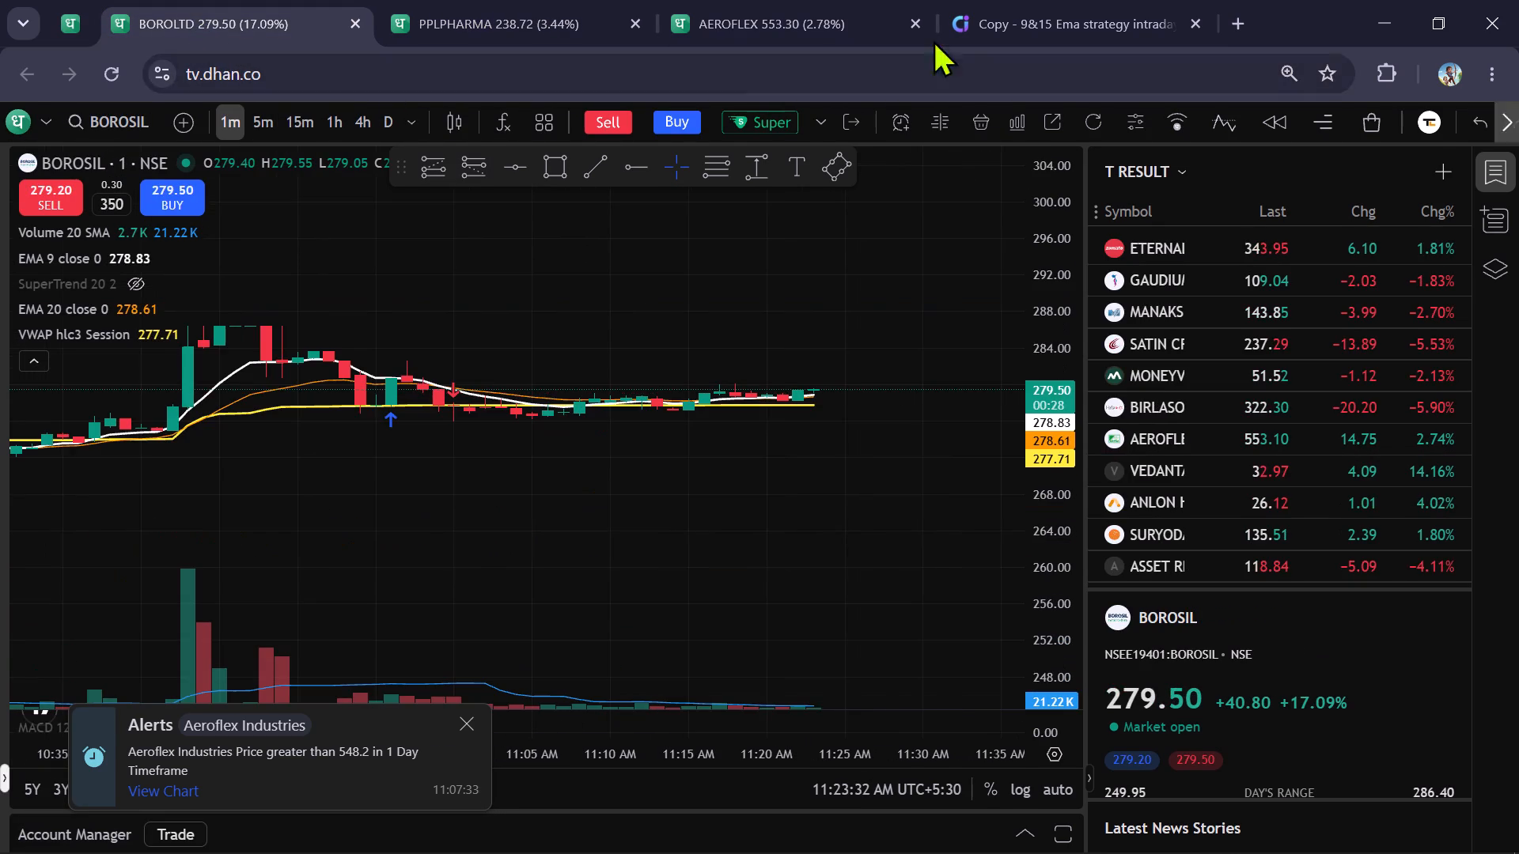
click(1076, 0)
scroll(886, 248, up, 1)
scroll(854, 262, down, 2)
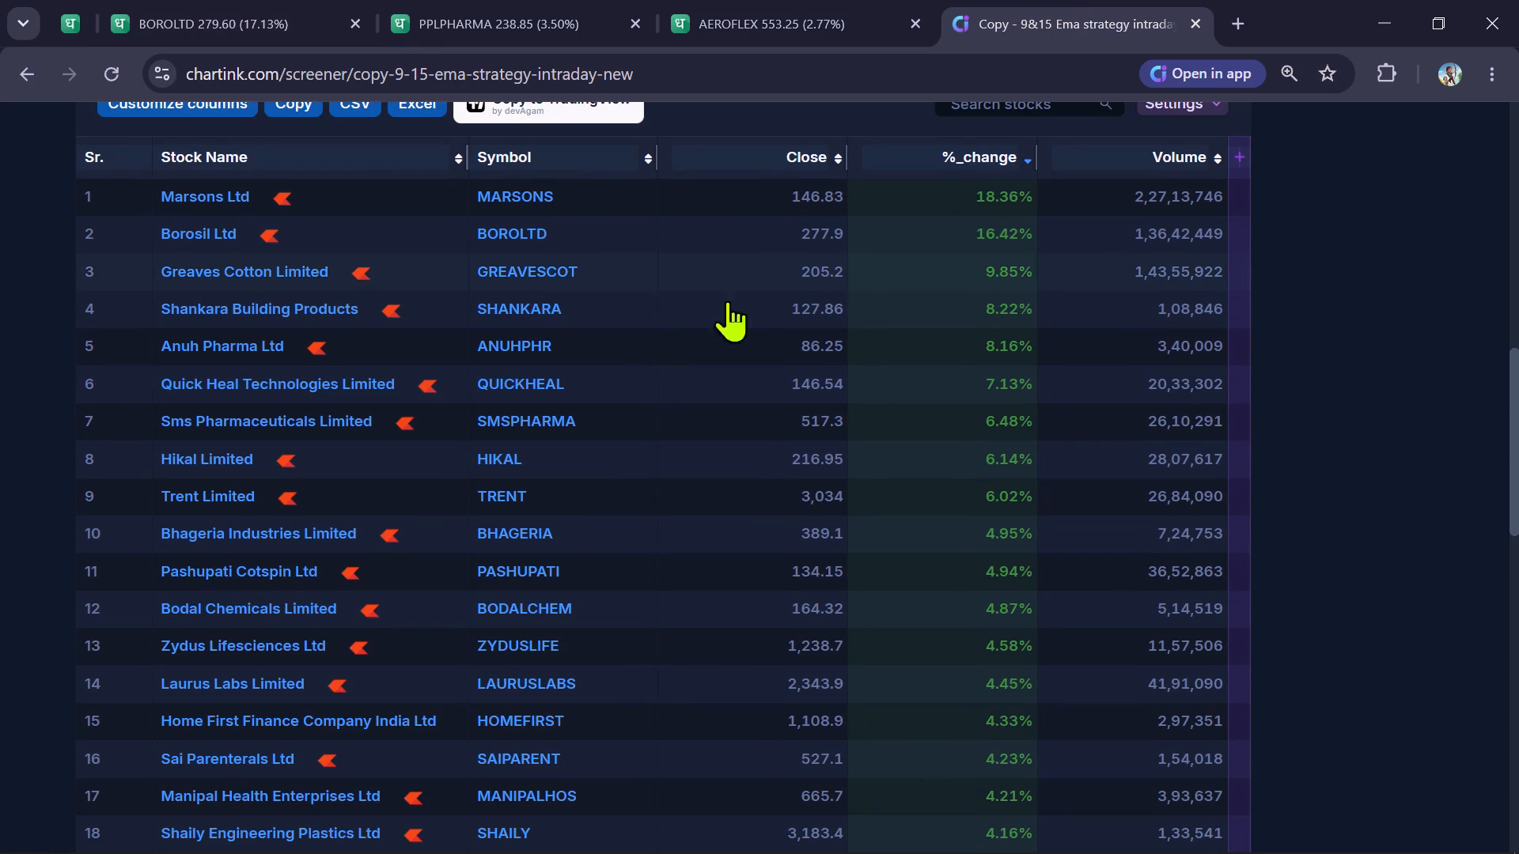
click(0, 530)
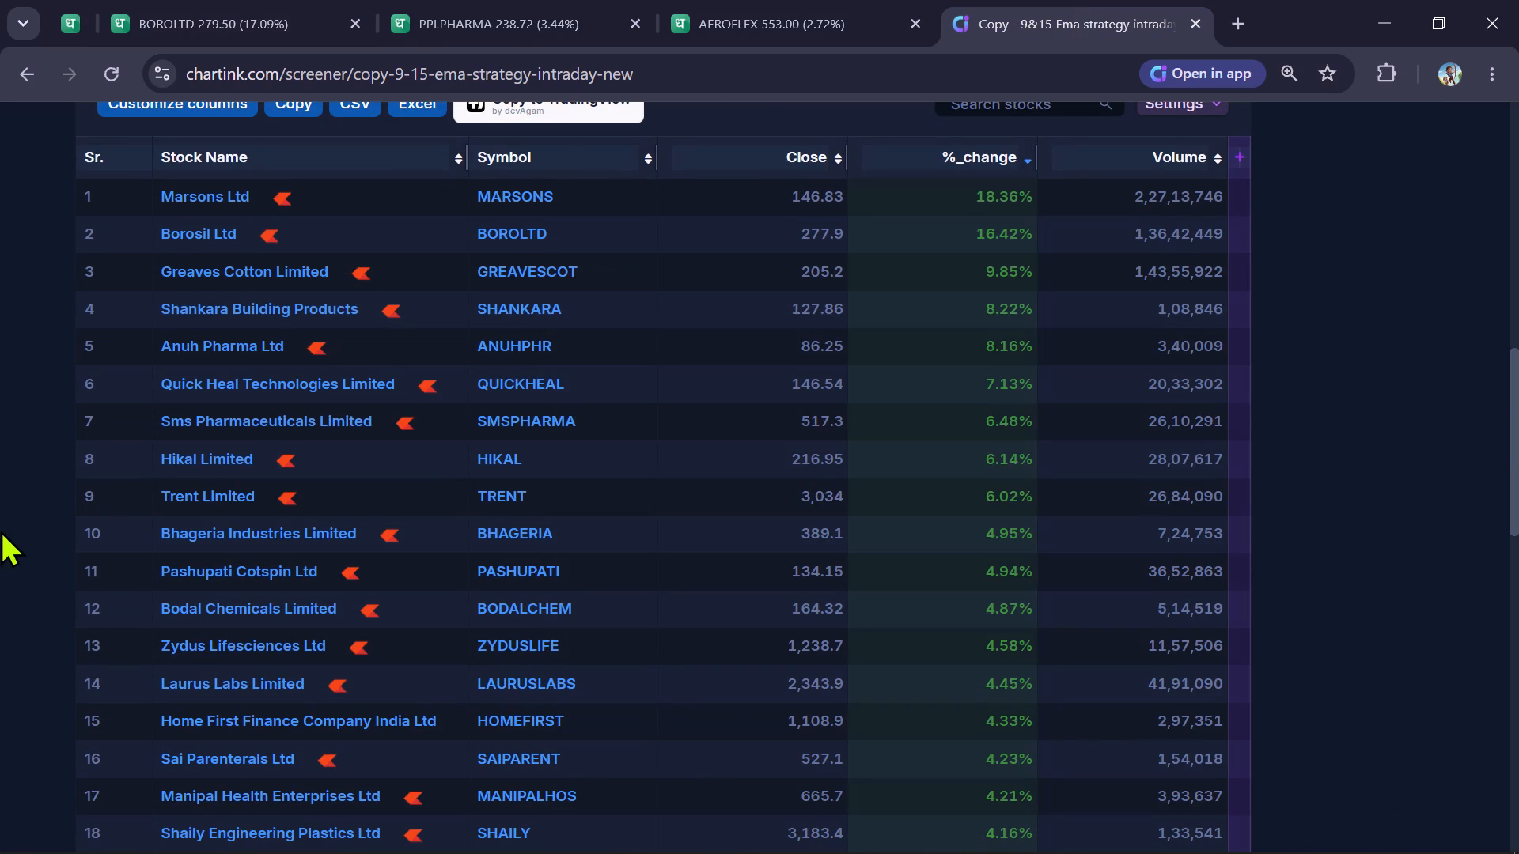
scroll(0, 530, up, 1)
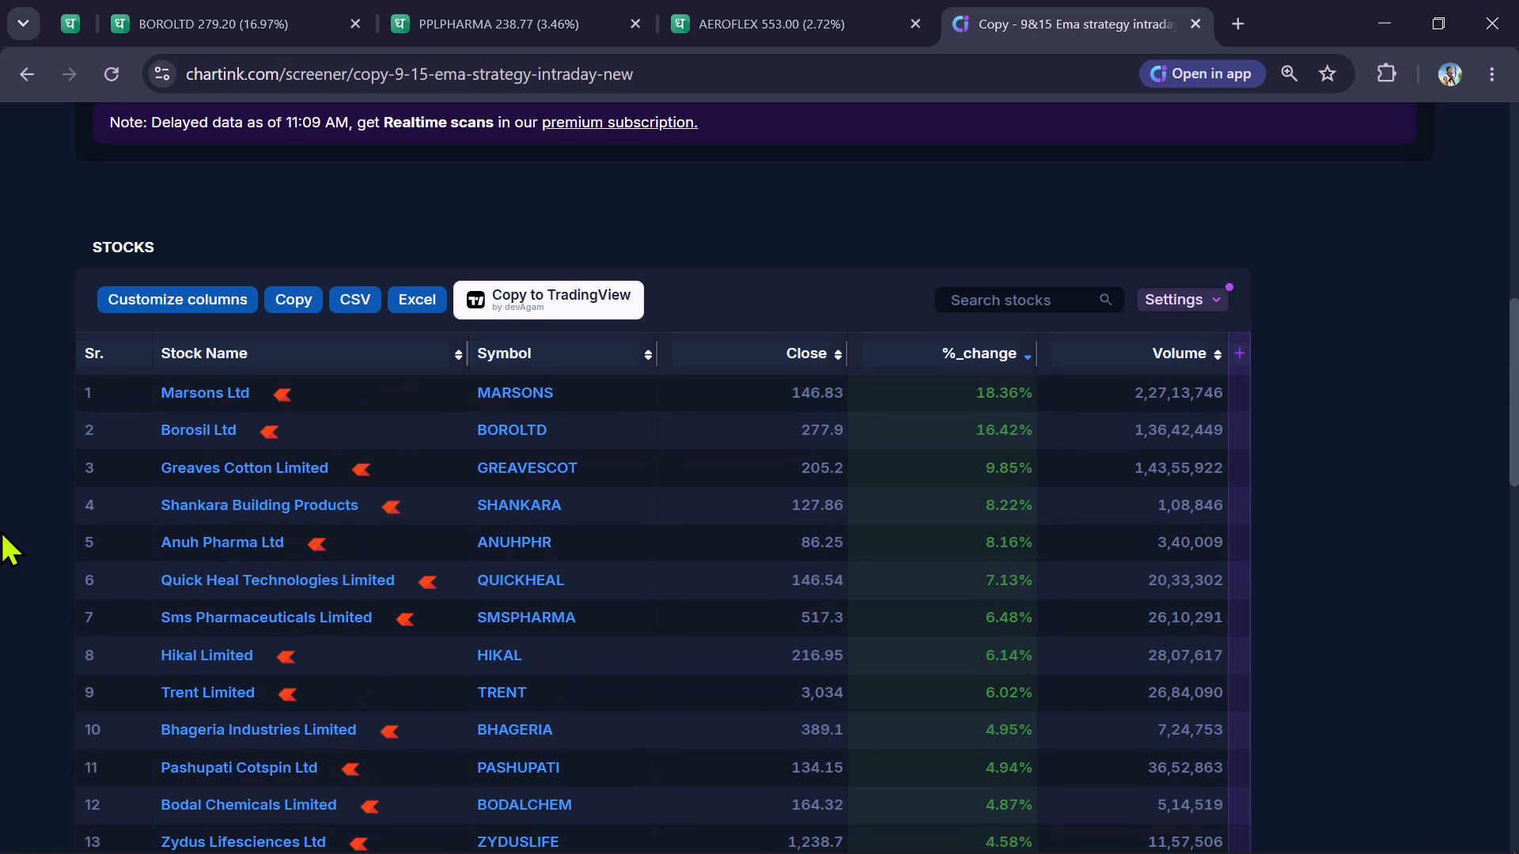
scroll(0, 530, up, 1)
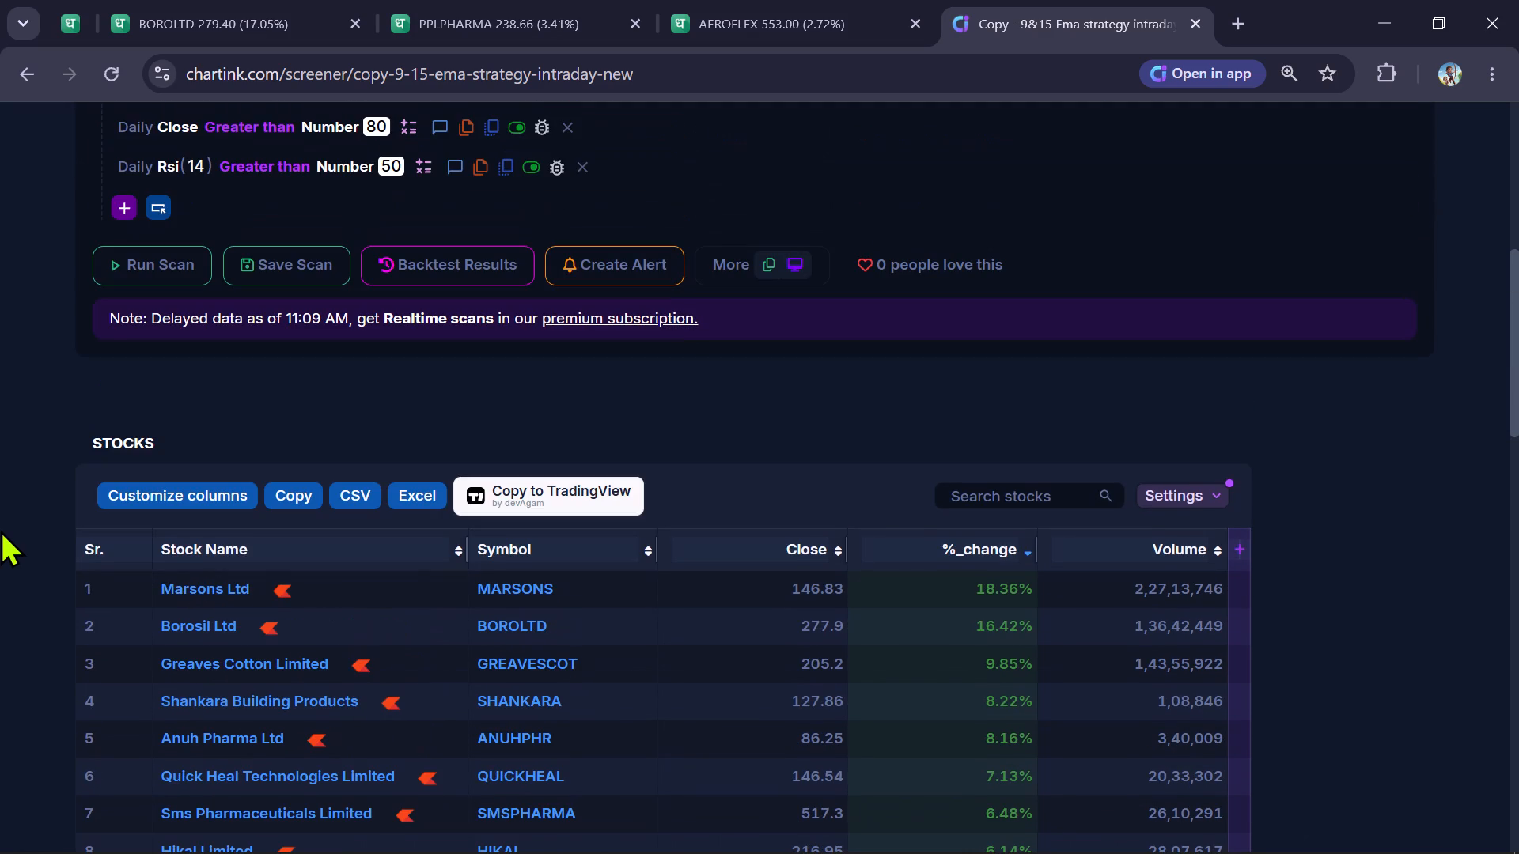
Switch the BOROSIL chart to the 5-minute timeframe and examine its recent candles.
click(253, 0)
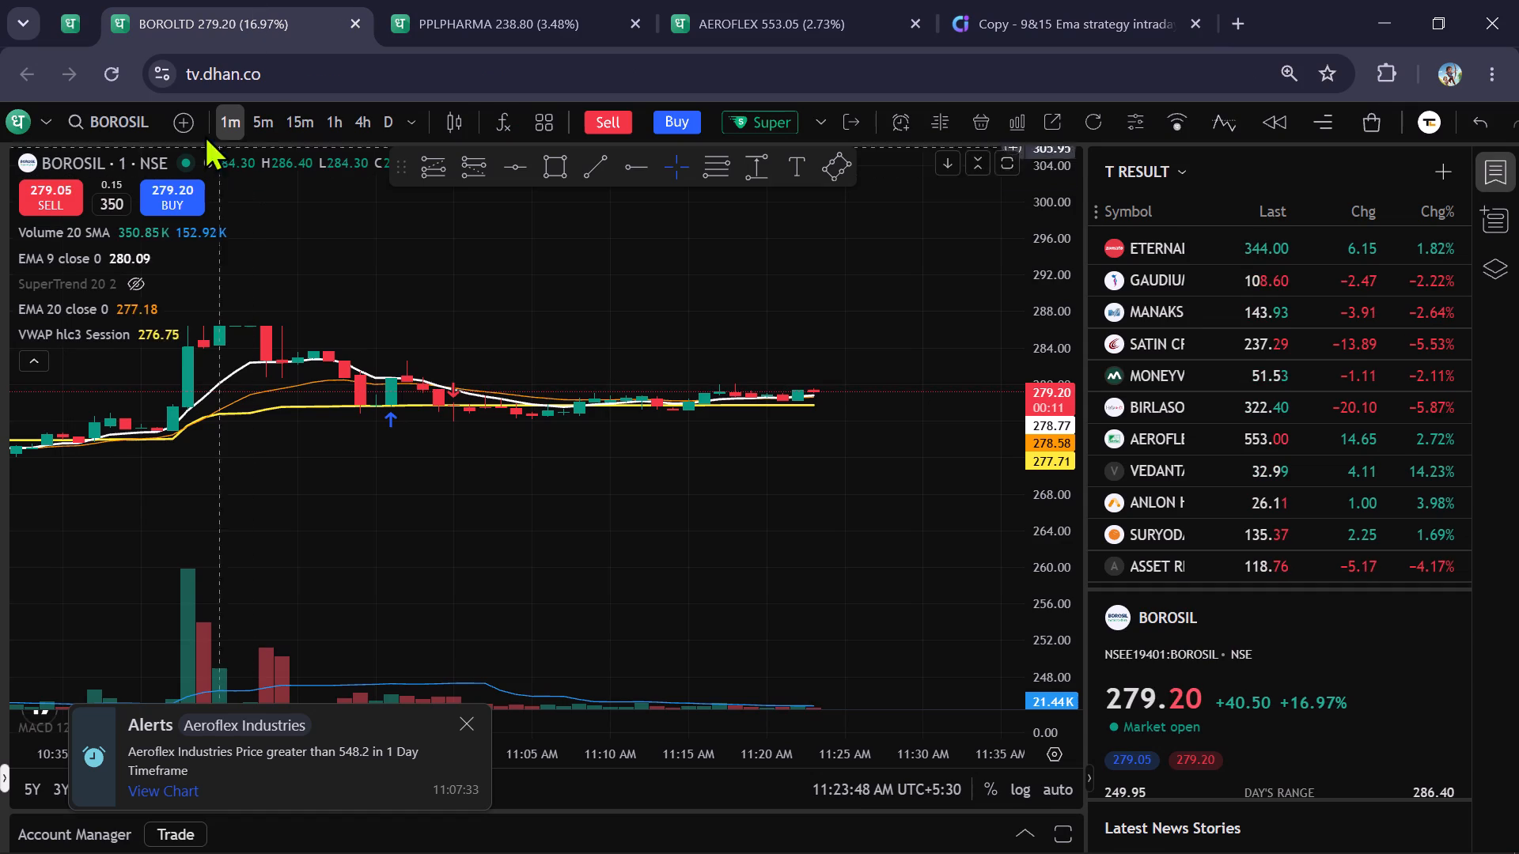
click(267, 121)
scroll(842, 504, up, 3)
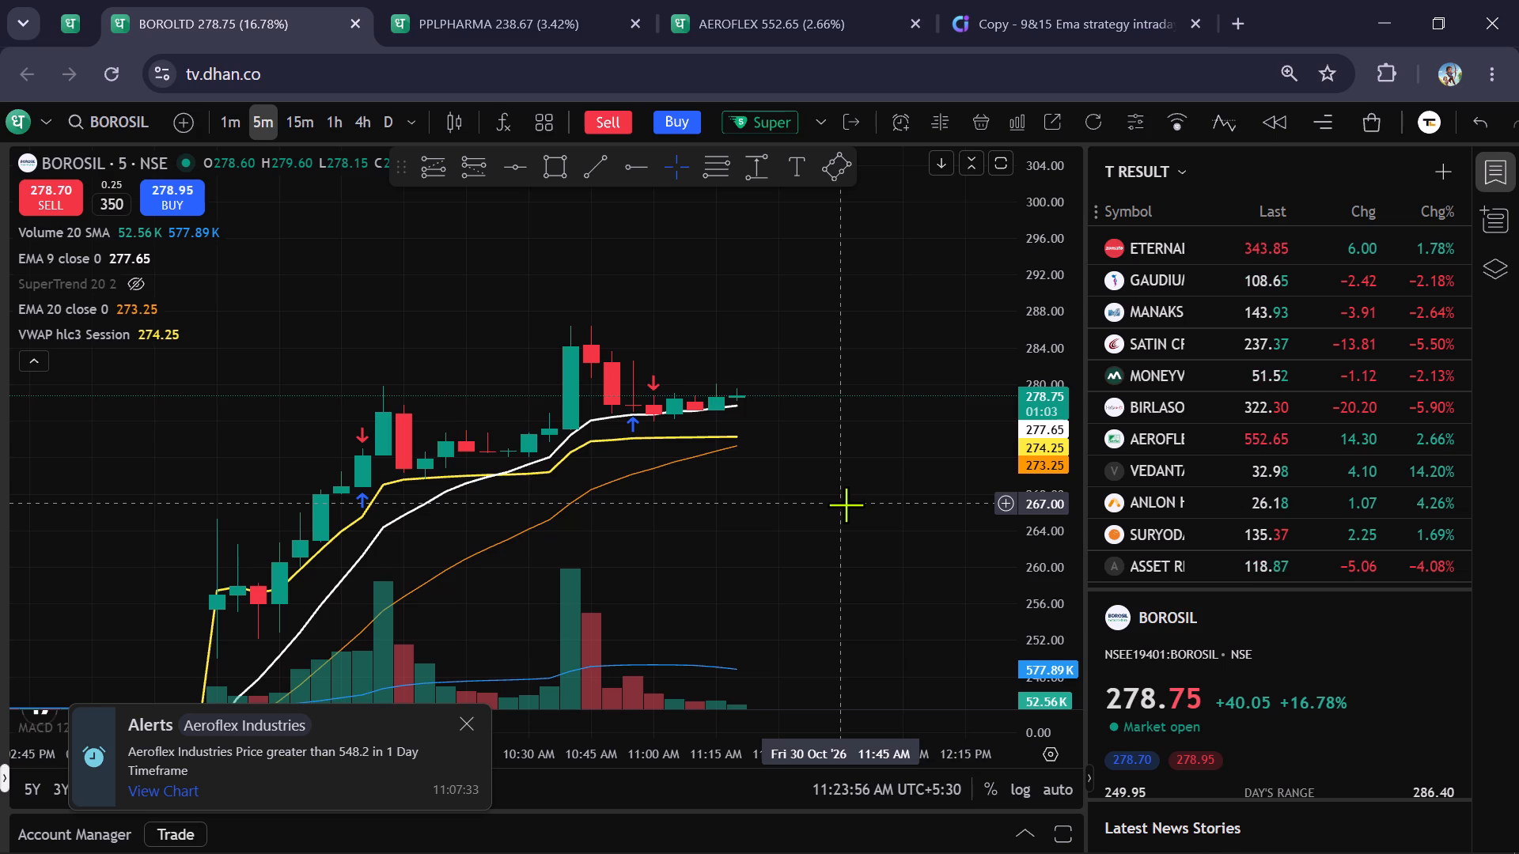
Compare the PIRAMAL PHARMA and AEROFLEX INDUSTRIES charts with the Chartink EMA scan list, ending on the AEROFLEX INDUSTRIES chart.
click(456, 0)
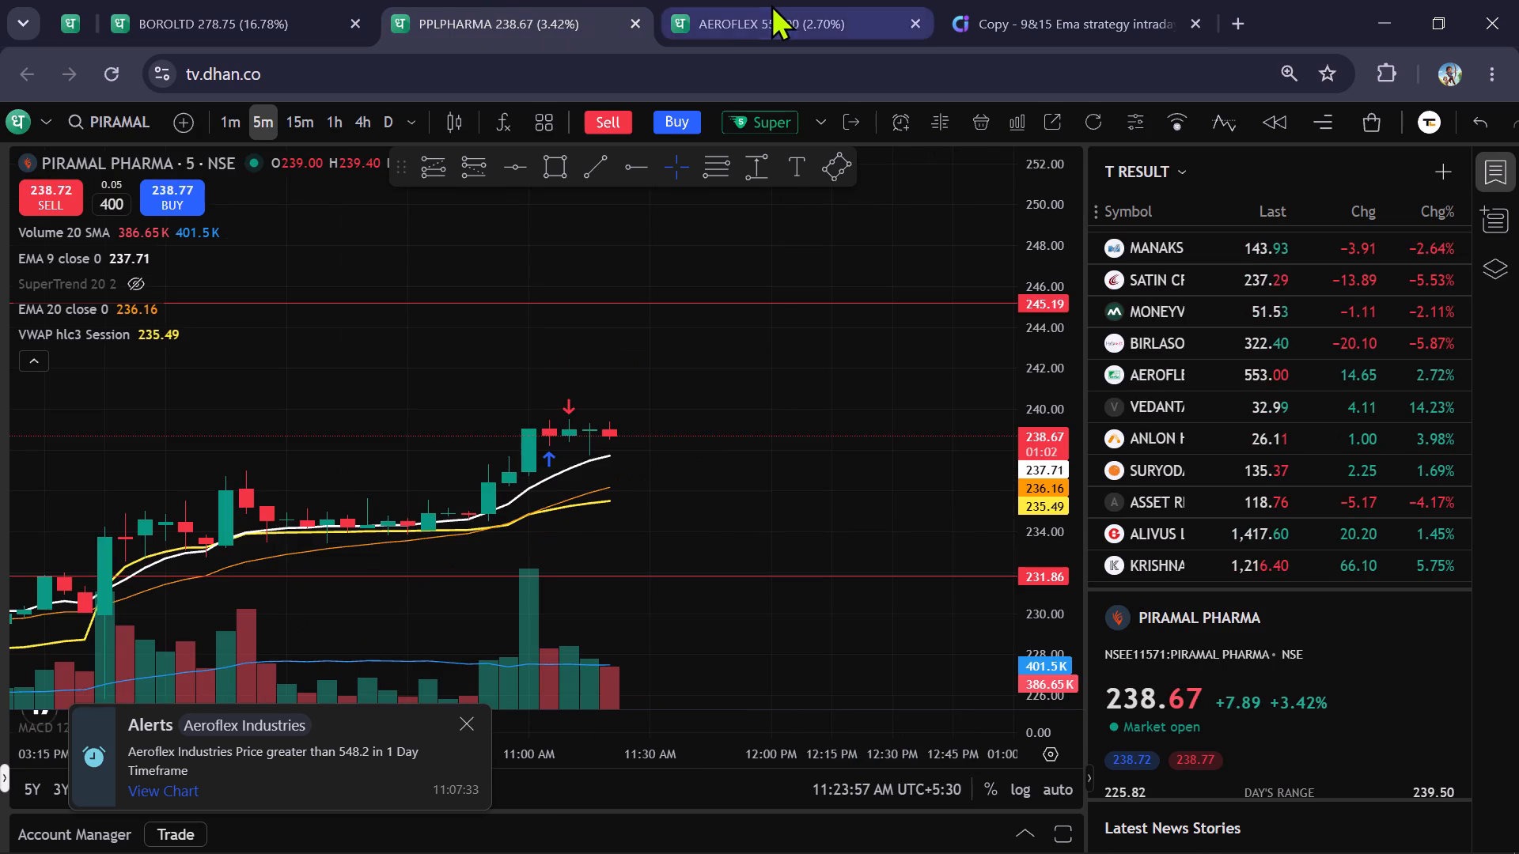
click(773, 4)
click(1034, 0)
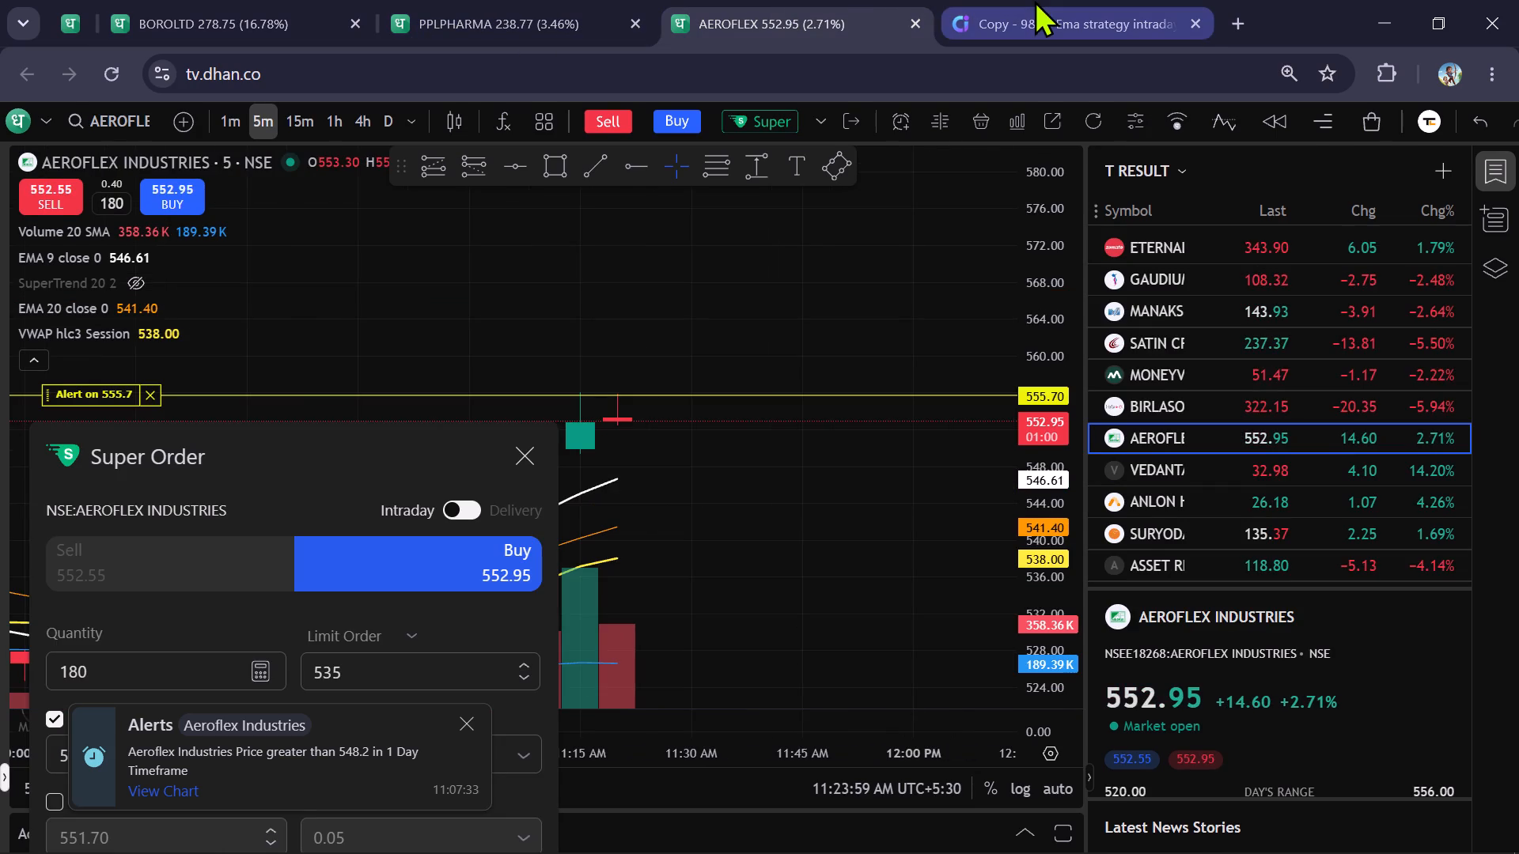
scroll(1104, 278, down, 3)
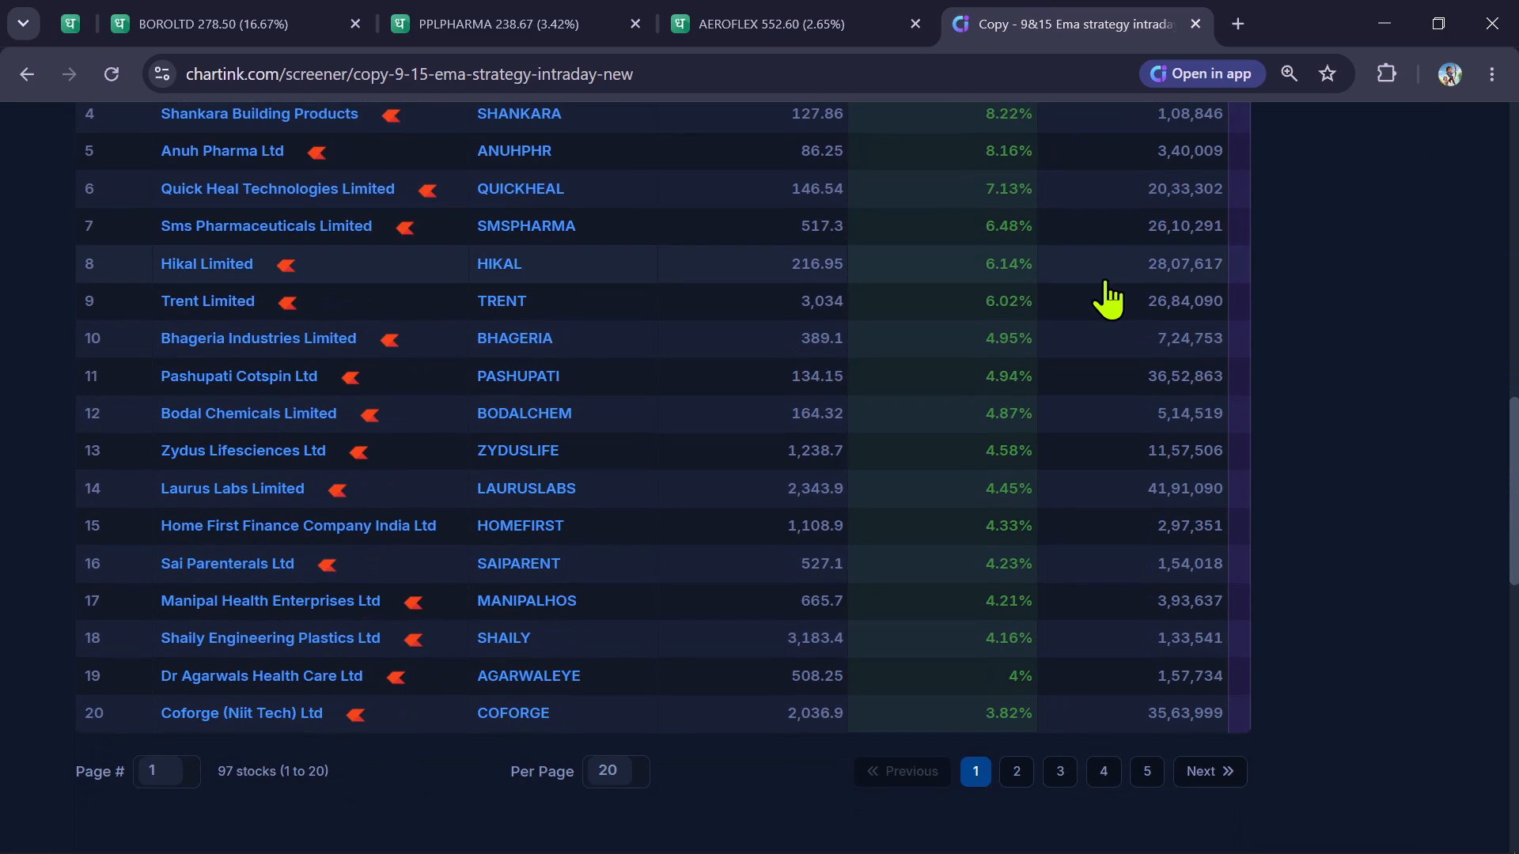
scroll(1104, 278, up, 5)
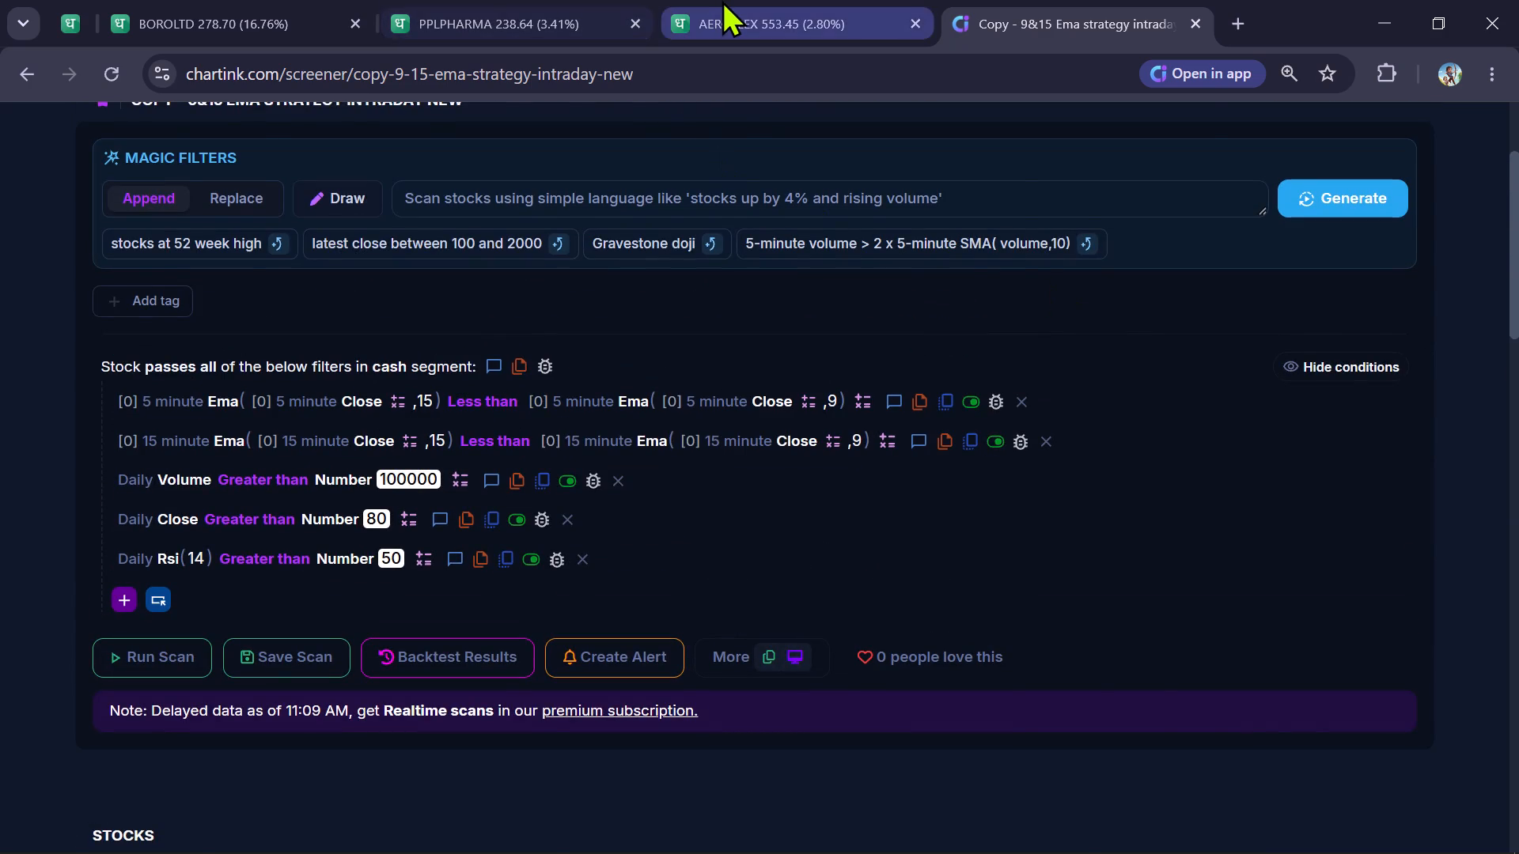
click(725, 0)
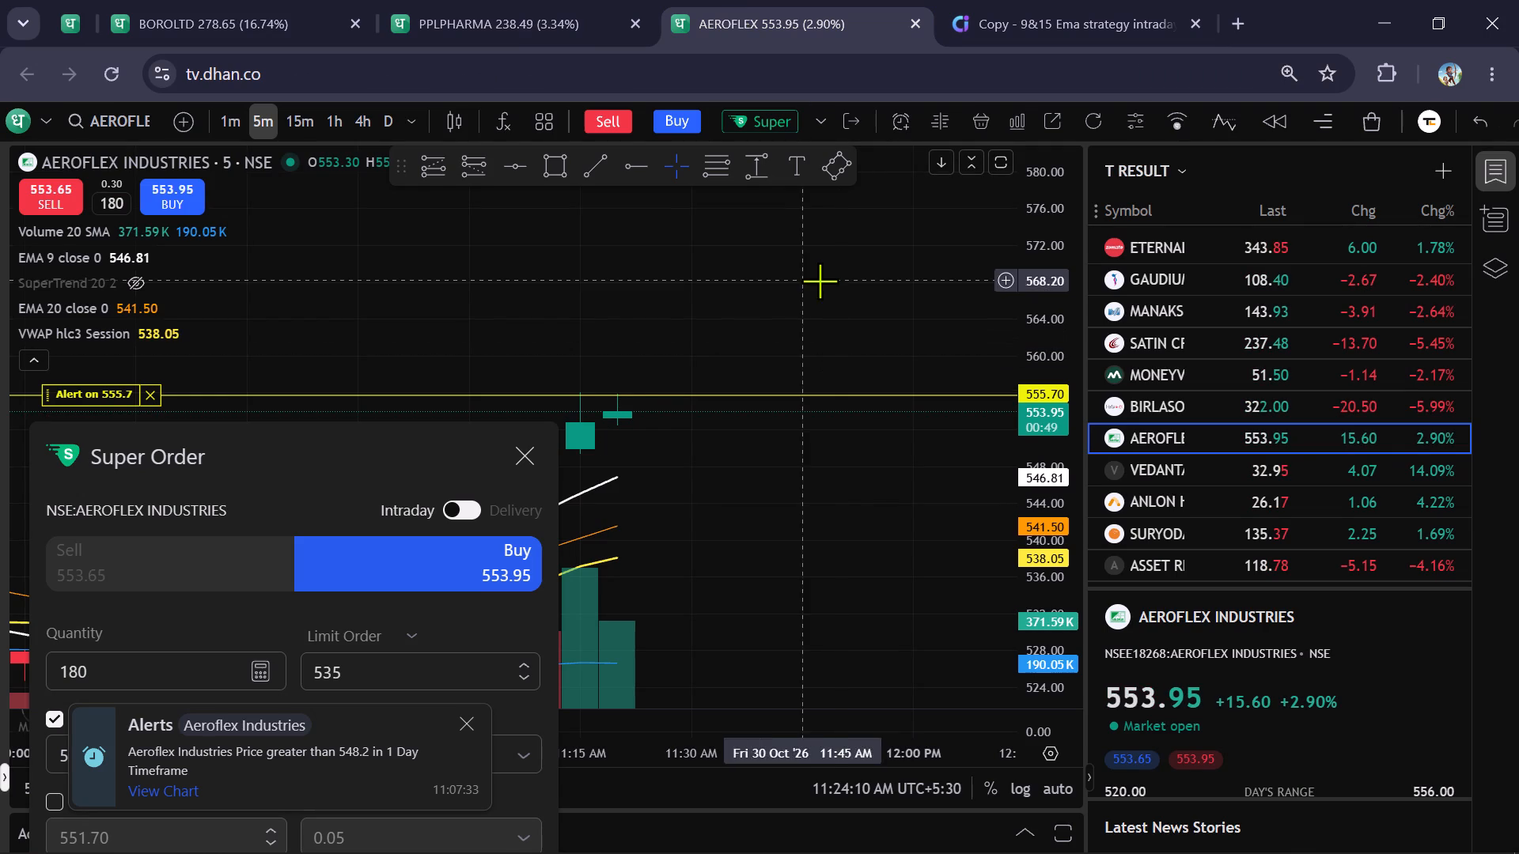
scroll(861, 328, down, 1)
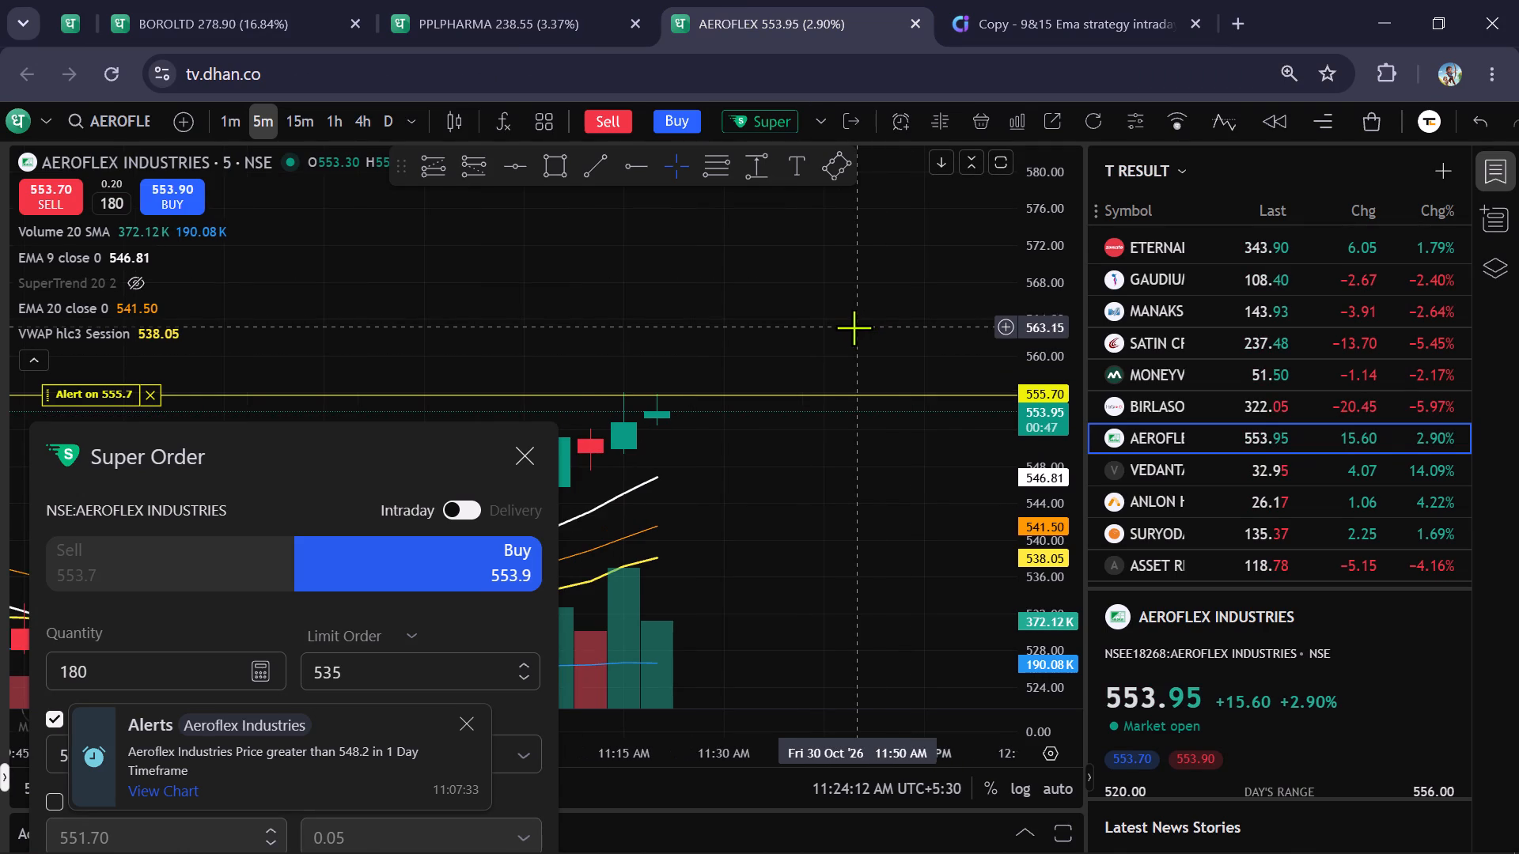
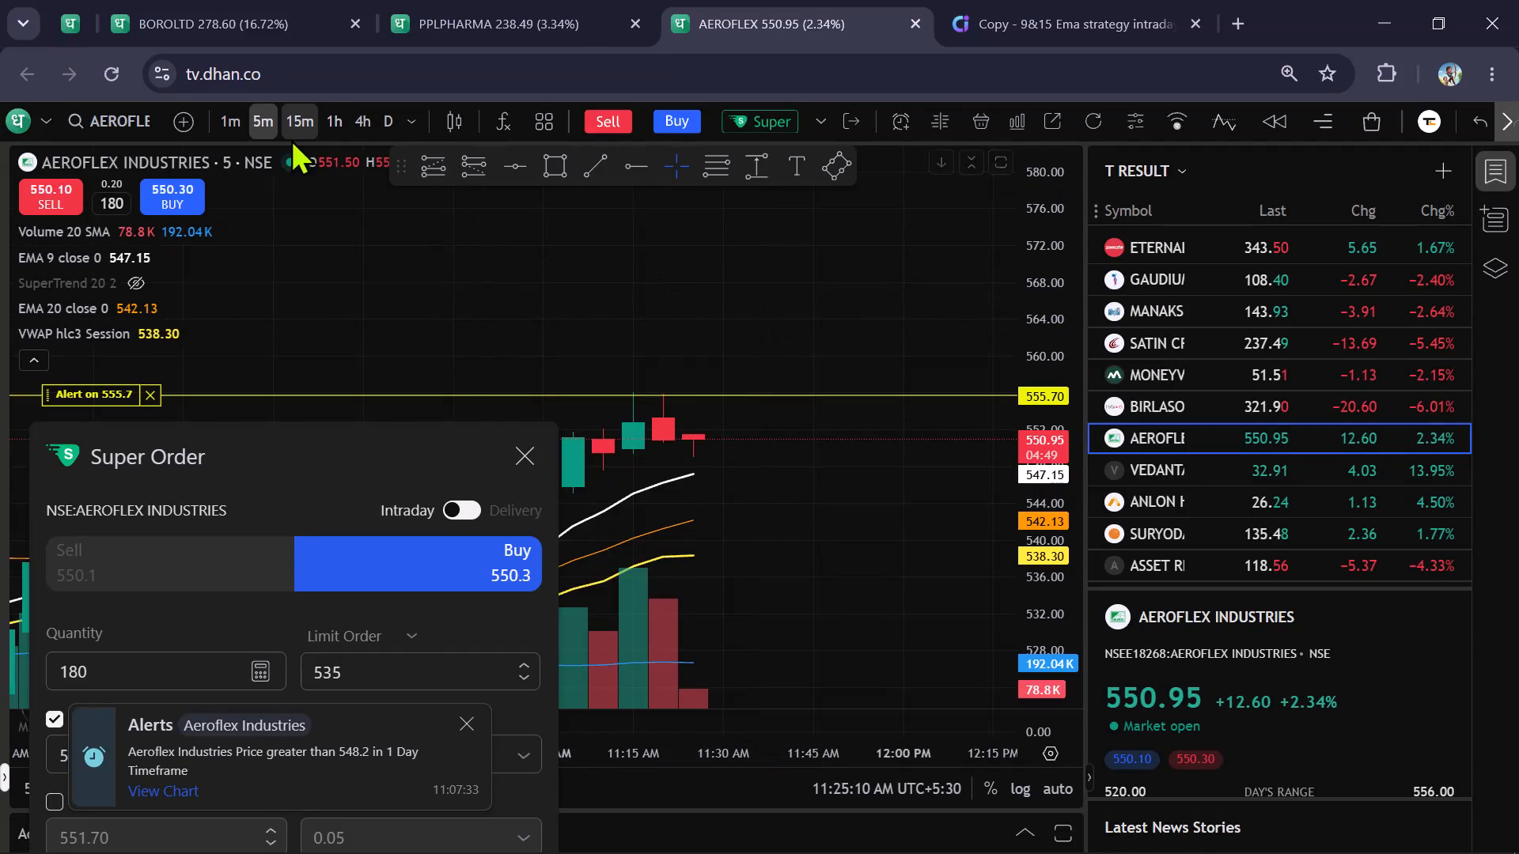
Examine AEROFLEX INDUSTRIES on the 15-minute timeframe with the super order form moved off its candles, and recheck the PIRAMAL PHARMA and BOROSIL charts.
click(306, 120)
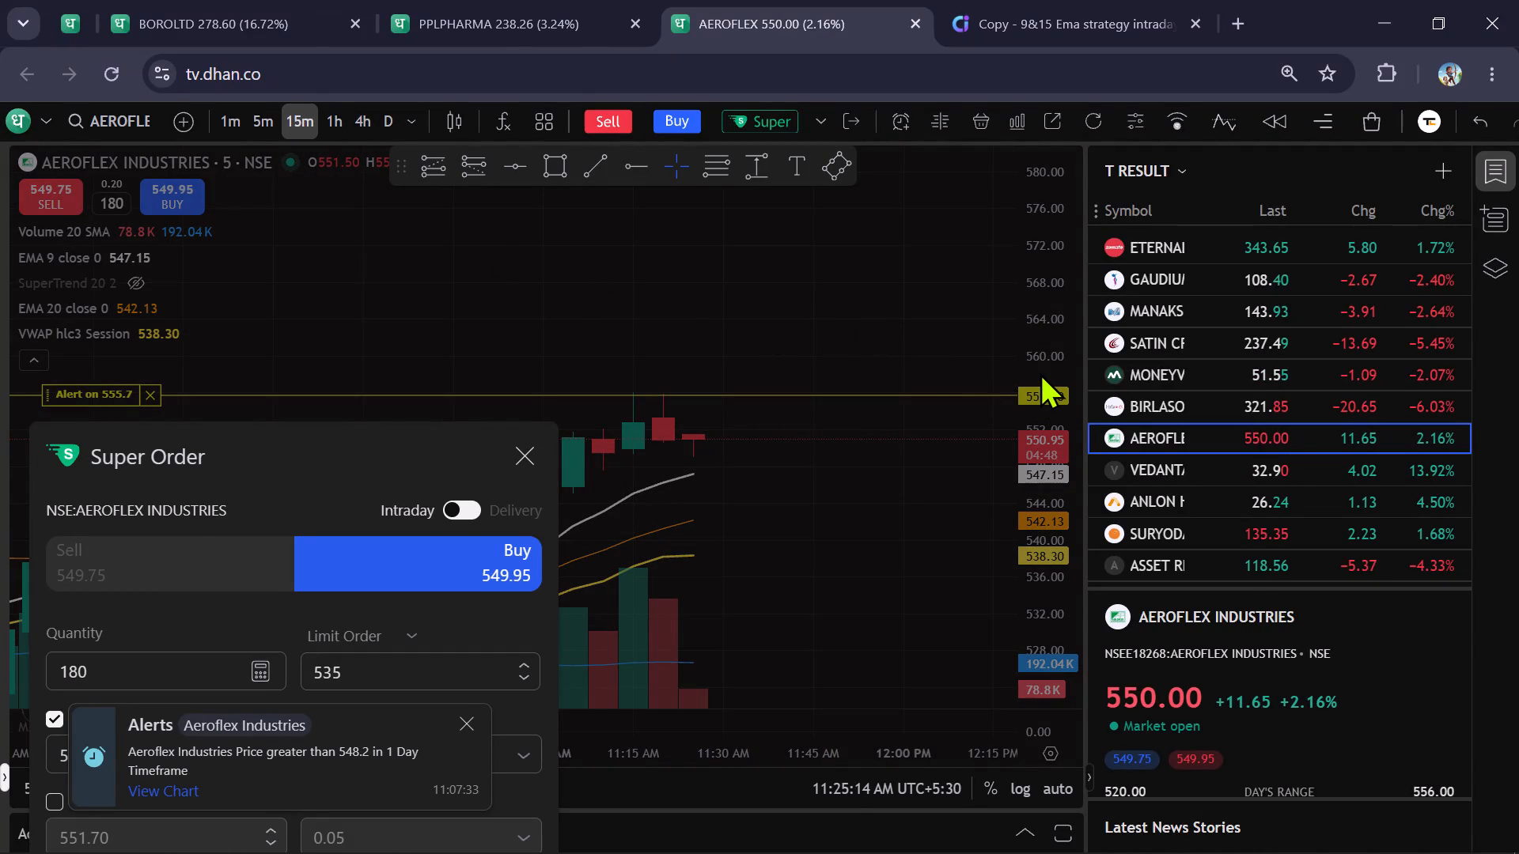
scroll(1040, 372, down, 3)
drag(902, 569, 941, 455)
drag(415, 474, 362, 516)
click(268, 117)
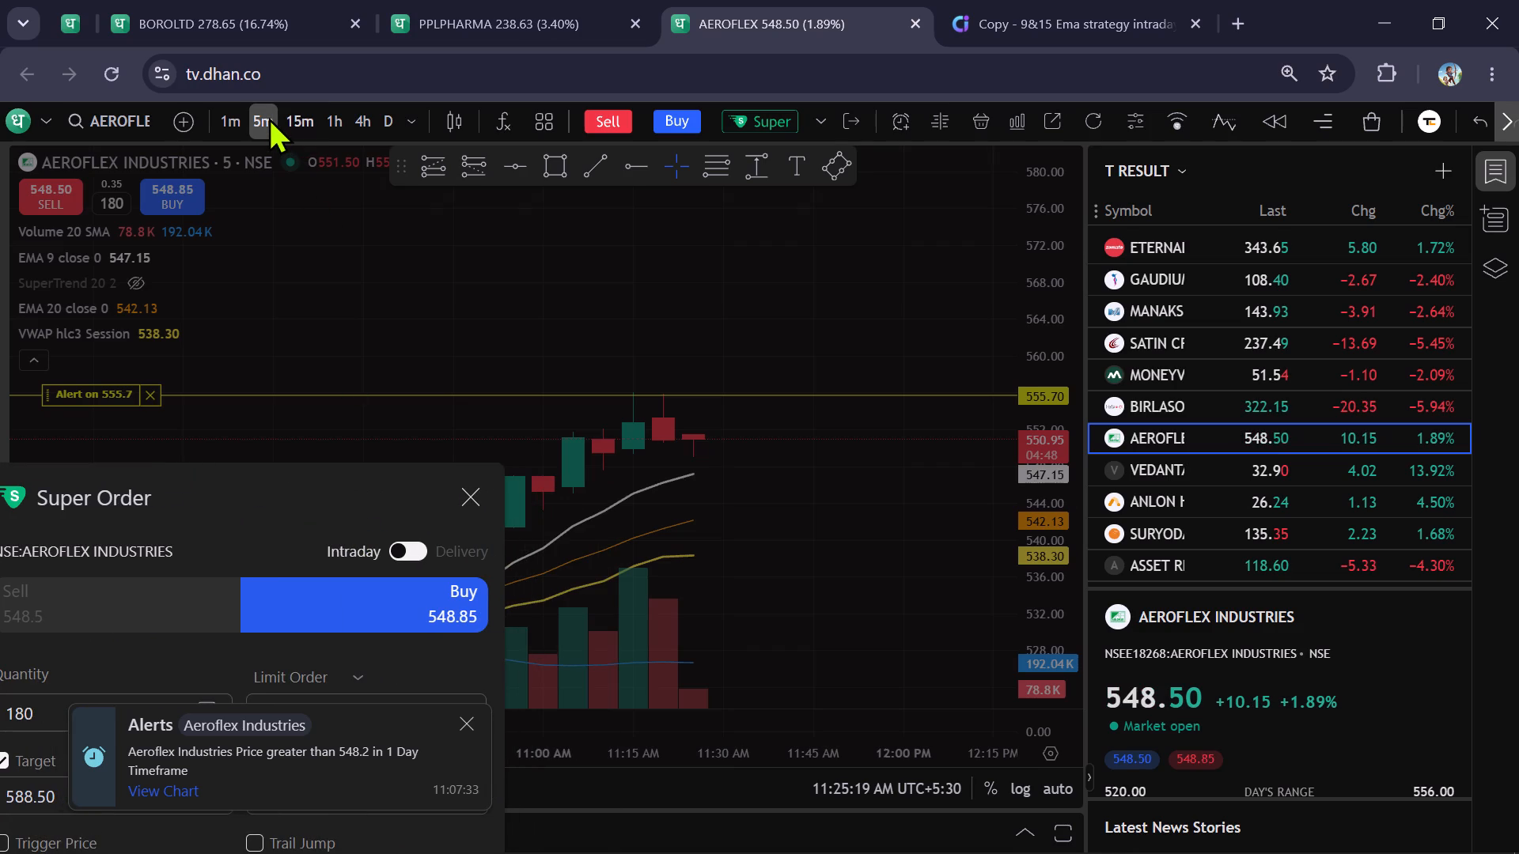
click(292, 118)
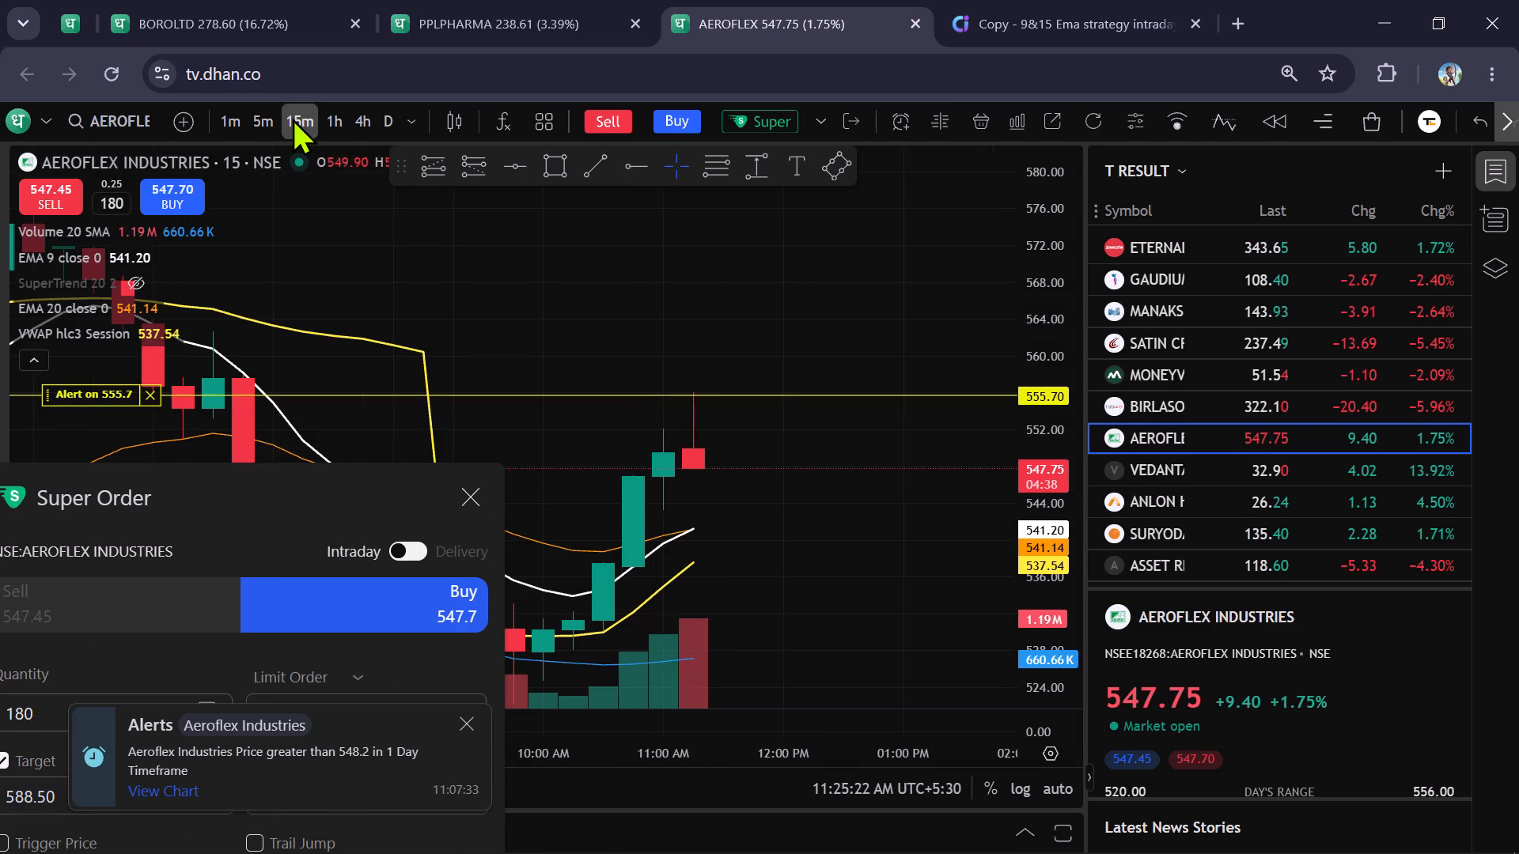
scroll(783, 342, down, 2)
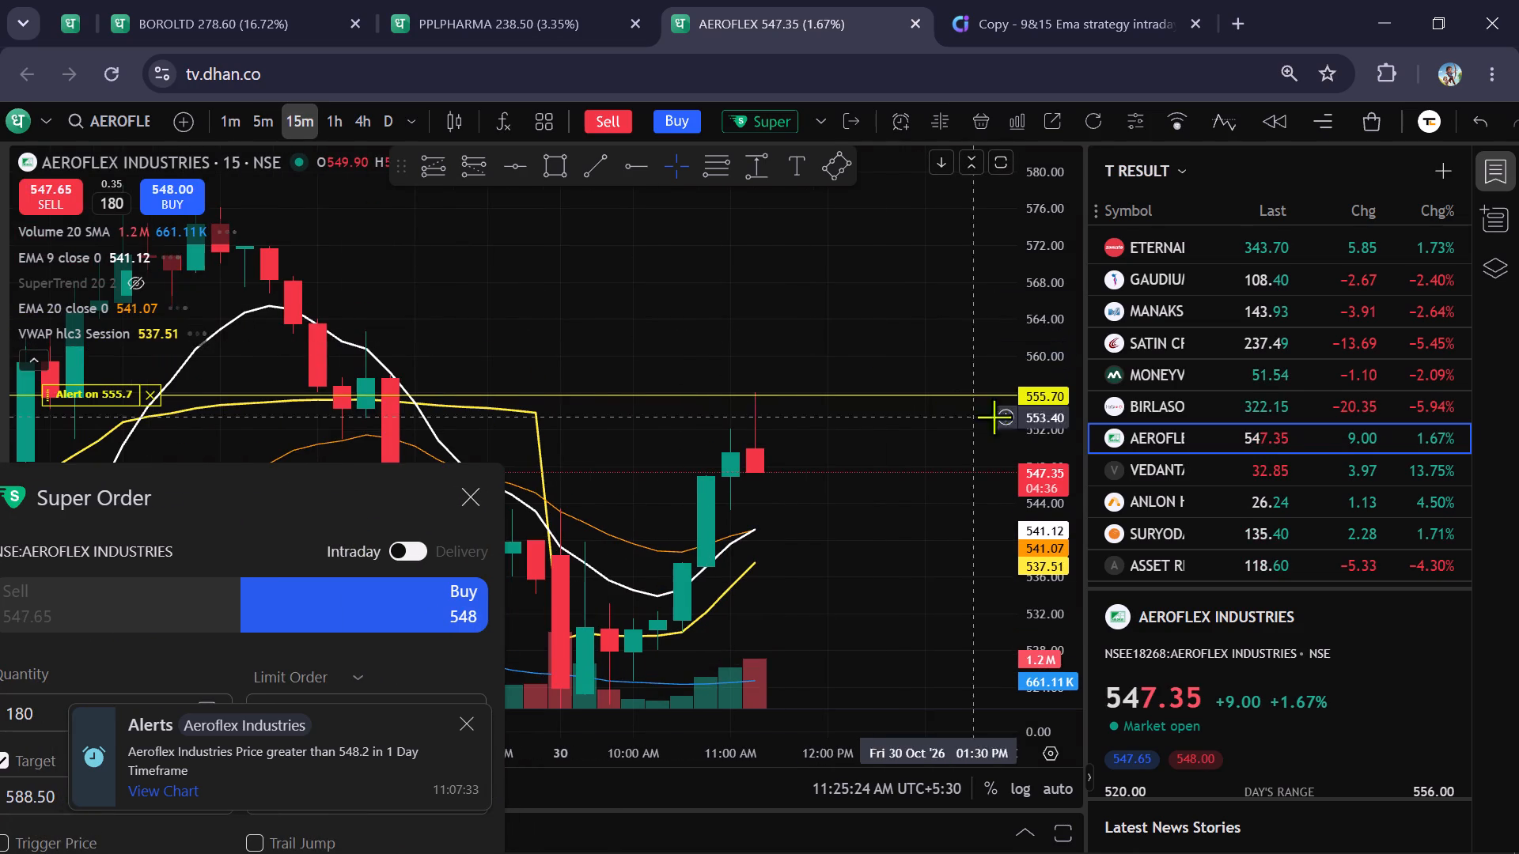
scroll(1039, 377, down, 5)
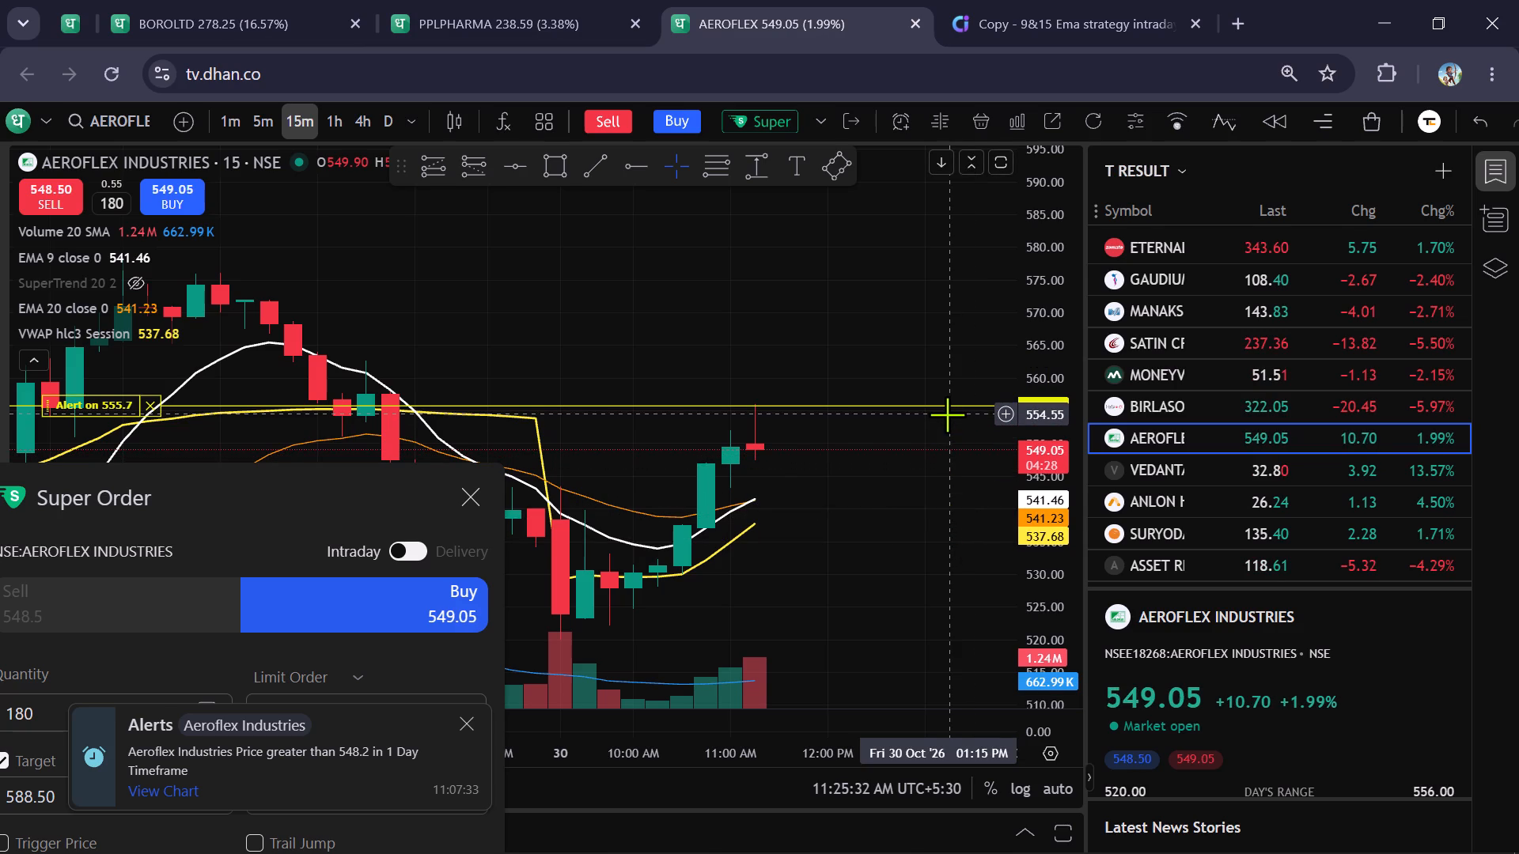
click(583, 9)
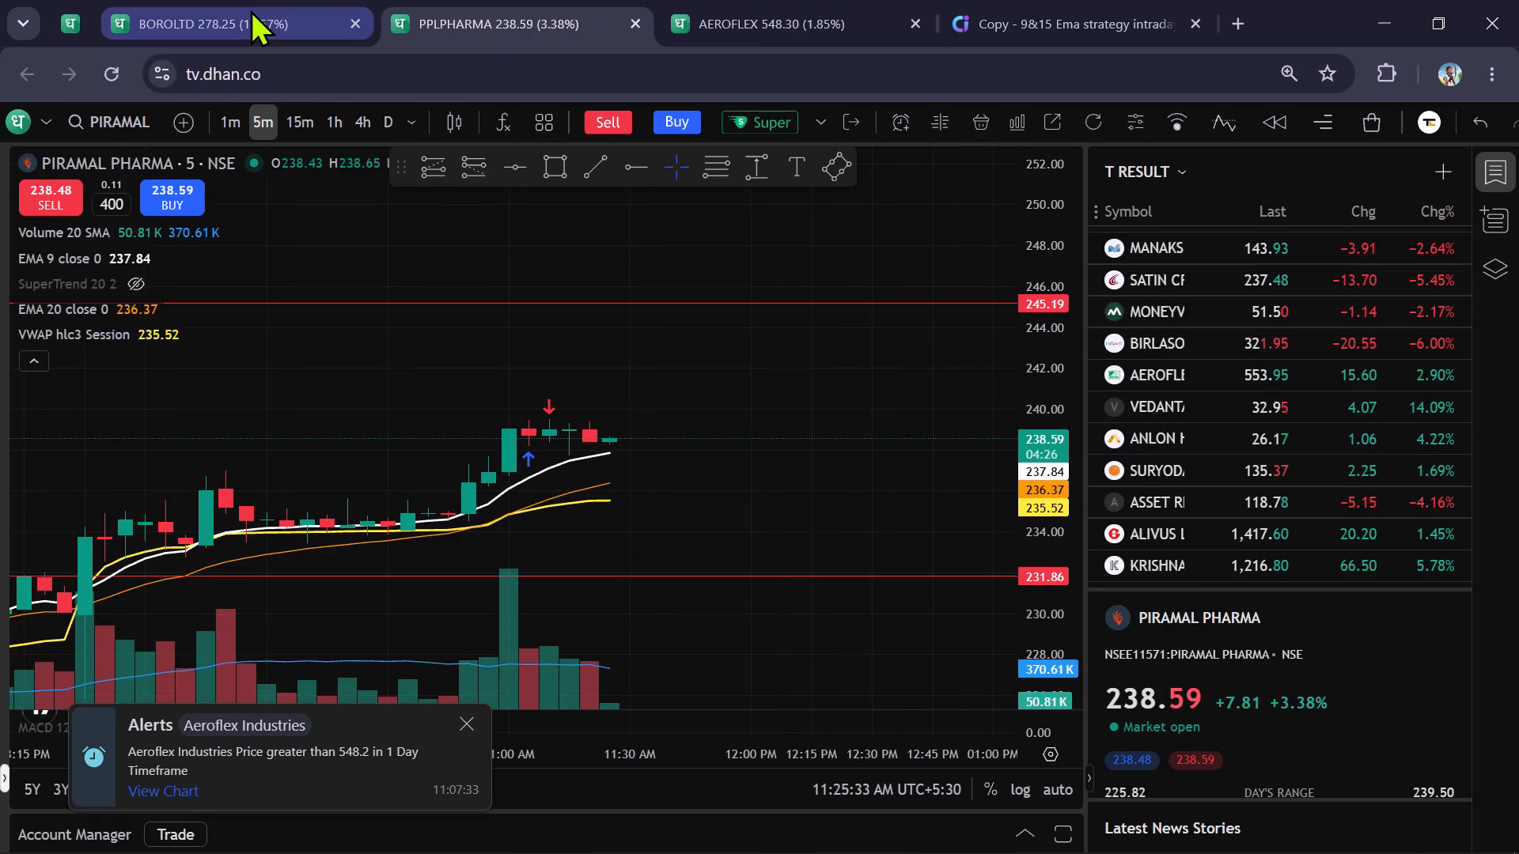
click(250, 9)
click(718, 8)
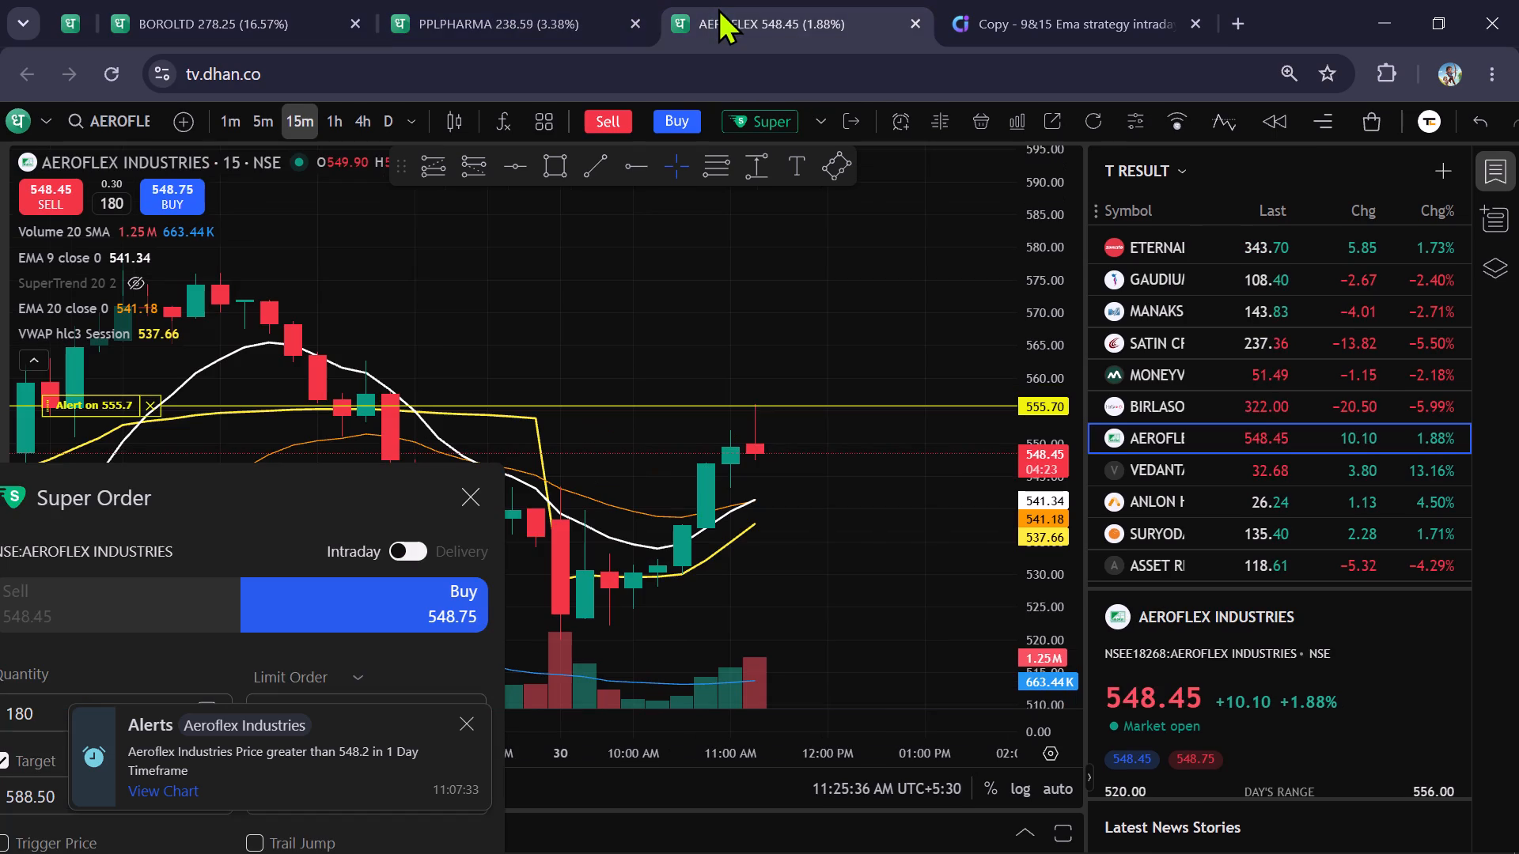
click(1074, 1)
click(828, 3)
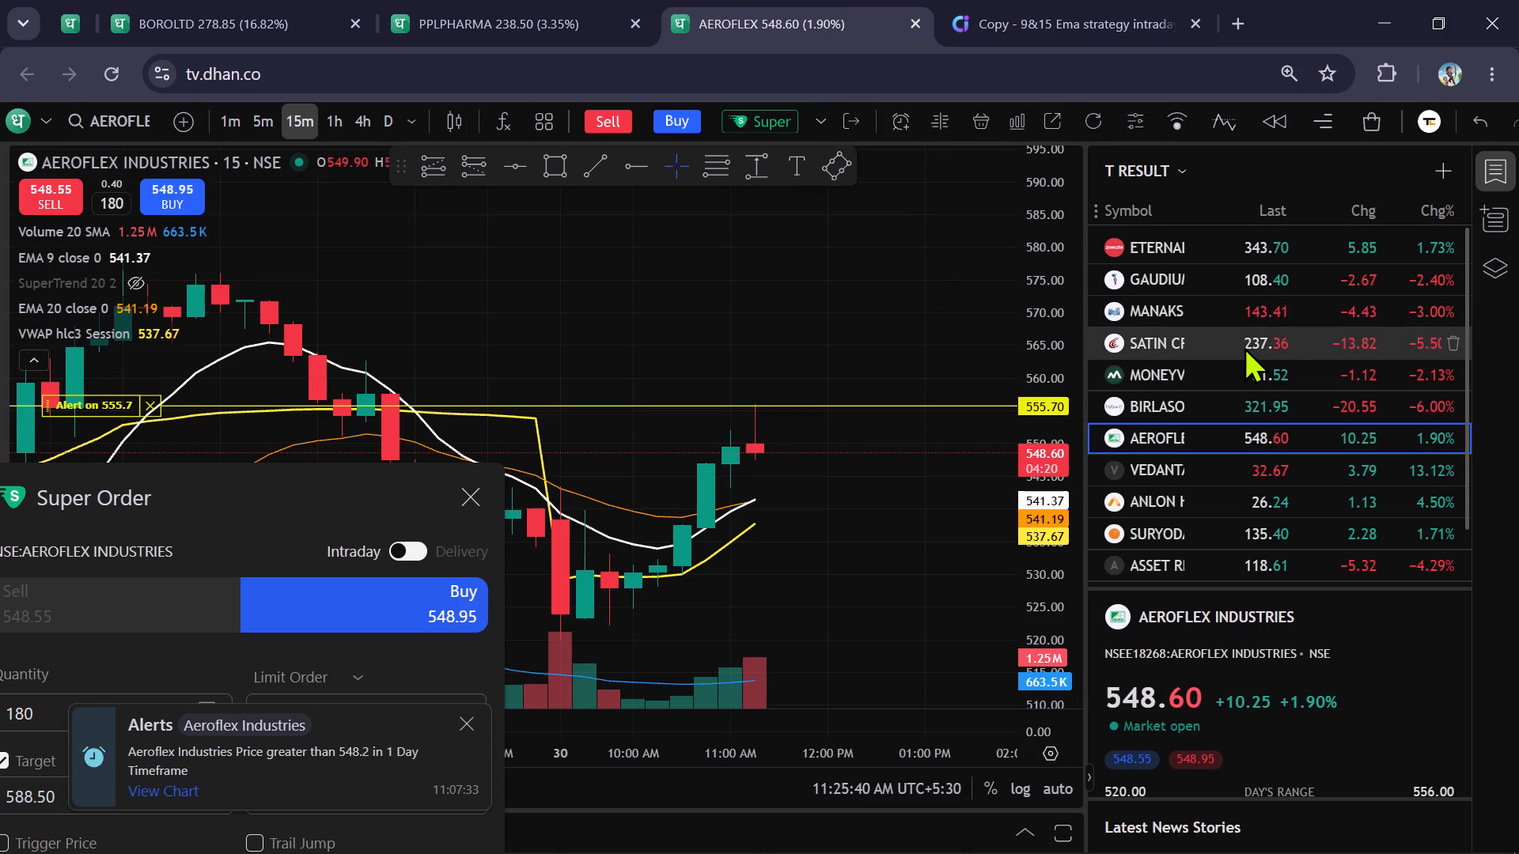
Look through the T RESULT, Top Gainers and trend watchlists for trade candidates, ending back on T RESULT.
scroll(1244, 346, down, 6)
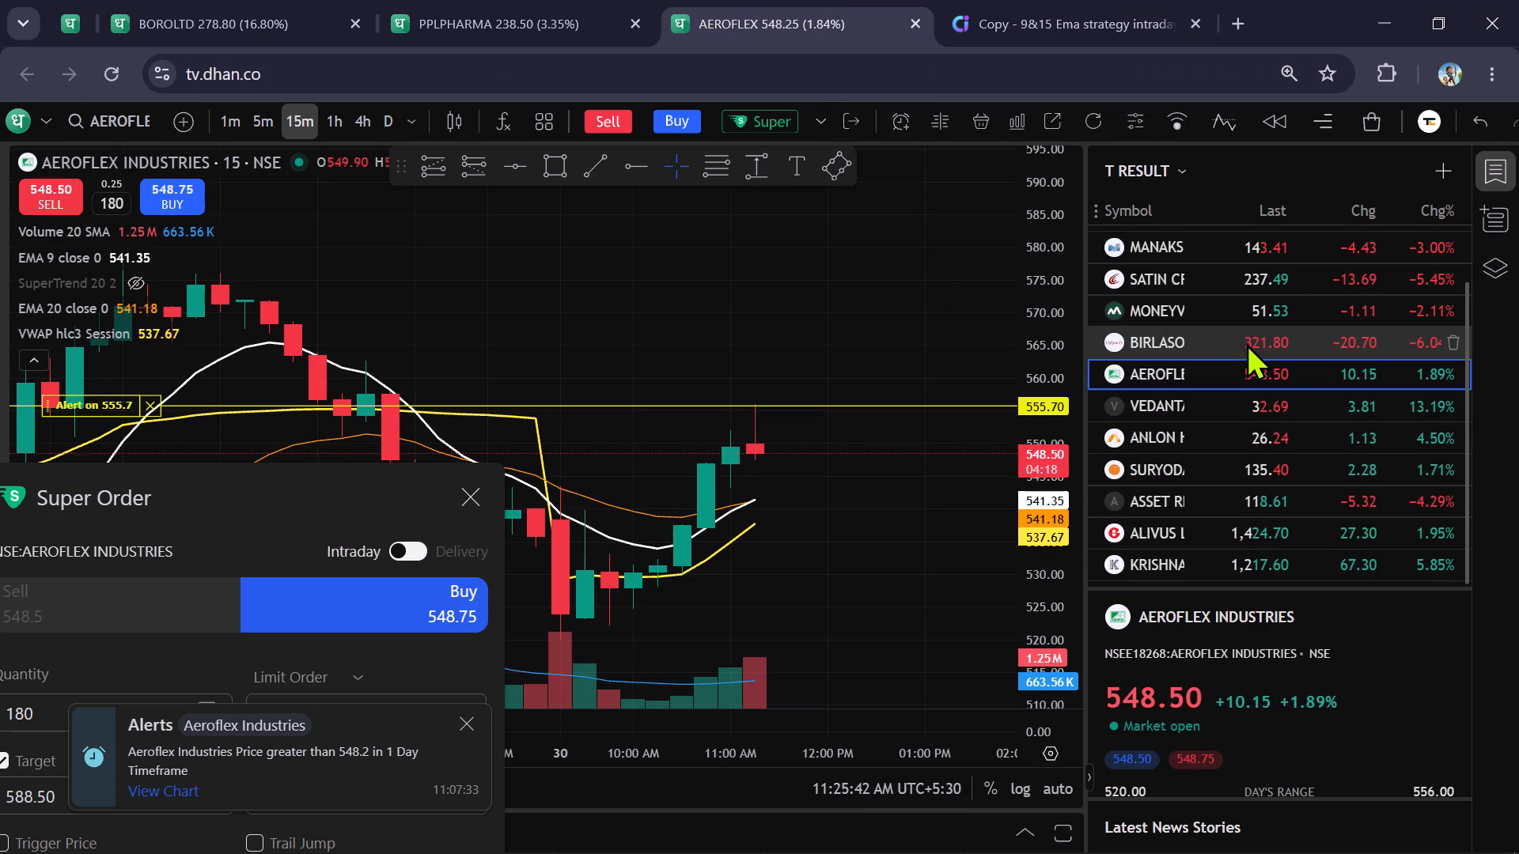
scroll(1246, 343, up, 5)
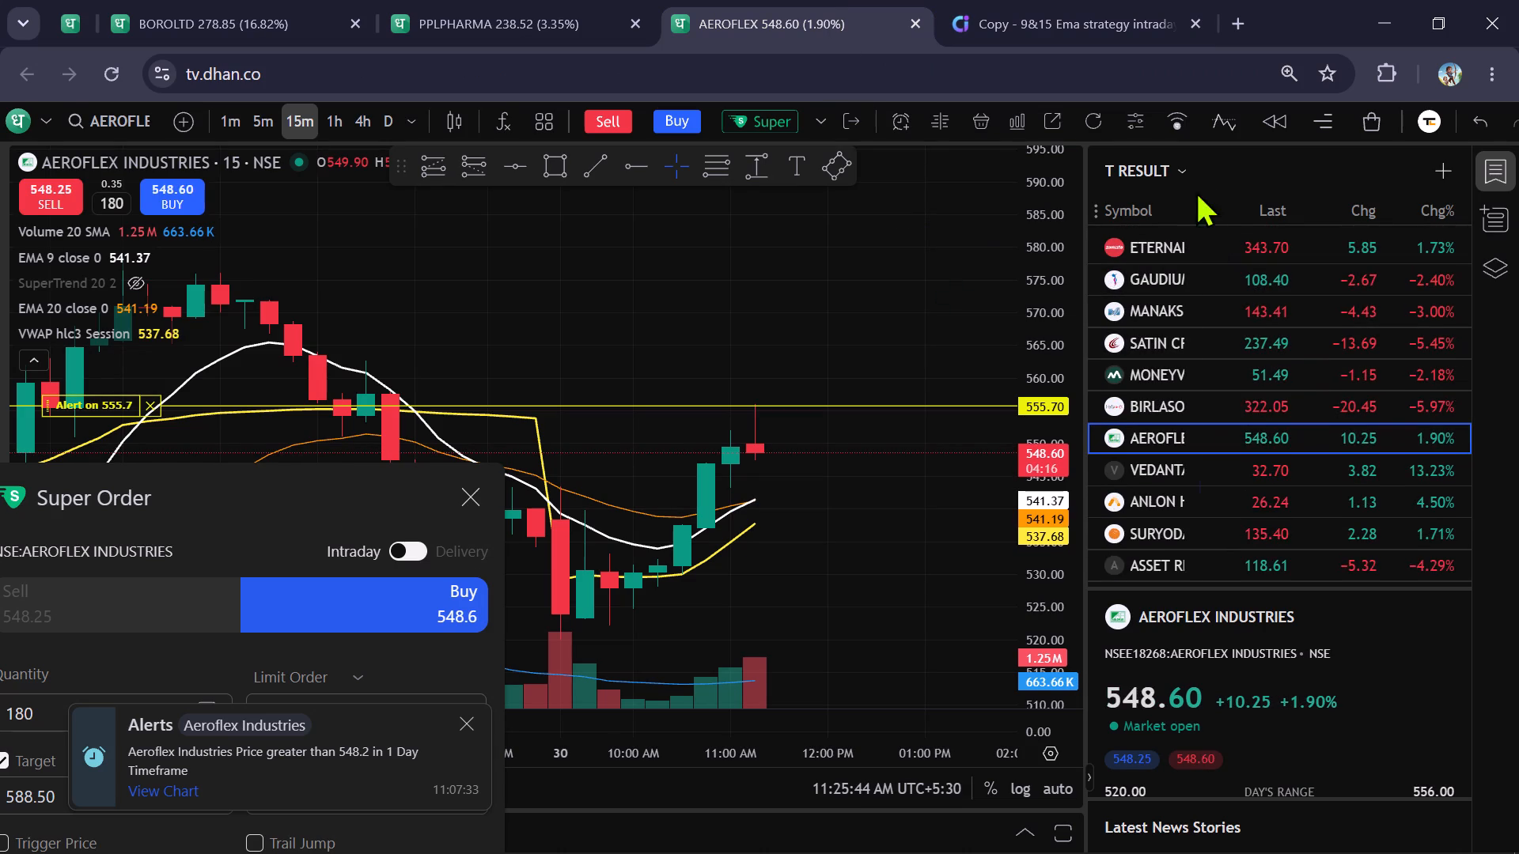
click(1128, 166)
click(1201, 755)
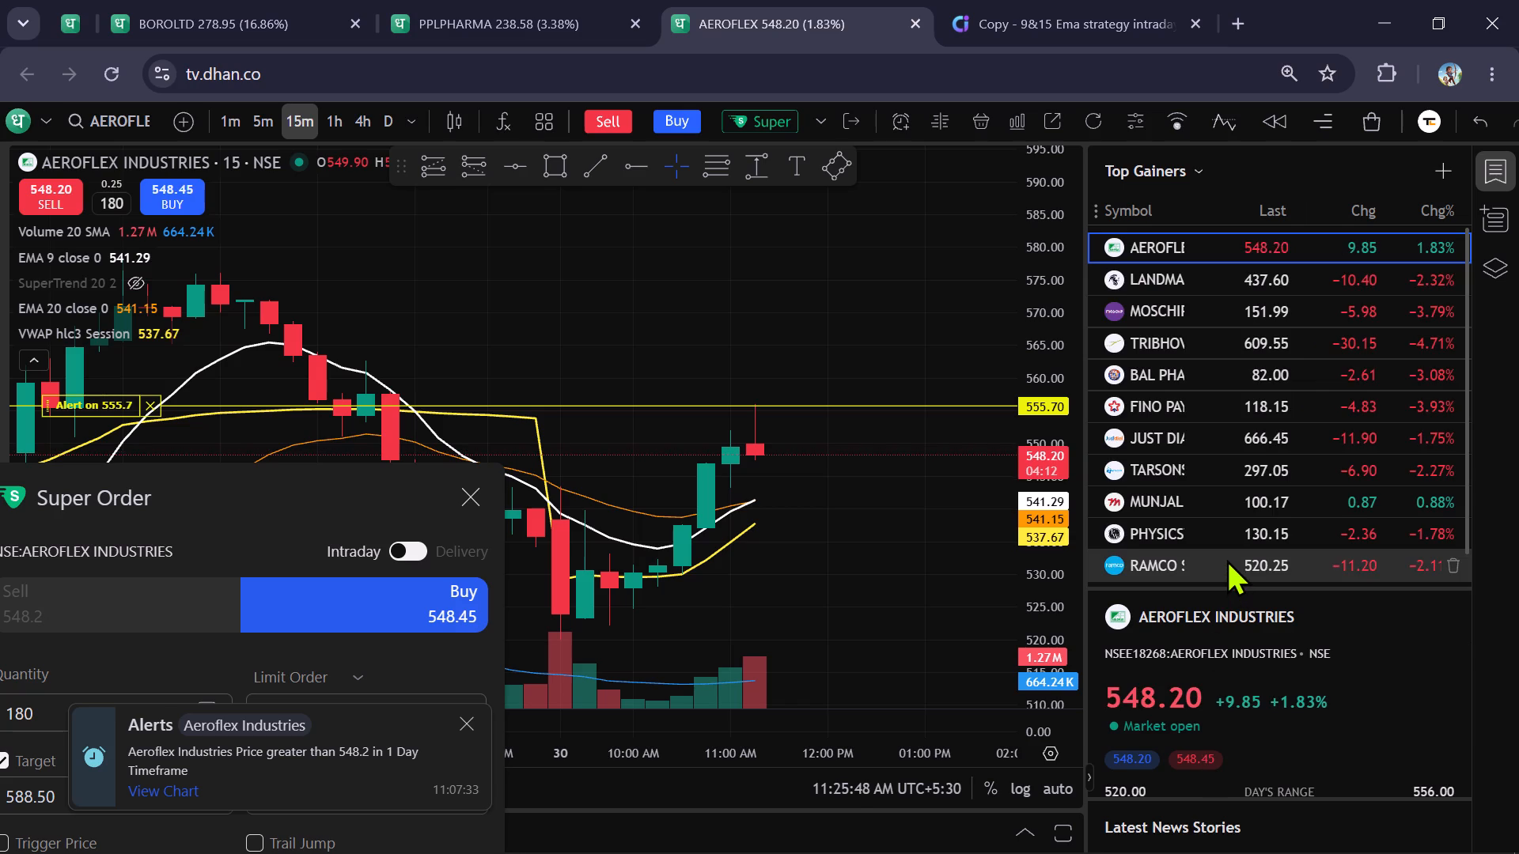
scroll(1226, 559, down, 5)
click(1190, 176)
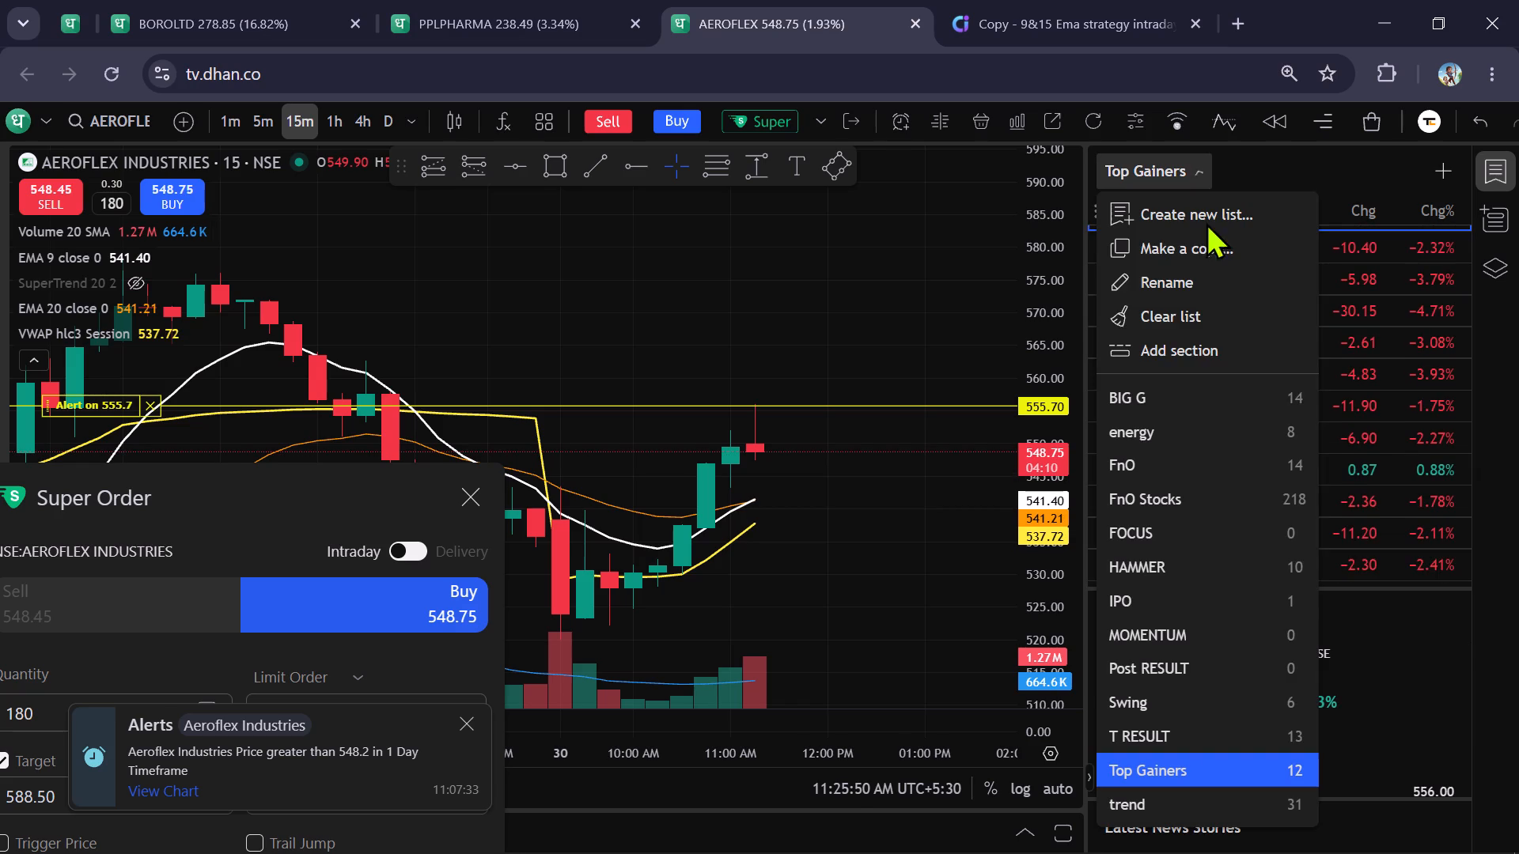
click(1153, 793)
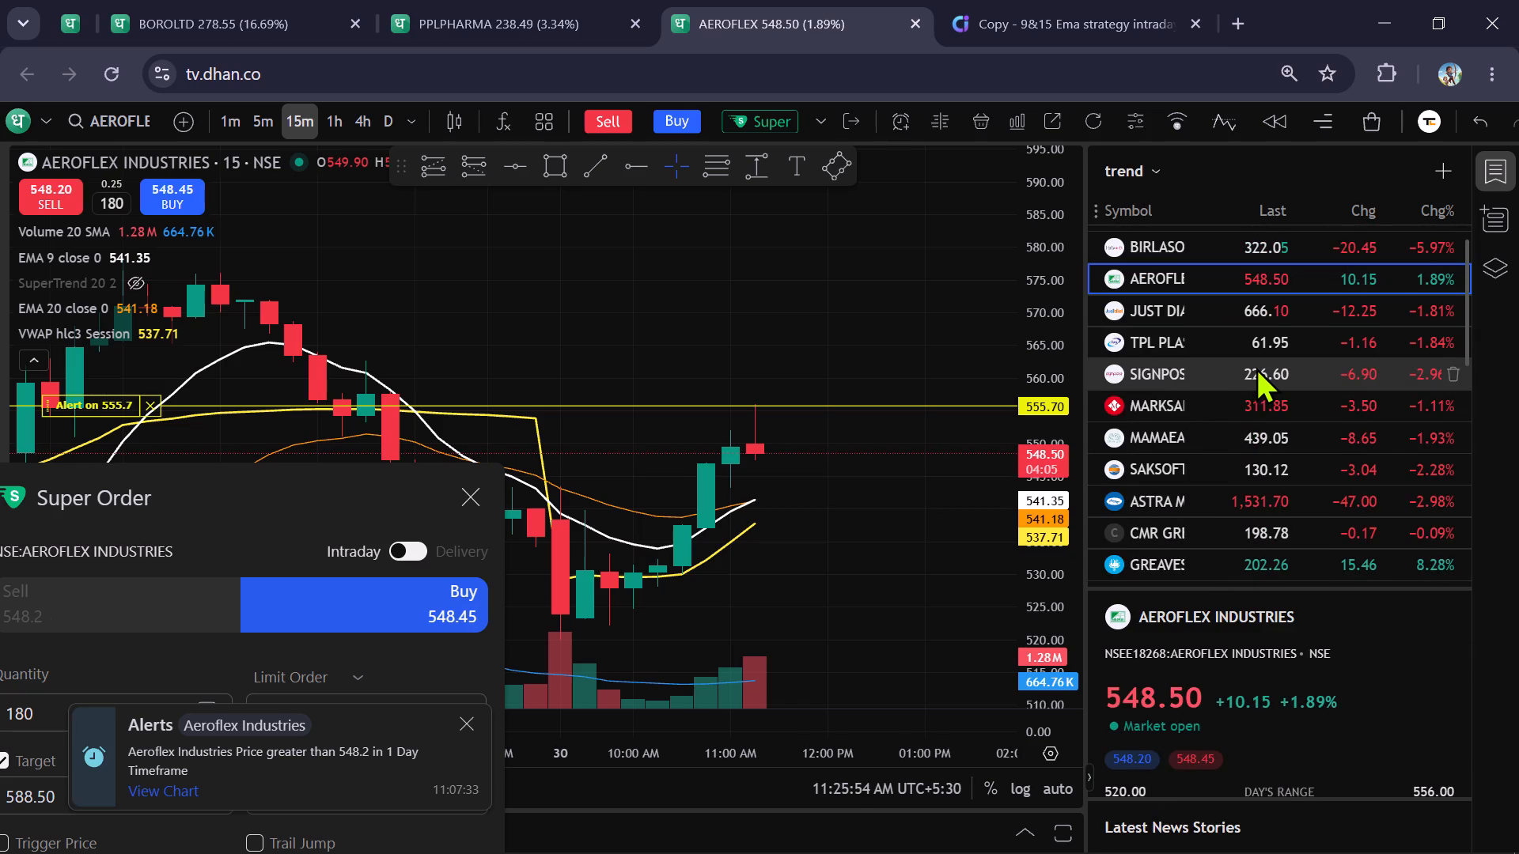
scroll(1256, 367, down, 7)
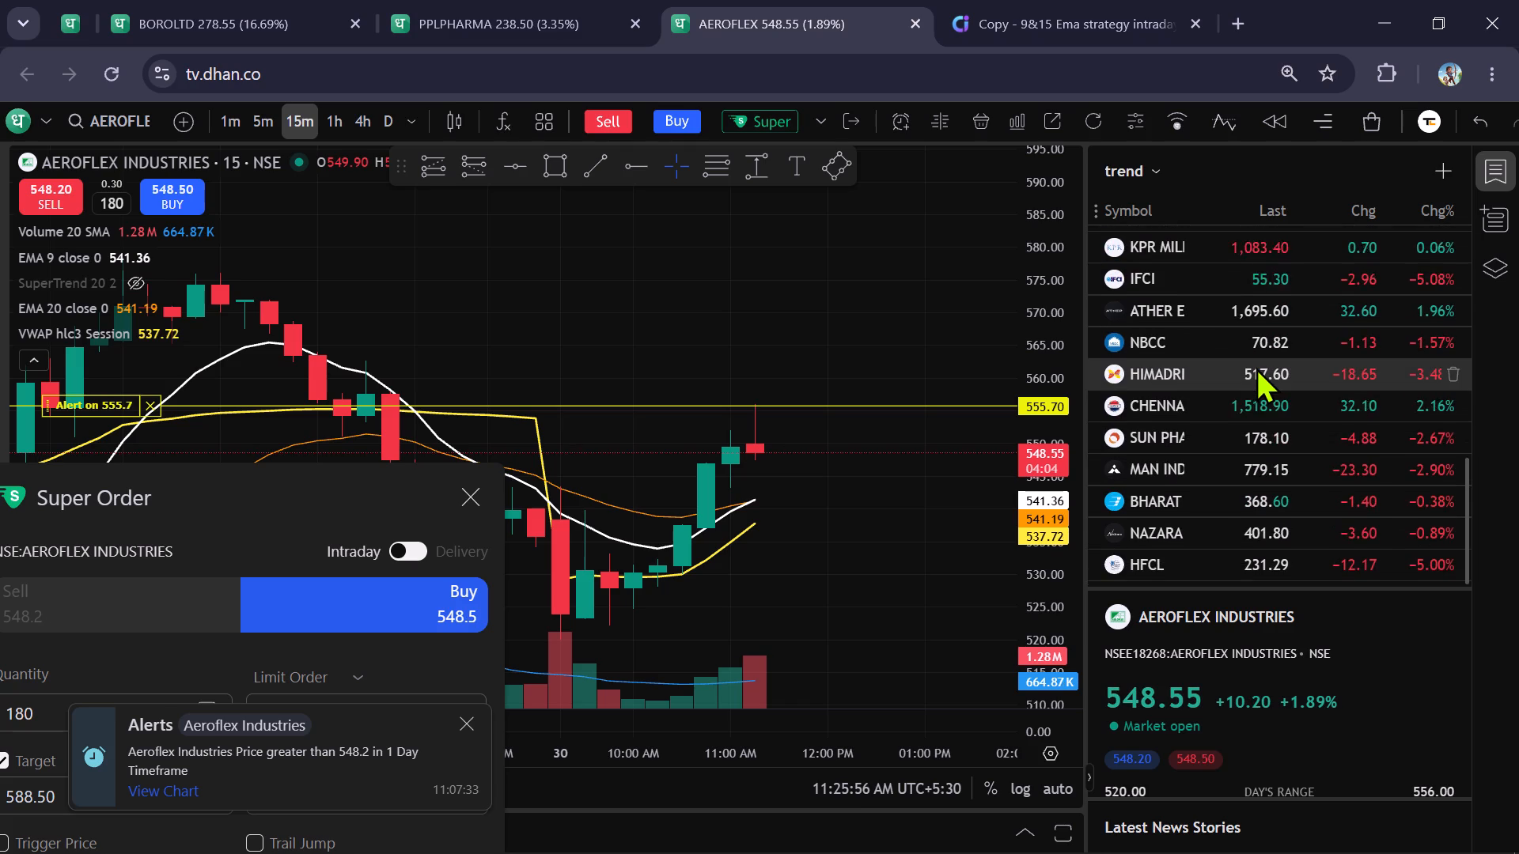
scroll(1256, 367, up, 11)
click(1157, 181)
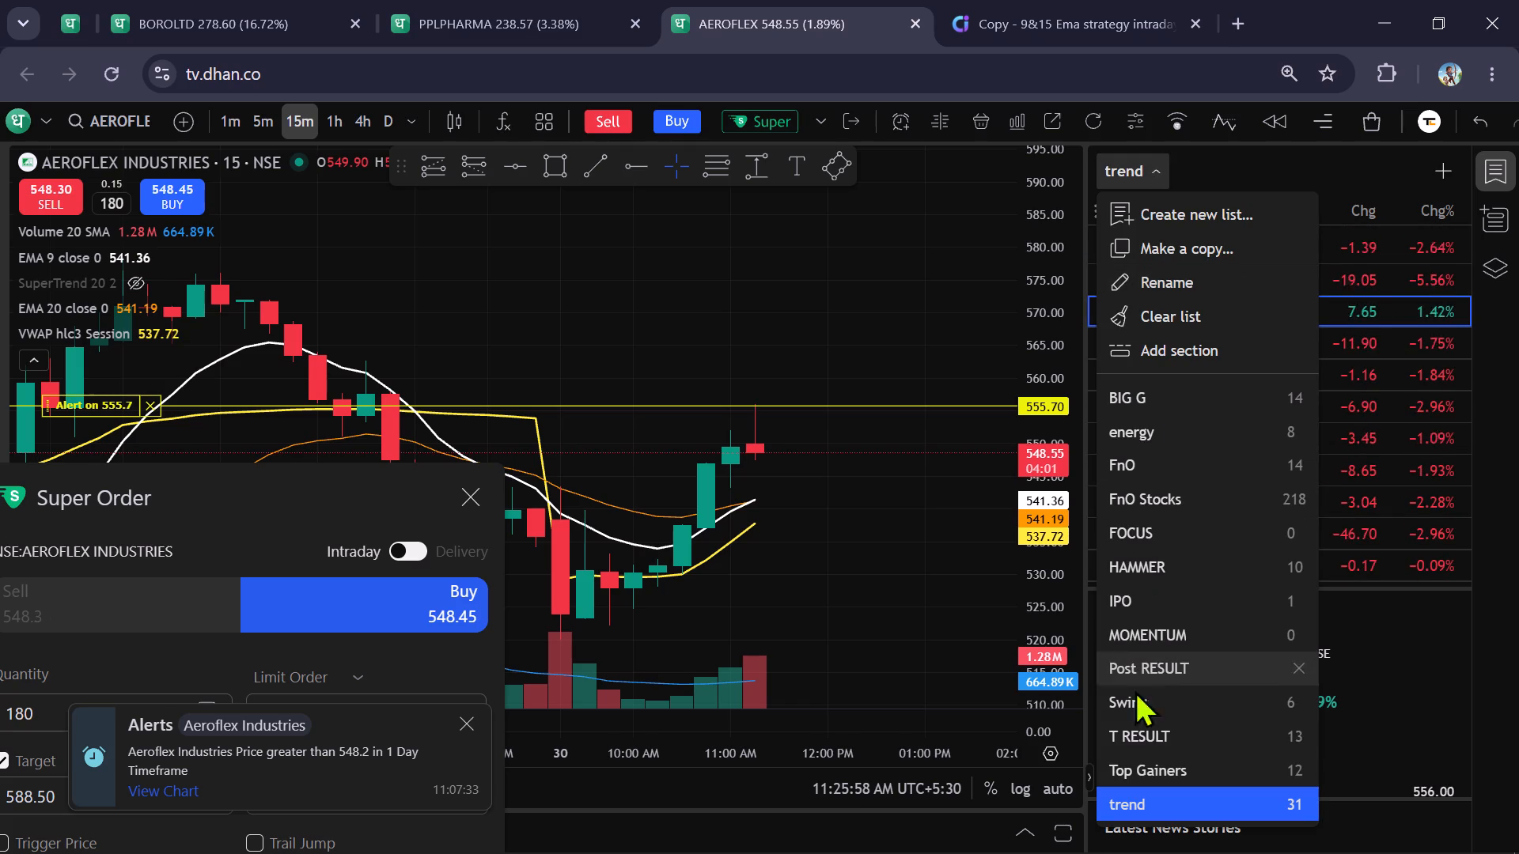
click(1151, 744)
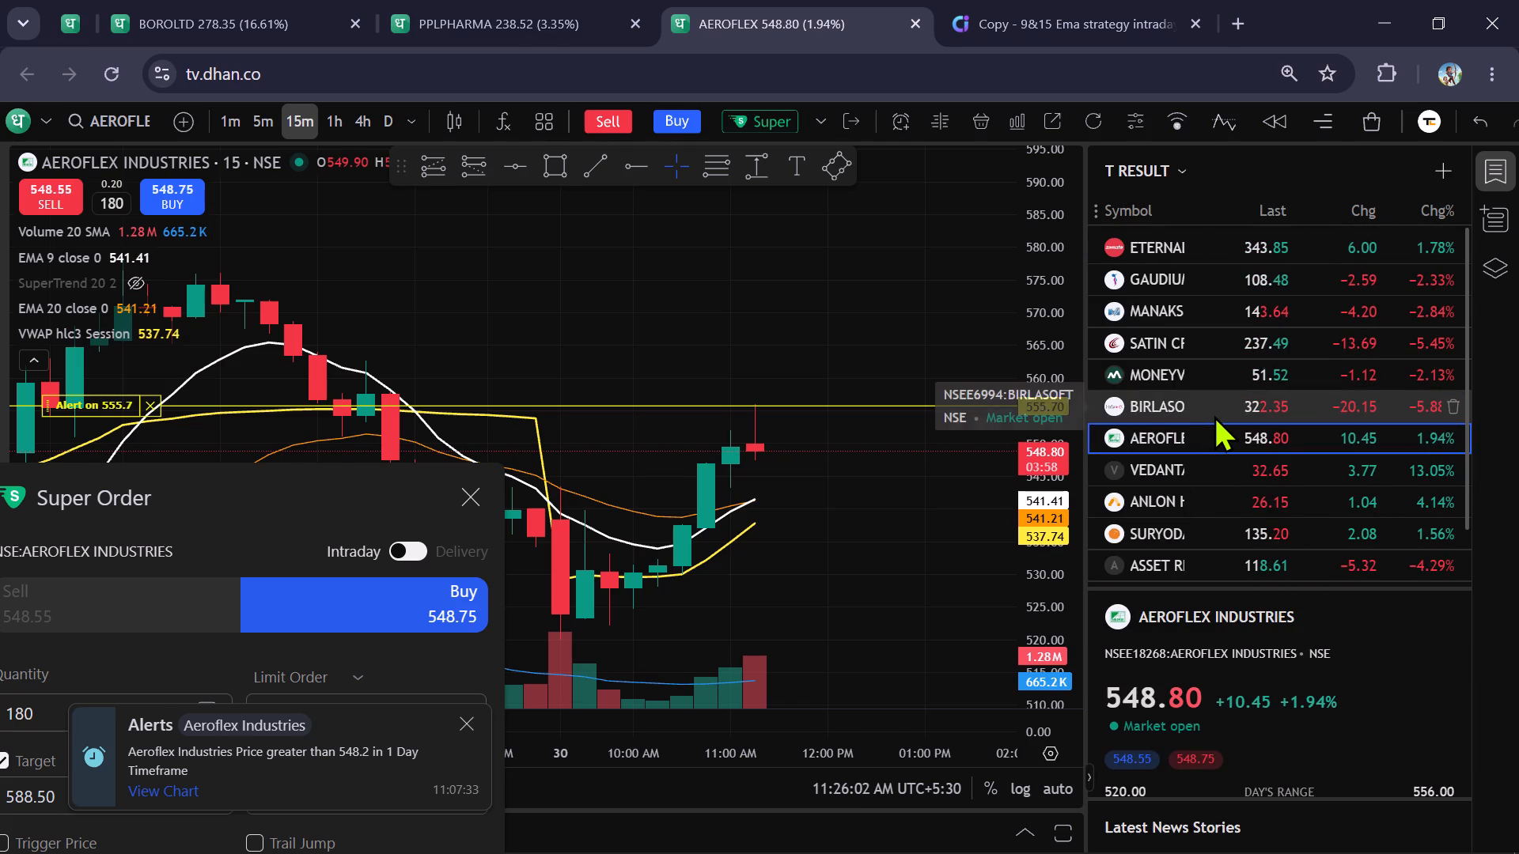
scroll(1214, 415, down, 6)
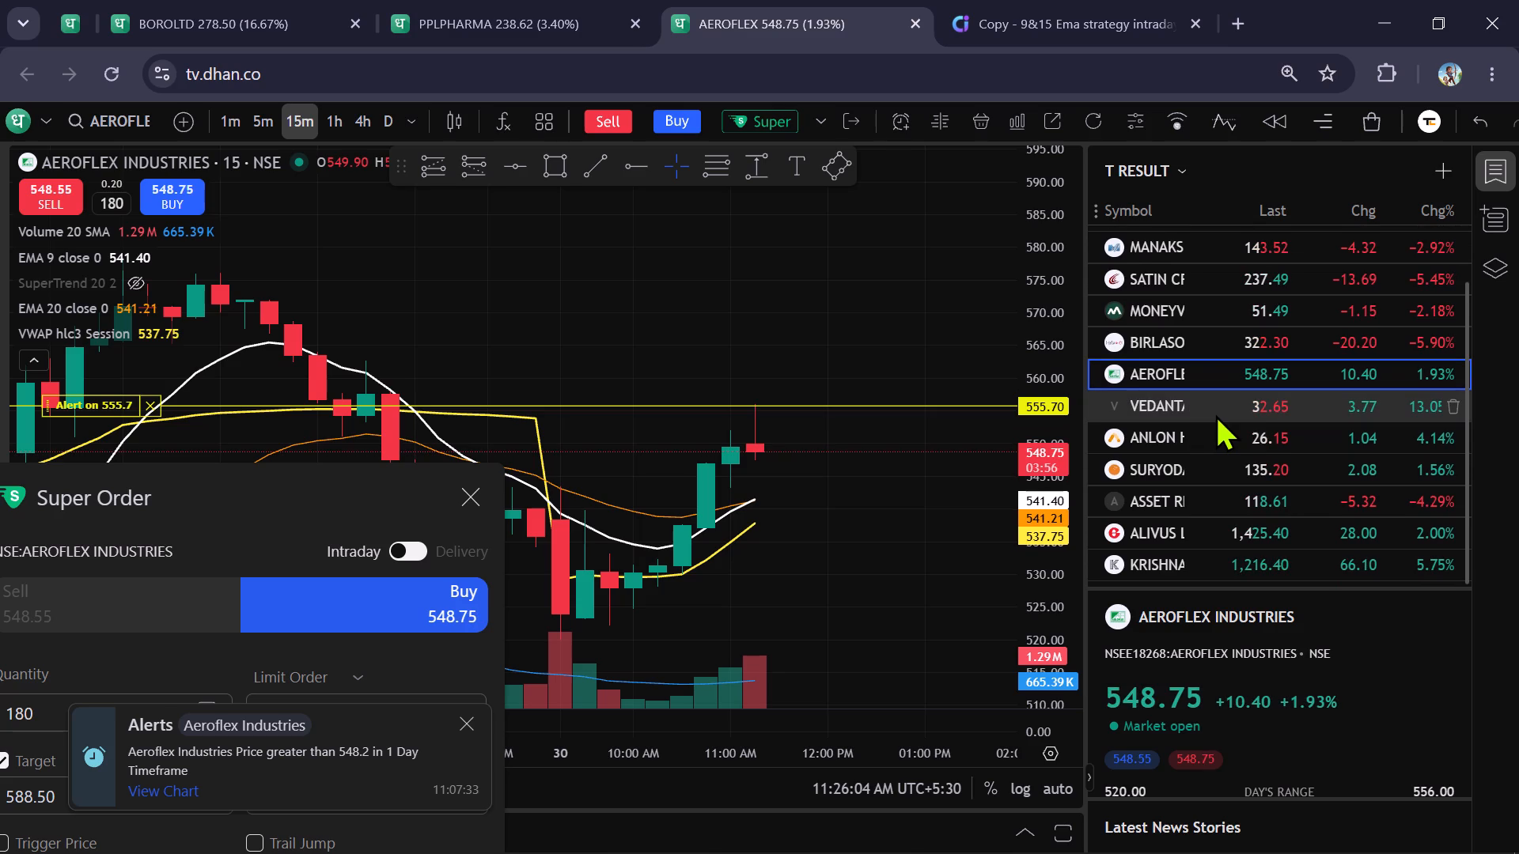
scroll(1215, 414, up, 13)
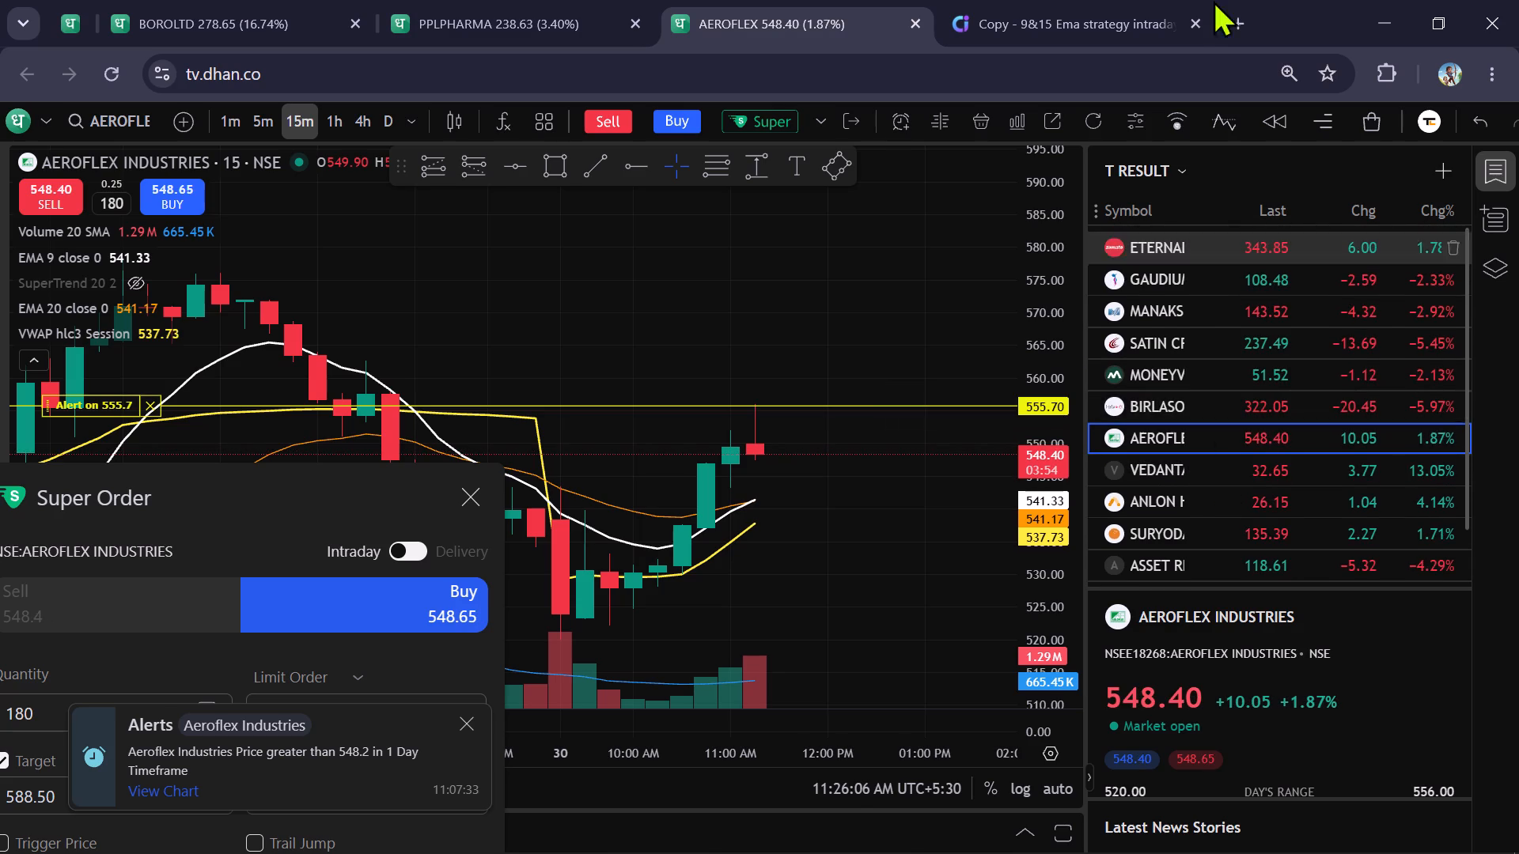
Review the Chartink EMA scan stocks, and return to the AEROFLEX INDUSTRIES chart on the 5-minute timeframe.
click(1121, 4)
scroll(1088, 316, down, 3)
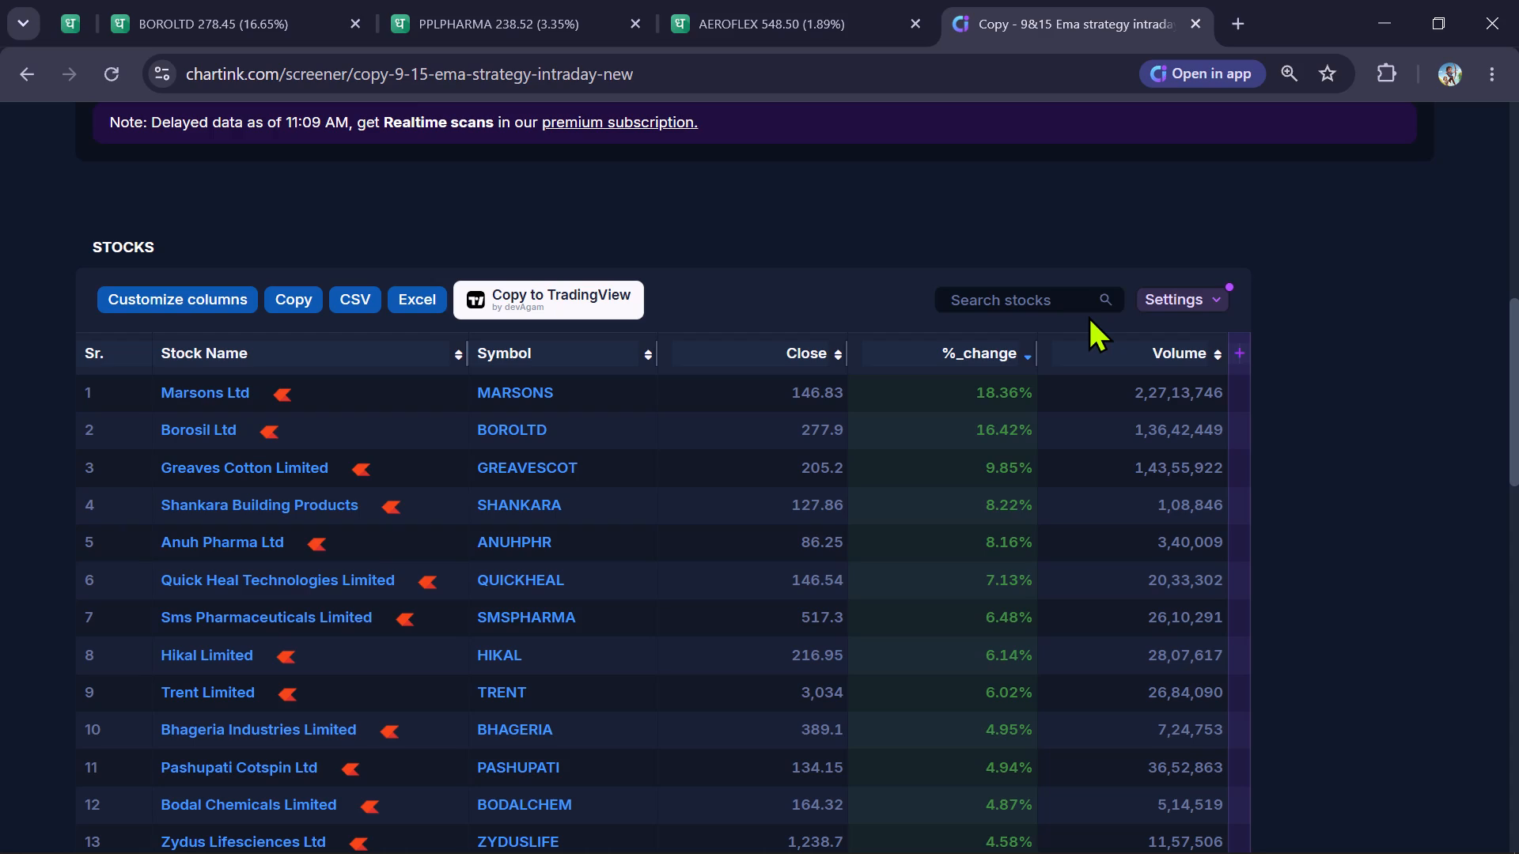
click(814, 0)
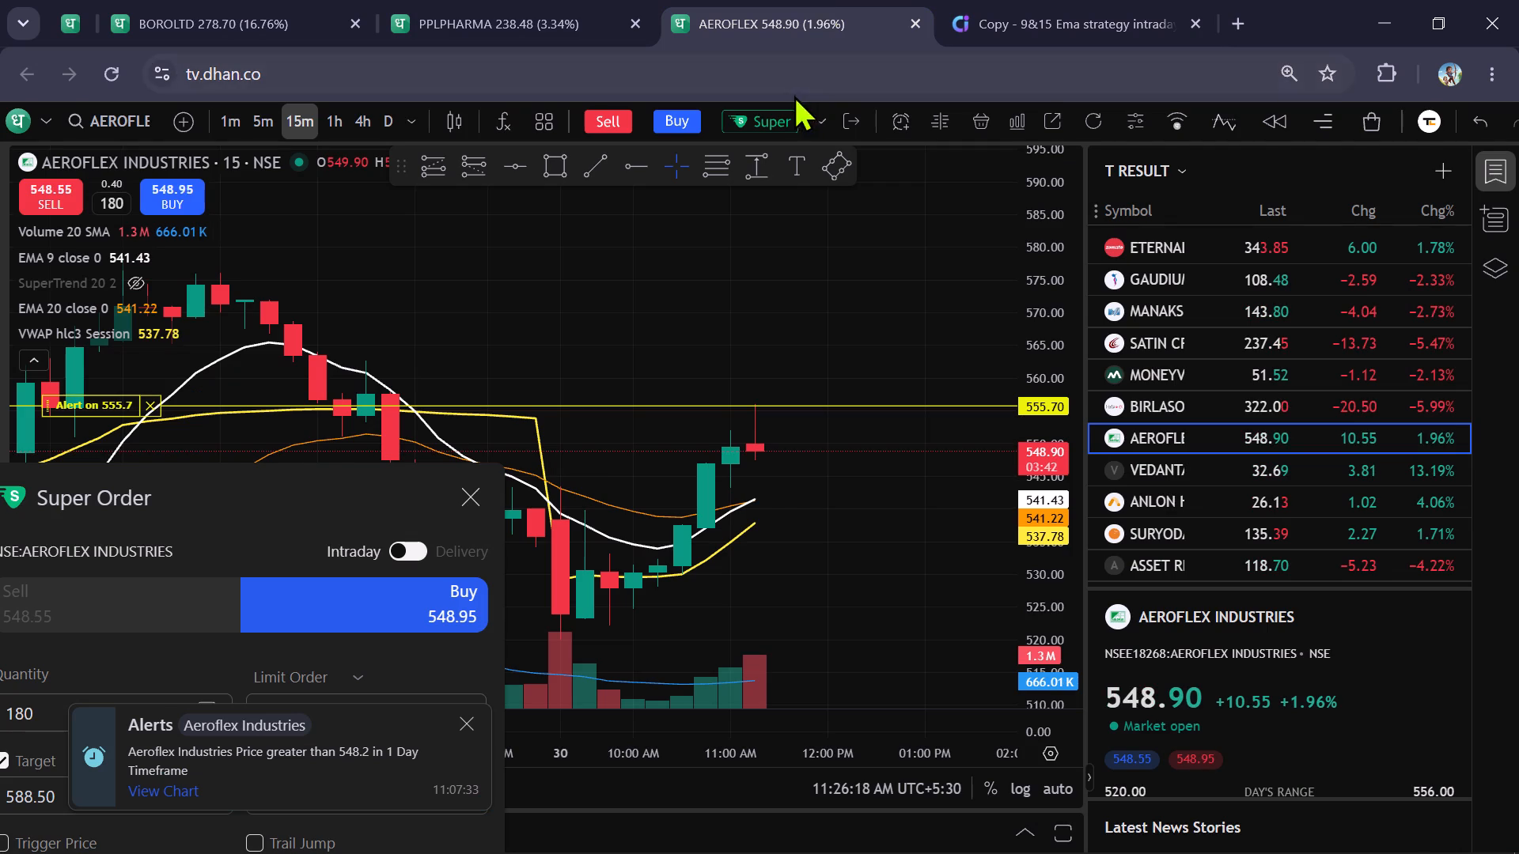
click(504, 30)
click(729, 9)
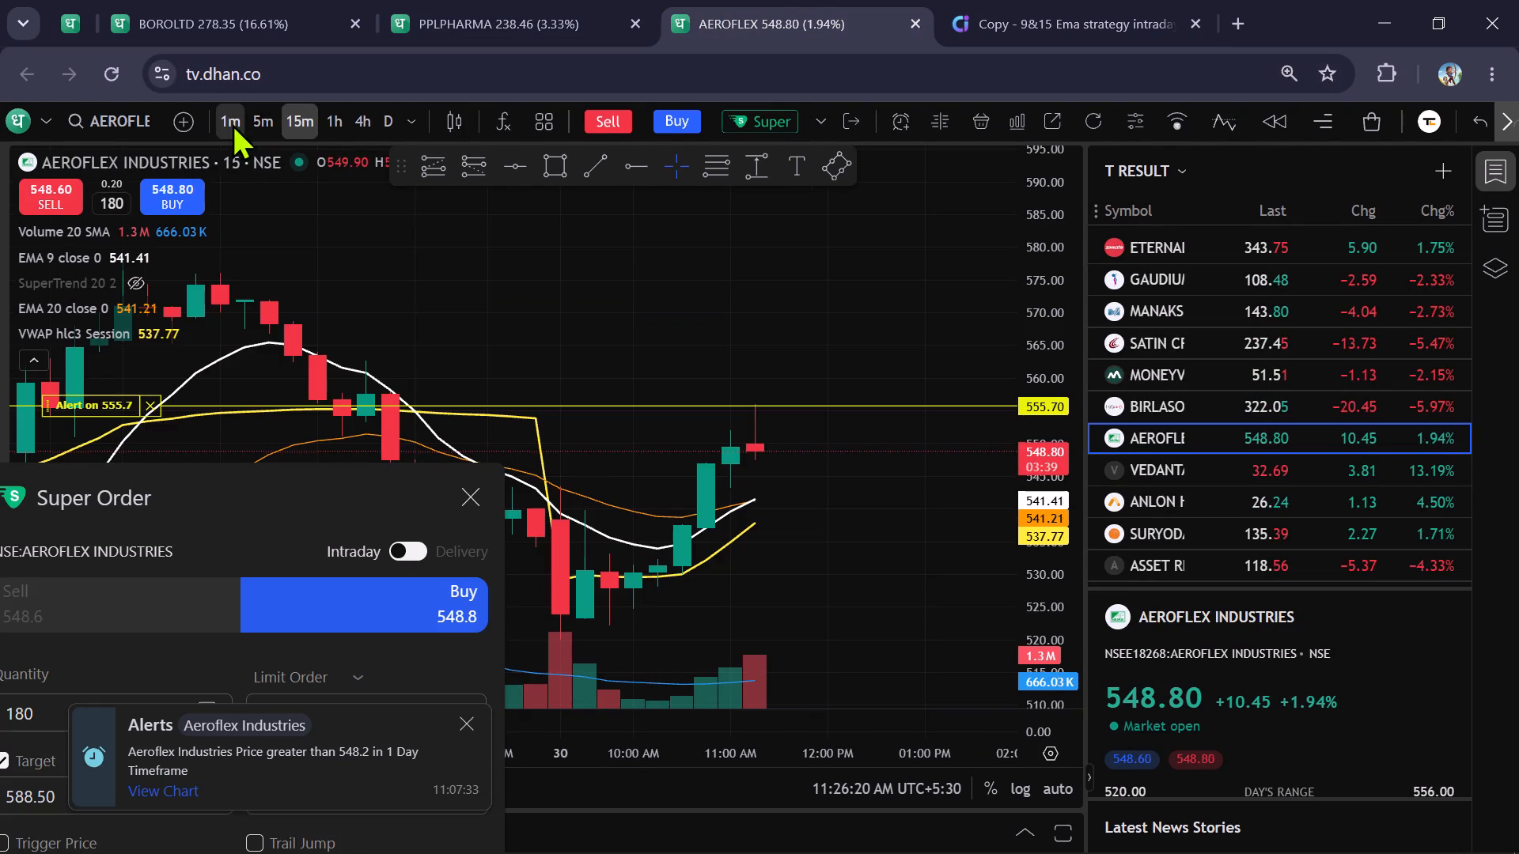
click(263, 119)
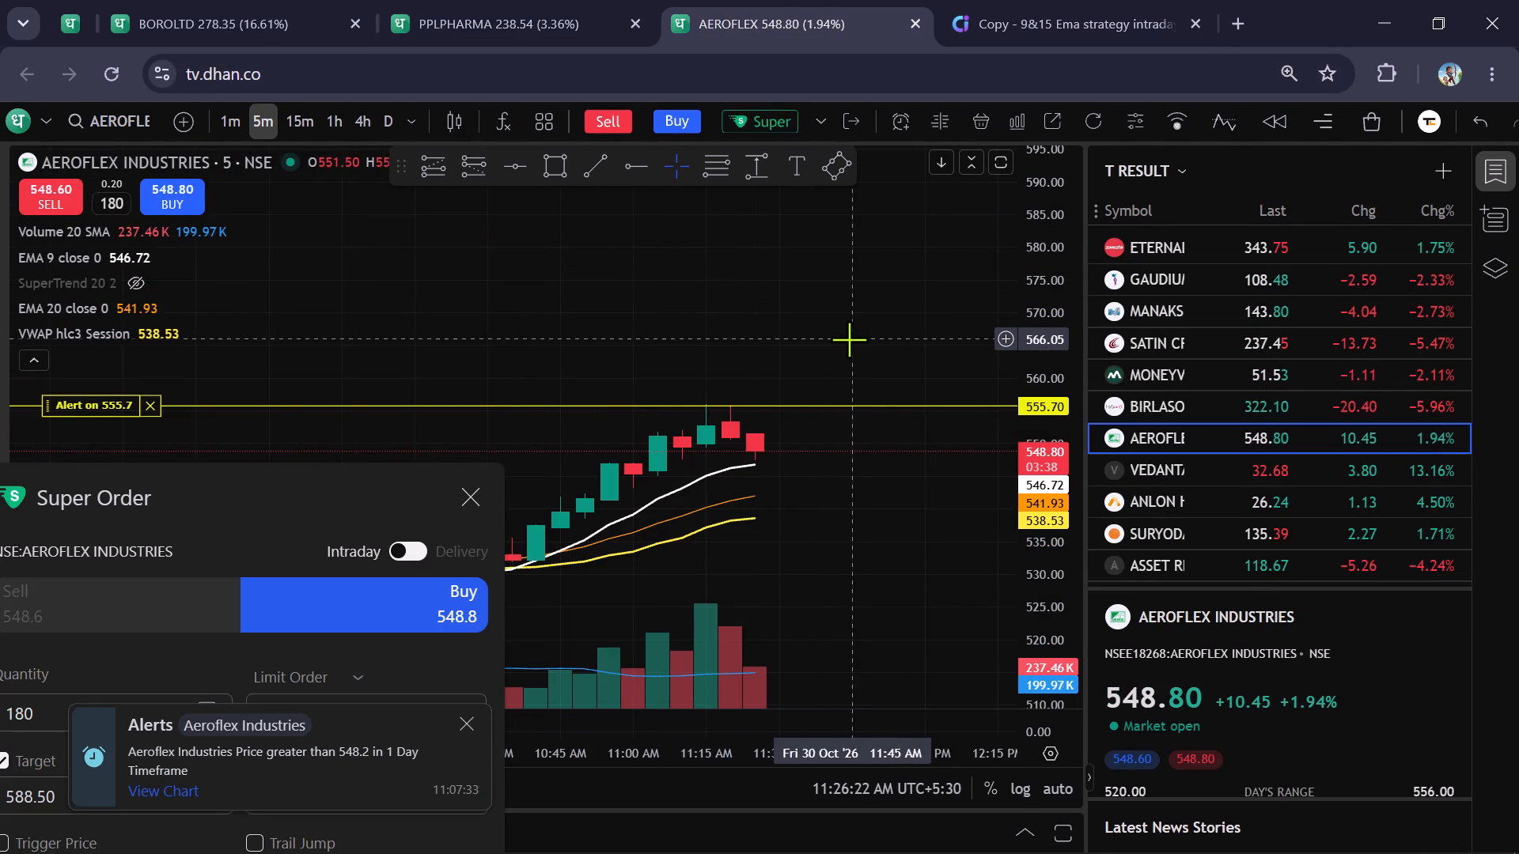
scroll(849, 339, up, 2)
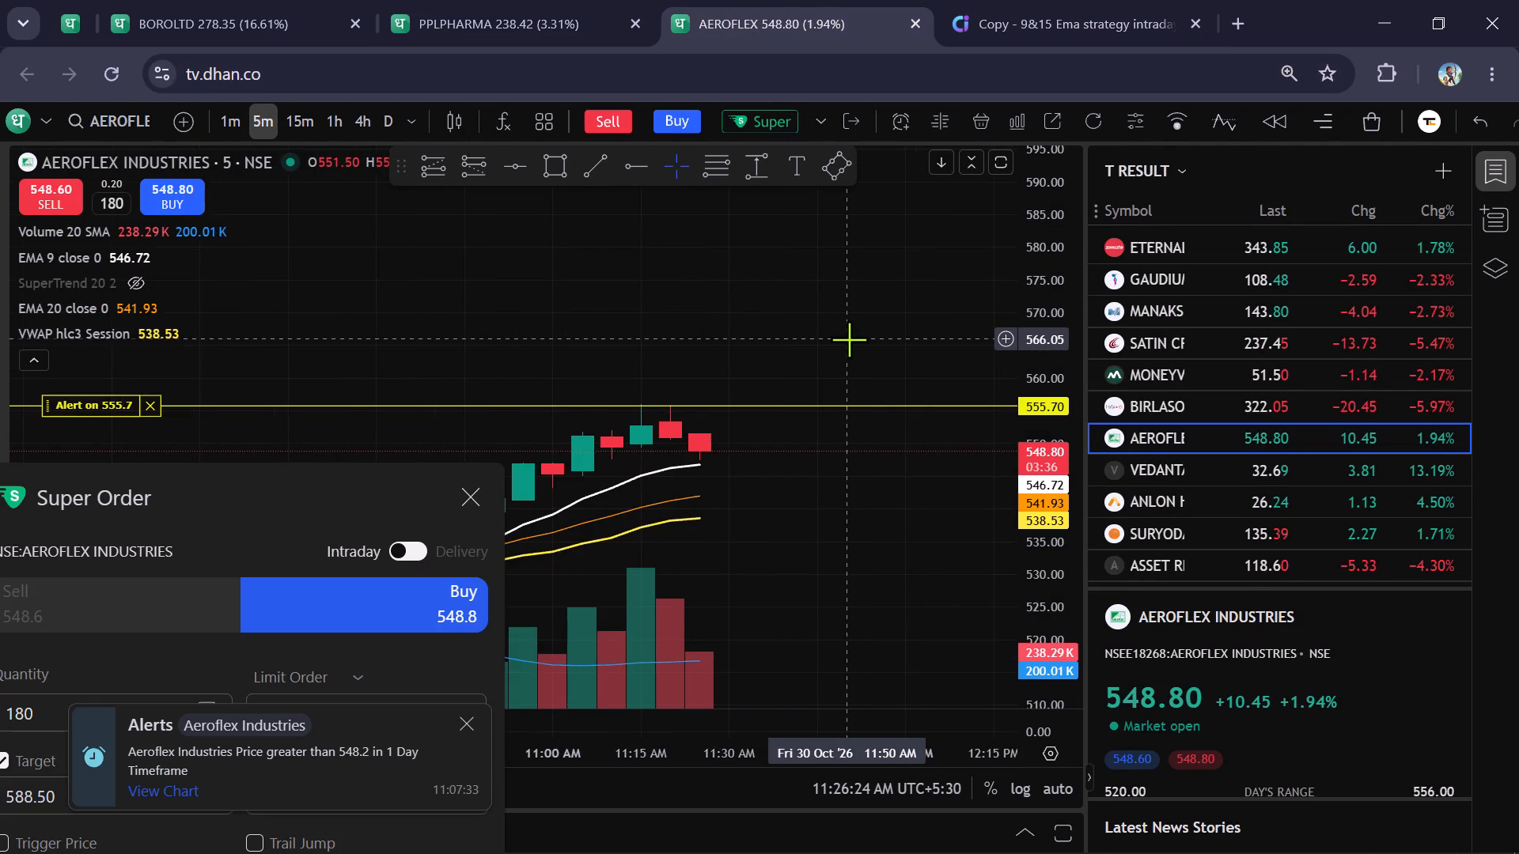
Look up SHANKARA BUILDING PRODUCTS on NSE and view its chart in place of PIRAMAL PHARMA.
click(553, 0)
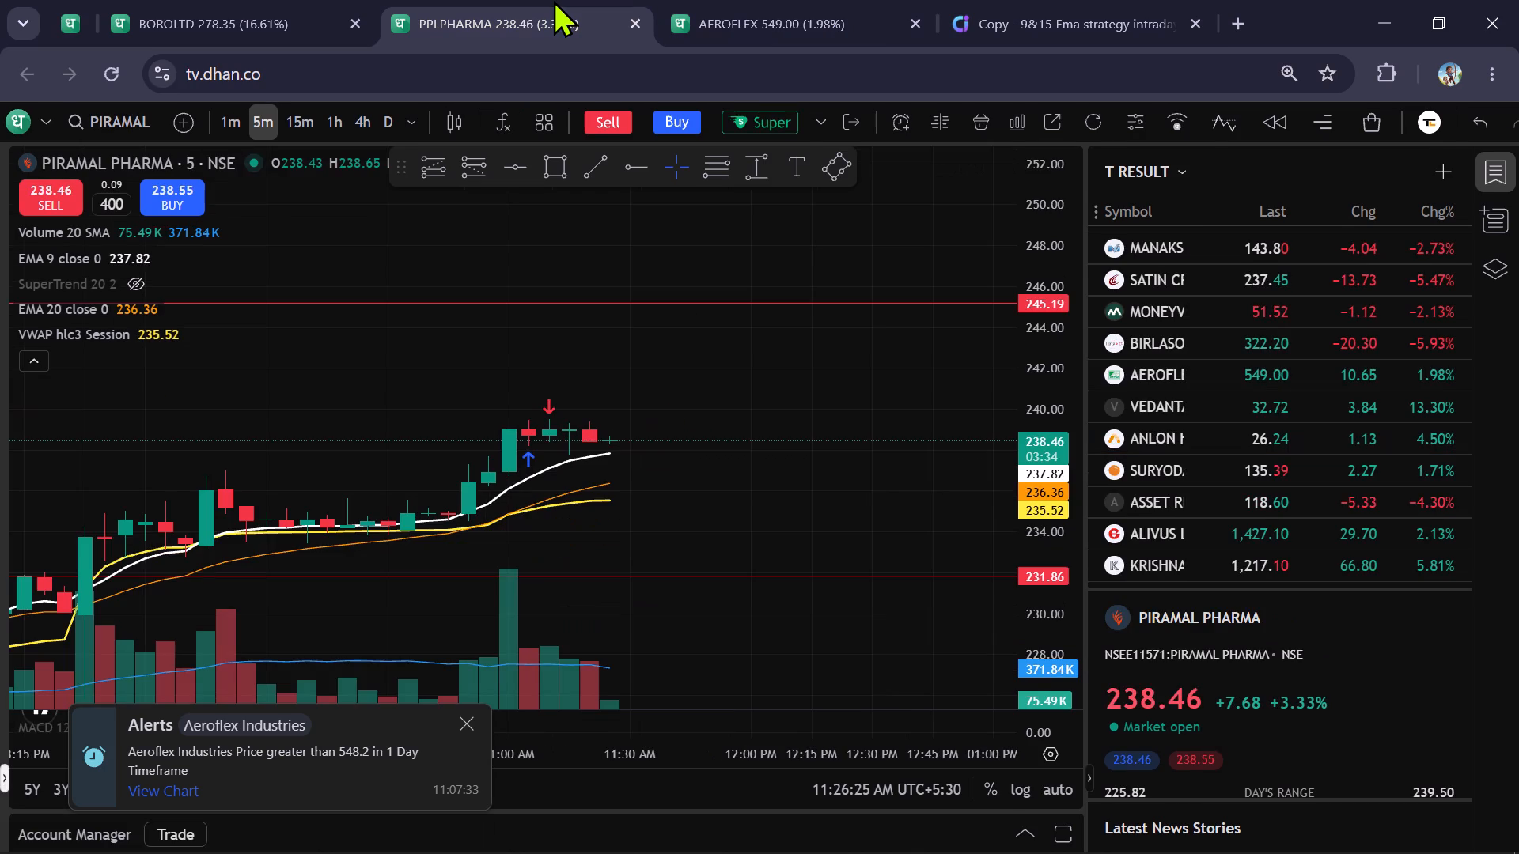
drag(738, 264, 749, 340)
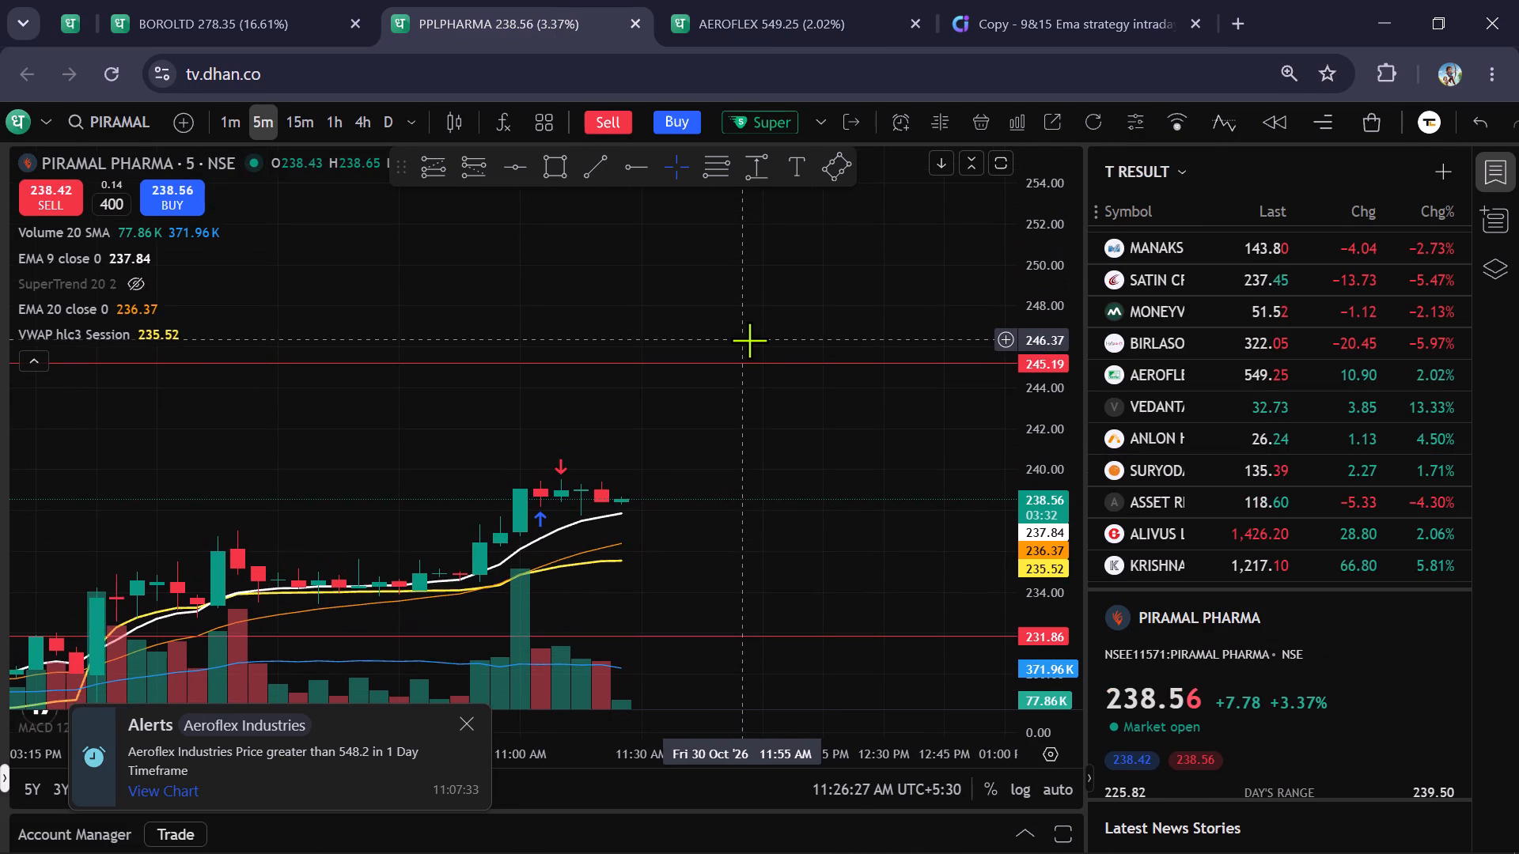
text(shankar)
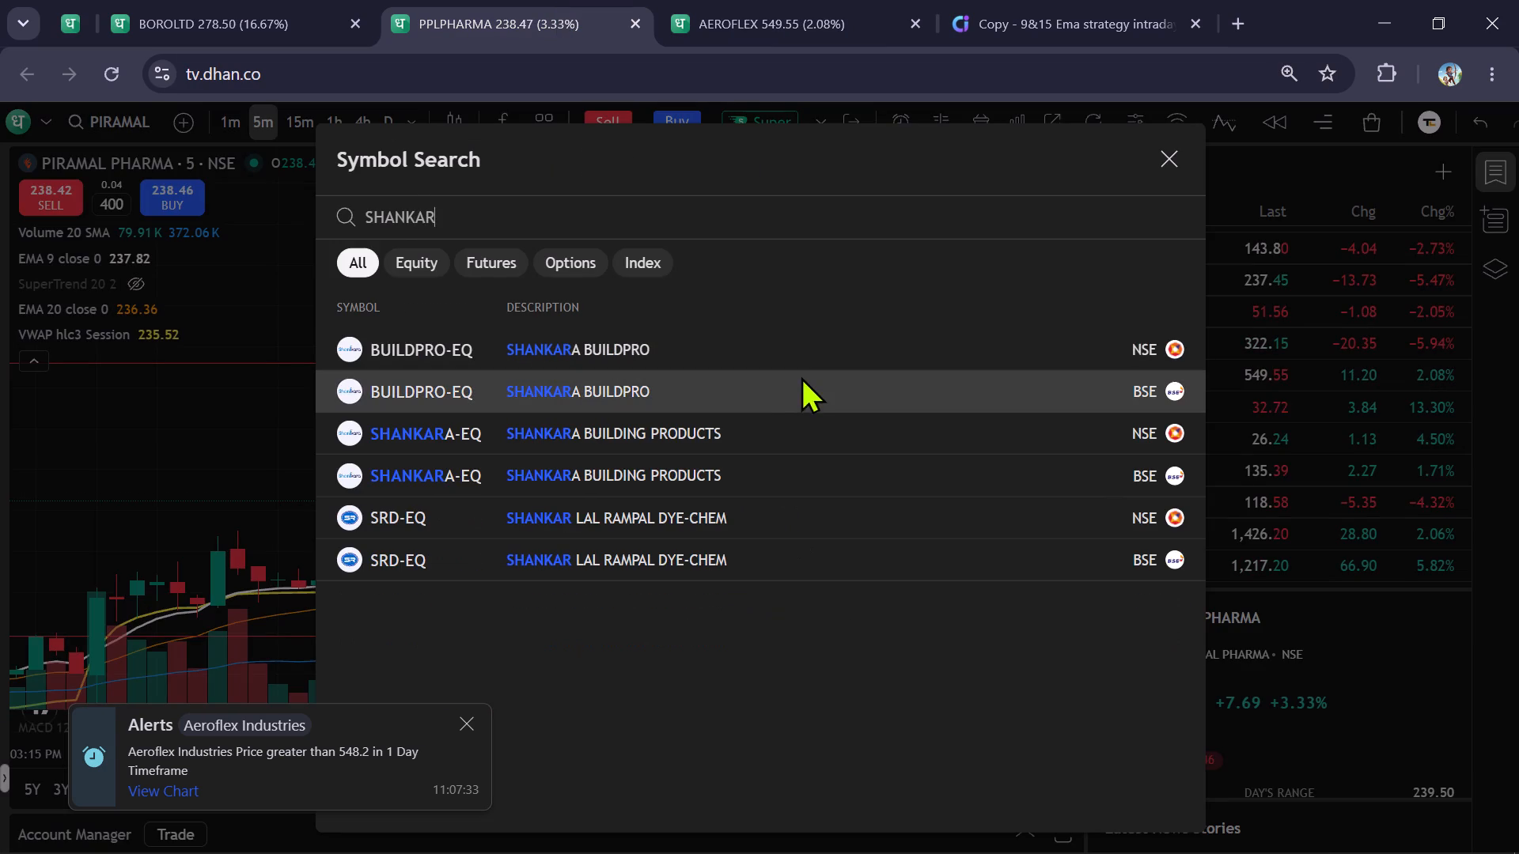
click(782, 444)
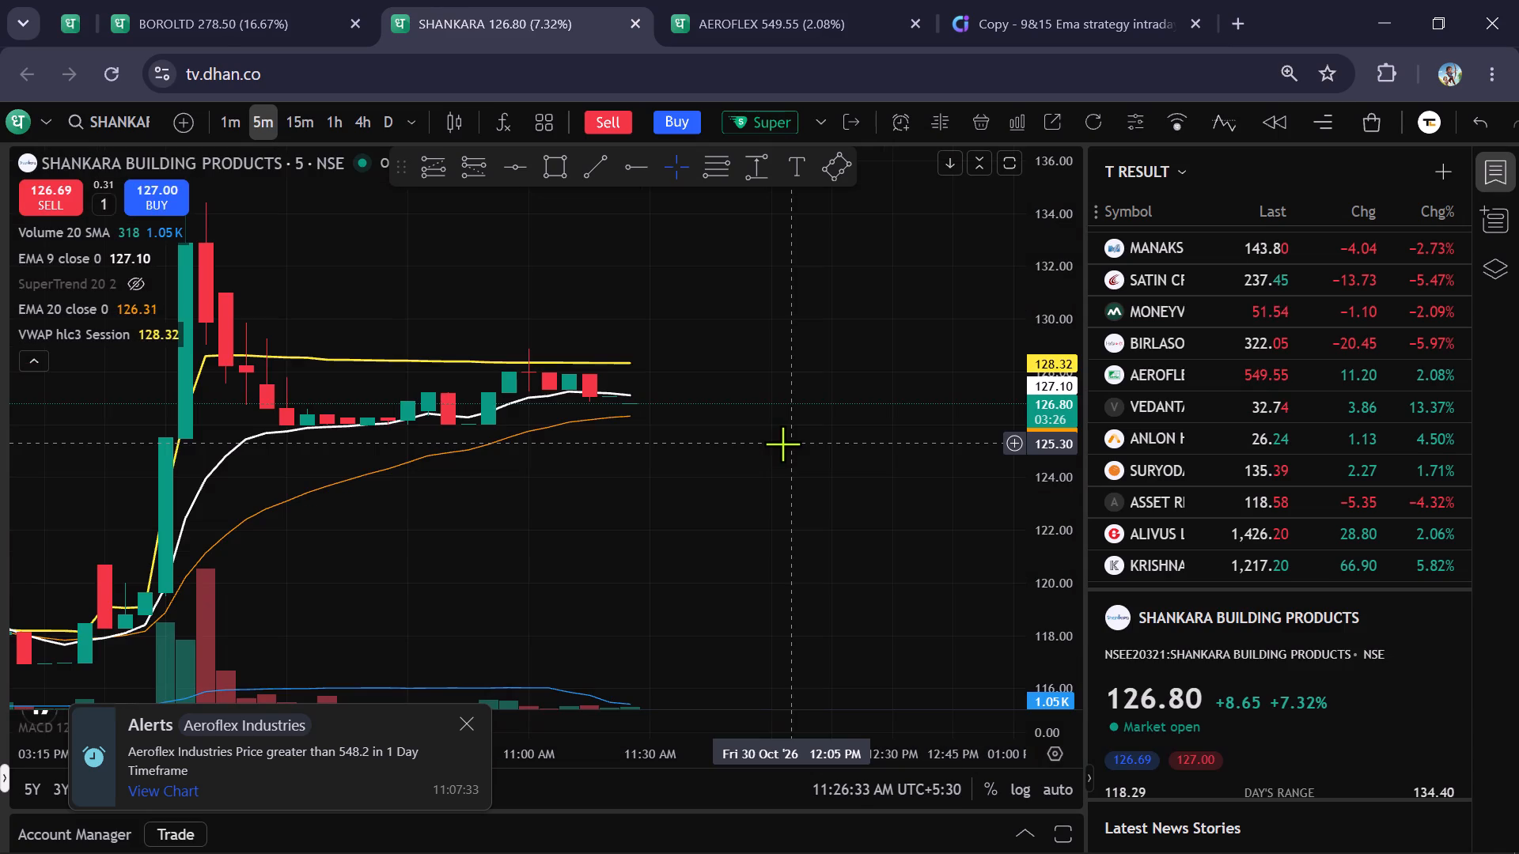
Load the NSE chart of ANUH PHARMA in place of SHANKARA BUILDING PRODUCTS and examine its recent 5-minute candles.
text(anuh)
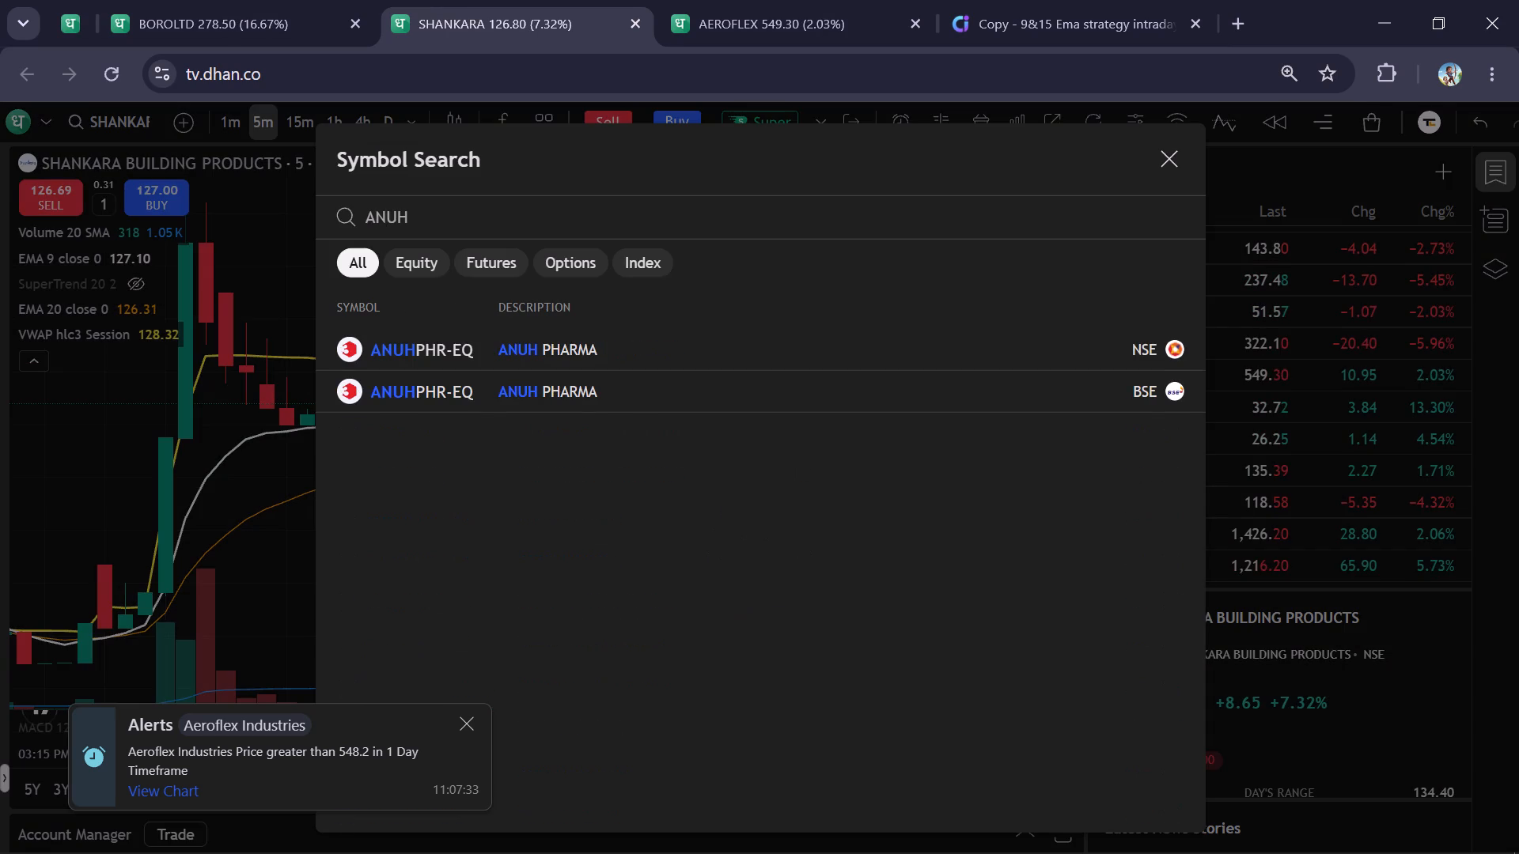
key(Down)
key(Return)
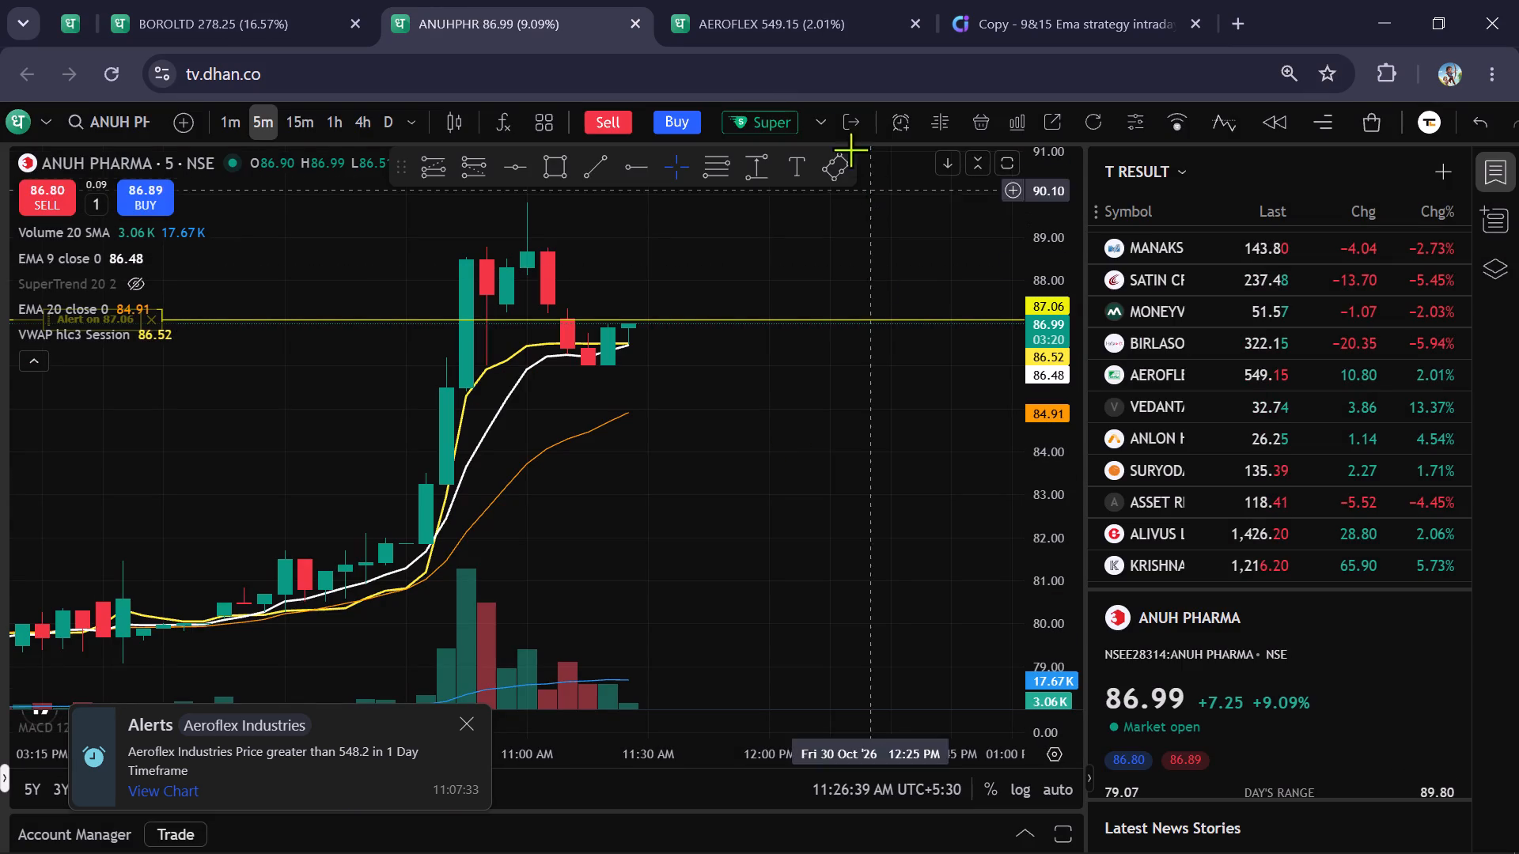
scroll(770, 418, up, 2)
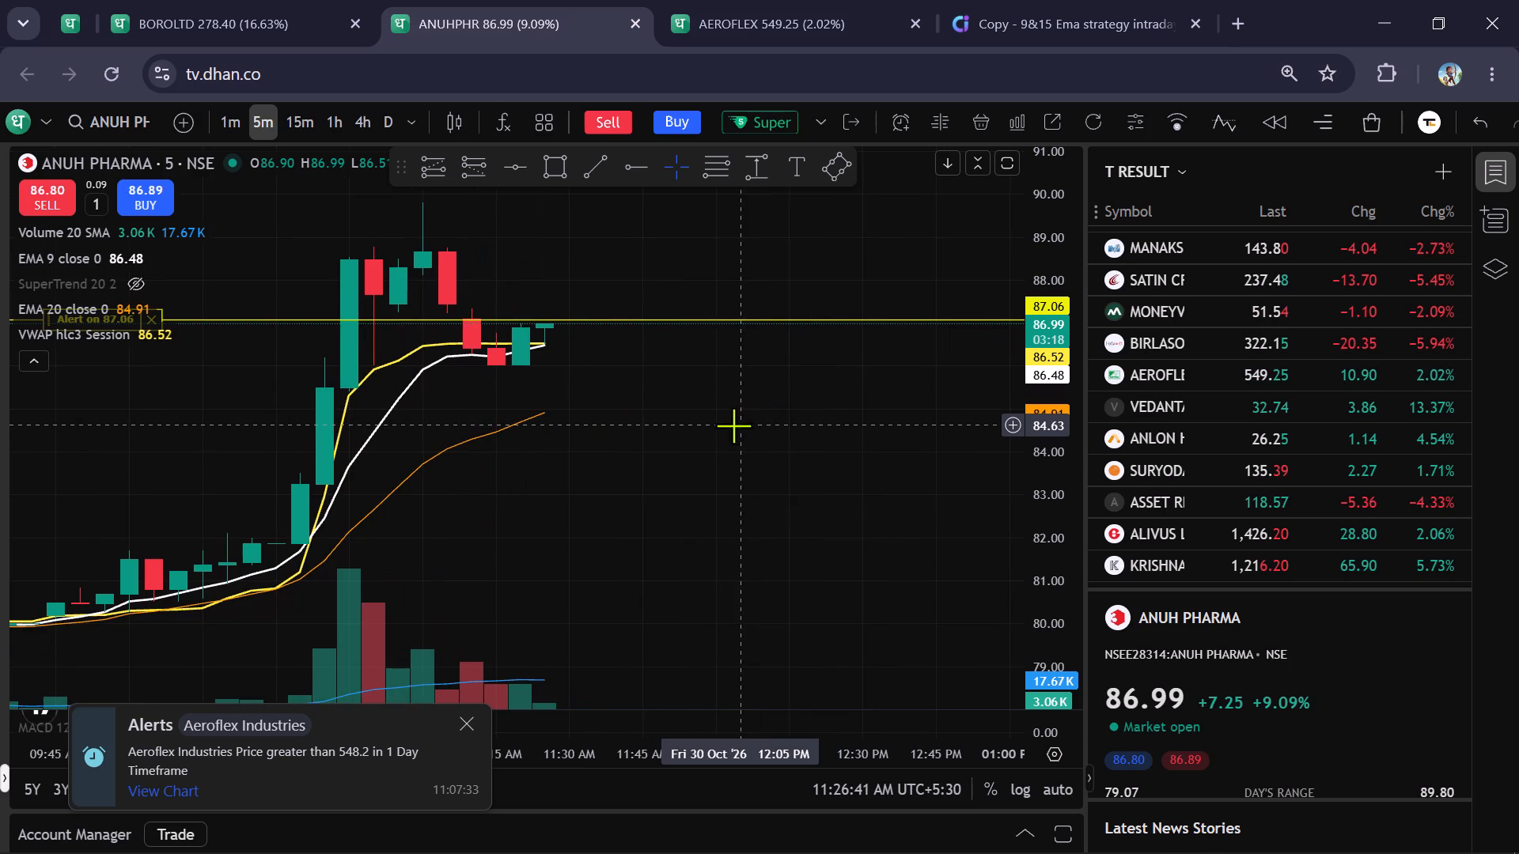
drag(724, 431, 779, 440)
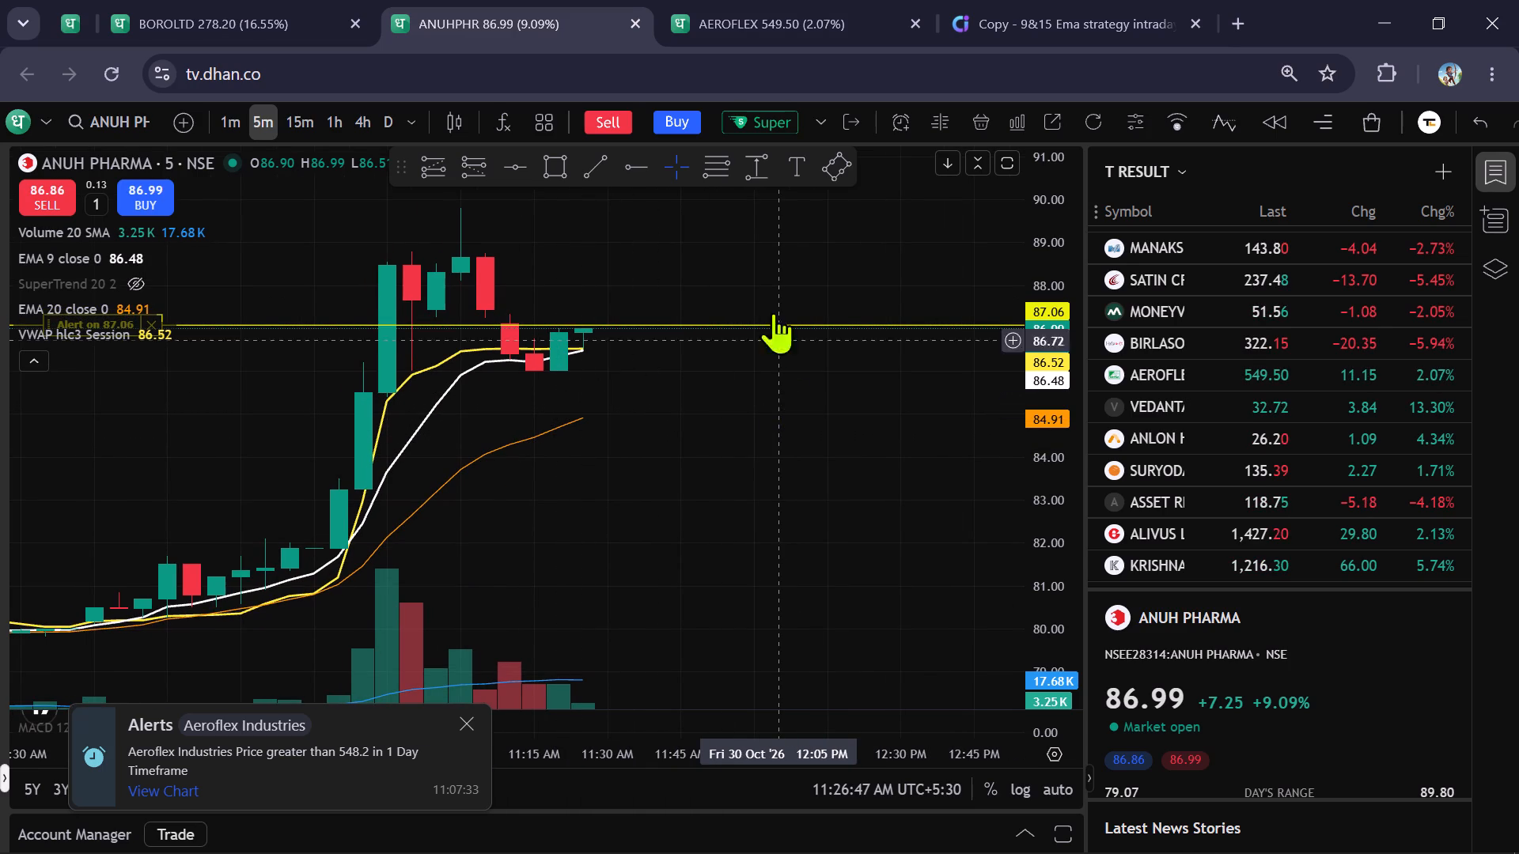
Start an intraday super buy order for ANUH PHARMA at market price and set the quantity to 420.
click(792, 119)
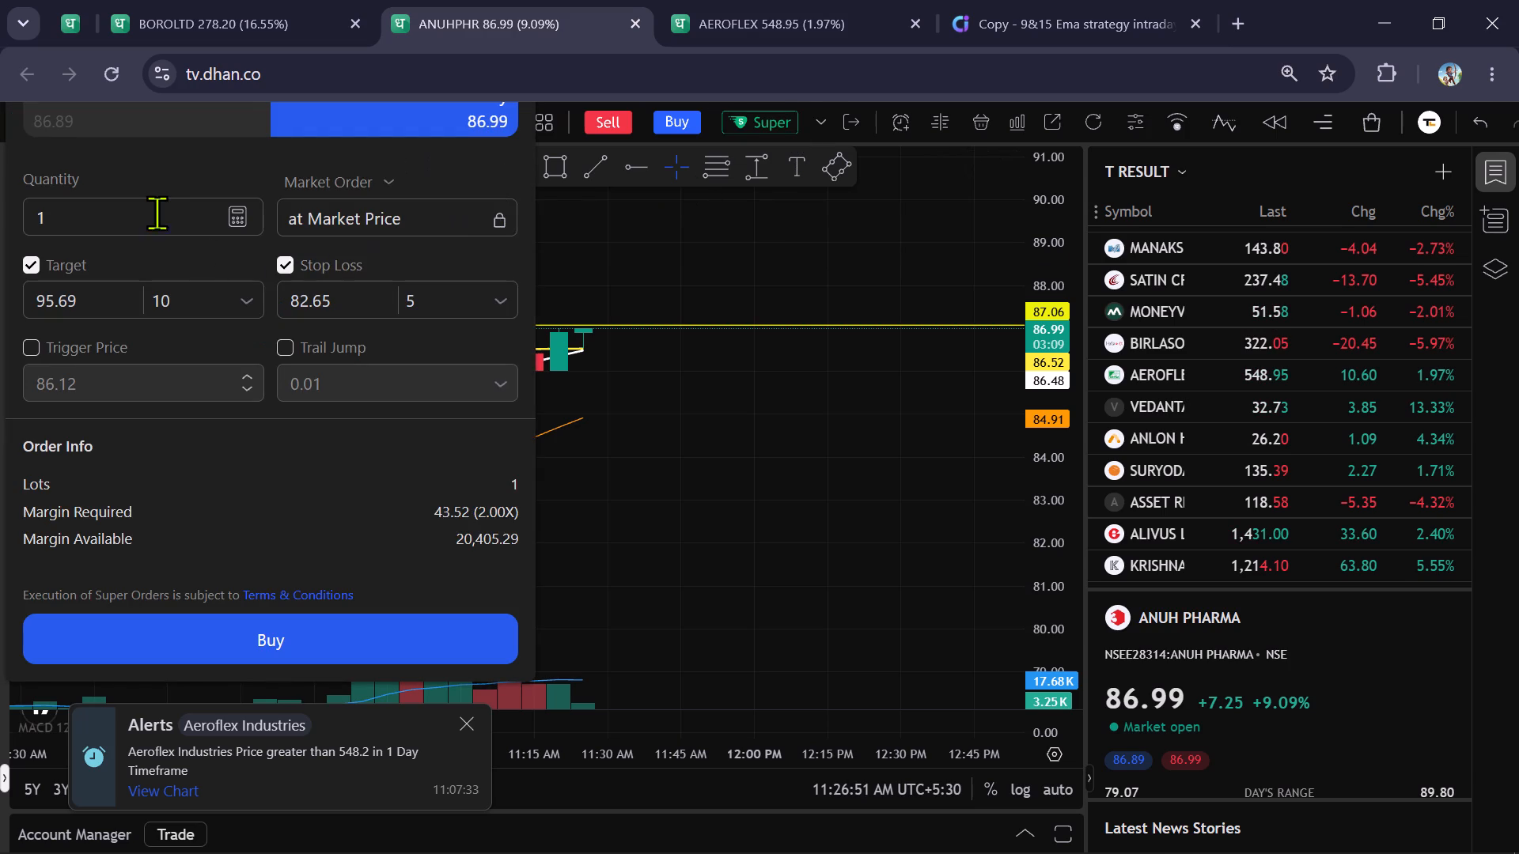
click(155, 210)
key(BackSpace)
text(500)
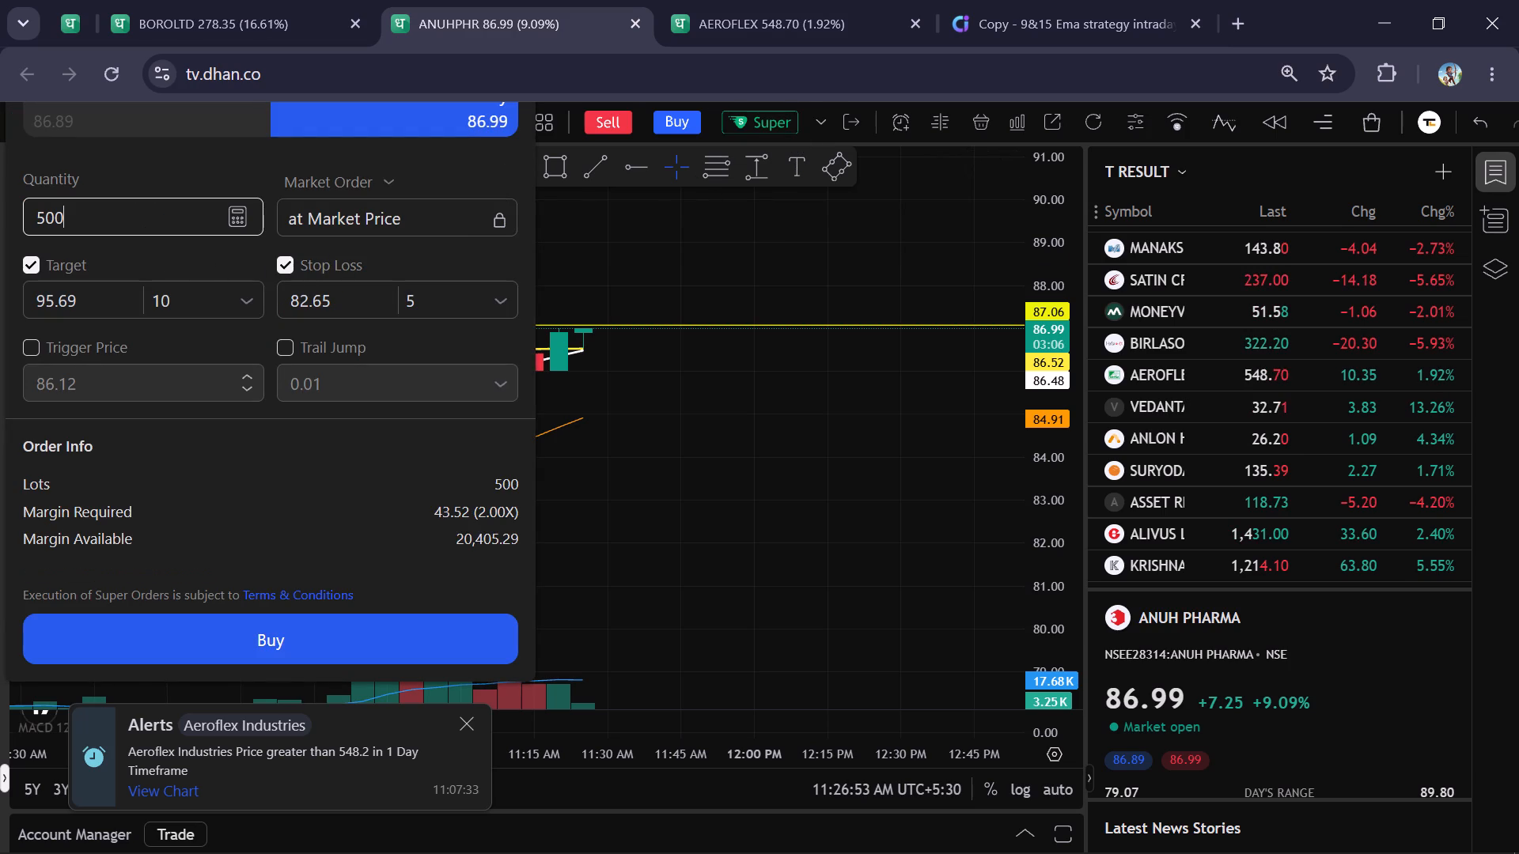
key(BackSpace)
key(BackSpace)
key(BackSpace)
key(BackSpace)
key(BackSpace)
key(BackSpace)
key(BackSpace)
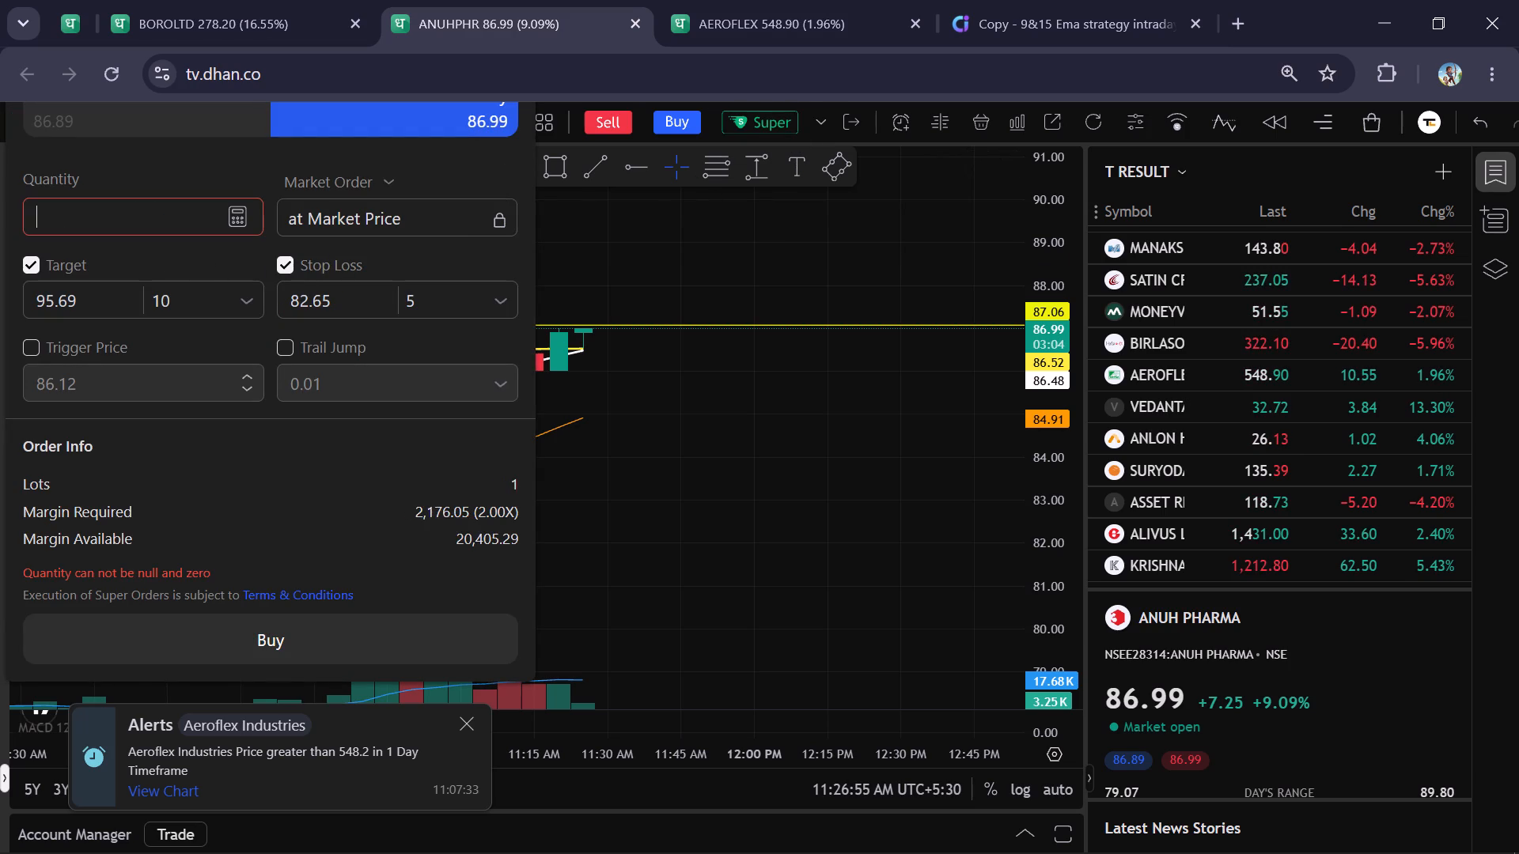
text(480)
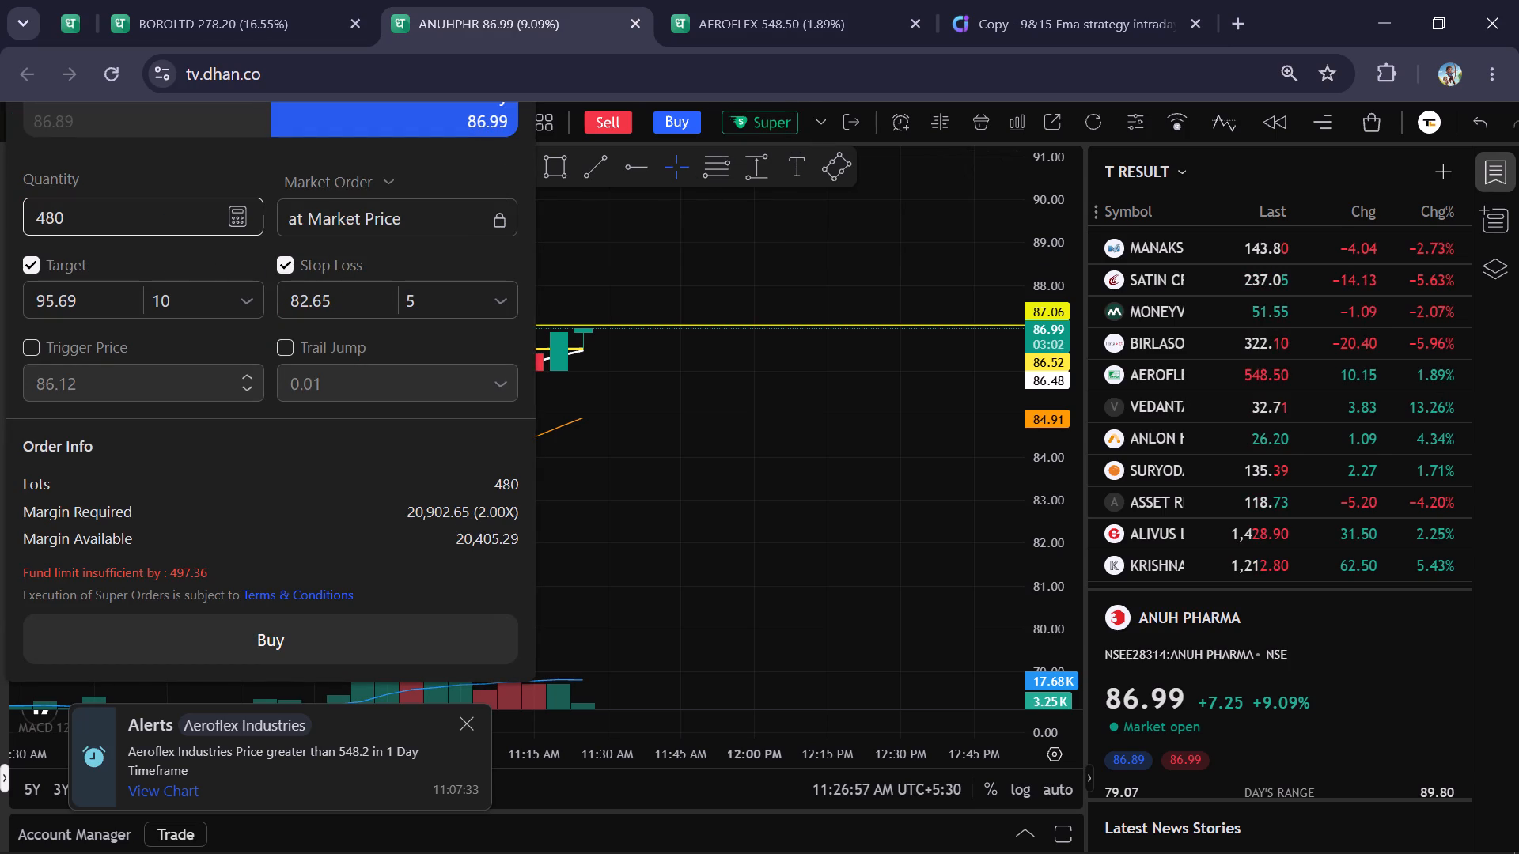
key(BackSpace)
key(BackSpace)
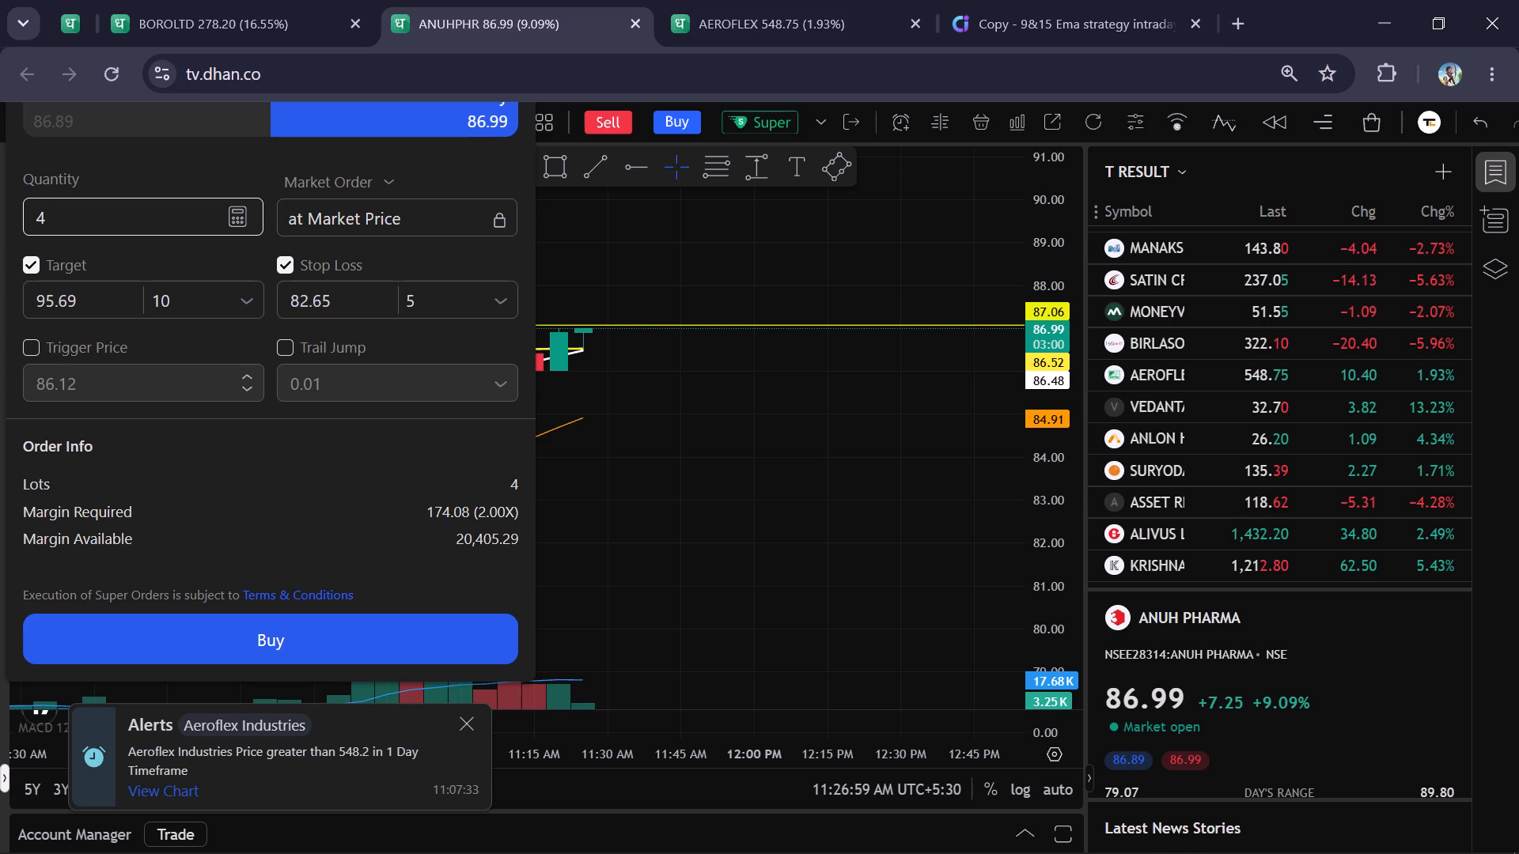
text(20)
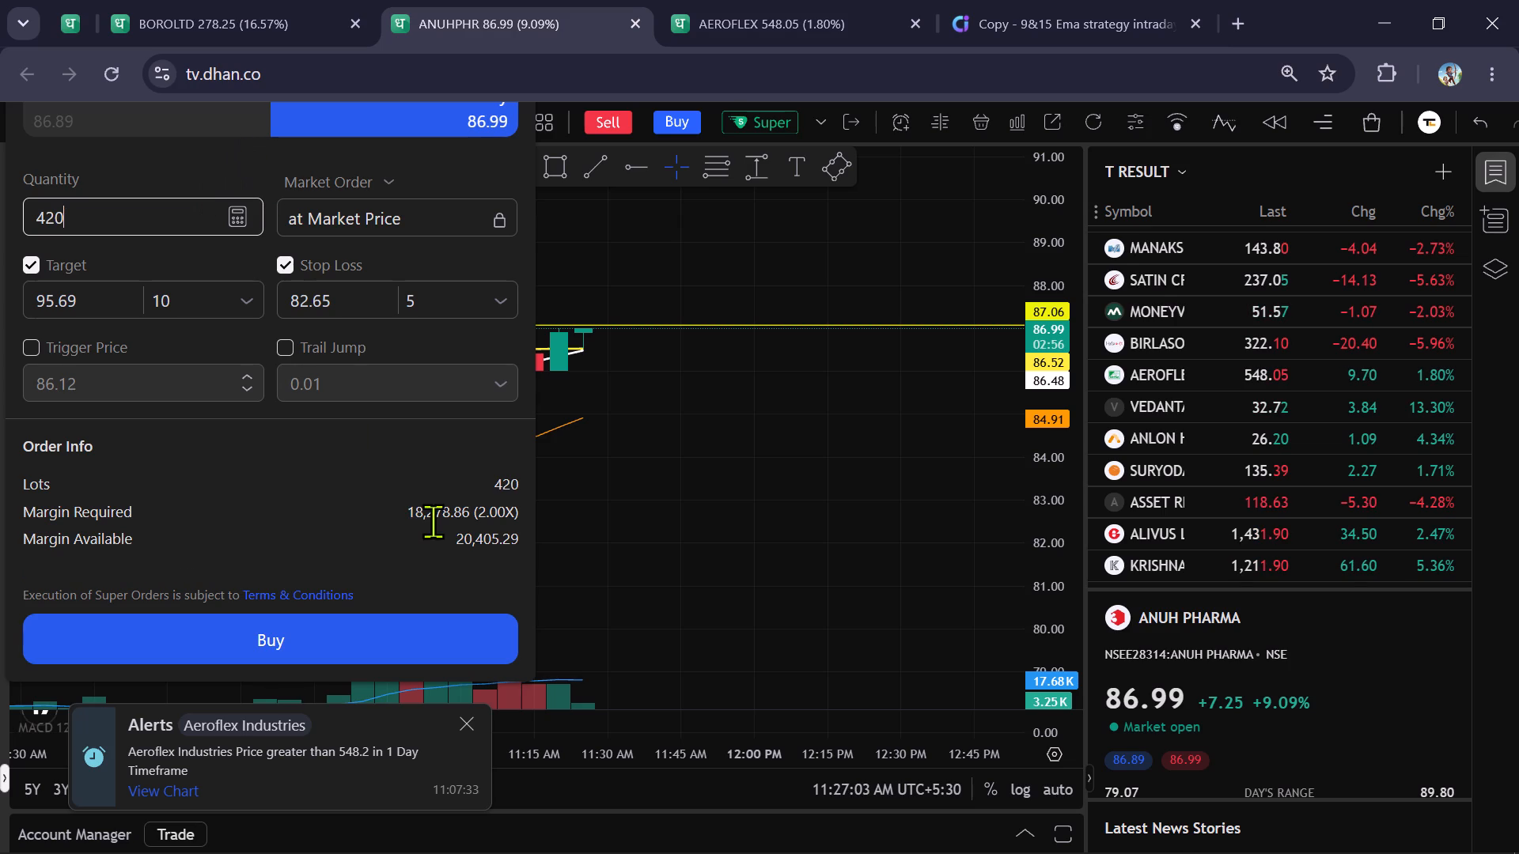
Compare the ANUH PHARMA, AEROFLEX INDUSTRIES and BOROSIL charts, scan the Chartink EMA stock list, and return to ANUH PHARMA.
drag(741, 527, 878, 573)
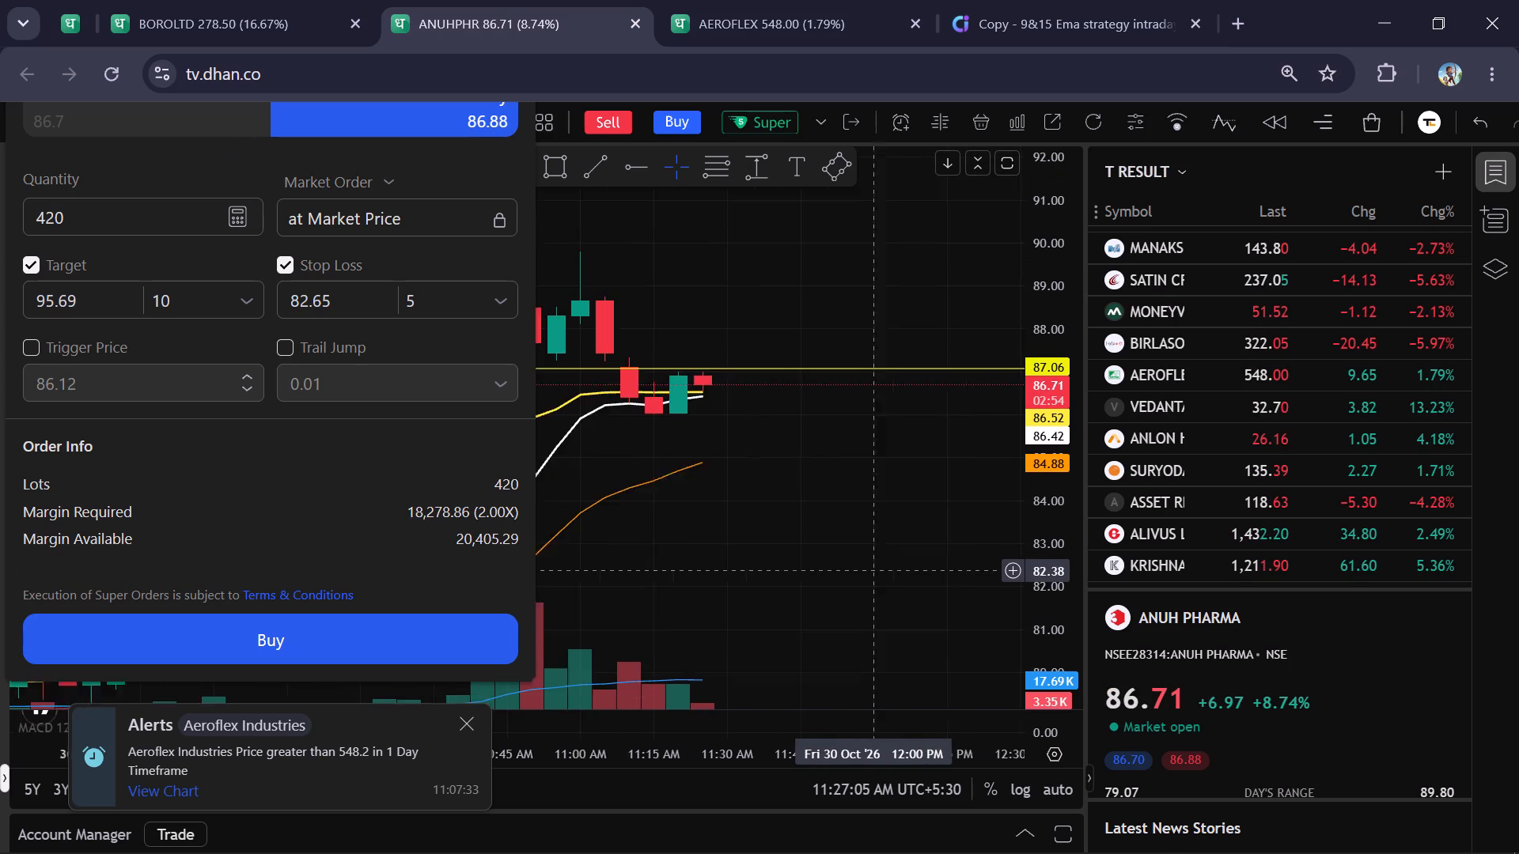
drag(878, 573, 895, 579)
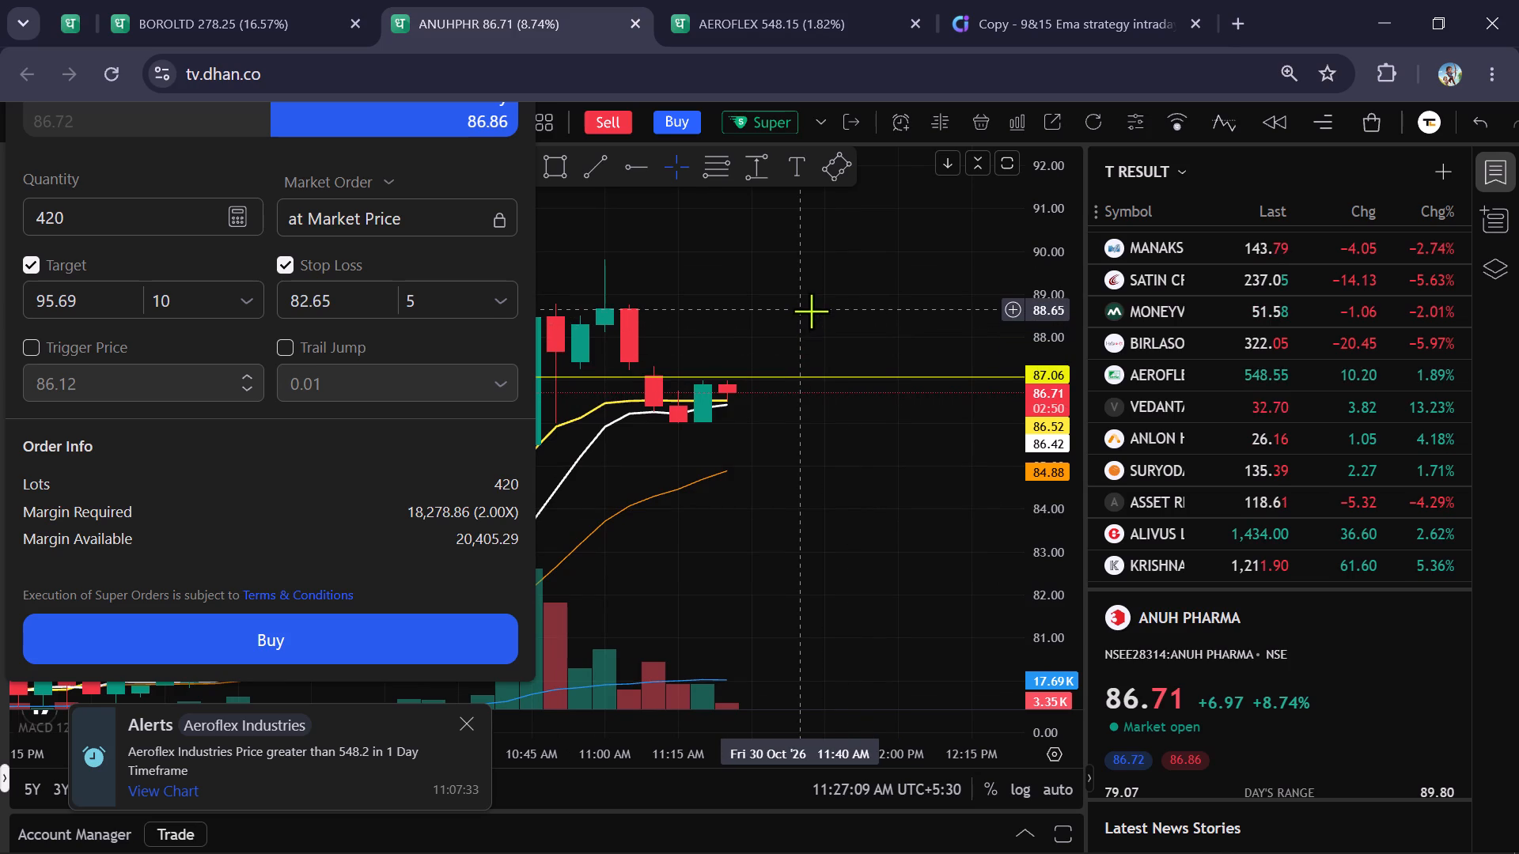
click(700, 0)
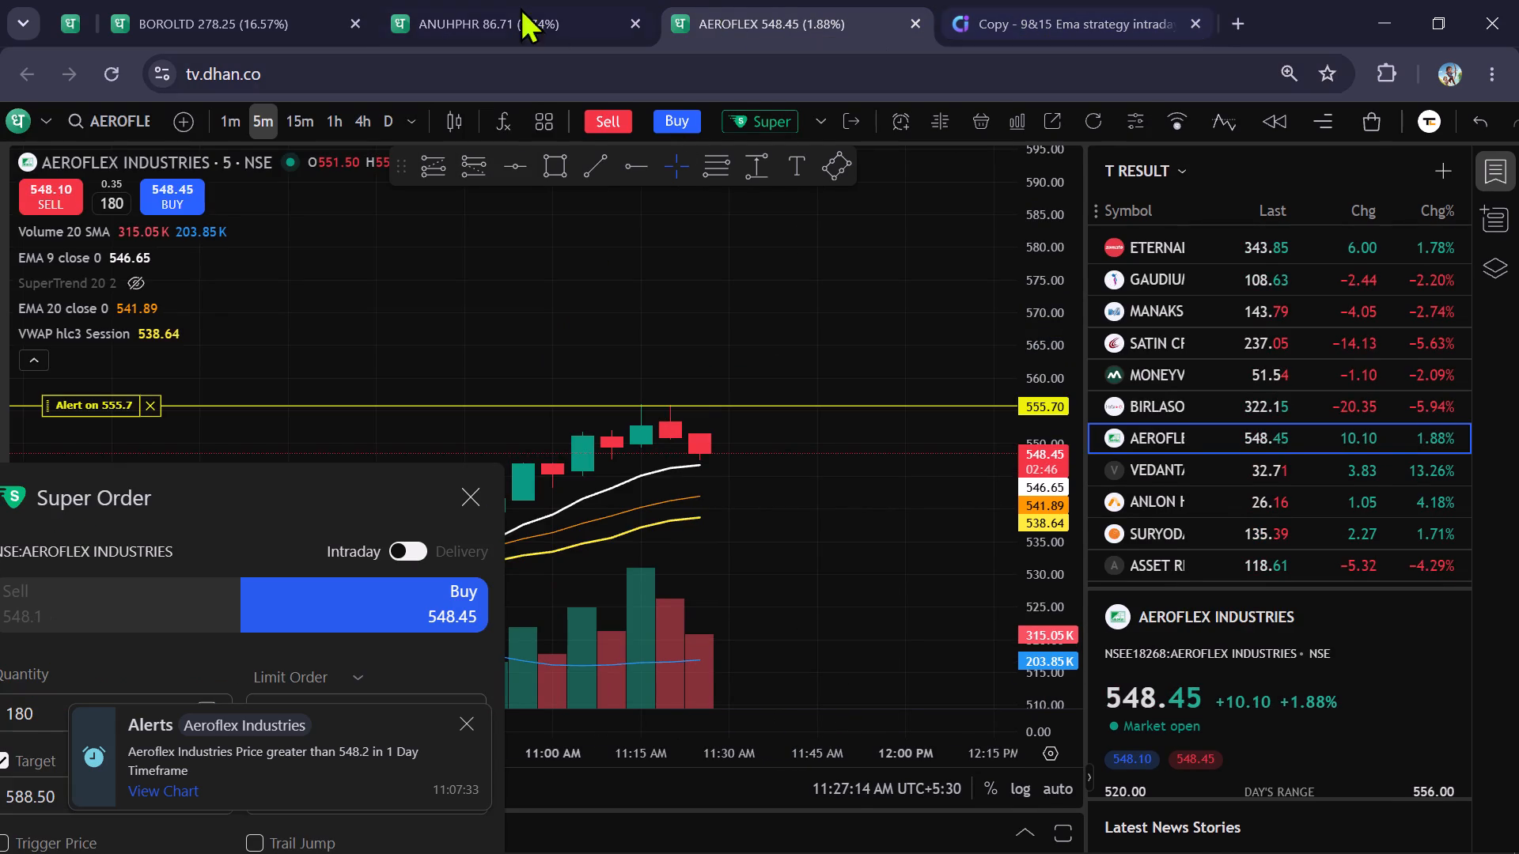
click(494, 0)
click(262, 14)
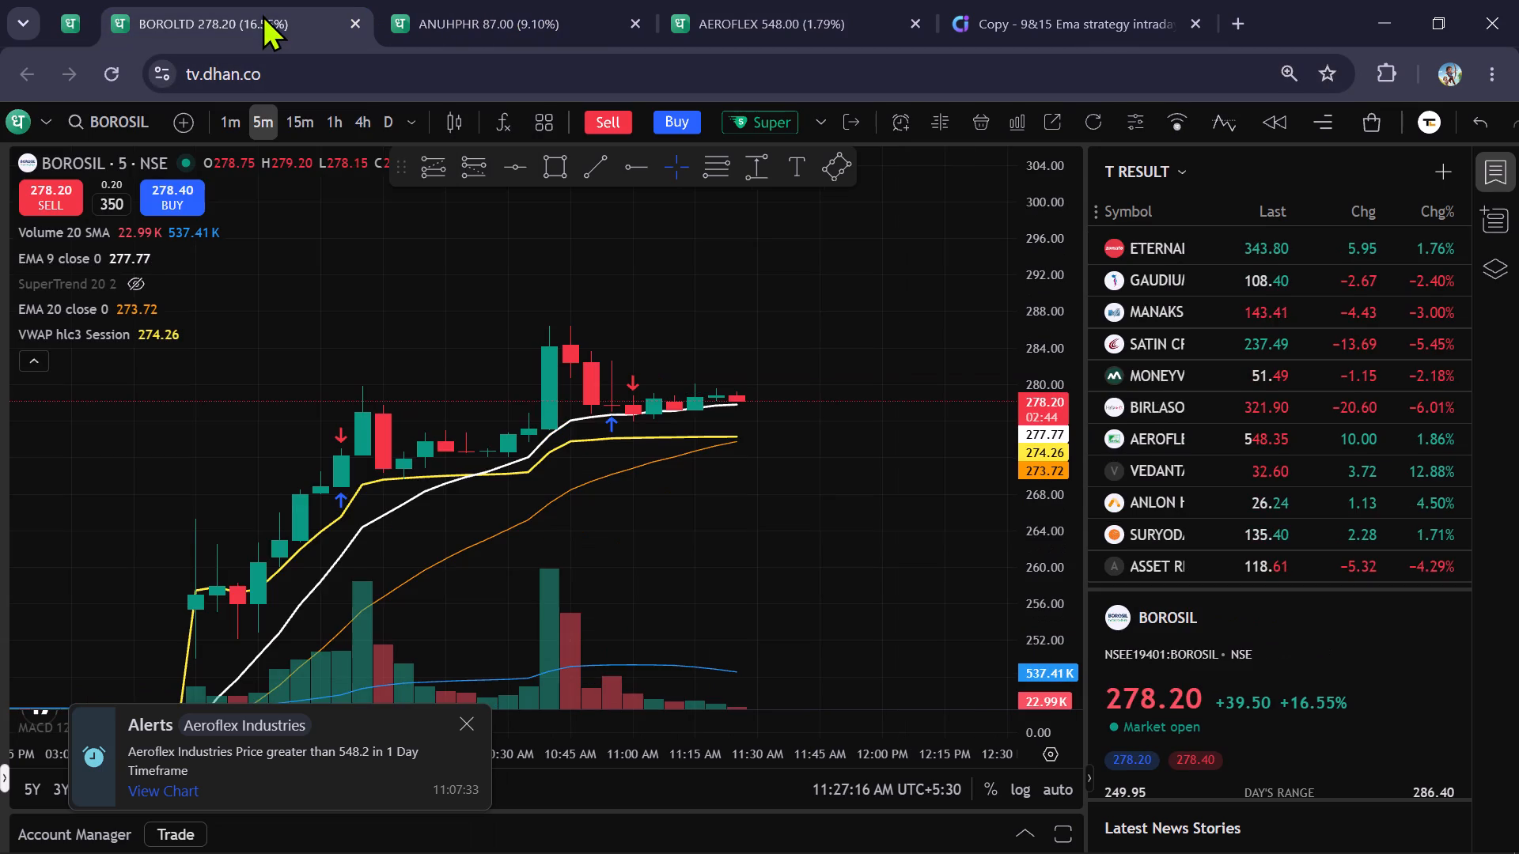
click(1059, 0)
scroll(858, 278, down, 1)
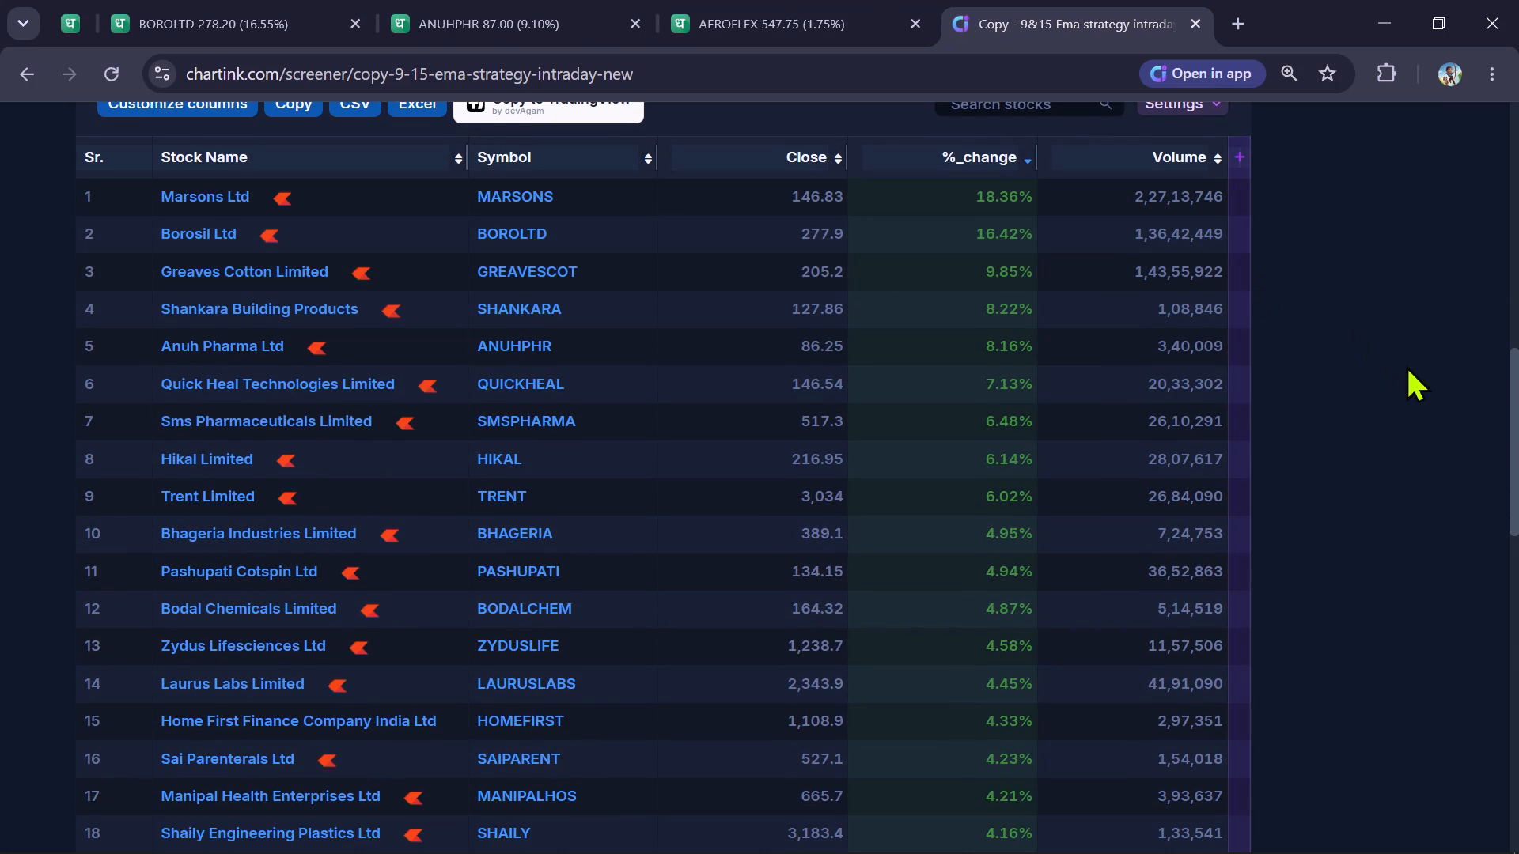
scroll(1406, 365, down, 1)
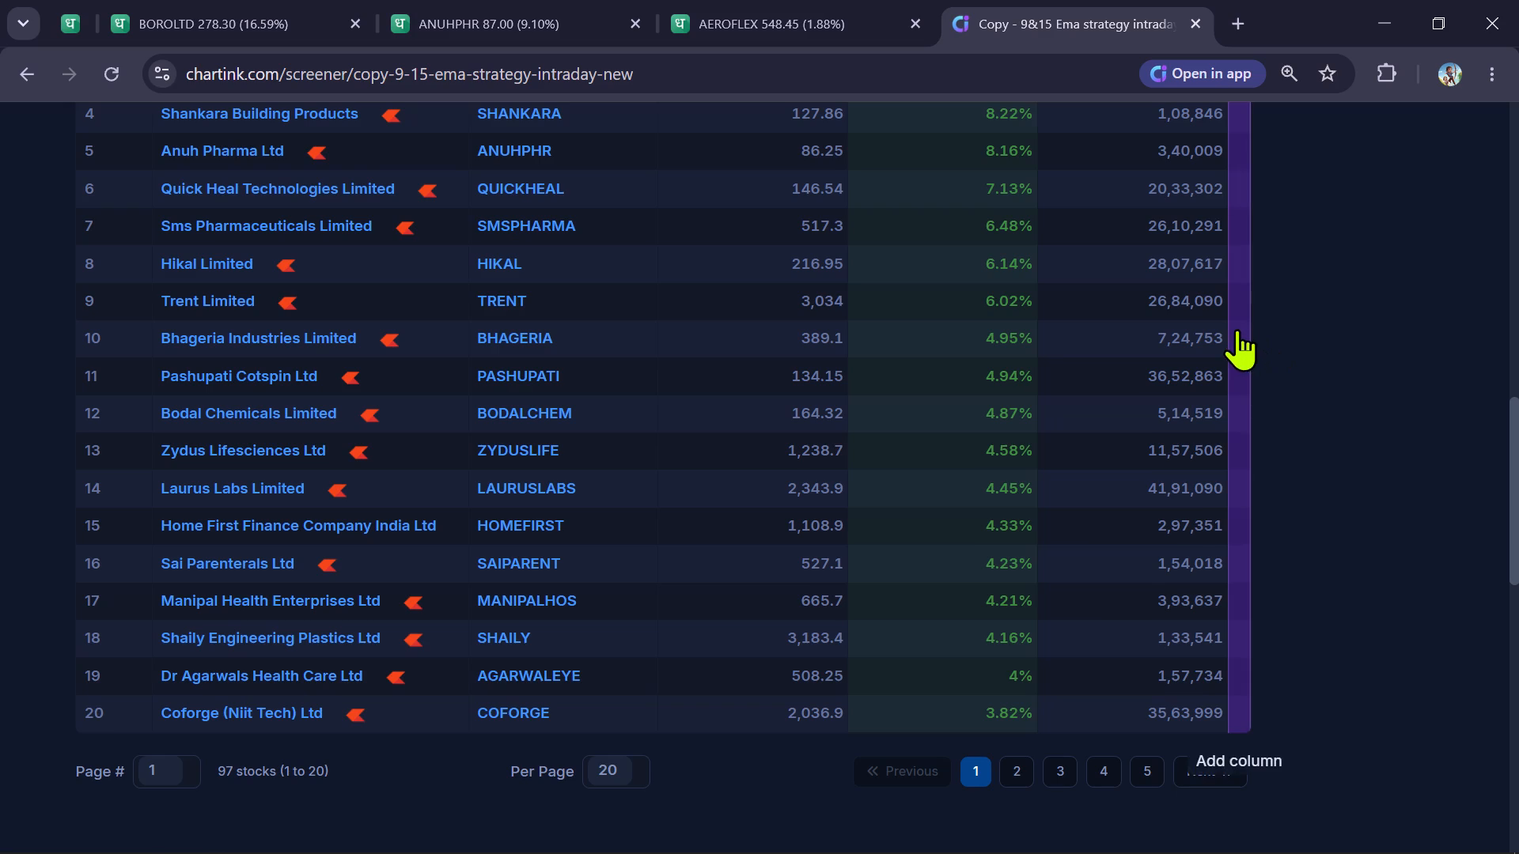
scroll(1232, 324, up, 3)
click(820, 17)
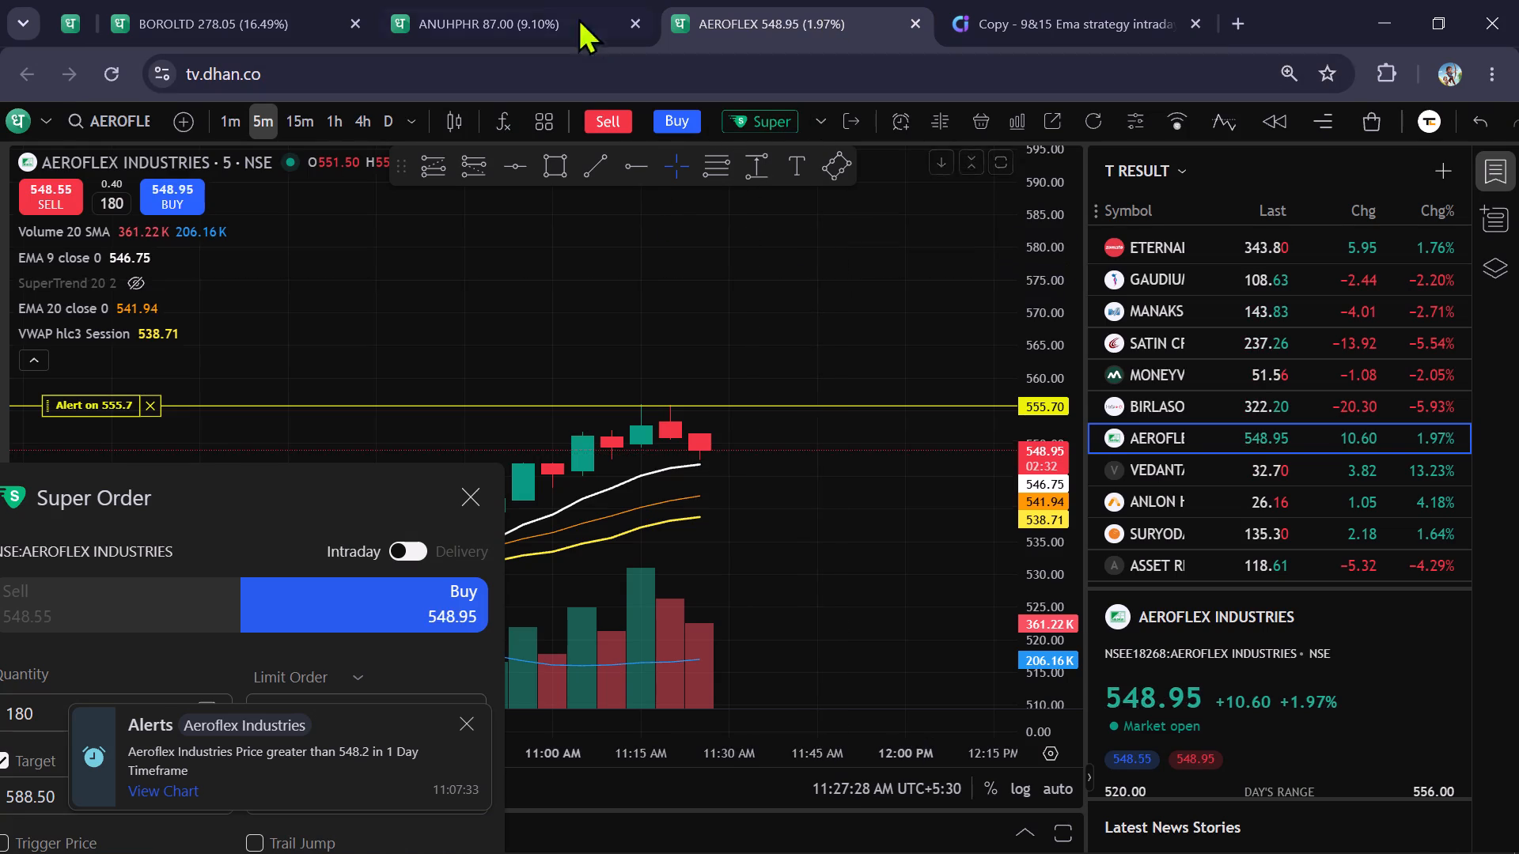
click(520, 0)
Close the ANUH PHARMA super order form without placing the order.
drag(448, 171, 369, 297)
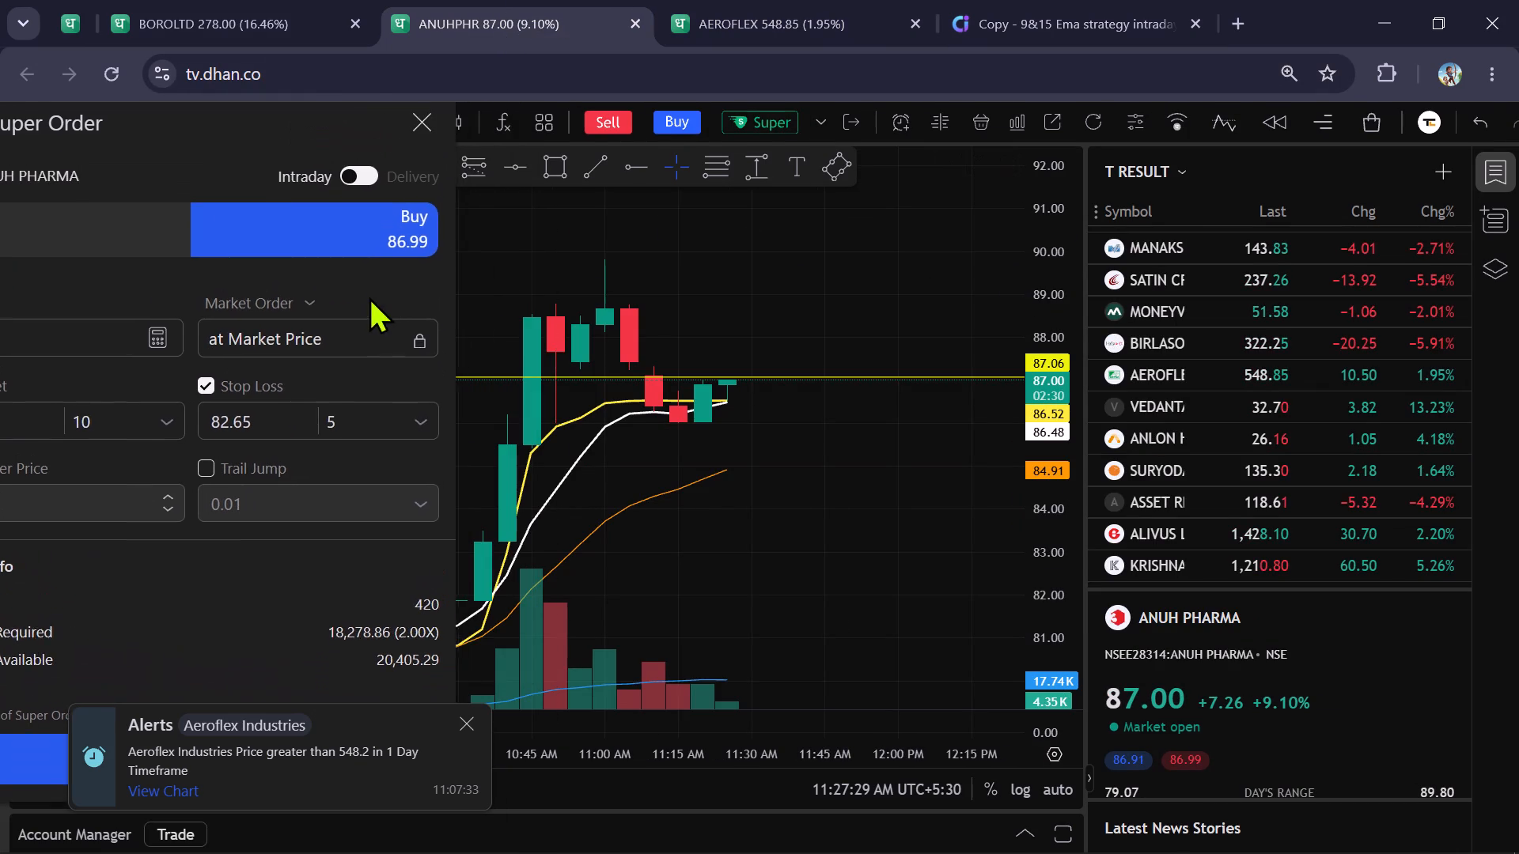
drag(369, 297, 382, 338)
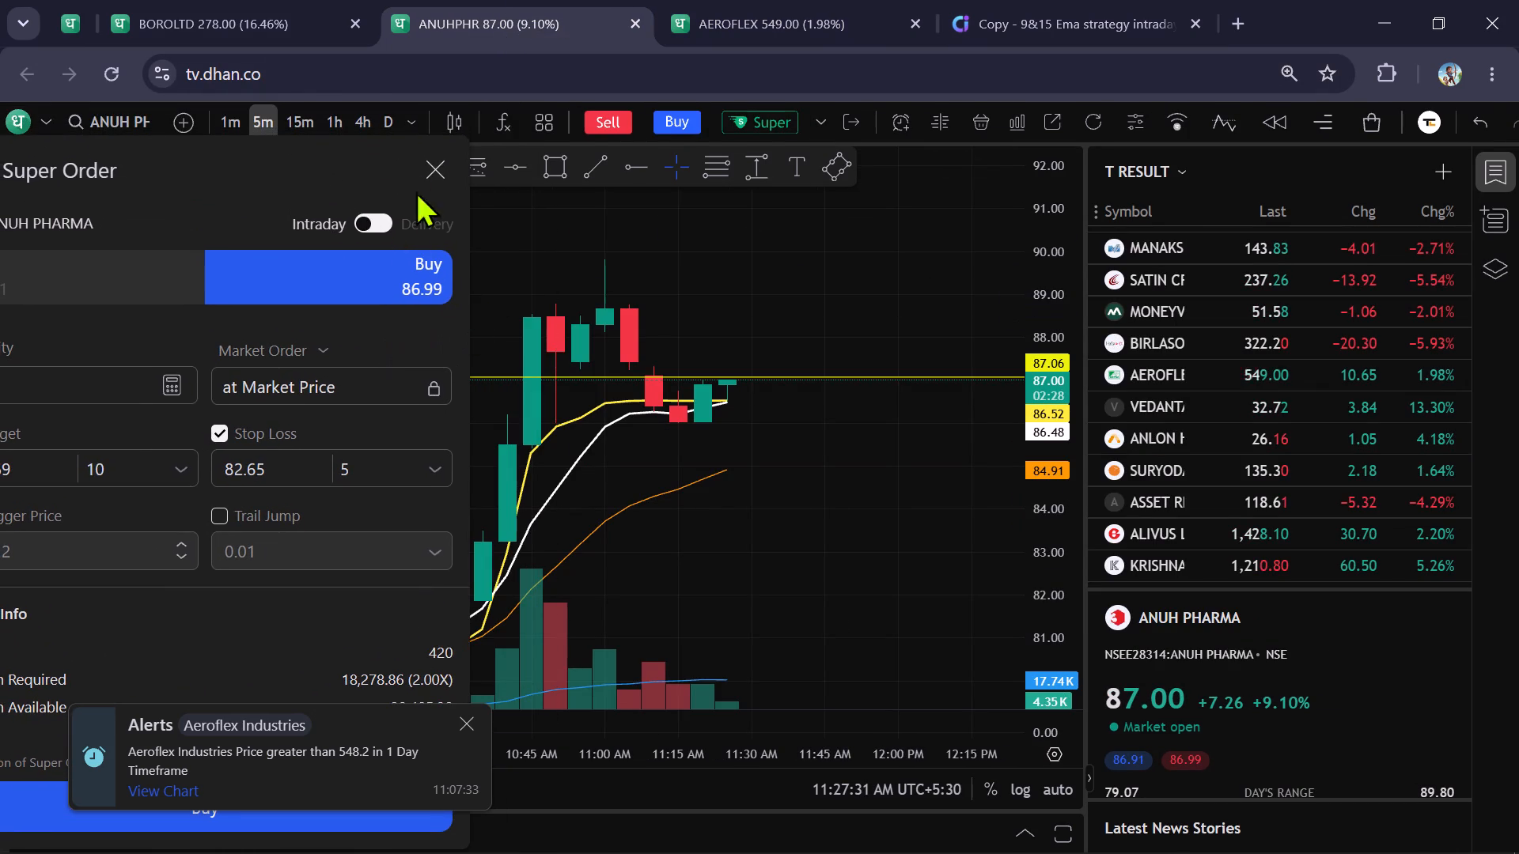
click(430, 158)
Delete the 87.06 price alert from the ANUH PHARMA chart.
click(157, 383)
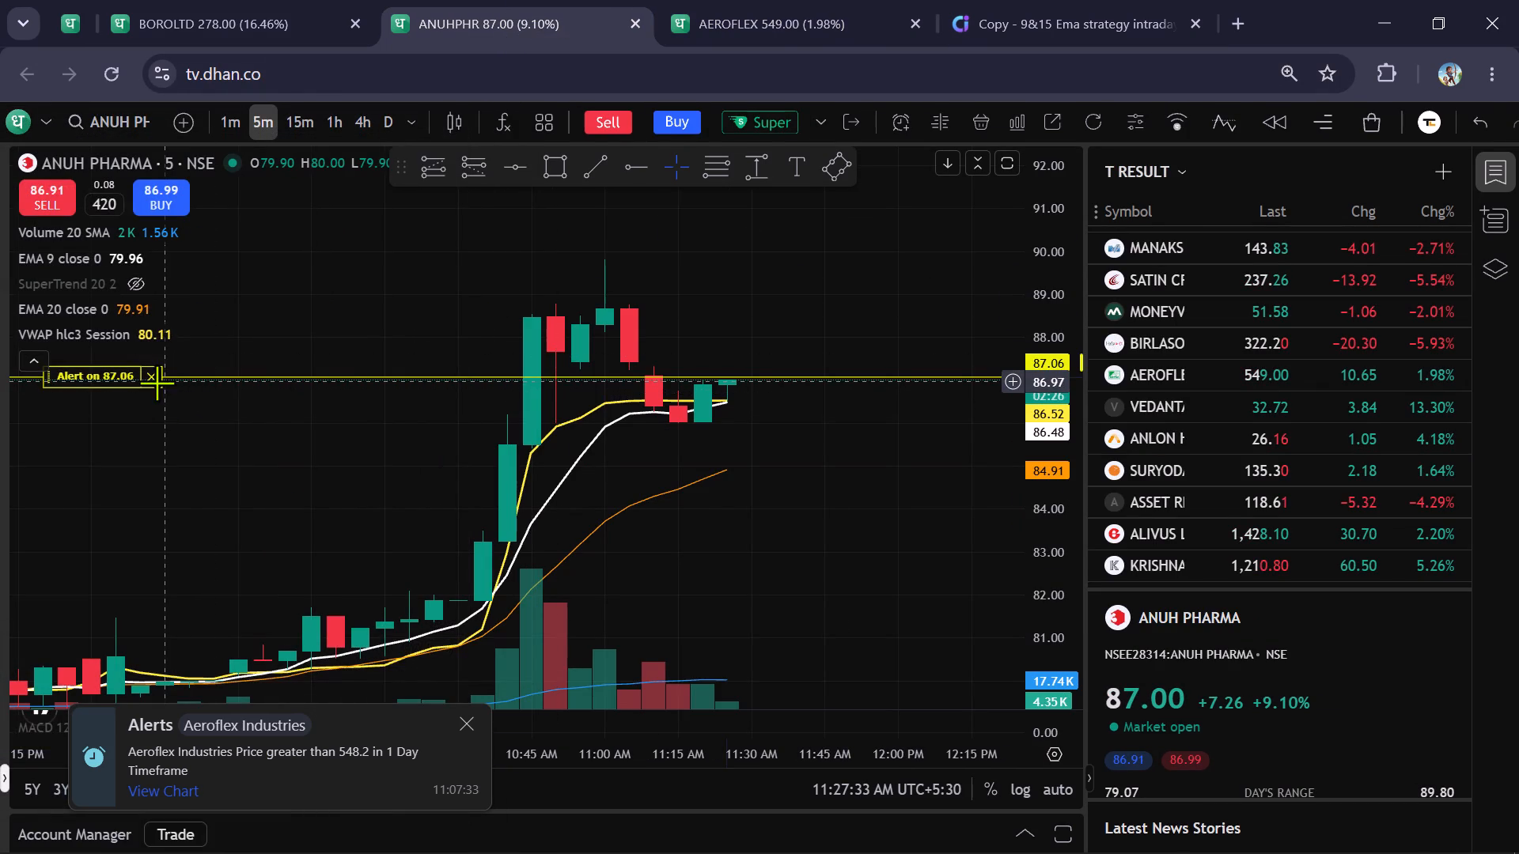
Load the NSE chart of MANIPAL HEALTH ENTERPRISES in place of ANUH PHARMA and examine its recent 5-minute candles.
scroll(706, 406, down, 1)
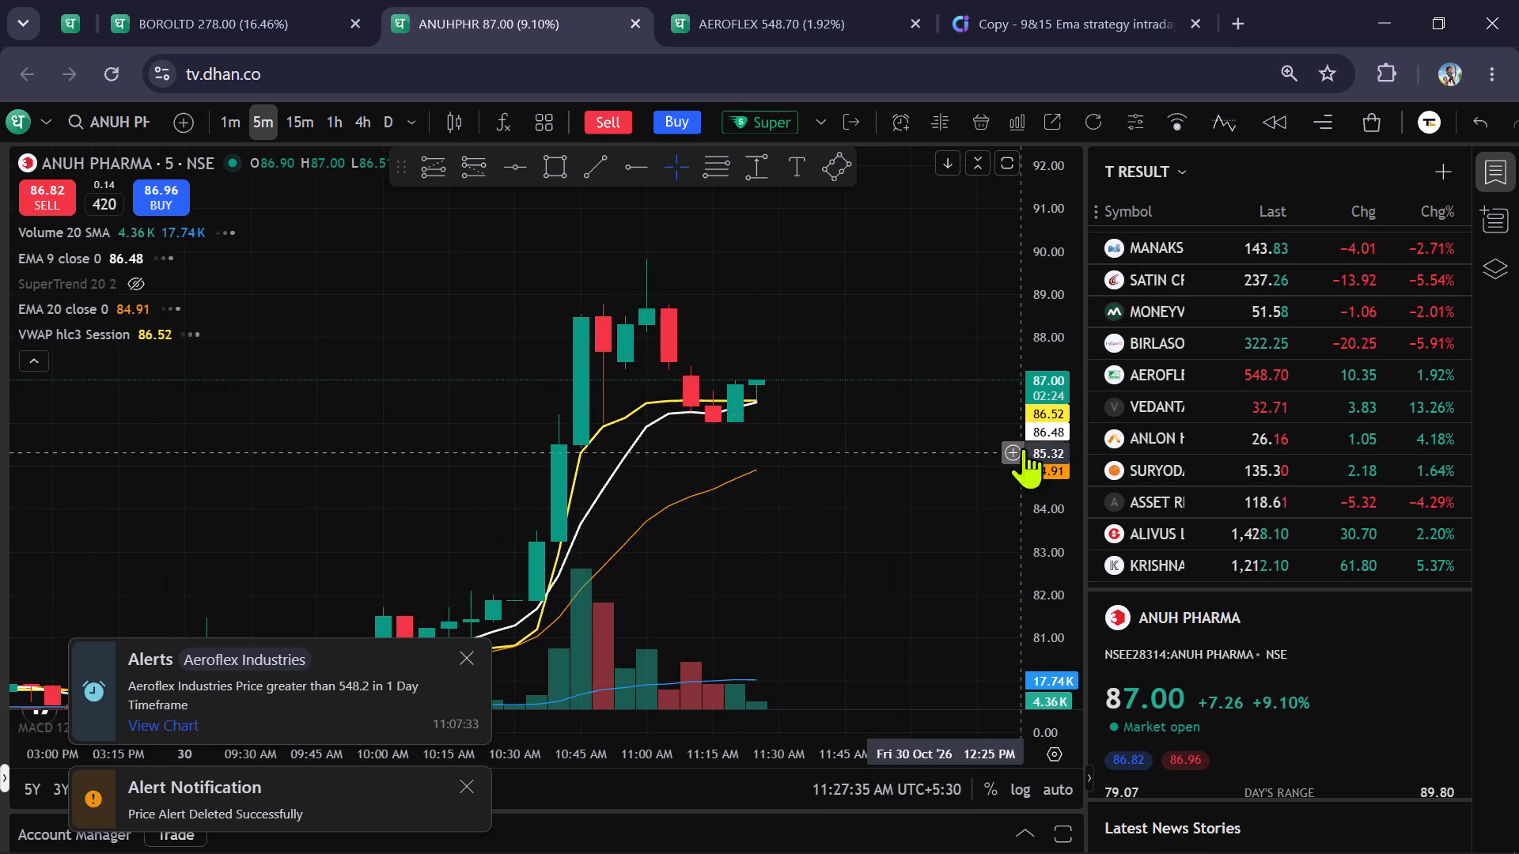
scroll(1044, 417, down, 7)
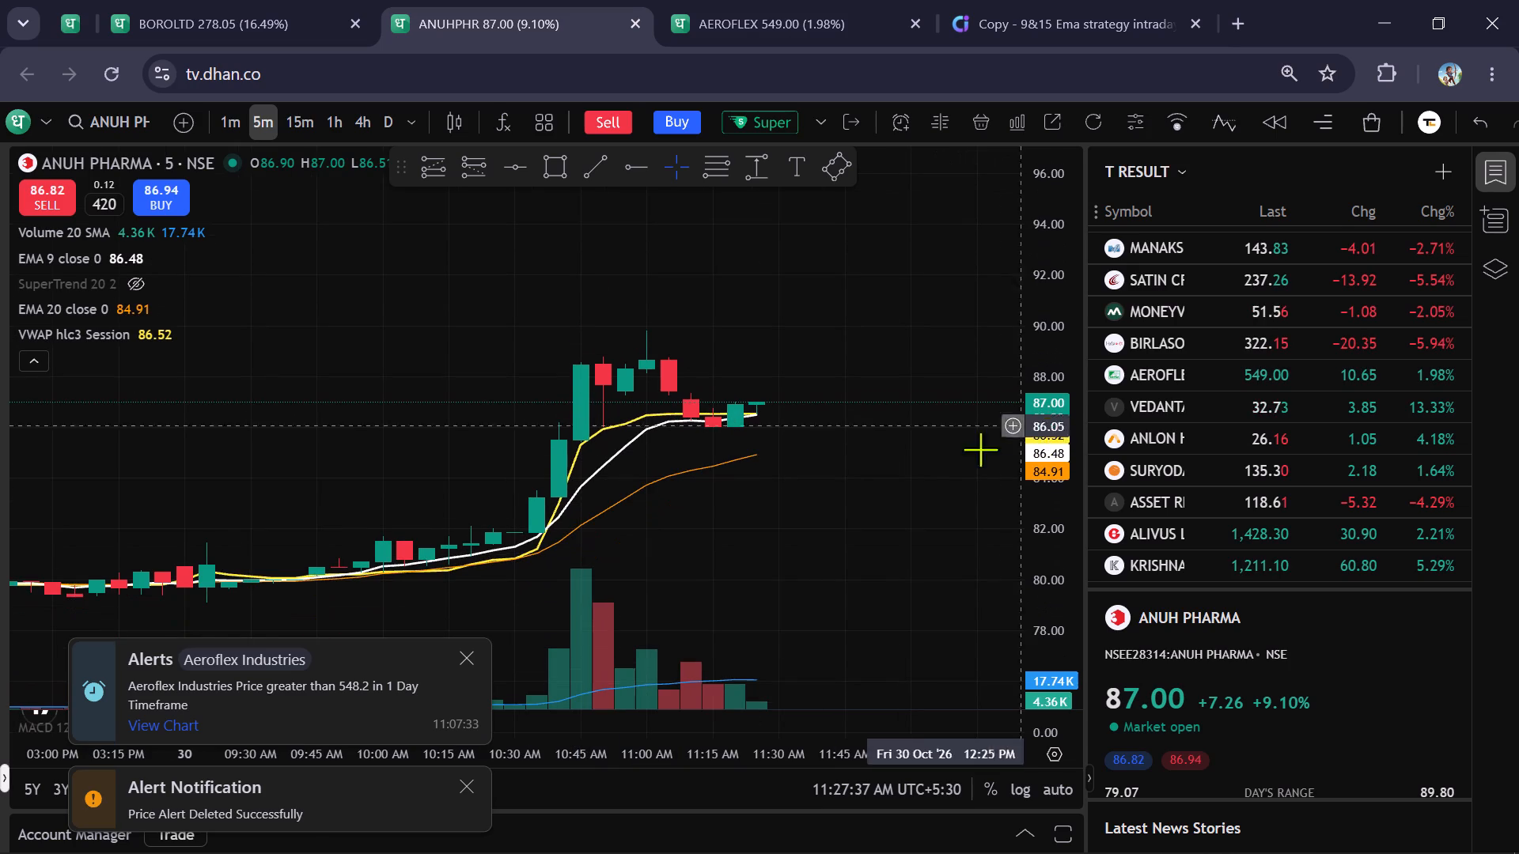
drag(844, 487, 835, 522)
text(manipal)
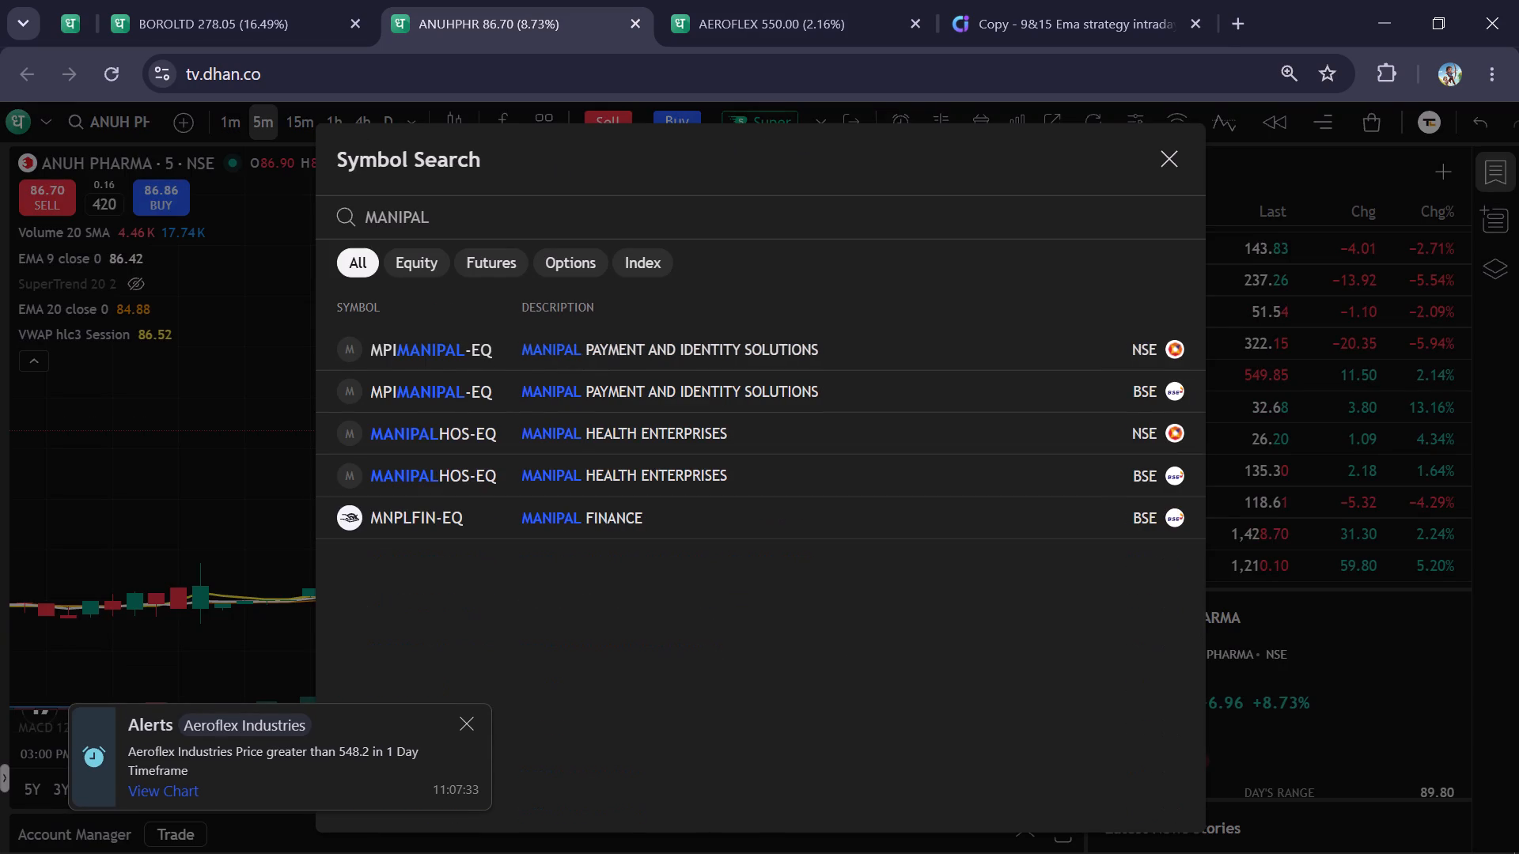
click(805, 433)
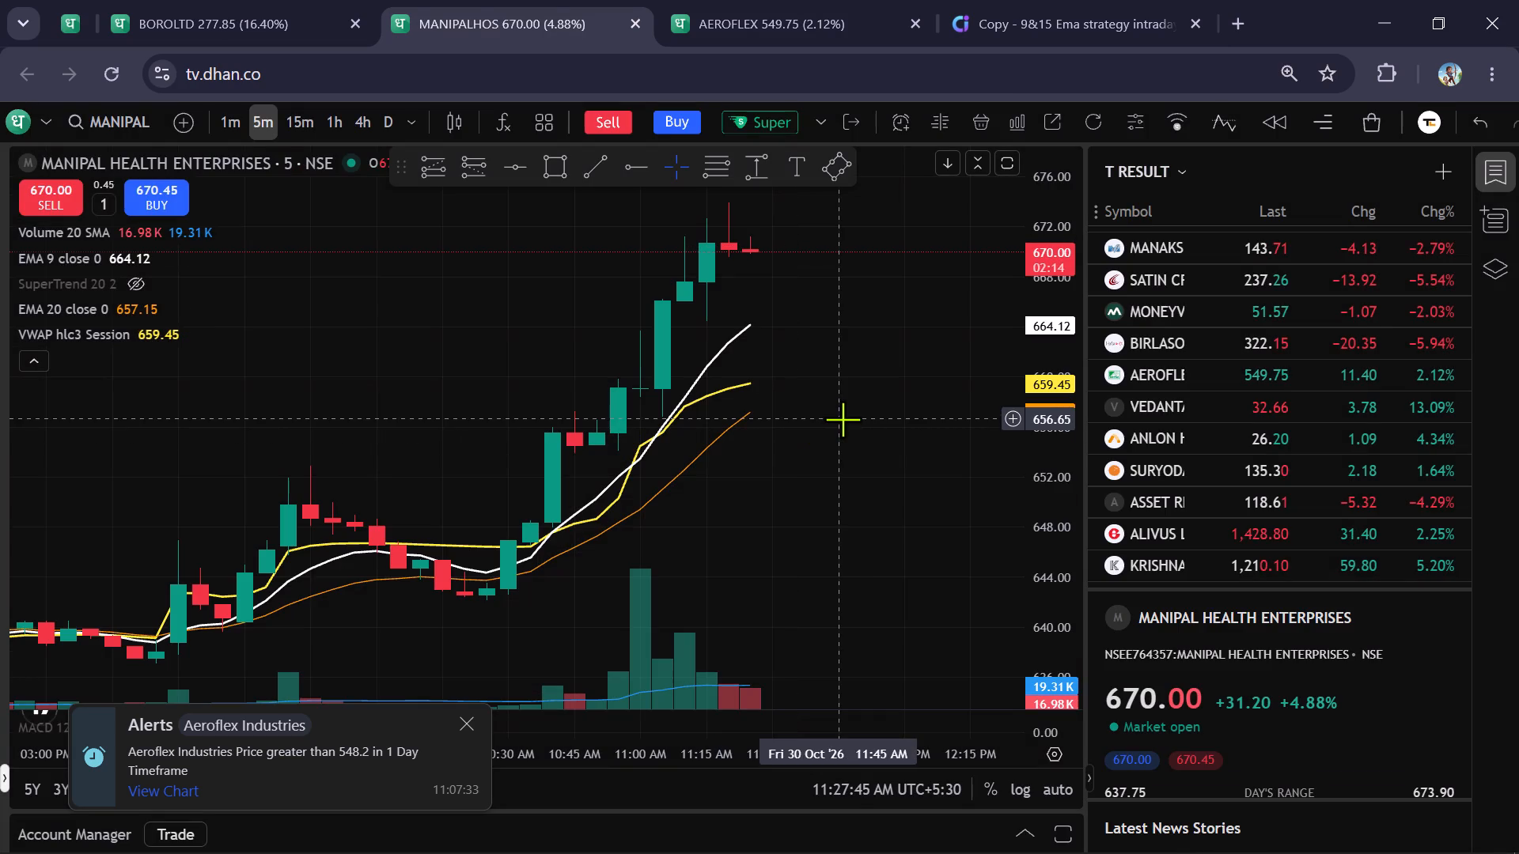
drag(902, 410, 732, 497)
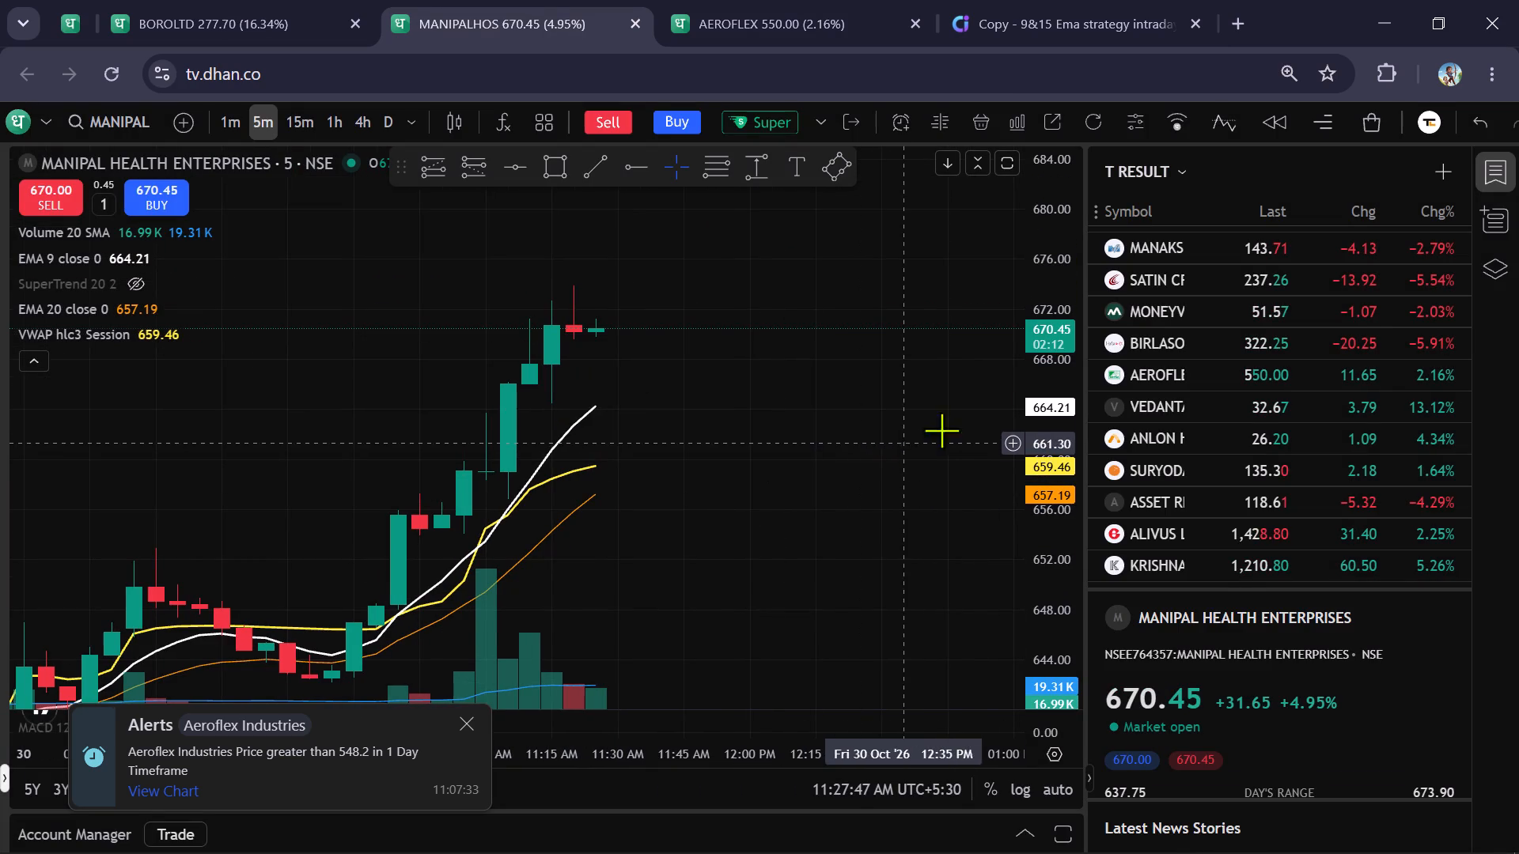
scroll(1053, 342, down, 6)
Check the AEROFLEX INDUSTRIES candles around the super order form on the 1-minute timeframe, and return to the 5-minute timeframe.
click(743, 0)
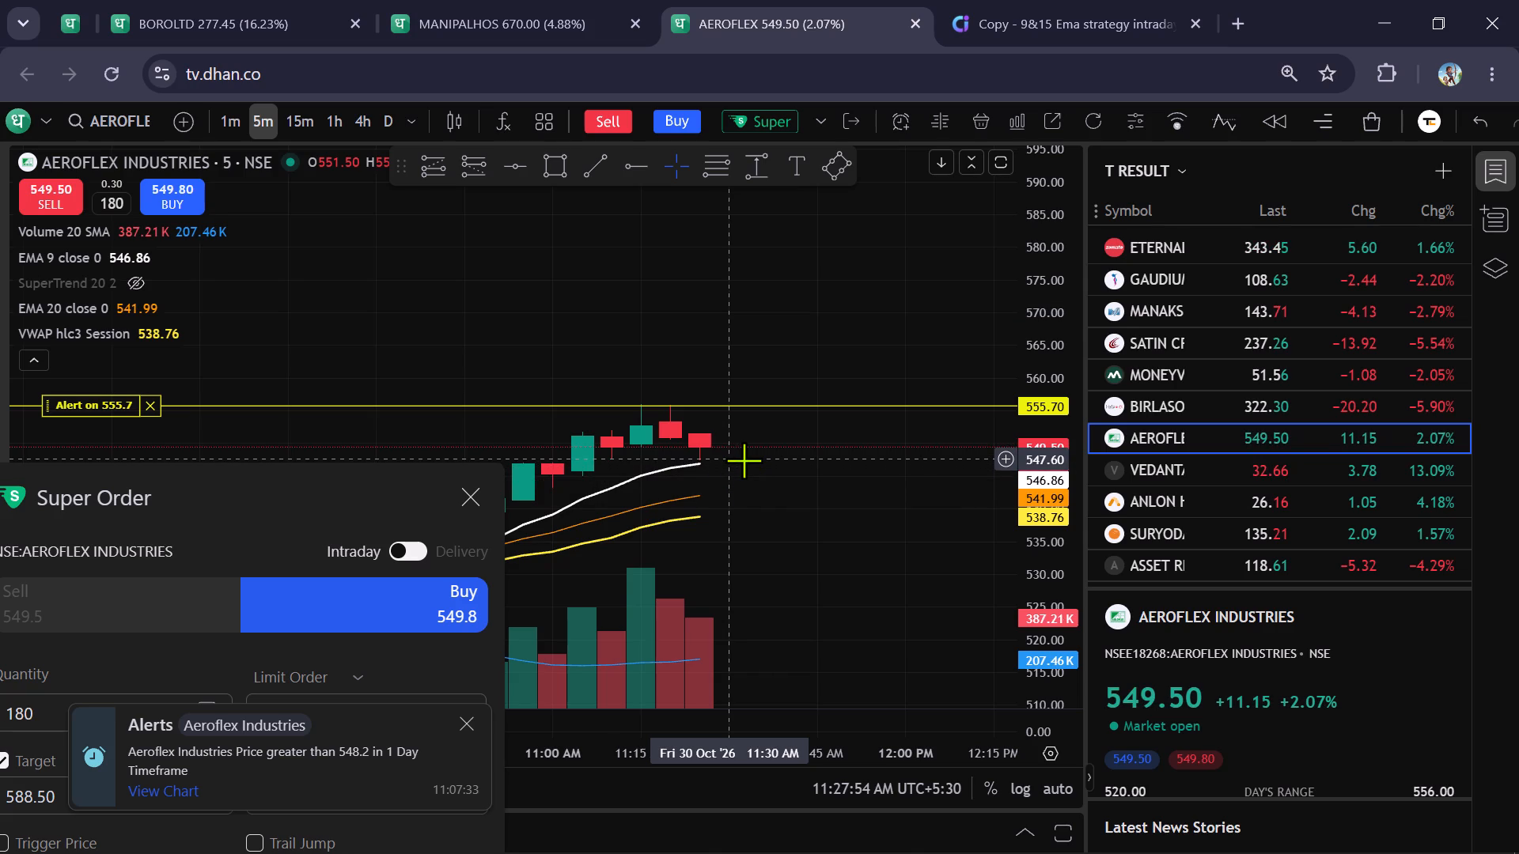
drag(207, 518, 334, 267)
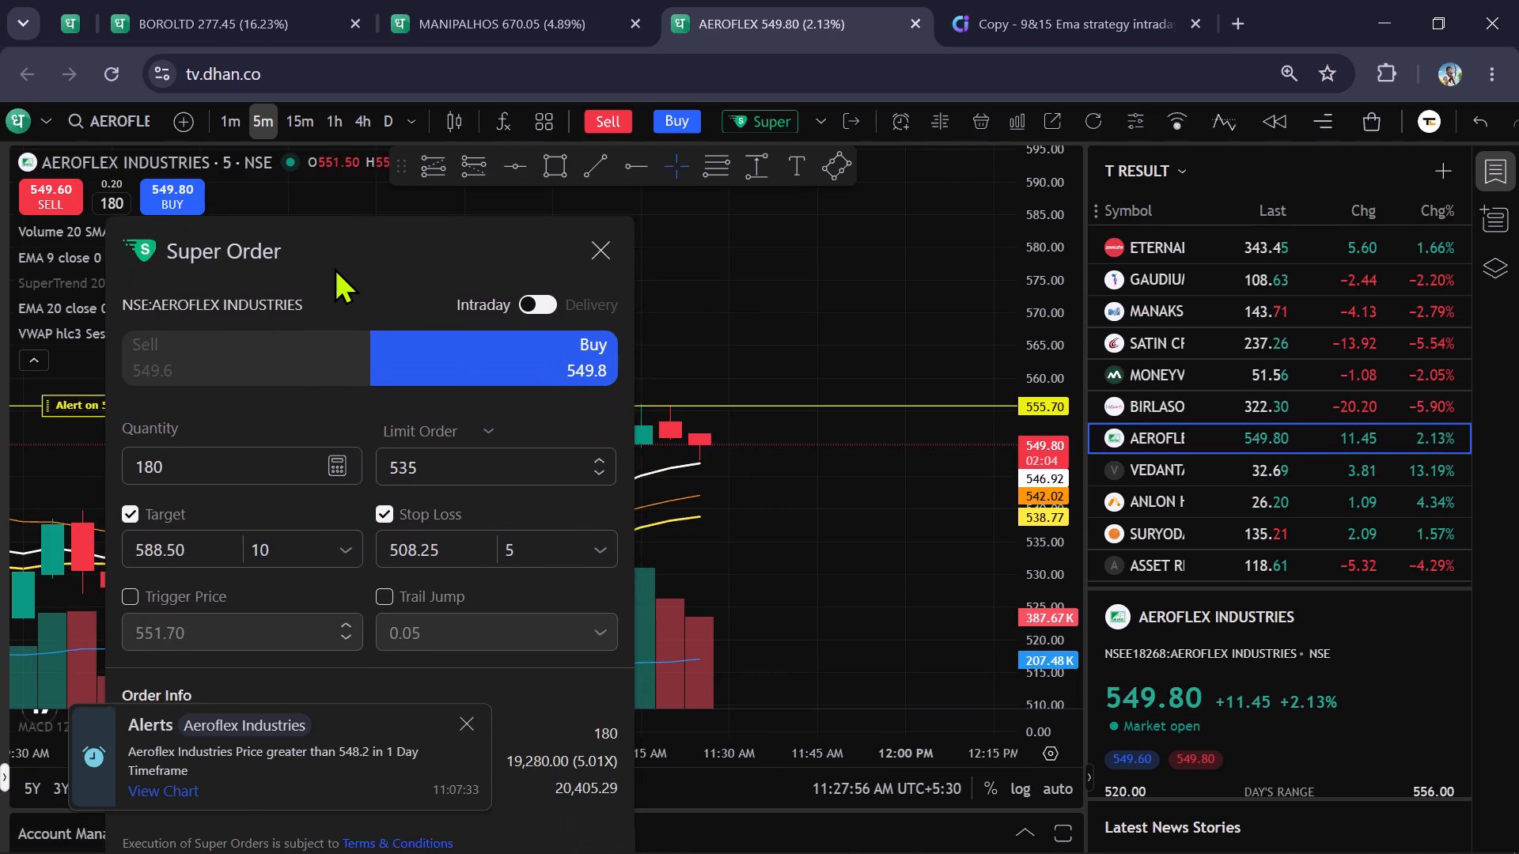
drag(334, 267, 175, 317)
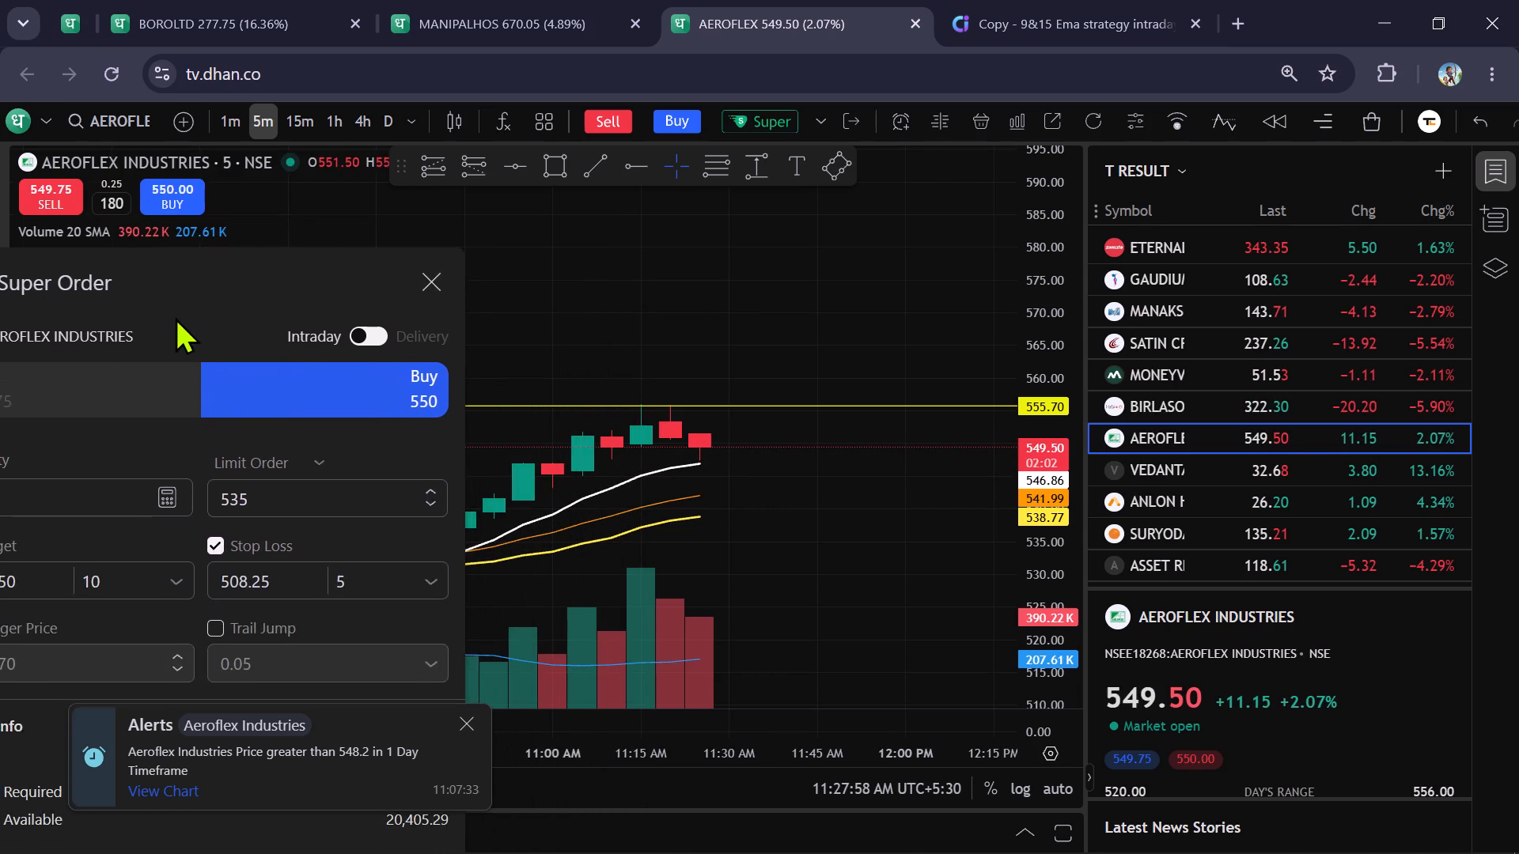
drag(175, 317, 183, 428)
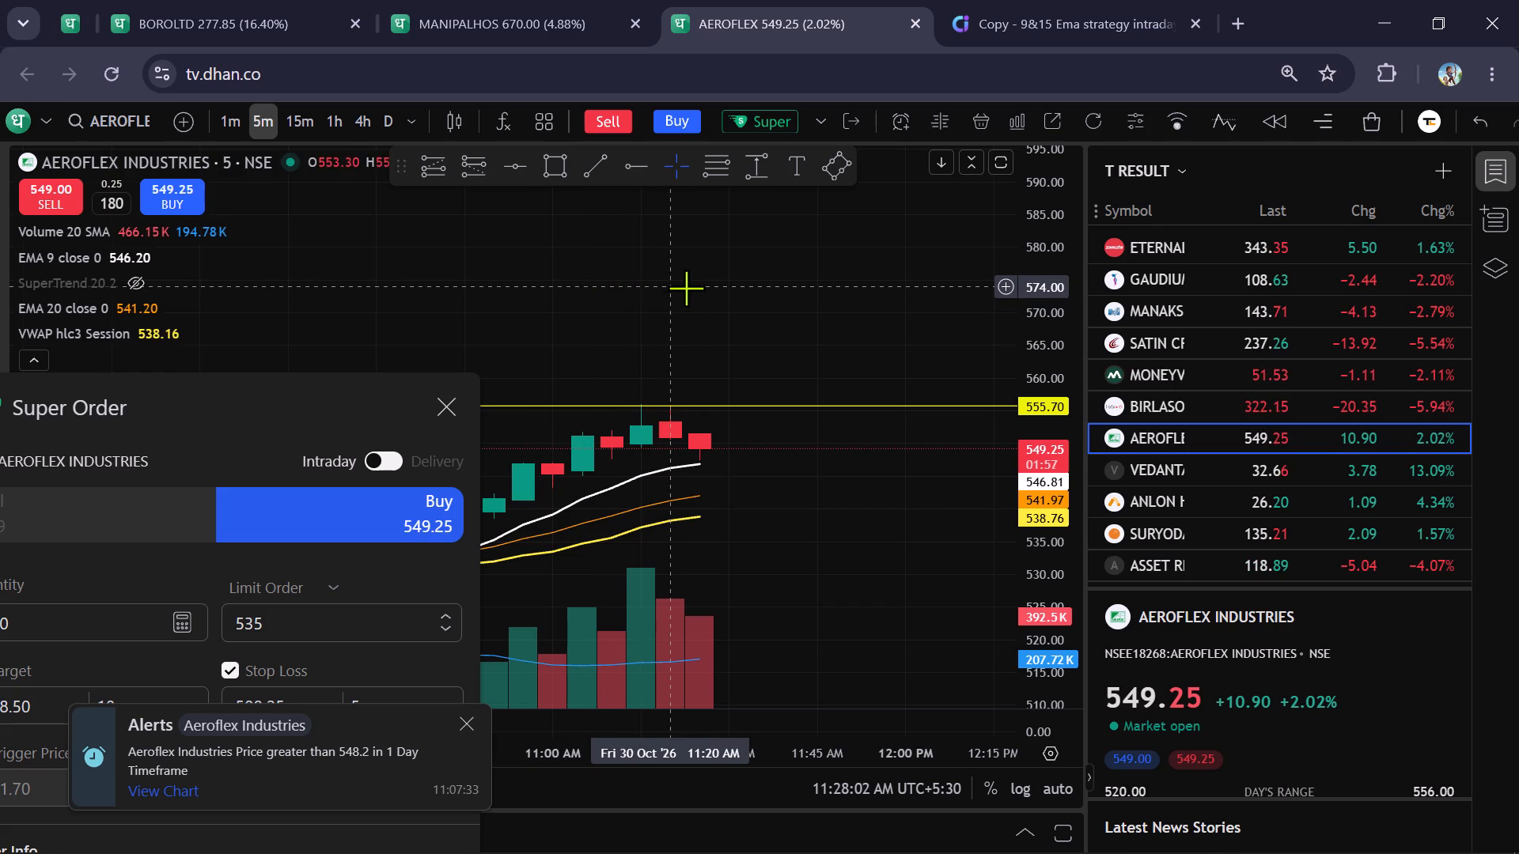
click(237, 134)
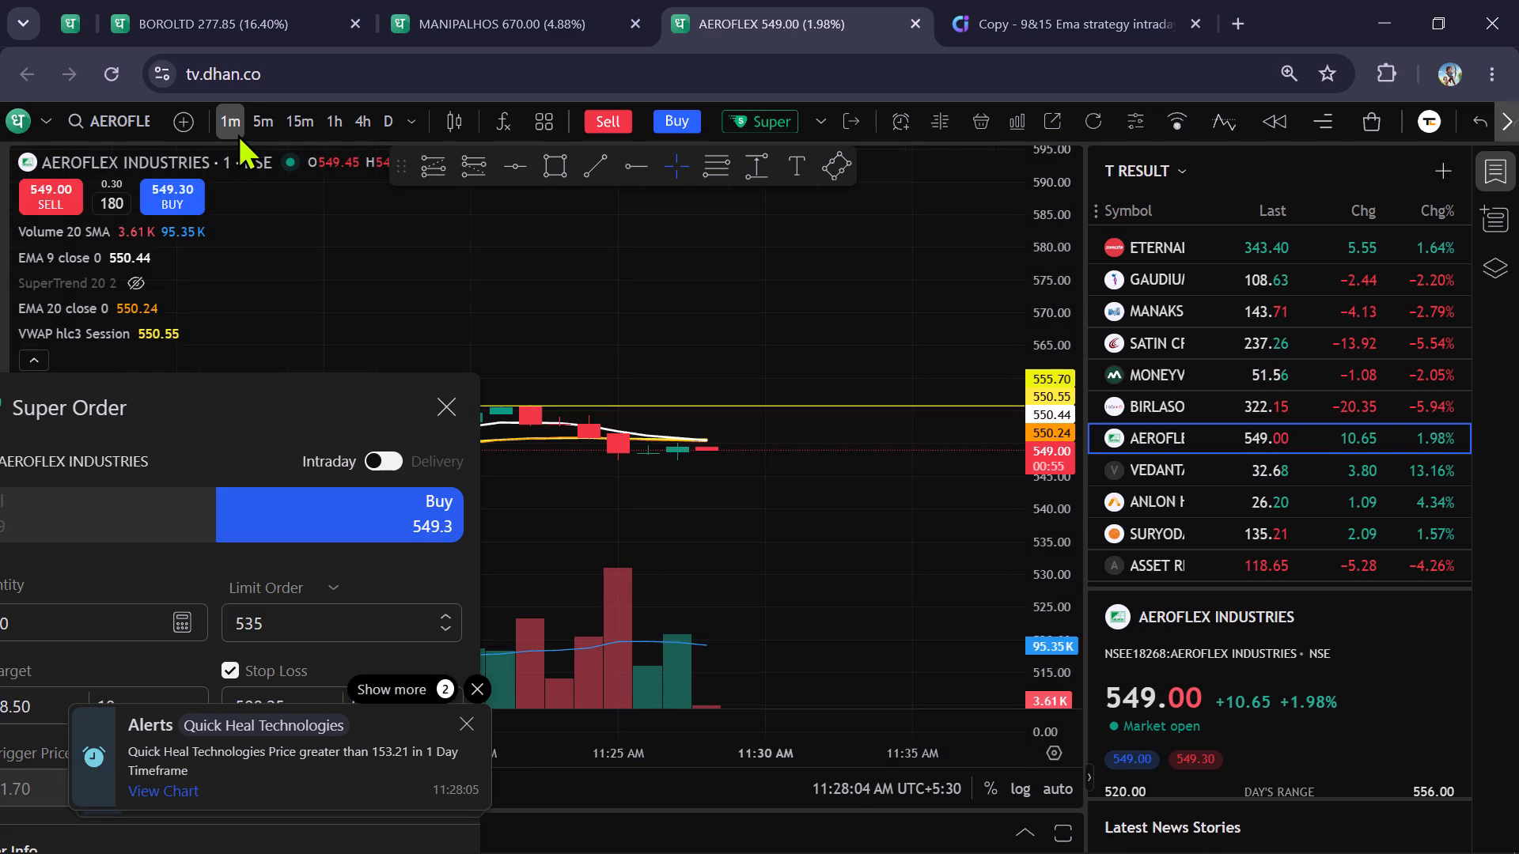
click(267, 133)
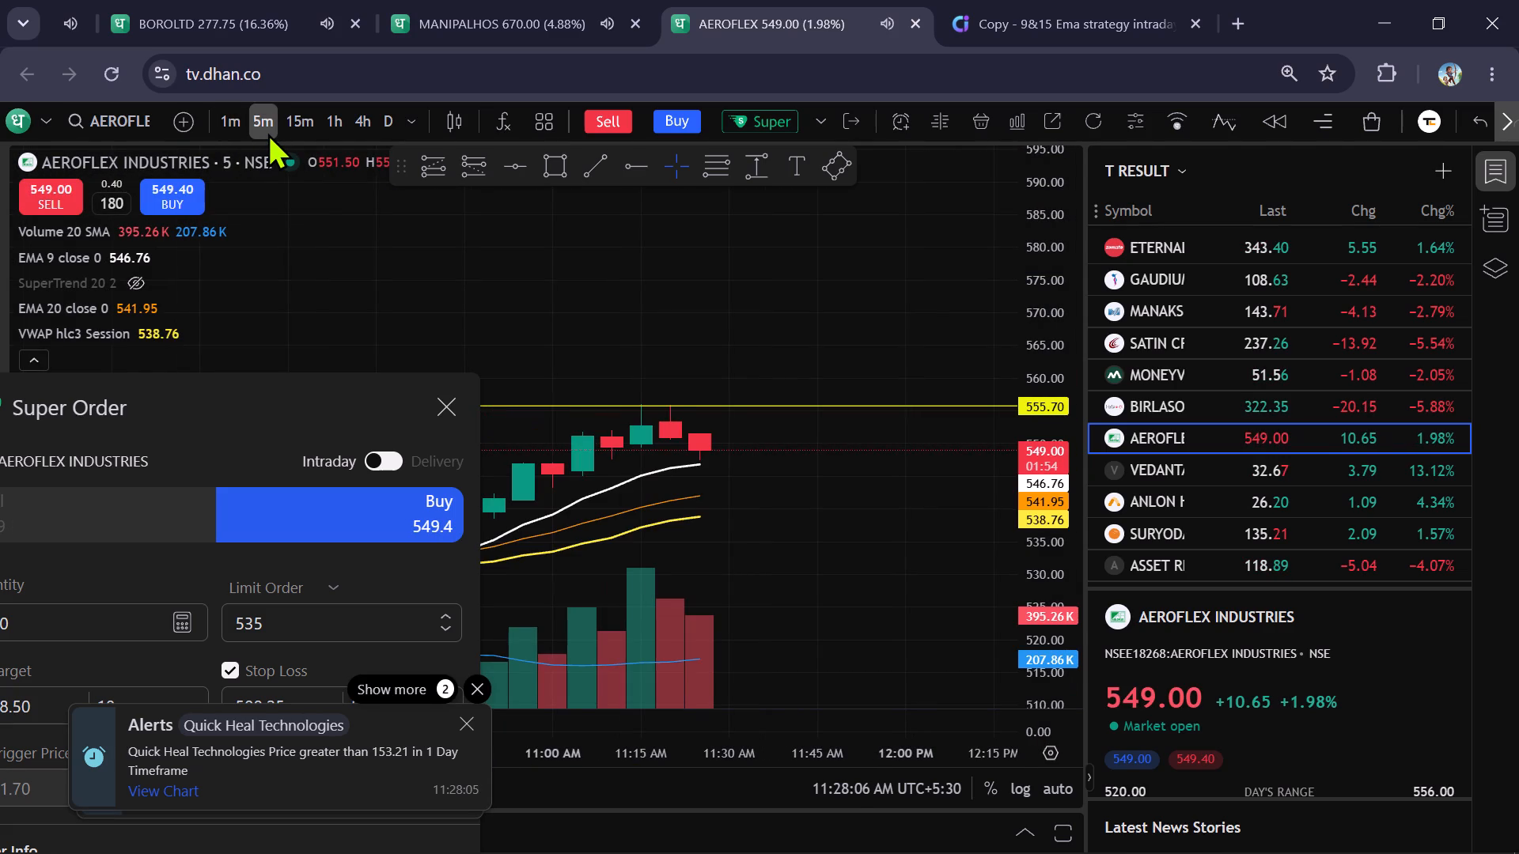
Load the NSE chart of QUICK HEAL TECHNOLOGIES in place of BOROSIL and examine its recent 5-minute candles.
click(243, 7)
drag(739, 278, 720, 344)
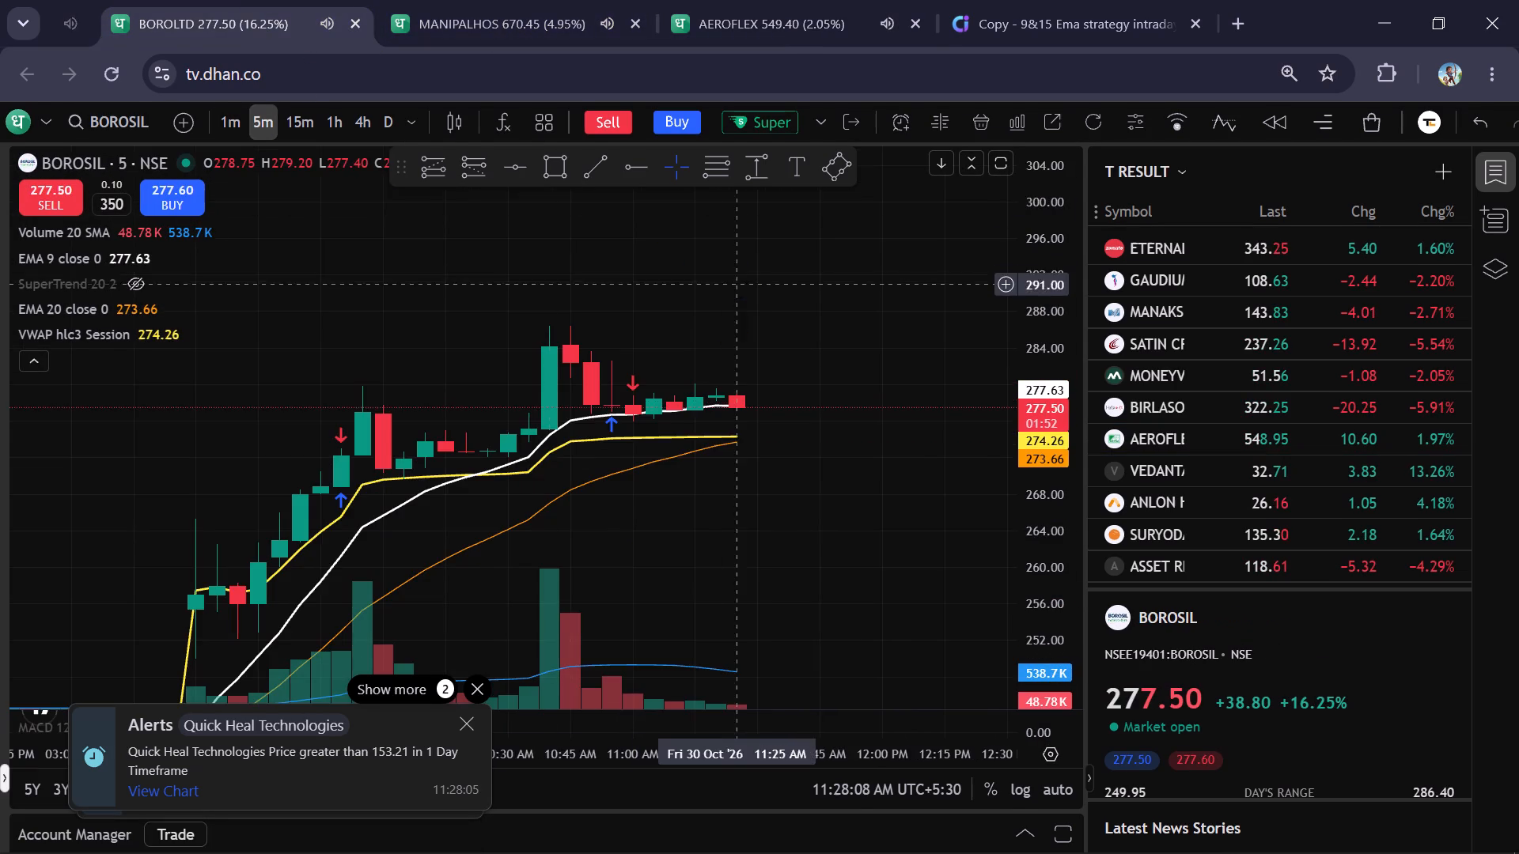
drag(720, 344, 701, 368)
text(quick)
text(heal)
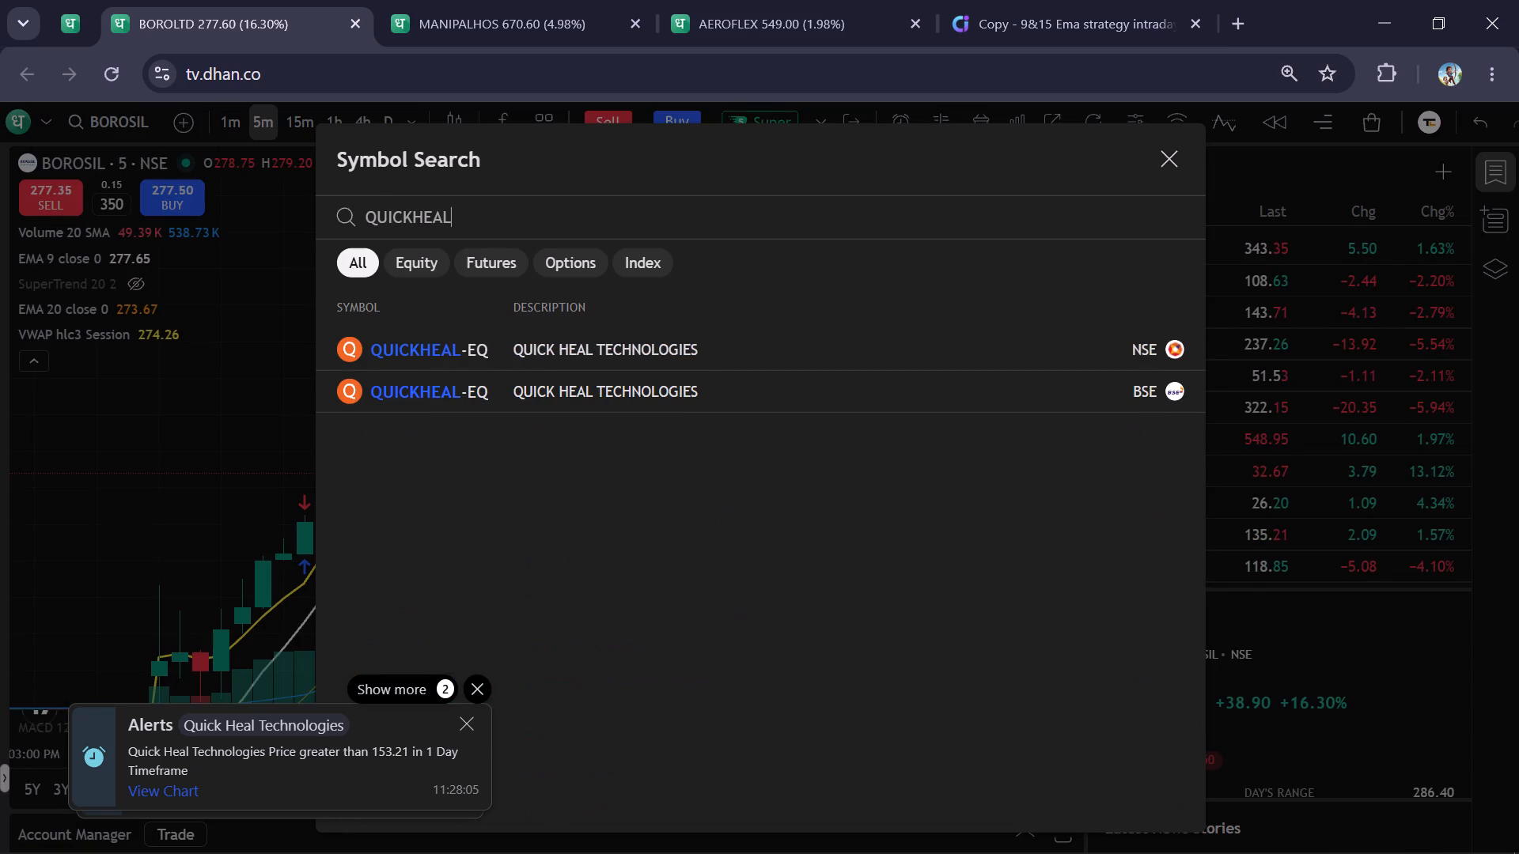
key(Down)
key(Return)
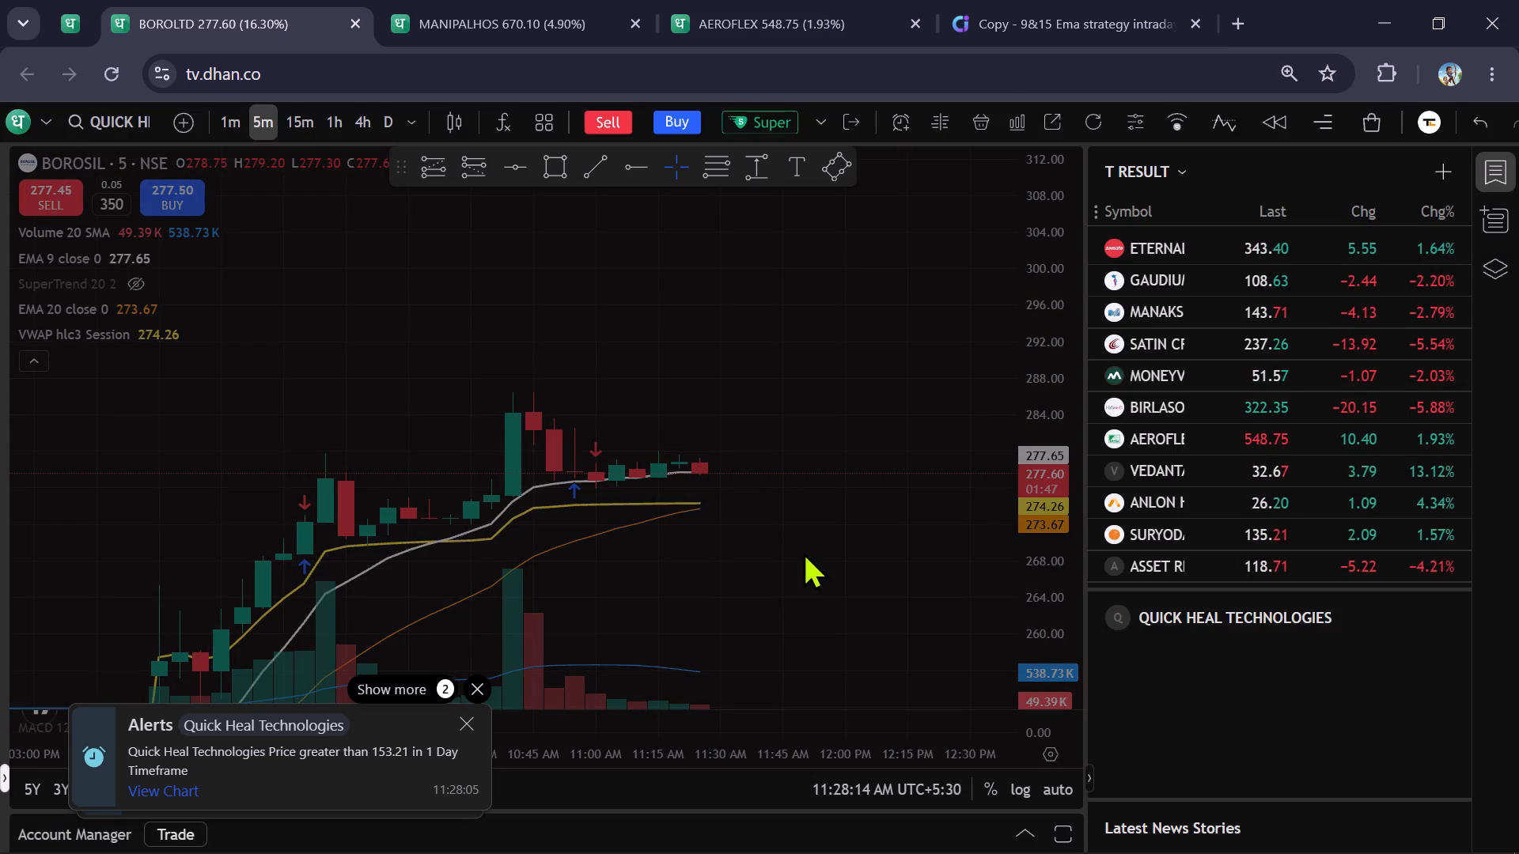
scroll(1039, 337, down, 1)
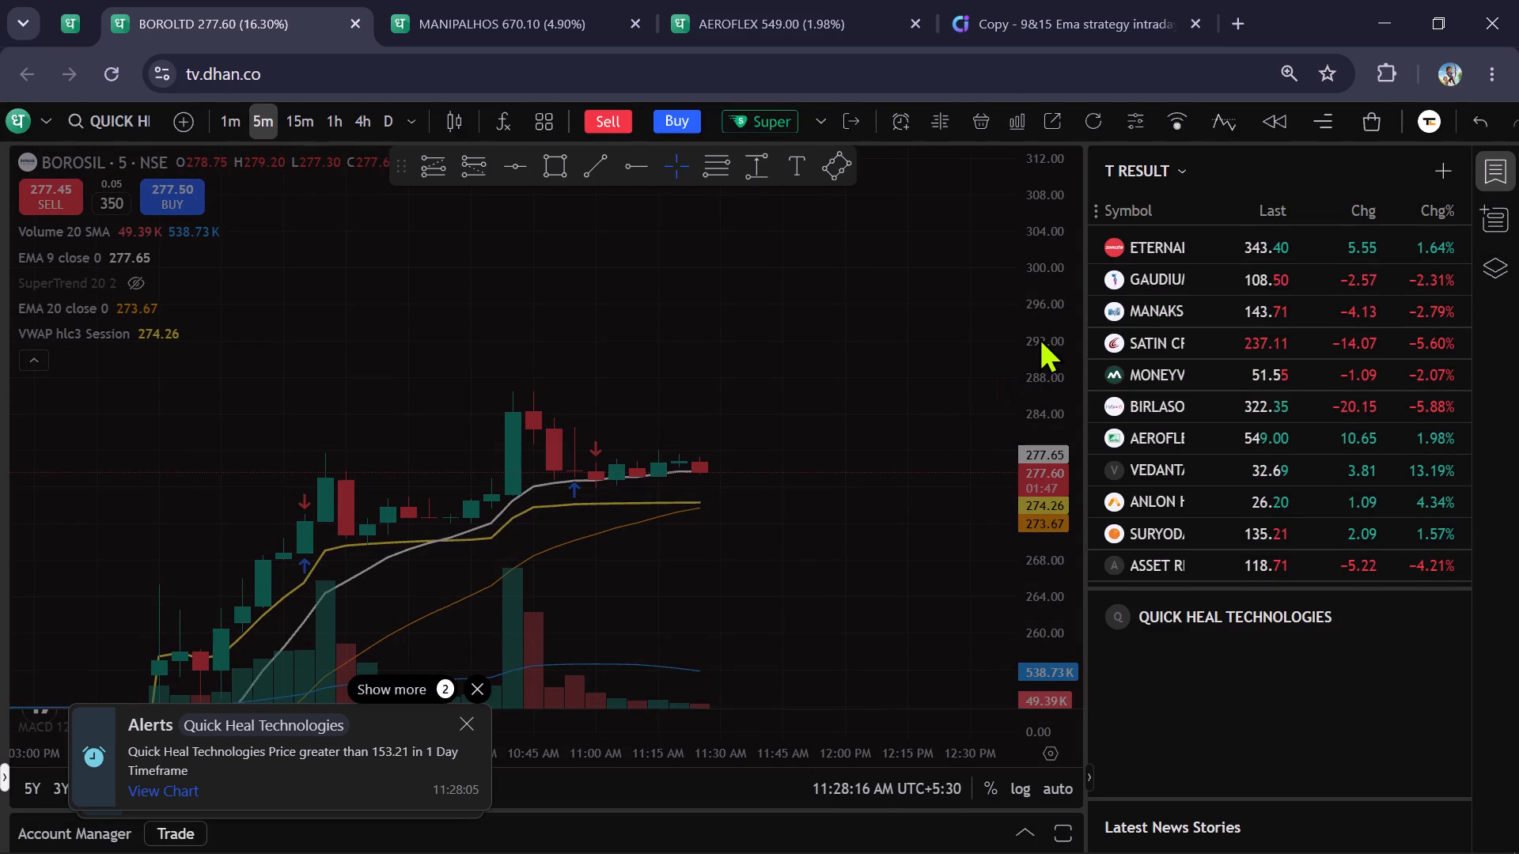
scroll(1039, 337, down, 5)
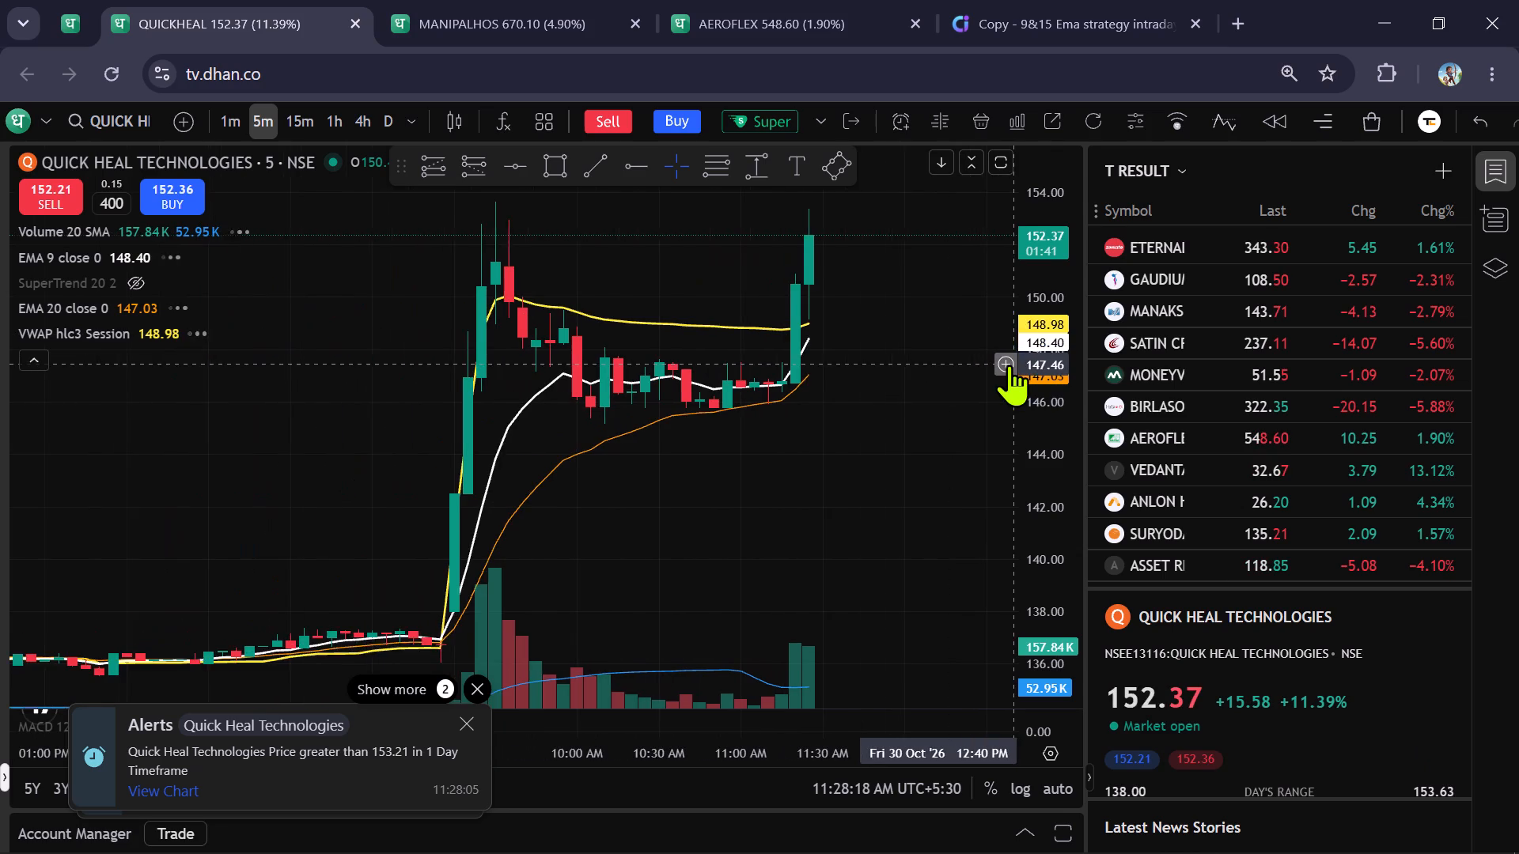
scroll(1023, 361, down, 7)
scroll(886, 442, up, 6)
drag(874, 443, 885, 518)
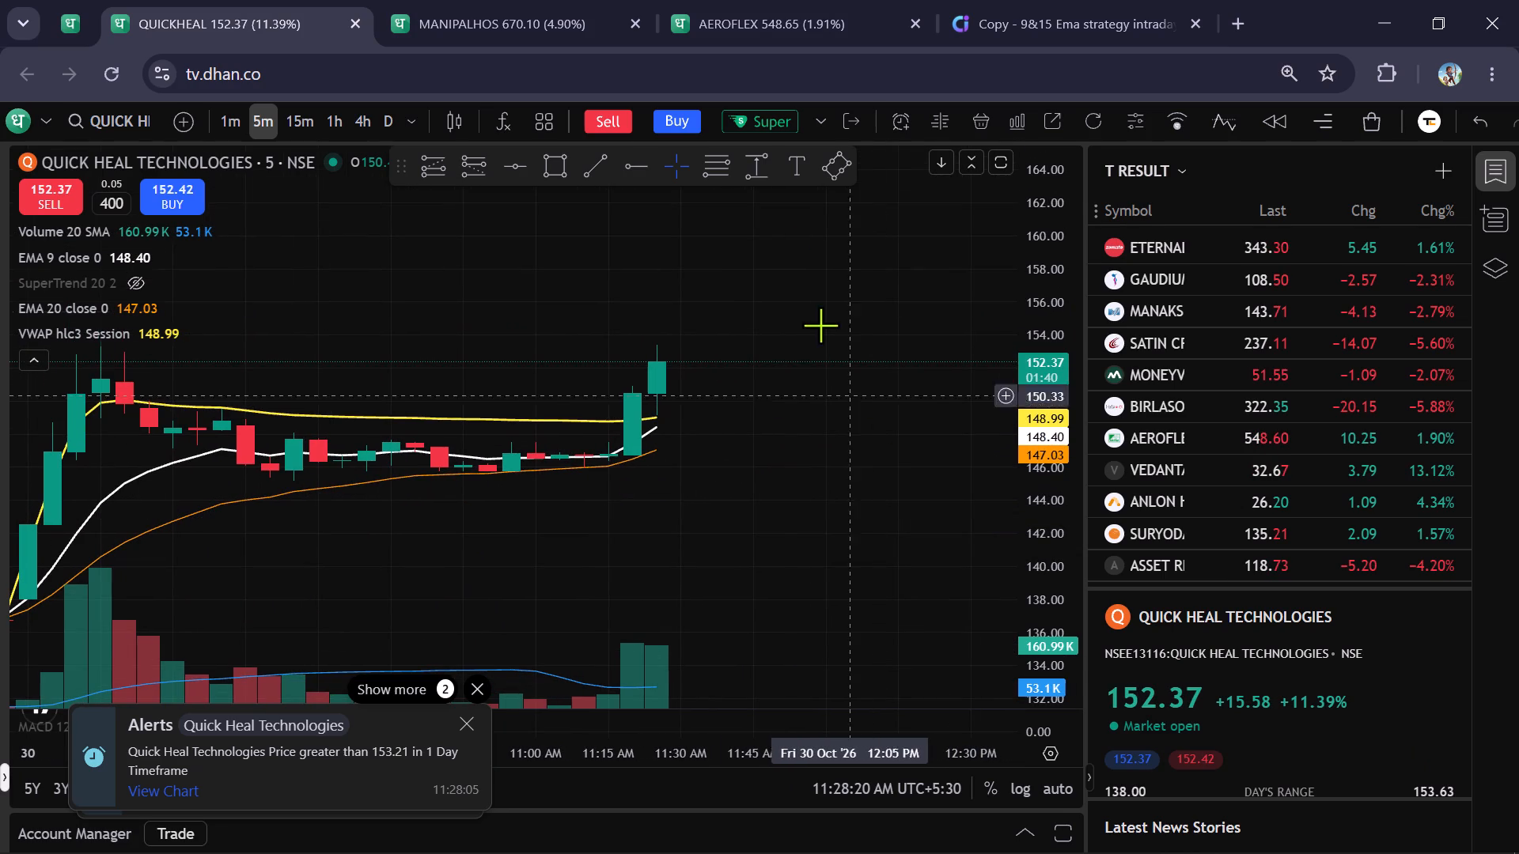
Open a super buy order for QUICK HEAL TECHNOLOGIES, change it to a limit order and set the price to 152.
click(755, 120)
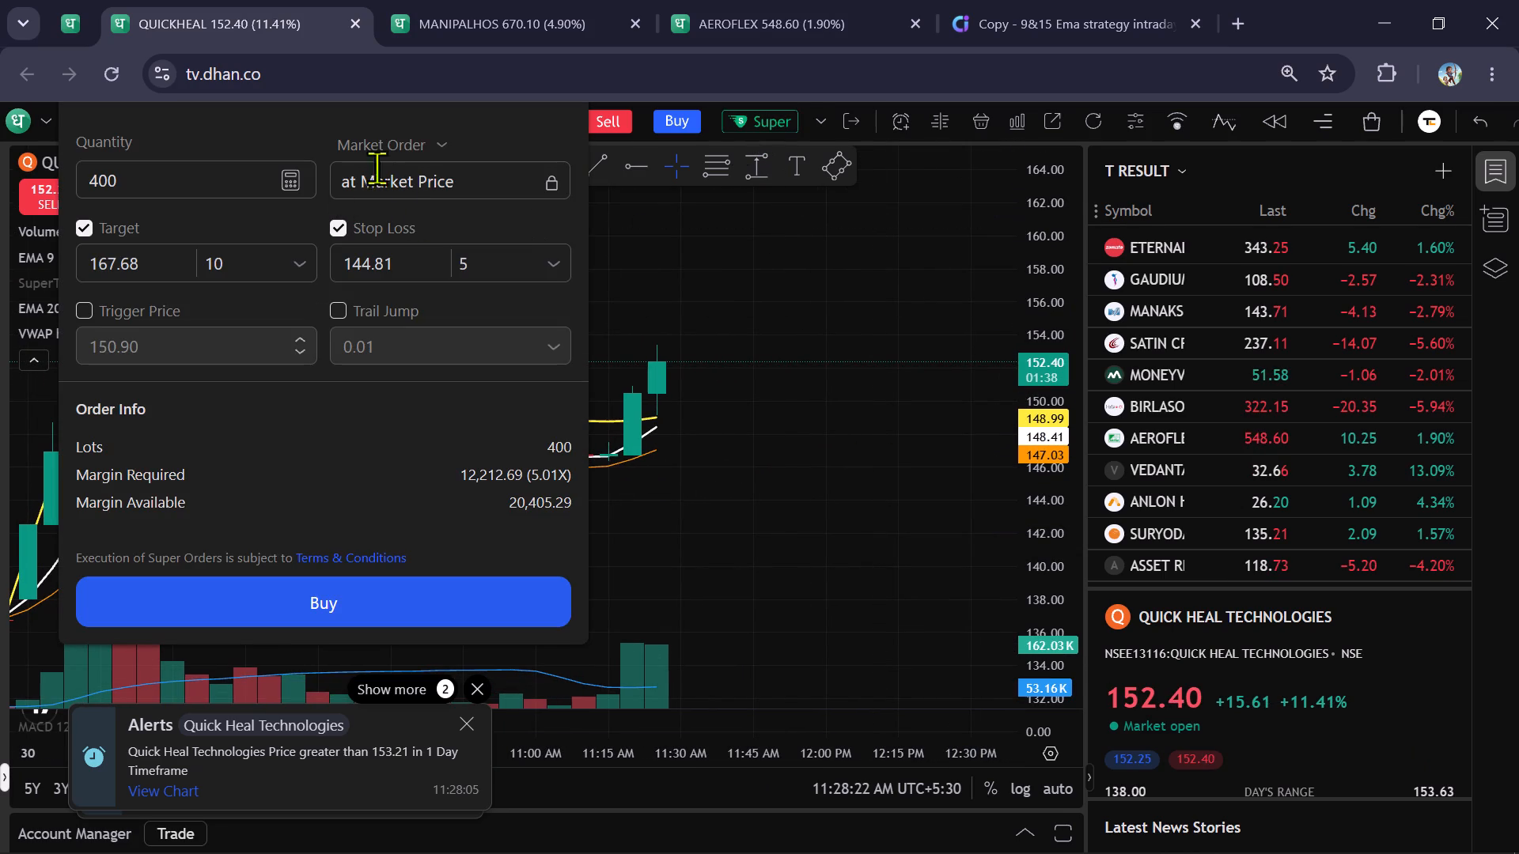
click(400, 145)
click(387, 213)
click(416, 190)
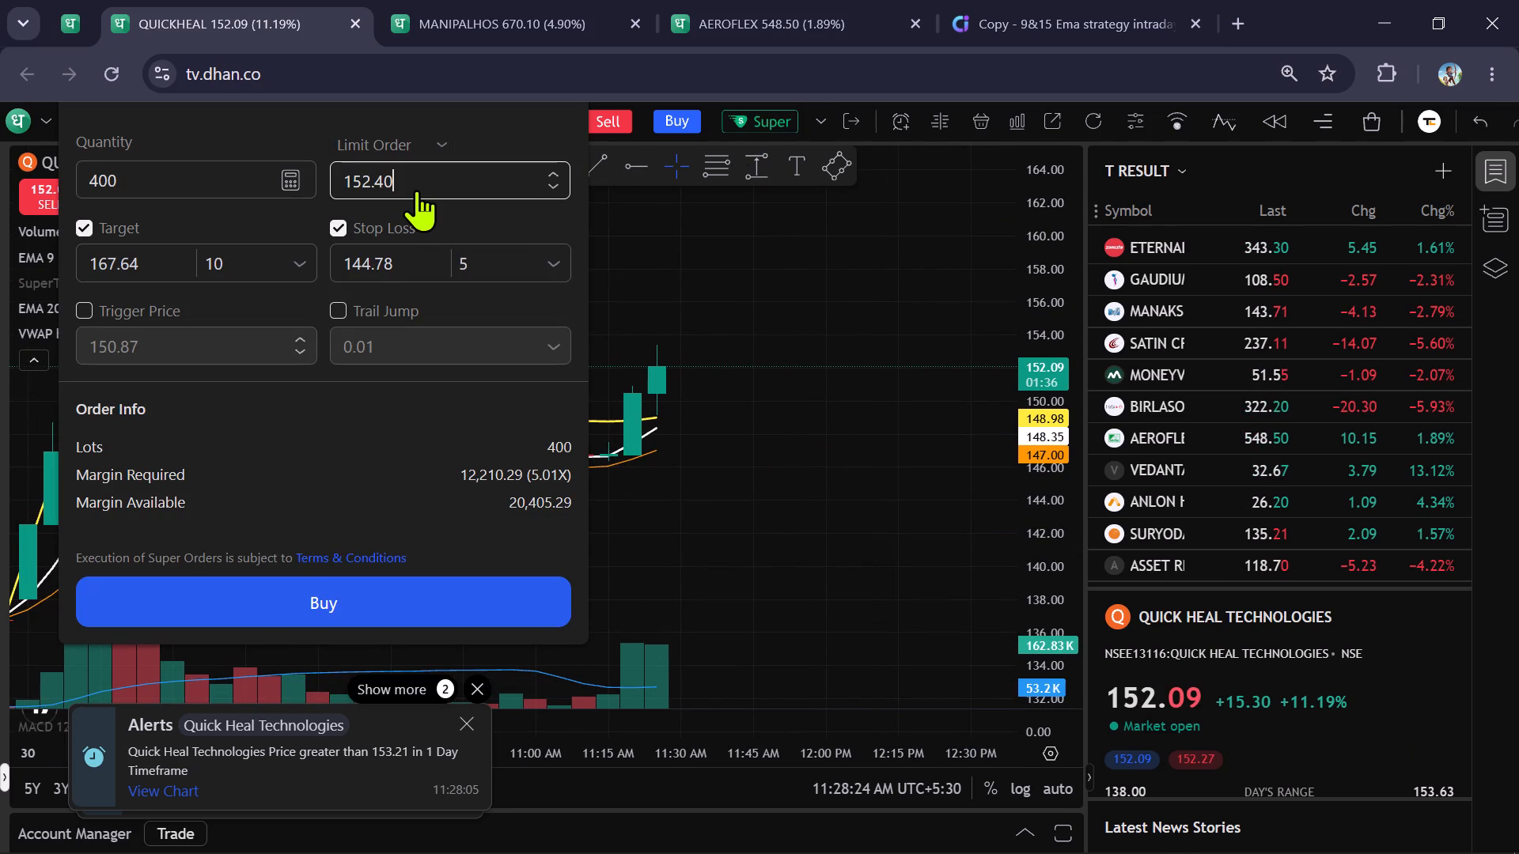
key(BackSpace)
key(BackSpace)
key(BackSpace)
key(BackSpace)
key(BackSpace)
key(BackSpace)
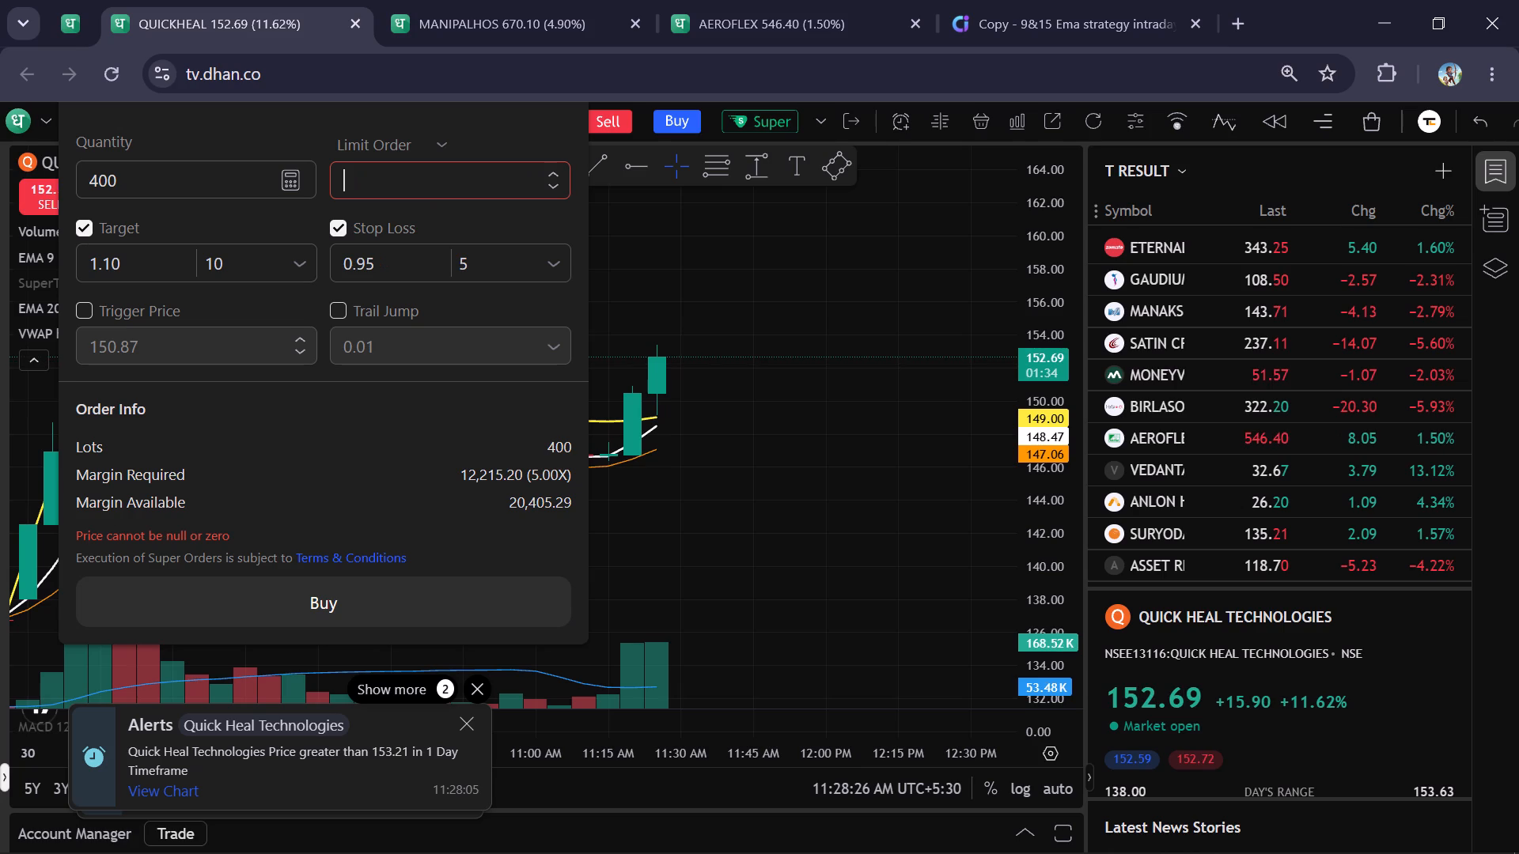
text(152)
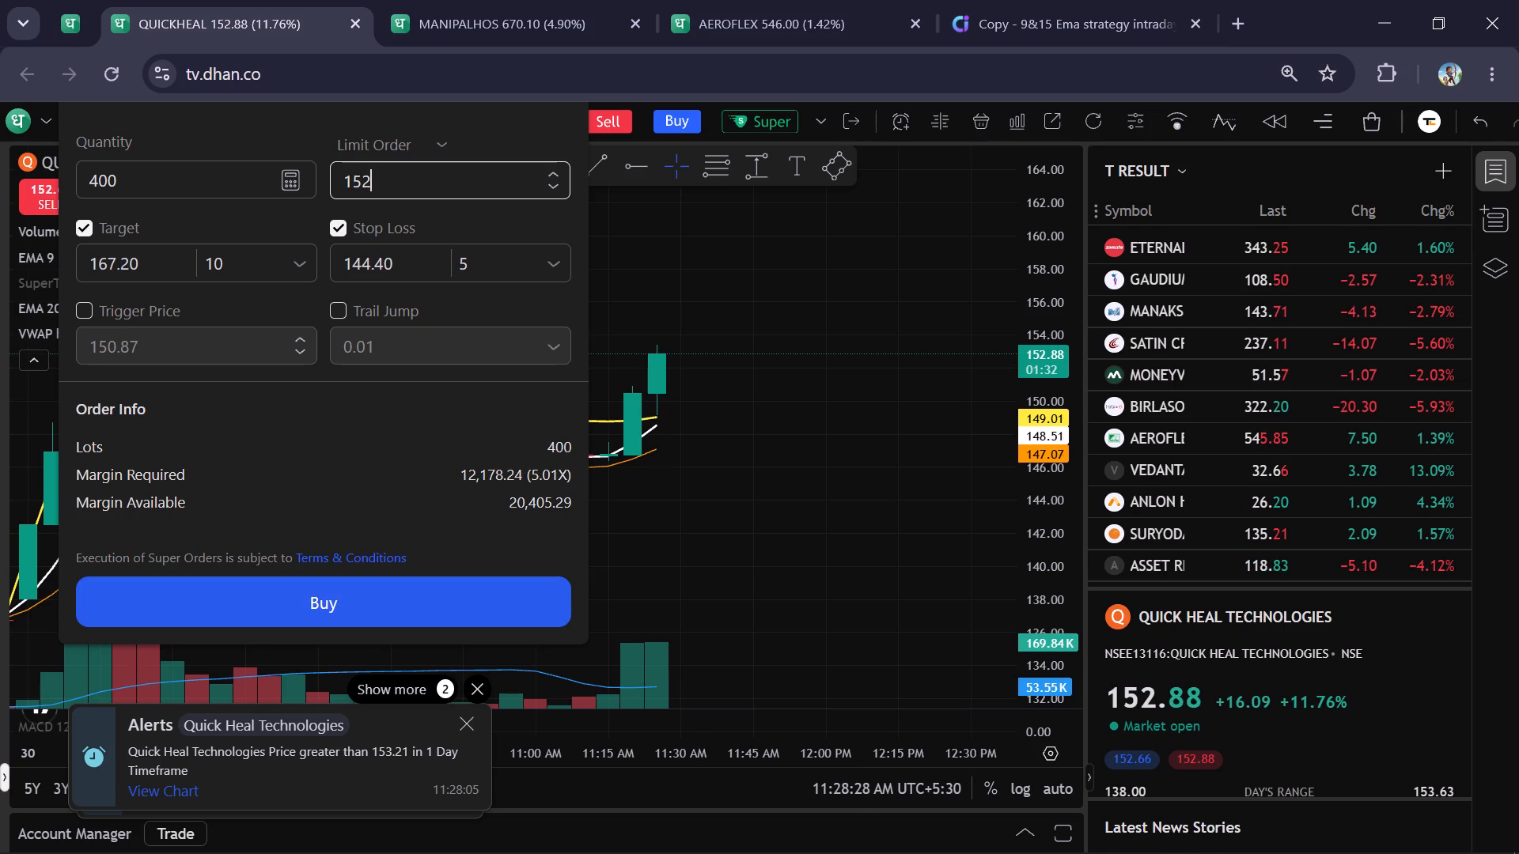
Set the super order's quantity to 600 after trying 700.
click(211, 176)
key(BackSpace)
key(BackSpace)
key(BackSpace)
key(BackSpace)
key(BackSpace)
key(BackSpace)
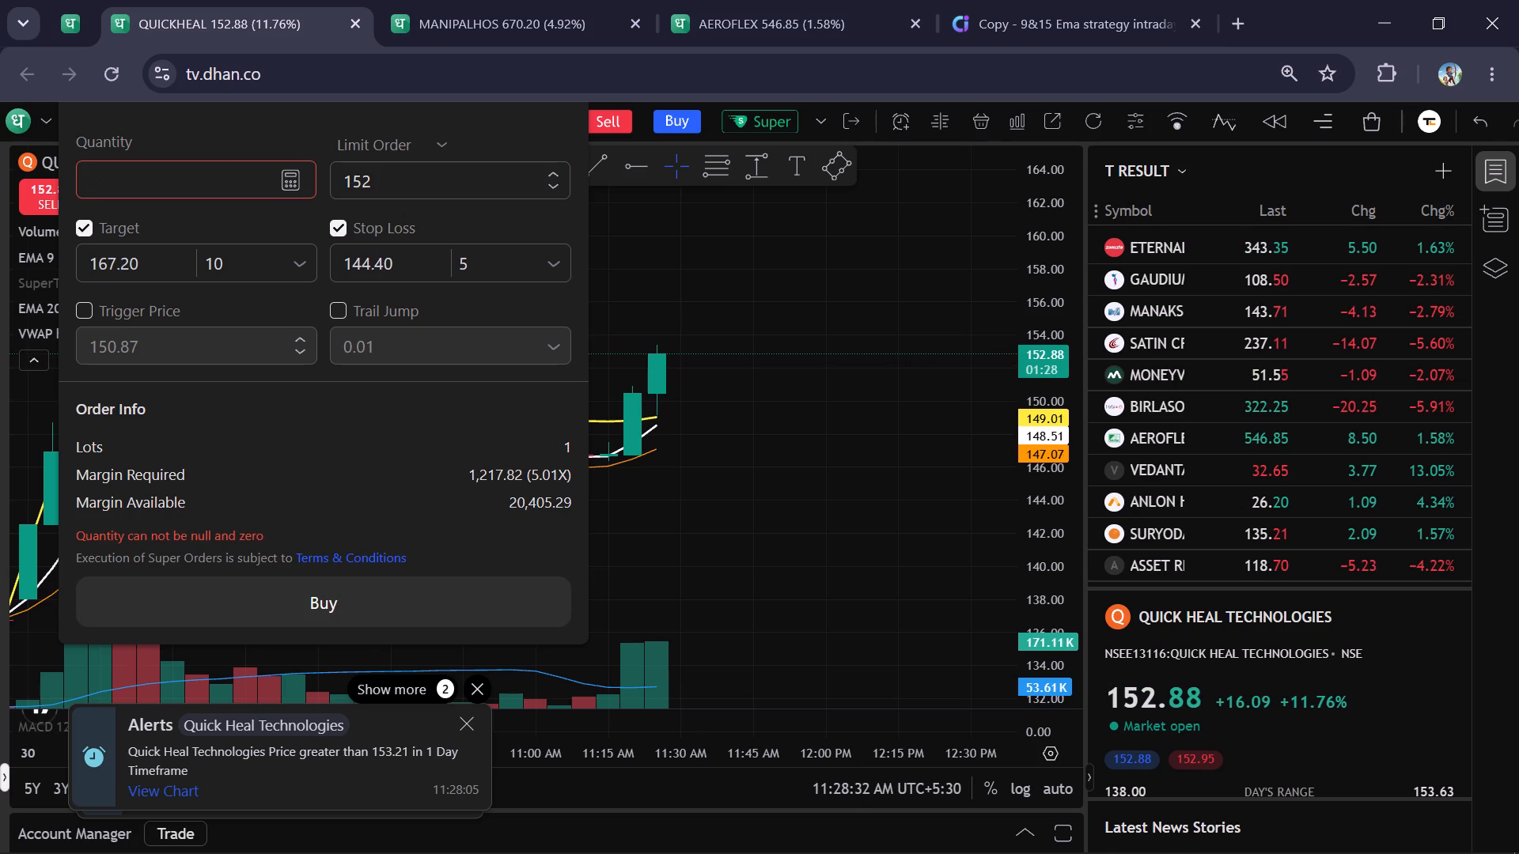
text(700)
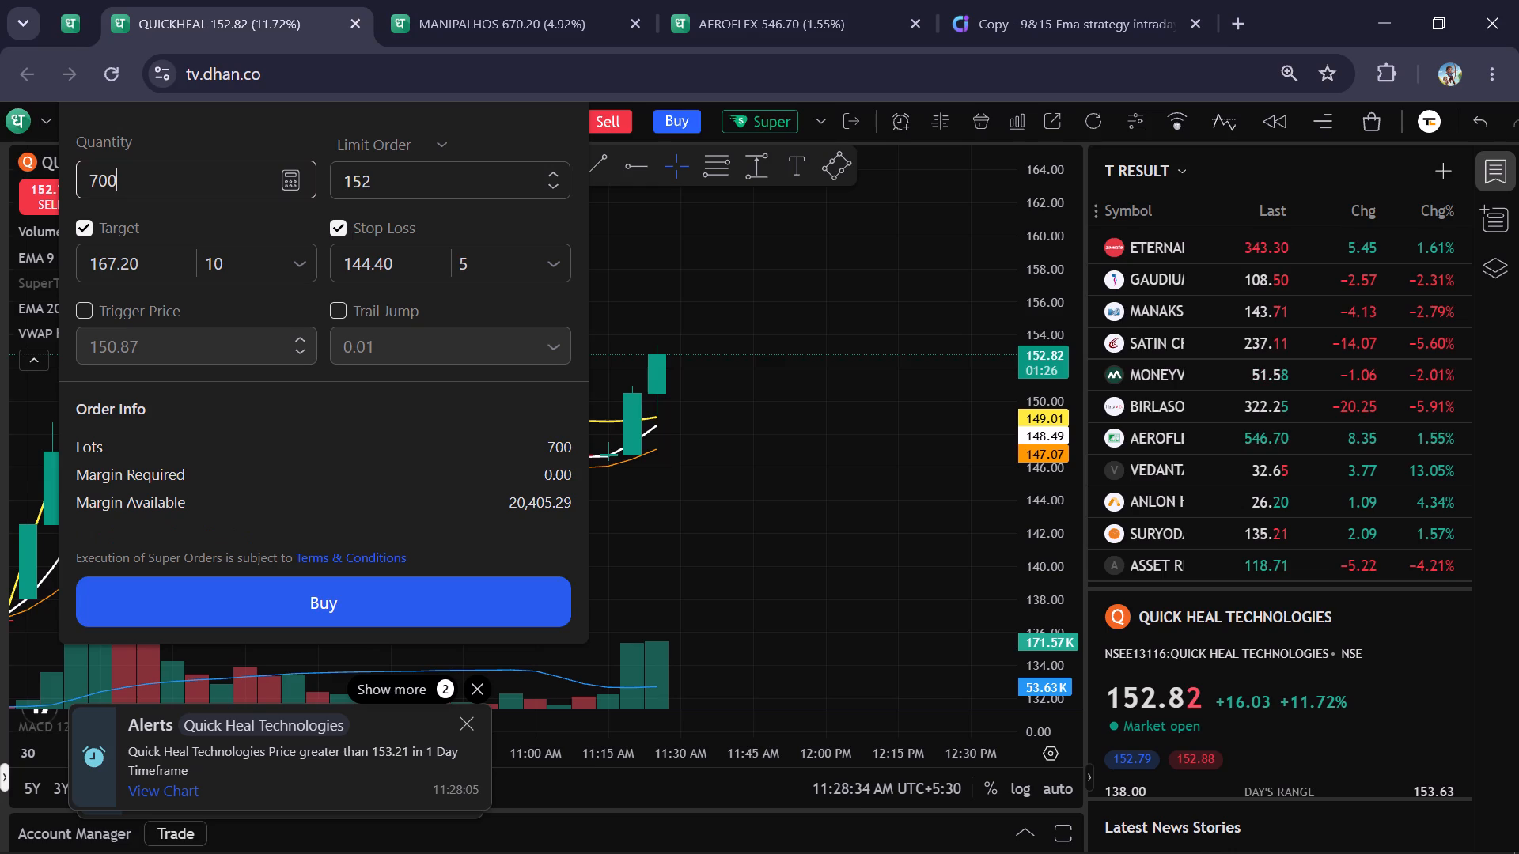
key(BackSpace)
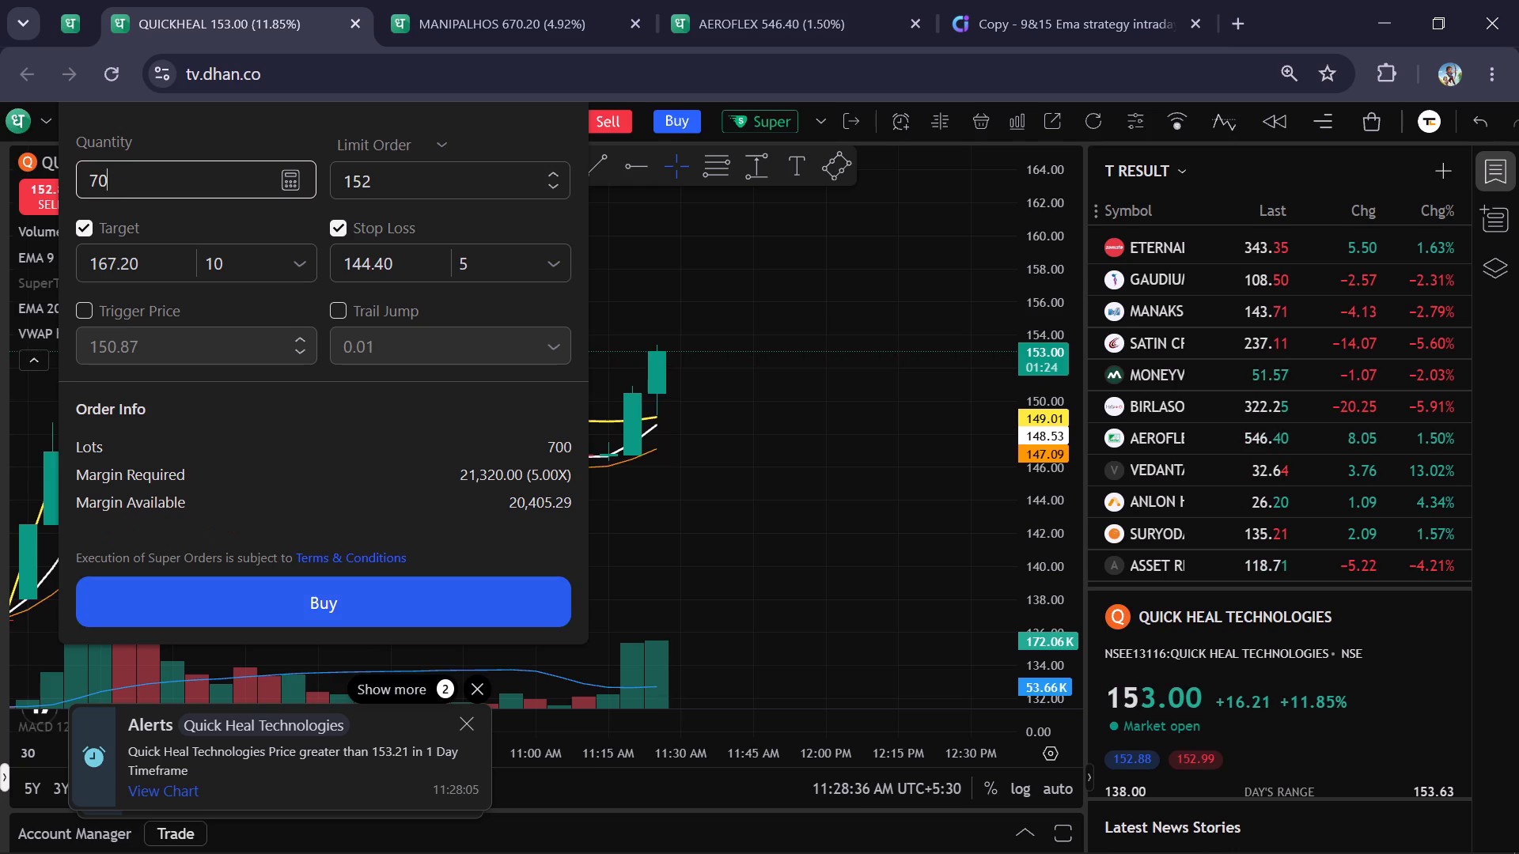
key(BackSpace)
key(BackSpace)
text(600)
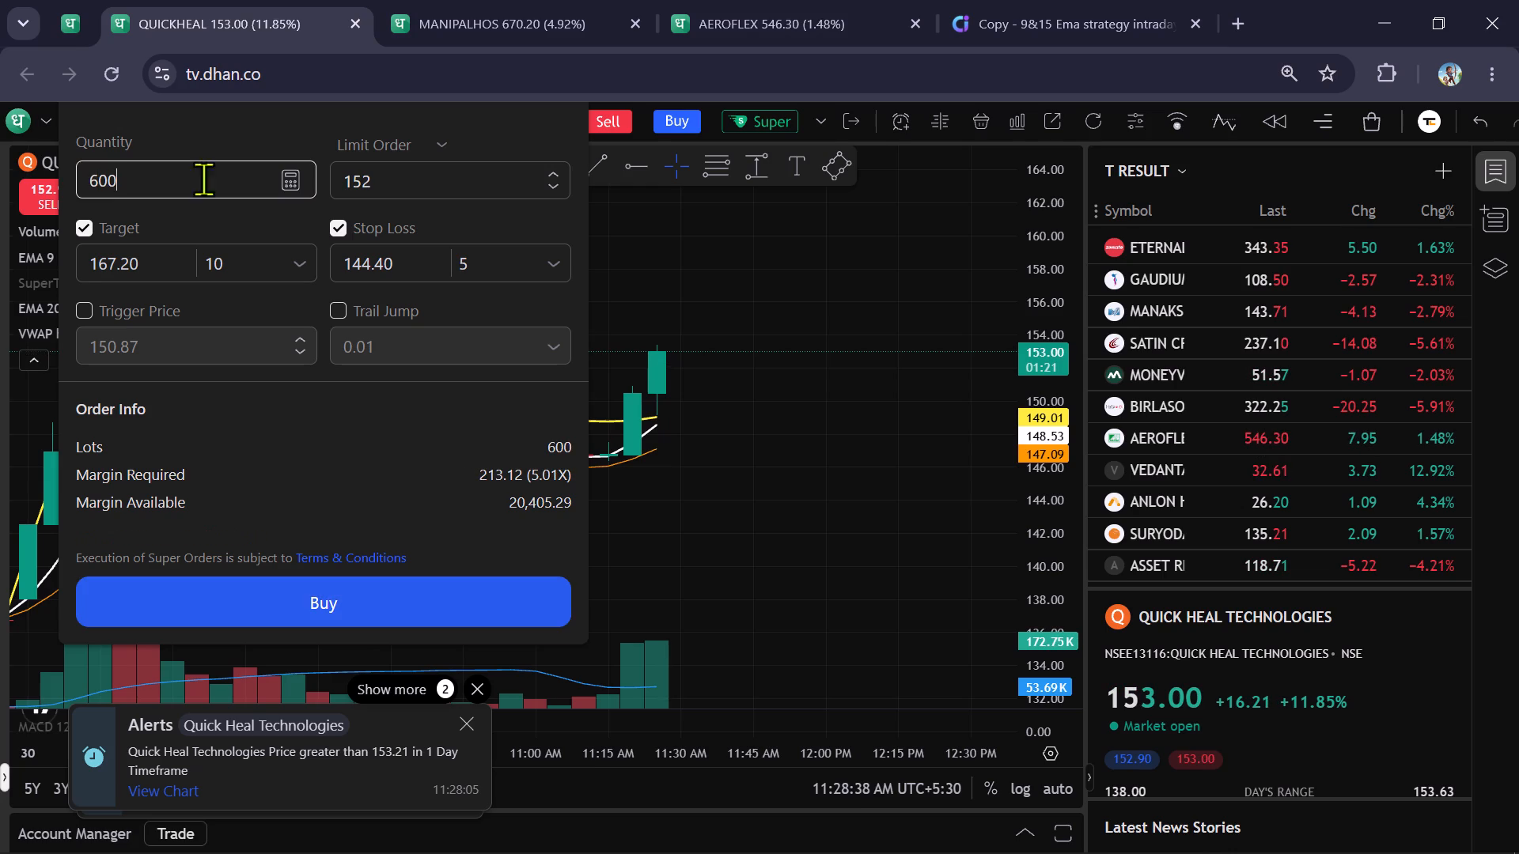
Set the super order's limit price to 140.
click(396, 191)
key(BackSpace)
key(BackSpace)
key(BackSpace)
key(BackSpace)
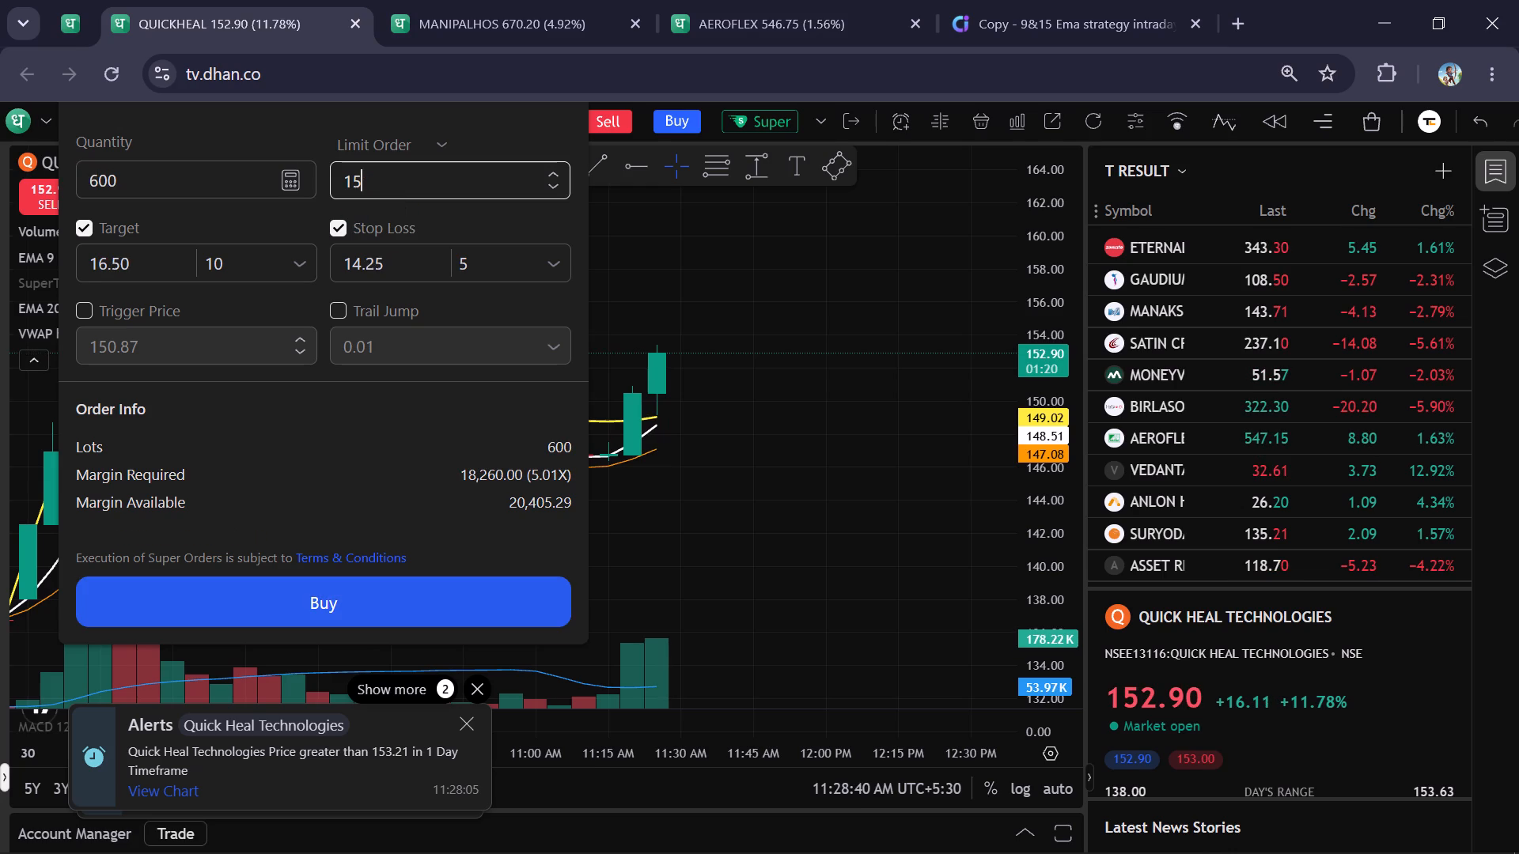
text(140)
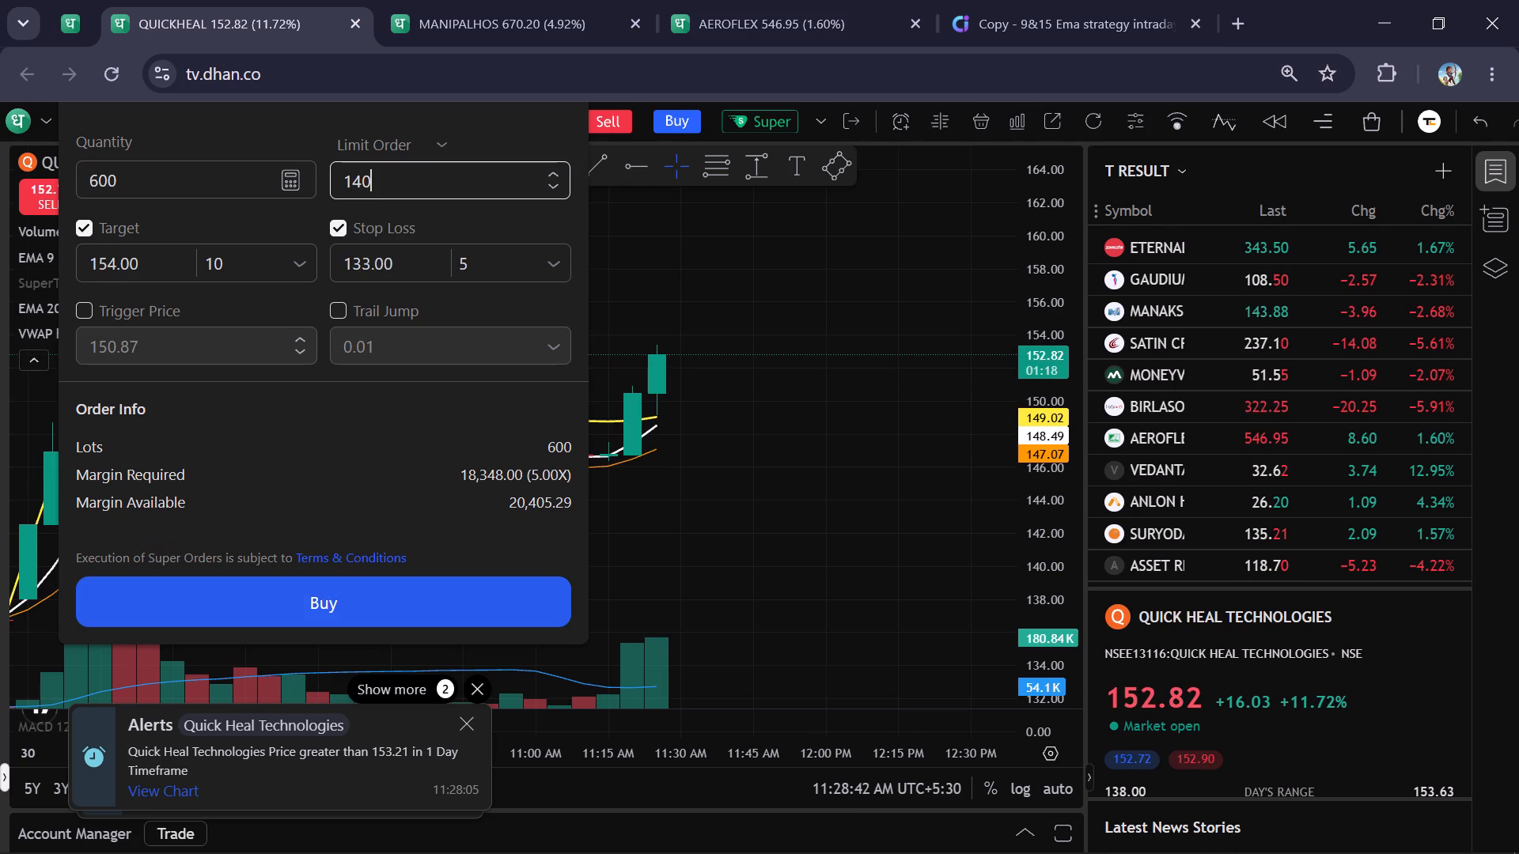
Set the super order's target to 158 and place the buy order.
click(181, 263)
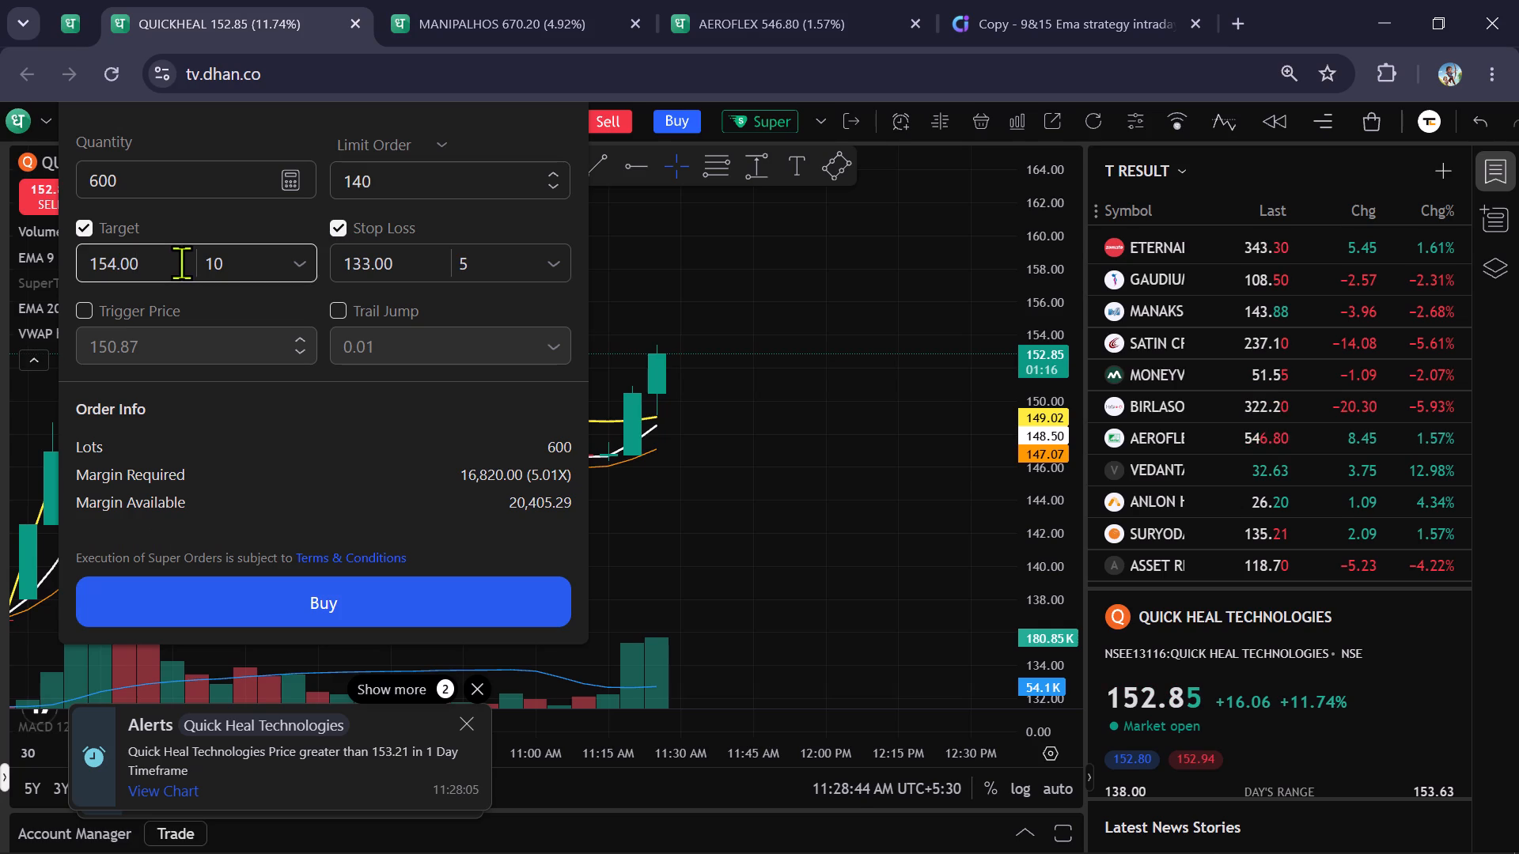
key(BackSpace)
key(BackSpace)
key(BackSpace)
key(BackSpace)
key(BackSpace)
text(58)
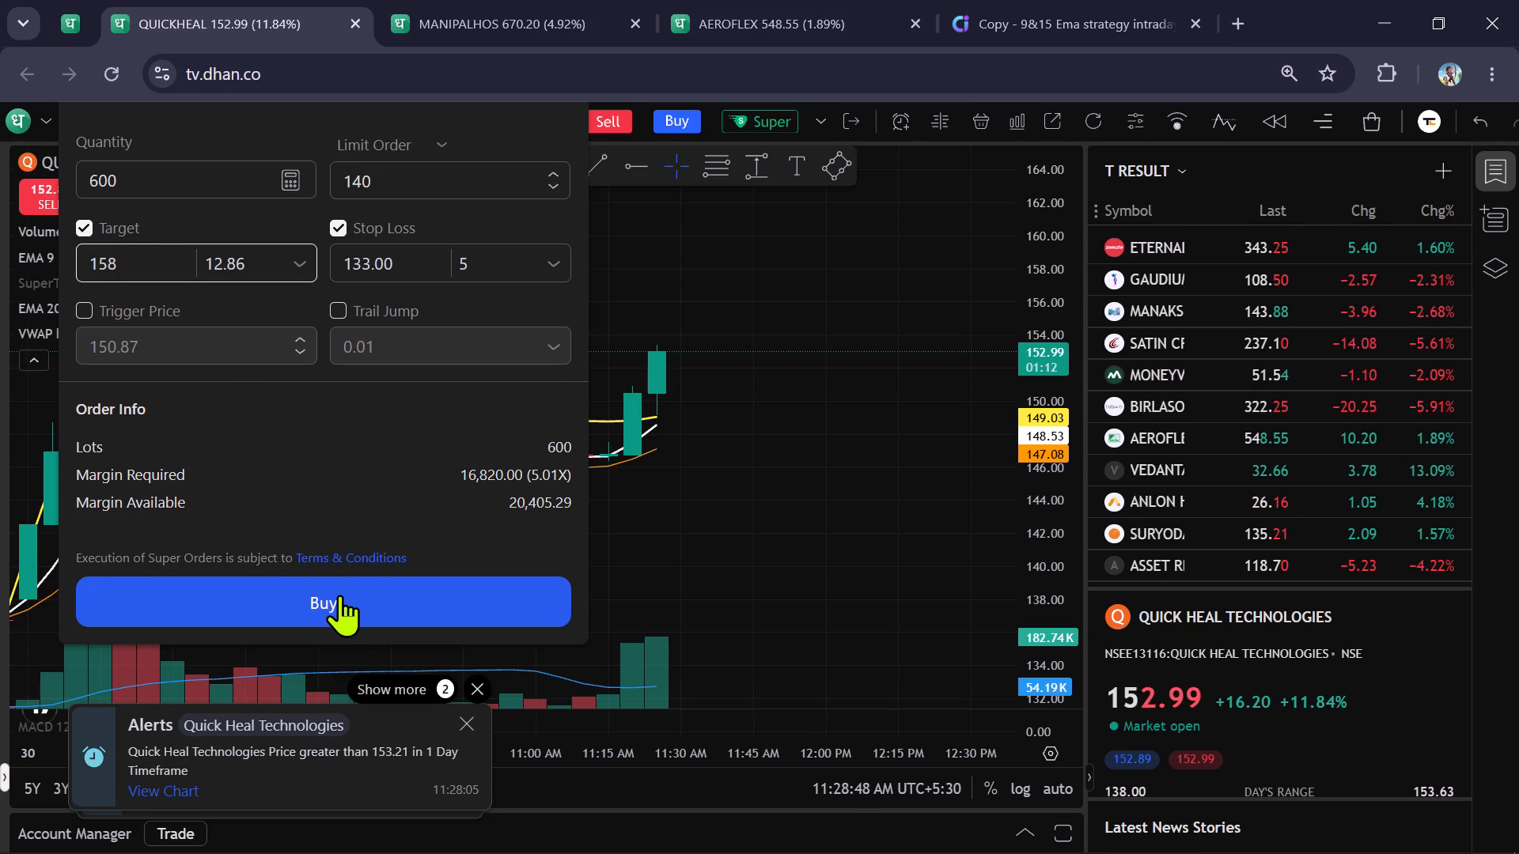
click(339, 595)
Draw a horizontal line at about 153.65 along the morning high on the QUICK HEAL TECHNOLOGIES 5-minute chart.
scroll(886, 467, down, 1)
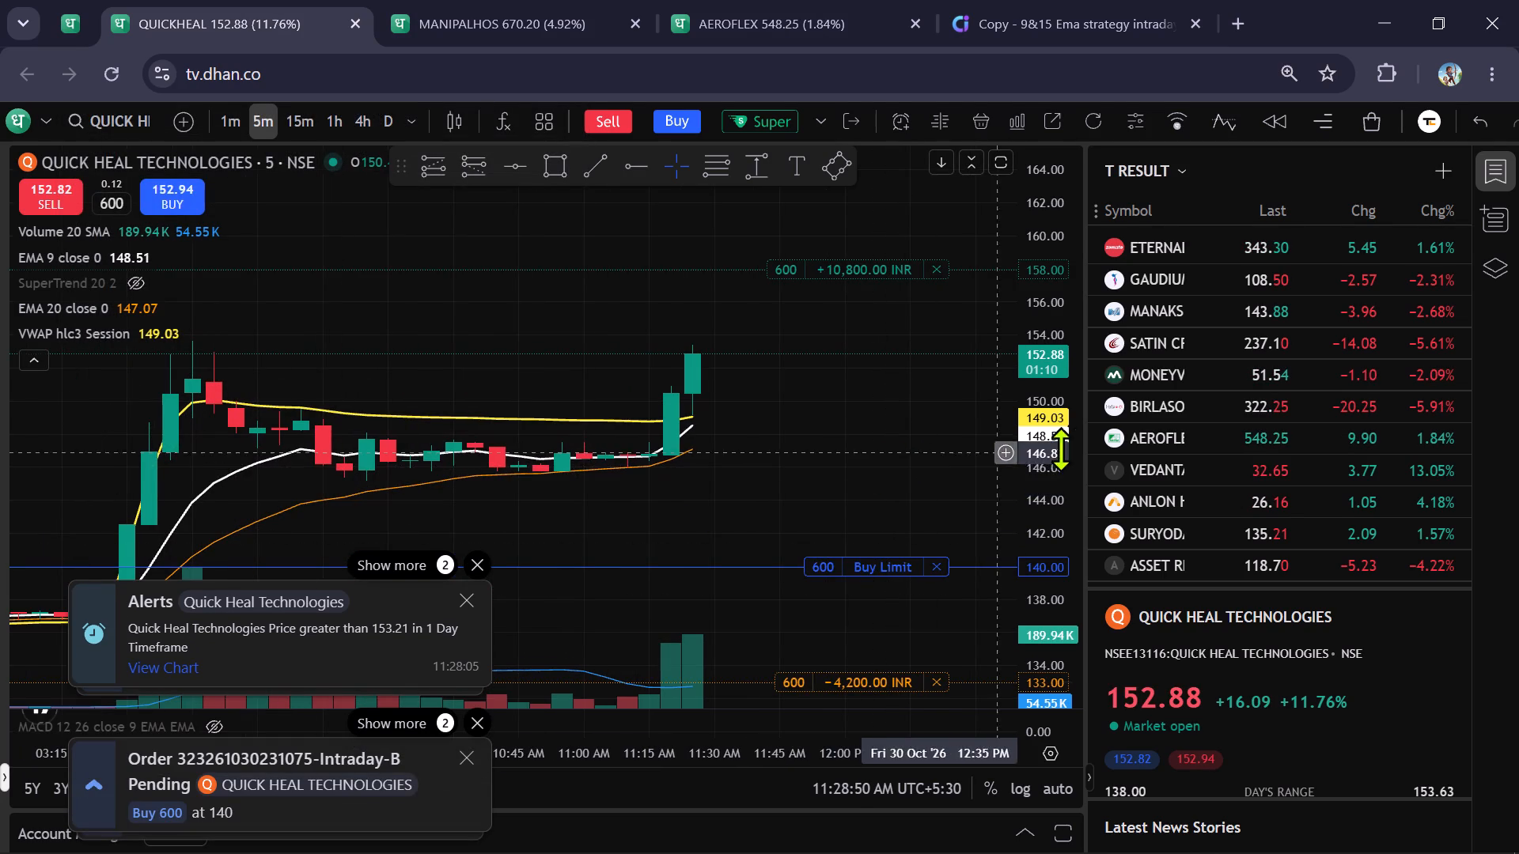
scroll(1066, 433, down, 3)
drag(838, 462, 932, 474)
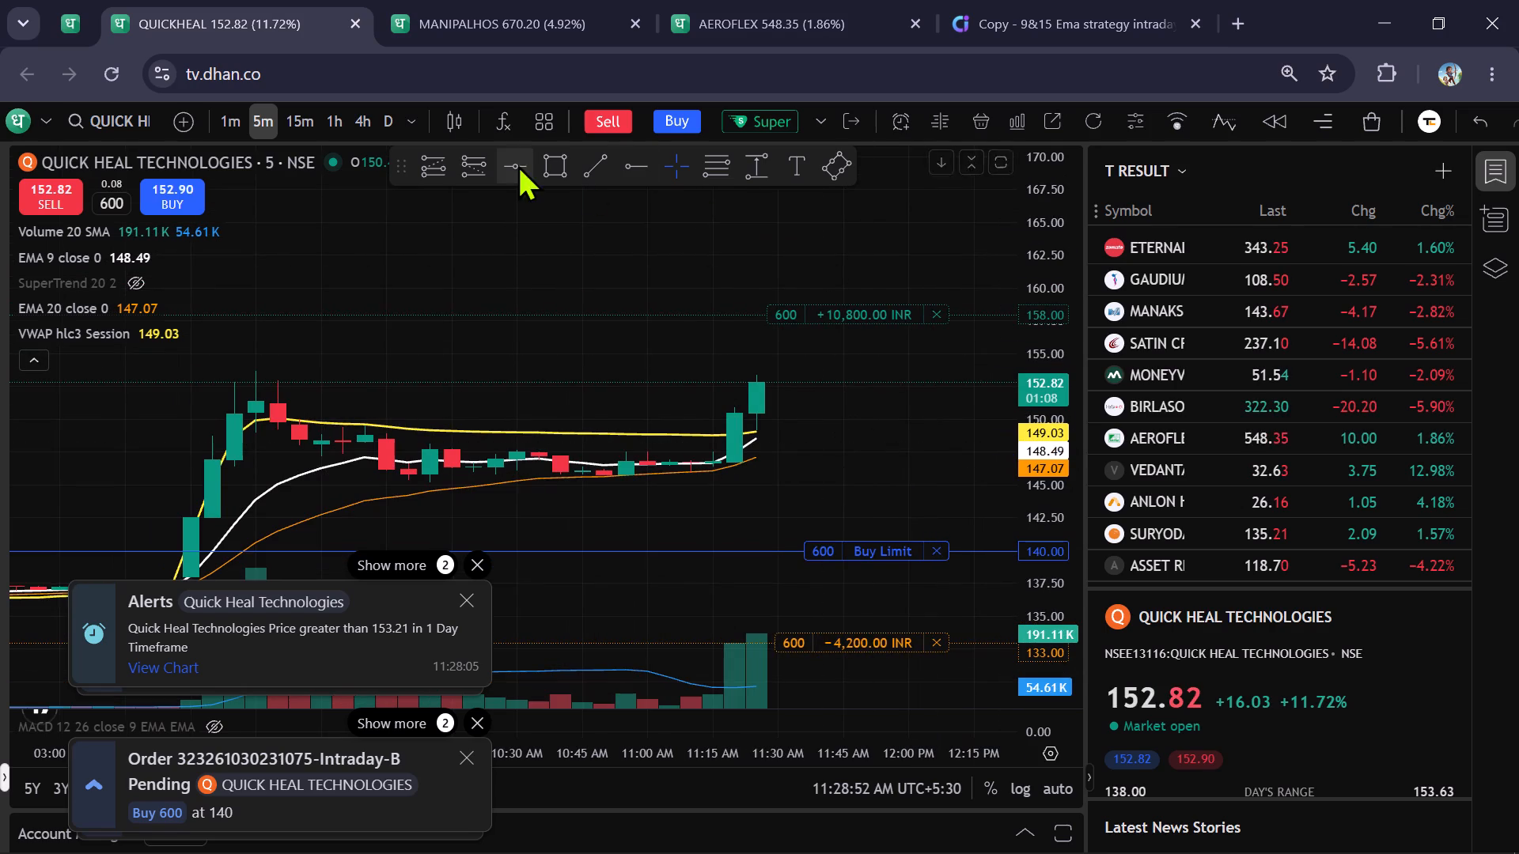
click(510, 164)
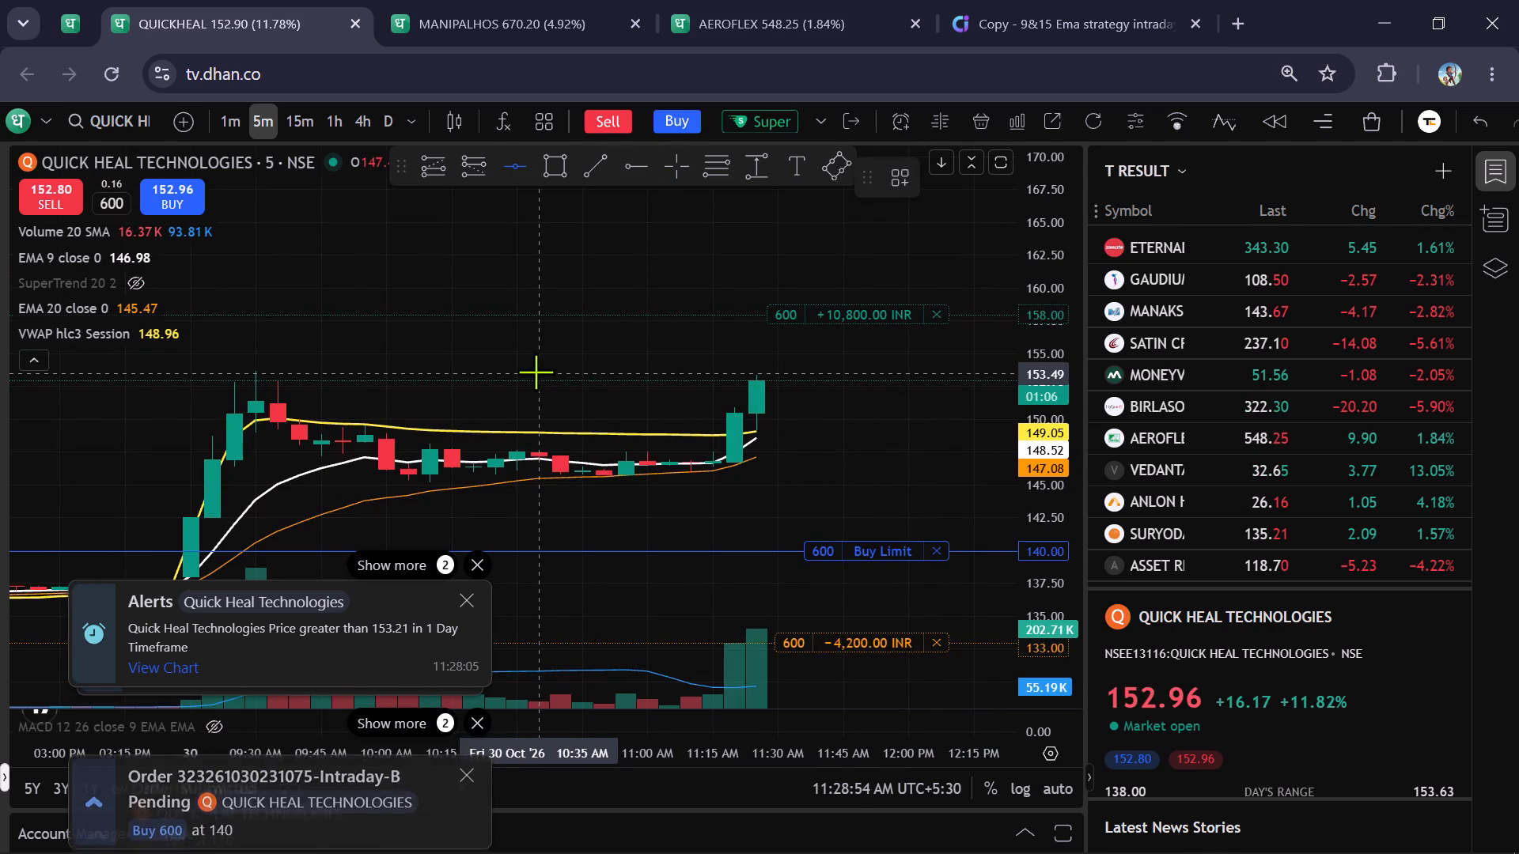
click(536, 372)
click(872, 460)
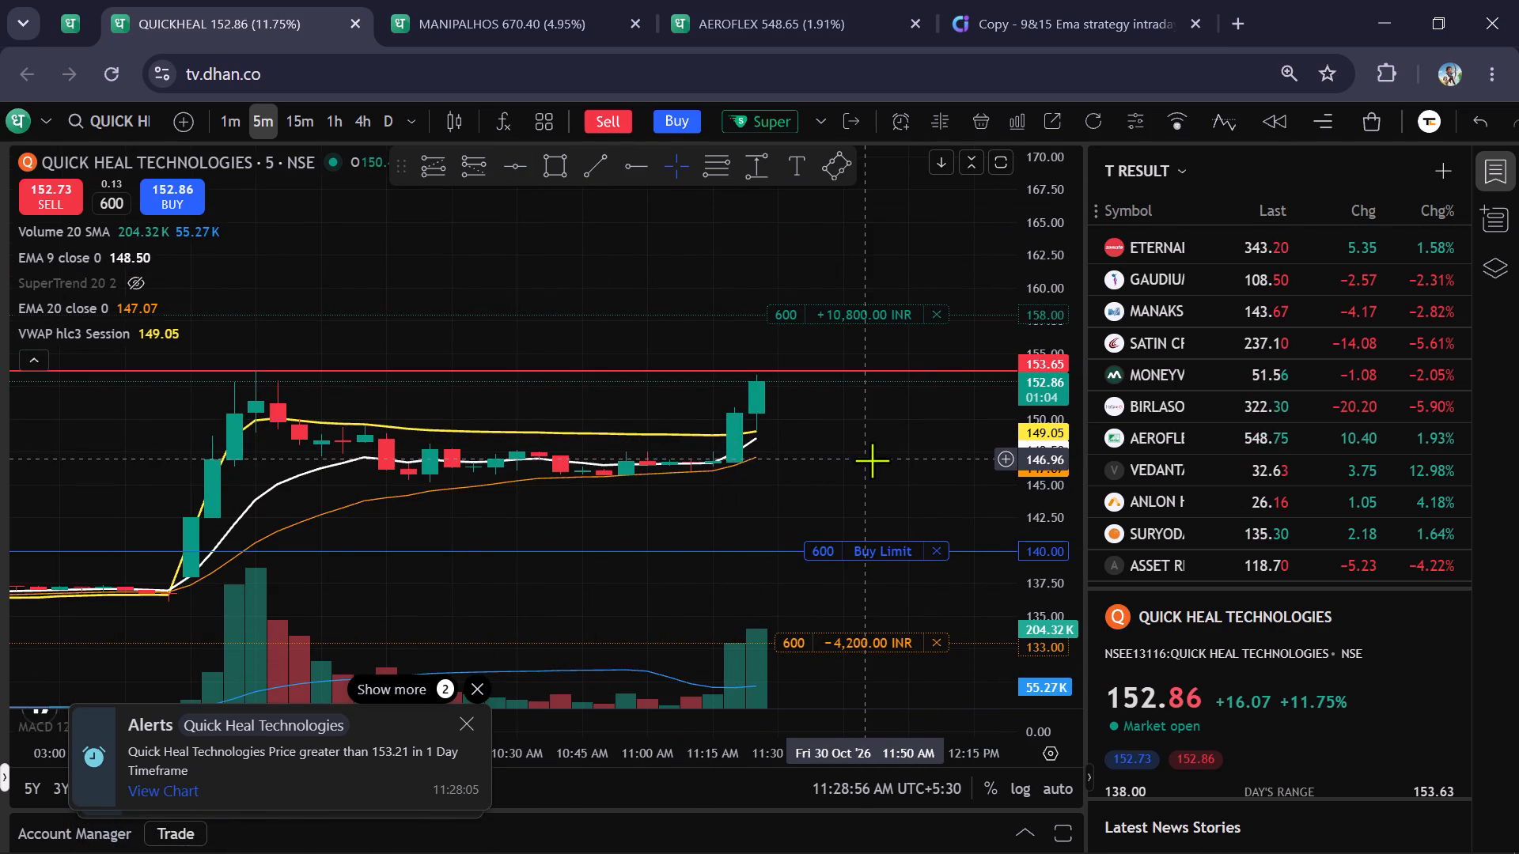
Examine QUICK HEAL TECHNOLOGIES on the 5-minute, 1-minute and daily timeframes, glance at the MANIPAL and AEROFLEX charts, and return to its 1-minute chart.
scroll(872, 460, up, 2)
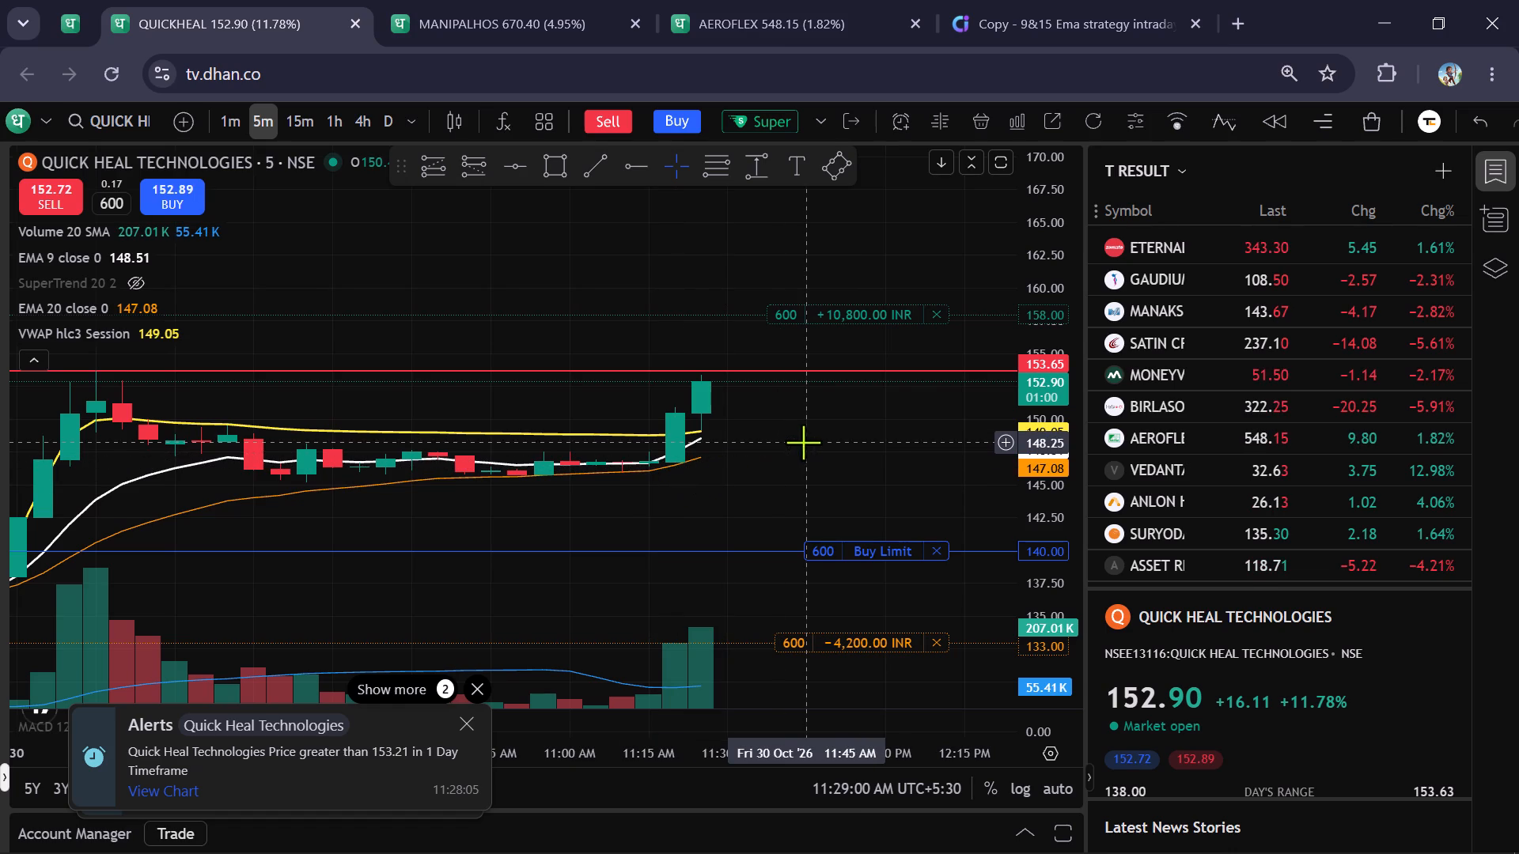
scroll(828, 451, up, 1)
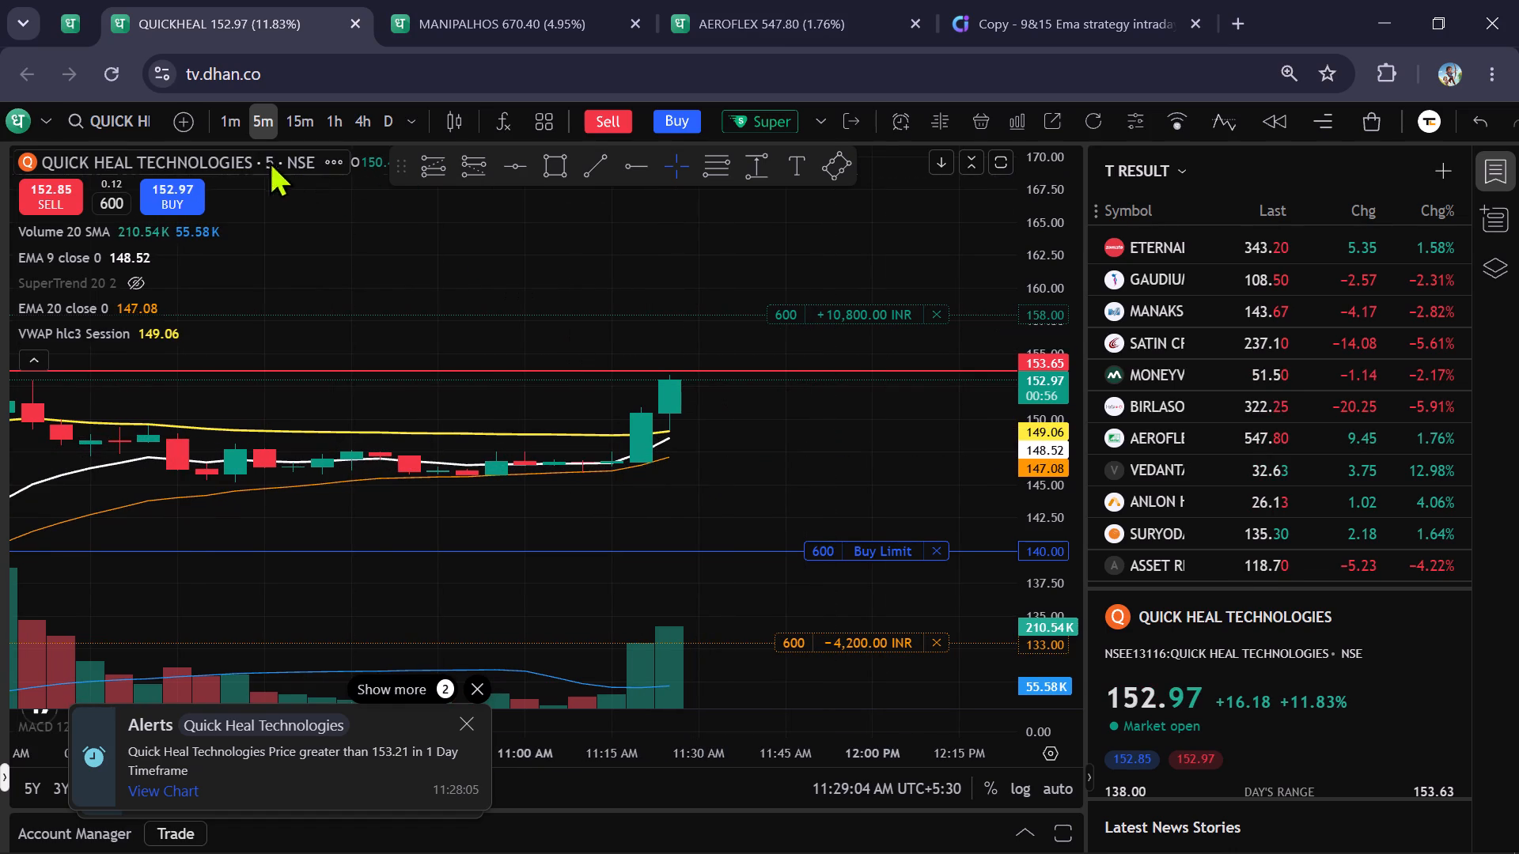
click(232, 129)
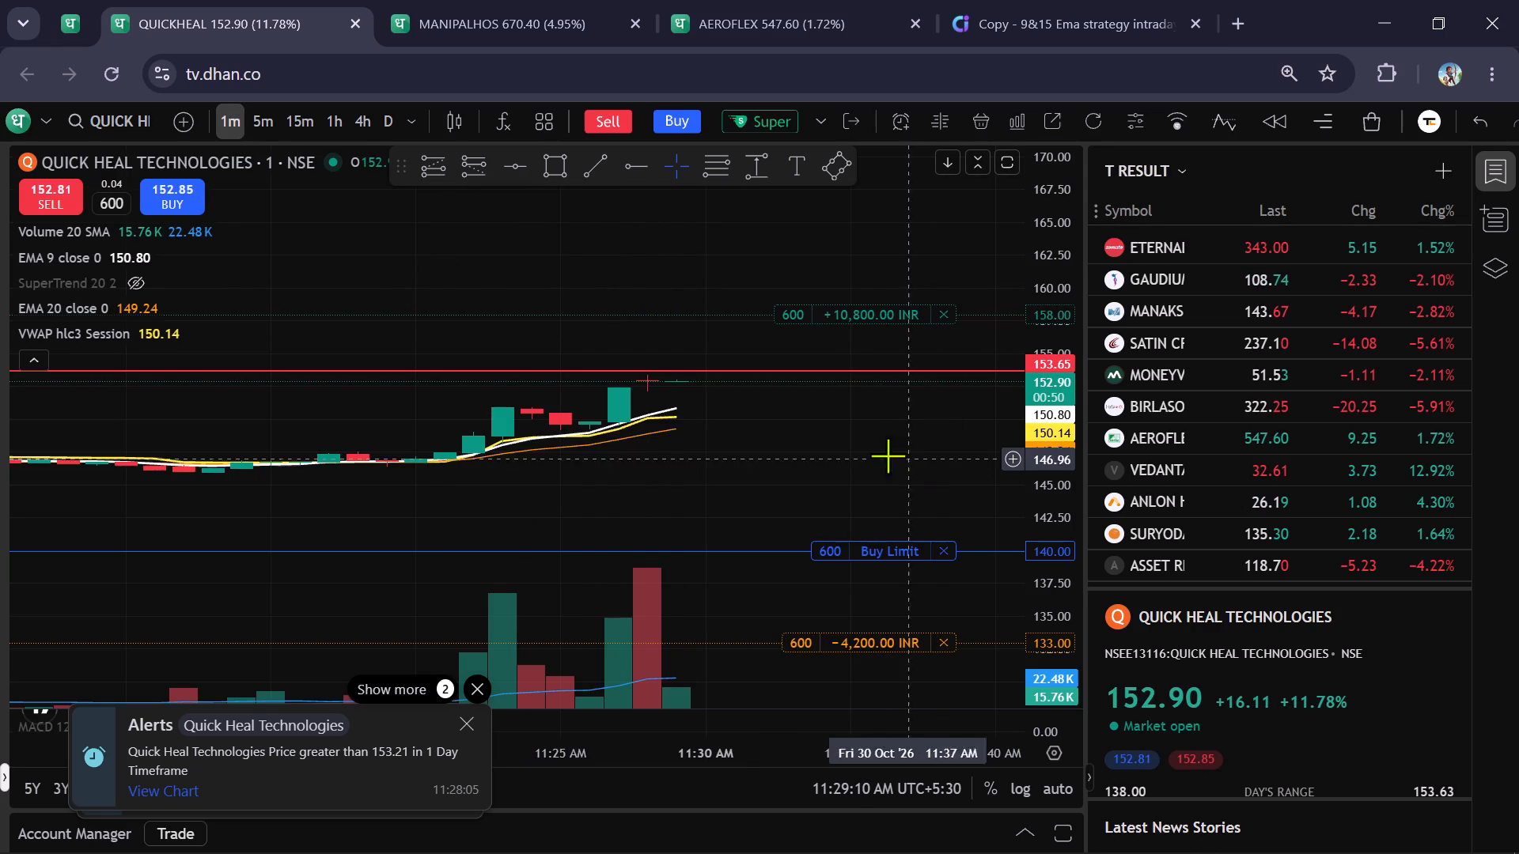
drag(859, 448, 895, 463)
click(387, 117)
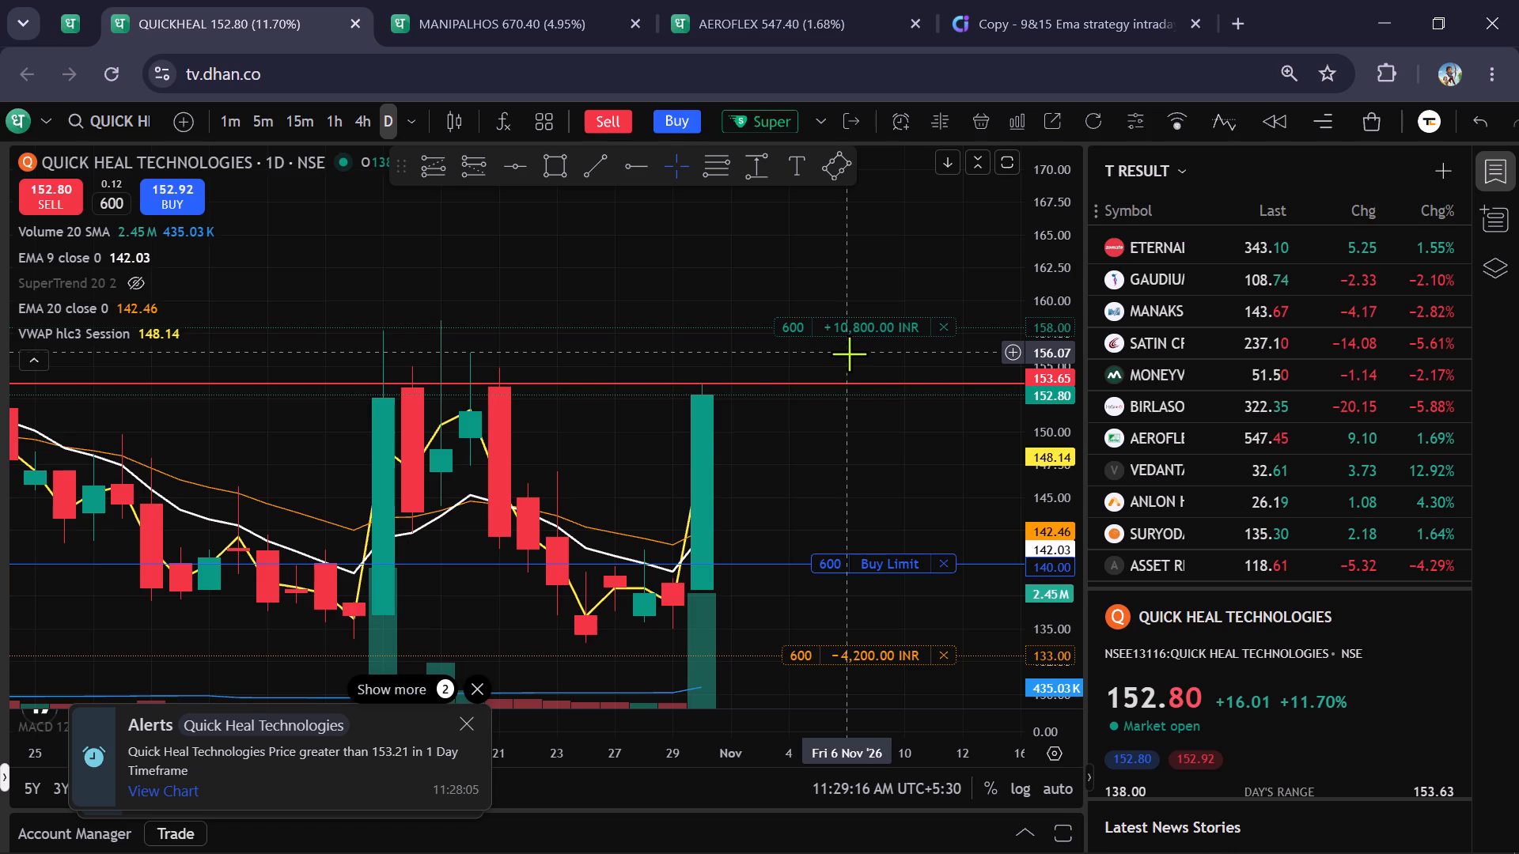
click(264, 132)
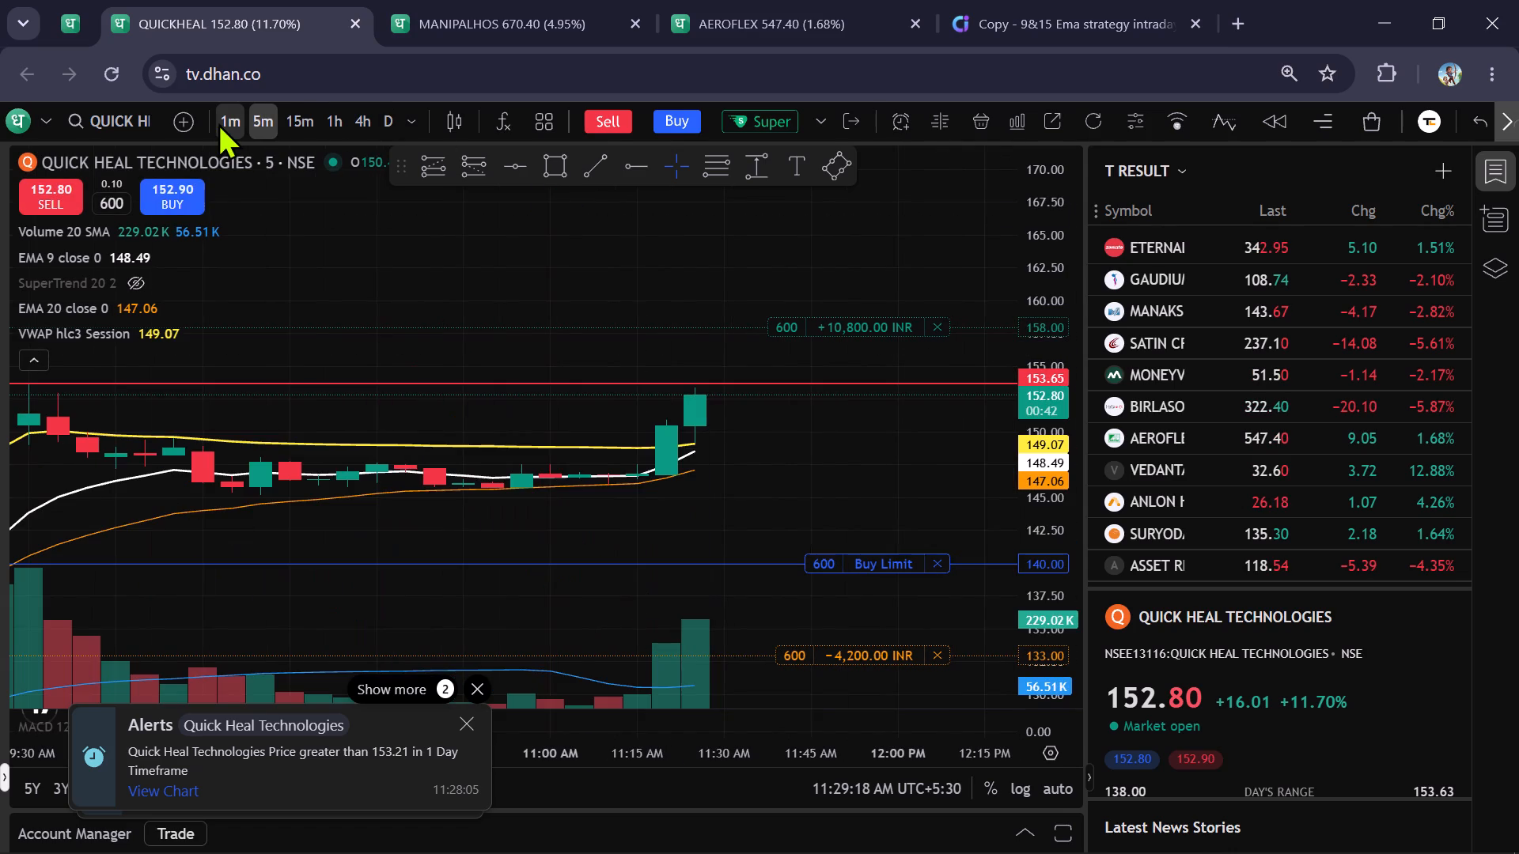
click(219, 121)
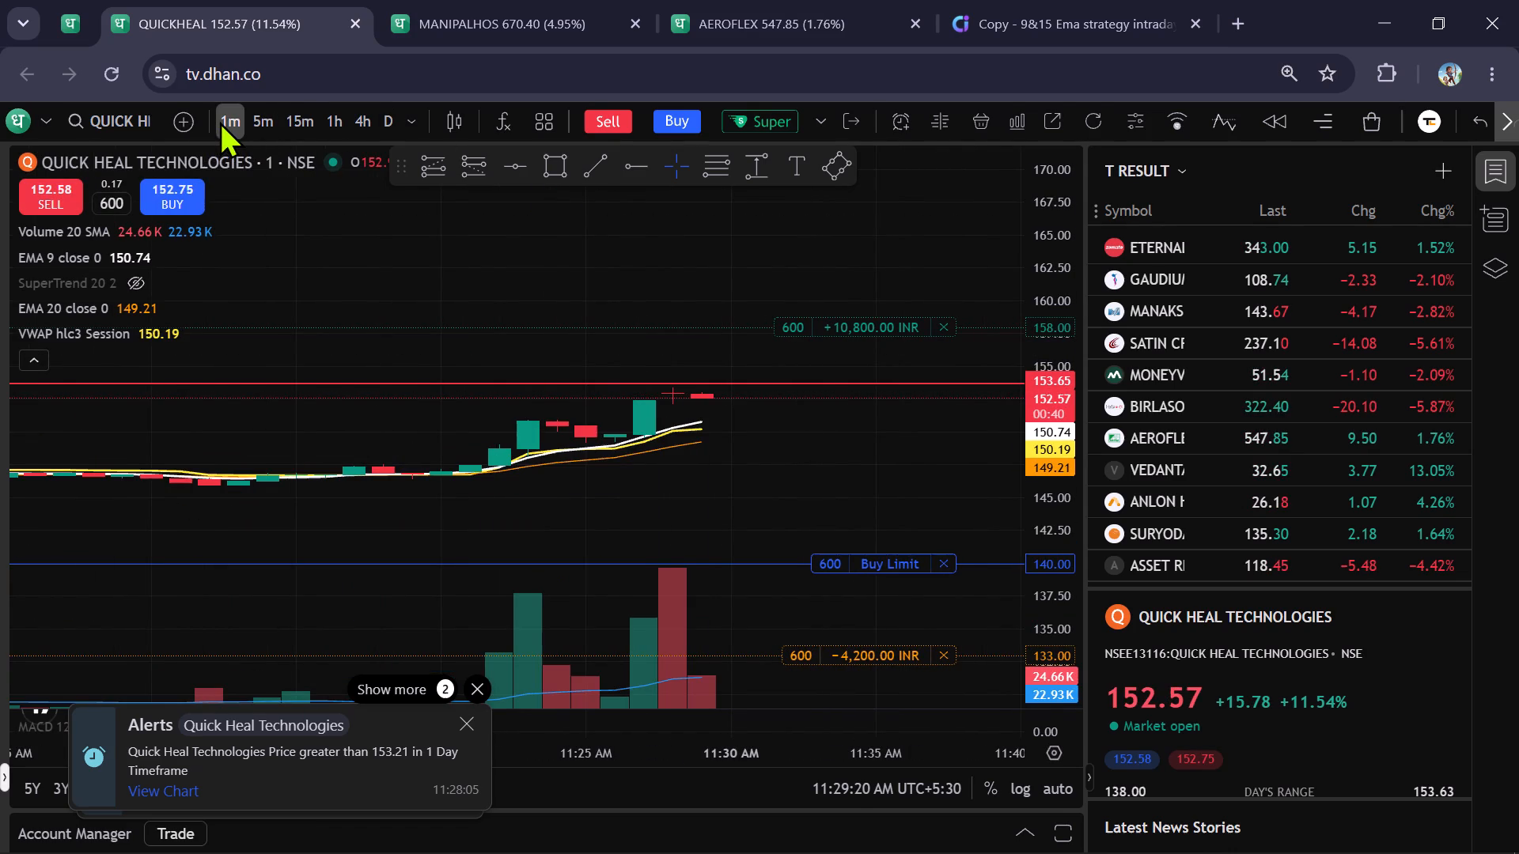
click(559, 21)
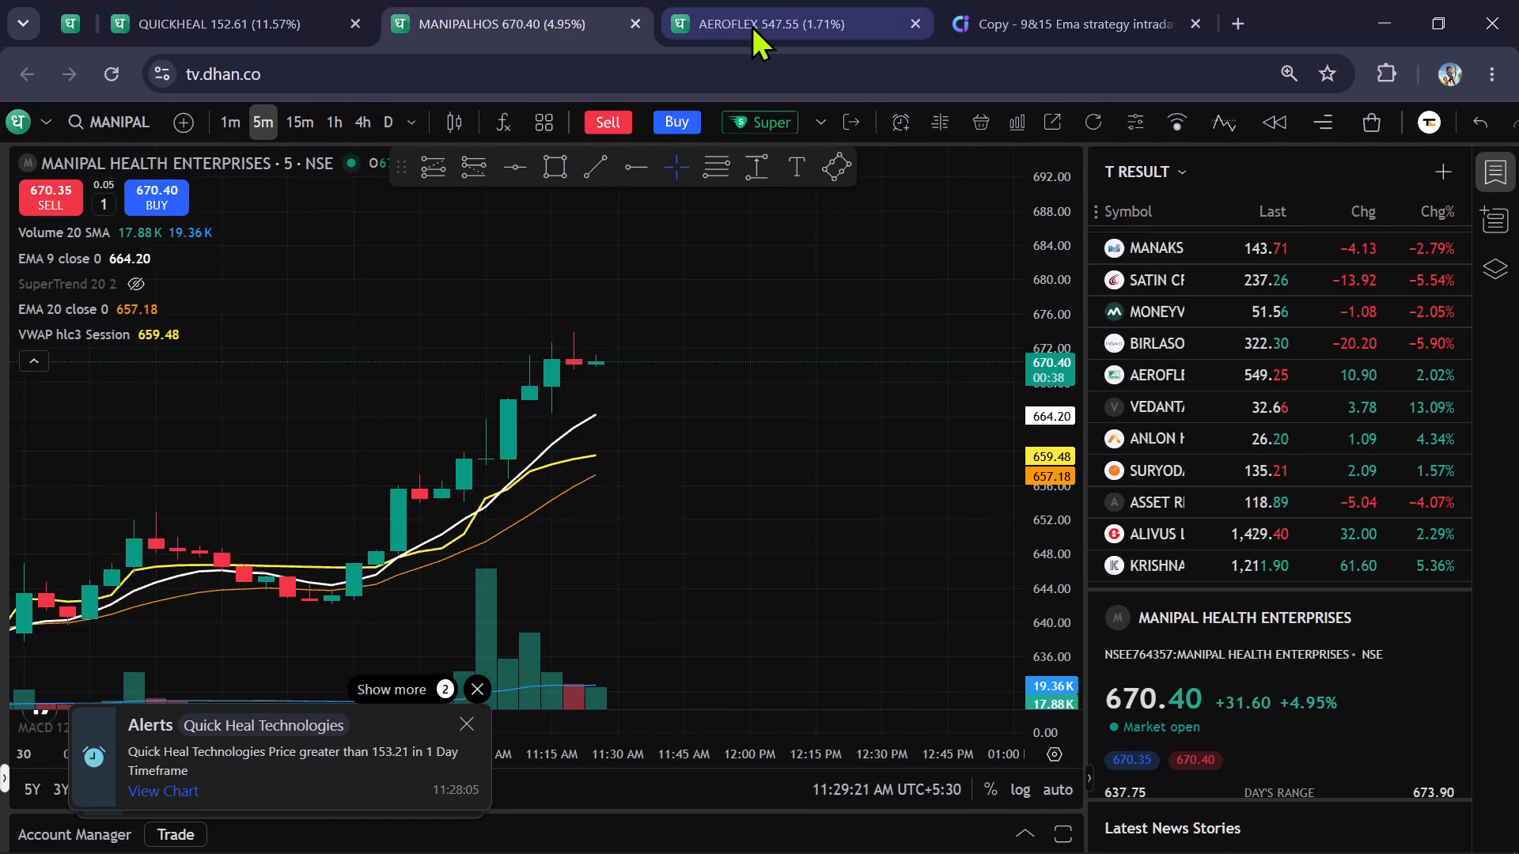
click(751, 25)
click(297, 0)
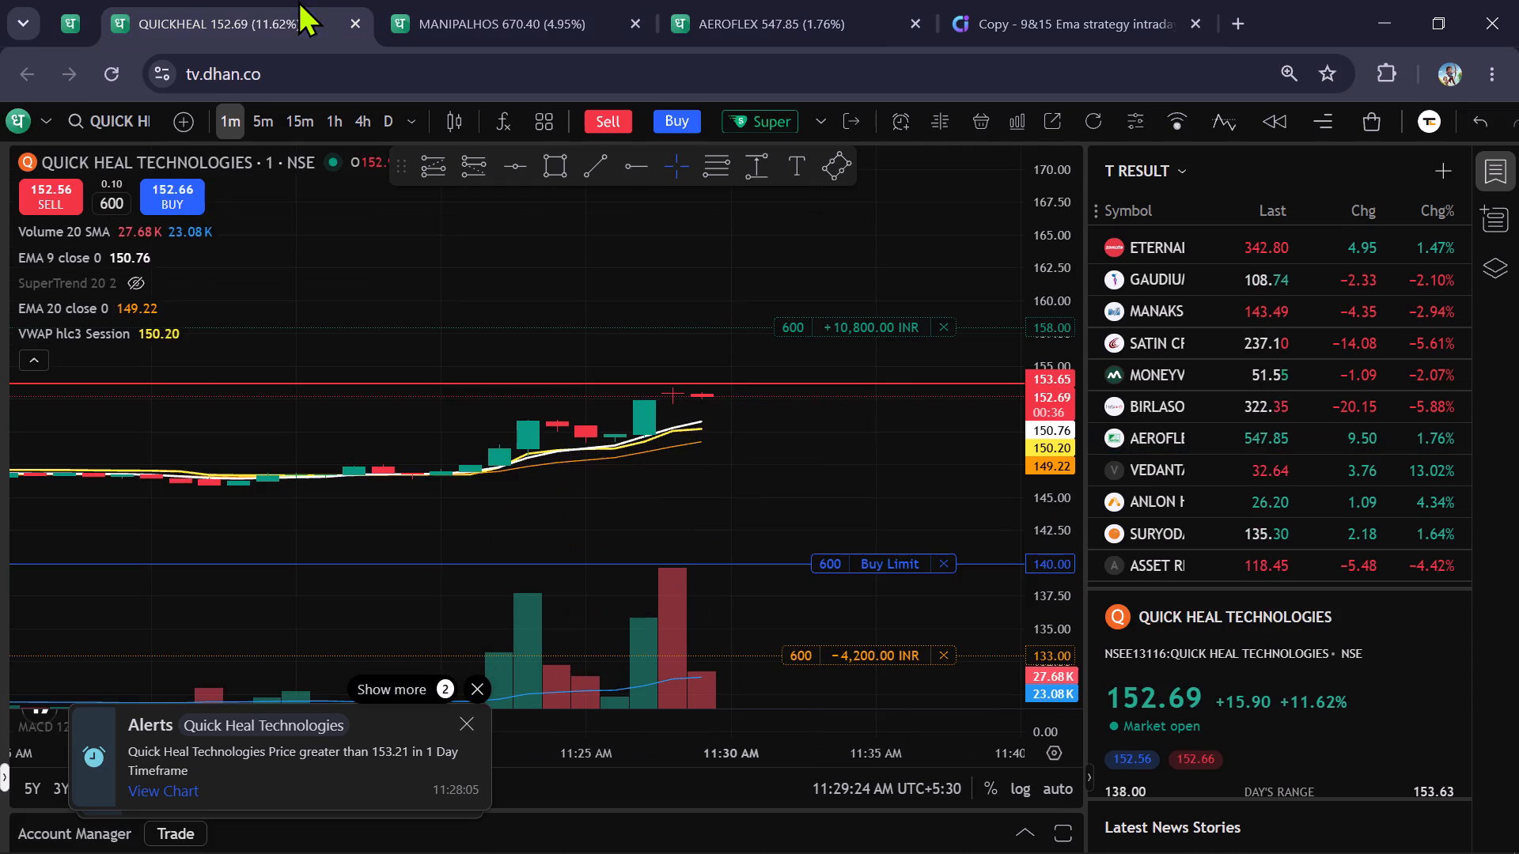
scroll(737, 411, up, 1)
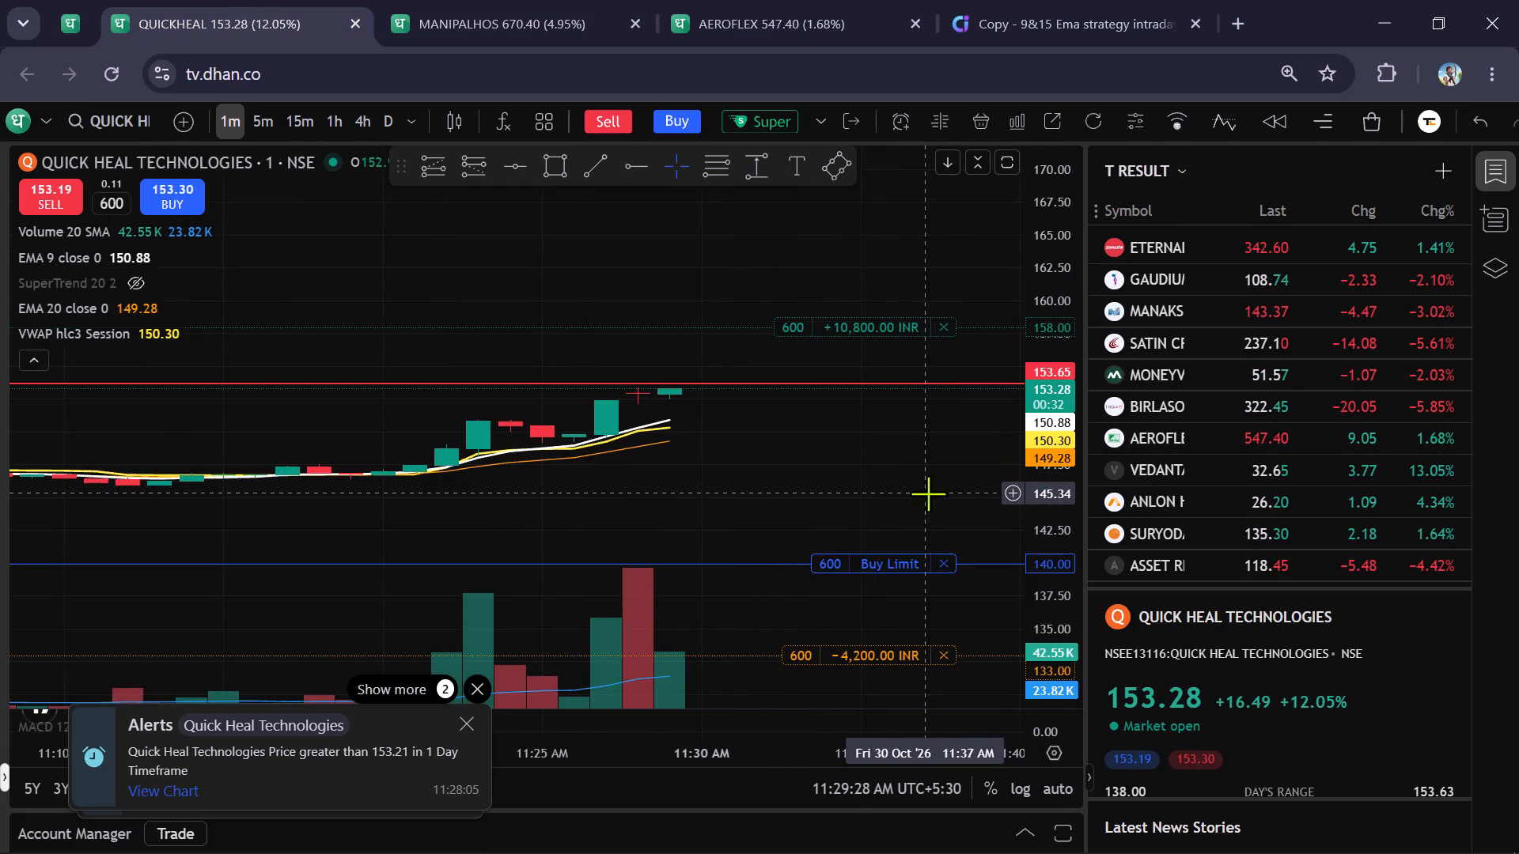
Raise the pending 600-share buy limit order on the chart to 153.73, and raise its unfilled part to 154.05.
drag(827, 561, 833, 512)
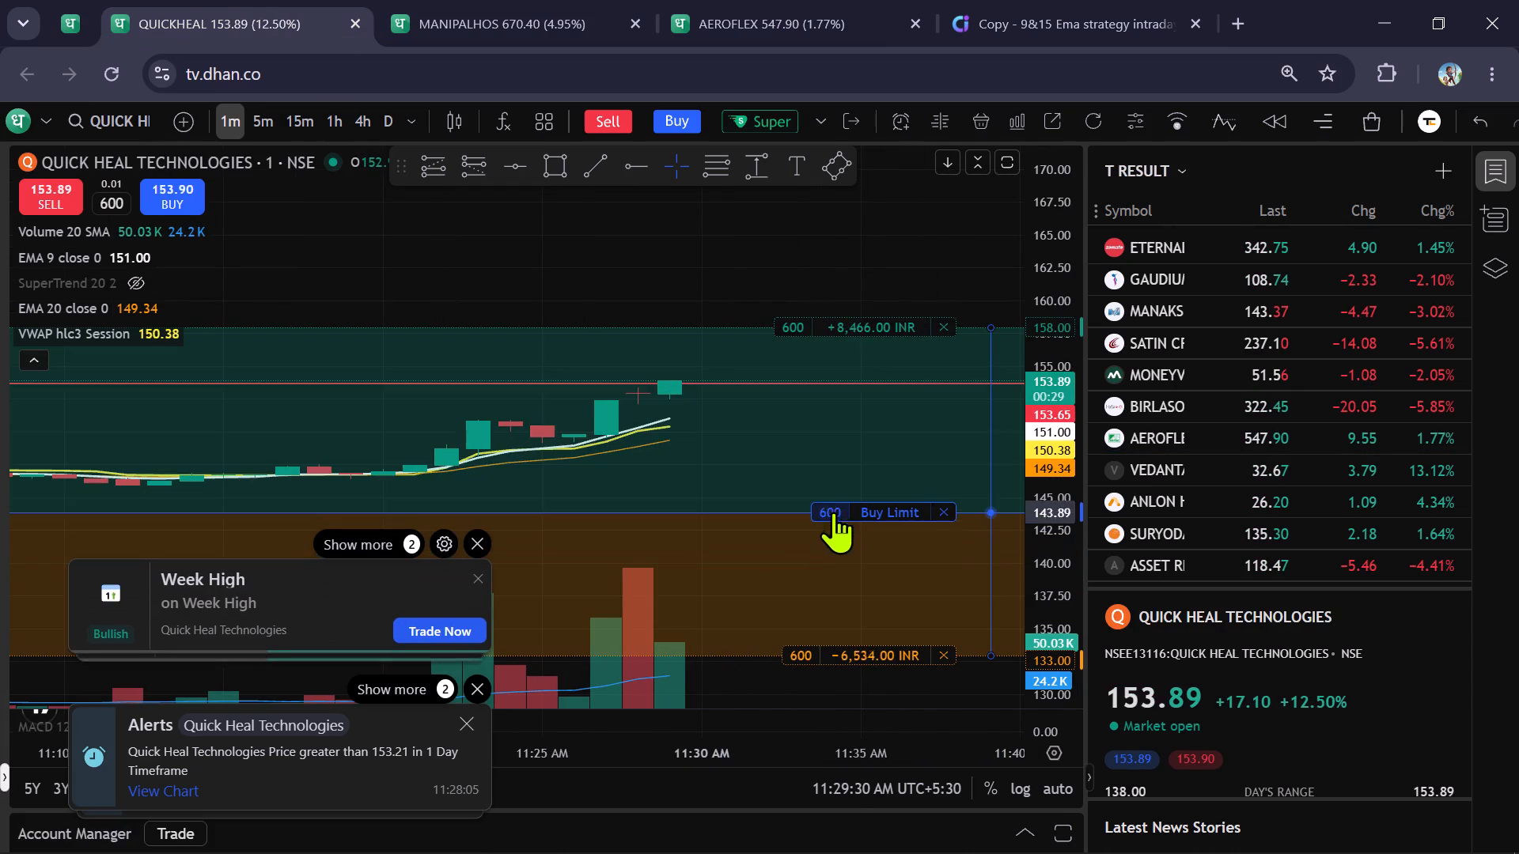
drag(833, 512, 823, 384)
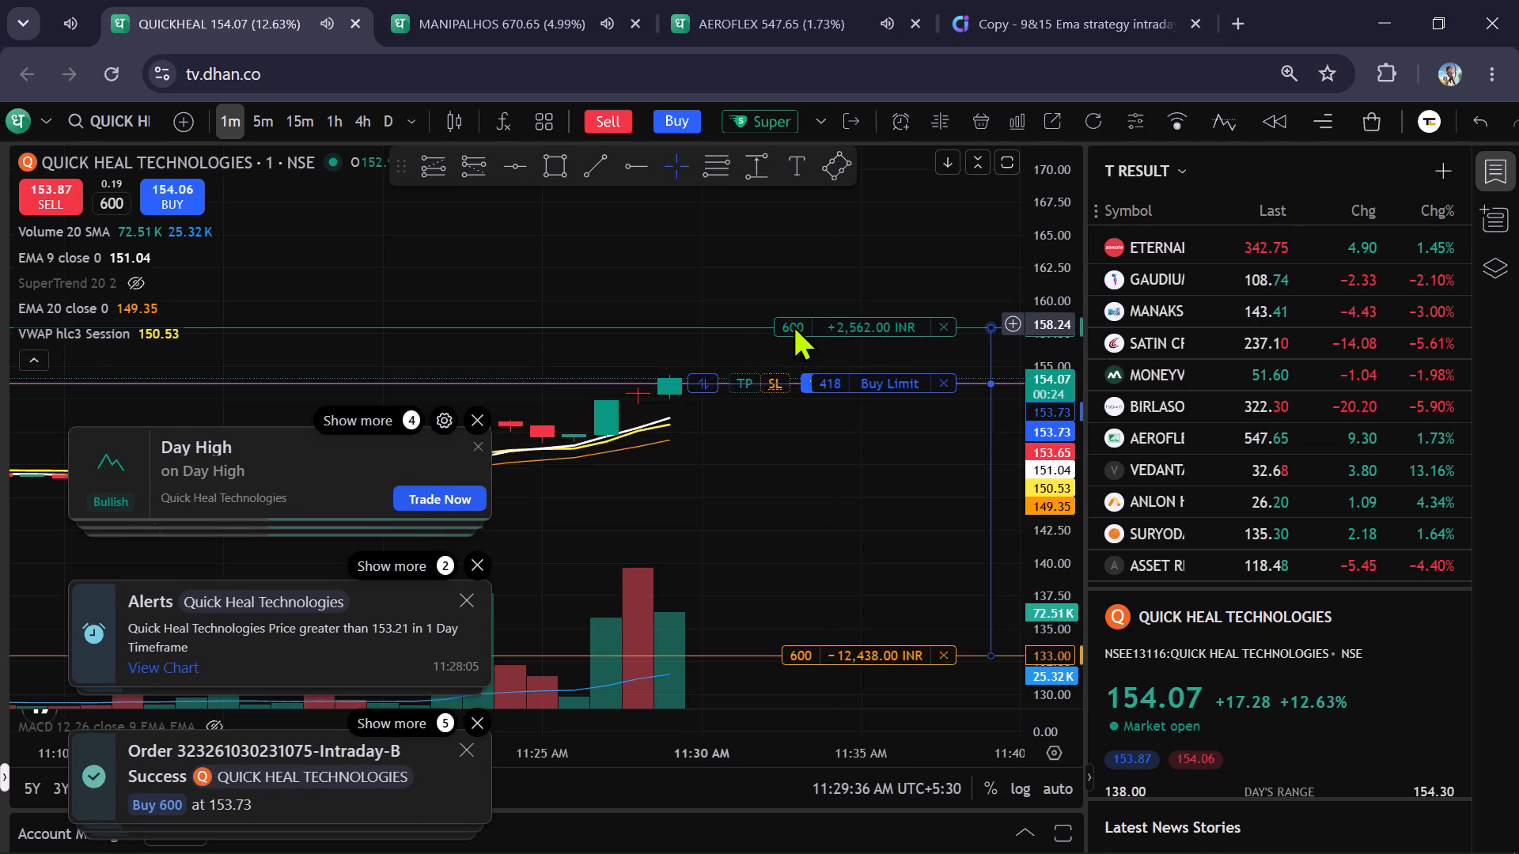
click(829, 383)
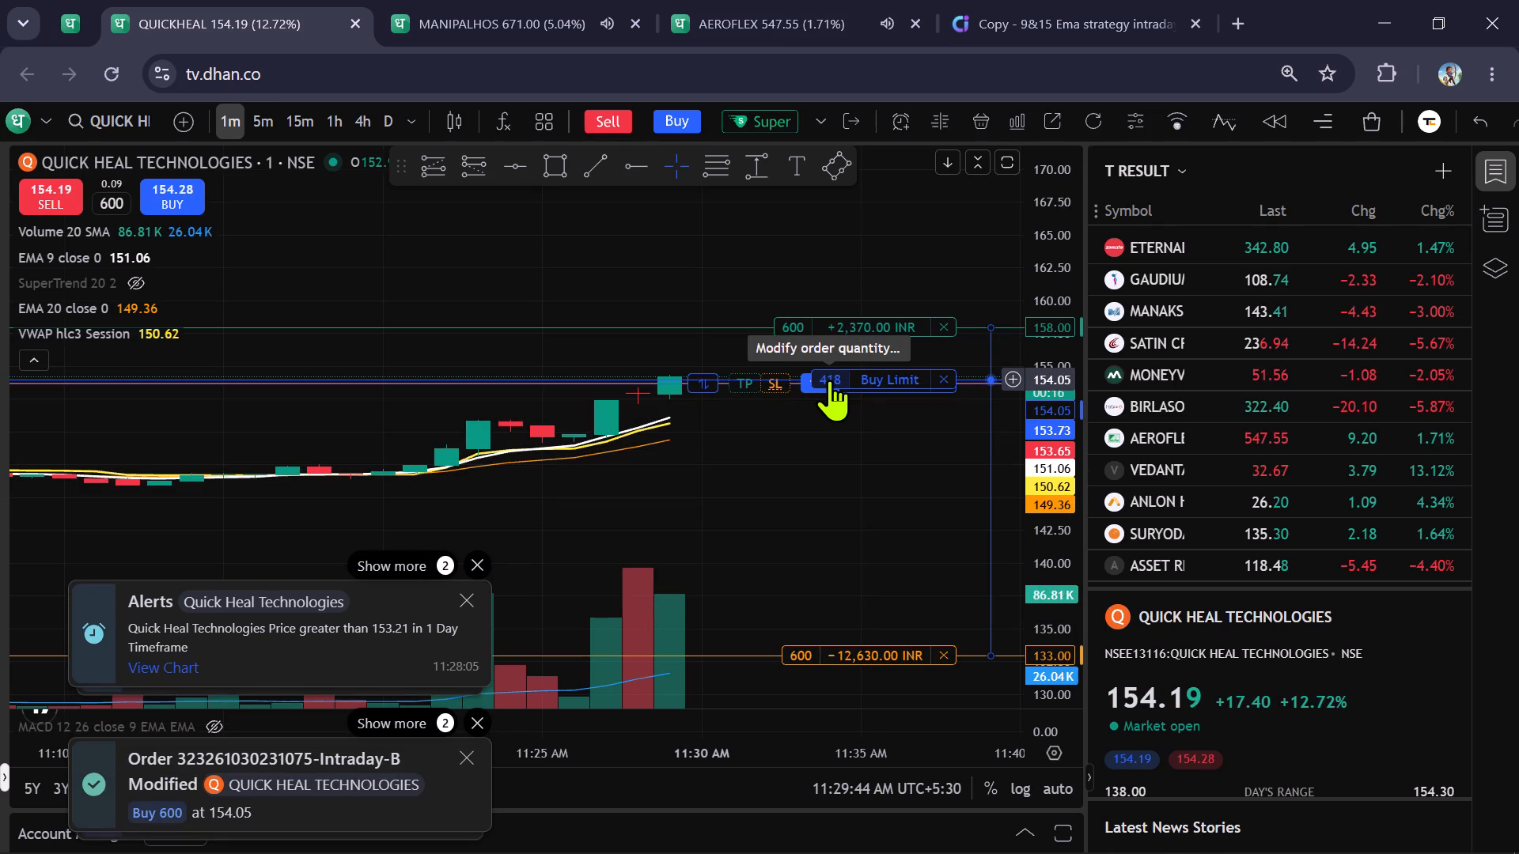
Lower the remaining 418-share buy limit order to 146.71 and cancel it.
drag(829, 380, 838, 471)
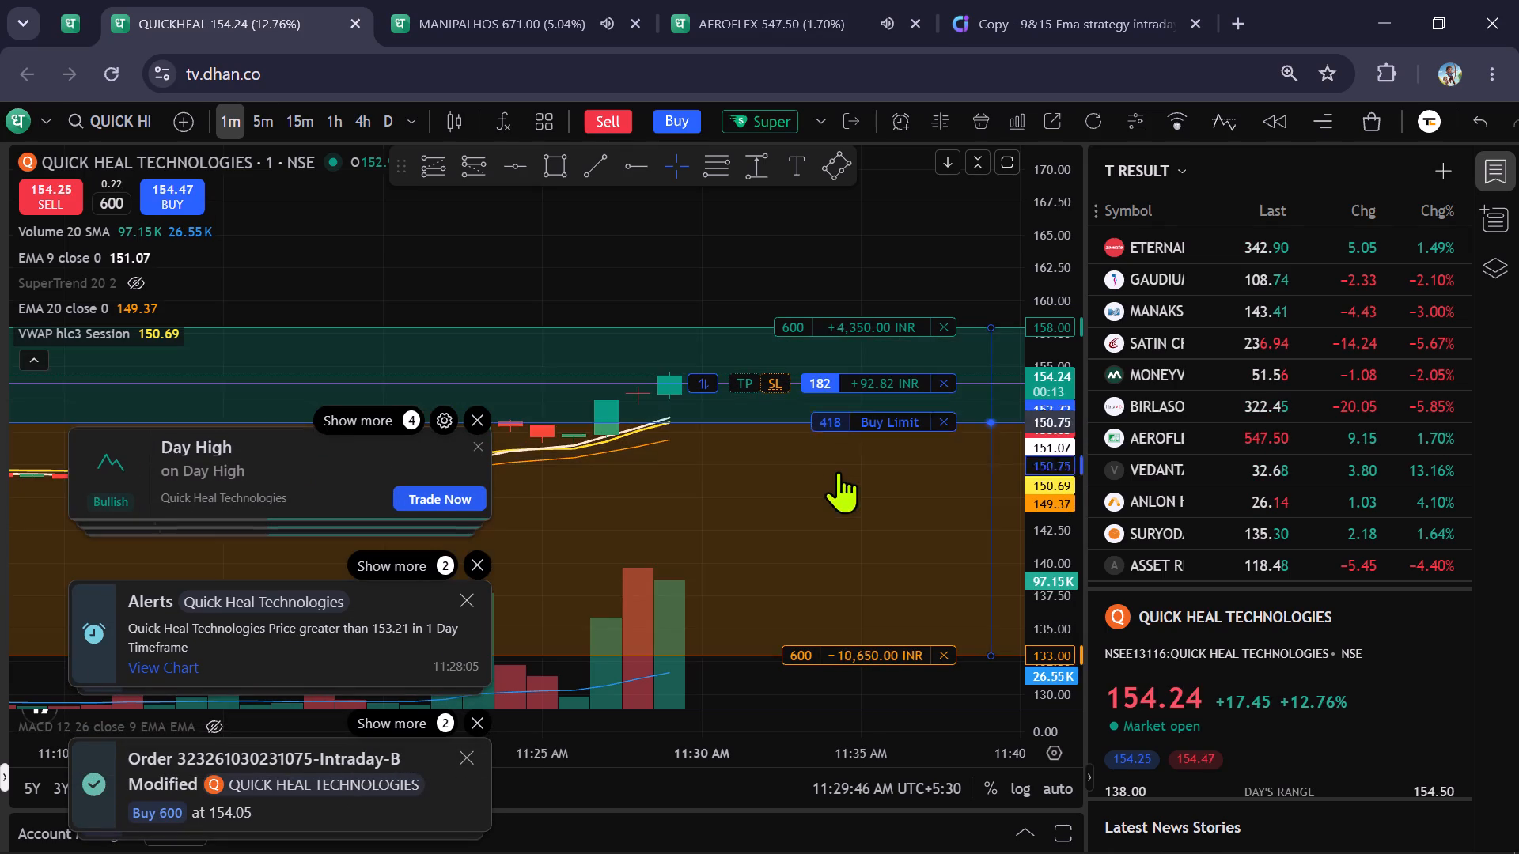
drag(838, 471, 840, 476)
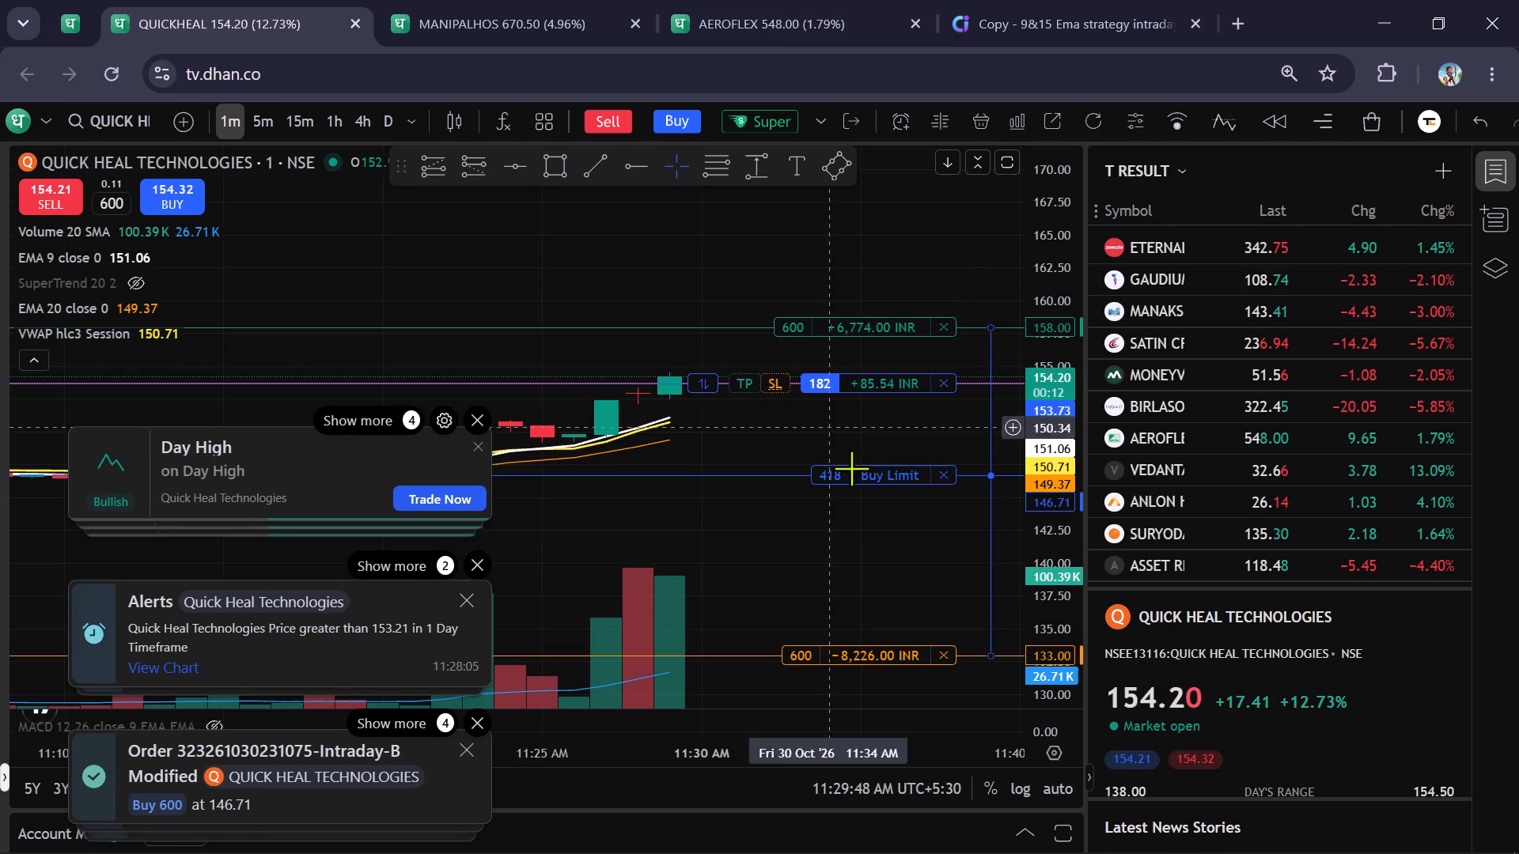
click(945, 474)
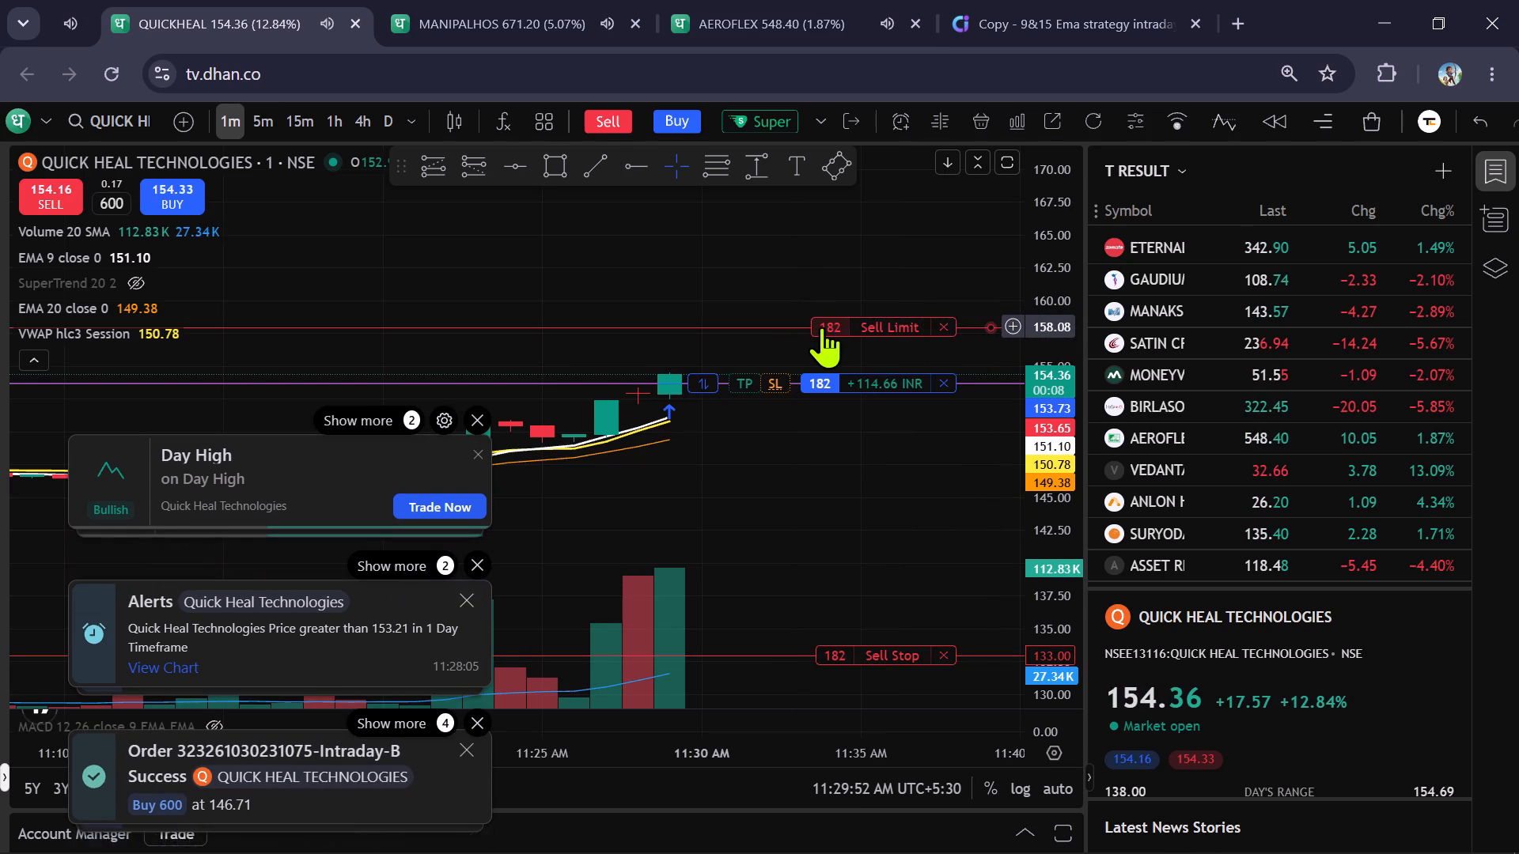
Lower the 182-share target sell limit order to 154.70.
drag(821, 327, 849, 371)
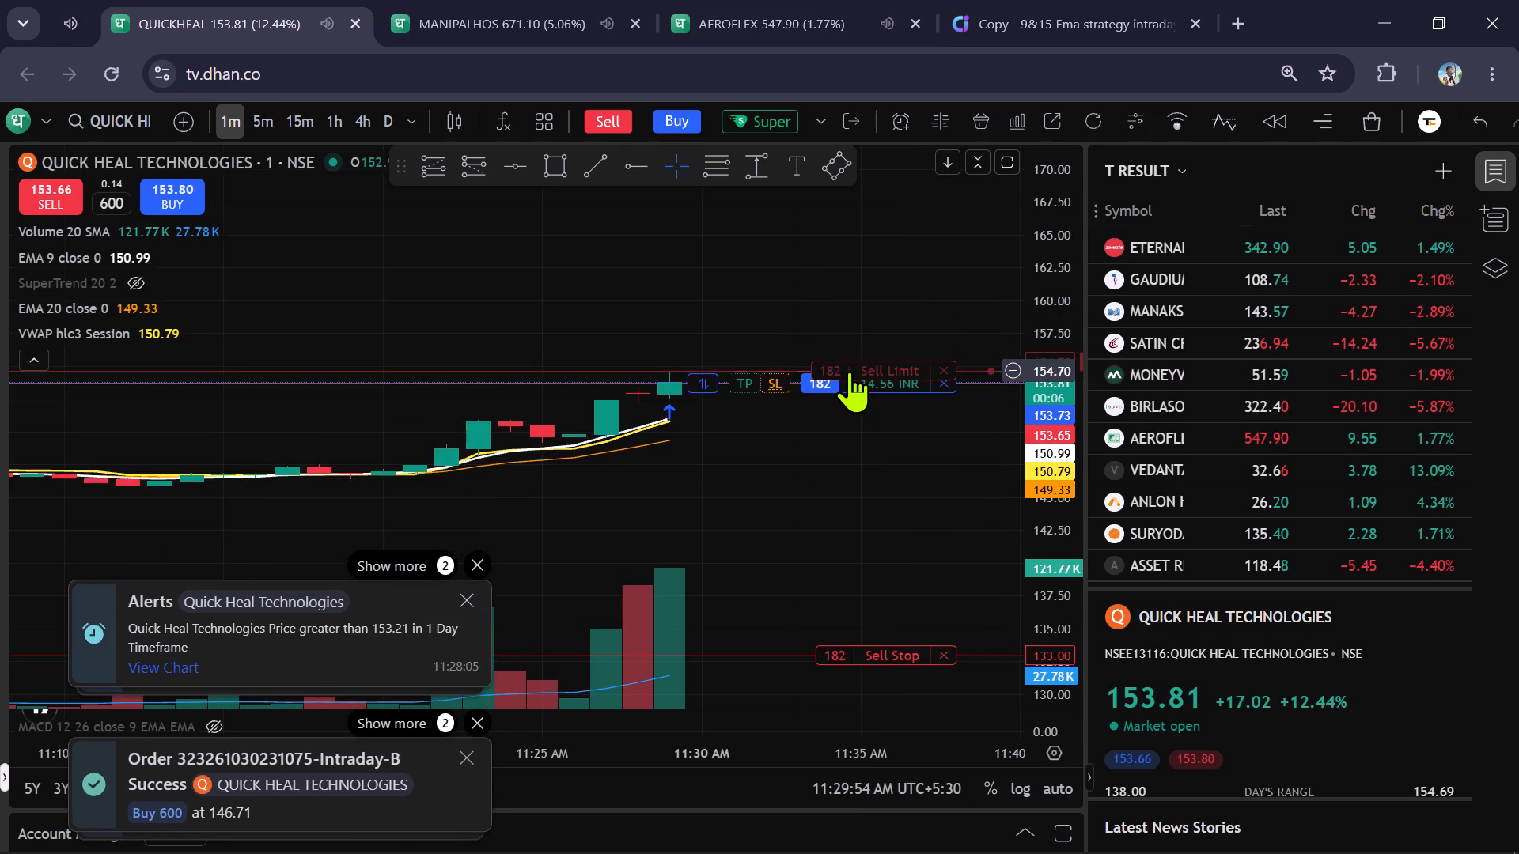
Switch QUICK HEAL TECHNOLOGIES to the 5-minute timeframe and lower the 182-share sell limit order to 154.21.
click(269, 129)
scroll(269, 129, up, 1)
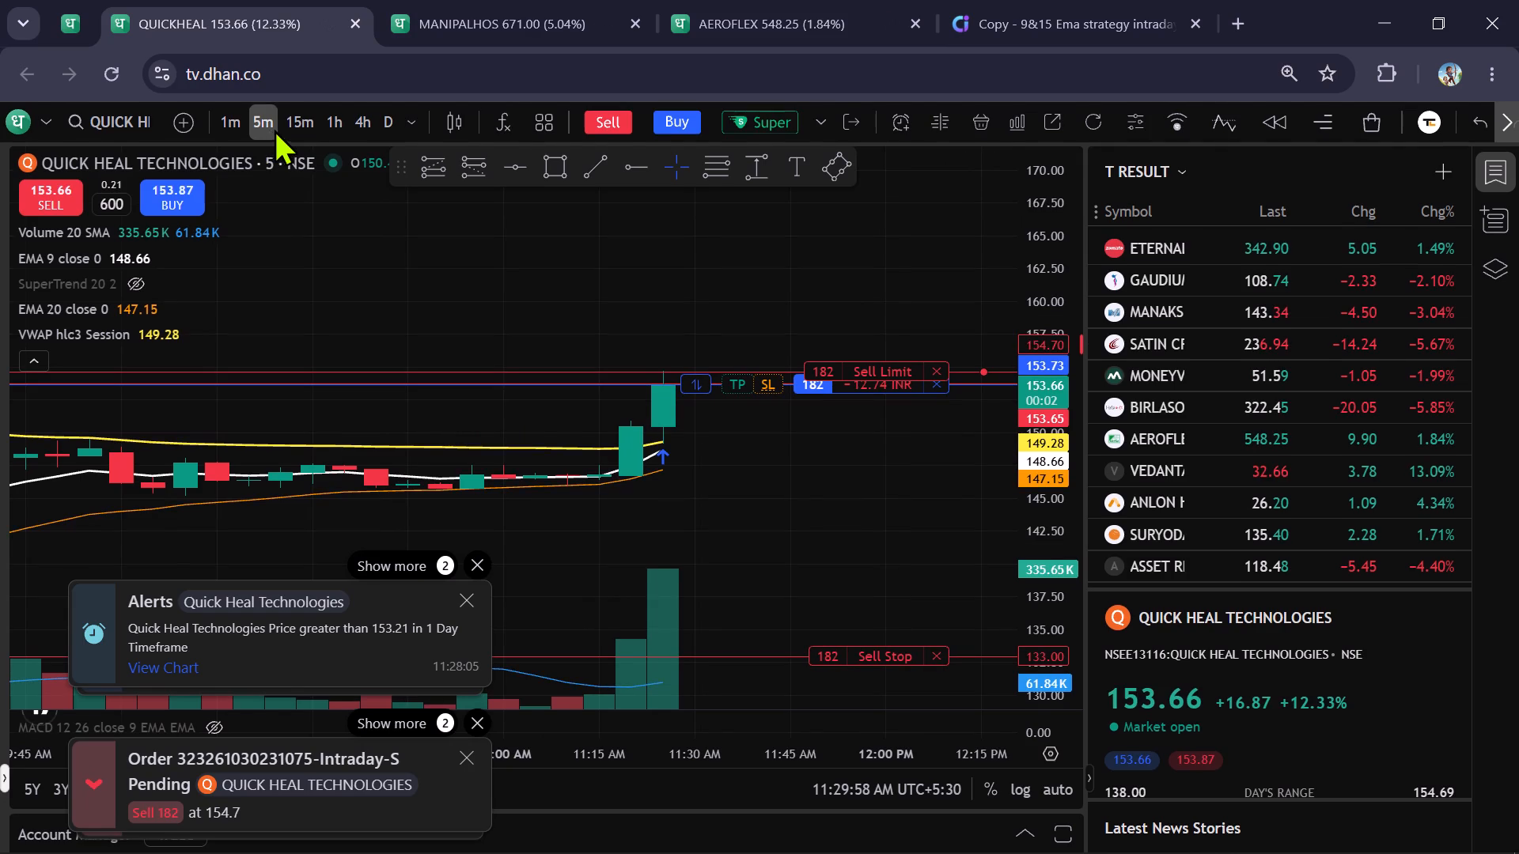
scroll(527, 277, up, 2)
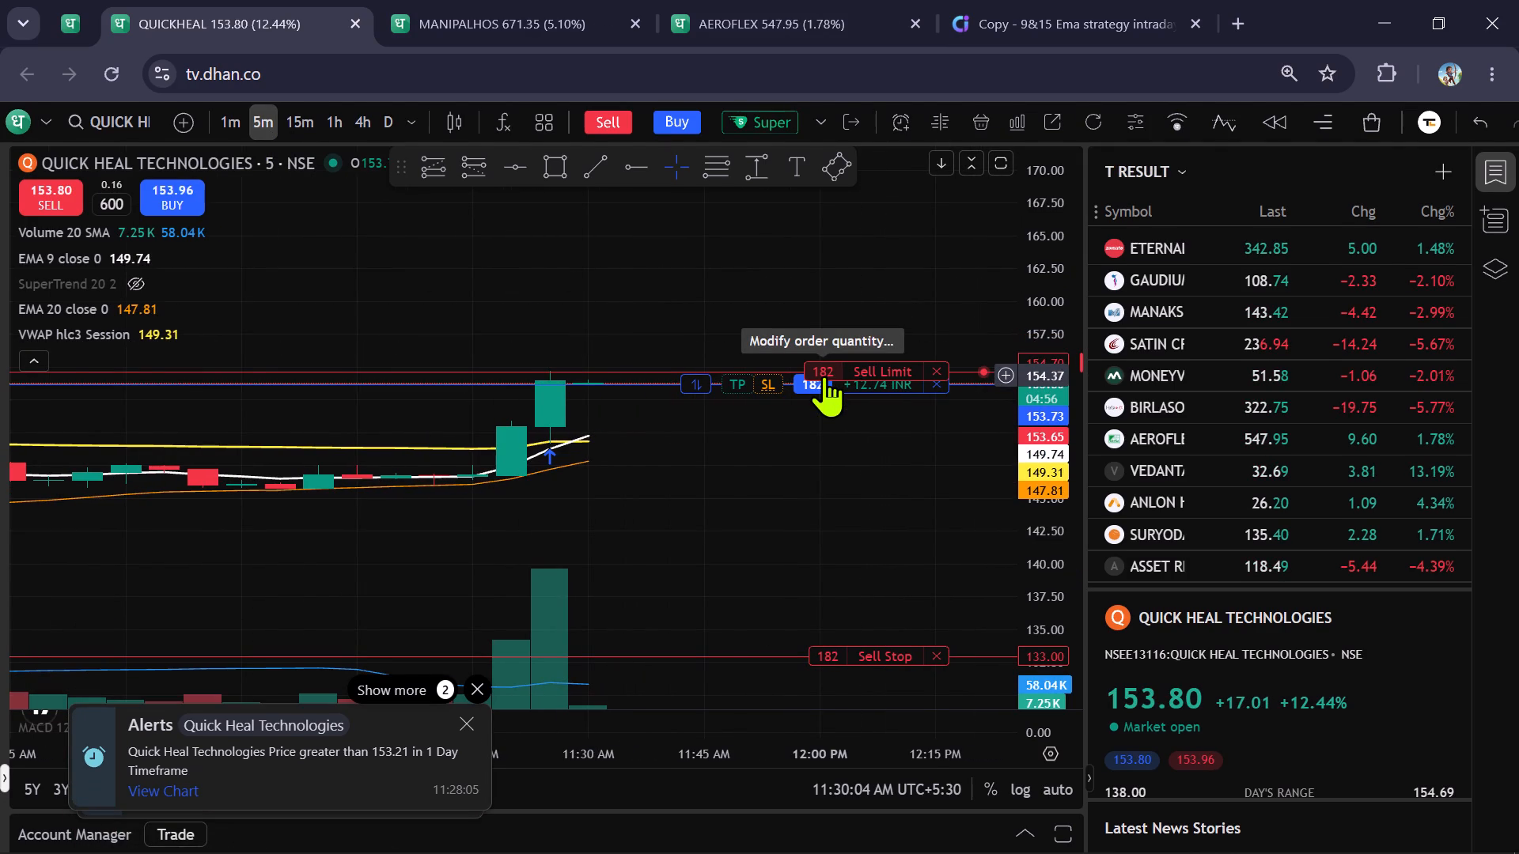
click(824, 376)
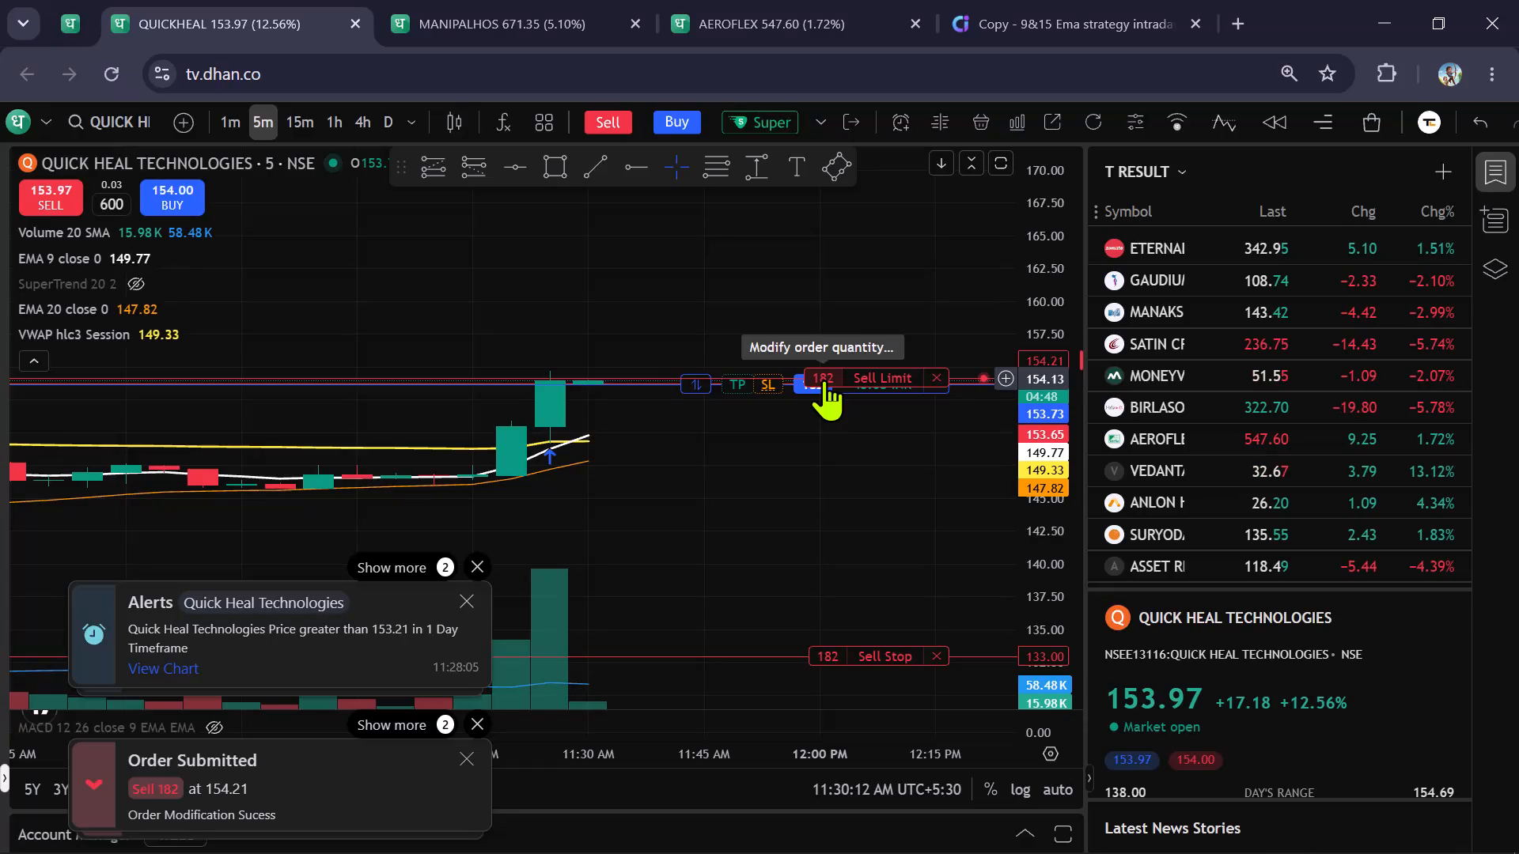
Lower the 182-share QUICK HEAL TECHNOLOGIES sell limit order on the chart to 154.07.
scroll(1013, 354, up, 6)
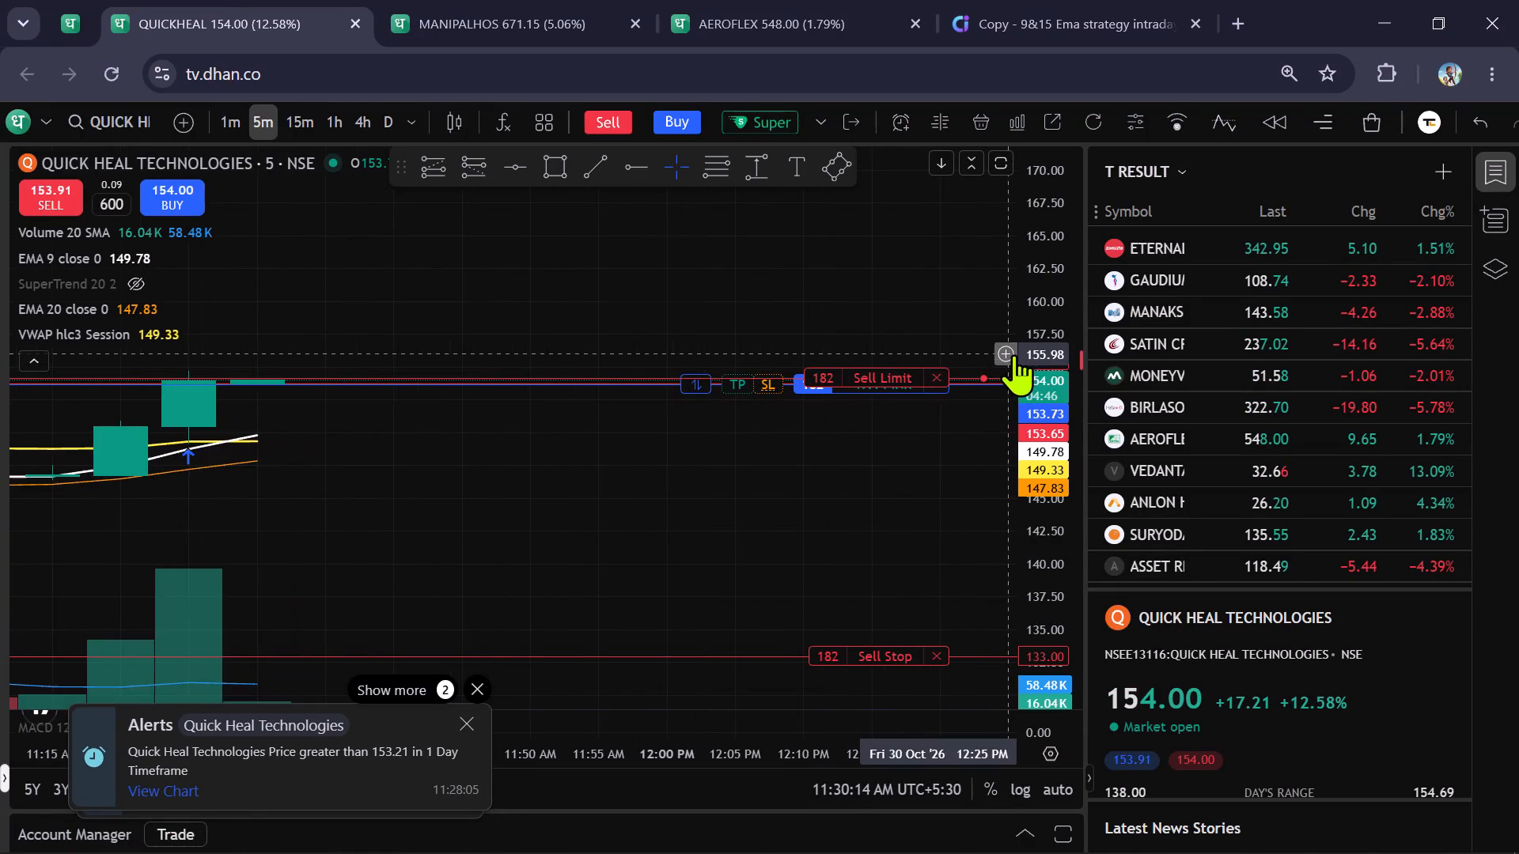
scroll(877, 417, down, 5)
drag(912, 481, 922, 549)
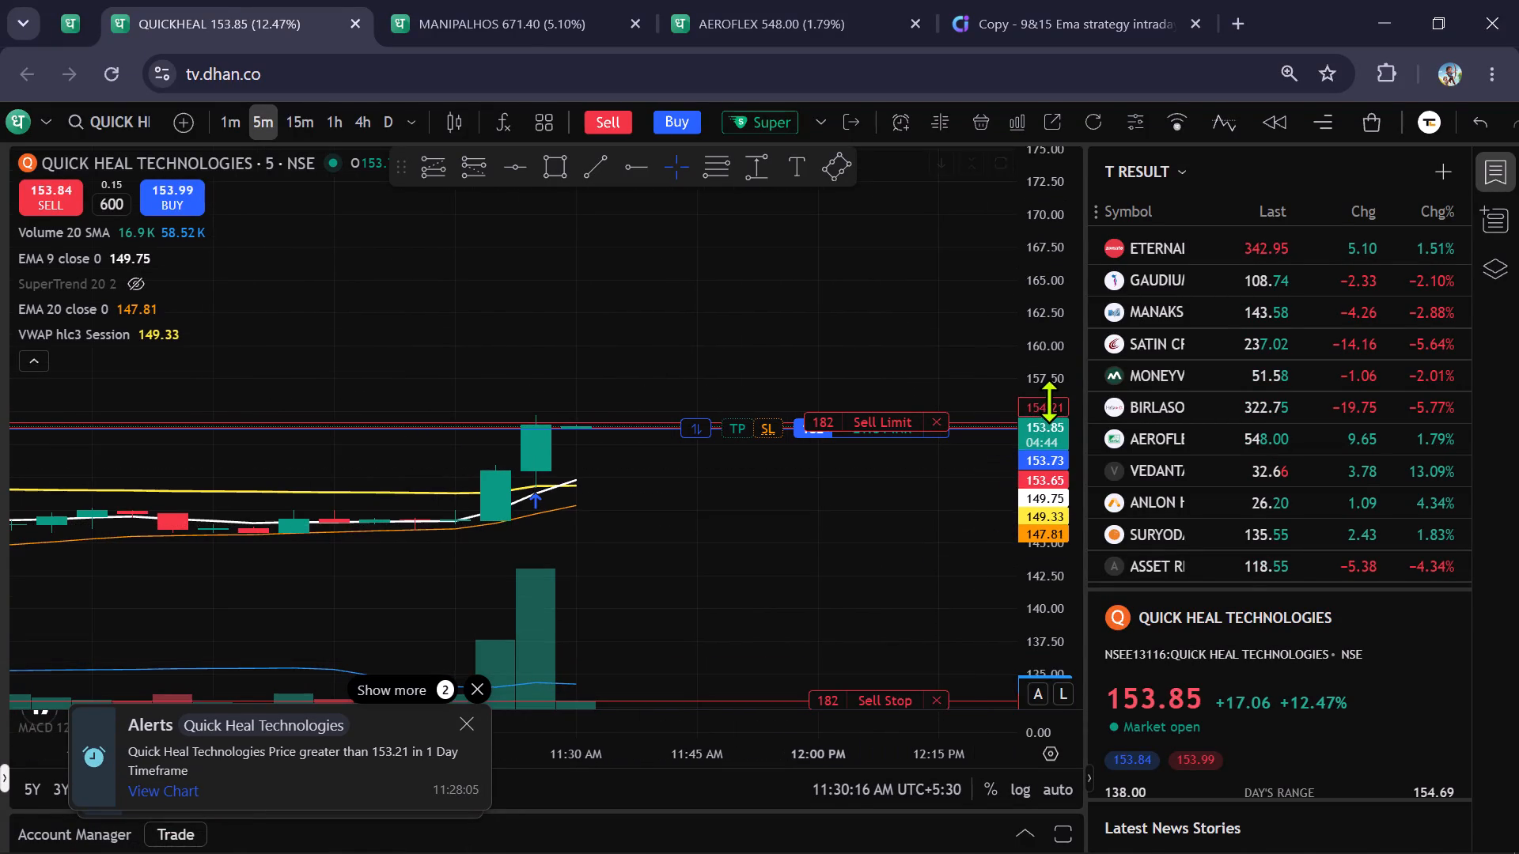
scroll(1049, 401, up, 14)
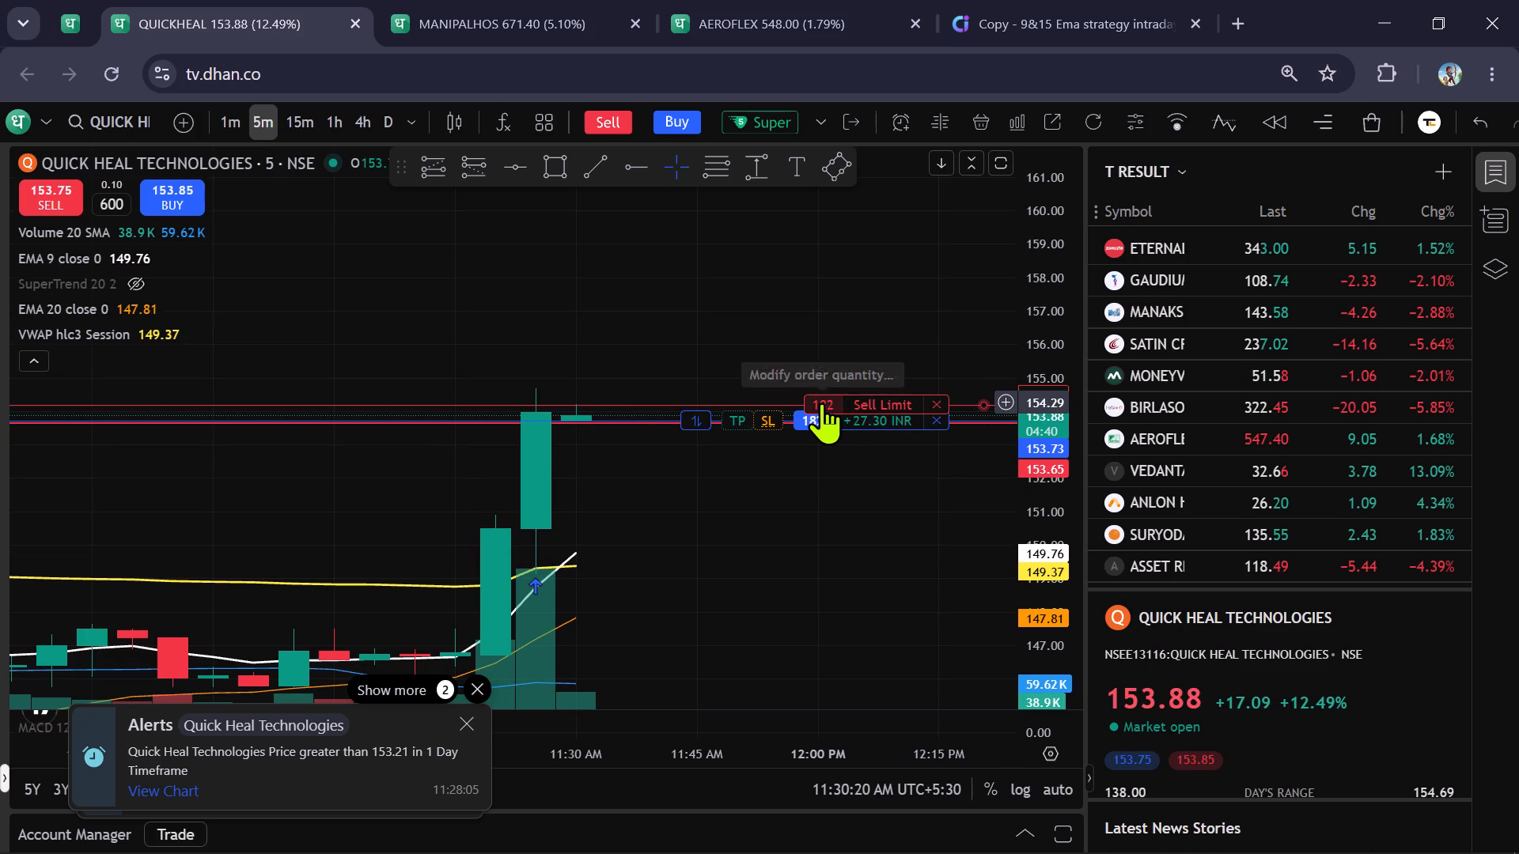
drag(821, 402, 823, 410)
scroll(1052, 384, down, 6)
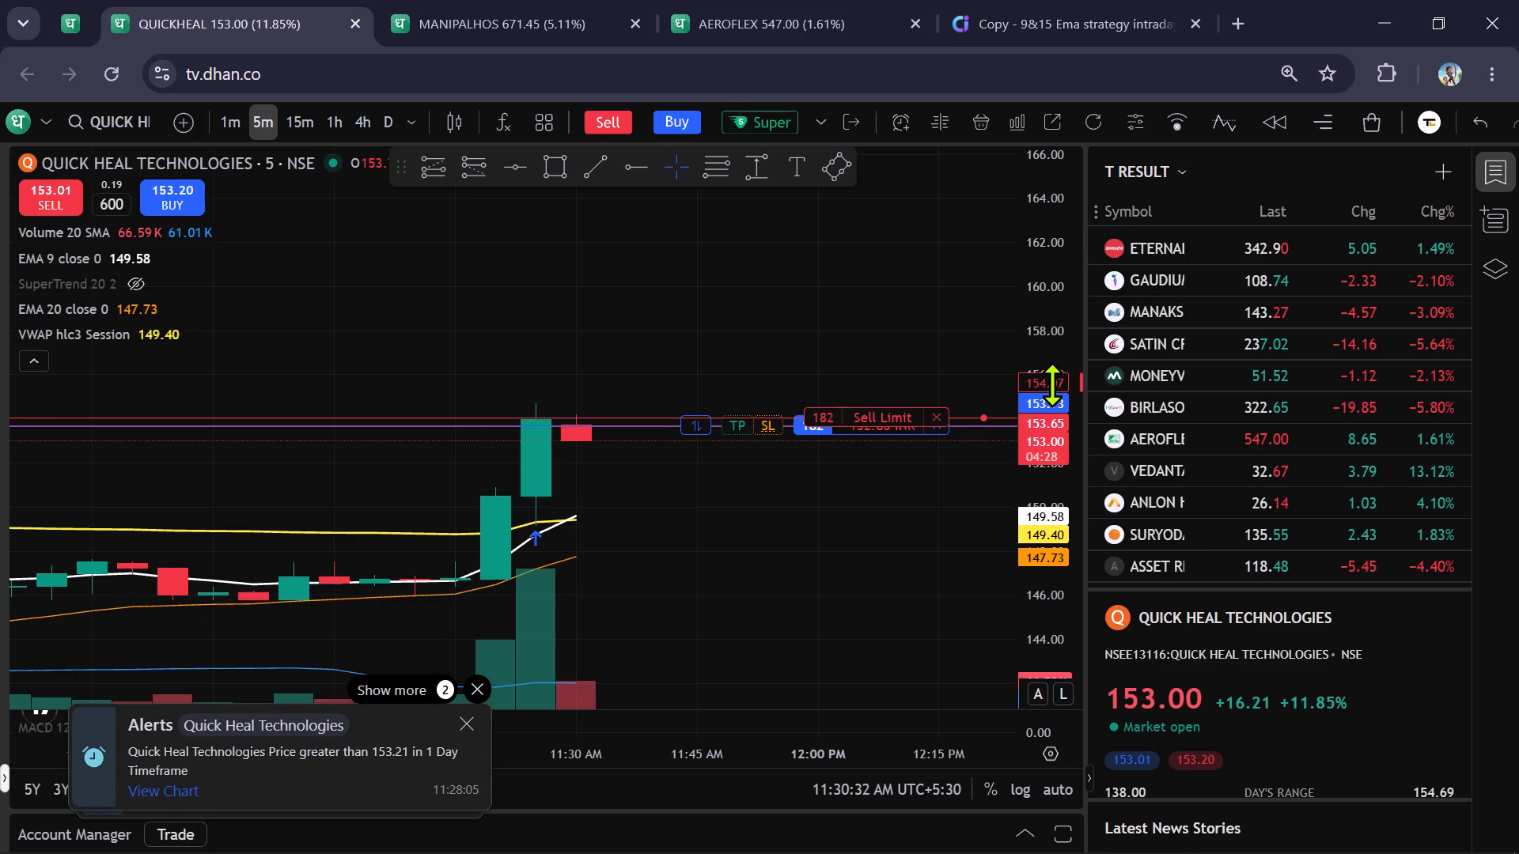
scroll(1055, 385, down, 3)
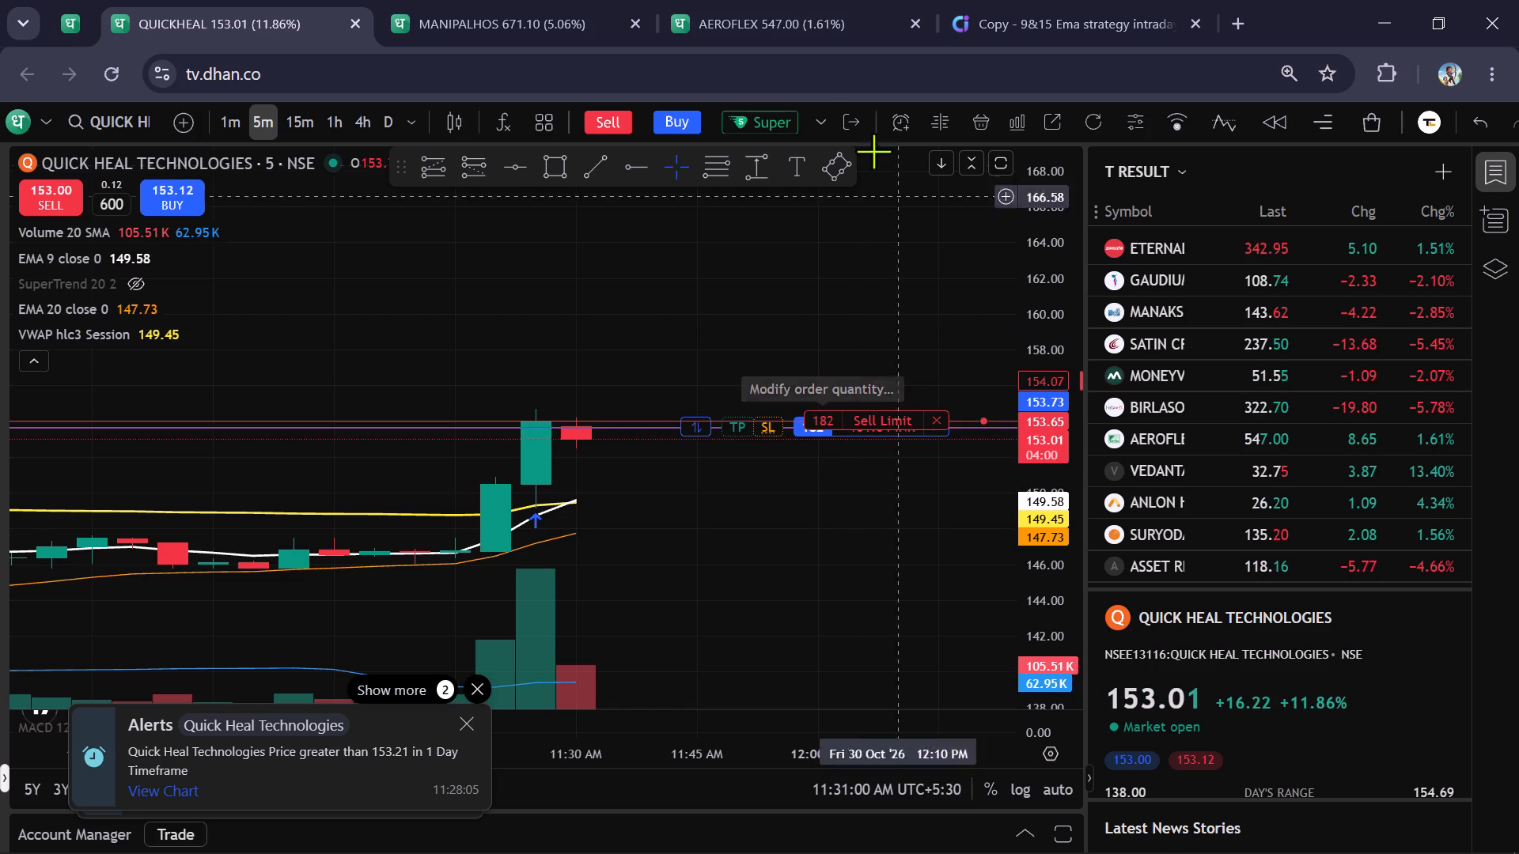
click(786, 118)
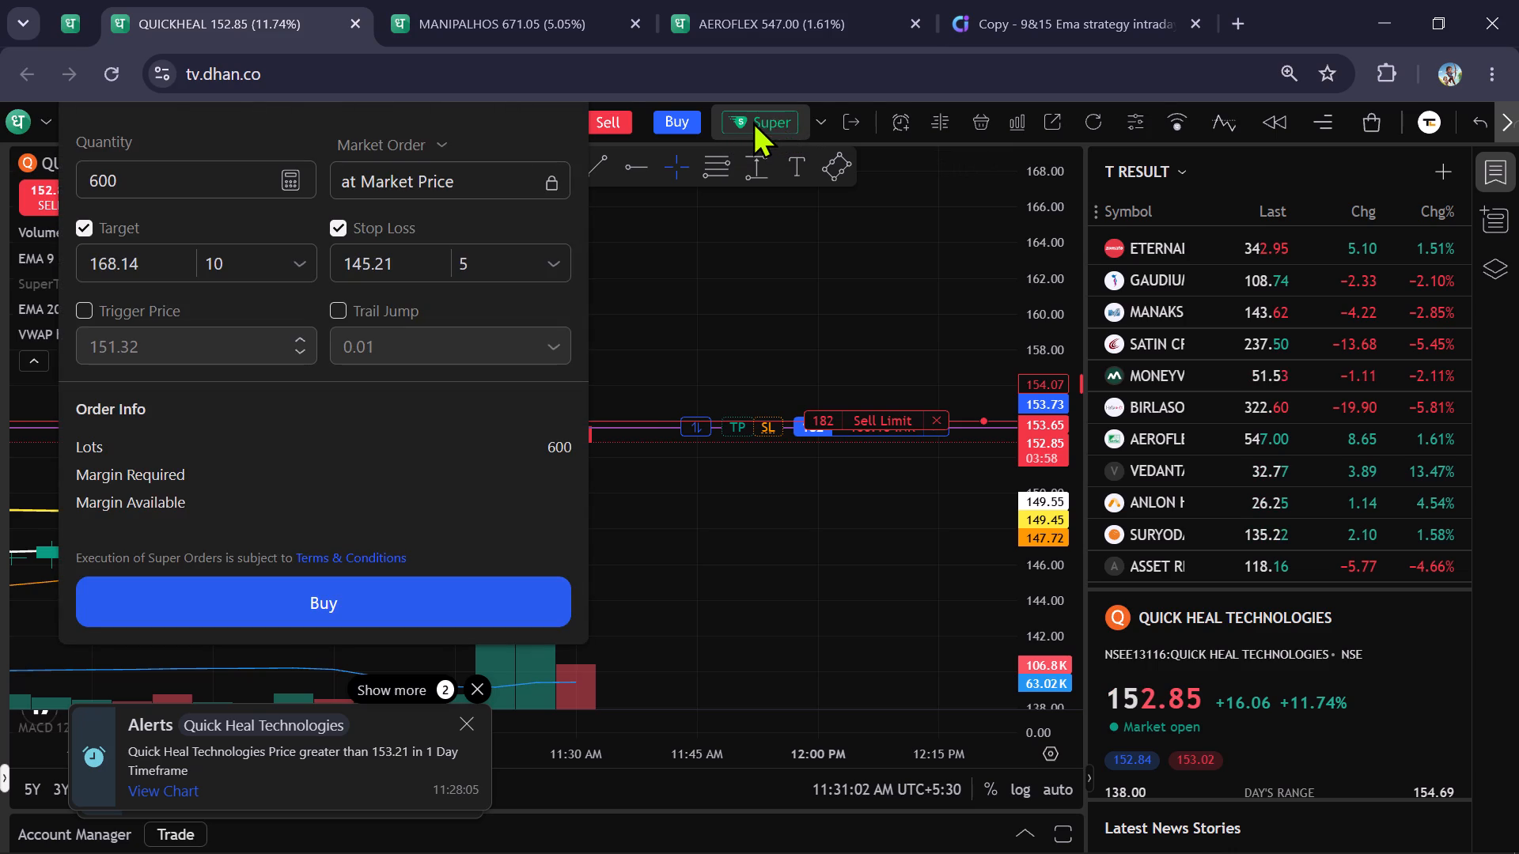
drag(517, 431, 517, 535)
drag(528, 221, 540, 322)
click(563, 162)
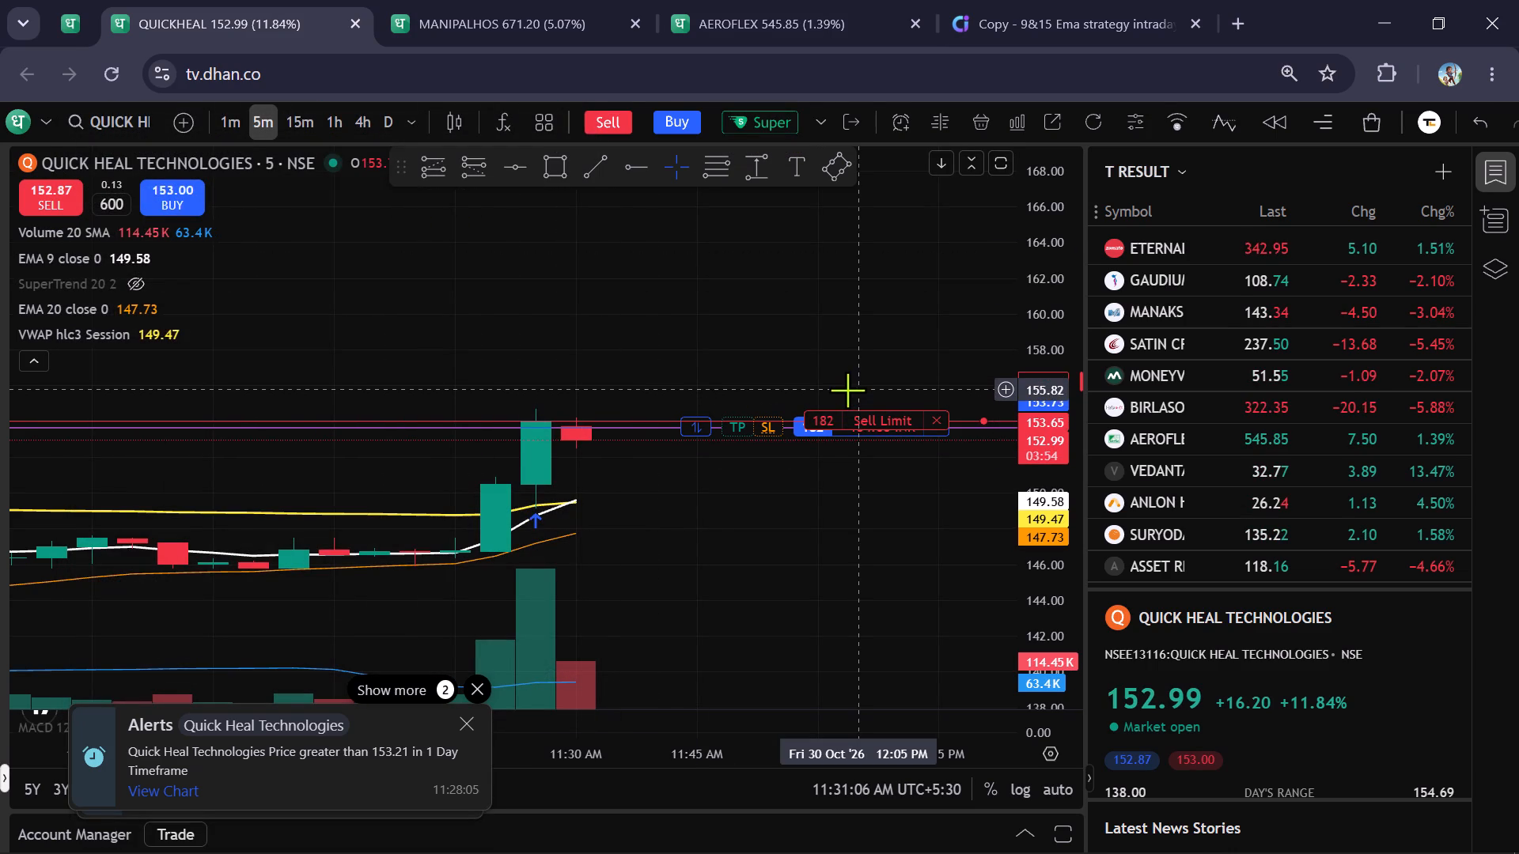
Raise the 182-share sell limit order to 154.48, and lower it stepwise to 154.37, 154.26 and 154.03.
scroll(849, 393, down, 3)
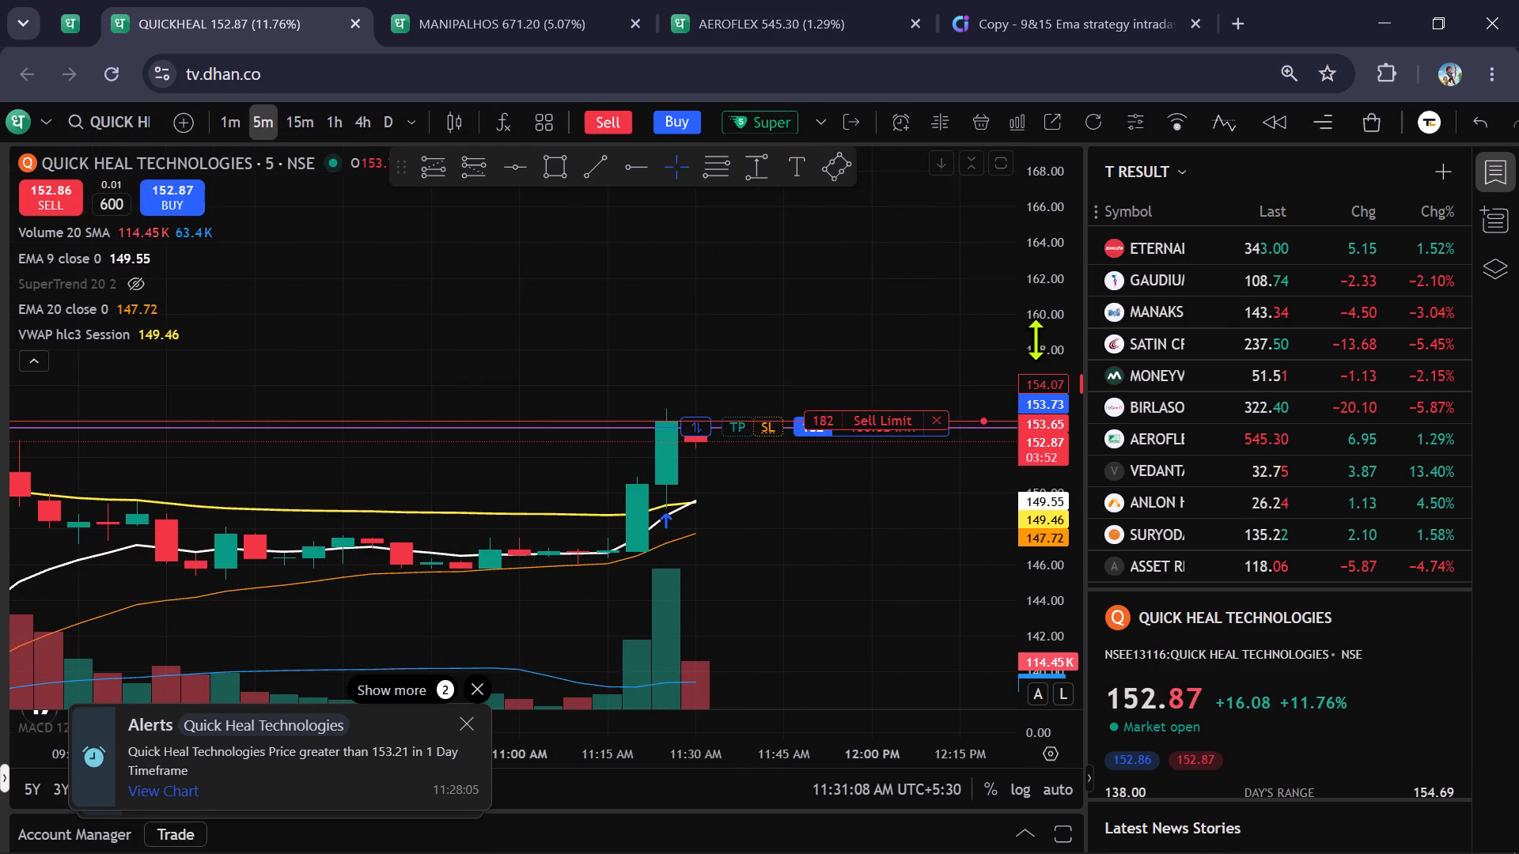
scroll(1036, 338, down, 6)
scroll(888, 350, up, 5)
drag(842, 334, 880, 382)
scroll(1038, 368, up, 5)
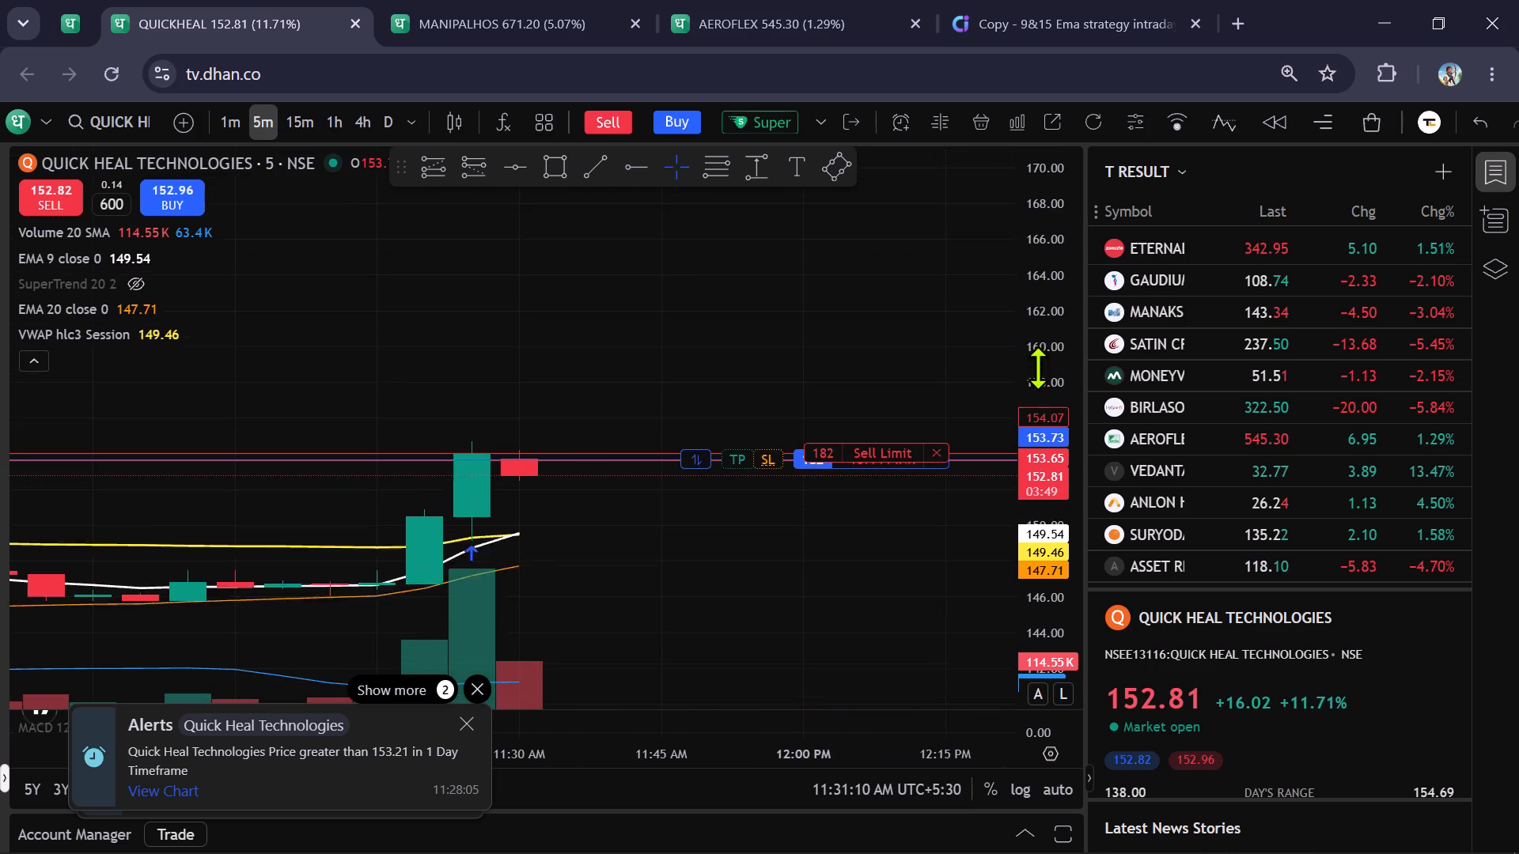
scroll(1038, 368, up, 7)
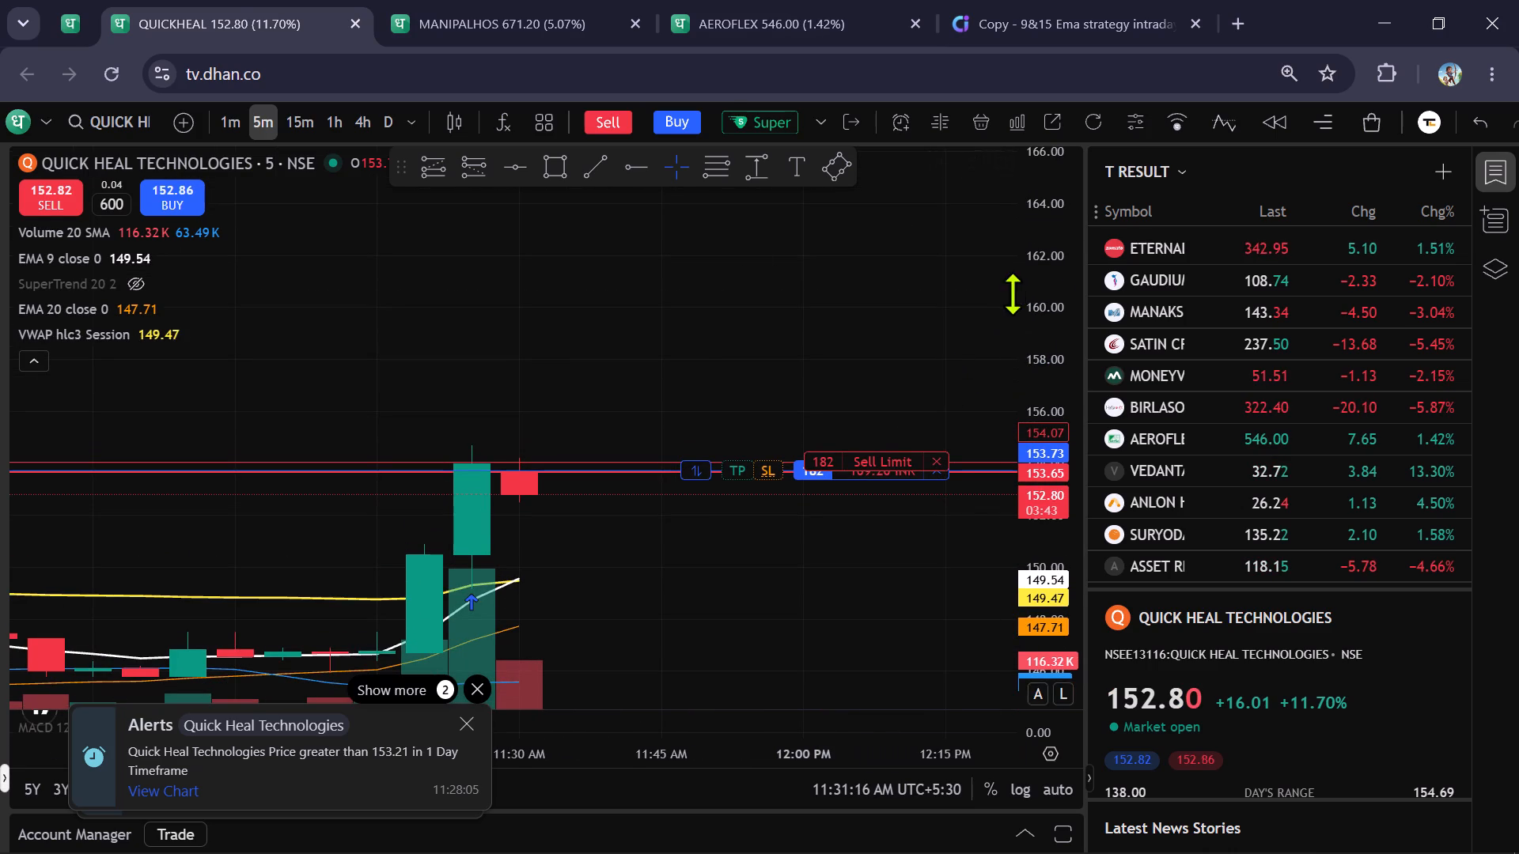
scroll(720, 266, down, 2)
scroll(1051, 329, down, 5)
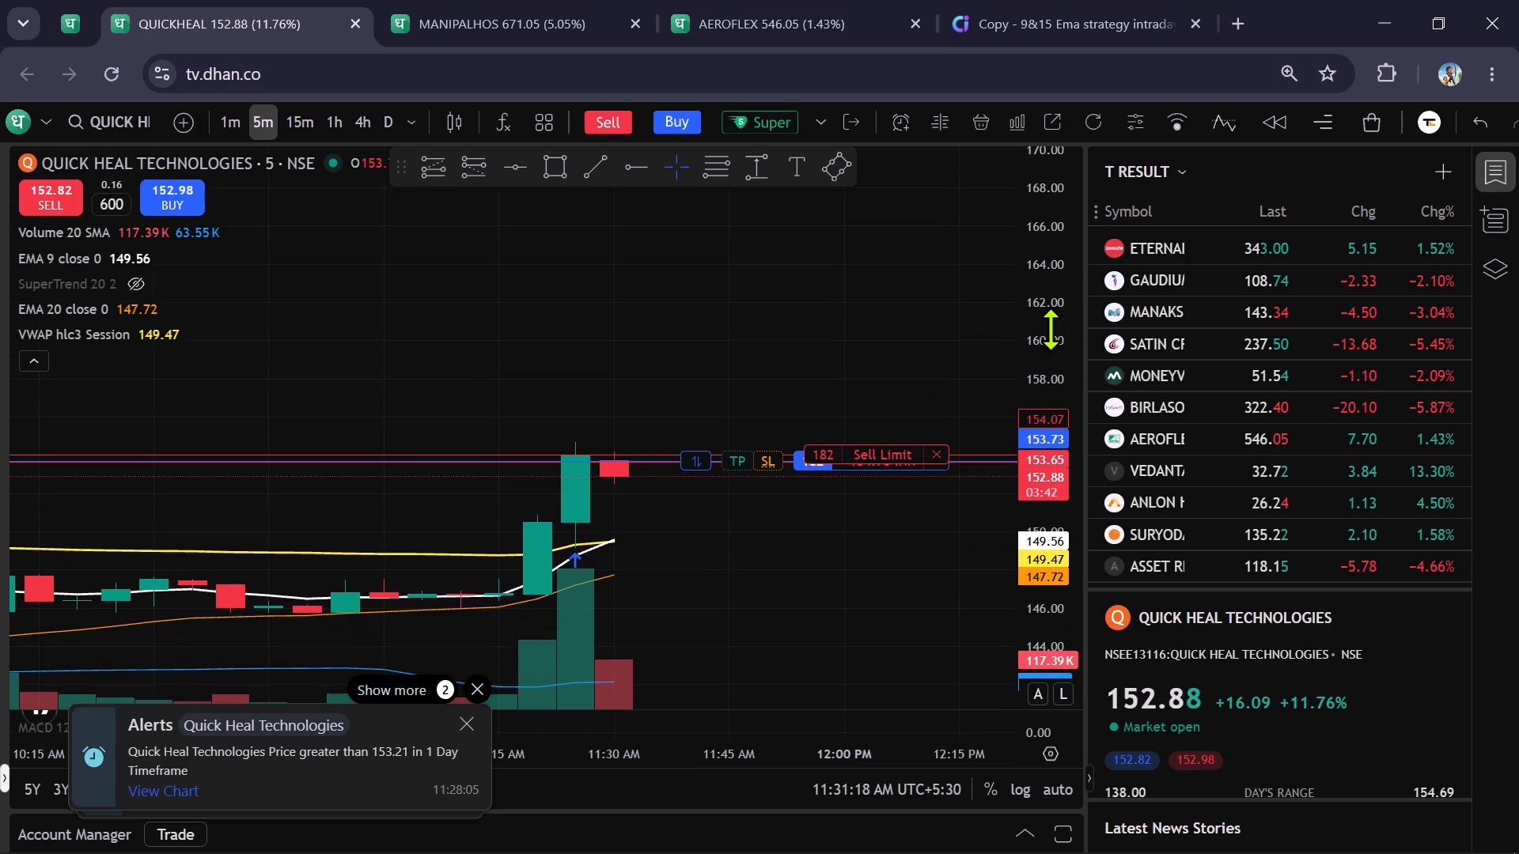
click(824, 466)
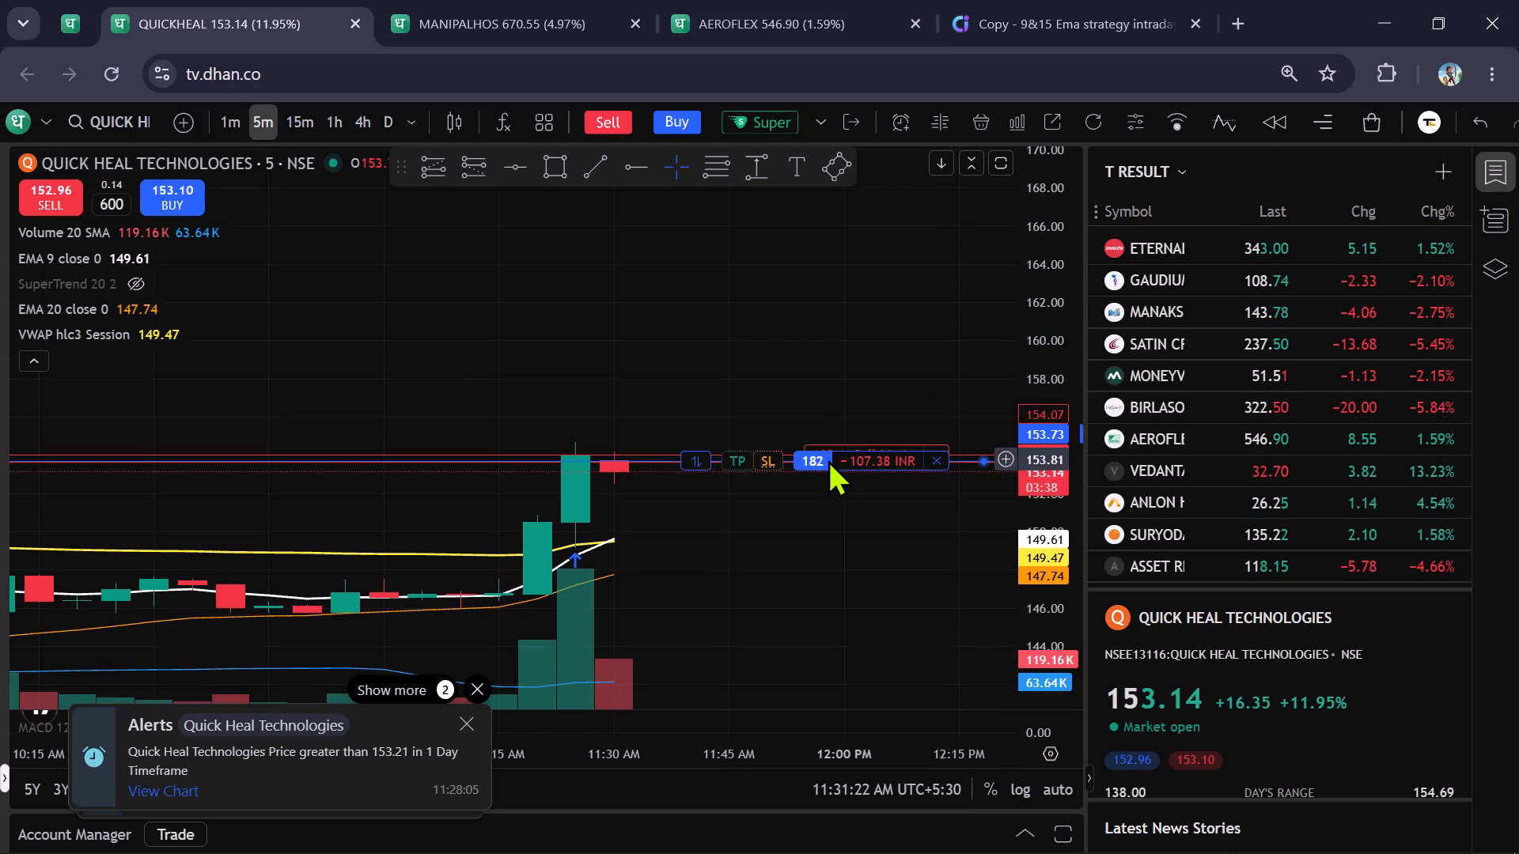
click(828, 459)
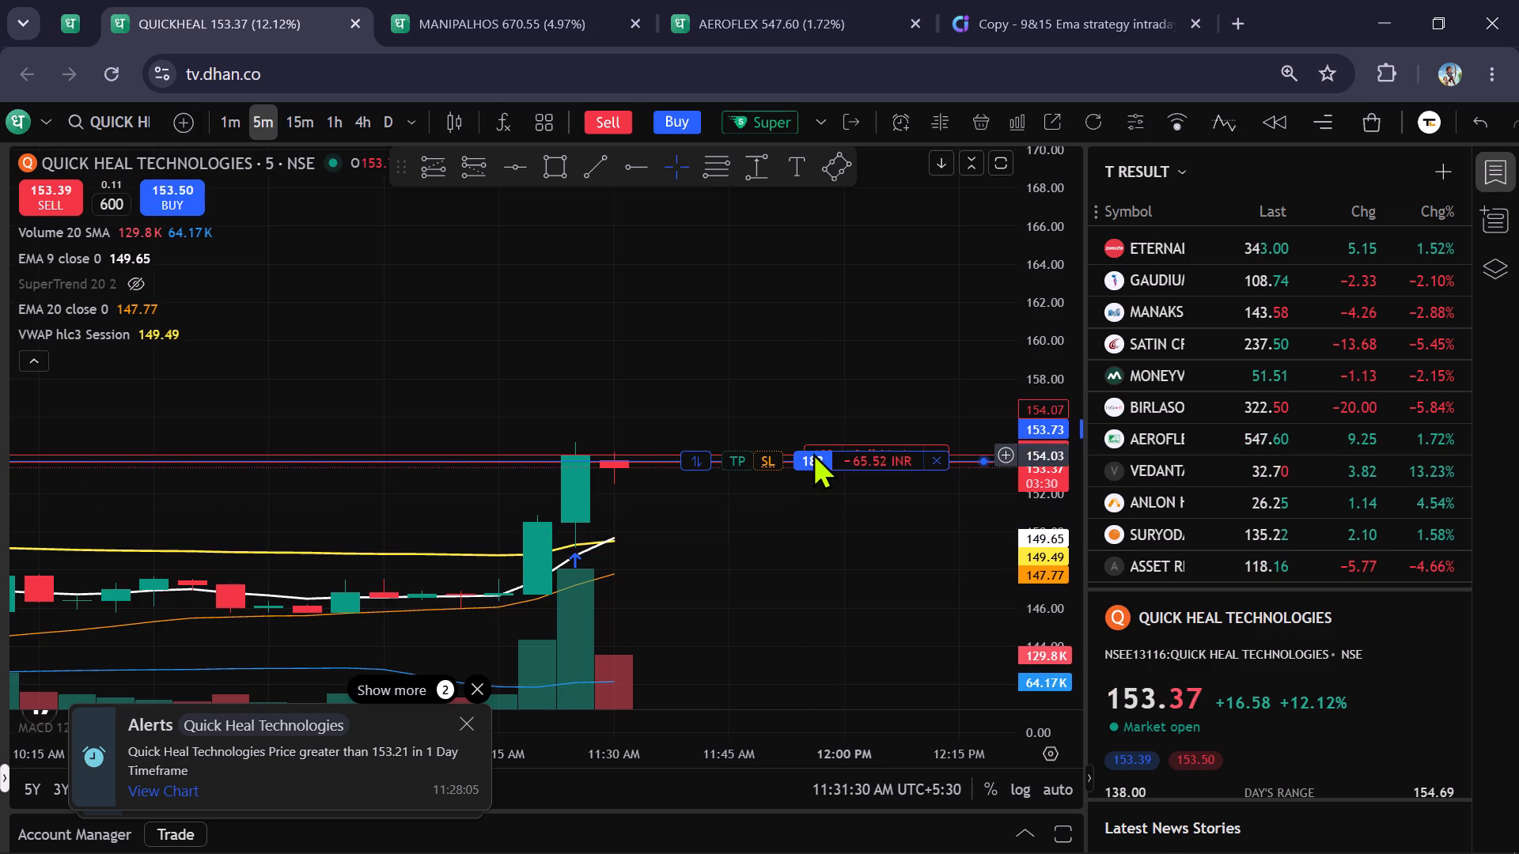
click(815, 450)
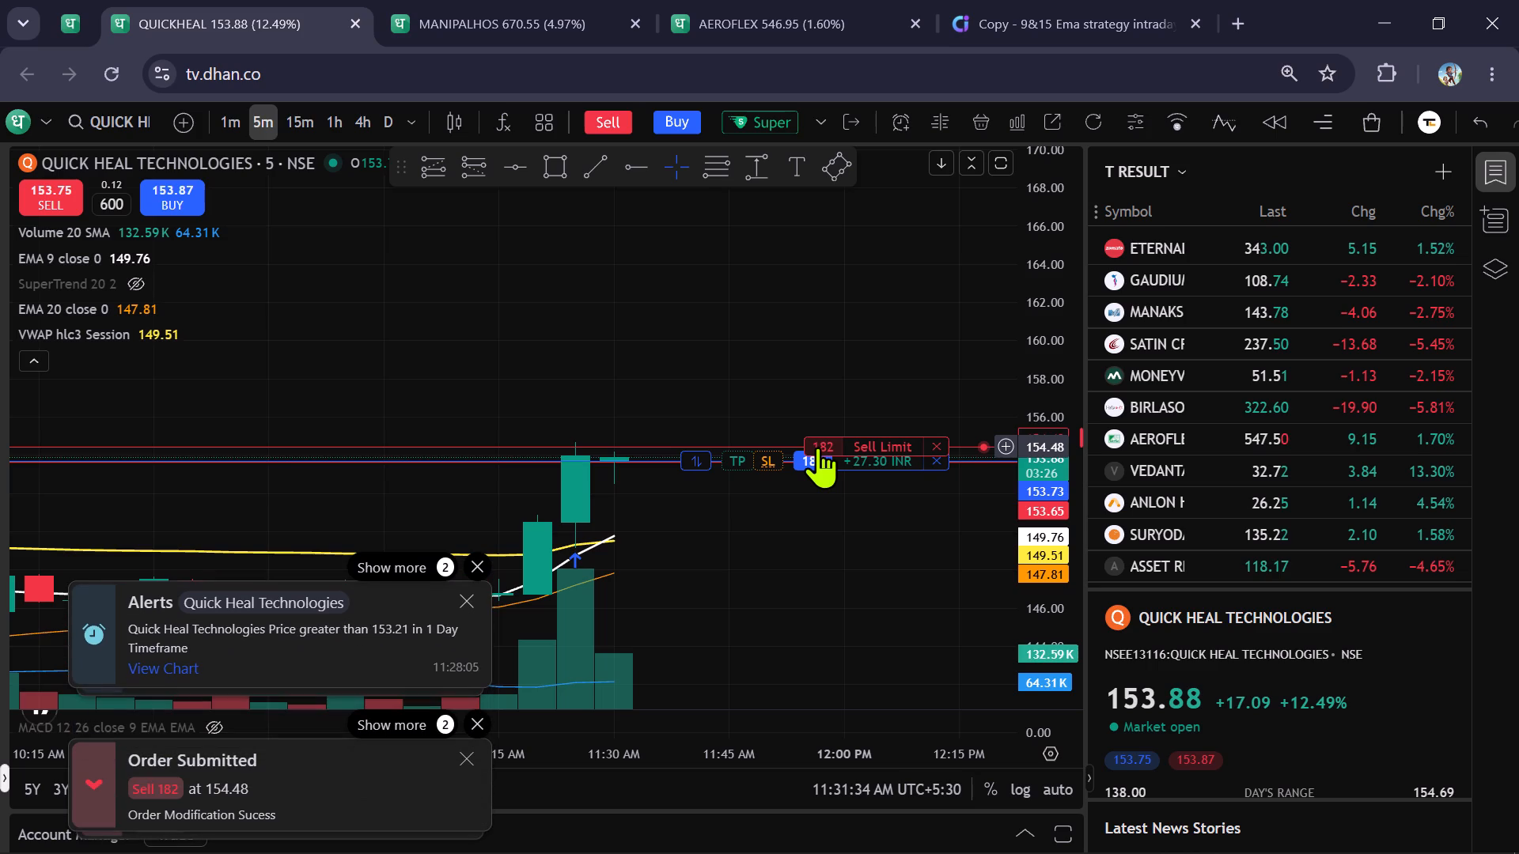
drag(817, 447, 824, 449)
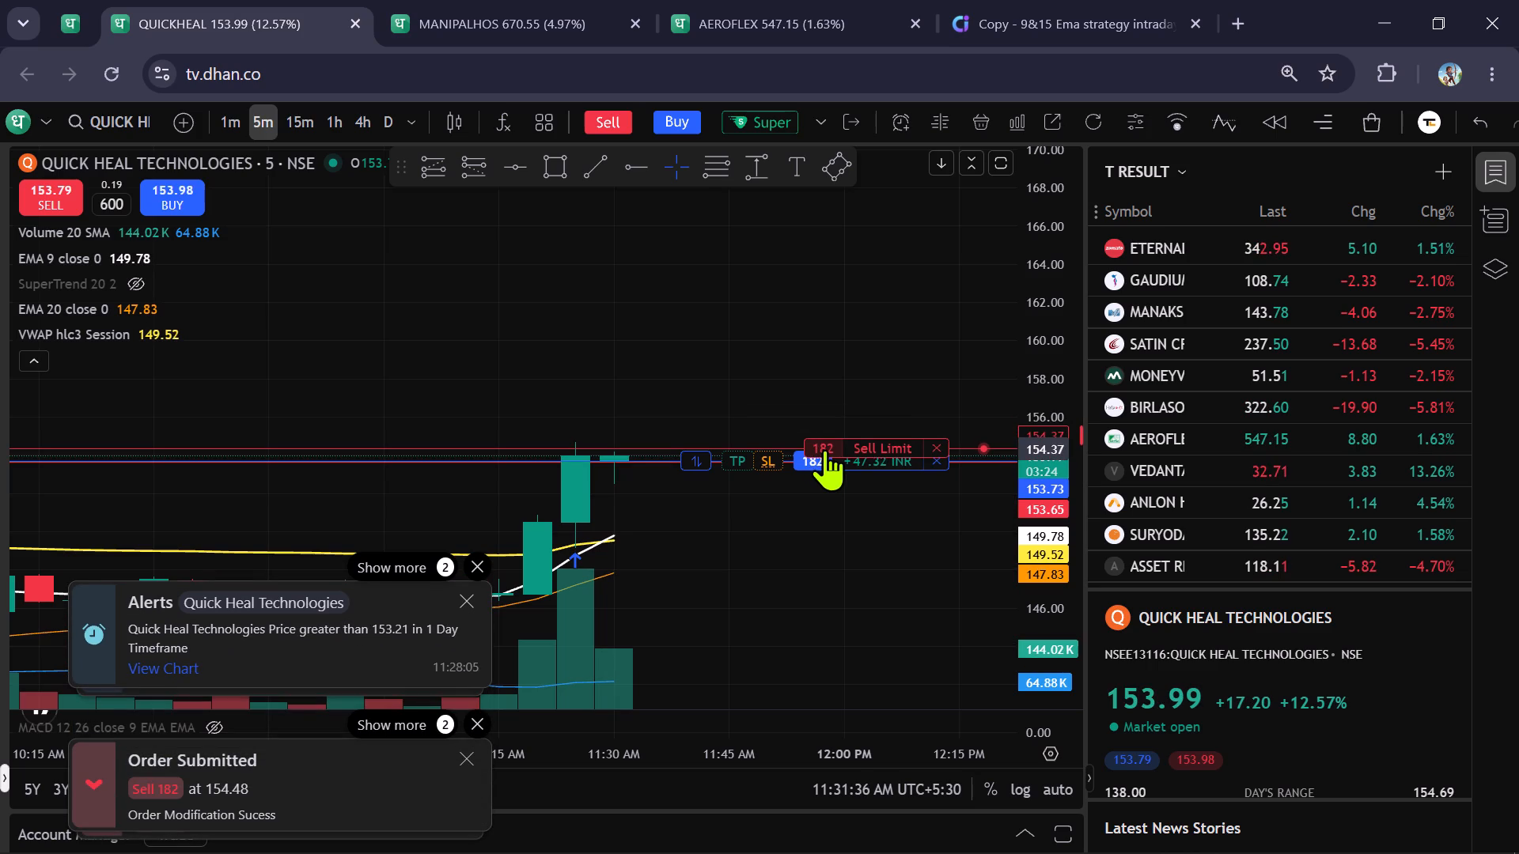
drag(824, 449, 826, 452)
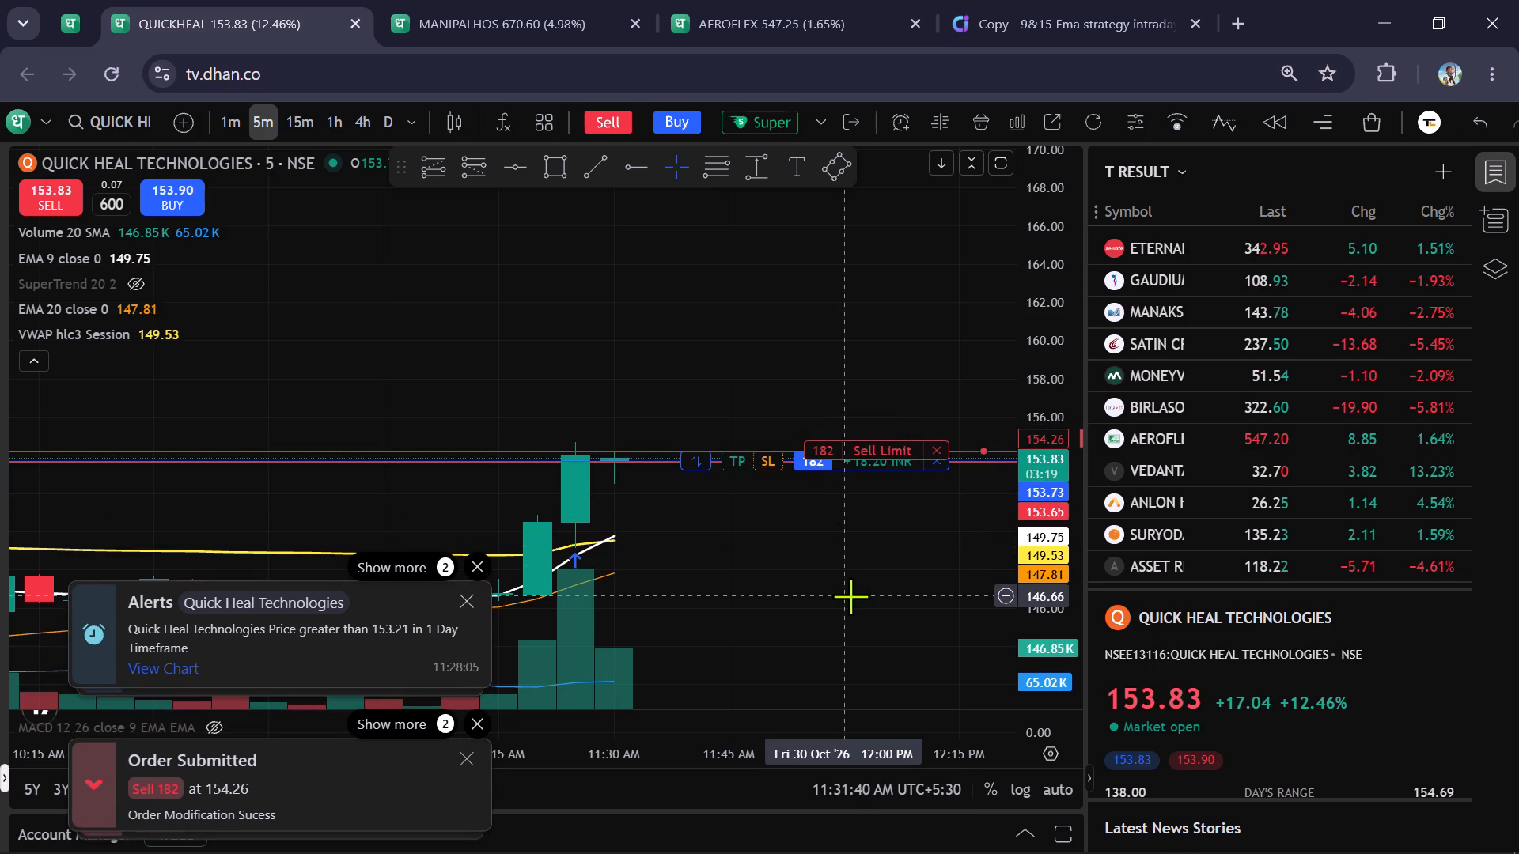
click(817, 452)
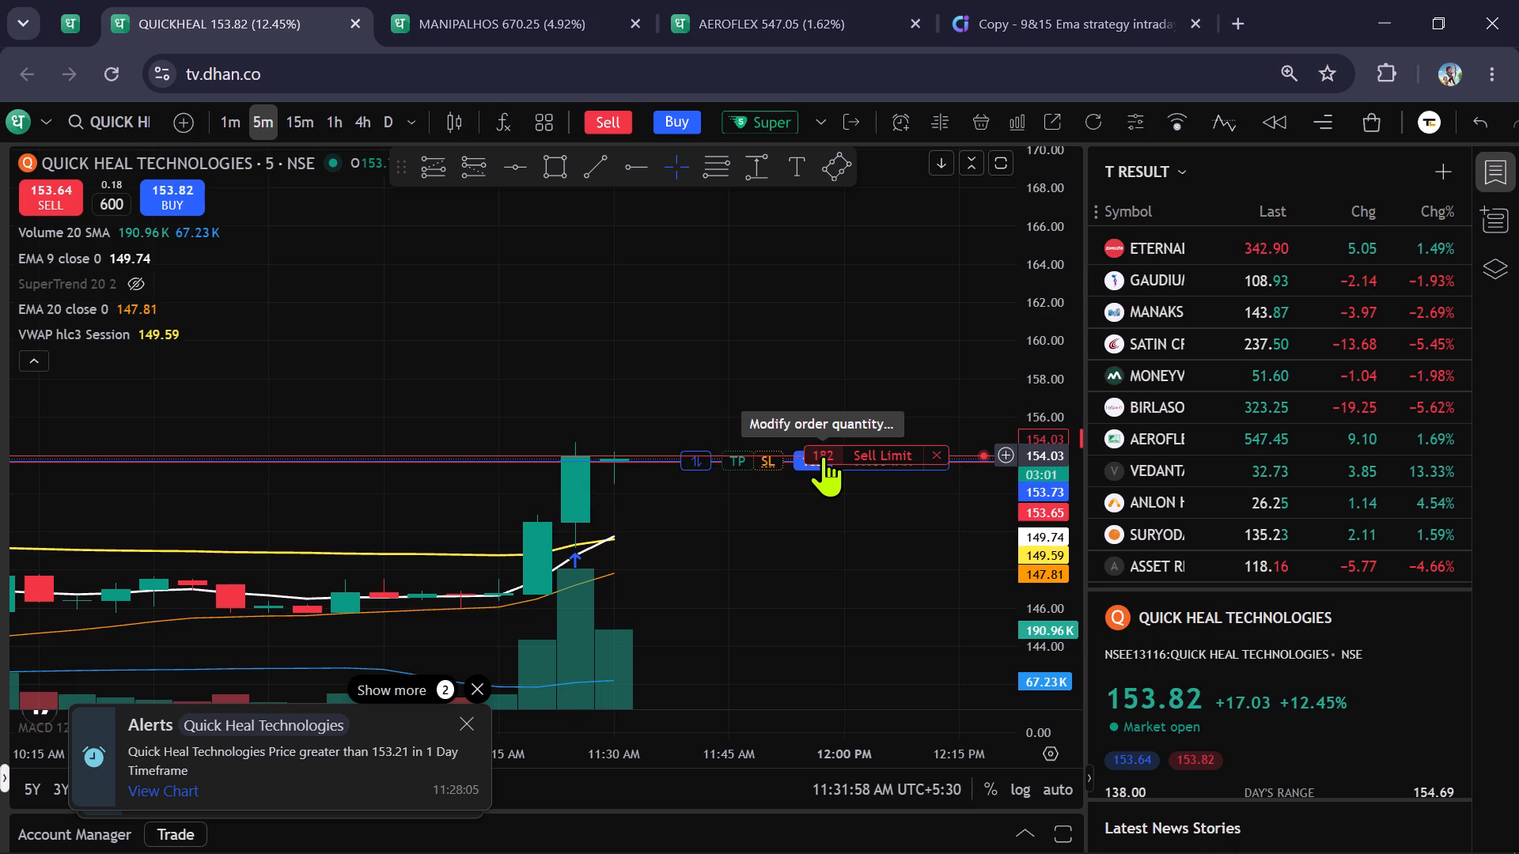
Start a 600-share intraday buy super order for QUICK HEAL TECHNOLOGIES as a limit order at 140.
scroll(1054, 423, up, 20)
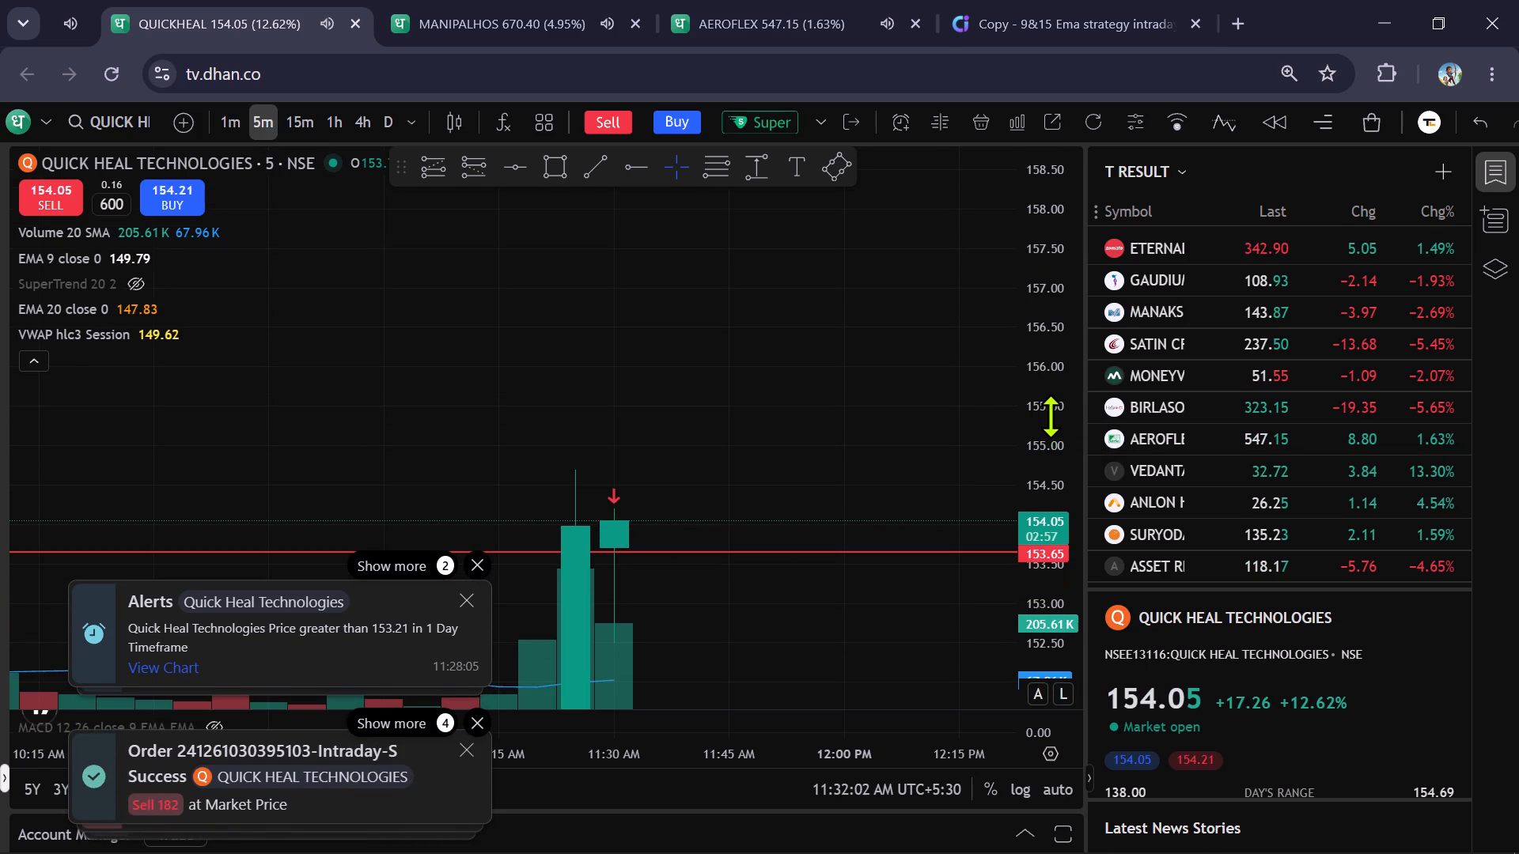
scroll(1051, 416, down, 7)
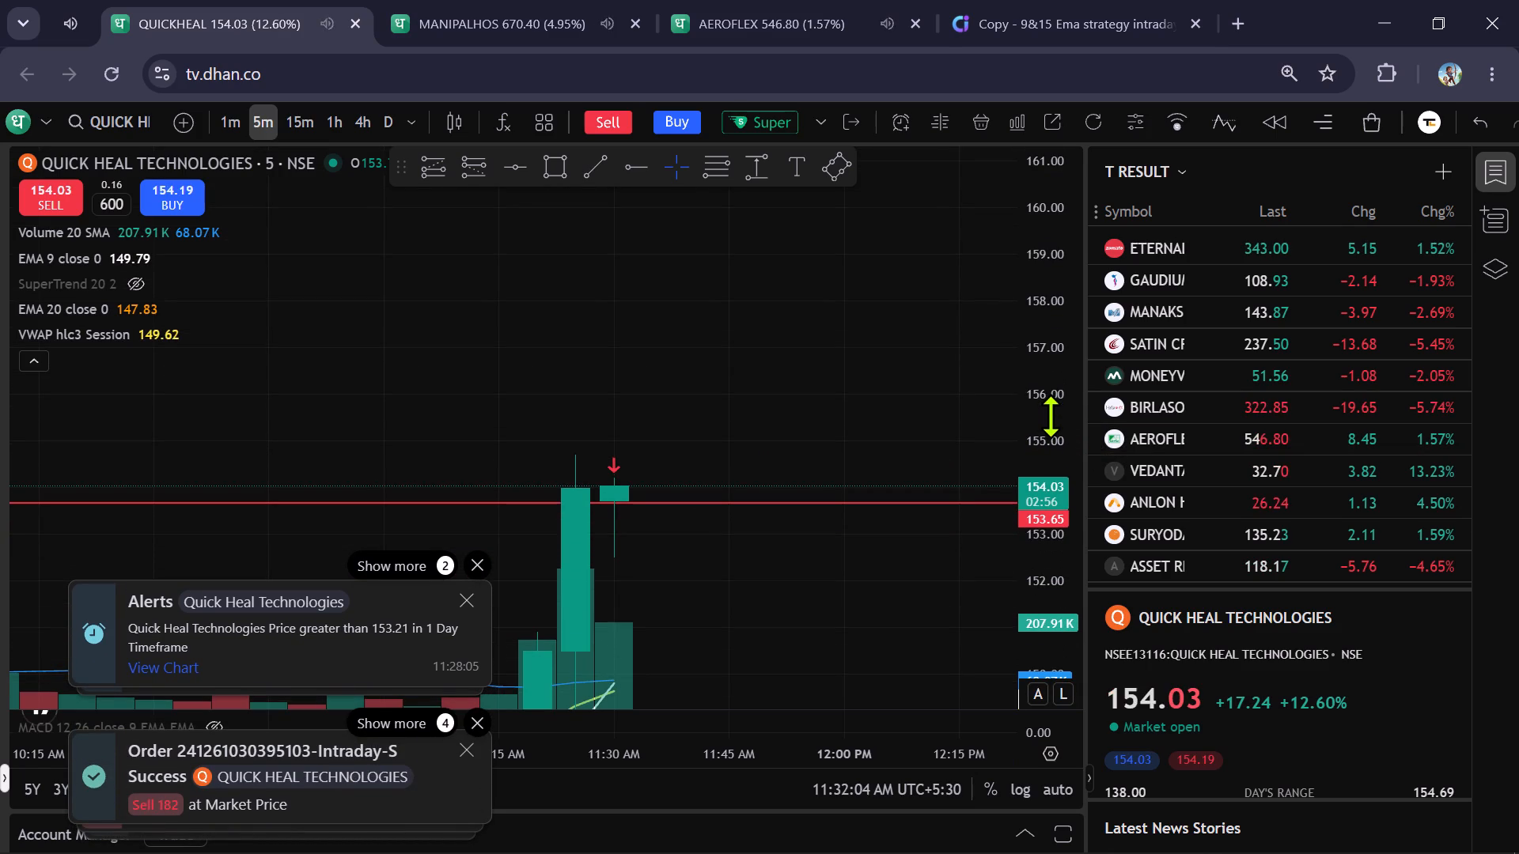
scroll(1066, 380, down, 10)
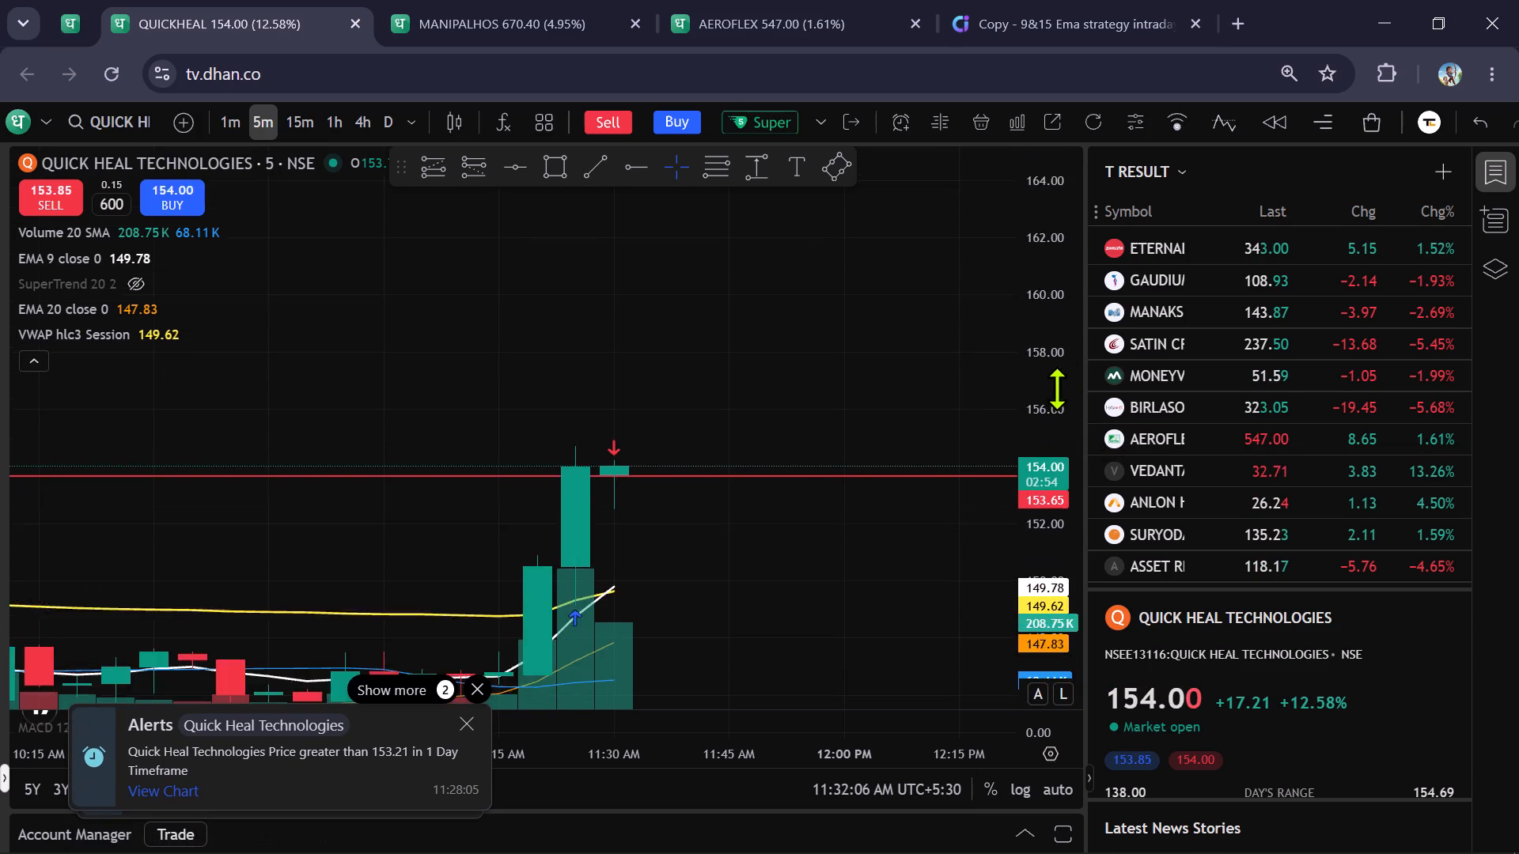
scroll(1057, 388, down, 3)
click(760, 123)
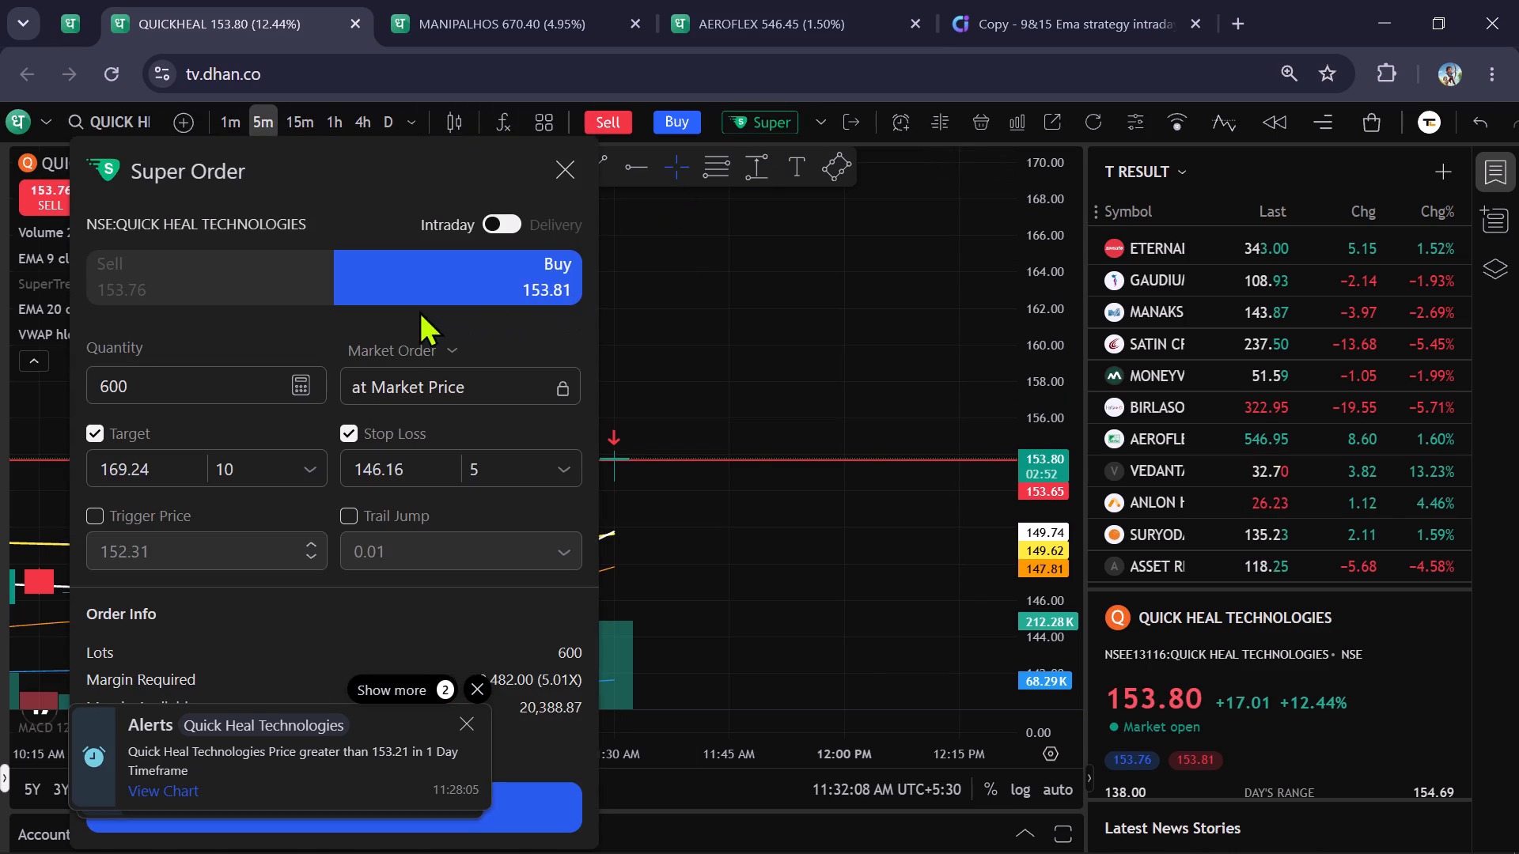
click(405, 357)
click(403, 418)
click(422, 403)
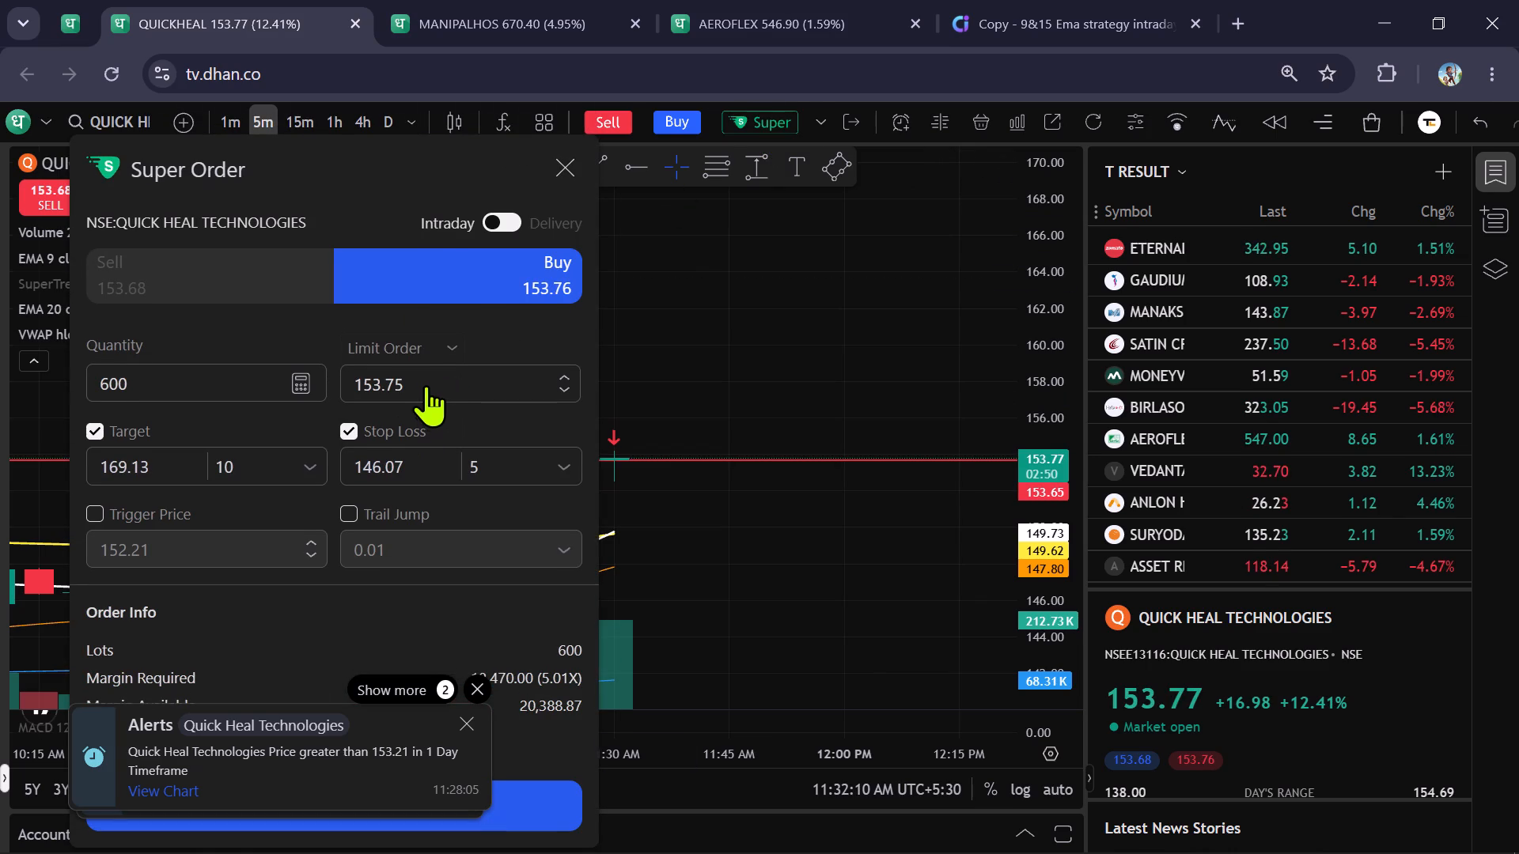
click(426, 385)
key(BackSpace)
key(BackSpace)
key(BackSpace)
key(BackSpace)
key(BackSpace)
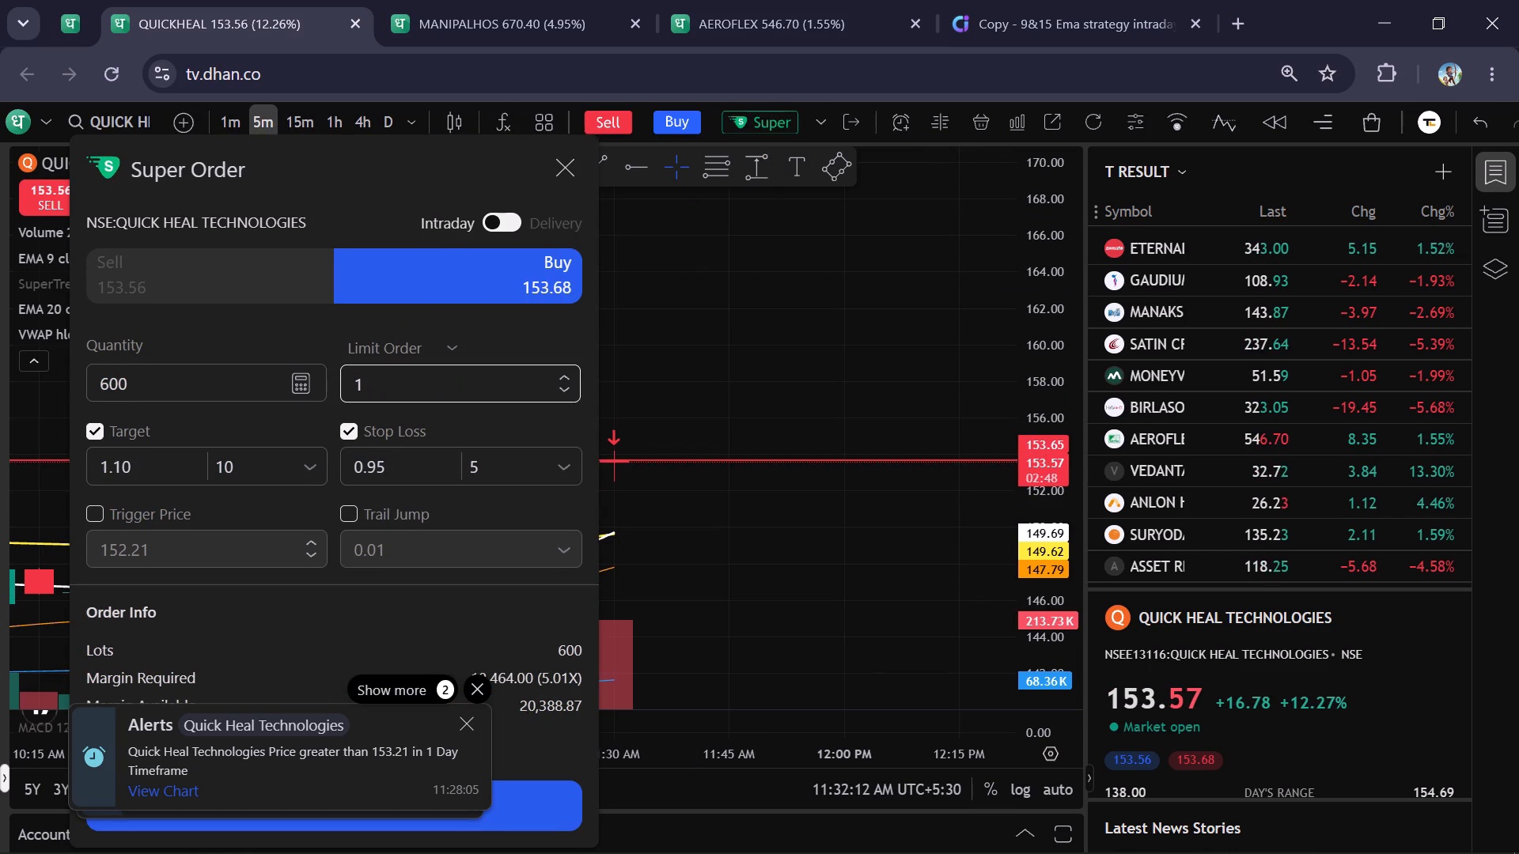
text(40)
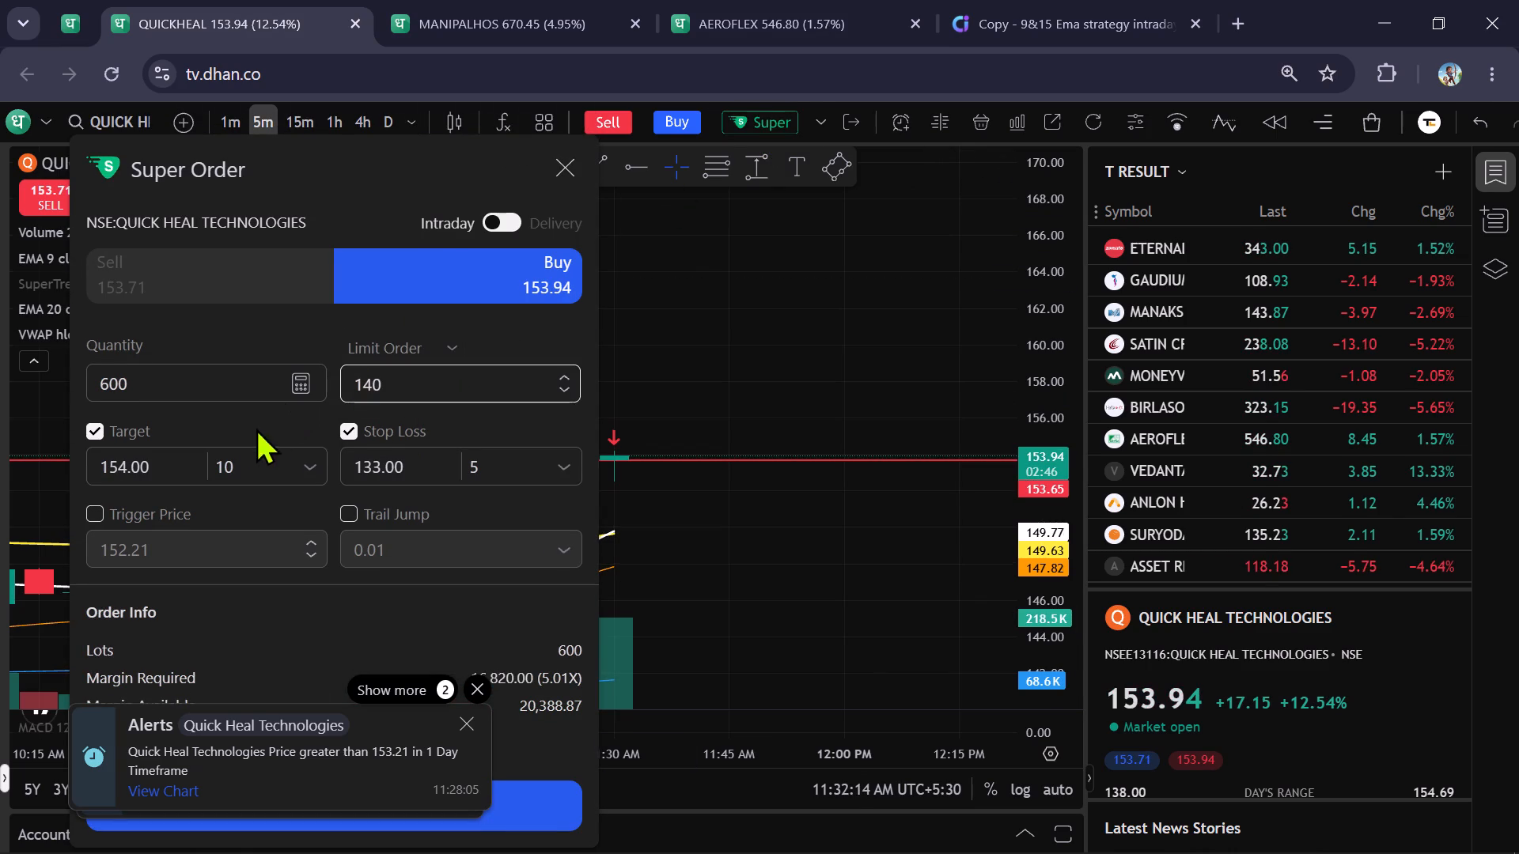
Set the super order's target to 160 and submit the 600-share buy order.
click(180, 459)
key(BackSpace)
key(BackSpace)
key(BackSpace)
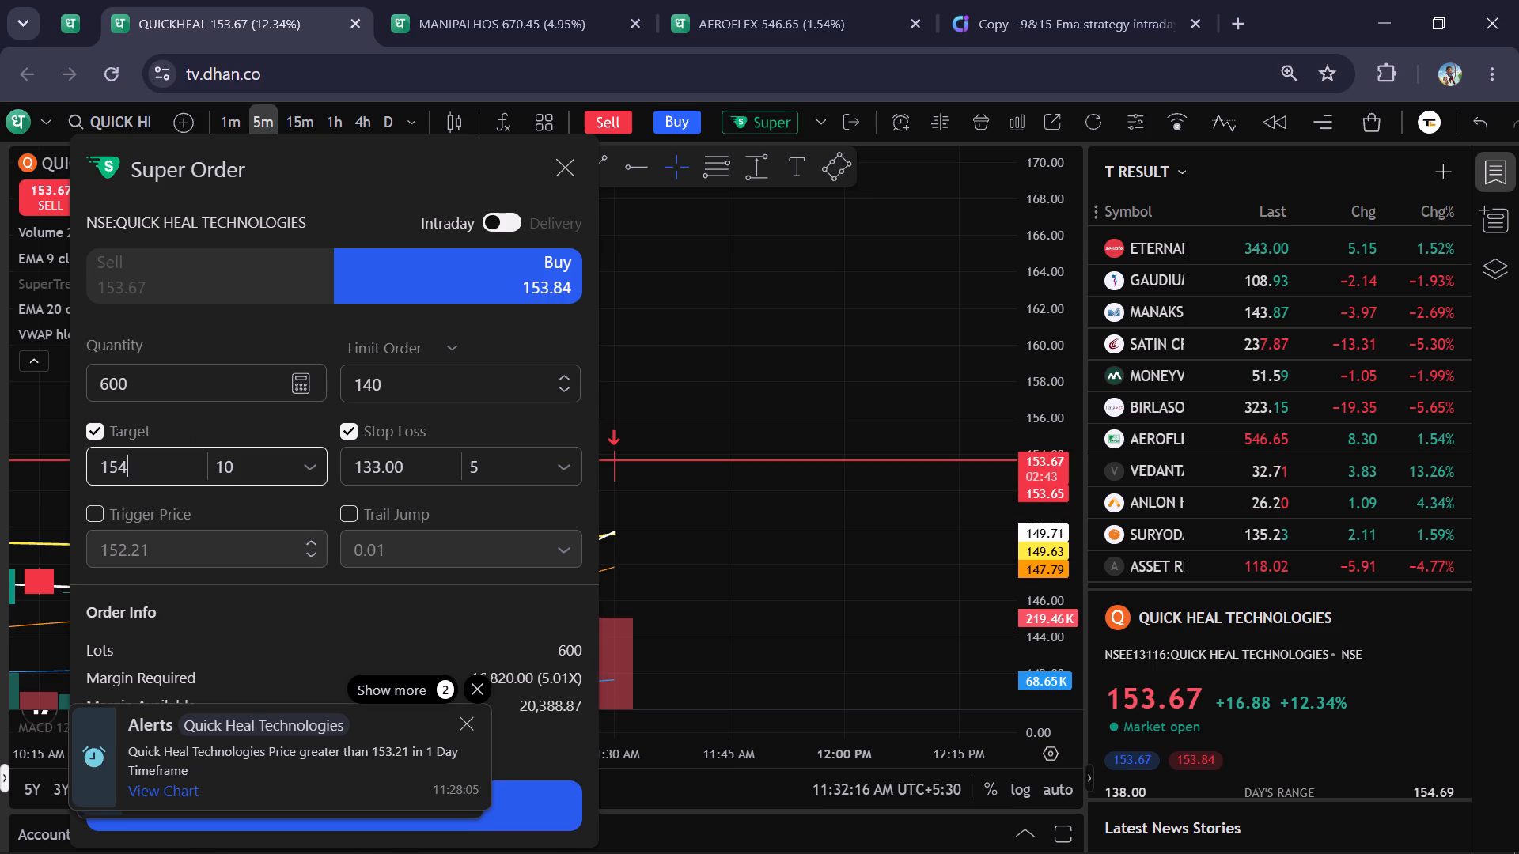
key(BackSpace)
key(BackSpace)
text(60)
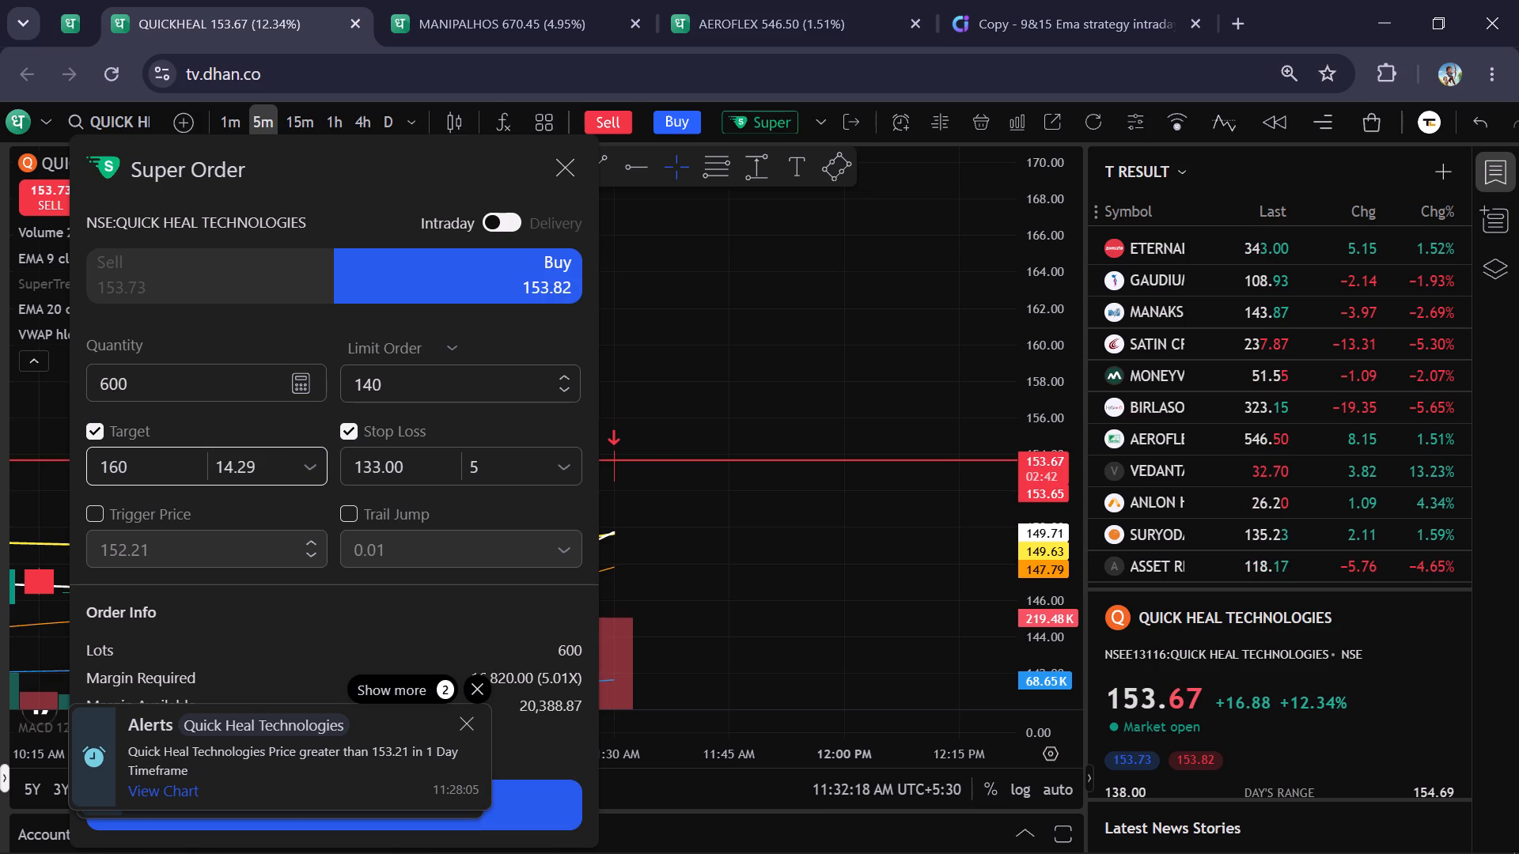
scroll(689, 532, down, 2)
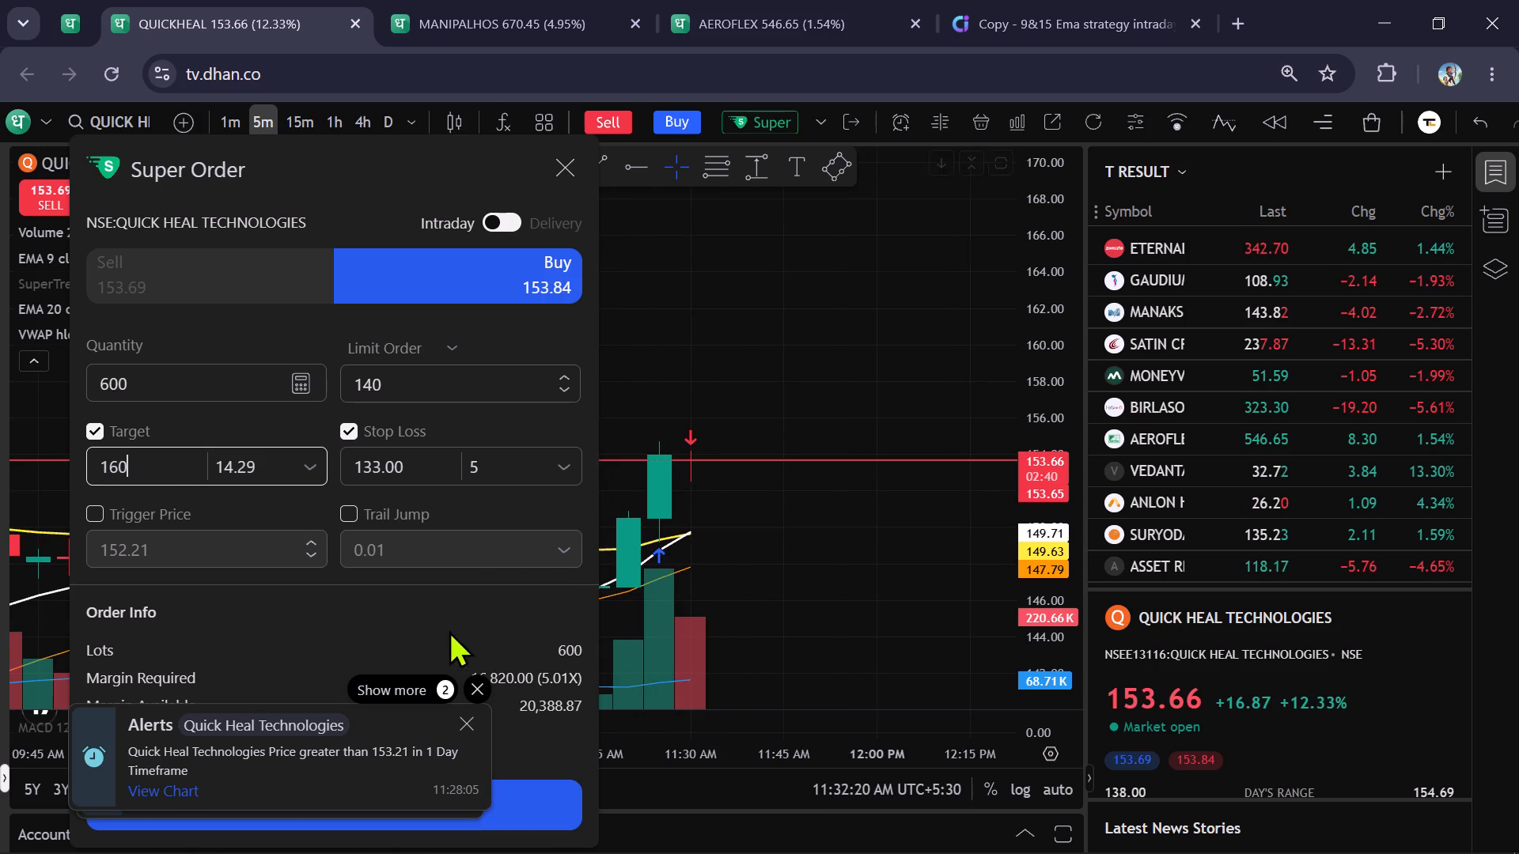
drag(447, 645, 445, 462)
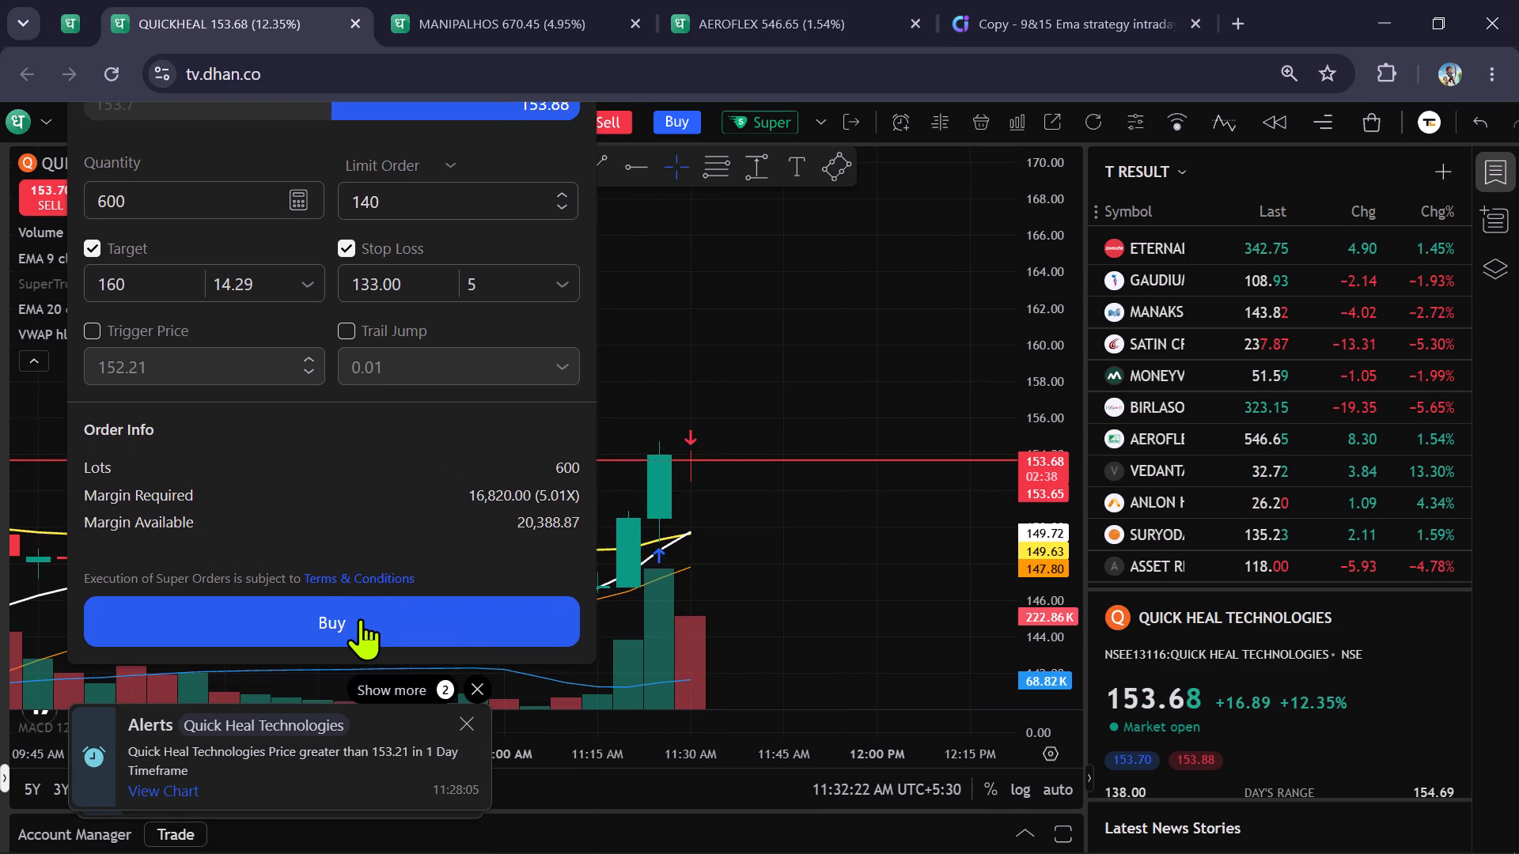
click(360, 618)
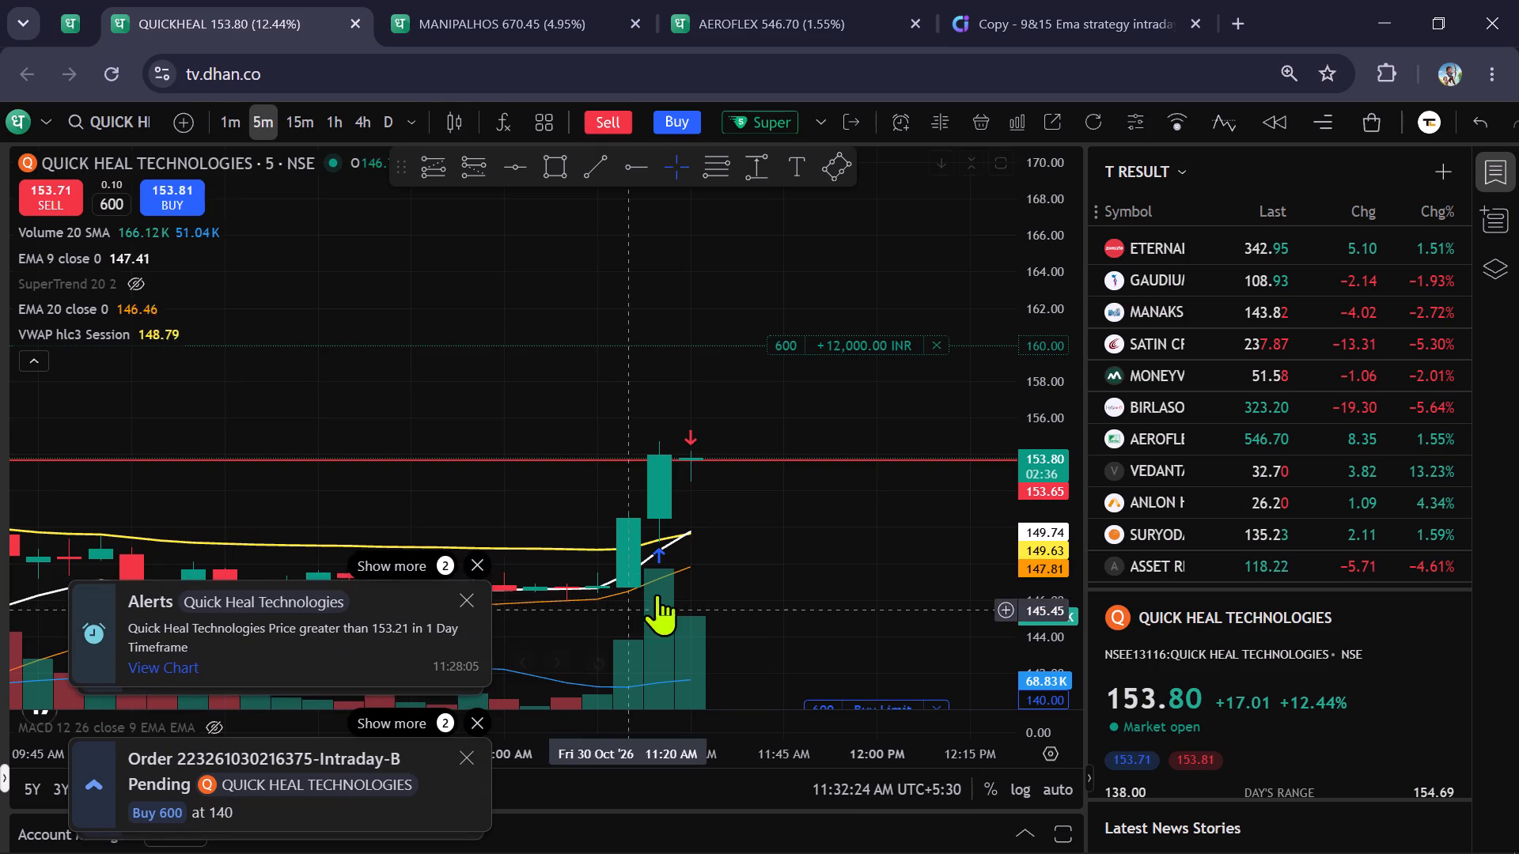
Examine the QUICK HEAL TECHNOLOGIES 5-minute chart against the pending buy limit, target and stop-loss levels.
scroll(1050, 521, down, 6)
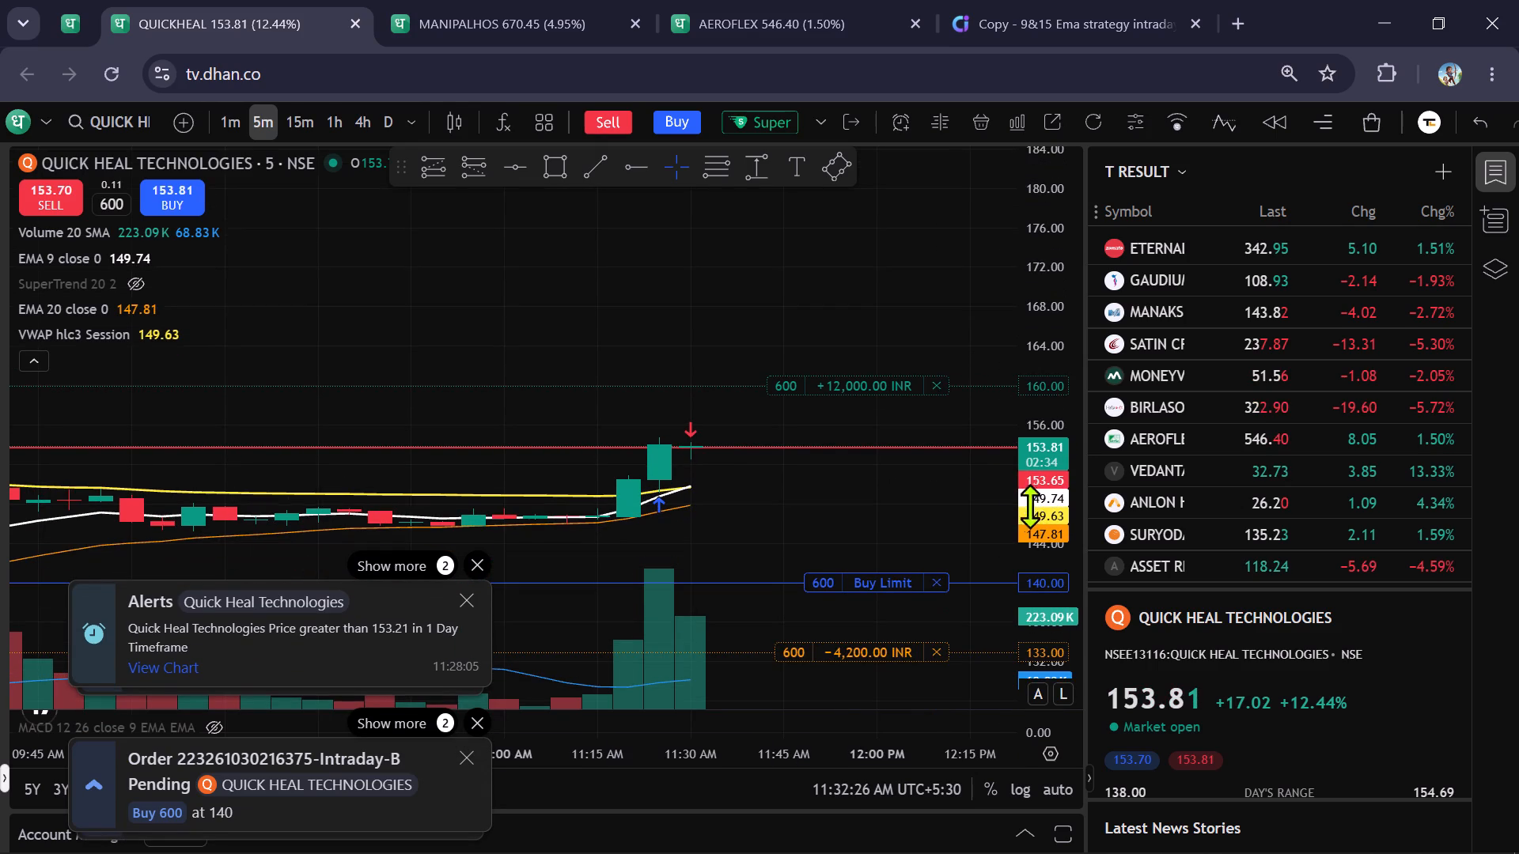
scroll(1067, 450, up, 2)
scroll(855, 551, up, 1)
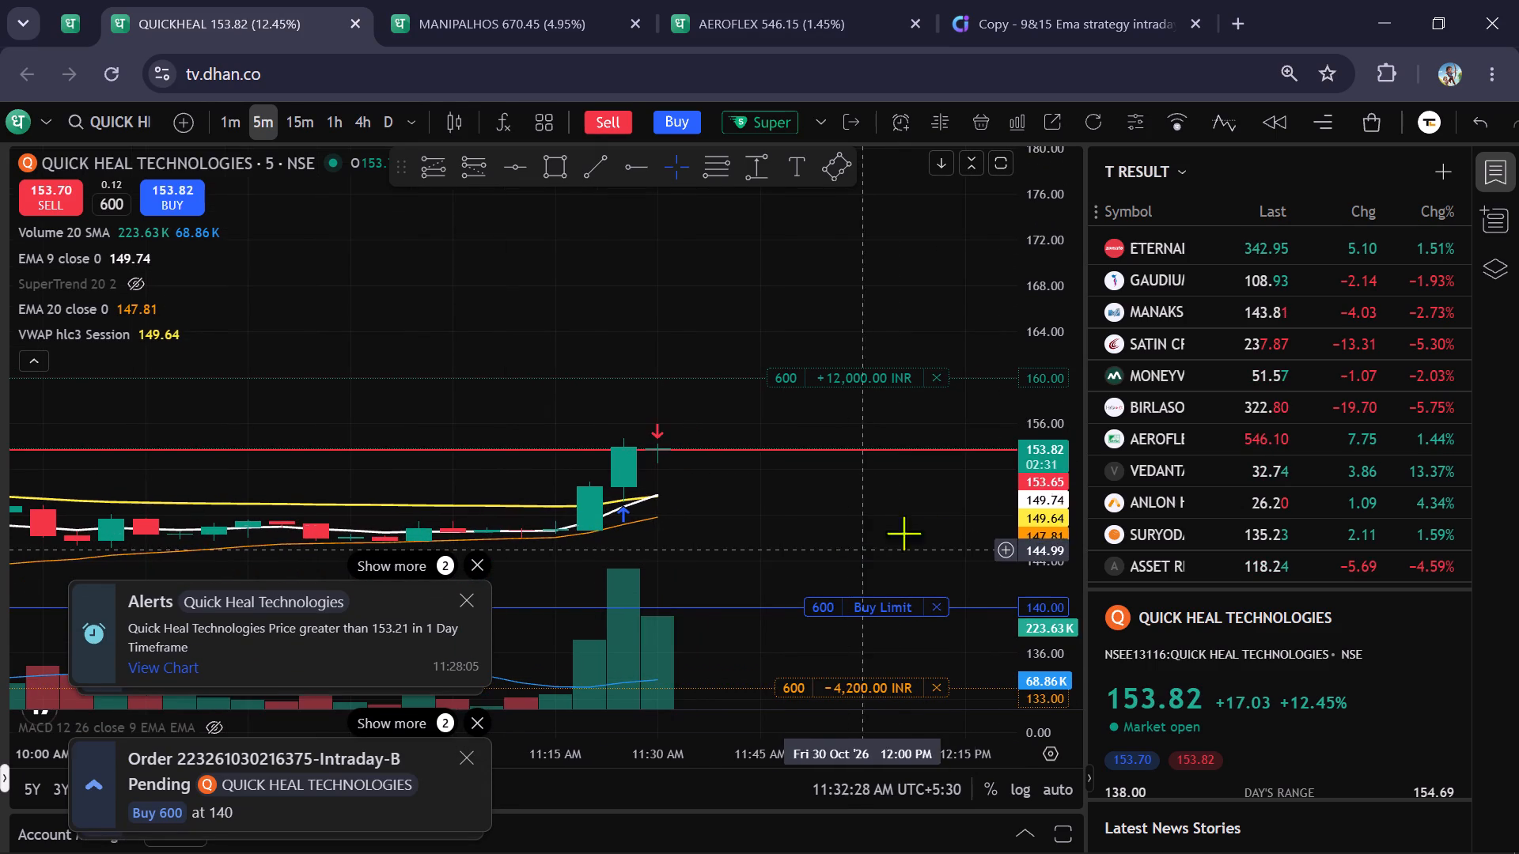
scroll(1009, 467, up, 2)
scroll(876, 500, down, 1)
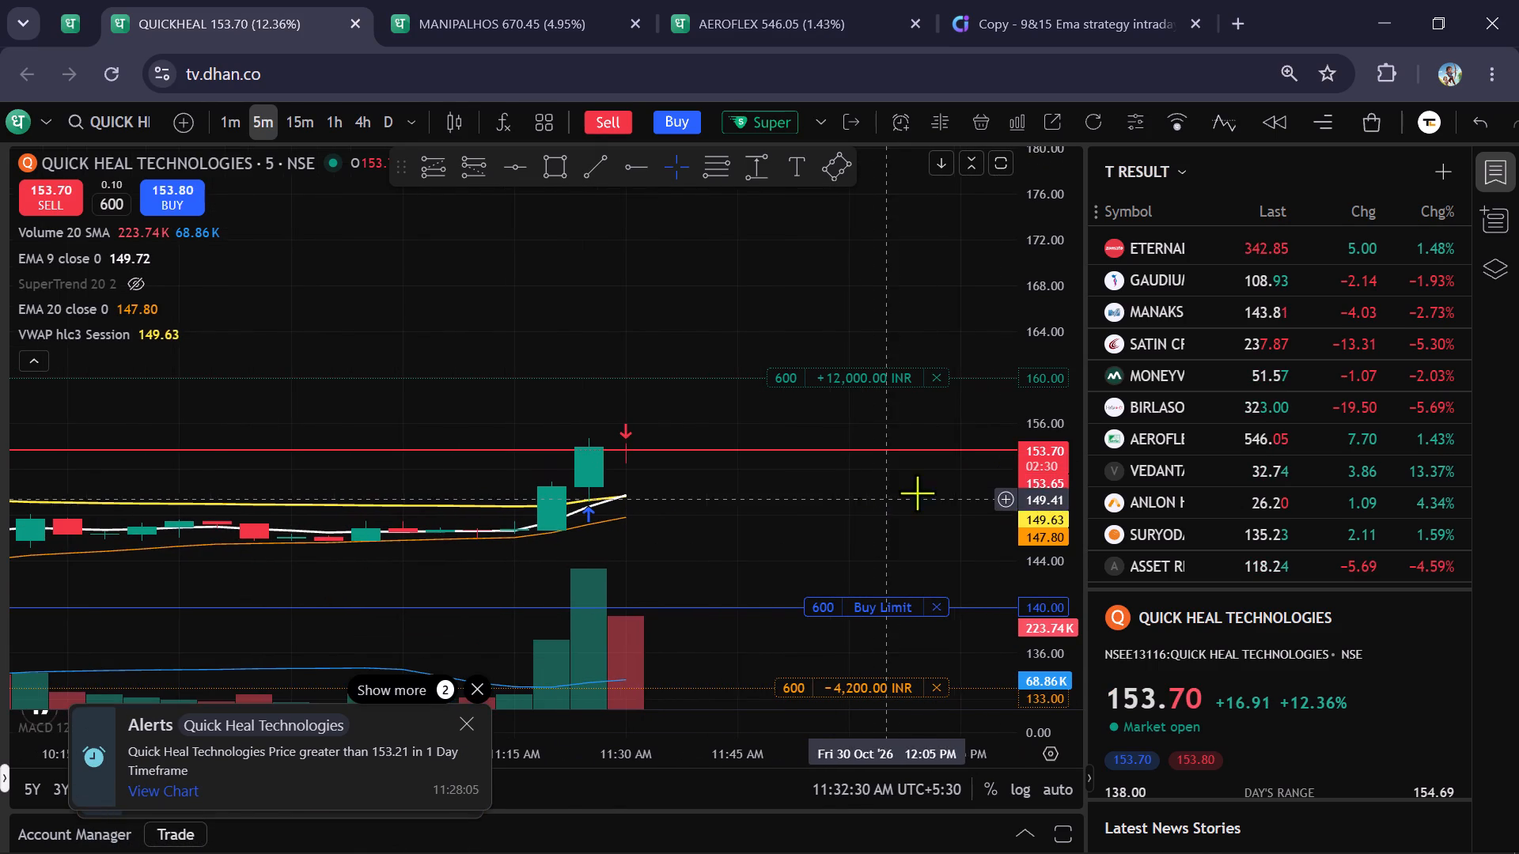
scroll(1040, 467, up, 2)
drag(892, 547, 900, 470)
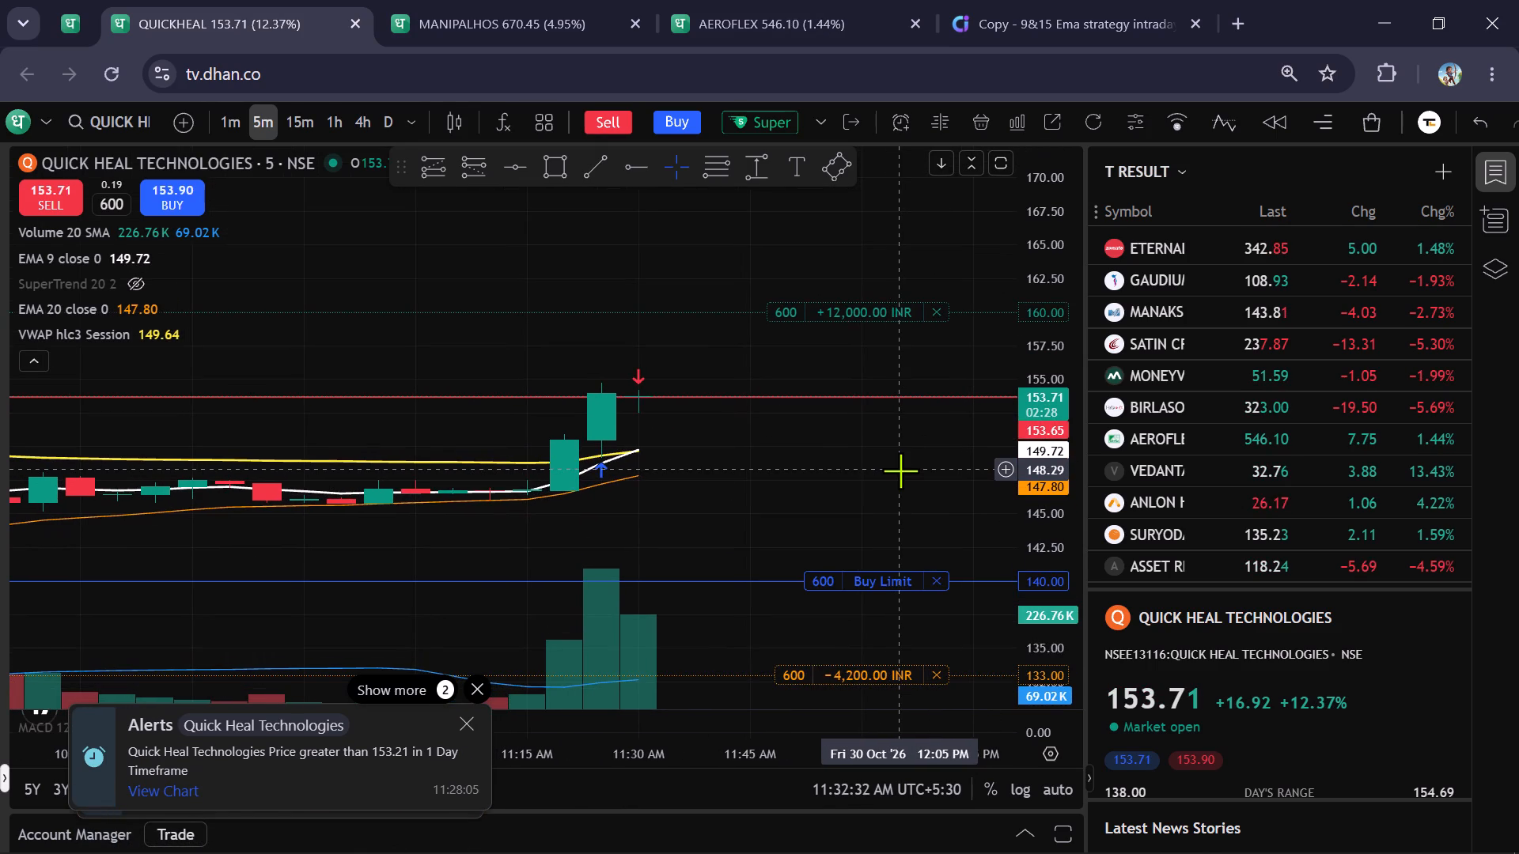
scroll(900, 470, up, 1)
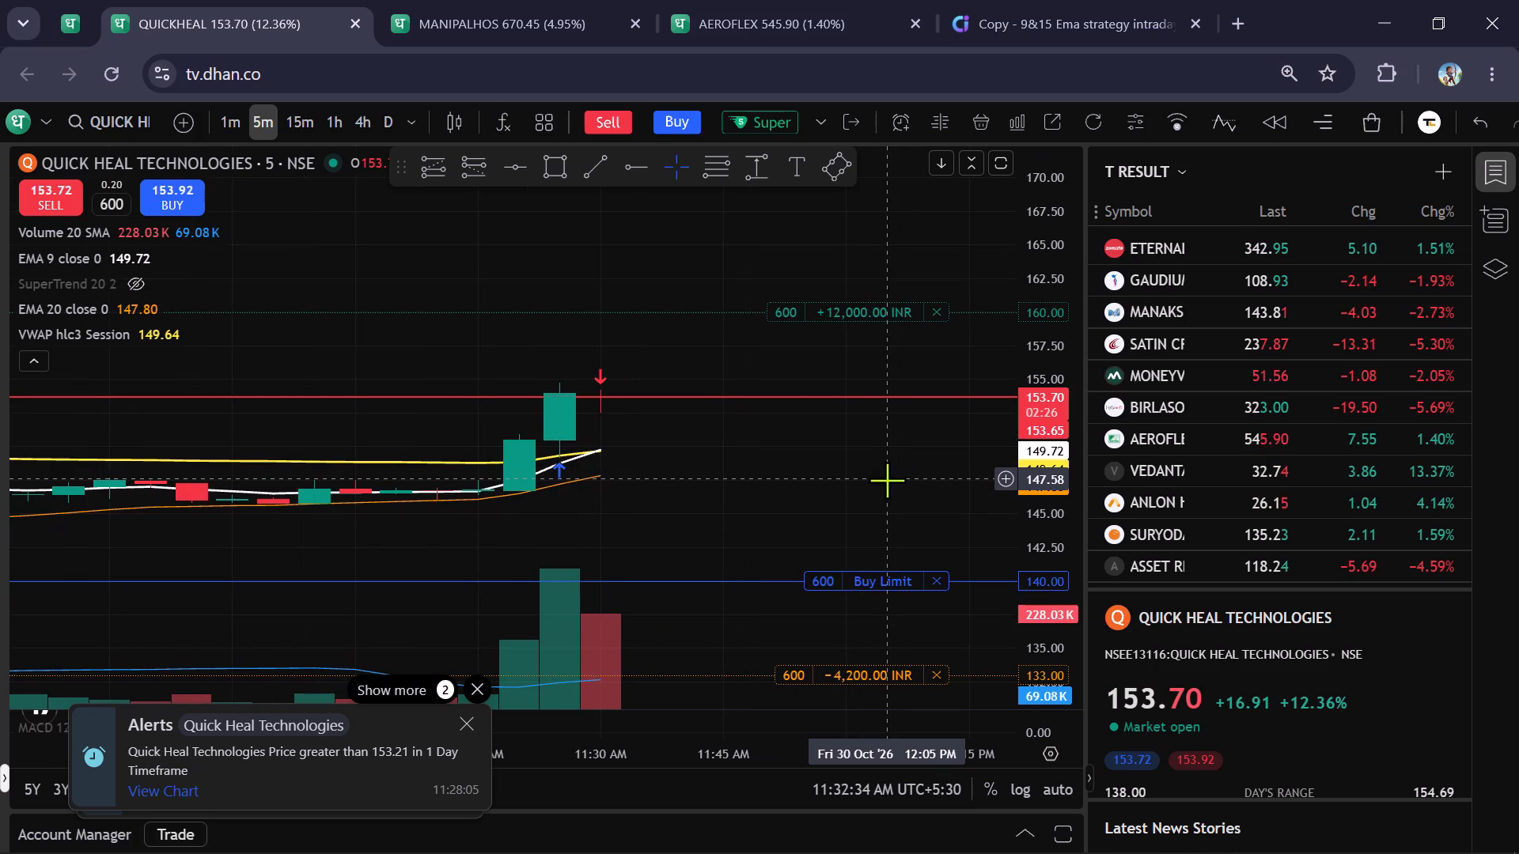
drag(886, 480, 897, 489)
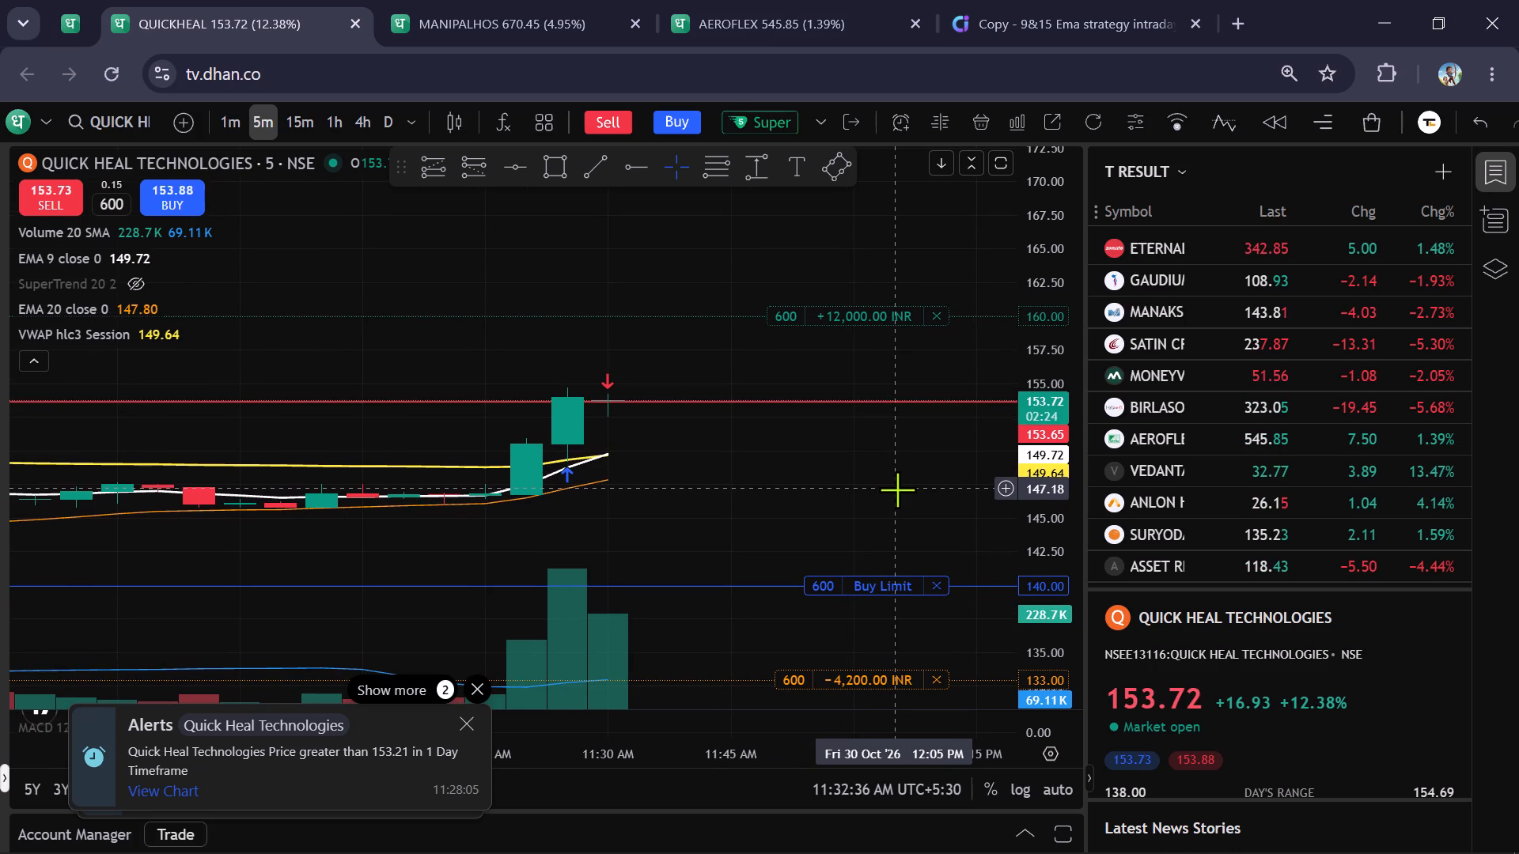
Move the red horizontal line on the QUICK HEAL TECHNOLOGIES chart up to 154.51 and thin it to 1px.
drag(854, 400, 856, 392)
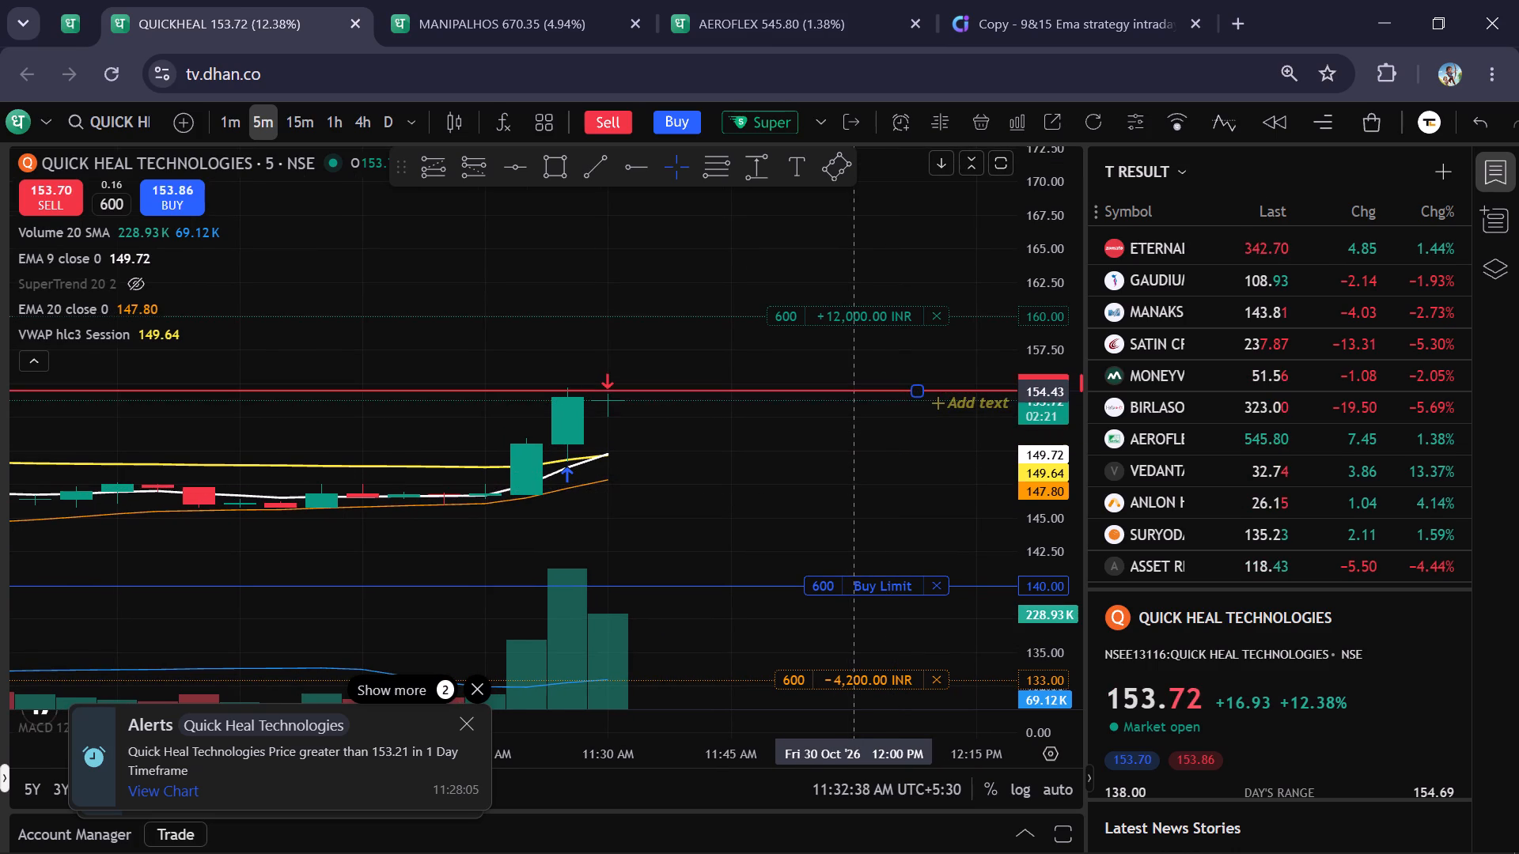
drag(856, 392, 857, 391)
click(853, 463)
drag(812, 468, 861, 477)
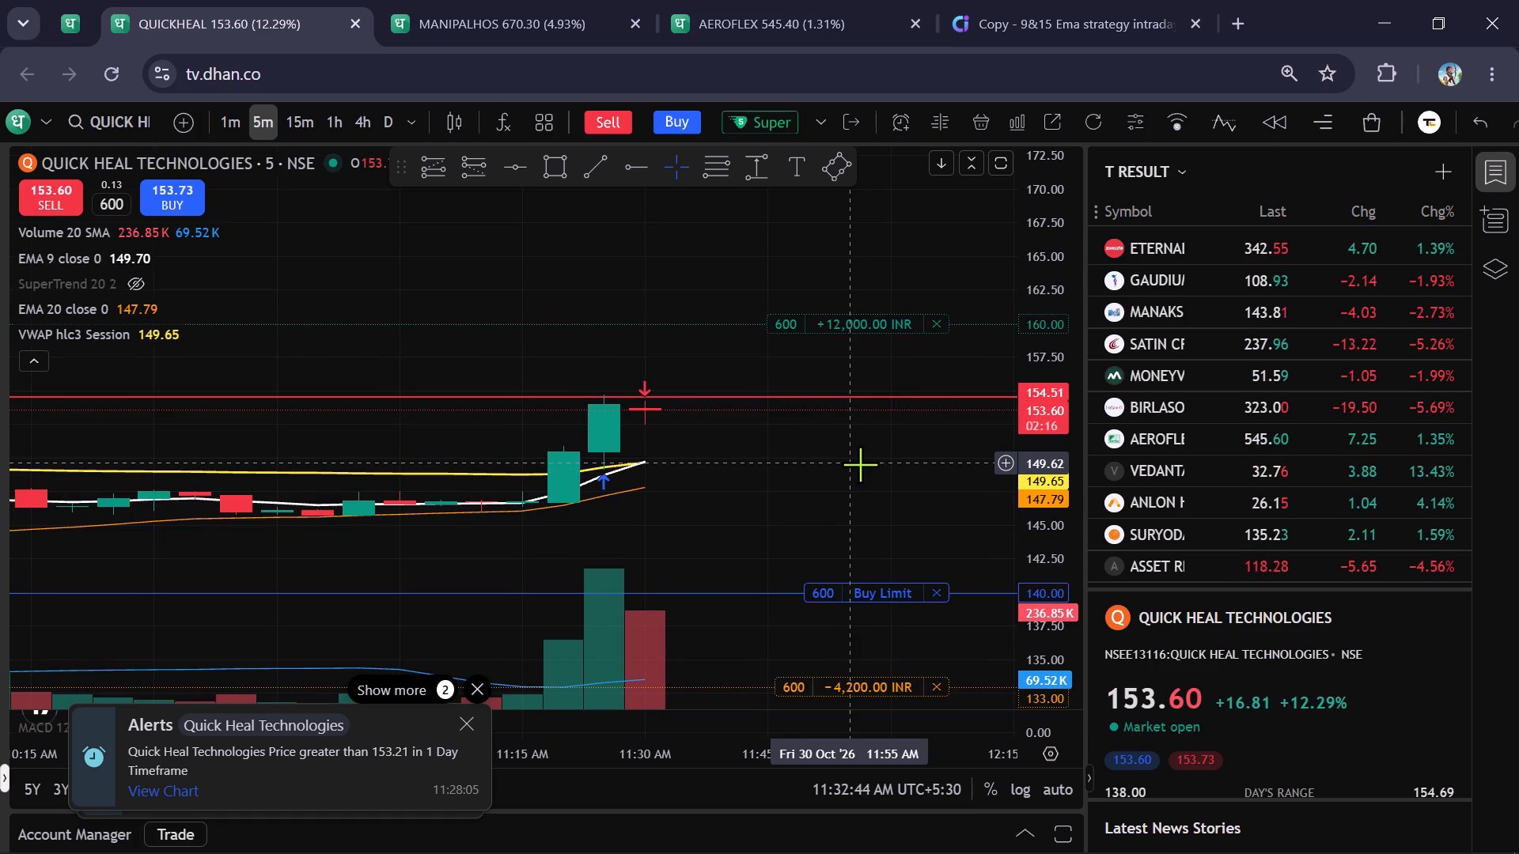
click(834, 399)
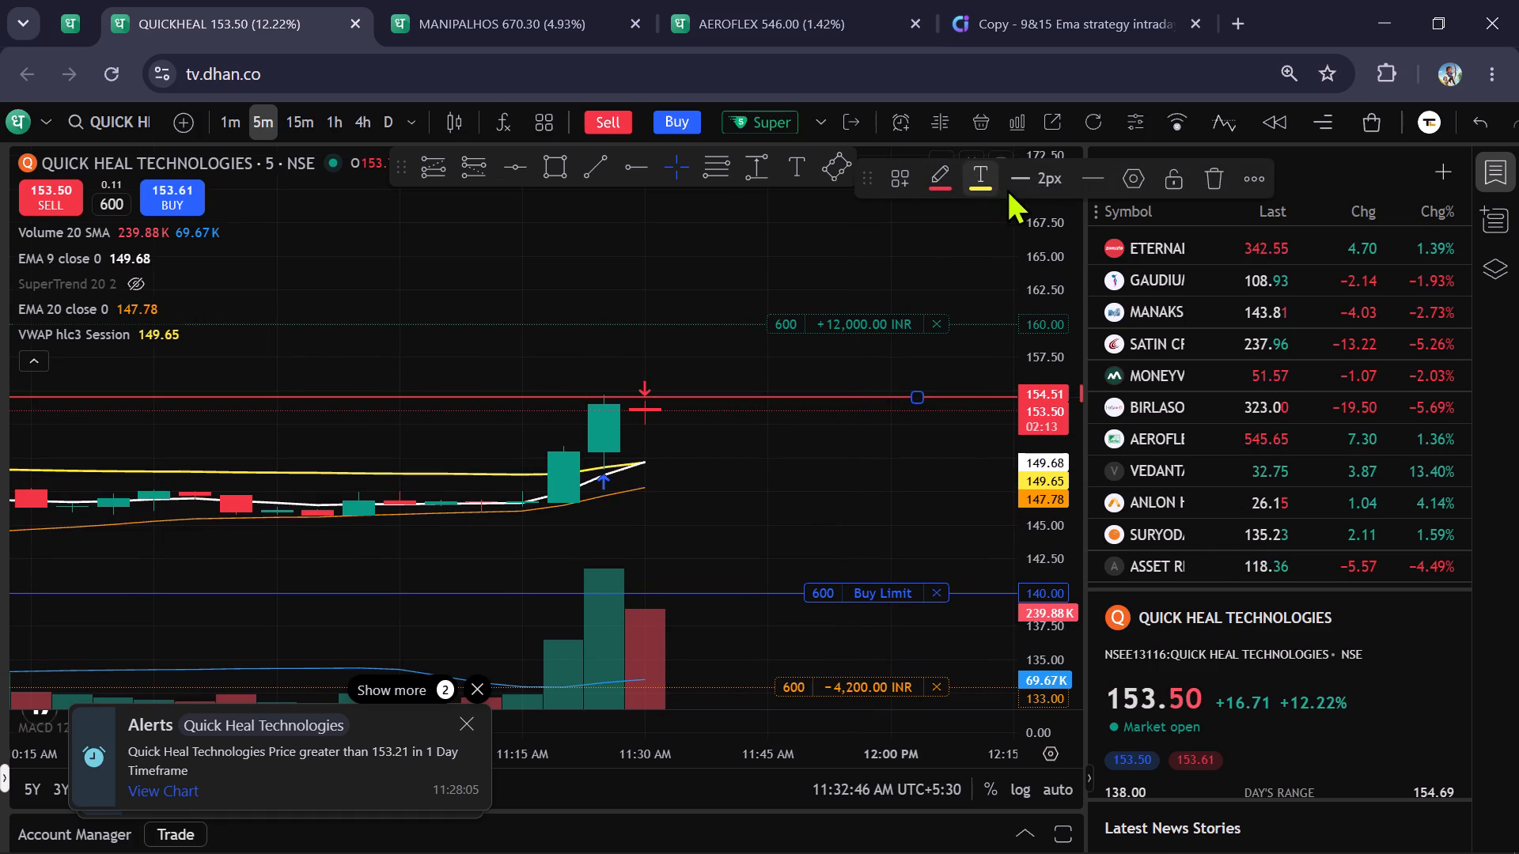
click(1035, 173)
click(1026, 221)
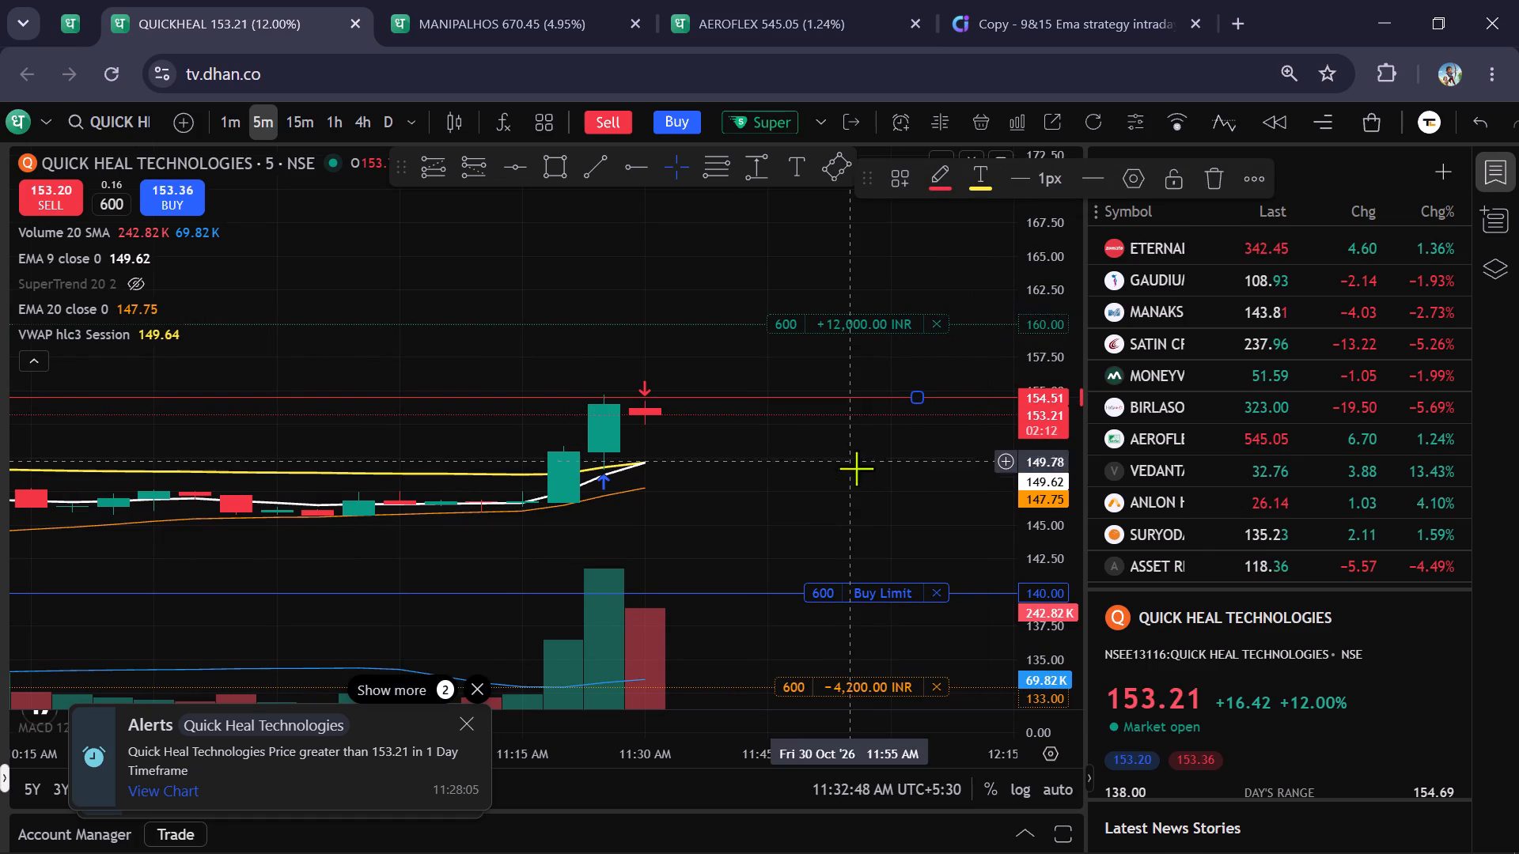
click(847, 482)
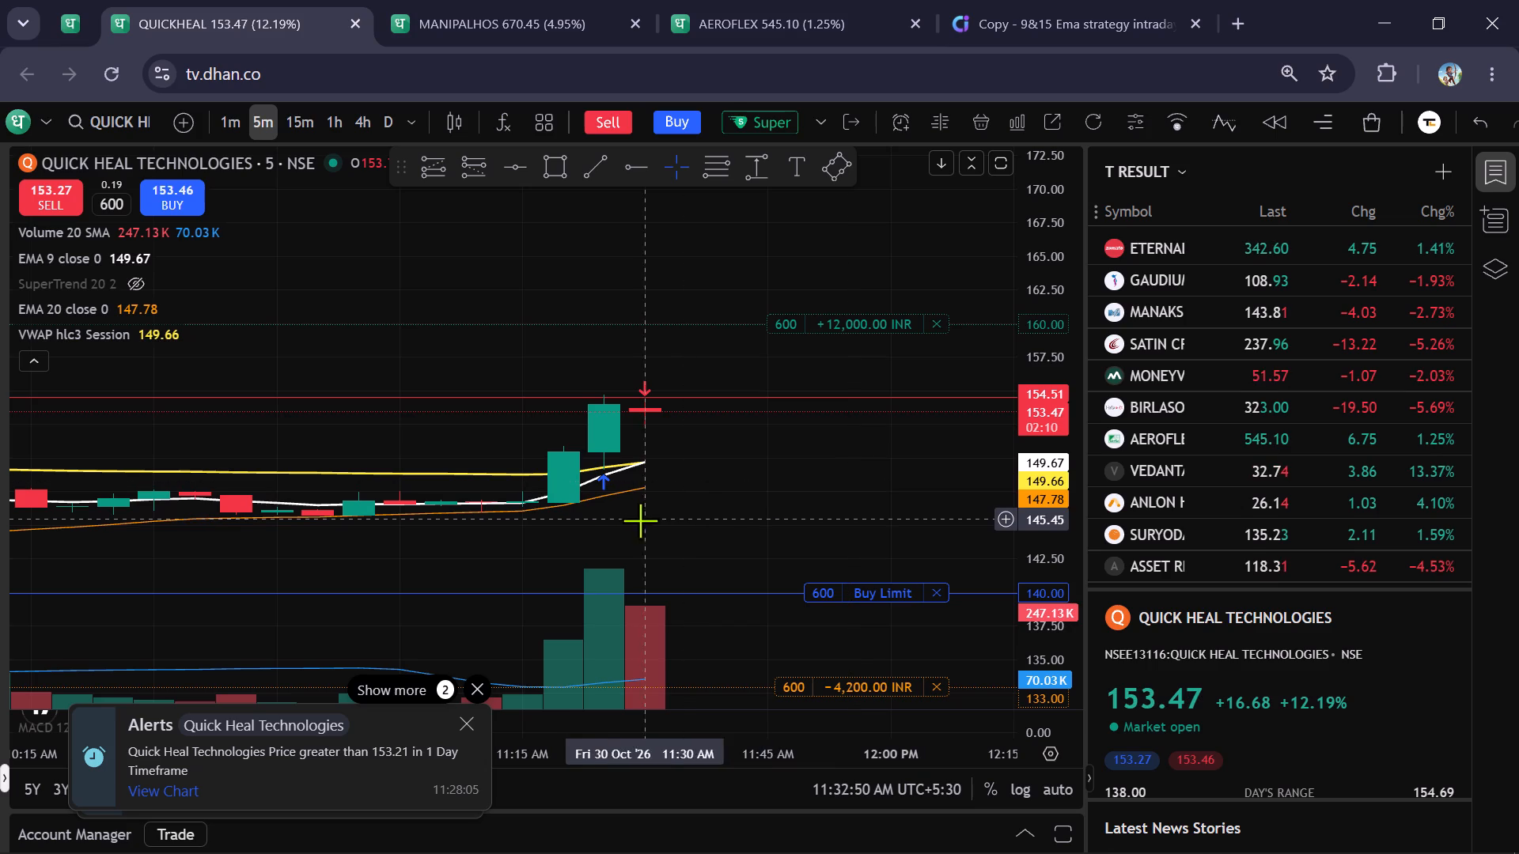
Draw a horizontal line at 157.81, near the earlier candle highs, on the daily QUICK HEAL TECHNOLOGIES chart.
drag(814, 474, 860, 478)
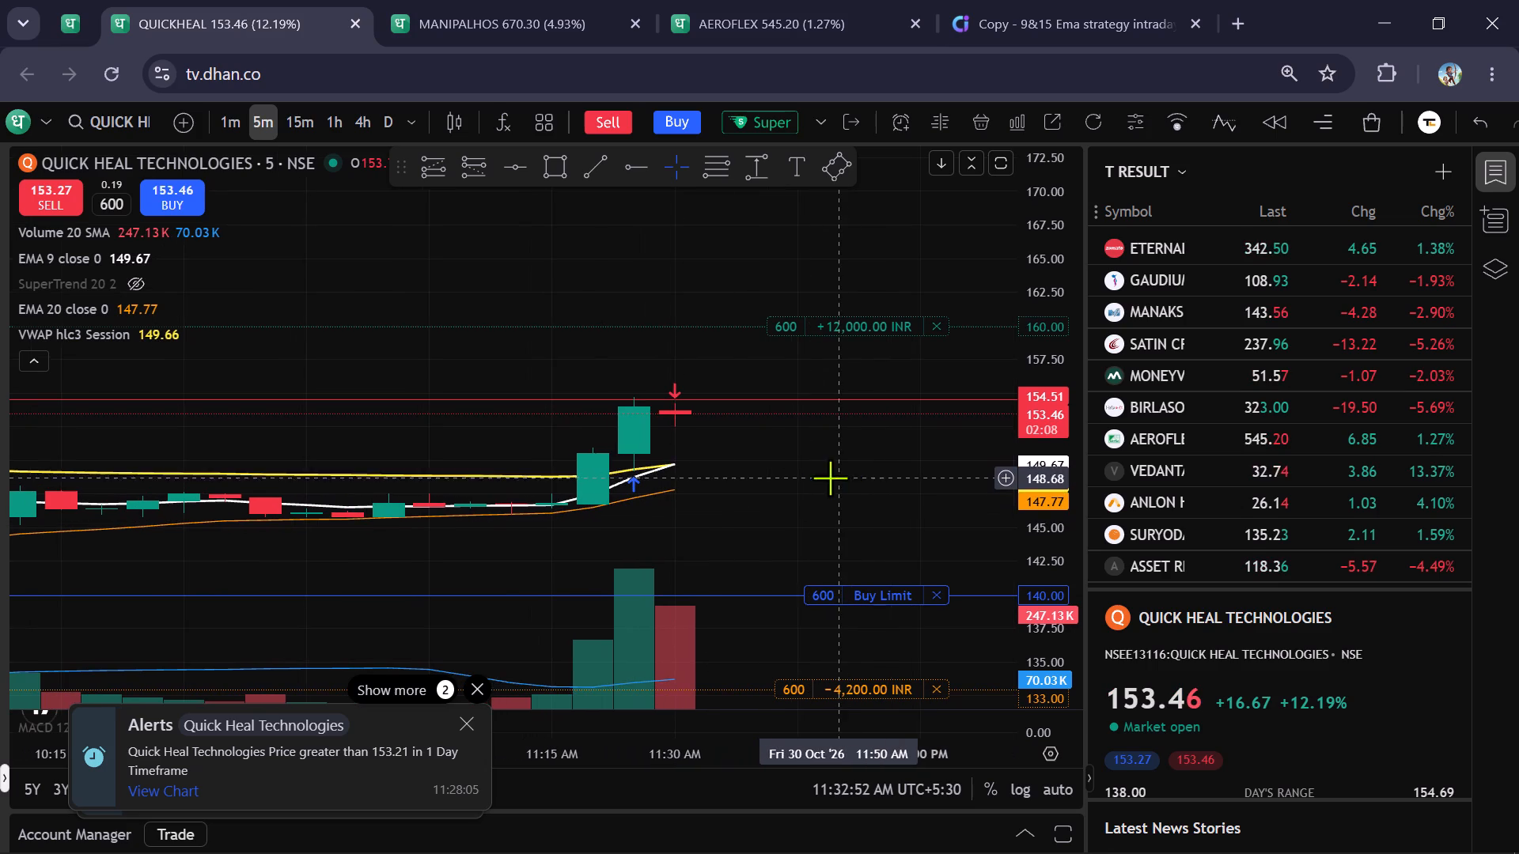
click(384, 132)
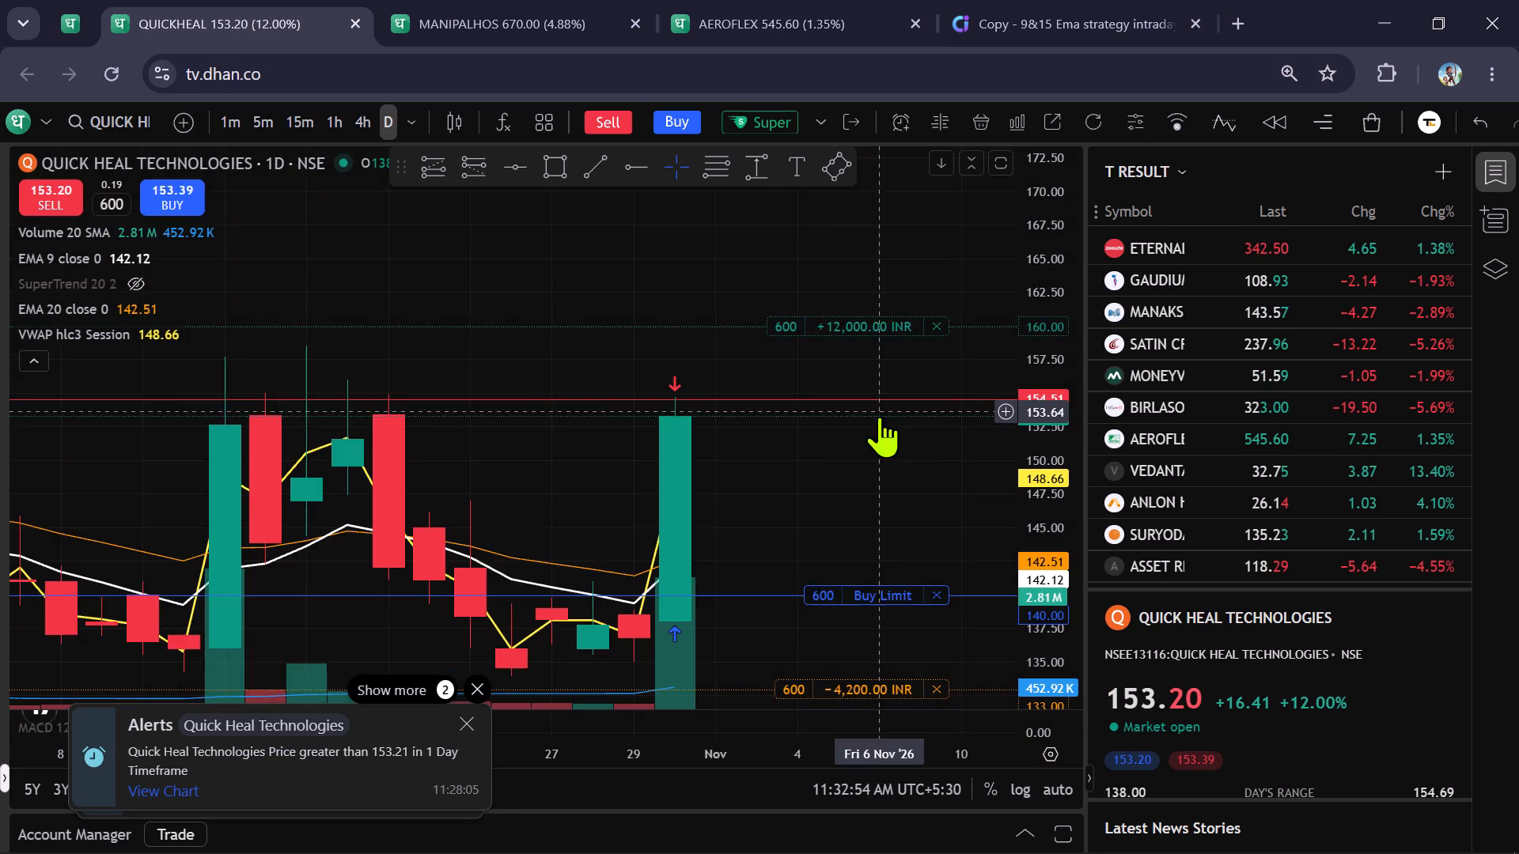
scroll(941, 429, down, 1)
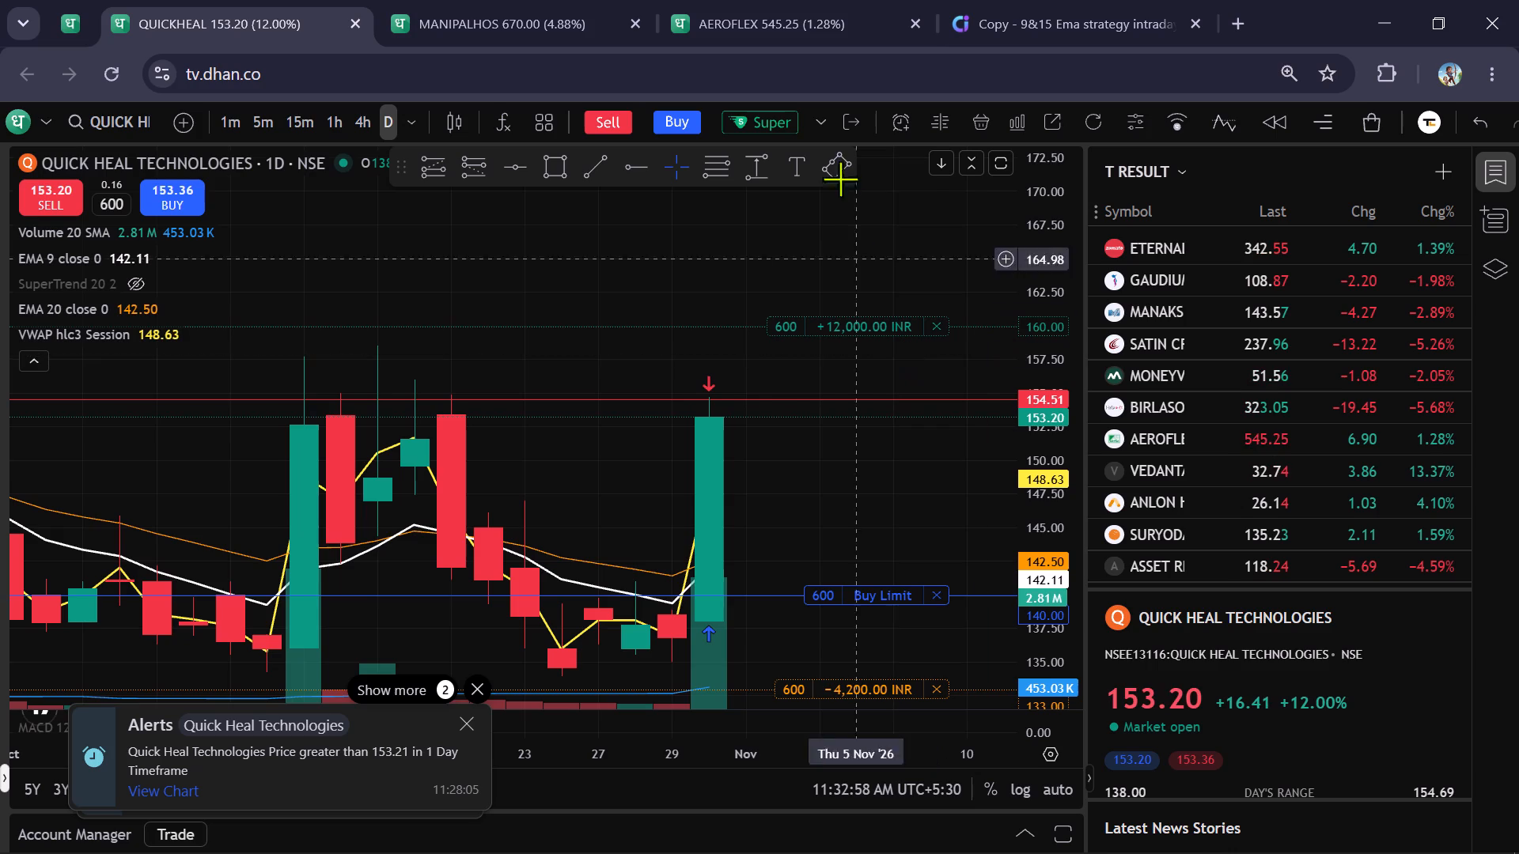
click(514, 168)
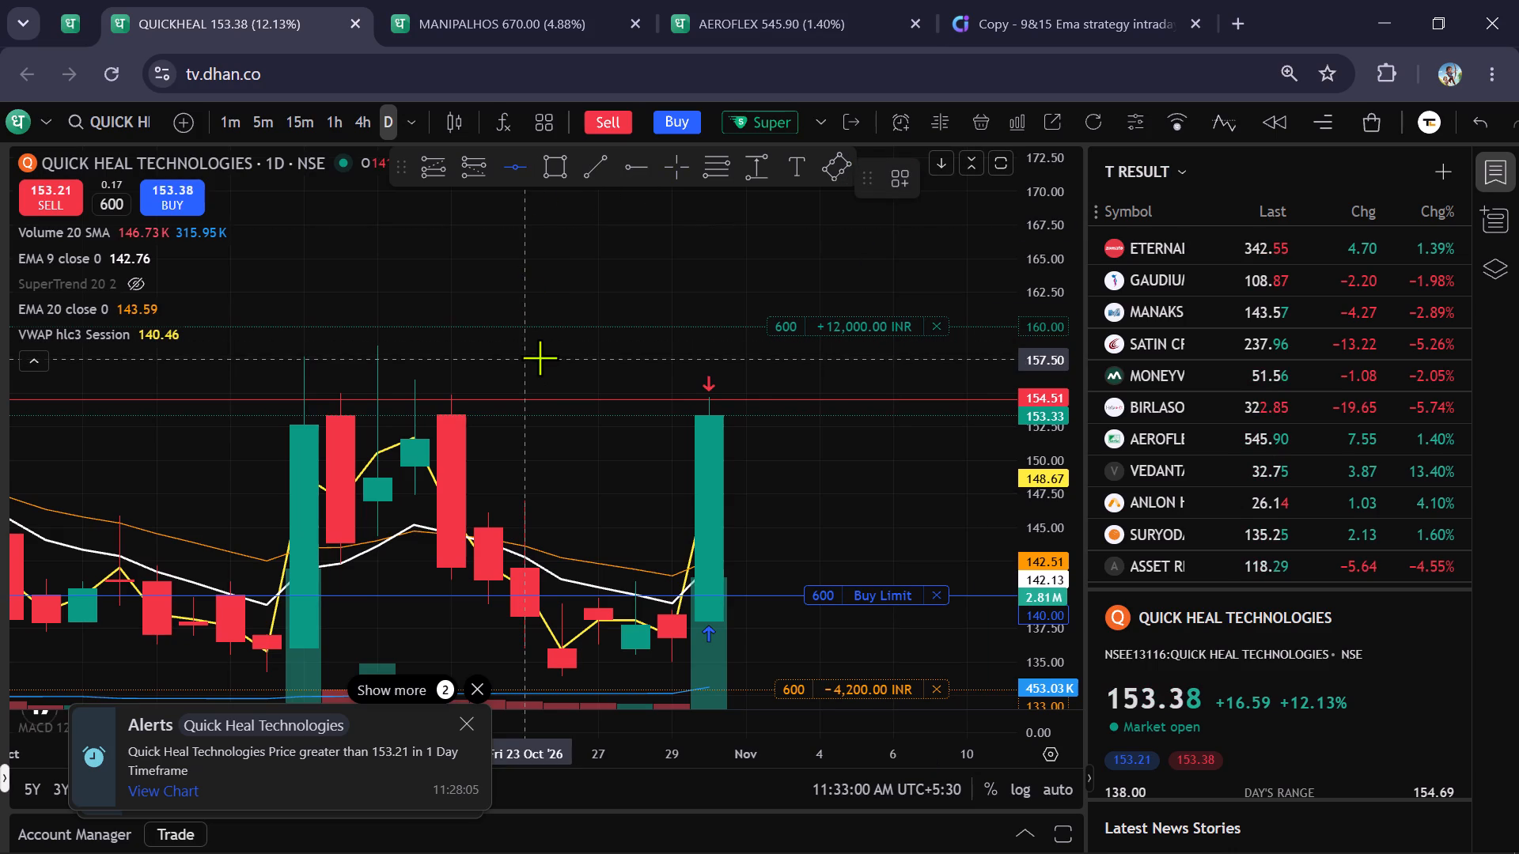
click(538, 356)
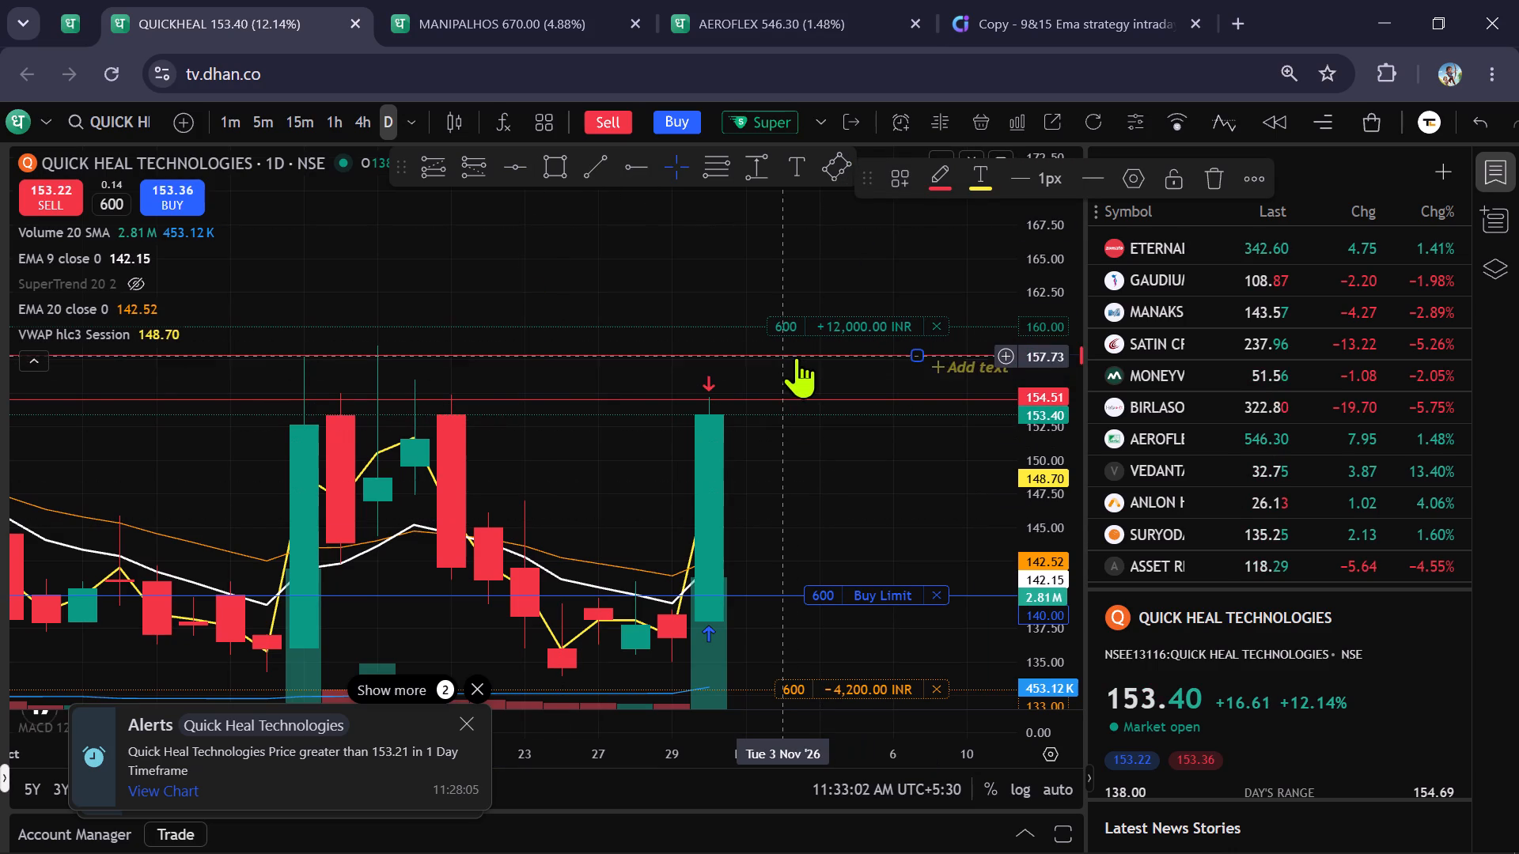
scroll(1047, 414, down, 4)
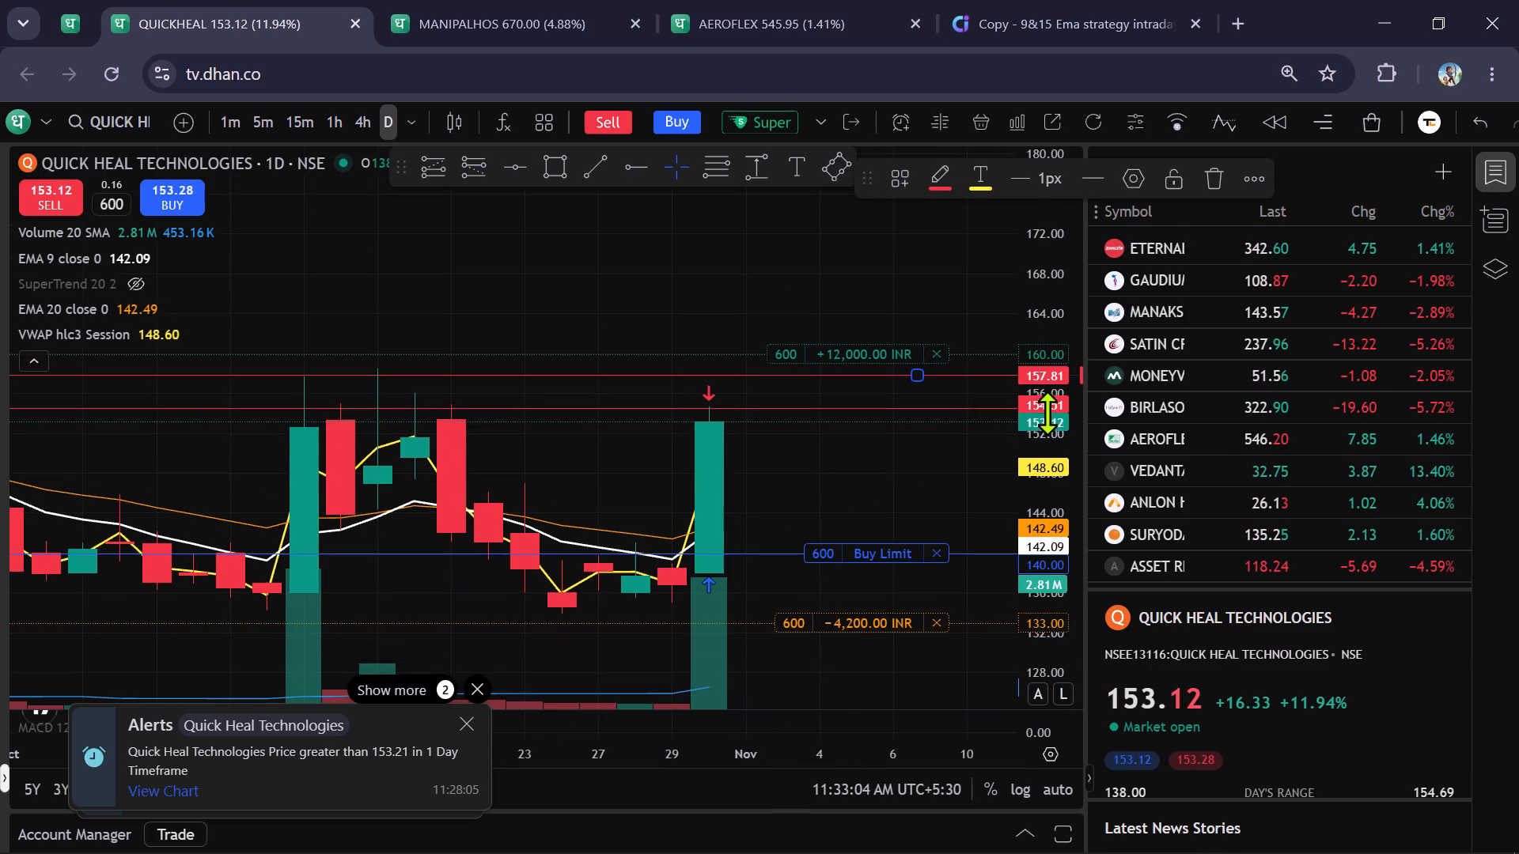
Return to the 5-minute chart and recolour the 157.81 horizontal line orange.
click(248, 123)
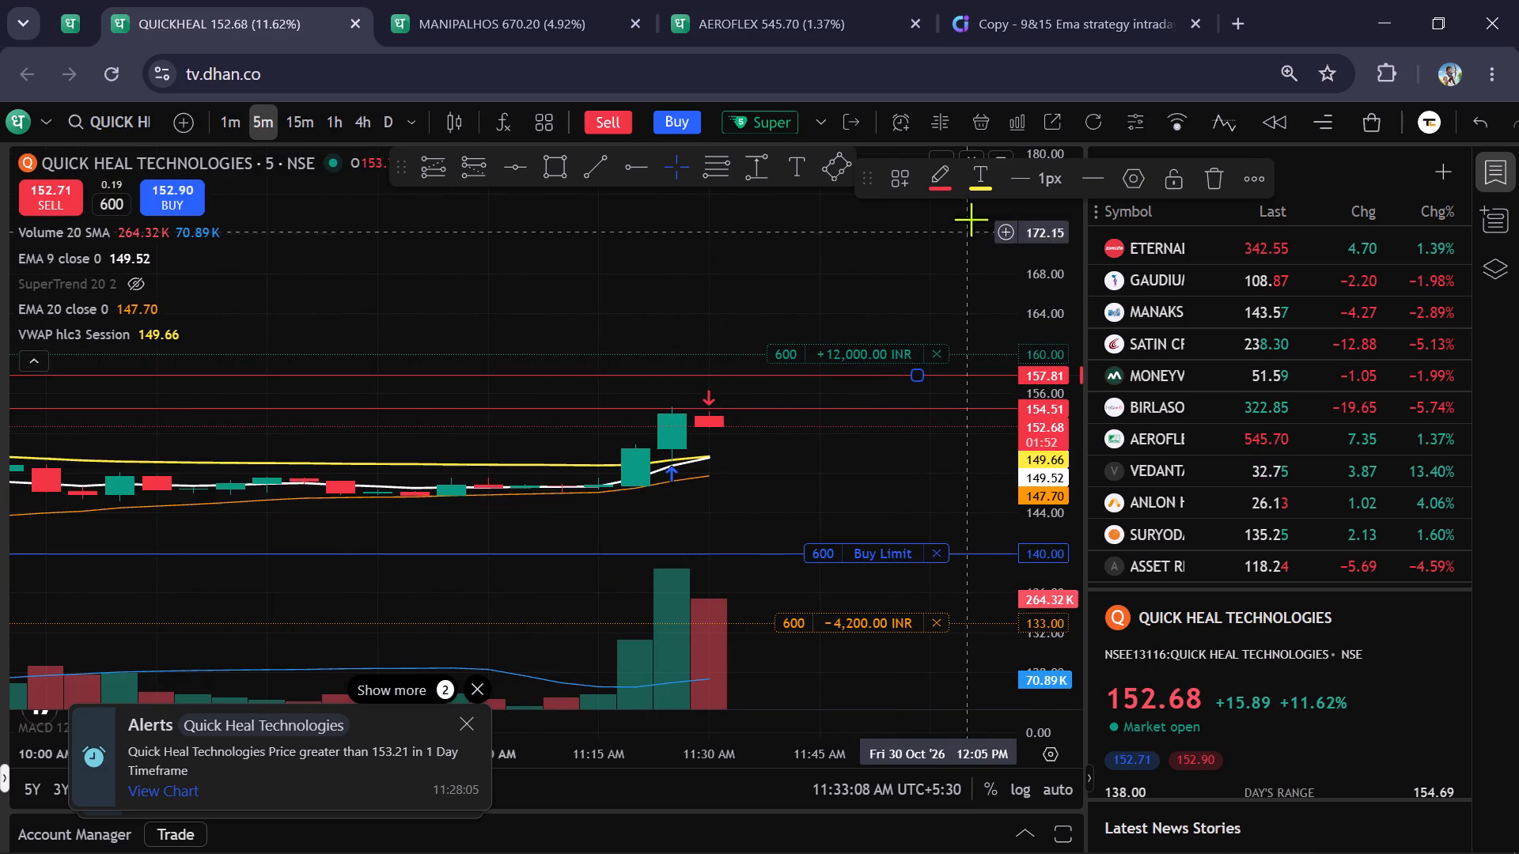
click(929, 183)
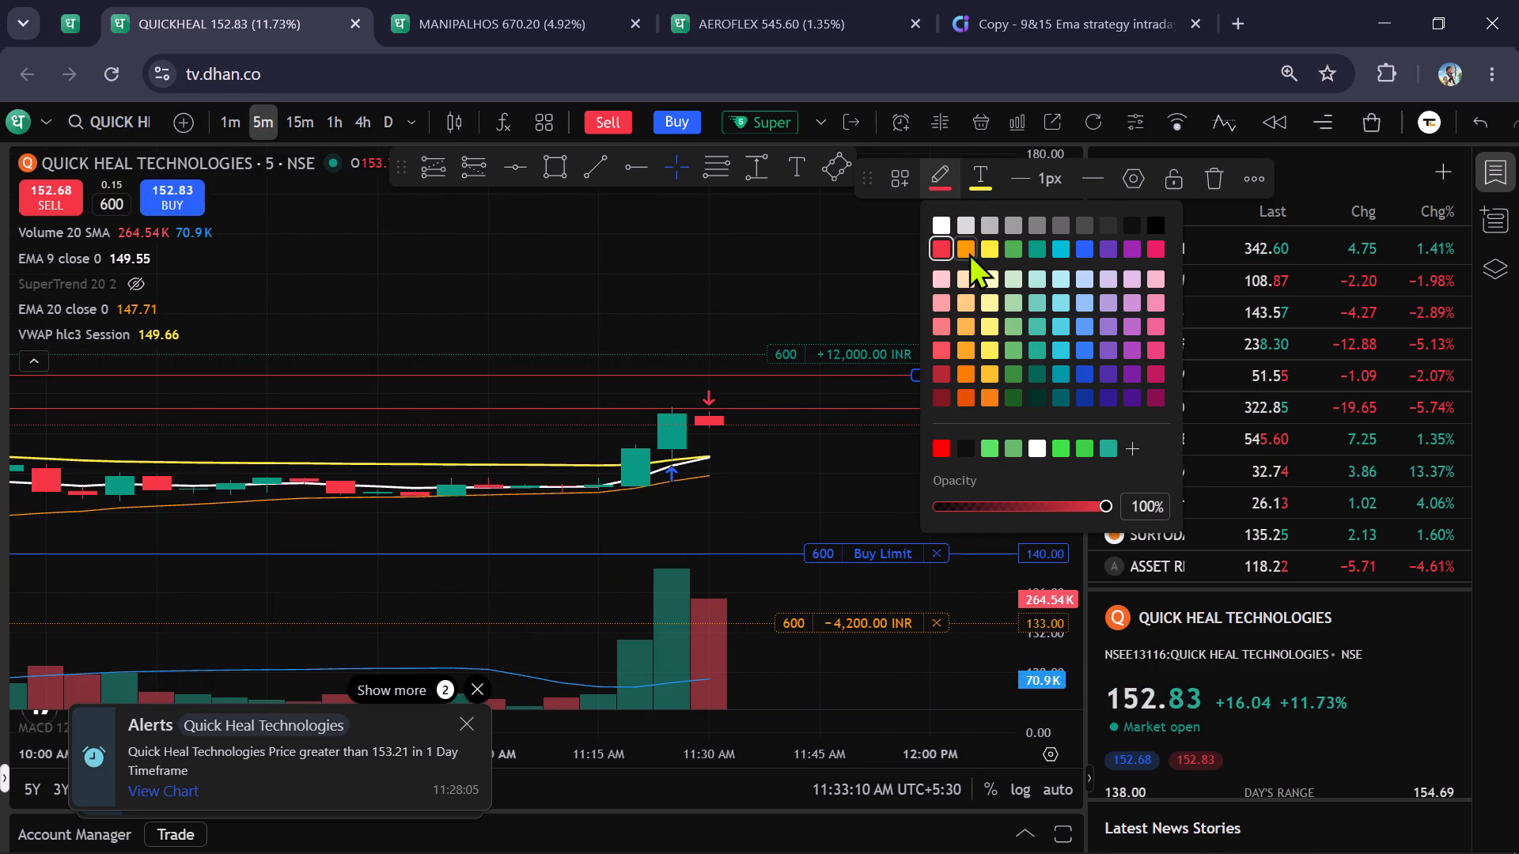
click(968, 252)
click(879, 478)
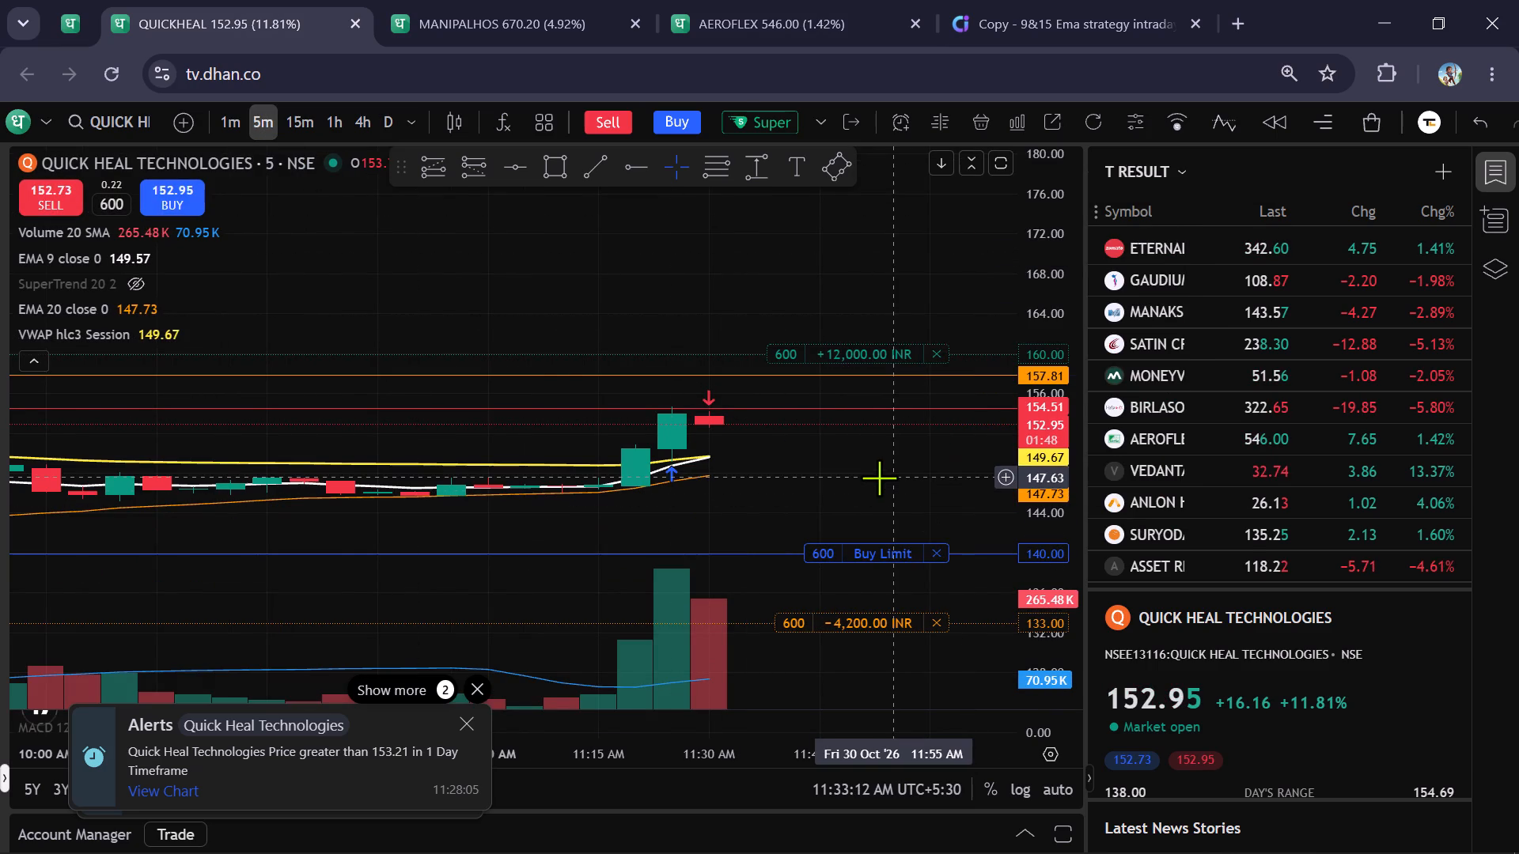
Examine the QUICK HEAL TECHNOLOGIES 5-minute chart against the marked levels, with a brief check of the MANIPAL HEALTH ENTERPRISES chart.
scroll(1047, 419, up, 4)
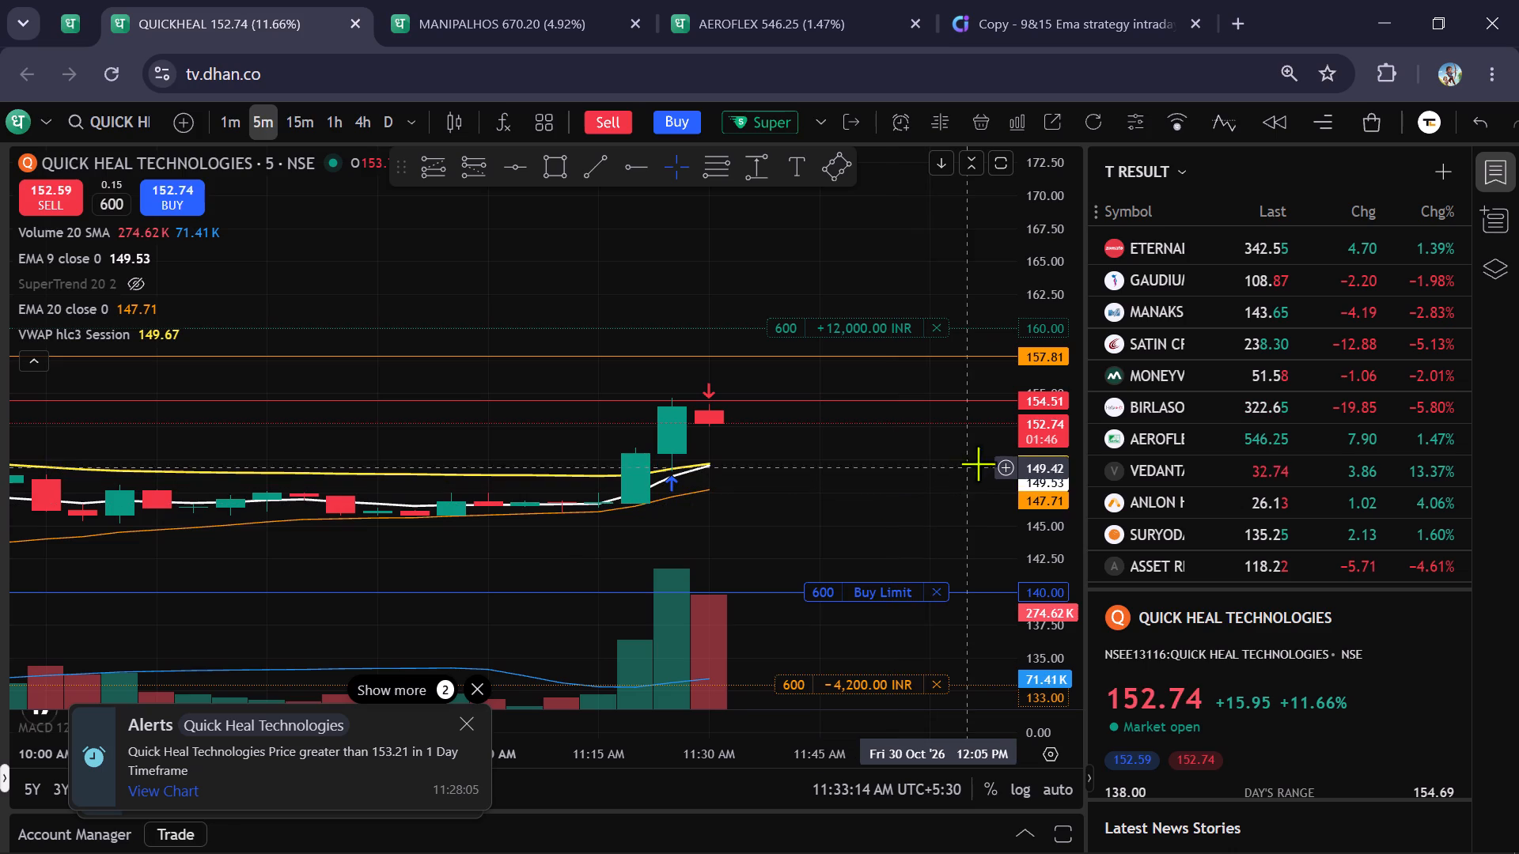
scroll(1005, 444, down, 1)
scroll(894, 483, up, 2)
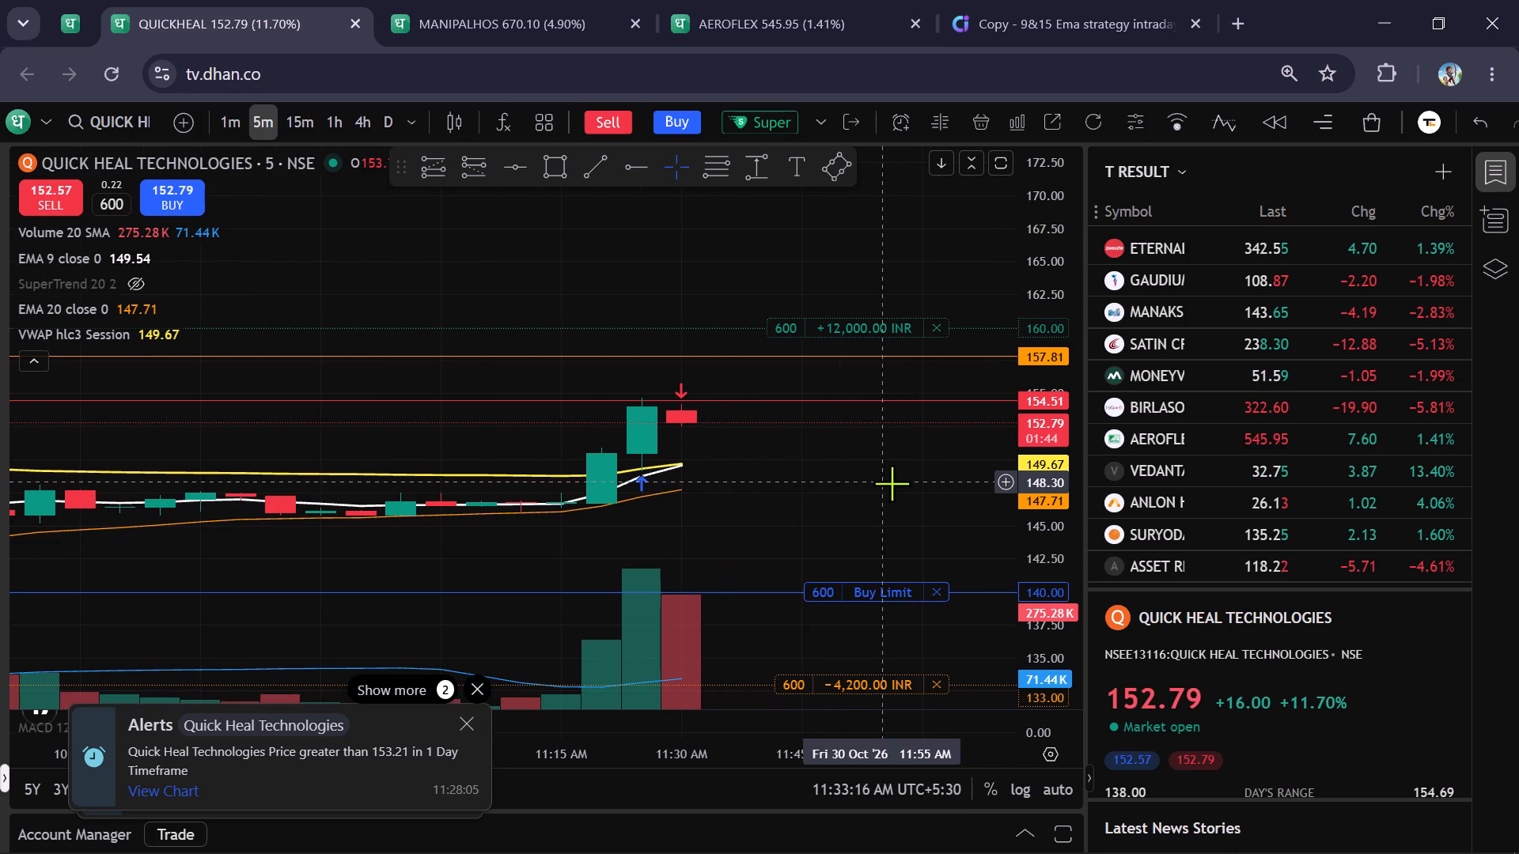
drag(888, 490, 827, 455)
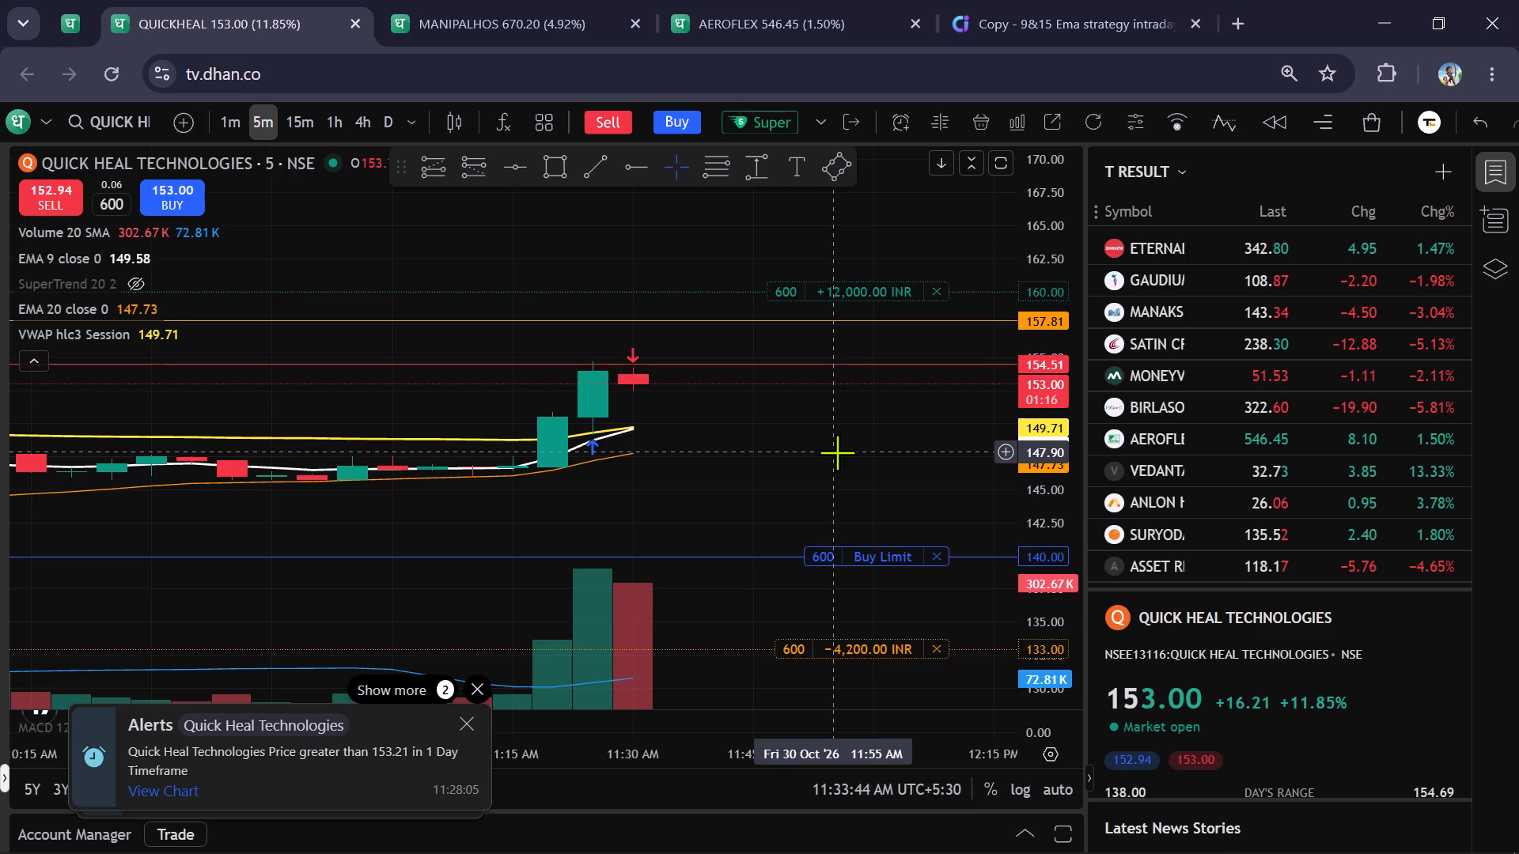
click(830, 0)
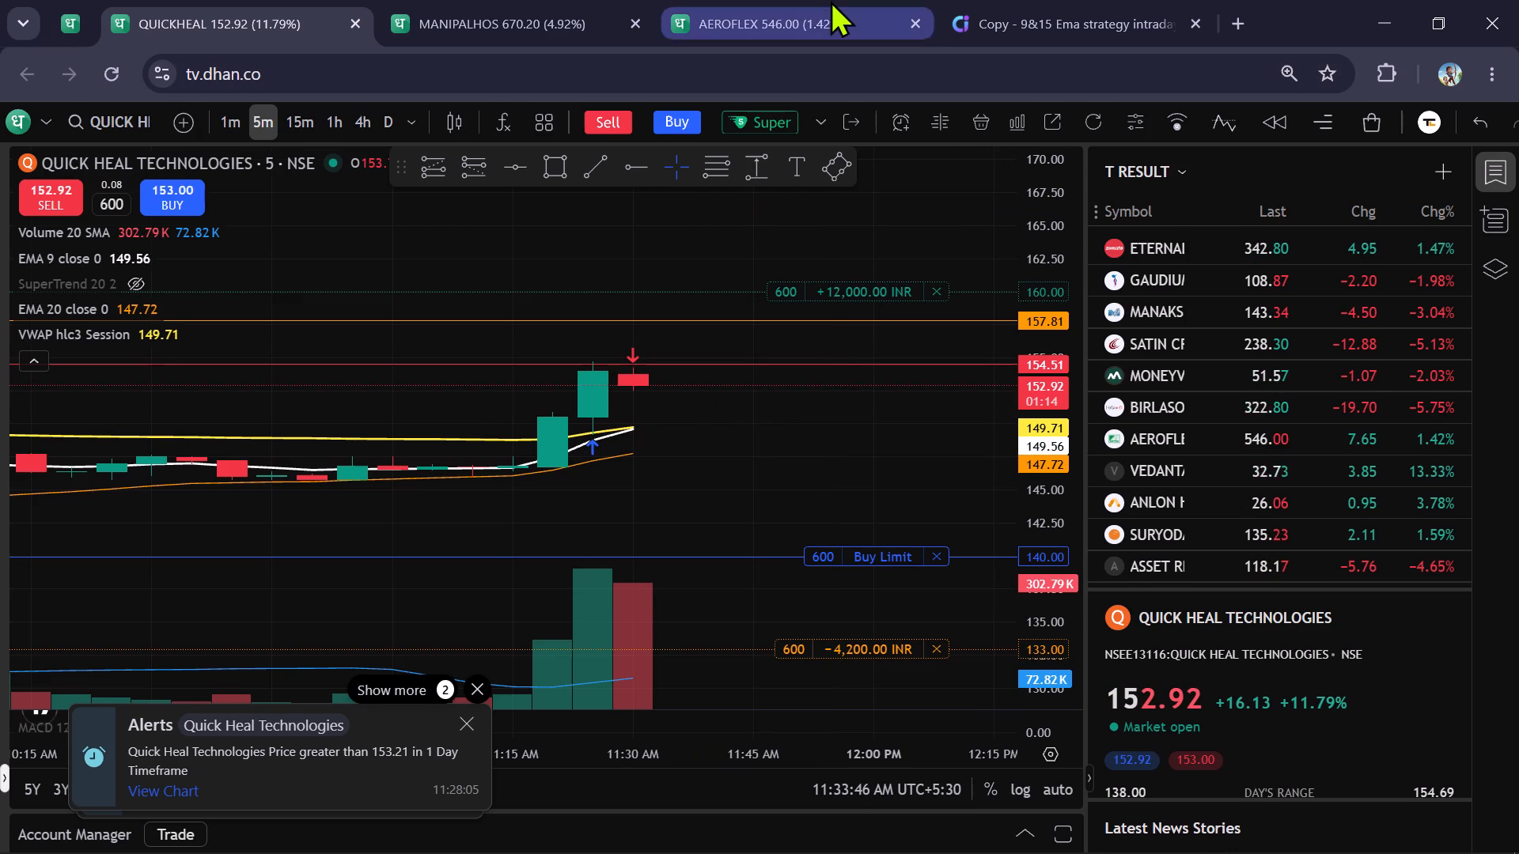
click(556, 6)
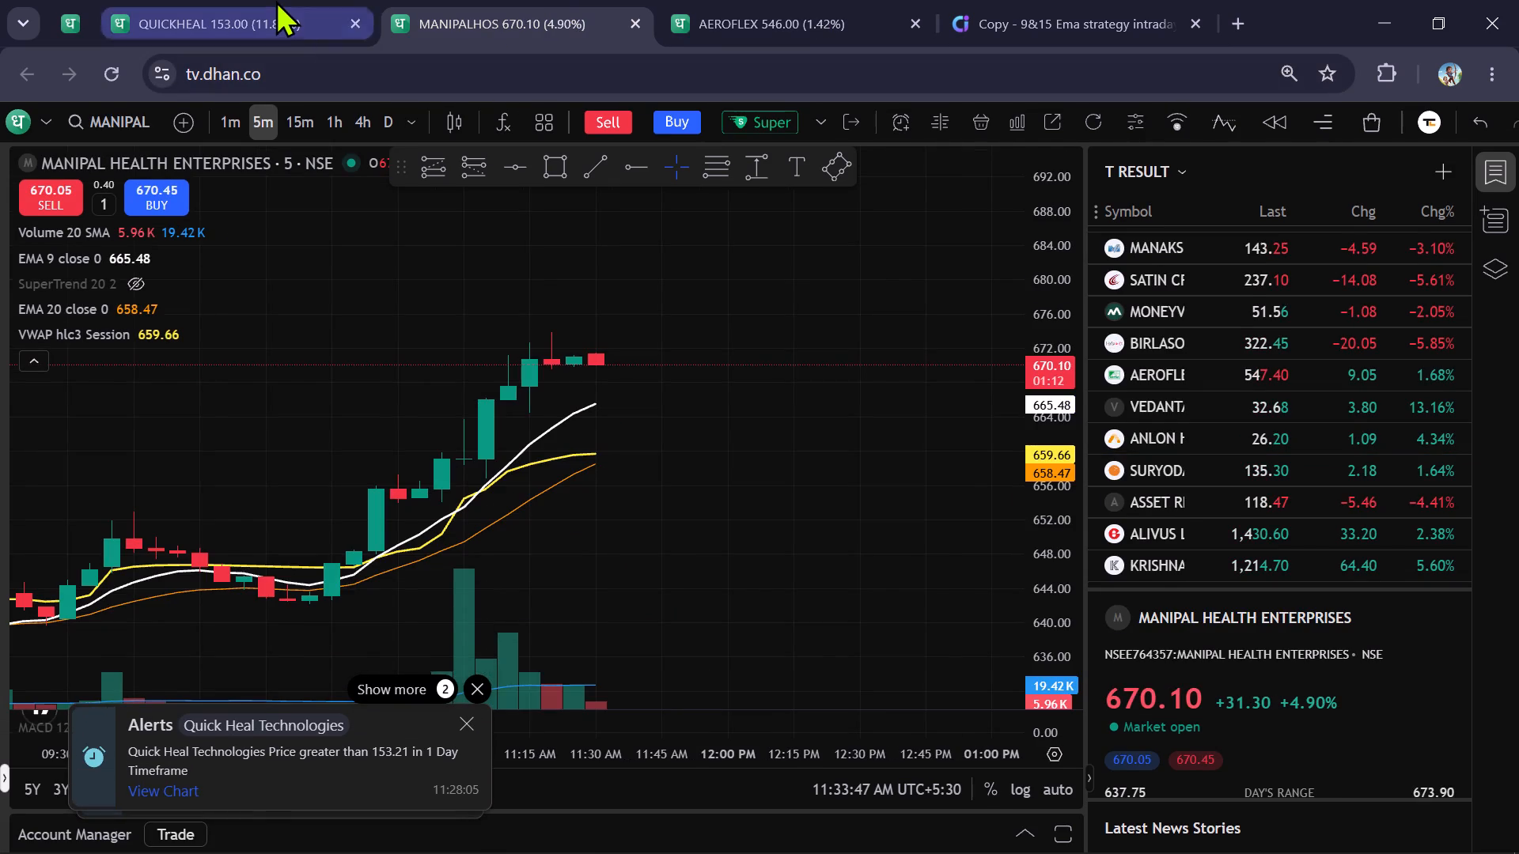
click(275, 0)
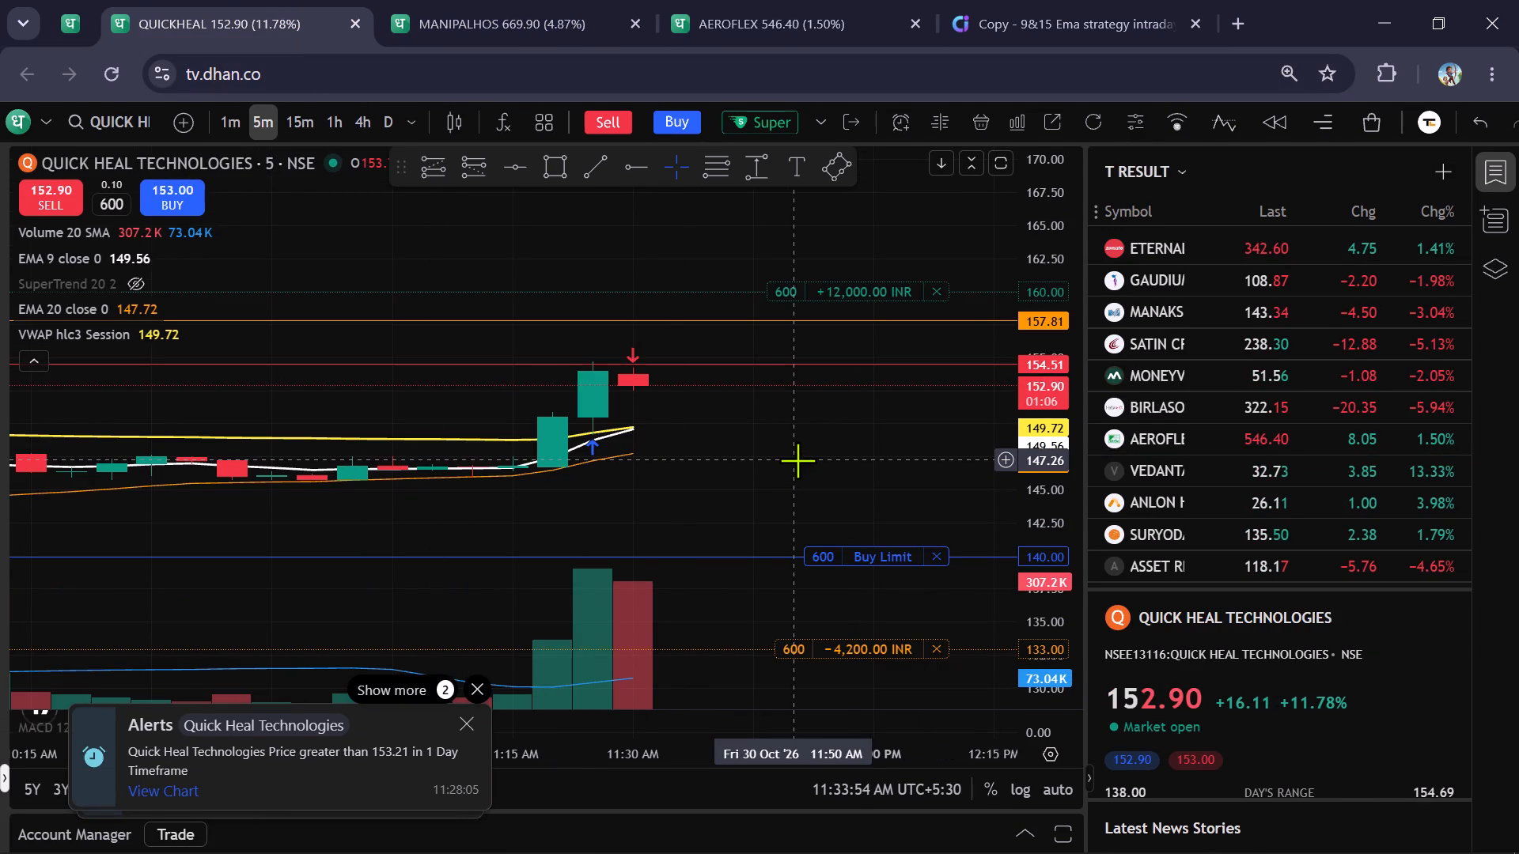
scroll(835, 464, down, 1)
scroll(941, 442, down, 6)
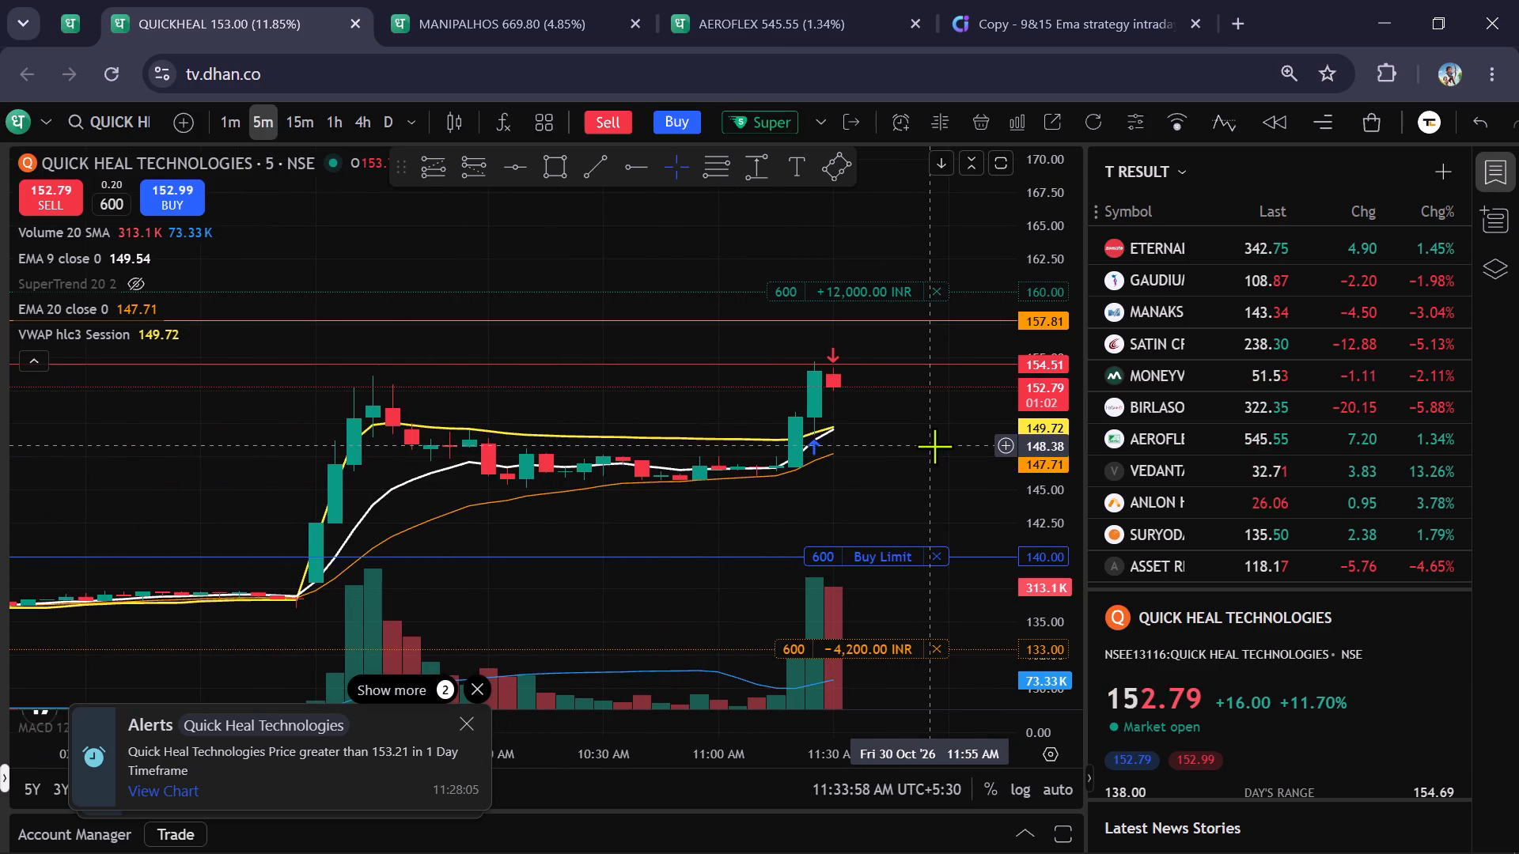
scroll(934, 446, up, 2)
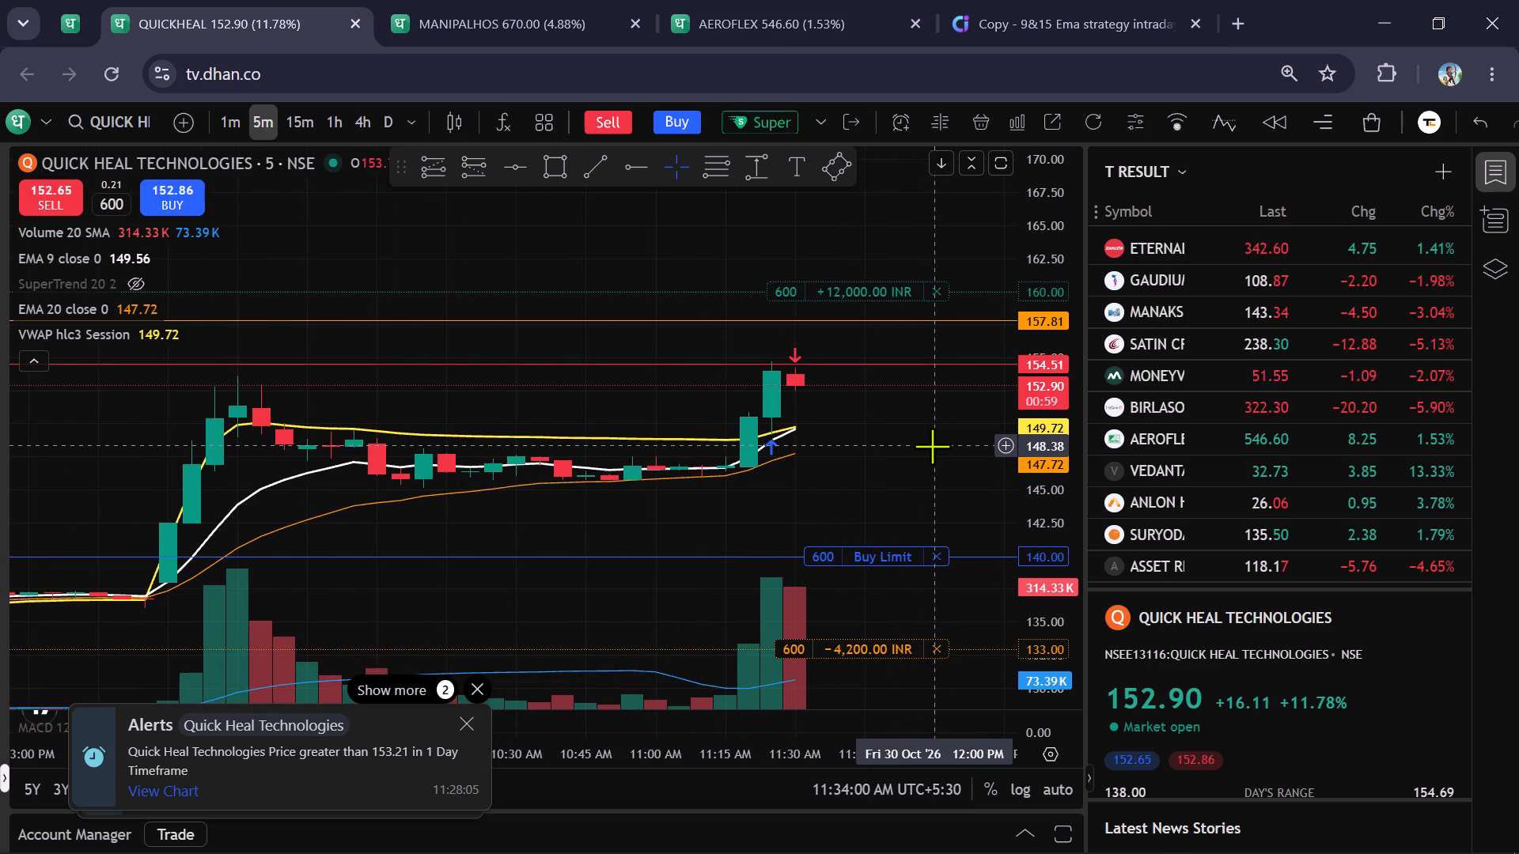
scroll(932, 446, up, 4)
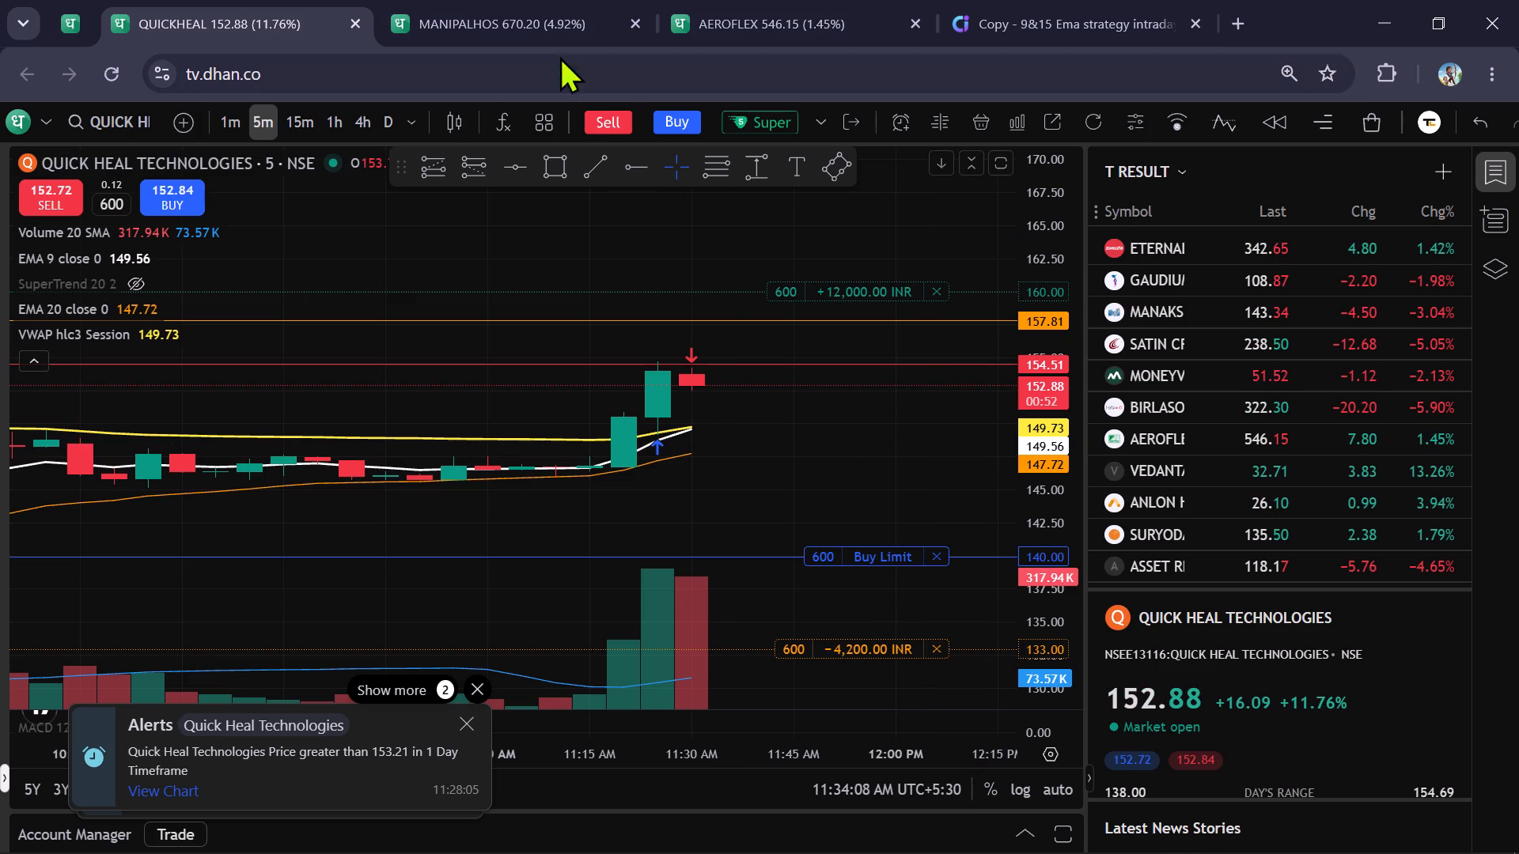
Check the AEROFLEX INDUSTRIES chart and rerun the 9&15 EMA strategy intraday scan in Chartink.
click(537, 0)
click(824, 16)
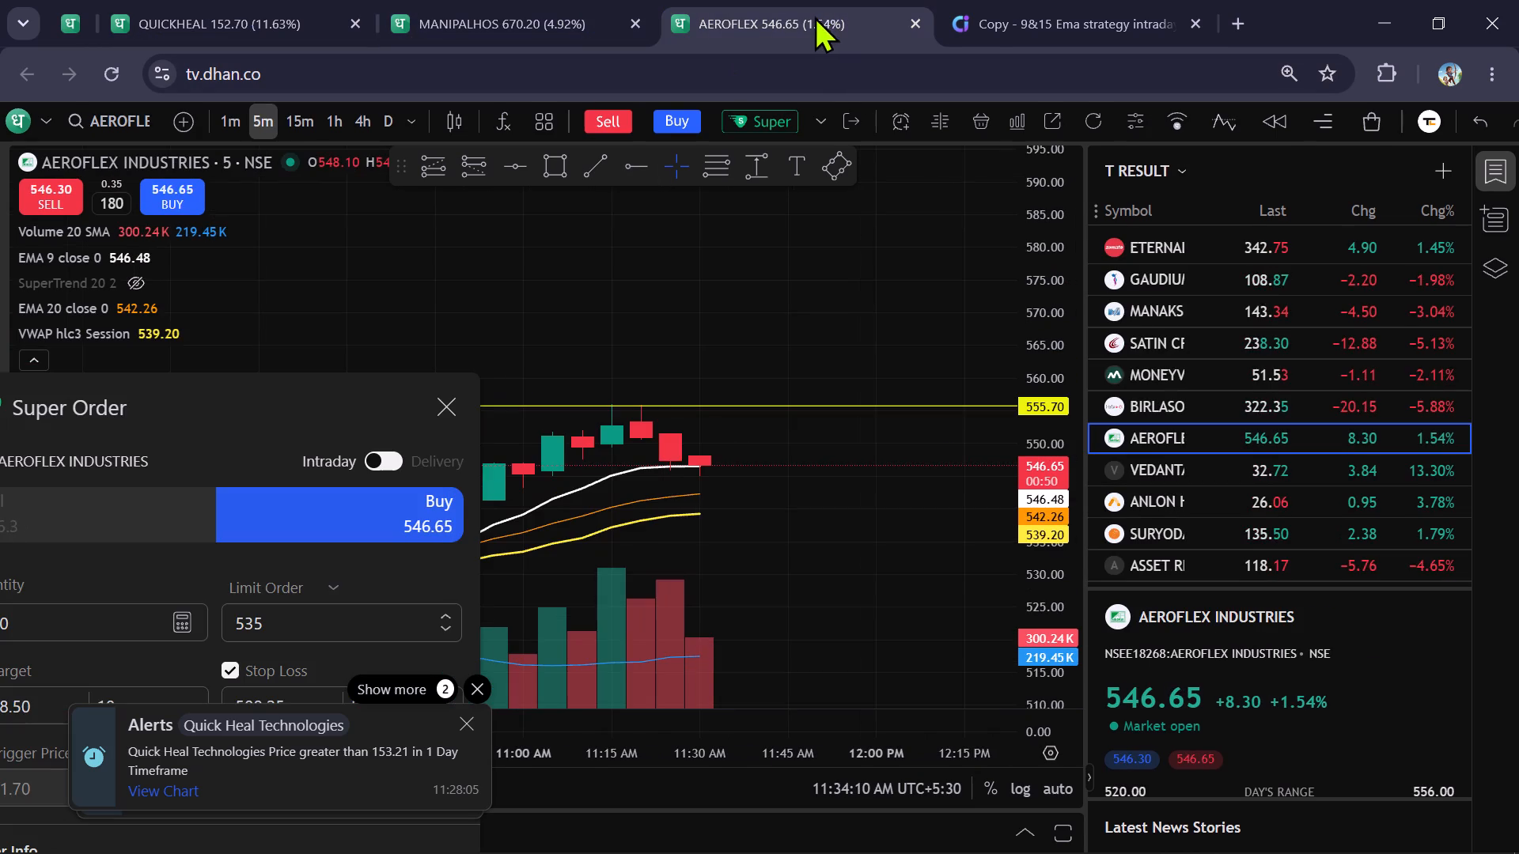
click(1017, 0)
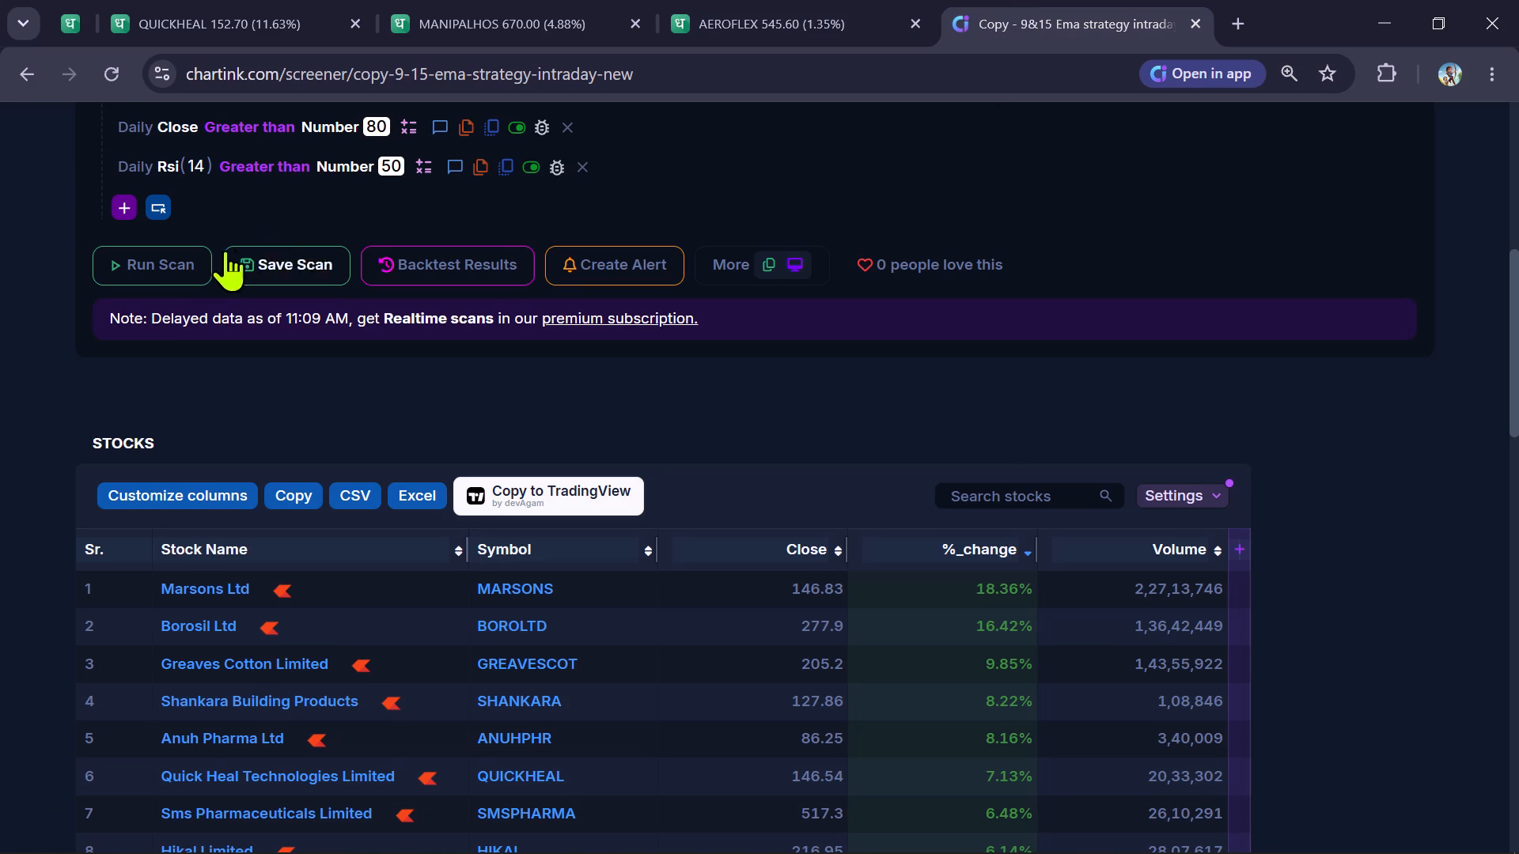
click(190, 254)
Add a price alert at 154.23 on the QUICK HEAL TECHNOLOGIES chart.
click(275, 2)
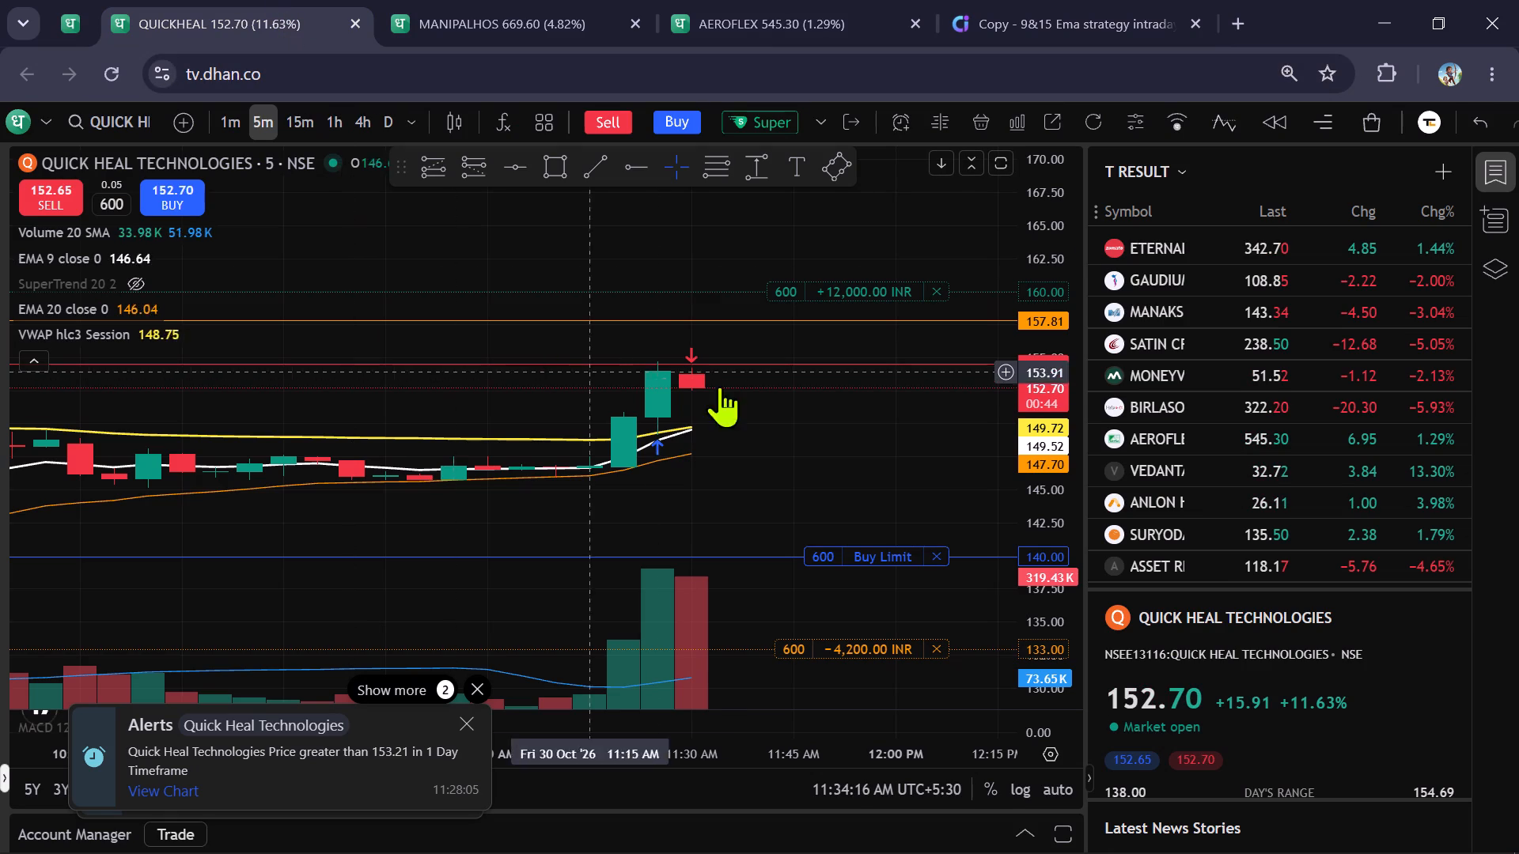
click(998, 368)
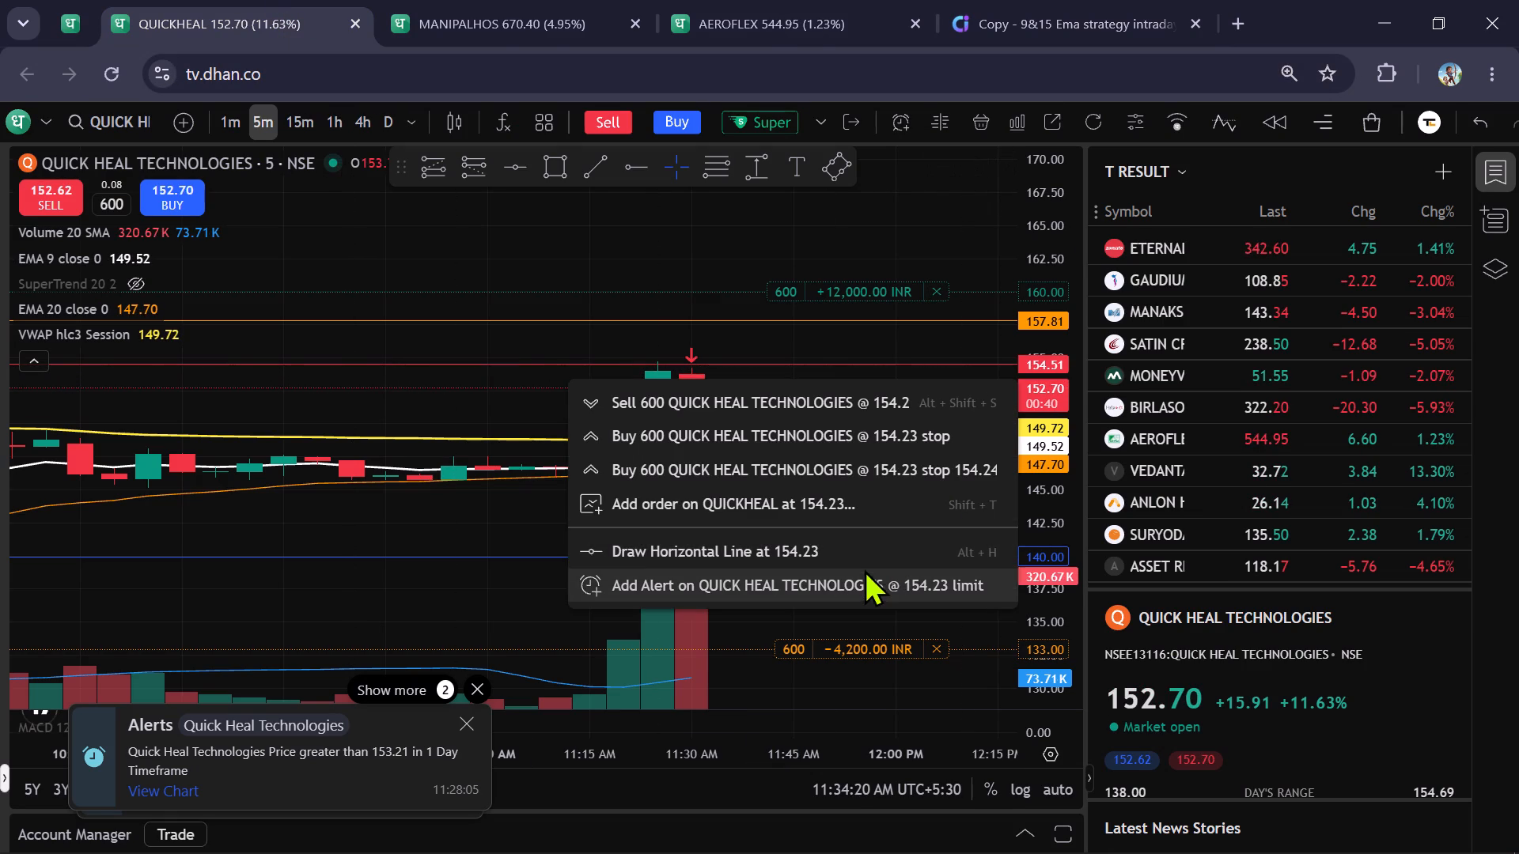
click(861, 572)
click(842, 540)
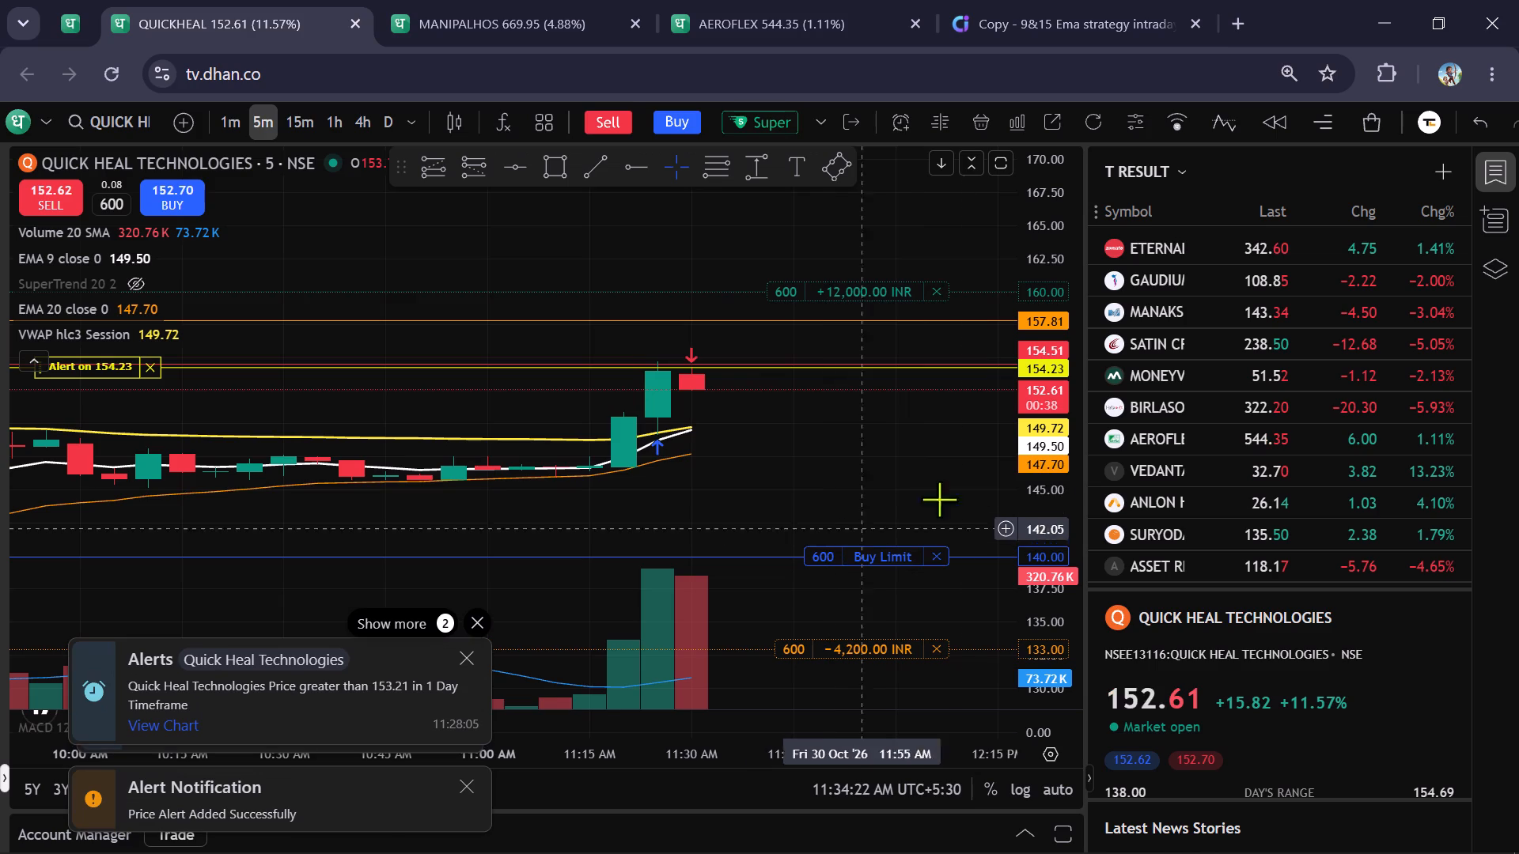
Lower the pending 600-share QUICK HEAL TECHNOLOGIES buy limit to 137.41 on the chart.
scroll(984, 451, down, 2)
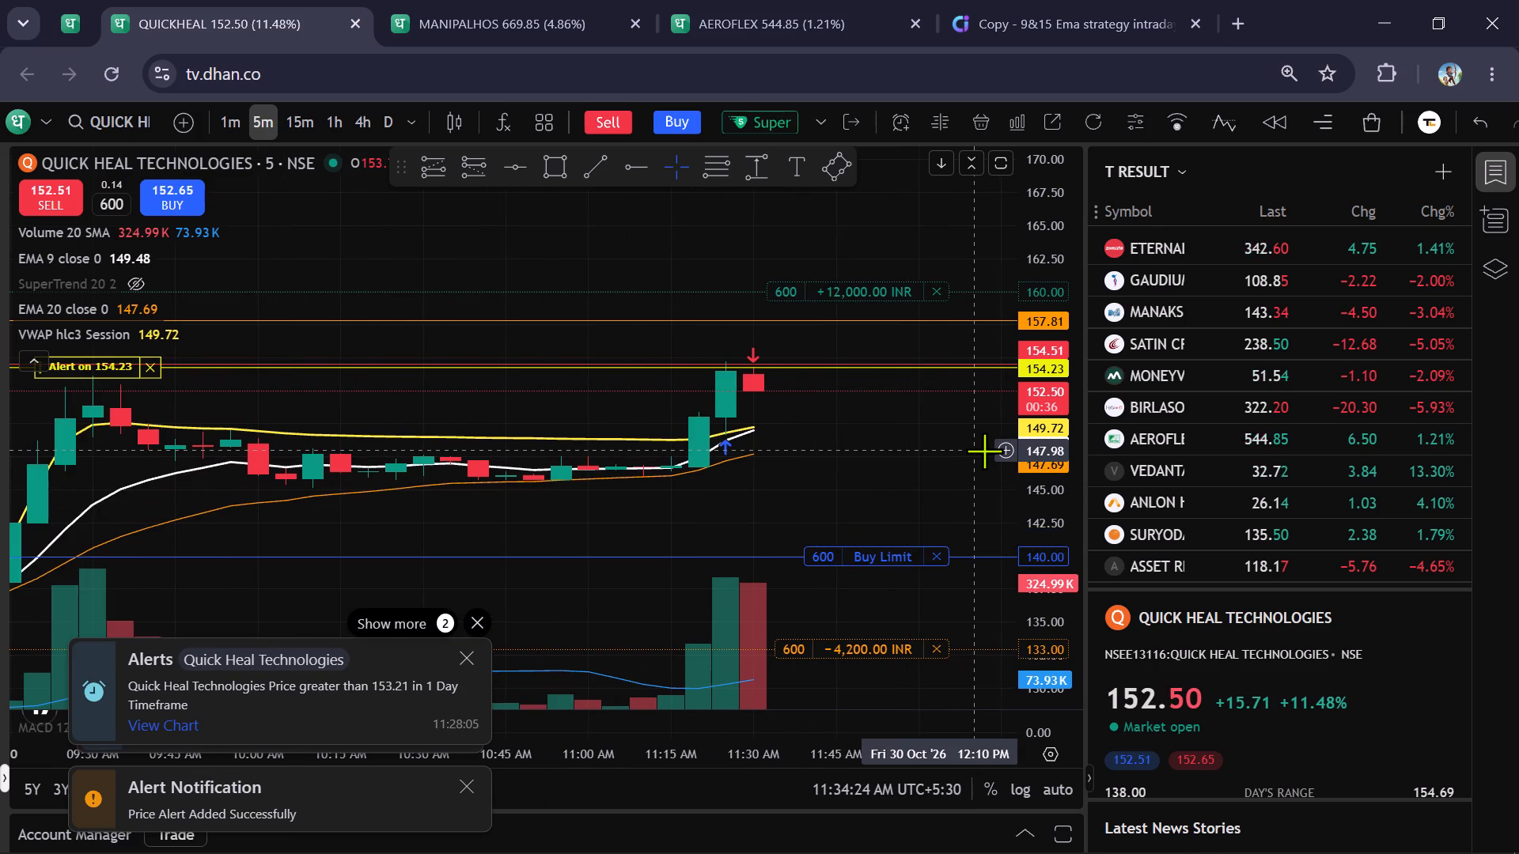
scroll(984, 451, down, 3)
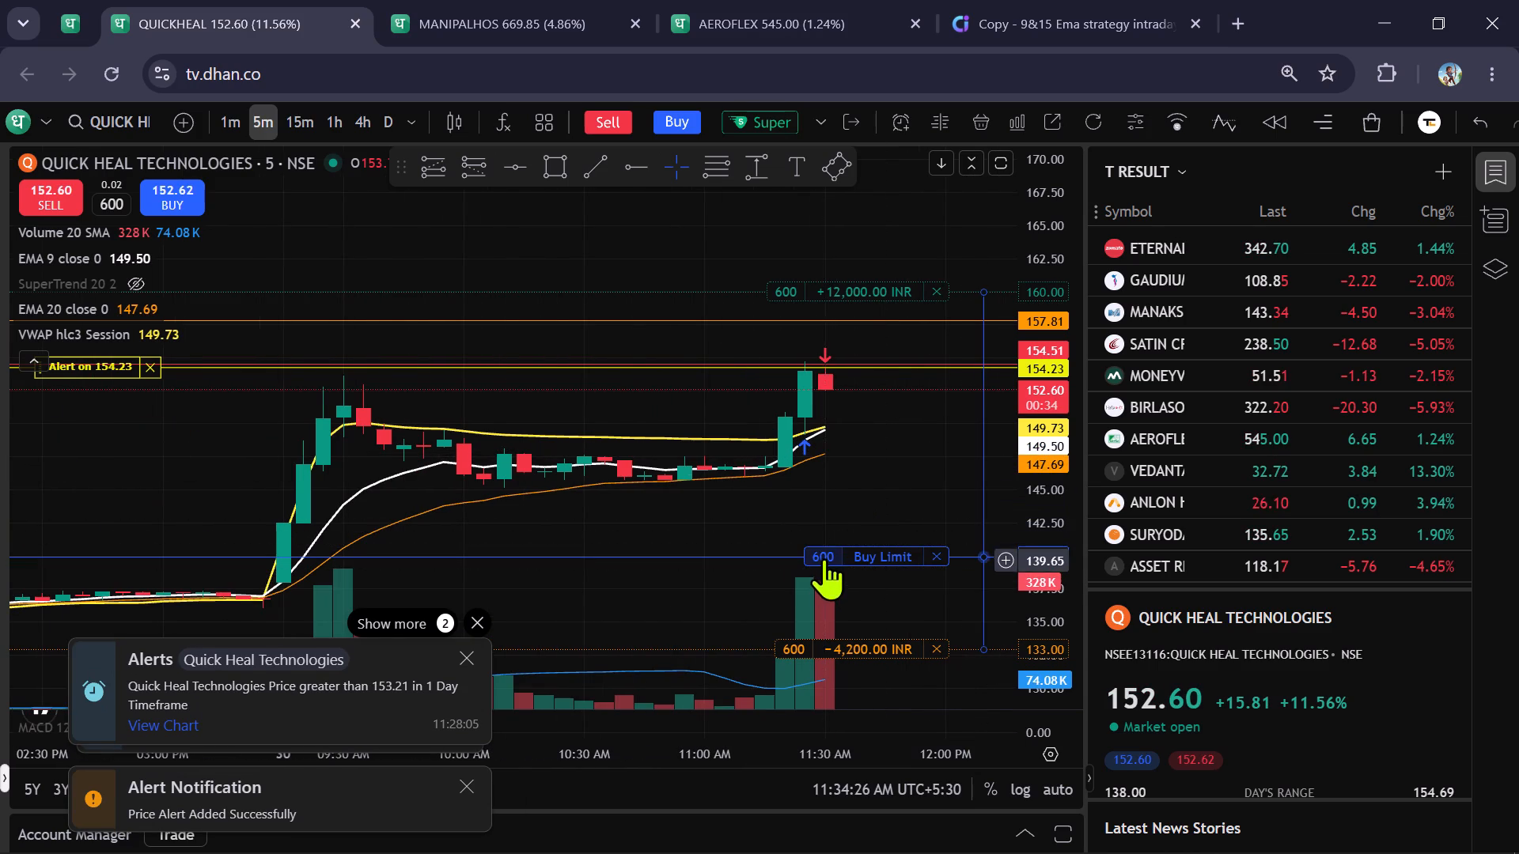
drag(824, 557, 839, 591)
Raise the 600-share super order's target level to 162.56 on the chart.
scroll(839, 528, up, 2)
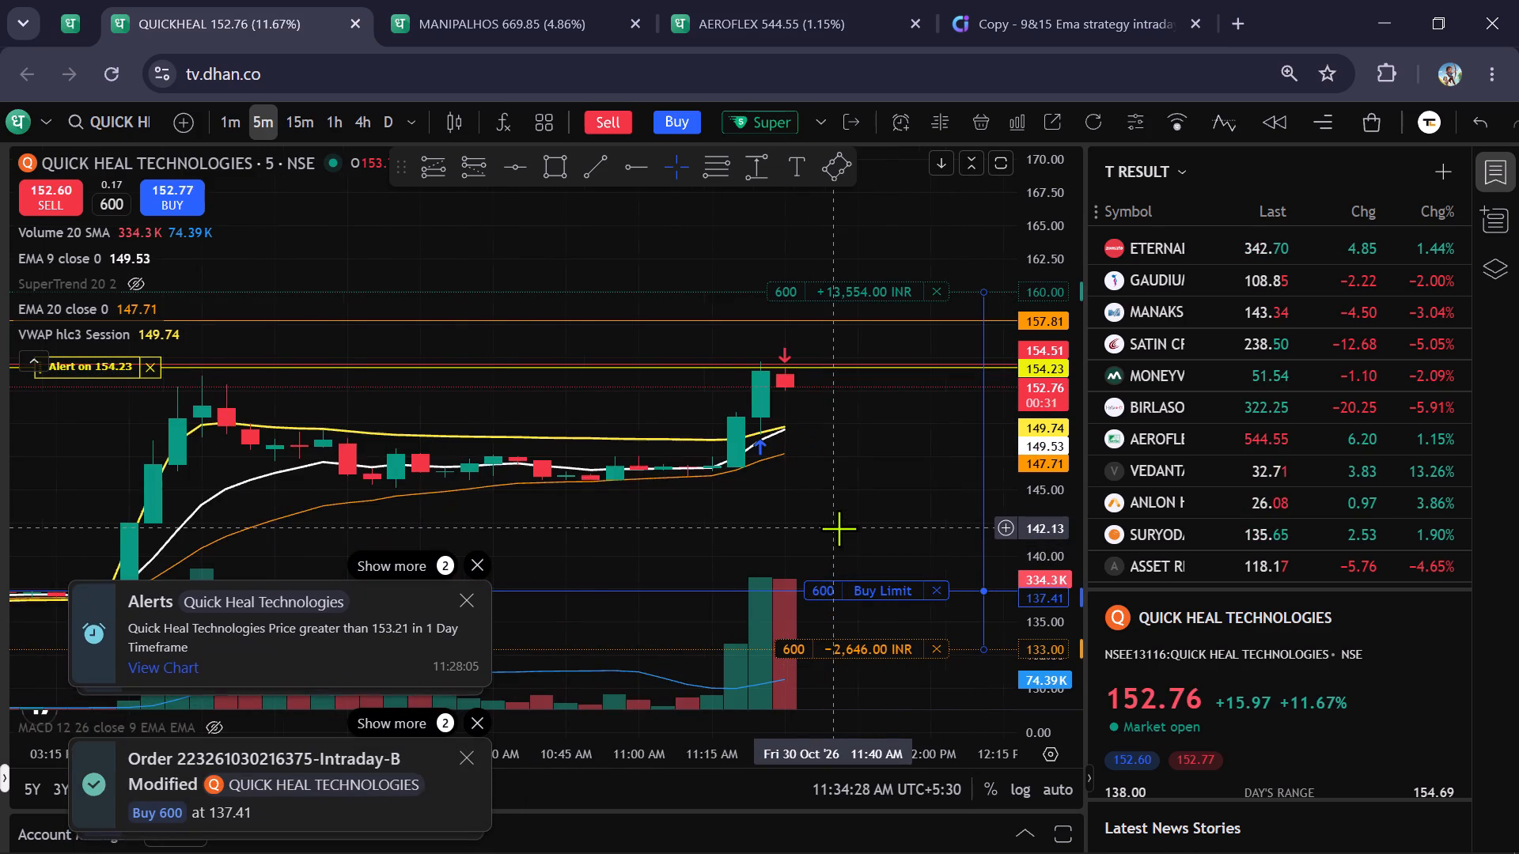
scroll(839, 528, up, 6)
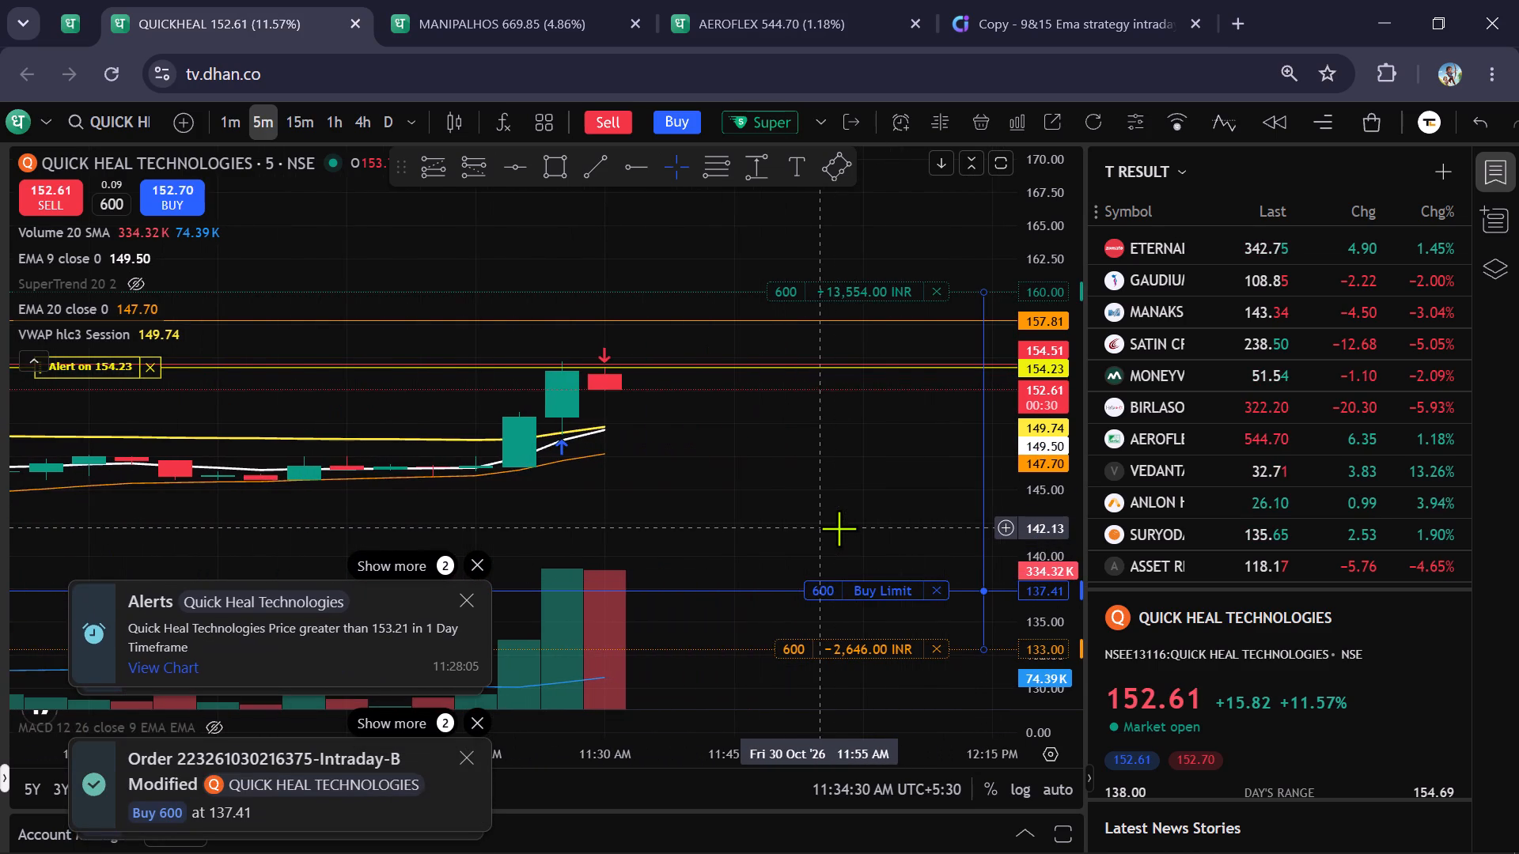
drag(775, 287, 785, 259)
scroll(820, 448, down, 1)
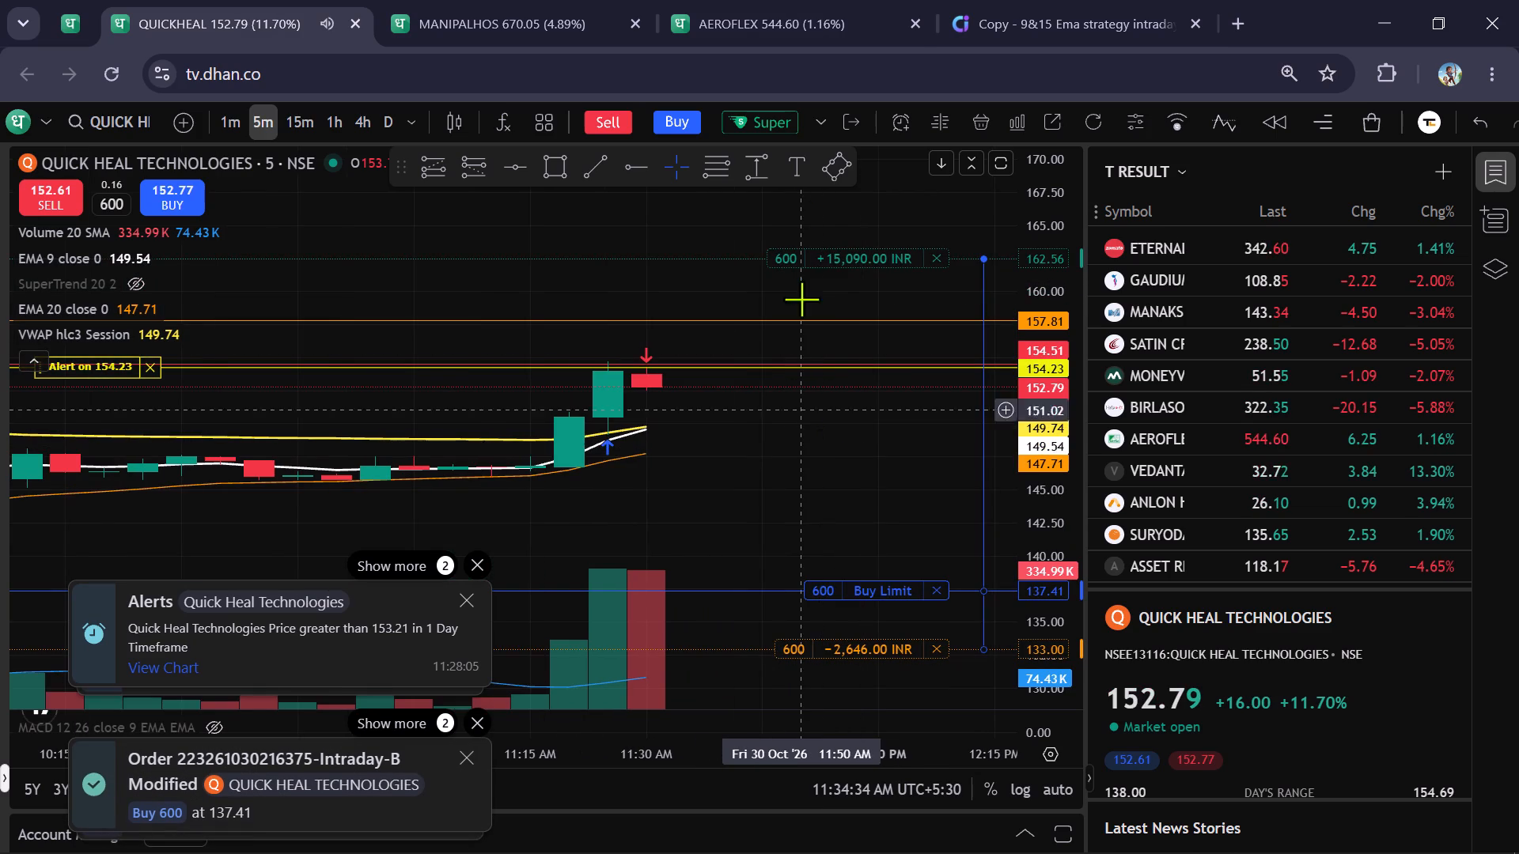
Review the AEROFLEX INDUSTRIES chart and the stock list from the rerun Chartink scan.
click(836, 0)
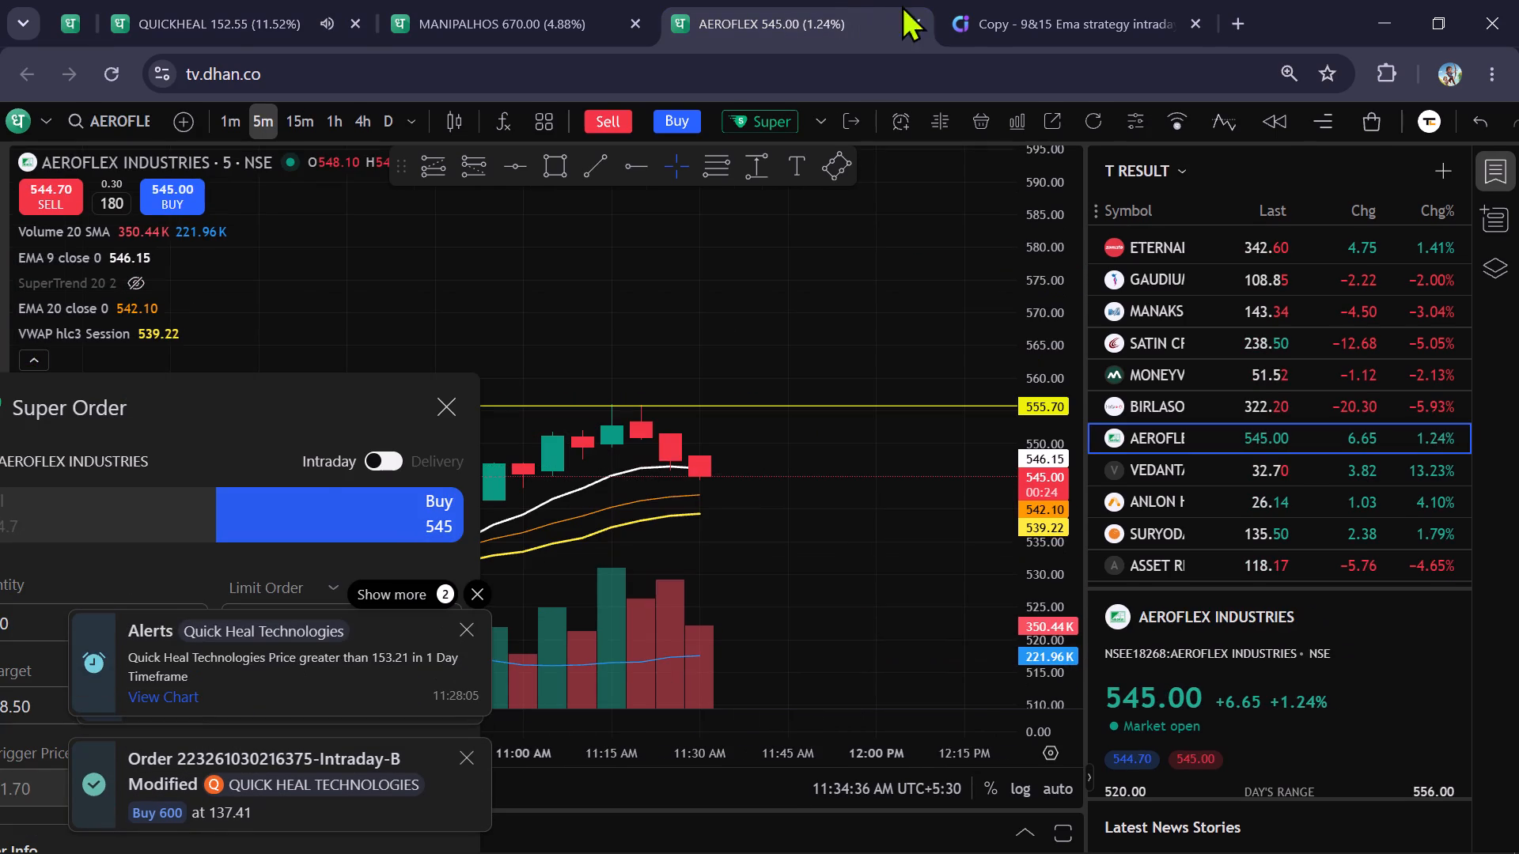
click(993, 3)
scroll(793, 228, down, 1)
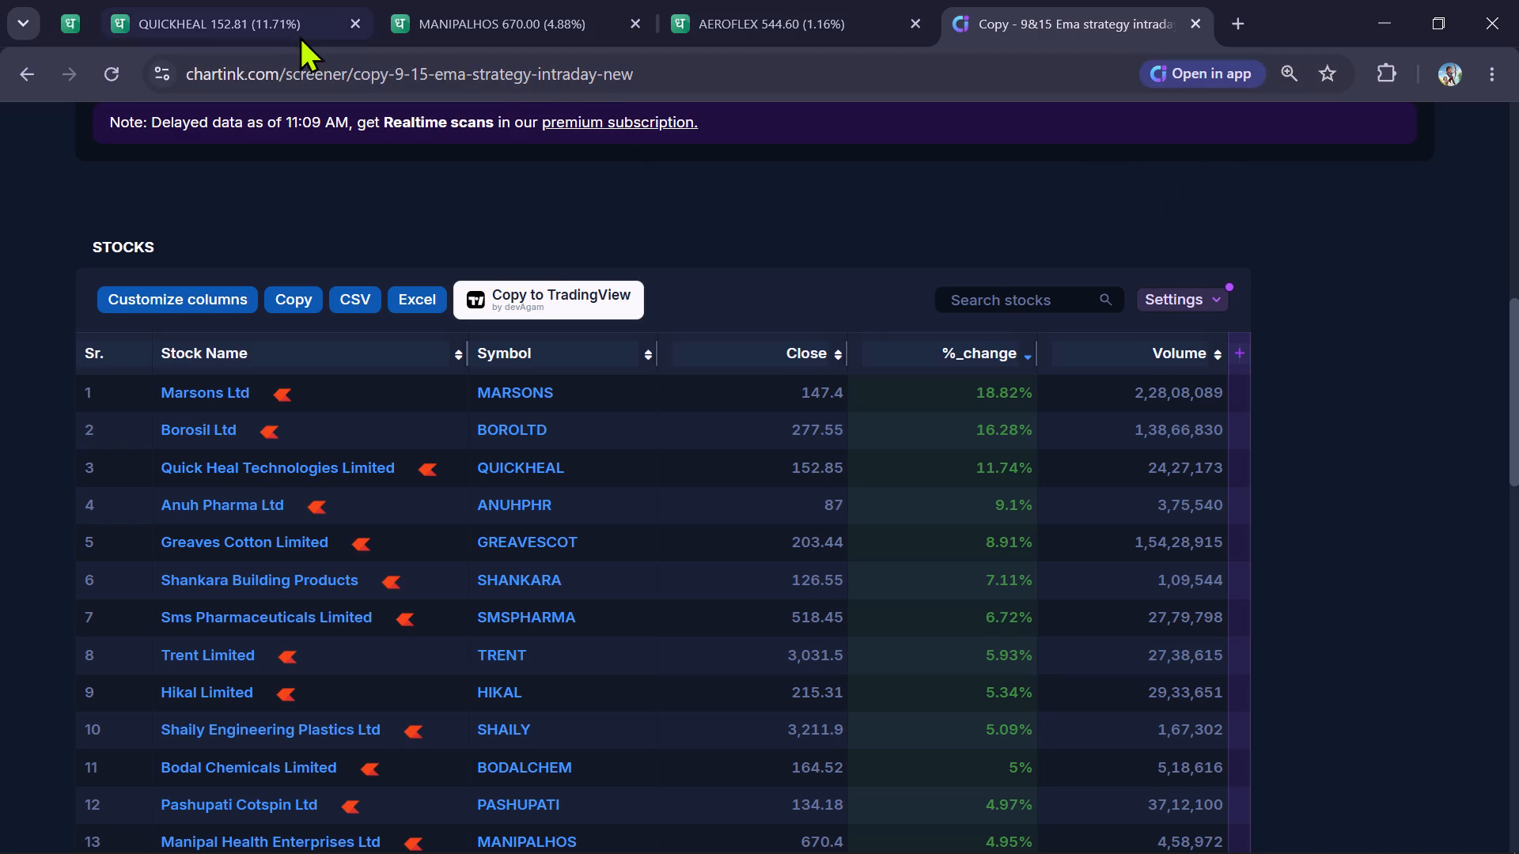
Examine QUICK HEAL TECHNOLOGIES price action on the 5-minute chart and against earlier highs on the daily chart.
click(278, 23)
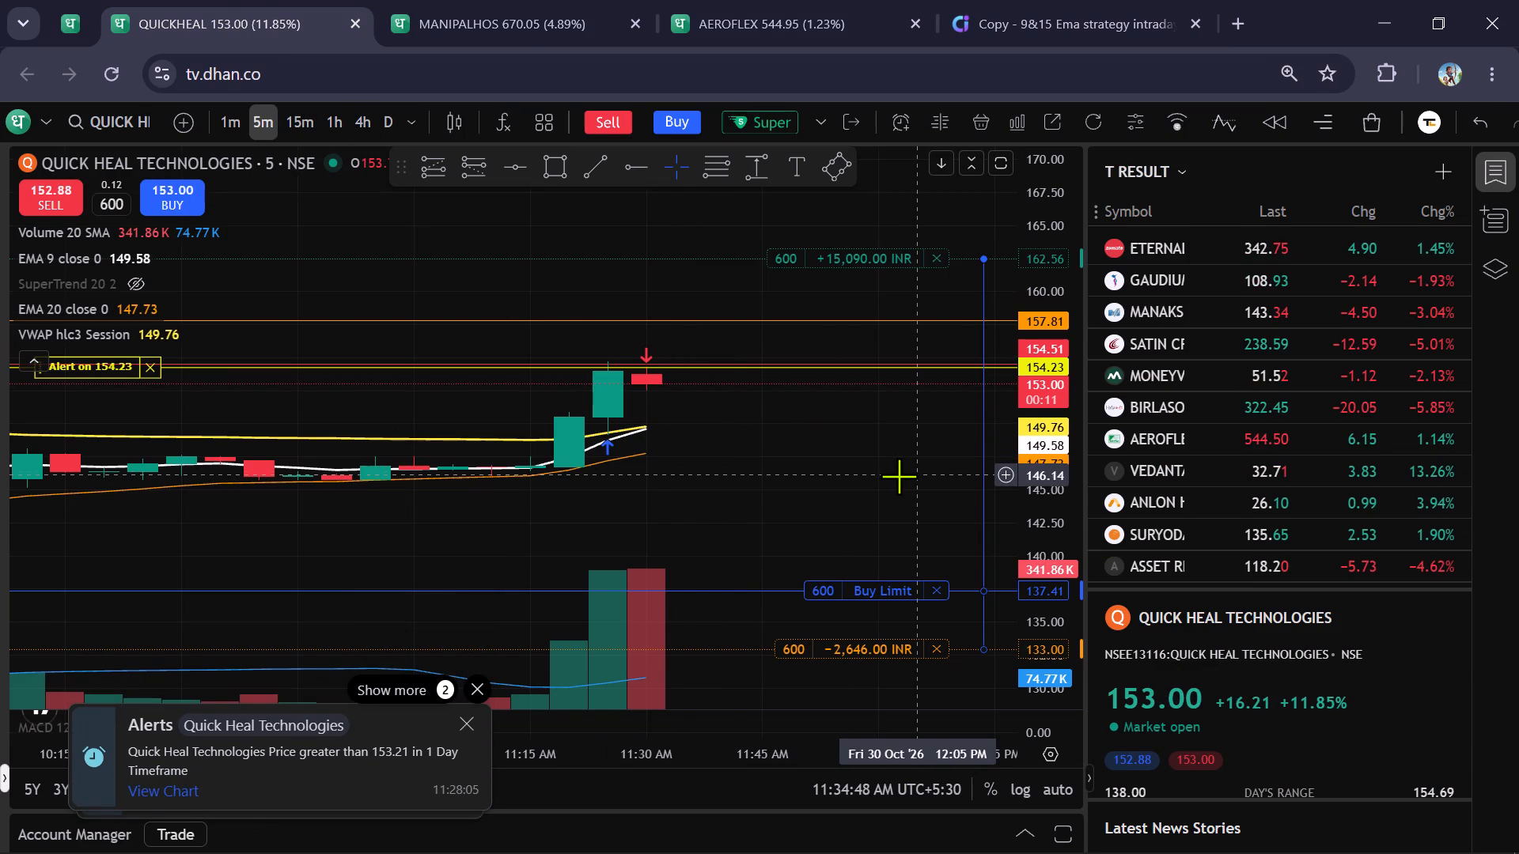
scroll(895, 467, down, 1)
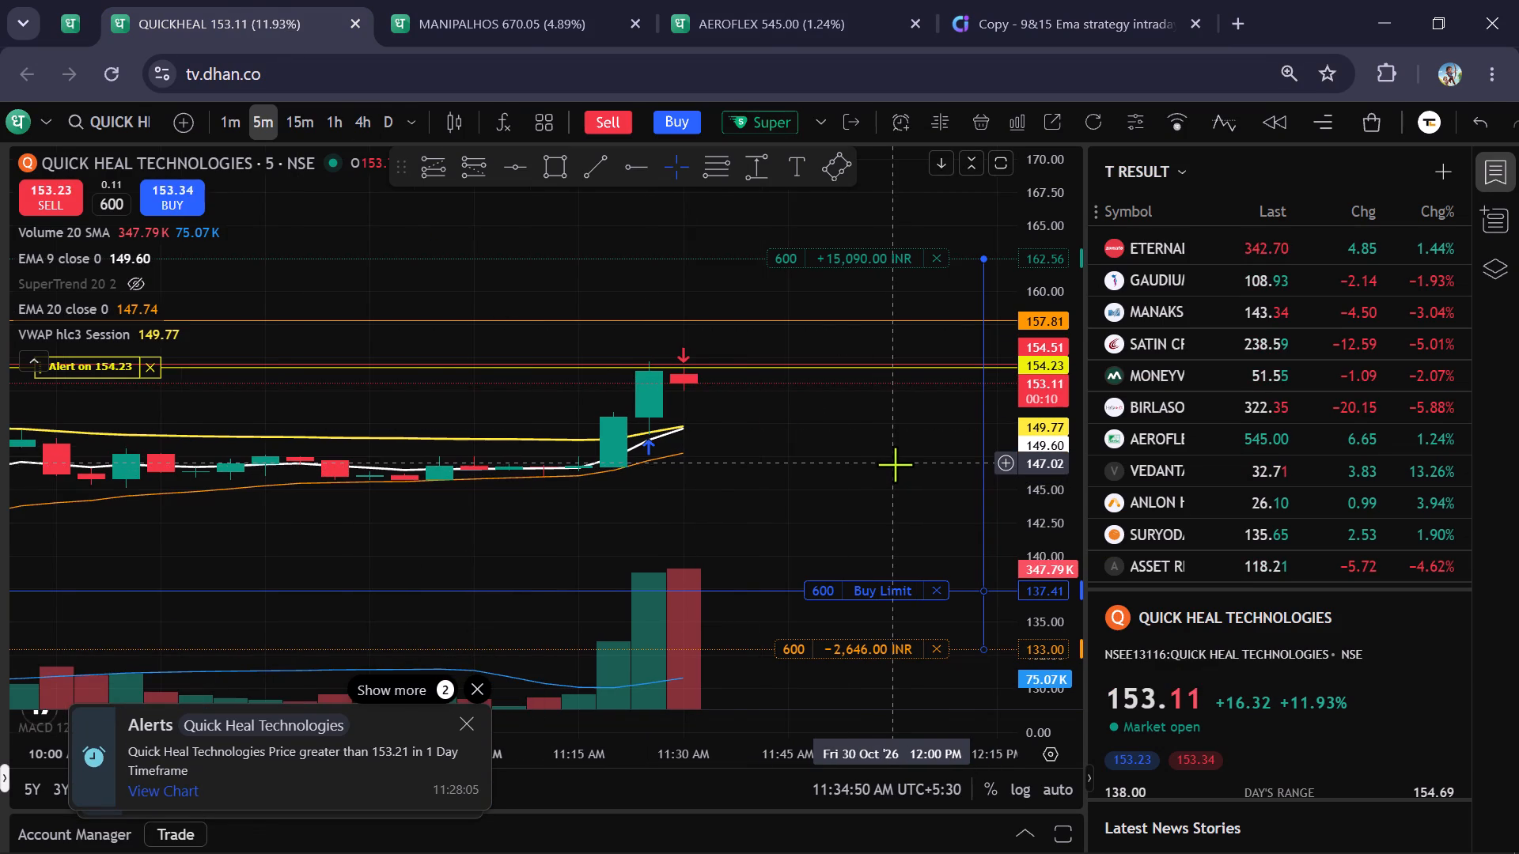
drag(892, 463, 852, 463)
drag(858, 465, 820, 476)
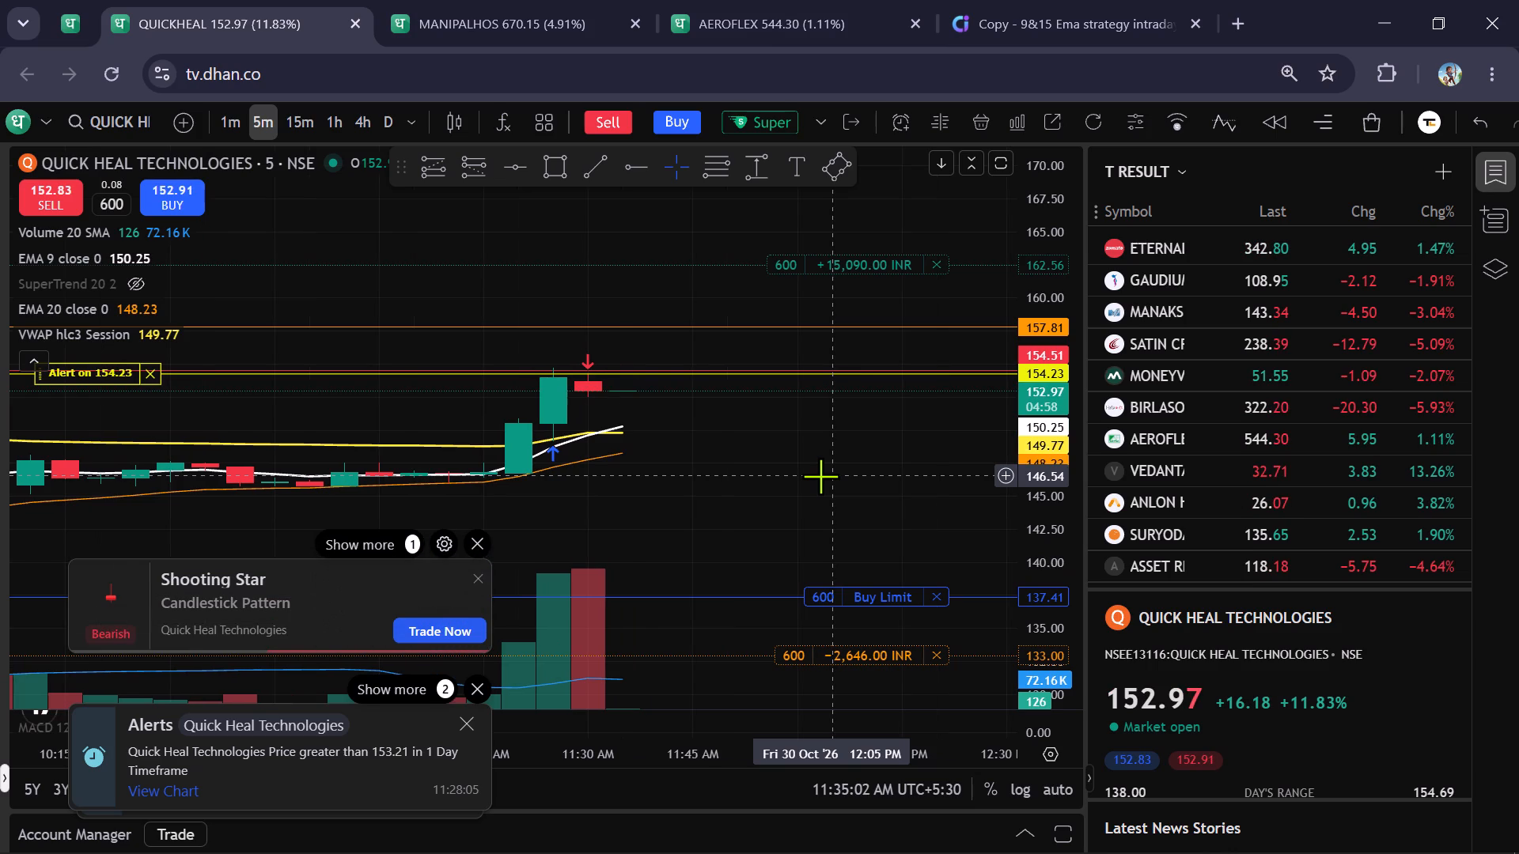
scroll(811, 481, down, 1)
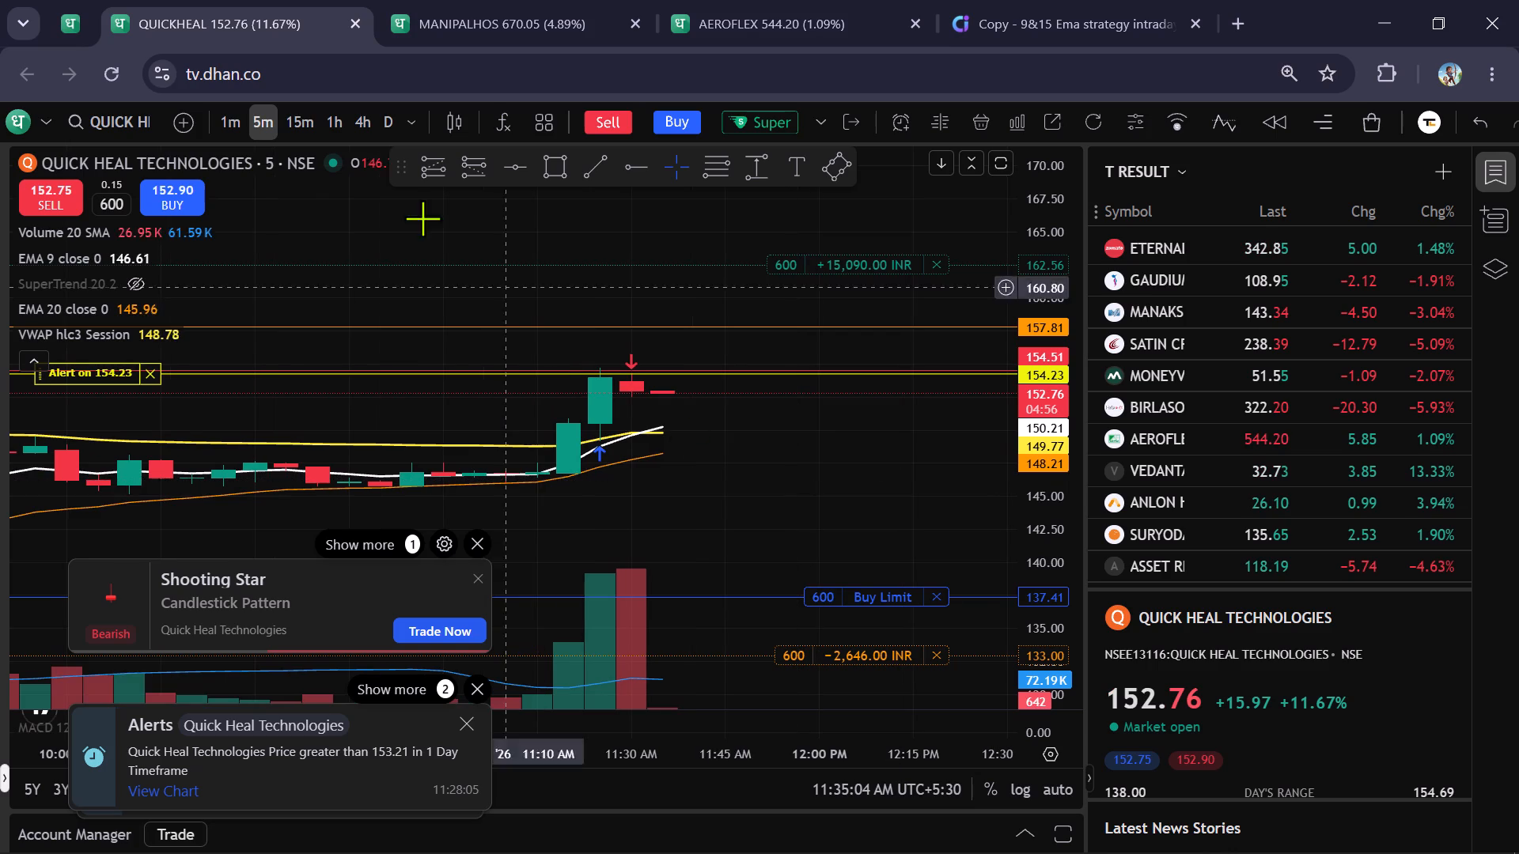
click(384, 123)
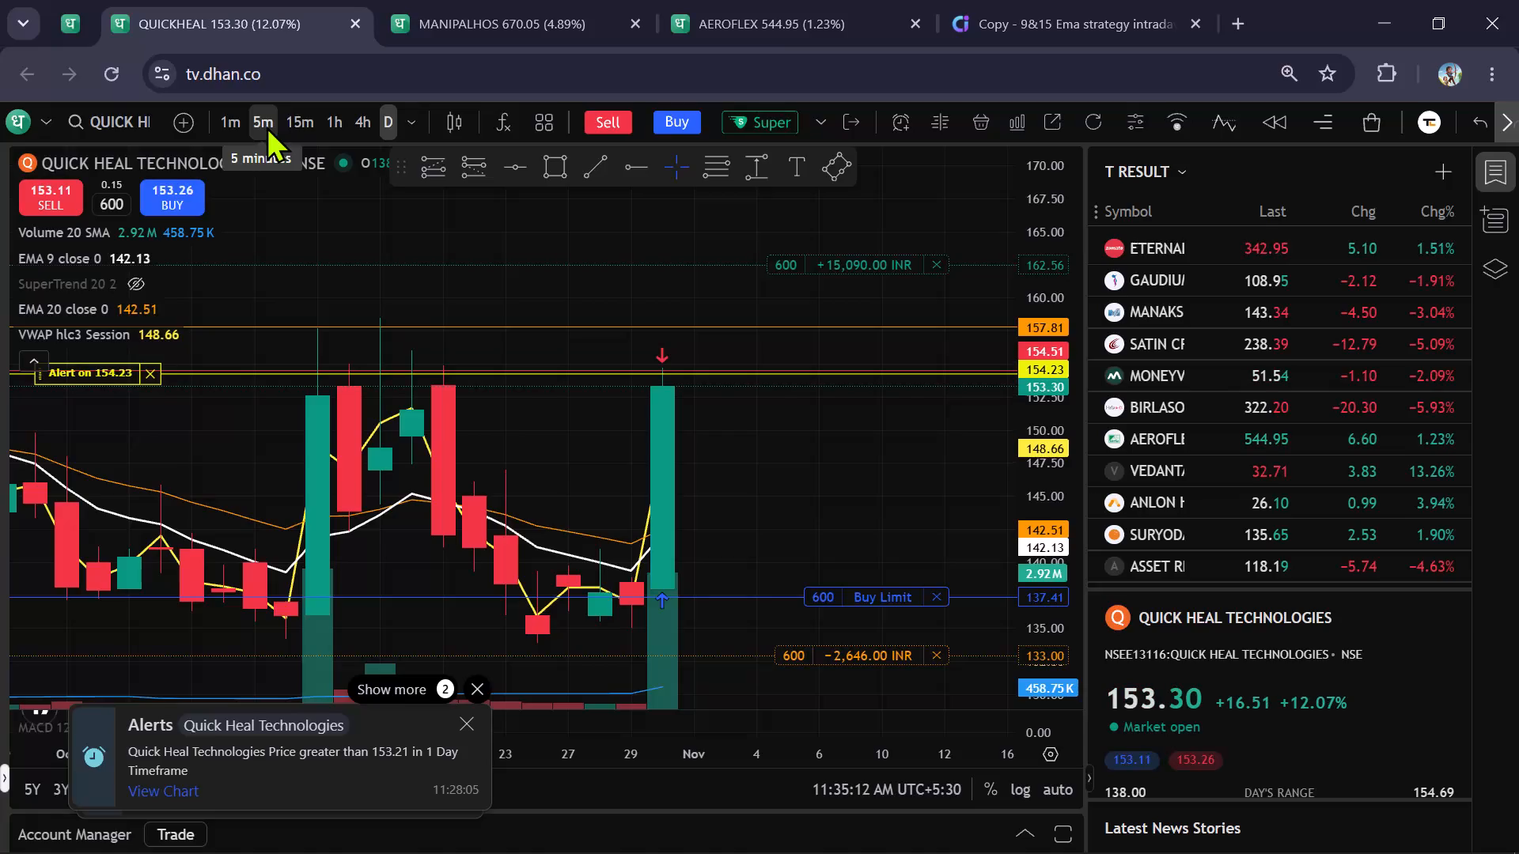
scroll(353, 181, down, 7)
scroll(464, 229, up, 2)
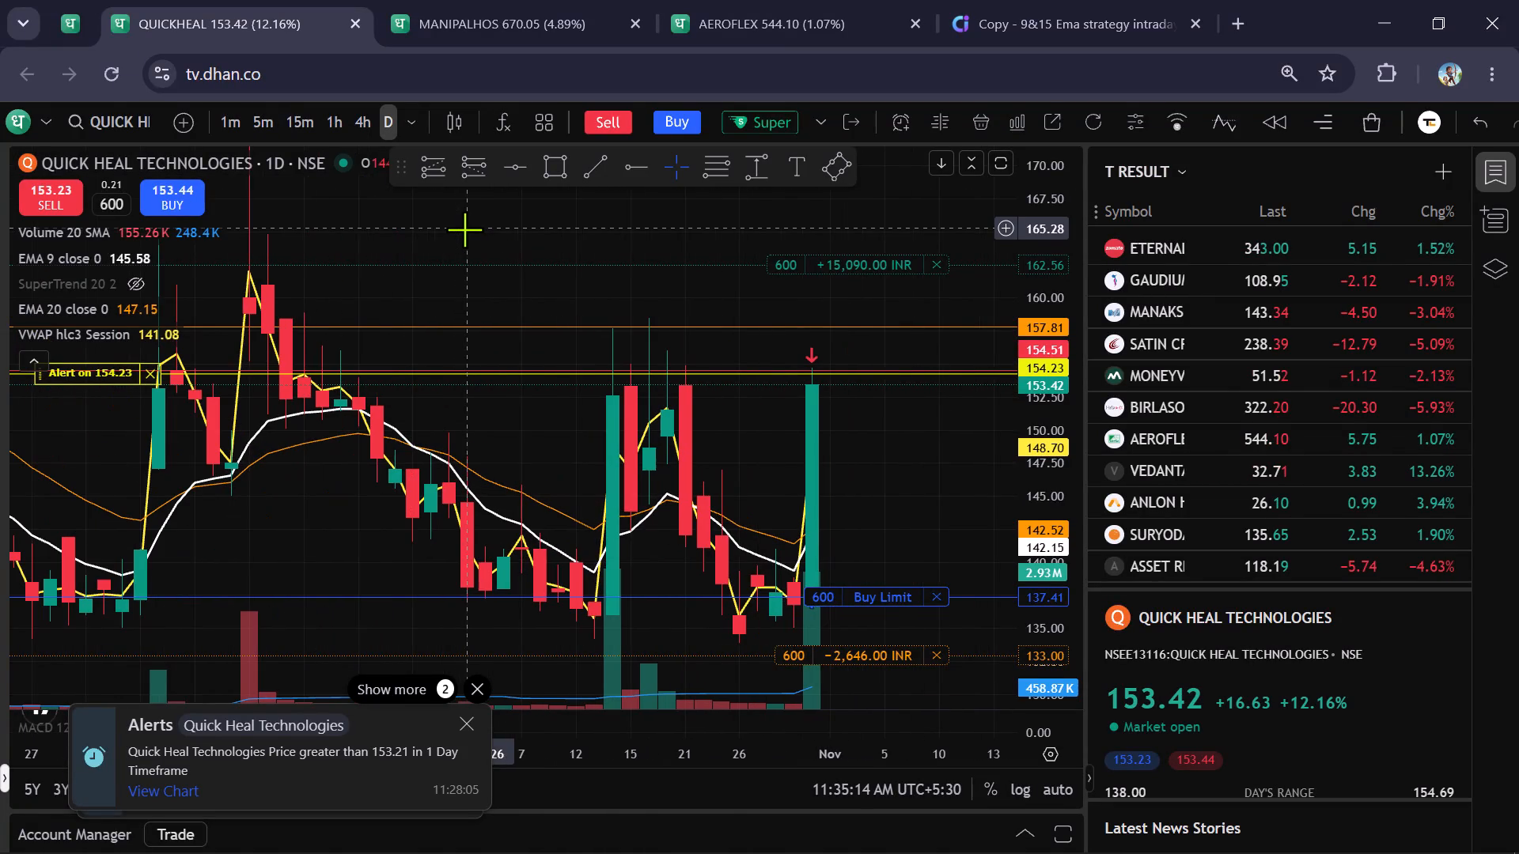
scroll(1047, 410, down, 4)
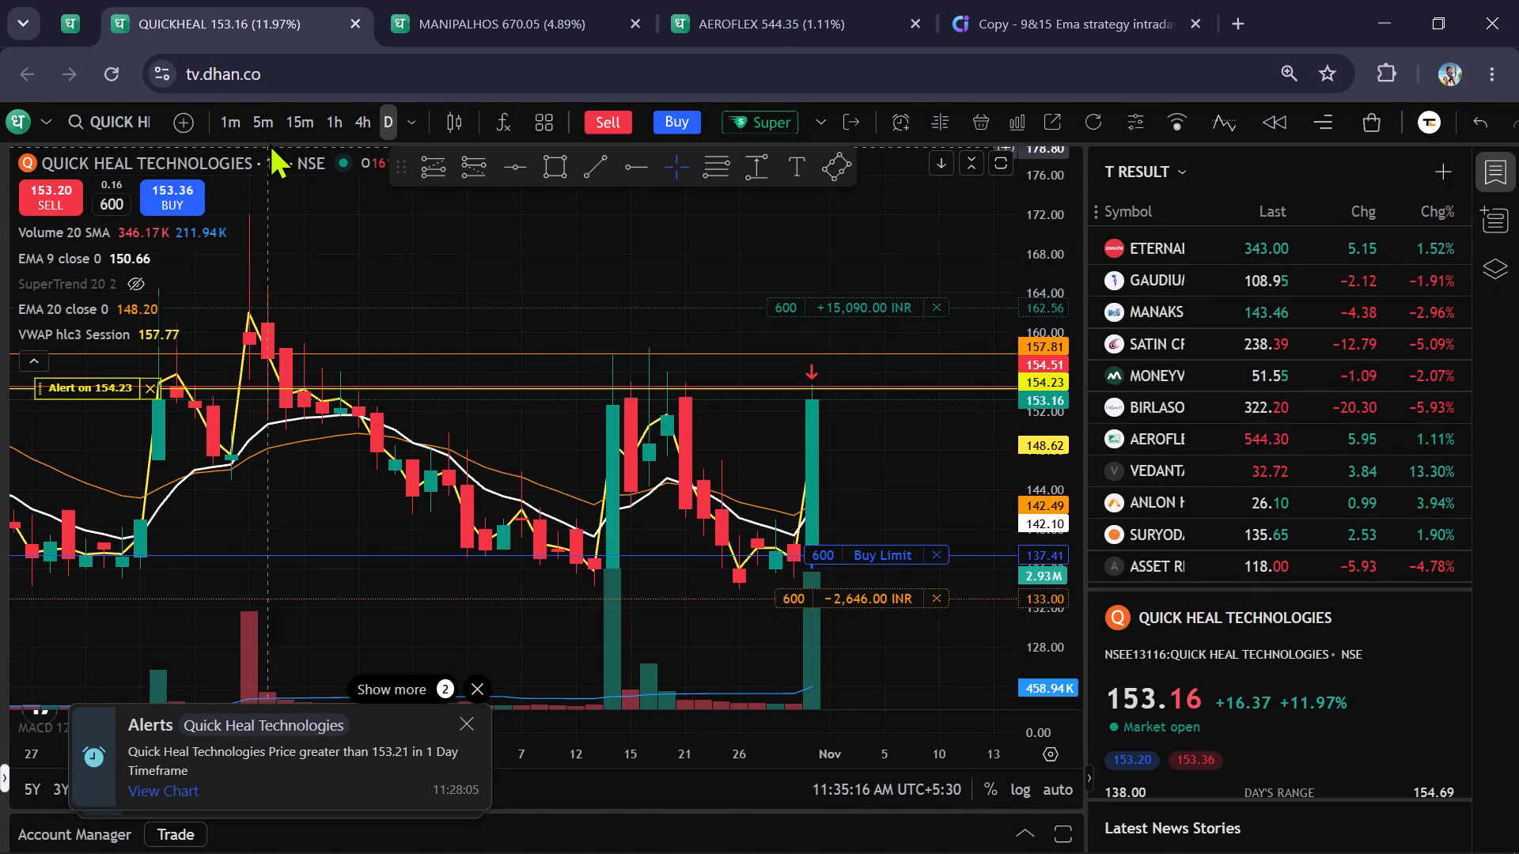
Examine the latest QUICK HEAL TECHNOLOGIES candles near the marked resistance levels on the 5-minute and 1-minute timeframes.
click(265, 122)
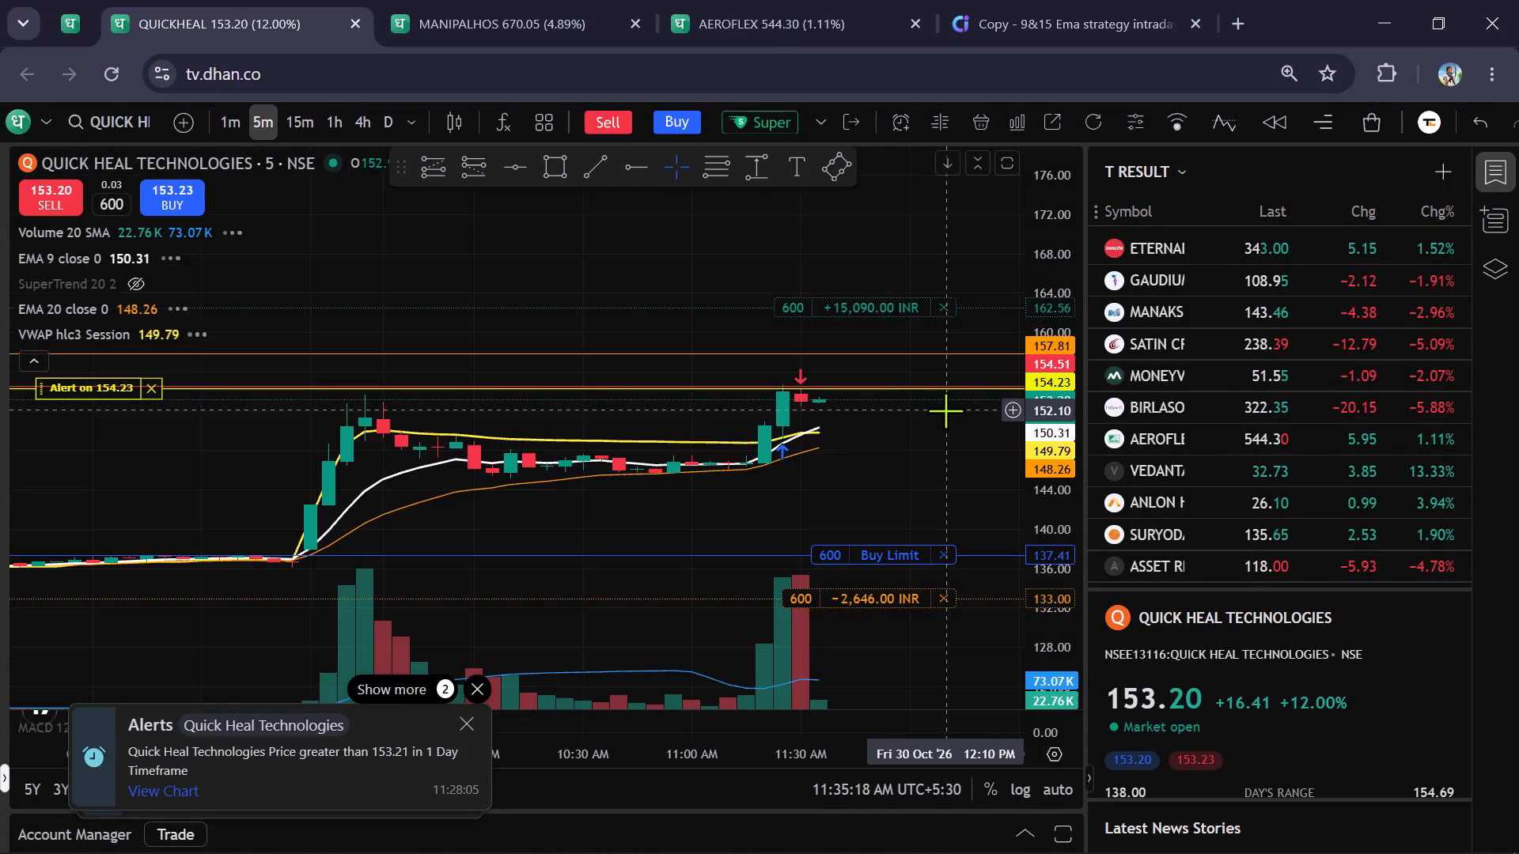
scroll(934, 444, up, 5)
scroll(1039, 419, up, 7)
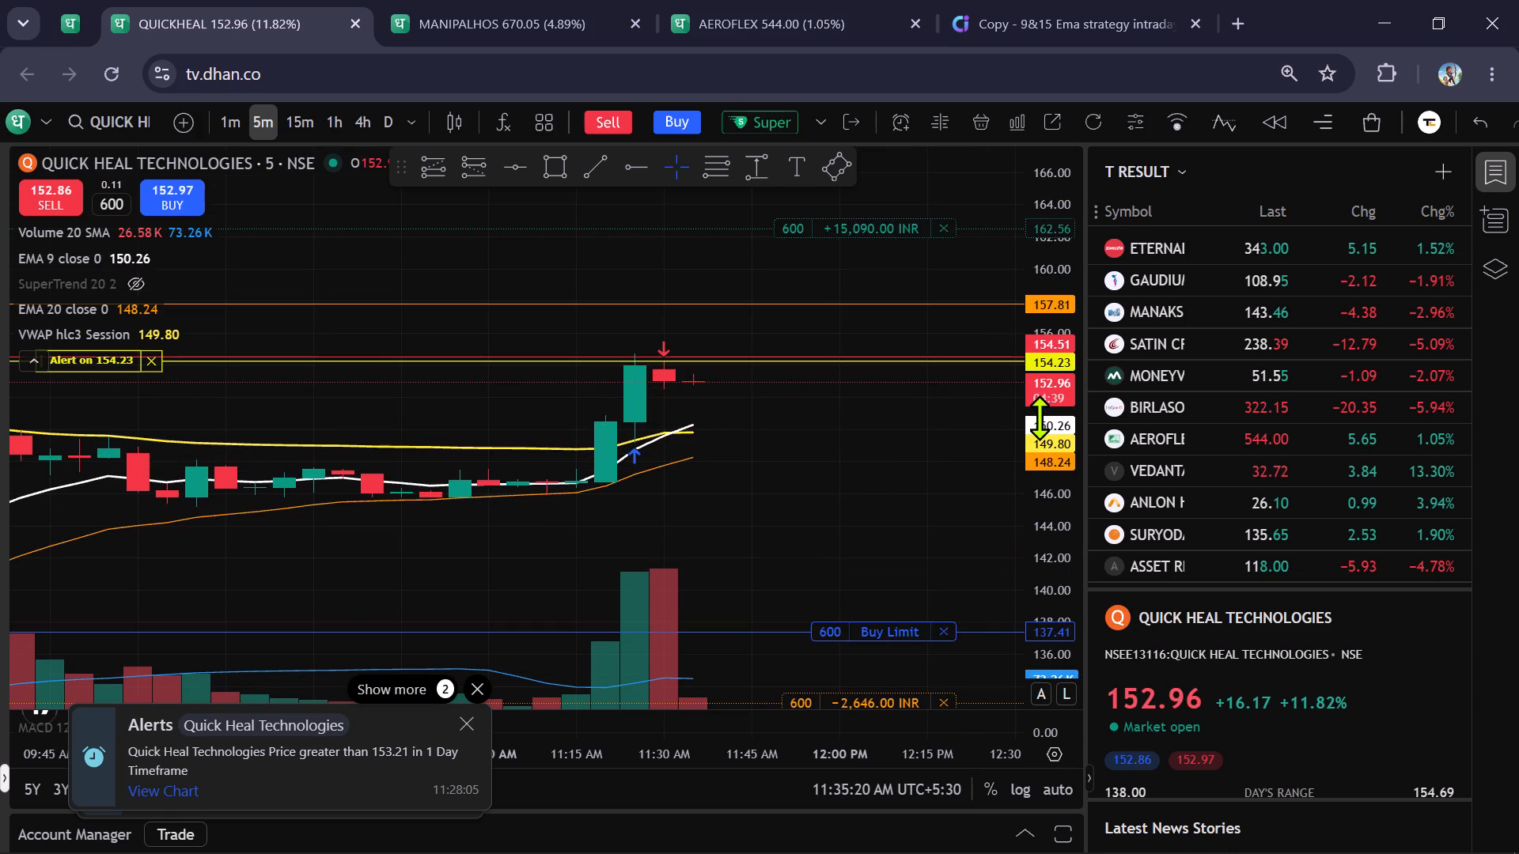
scroll(916, 481, up, 1)
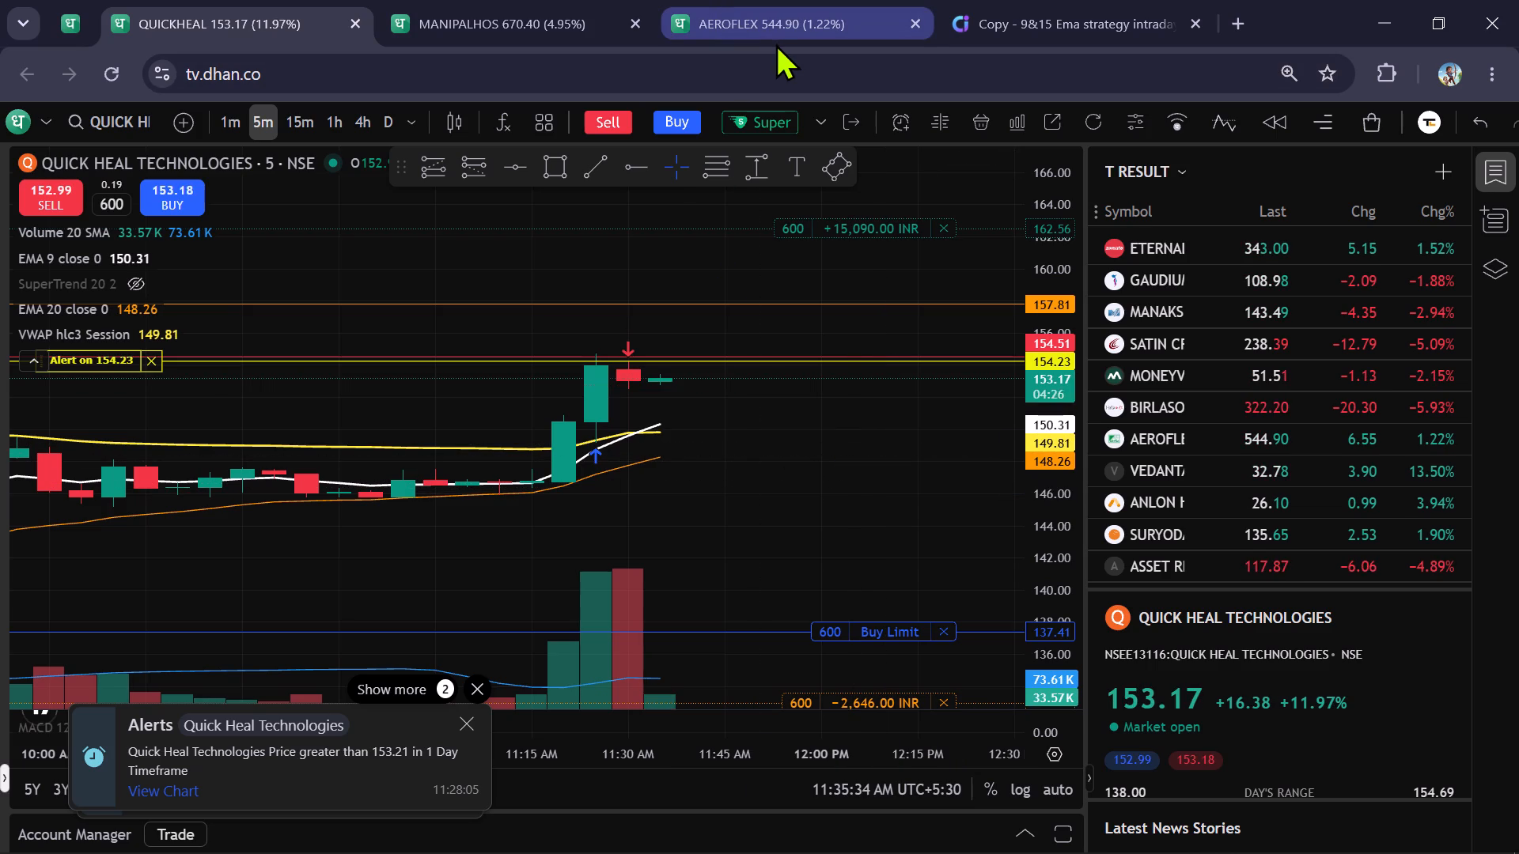
scroll(729, 502, up, 1)
drag(727, 486, 760, 501)
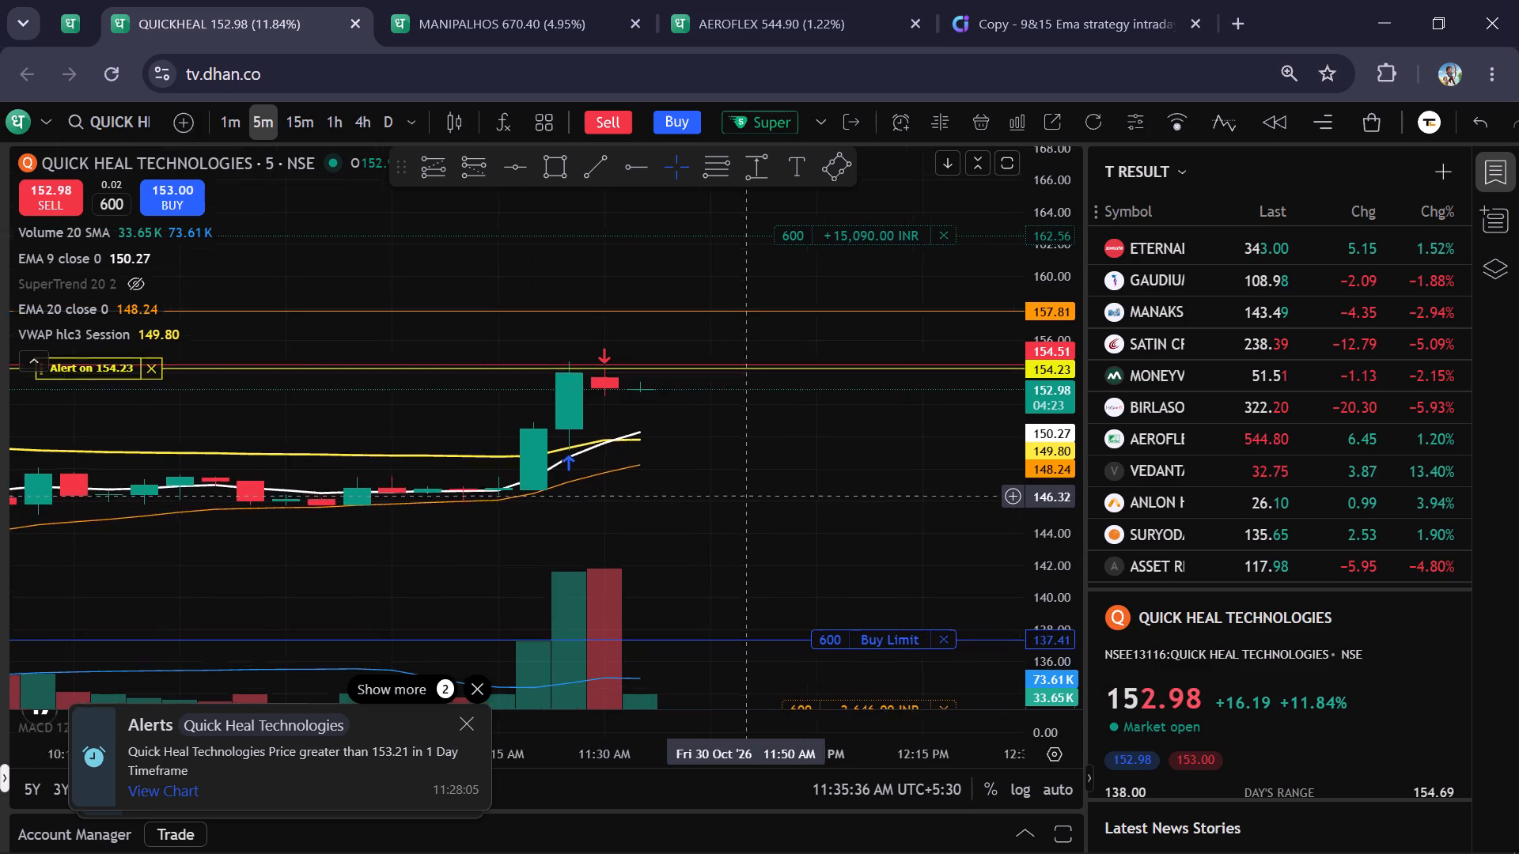
drag(760, 501, 775, 508)
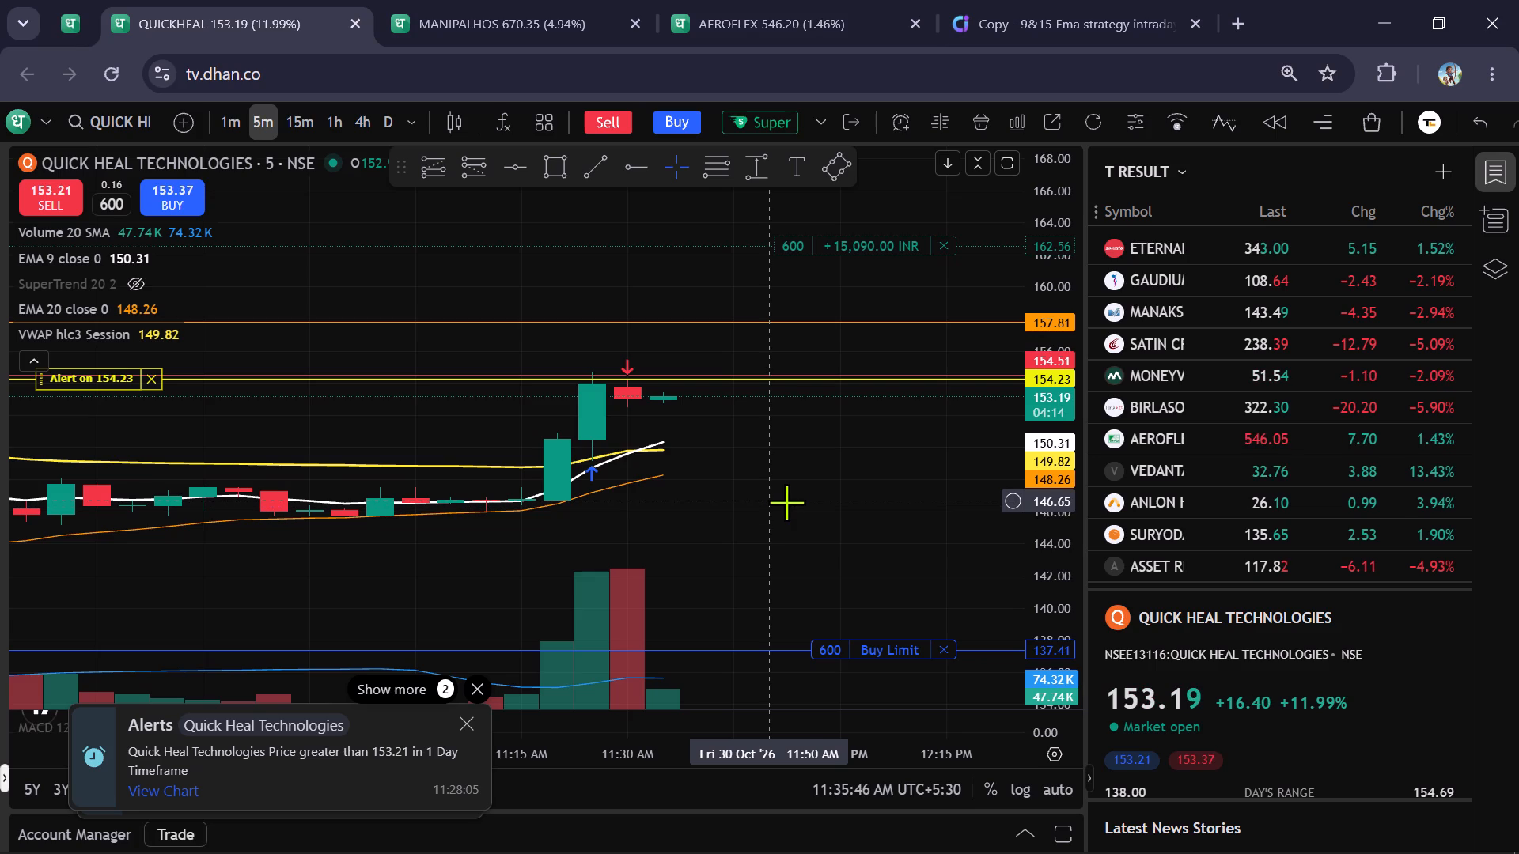
click(237, 124)
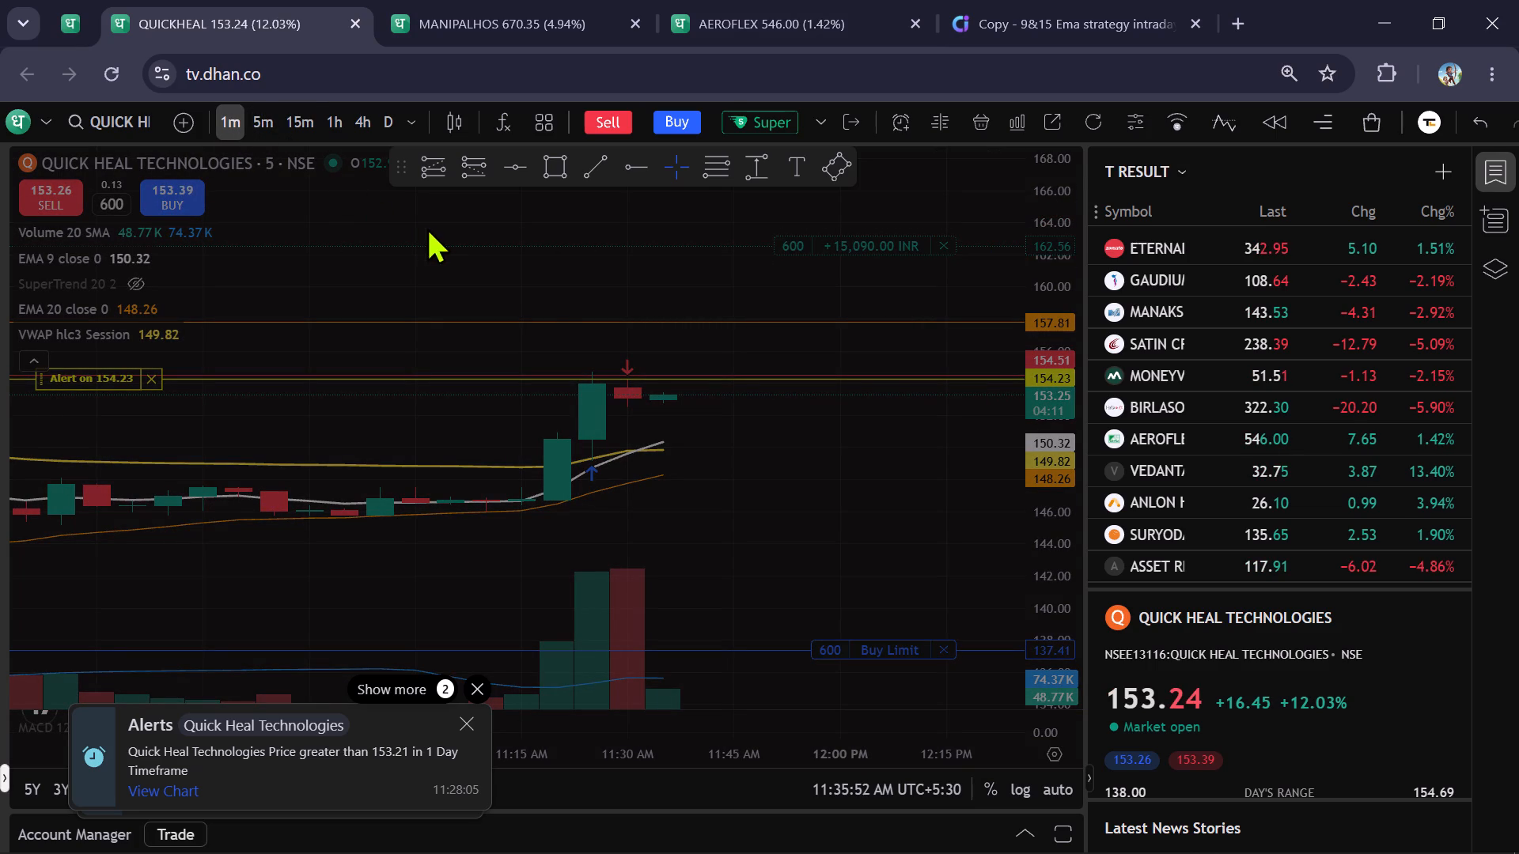
click(444, 0)
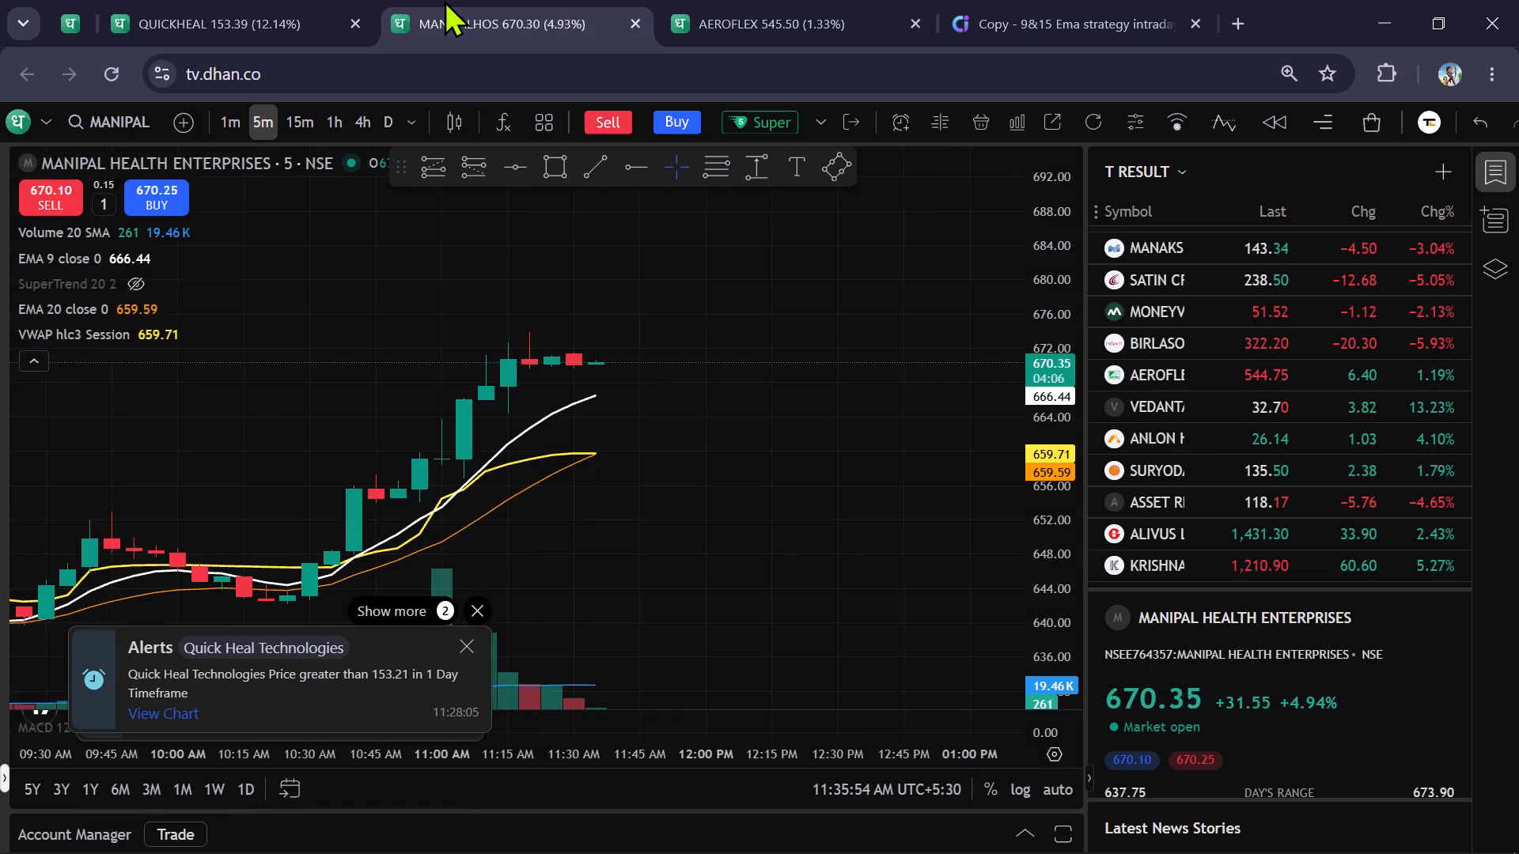
click(255, 2)
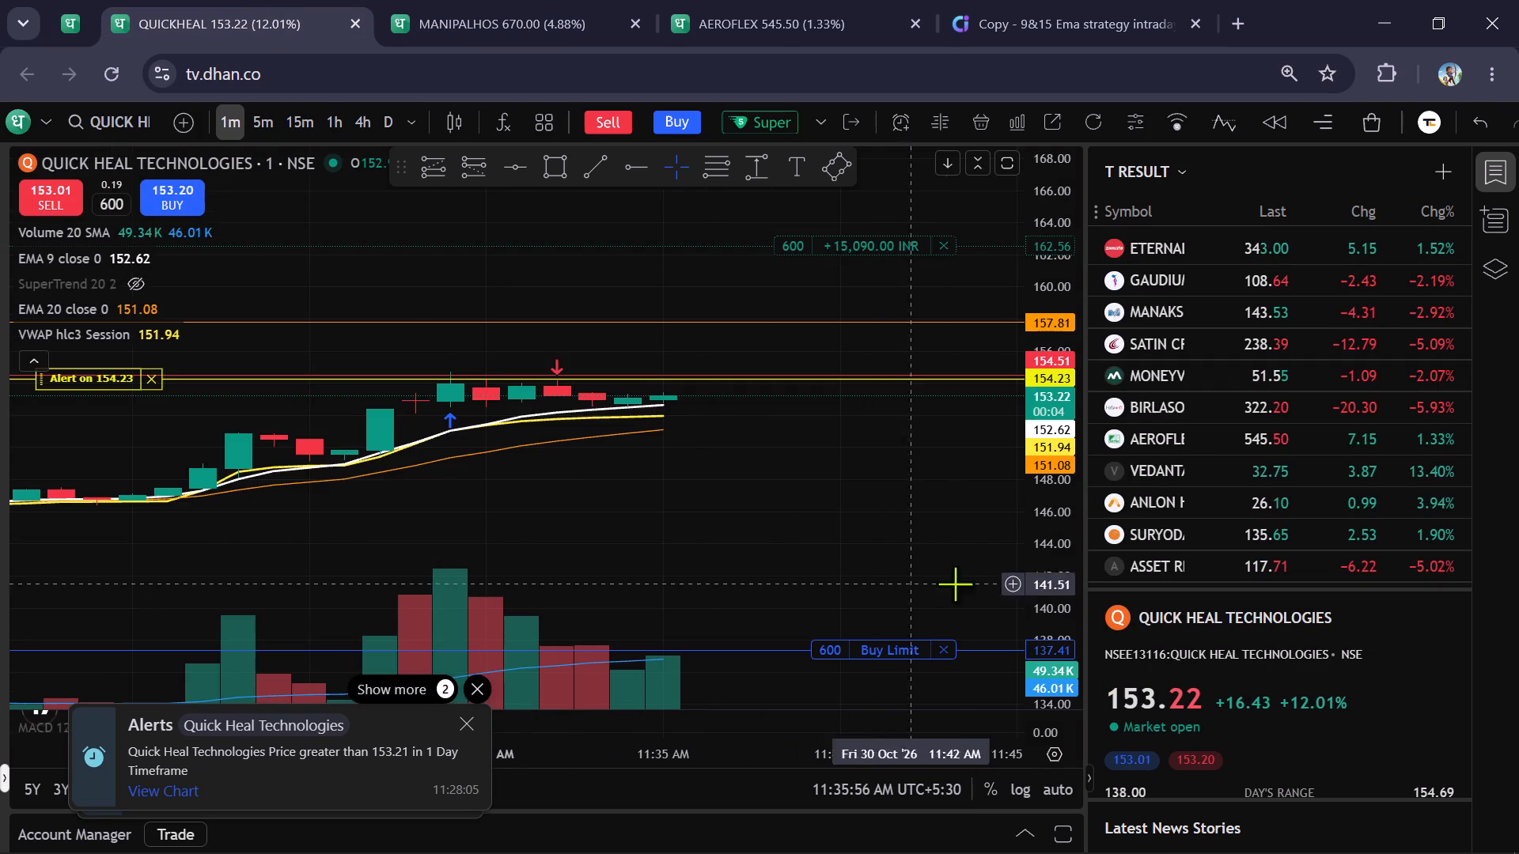
scroll(1051, 441, up, 4)
scroll(1051, 441, down, 1)
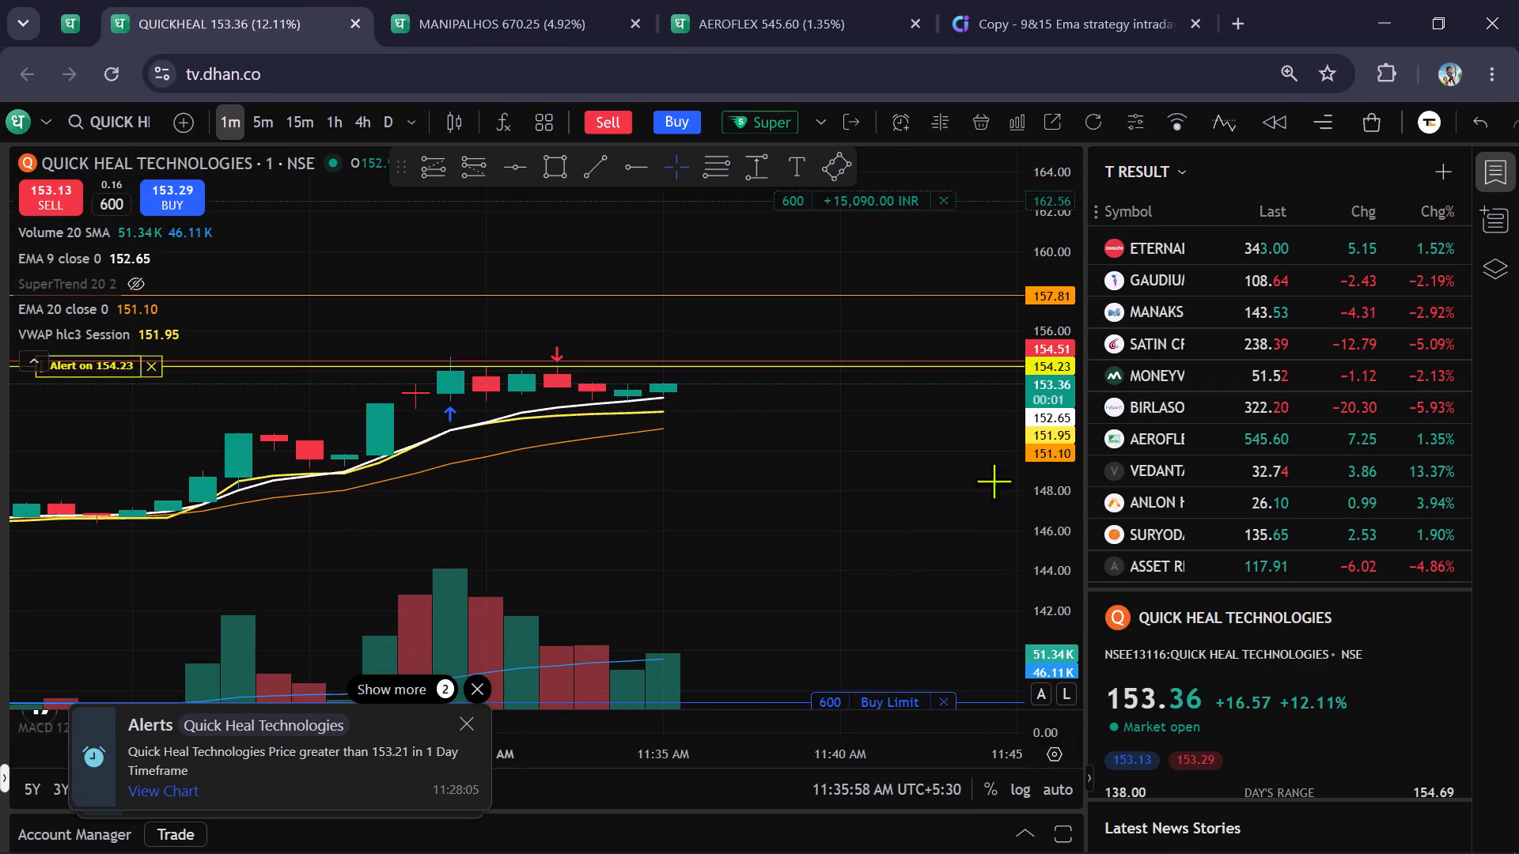
drag(884, 550, 831, 471)
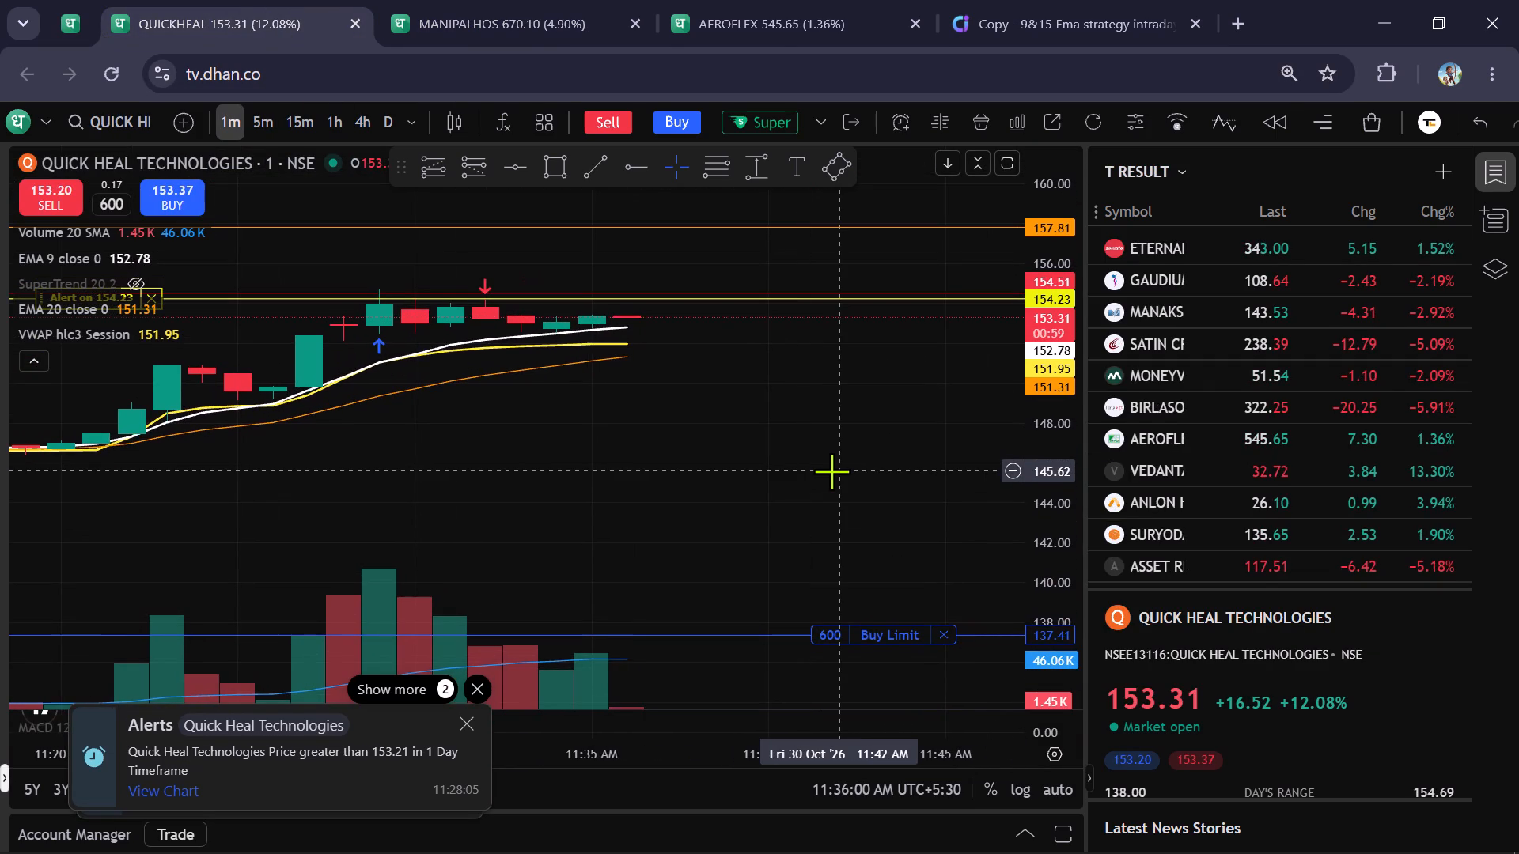
drag(831, 471, 843, 497)
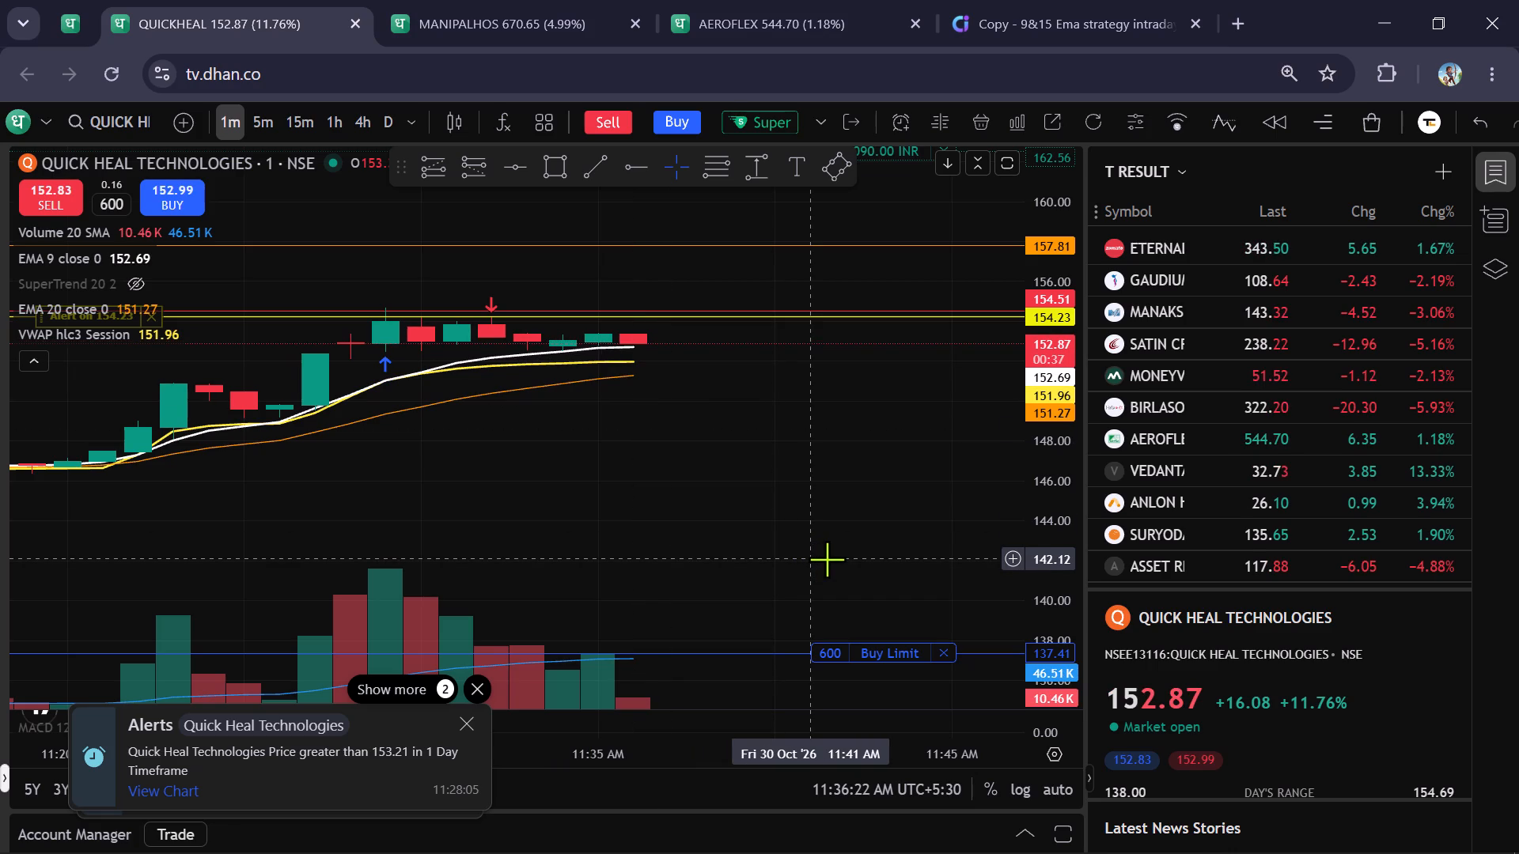
Check the AEROFLEX INDUSTRIES and MANIPAL HEALTH ENTERPRISES charts and look through the T RESULT watchlist.
click(764, 0)
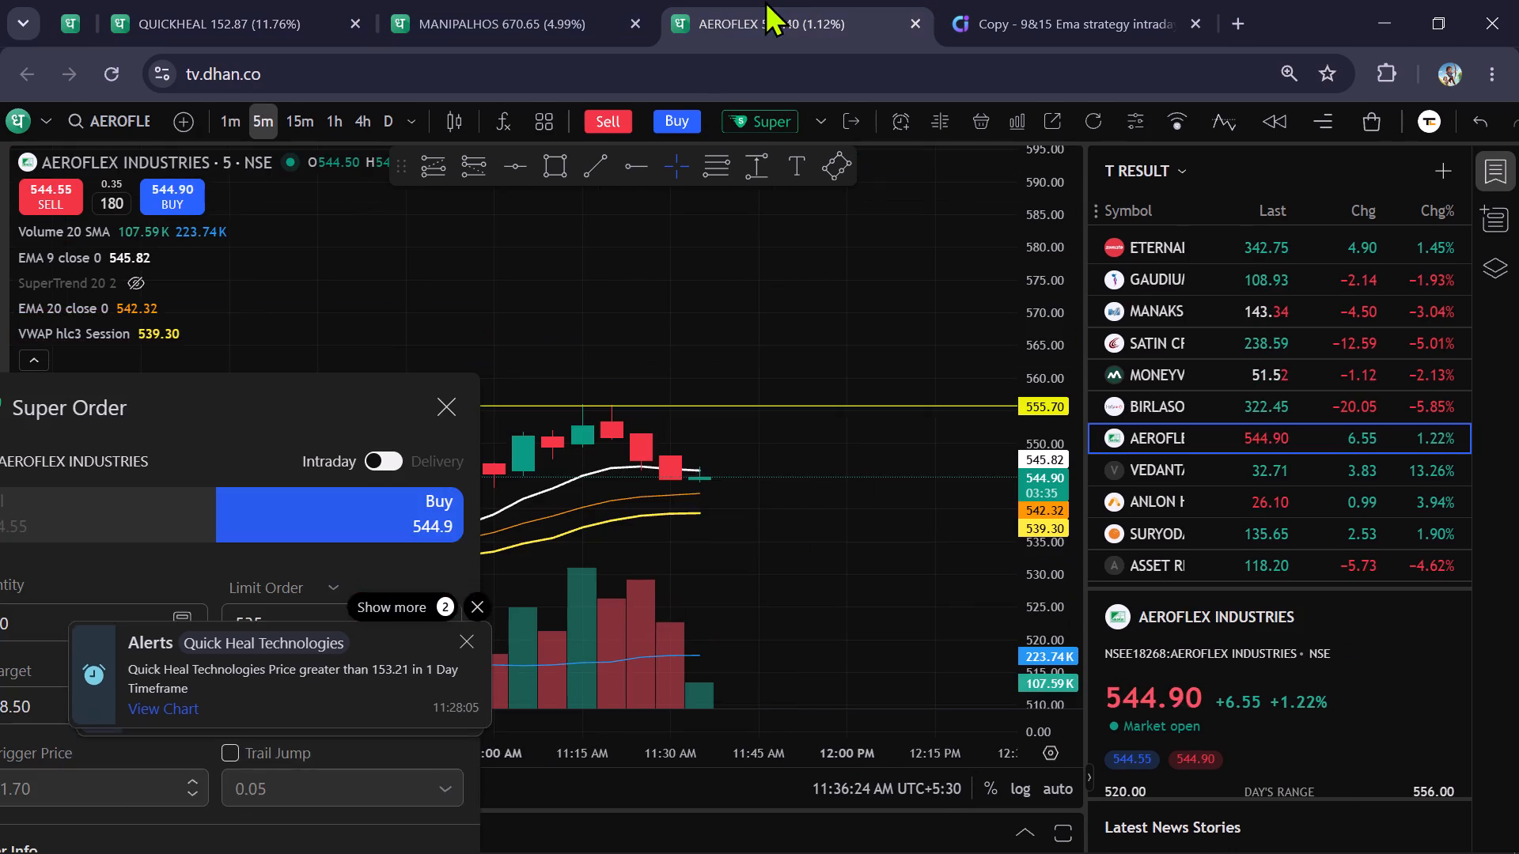
click(549, 23)
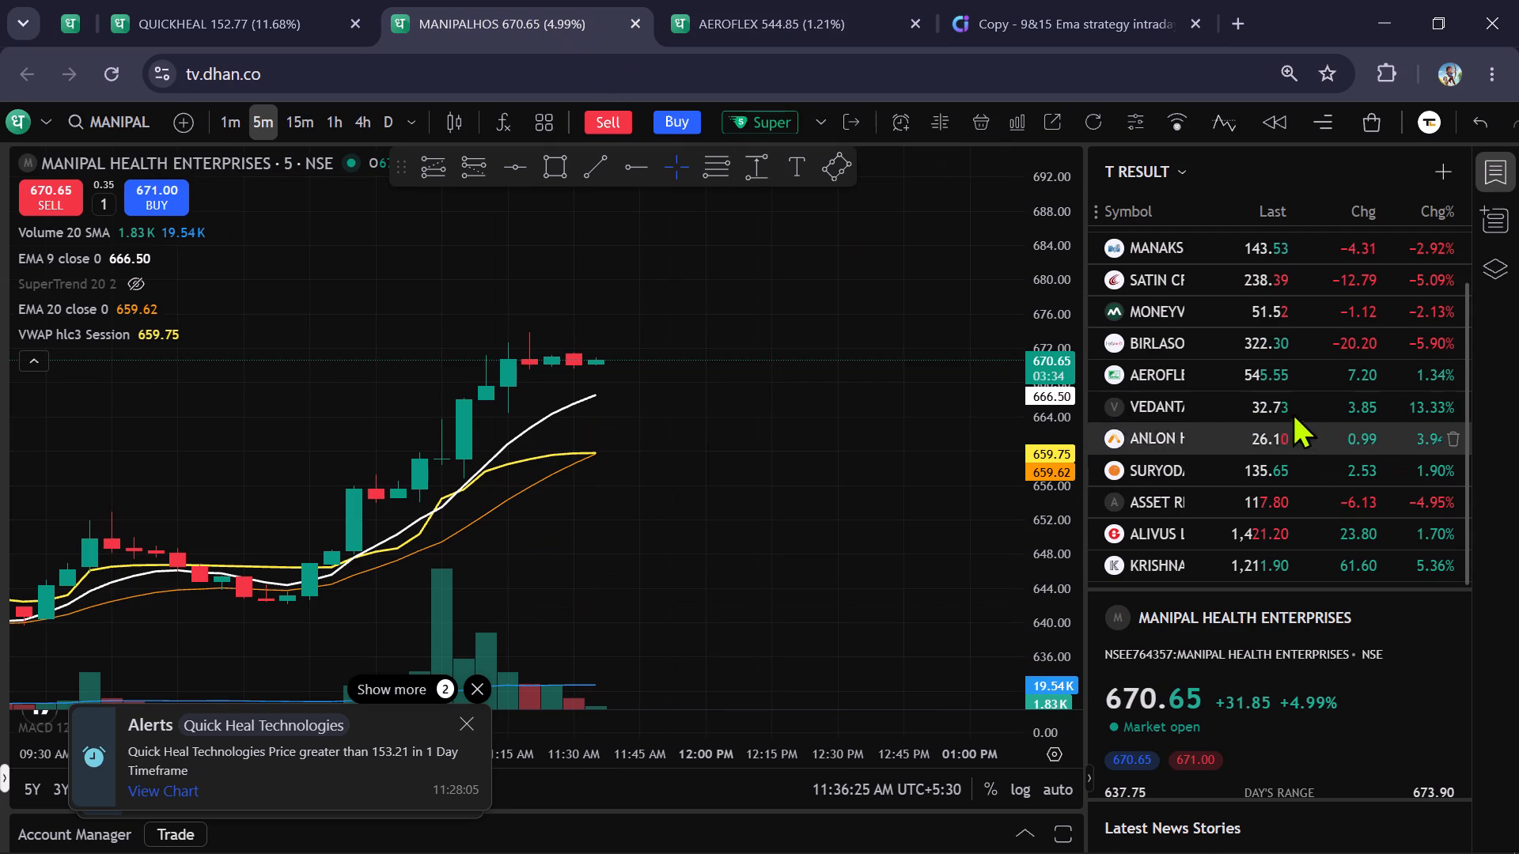
scroll(1284, 399, down, 4)
scroll(1284, 399, up, 5)
scroll(1284, 399, down, 7)
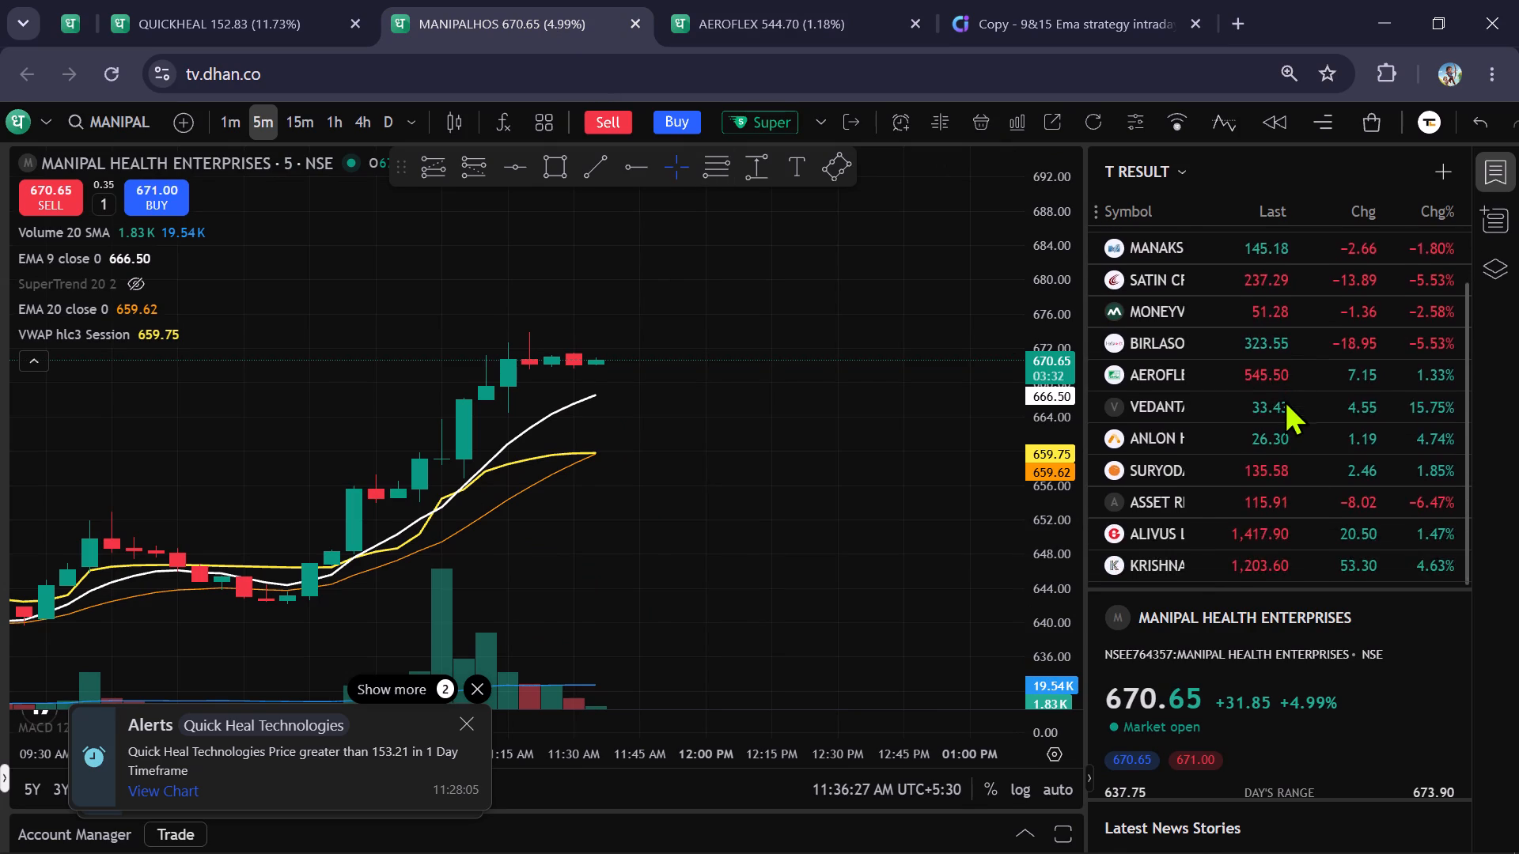
scroll(1284, 399, up, 7)
Return the QUICK HEAL TECHNOLOGIES chart to the 5-minute timeframe and look over the T RESULT watchlist.
click(247, 9)
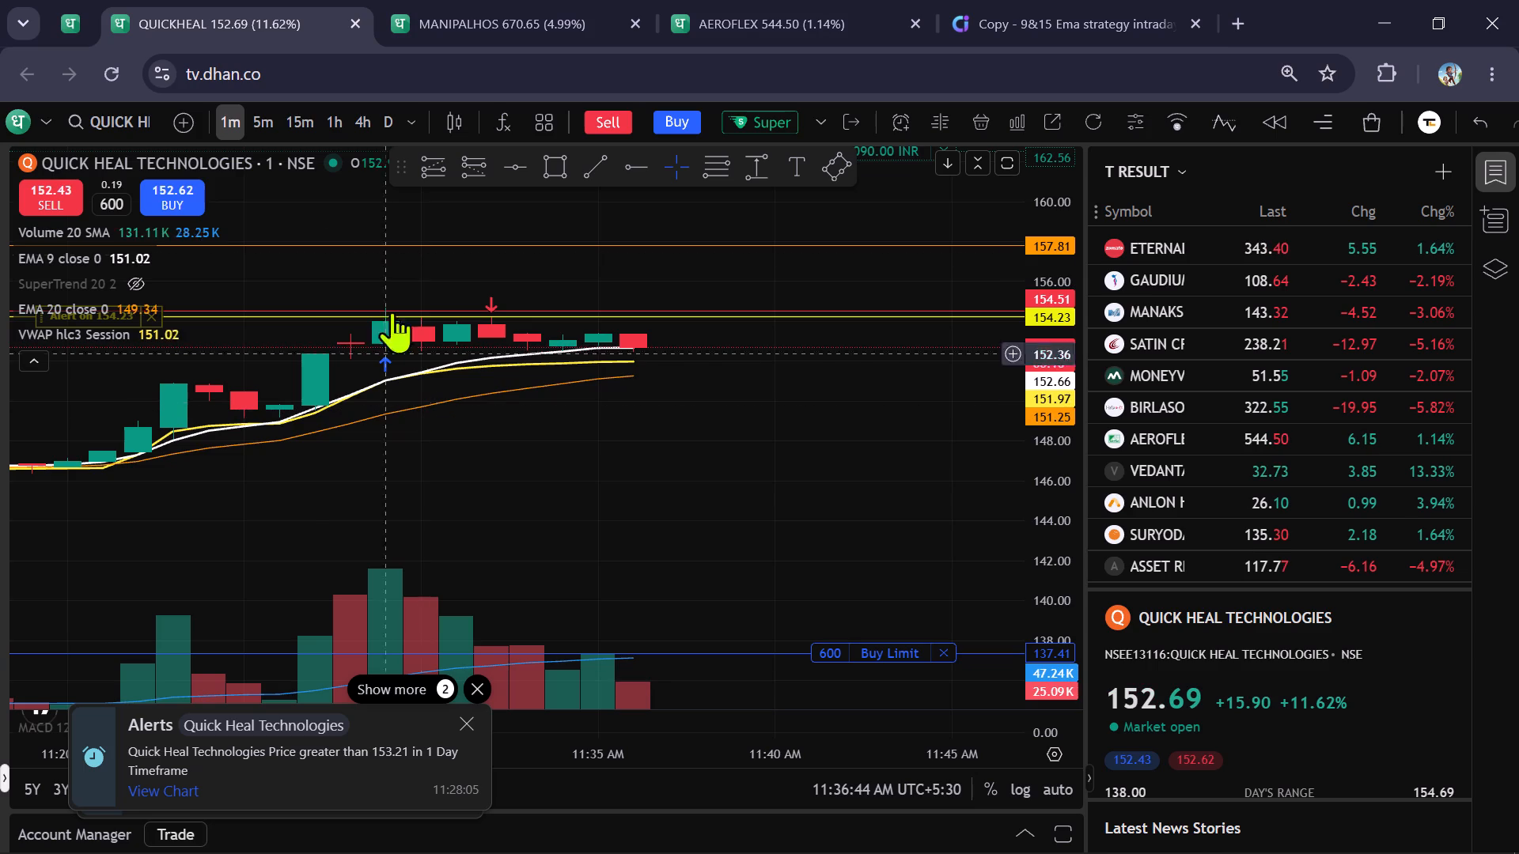
click(259, 114)
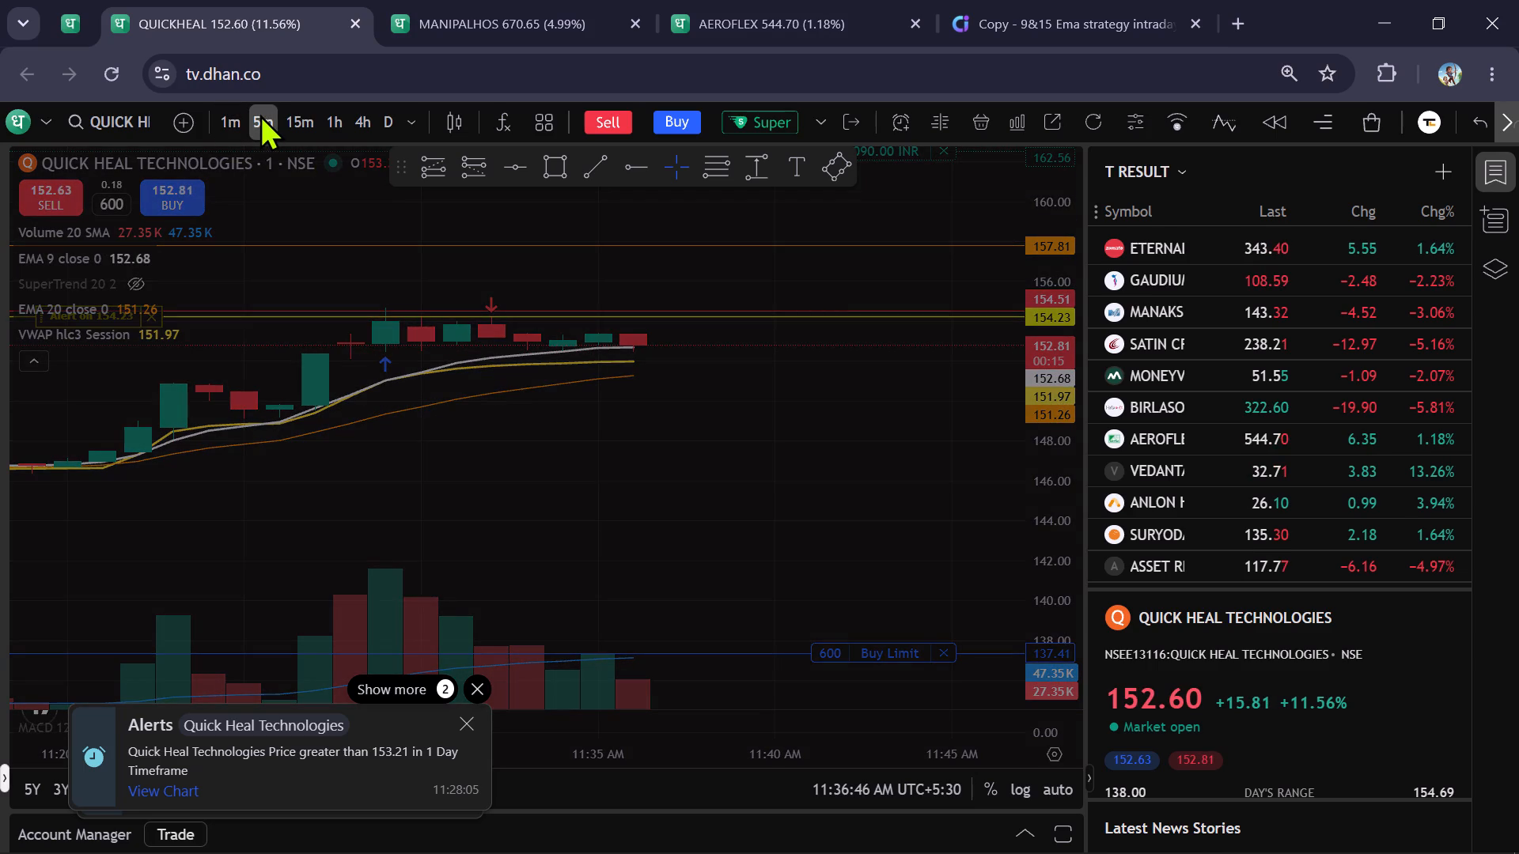
click(511, 0)
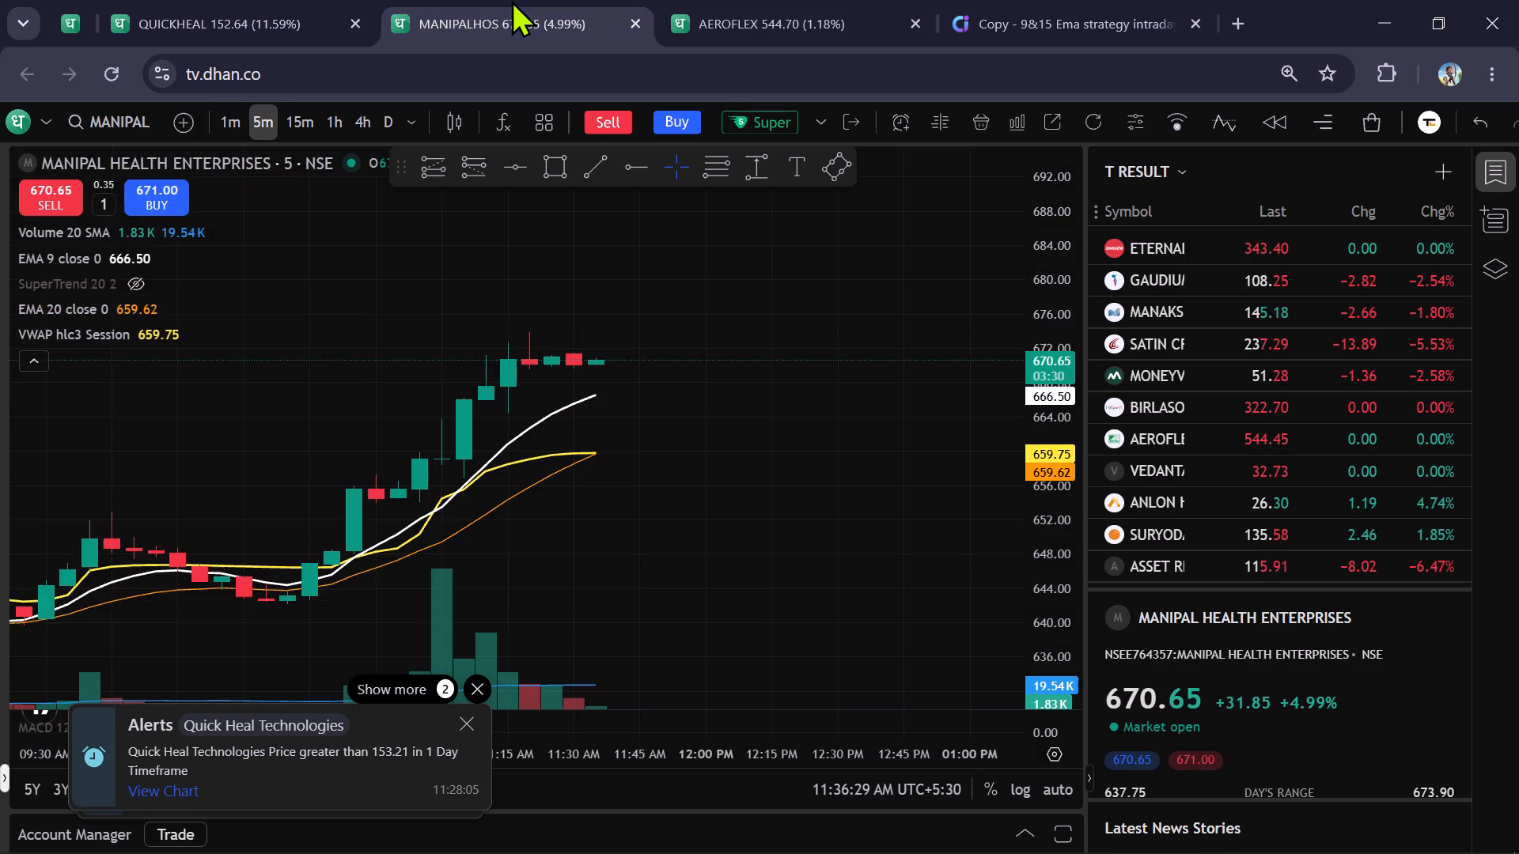
click(282, 23)
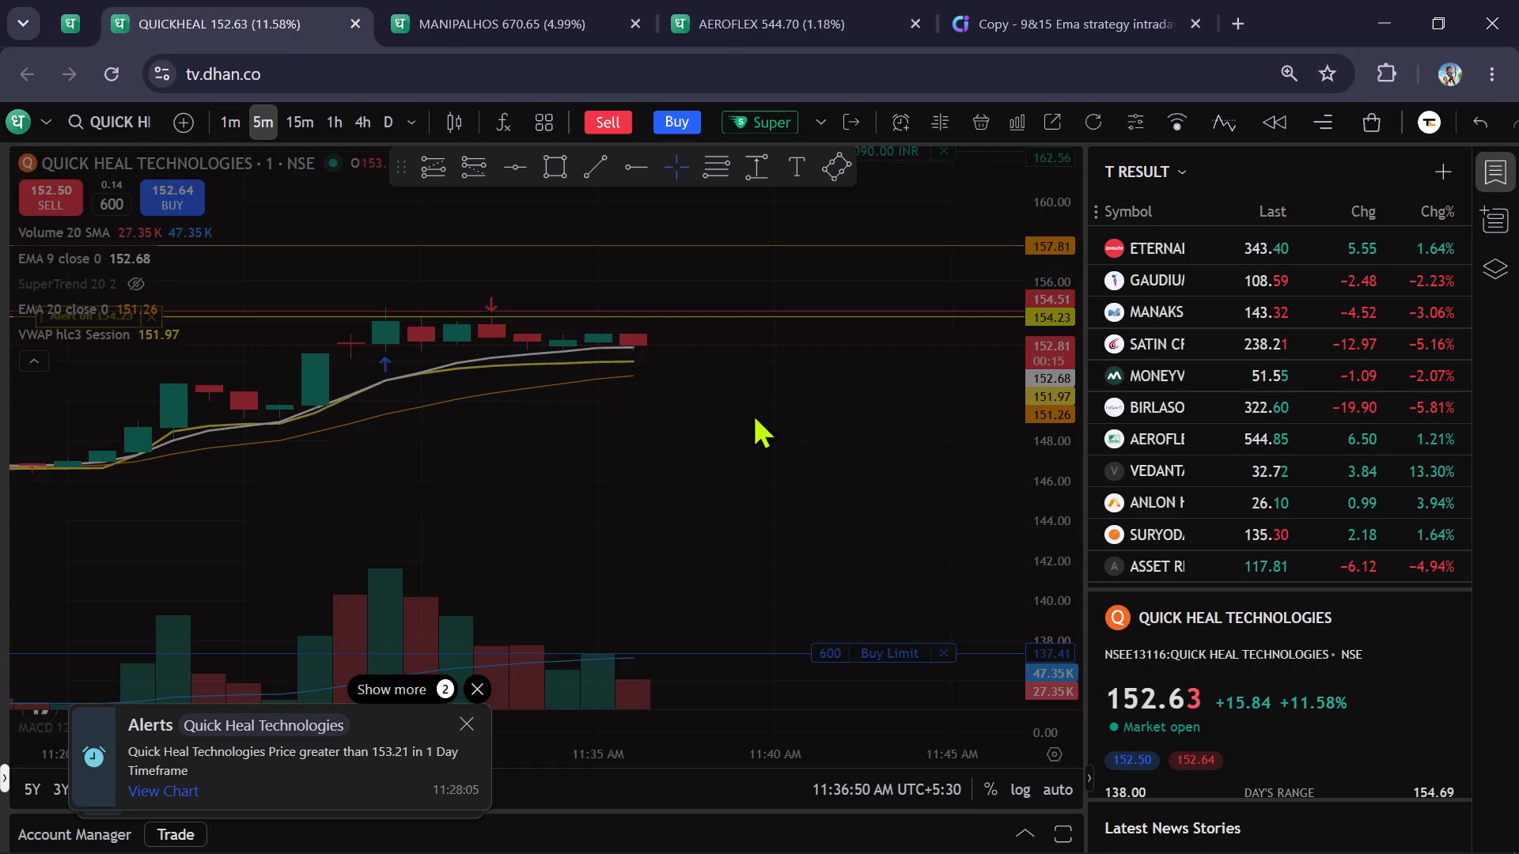
scroll(789, 421, down, 1)
scroll(1458, 427, down, 2)
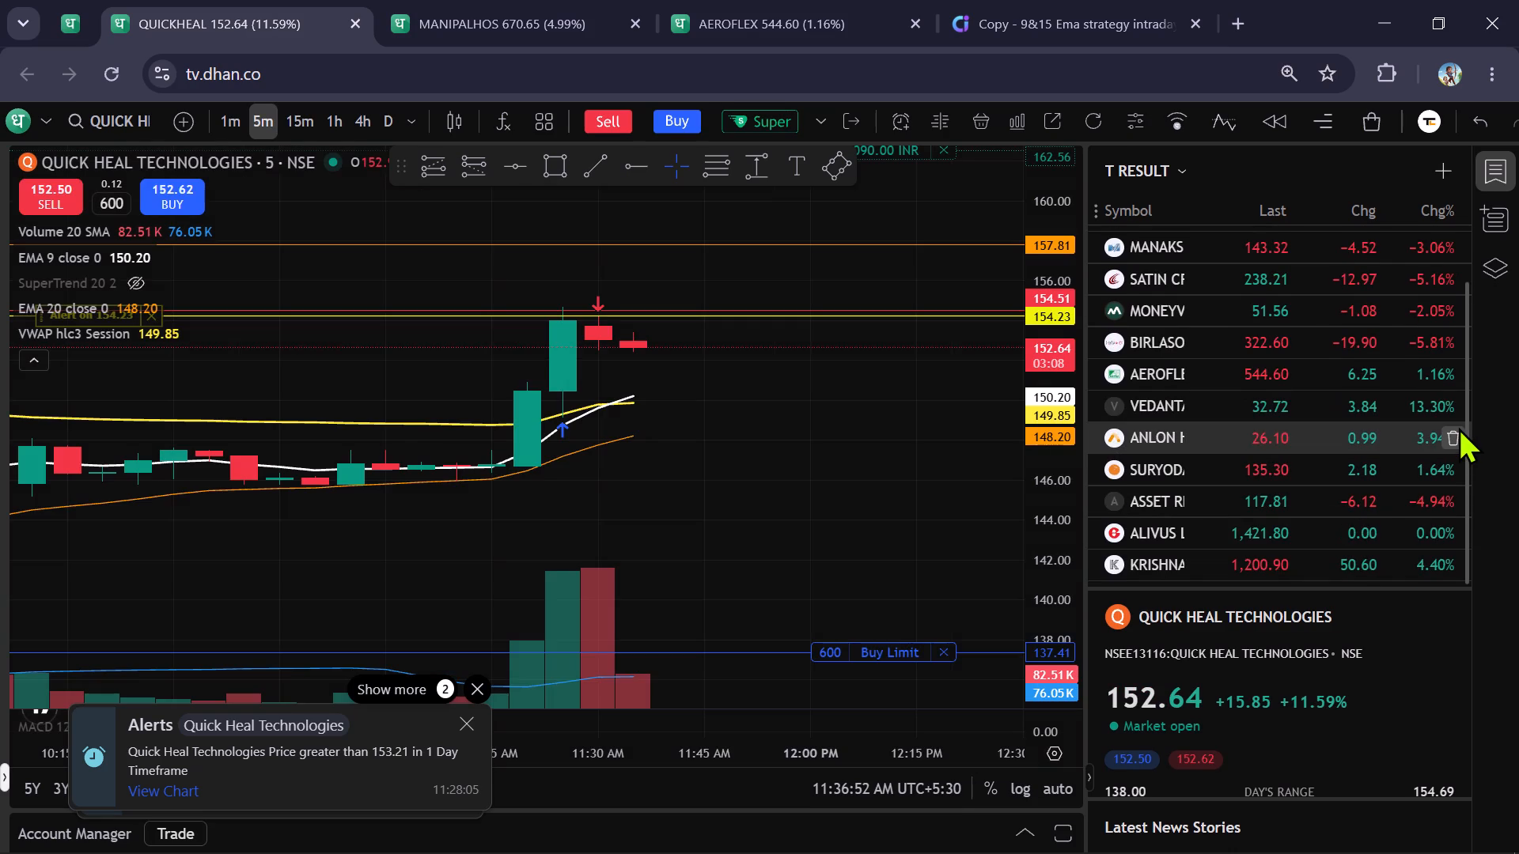
scroll(1458, 427, up, 4)
scroll(897, 488, up, 1)
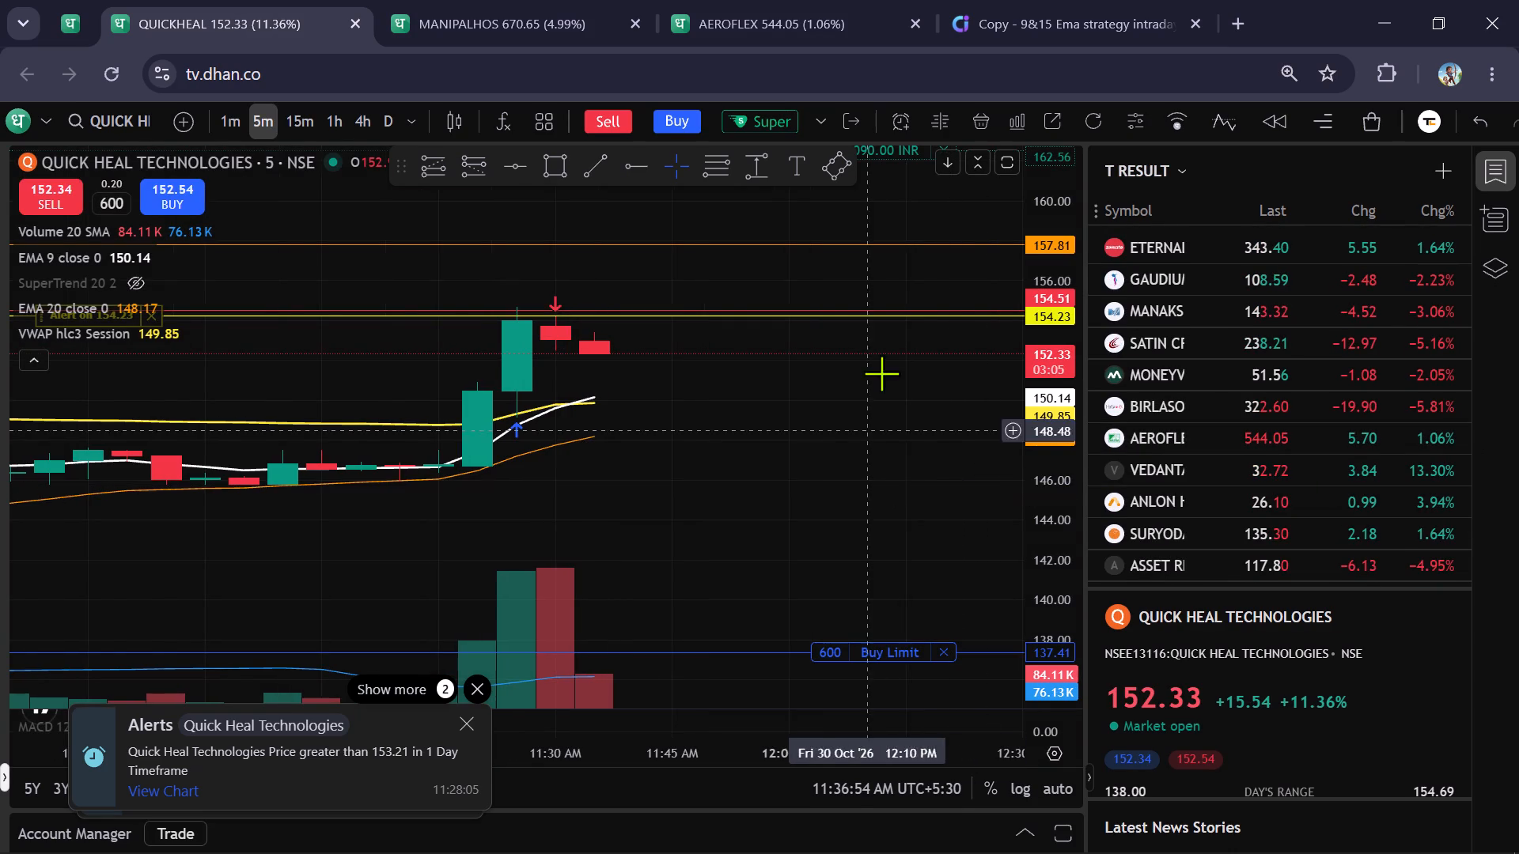
Draw a Fibonacci retracement on QUICK HEAL TECHNOLOGIES from the swing high at 154.69 to the swing low at about 145.88.
click(717, 164)
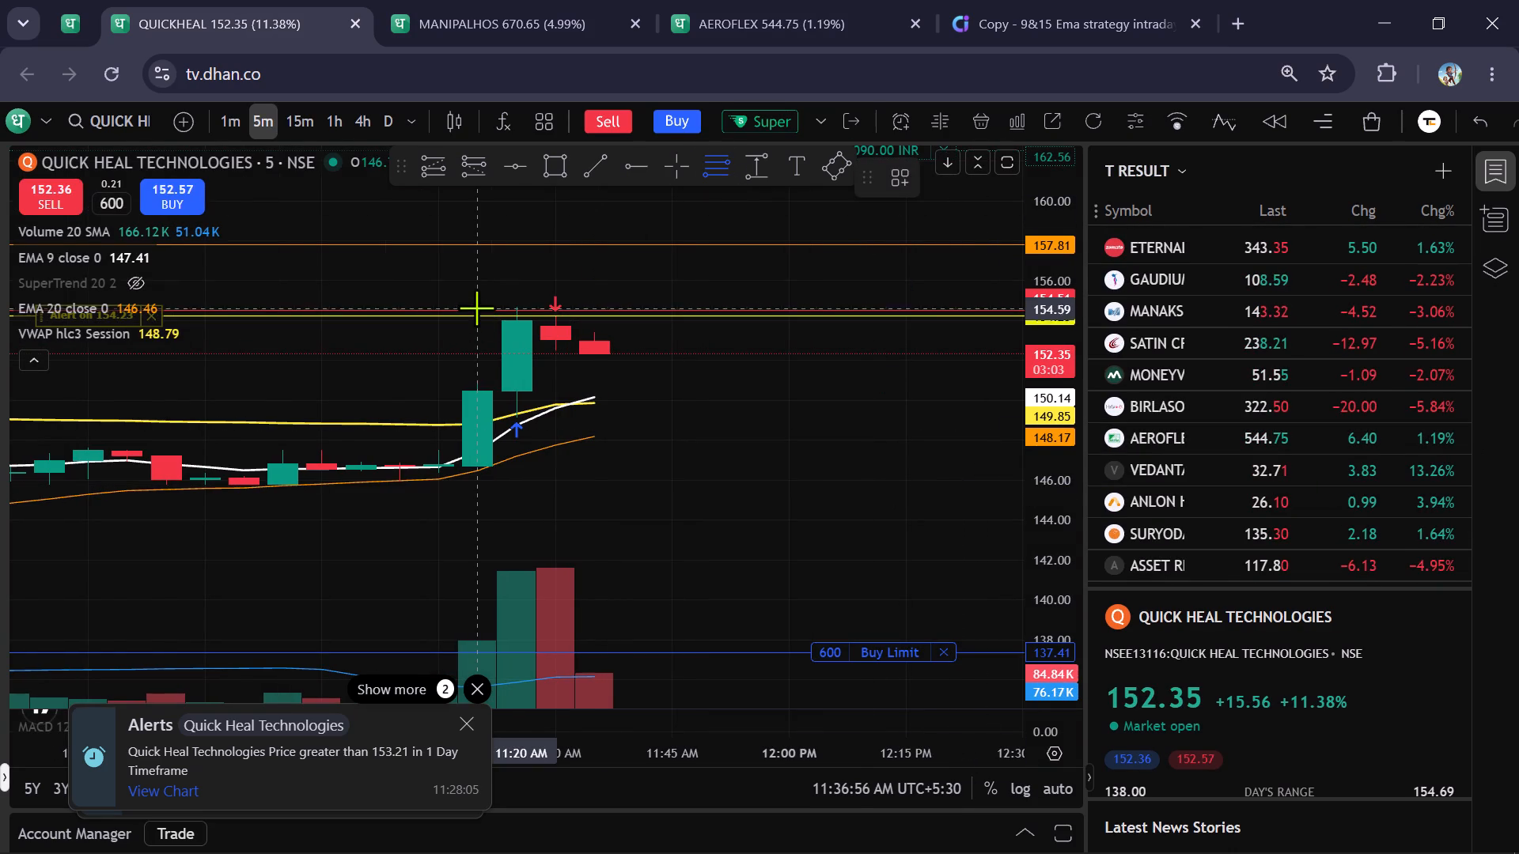
drag(476, 308, 432, 470)
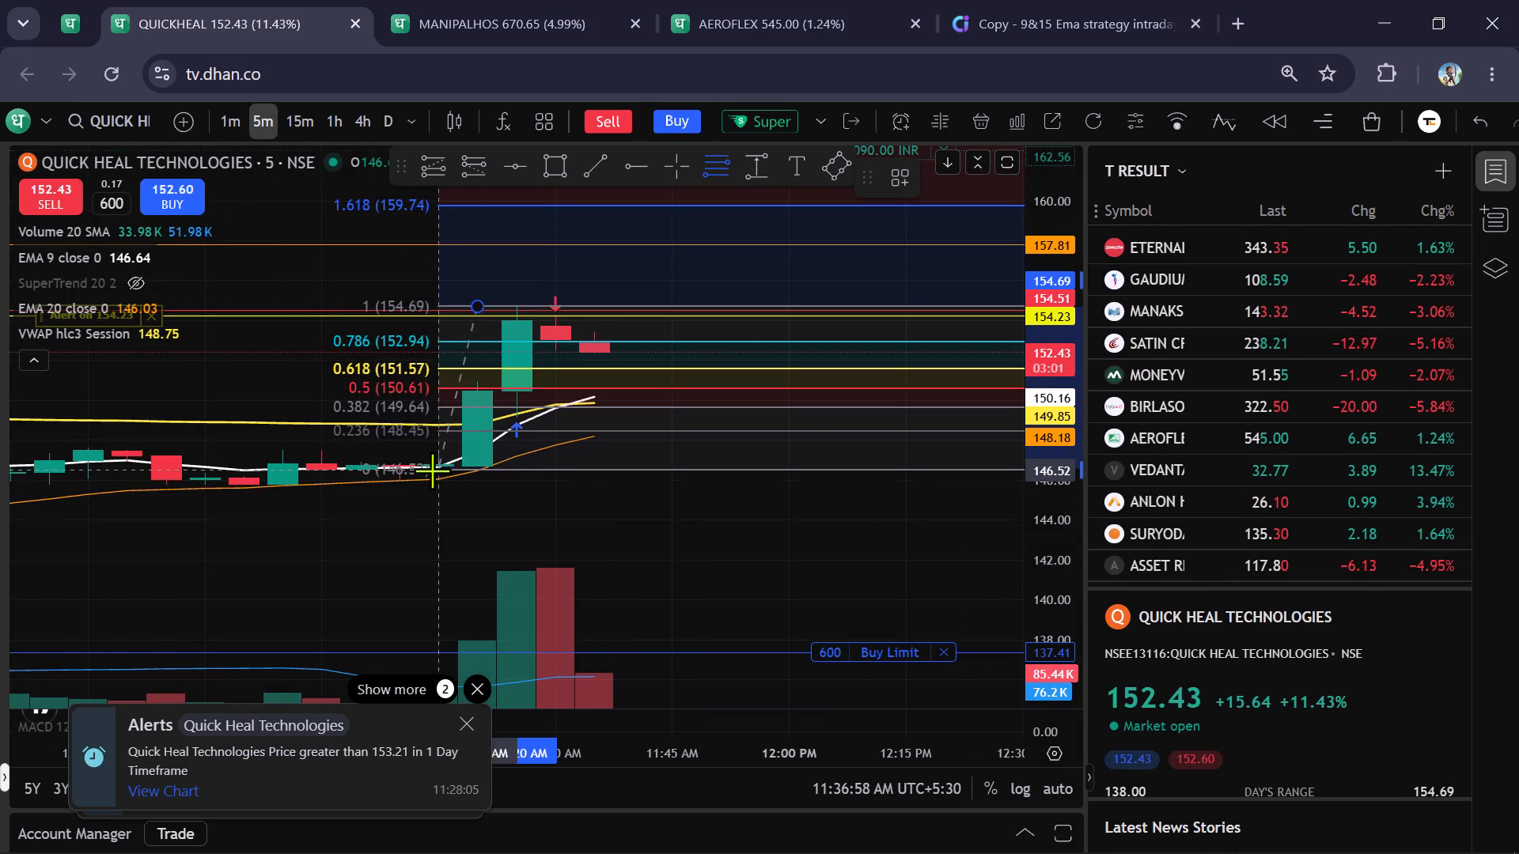
drag(432, 470, 329, 483)
click(329, 483)
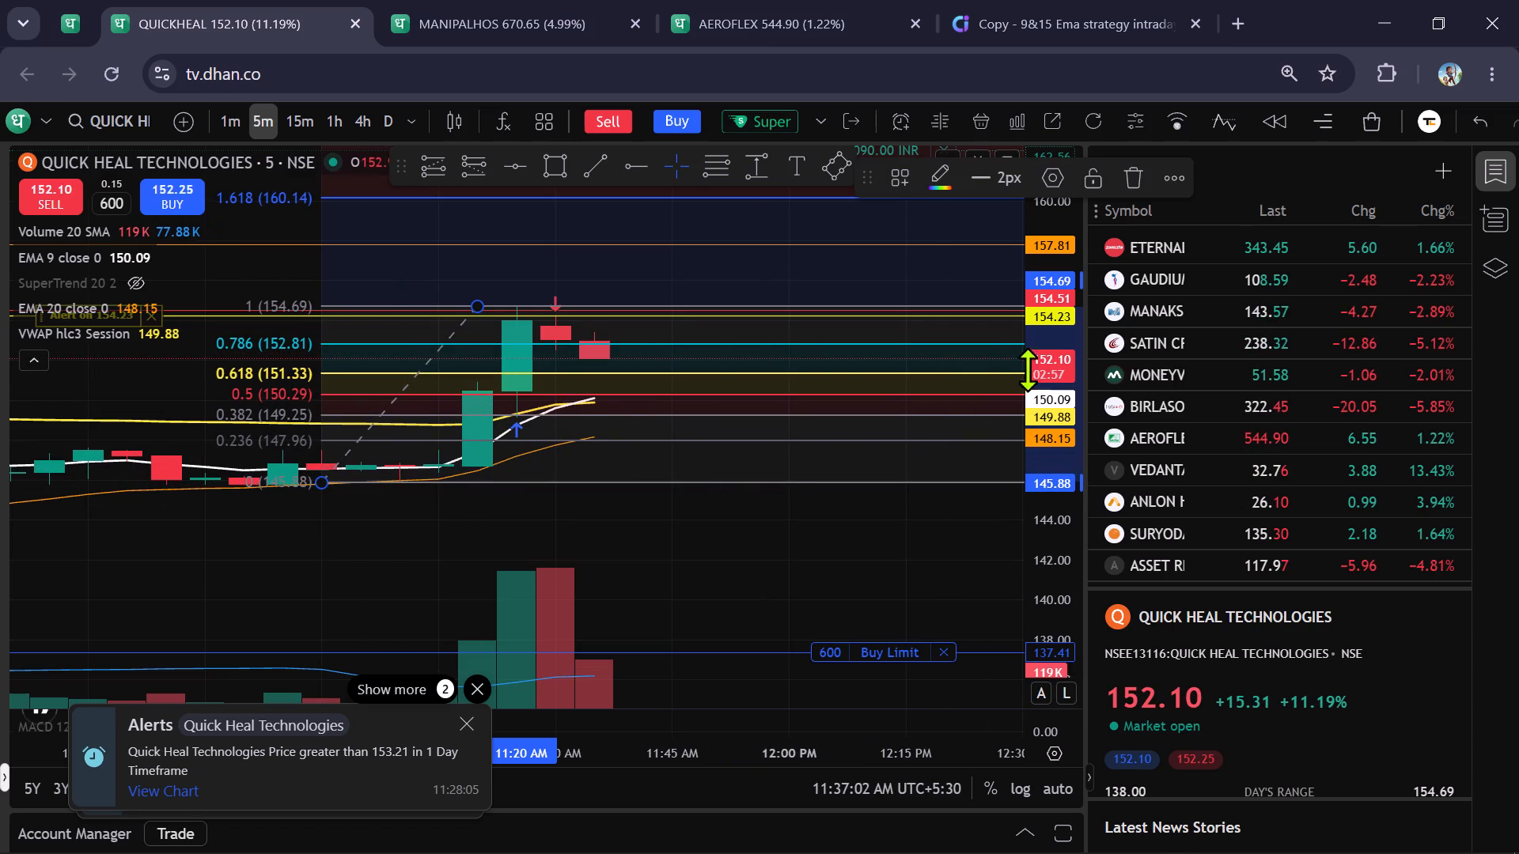
Mark the 0.5–0.618 retracement zone with a rectangle from about 151.41 to 150.32, spanning 11:30 AM to 12:15 PM.
scroll(1032, 358, up, 5)
click(551, 164)
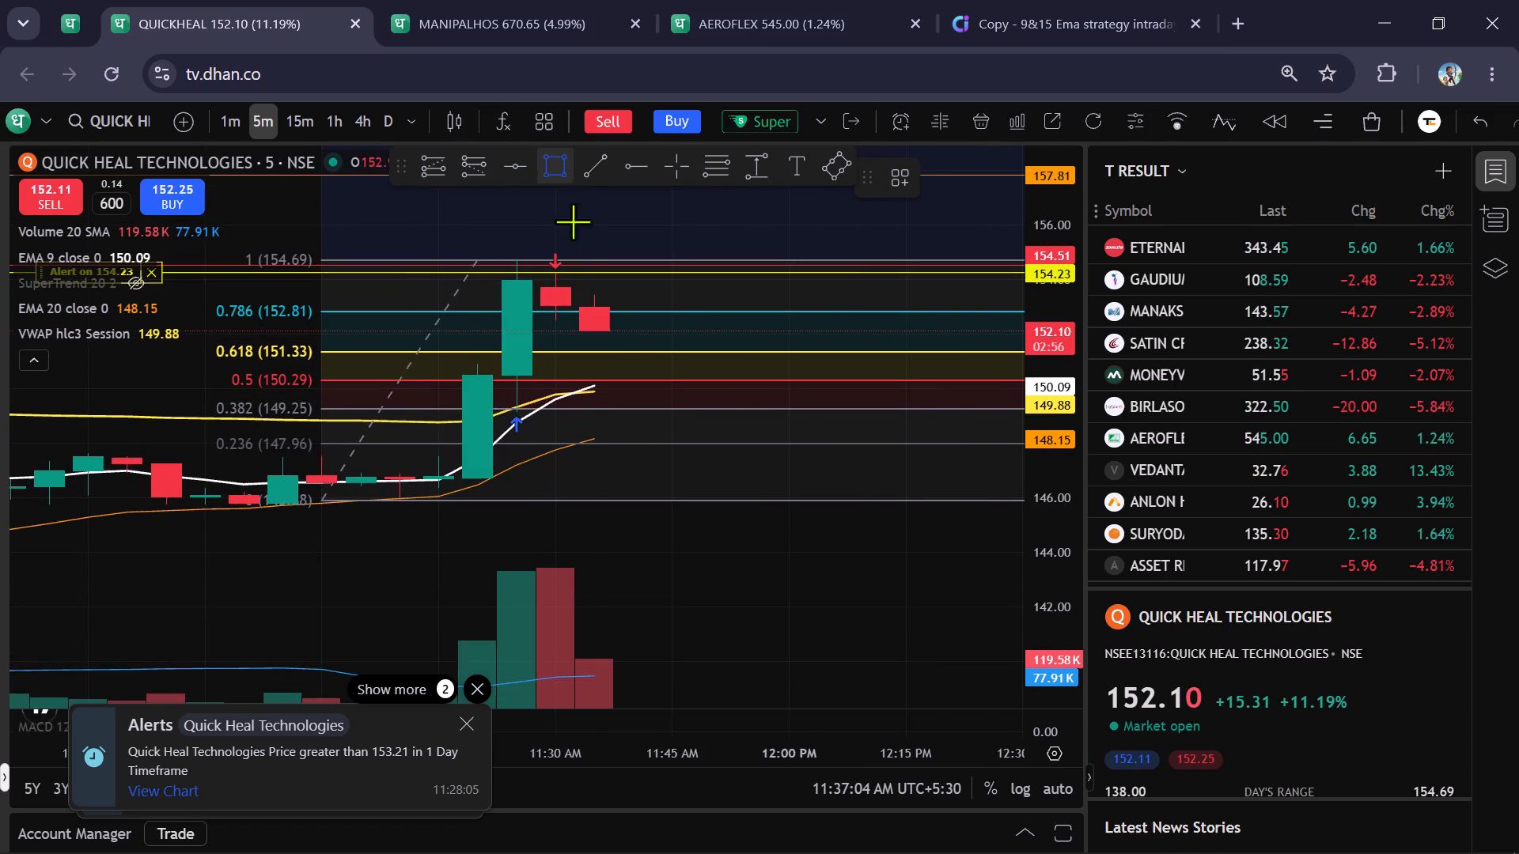
drag(563, 351, 869, 387)
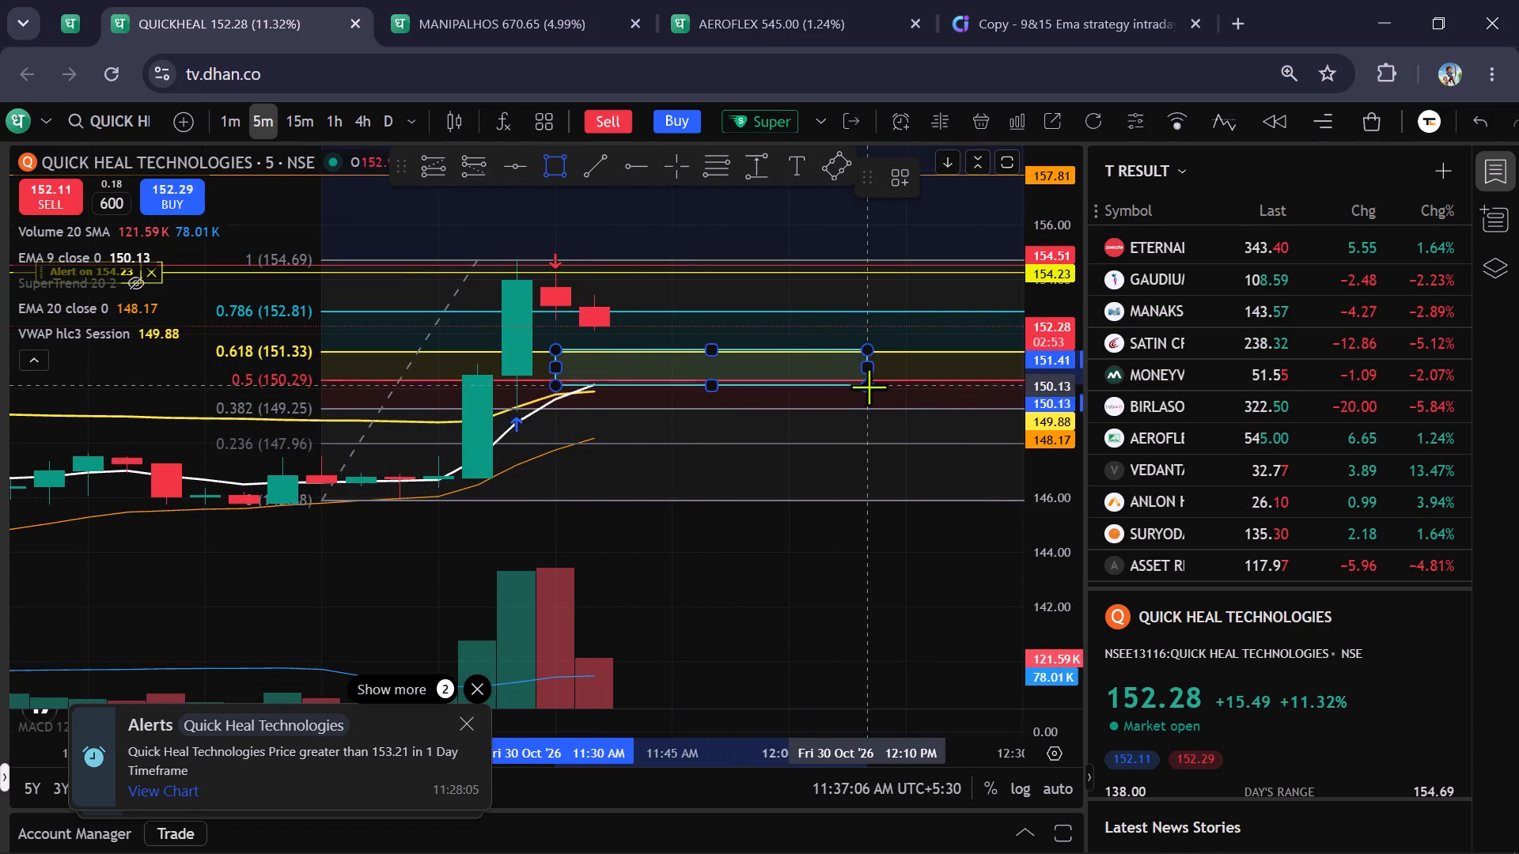
drag(869, 387, 897, 383)
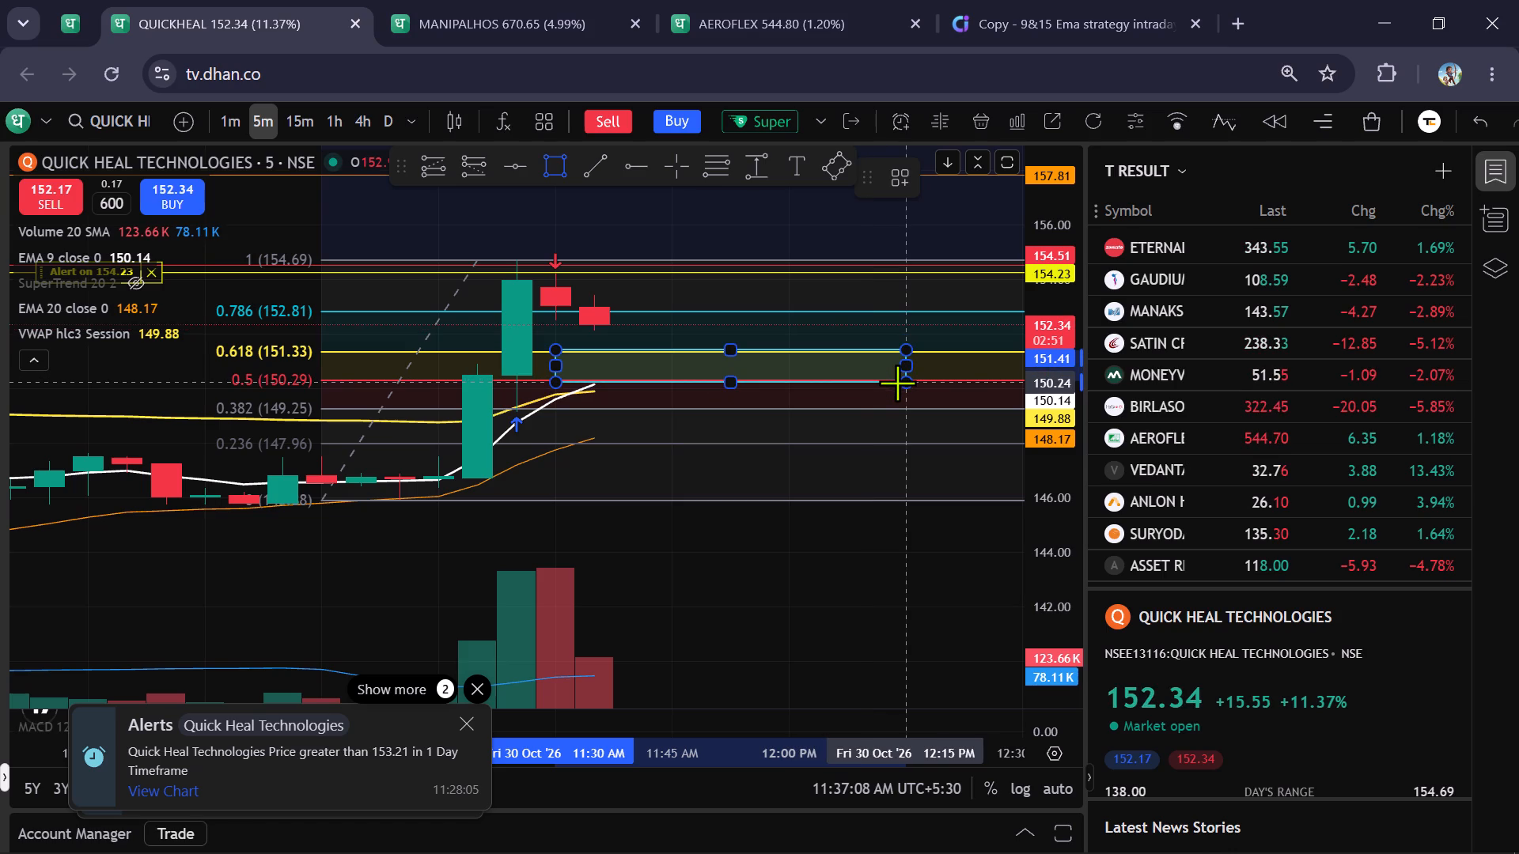
drag(897, 383, 905, 380)
click(905, 380)
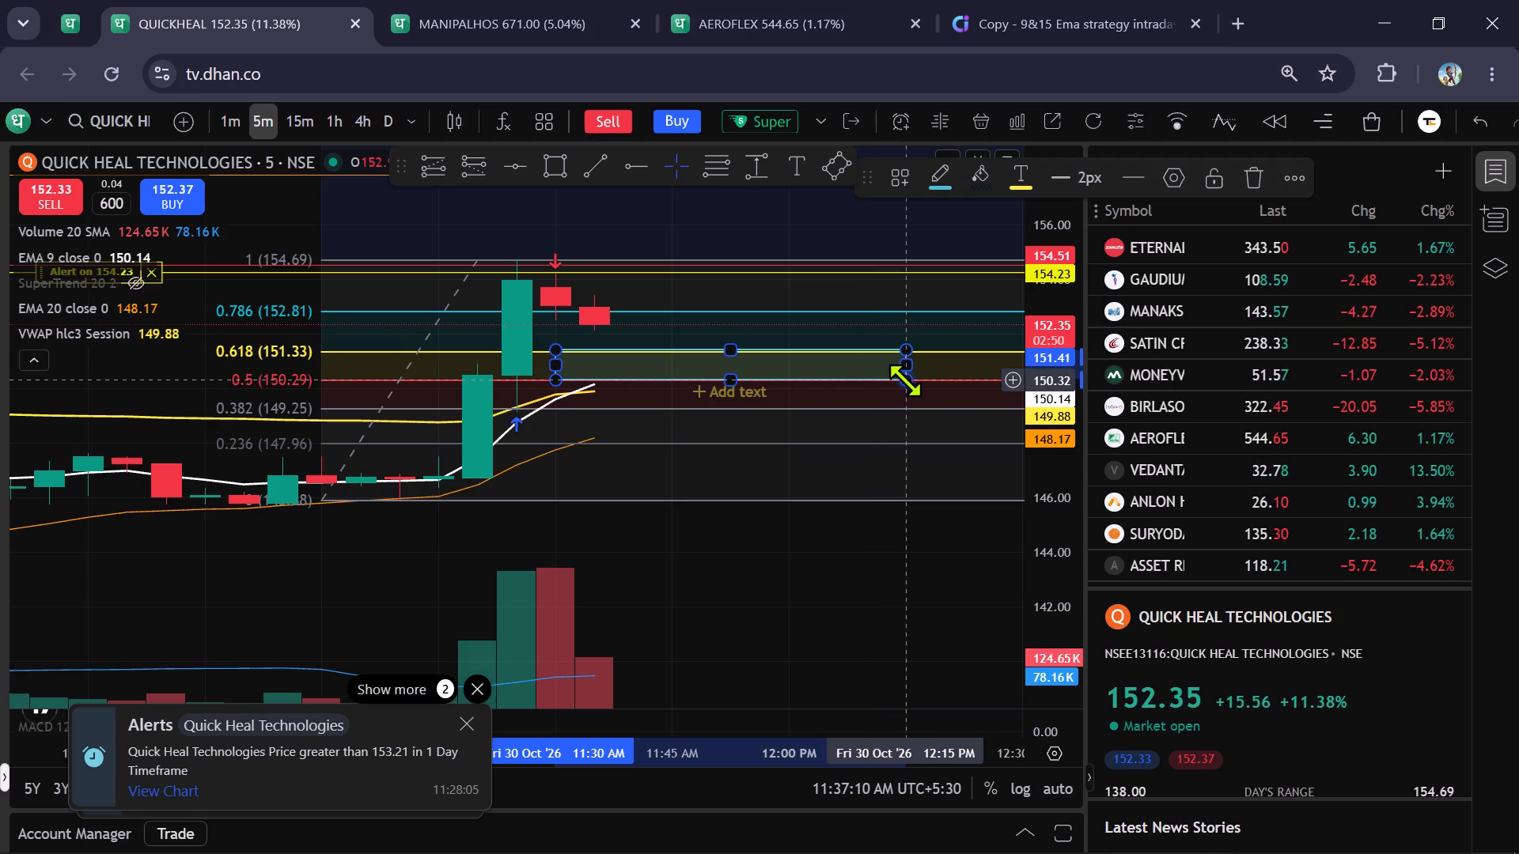
click(813, 410)
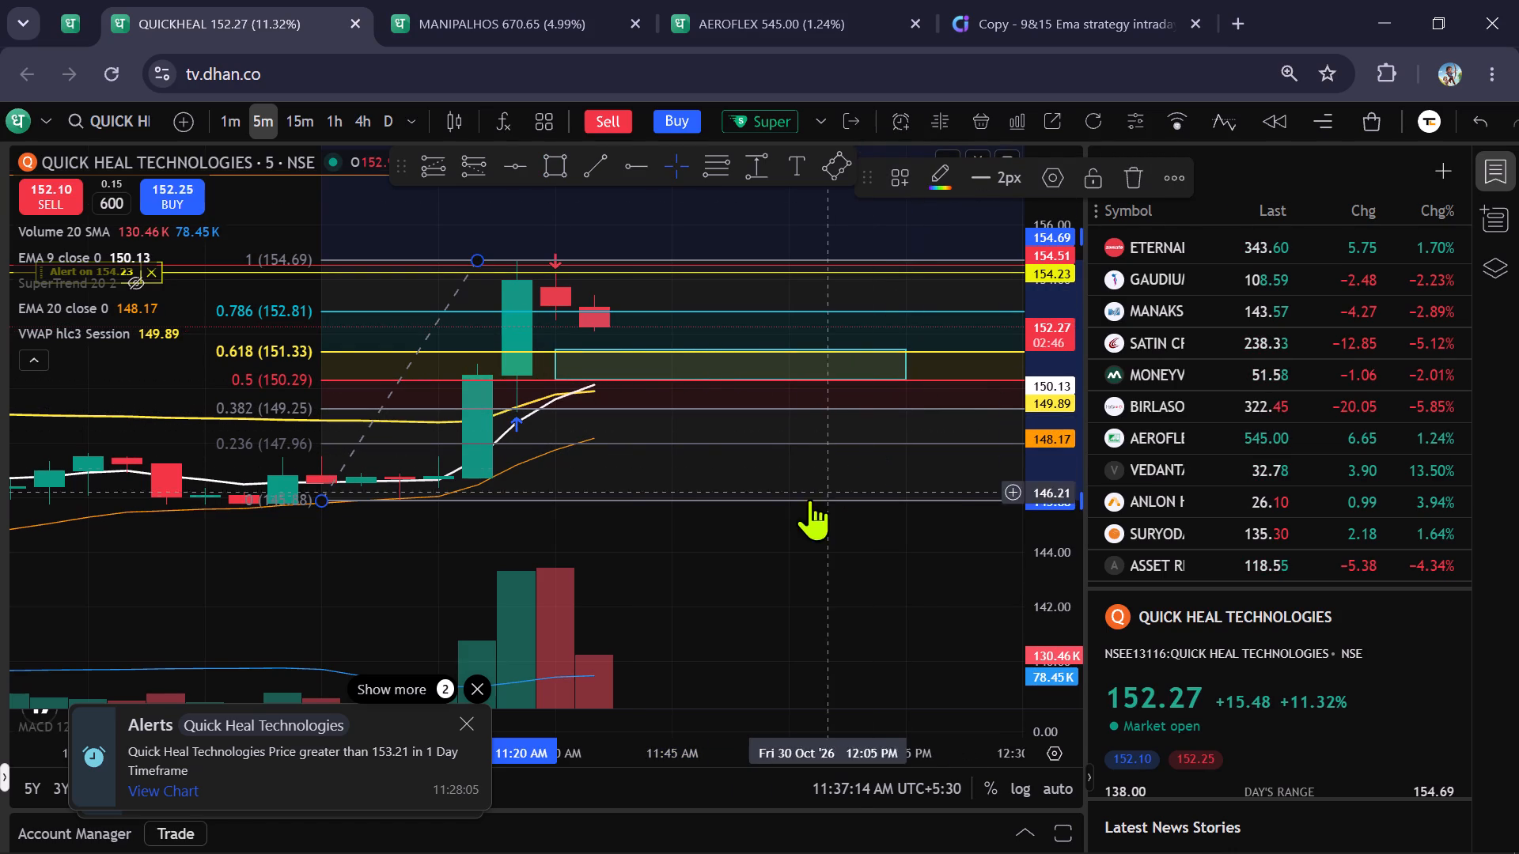
Delete the Fibonacci retracement drawing from the QUICK HEAL TECHNOLOGIES chart.
click(787, 414)
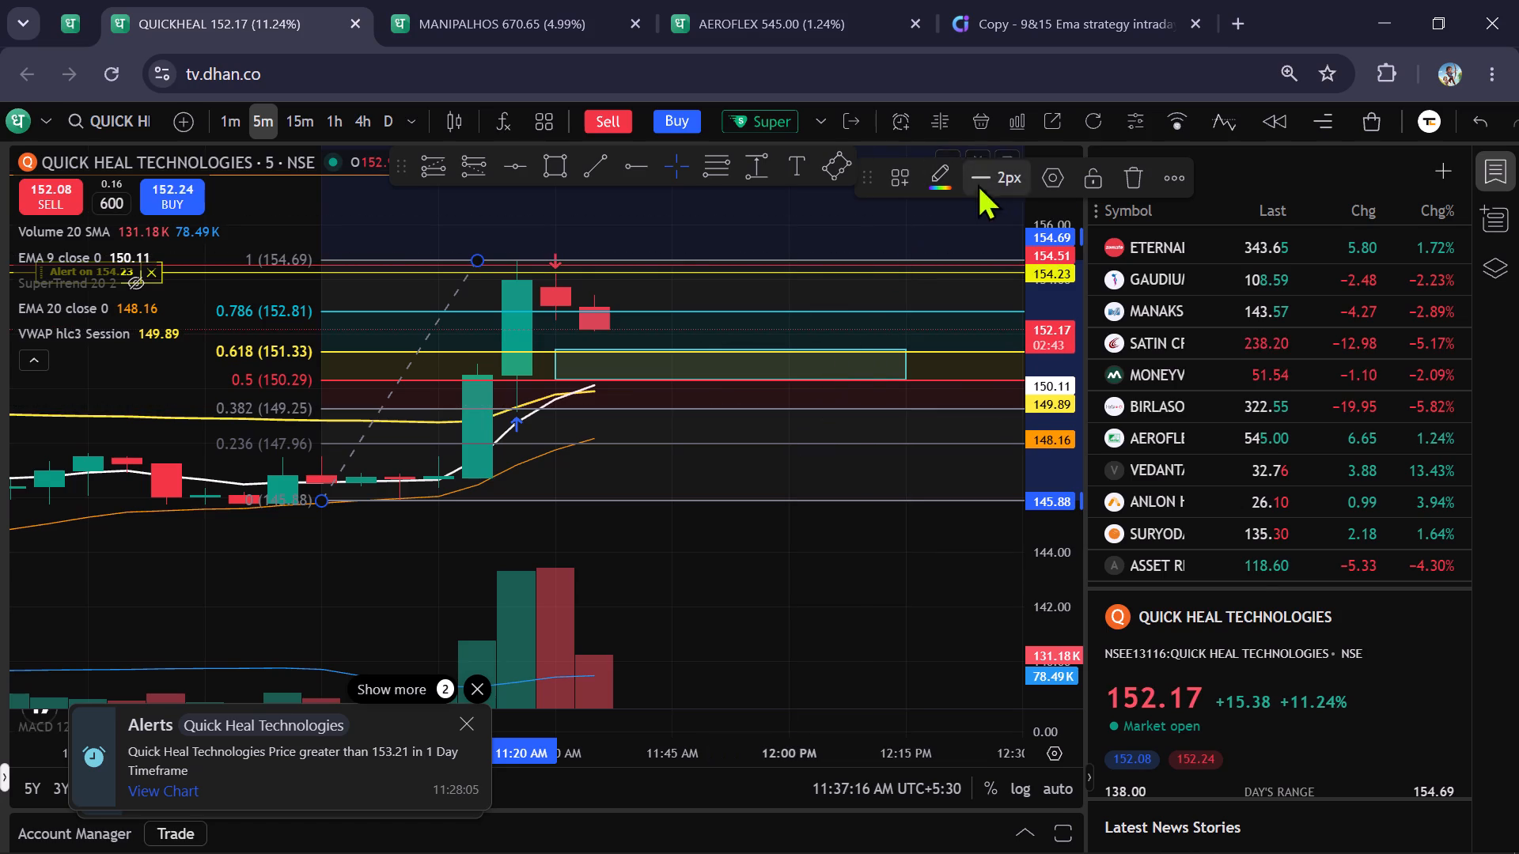
click(1123, 187)
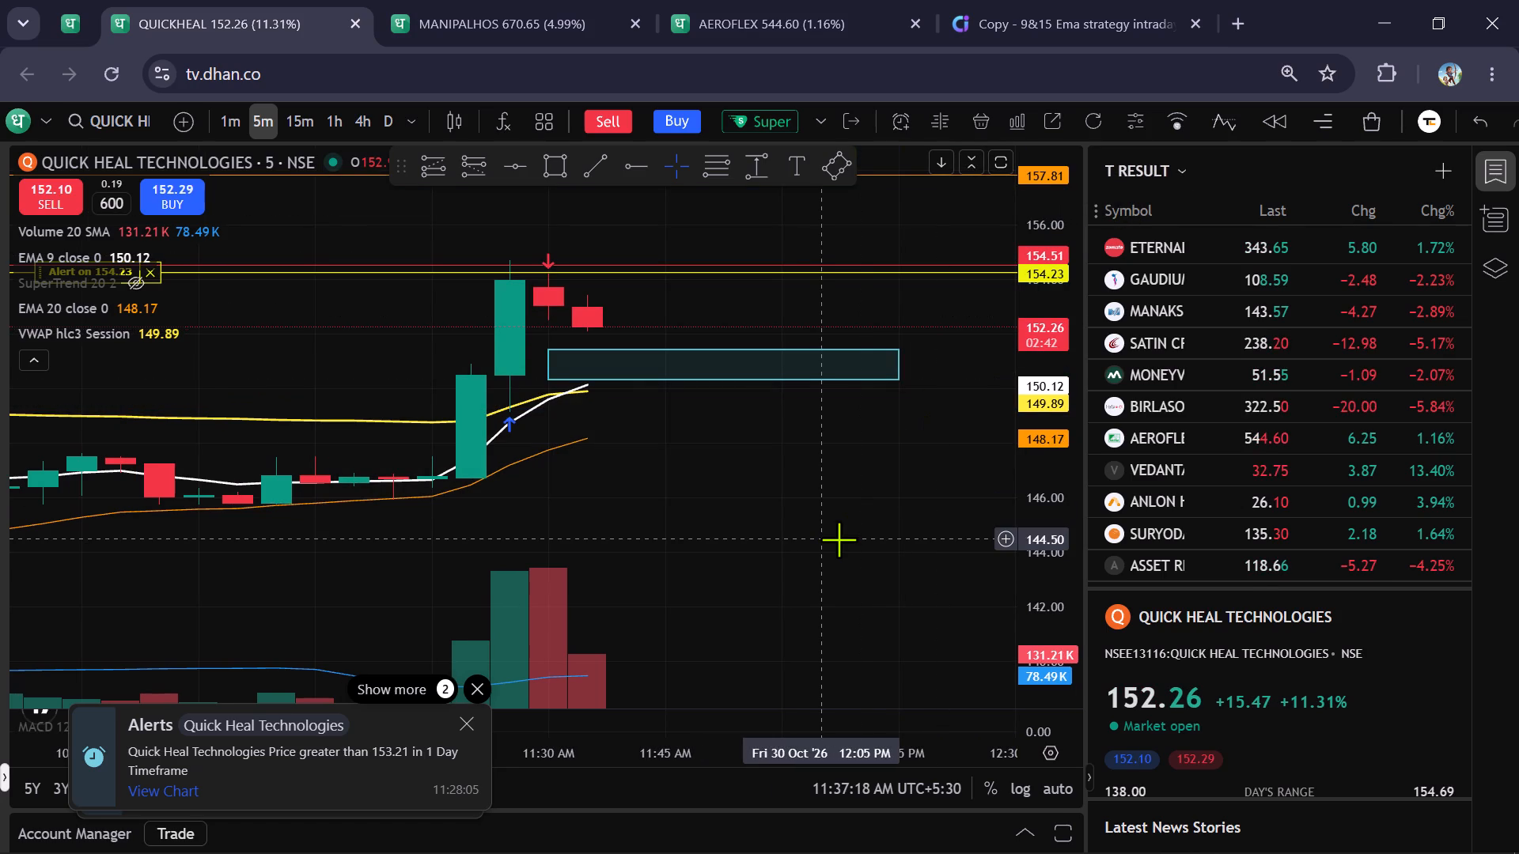
Examine QUICK HEAL TECHNOLOGIES price action around the marked retracement rectangle on the 5-minute chart, and check the MANIPAL HEALTH ENTERPRISES and AEROFLEX INDUSTRIES charts.
scroll(839, 539, down, 5)
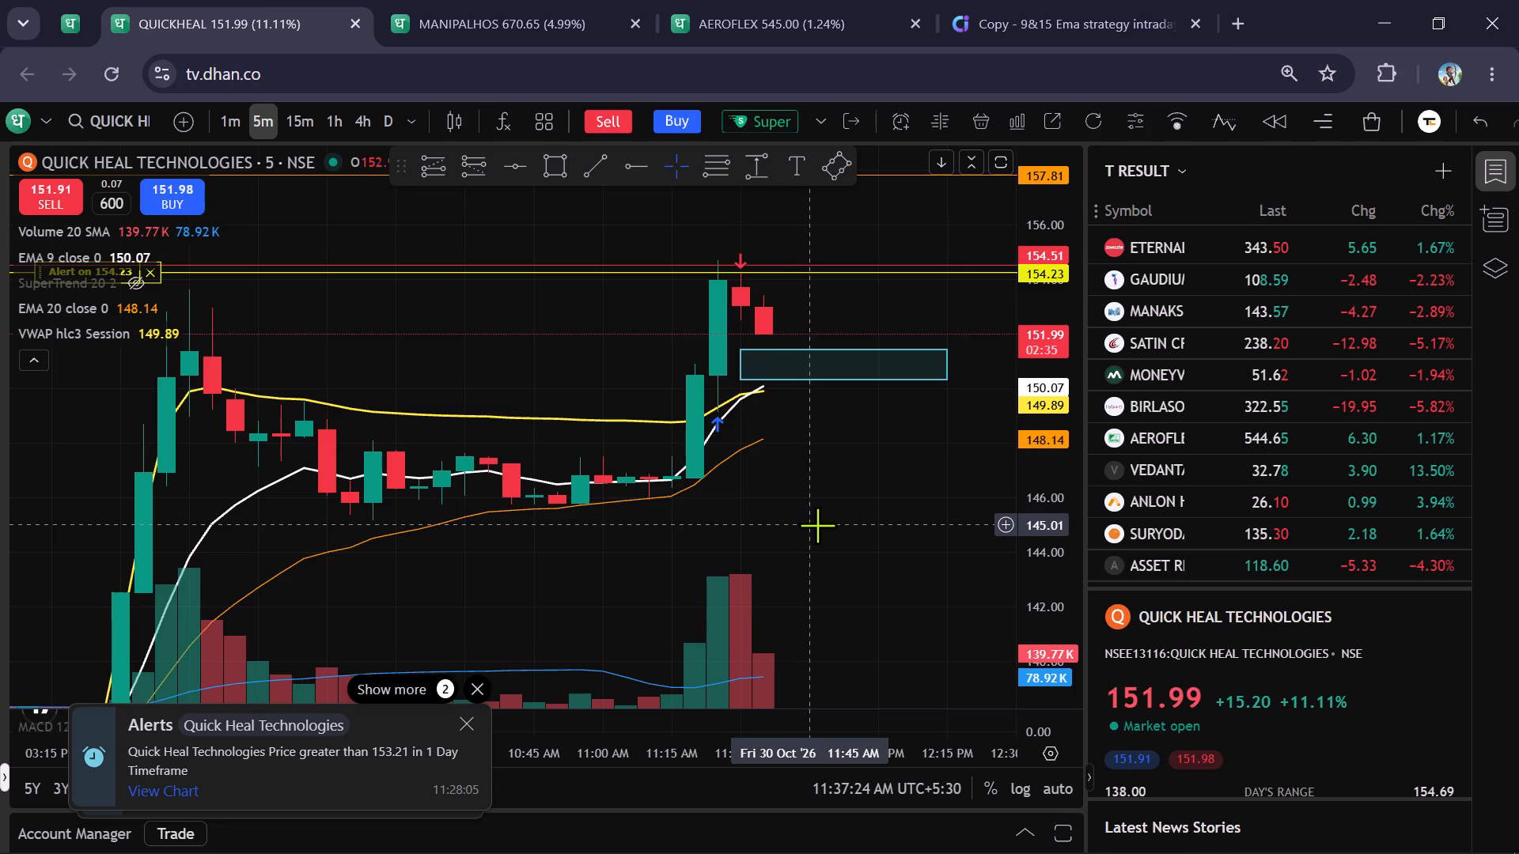
scroll(820, 525, up, 4)
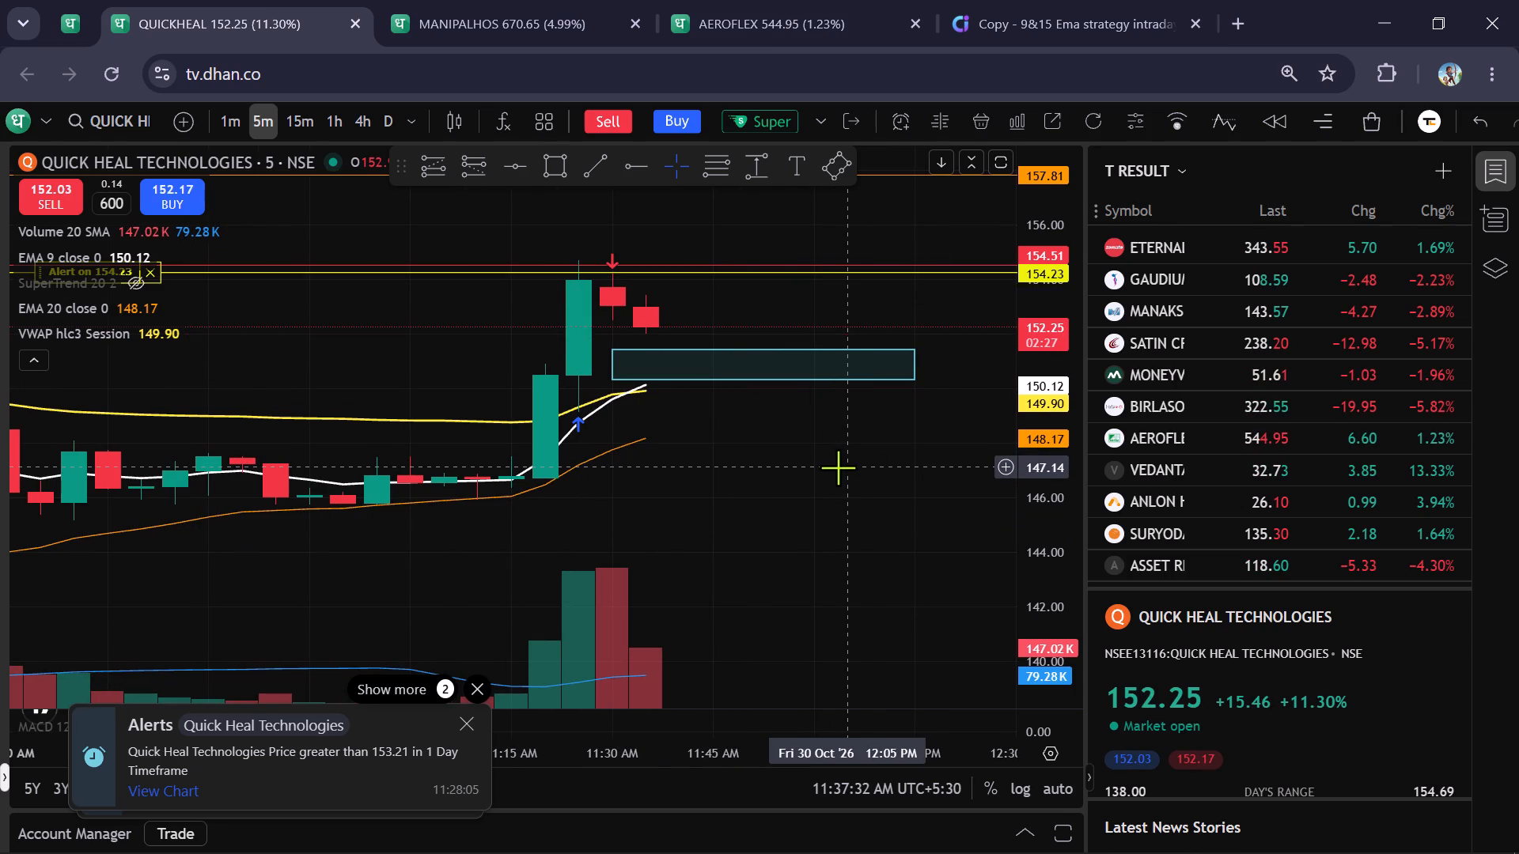
scroll(1041, 411, down, 6)
scroll(1041, 411, up, 2)
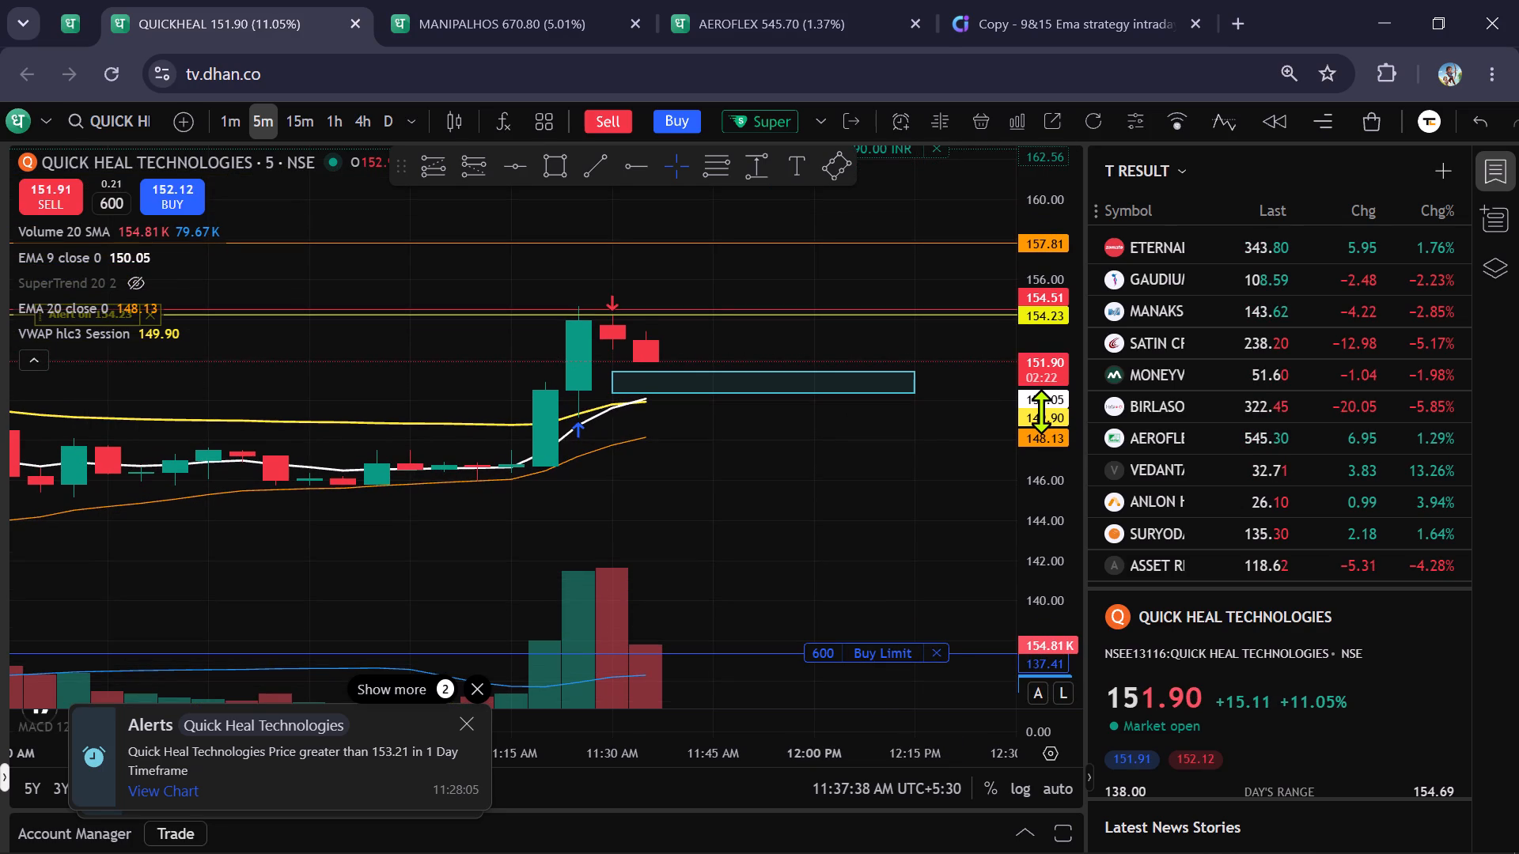
click(552, 1)
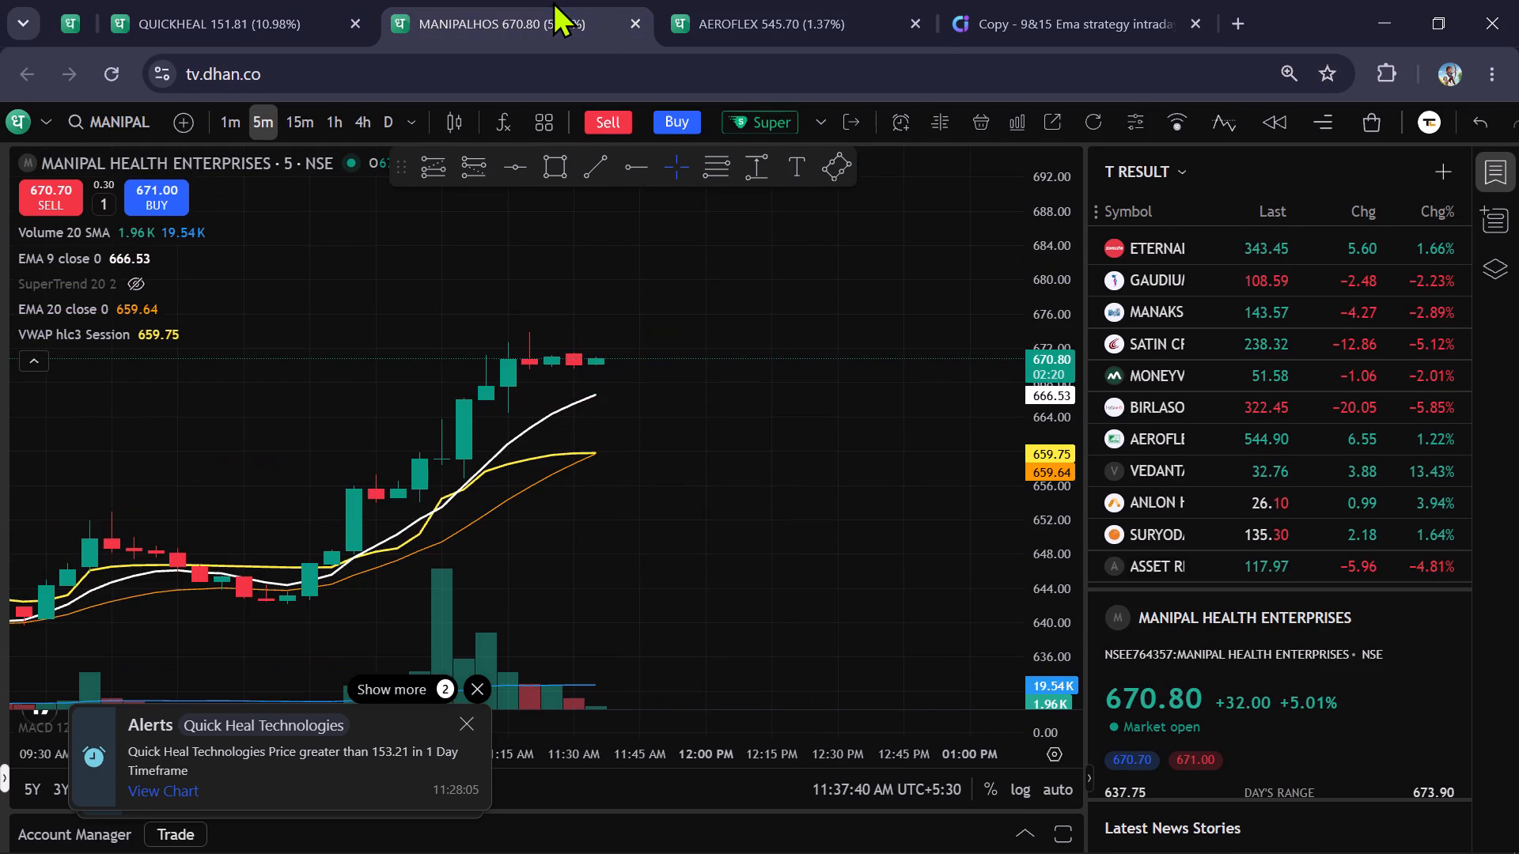
click(763, 23)
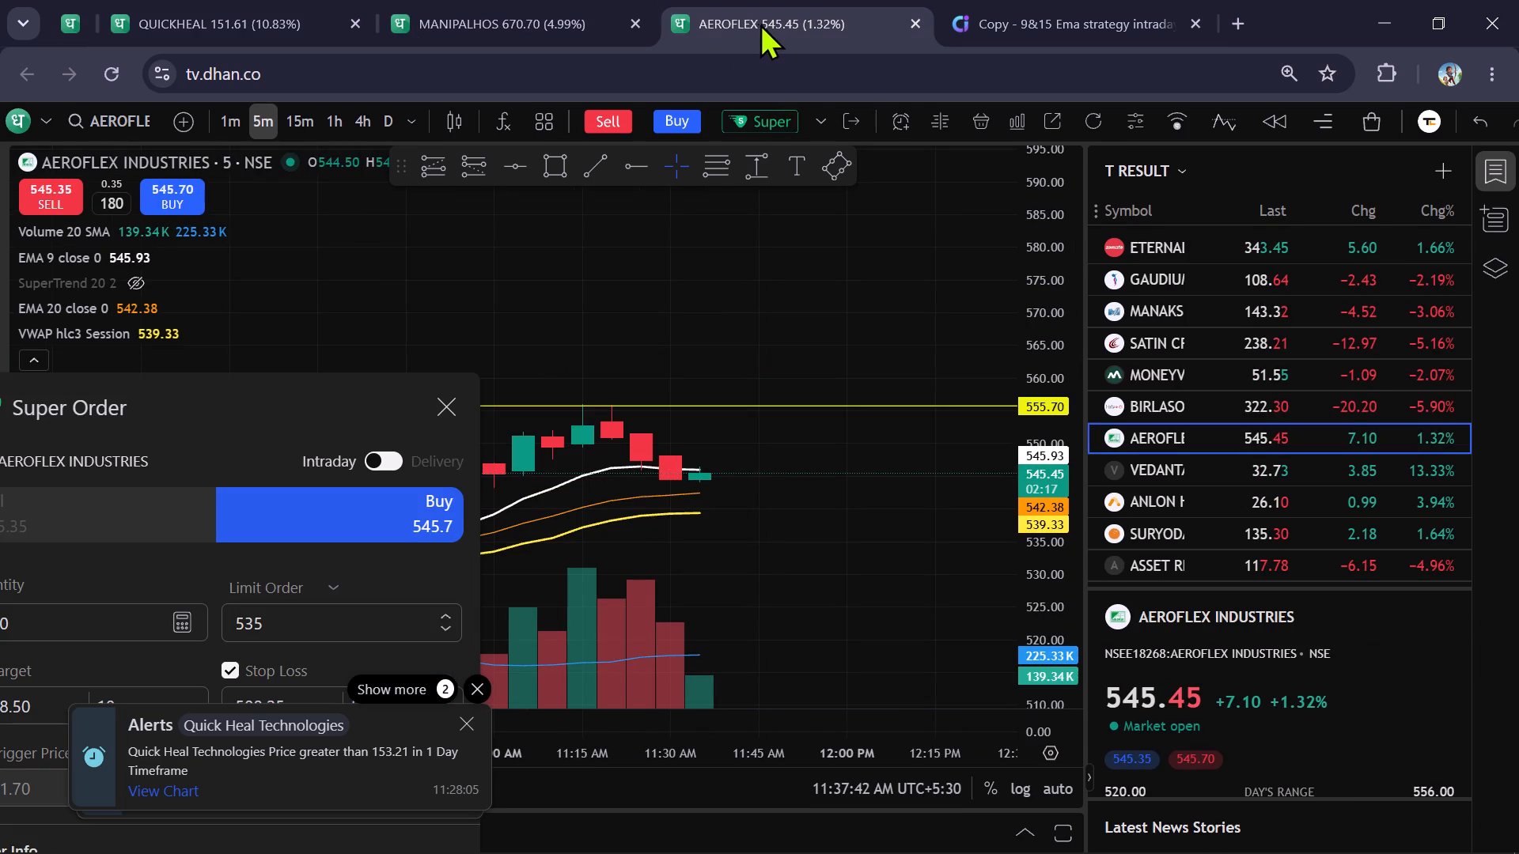
click(282, 21)
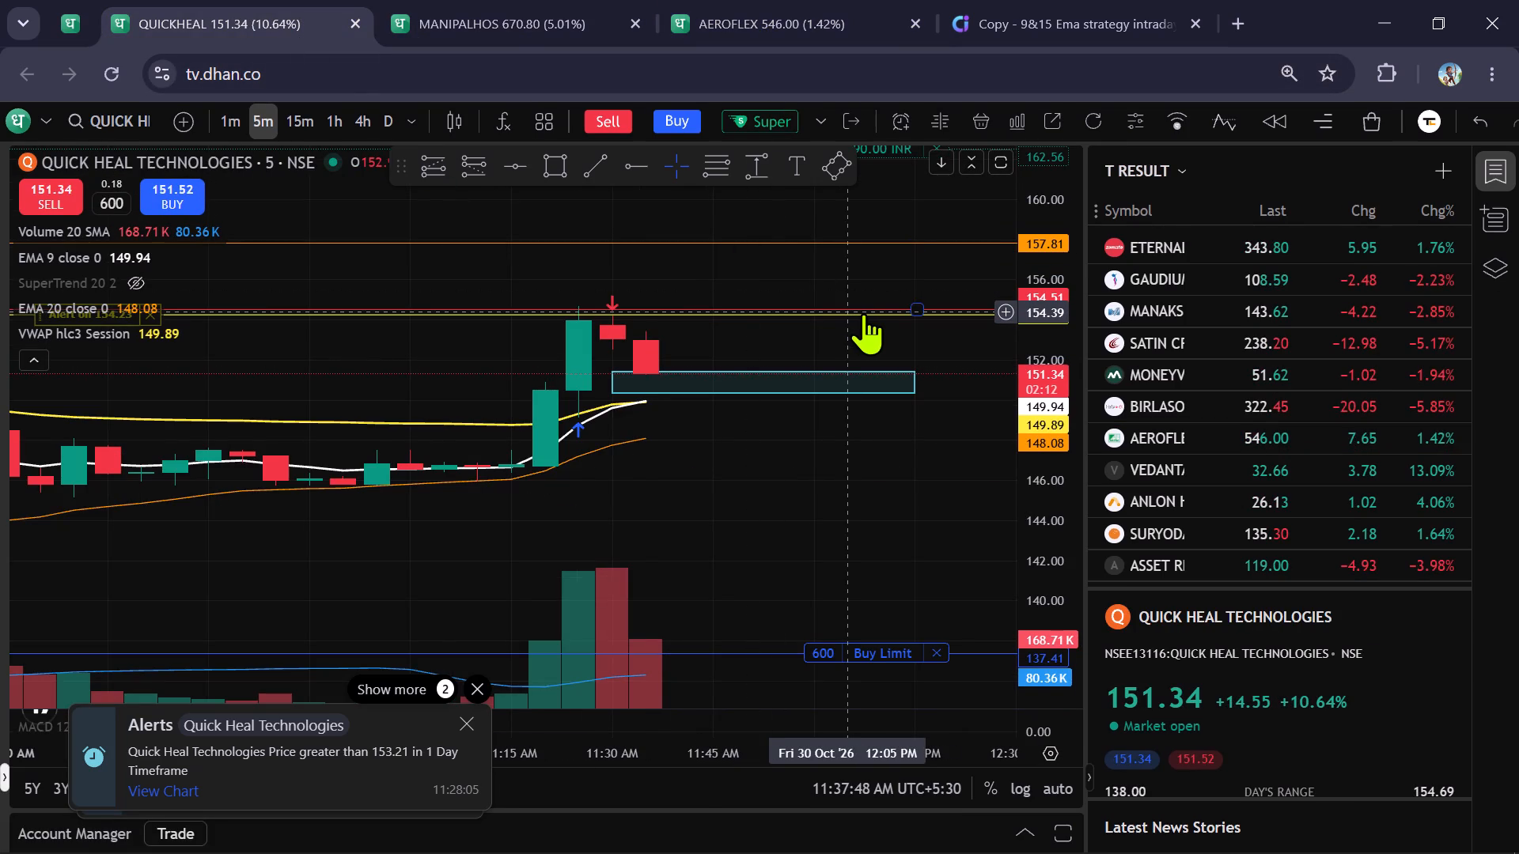
scroll(790, 414, up, 1)
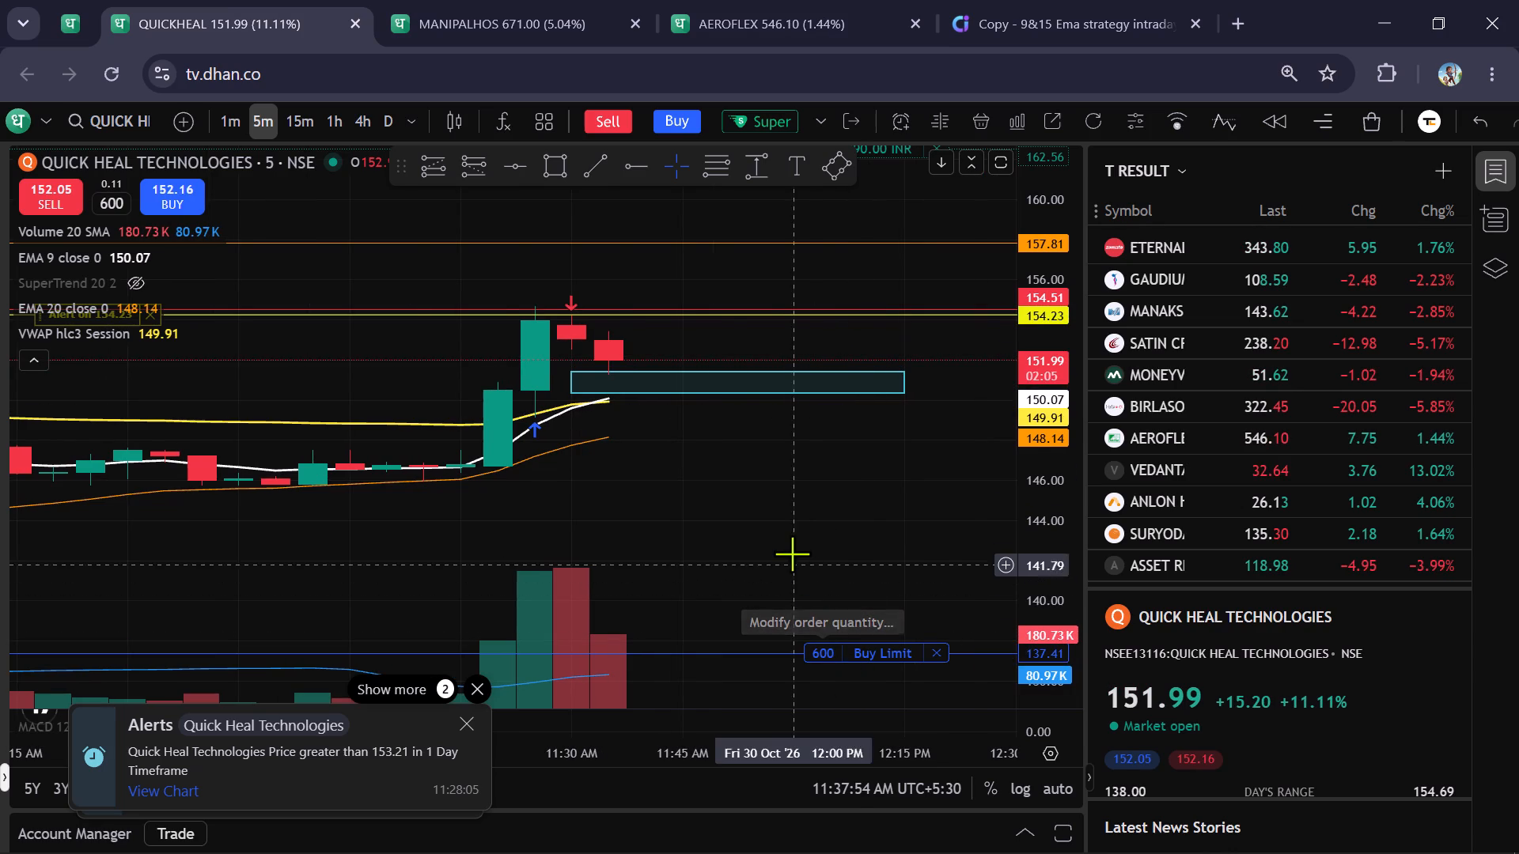
scroll(792, 554, down, 6)
scroll(792, 554, up, 4)
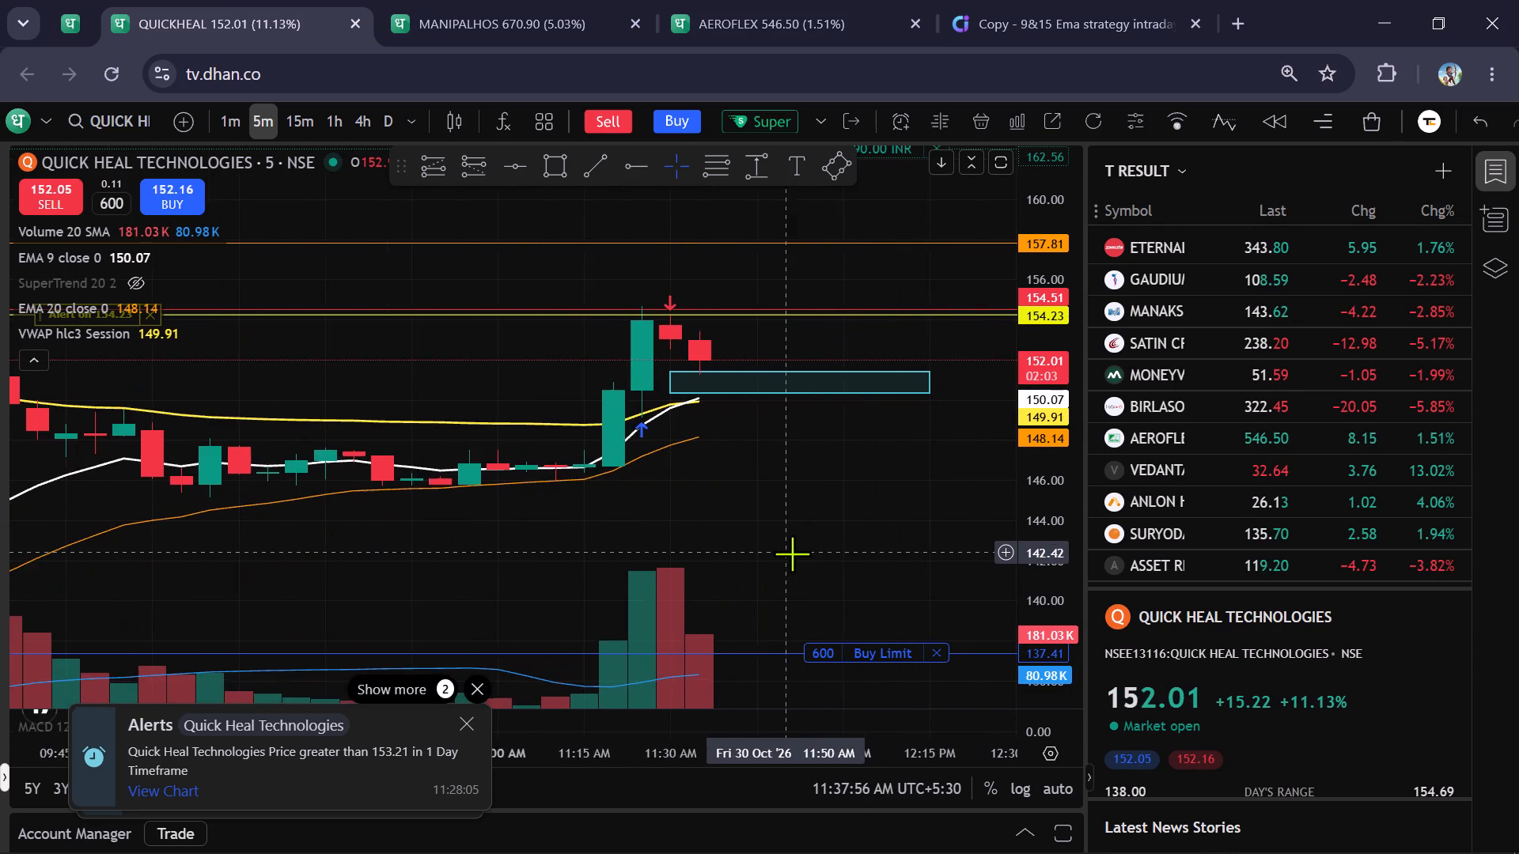
scroll(792, 554, up, 3)
drag(857, 544, 802, 546)
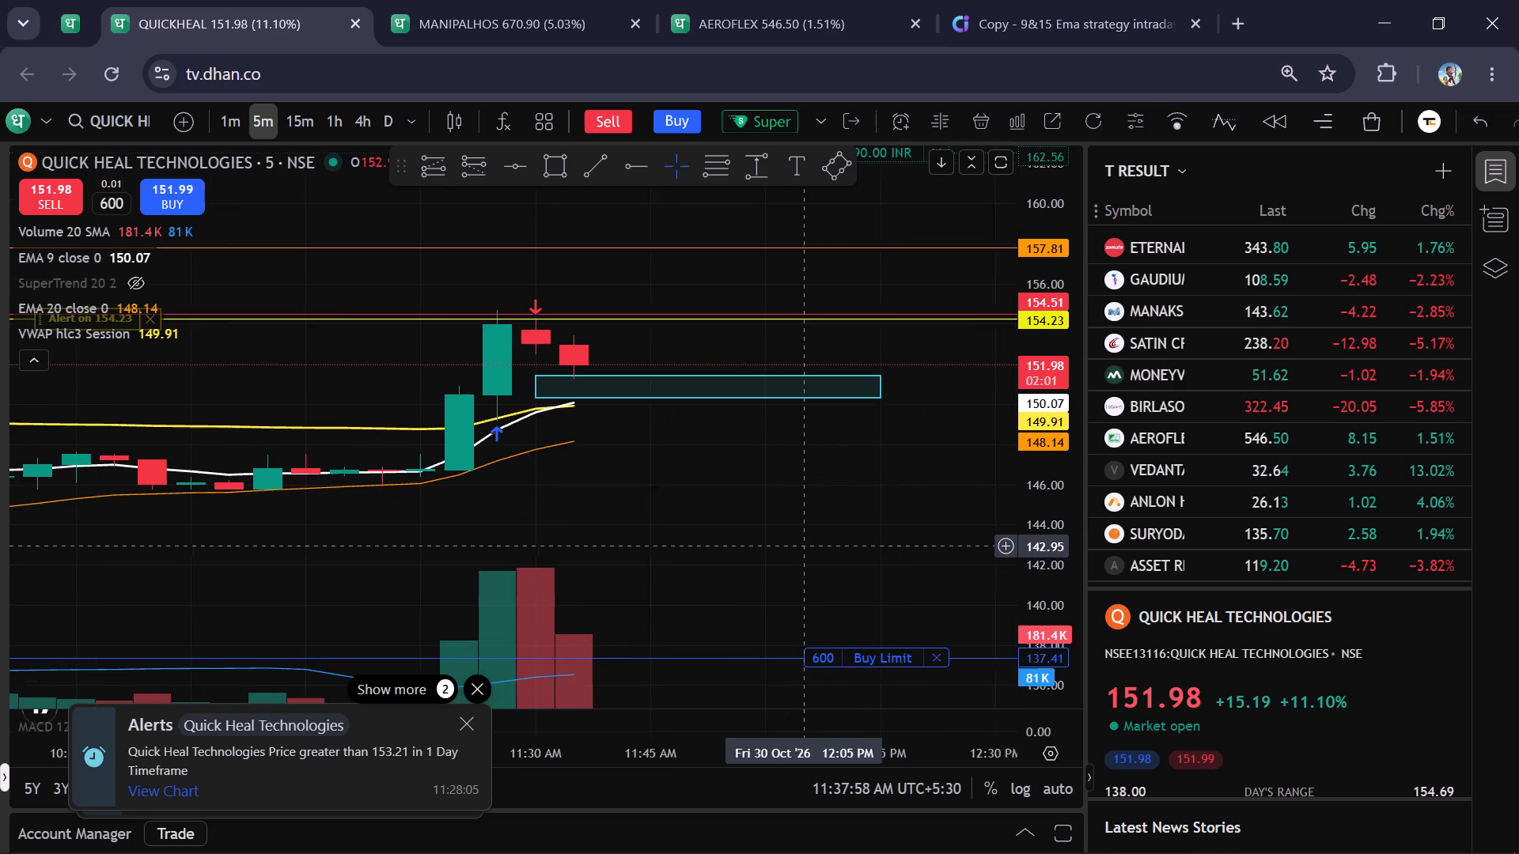
drag(802, 546, 797, 546)
Examine QUICK HEAL TECHNOLOGIES near the marked zone on the 1-minute timeframe, and check the MANIPAL HEALTH ENTERPRISES and AEROFLEX INDUSTRIES charts.
click(223, 119)
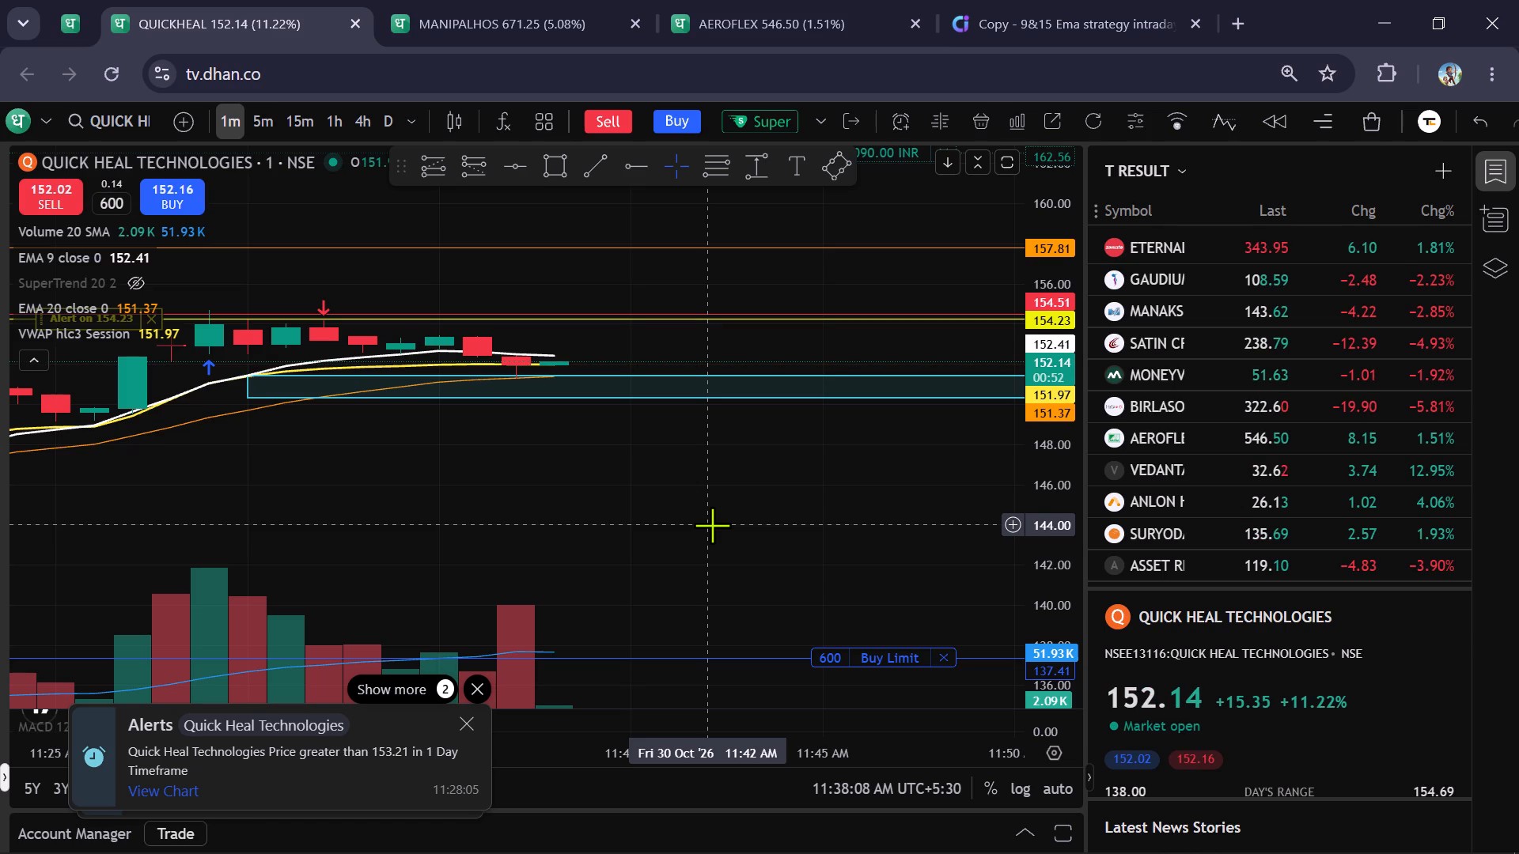
scroll(712, 525, down, 1)
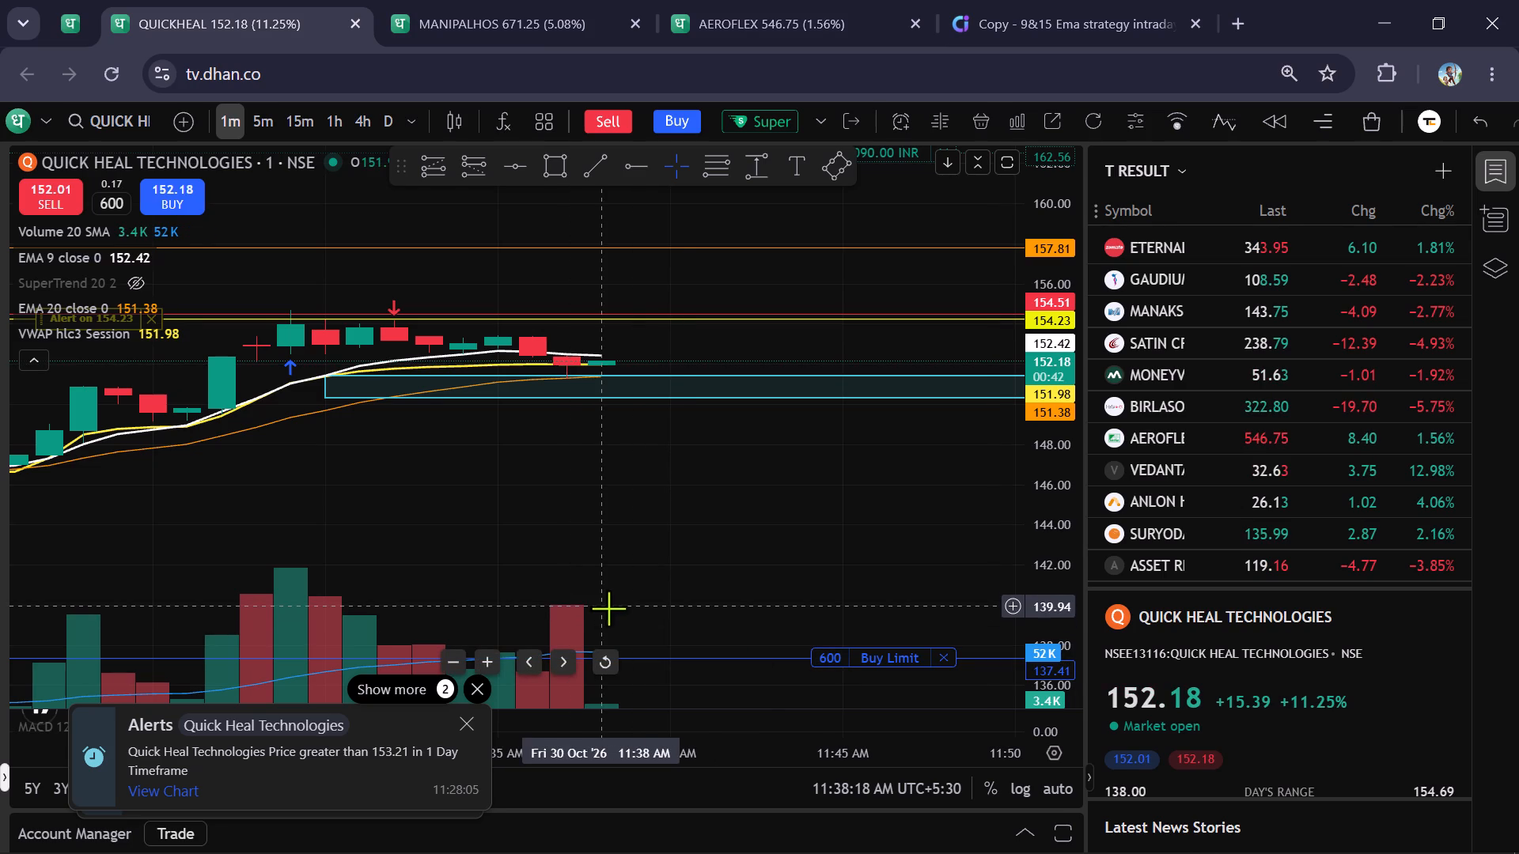
drag(825, 505, 733, 531)
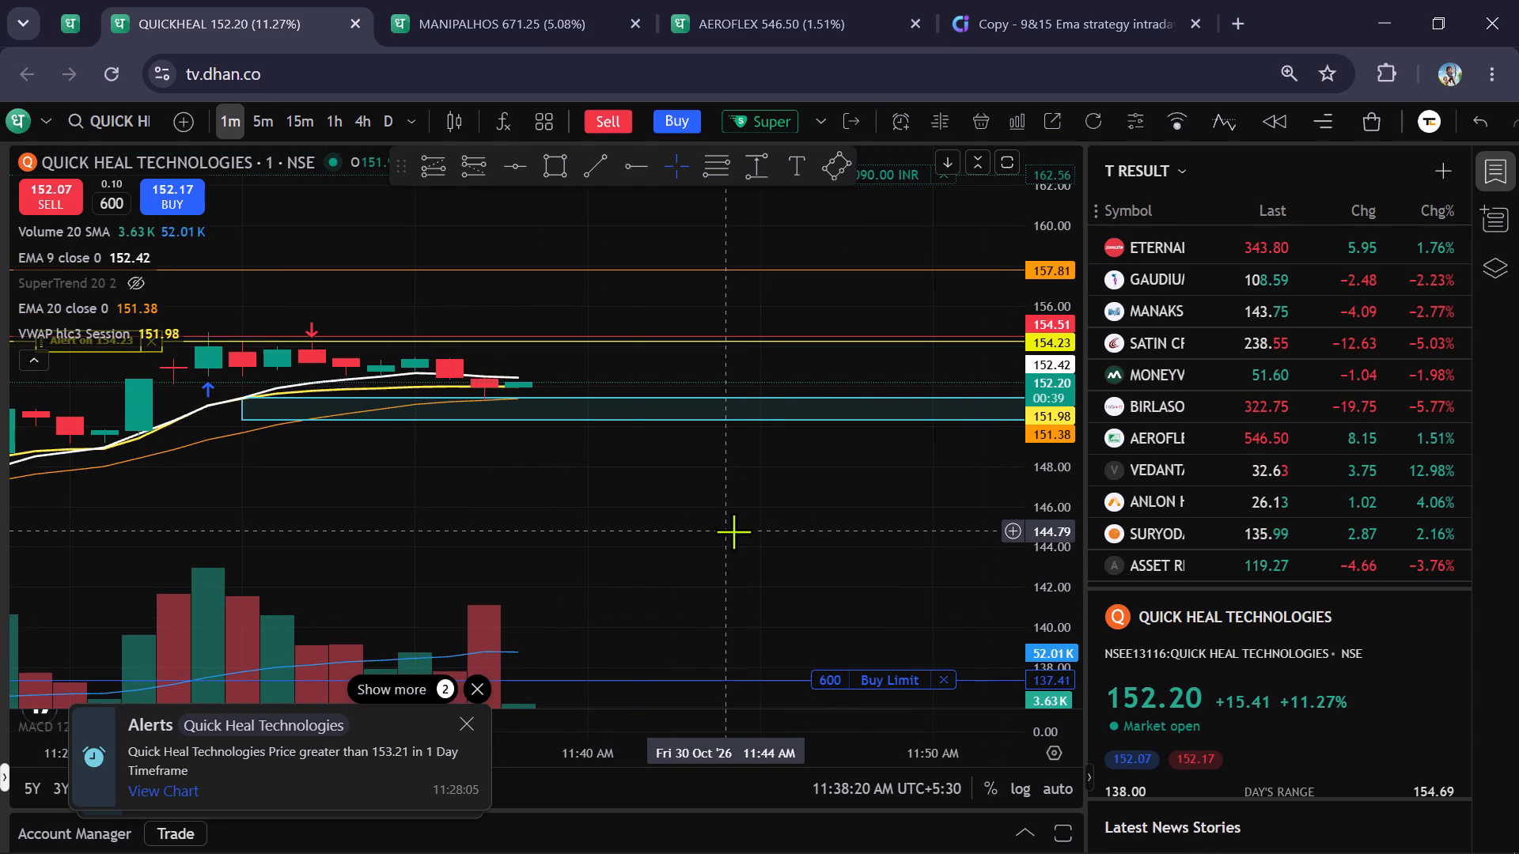
scroll(731, 533, down, 1)
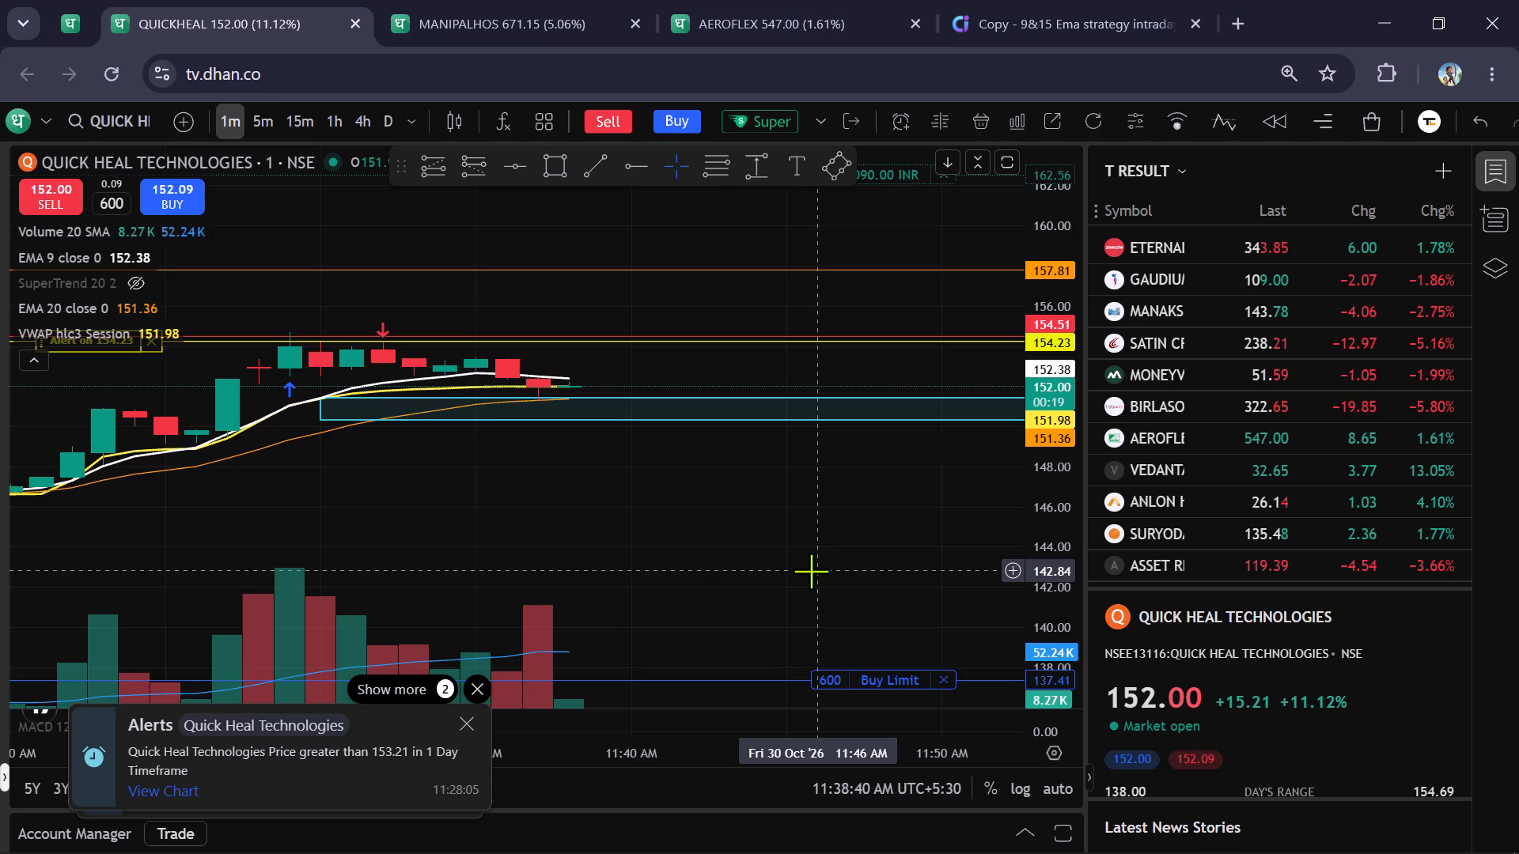
click(554, 0)
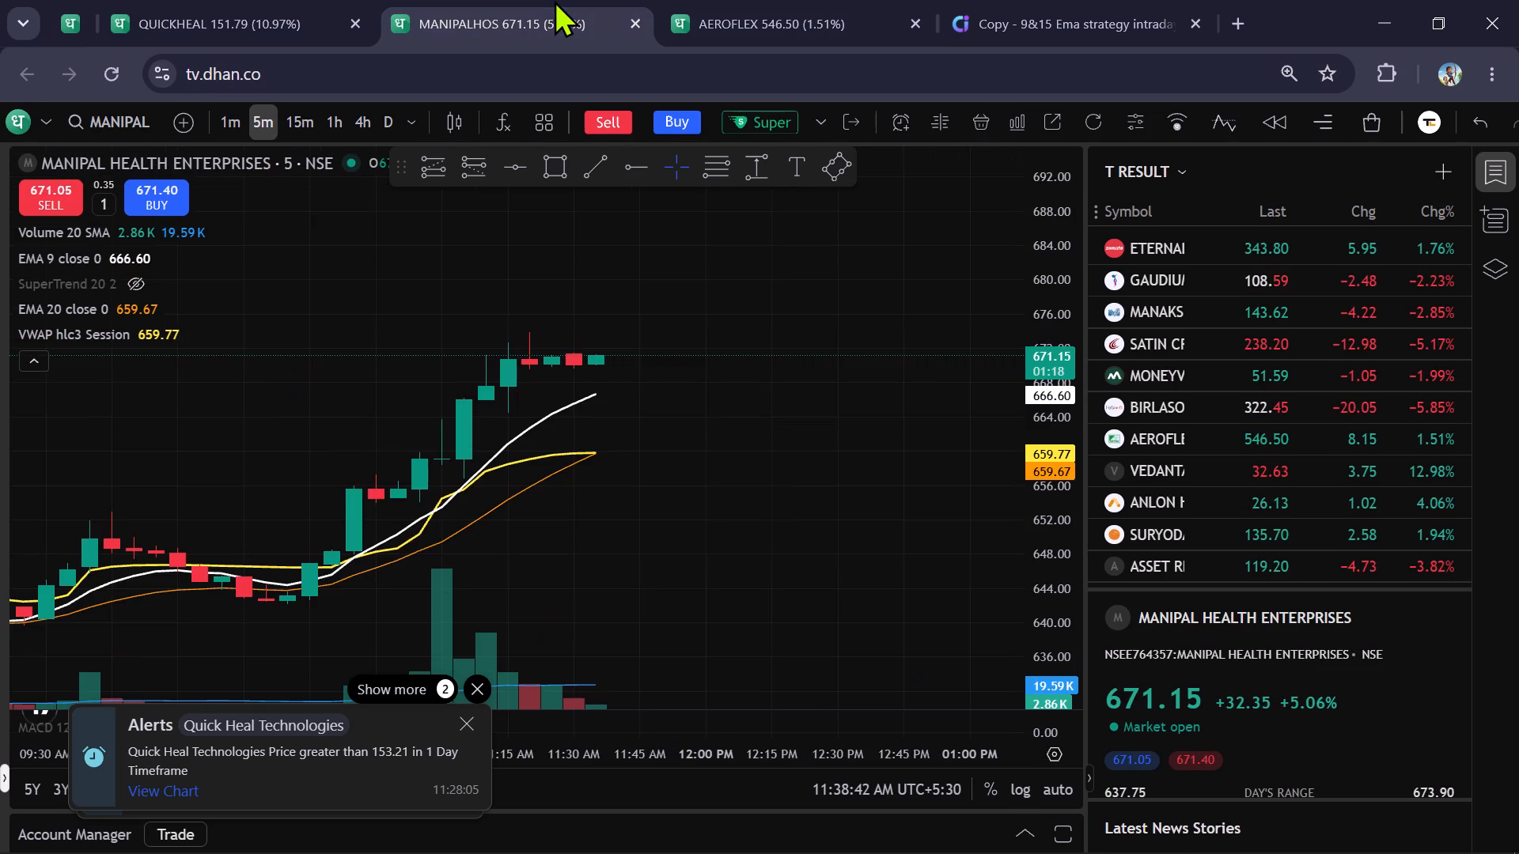
click(794, 8)
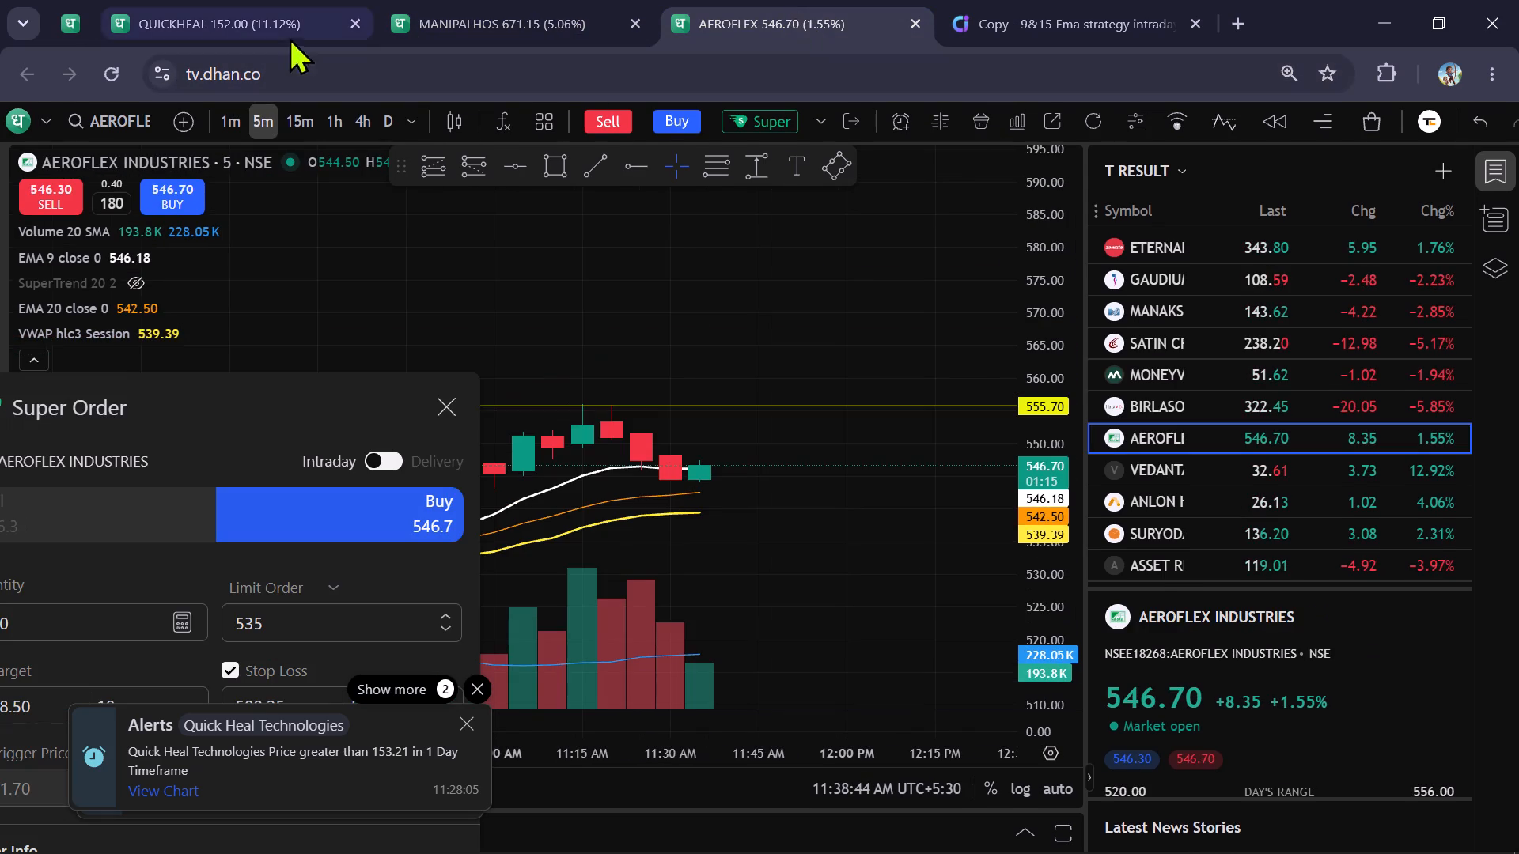
click(247, 17)
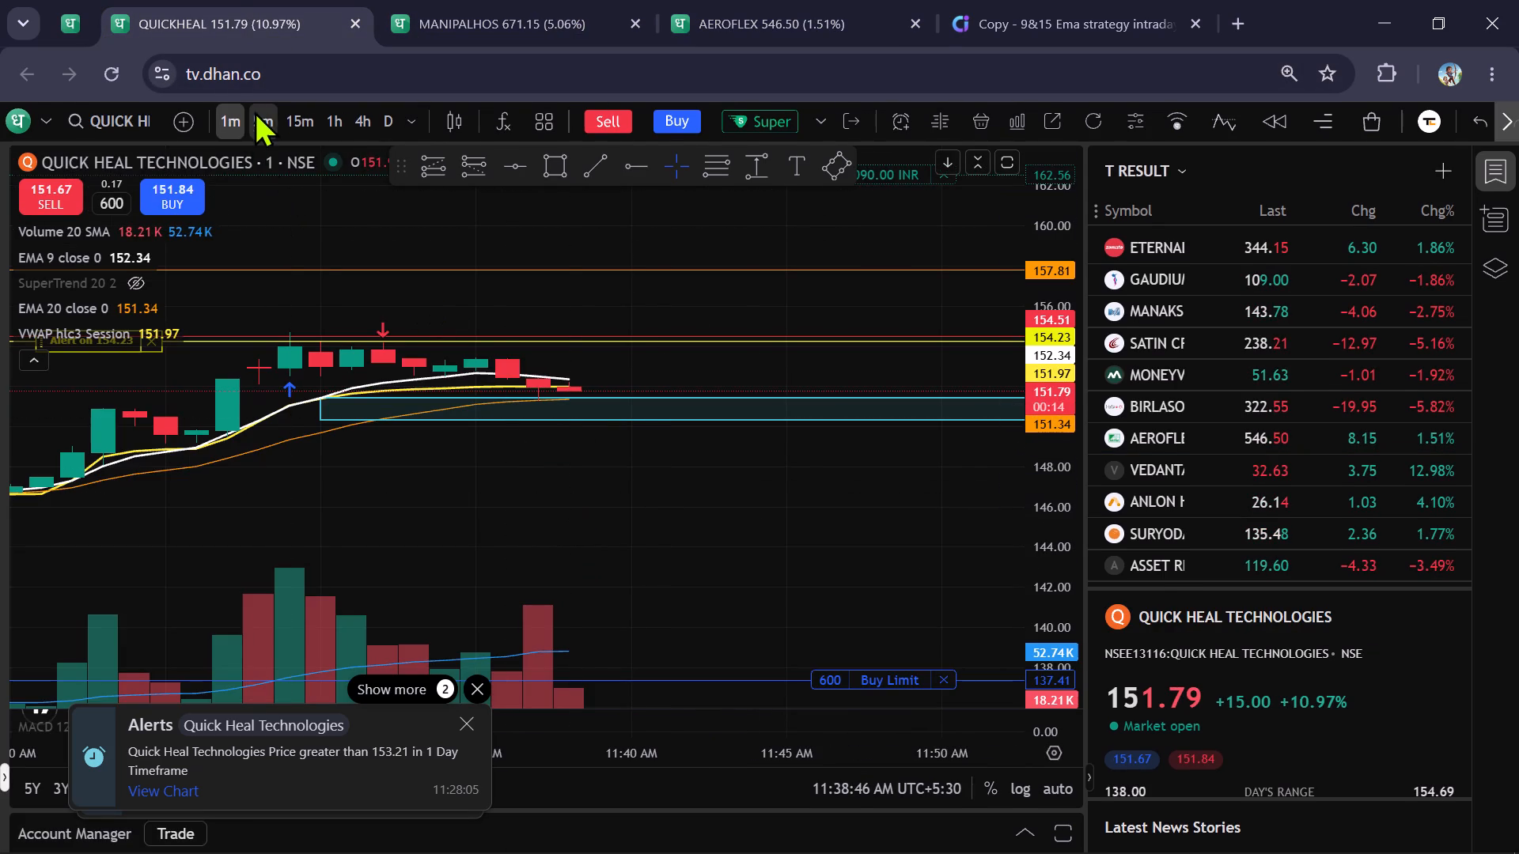
Return the QUICK HEAL TECHNOLOGIES chart to the 5-minute timeframe and examine the candles approaching the marked rectangle.
click(256, 104)
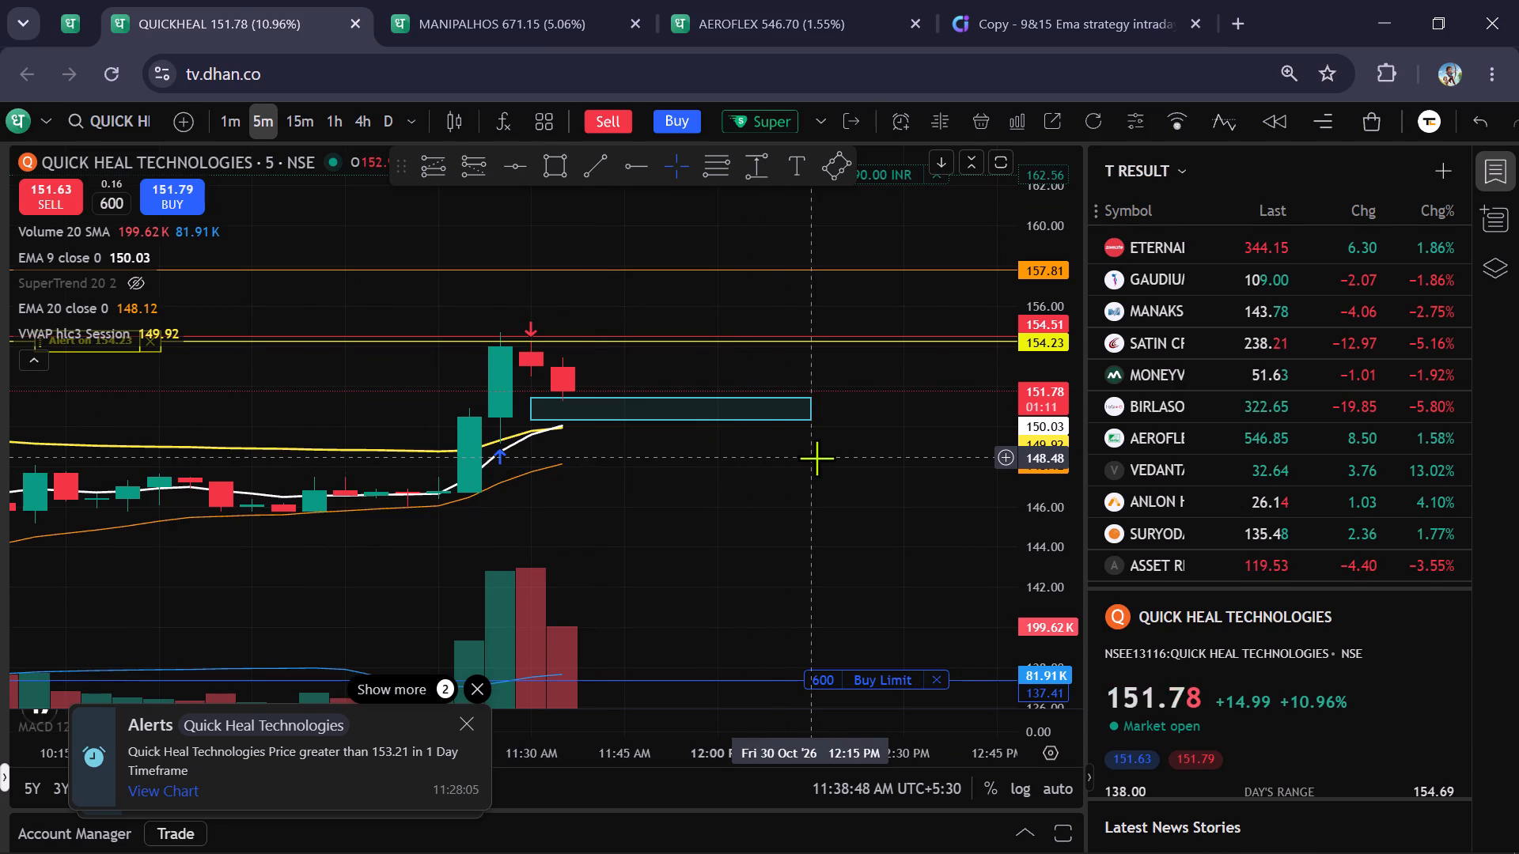
scroll(764, 498, up, 1)
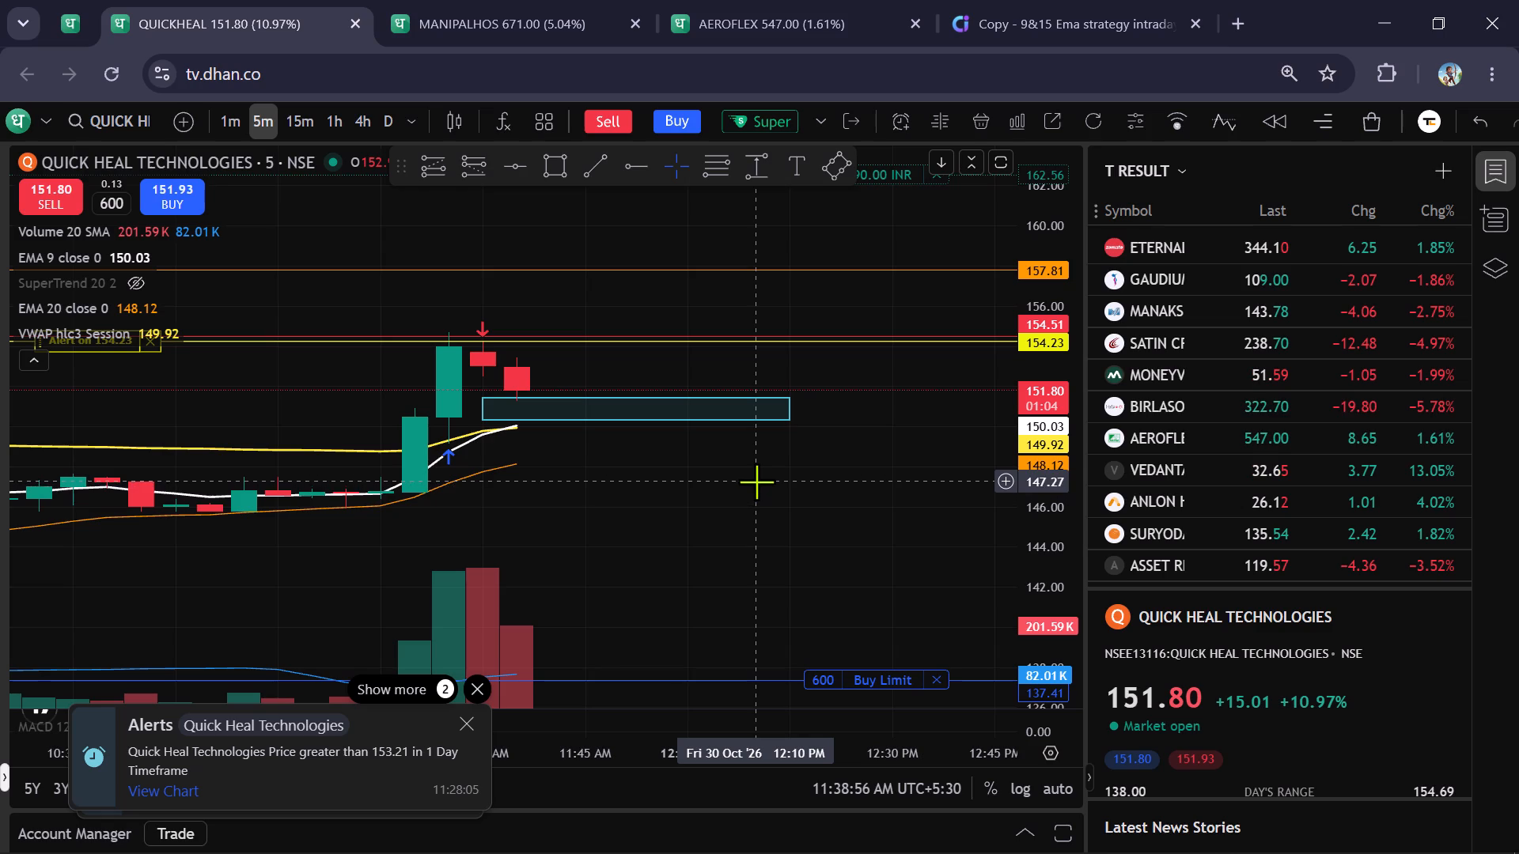
scroll(756, 482, down, 1)
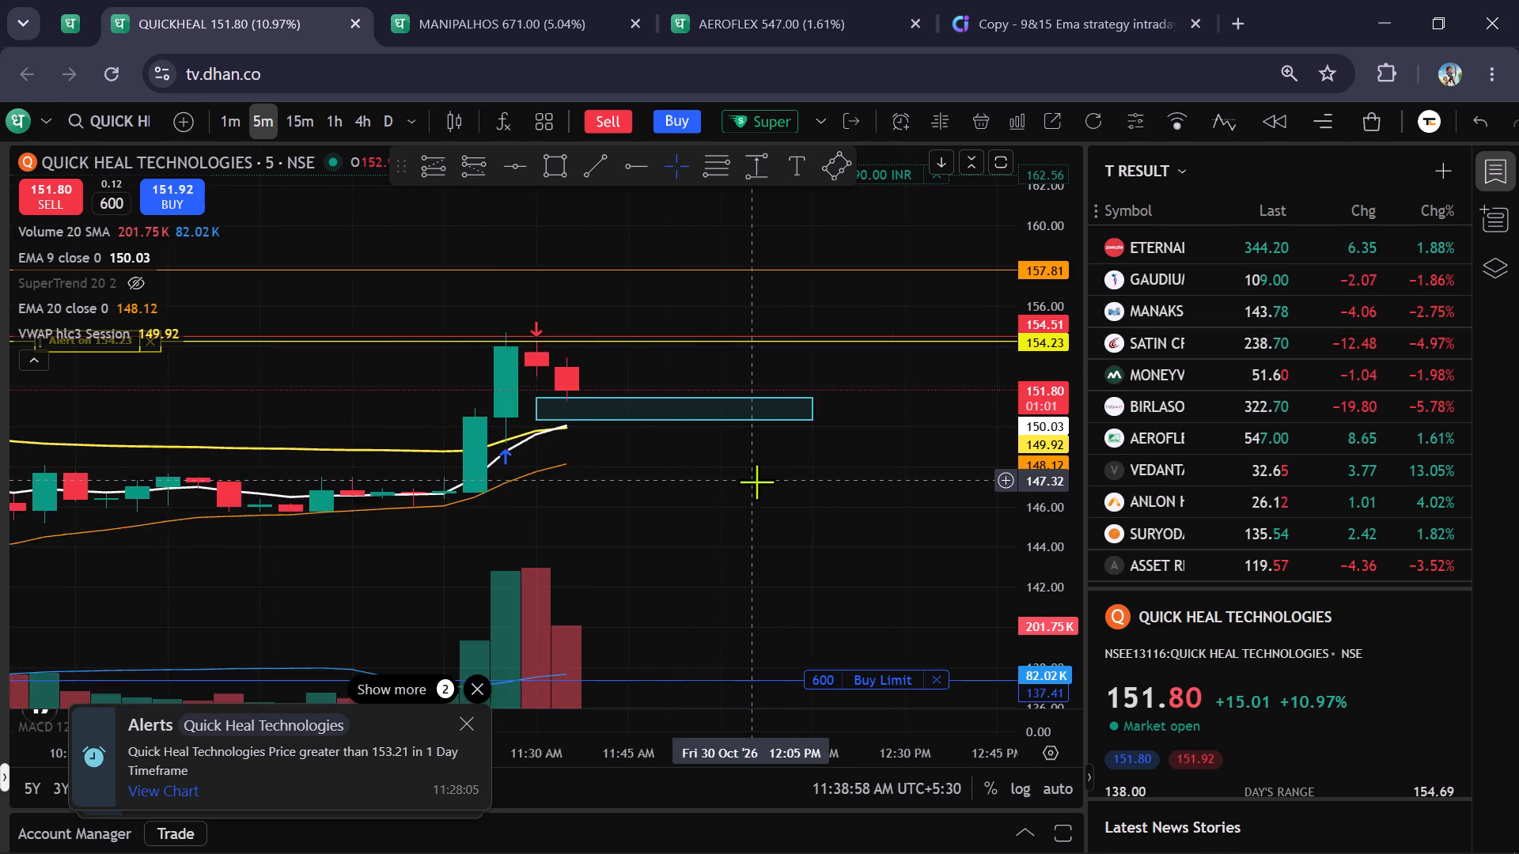
scroll(756, 482, down, 2)
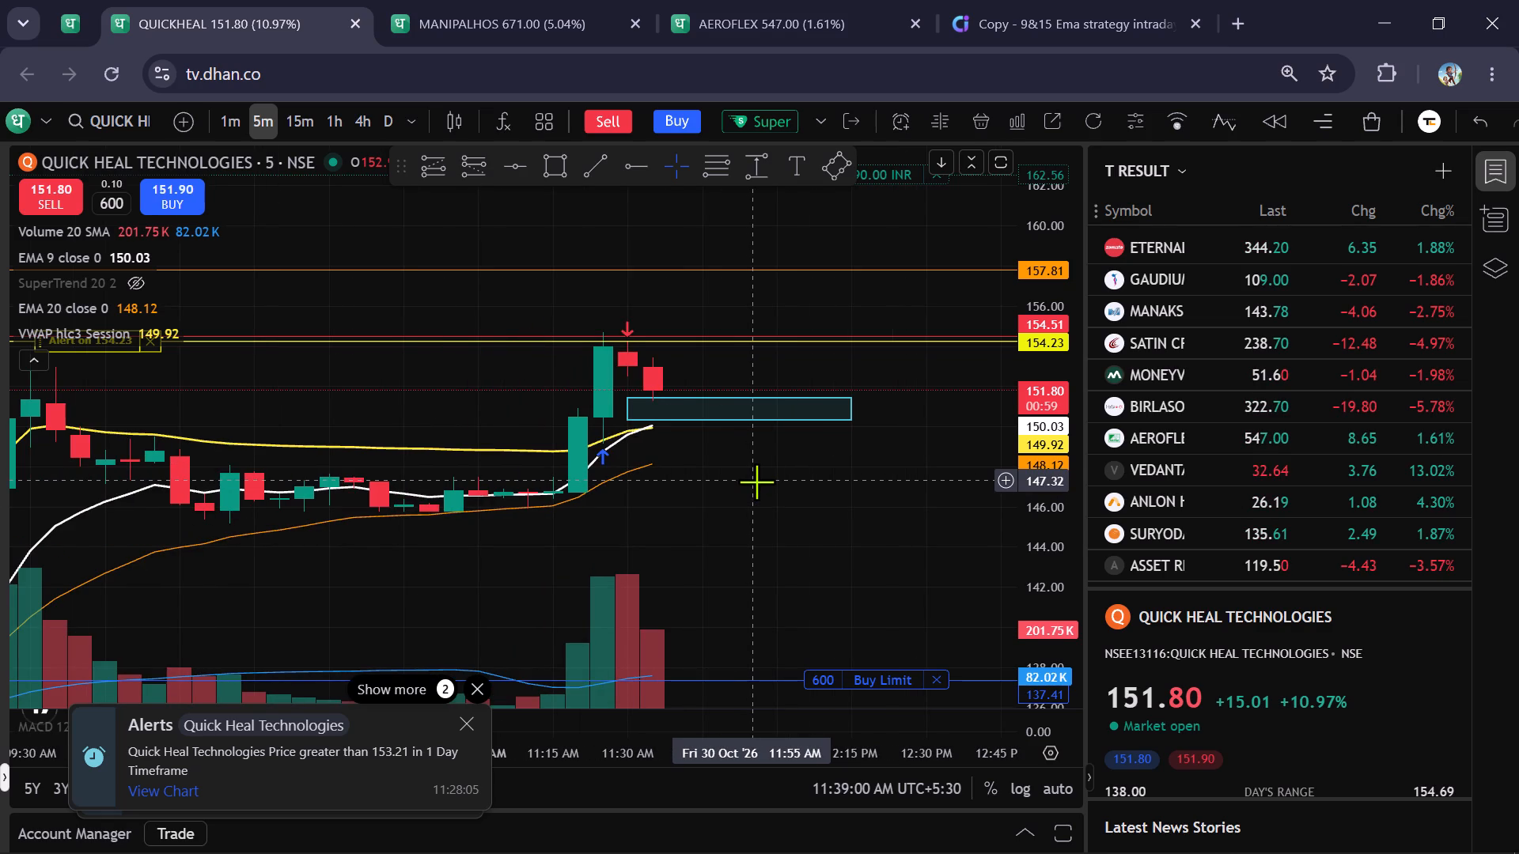
scroll(756, 482, up, 4)
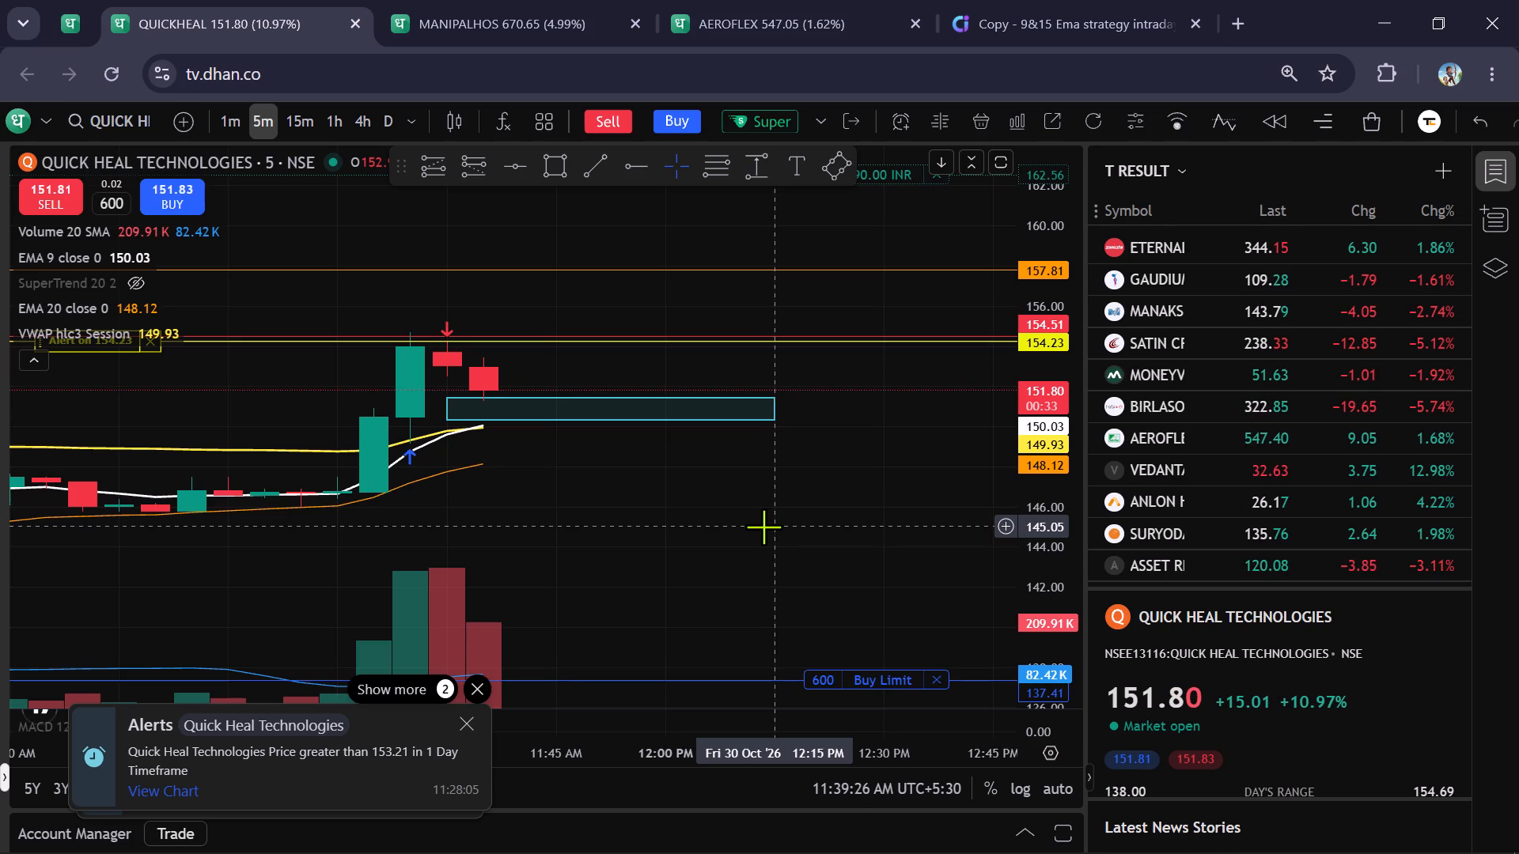
Check the AEROFLEX INDUSTRIES and MANIPAL HEALTH ENTERPRISES charts and look through the stock list in the Chartink 9&15 EMA intraday screener.
click(770, 0)
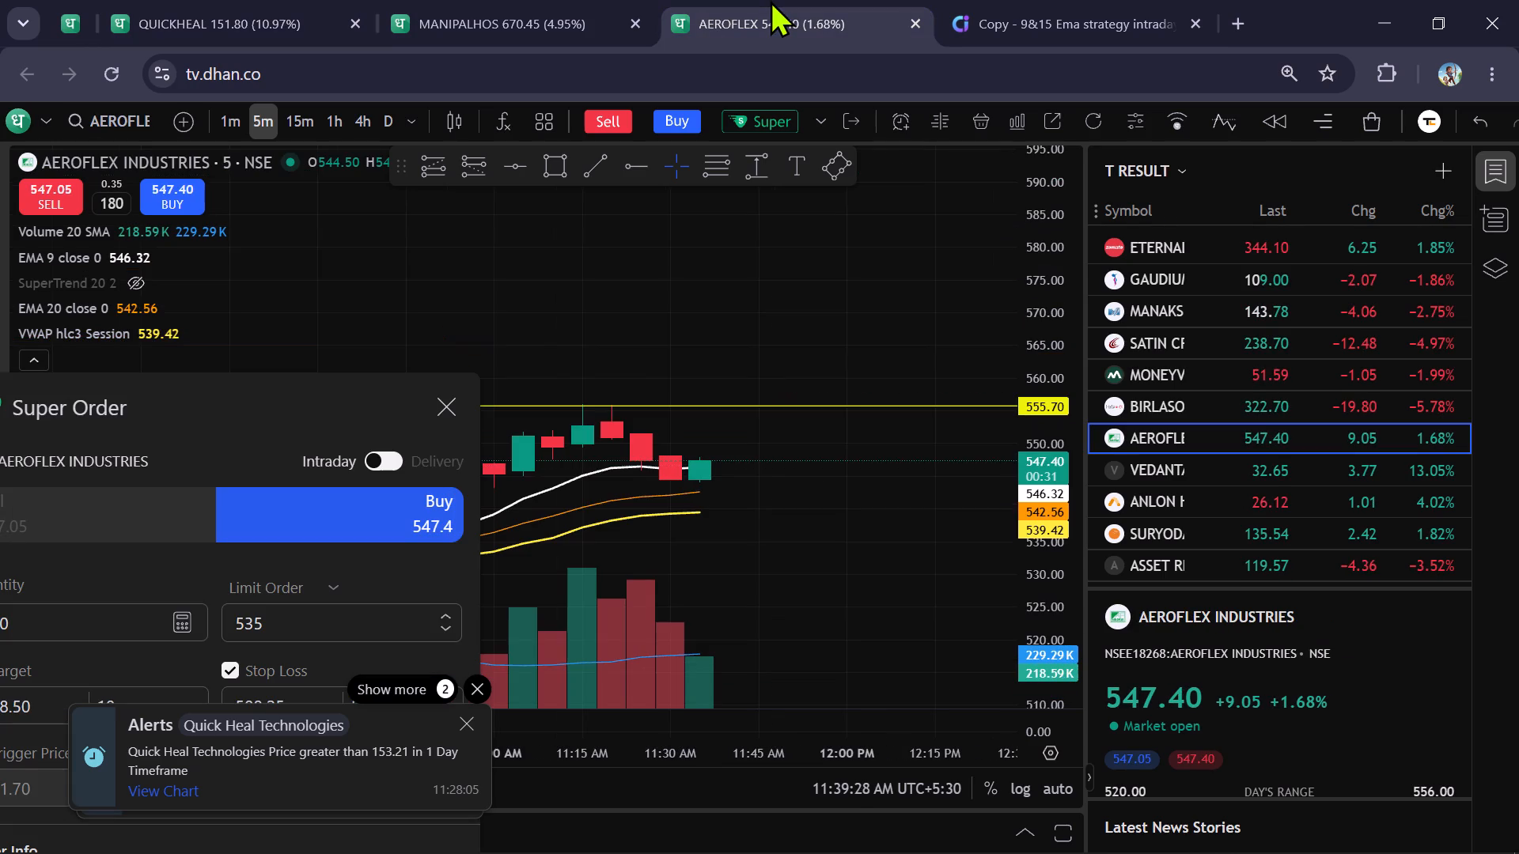
click(532, 13)
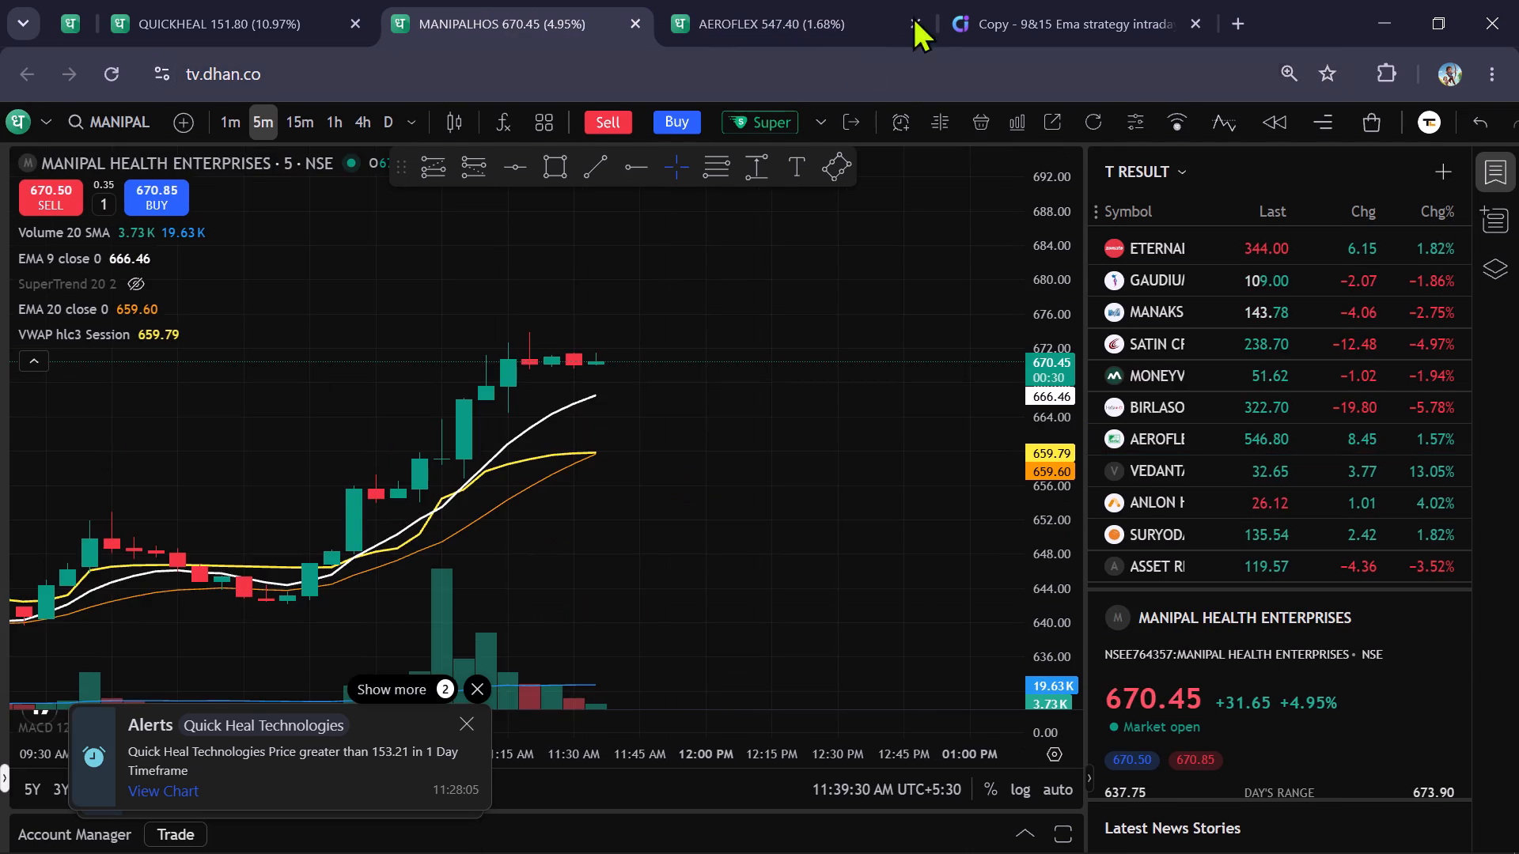
click(975, 2)
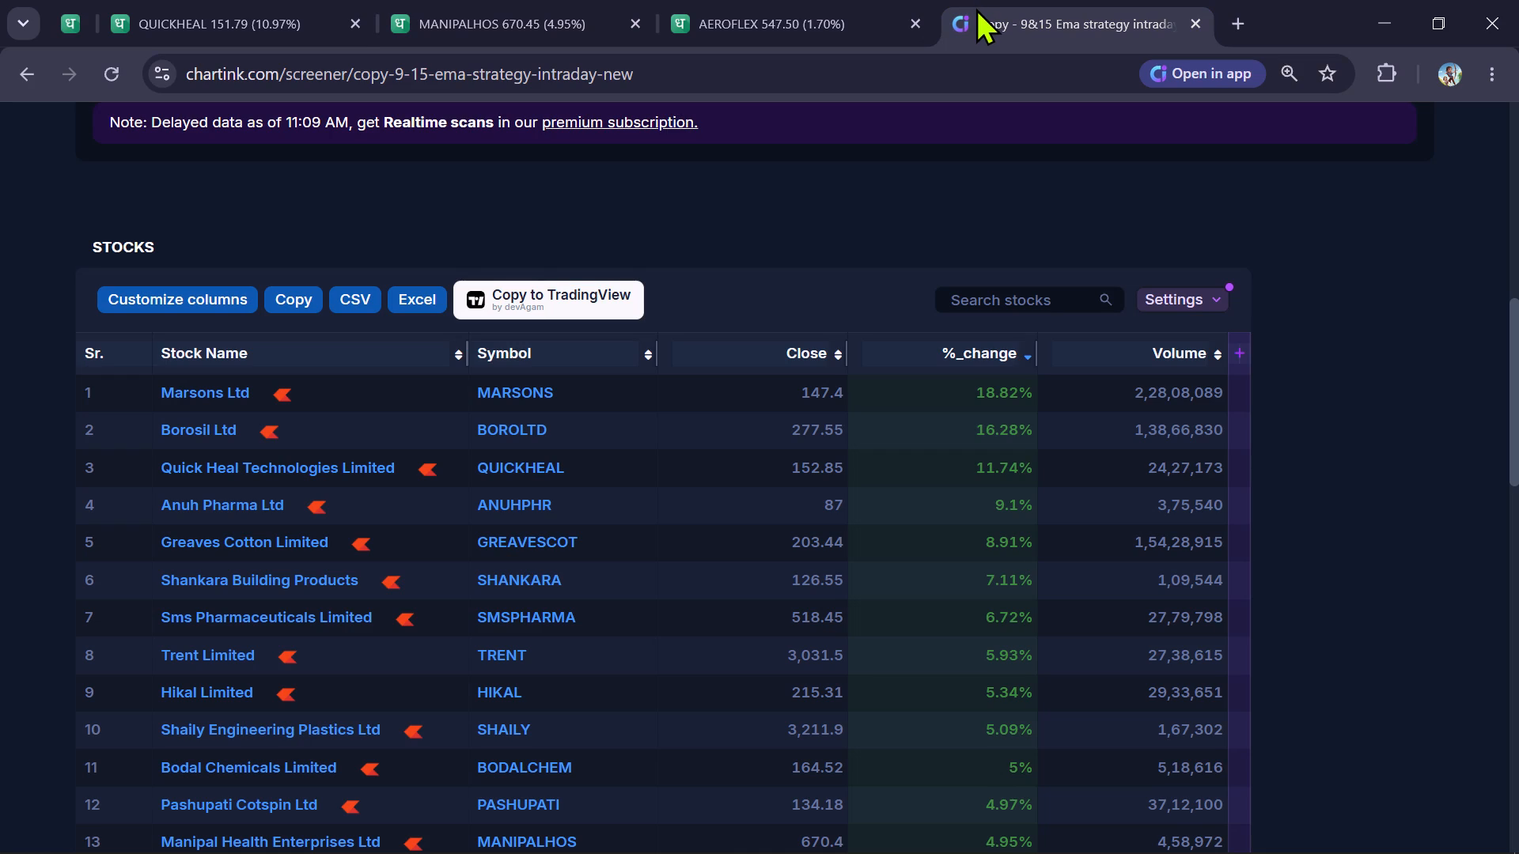
click(225, 3)
click(1059, 17)
scroll(1279, 223, down, 1)
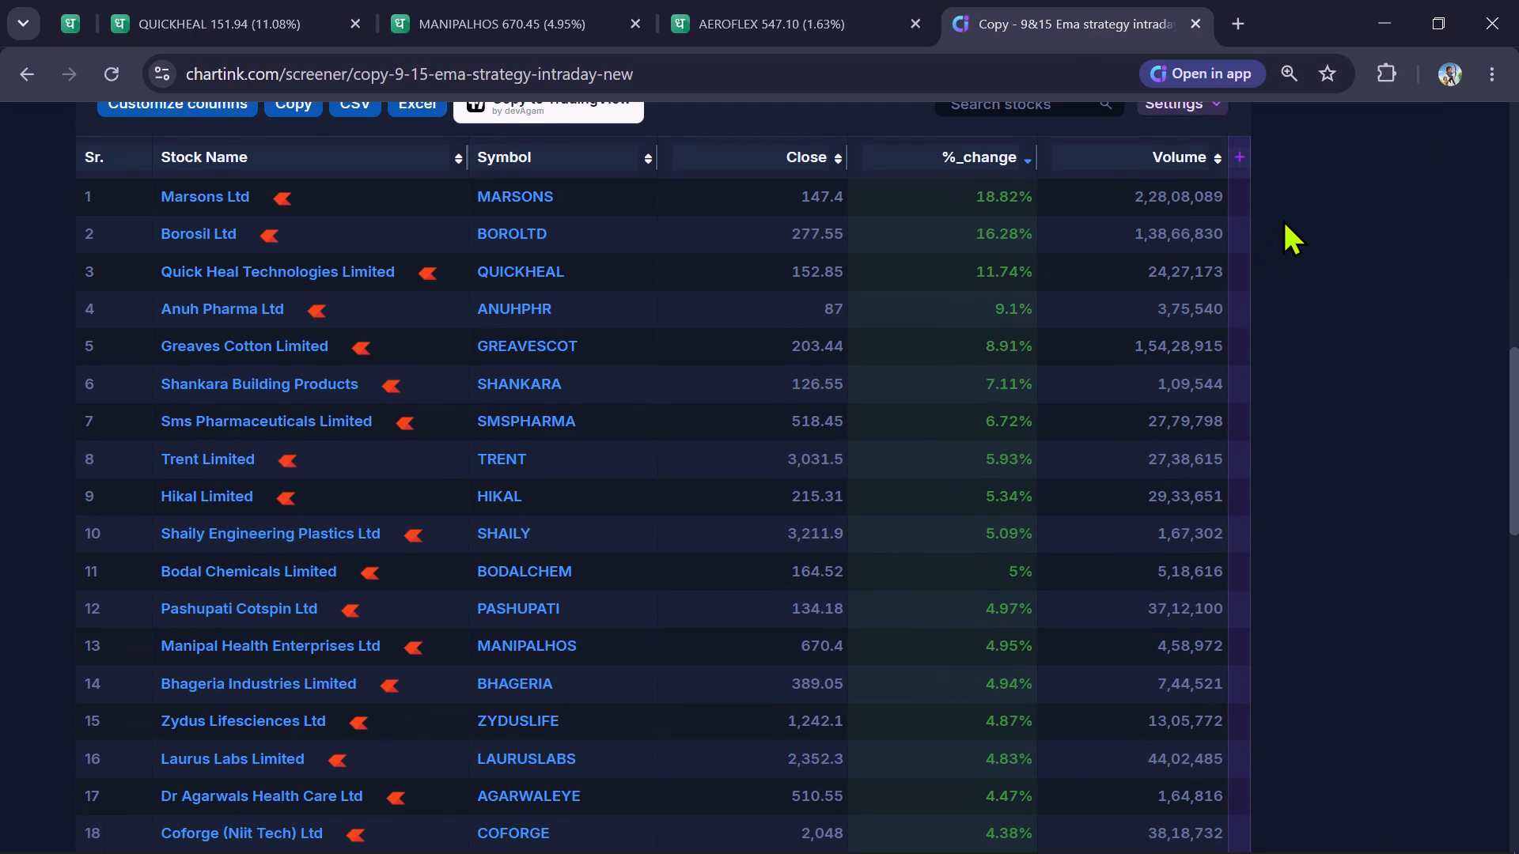
scroll(1277, 226, down, 2)
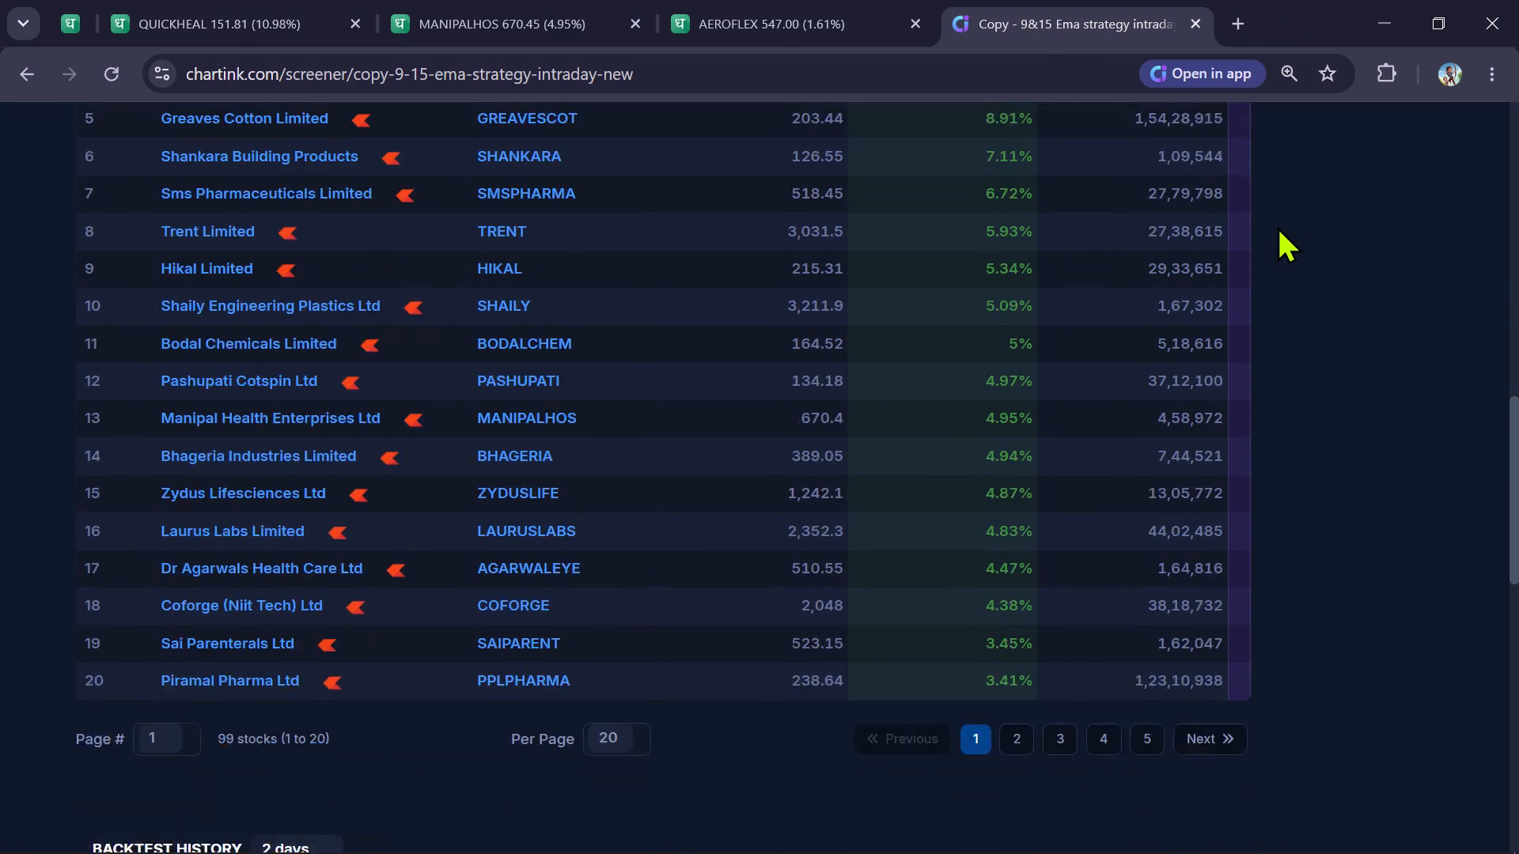
Examine the newest 5-minute candle against the marked zone on QUICK HEAL TECHNOLOGIES, and check the MANIPAL HEALTH ENTERPRISES and AEROFLEX INDUSTRIES charts.
click(167, 4)
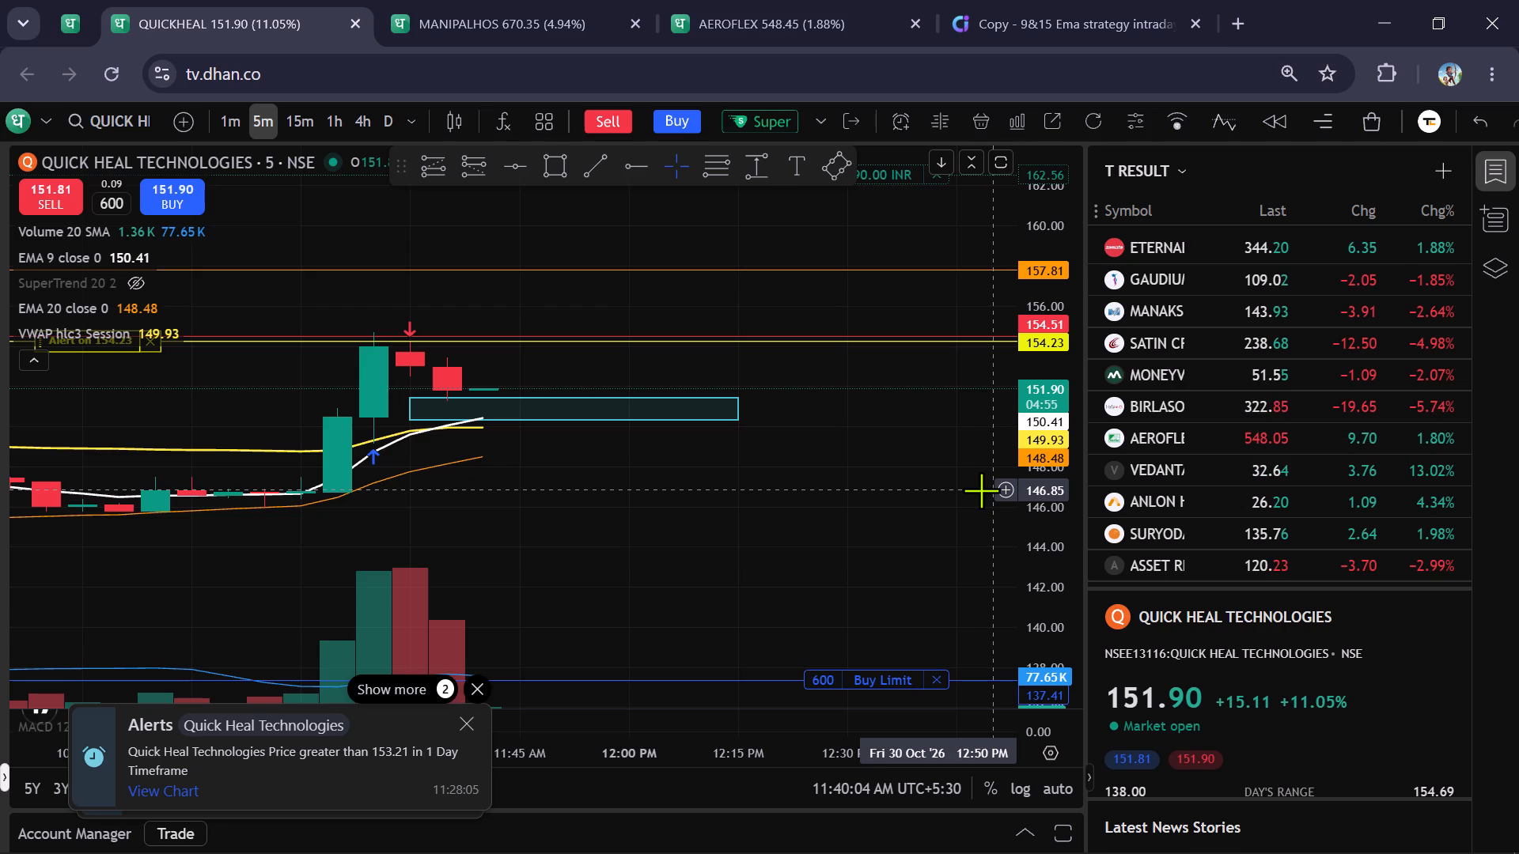
click(981, 490)
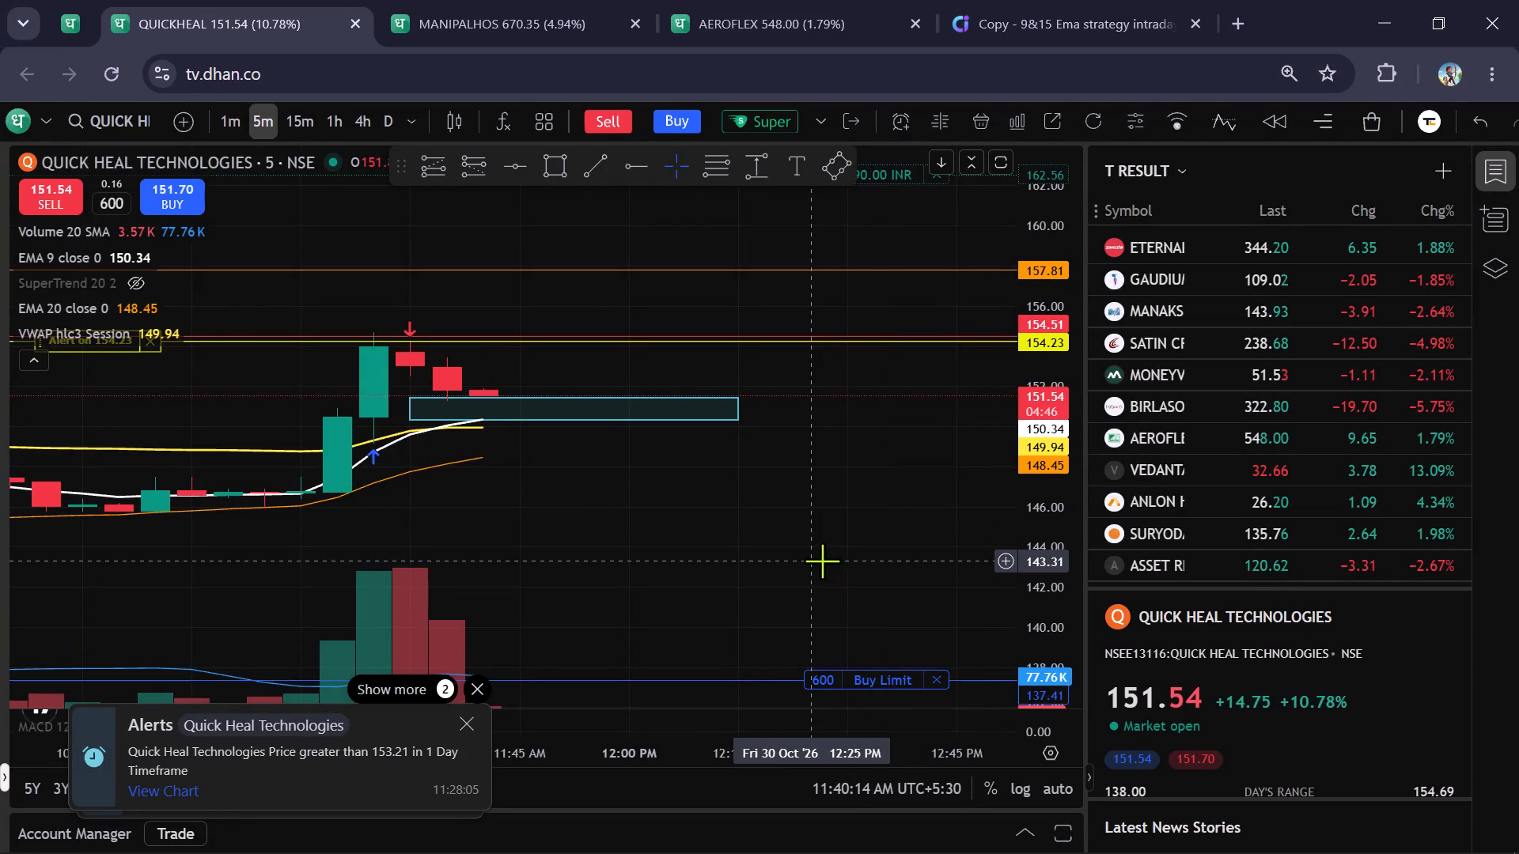
scroll(822, 561, up, 1)
scroll(823, 549, down, 2)
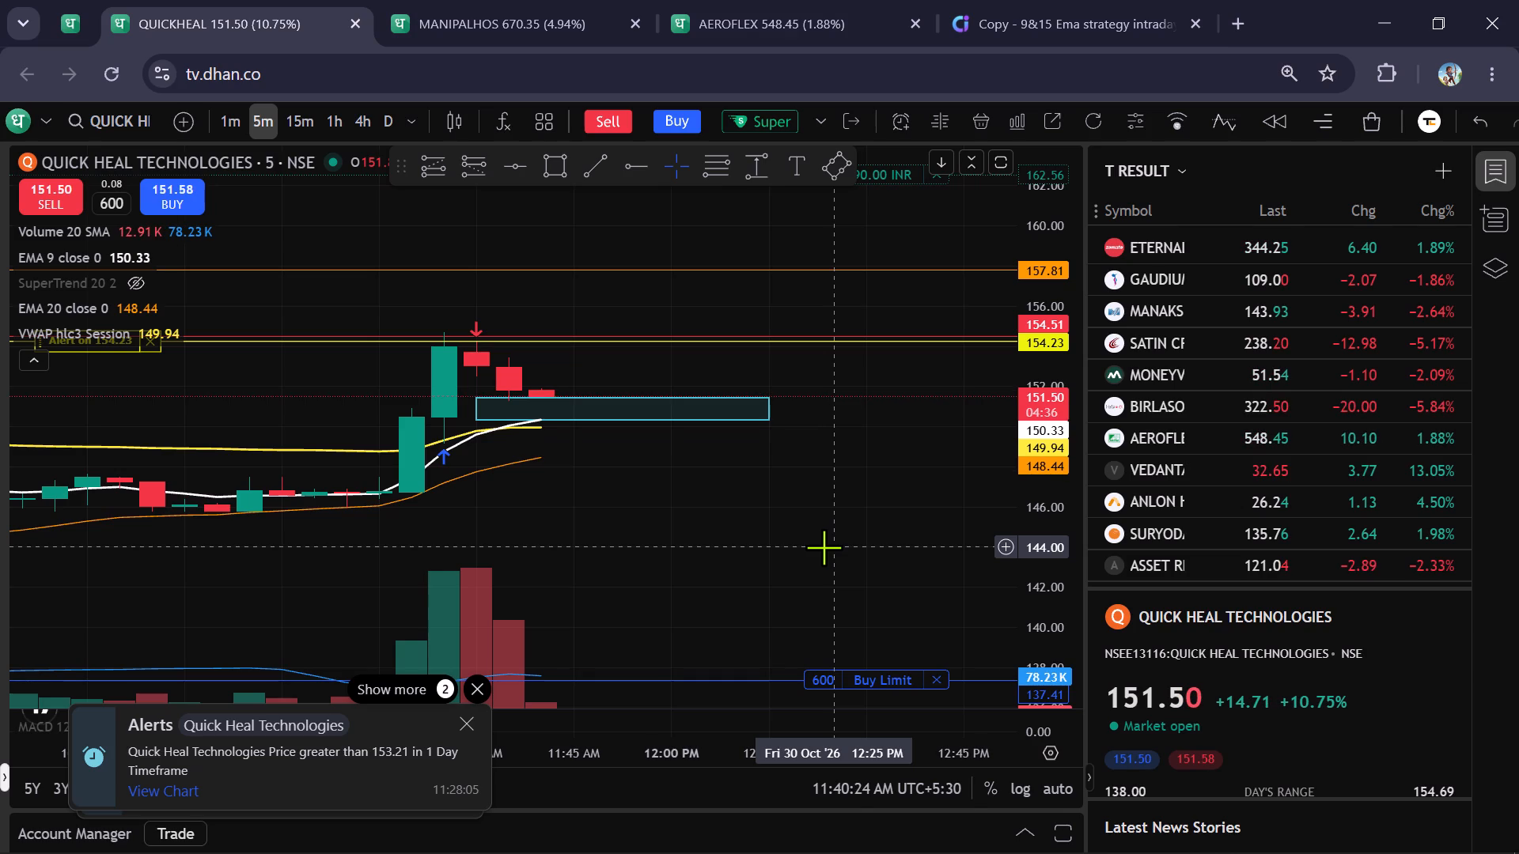
scroll(824, 547, down, 2)
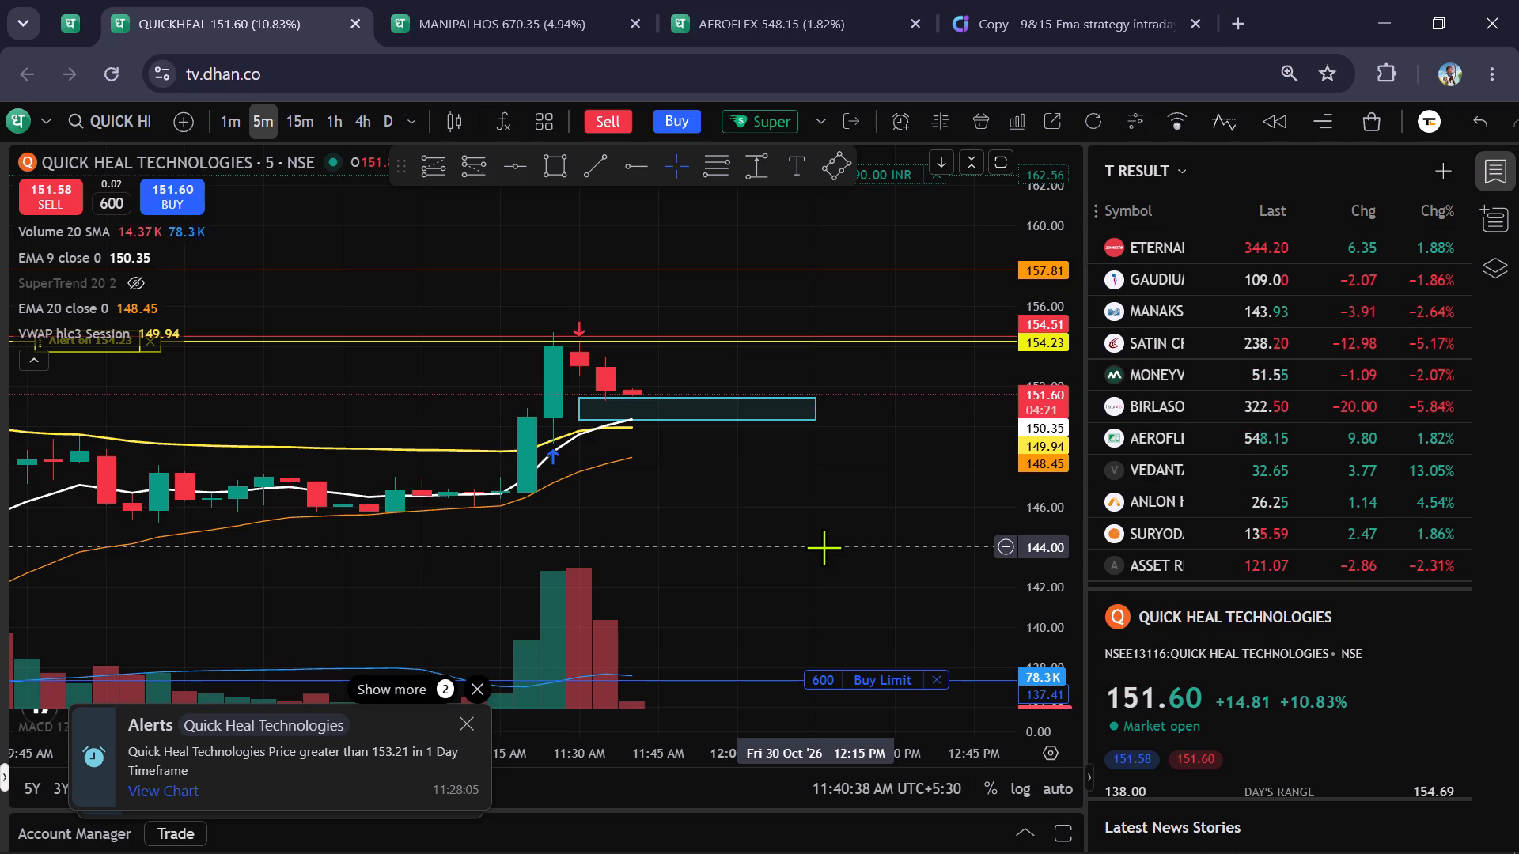
click(558, 0)
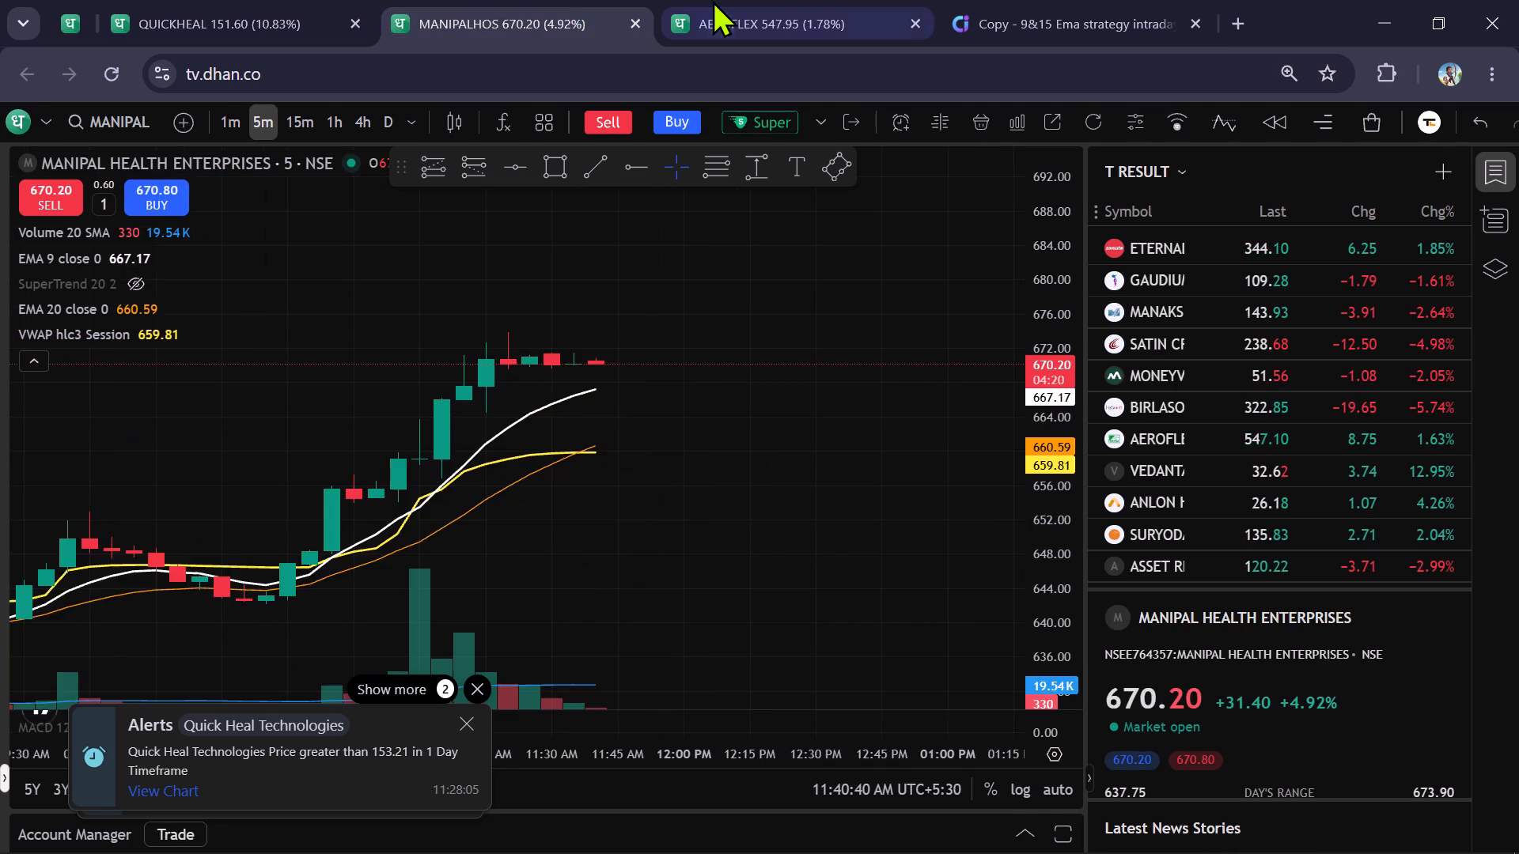
click(712, 0)
click(549, 17)
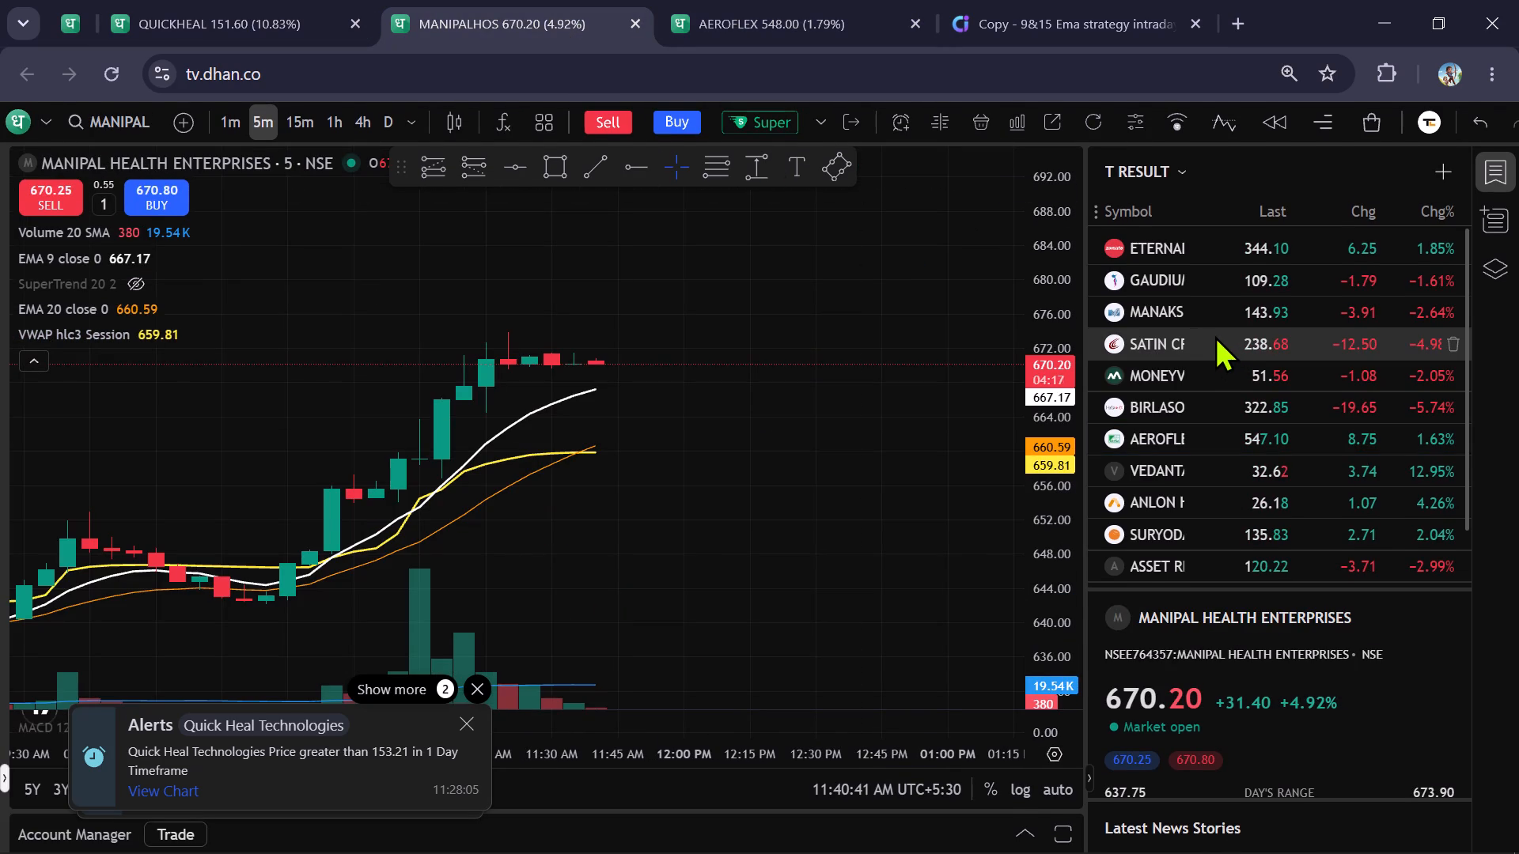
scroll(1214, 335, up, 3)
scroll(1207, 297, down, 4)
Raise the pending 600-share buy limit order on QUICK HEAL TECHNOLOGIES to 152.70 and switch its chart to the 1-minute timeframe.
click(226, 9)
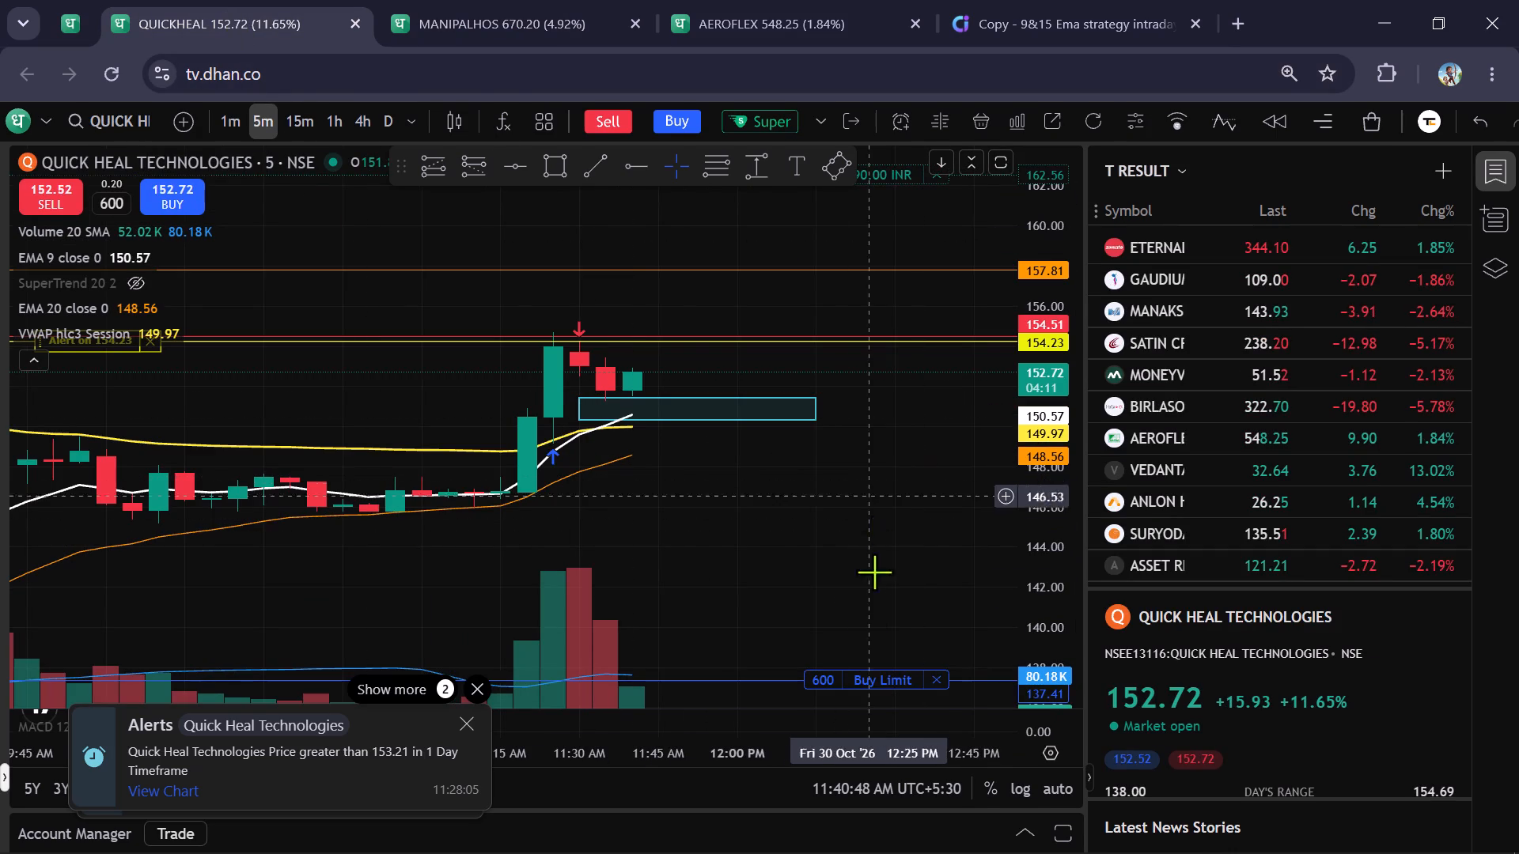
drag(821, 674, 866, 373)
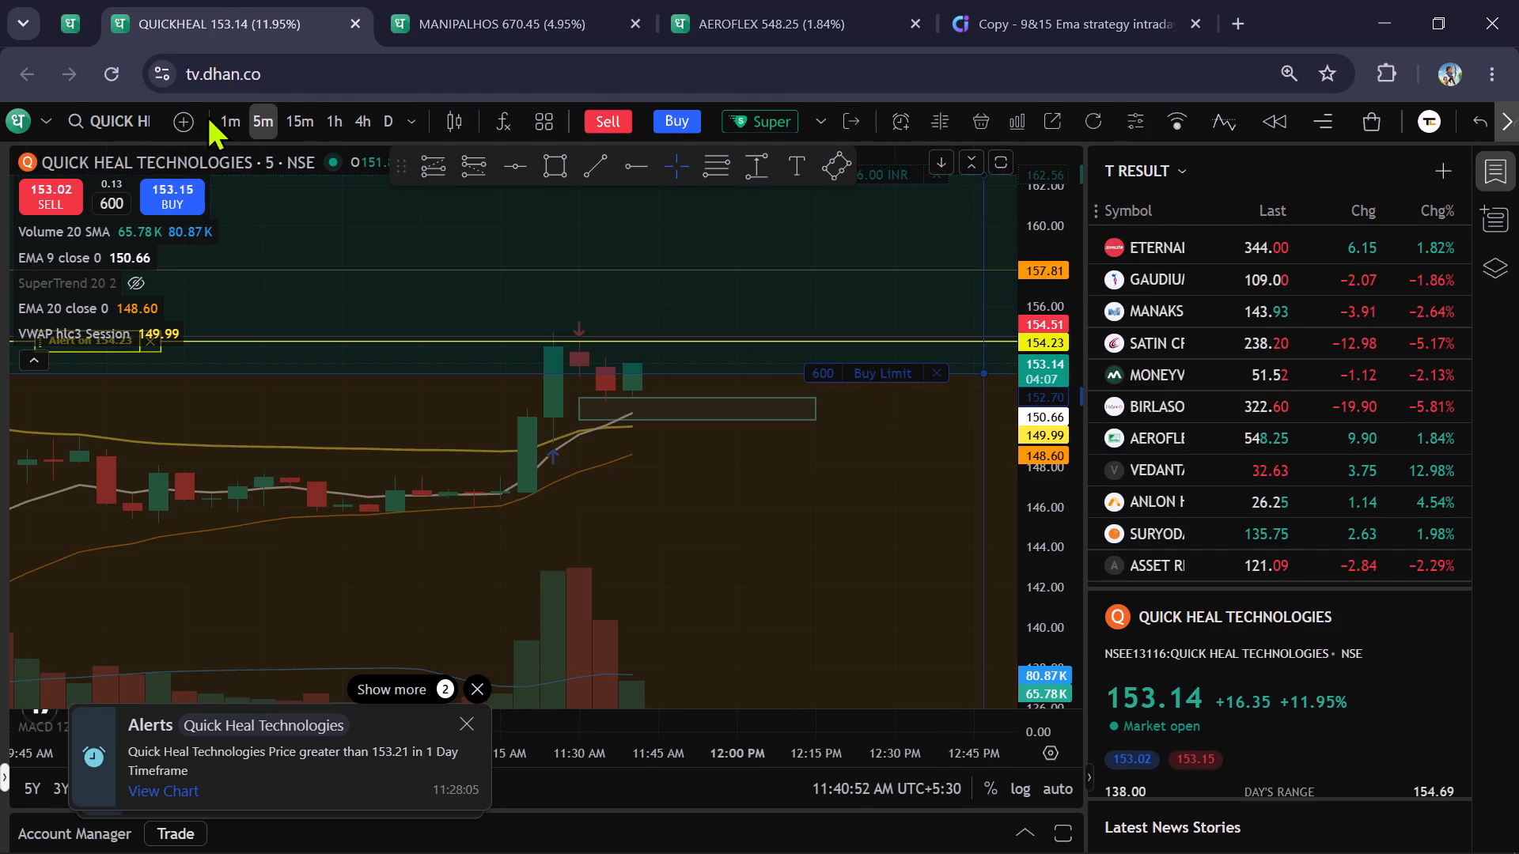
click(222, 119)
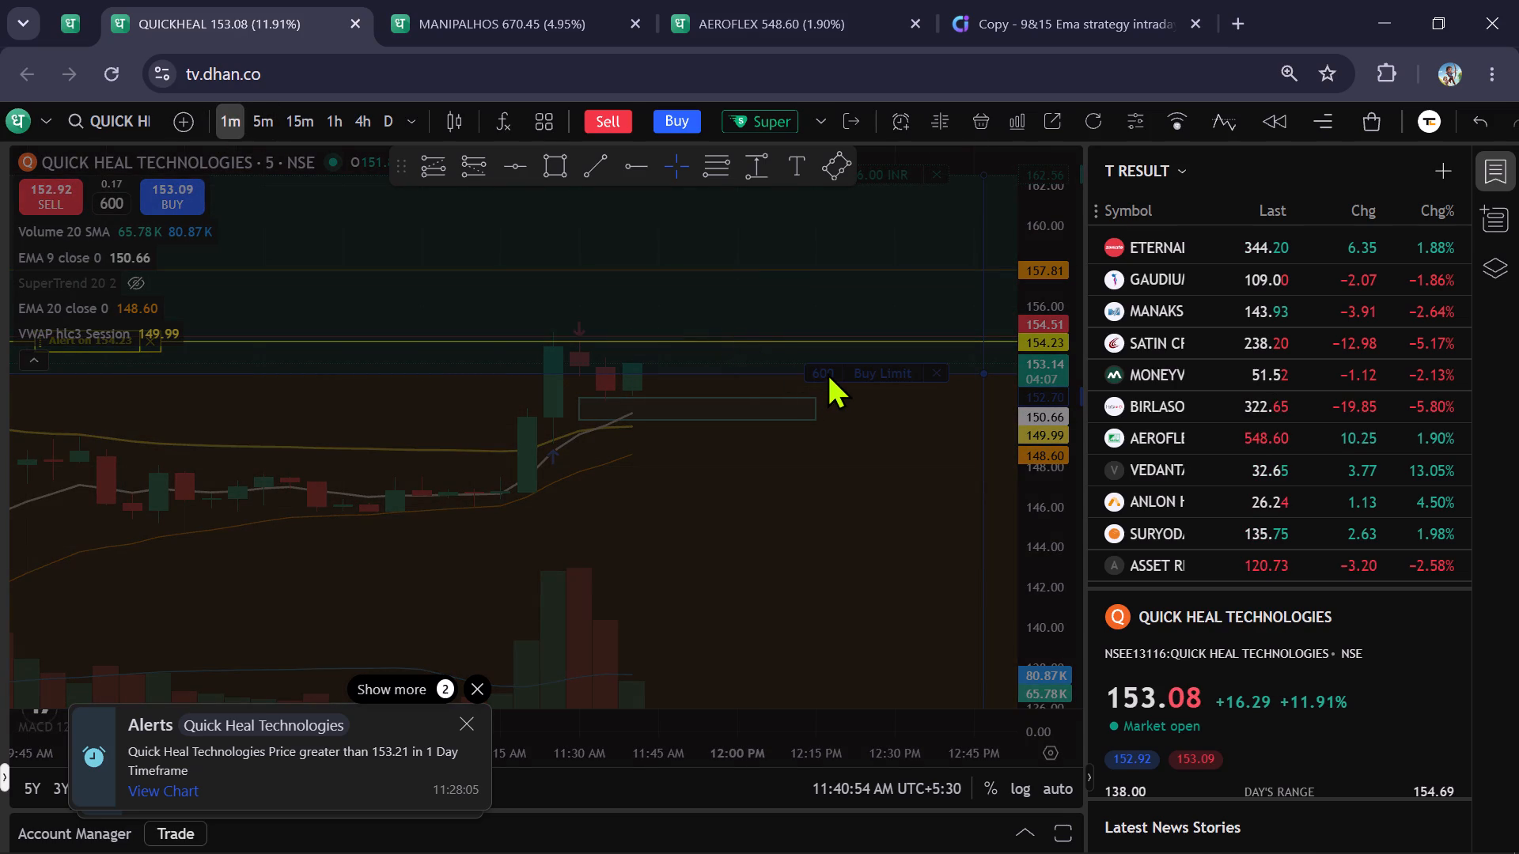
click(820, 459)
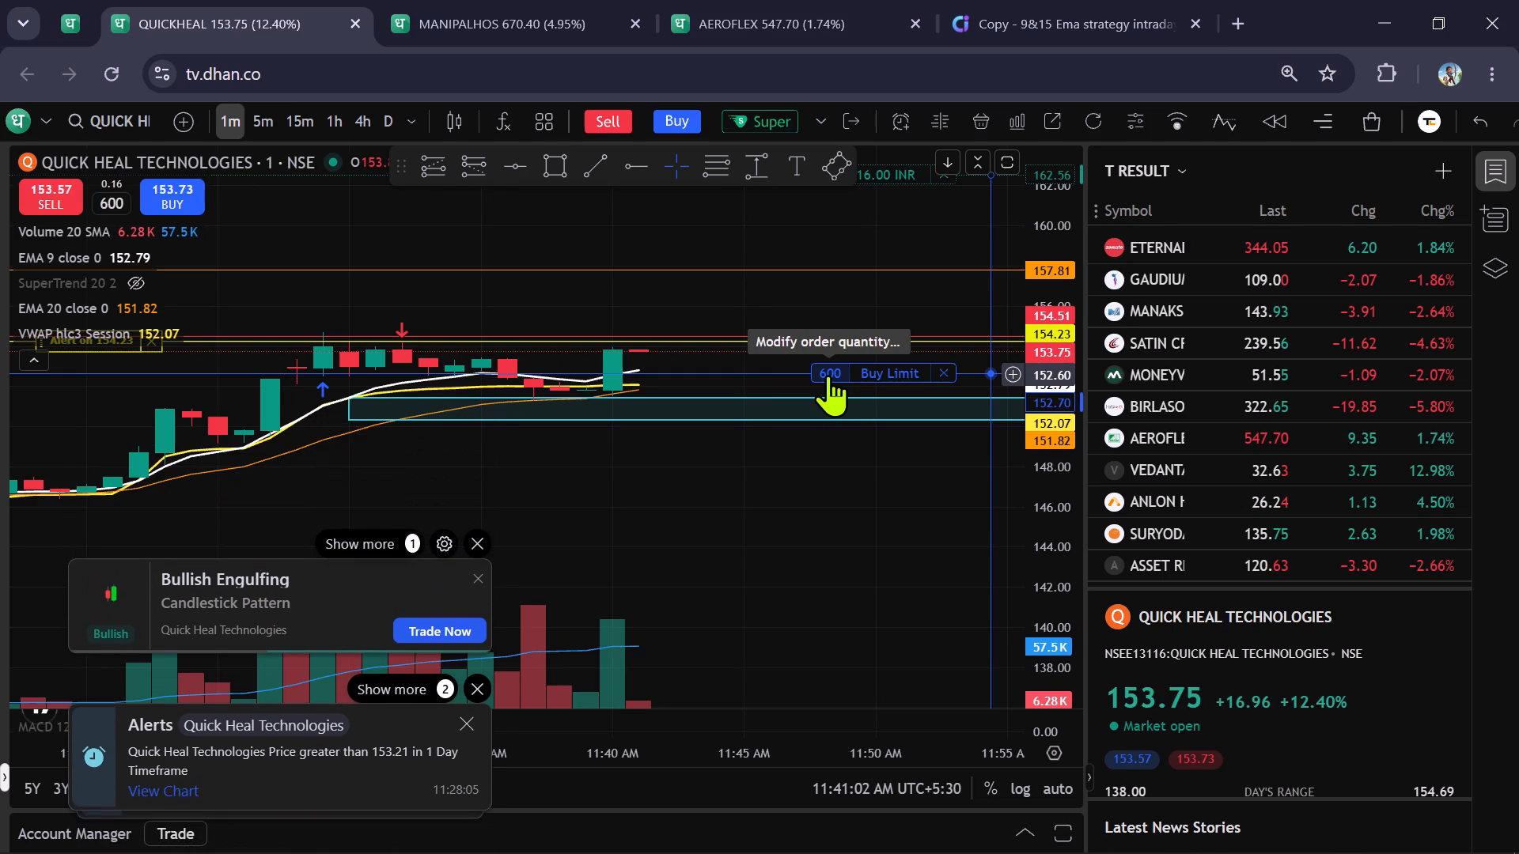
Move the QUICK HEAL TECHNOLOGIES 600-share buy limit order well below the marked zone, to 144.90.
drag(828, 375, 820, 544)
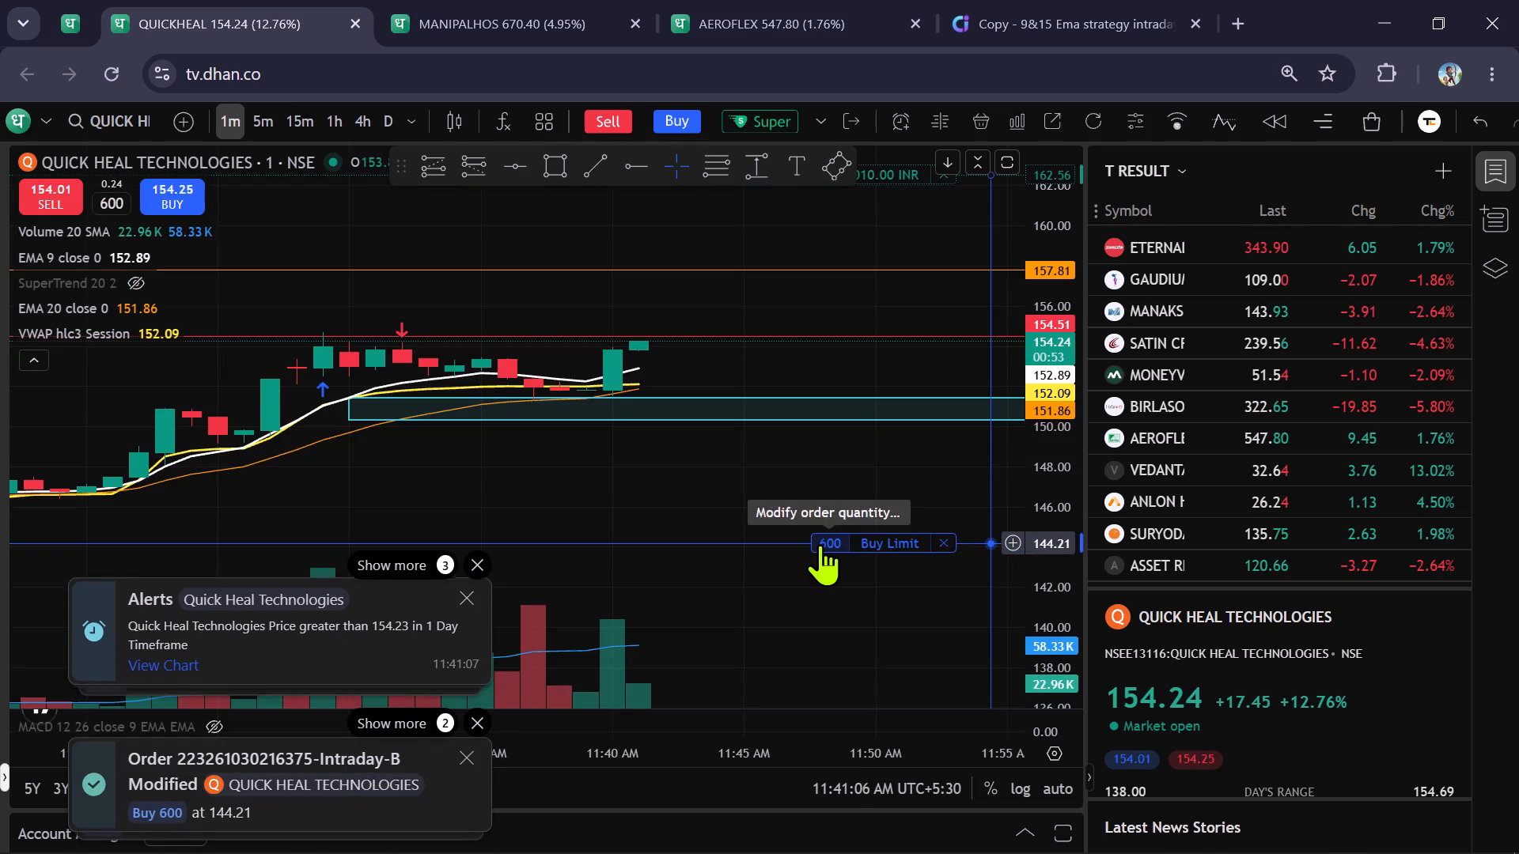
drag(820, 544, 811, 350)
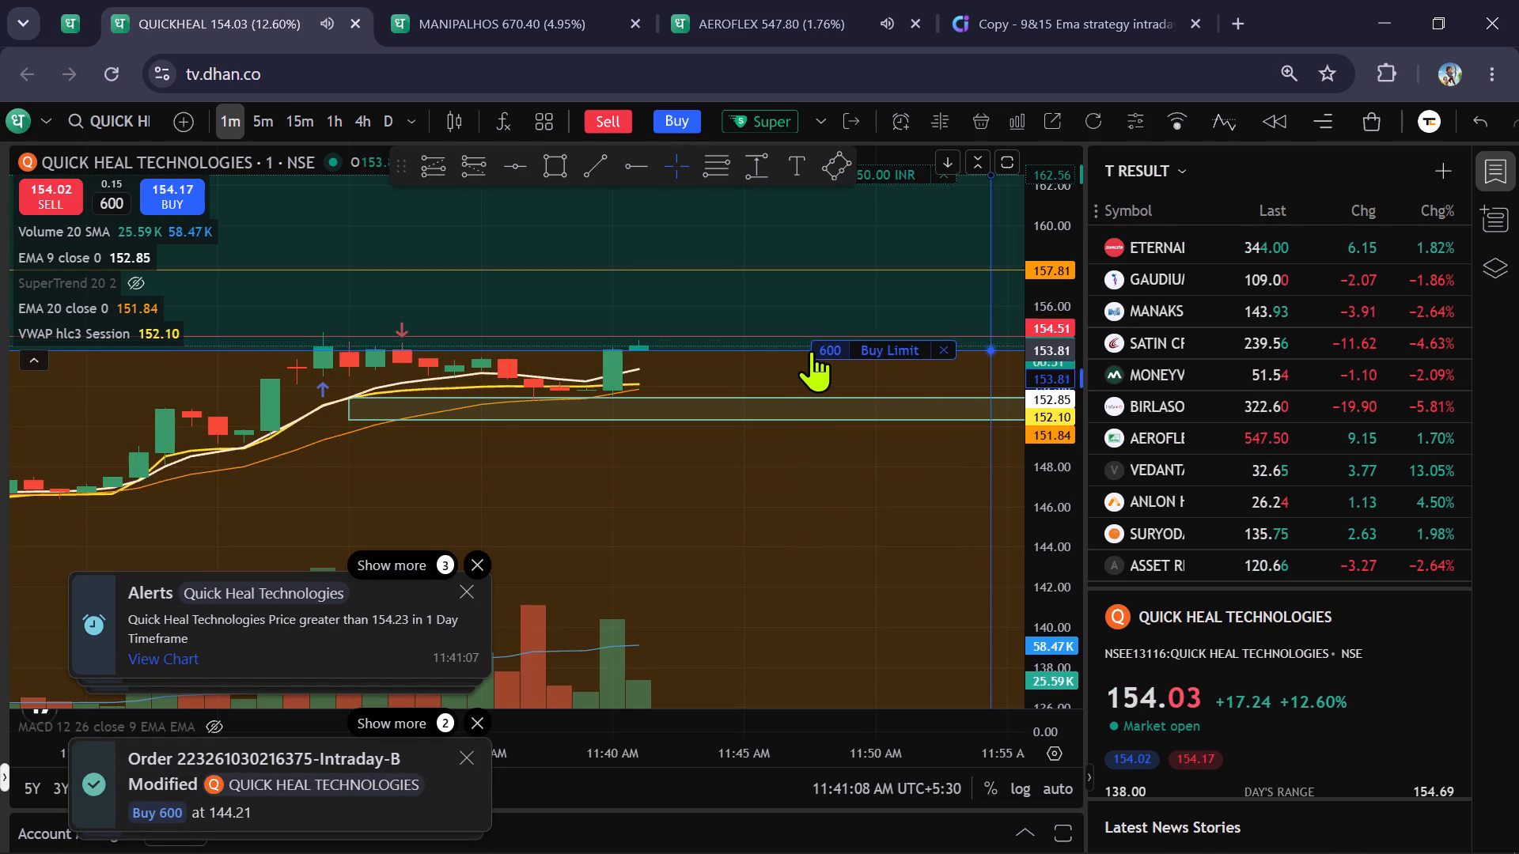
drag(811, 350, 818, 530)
Examine QUICK HEAL TECHNOLOGIES' newest candles relative to the marked zone, comparing the 5-minute and 1-minute timeframes.
scroll(782, 470, up, 1)
drag(781, 466, 789, 505)
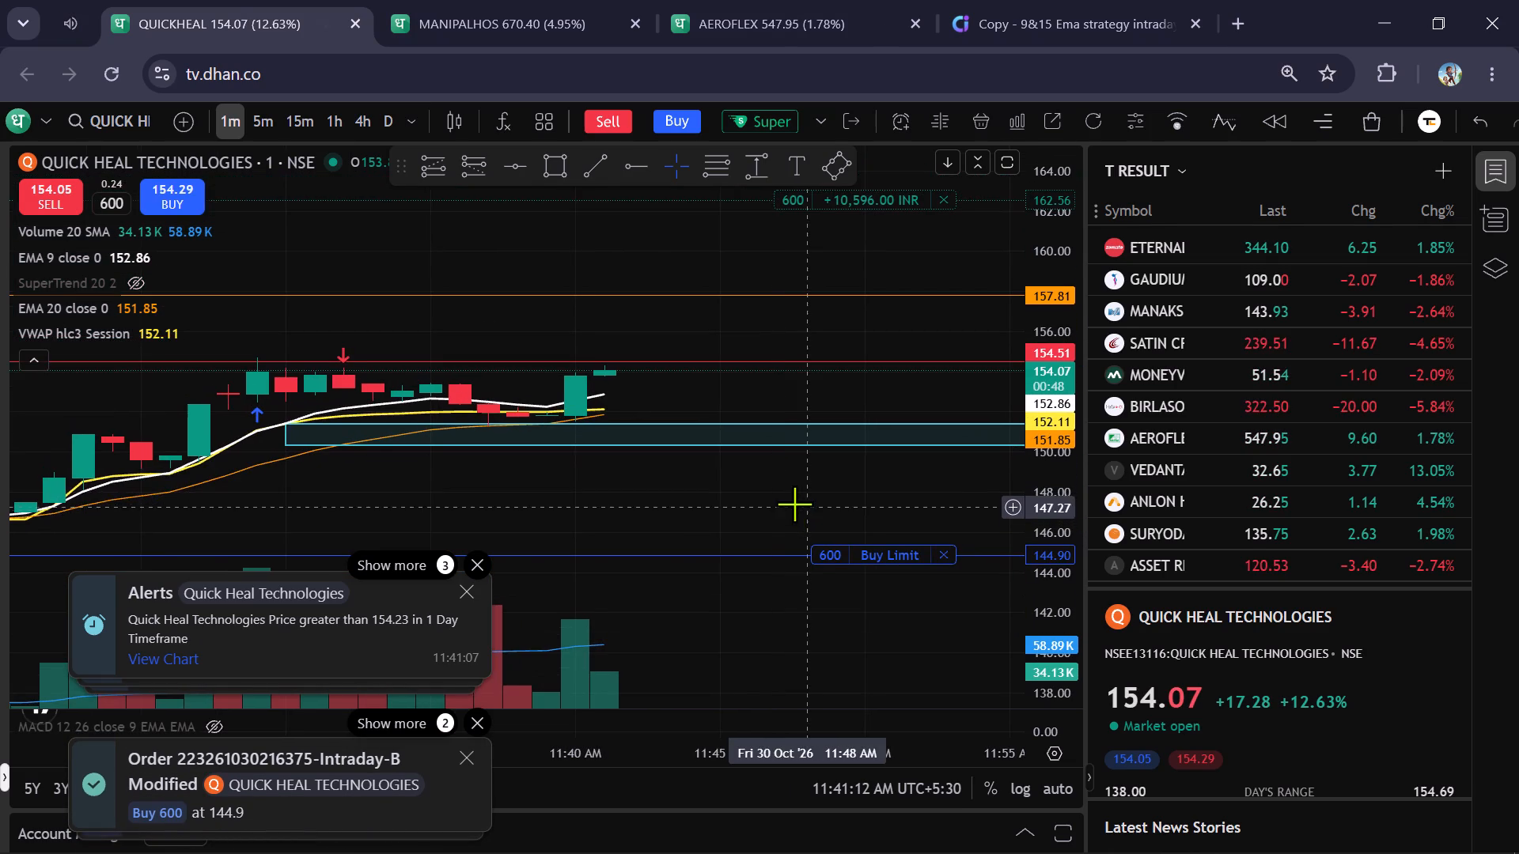
scroll(794, 504, up, 2)
click(267, 112)
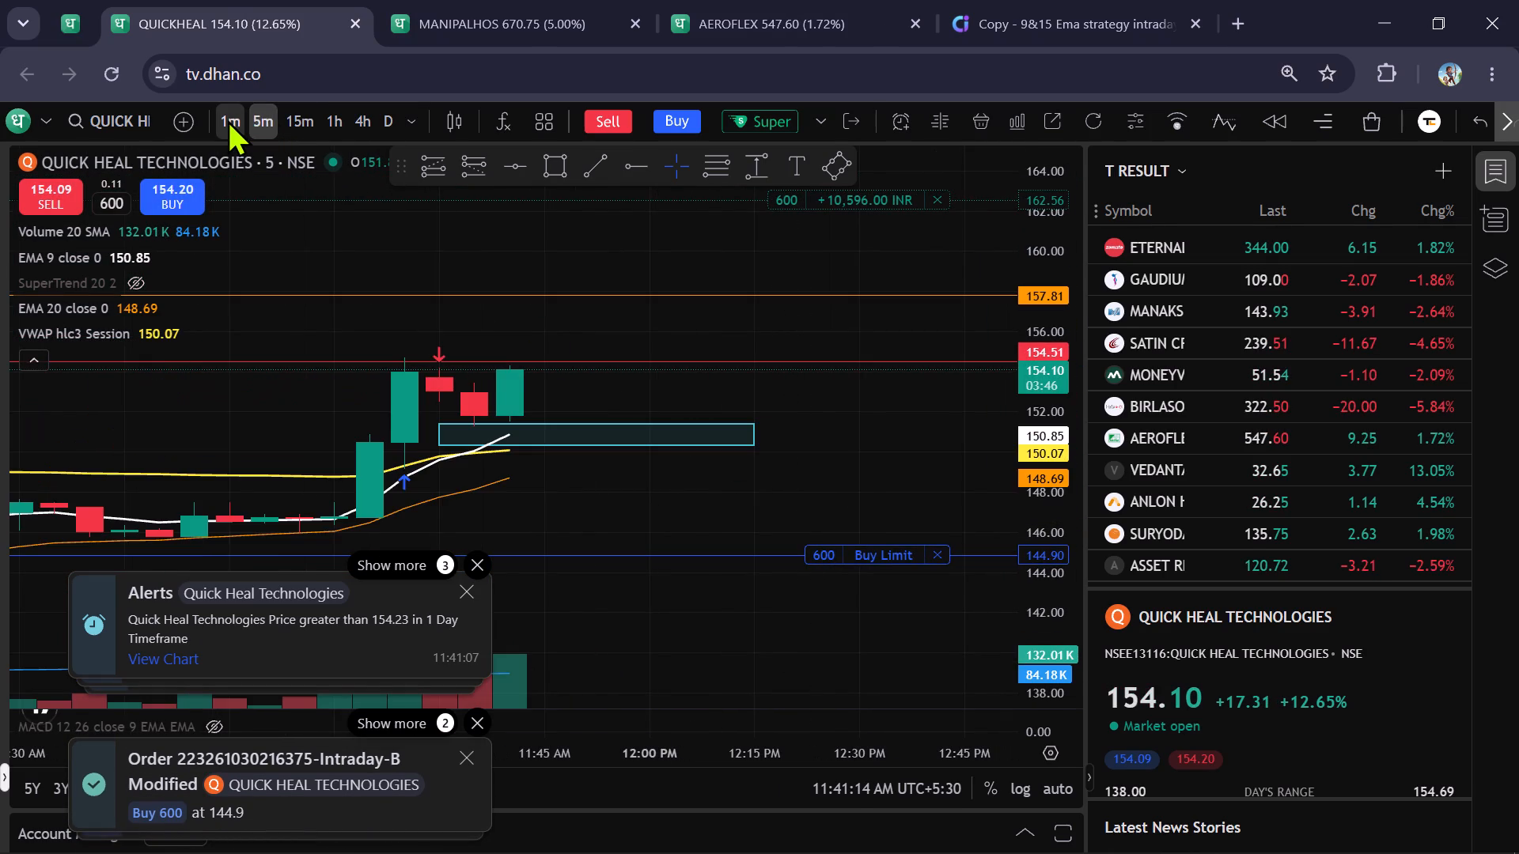
click(227, 119)
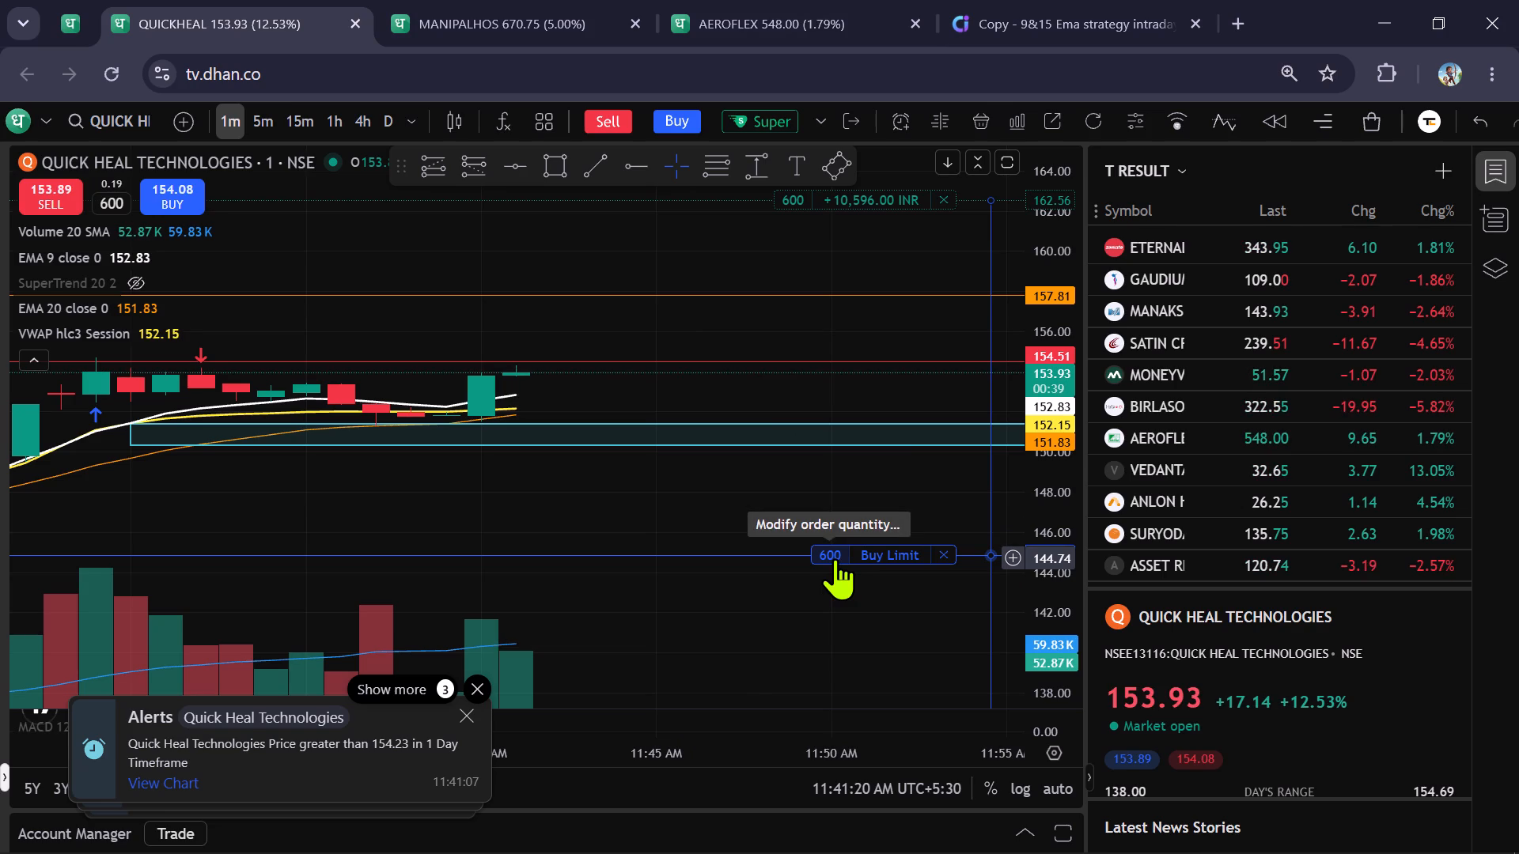
scroll(813, 607, down, 3)
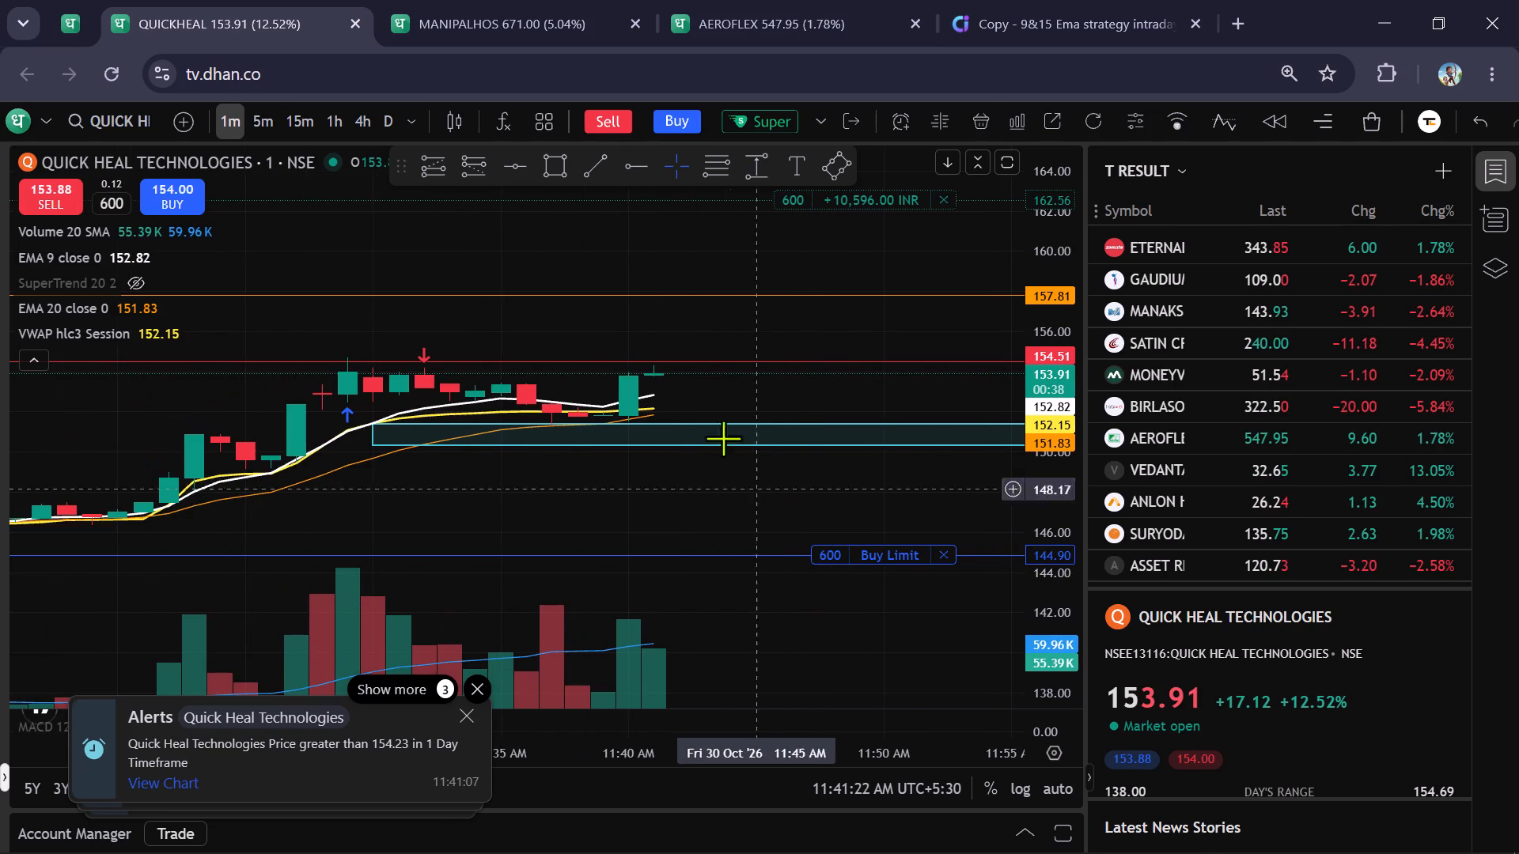
click(263, 108)
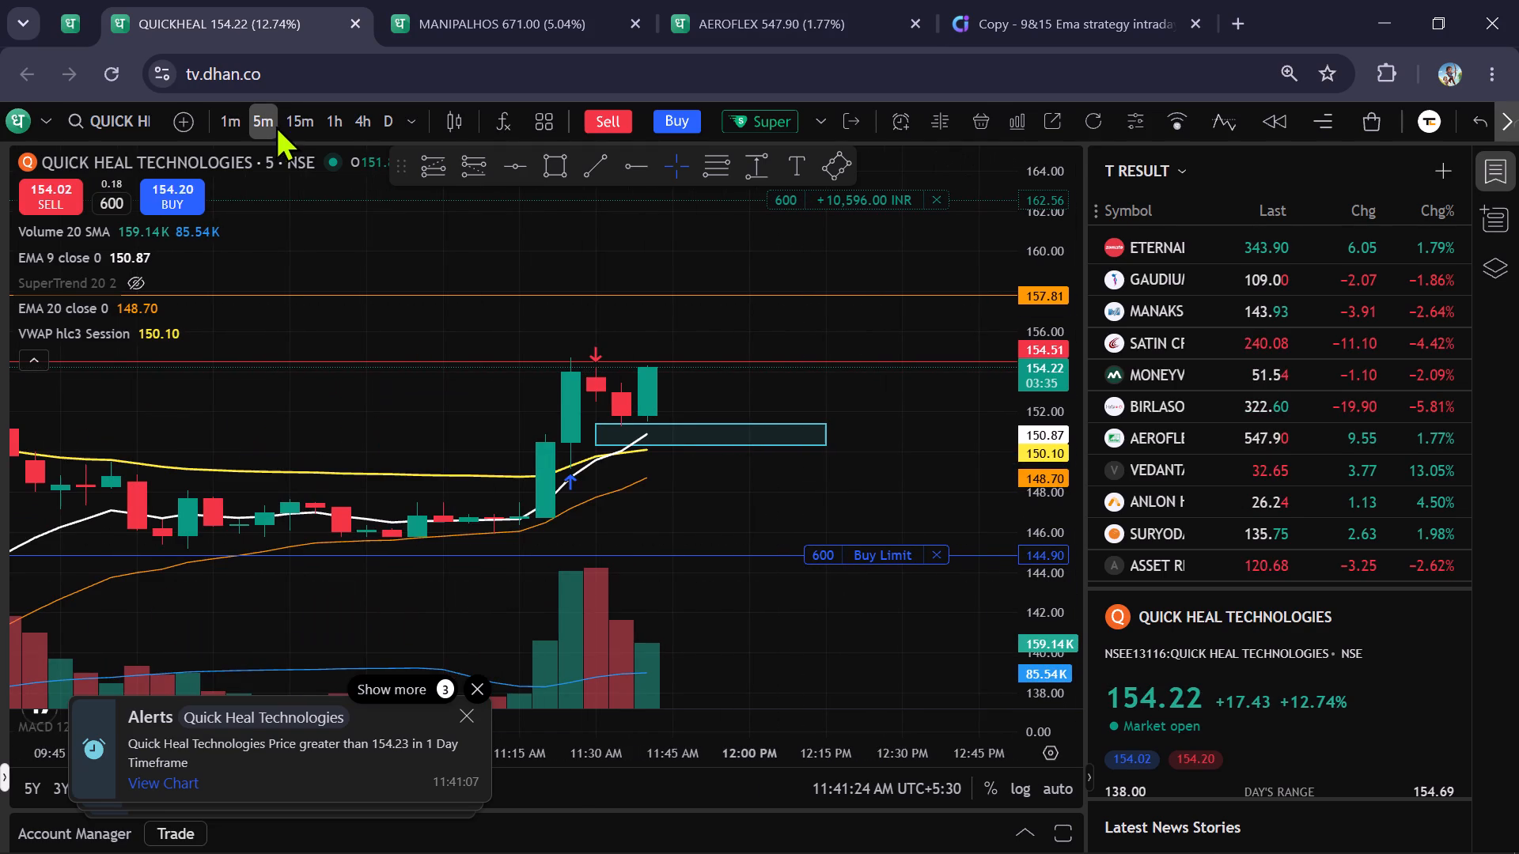
click(223, 127)
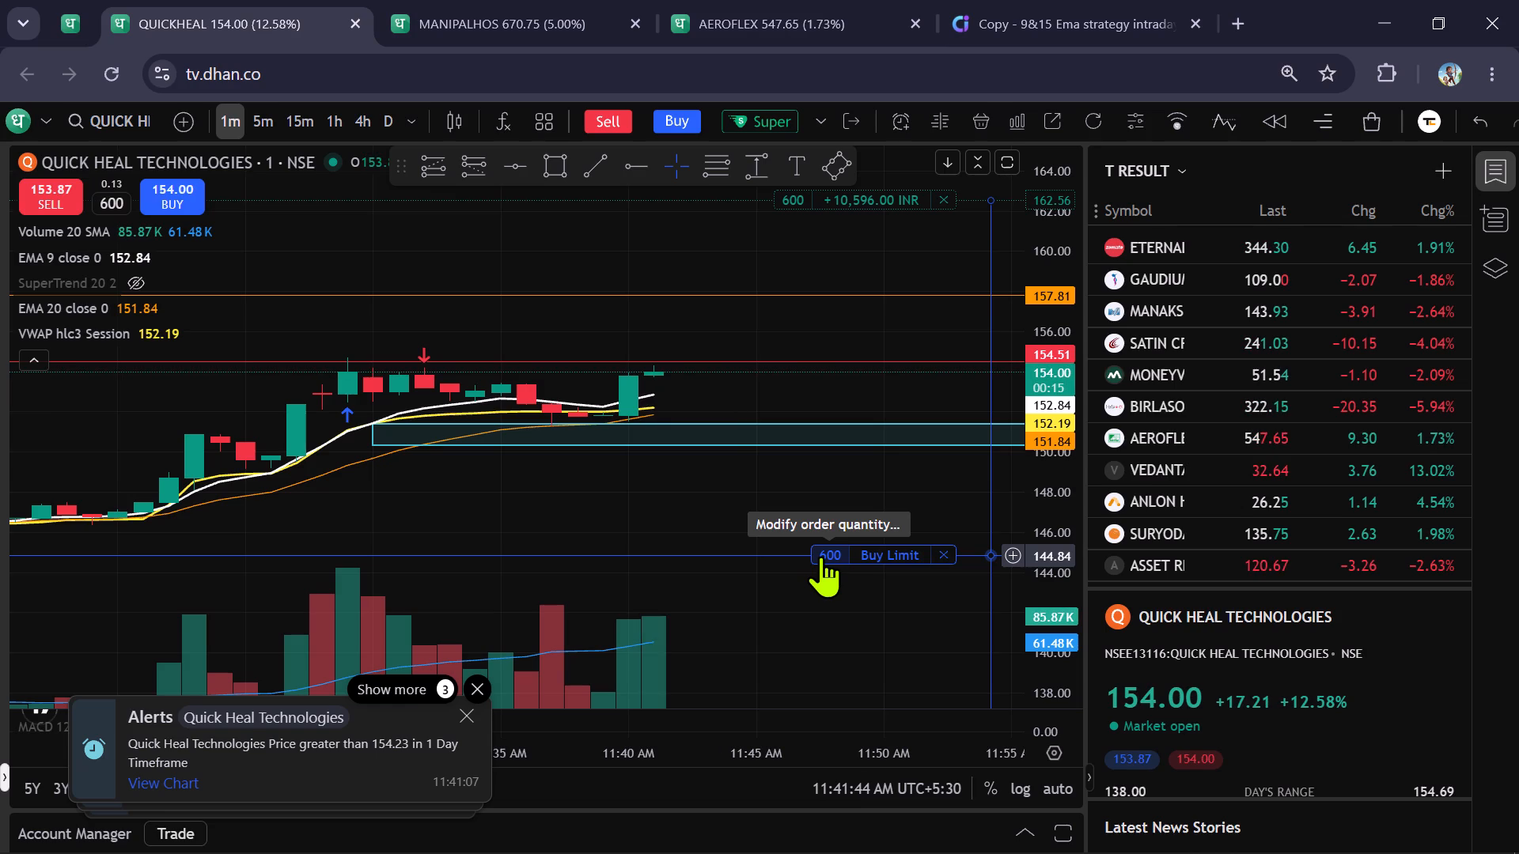
scroll(820, 556, up, 1)
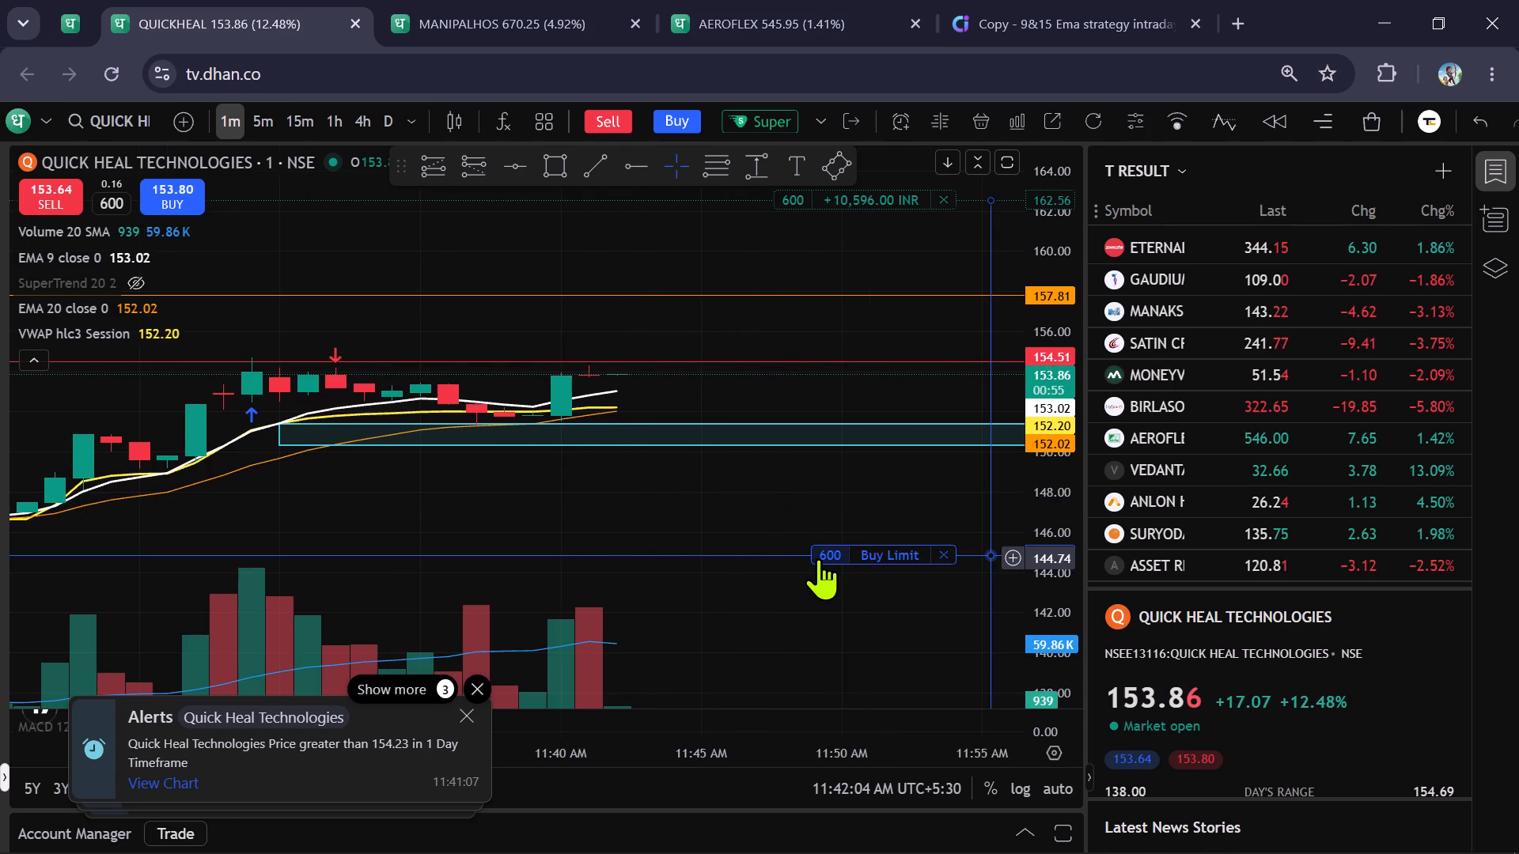
click(265, 122)
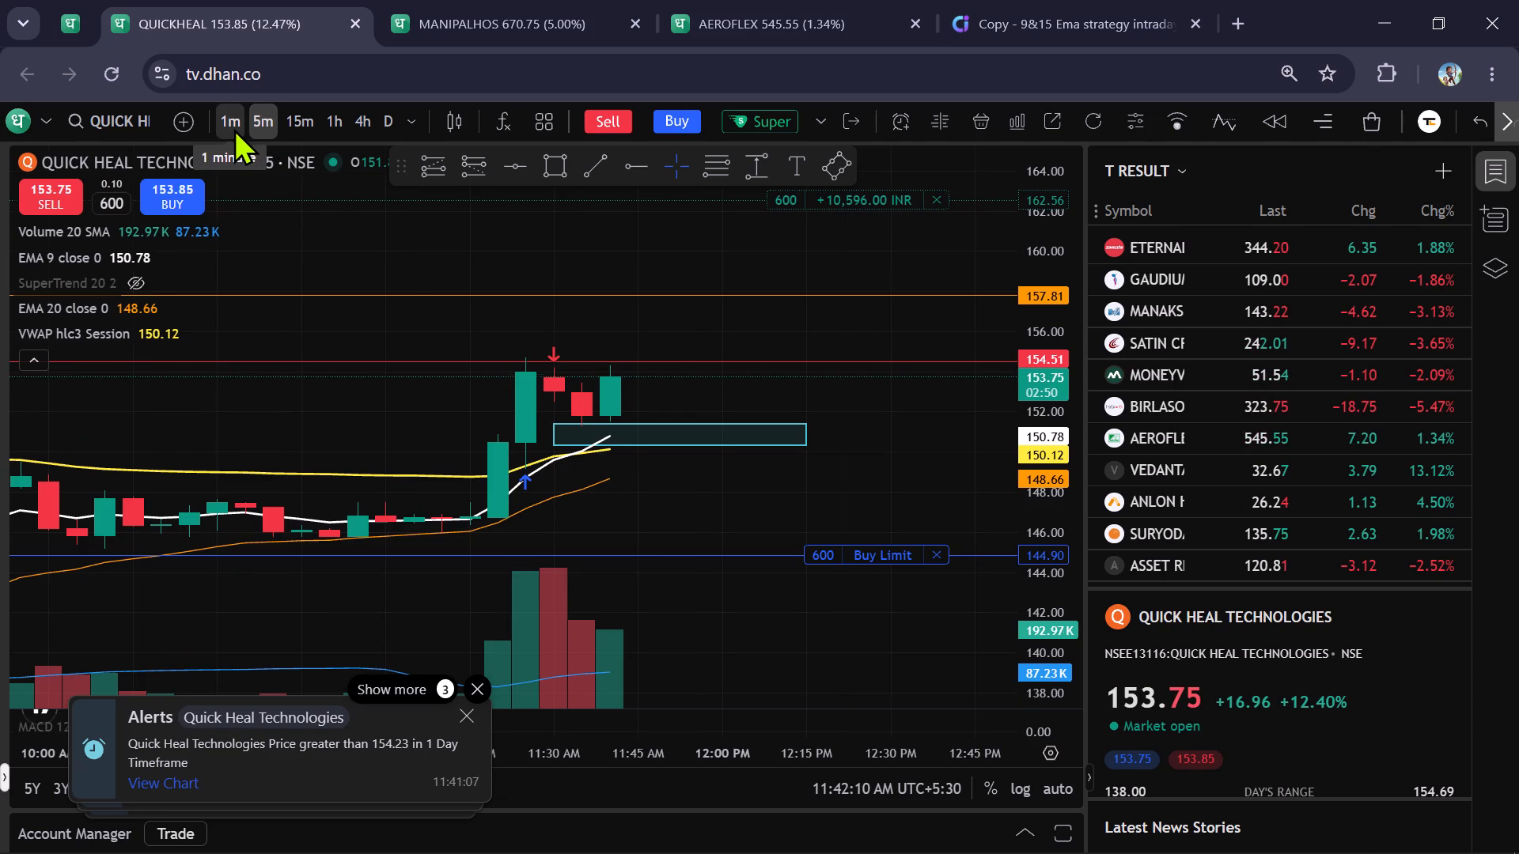
click(233, 128)
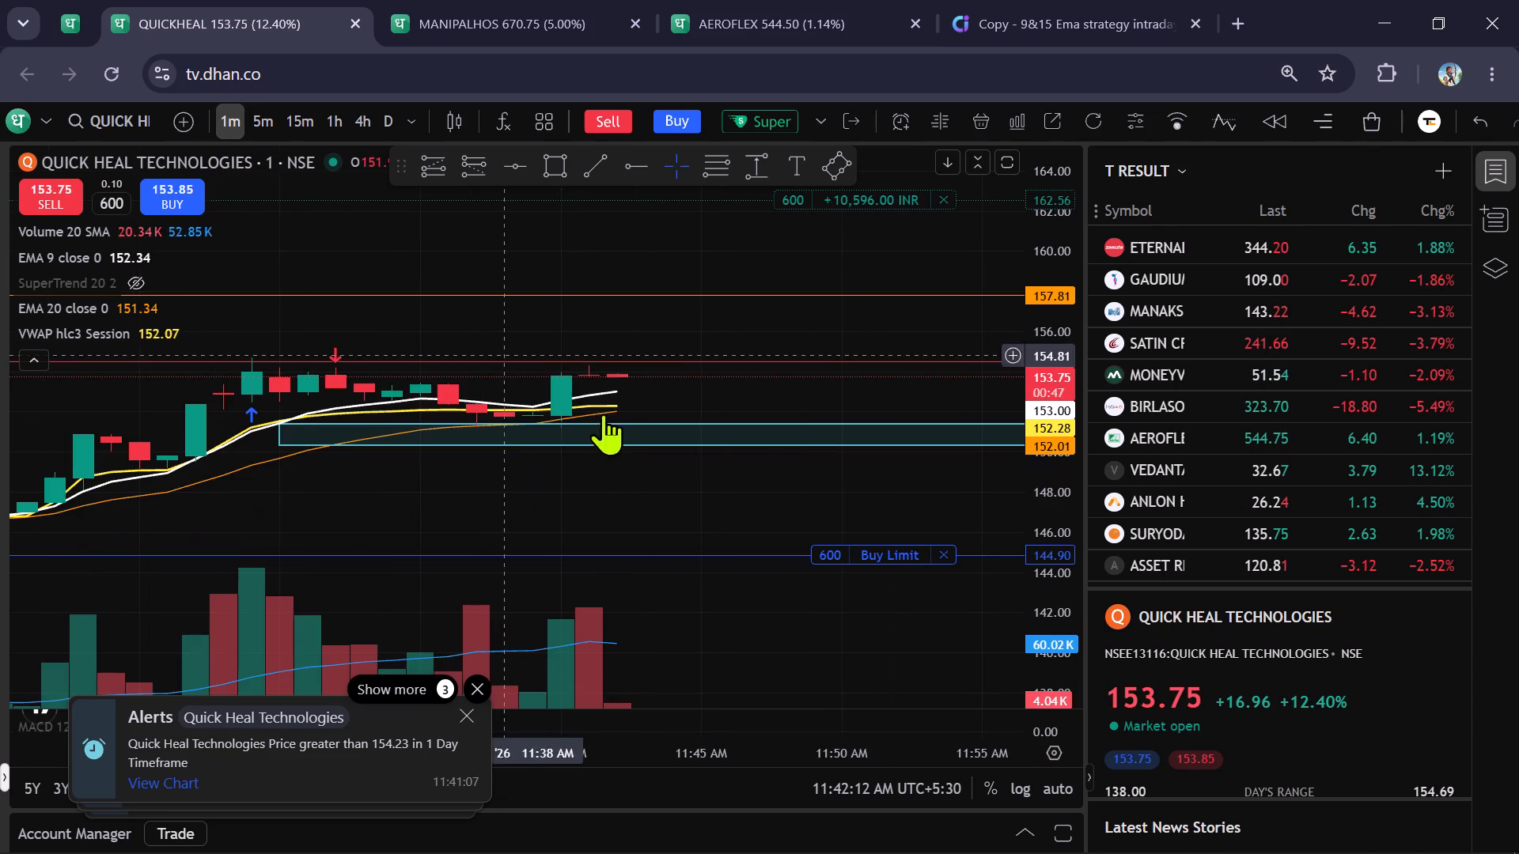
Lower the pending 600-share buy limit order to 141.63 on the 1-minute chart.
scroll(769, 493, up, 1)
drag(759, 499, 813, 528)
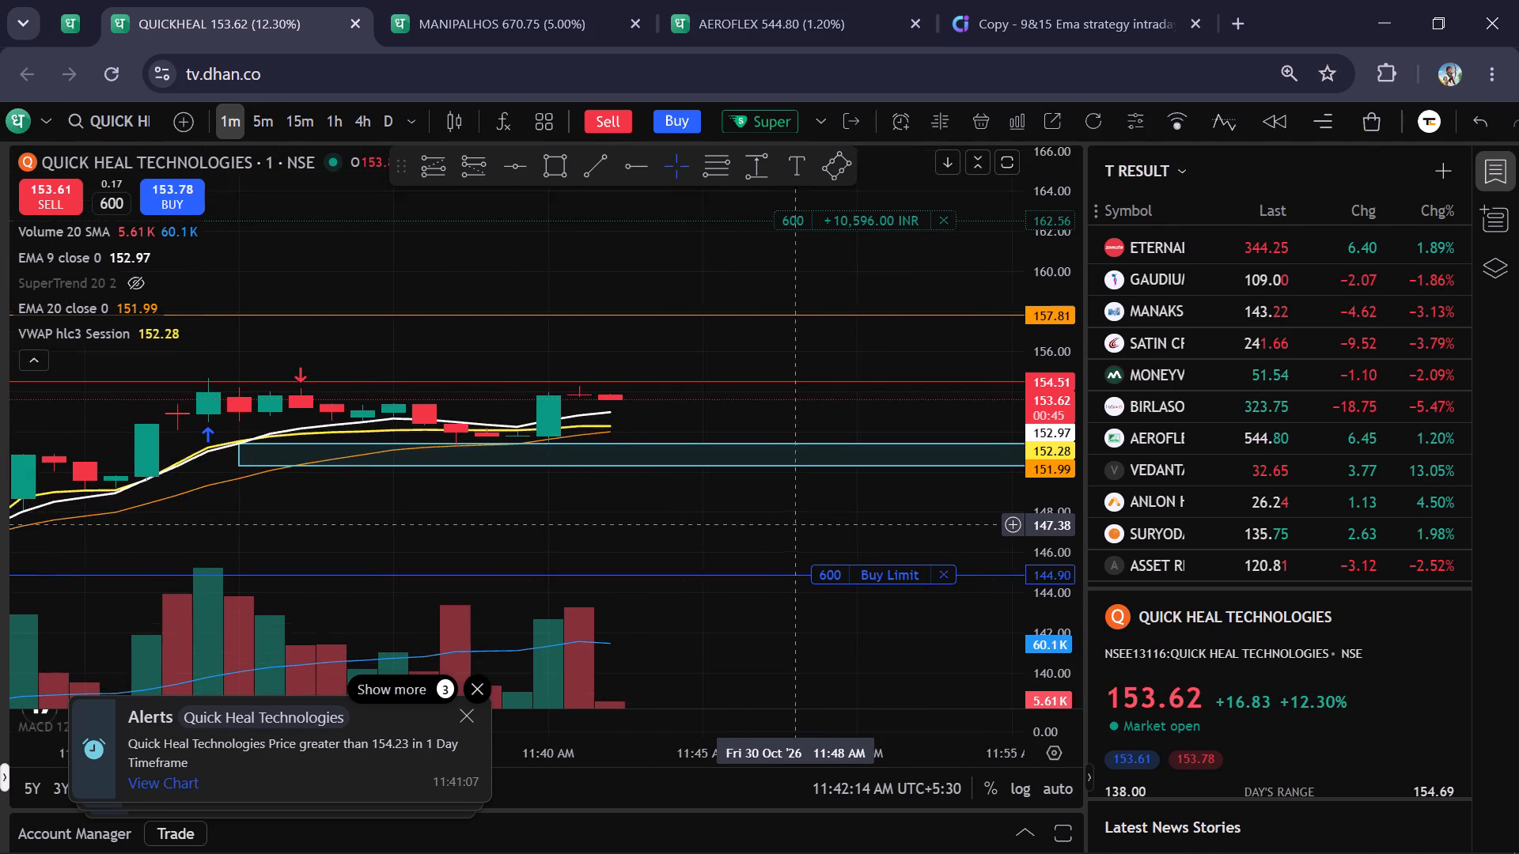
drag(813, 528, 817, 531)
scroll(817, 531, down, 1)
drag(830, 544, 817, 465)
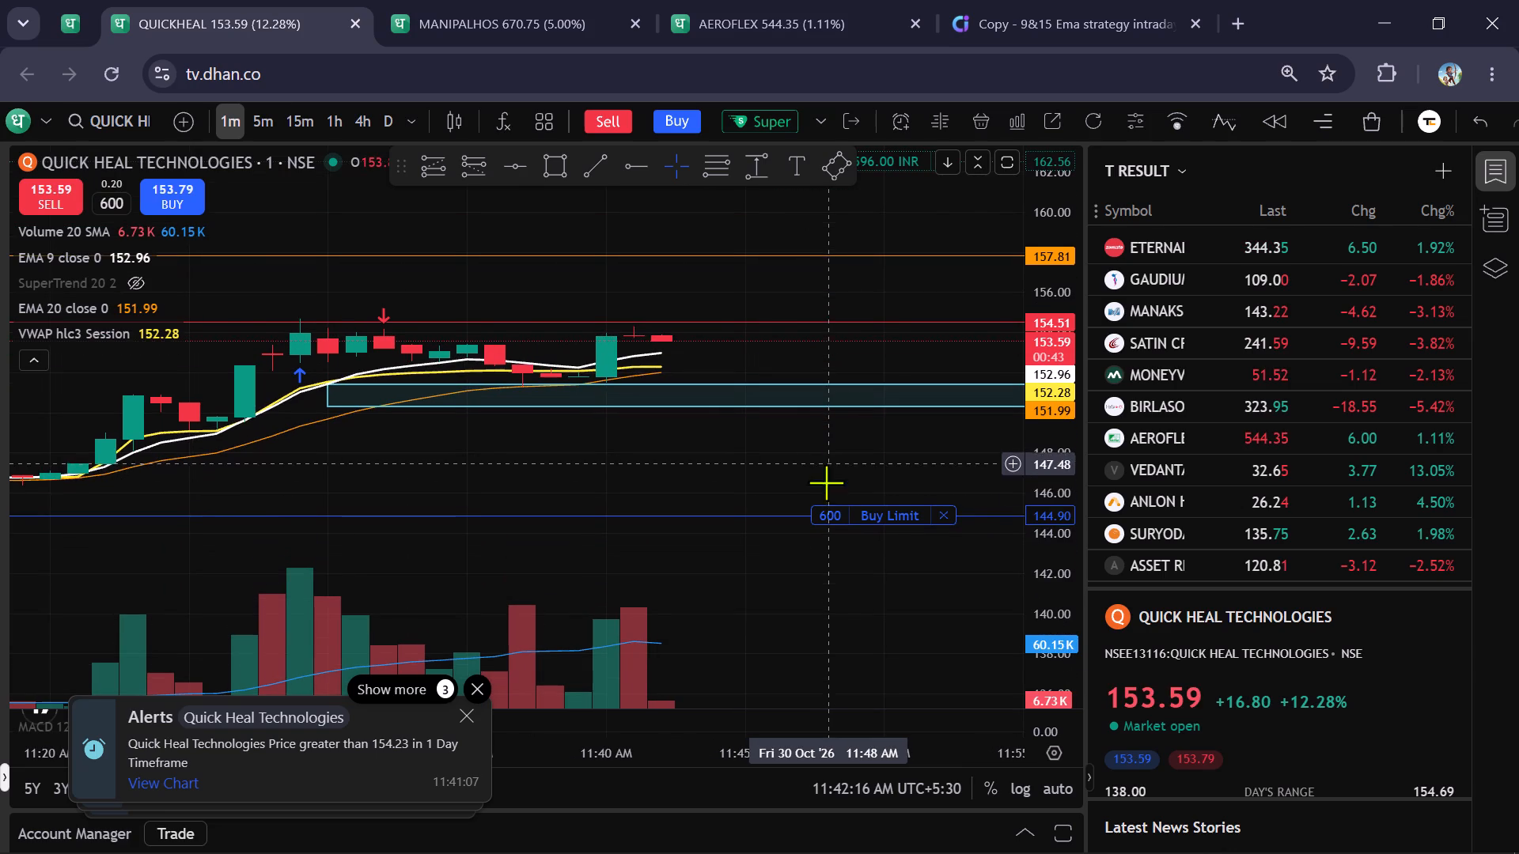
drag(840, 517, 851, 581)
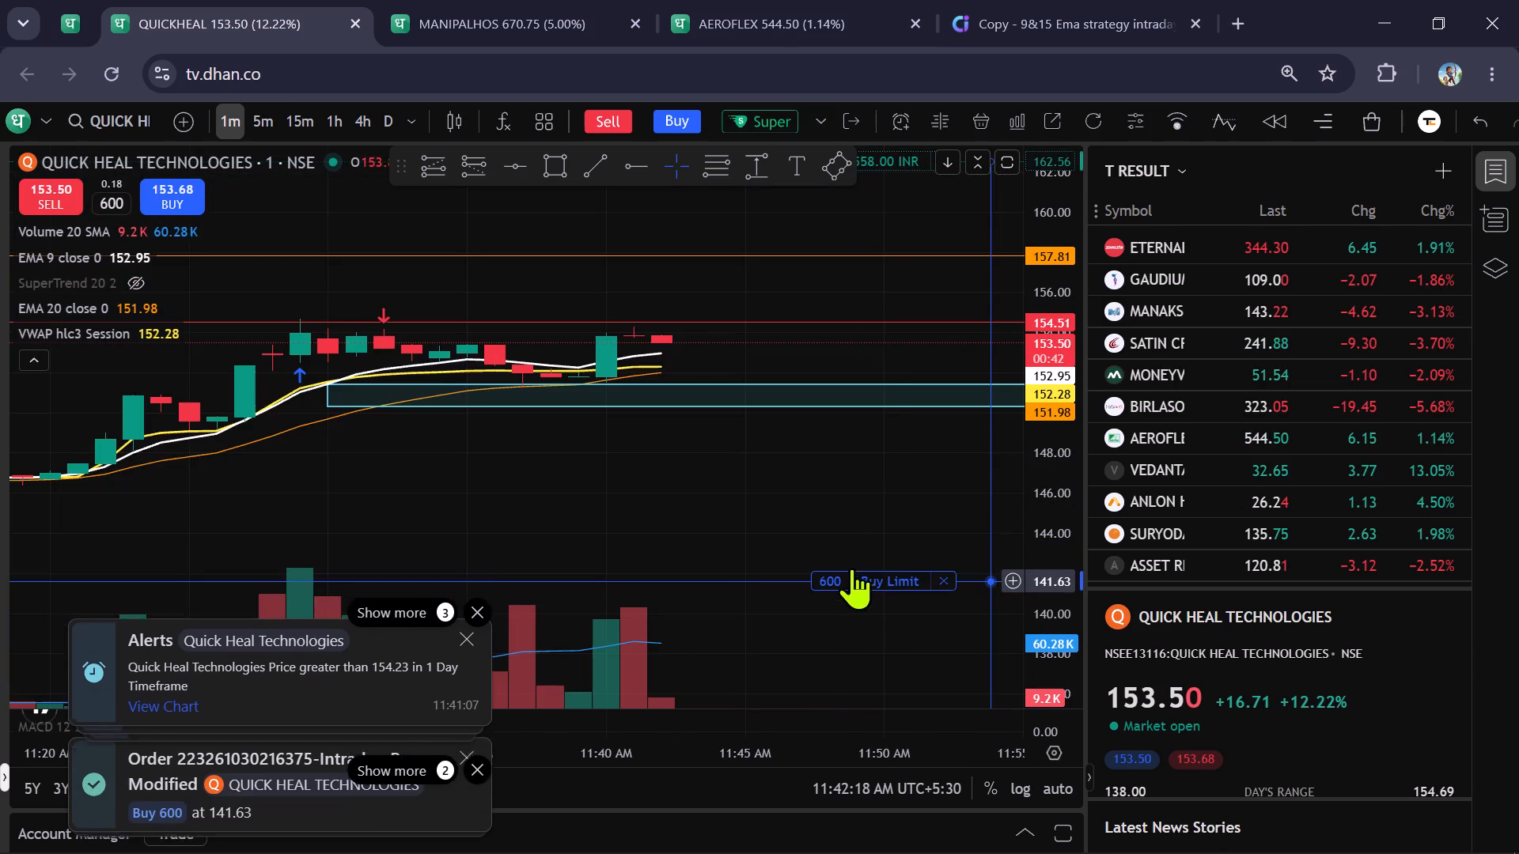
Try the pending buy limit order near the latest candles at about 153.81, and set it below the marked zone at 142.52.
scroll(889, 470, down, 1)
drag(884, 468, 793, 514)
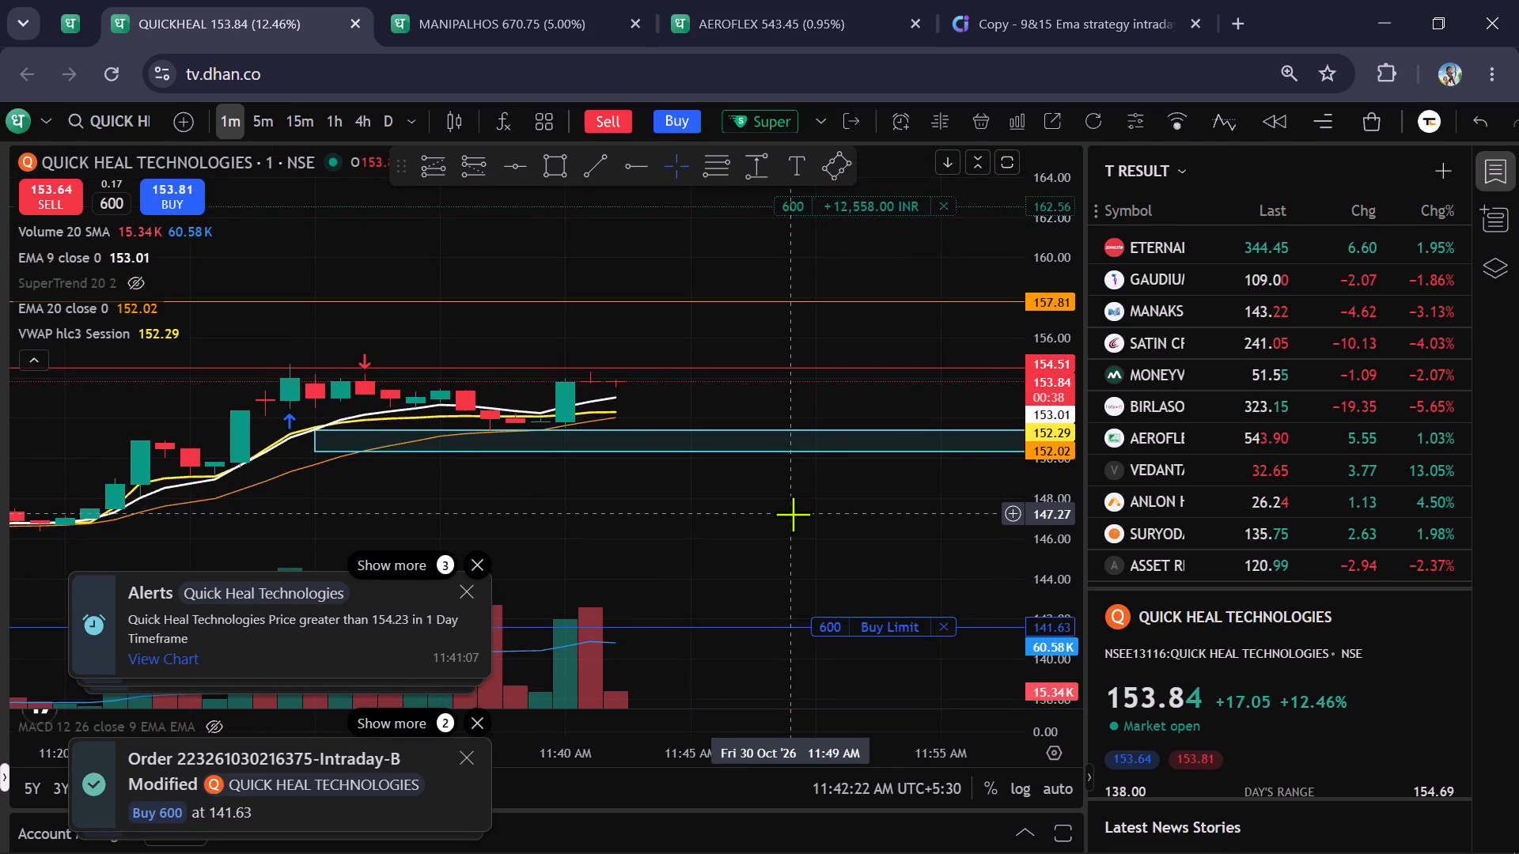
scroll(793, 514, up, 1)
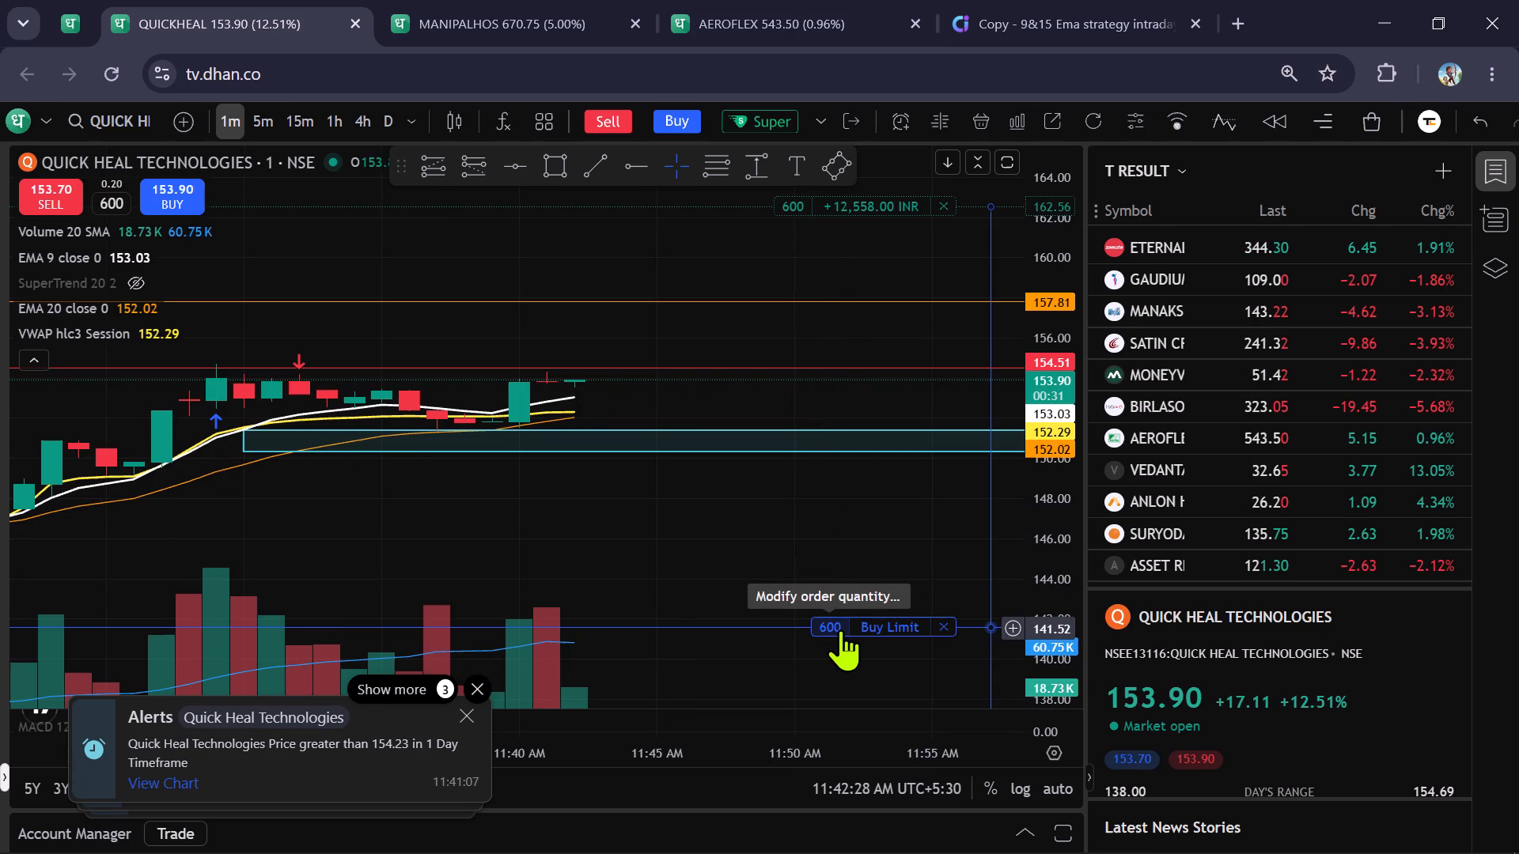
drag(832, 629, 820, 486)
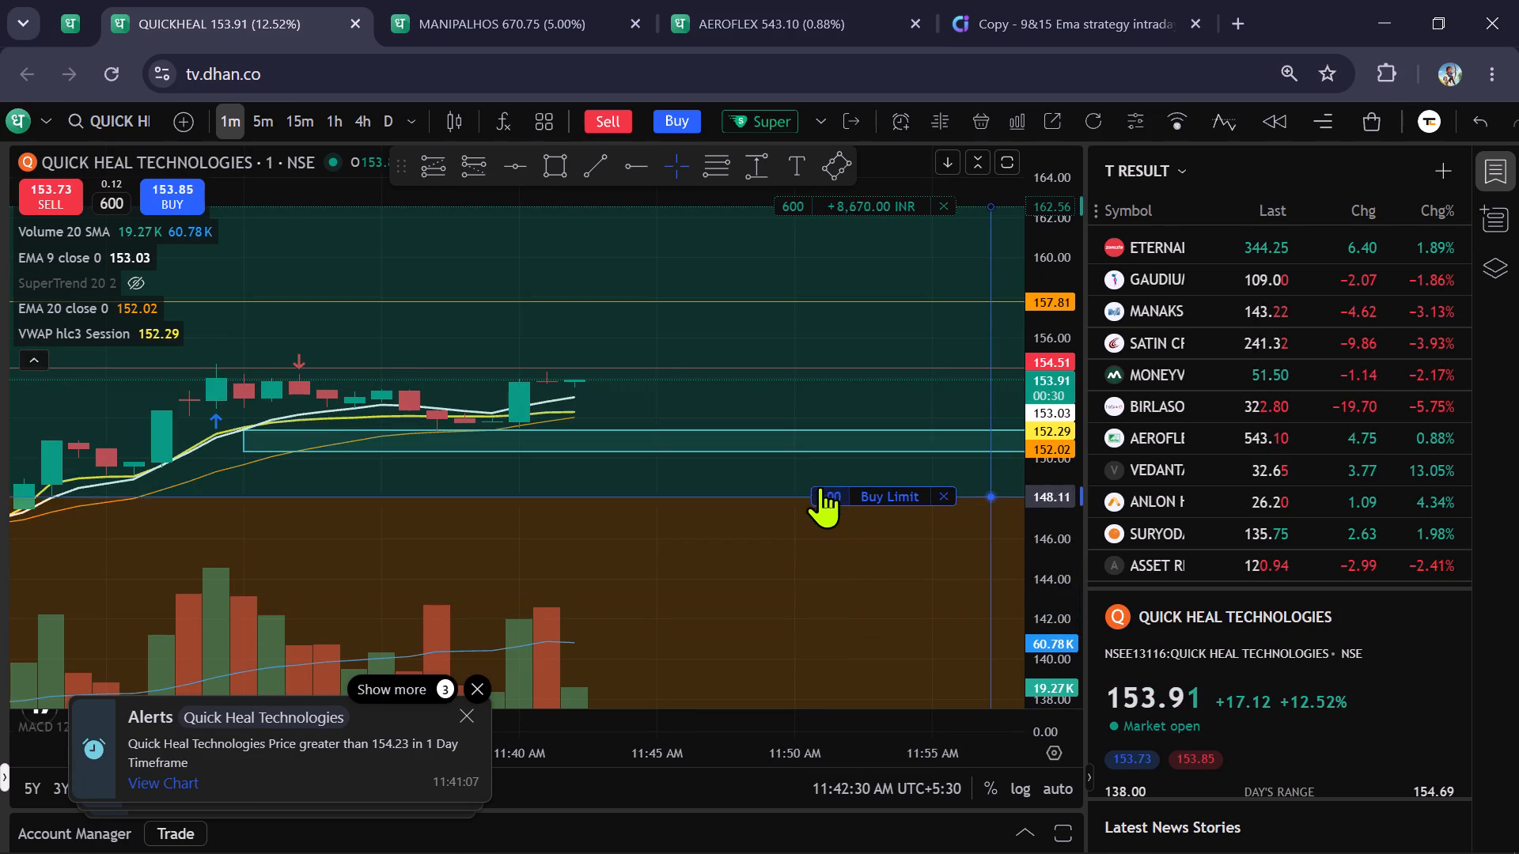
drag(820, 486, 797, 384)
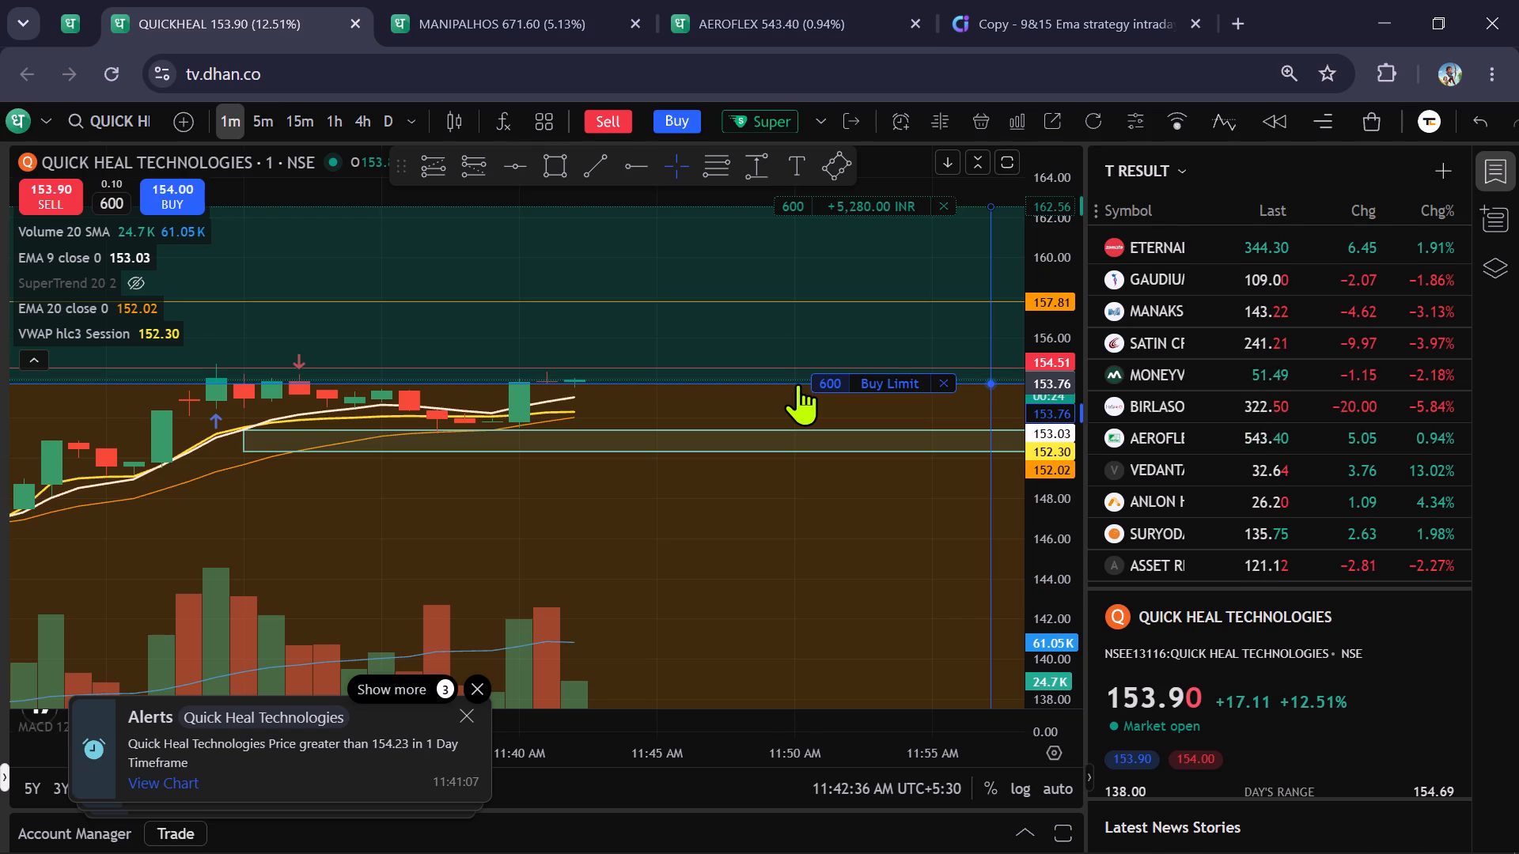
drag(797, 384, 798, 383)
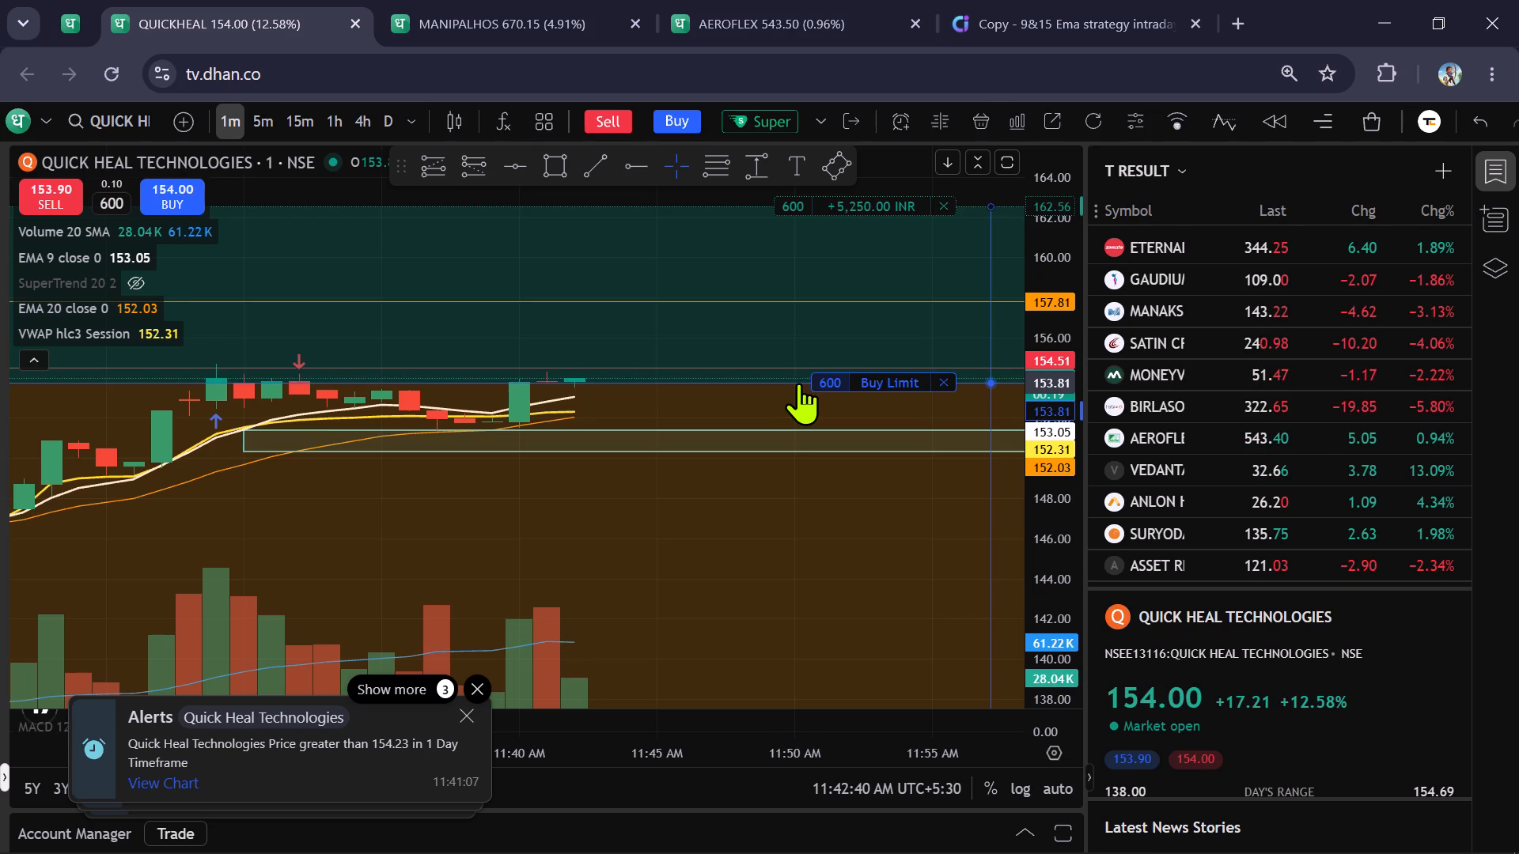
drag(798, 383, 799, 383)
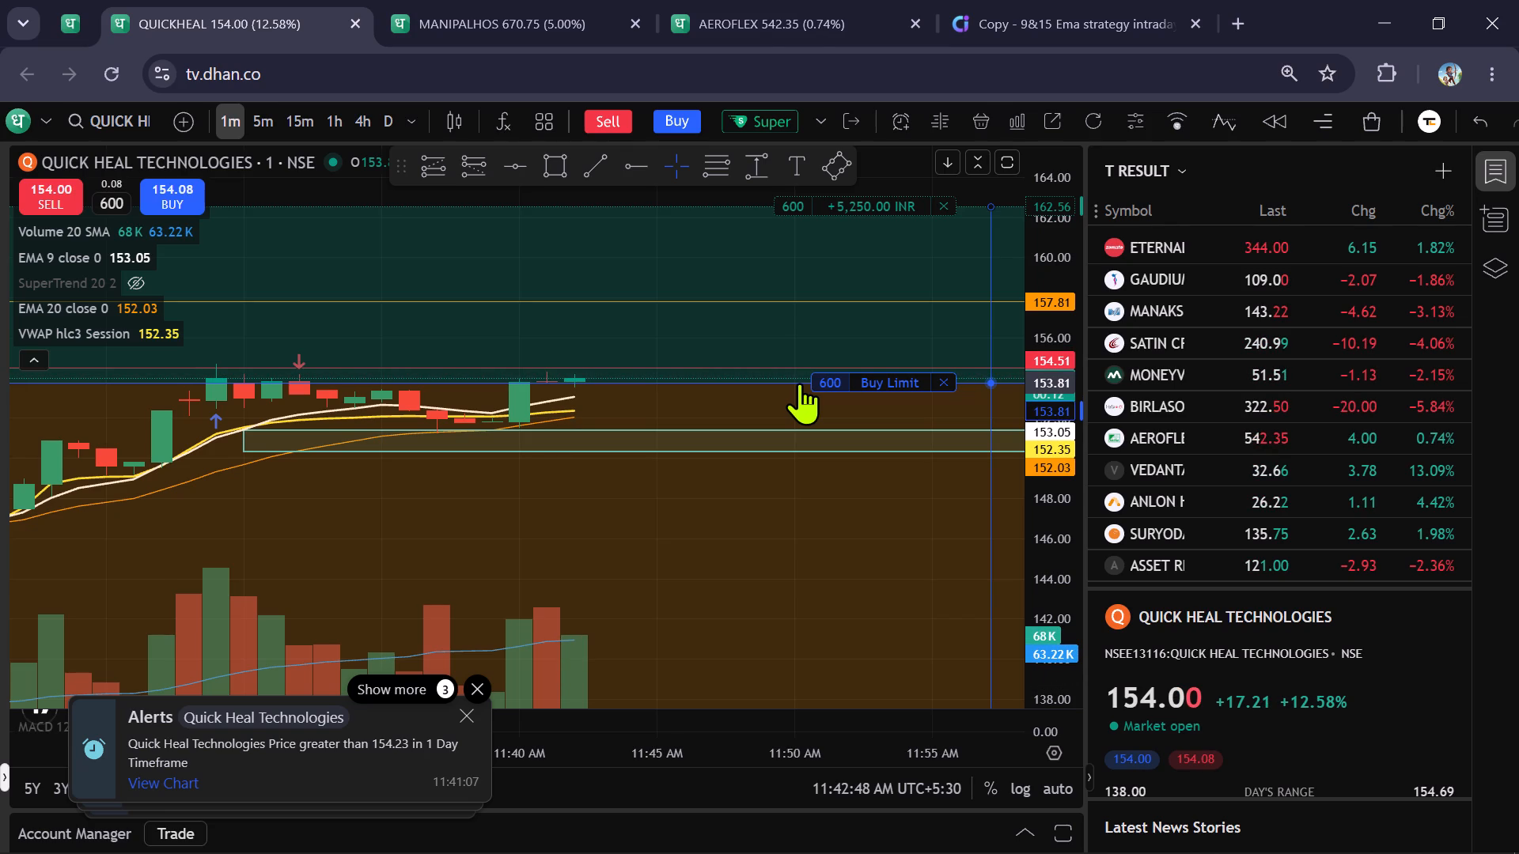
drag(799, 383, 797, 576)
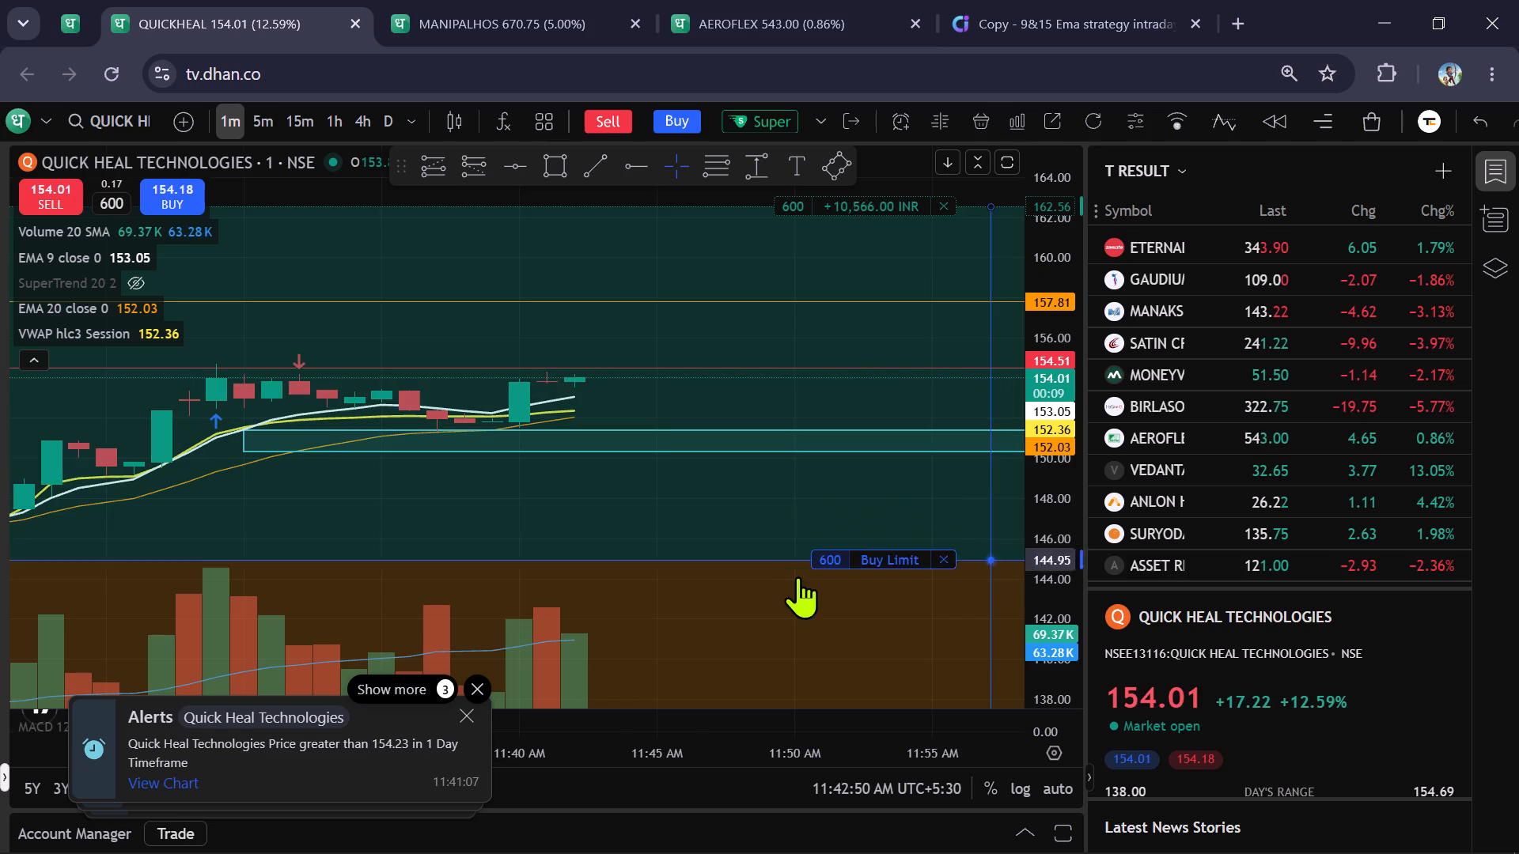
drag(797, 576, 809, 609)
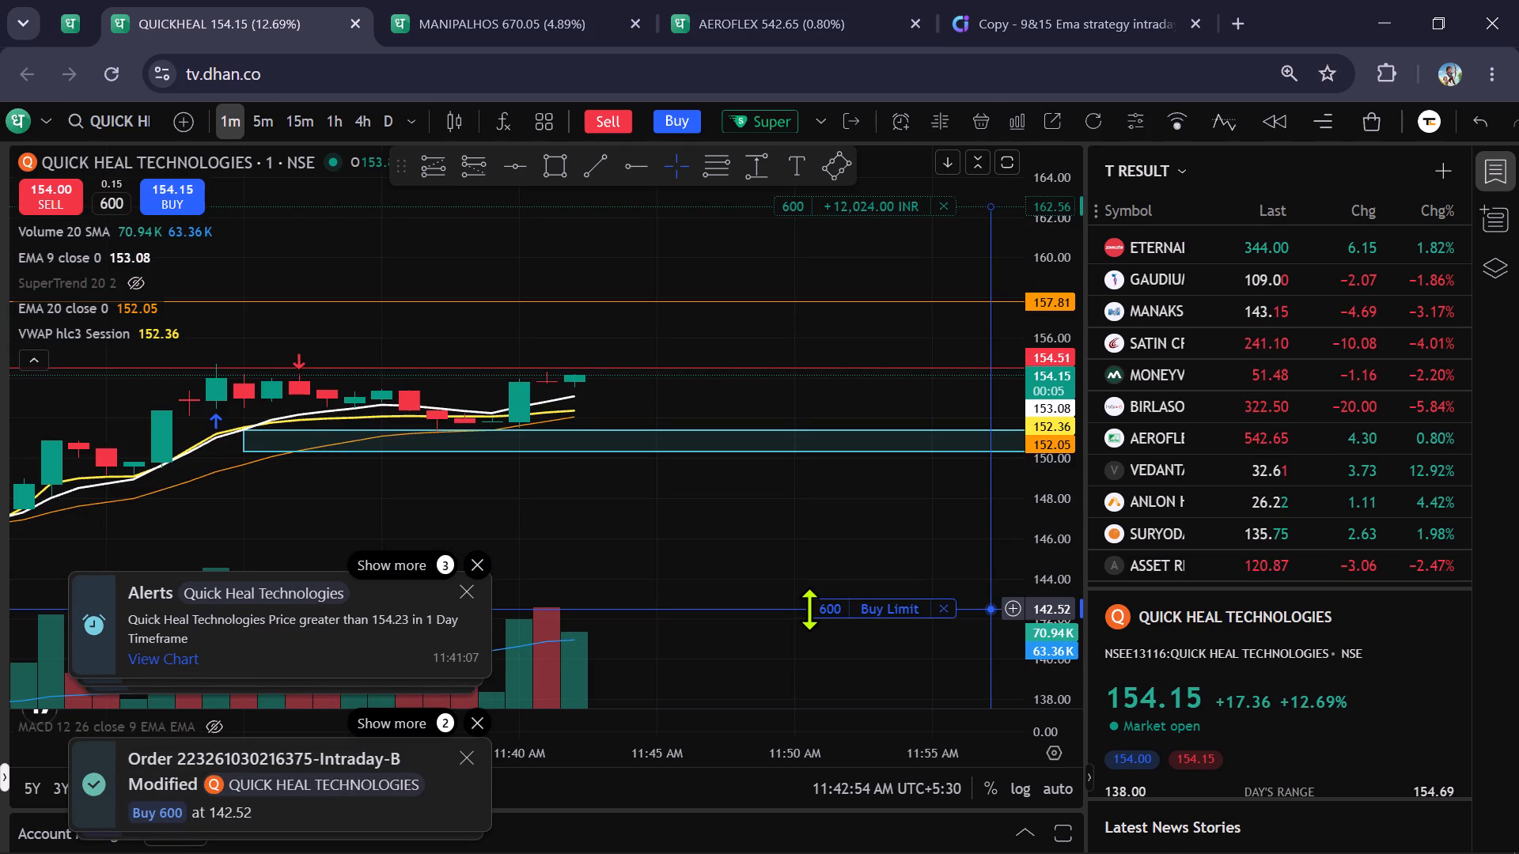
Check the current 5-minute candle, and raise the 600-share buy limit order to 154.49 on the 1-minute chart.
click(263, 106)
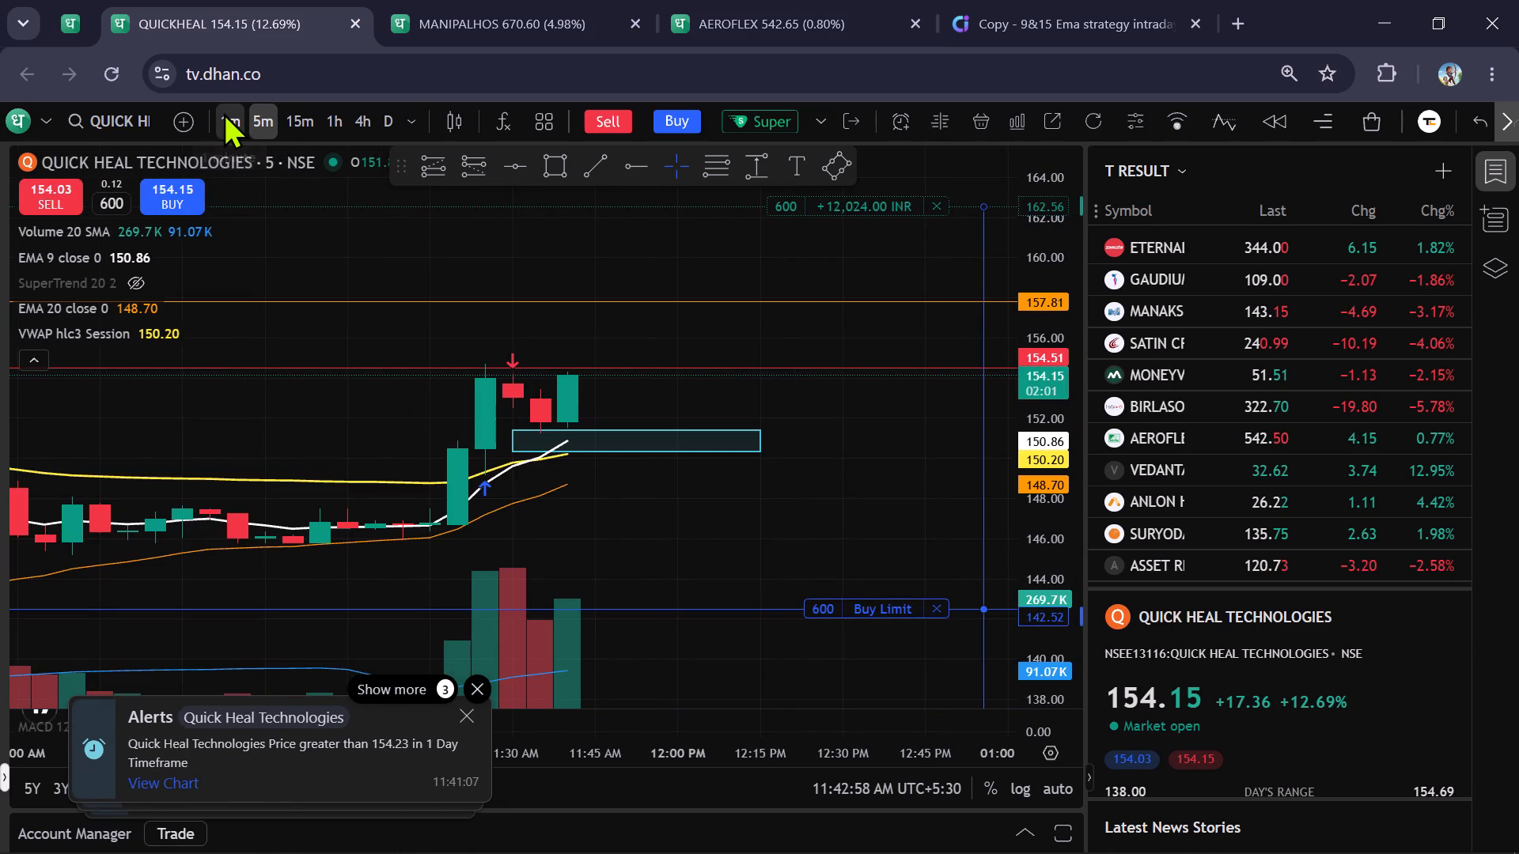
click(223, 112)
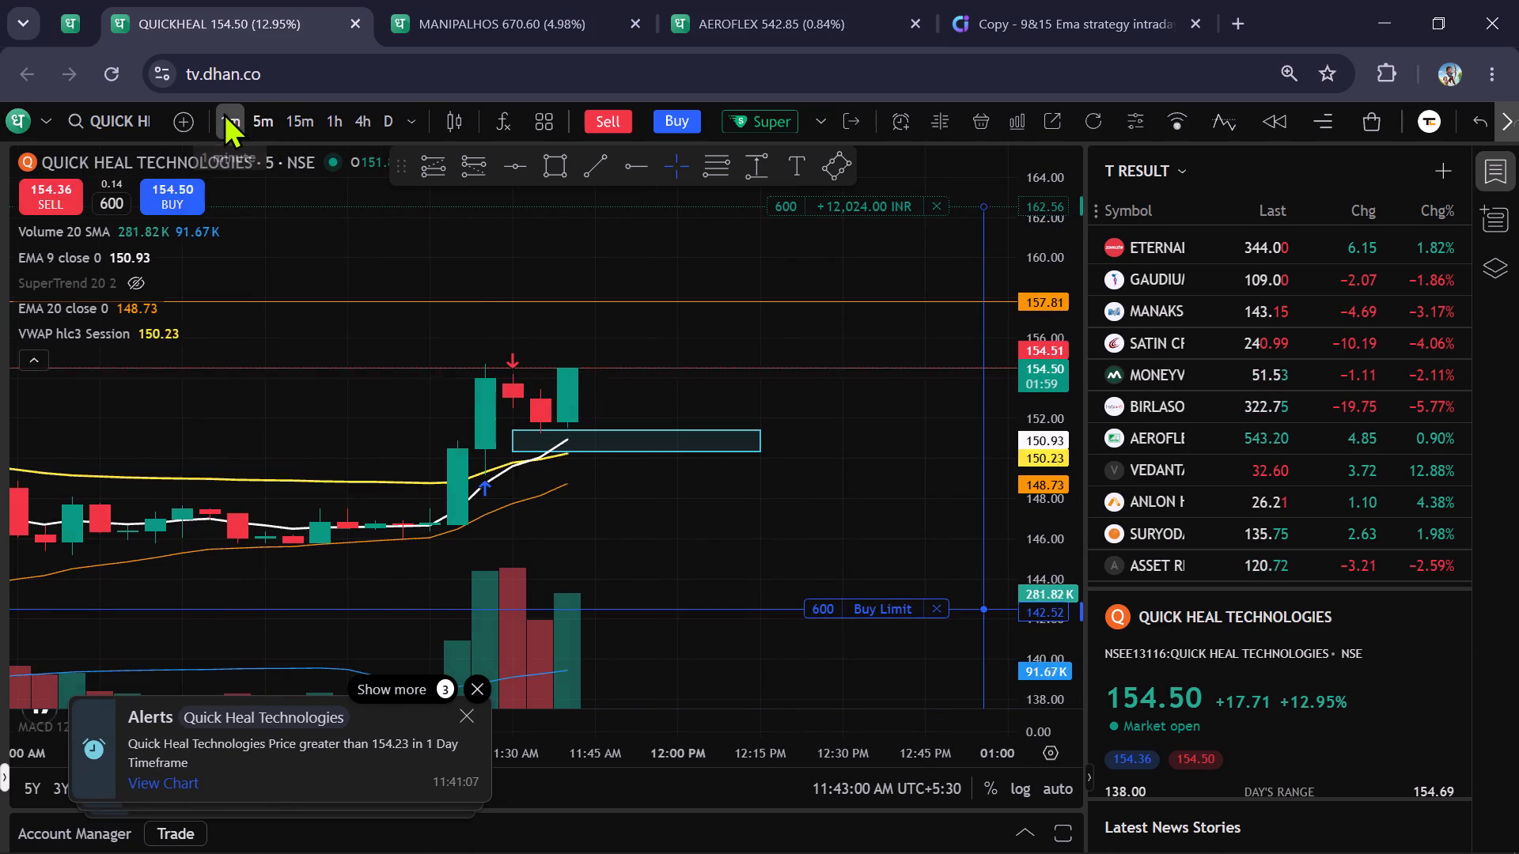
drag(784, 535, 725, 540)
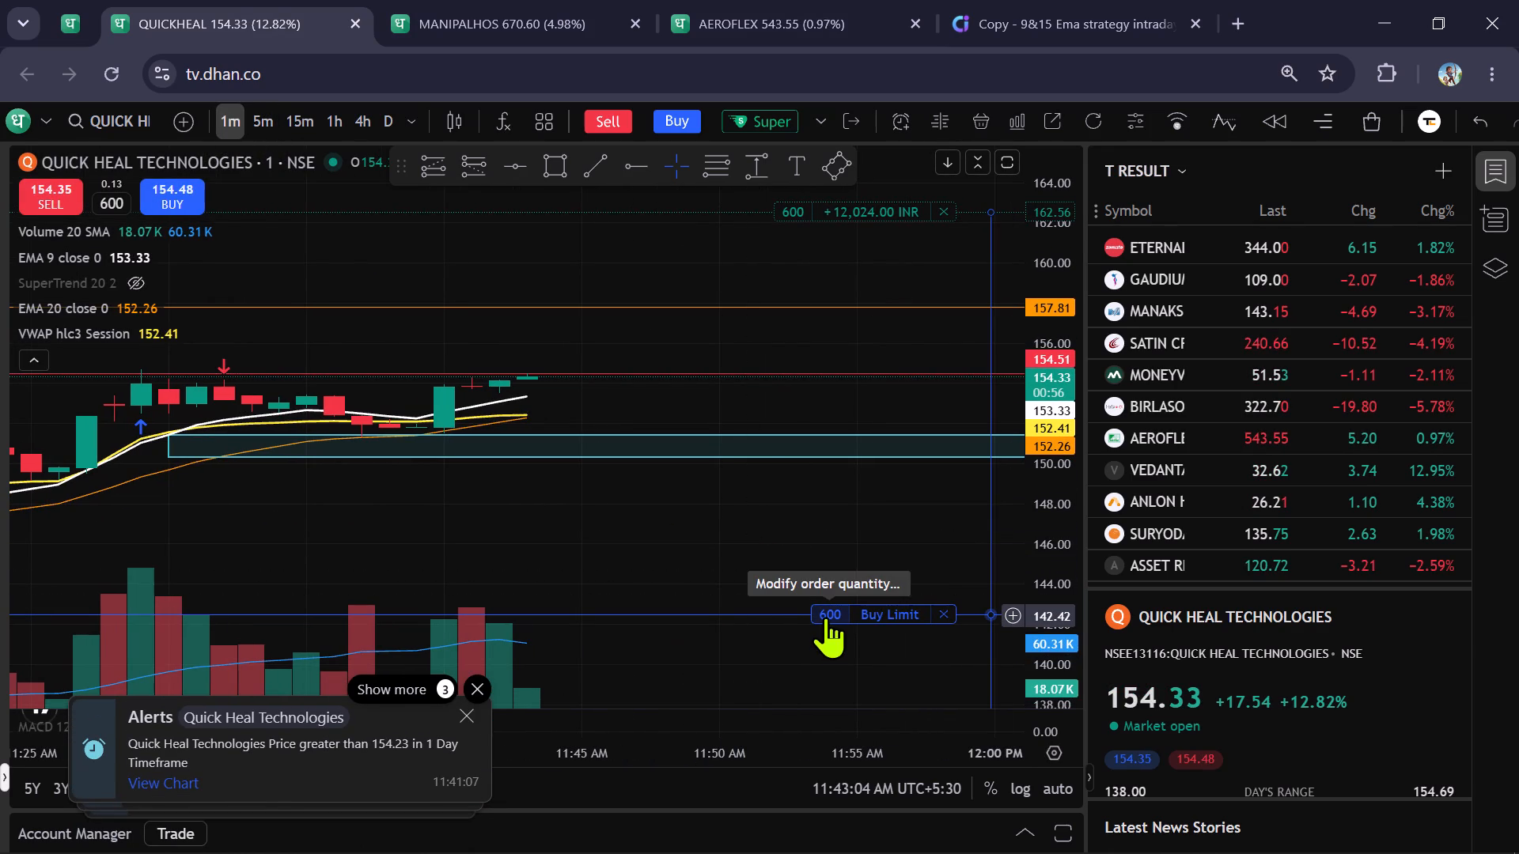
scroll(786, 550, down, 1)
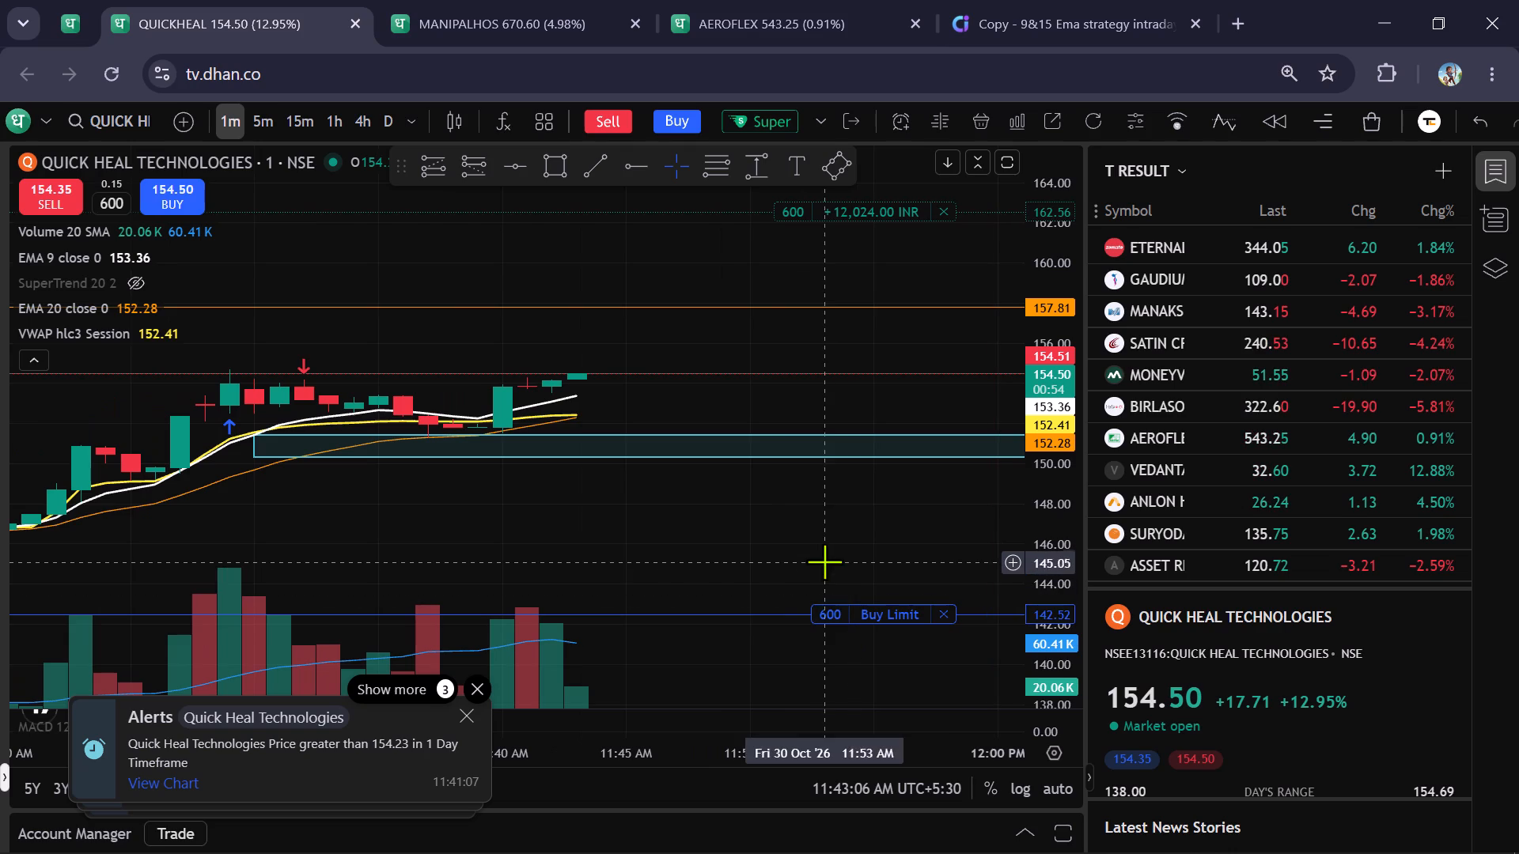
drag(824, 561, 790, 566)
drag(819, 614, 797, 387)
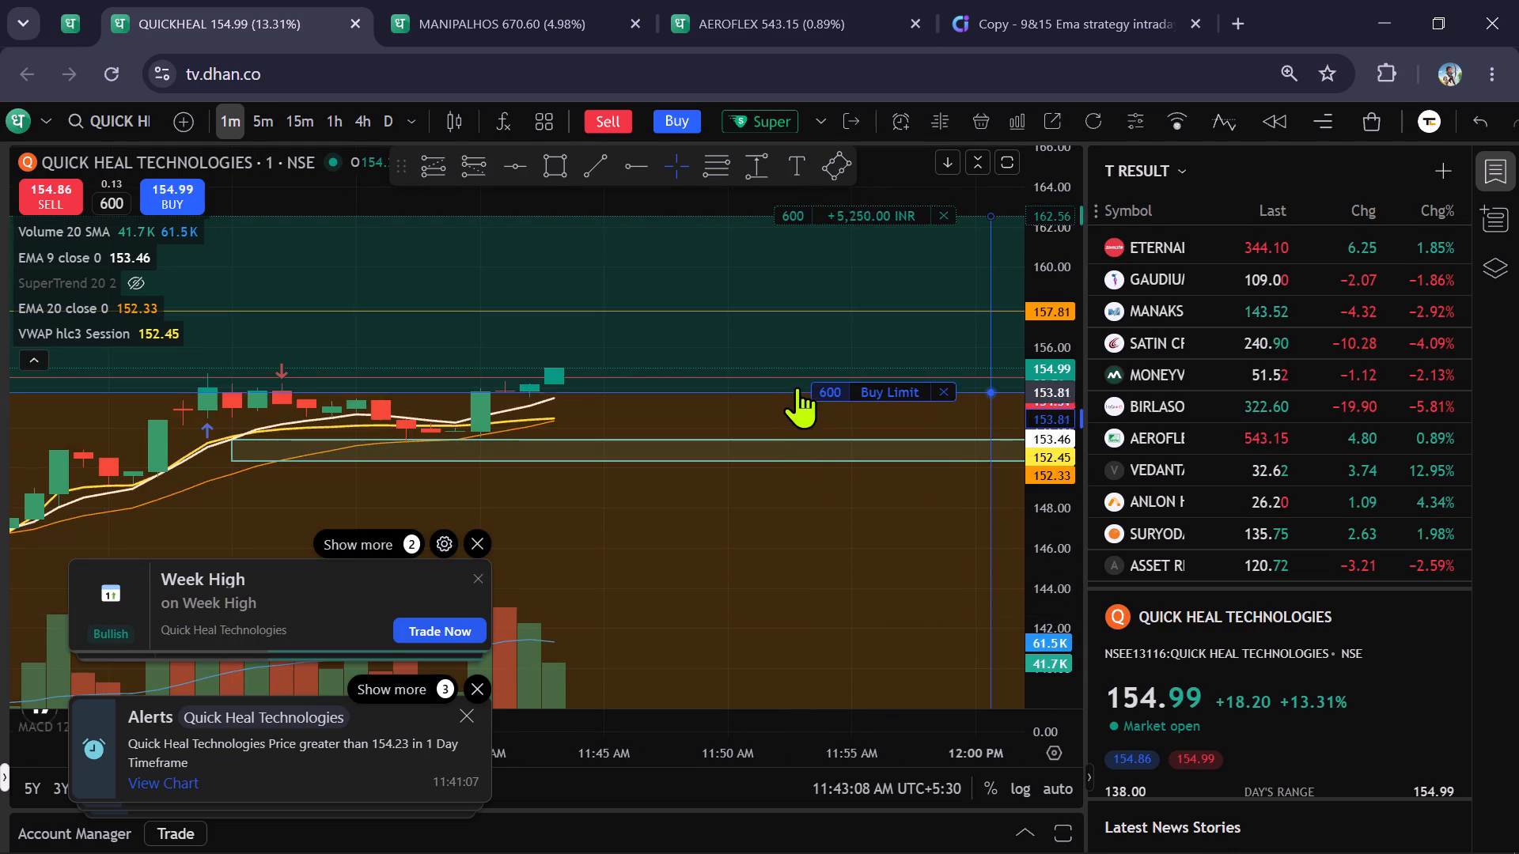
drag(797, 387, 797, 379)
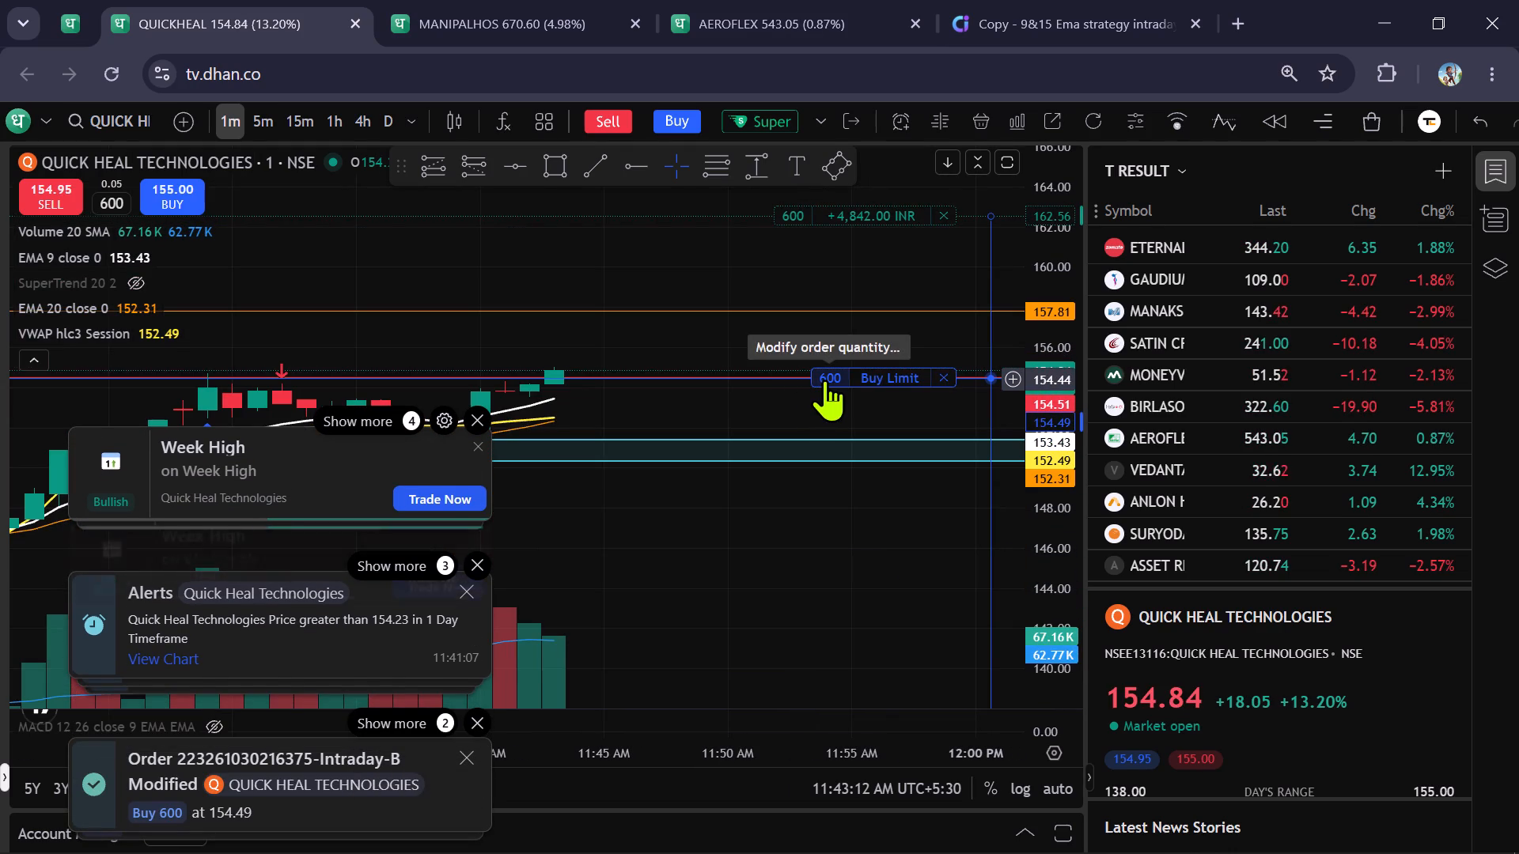
Move the QUICK HEAL TECHNOLOGIES 600-share buy limit order back below the marked zone, to about 144.05.
drag(824, 380, 835, 414)
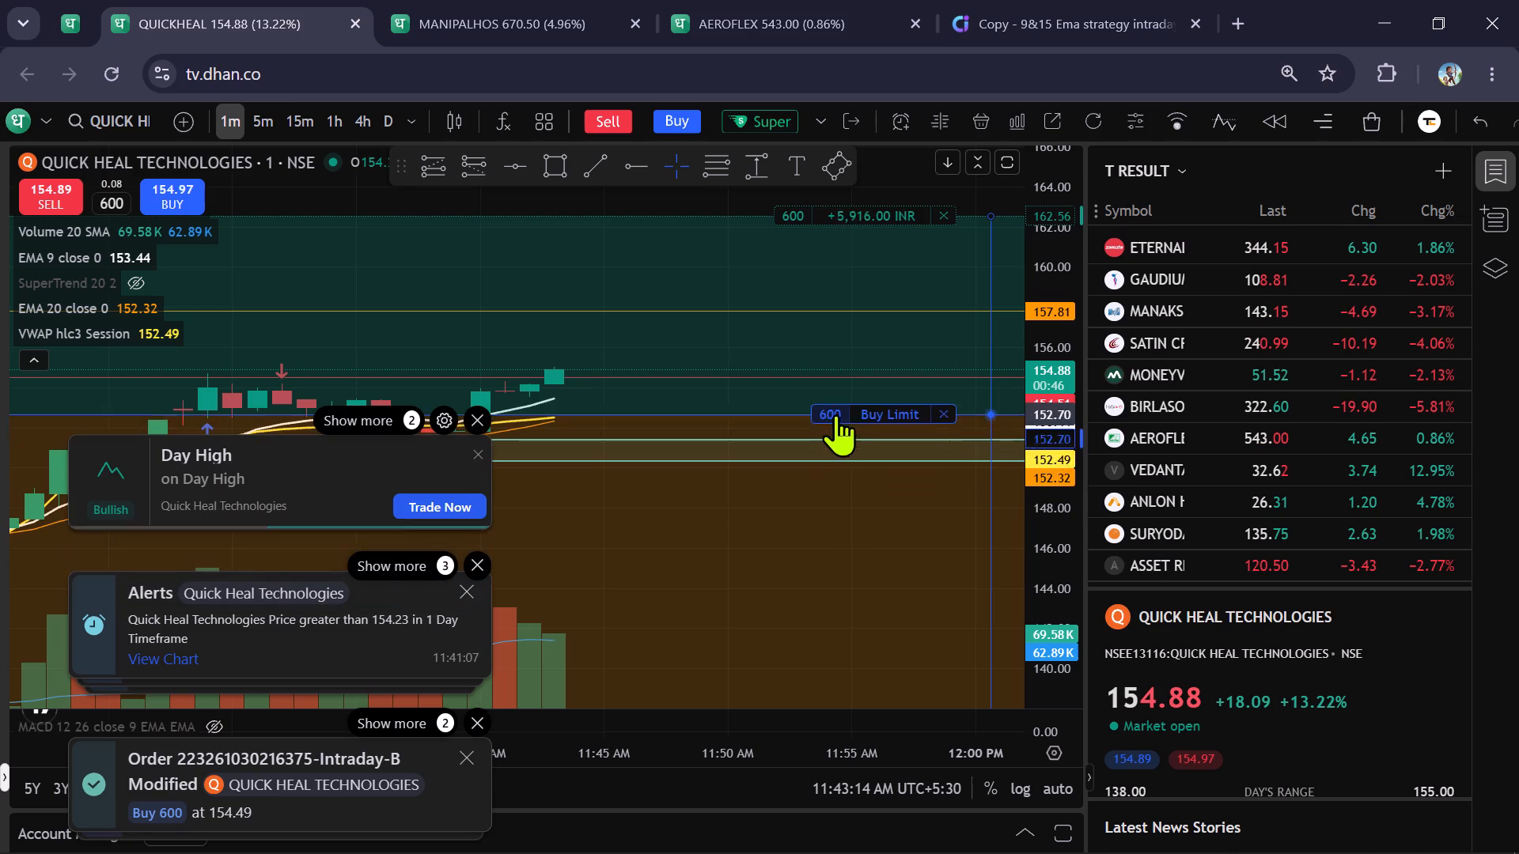
drag(835, 414, 842, 591)
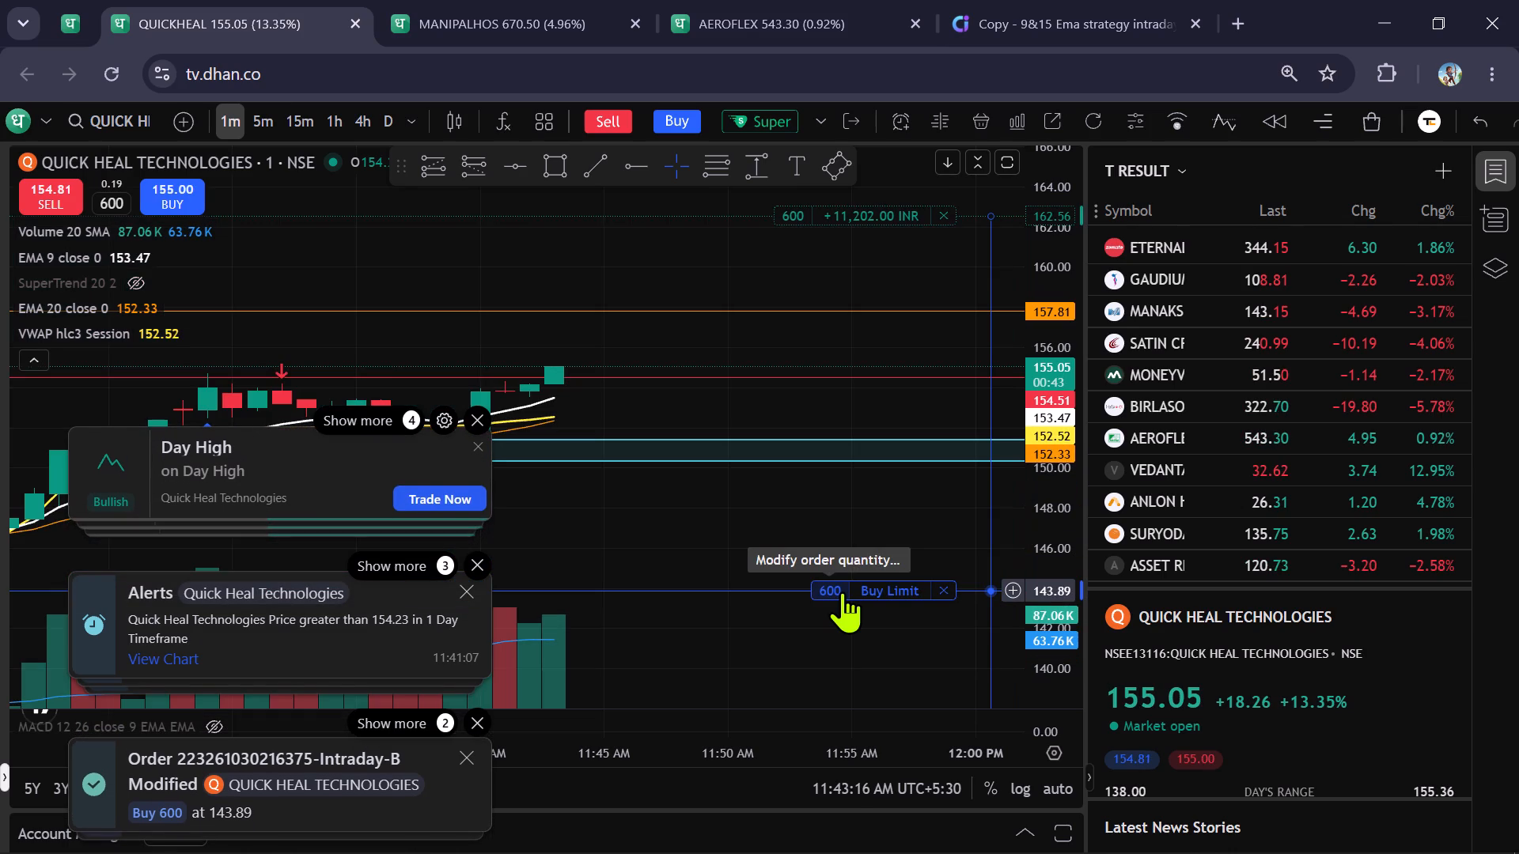
drag(842, 591, 811, 588)
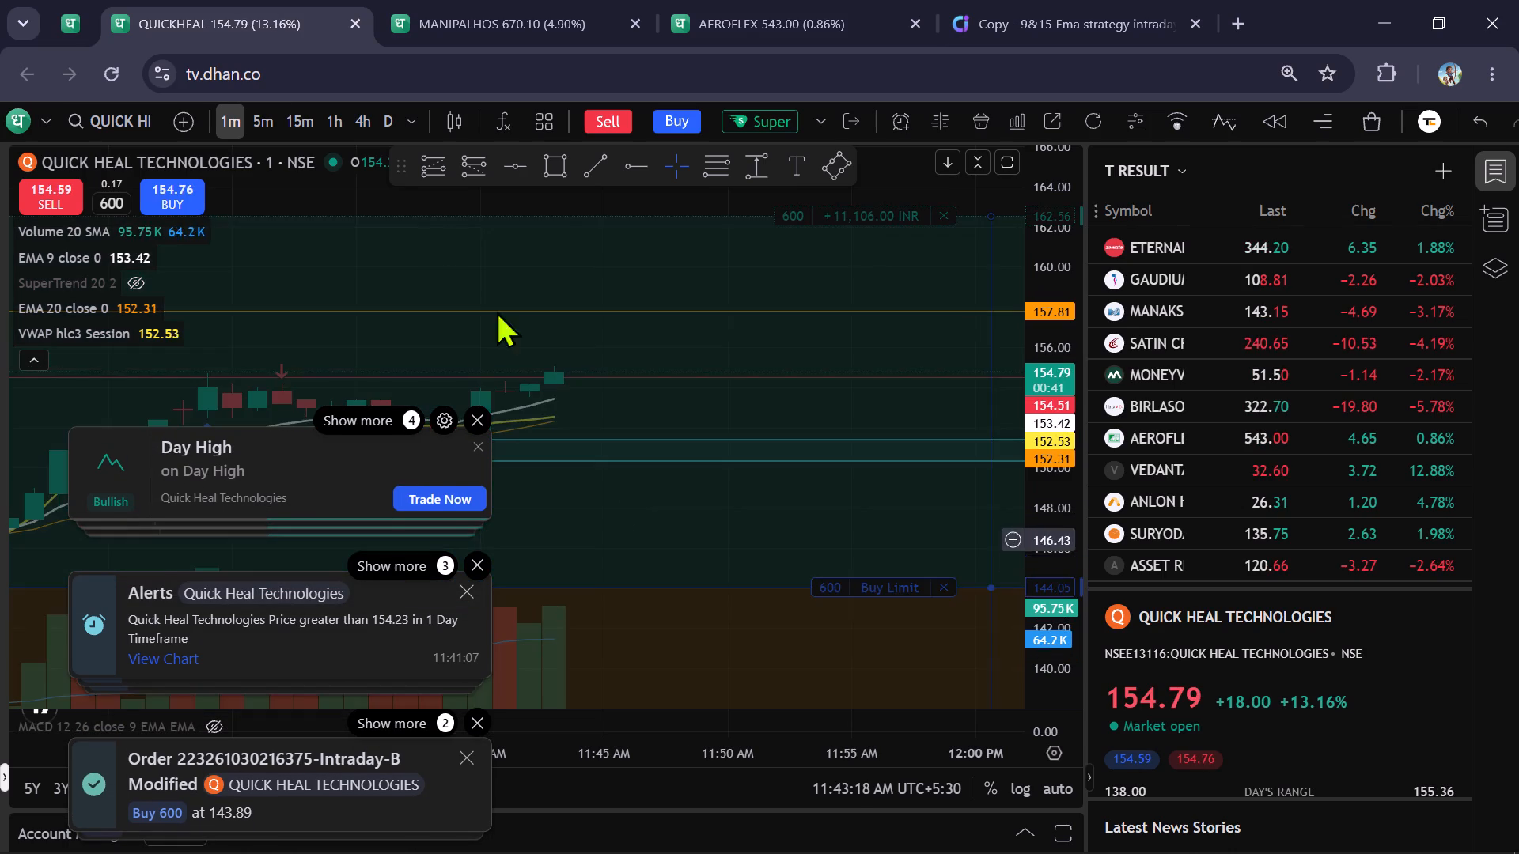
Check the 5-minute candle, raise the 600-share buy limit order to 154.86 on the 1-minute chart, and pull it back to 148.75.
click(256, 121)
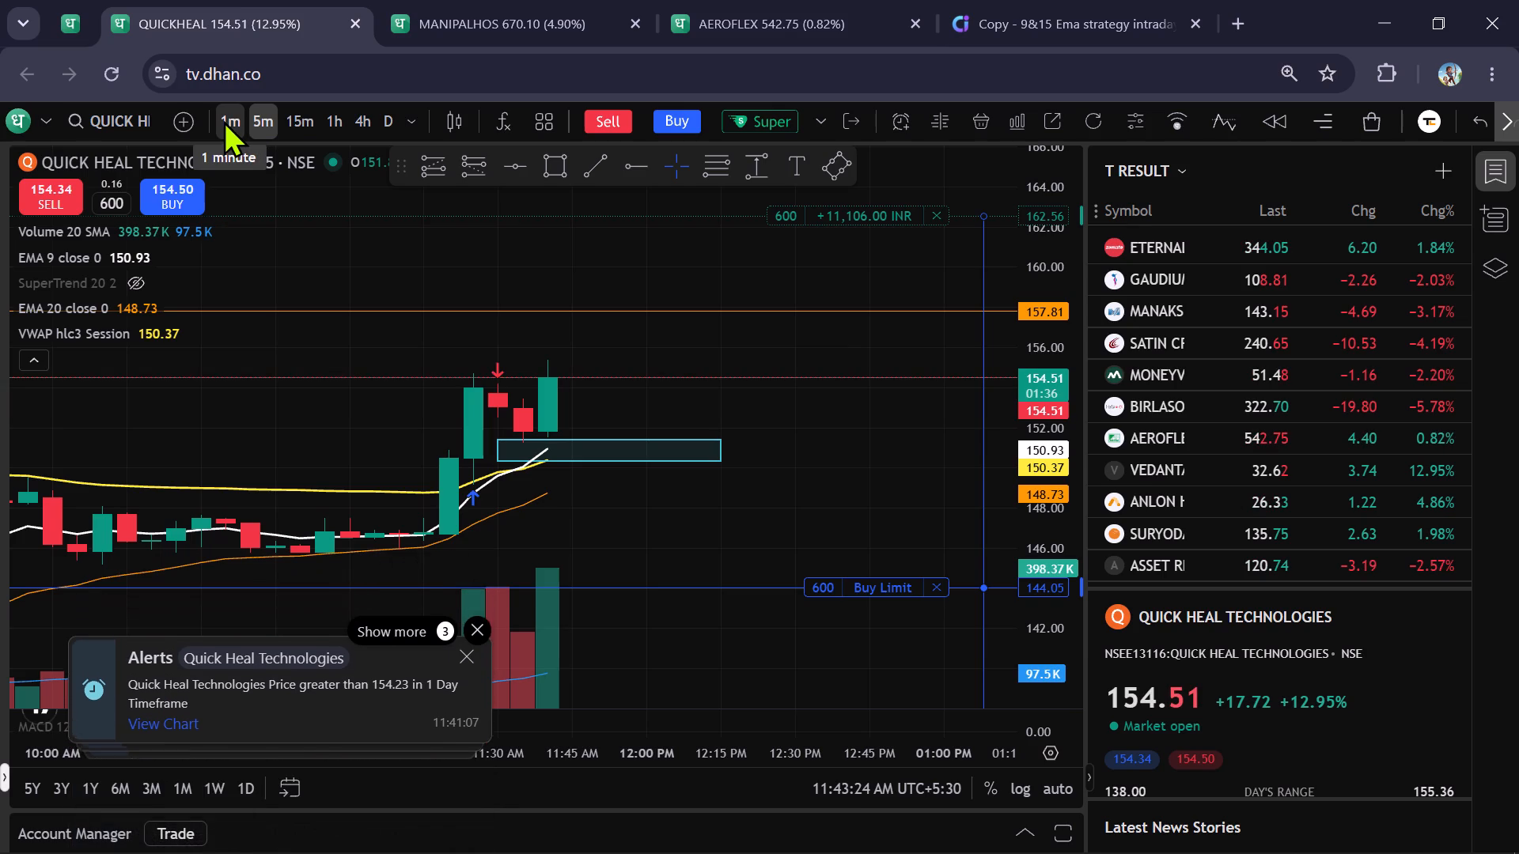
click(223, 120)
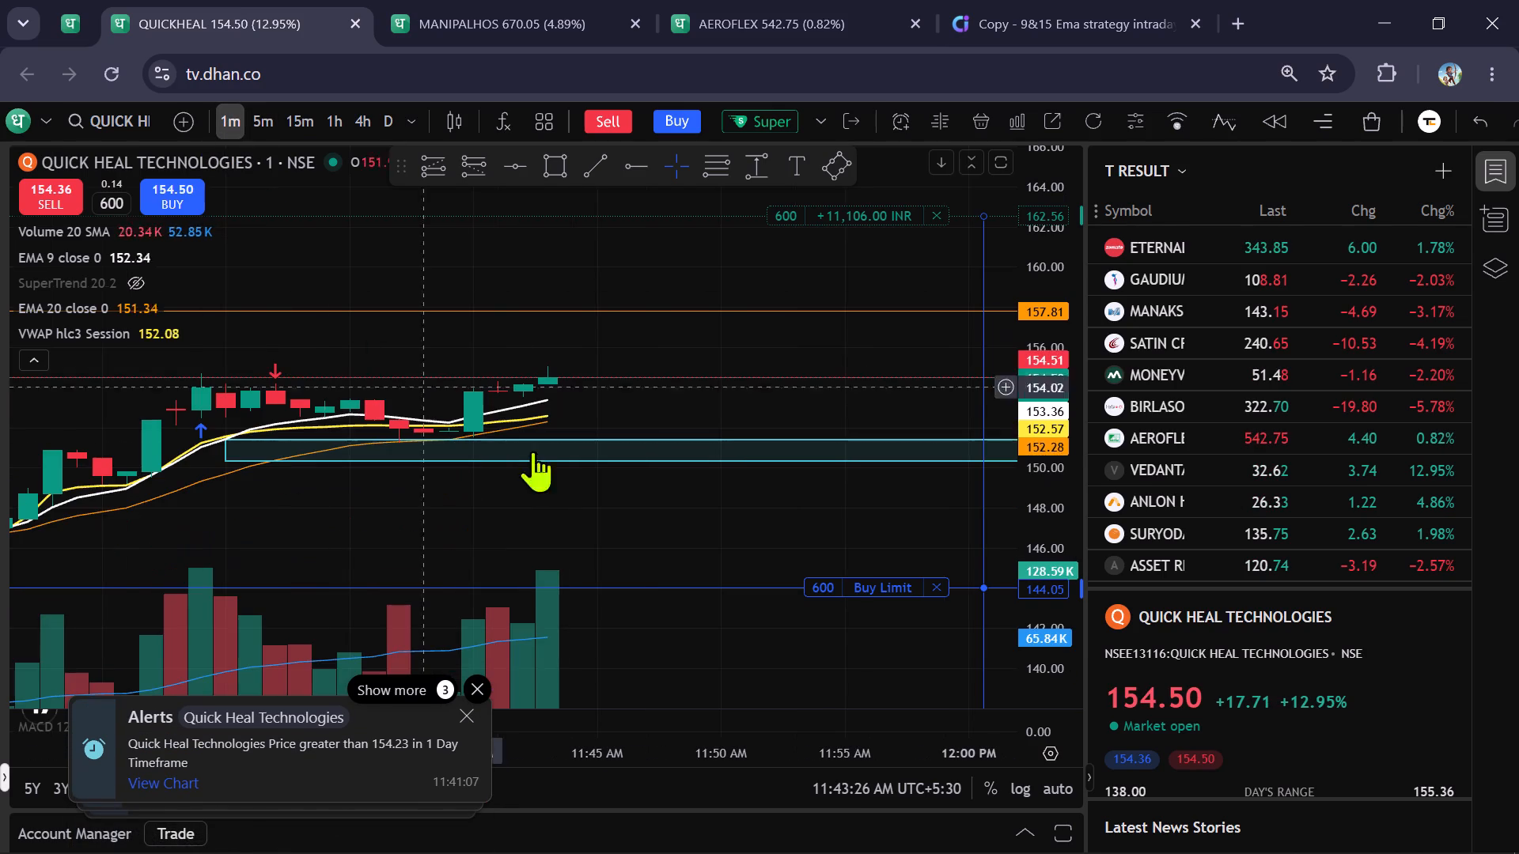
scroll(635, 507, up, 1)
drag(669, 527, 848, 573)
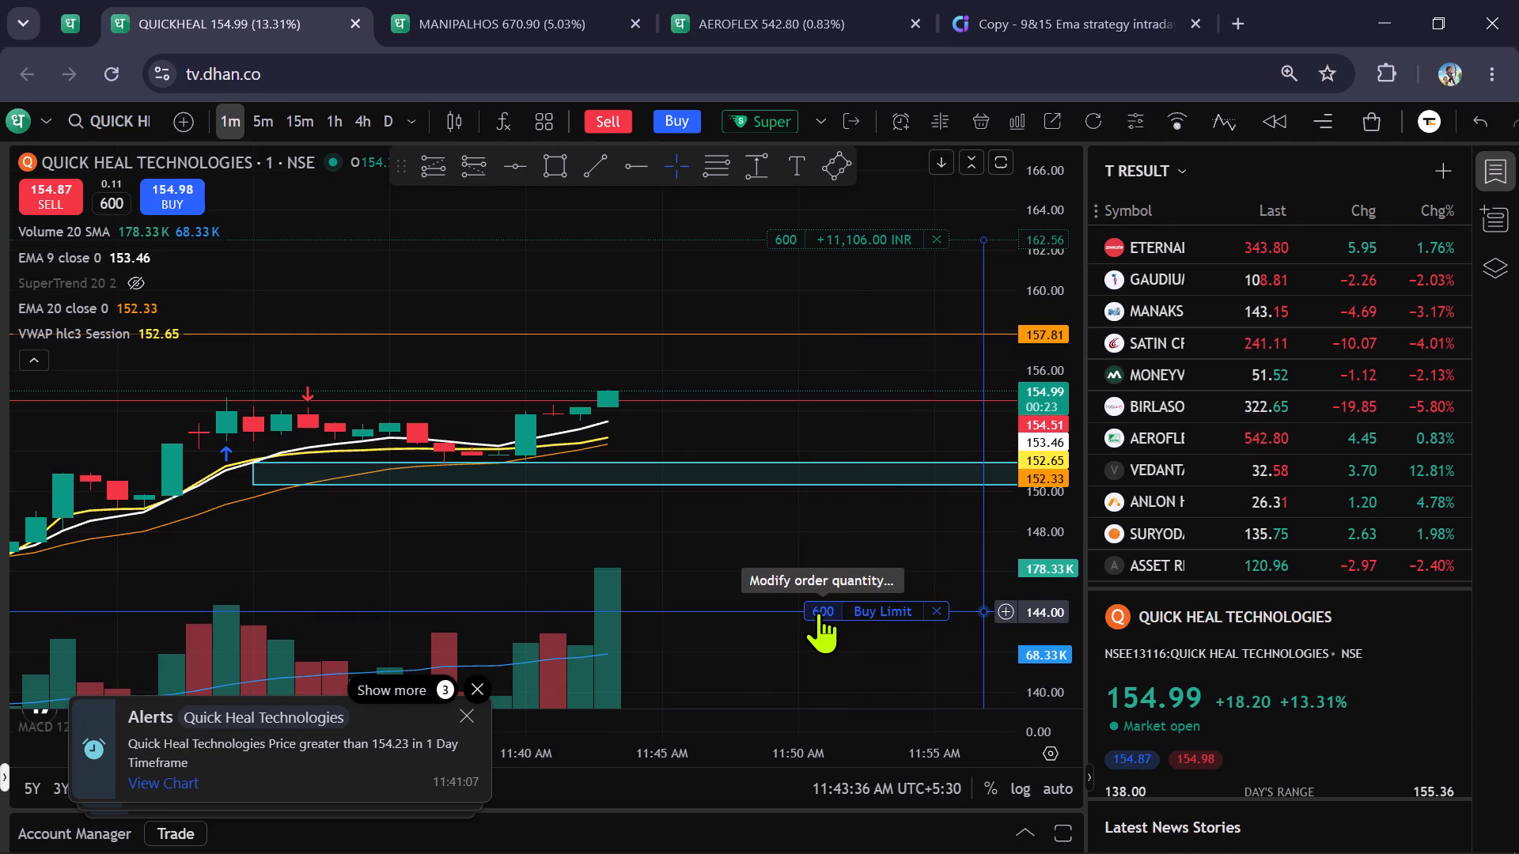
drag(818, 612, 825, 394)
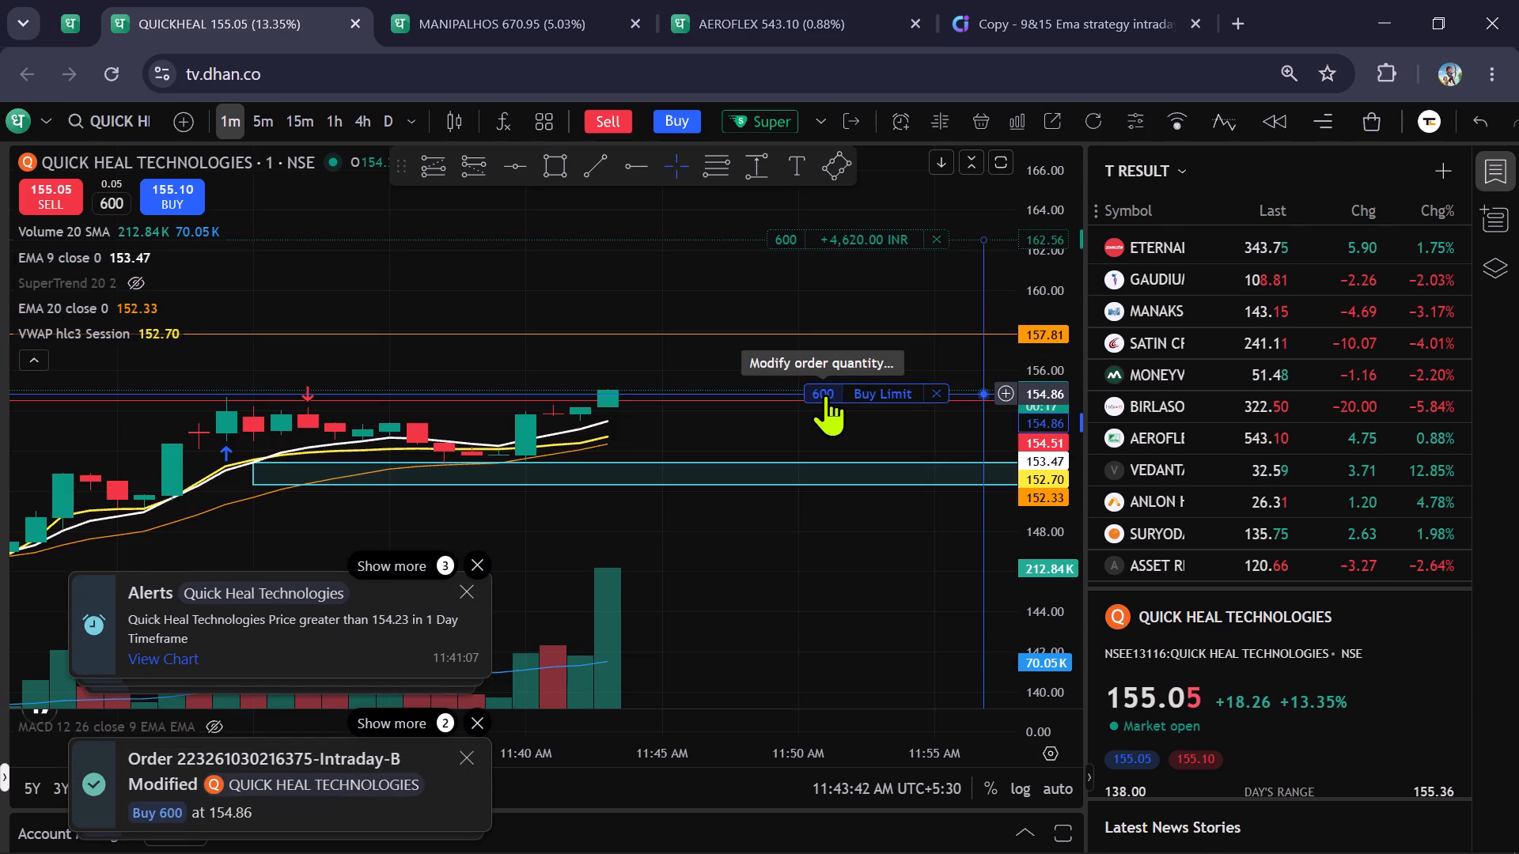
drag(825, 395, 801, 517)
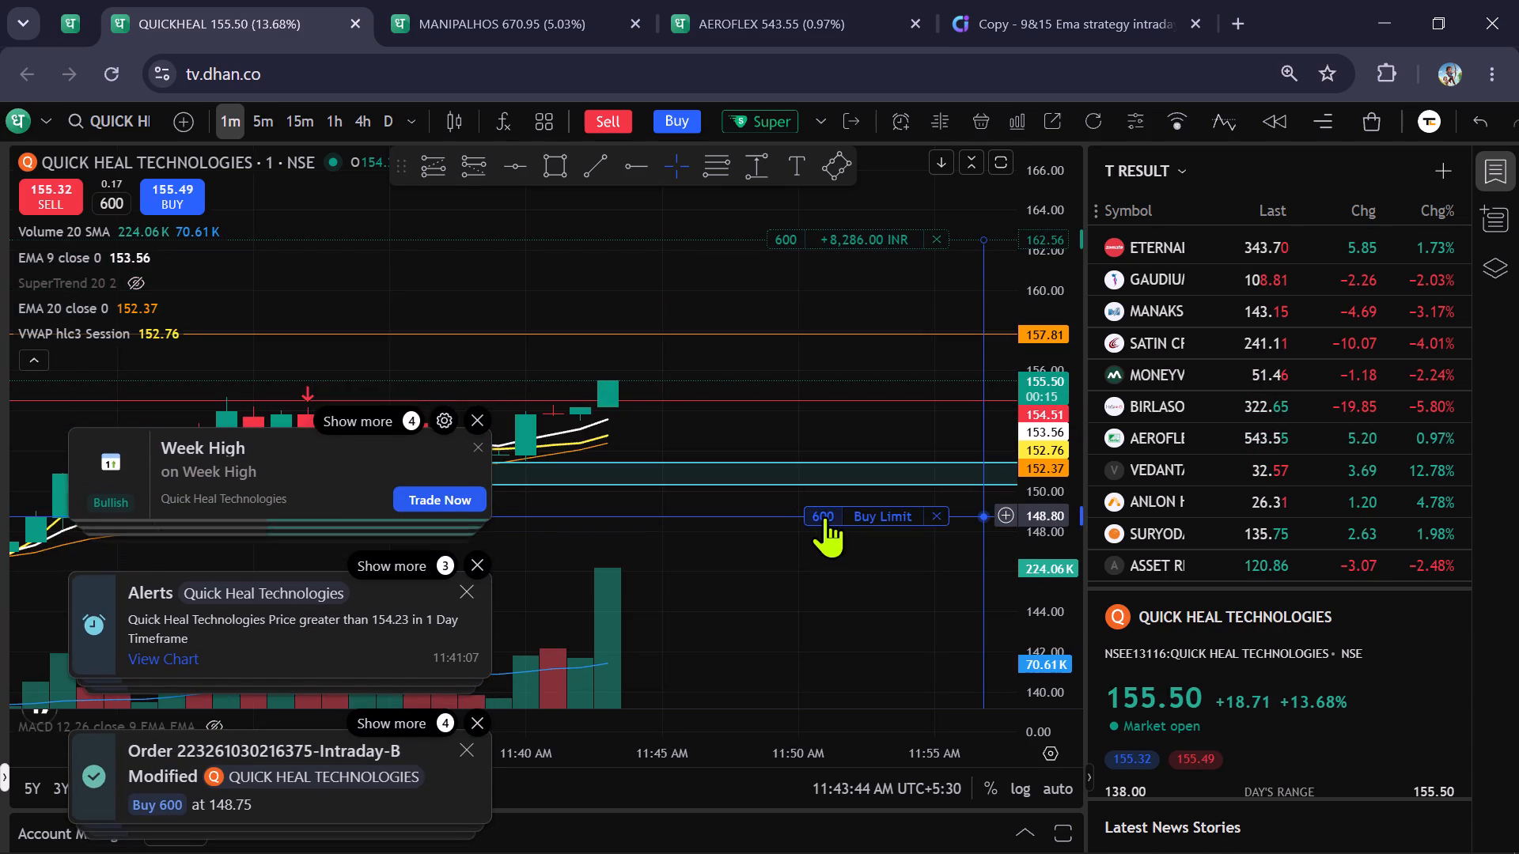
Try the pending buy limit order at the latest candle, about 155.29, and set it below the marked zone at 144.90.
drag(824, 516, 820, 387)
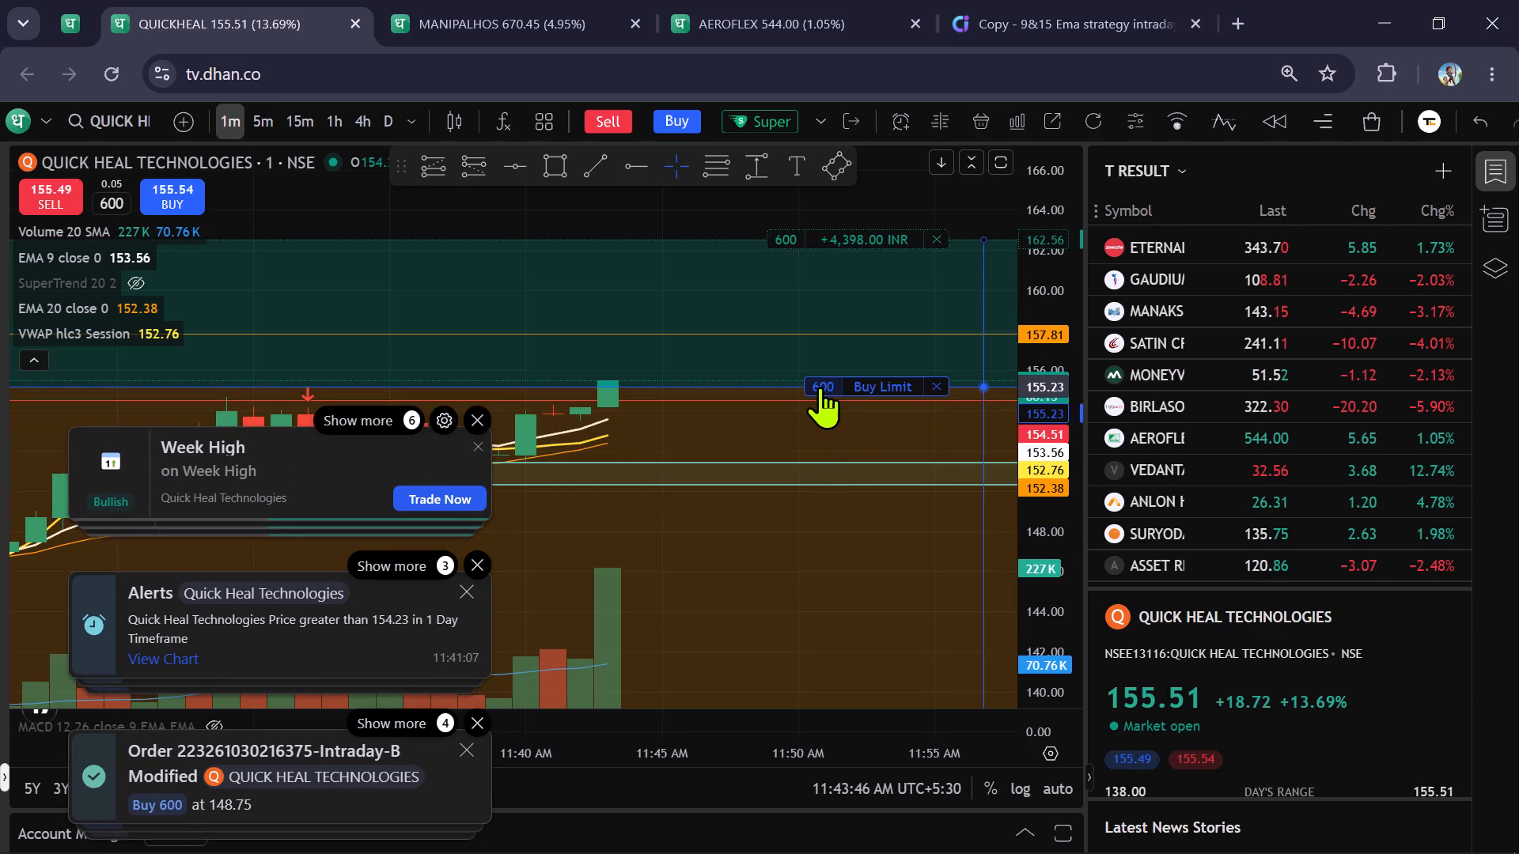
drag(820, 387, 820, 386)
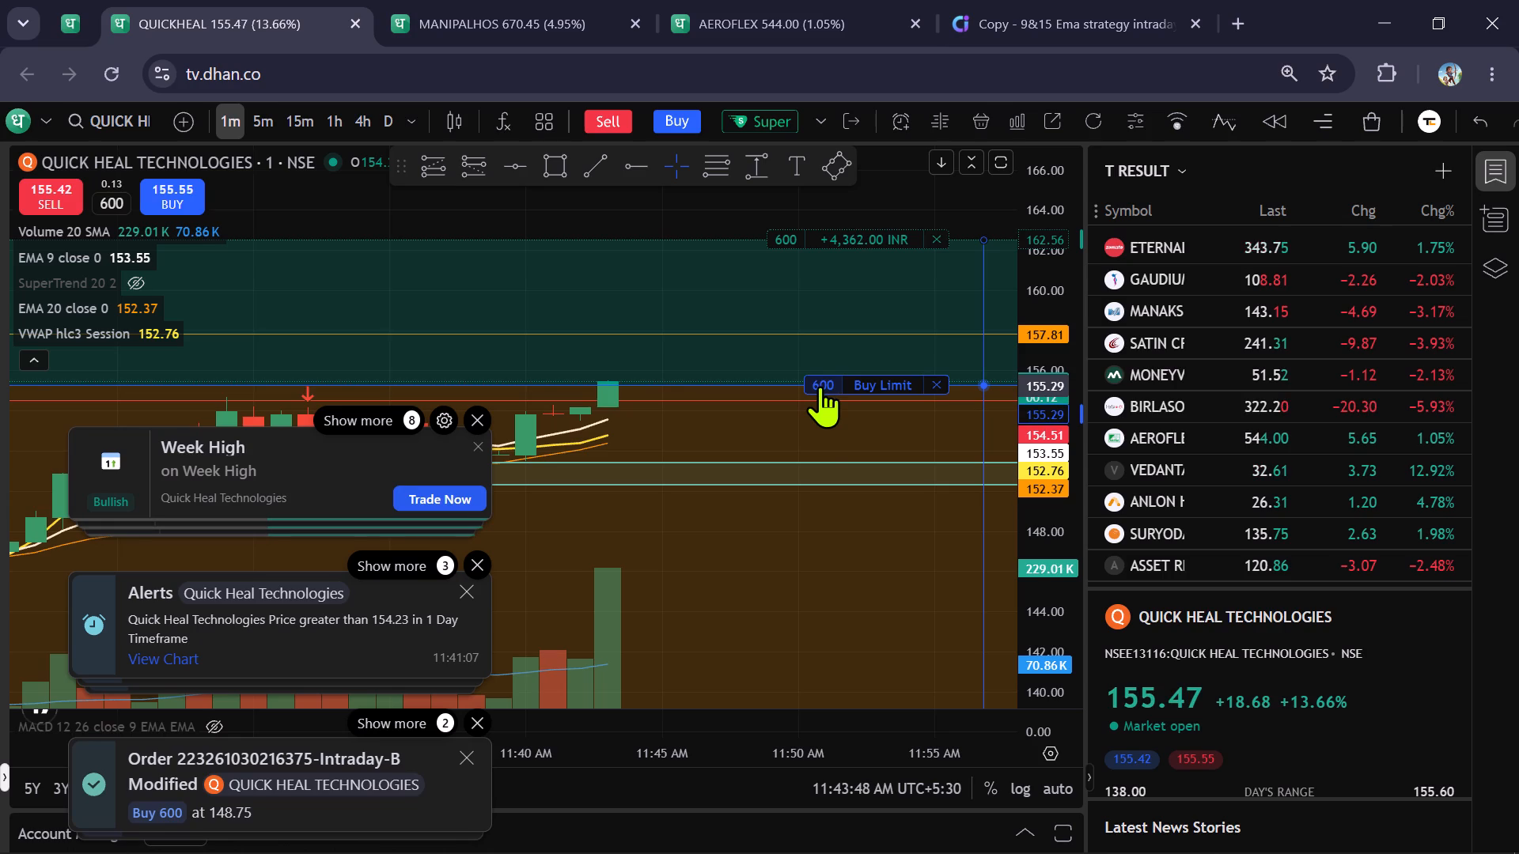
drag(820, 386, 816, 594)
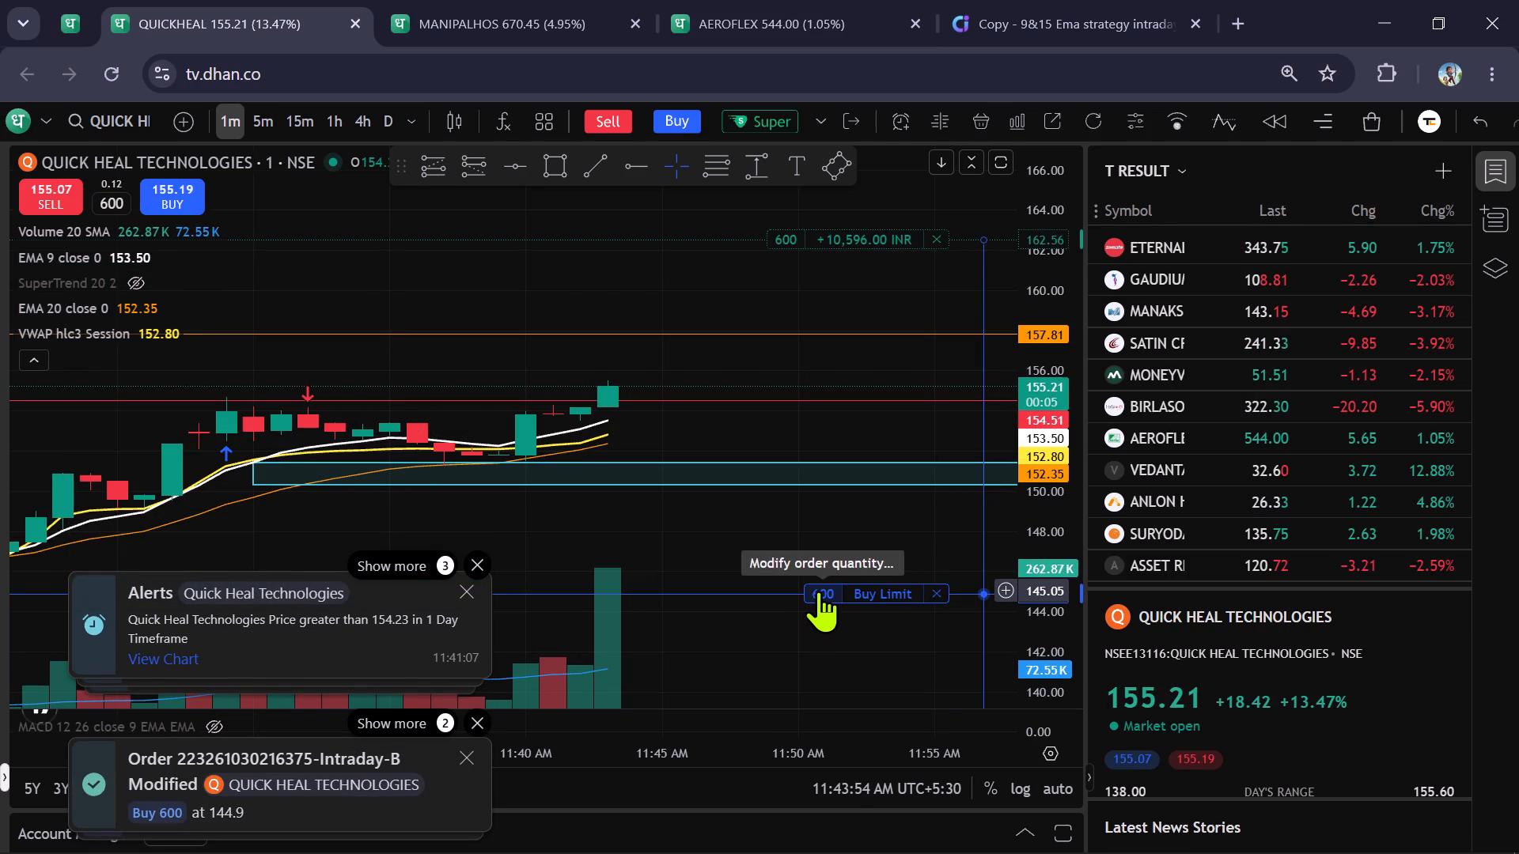
Compare the 1-minute and 5-minute candles of QUICK HEAL TECHNOLOGIES, and check the MANIPAL HEALTH ENTERPRISES chart.
scroll(818, 591, up, 1)
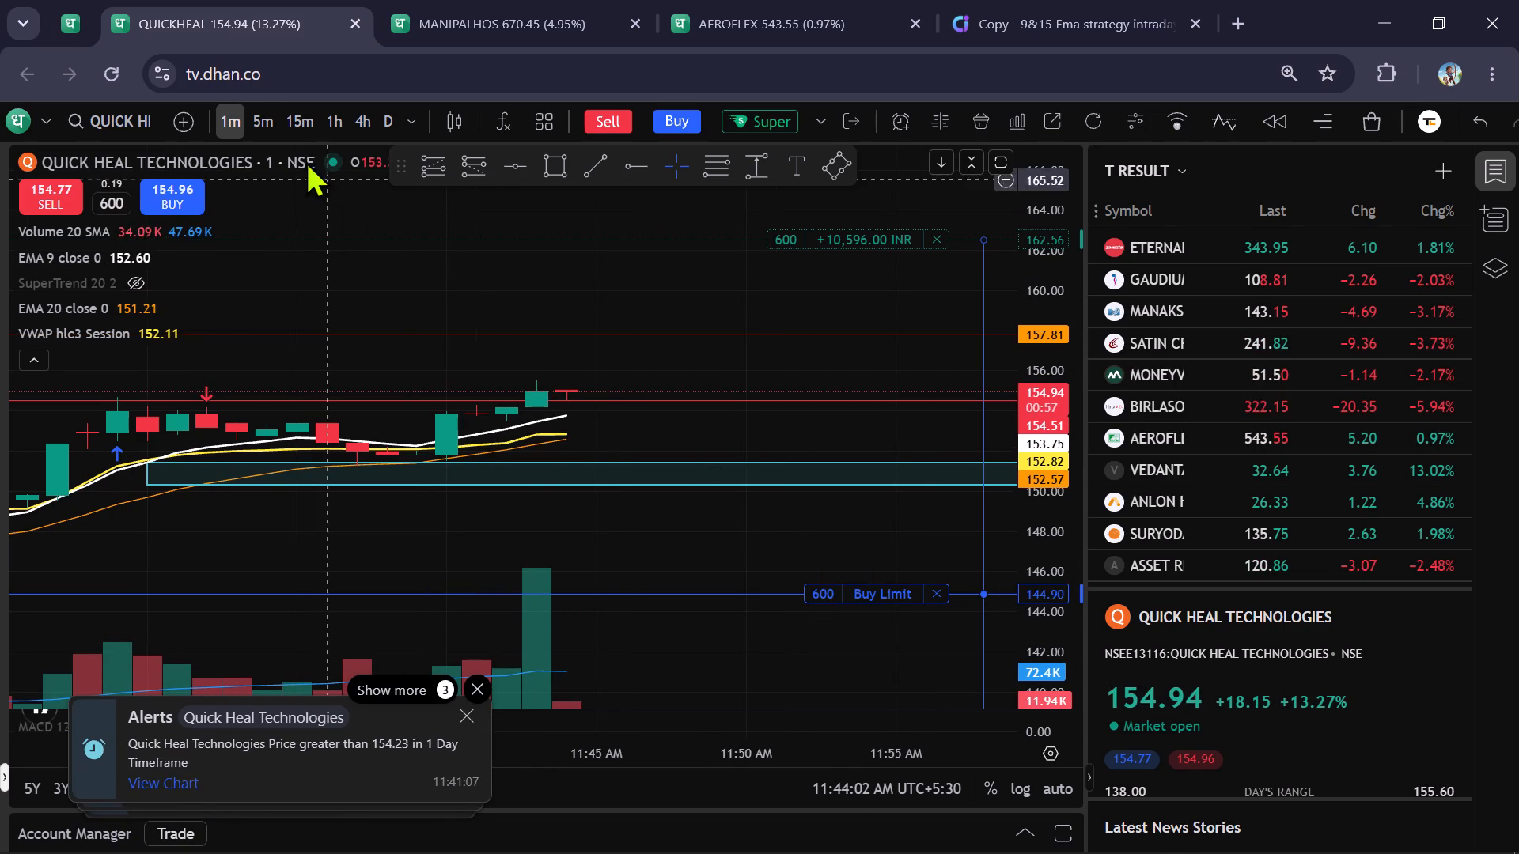
click(273, 122)
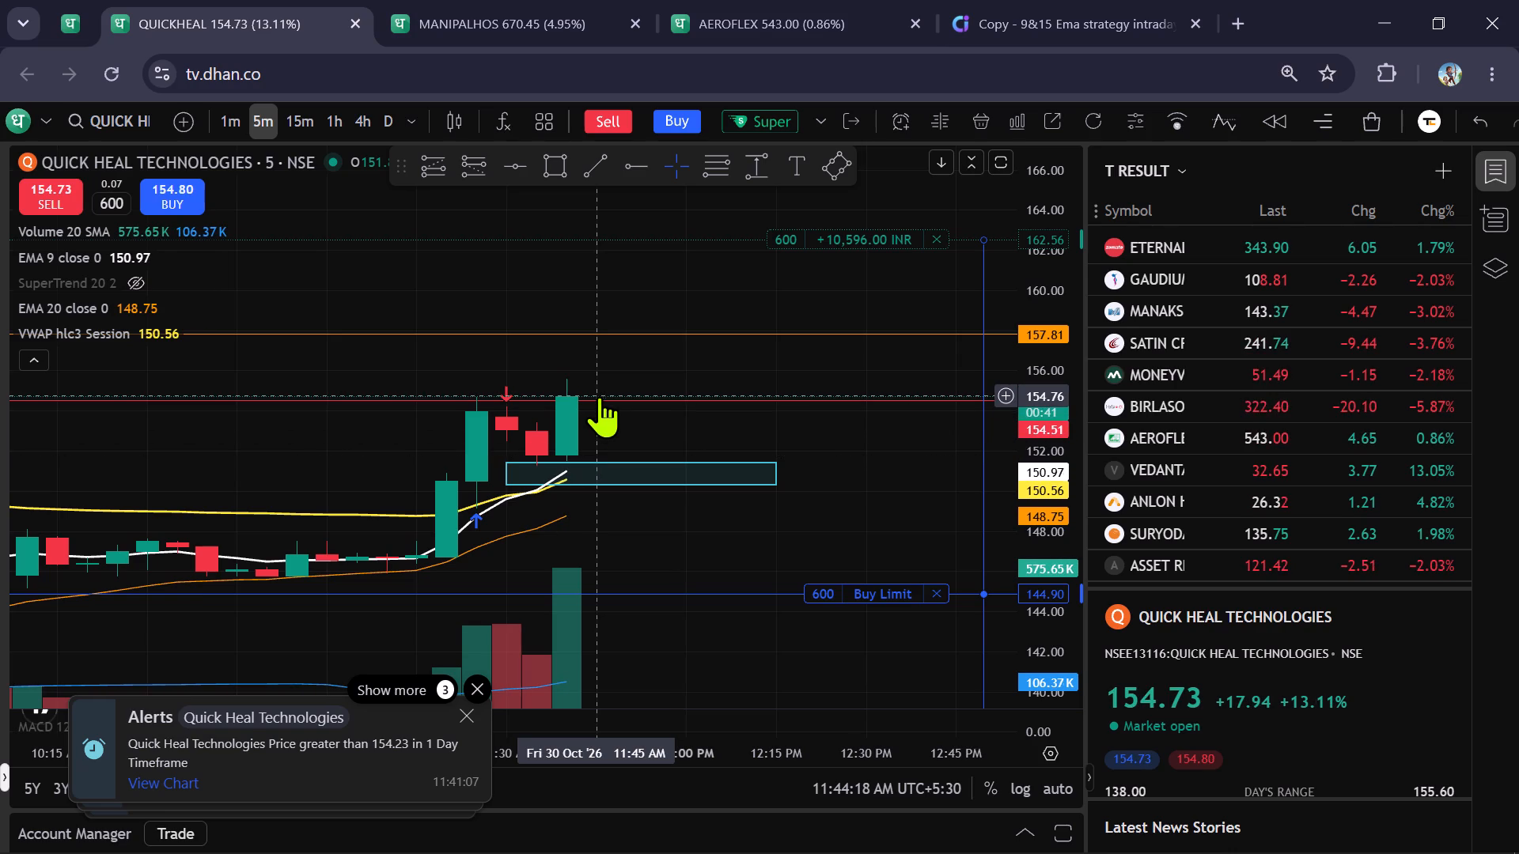
click(241, 119)
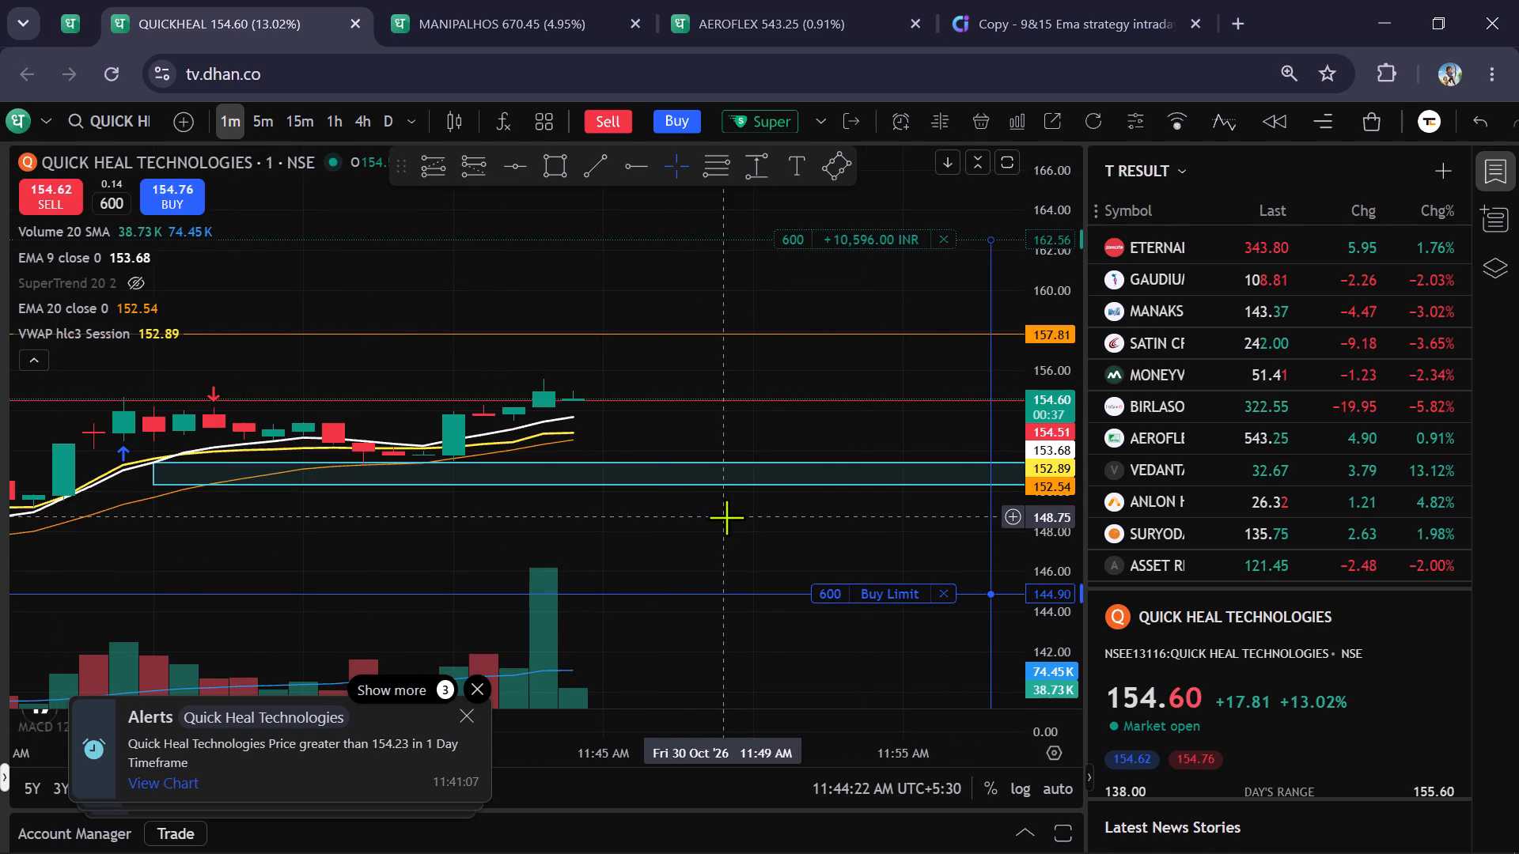
click(252, 112)
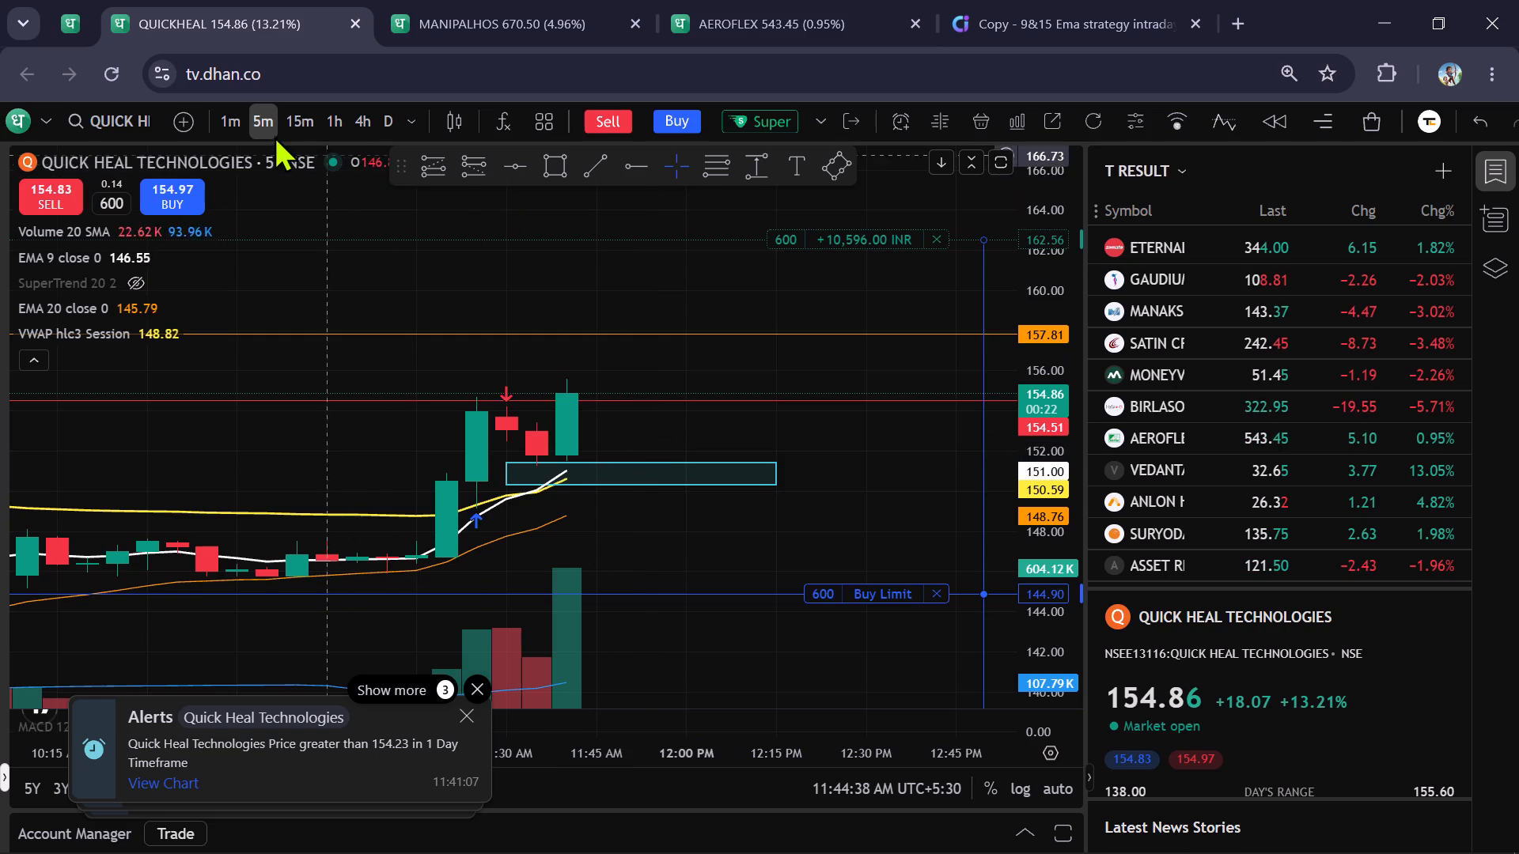
click(237, 115)
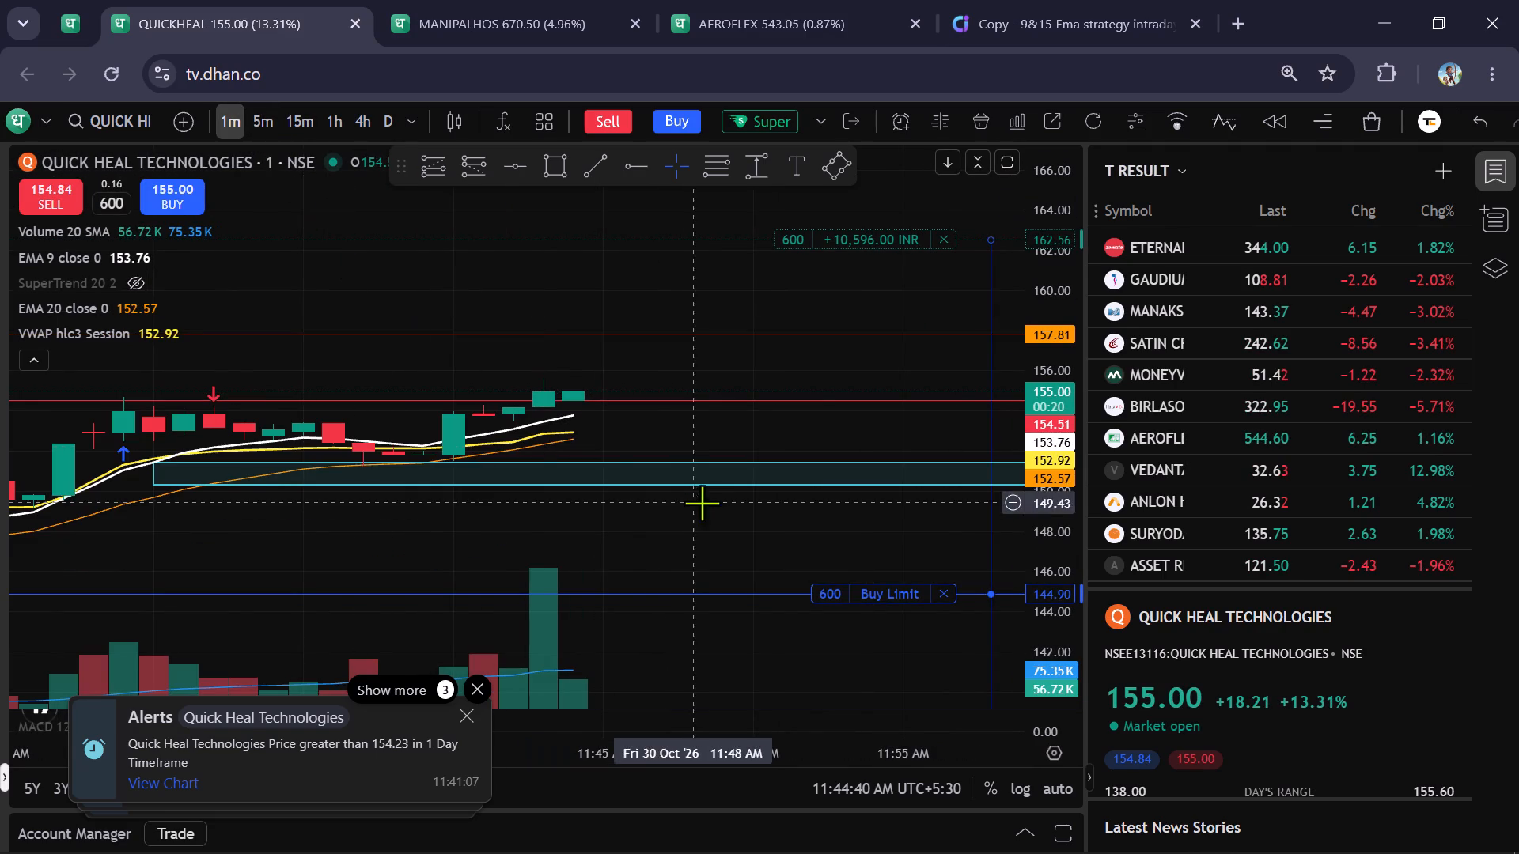
click(256, 129)
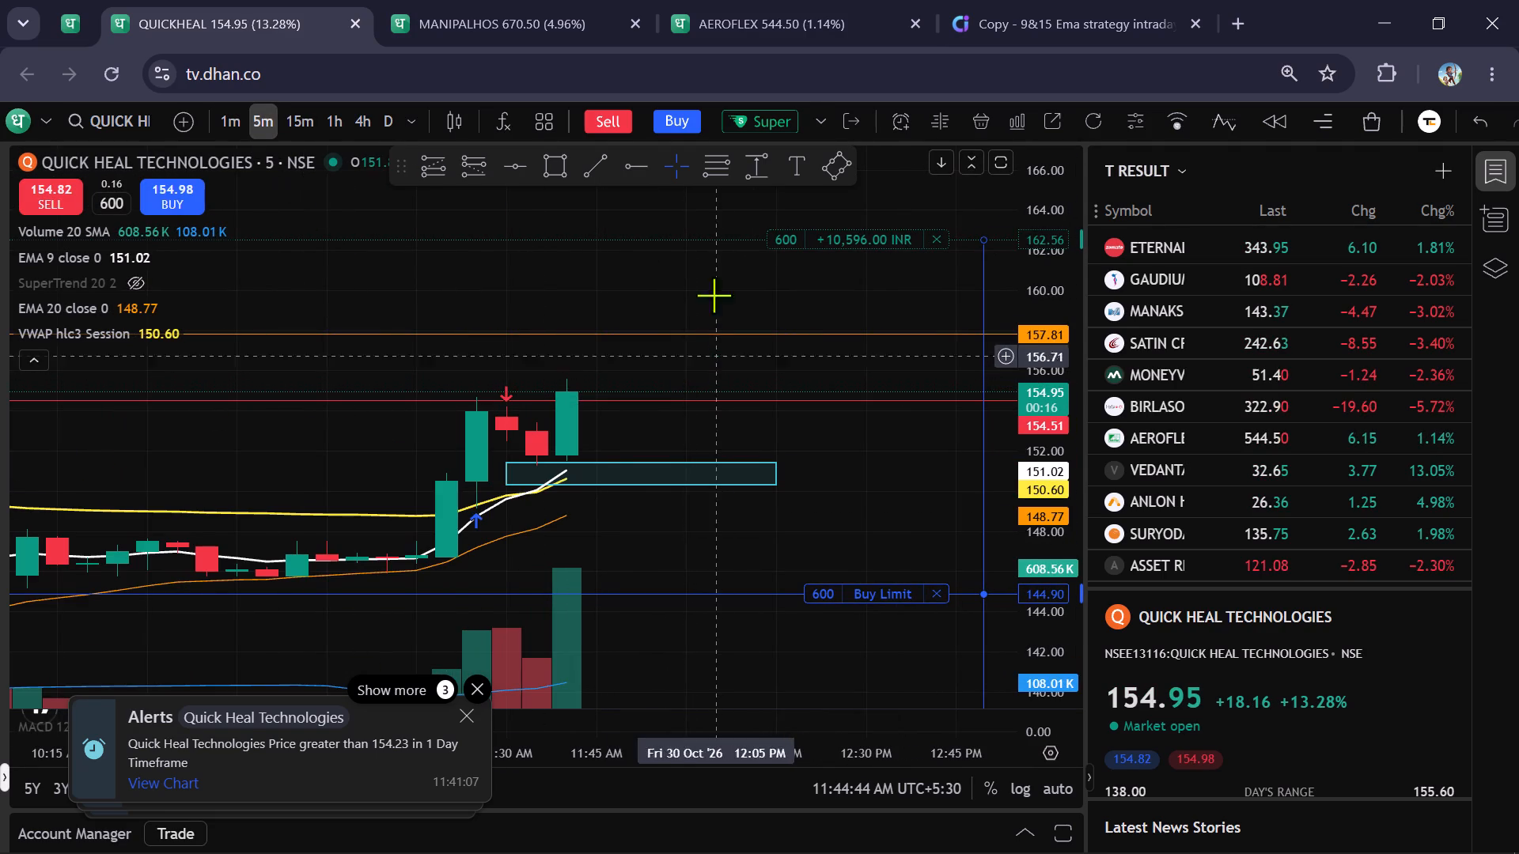
click(771, 0)
click(509, 18)
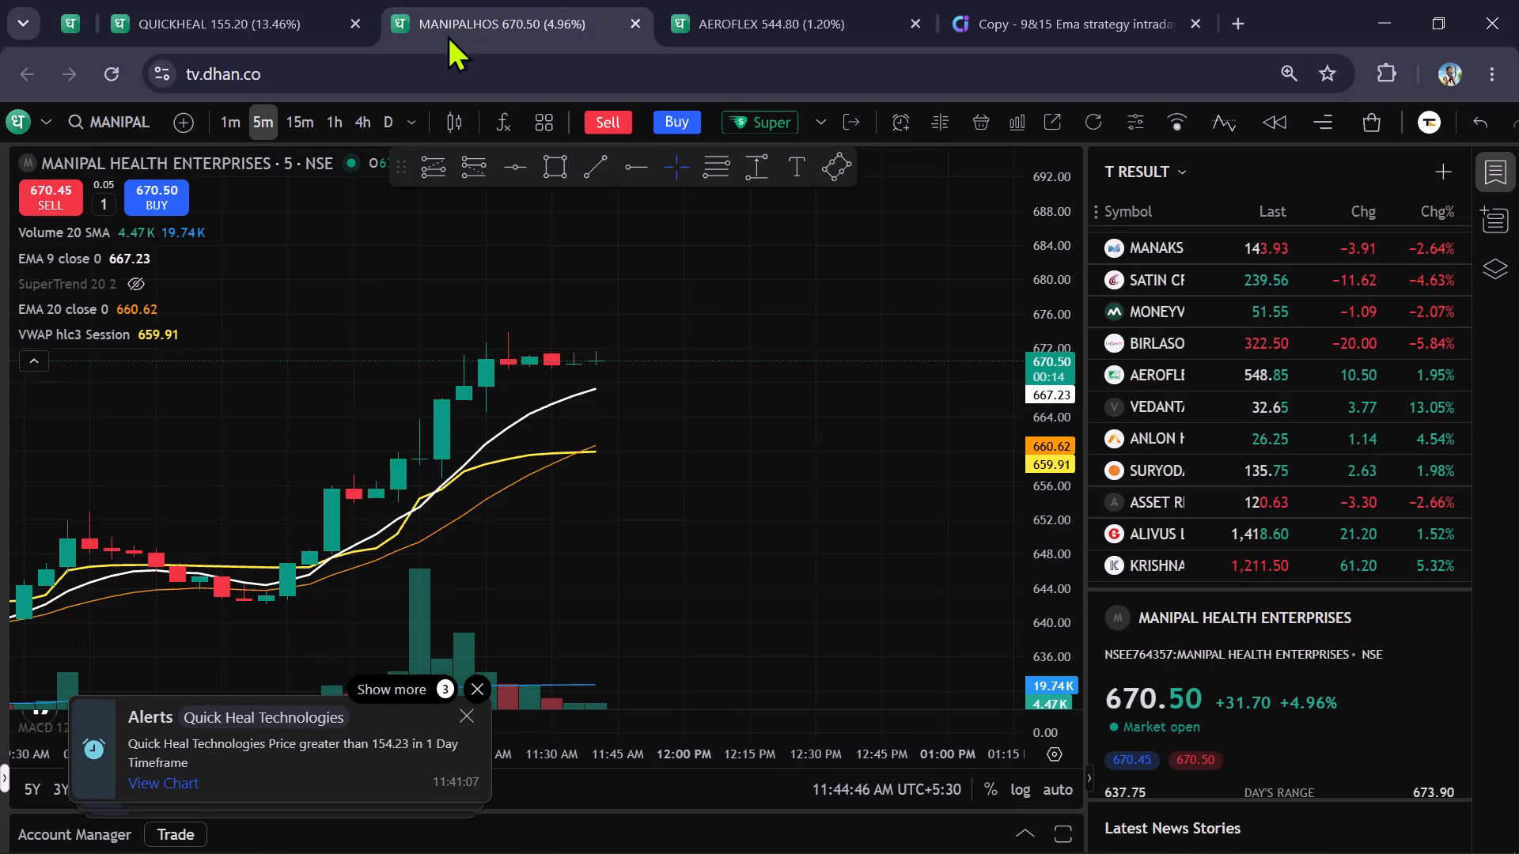
click(268, 2)
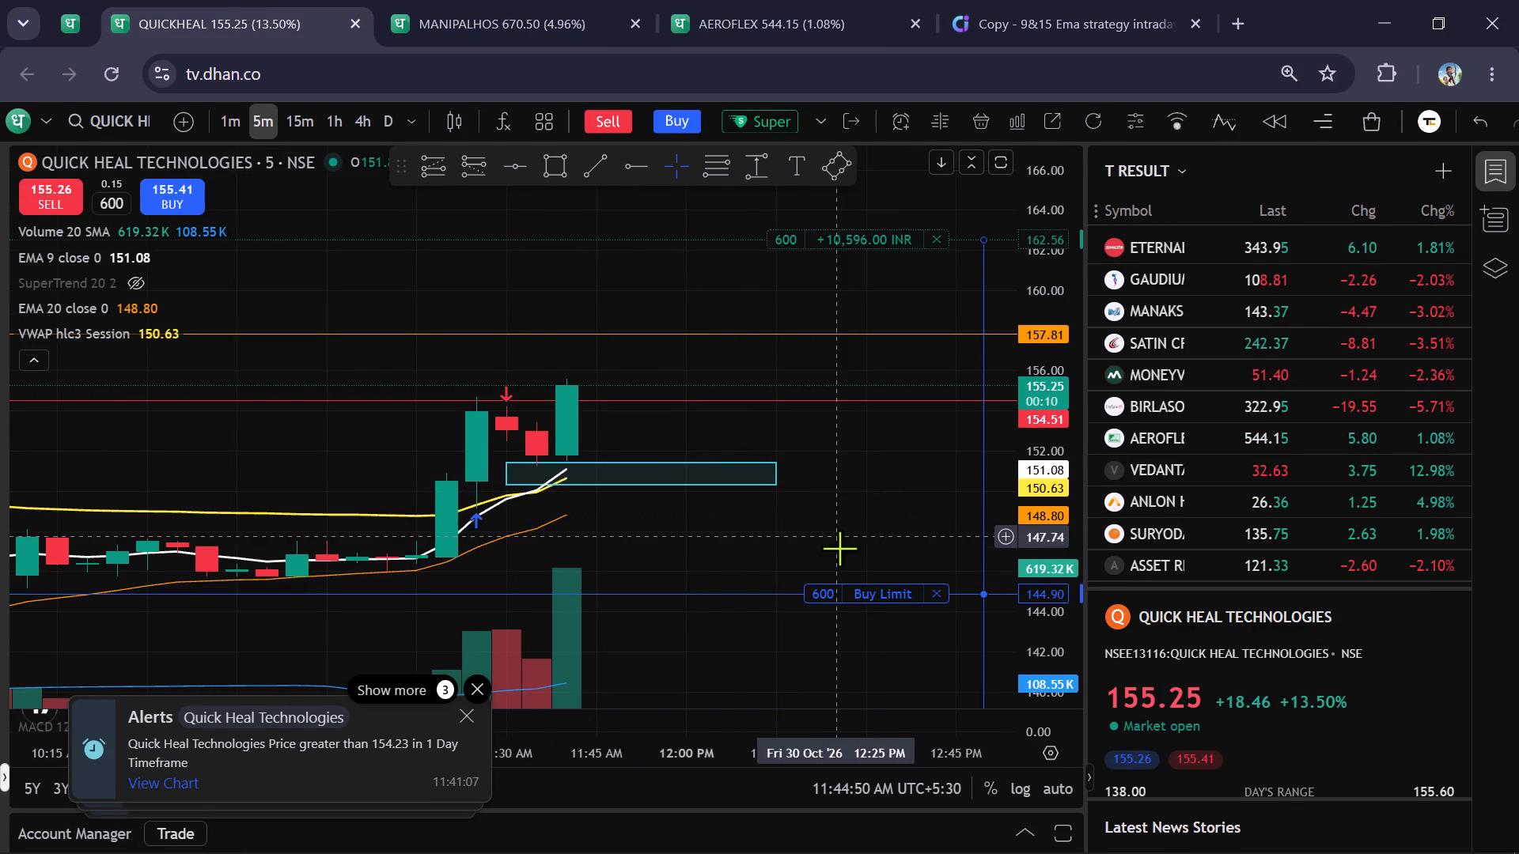
Examine QUICK HEAL TECHNOLOGIES price action around the marked zone and levels on the 5-minute, 1-minute and daily charts.
drag(837, 535, 820, 542)
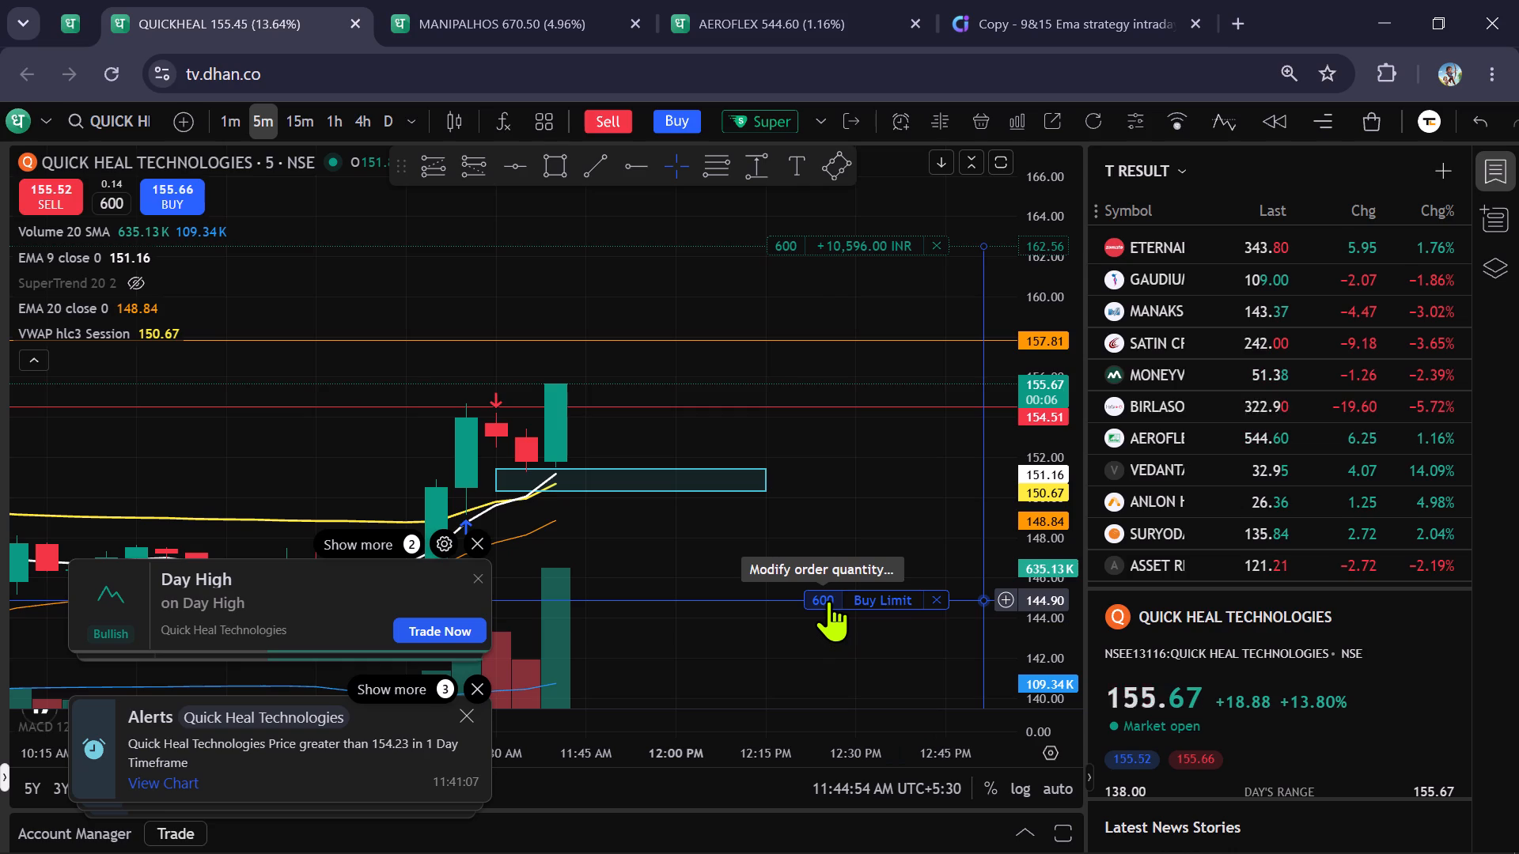
click(214, 127)
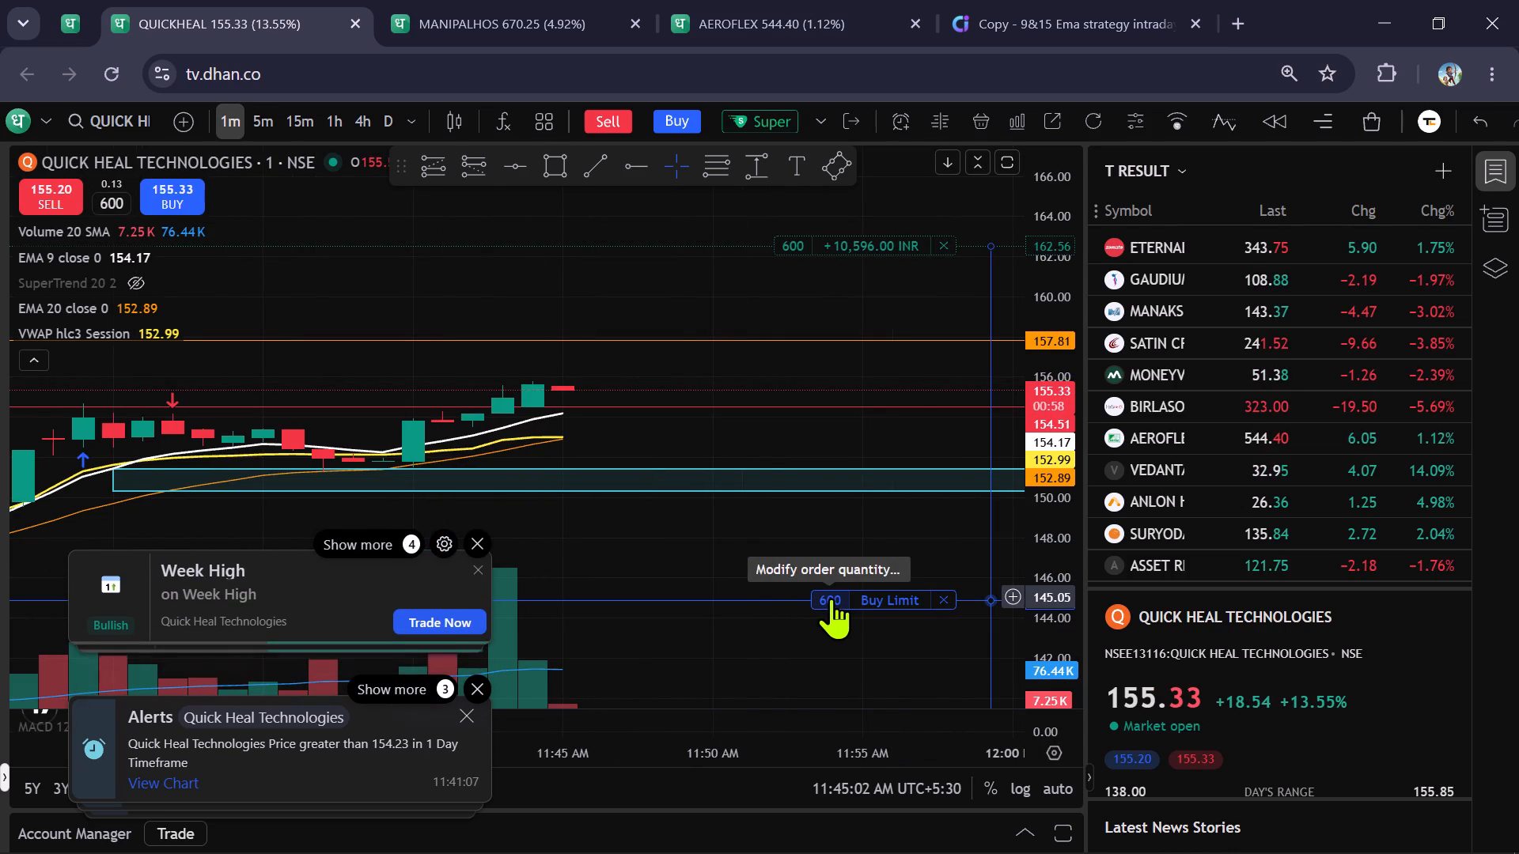
click(280, 118)
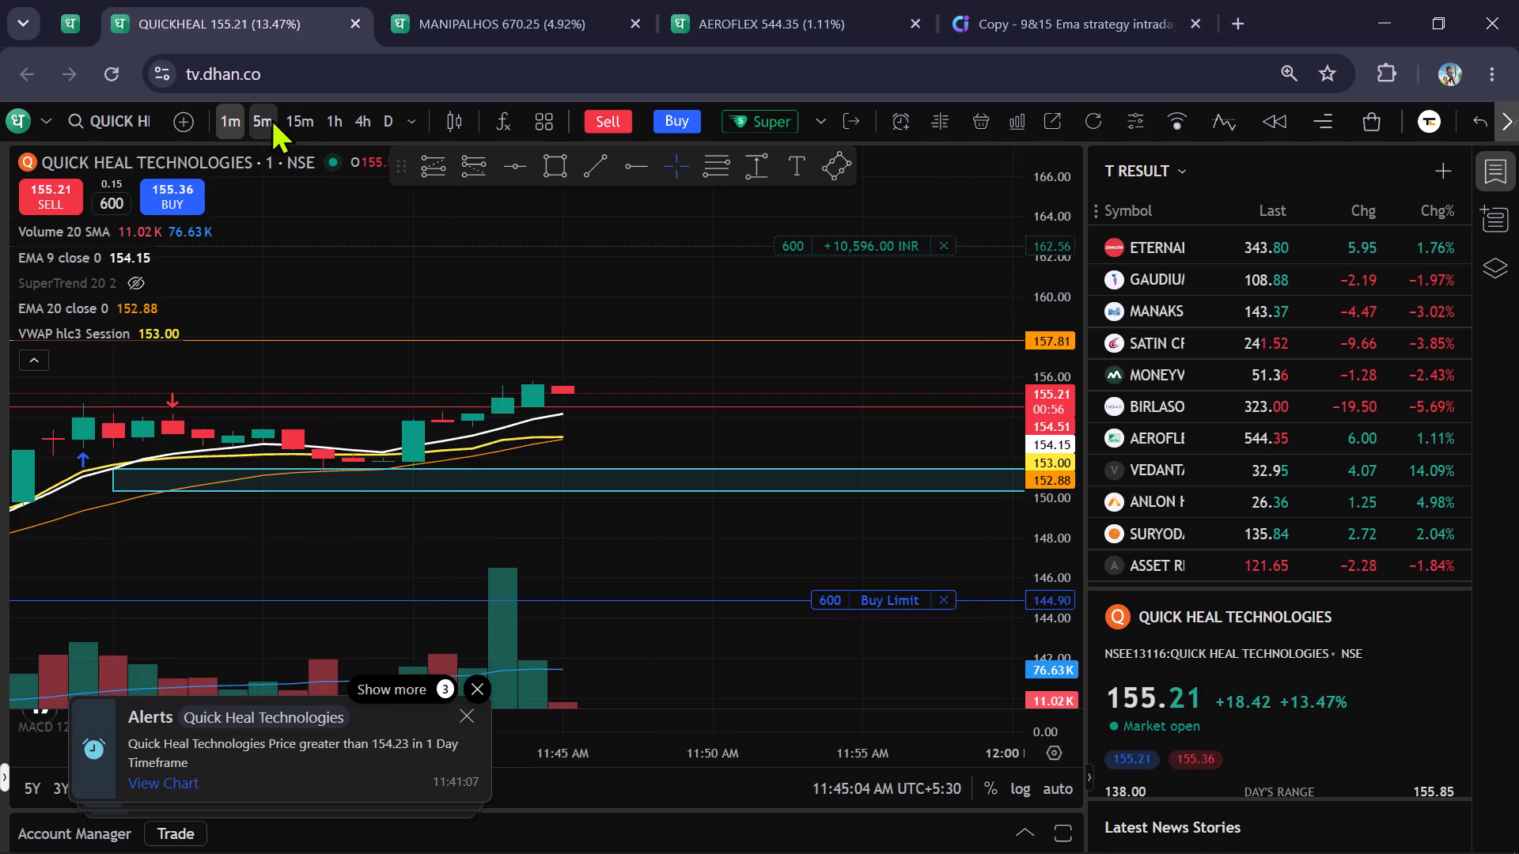
click(259, 116)
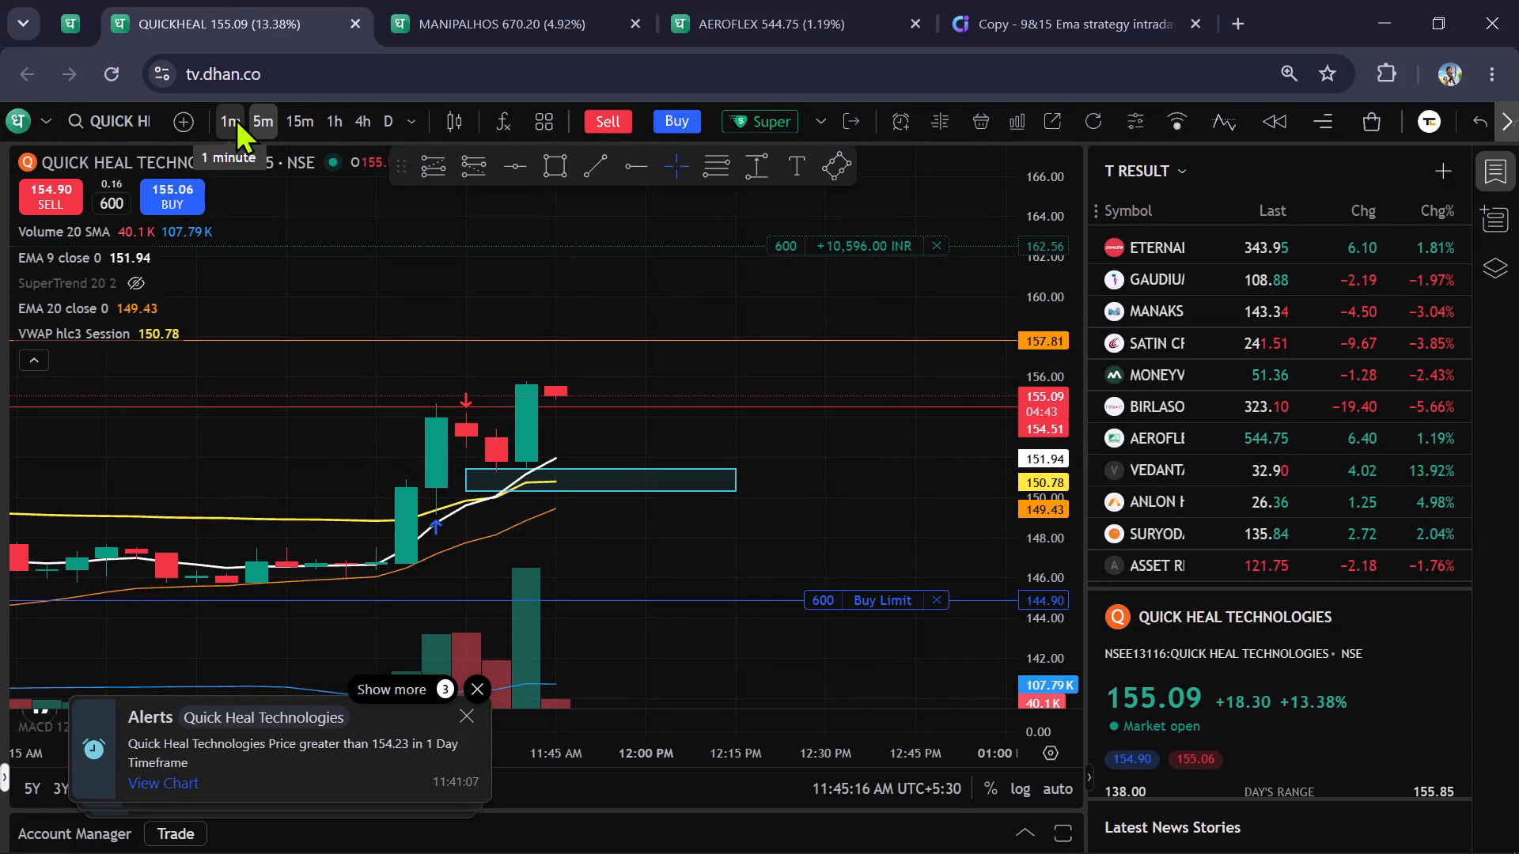
click(235, 118)
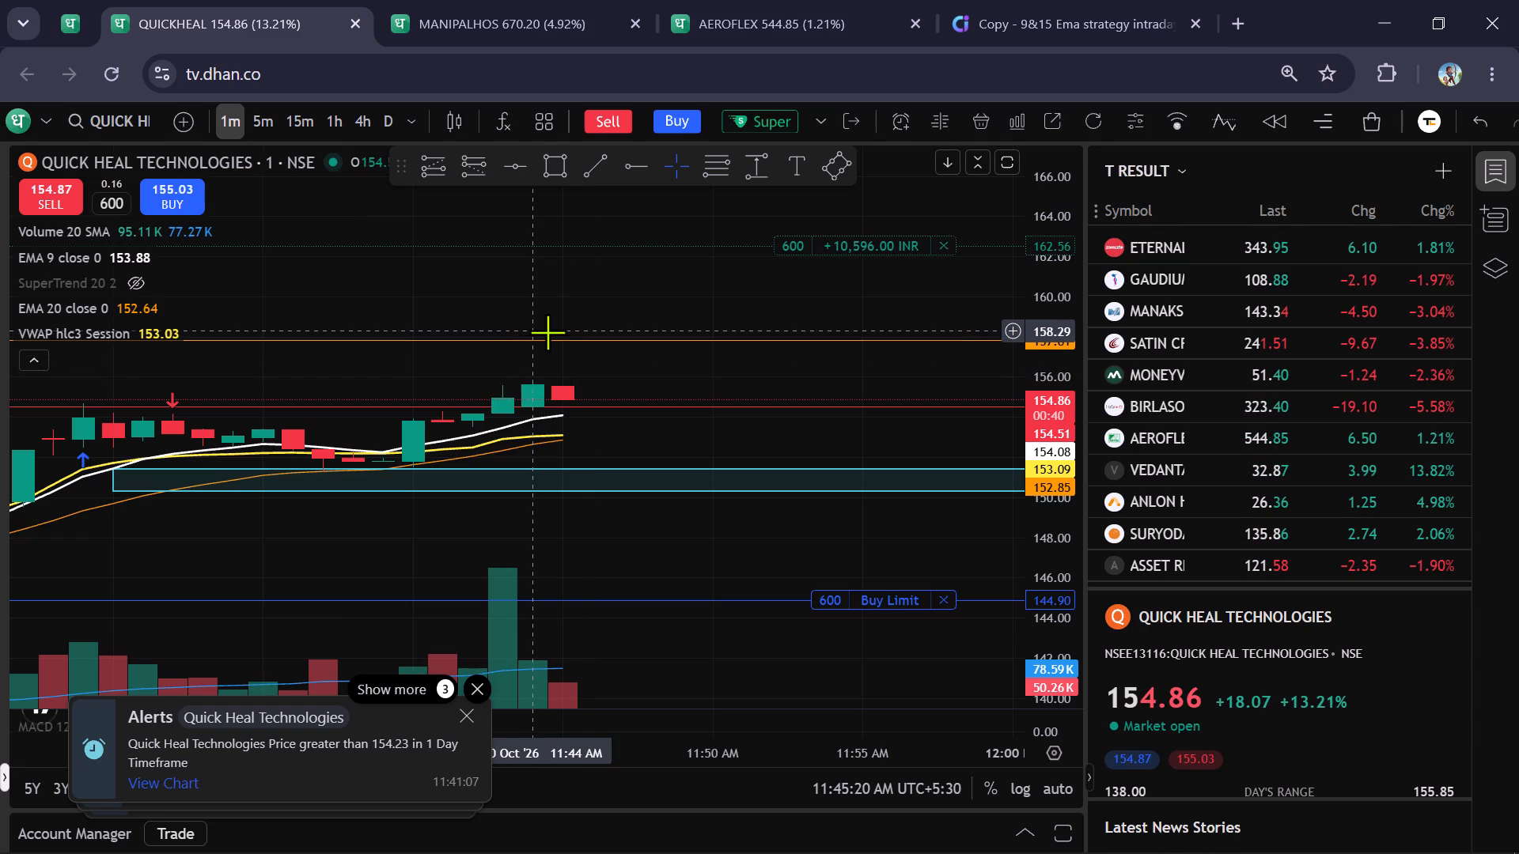
drag(771, 376, 703, 391)
click(393, 122)
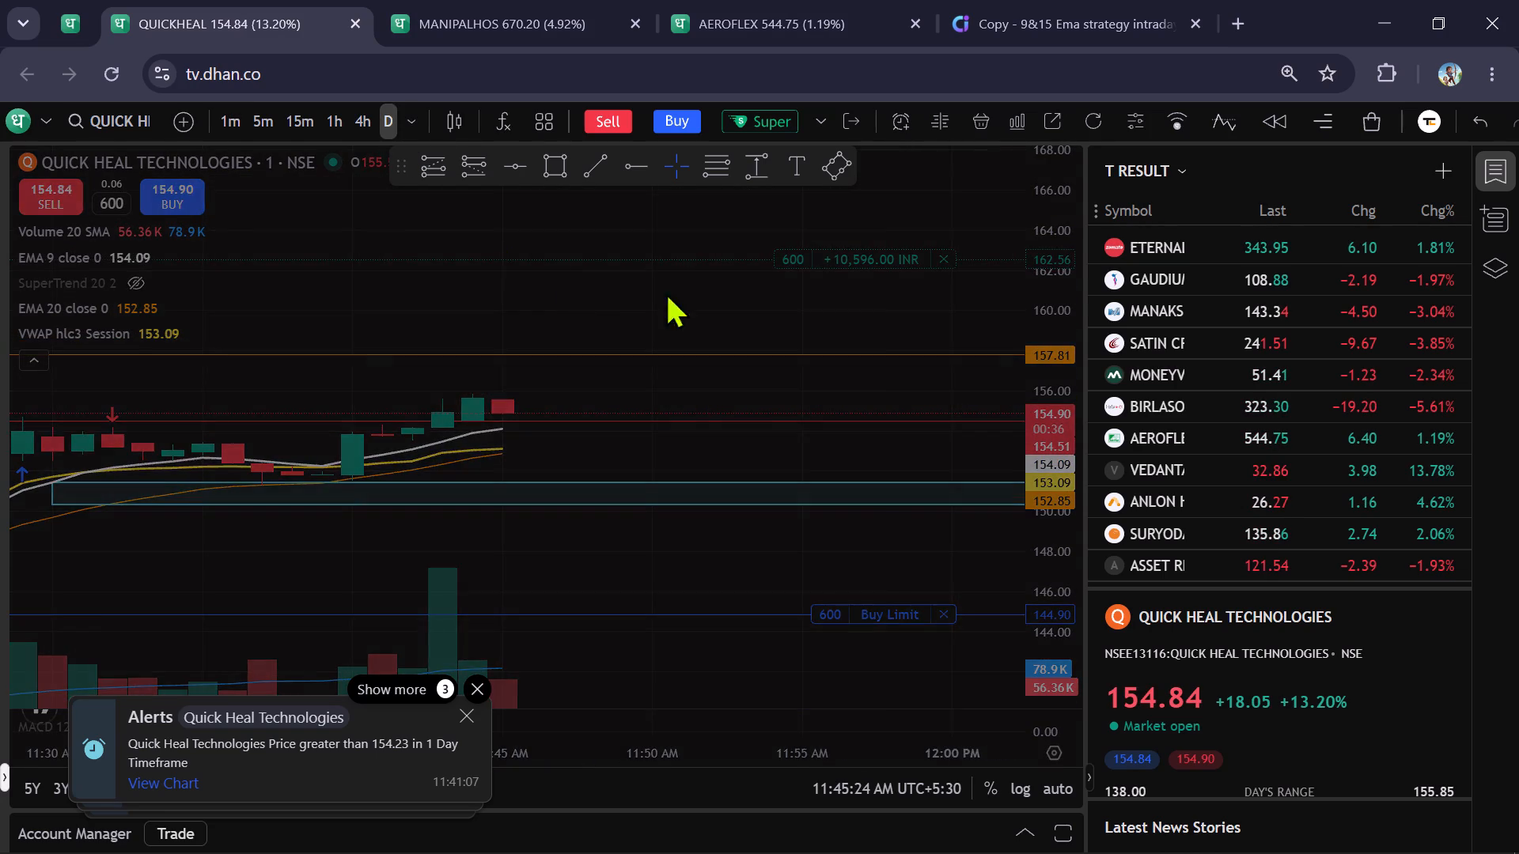
scroll(752, 331, down, 1)
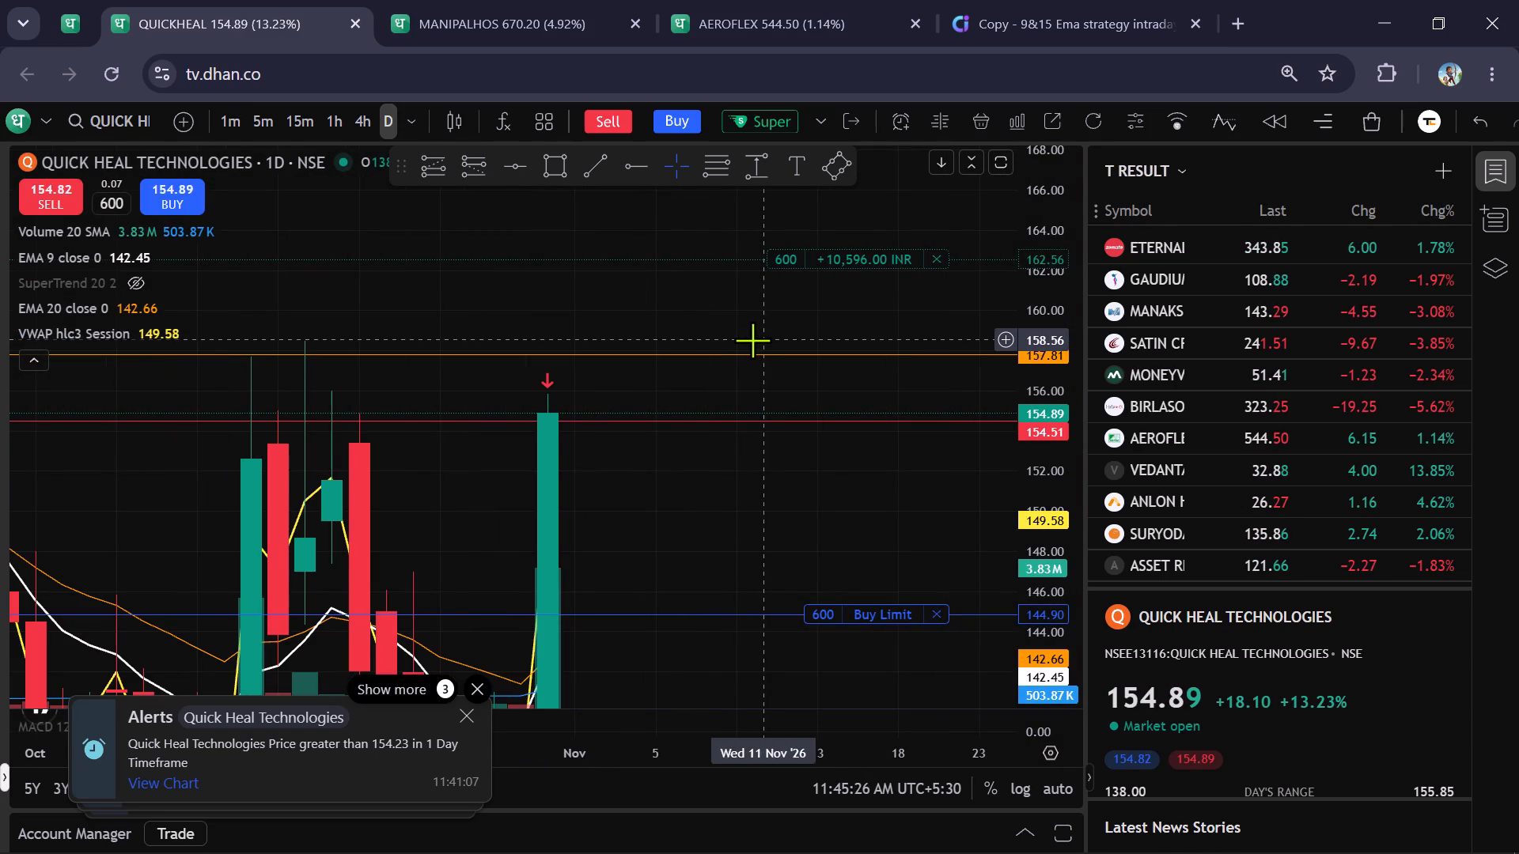
click(252, 123)
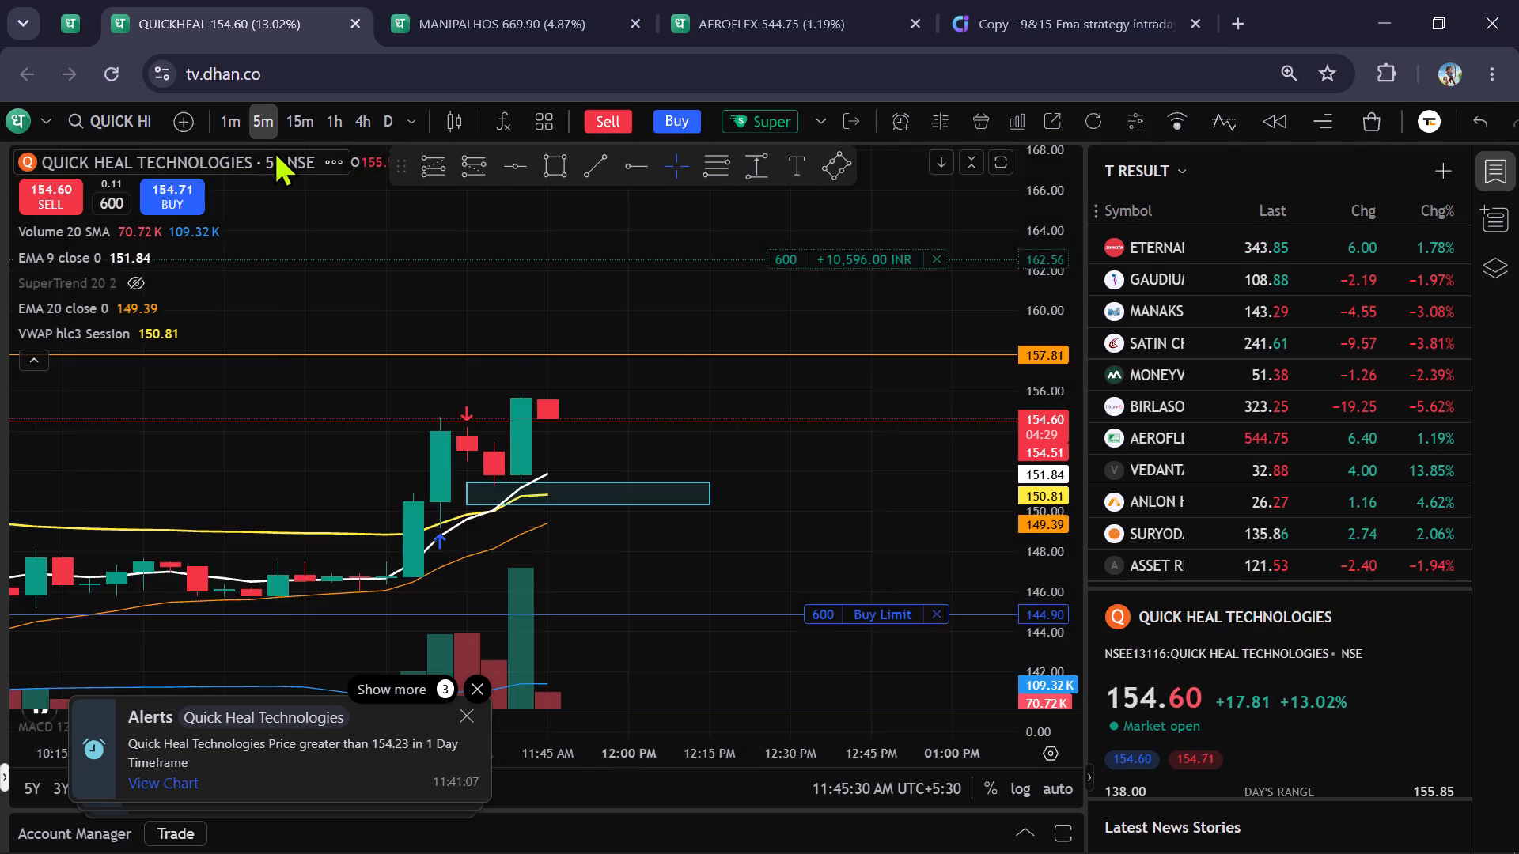
scroll(692, 430, up, 1)
scroll(1080, 436, down, 1)
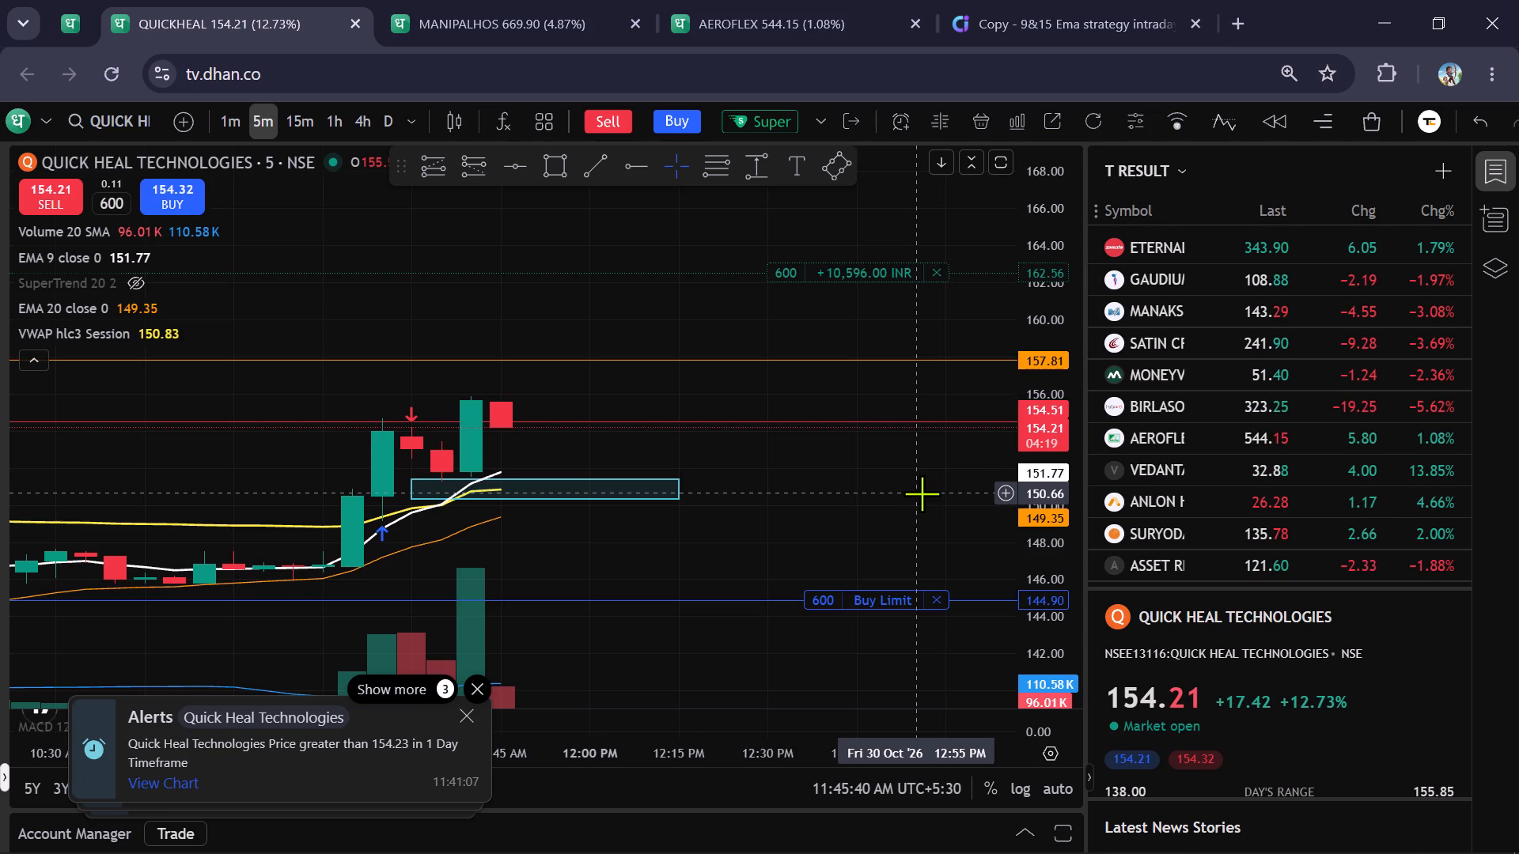
scroll(858, 504, down, 1)
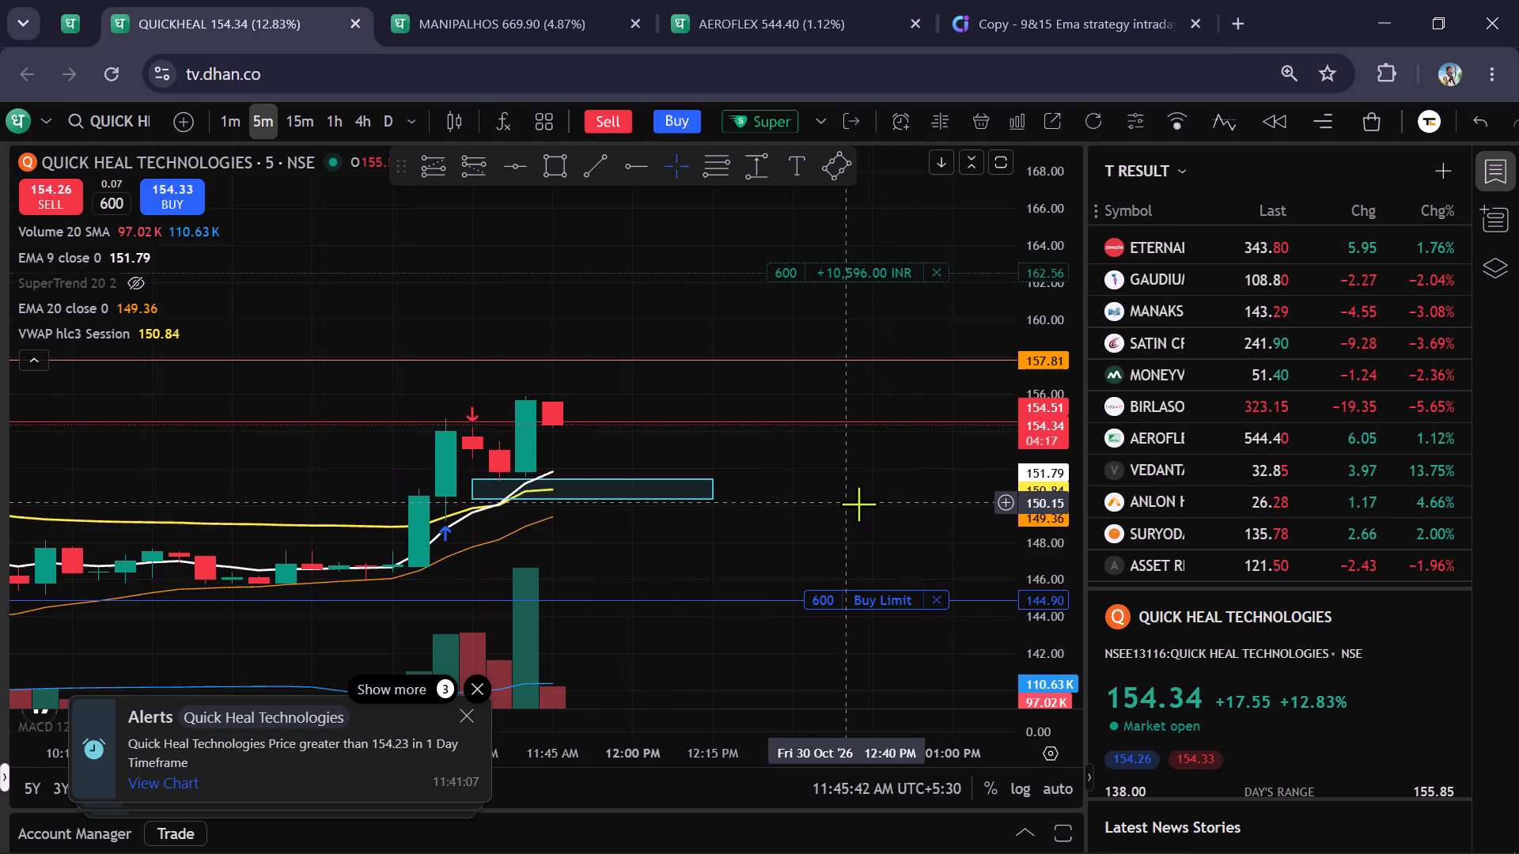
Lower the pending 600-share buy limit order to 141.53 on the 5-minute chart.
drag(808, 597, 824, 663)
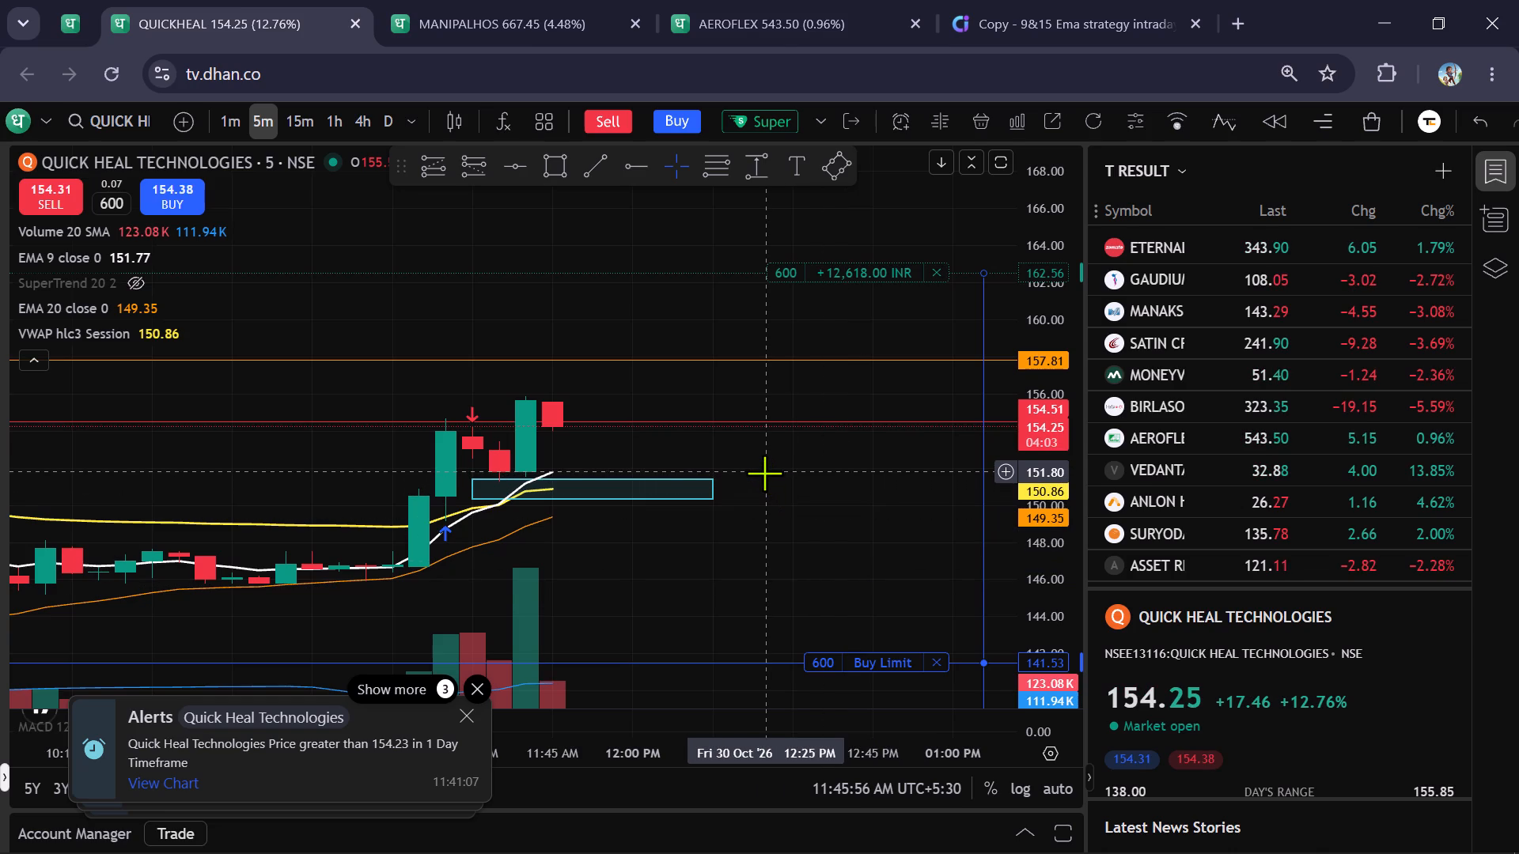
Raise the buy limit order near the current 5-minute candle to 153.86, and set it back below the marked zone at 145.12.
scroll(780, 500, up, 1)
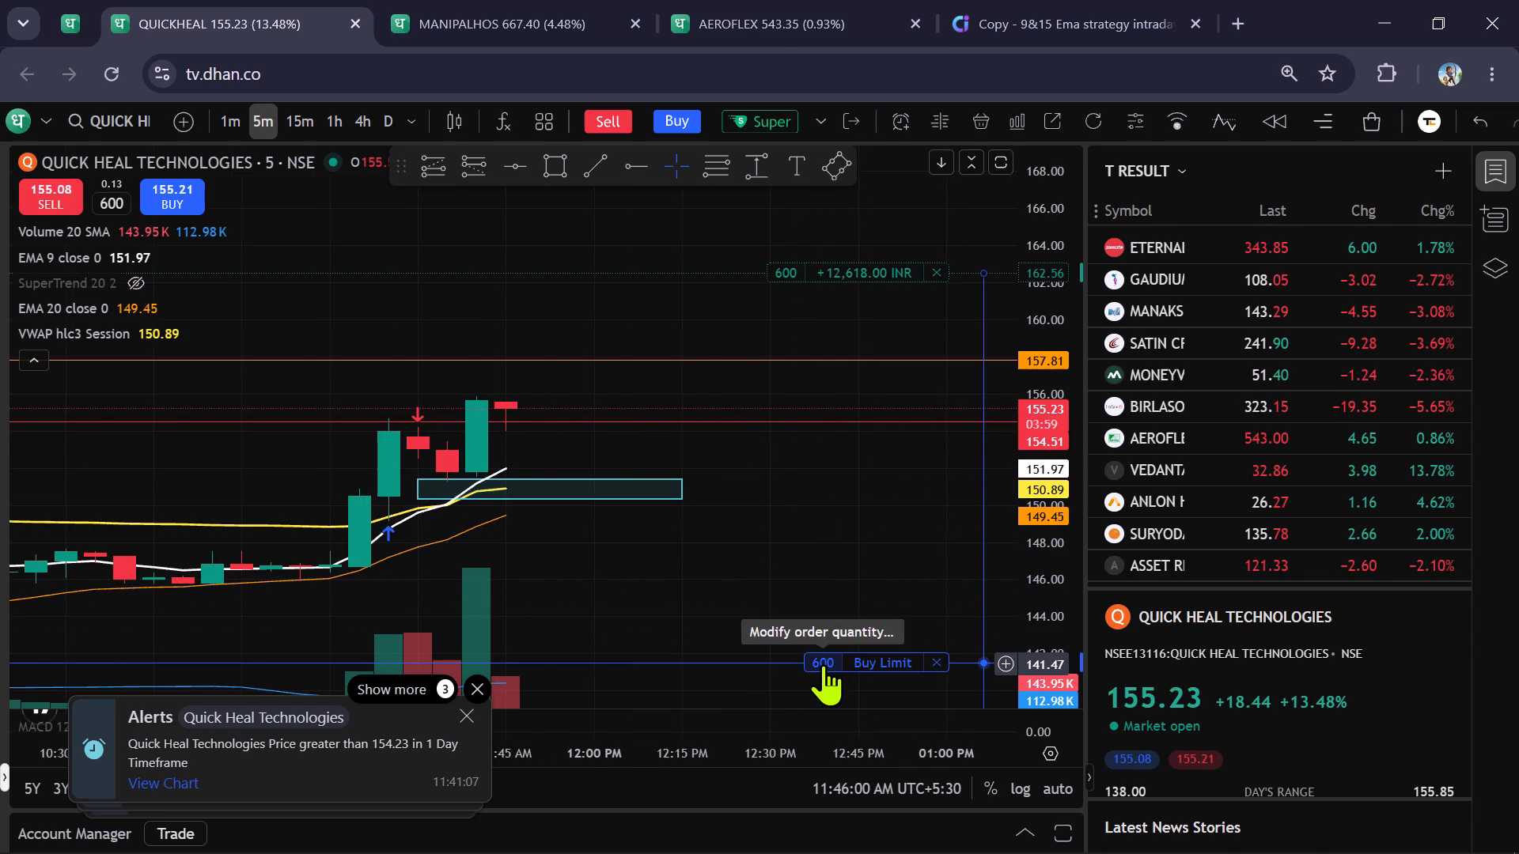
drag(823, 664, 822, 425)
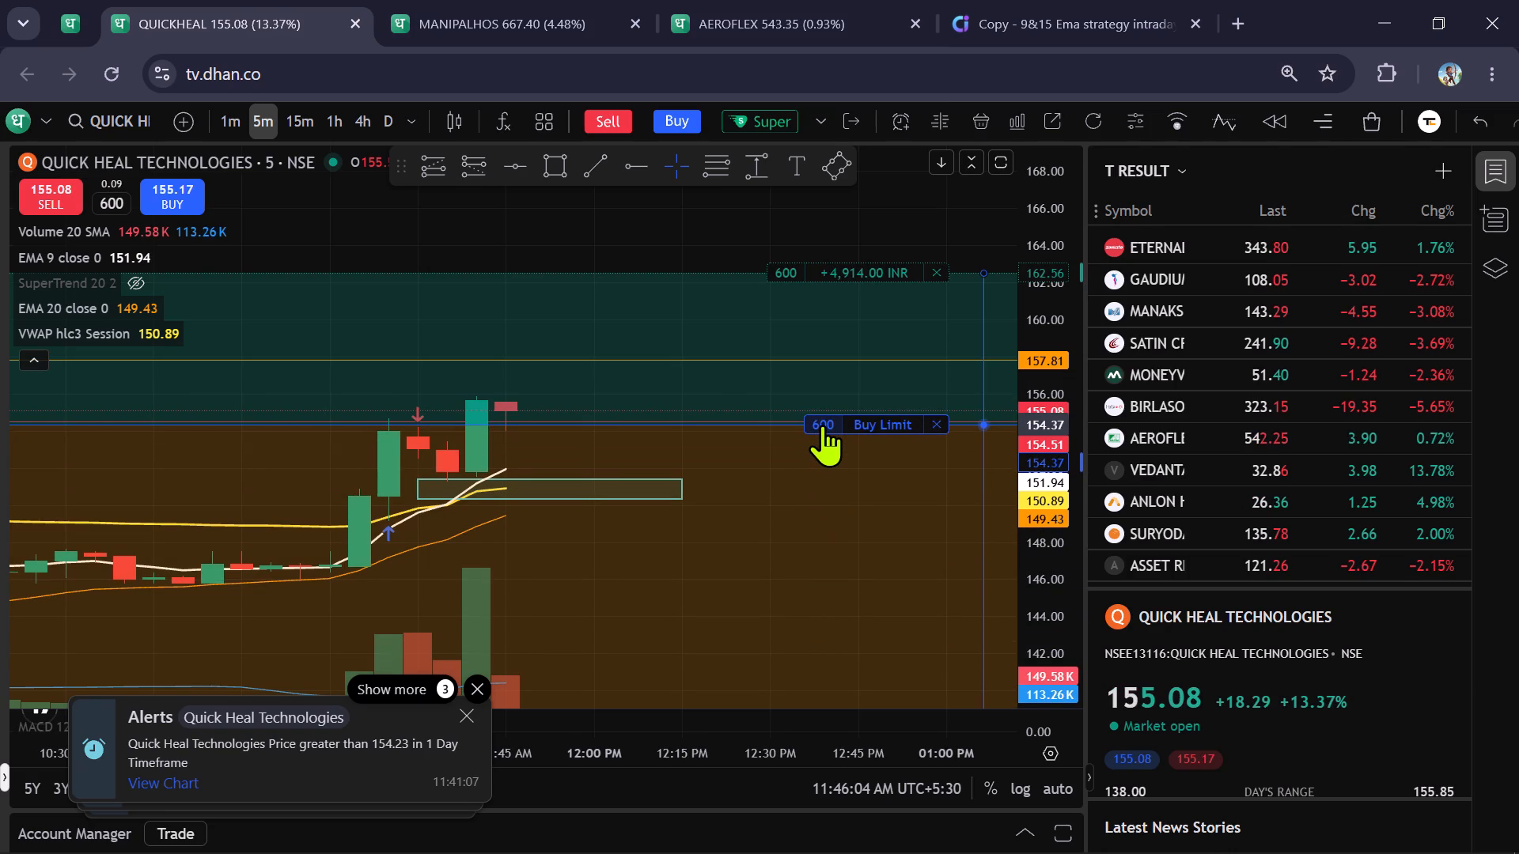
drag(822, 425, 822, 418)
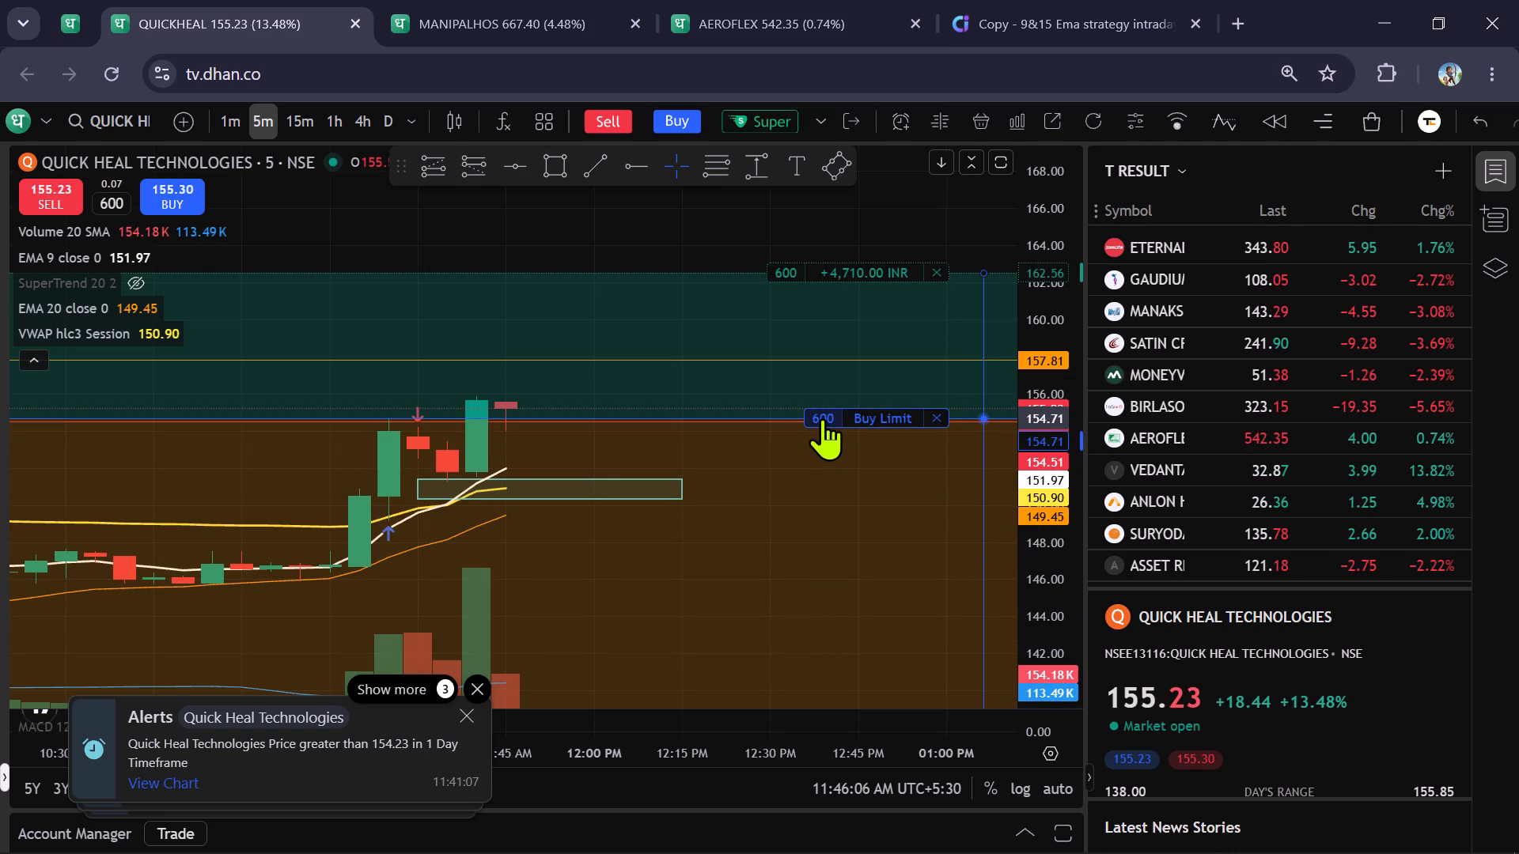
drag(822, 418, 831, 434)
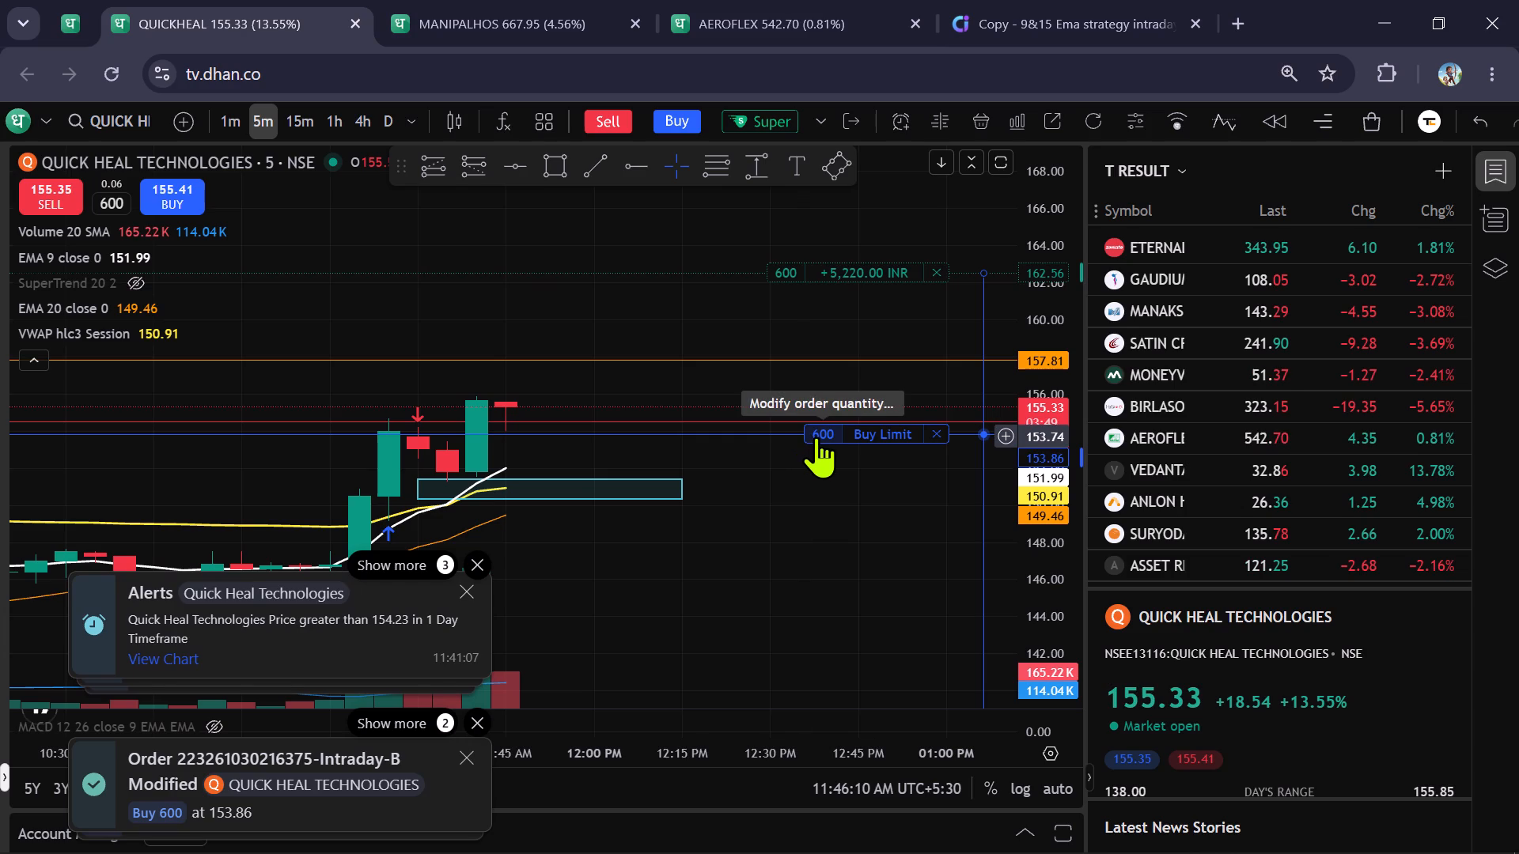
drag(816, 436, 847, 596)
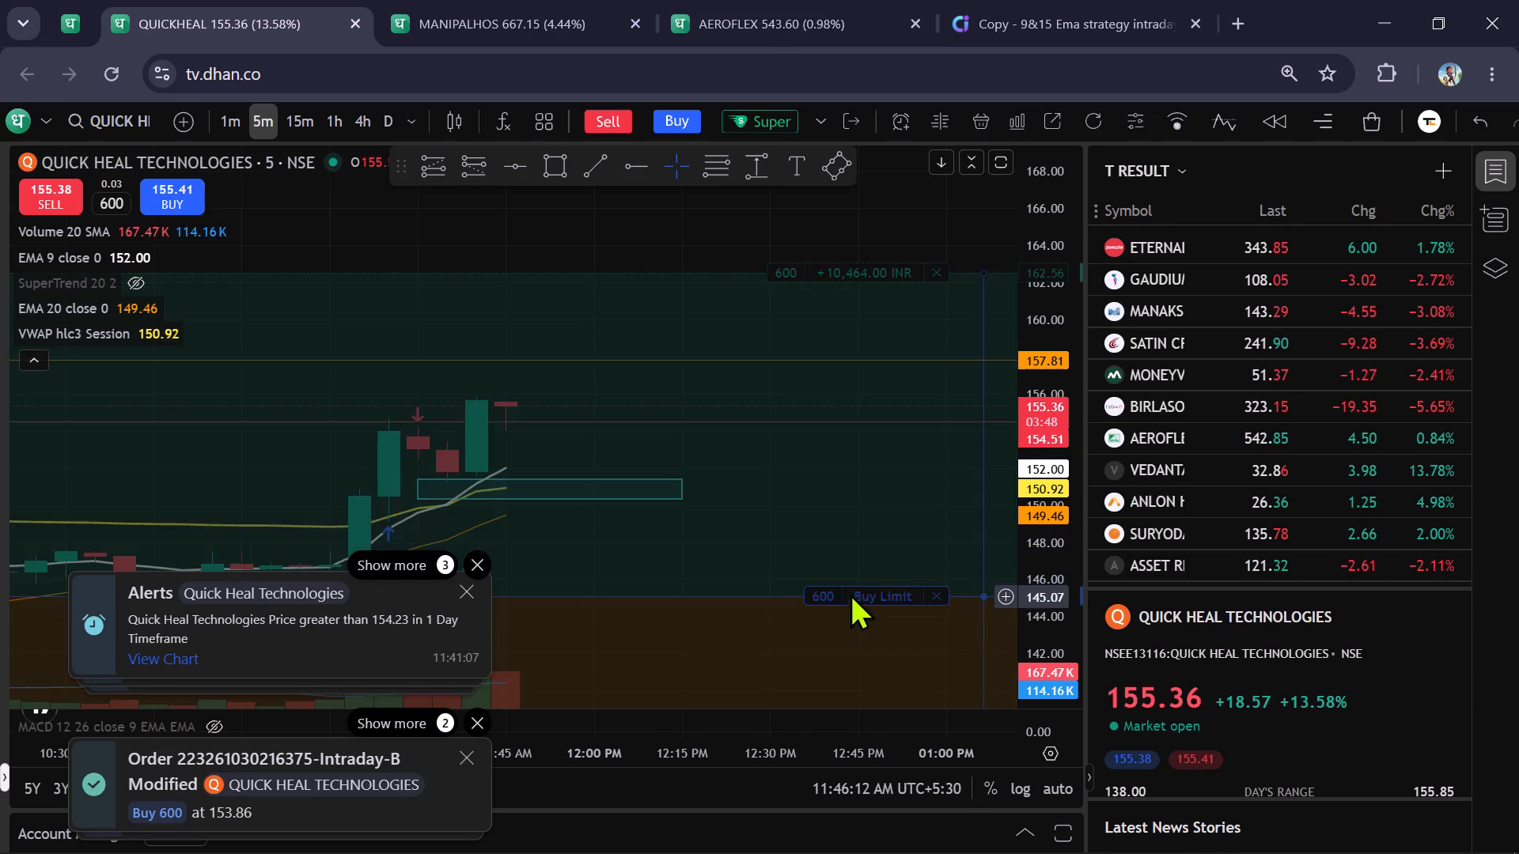
Raise the 600-share buy limit order to 155.45, near the current price, on the 1-minute chart.
click(224, 122)
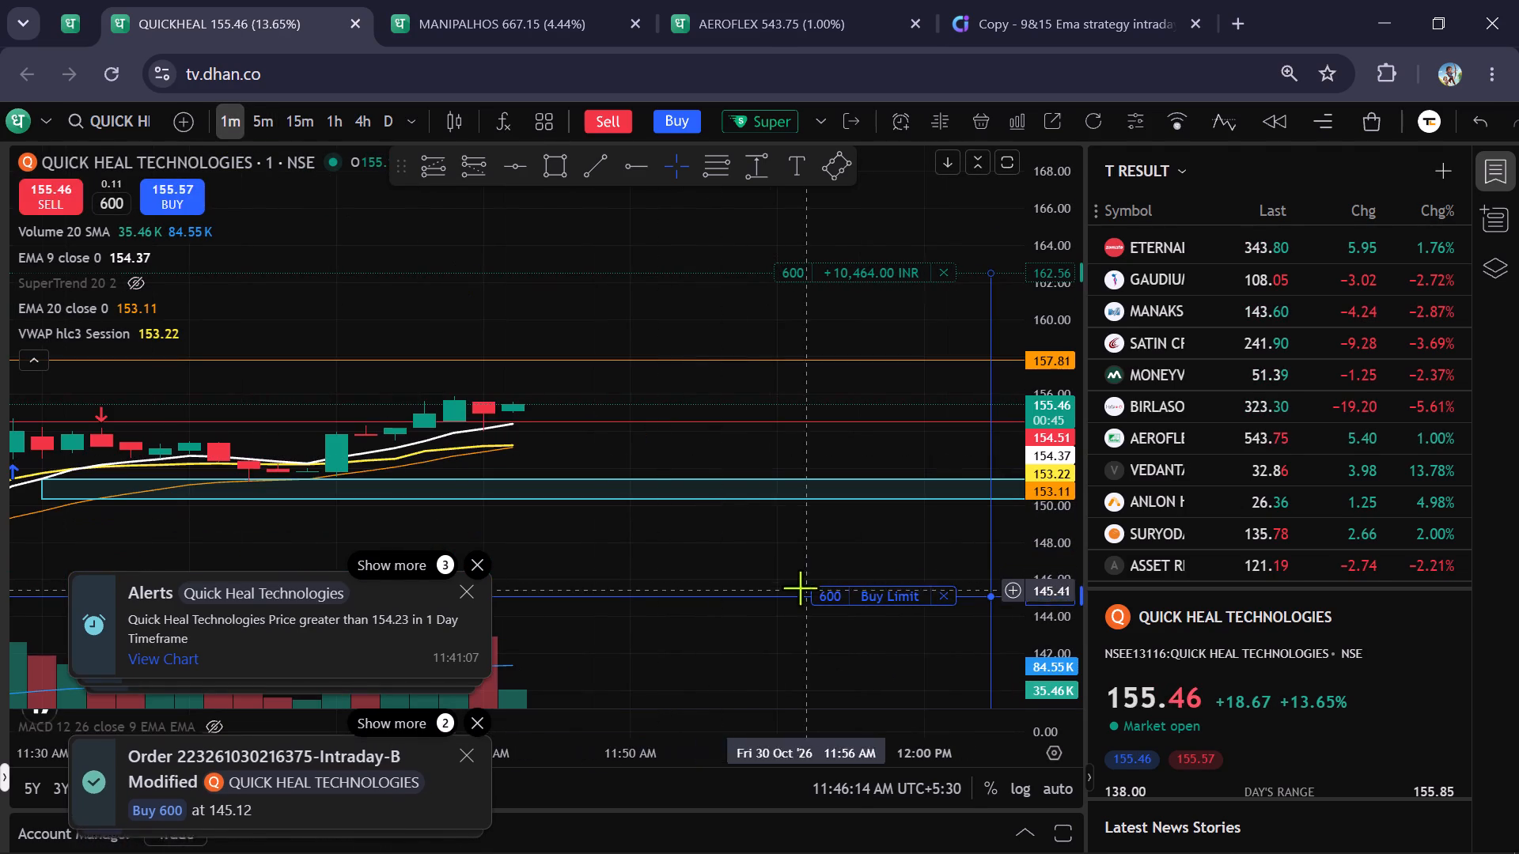
drag(840, 597, 783, 405)
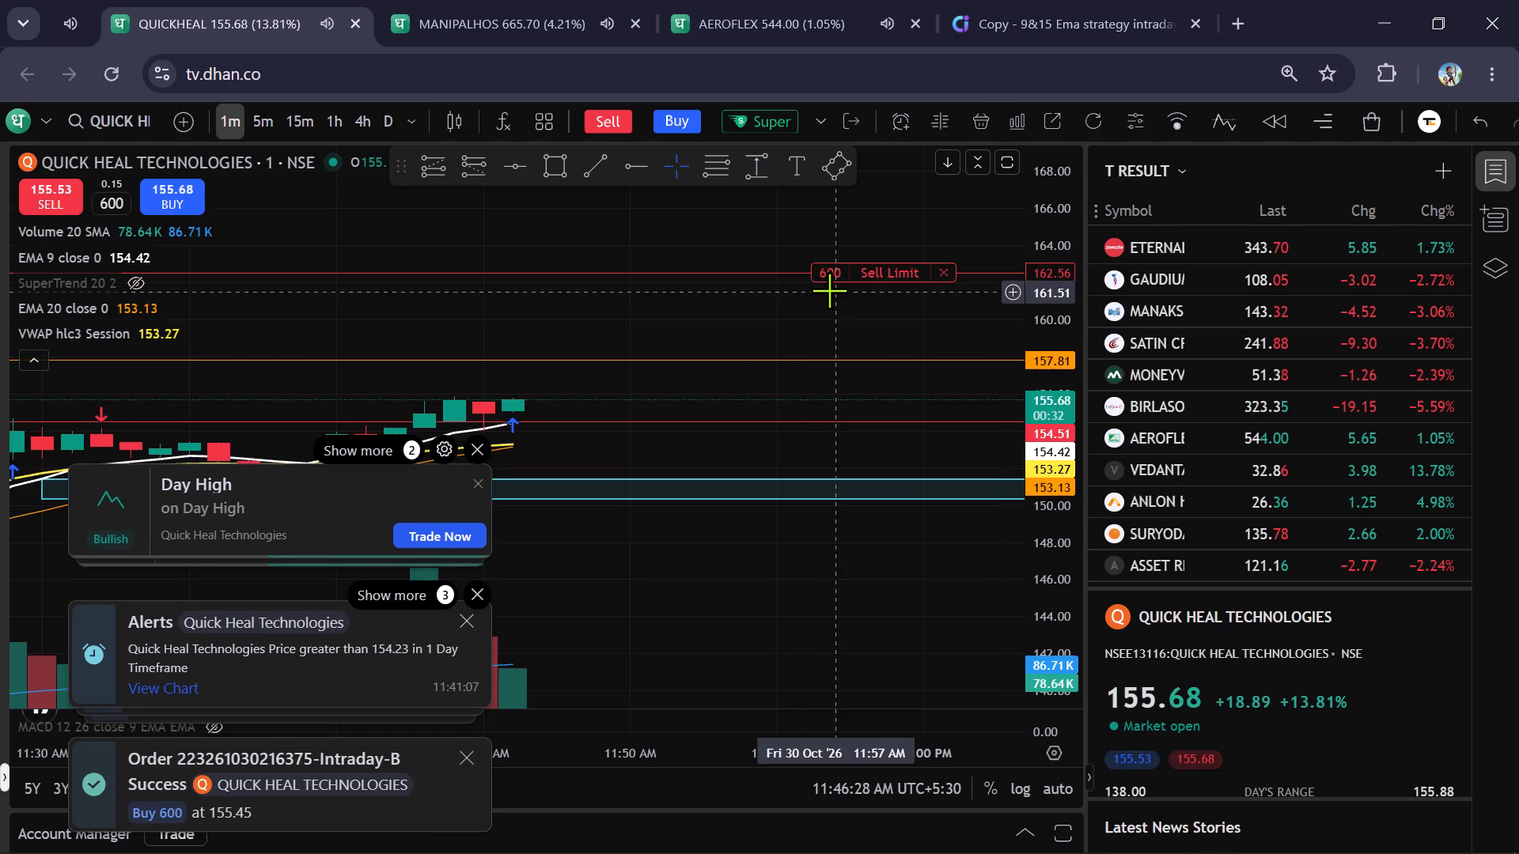
Lower the 600-share sell limit target order to 157.05, just under the 157.81 level.
drag(829, 269, 808, 364)
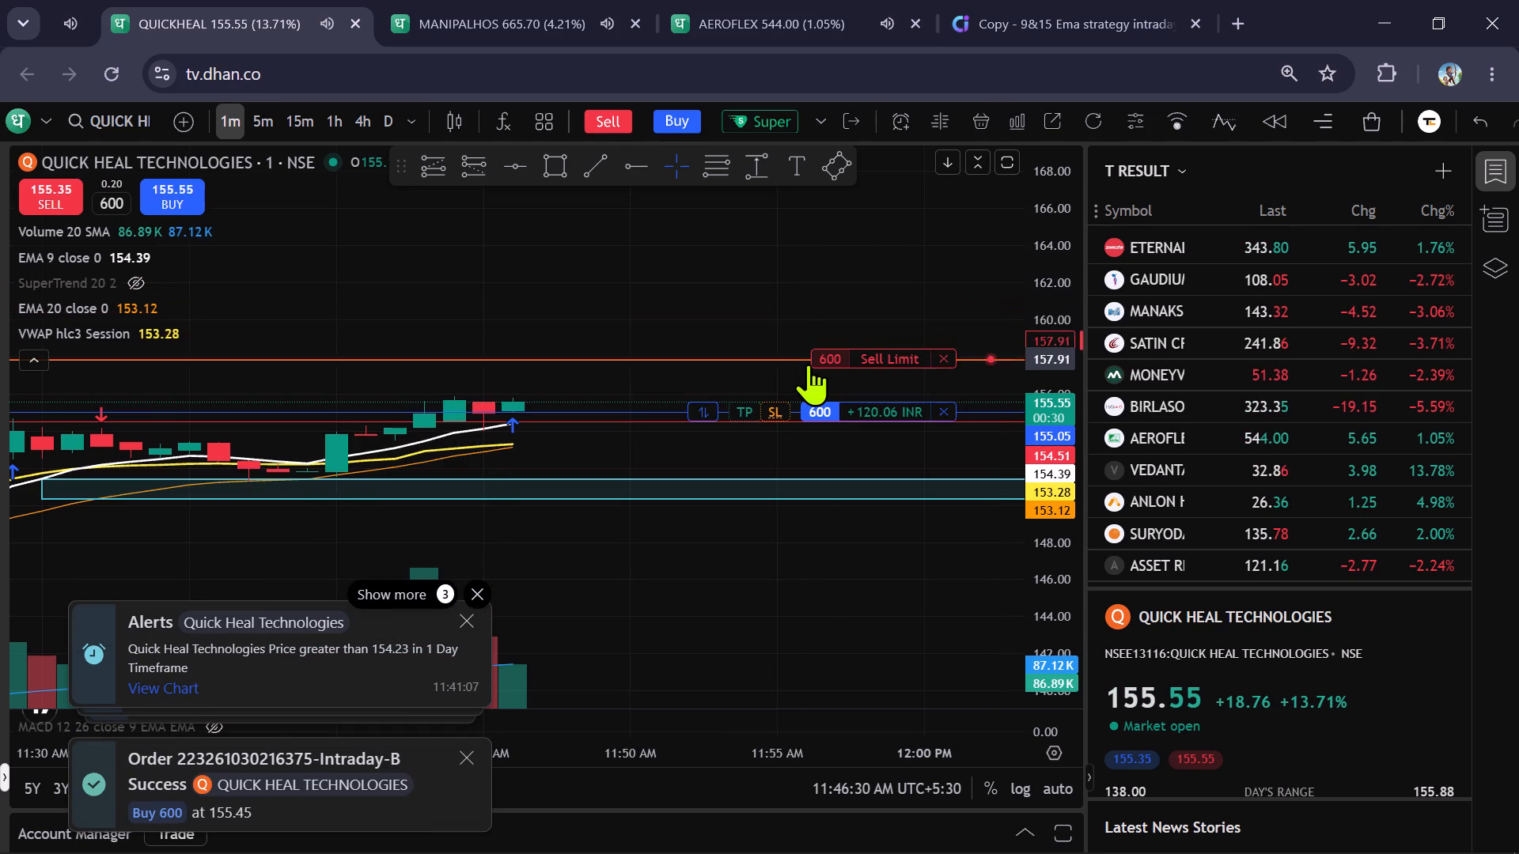
drag(808, 364, 808, 365)
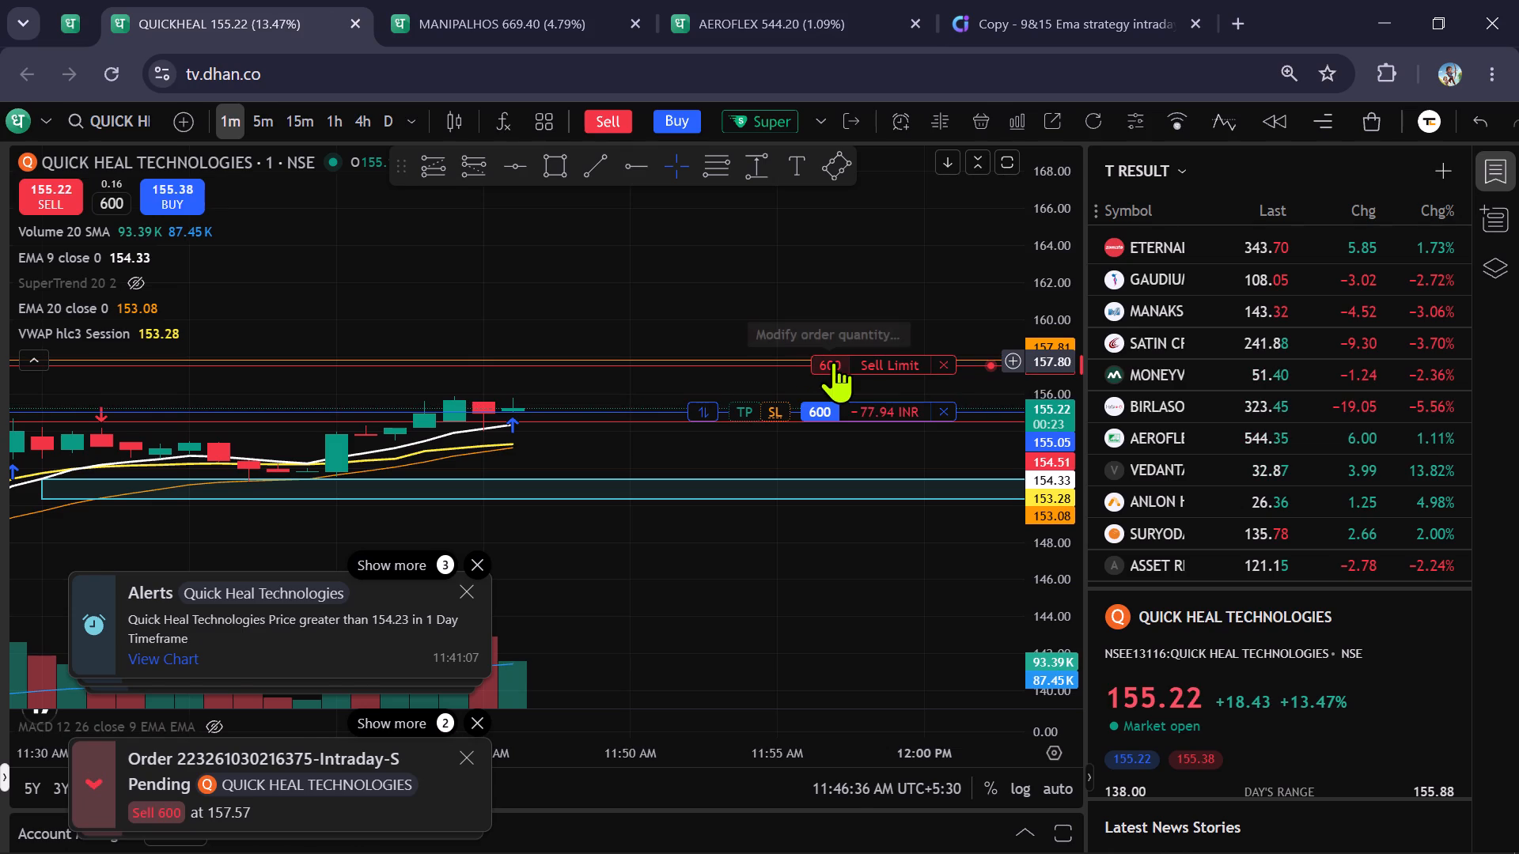
drag(833, 361, 832, 375)
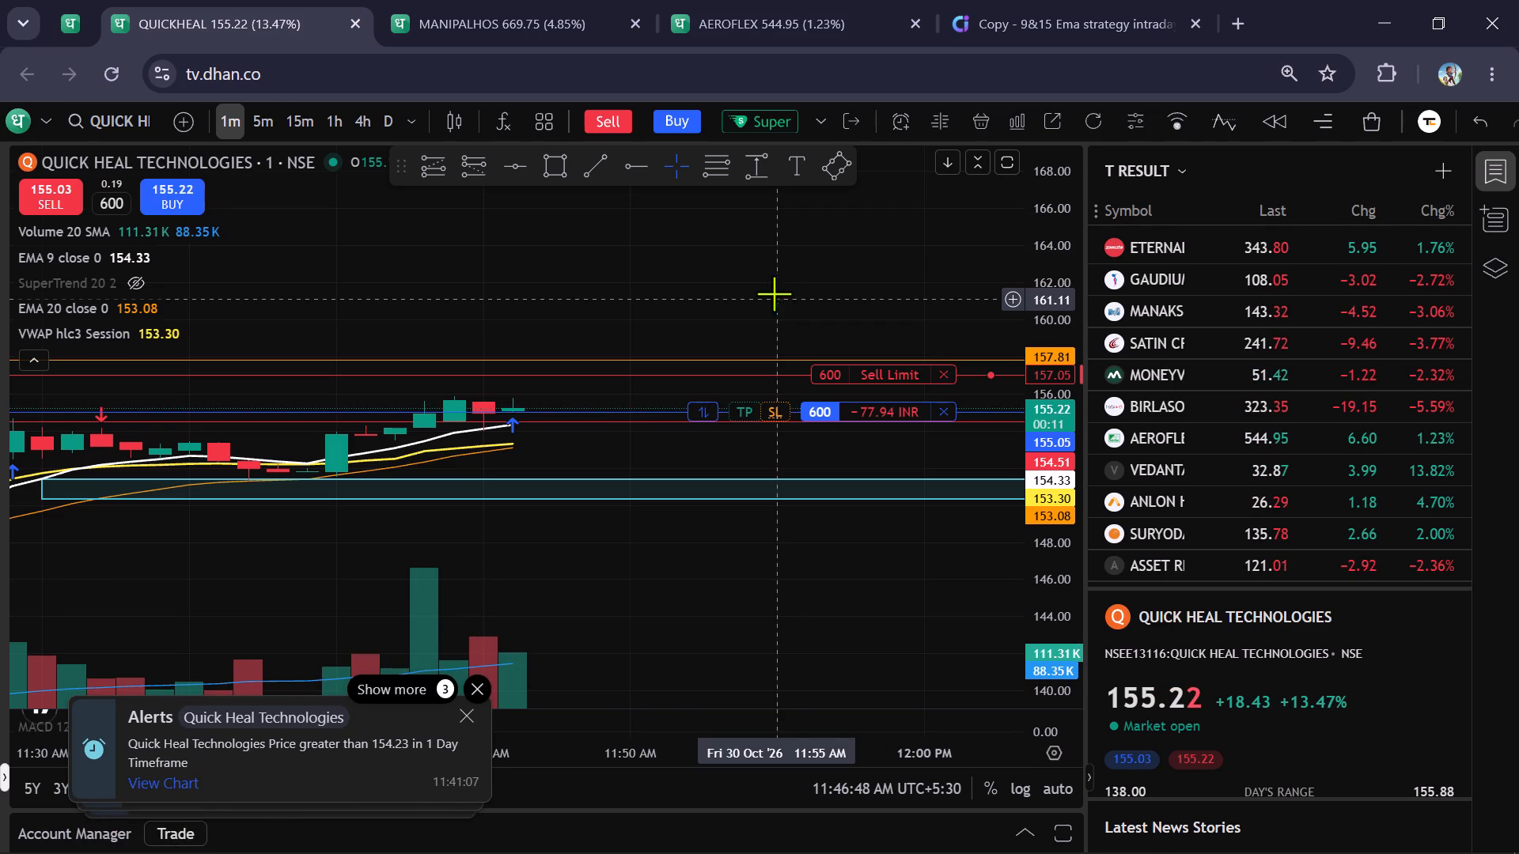
Check the open QUICK HEAL TECHNOLOGIES position on the 5-minute chart, and return to the 1-minute chart.
click(256, 114)
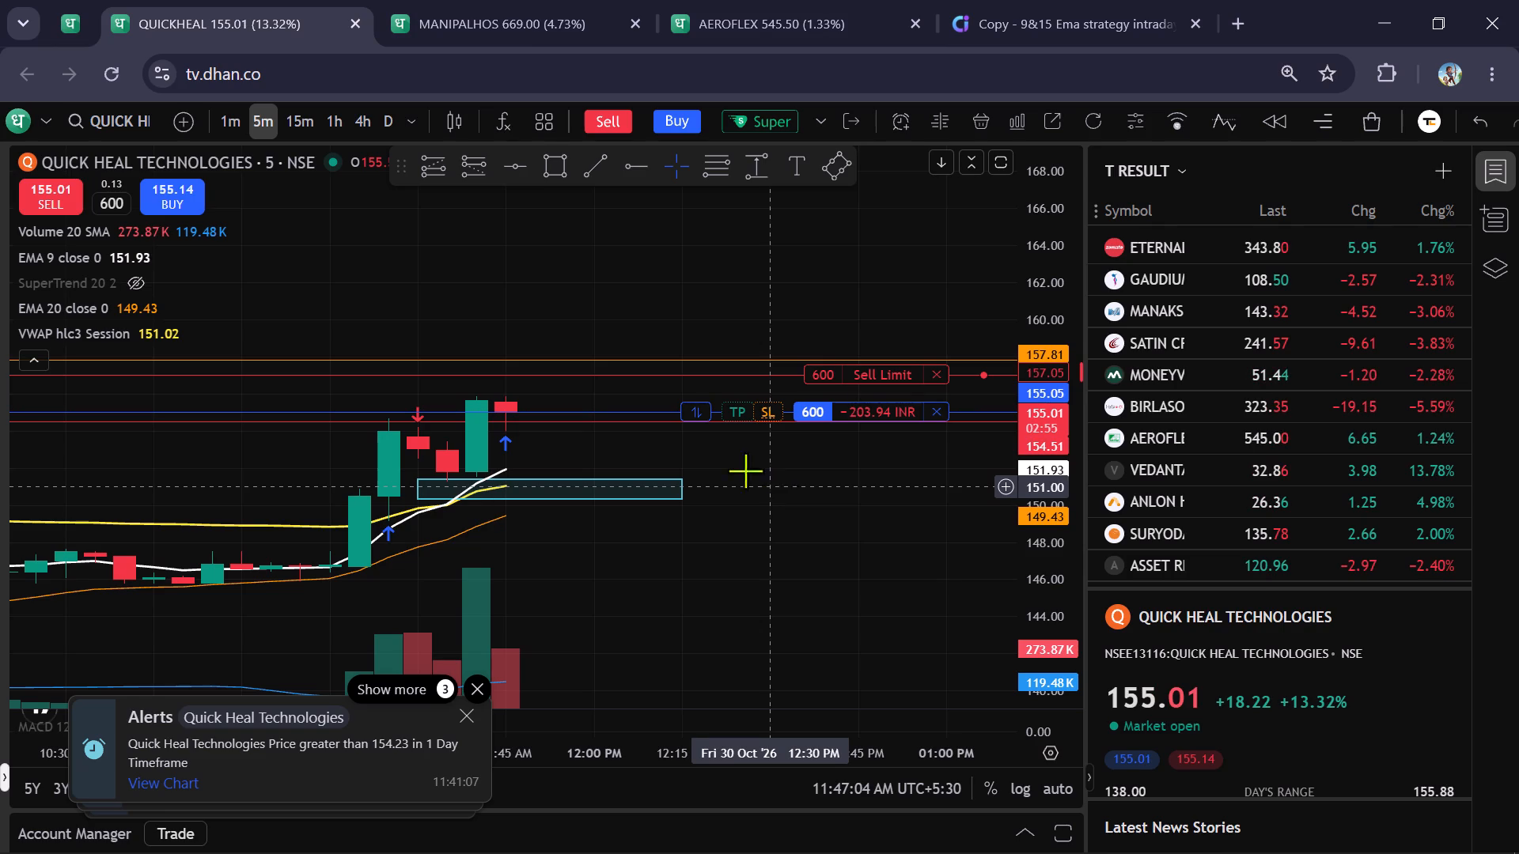
click(226, 122)
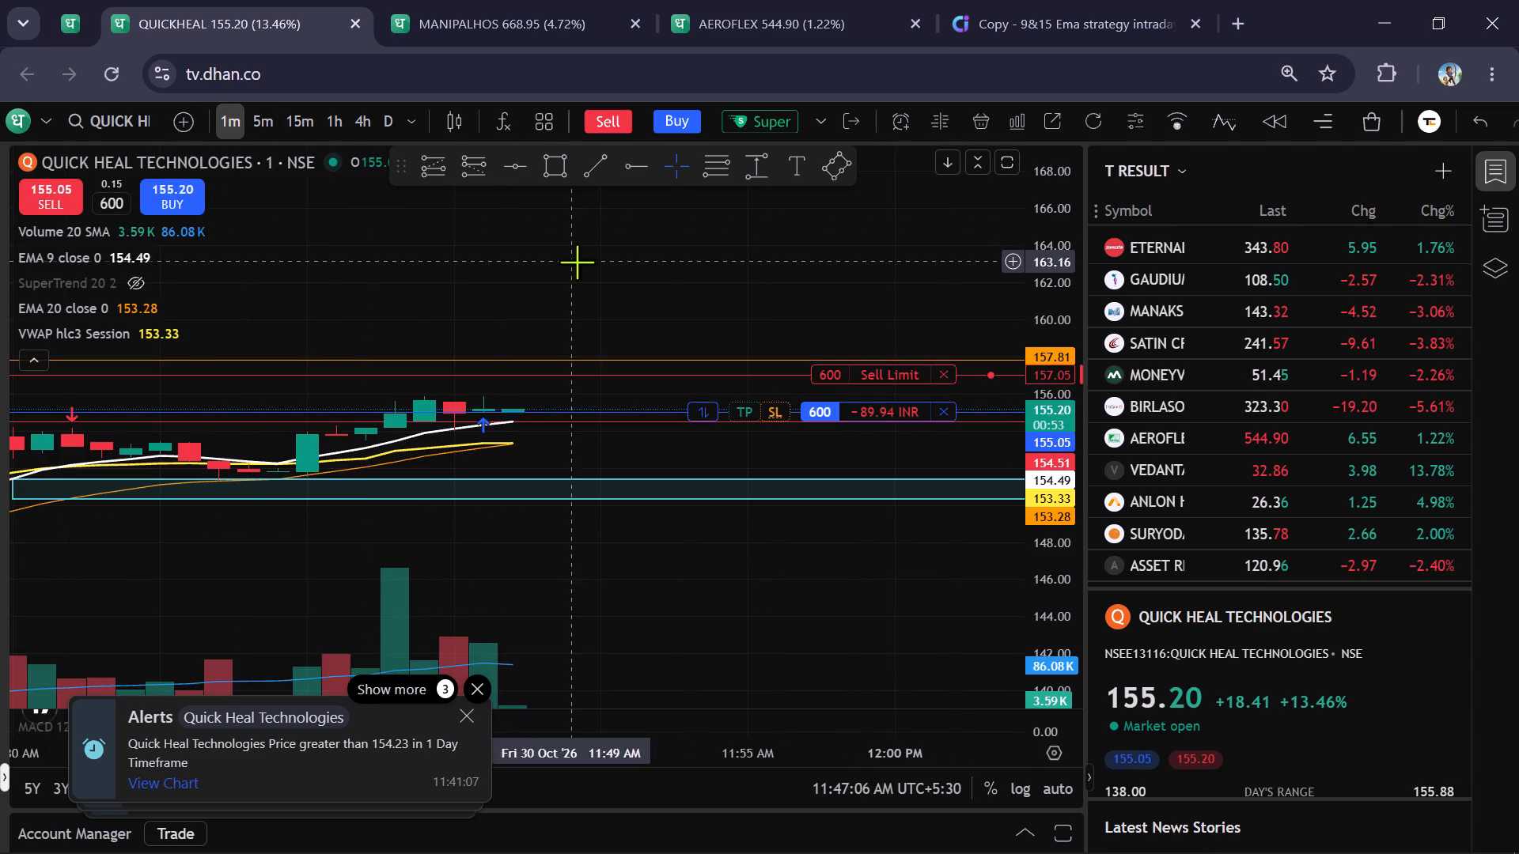
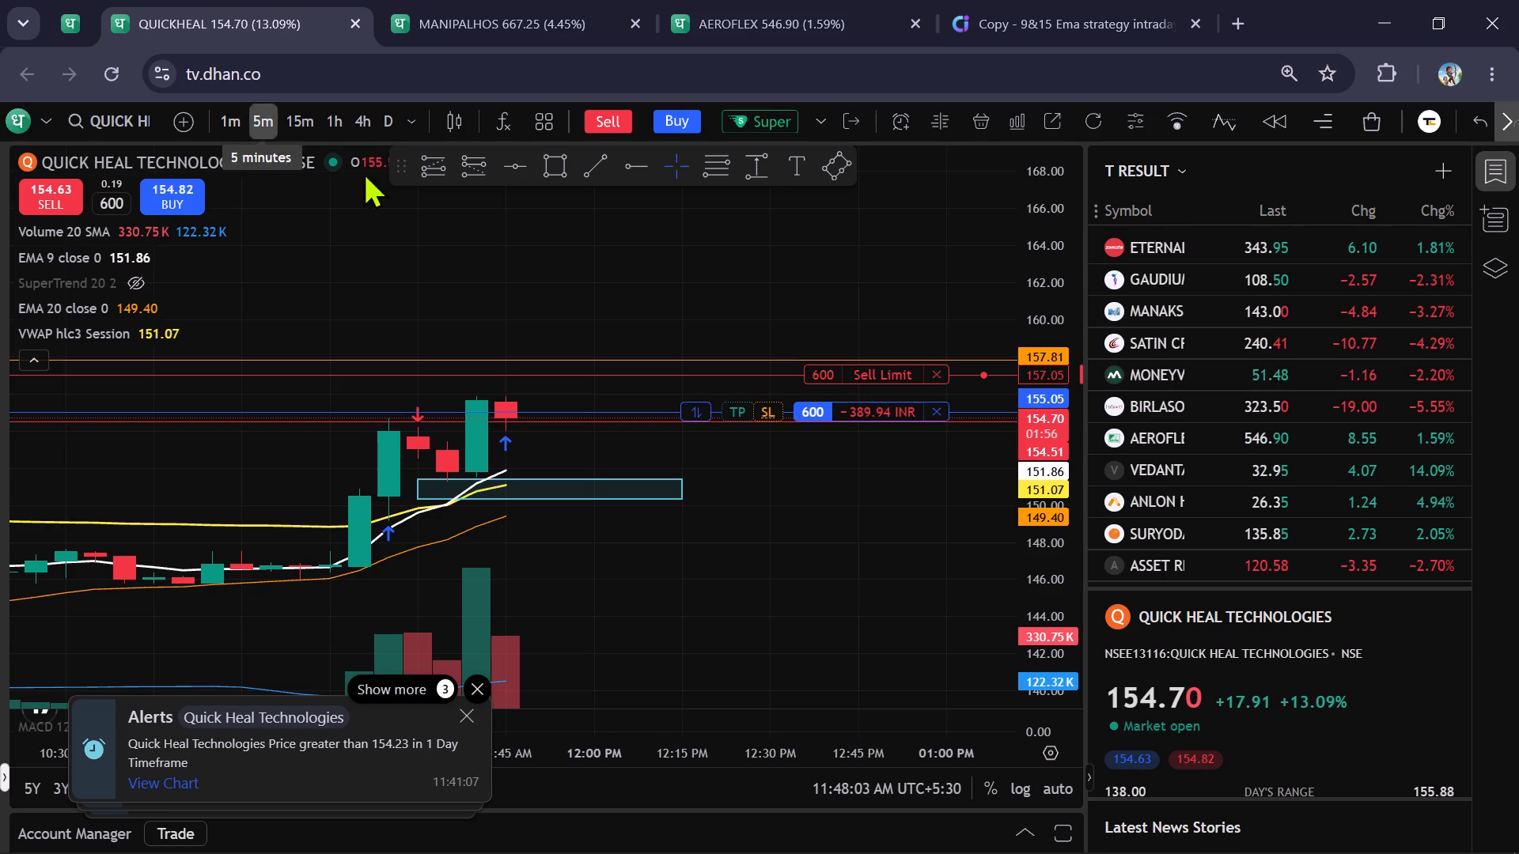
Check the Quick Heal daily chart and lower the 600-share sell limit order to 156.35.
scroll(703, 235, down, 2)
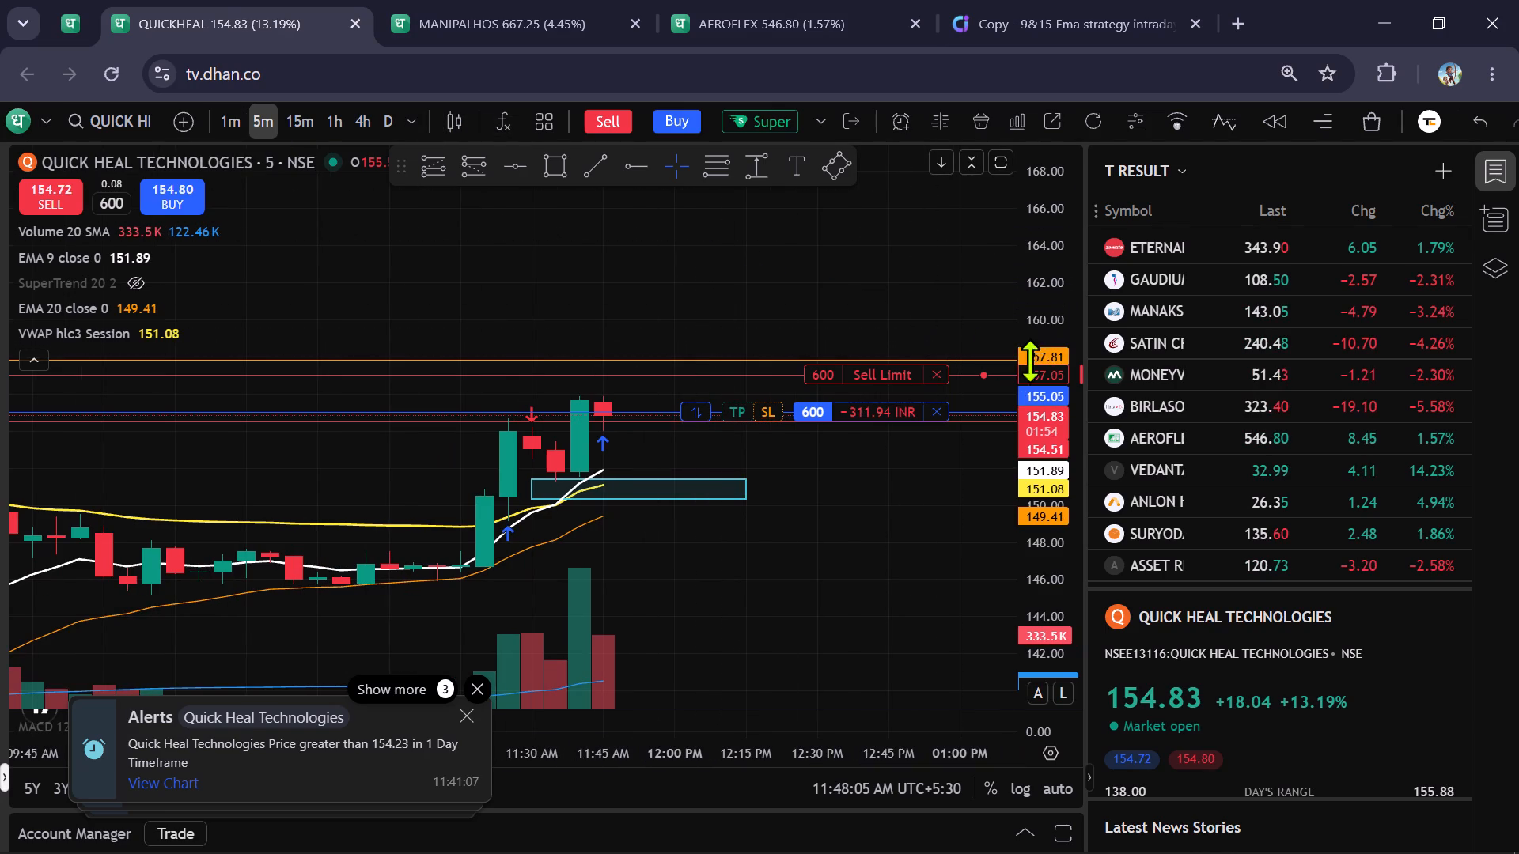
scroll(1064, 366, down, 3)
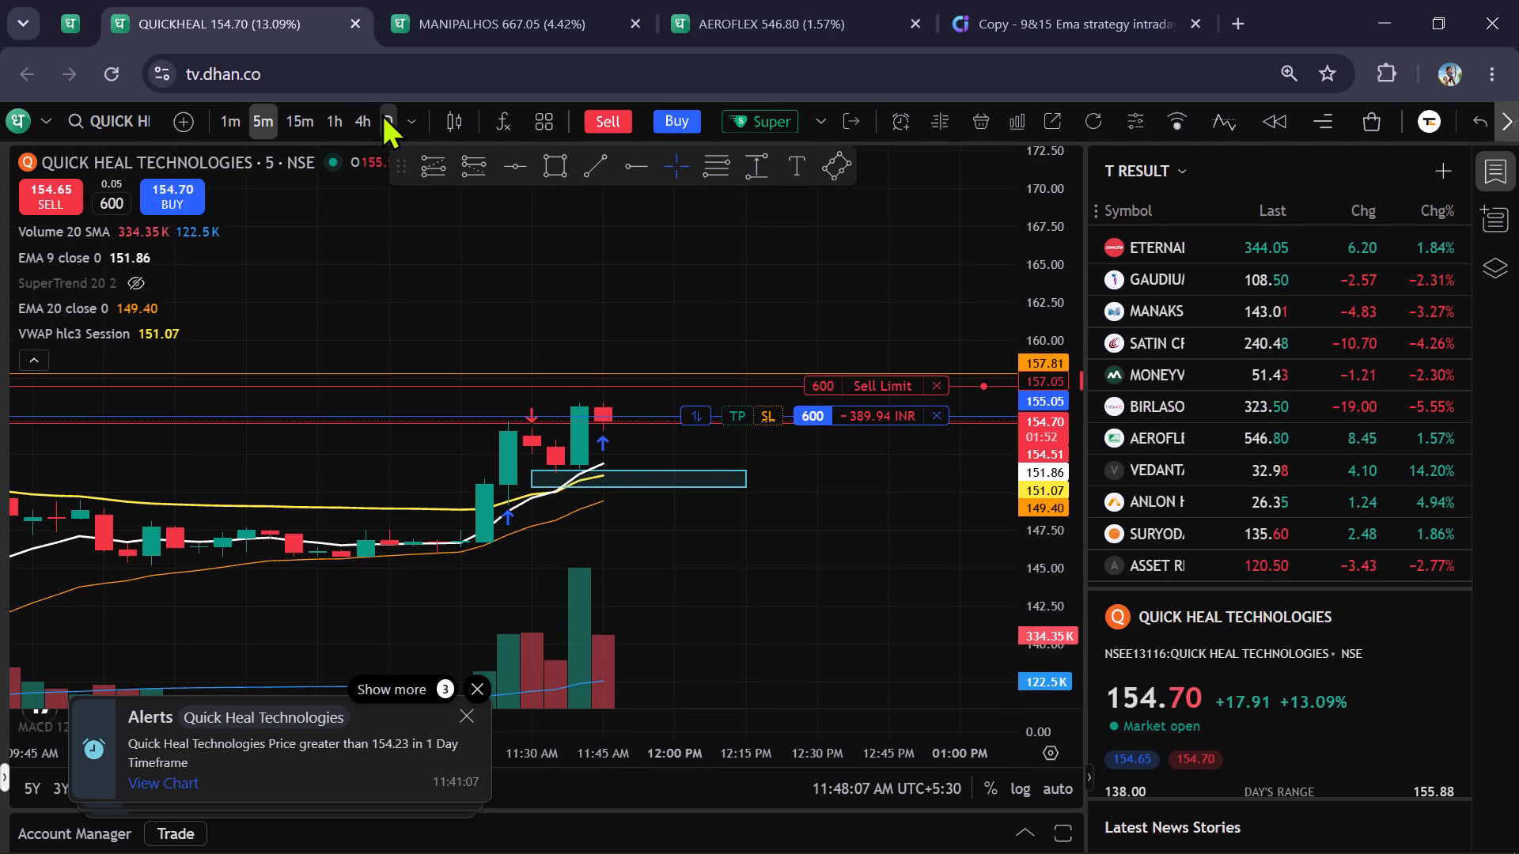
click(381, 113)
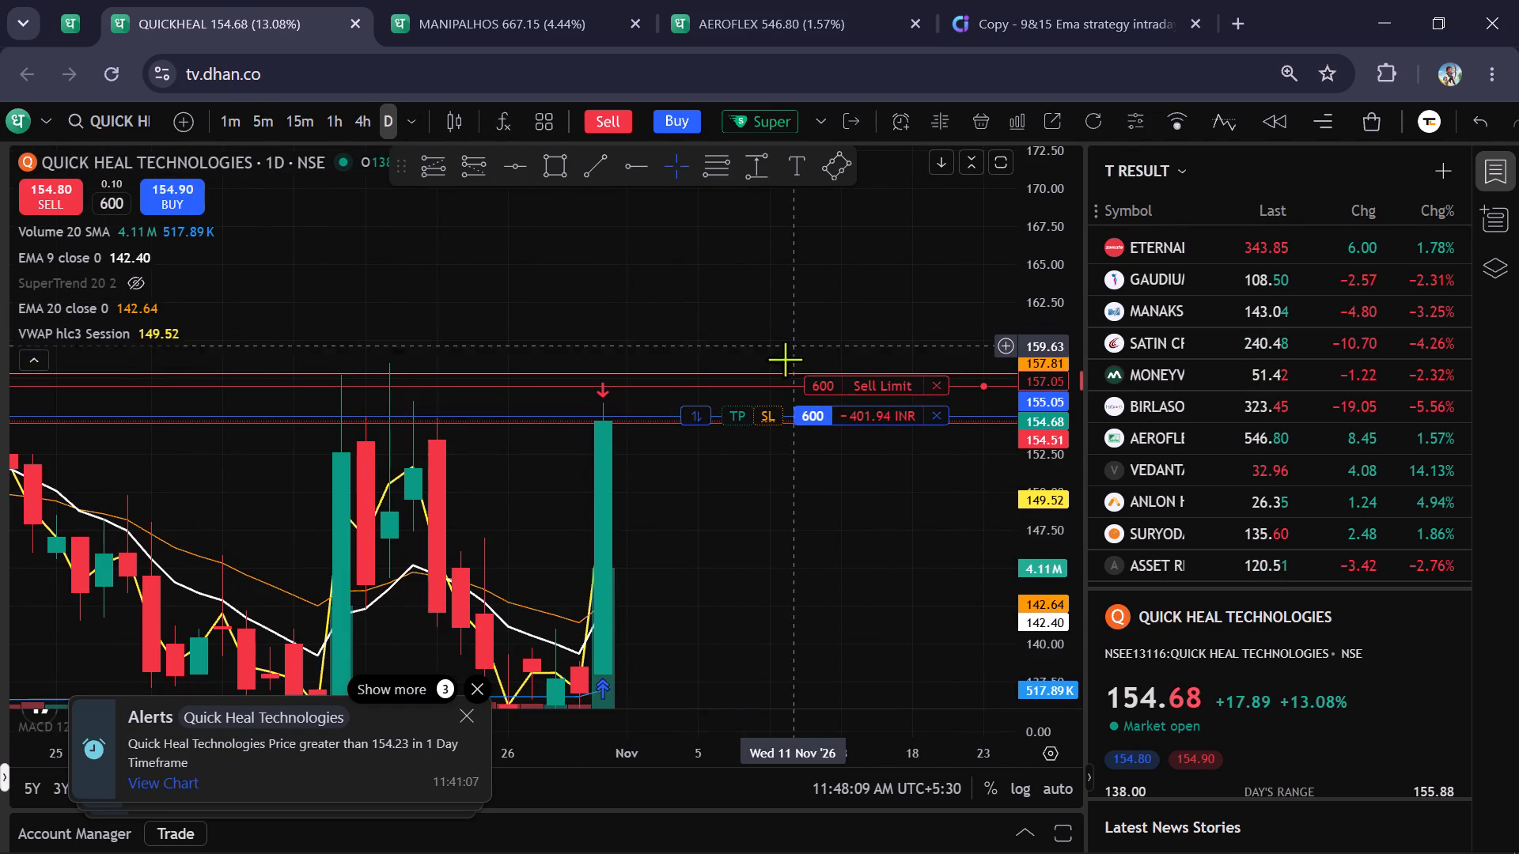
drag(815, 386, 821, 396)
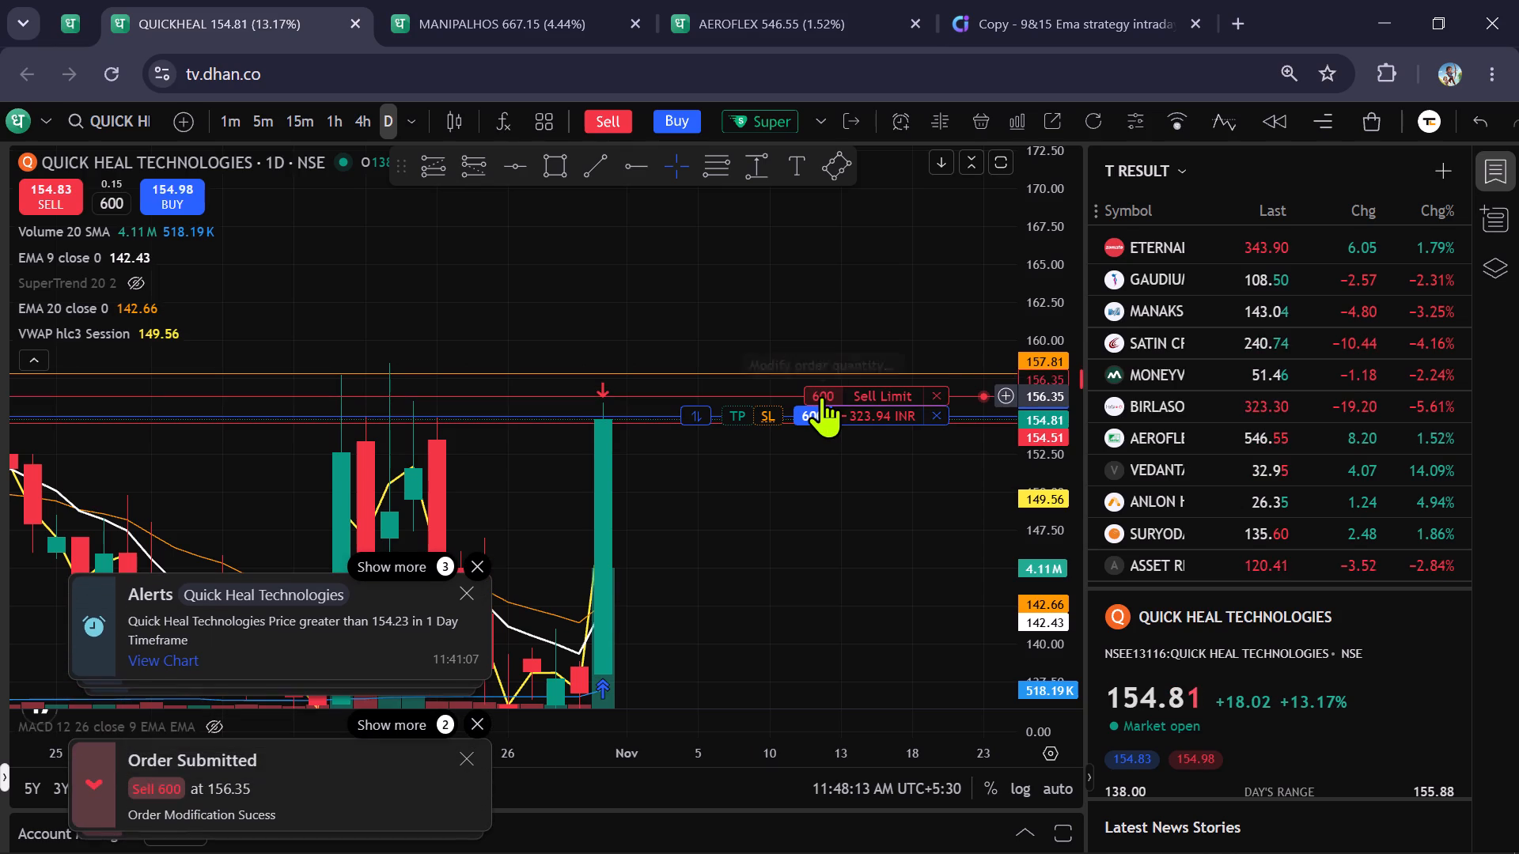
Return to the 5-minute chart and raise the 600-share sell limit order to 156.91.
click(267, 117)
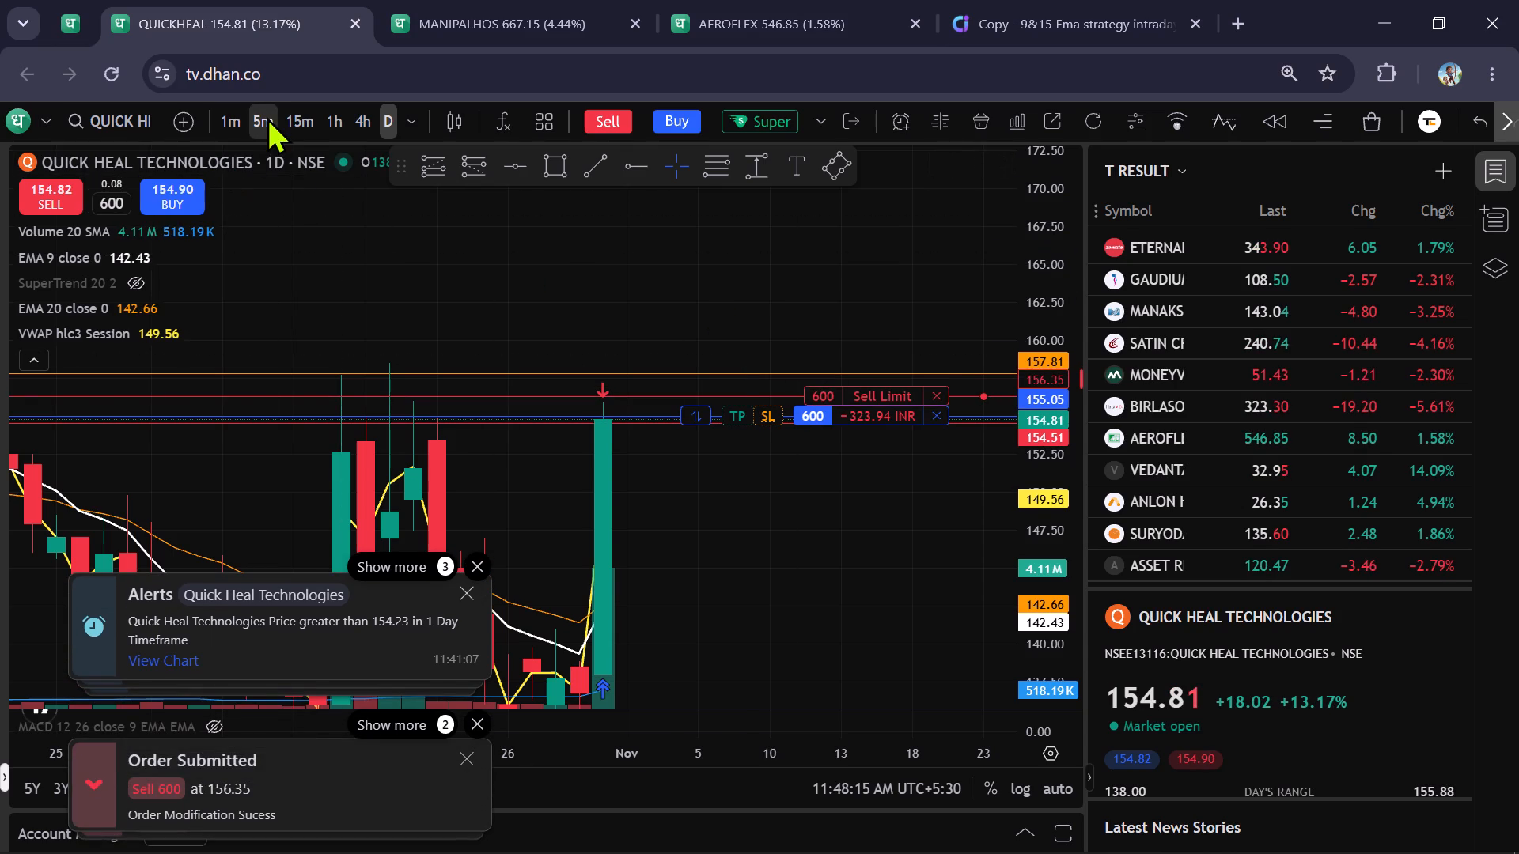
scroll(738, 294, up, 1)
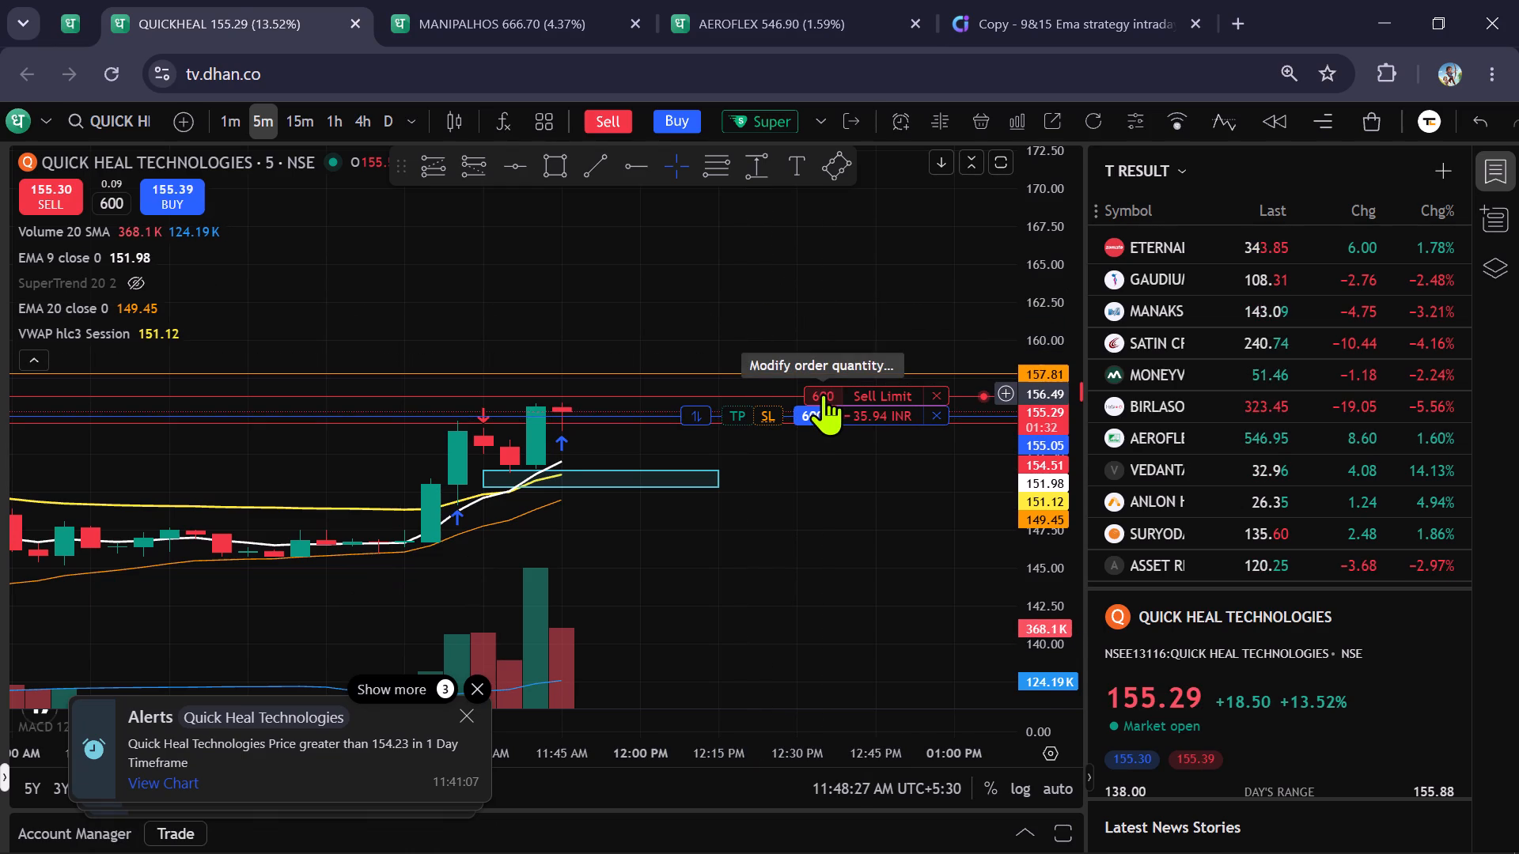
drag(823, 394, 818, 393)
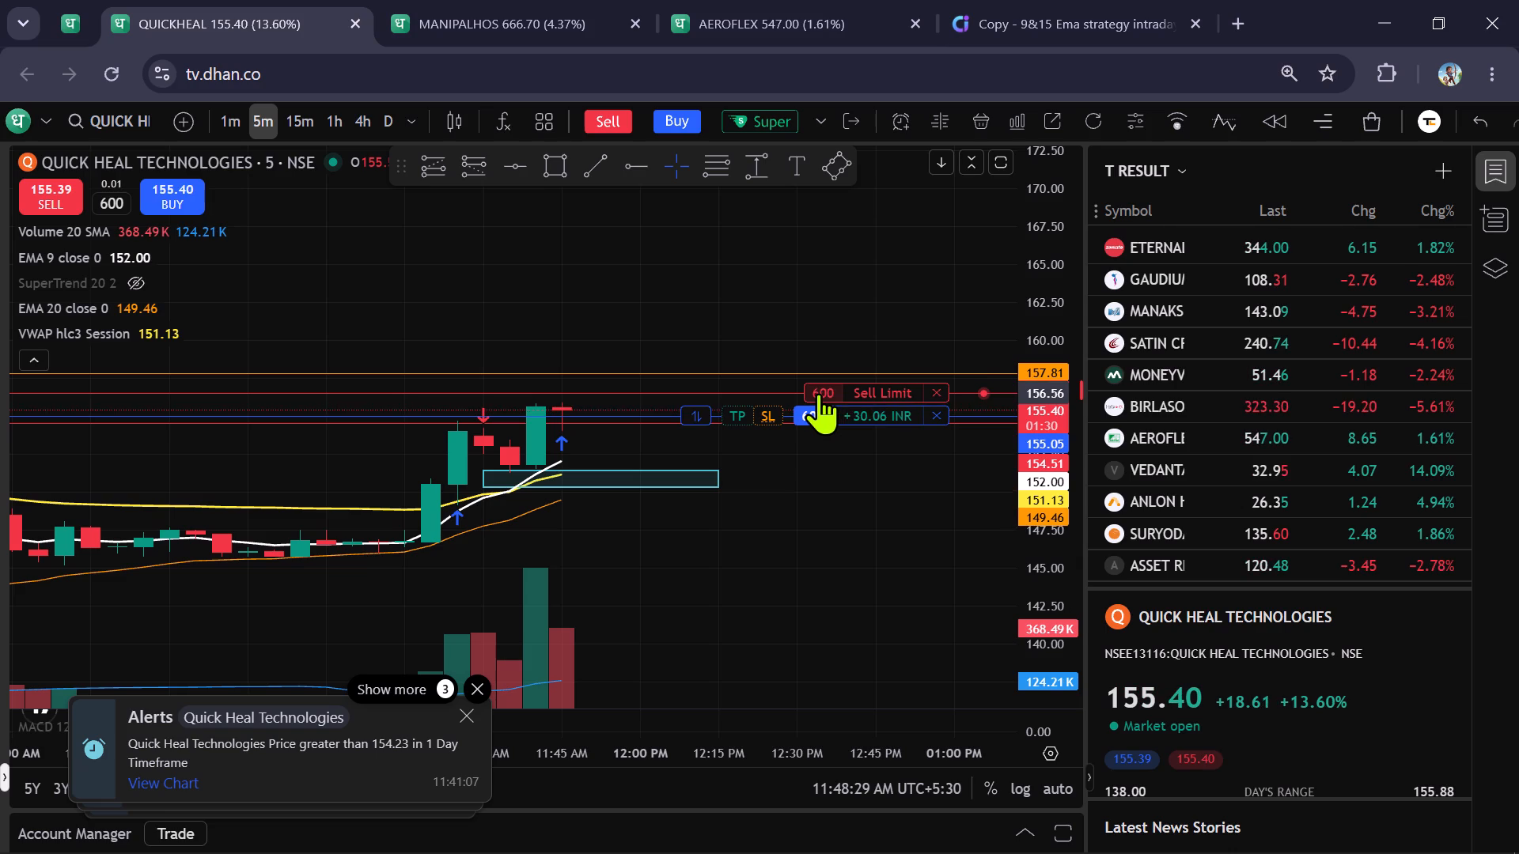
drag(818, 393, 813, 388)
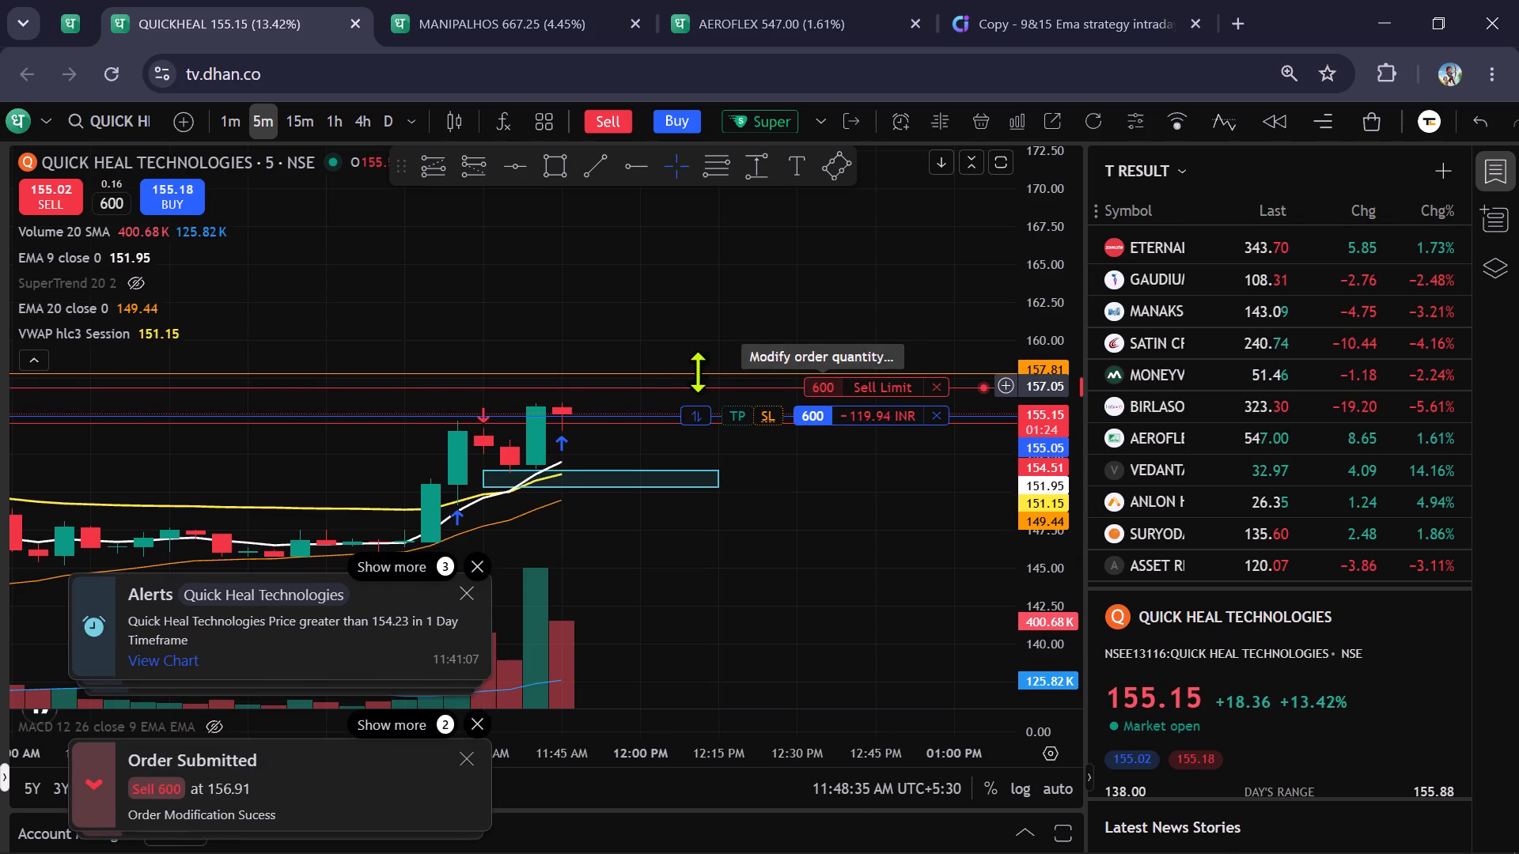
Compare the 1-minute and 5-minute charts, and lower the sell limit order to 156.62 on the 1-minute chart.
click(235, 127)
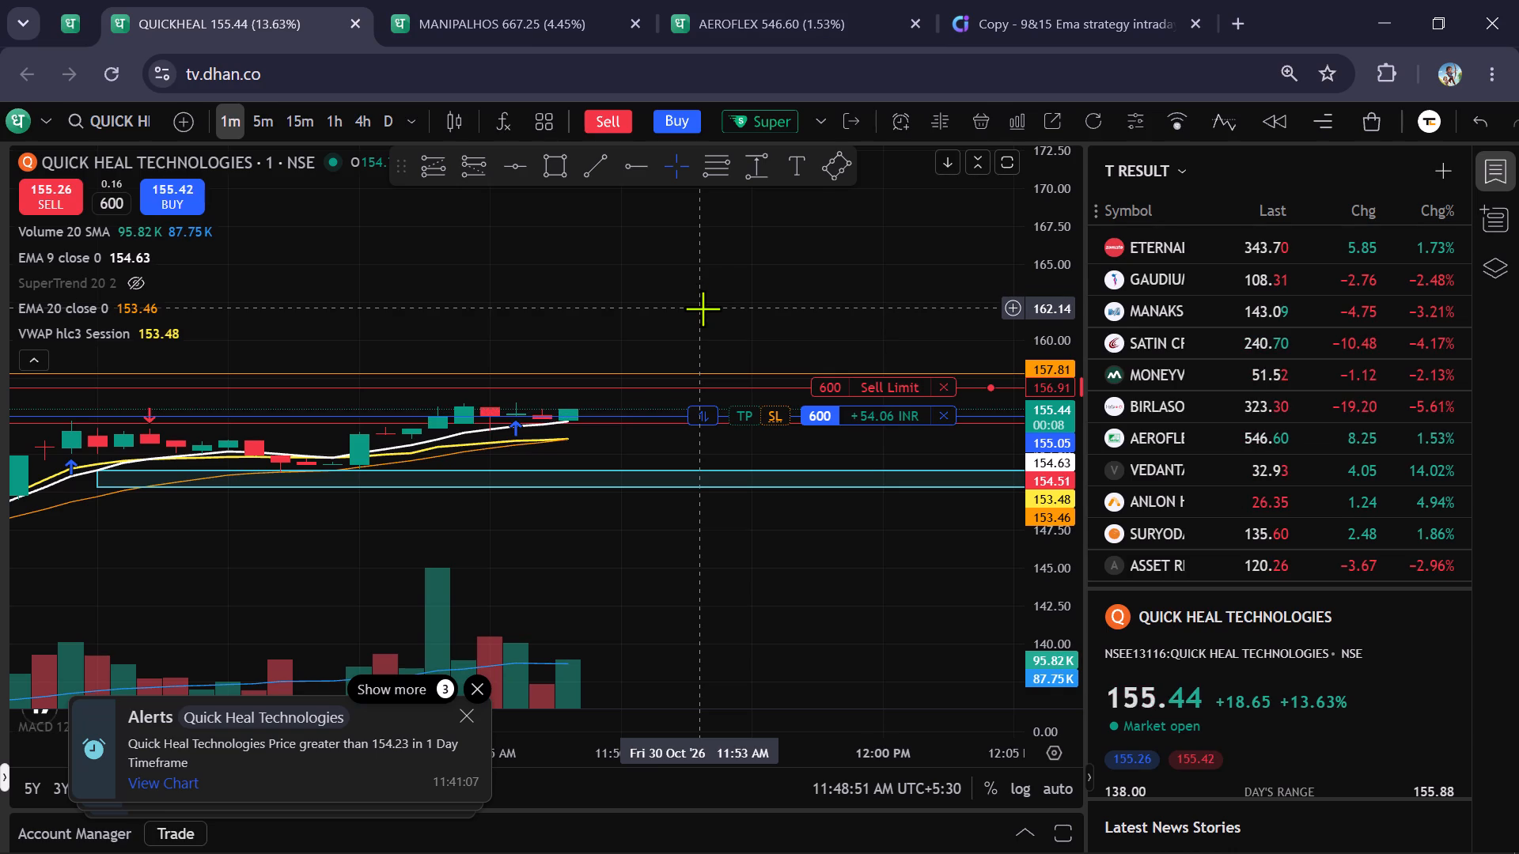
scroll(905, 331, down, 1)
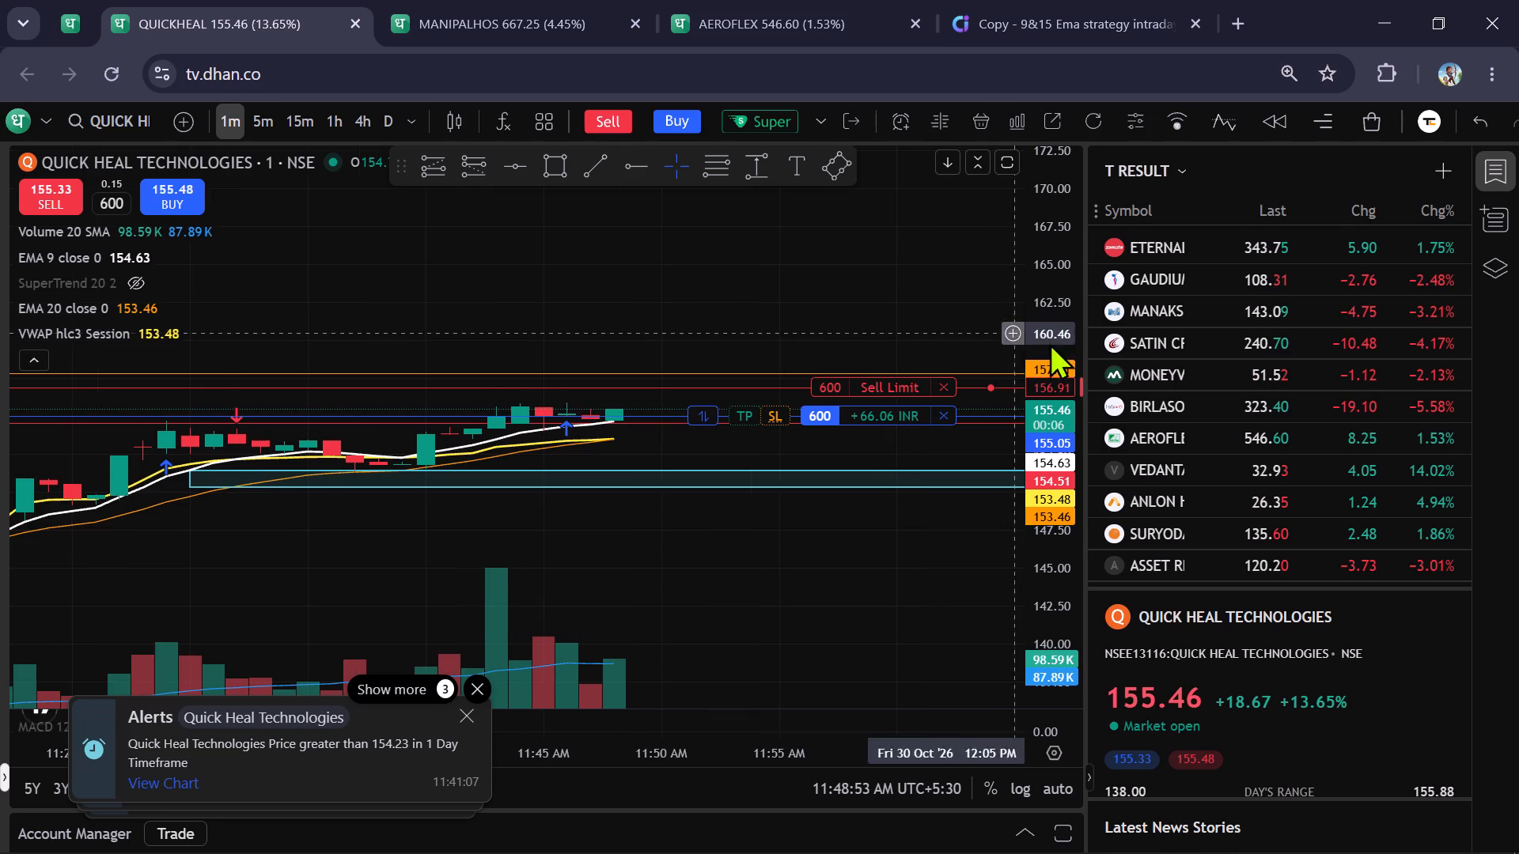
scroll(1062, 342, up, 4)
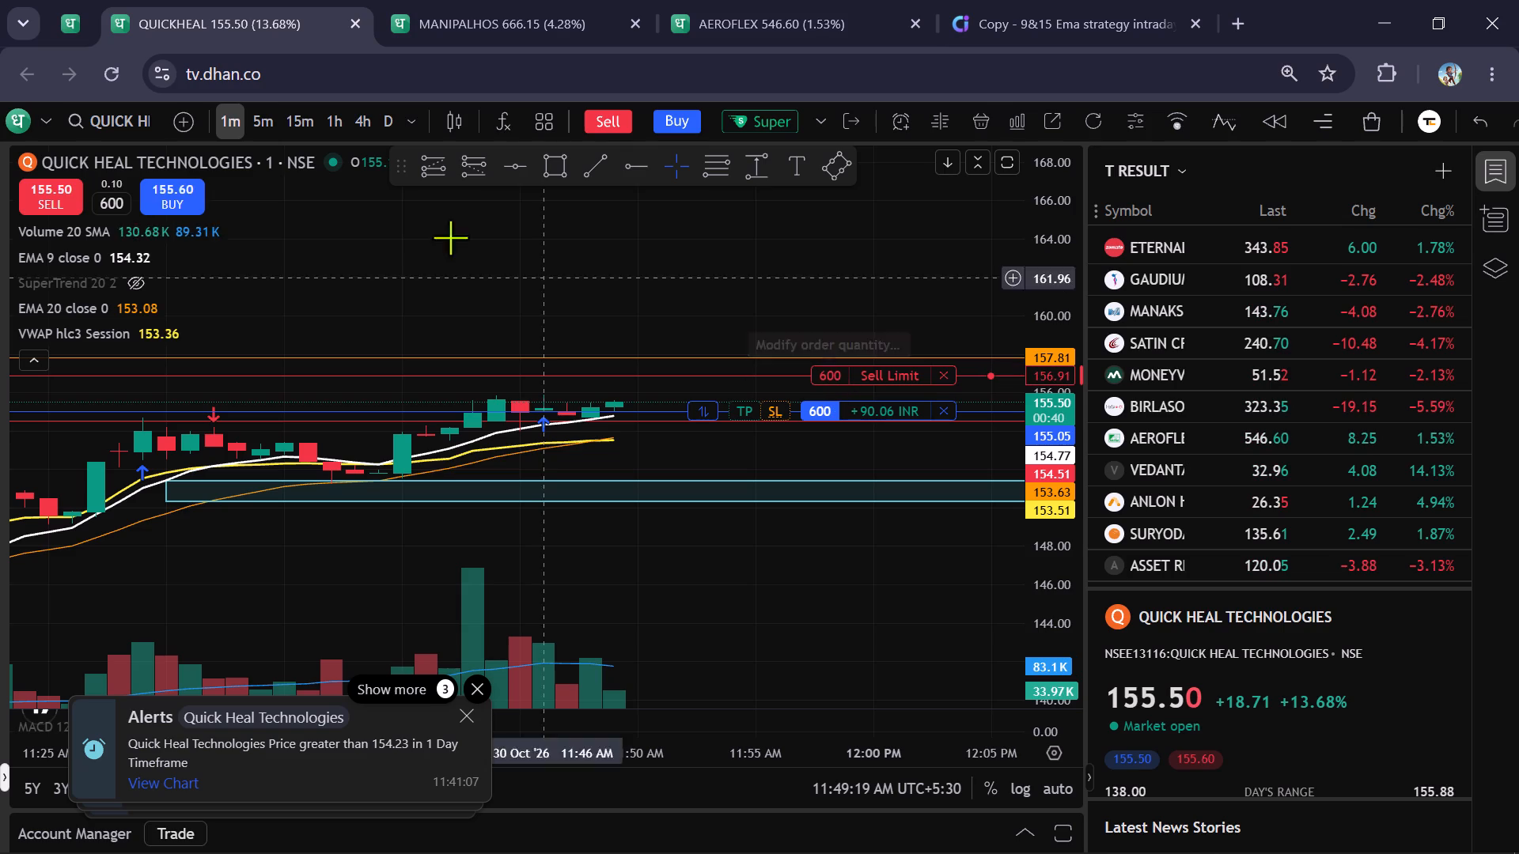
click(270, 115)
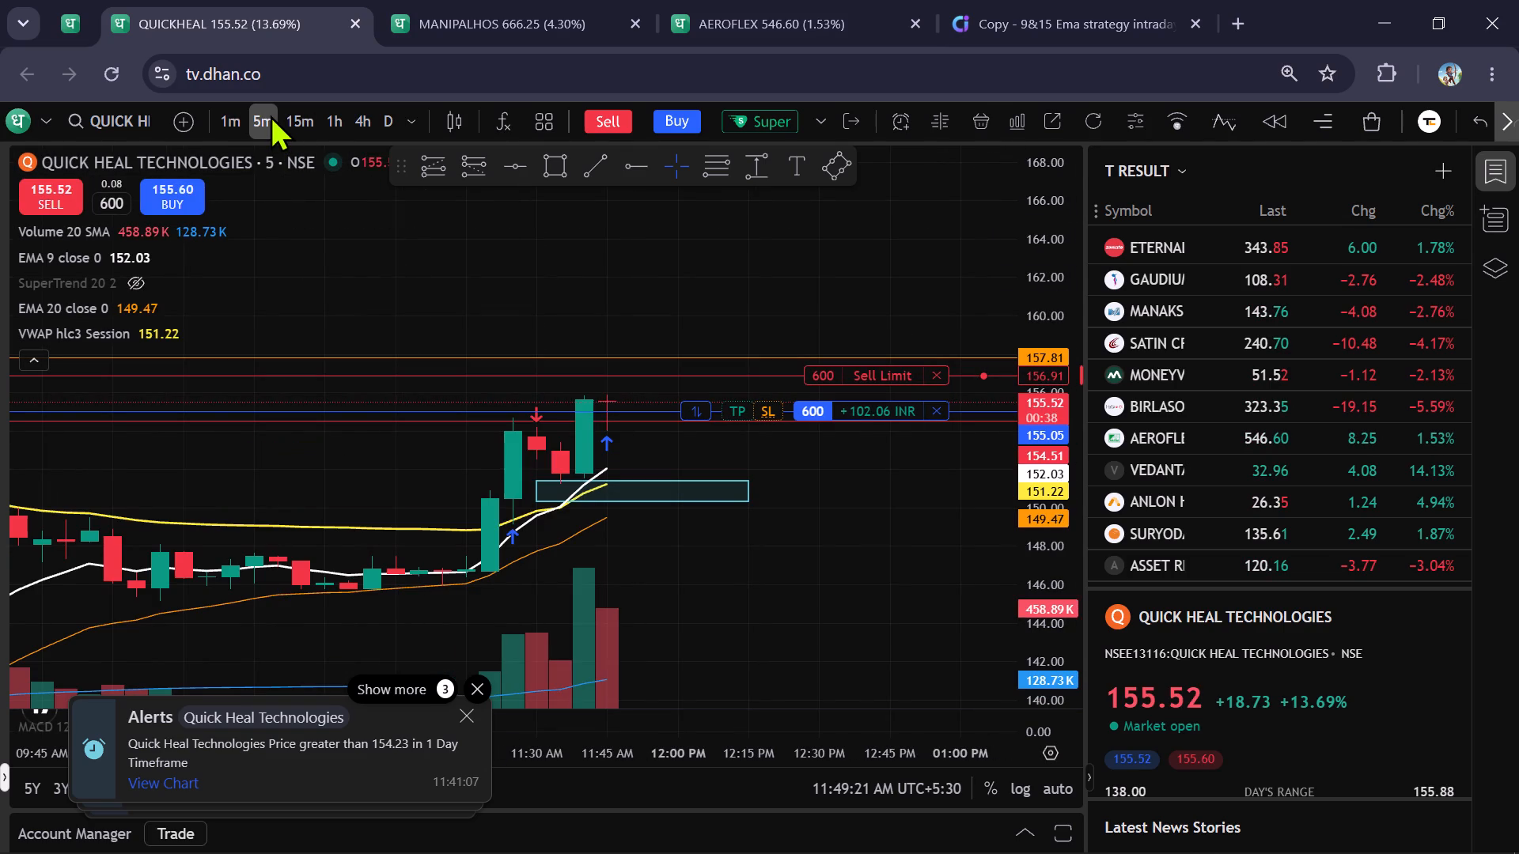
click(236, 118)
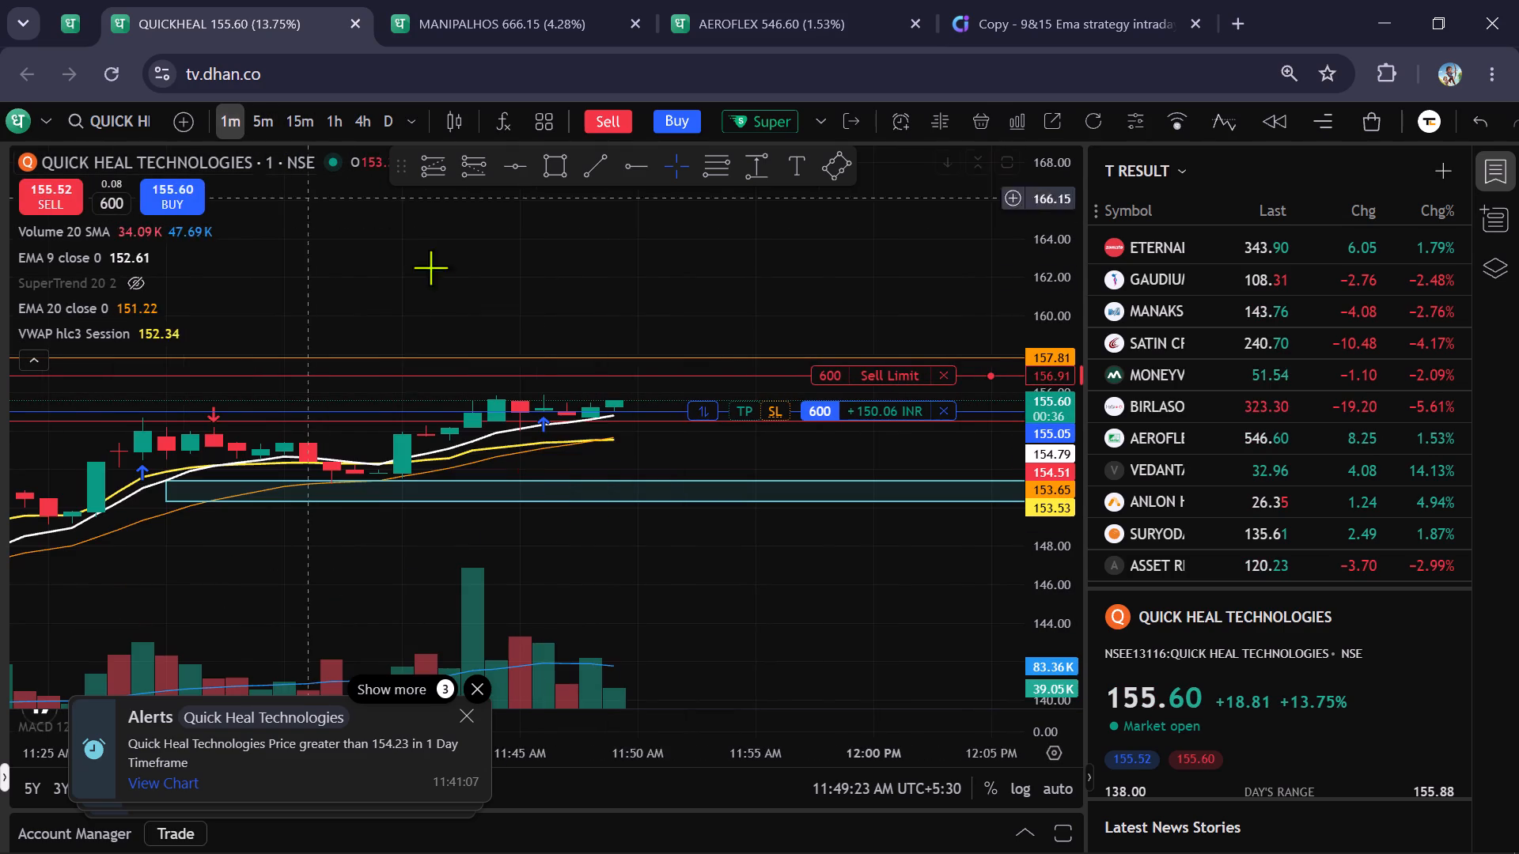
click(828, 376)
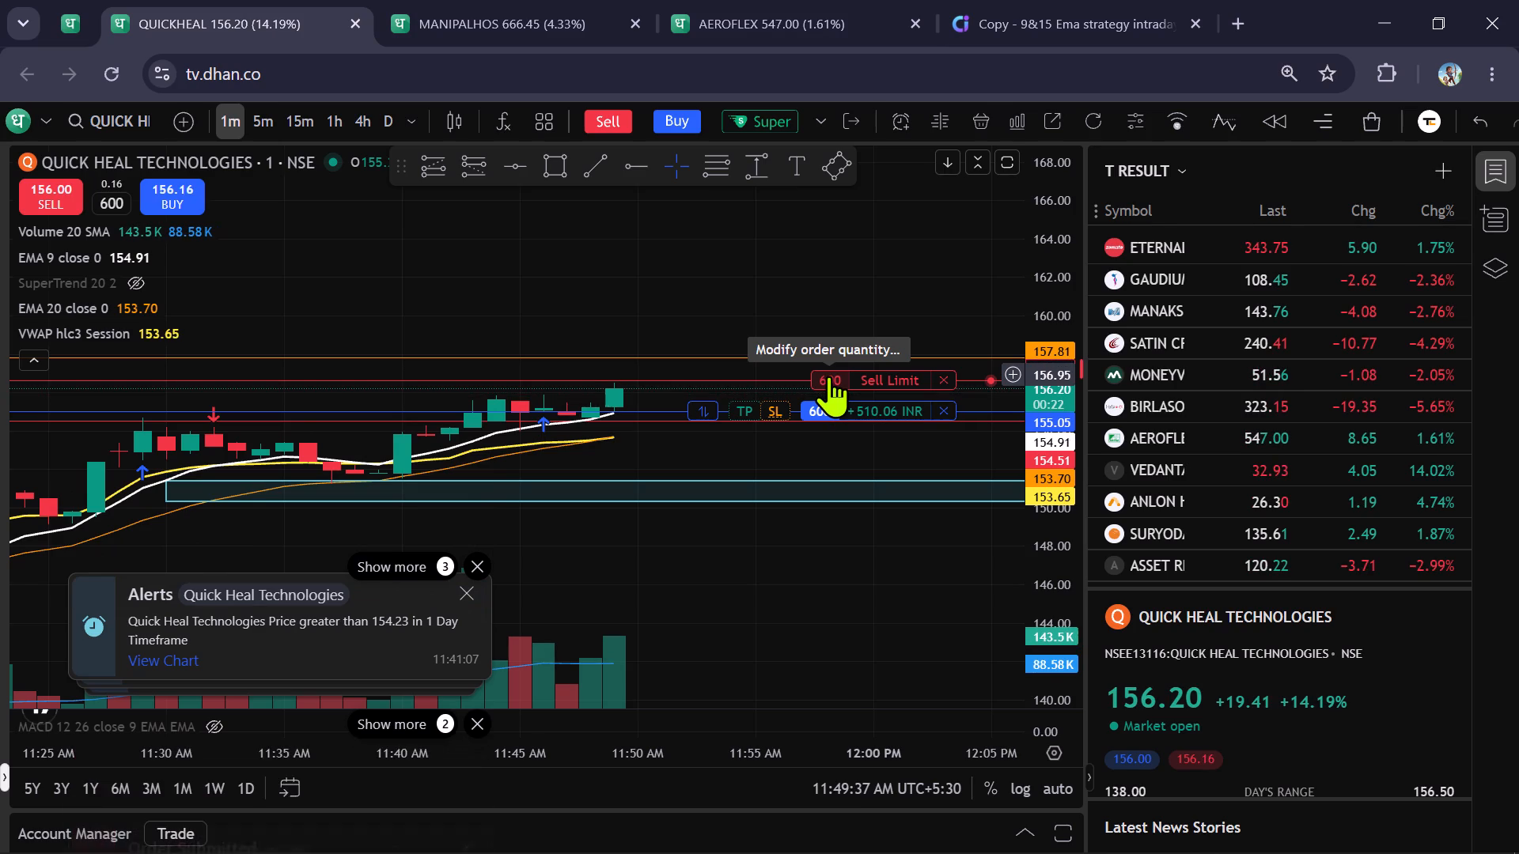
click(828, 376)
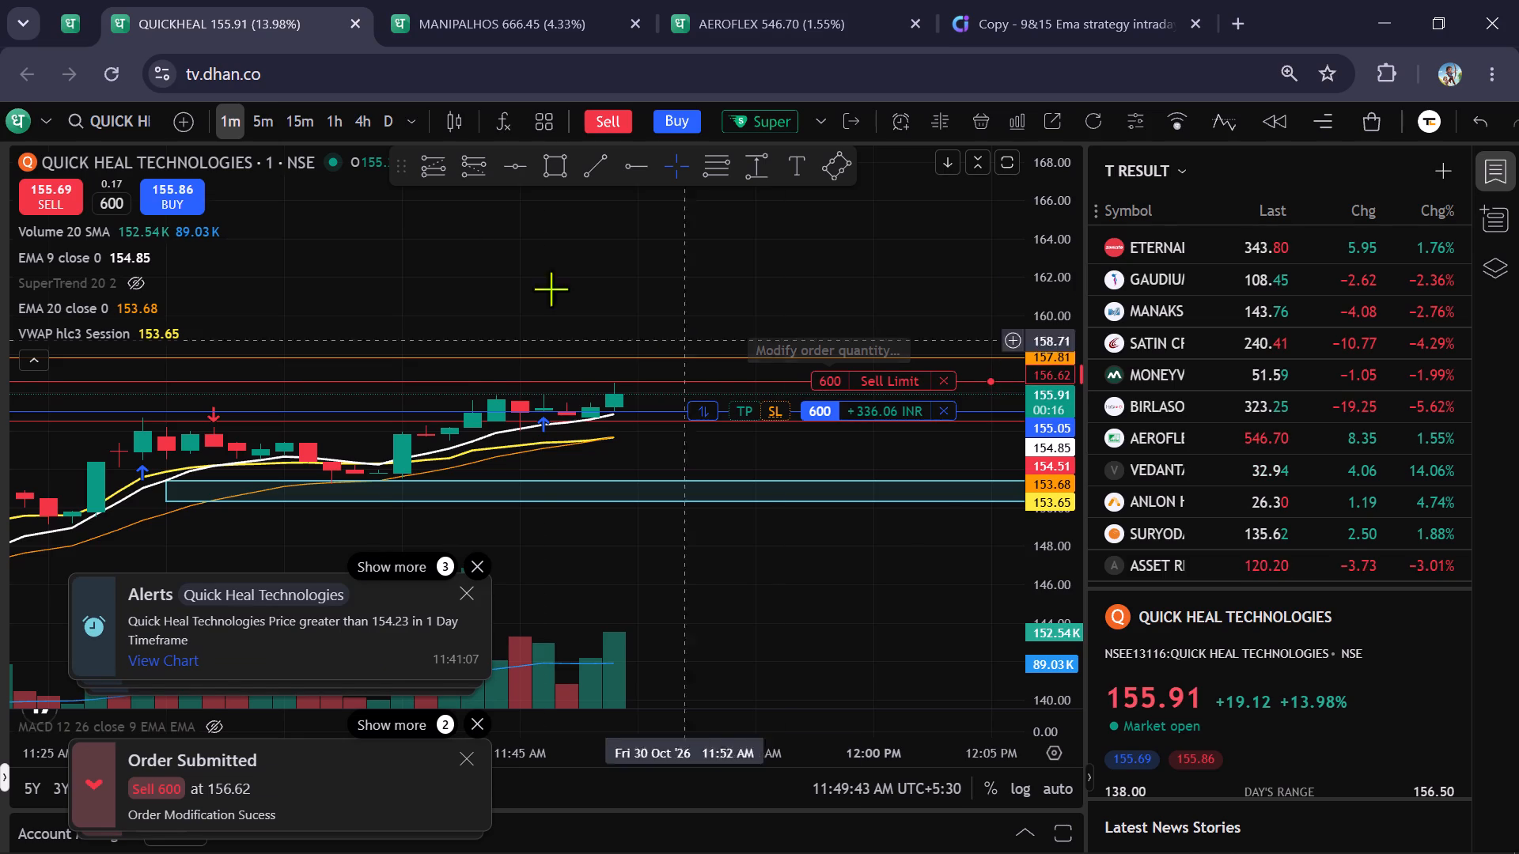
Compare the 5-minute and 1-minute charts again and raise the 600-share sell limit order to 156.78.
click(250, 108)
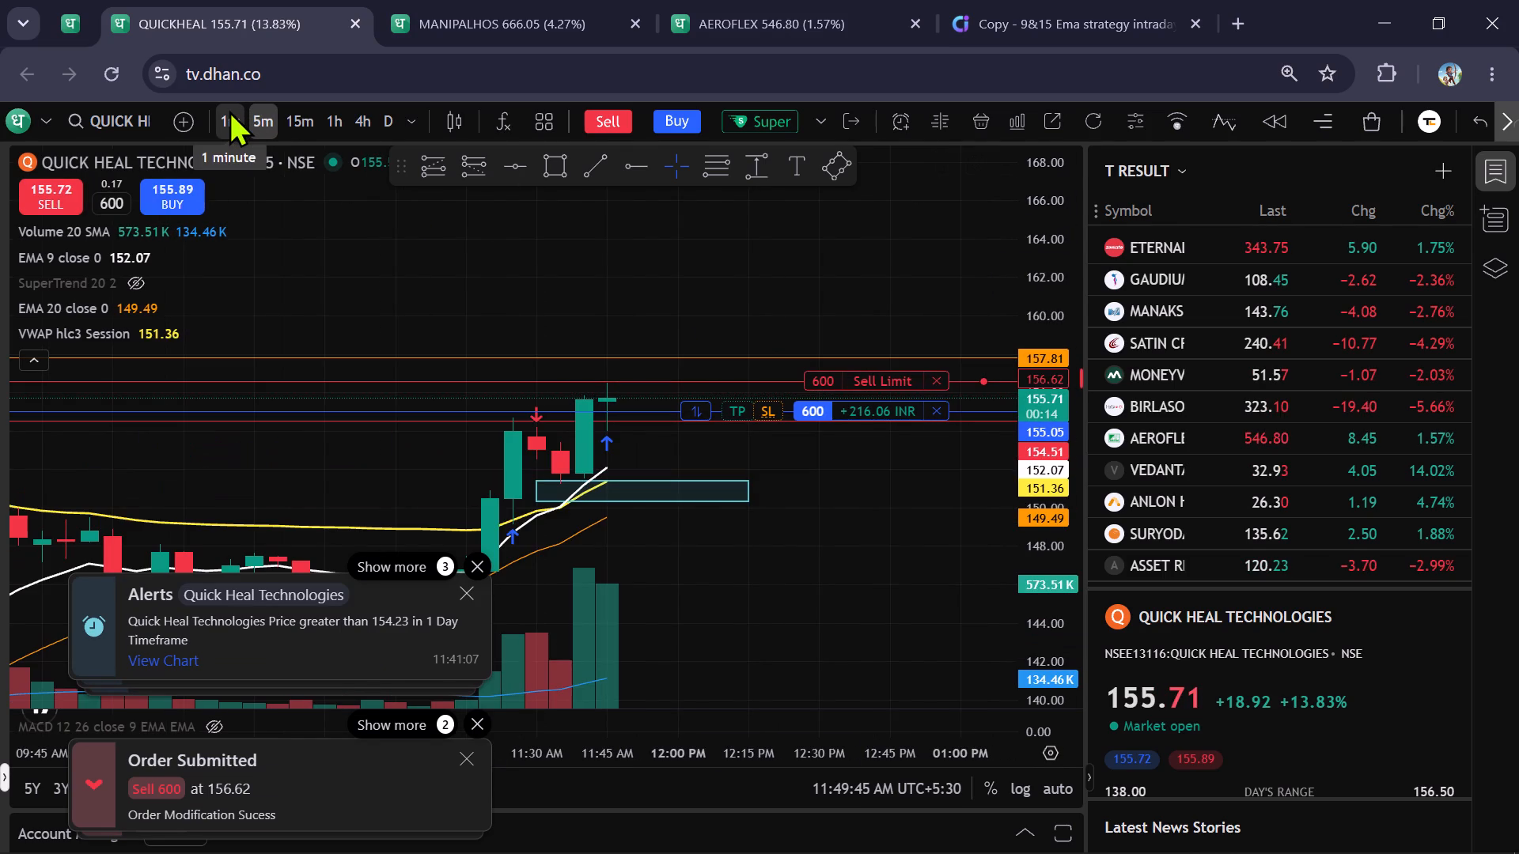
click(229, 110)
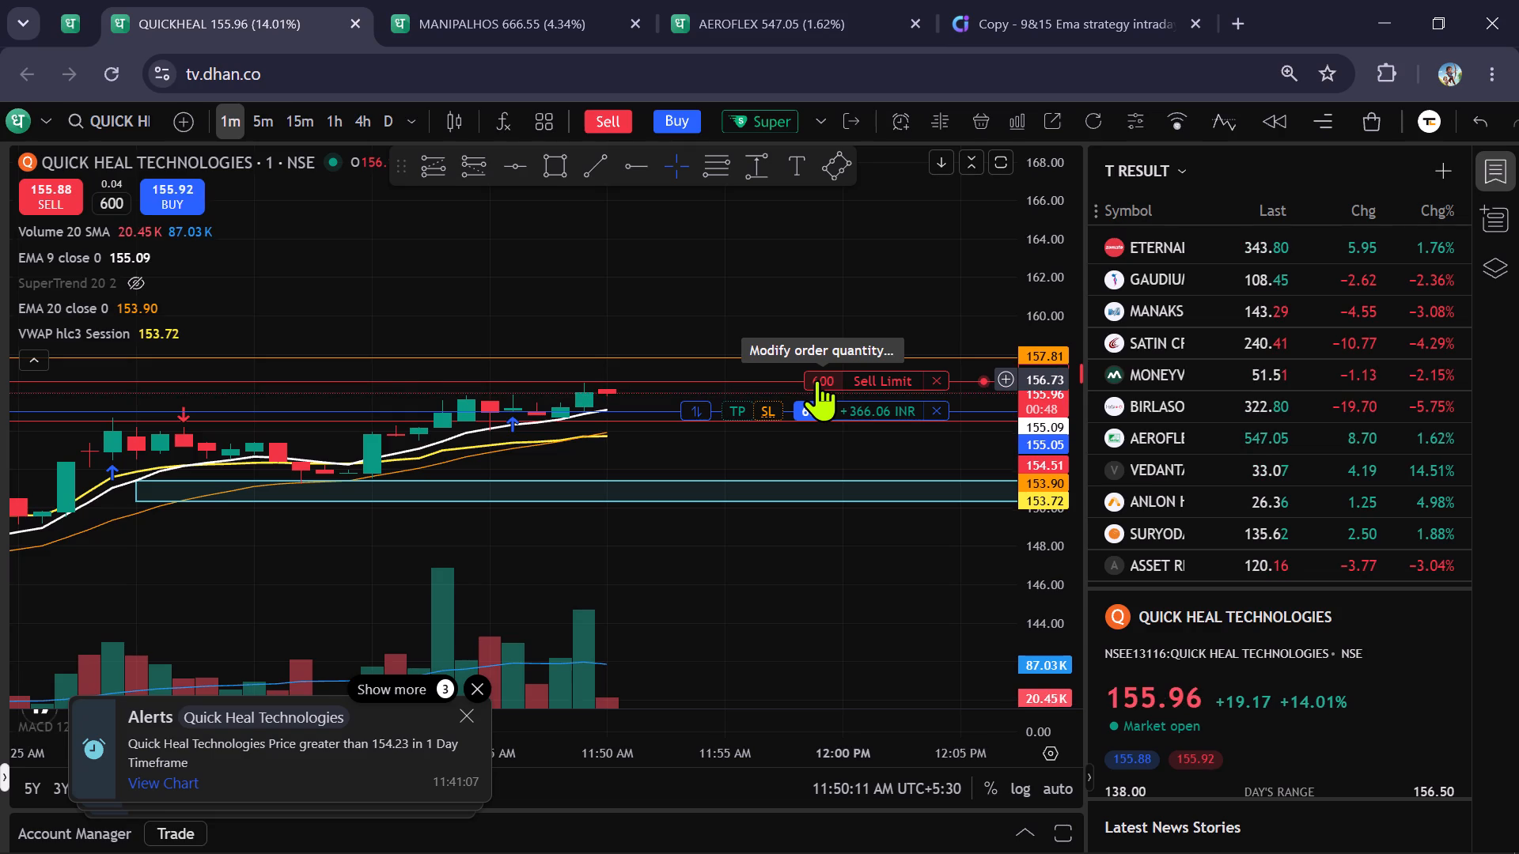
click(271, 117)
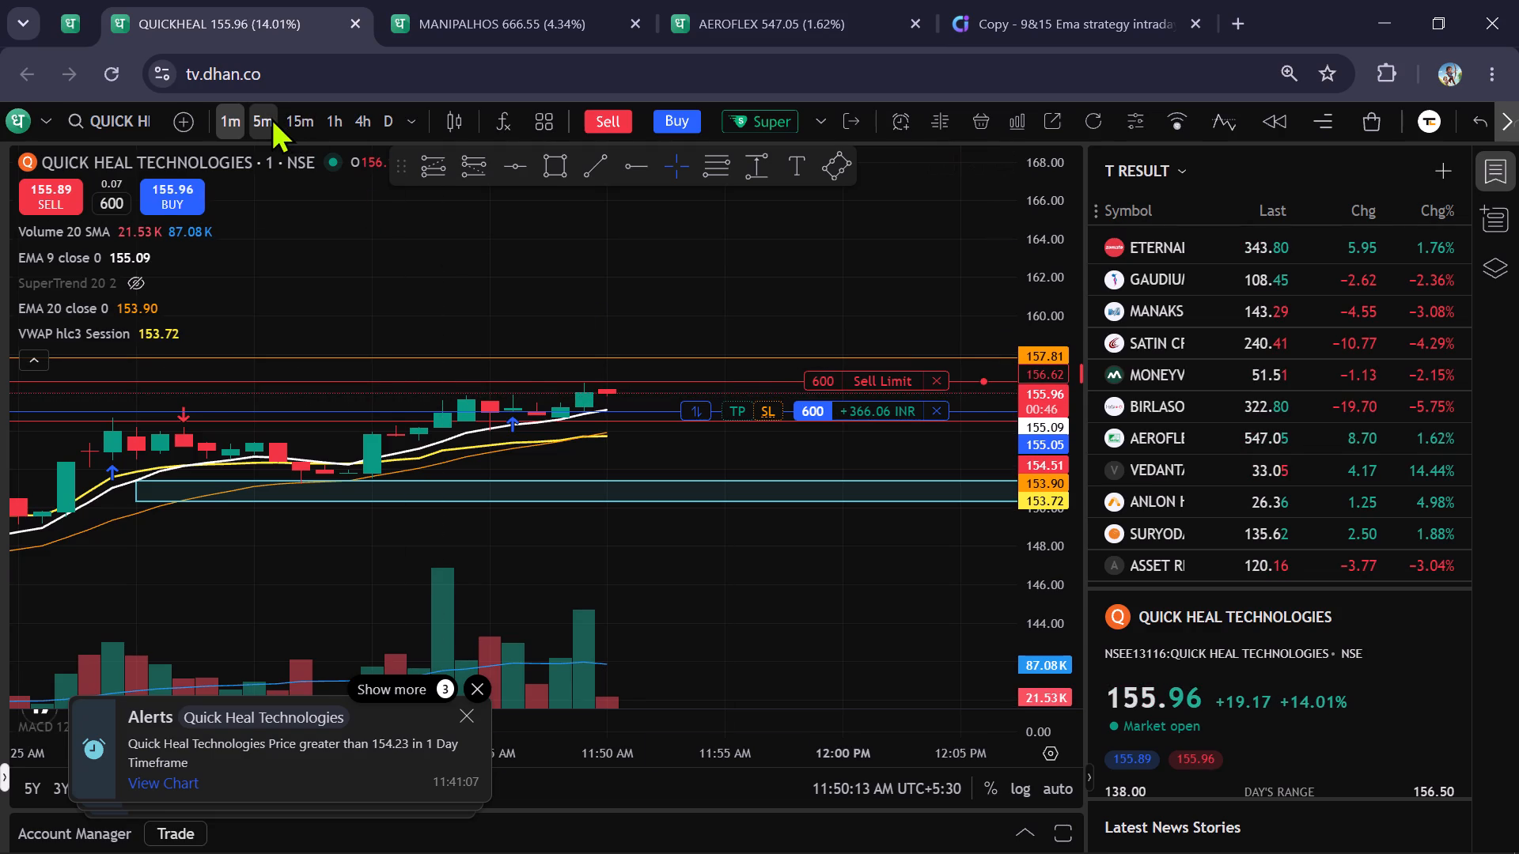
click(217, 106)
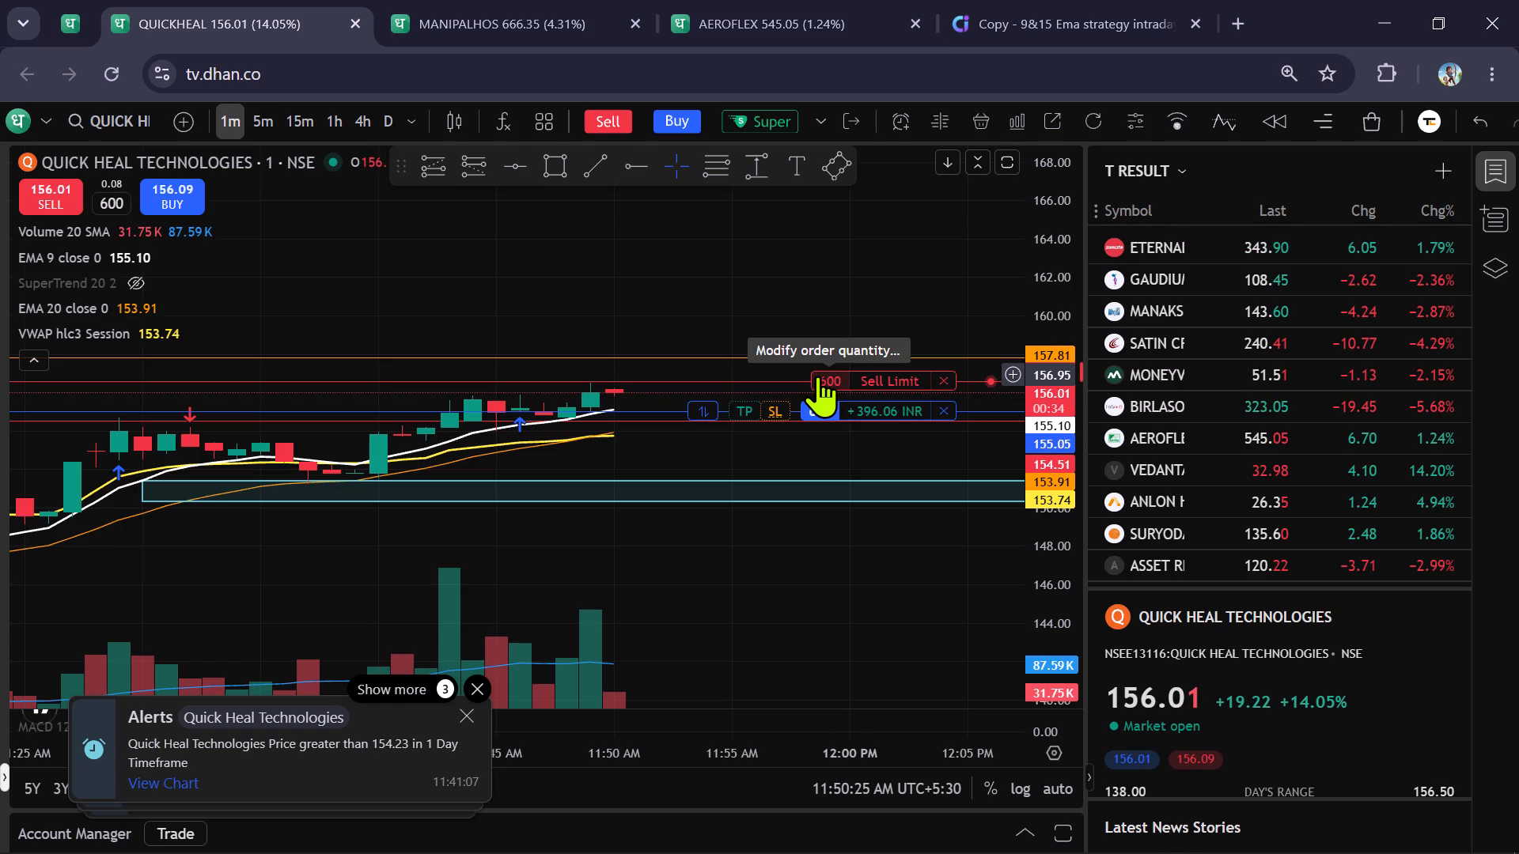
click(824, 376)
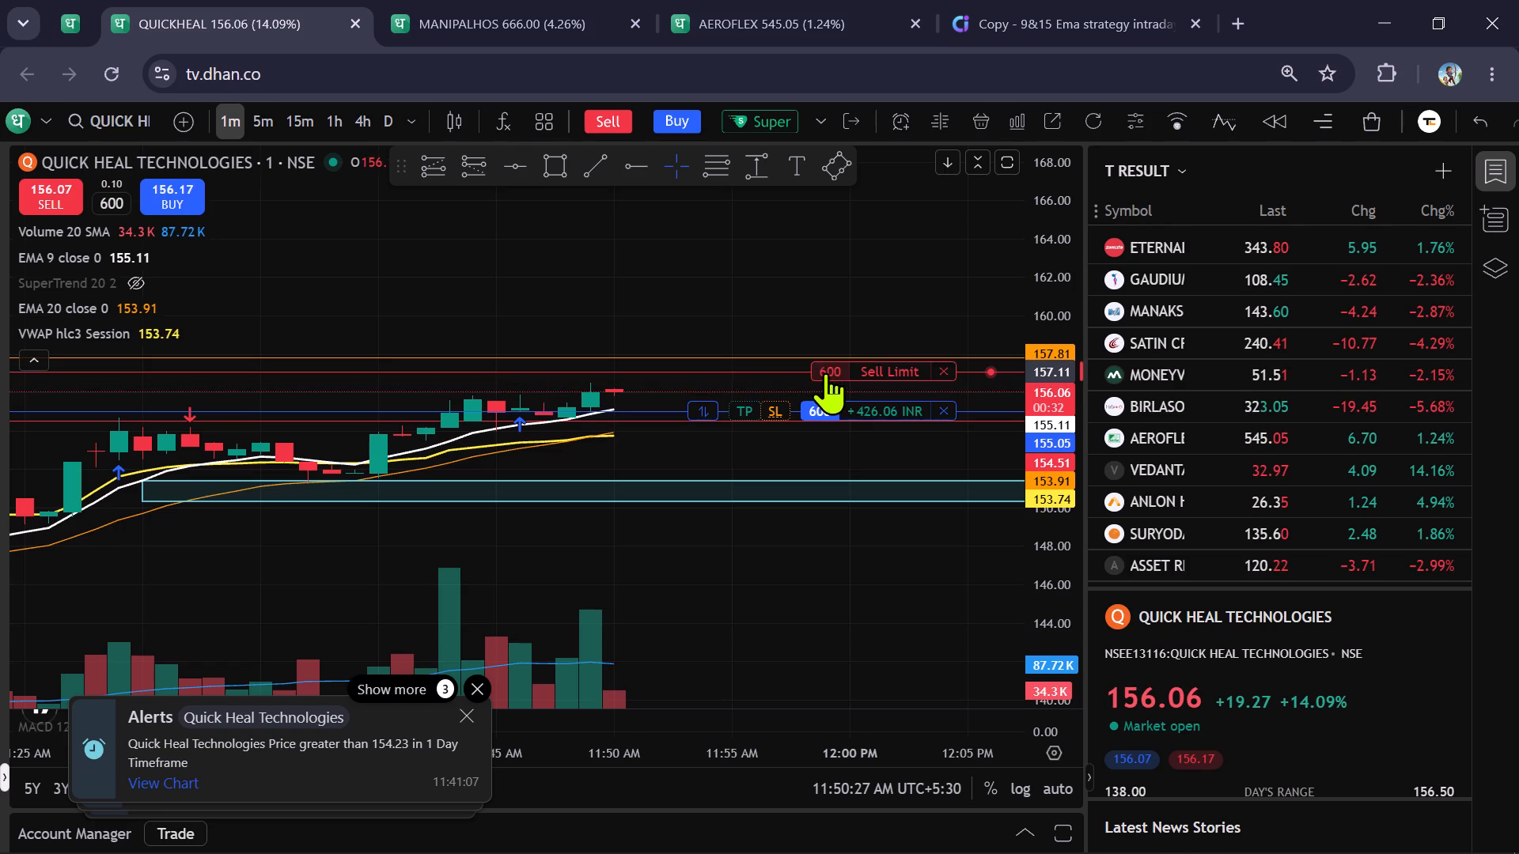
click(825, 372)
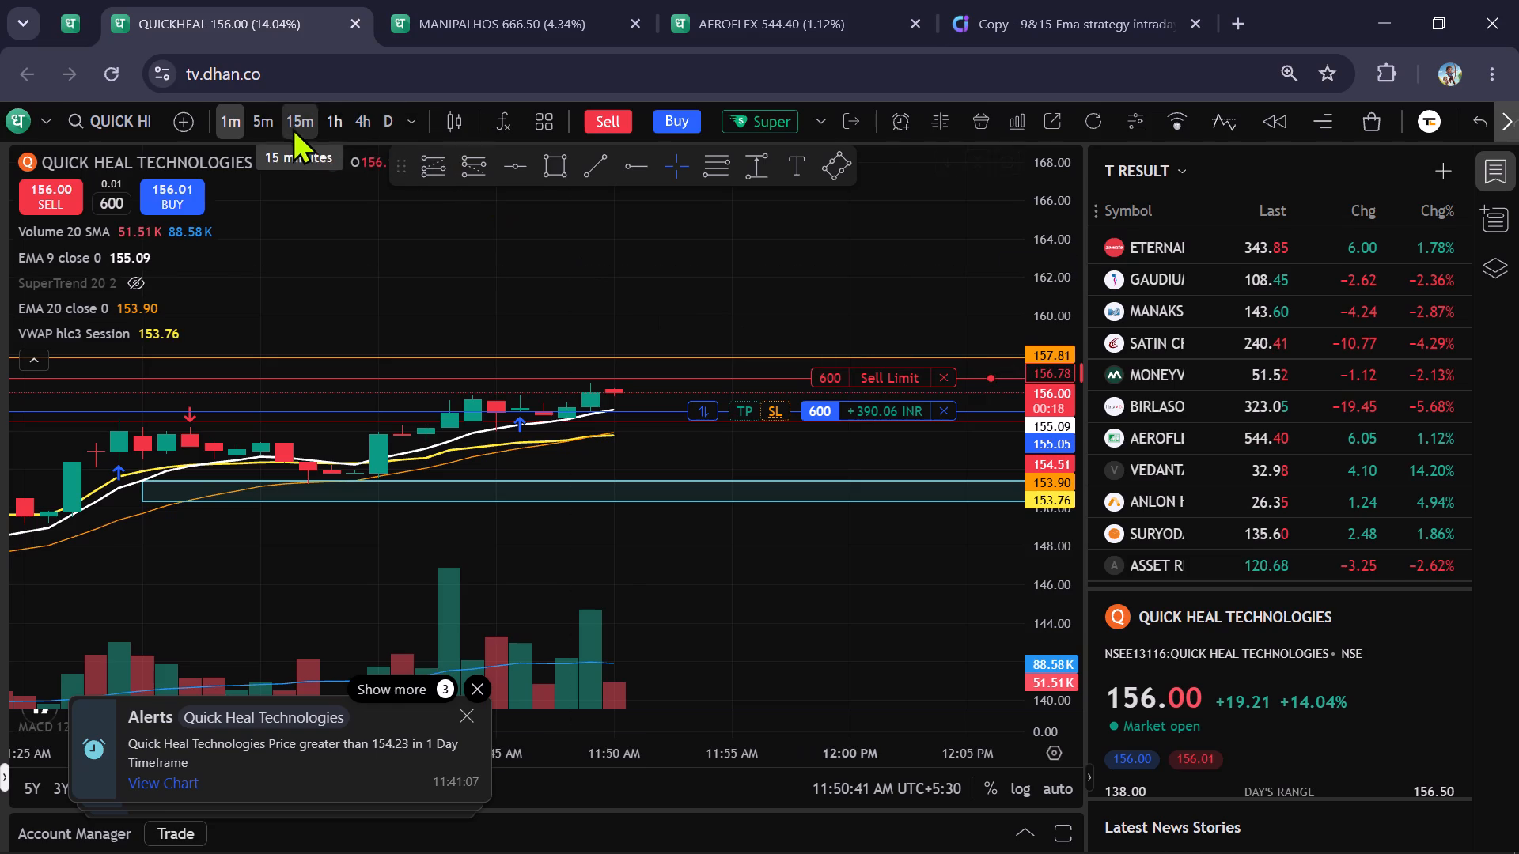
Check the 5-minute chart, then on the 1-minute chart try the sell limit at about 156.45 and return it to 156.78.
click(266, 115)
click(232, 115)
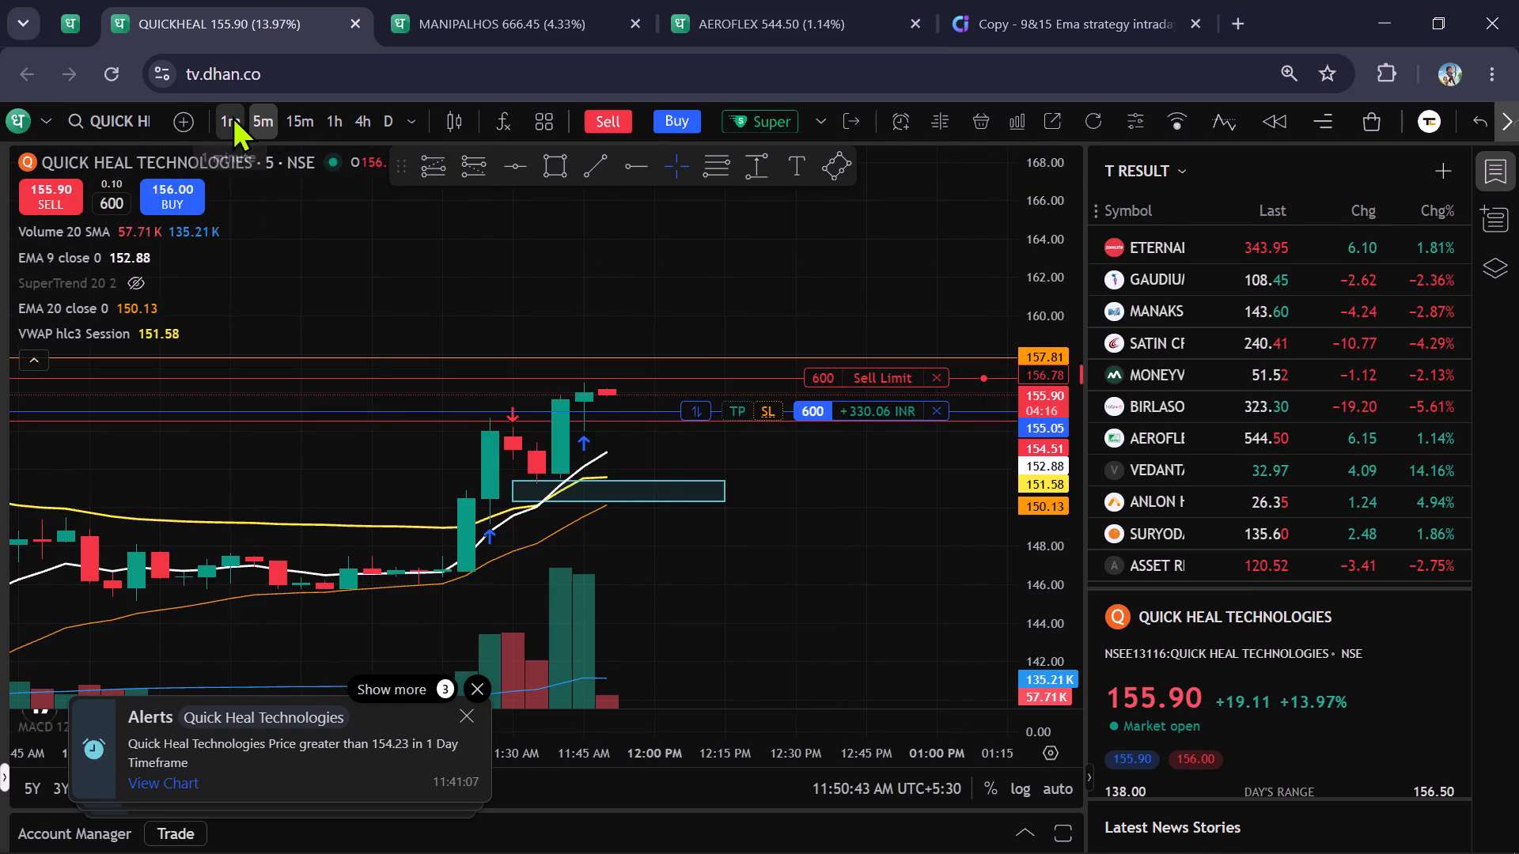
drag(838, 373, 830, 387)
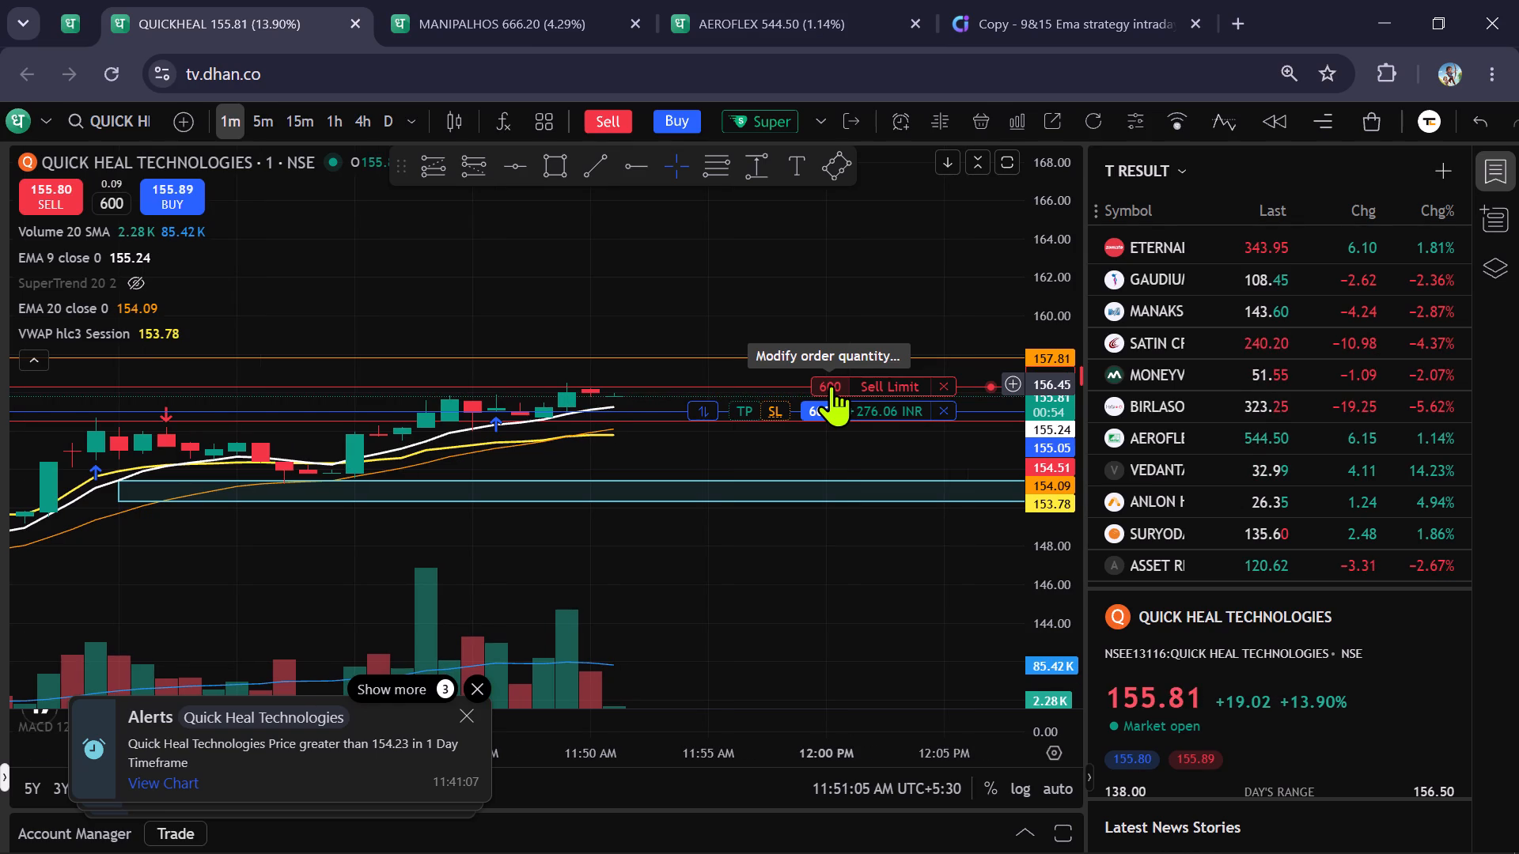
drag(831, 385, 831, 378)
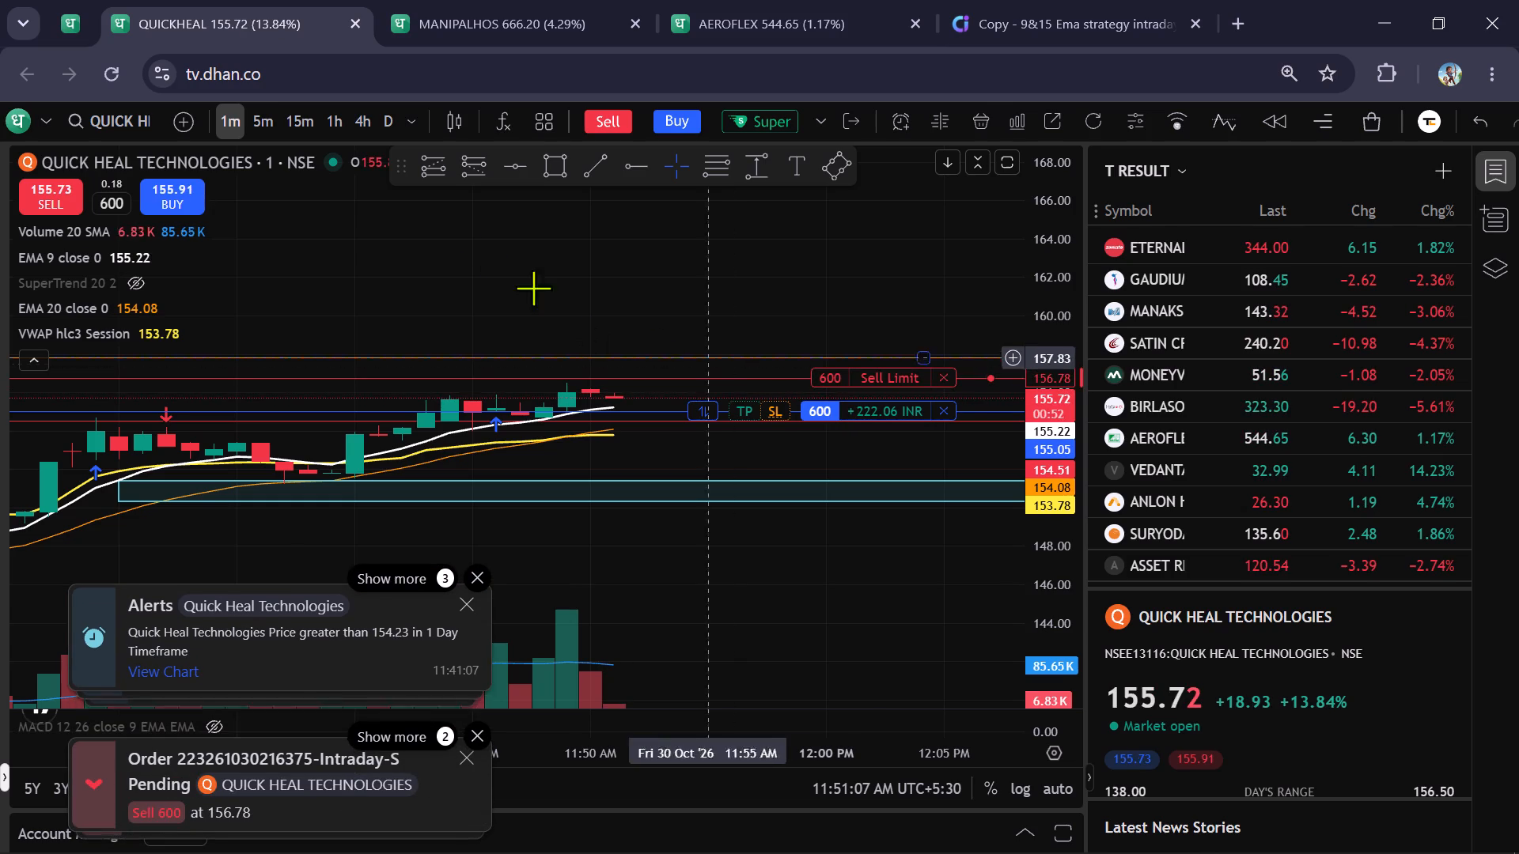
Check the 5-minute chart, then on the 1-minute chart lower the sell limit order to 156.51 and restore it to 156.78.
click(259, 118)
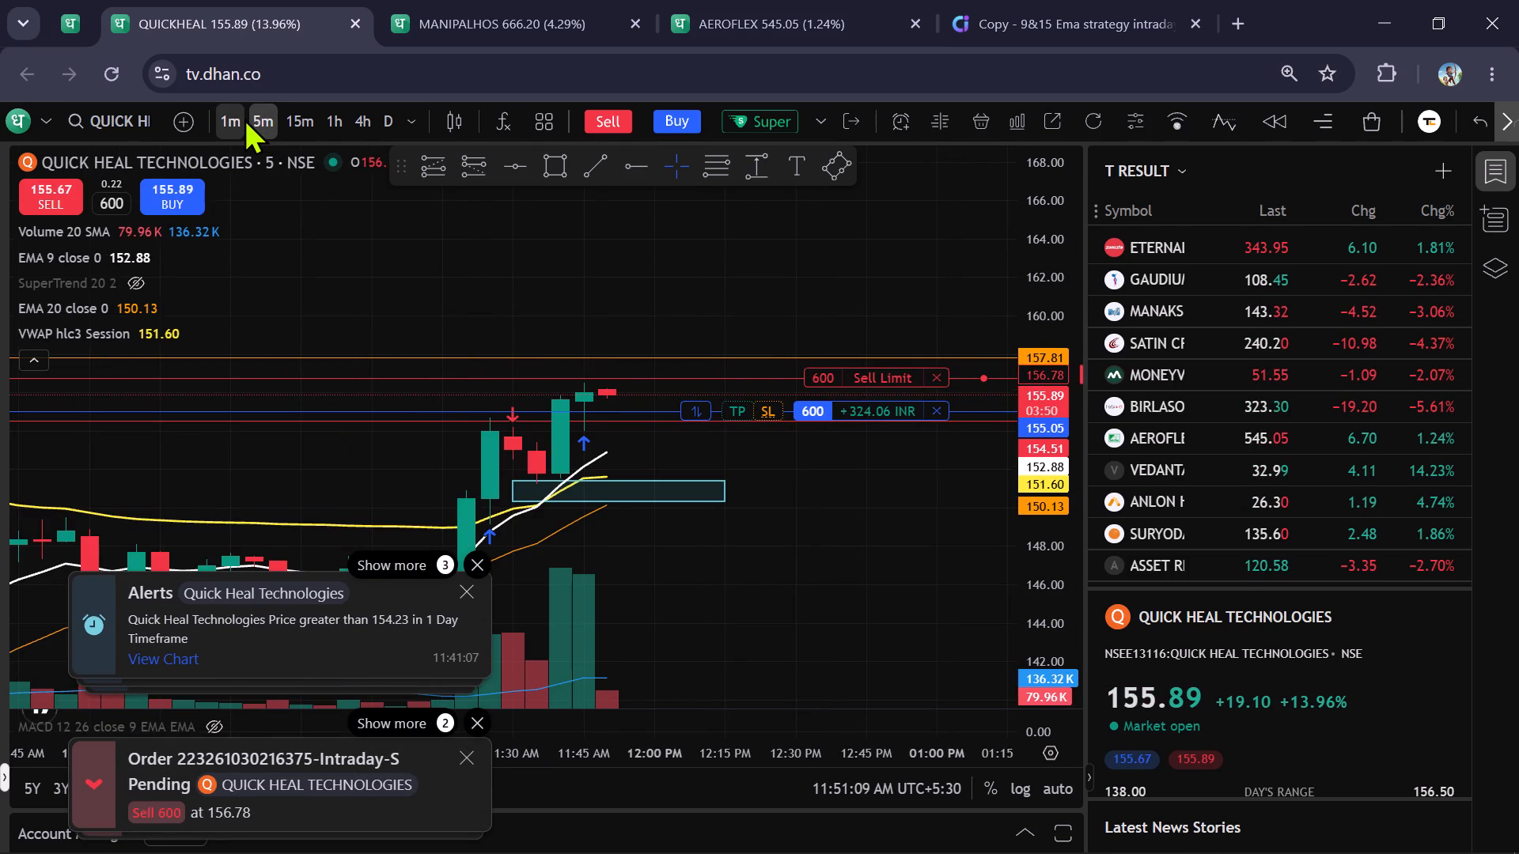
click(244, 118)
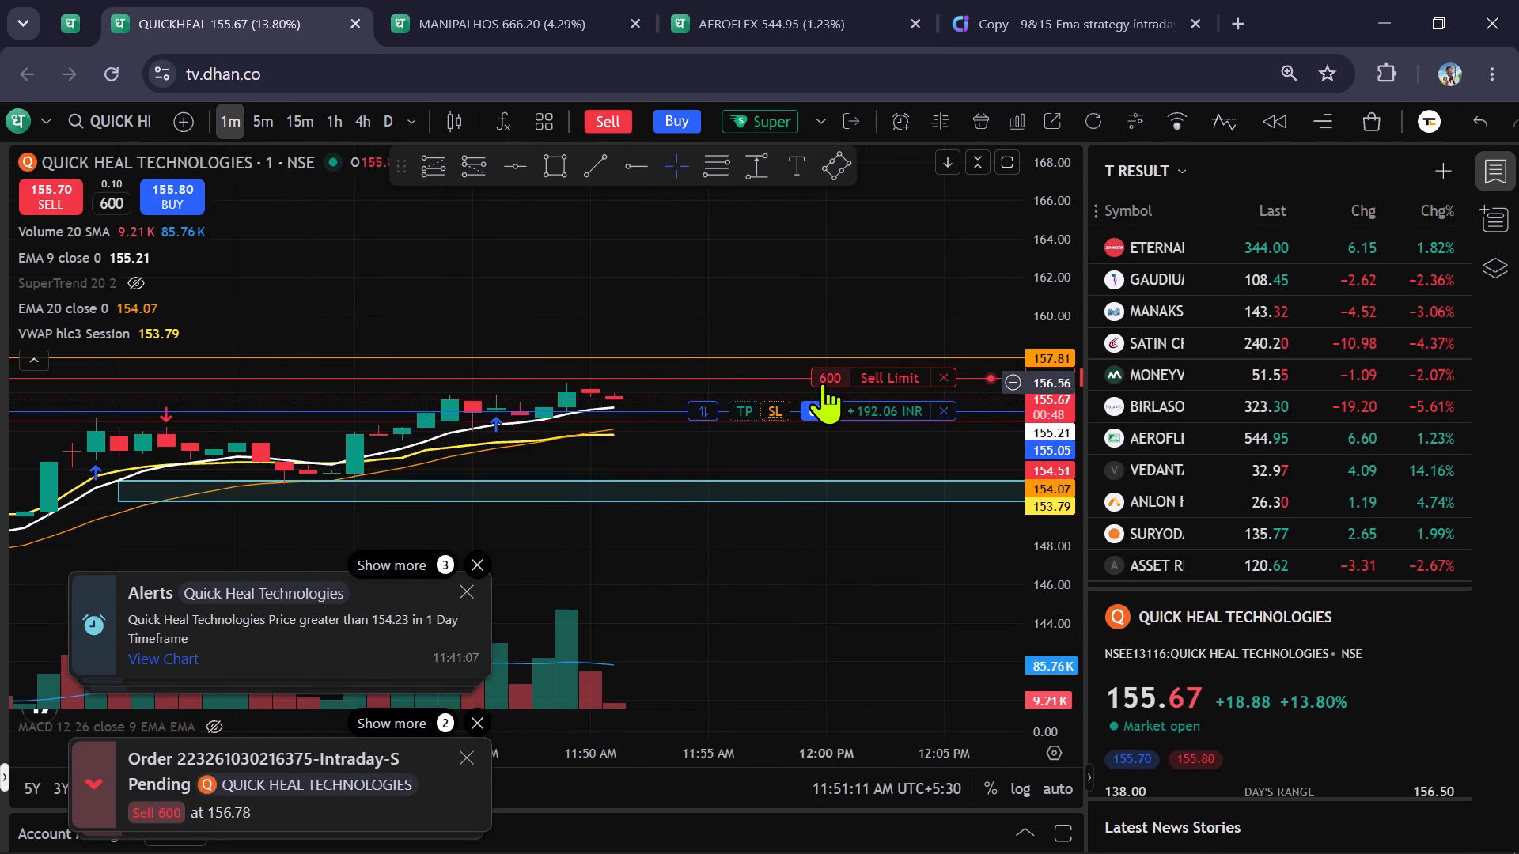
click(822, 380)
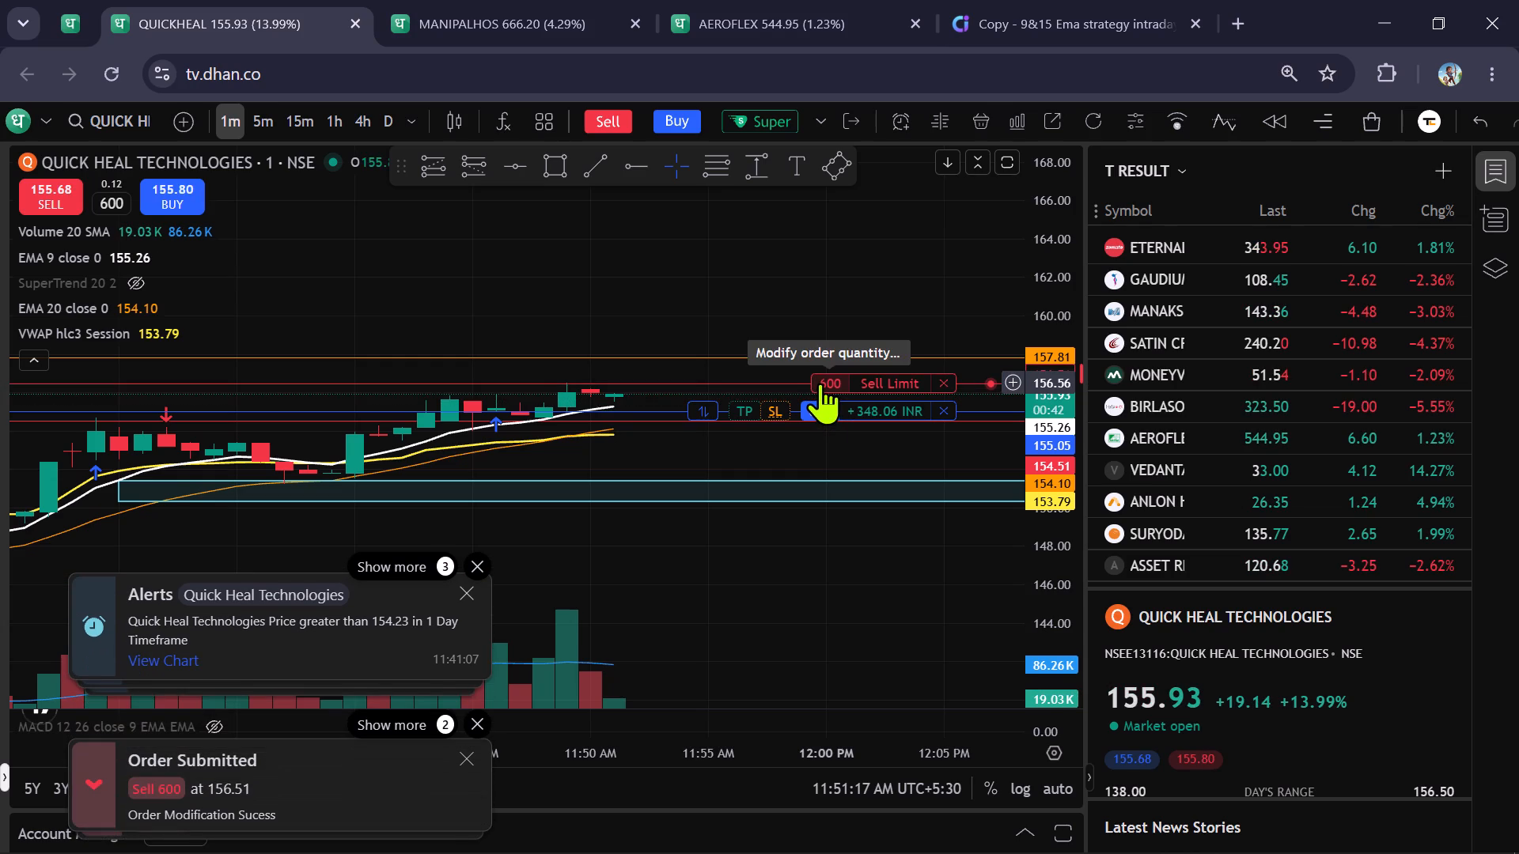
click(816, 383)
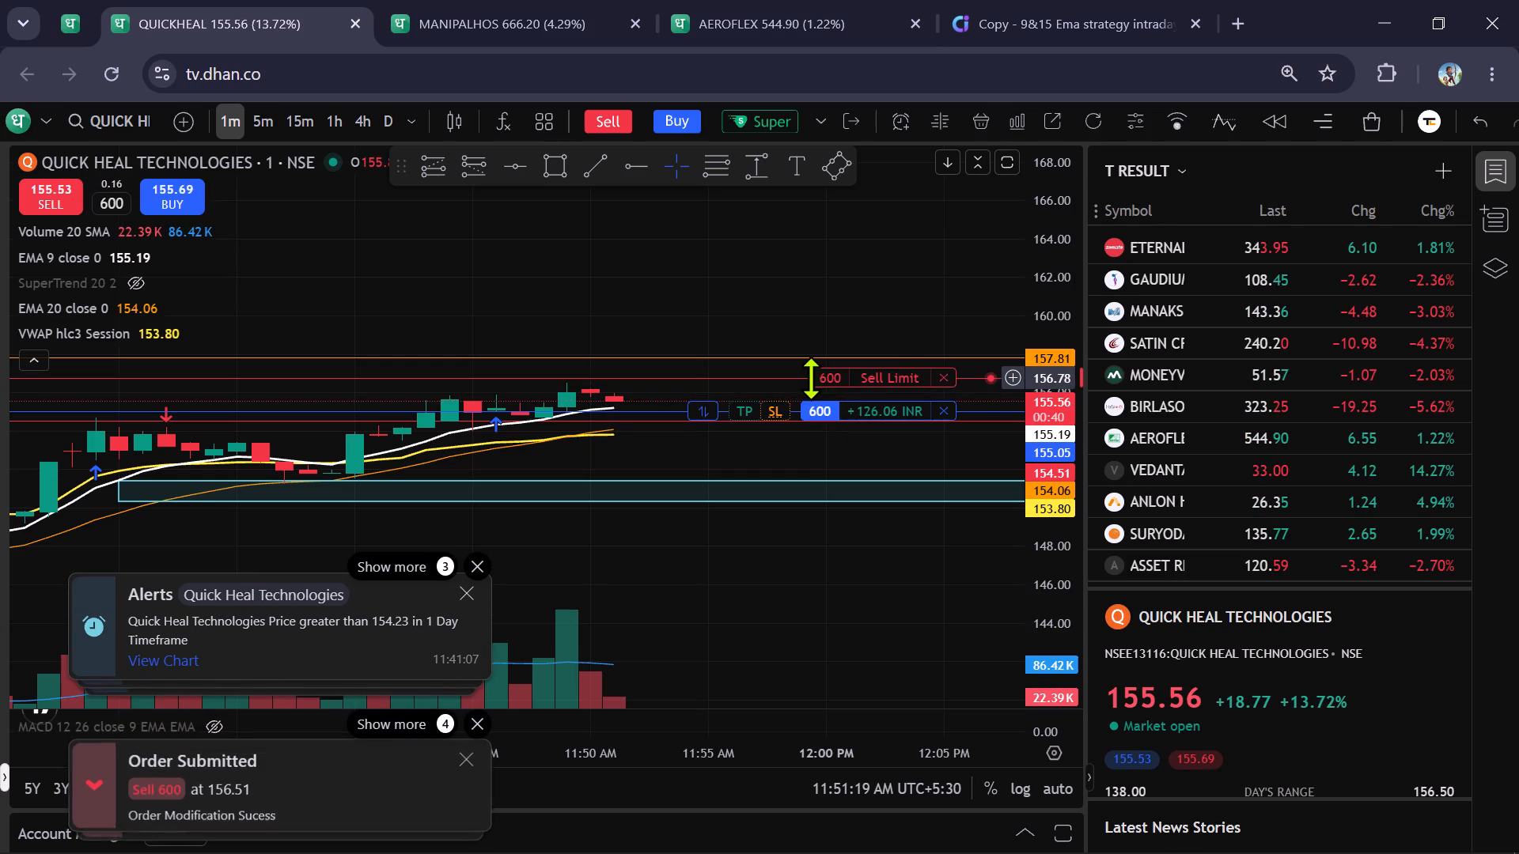
Recheck the 5-minute chart, then lower the 600-share sell limit order to 155.96 on the 1-minute chart.
scroll(1069, 380, up, 7)
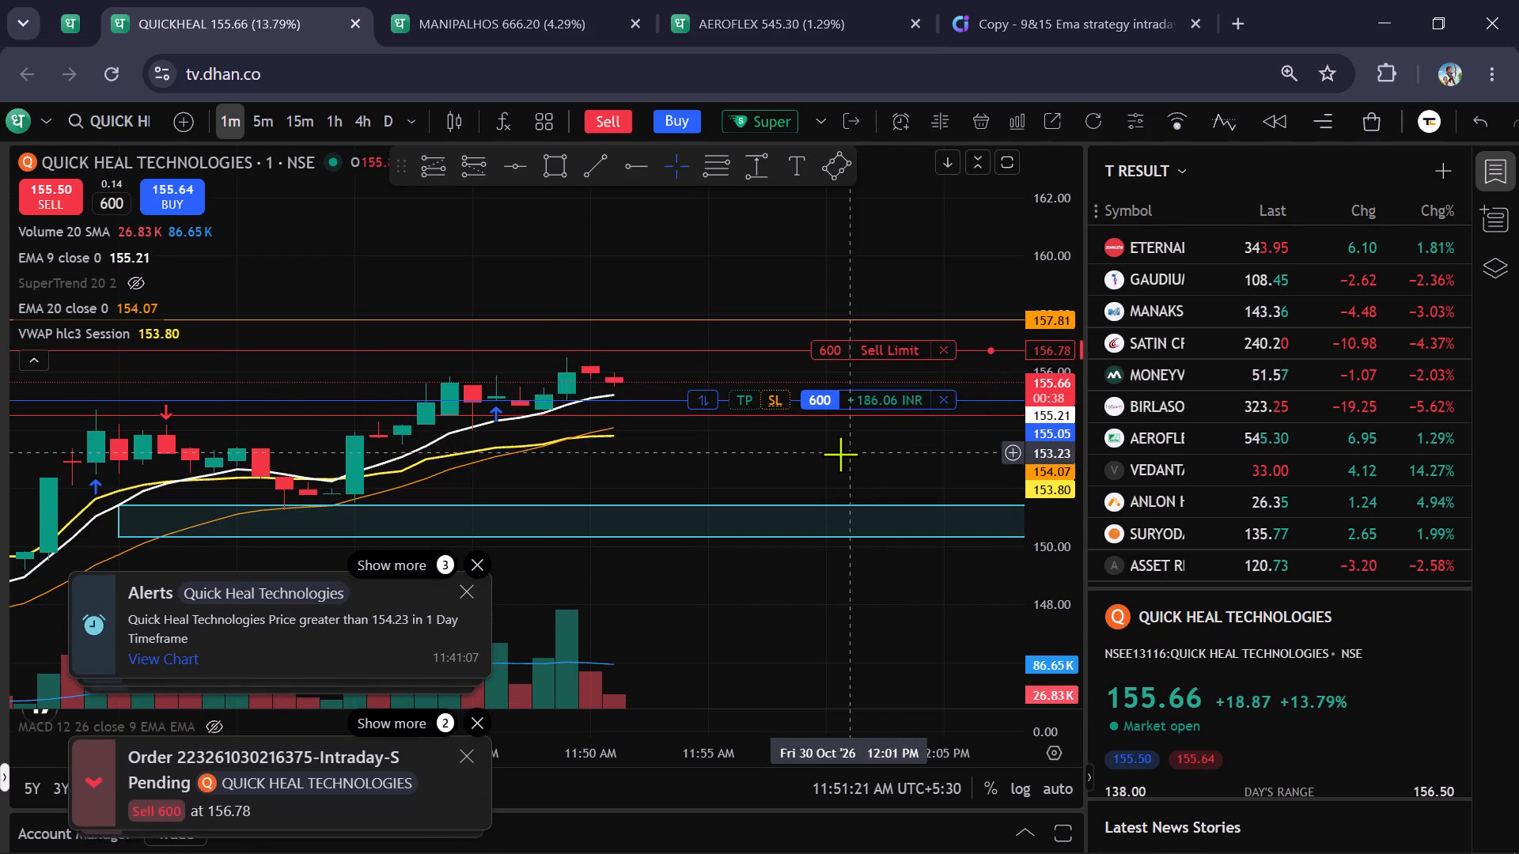
click(259, 116)
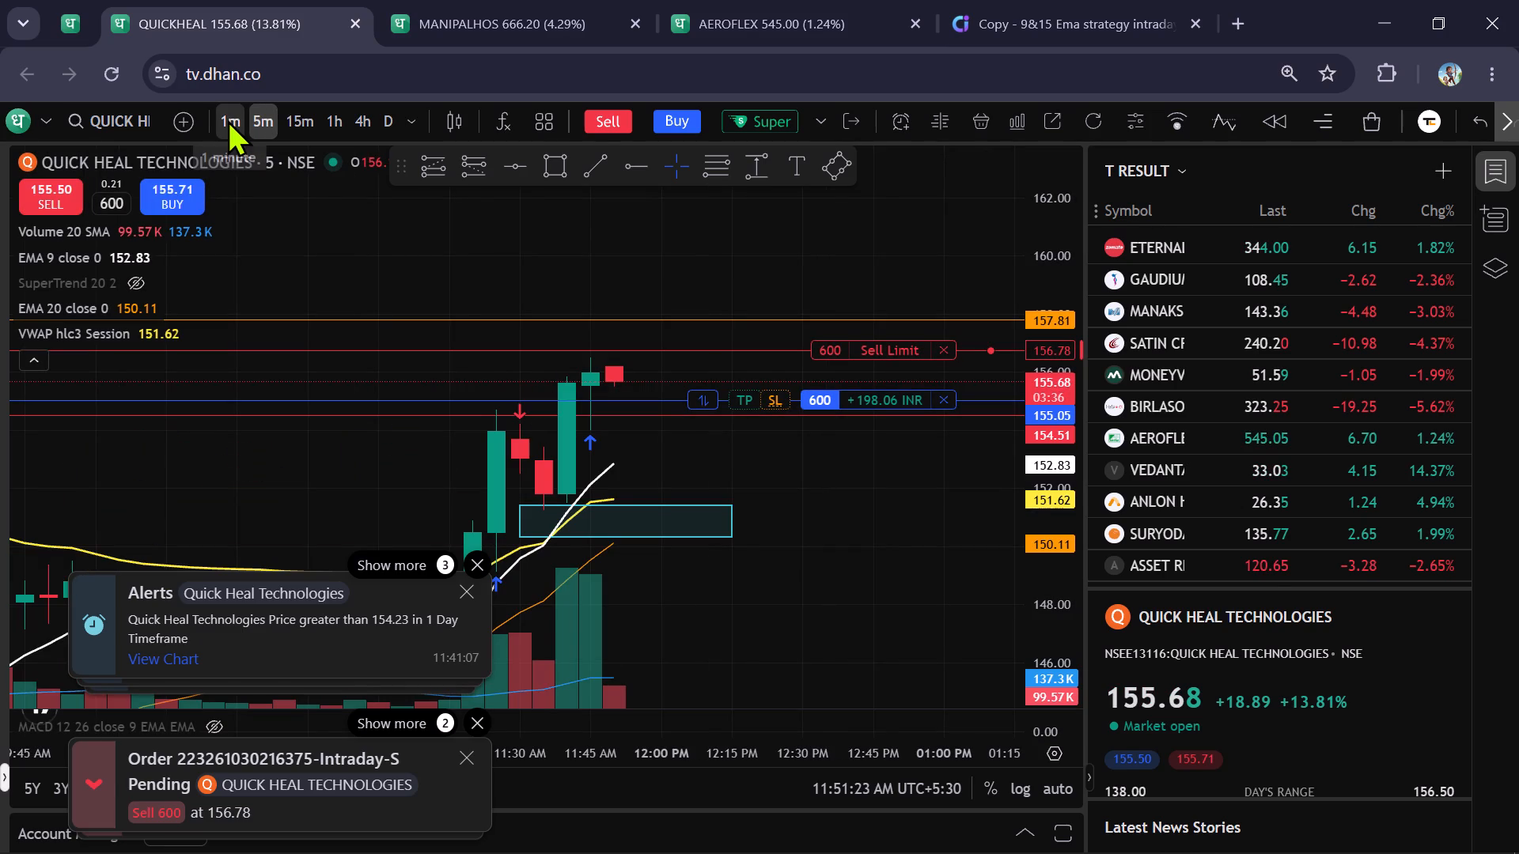
click(227, 119)
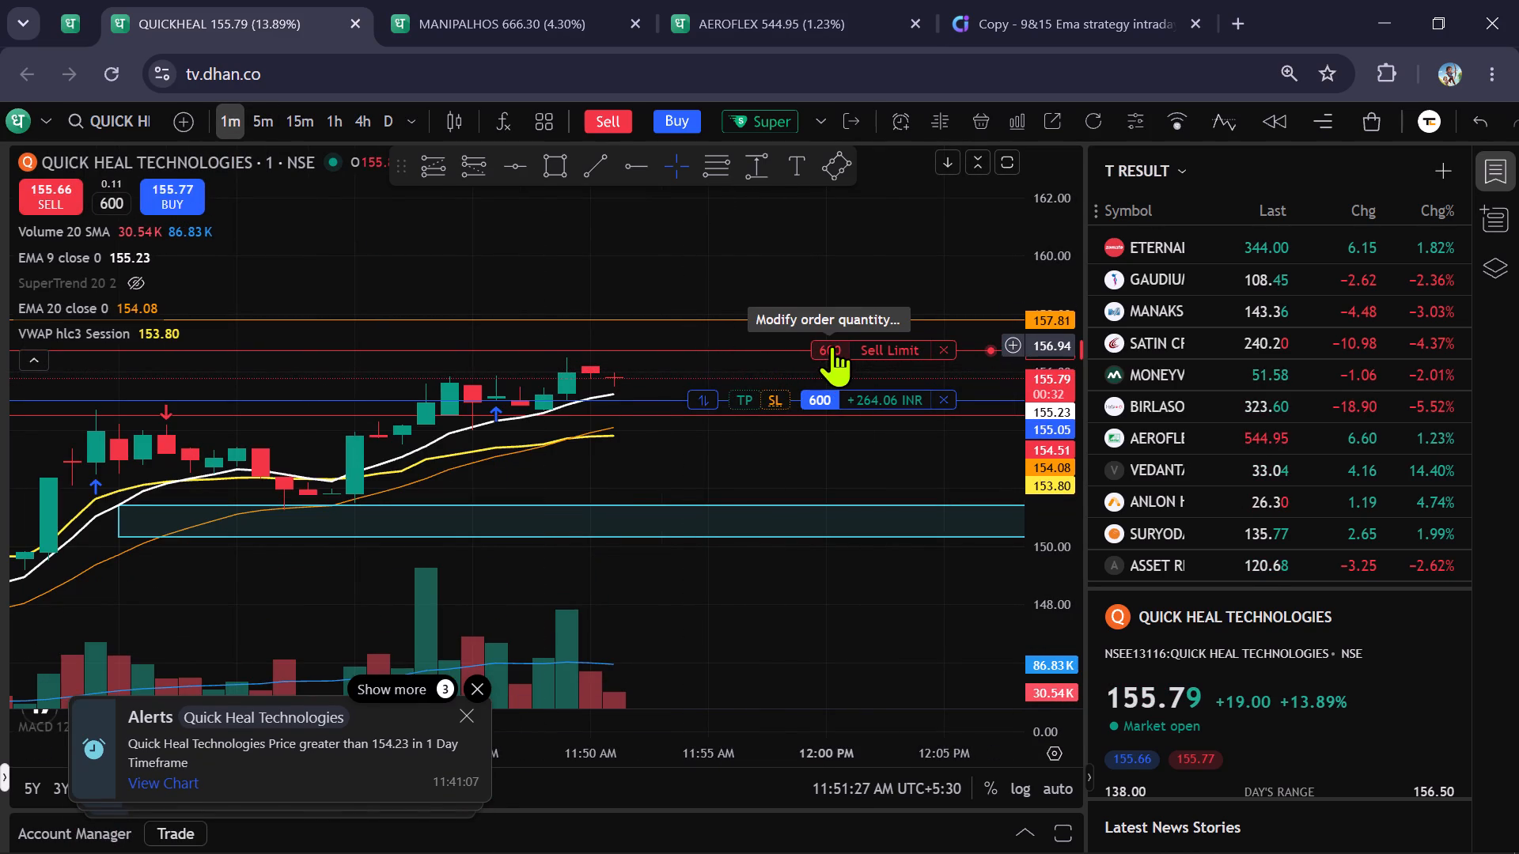
drag(831, 346, 837, 359)
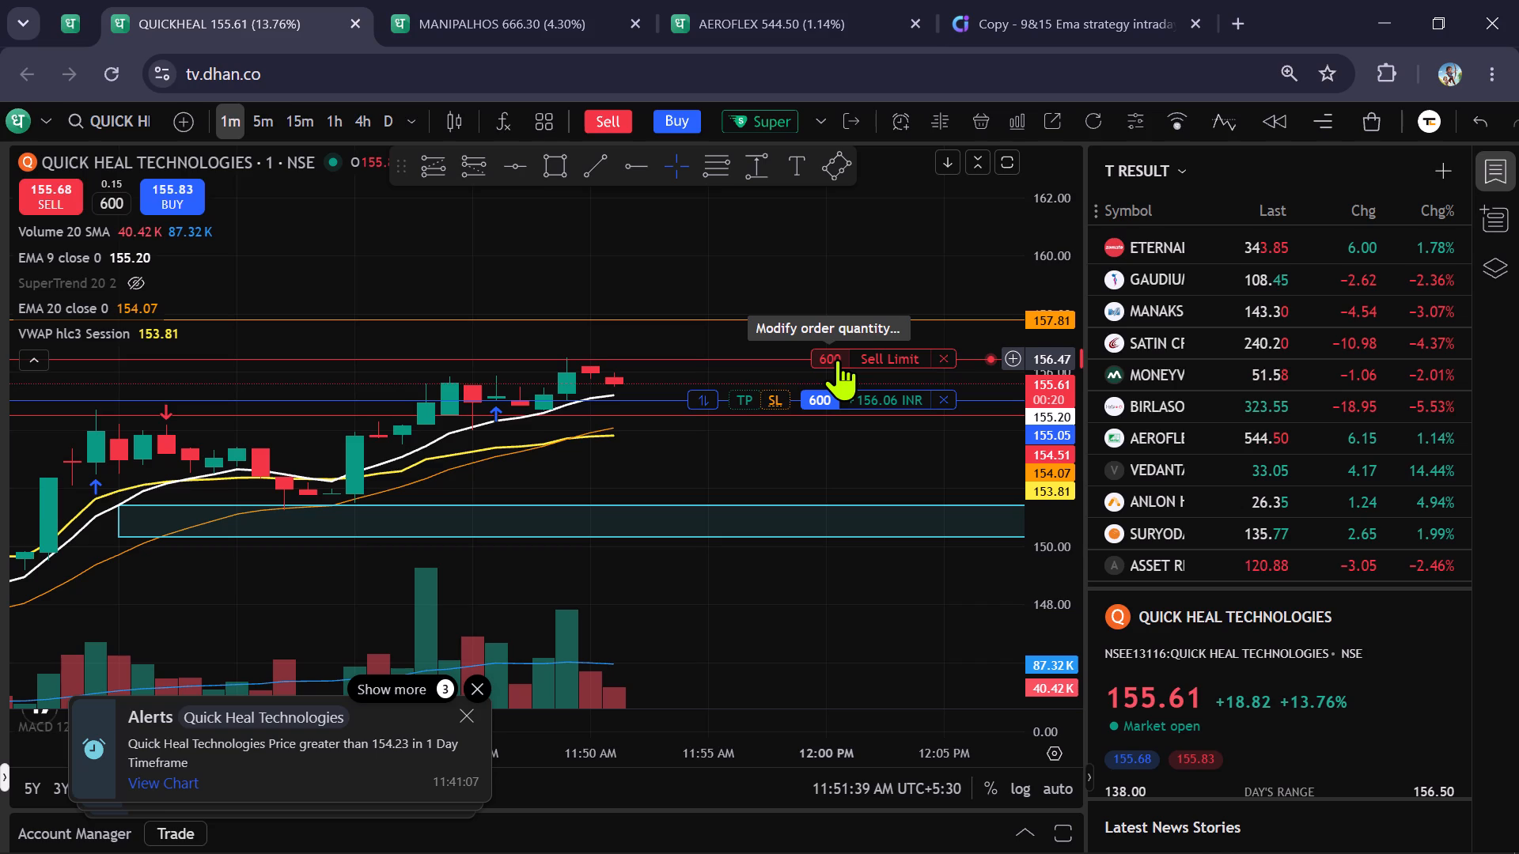
drag(837, 359, 840, 374)
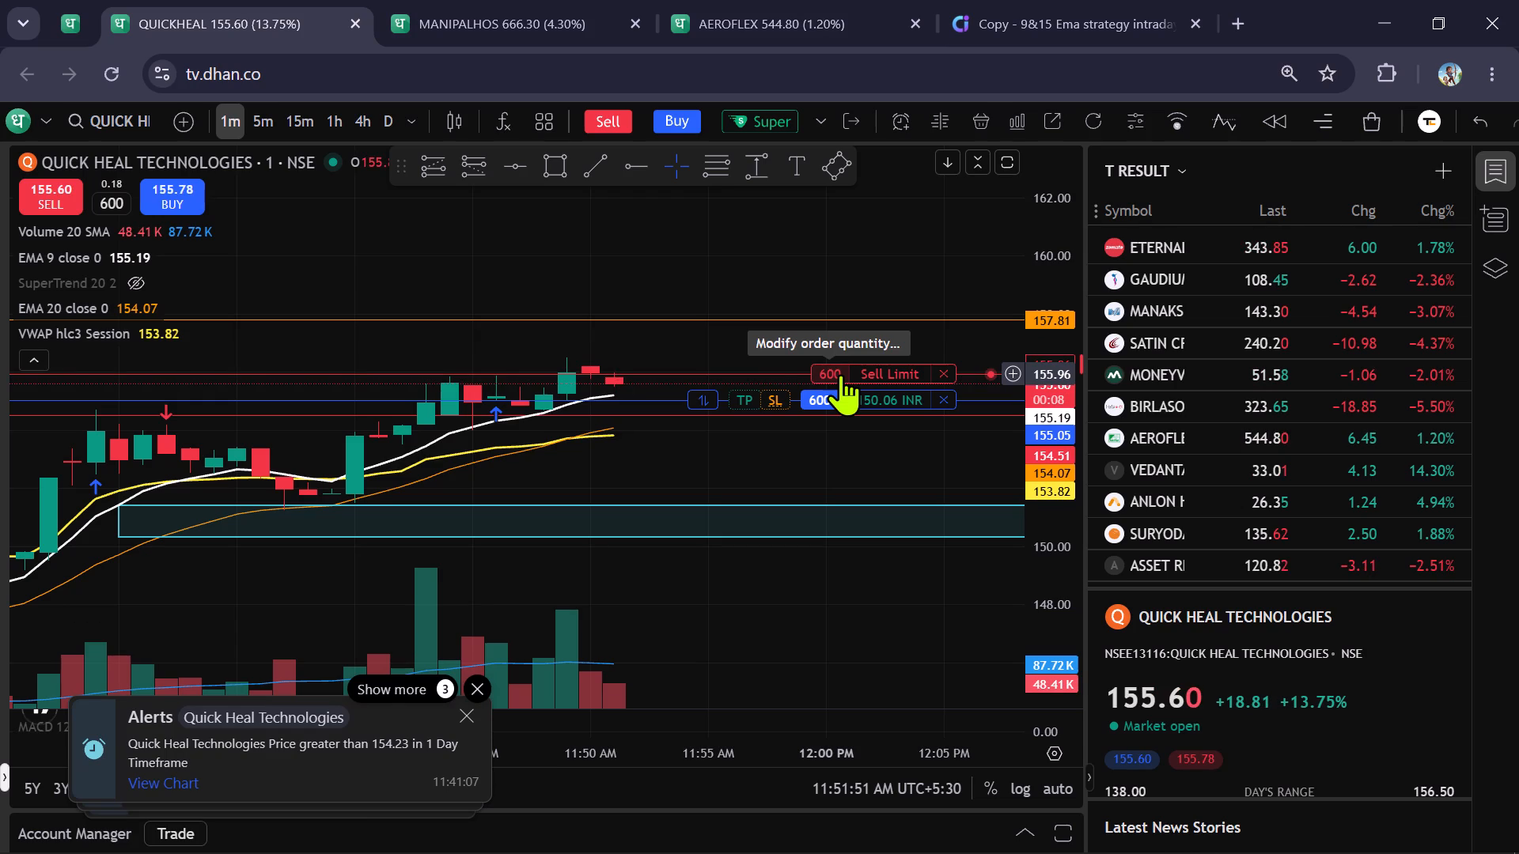
Review Quick Heal's price action on the 1-minute and 5-minute charts.
click(262, 126)
click(237, 119)
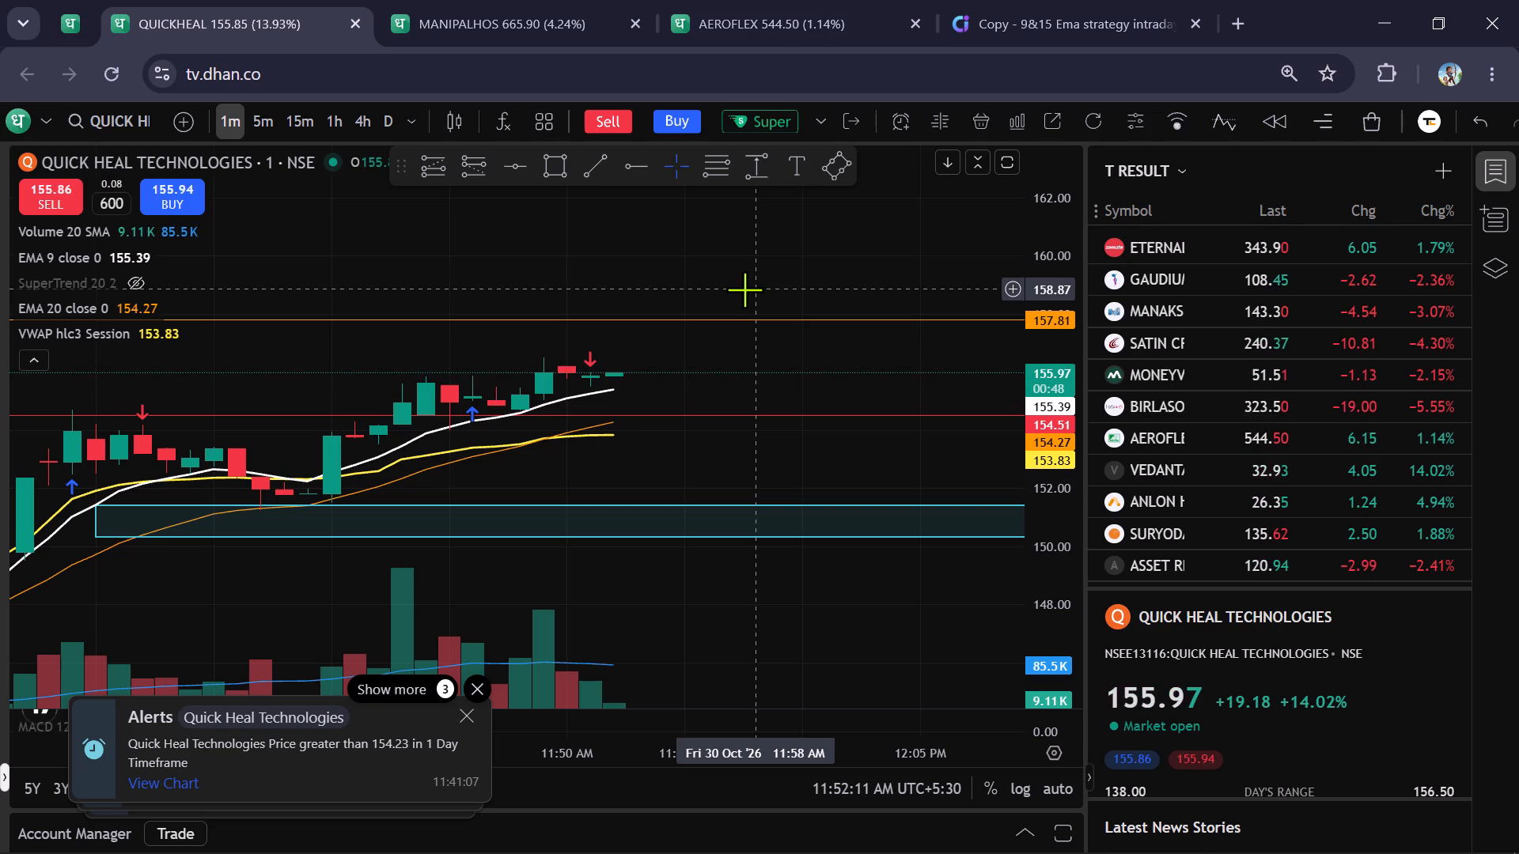
click(250, 127)
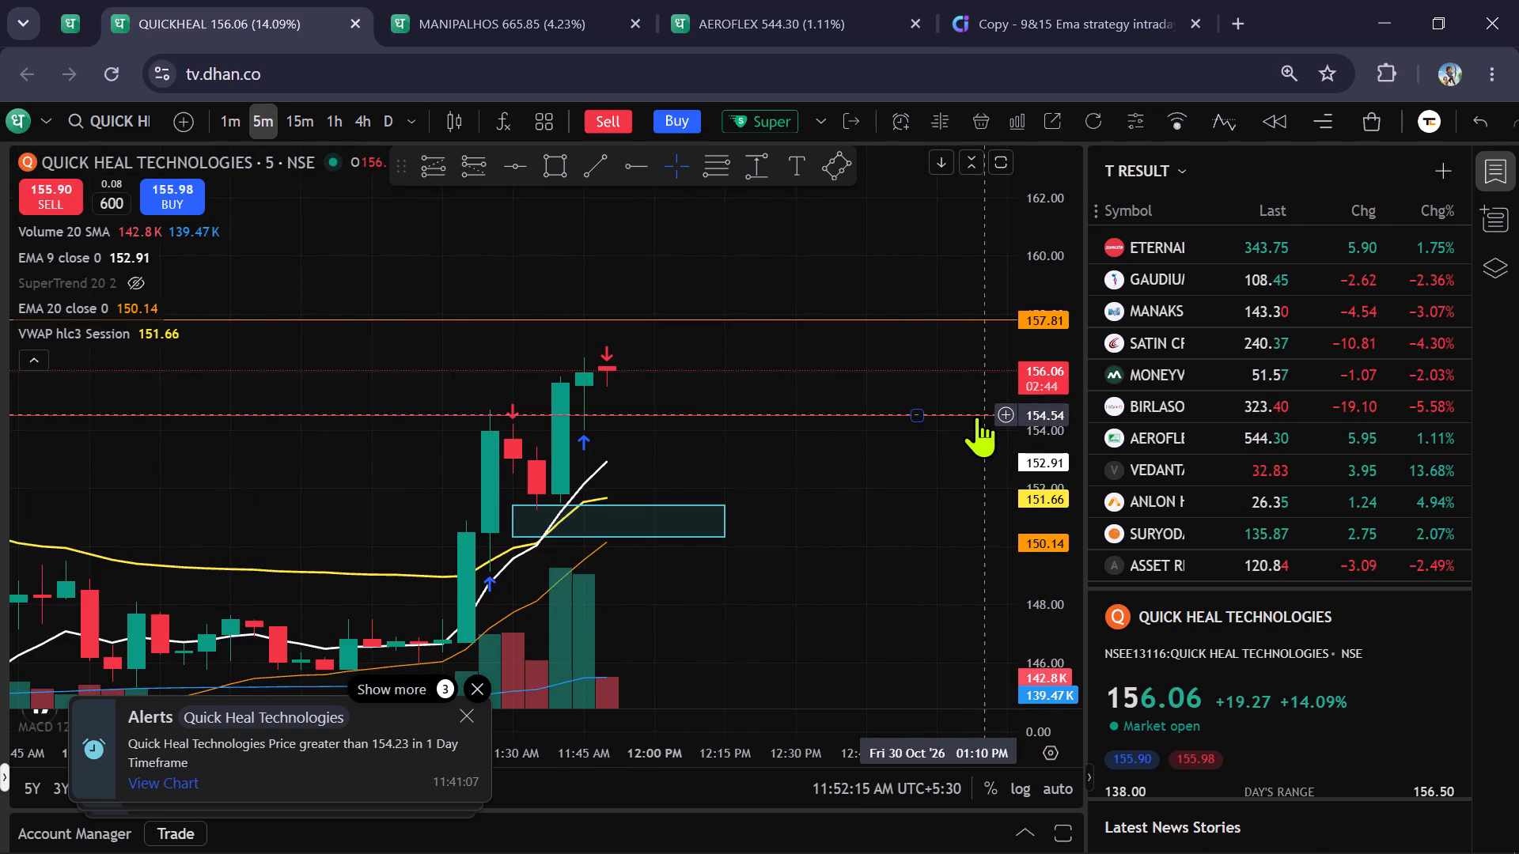
Check Quick Heal's 5-minute chart over a wider price range and compare it with the Manipal Health and Aeroflex charts.
scroll(1044, 403, down, 8)
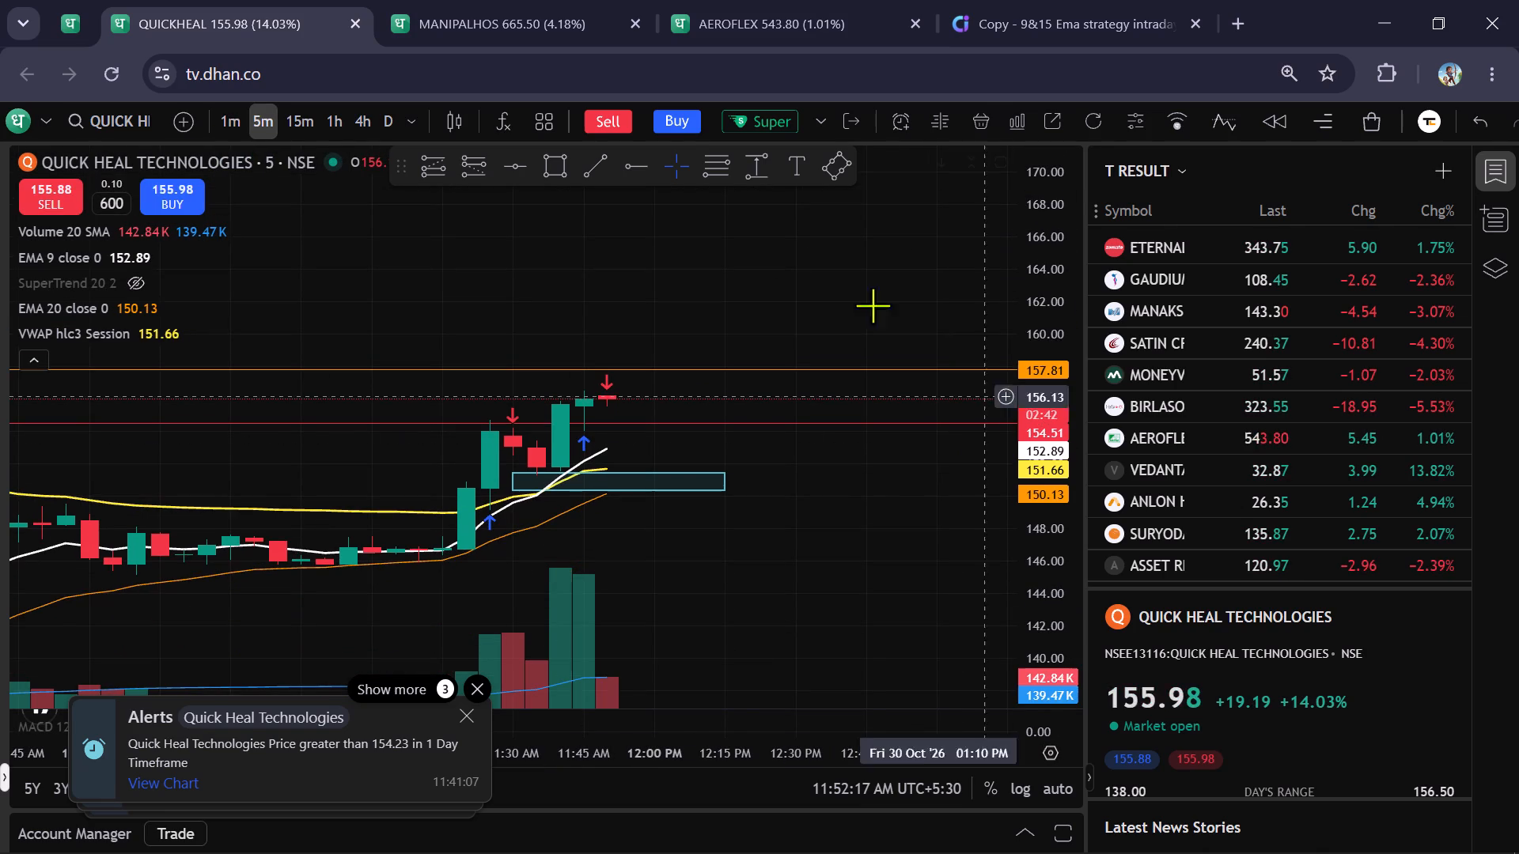
click(531, 0)
click(760, 0)
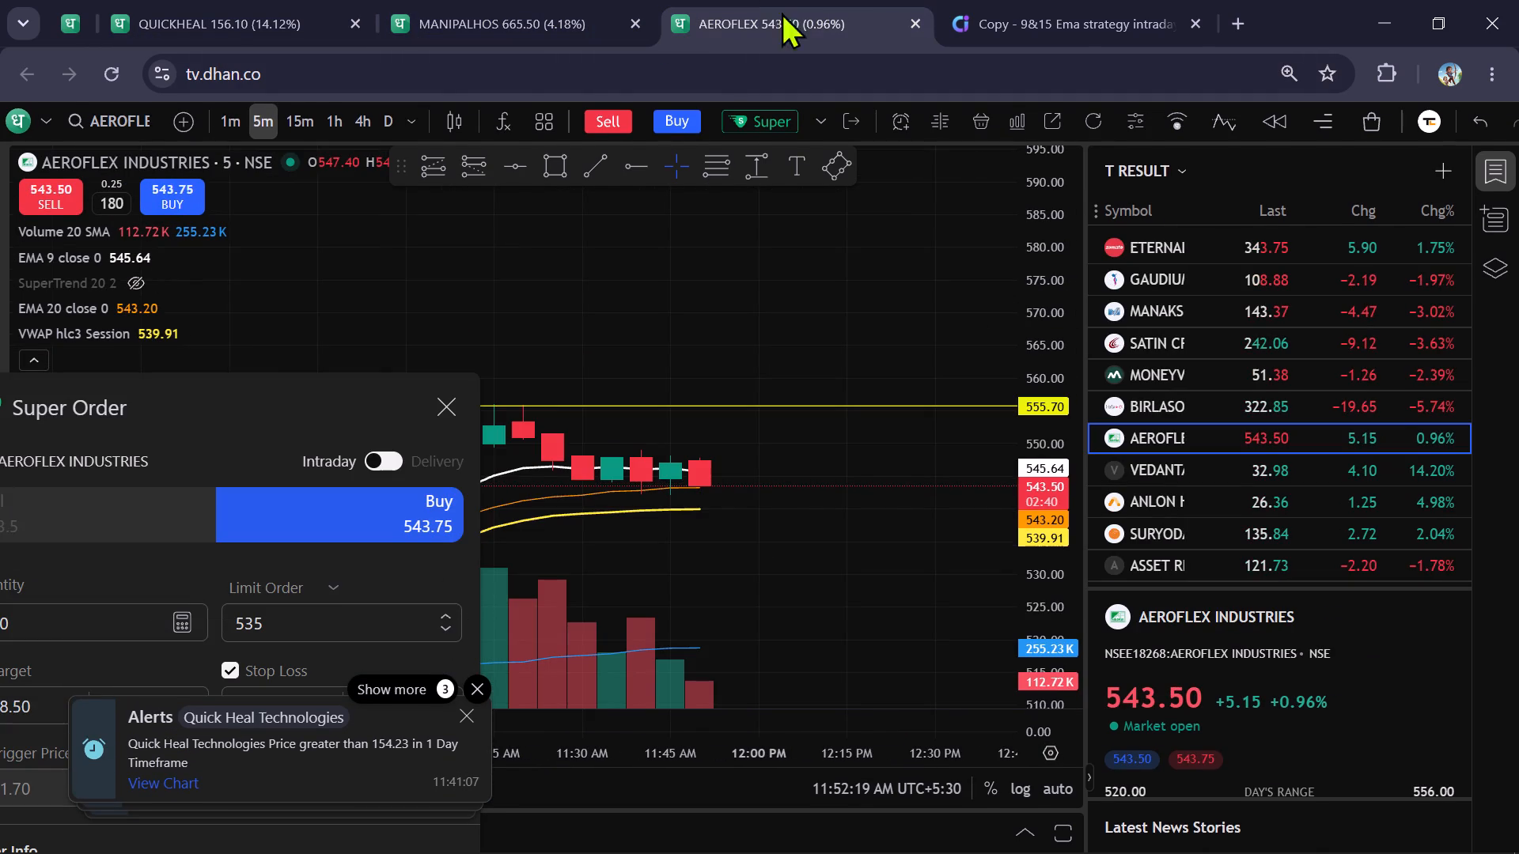
click(210, 12)
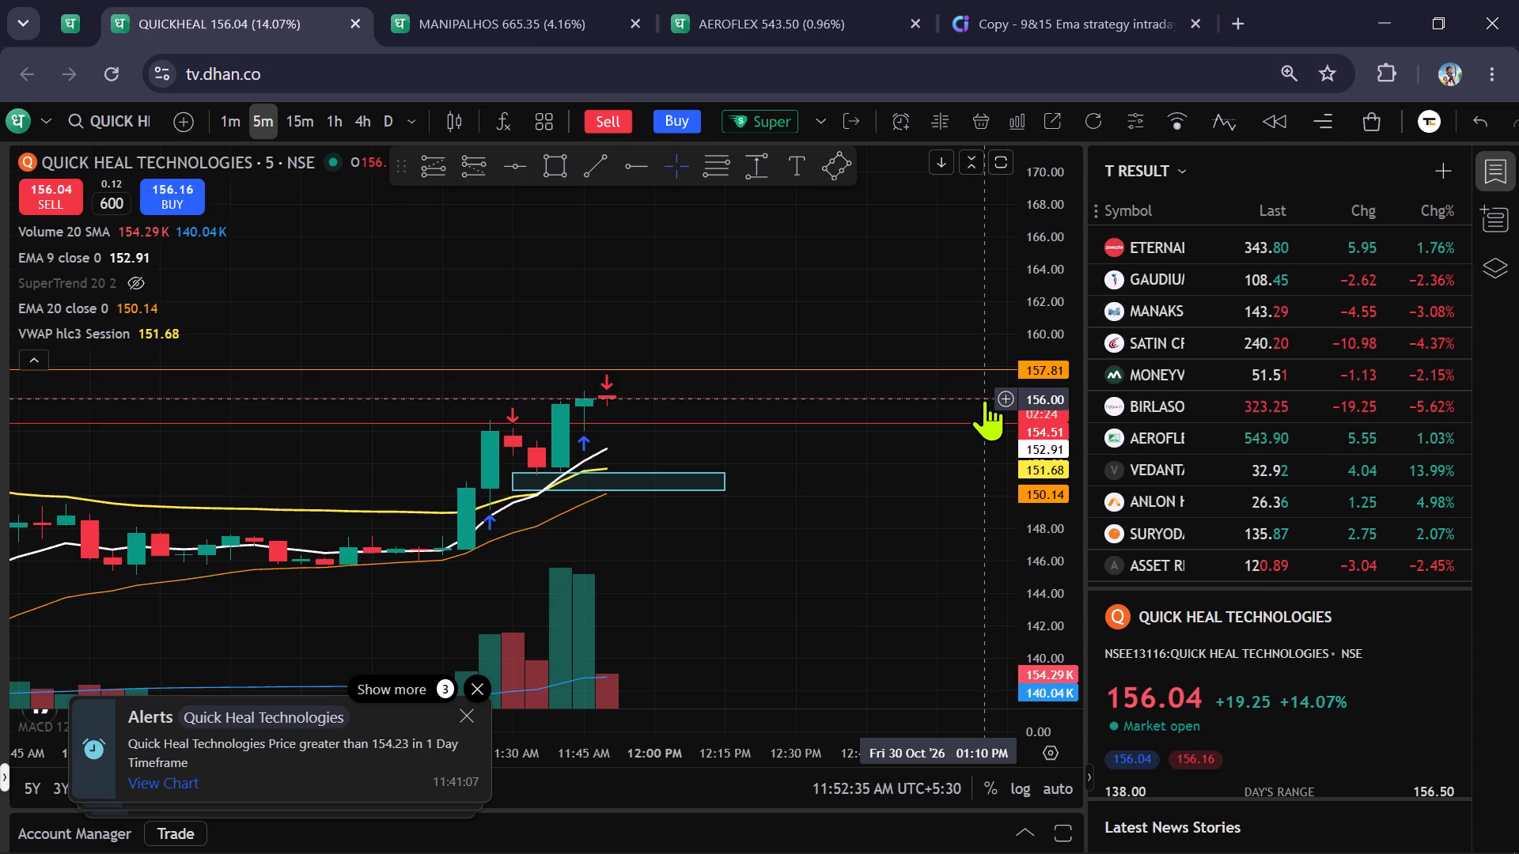
Review the stocks listed in the Chartink 9&15 EMA intraday screener, dismissing the Shaily chart pop-up.
click(1040, 13)
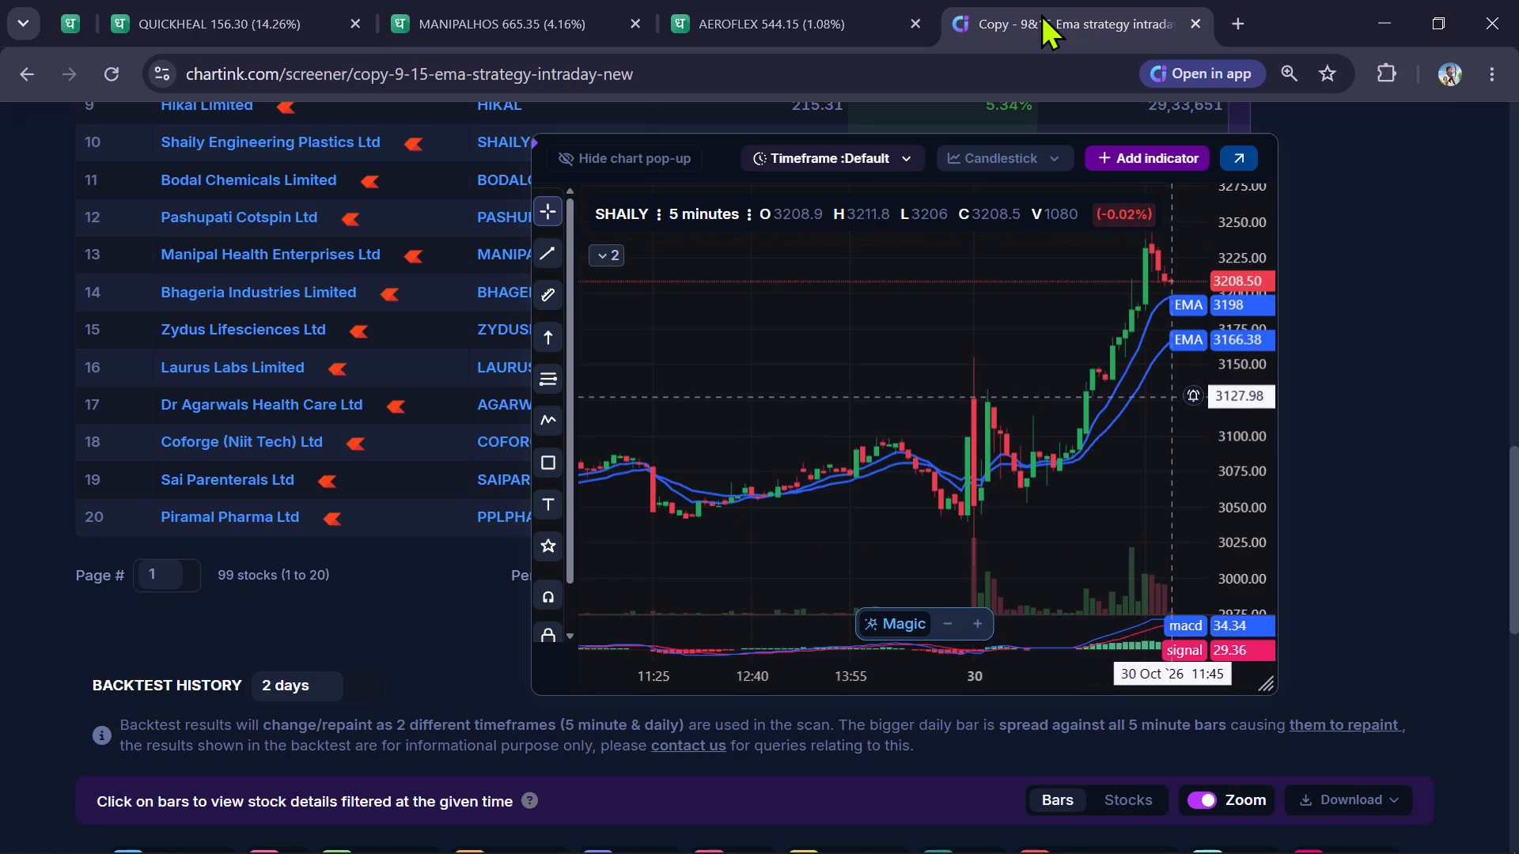
click(1395, 244)
scroll(1211, 269, up, 2)
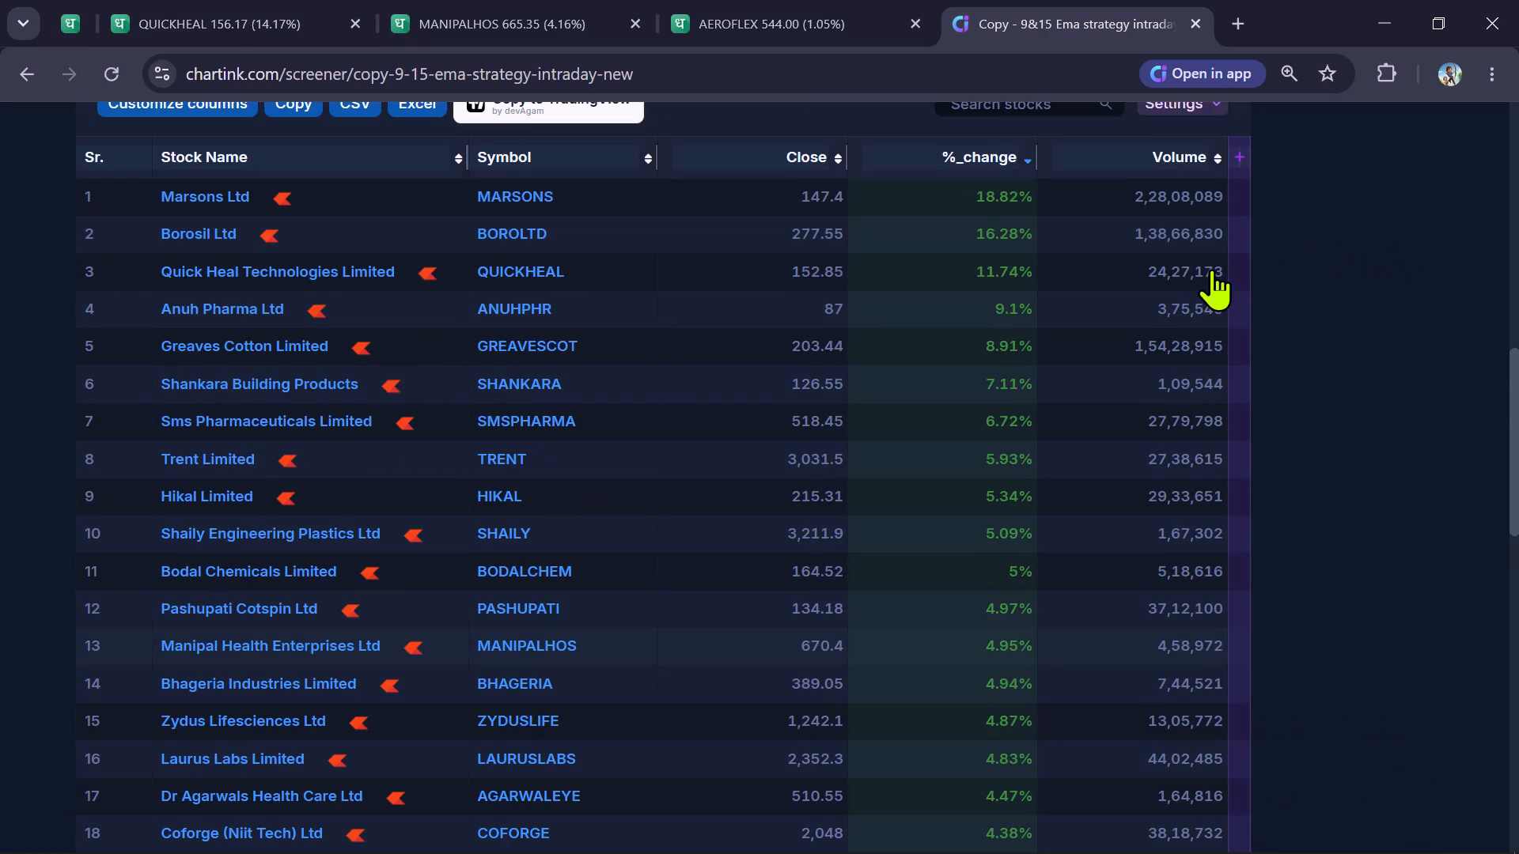
scroll(1211, 269, down, 2)
scroll(1210, 267, up, 1)
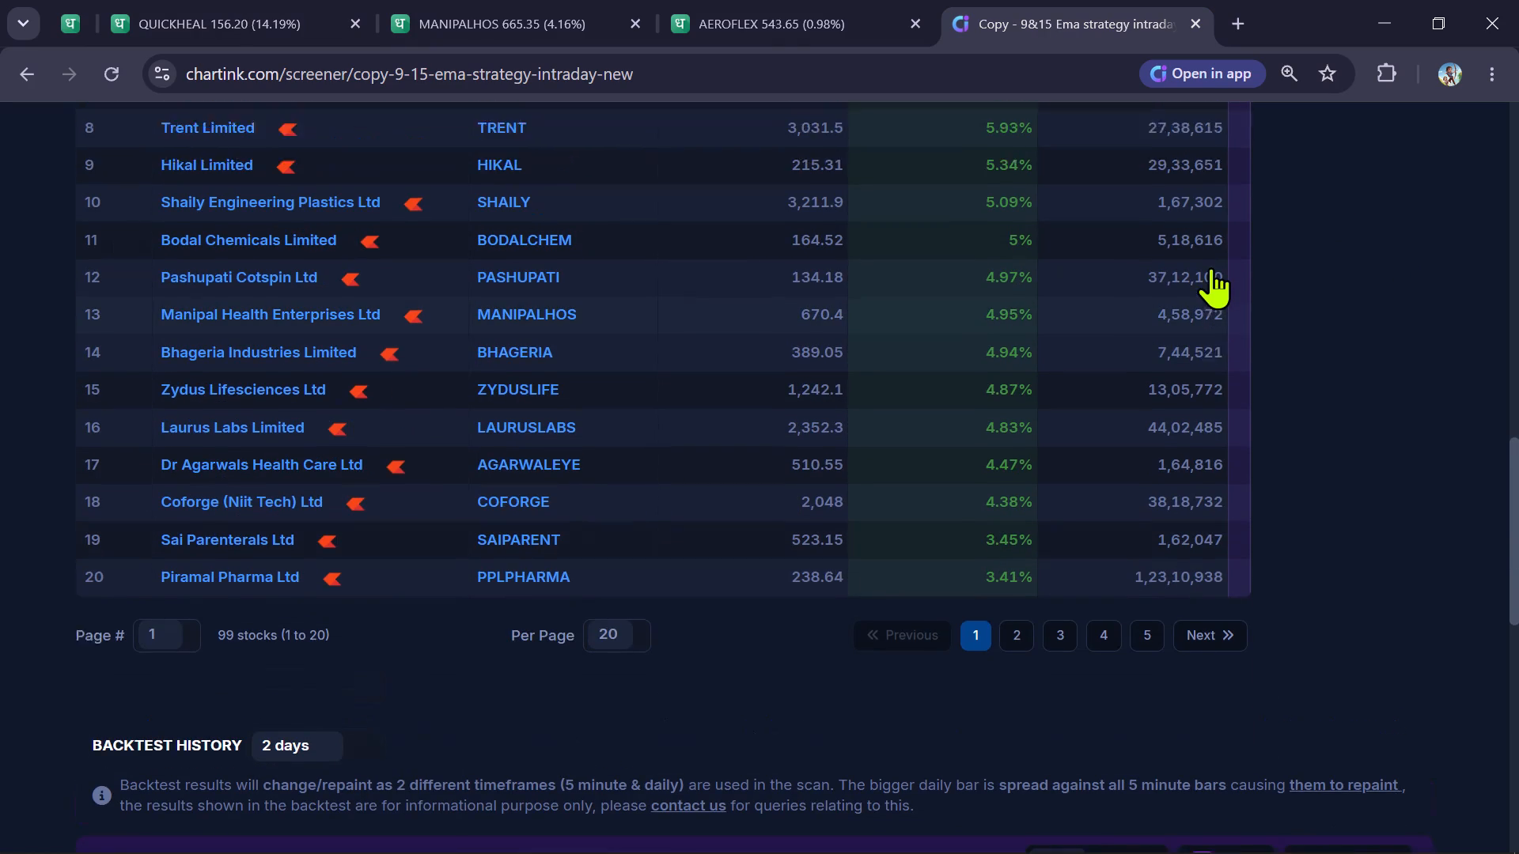
scroll(1210, 267, up, 1)
click(1423, 308)
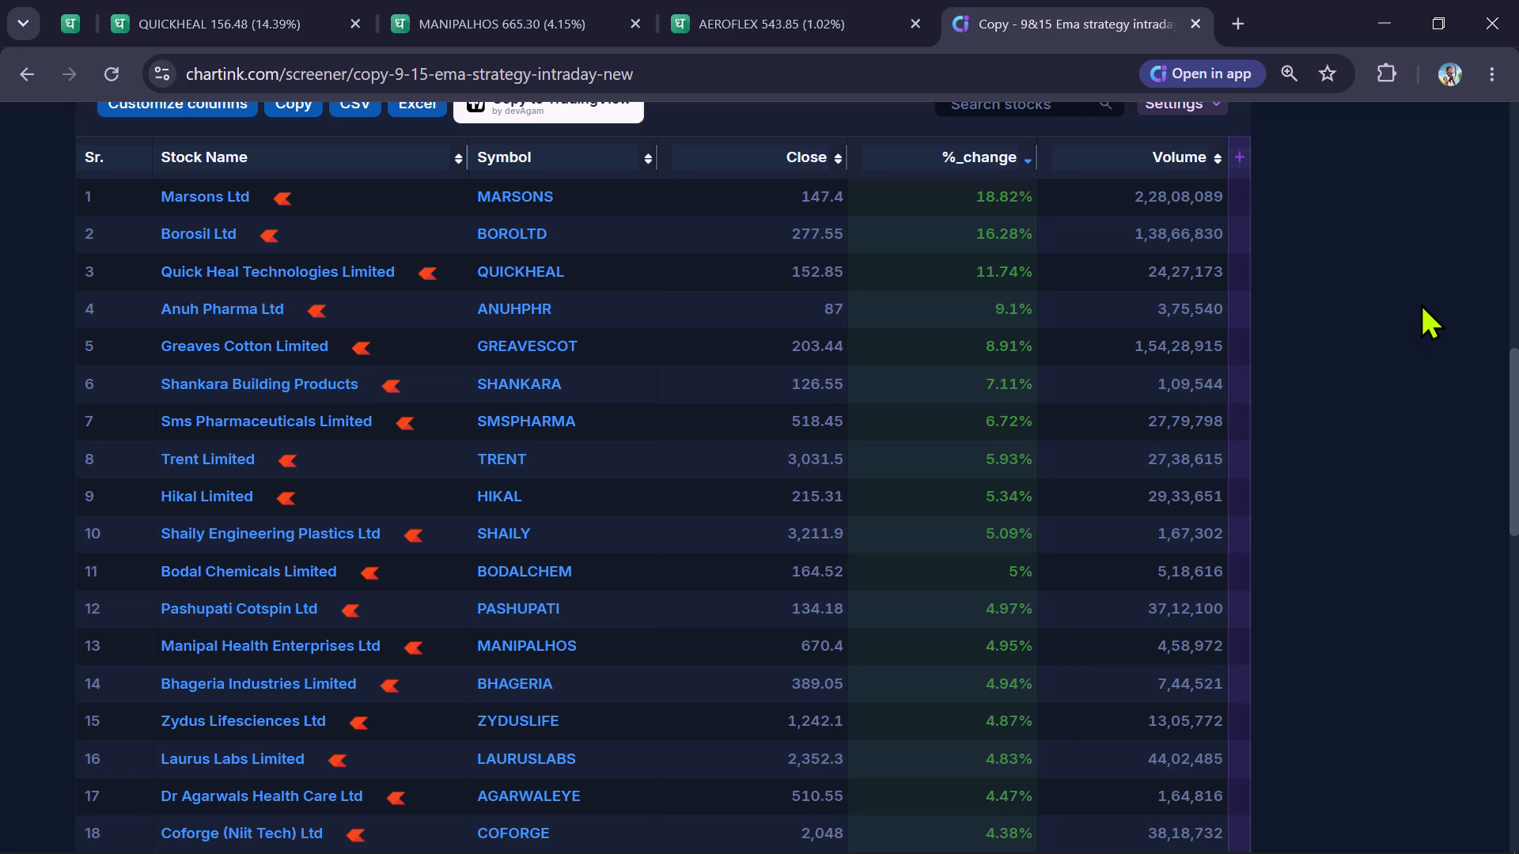
Recheck the Quick Heal, Aeroflex and Manipal Health 5-minute charts alongside the Chartink screener, ending on Quick Heal.
click(216, 0)
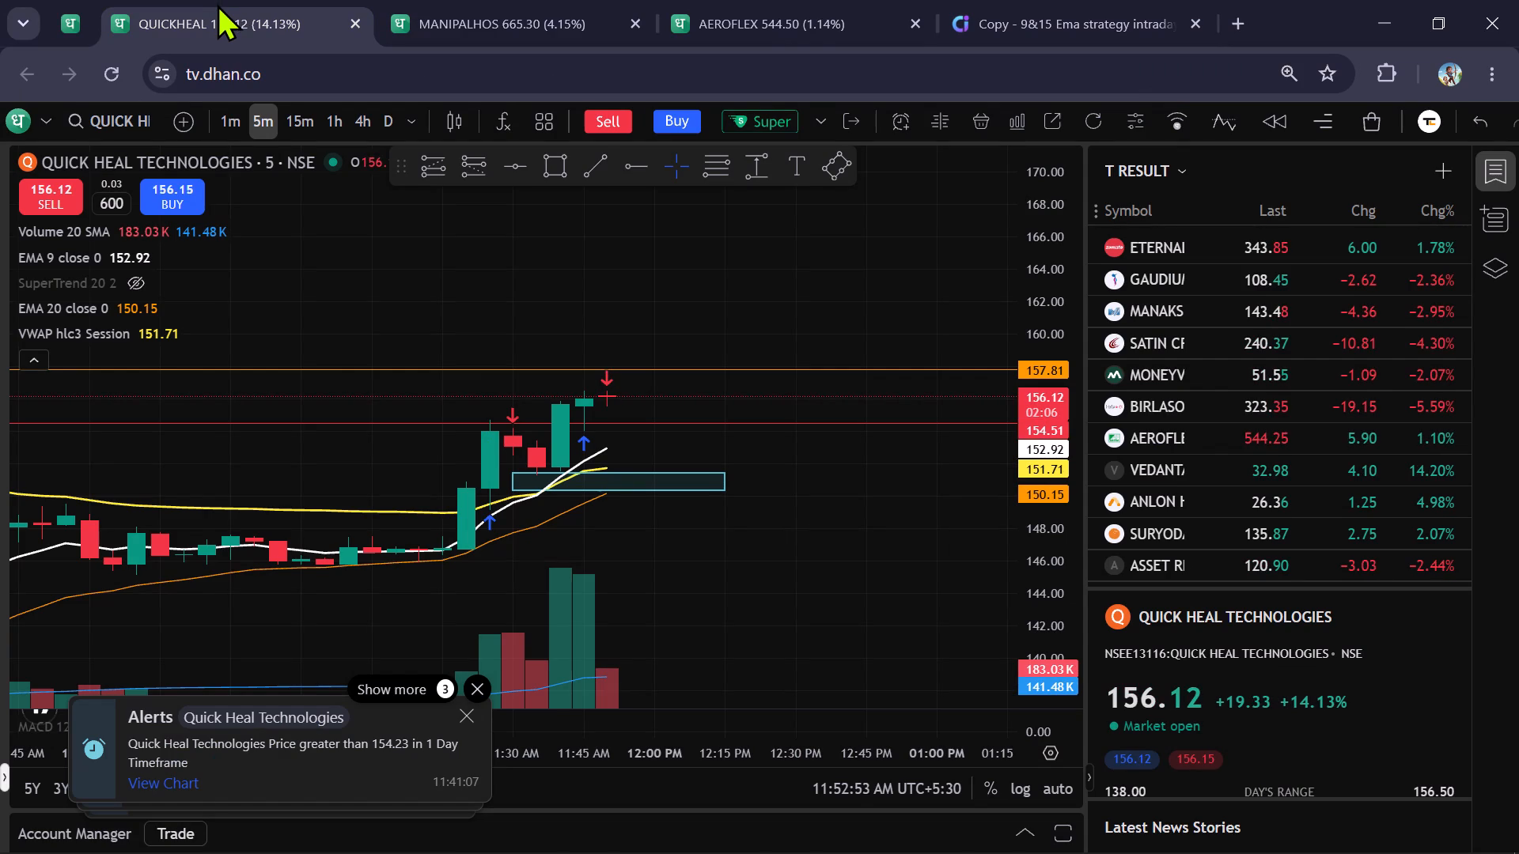
click(722, 13)
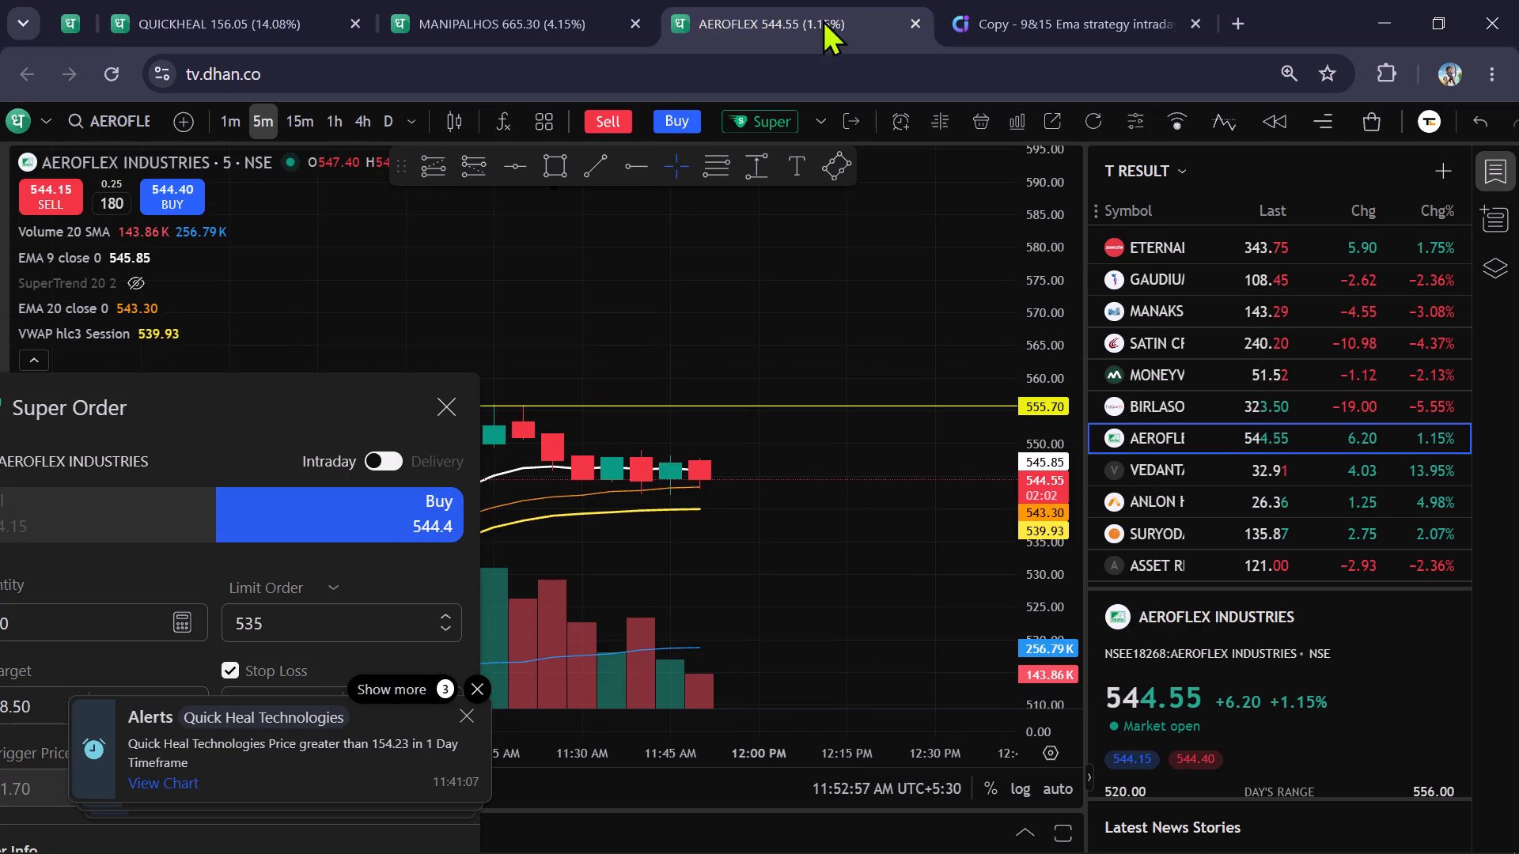
click(1053, 19)
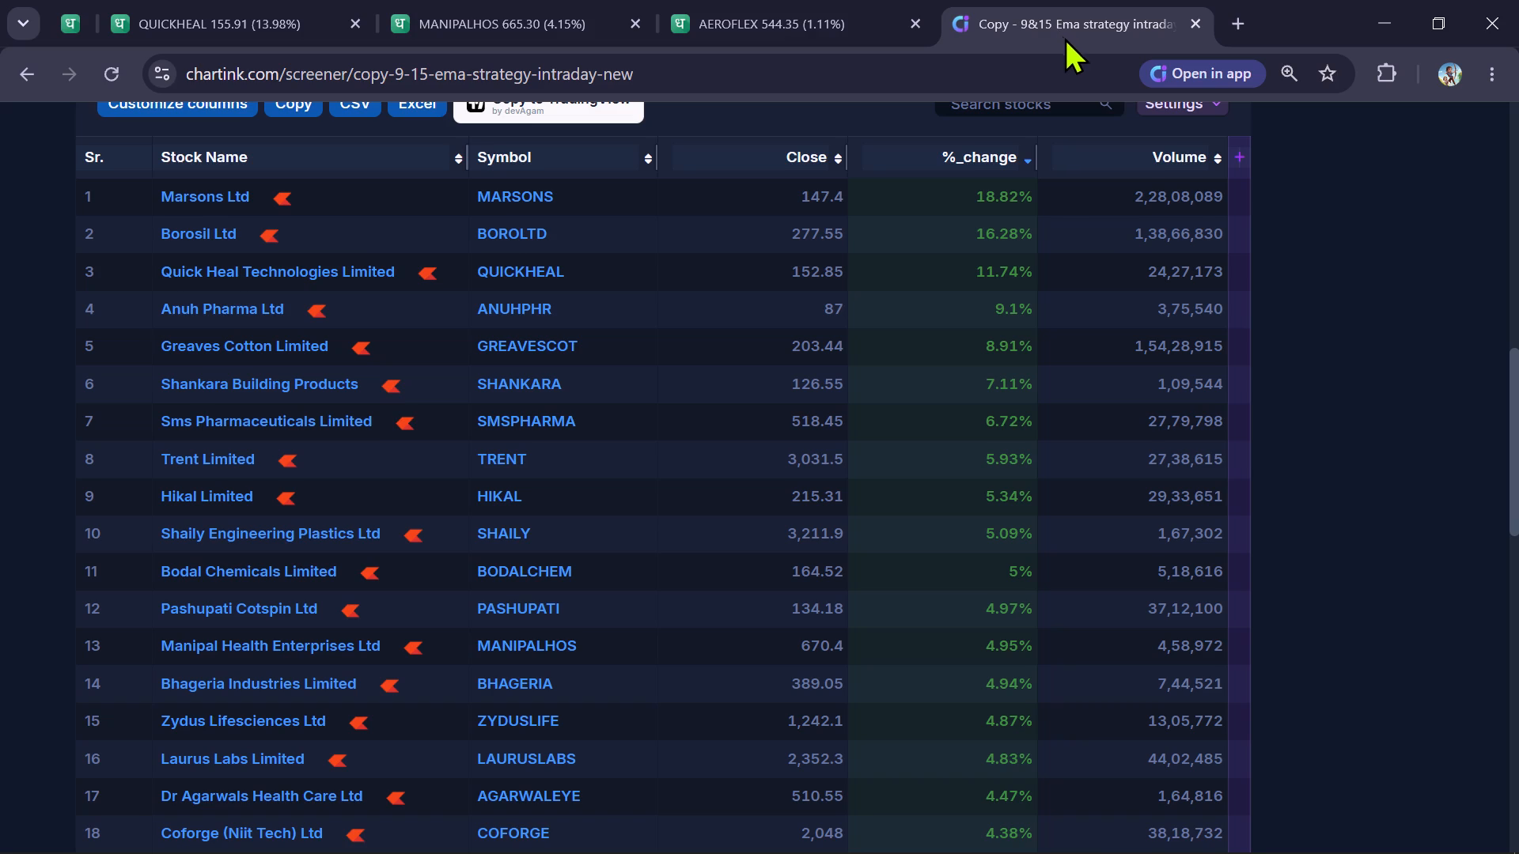
click(492, 0)
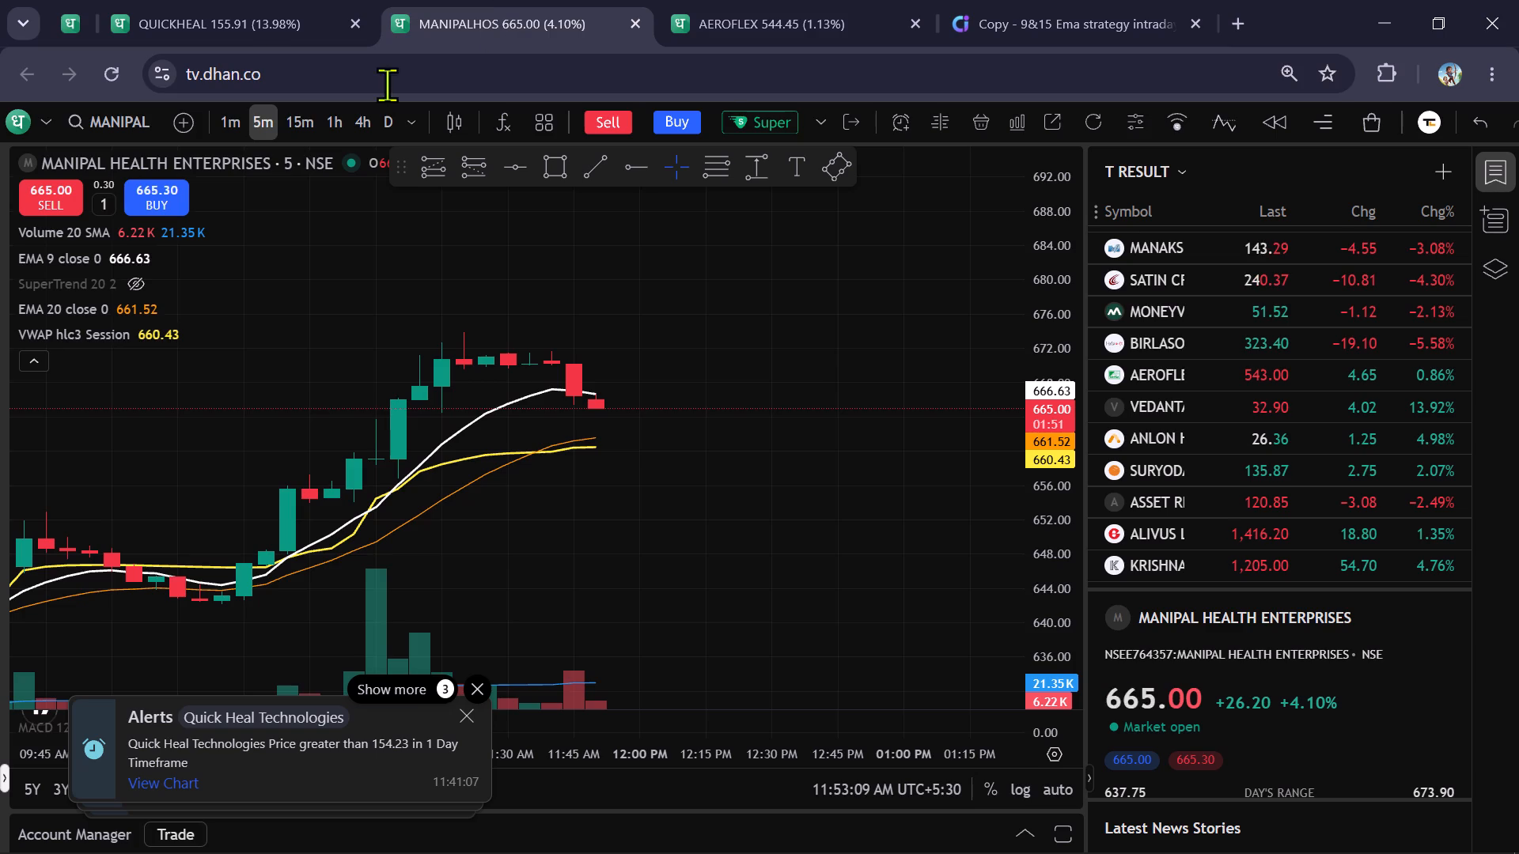
click(216, 8)
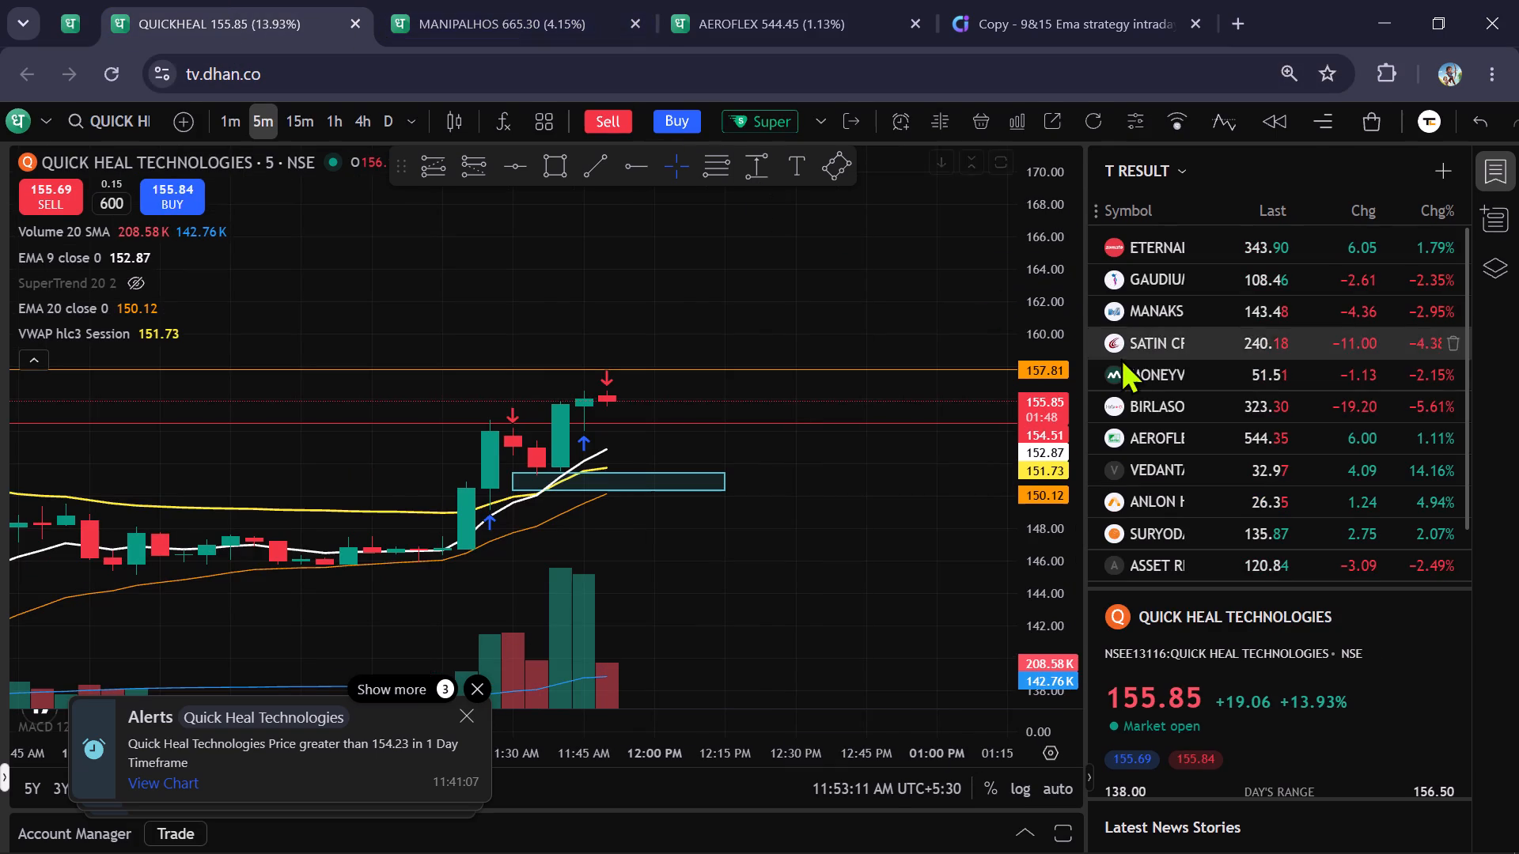
Examine the 5-minute charts of Krishna Defence, Alivus, Asset Reconstruction, Suryoday and Anlon from the T RESULT watchlist.
scroll(1322, 459, down, 7)
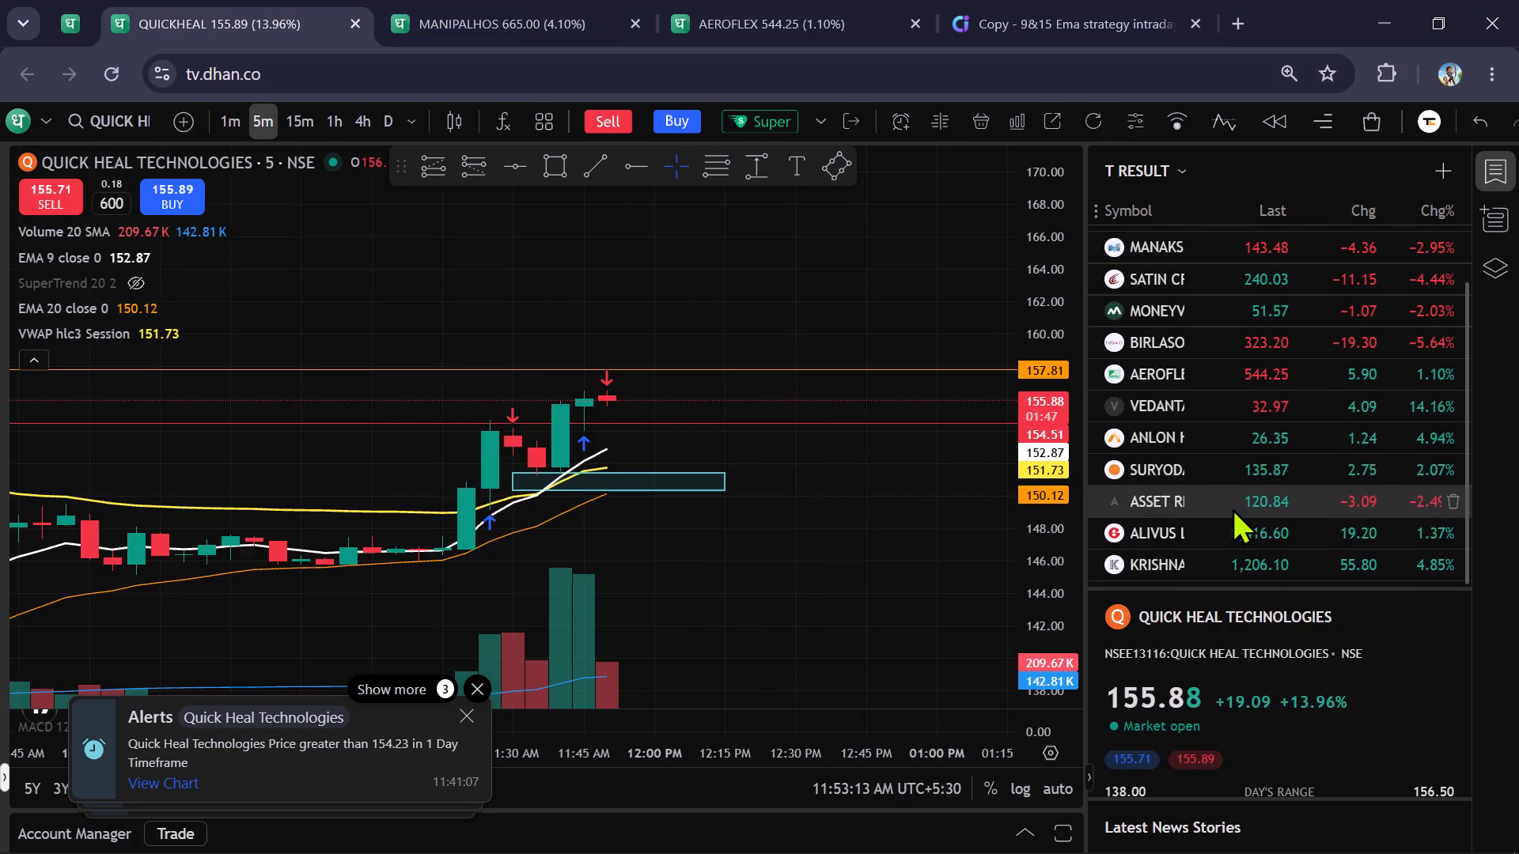
click(1237, 569)
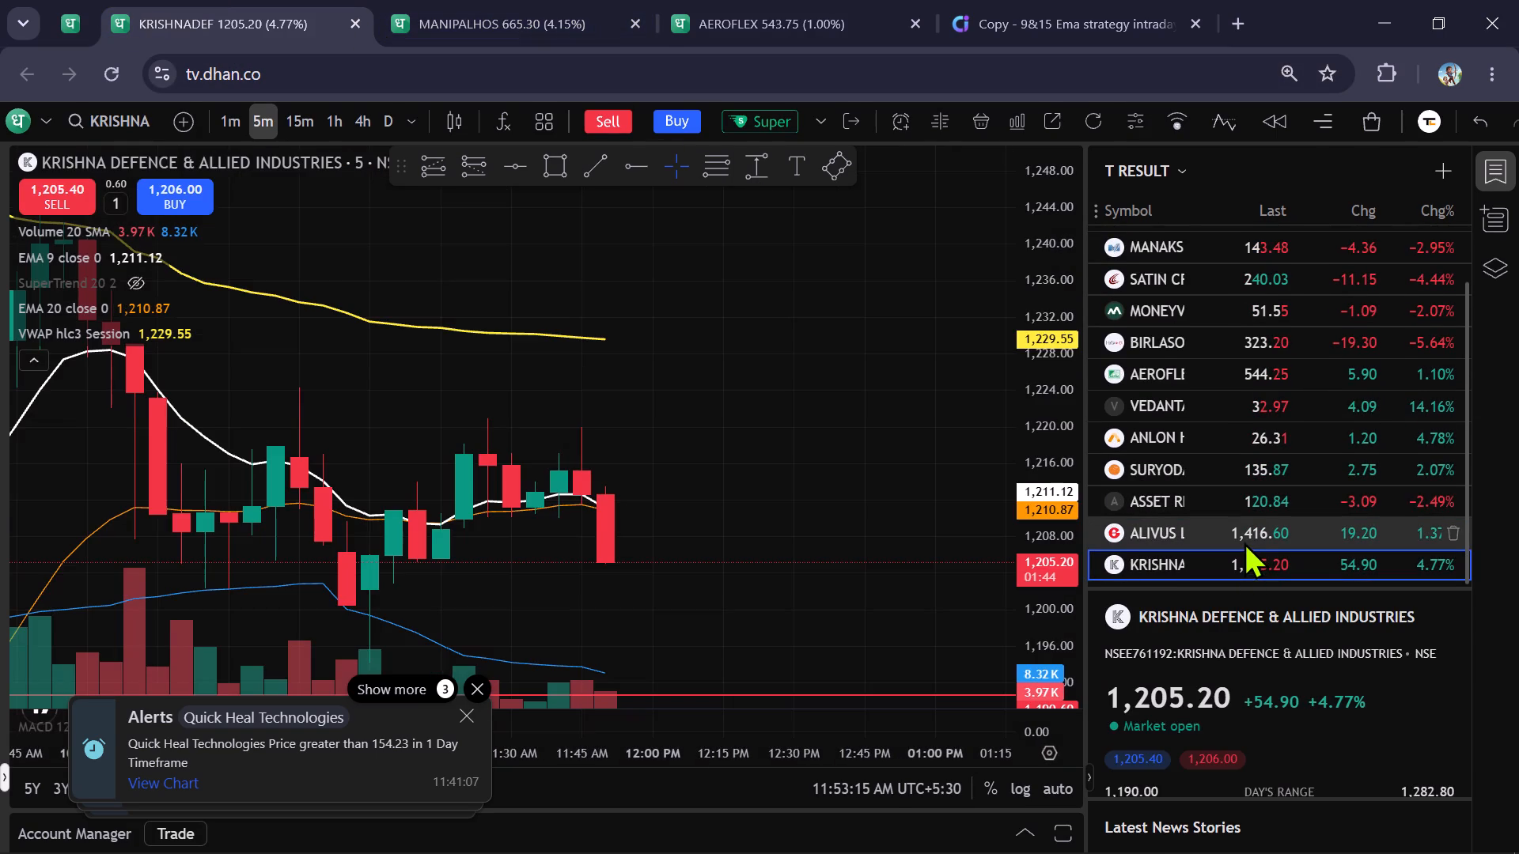
click(1243, 539)
click(1238, 505)
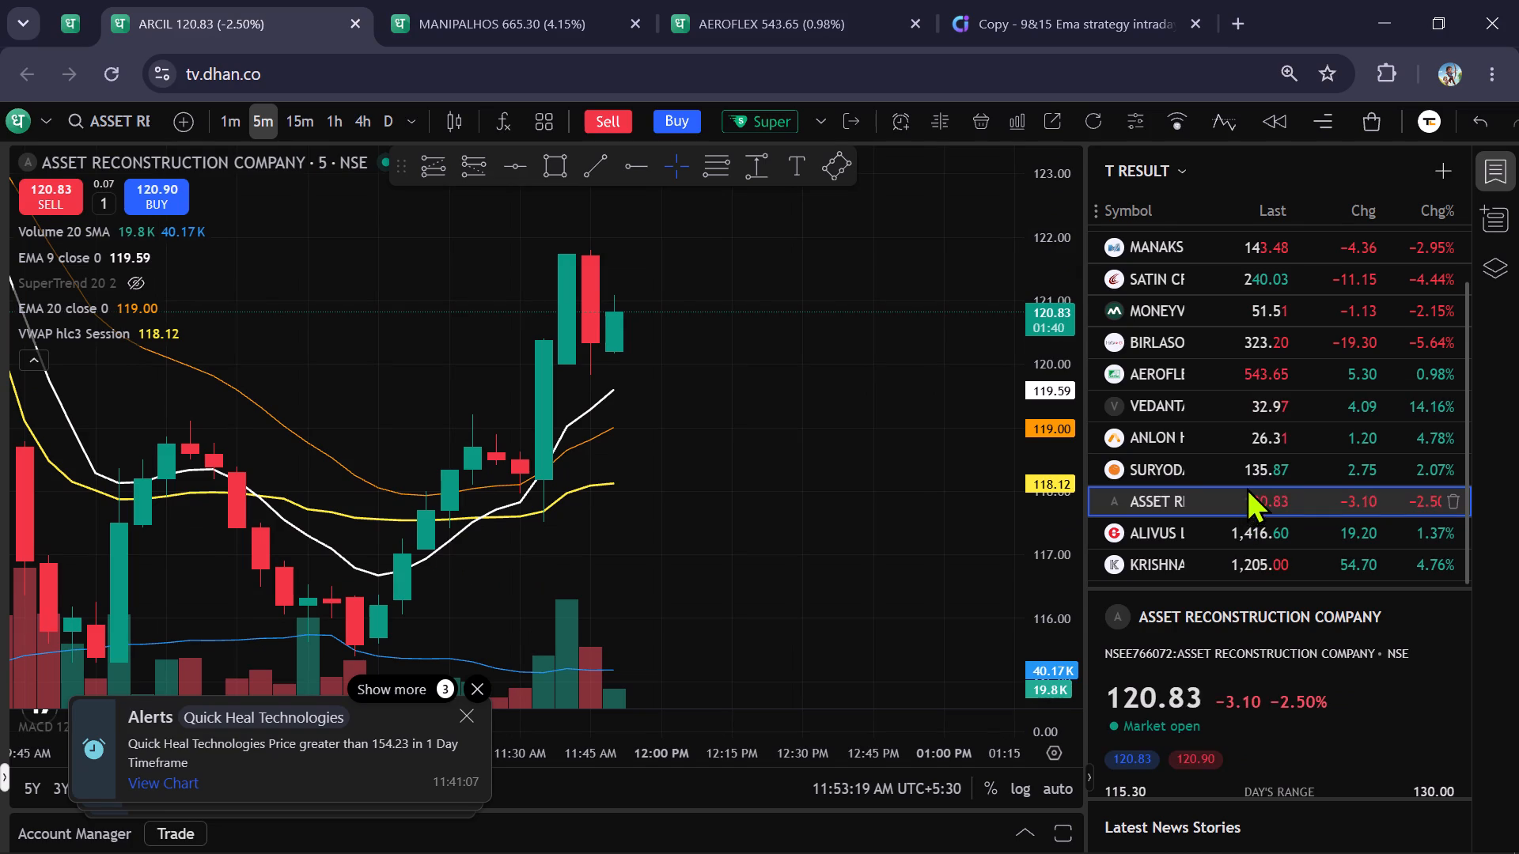
click(1250, 482)
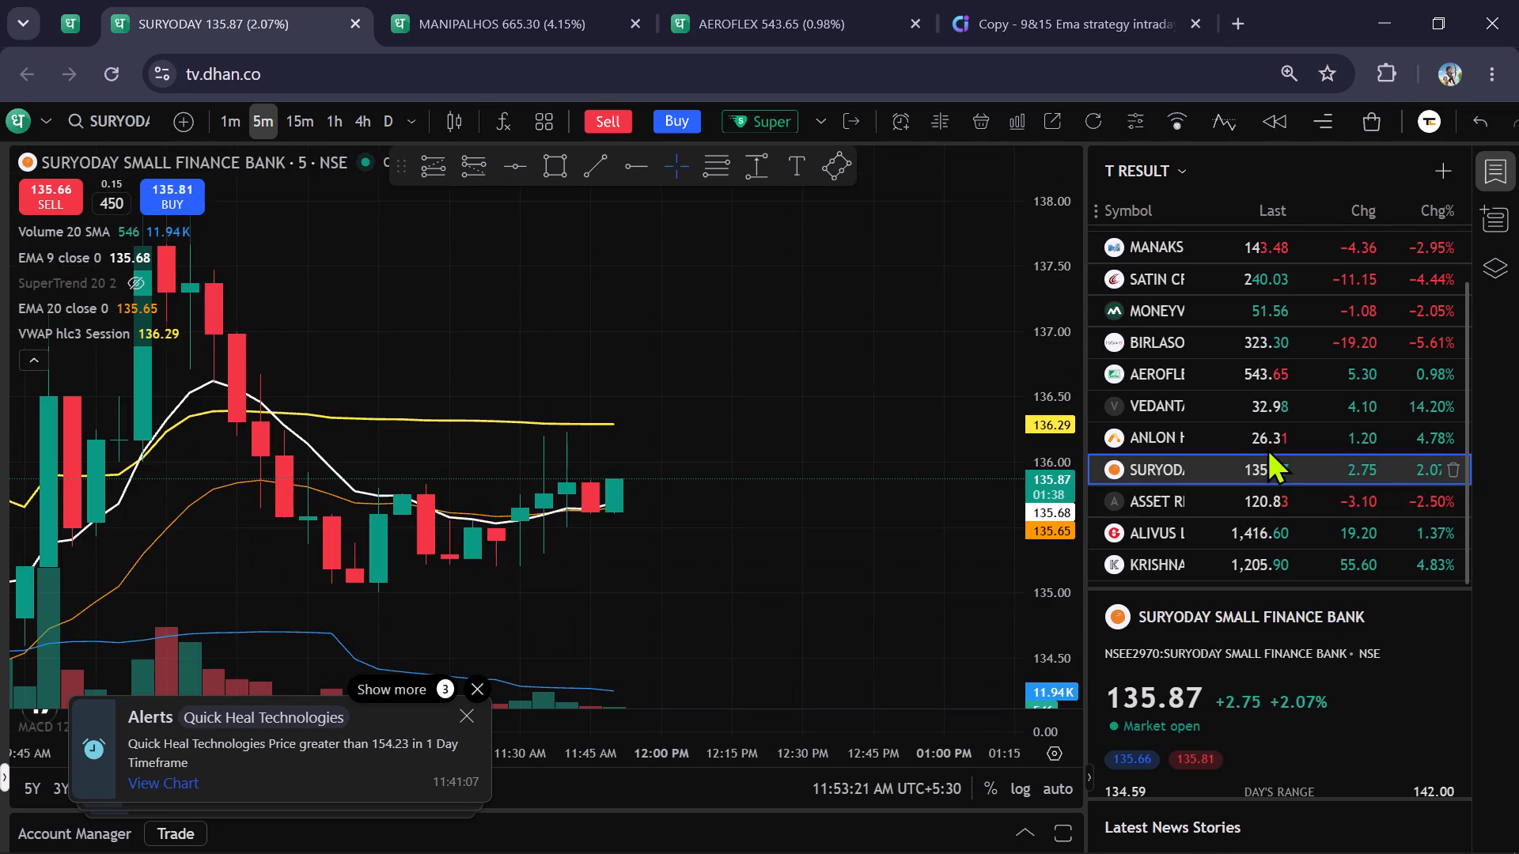
click(1267, 445)
Recheck the Manipal Health and Aeroflex charts and return to the Chartink 9&15 EMA screener results.
click(404, 0)
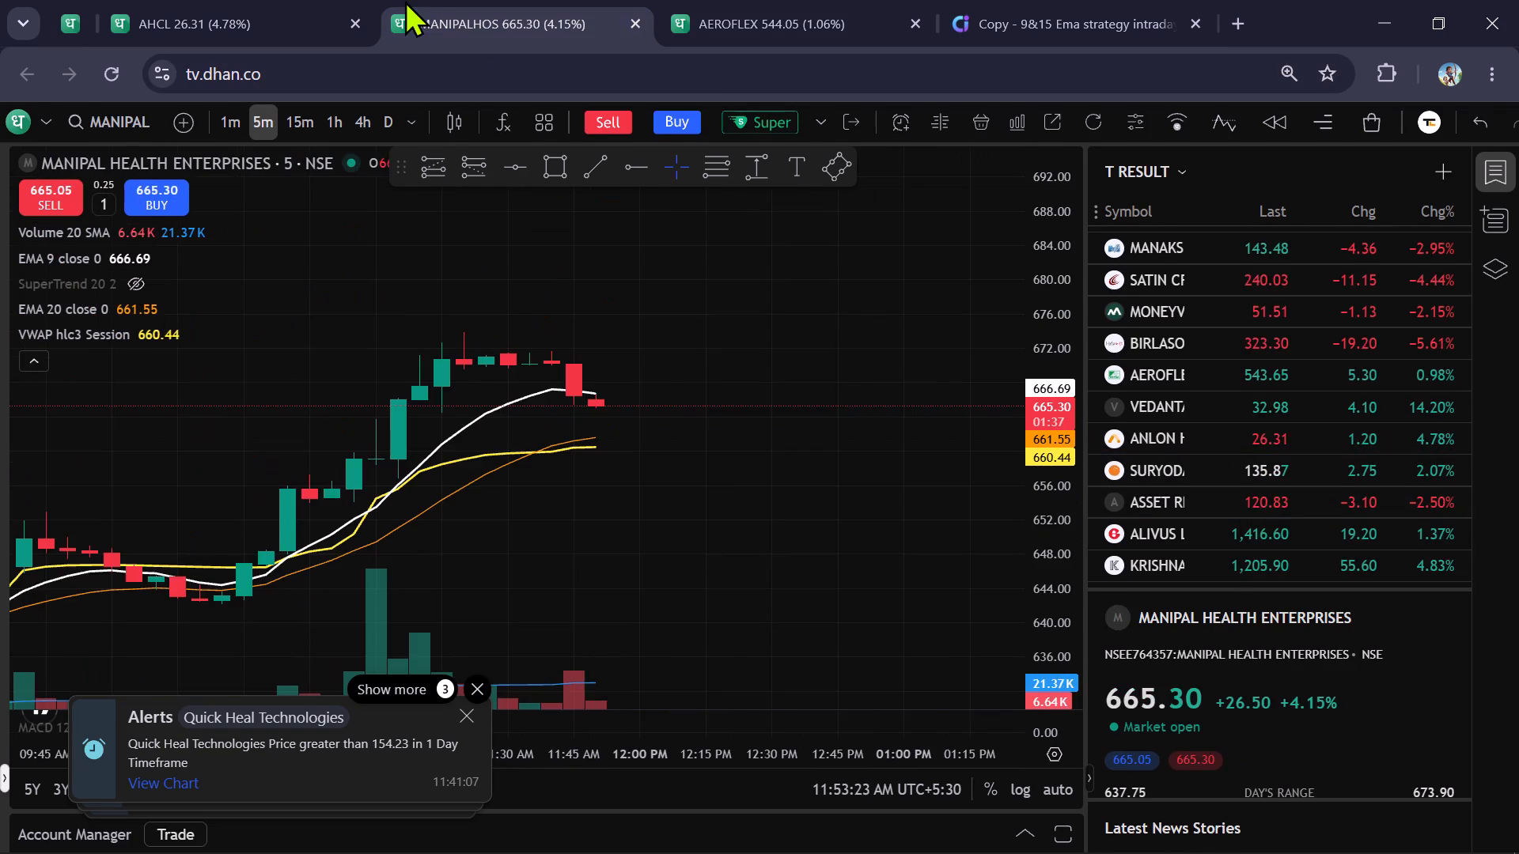
click(826, 0)
click(1062, 38)
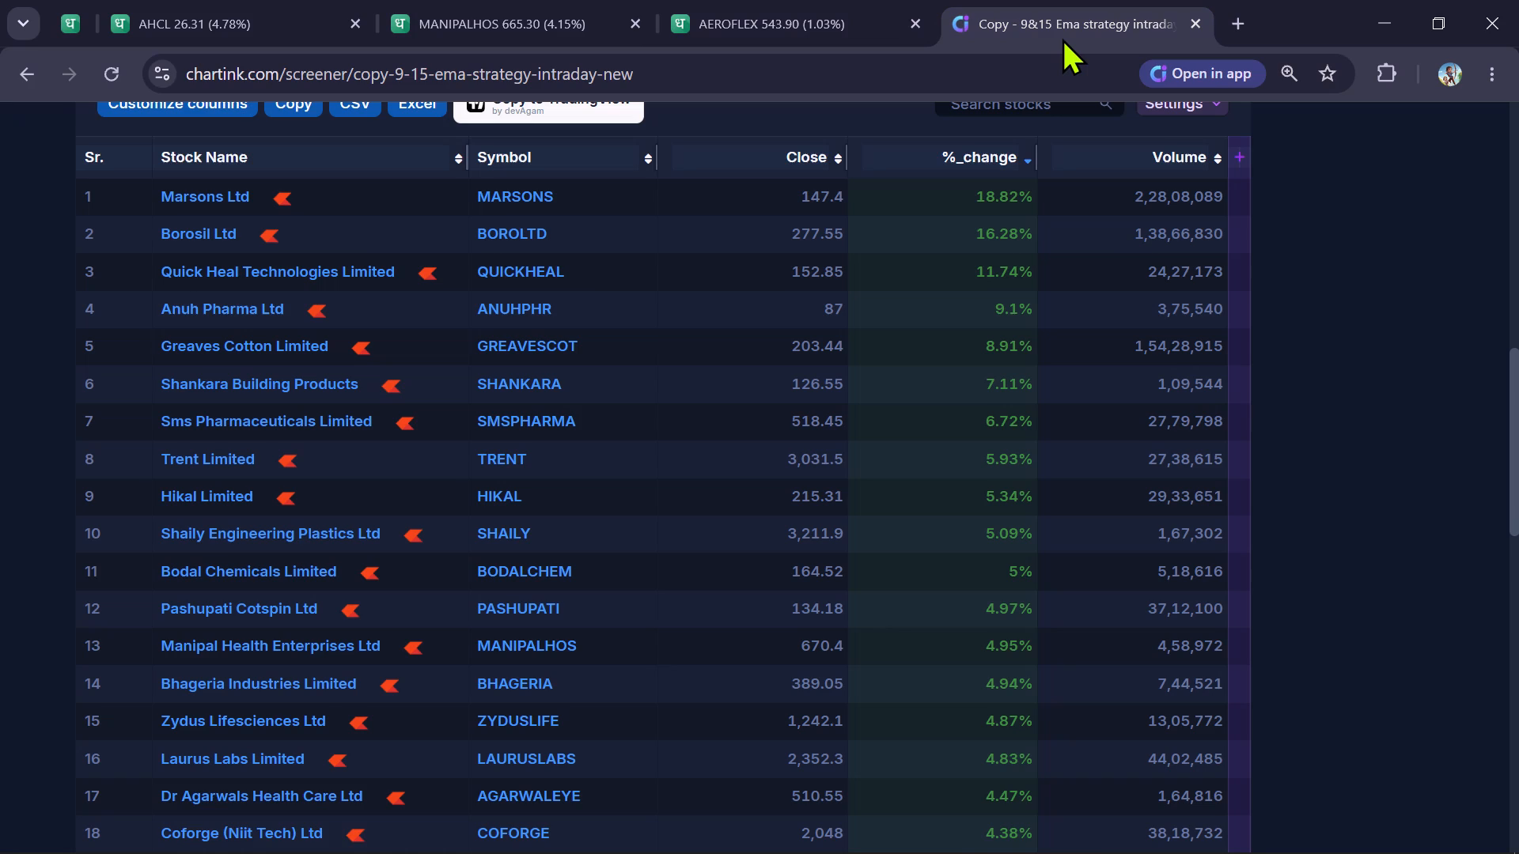
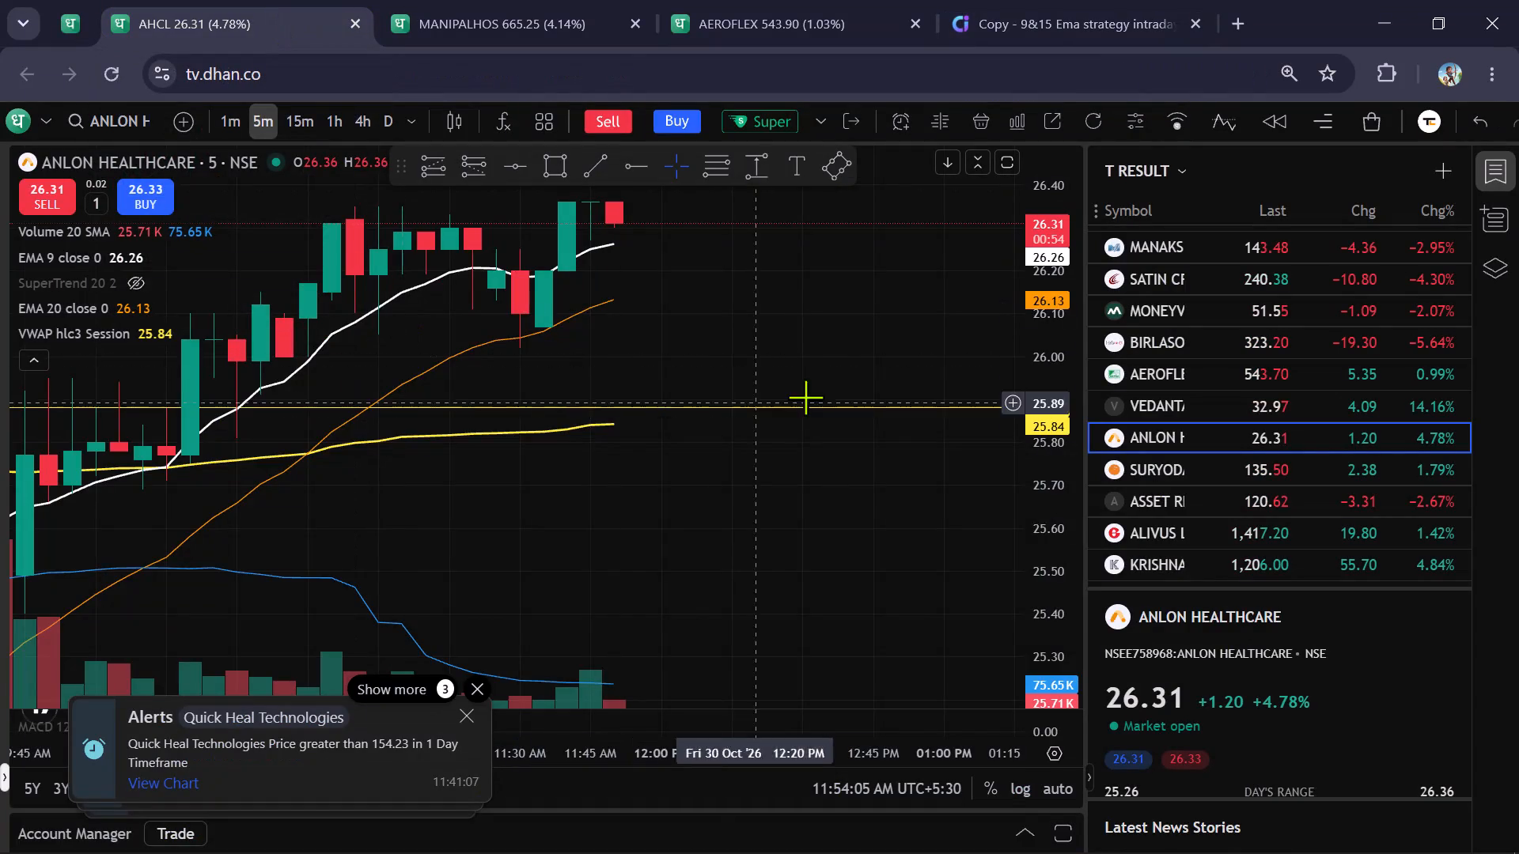
Load the Quick Heal Technologies chart in place of Anlon Healthcare and adjust its price scale and view.
drag(759, 561, 720, 679)
text(quick)
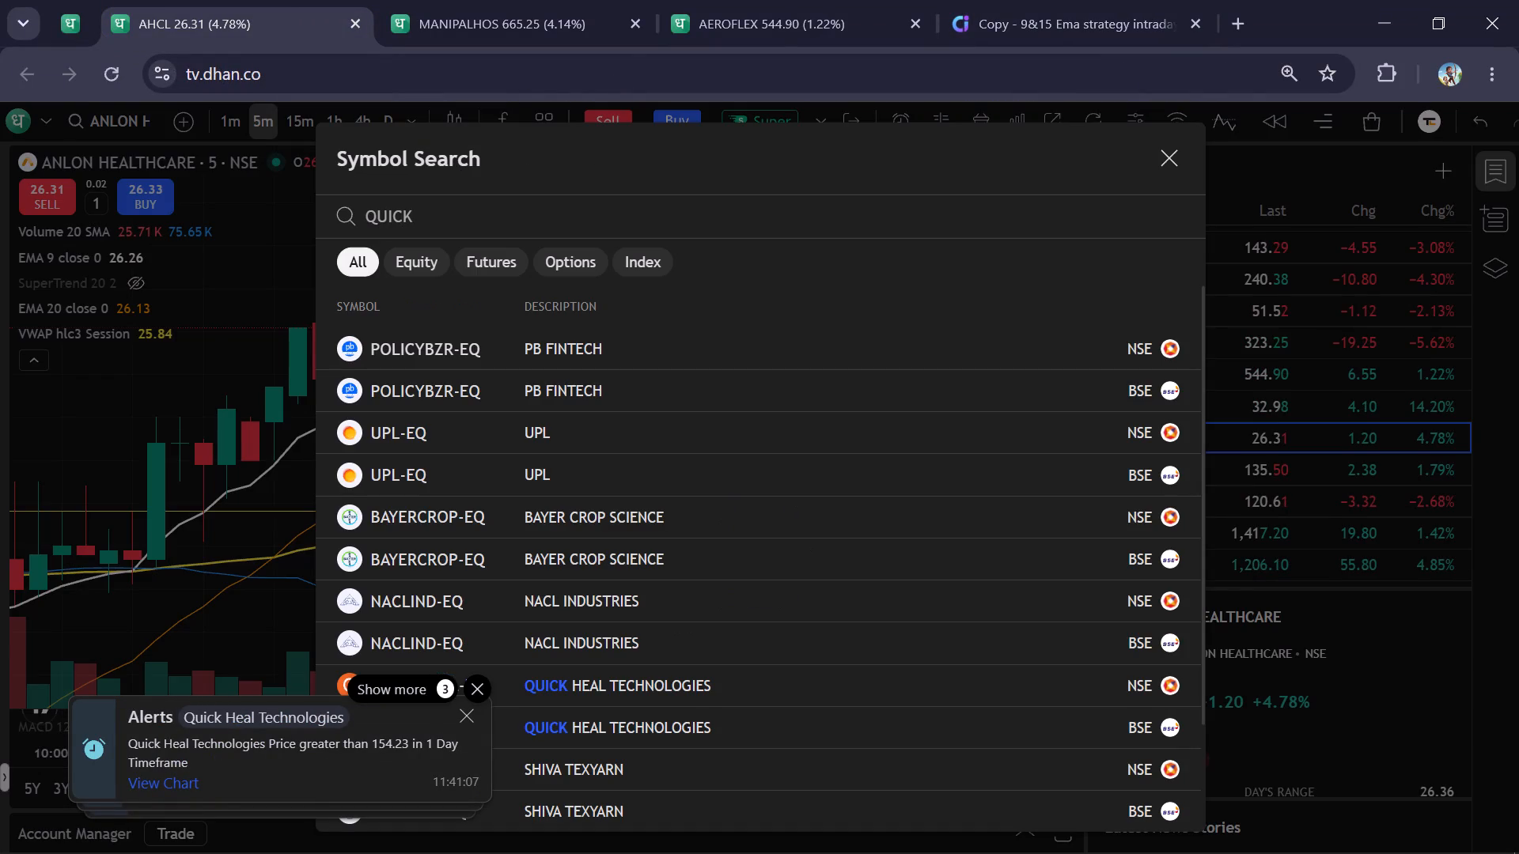
key(space)
text(he)
key(Return)
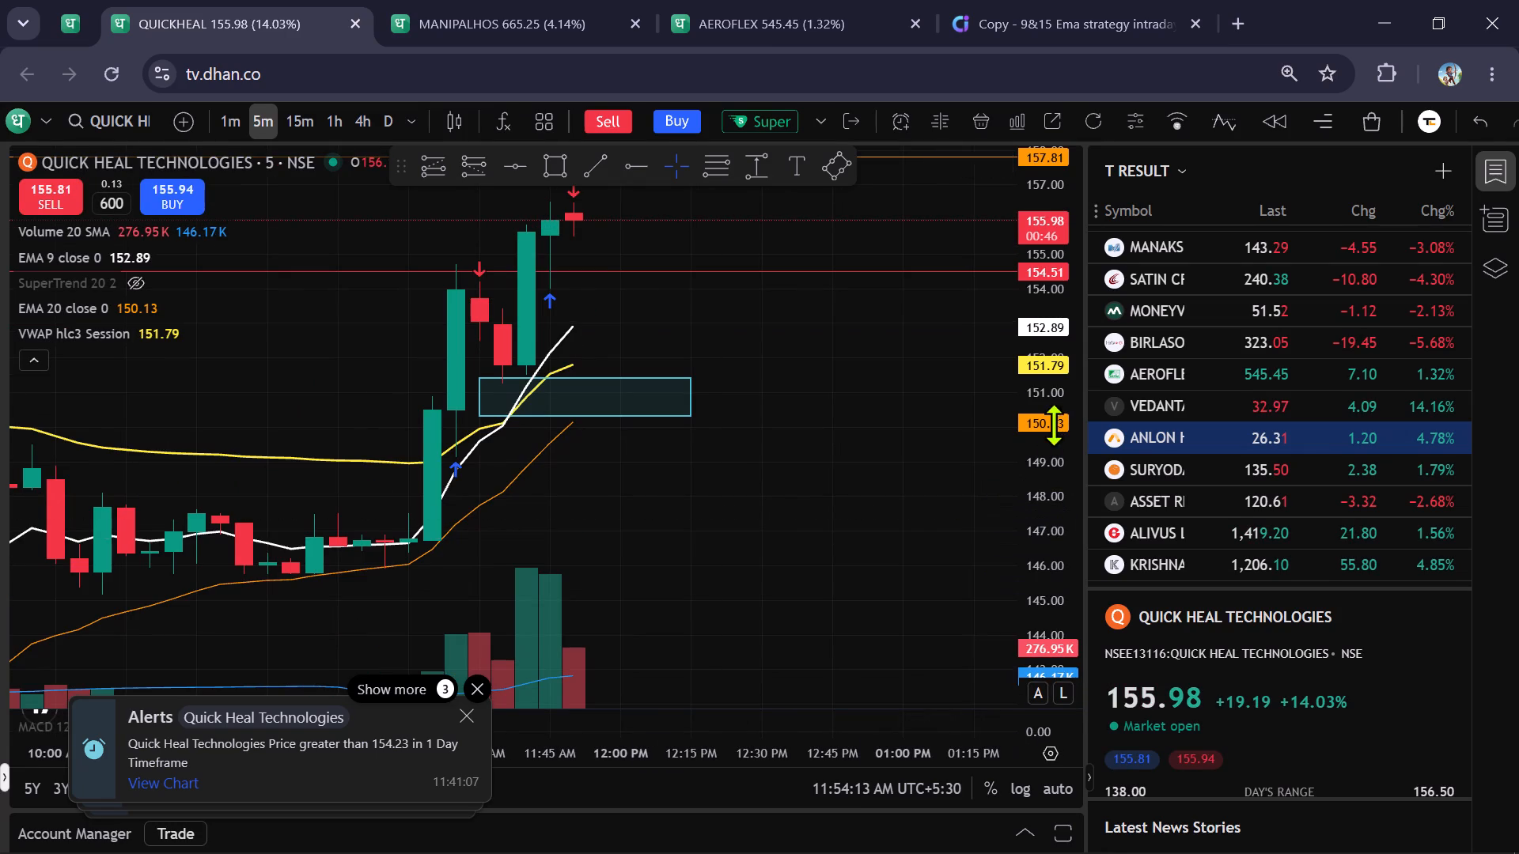
scroll(1054, 425, down, 8)
drag(859, 481, 845, 590)
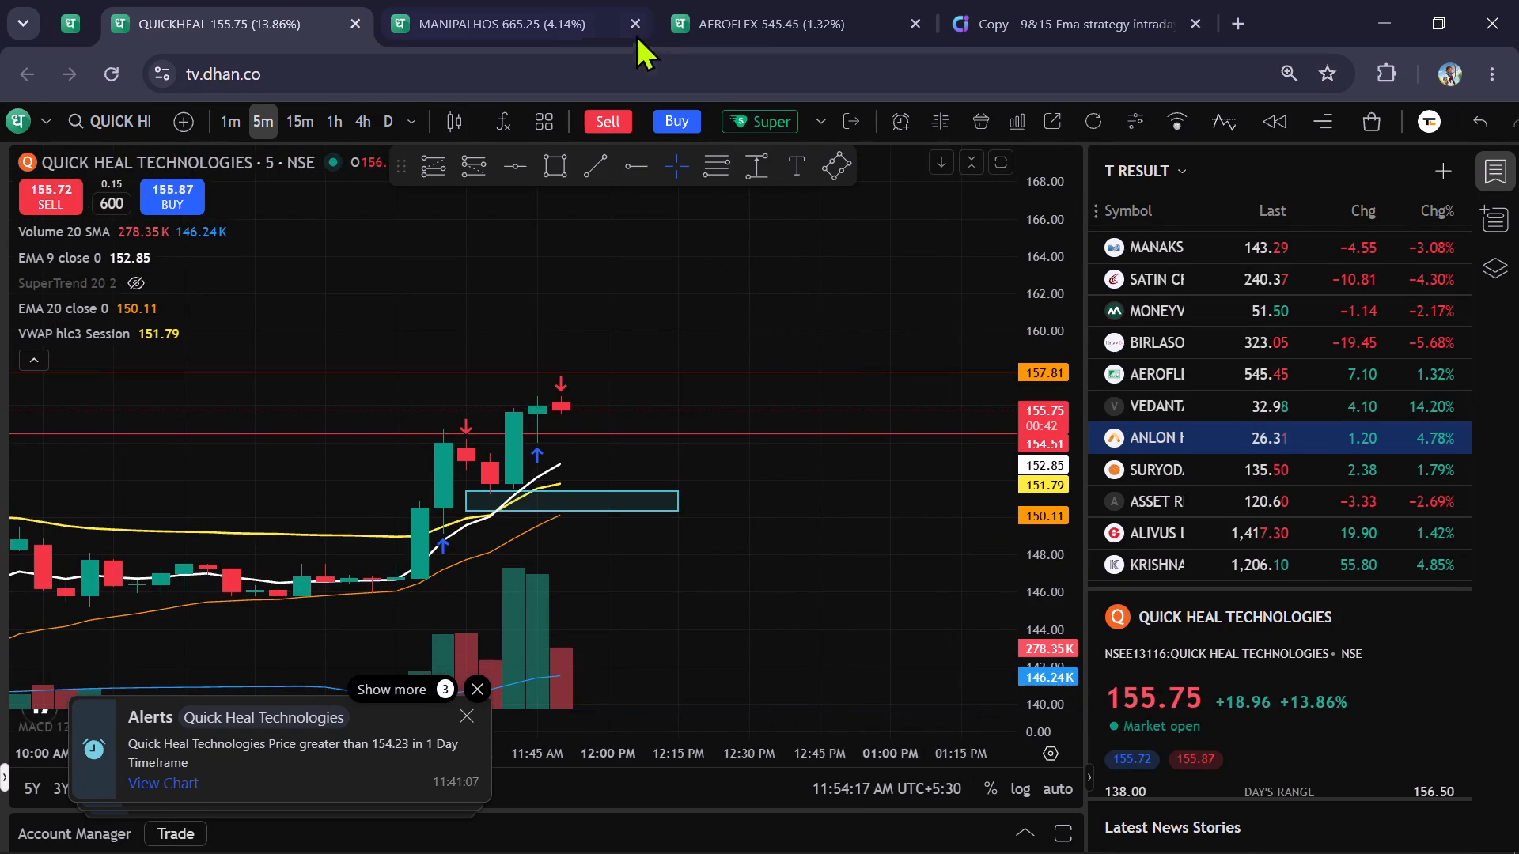
Recheck the Aeroflex, Quick Heal and Manipal Health 5-minute charts in turn.
click(538, 8)
click(791, 25)
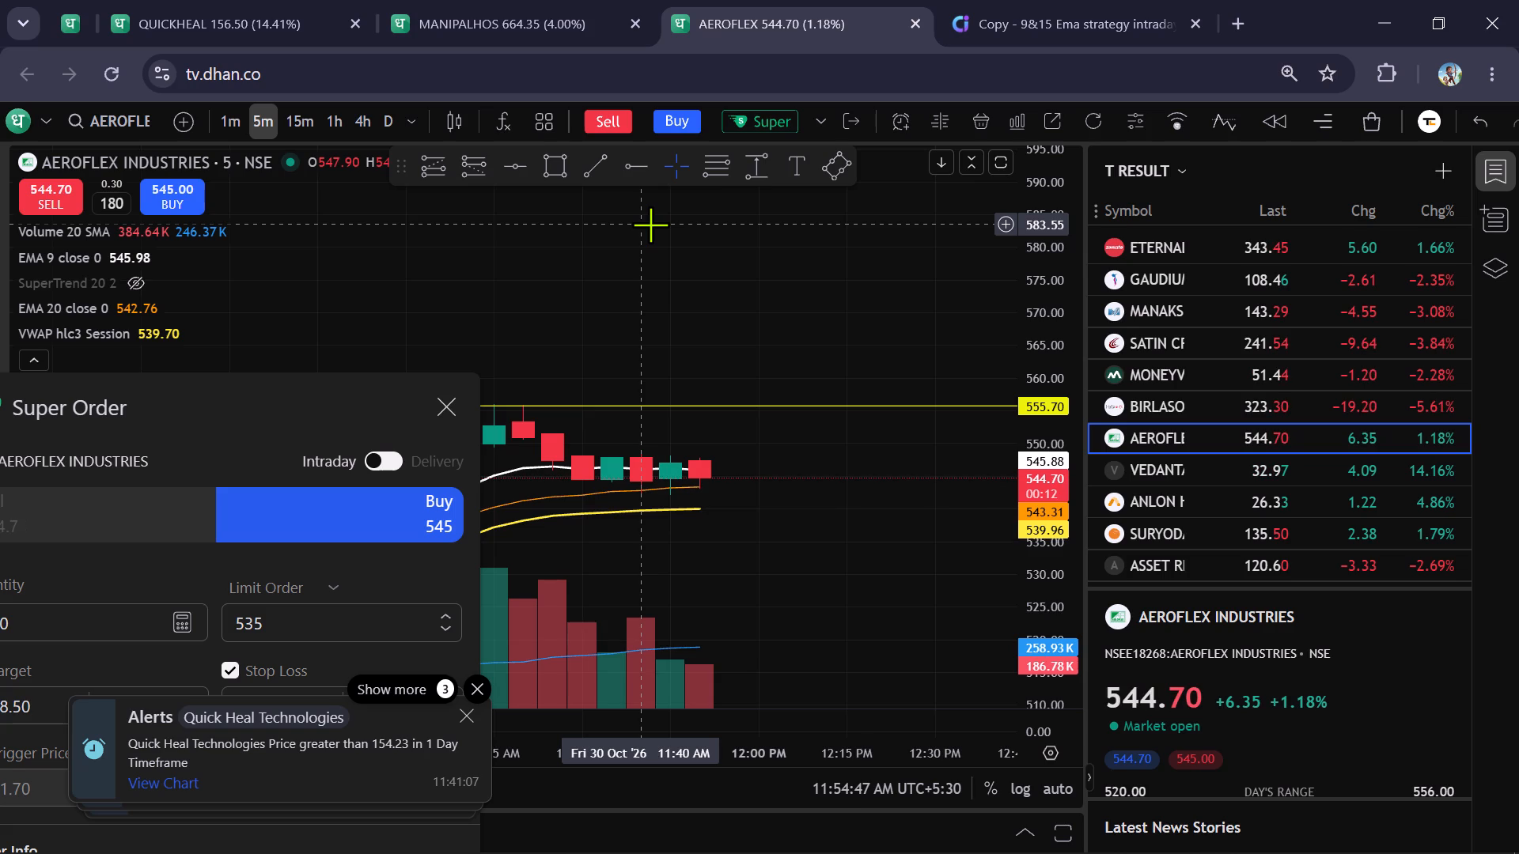
click(218, 0)
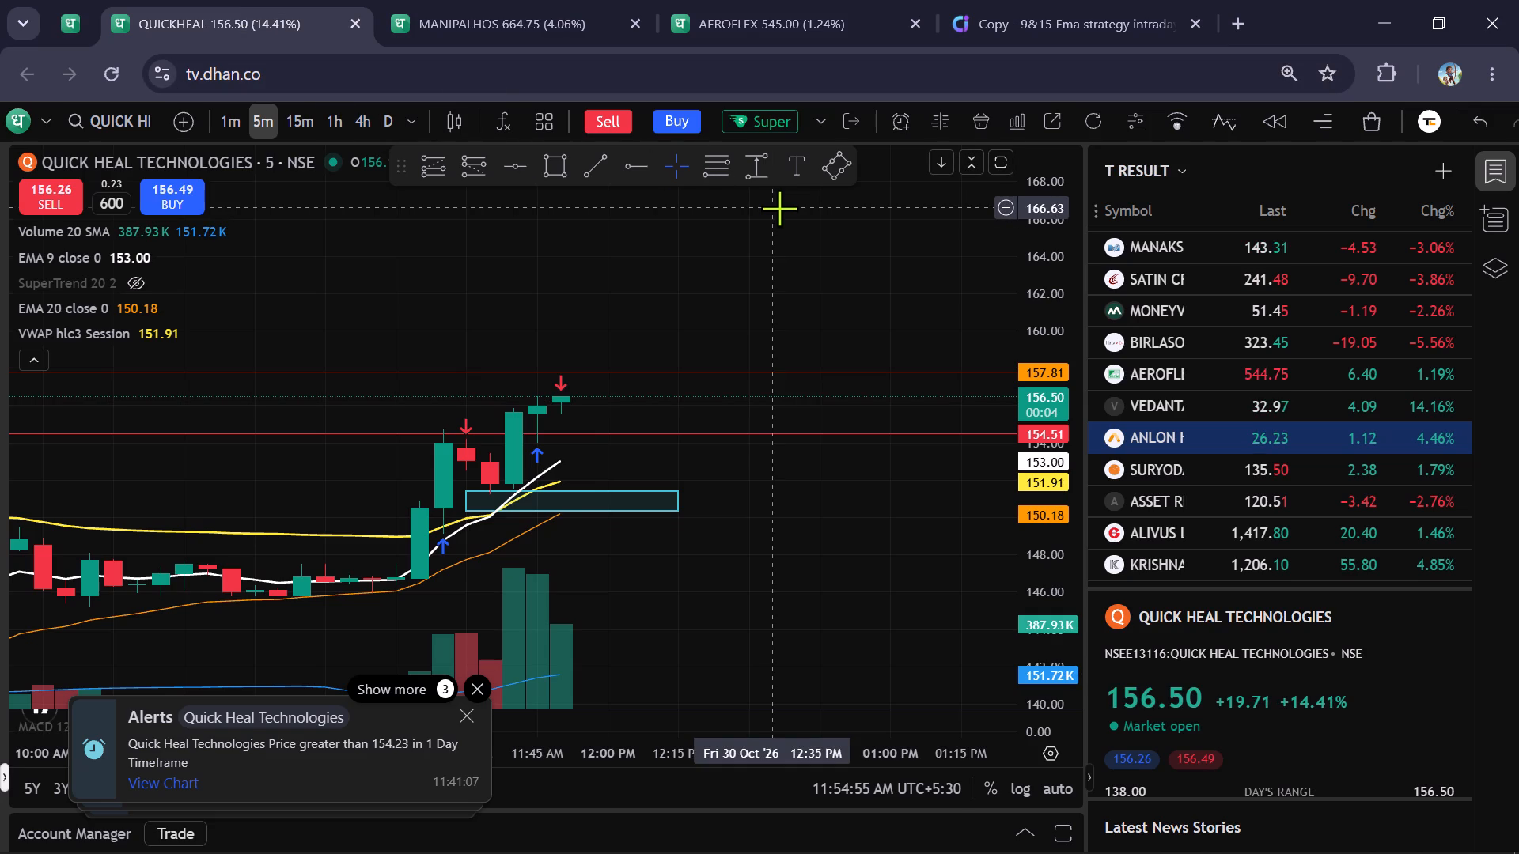
click(454, 0)
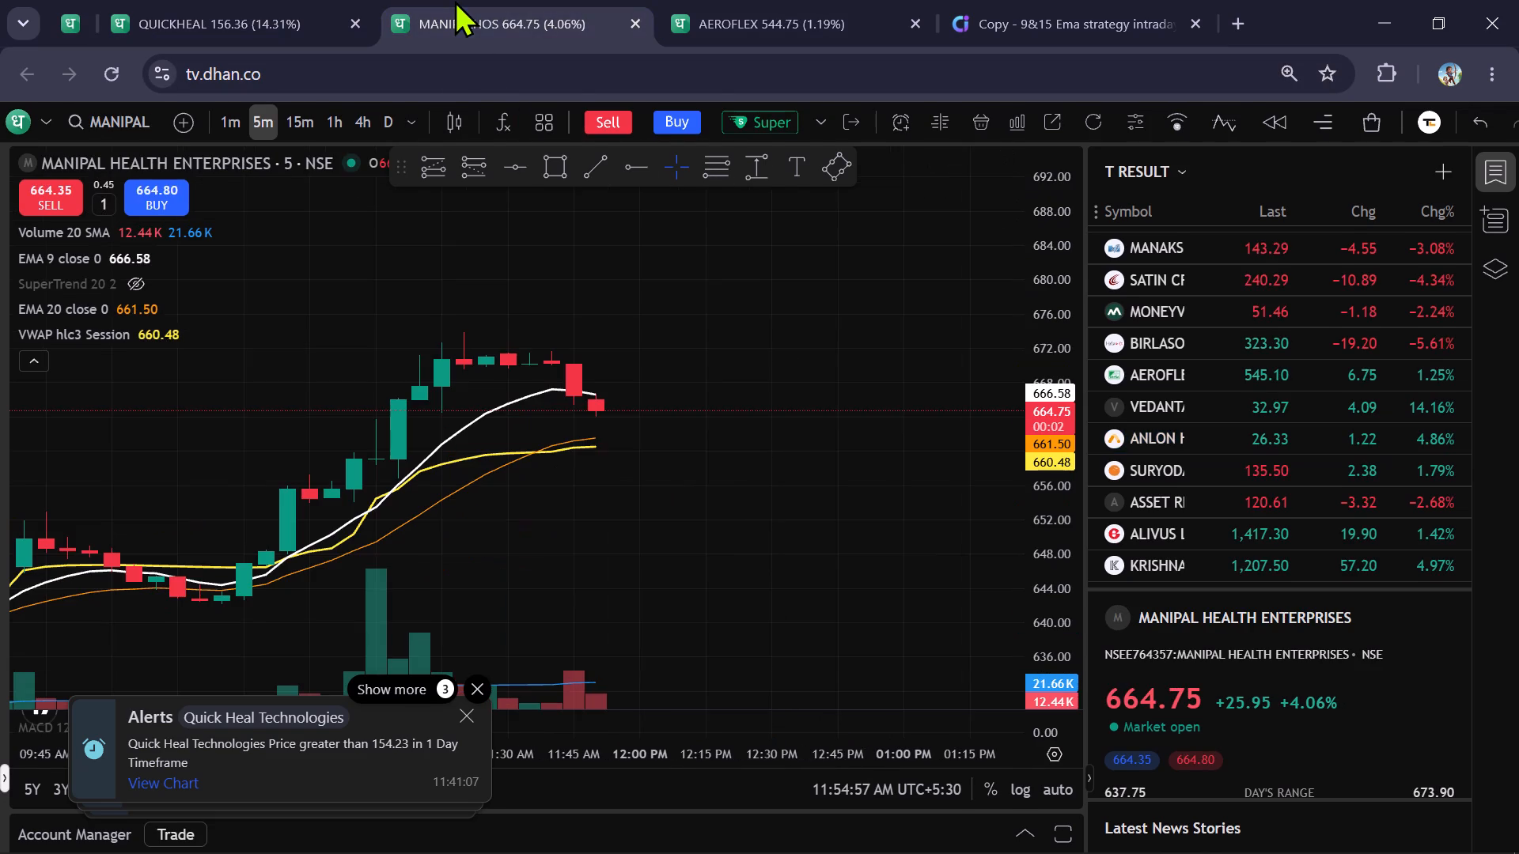
Open Vedanta Power from the T RESULT watchlist in place of Manipal Health and compare its 5-minute chart with Quick Heal's.
click(1286, 400)
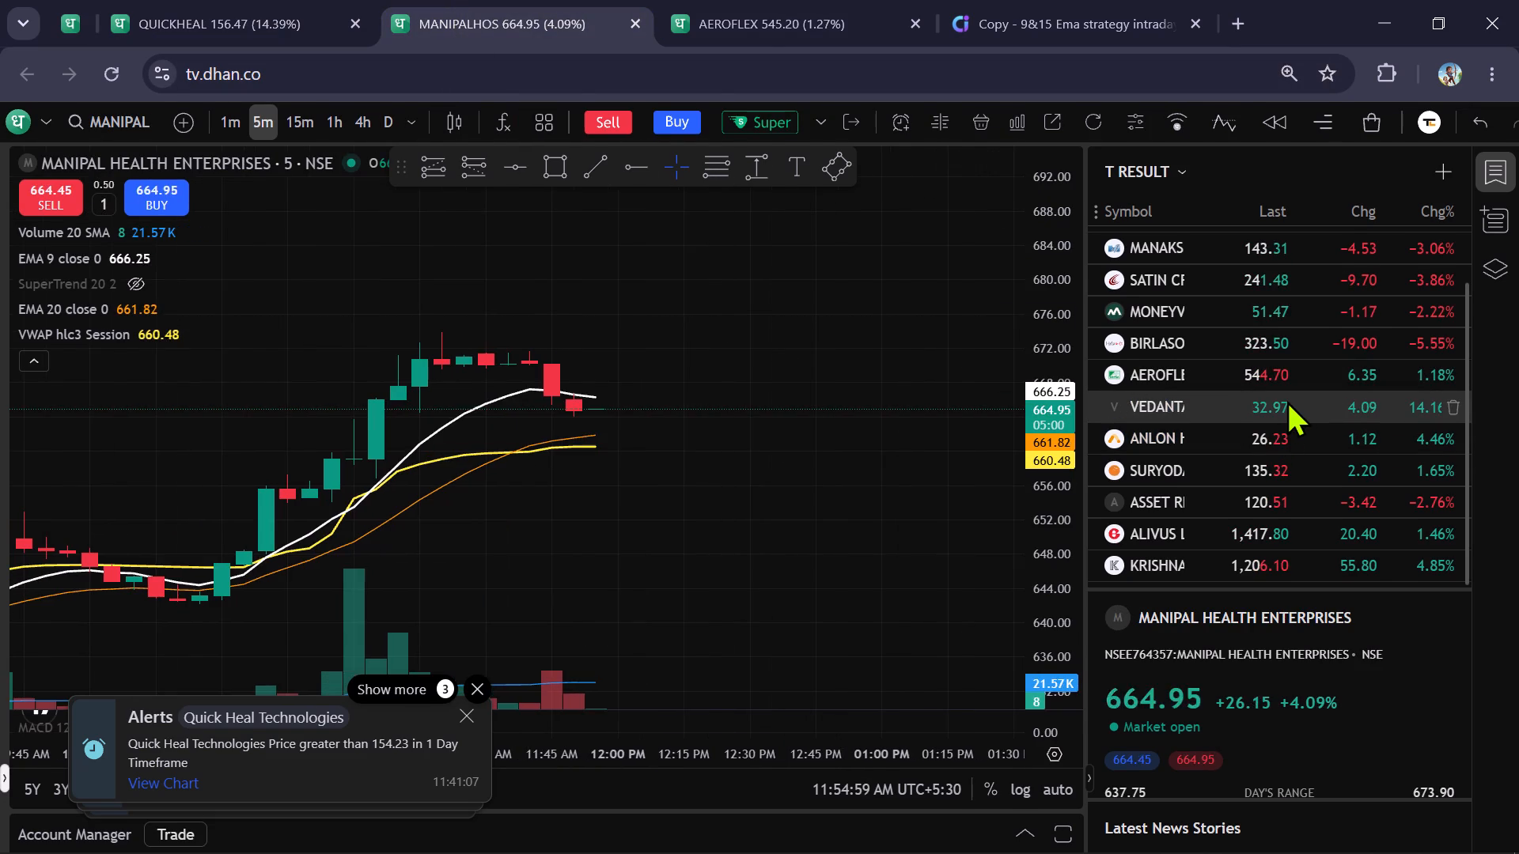
scroll(853, 406, down, 3)
scroll(1227, 403, down, 8)
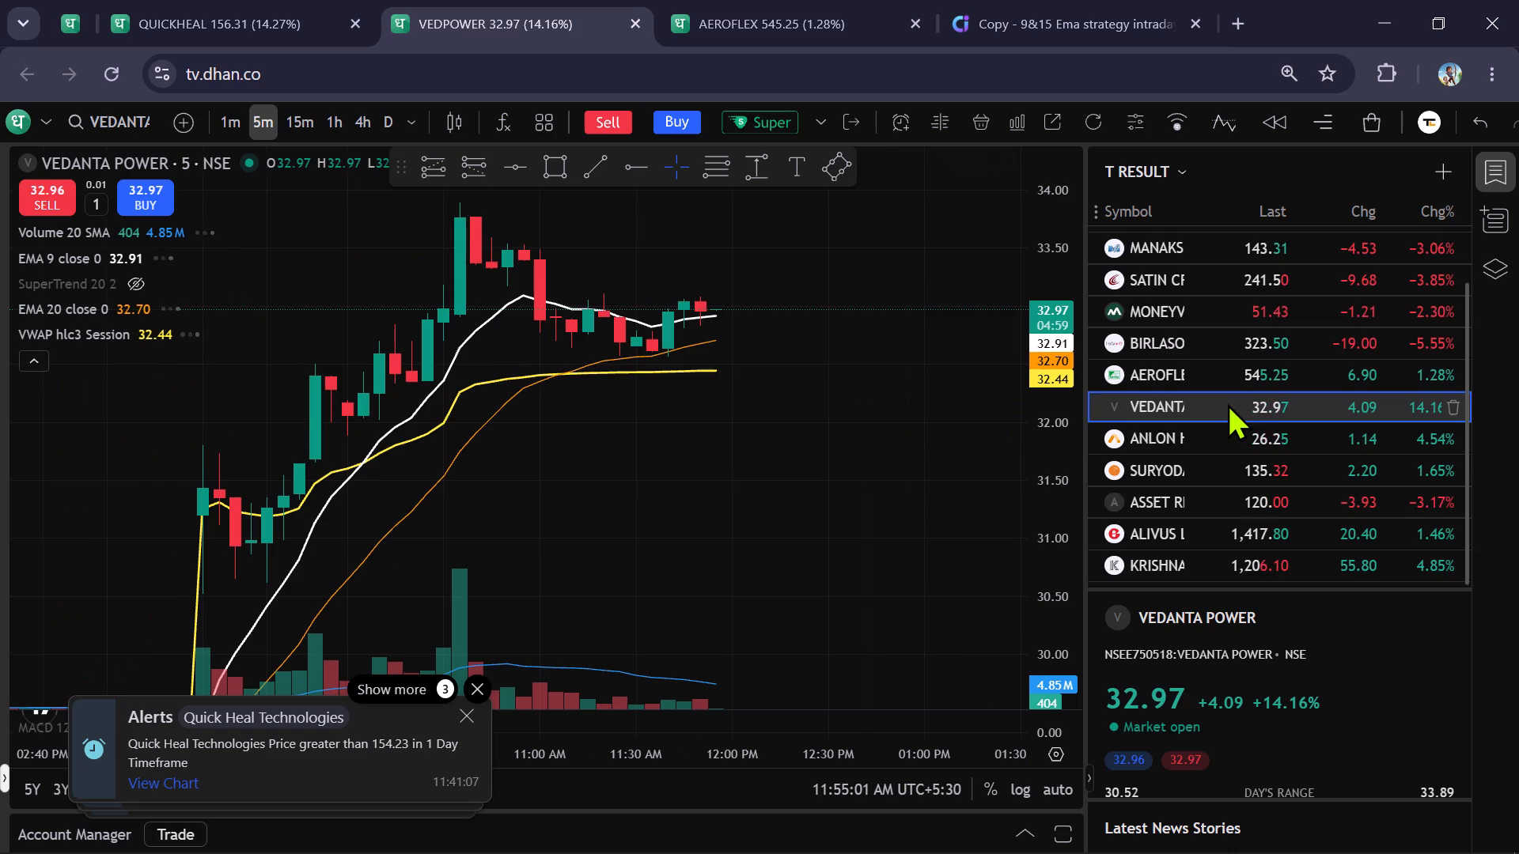
scroll(1227, 403, up, 7)
scroll(798, 286, up, 5)
click(190, 0)
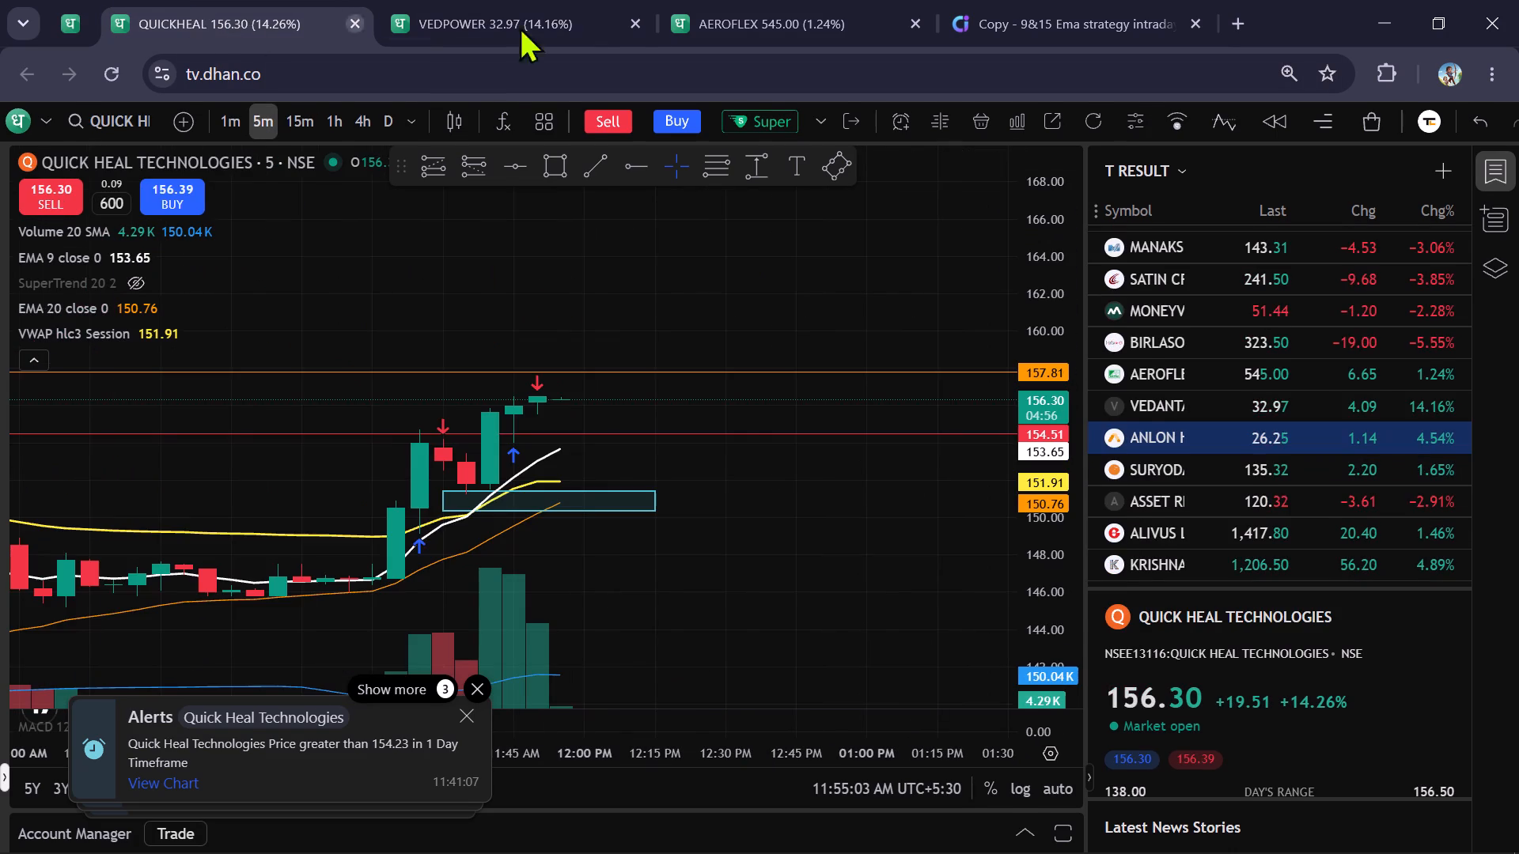
click(589, 7)
click(218, 22)
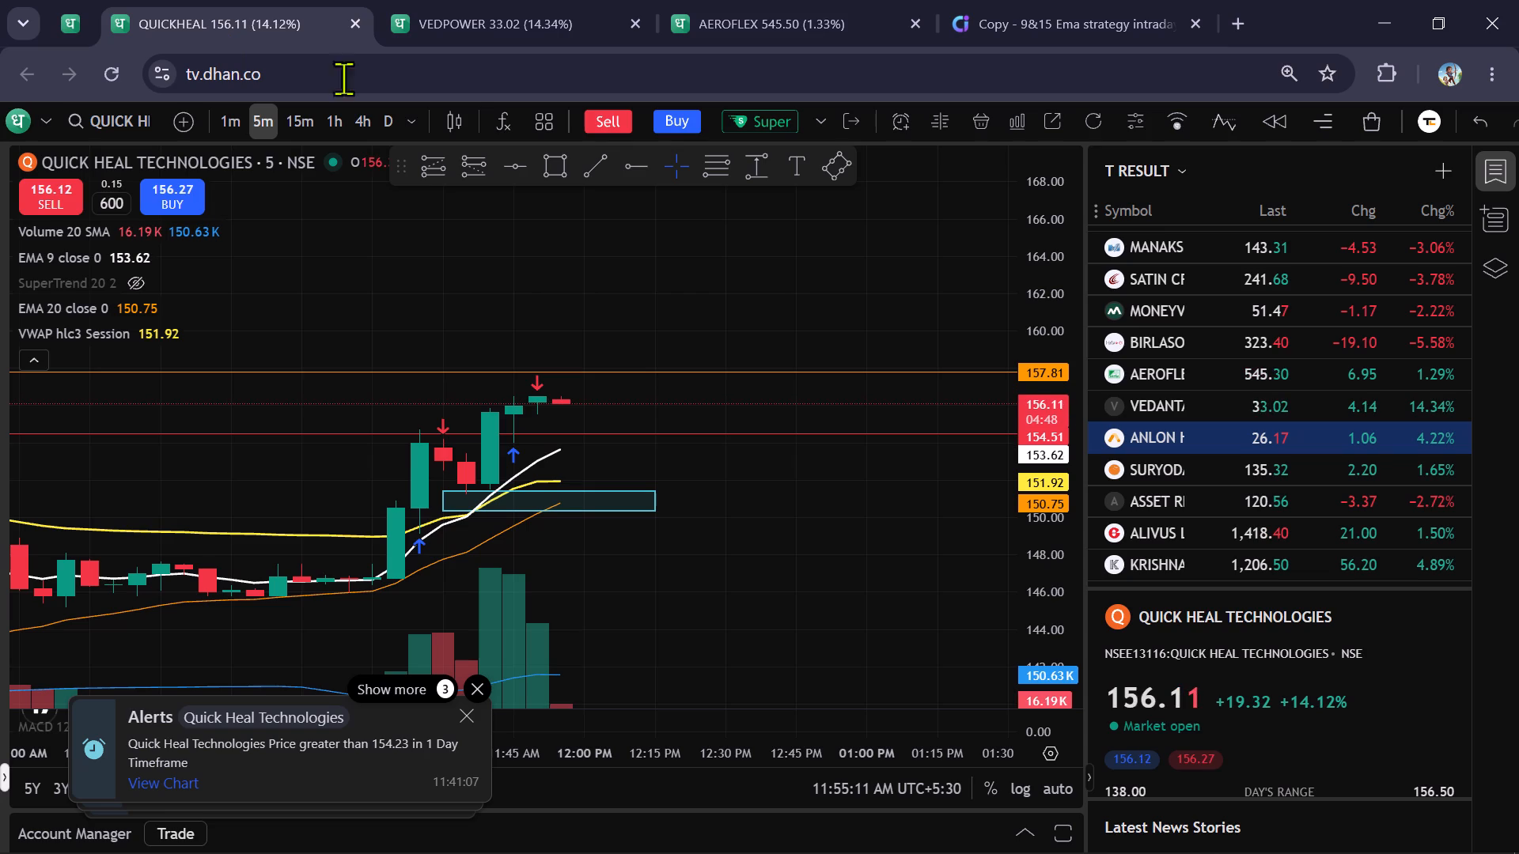
click(532, 25)
scroll(611, 391, down, 8)
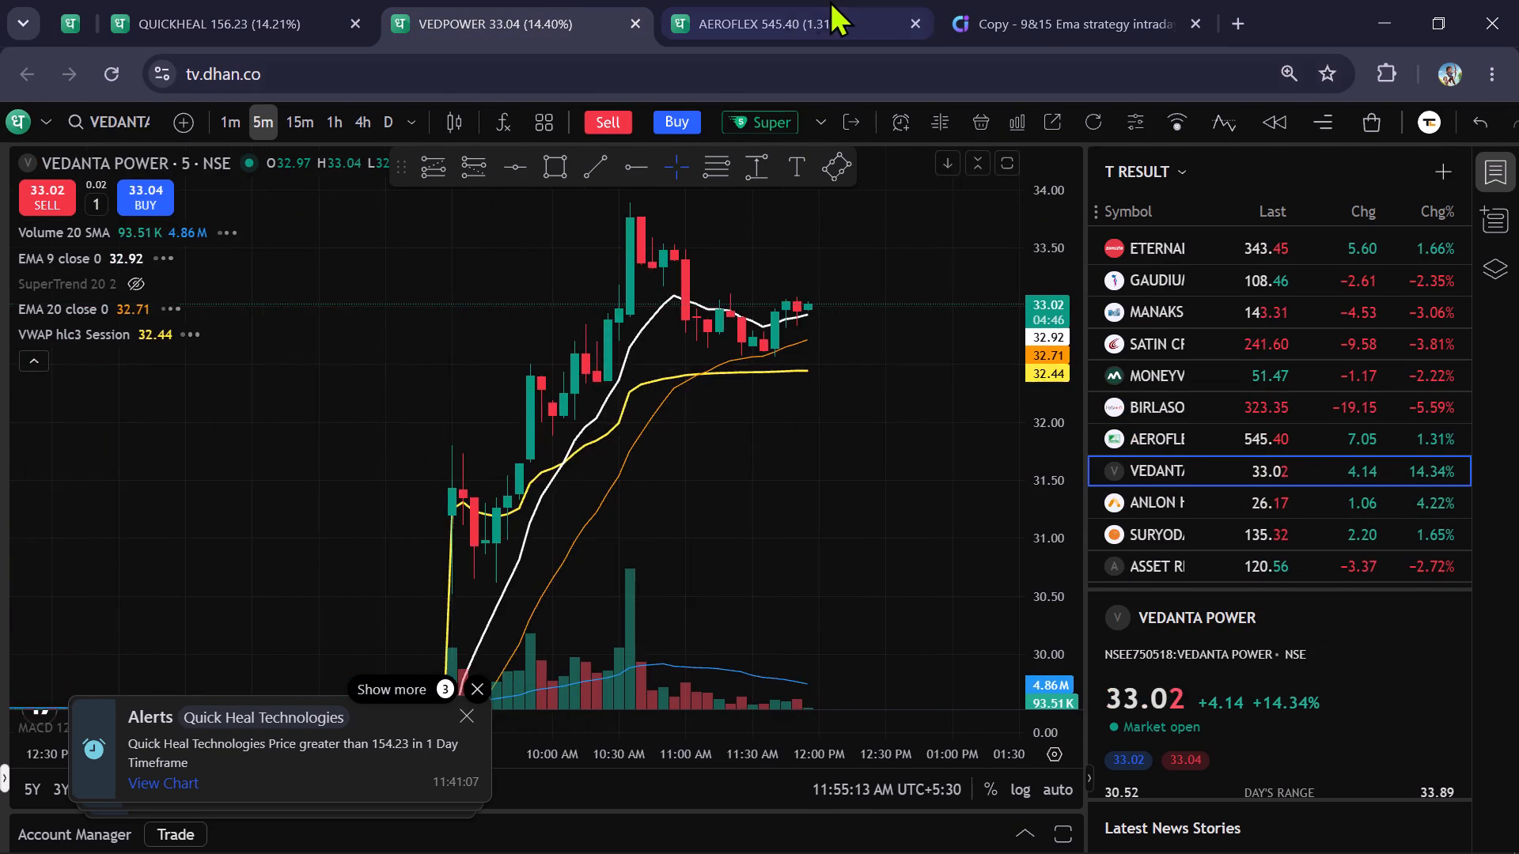
Review the stock list and filter conditions of the Chartink 9&15 EMA intraday screener.
click(829, 0)
click(1060, 0)
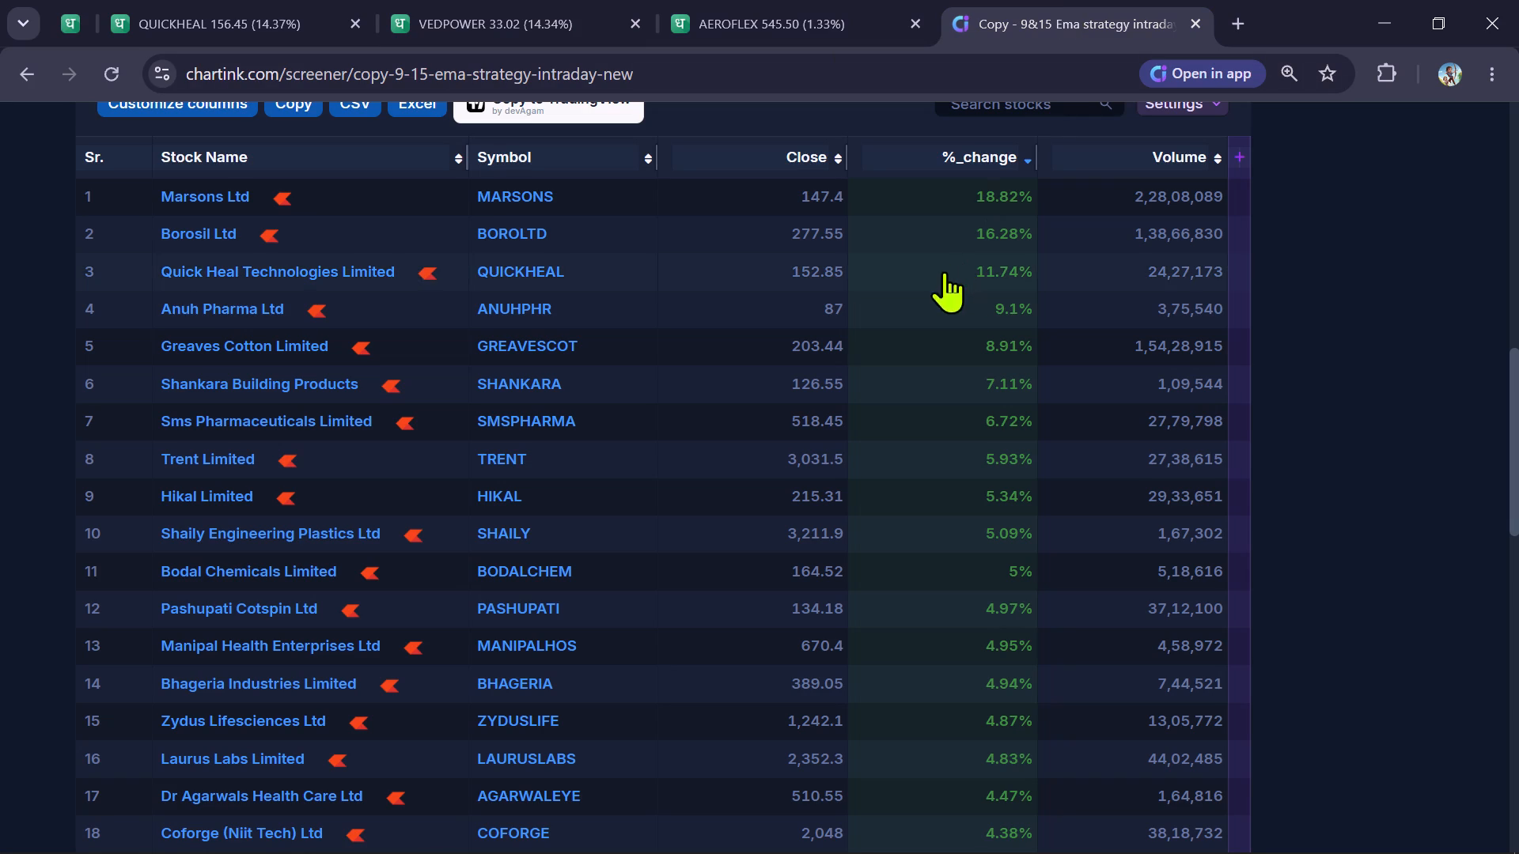
scroll(913, 500, down, 1)
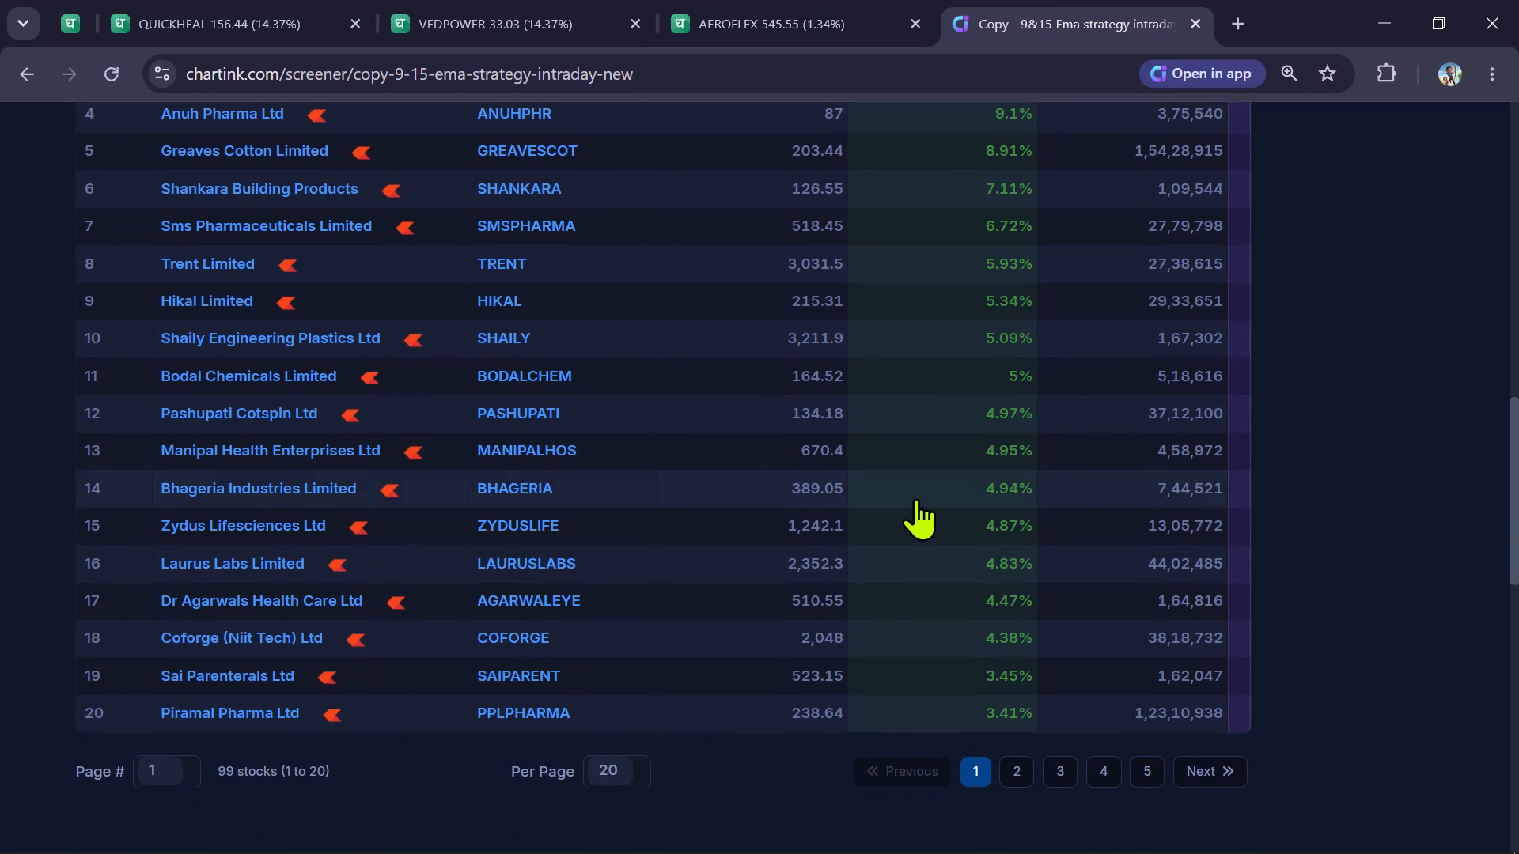
scroll(915, 498, up, 4)
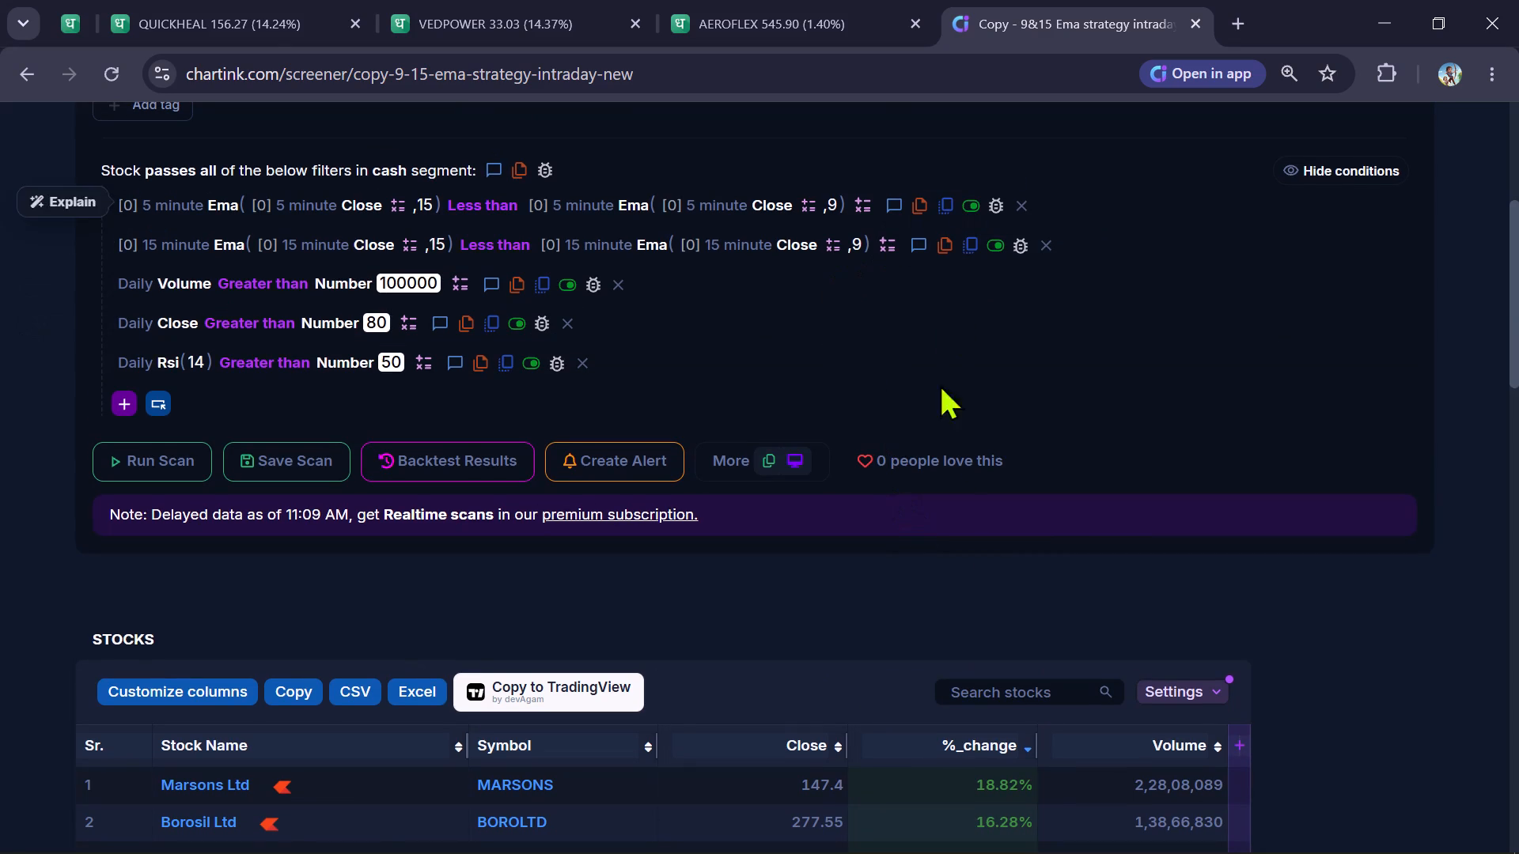
scroll(807, 516, up, 4)
scroll(871, 492, up, 1)
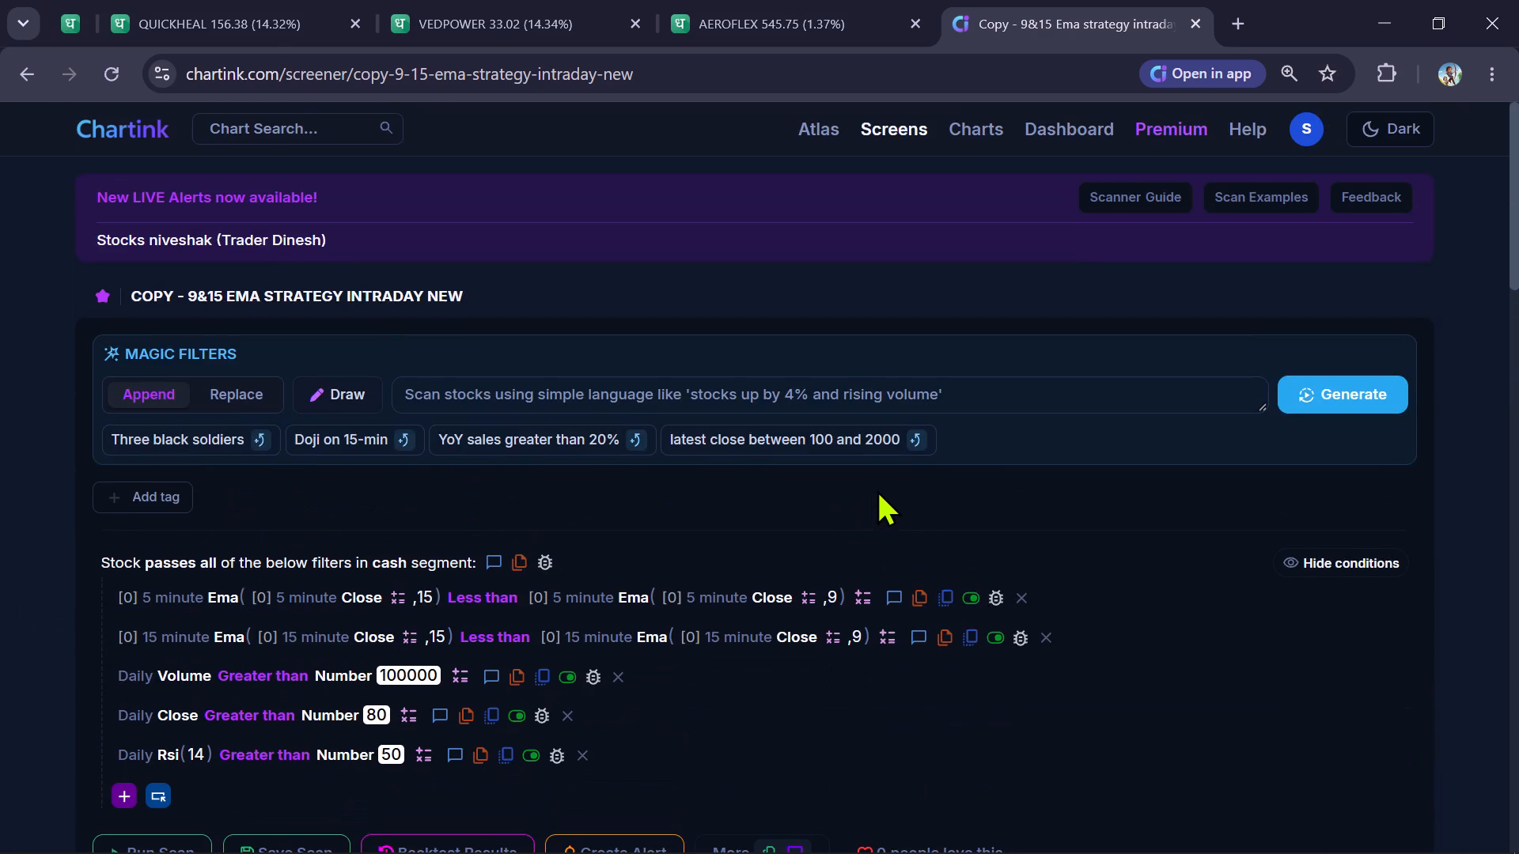
scroll(883, 488, down, 3)
scroll(885, 487, up, 4)
Open the 1min ORB screener from the Chartink scans dashboard and look through its results and backtest history.
click(1047, 121)
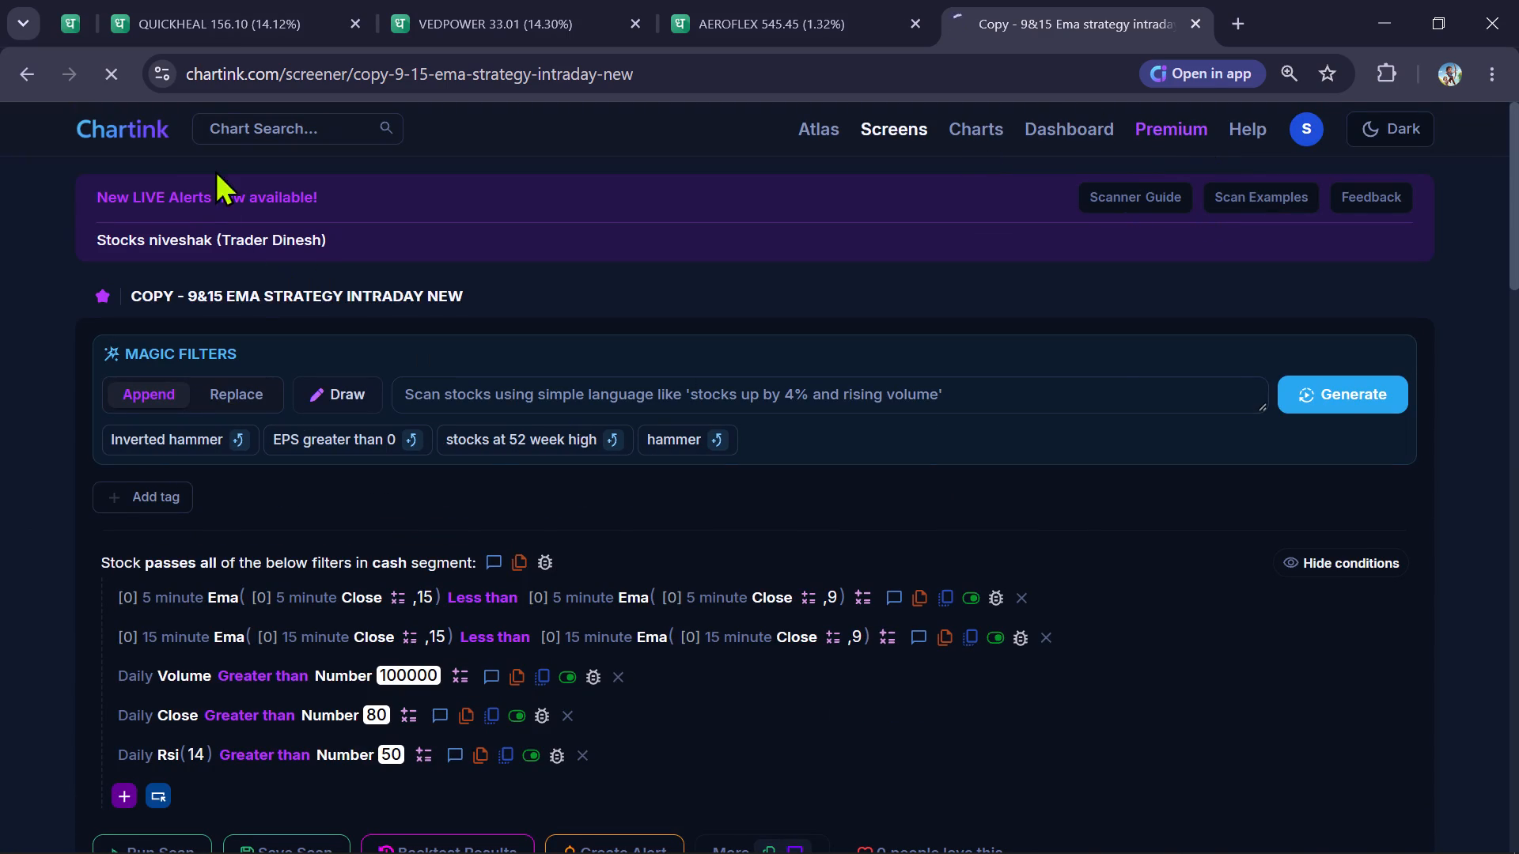
click(265, 27)
click(468, 15)
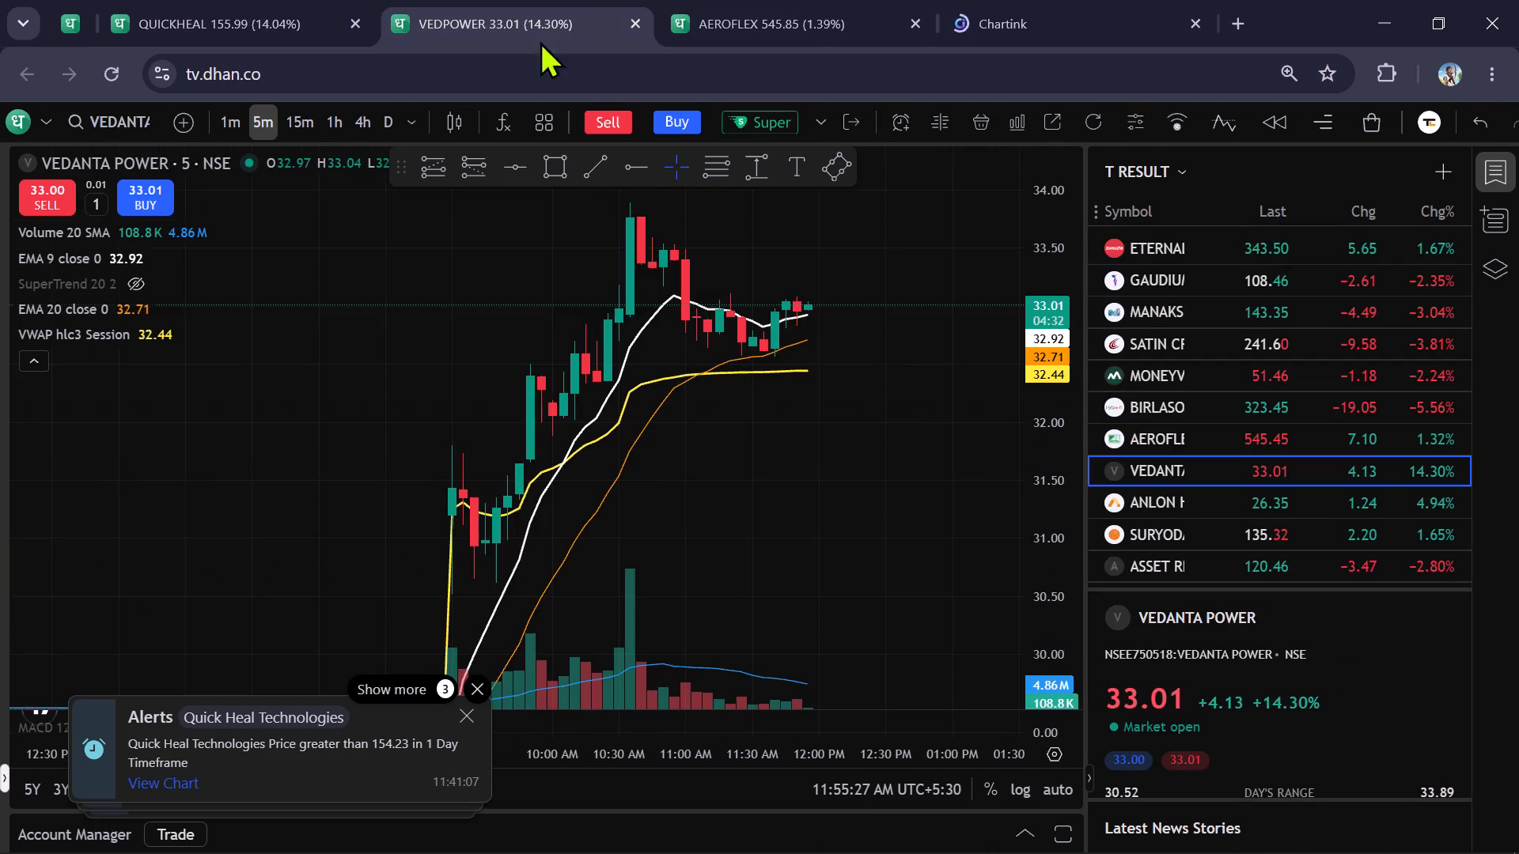
click(812, 32)
click(992, 22)
scroll(669, 282, down, 2)
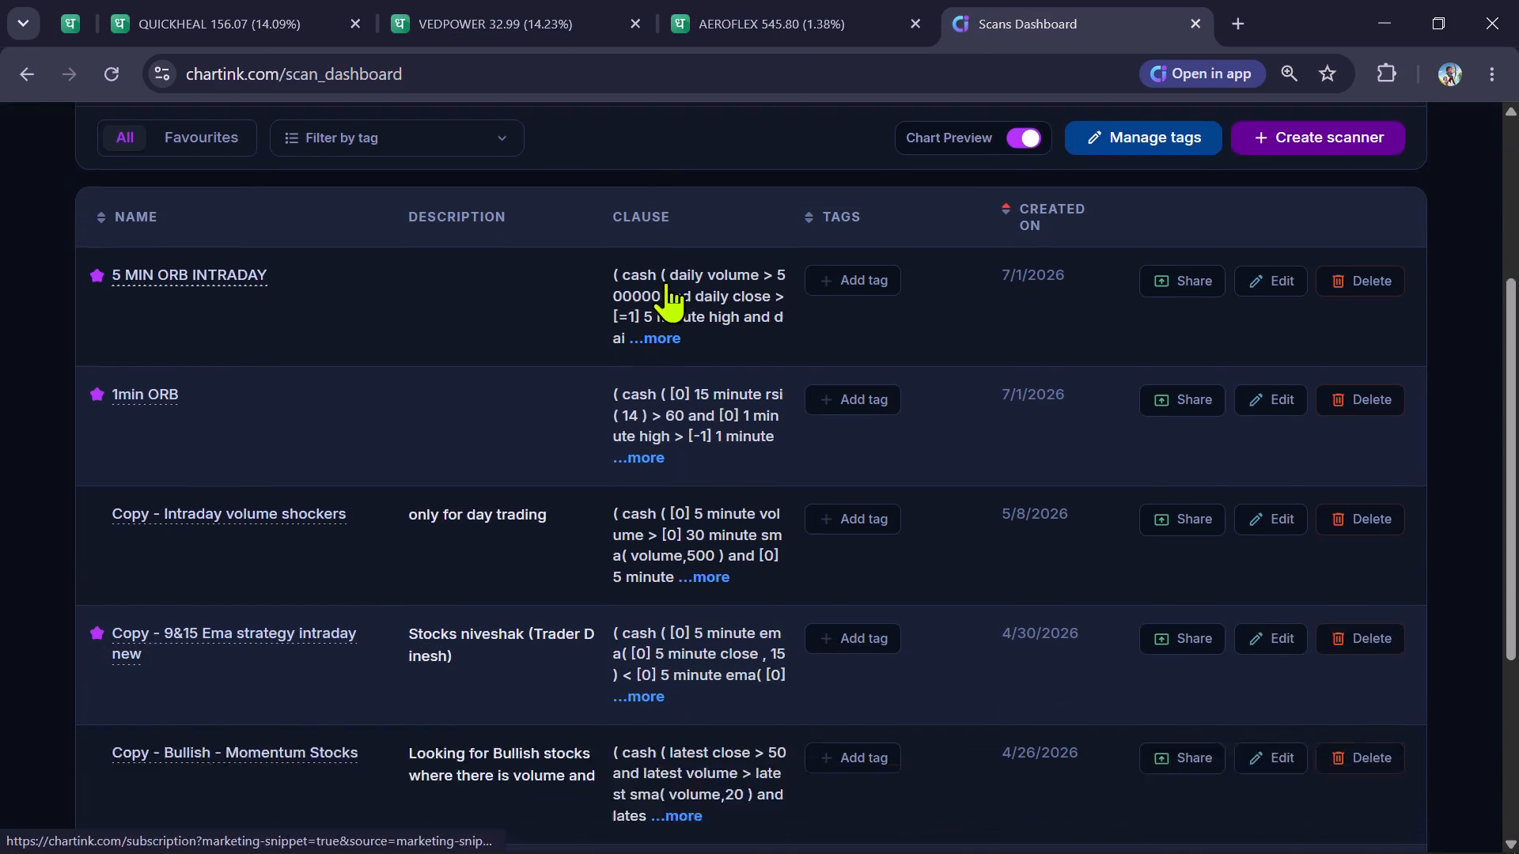
click(117, 319)
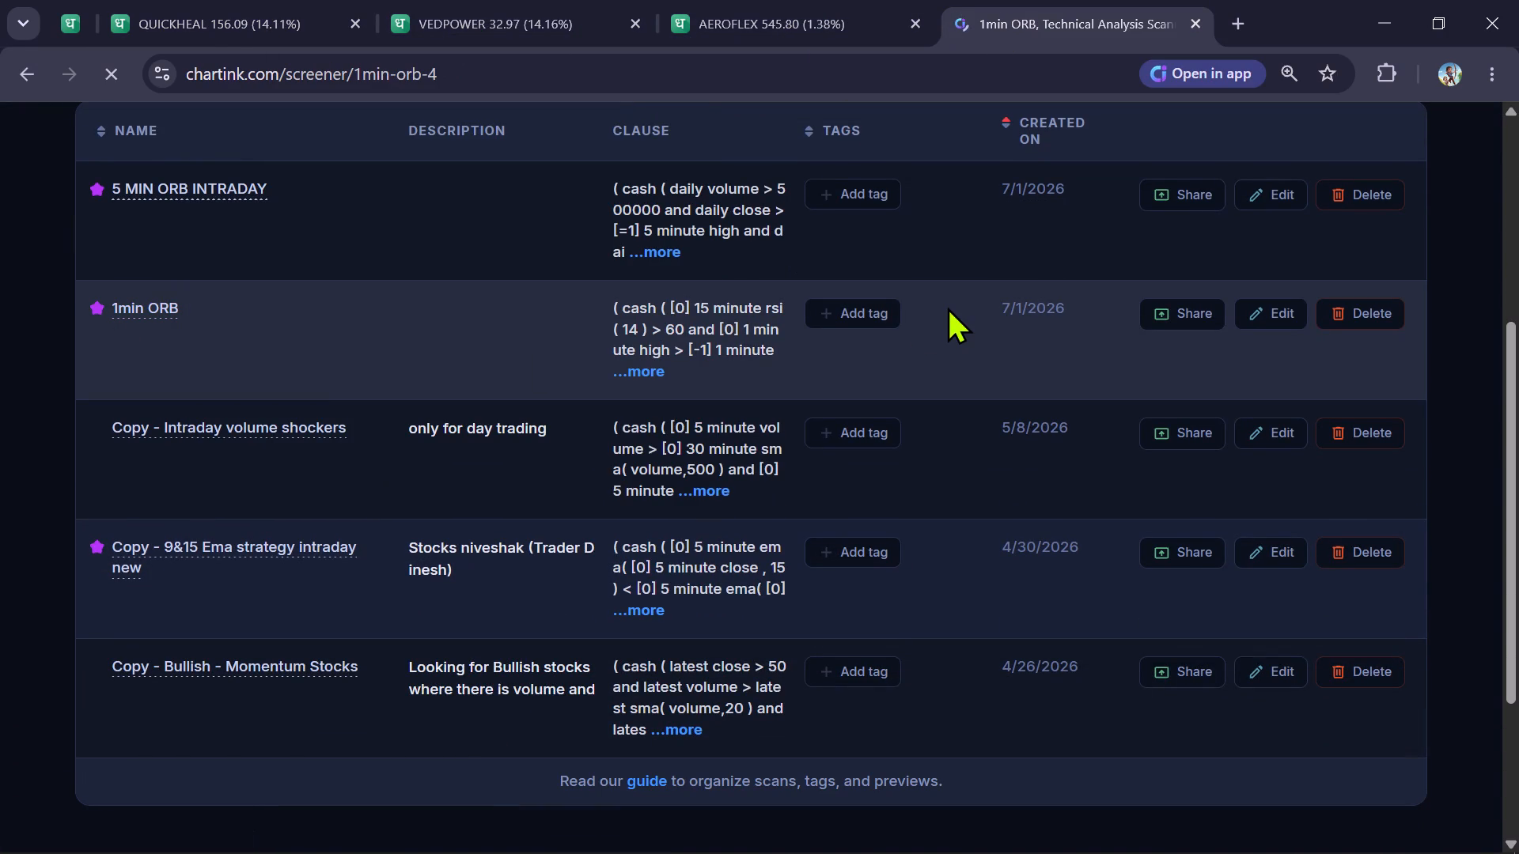
scroll(987, 350, down, 3)
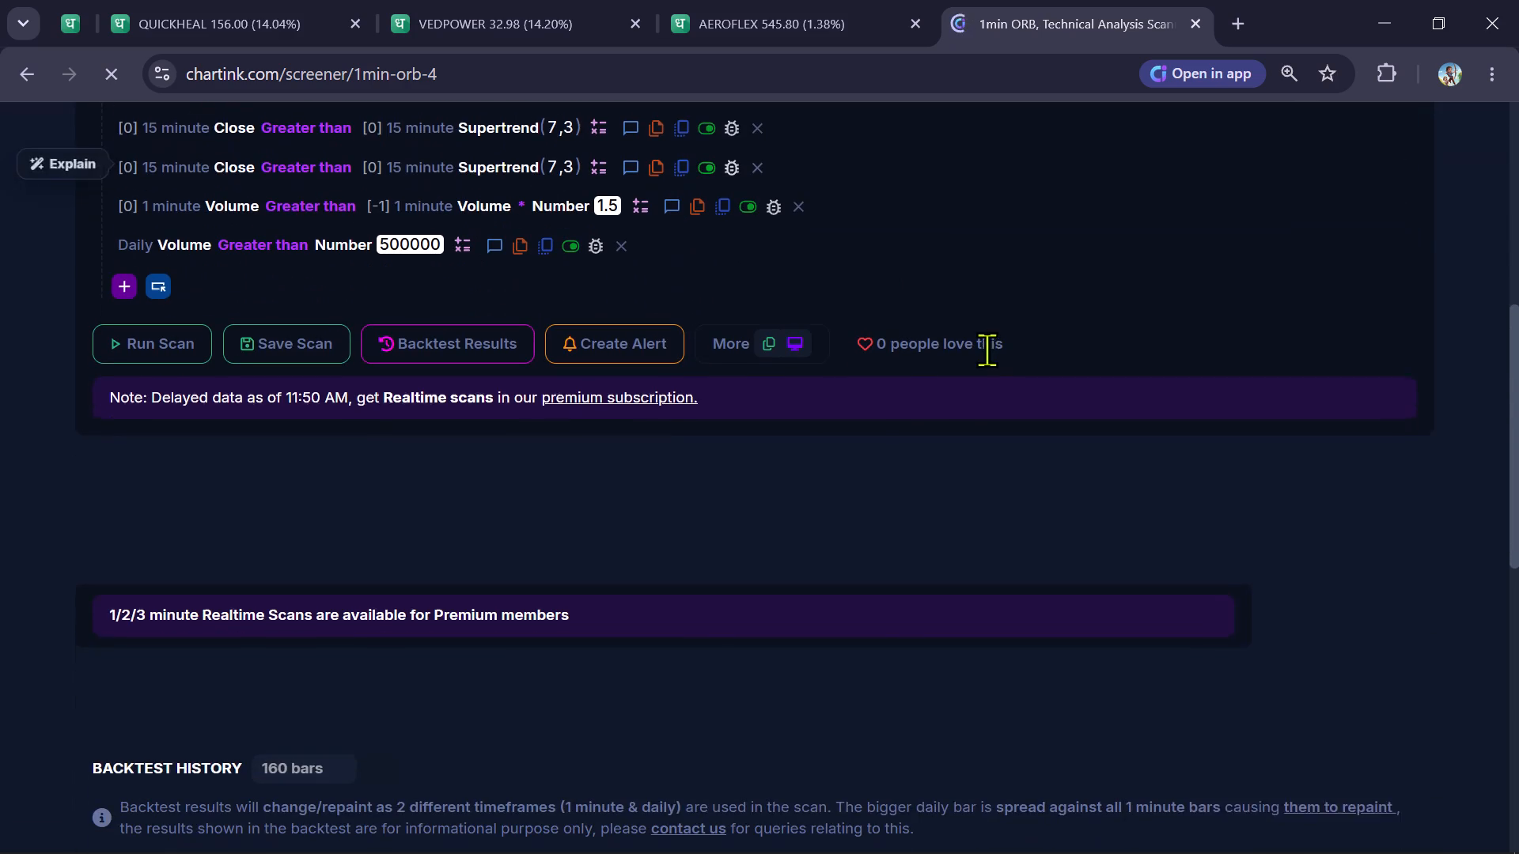
scroll(1153, 329, down, 3)
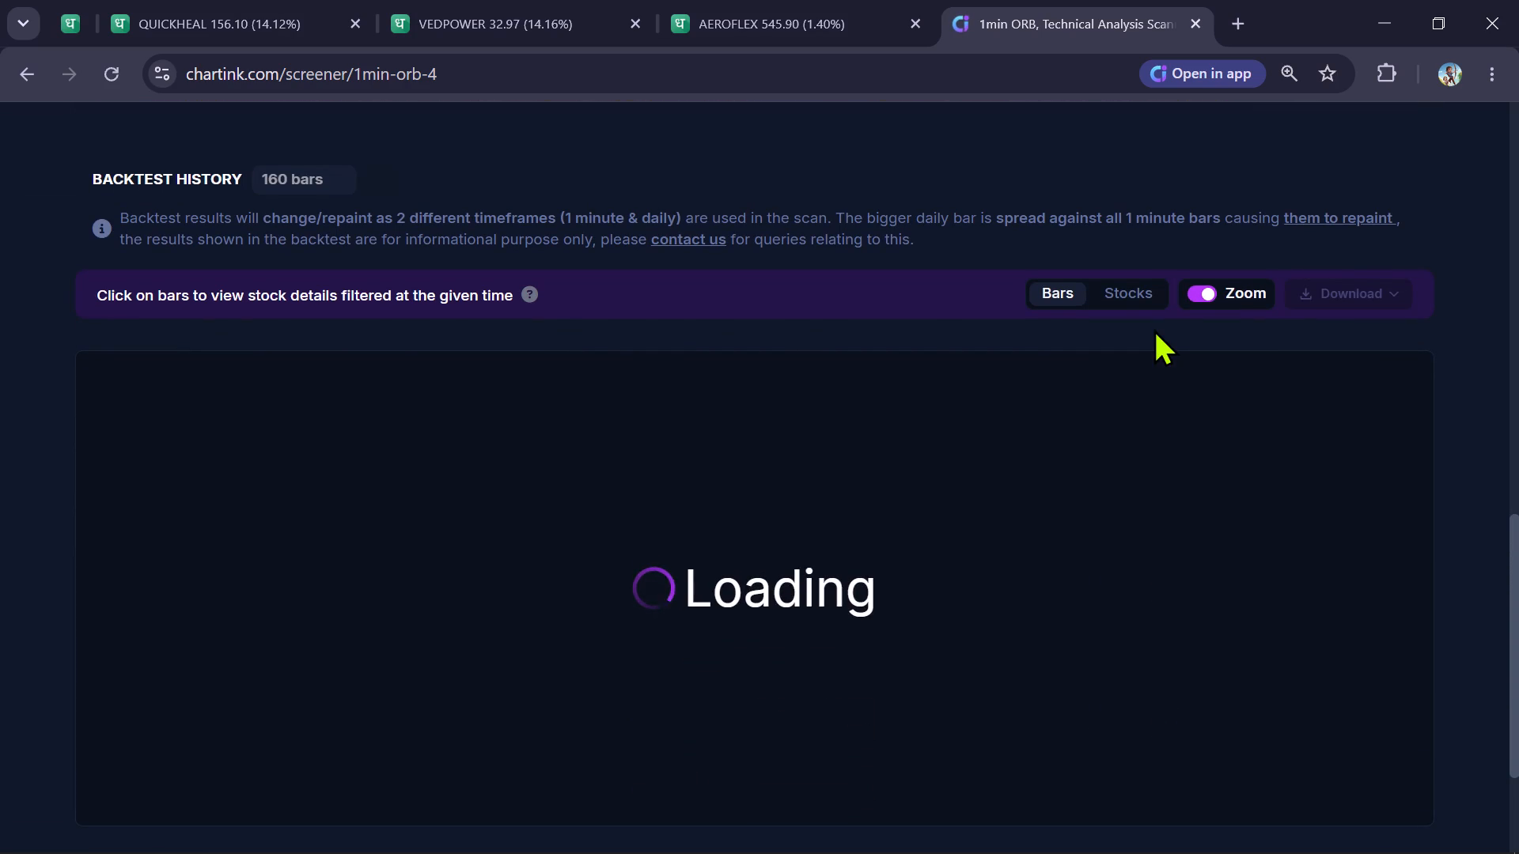
scroll(1153, 329, up, 3)
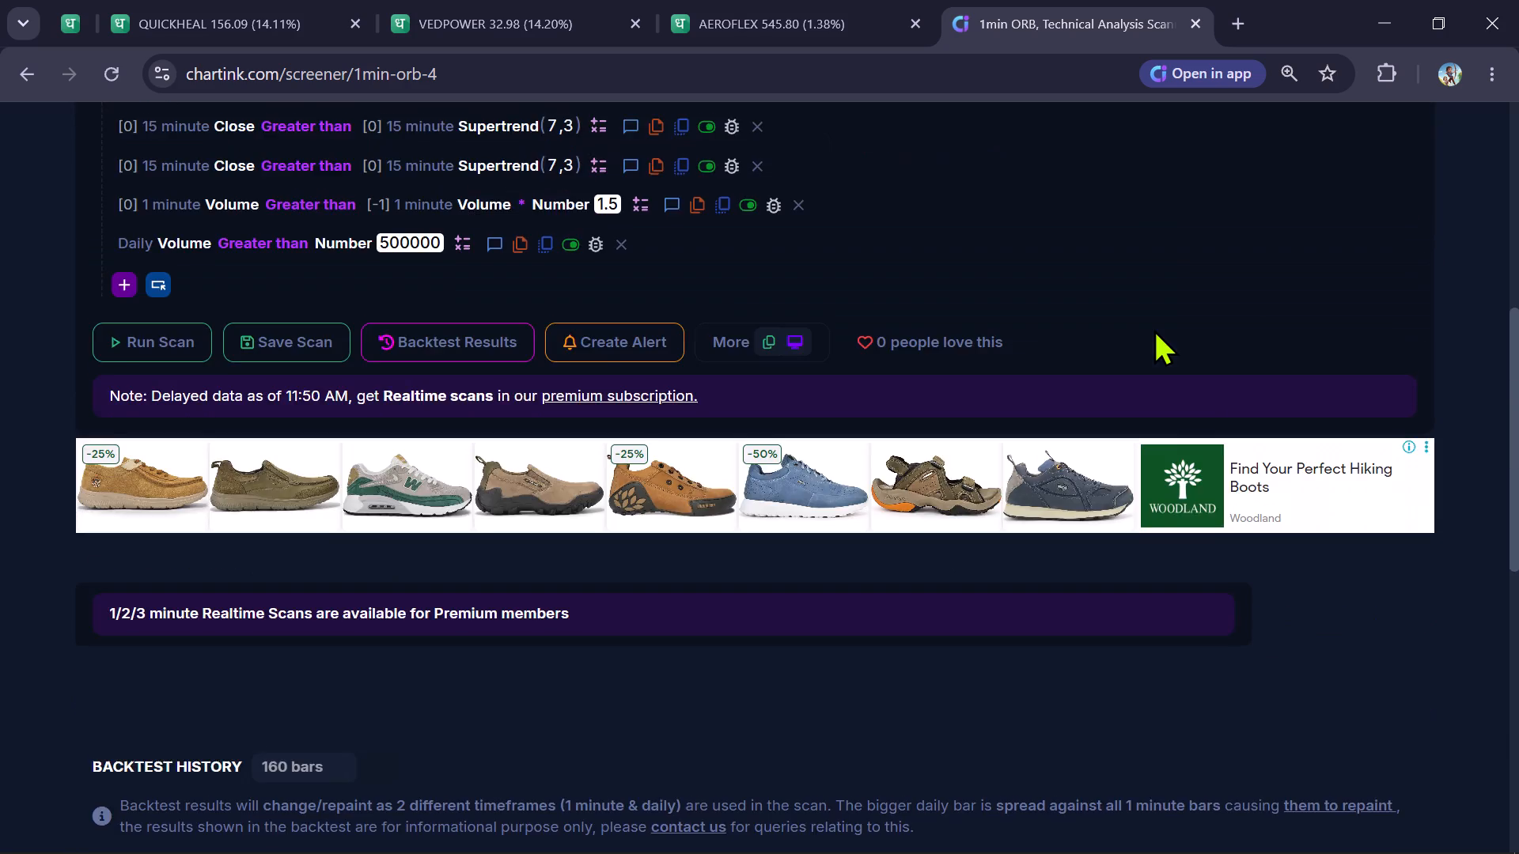
scroll(1153, 329, down, 3)
Recheck the Aeroflex, Vedanta Power and Quick Heal charts, and return to the 1min ORB screener to read its filter conditions.
click(794, 0)
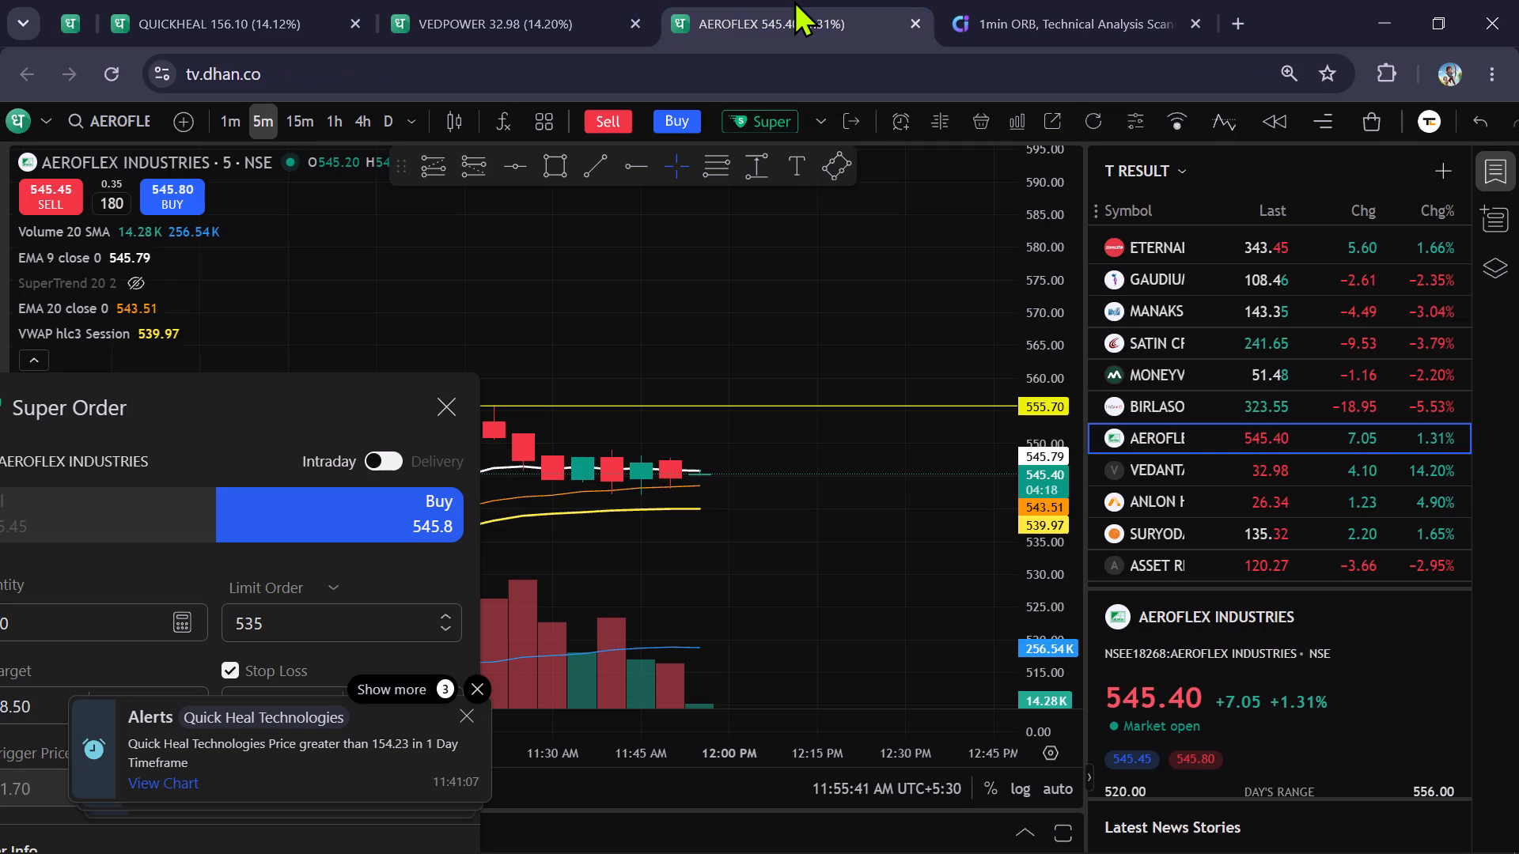
click(449, 0)
click(133, 5)
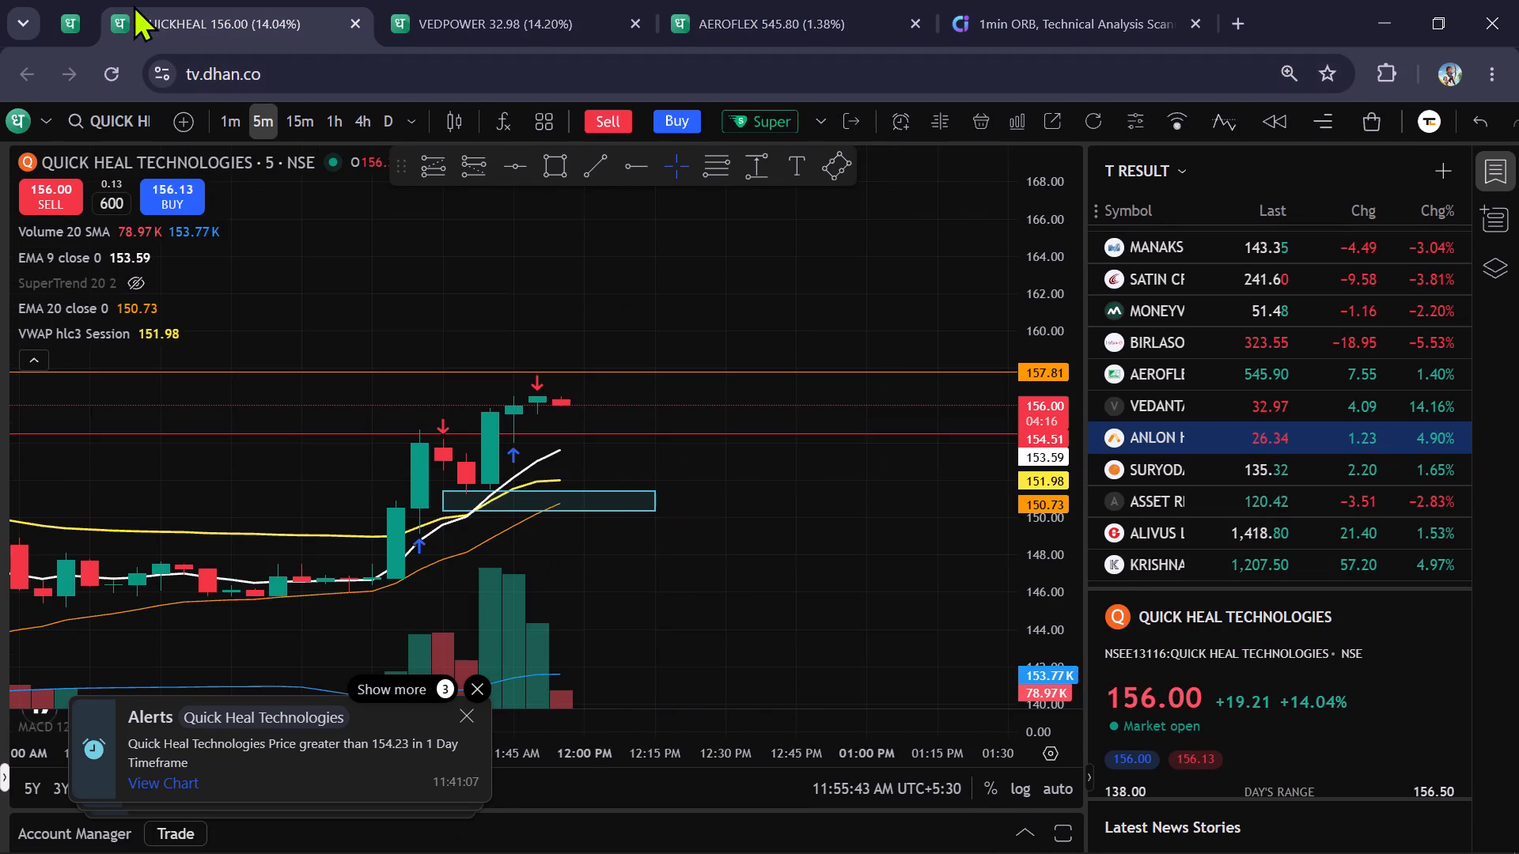
click(1063, 0)
scroll(825, 373, up, 1)
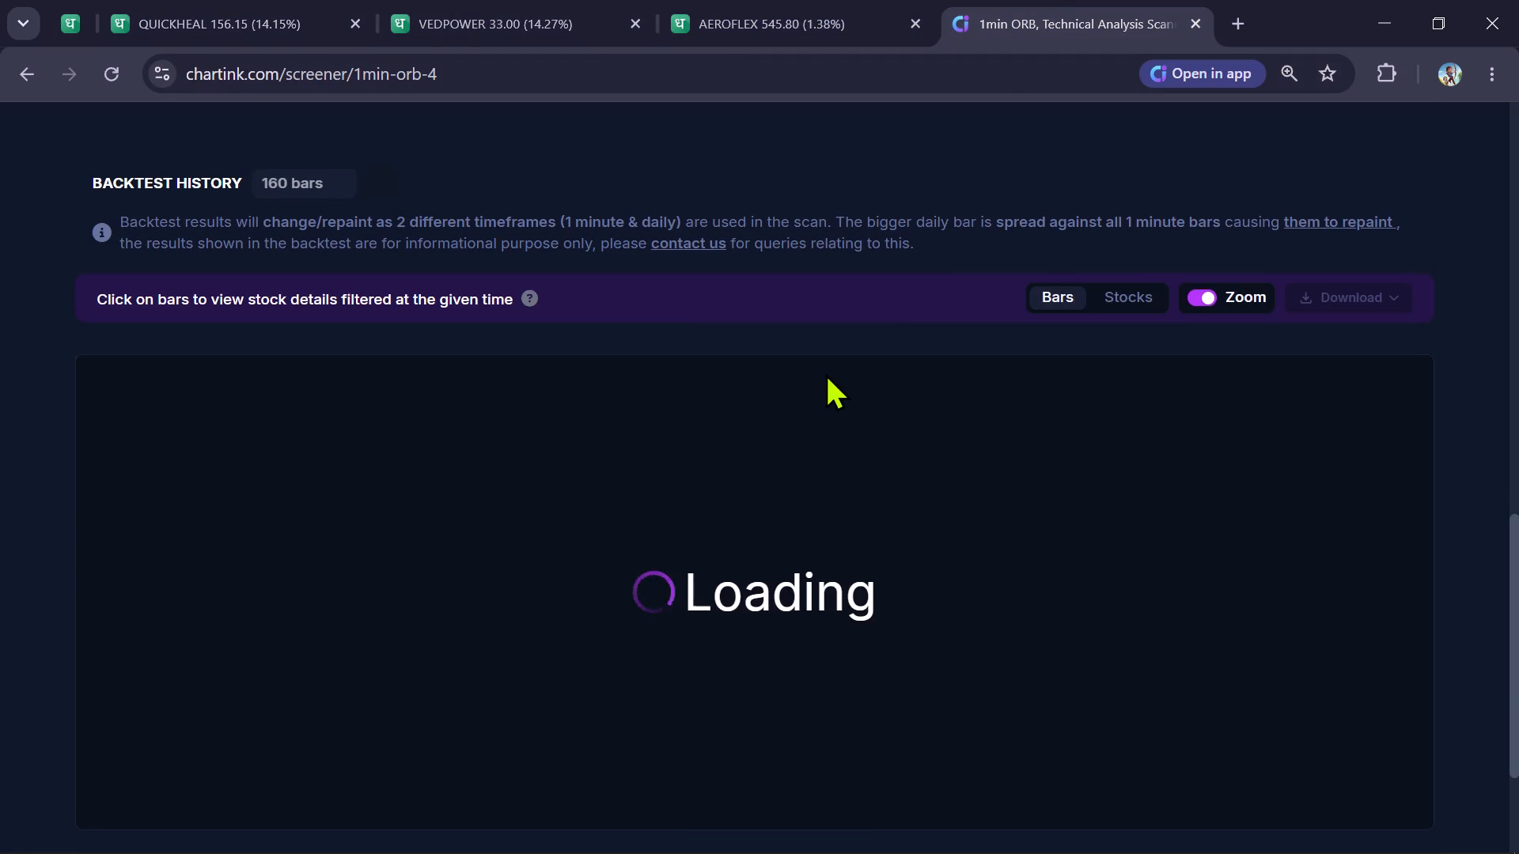
scroll(819, 372, up, 2)
scroll(249, 195, up, 2)
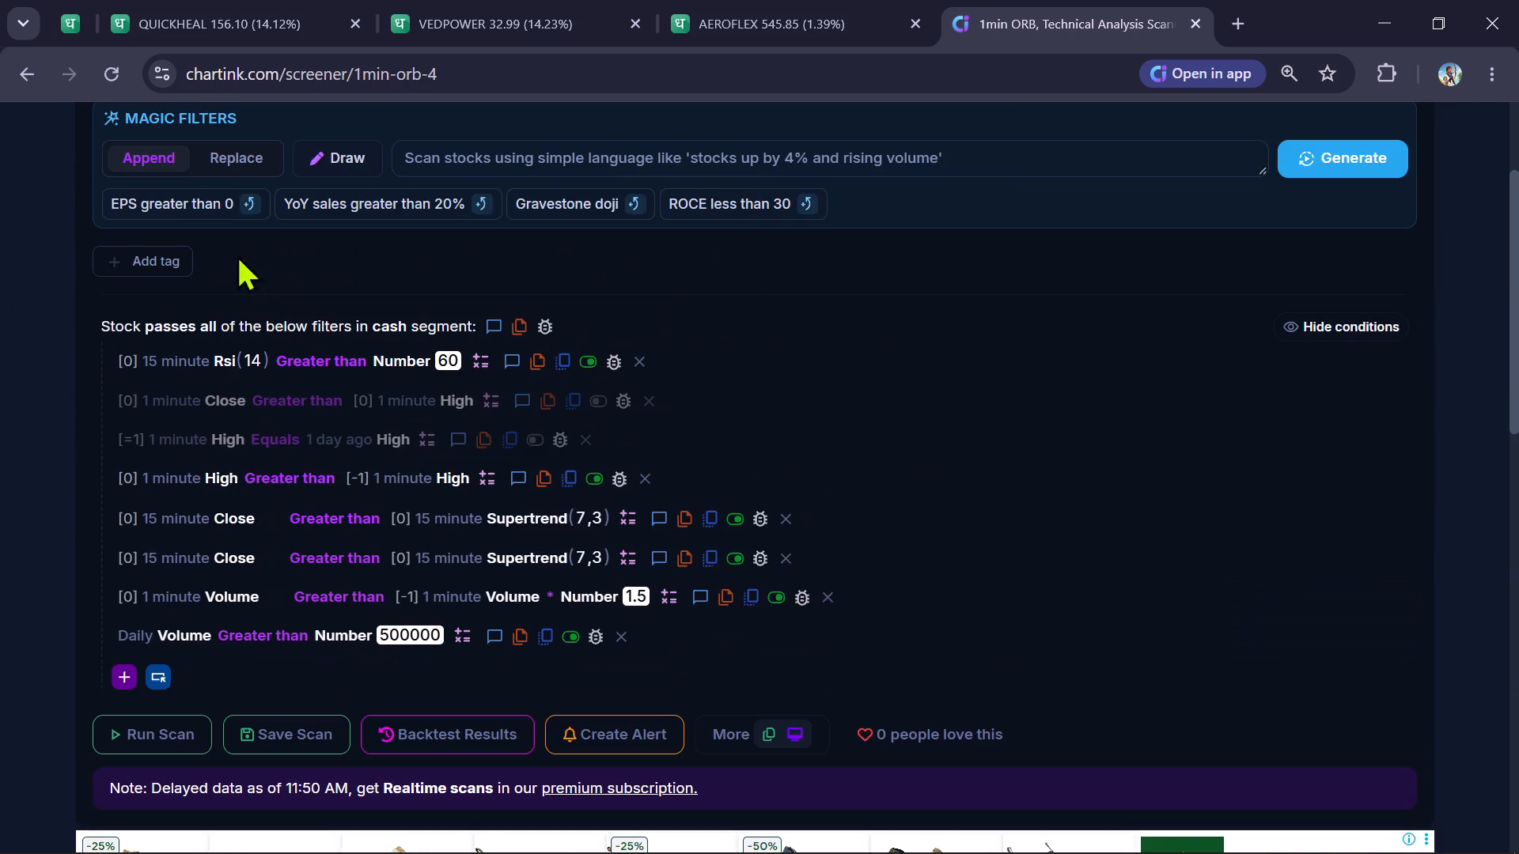
scroll(184, 202, up, 2)
Return to the scans dashboard and open the Copy - Intraday volume shockers screener to review its stock list.
drag(684, 362, 713, 357)
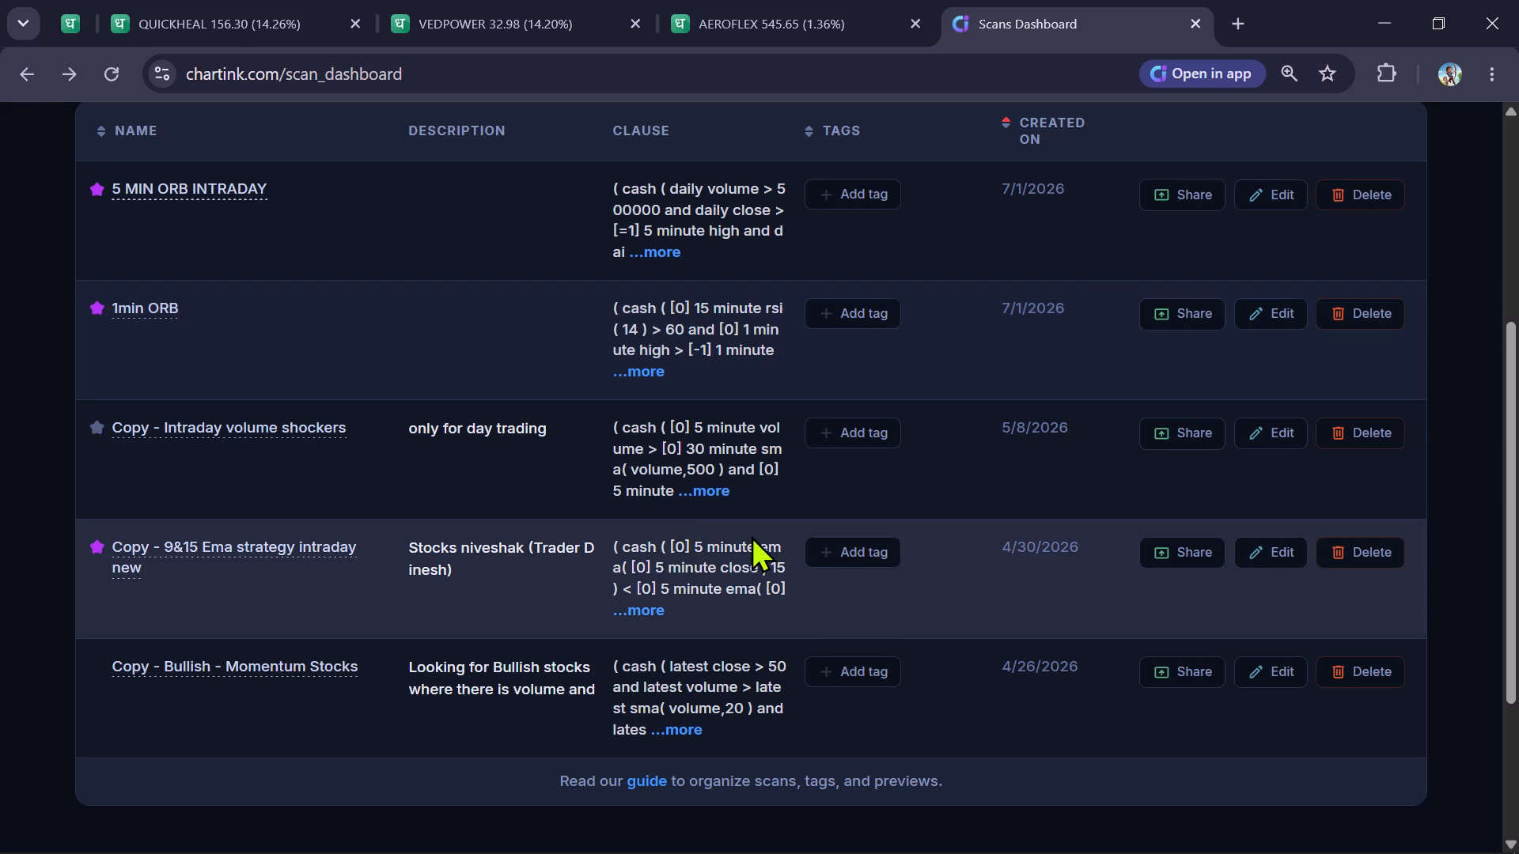
click(307, 421)
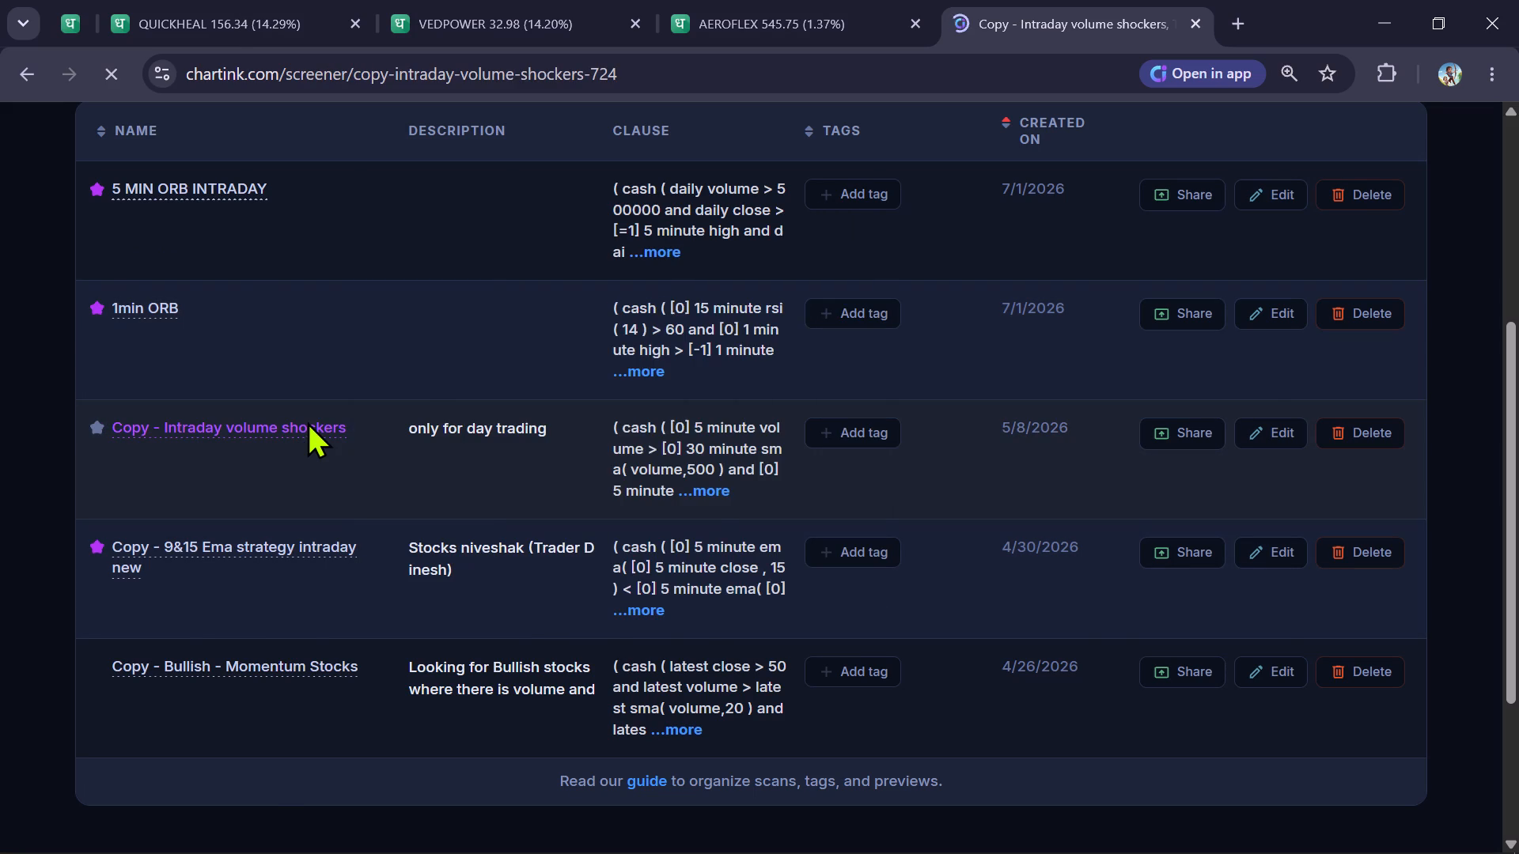
scroll(532, 433, down, 3)
scroll(1089, 296, down, 1)
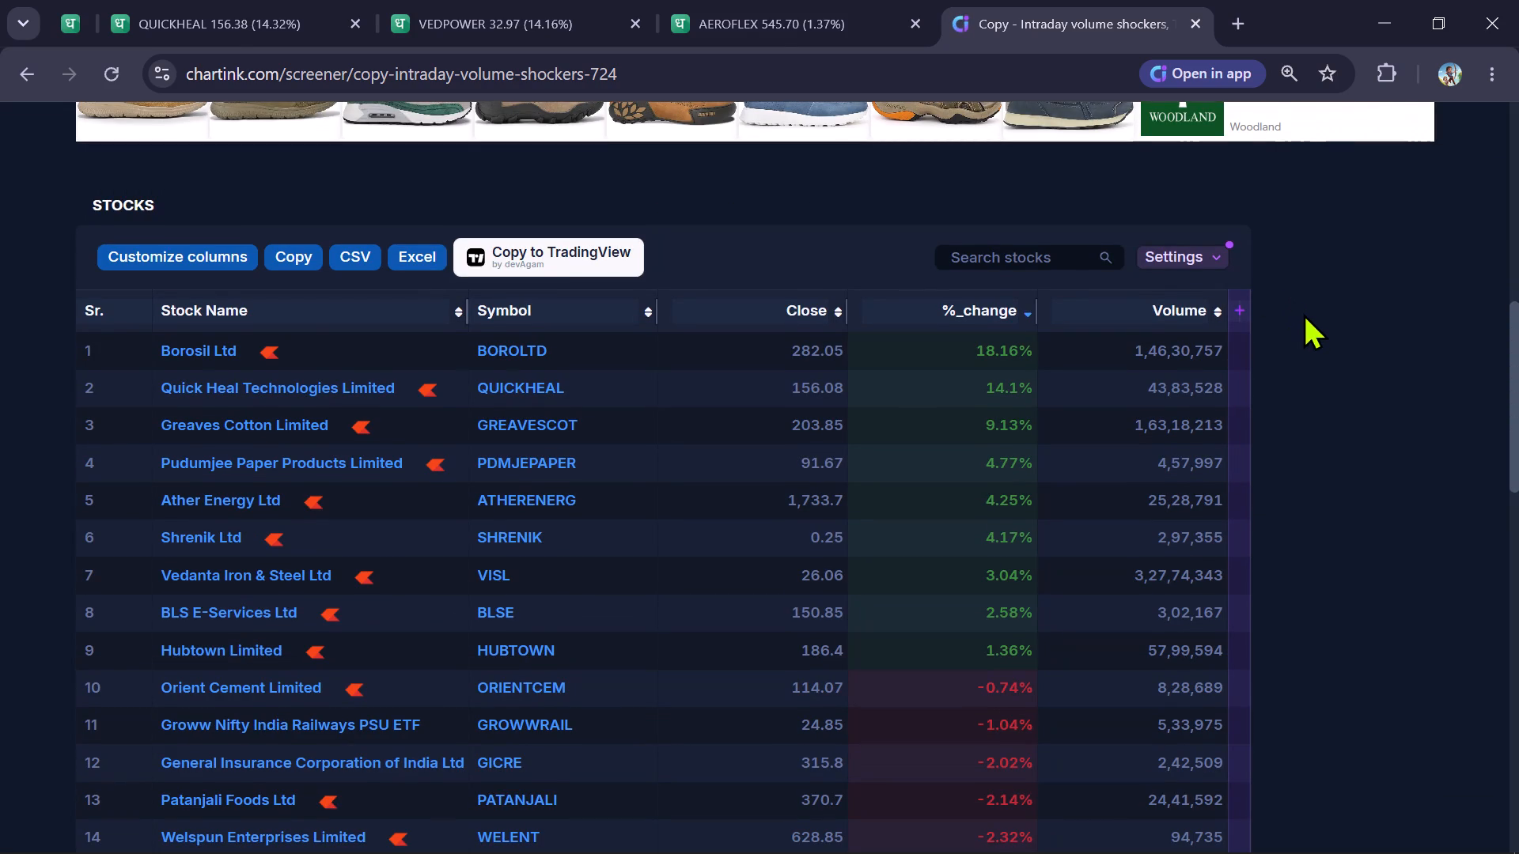
Recheck the Quick Heal and Vedanta Power charts alongside the Intraday volume shockers results.
click(215, 2)
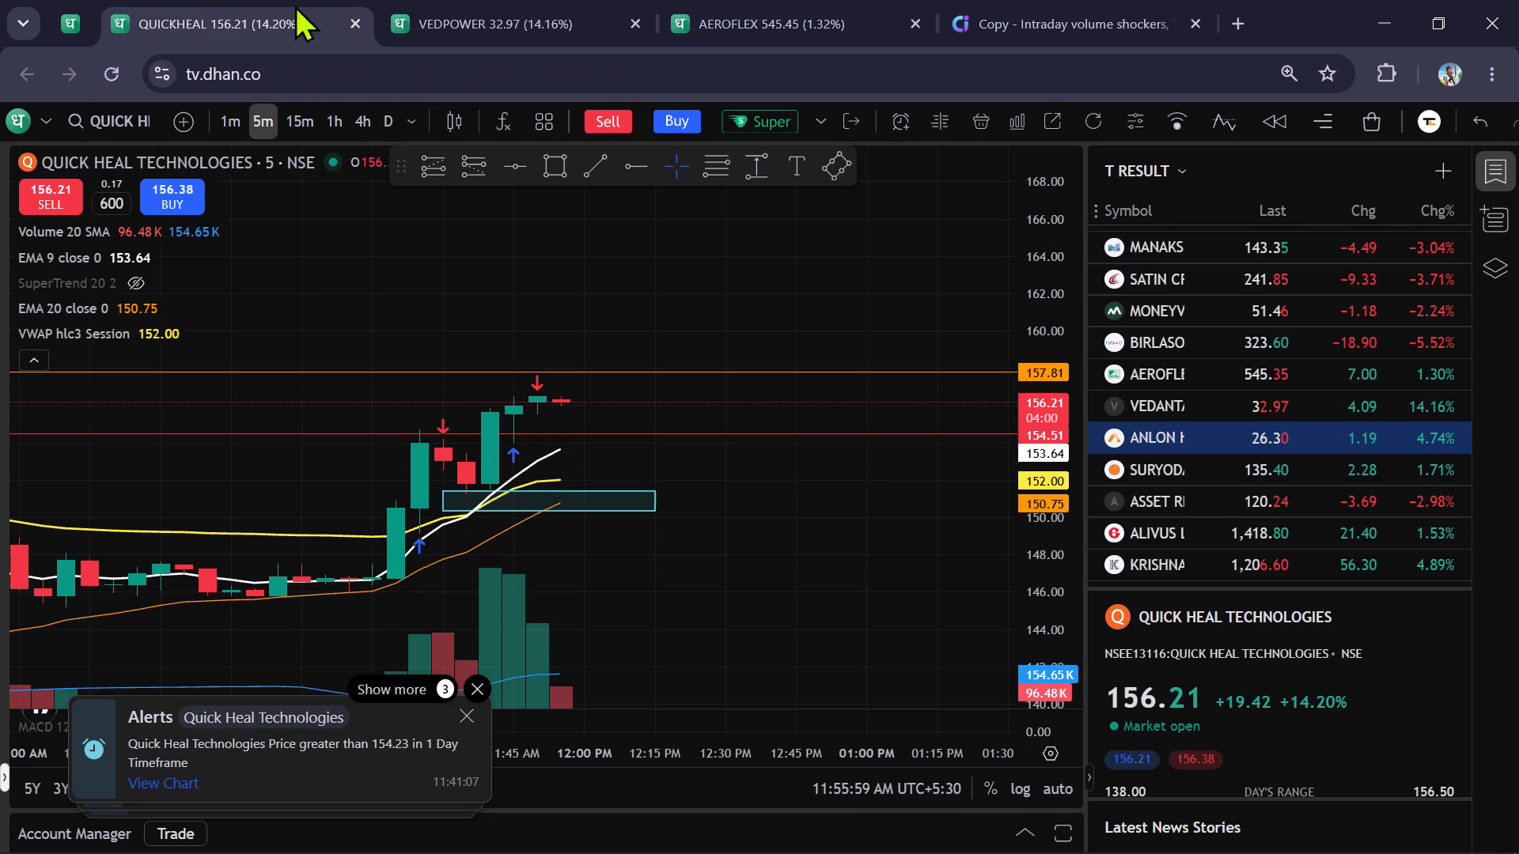
click(488, 4)
click(1068, 0)
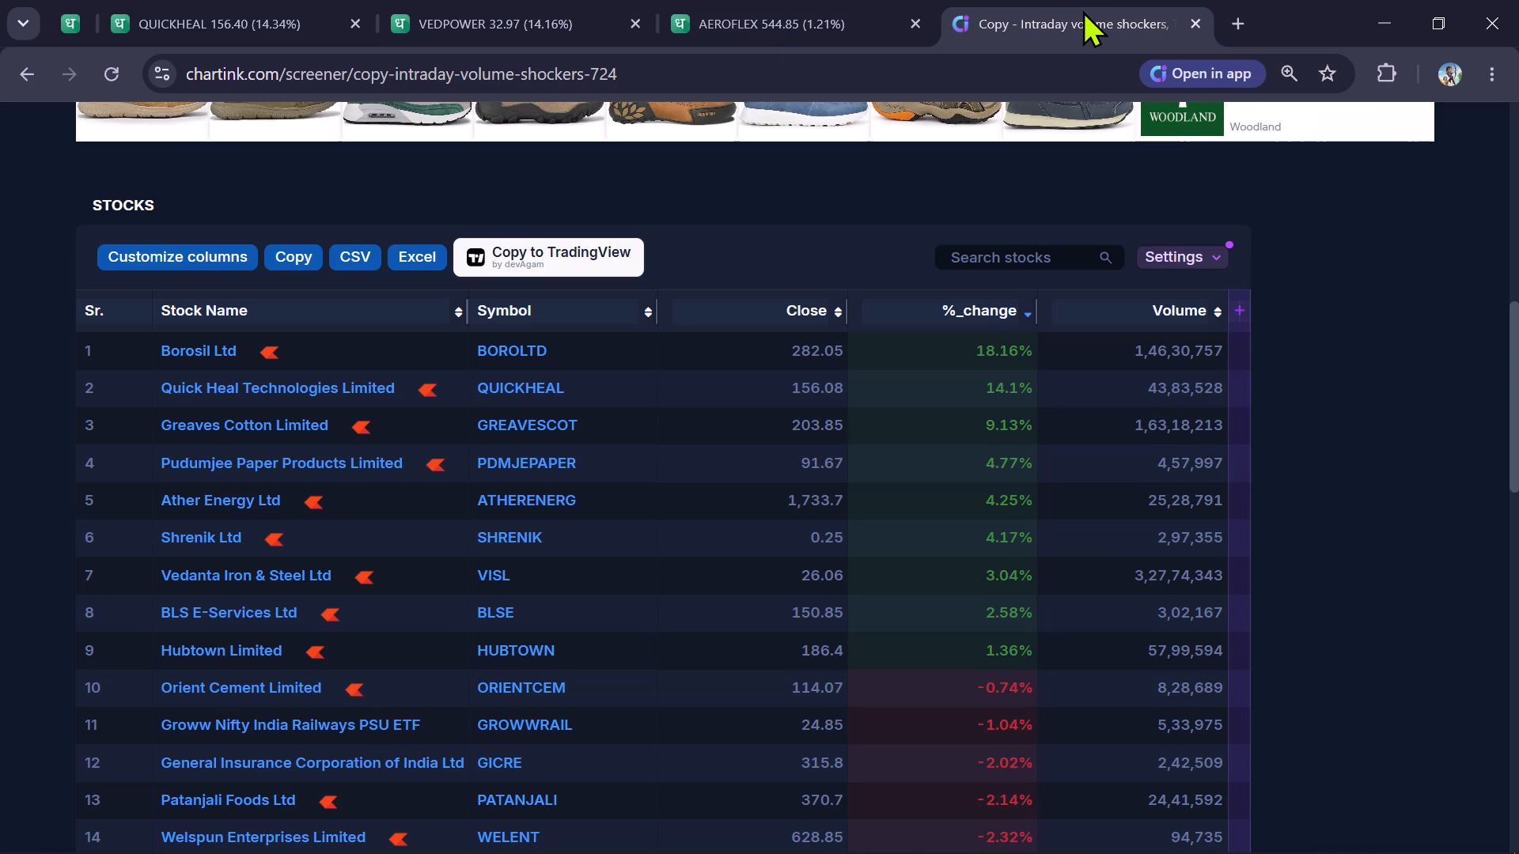
click(277, 4)
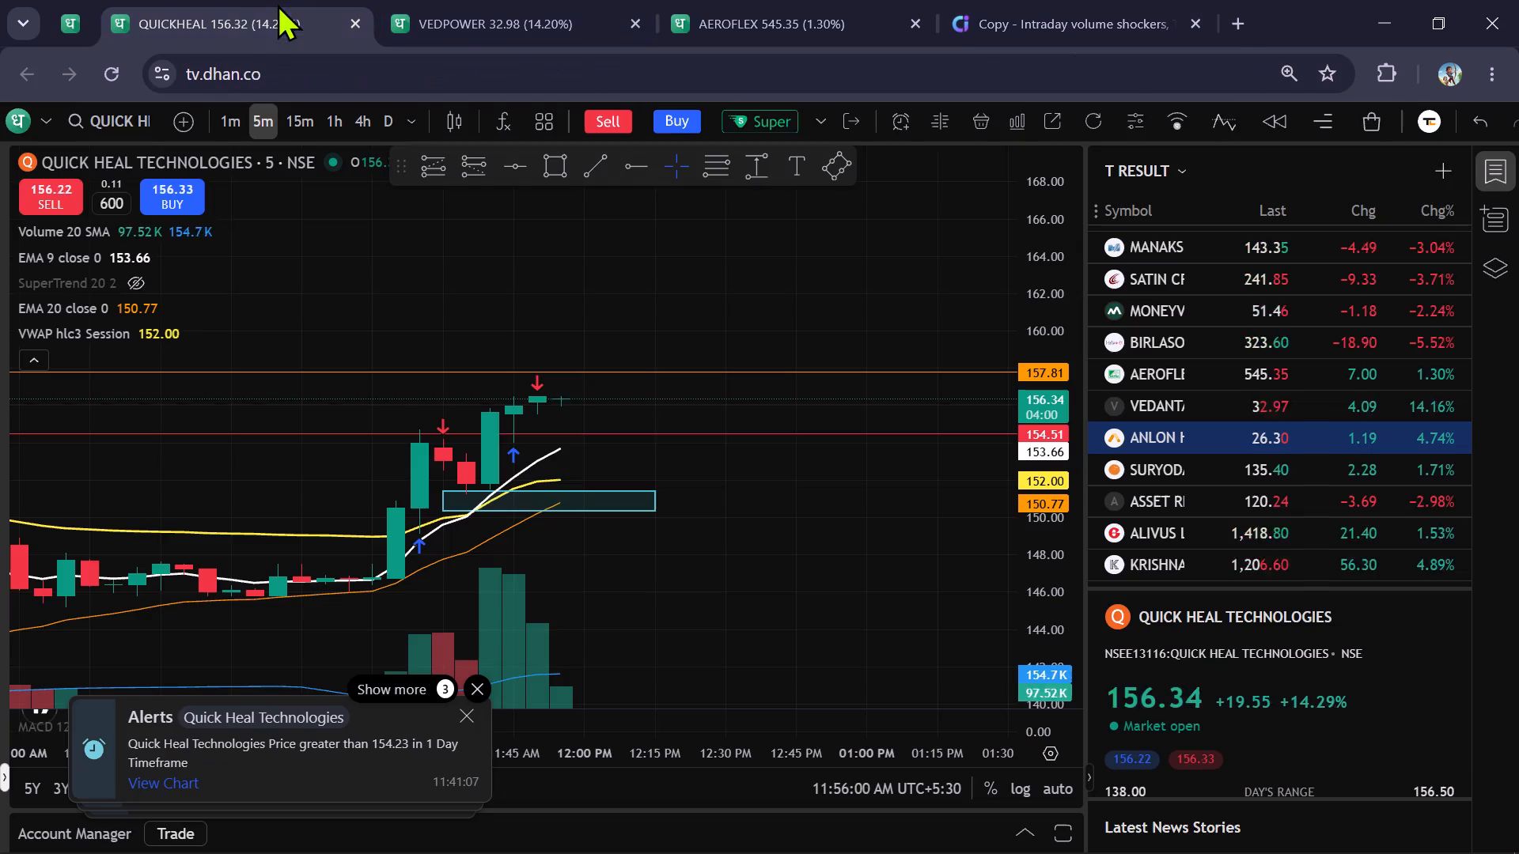
click(486, 14)
Look up Pudumjee Paper Products from the volume shockers list and load its NSE chart in place of Vedanta Power.
drag(717, 399, 684, 537)
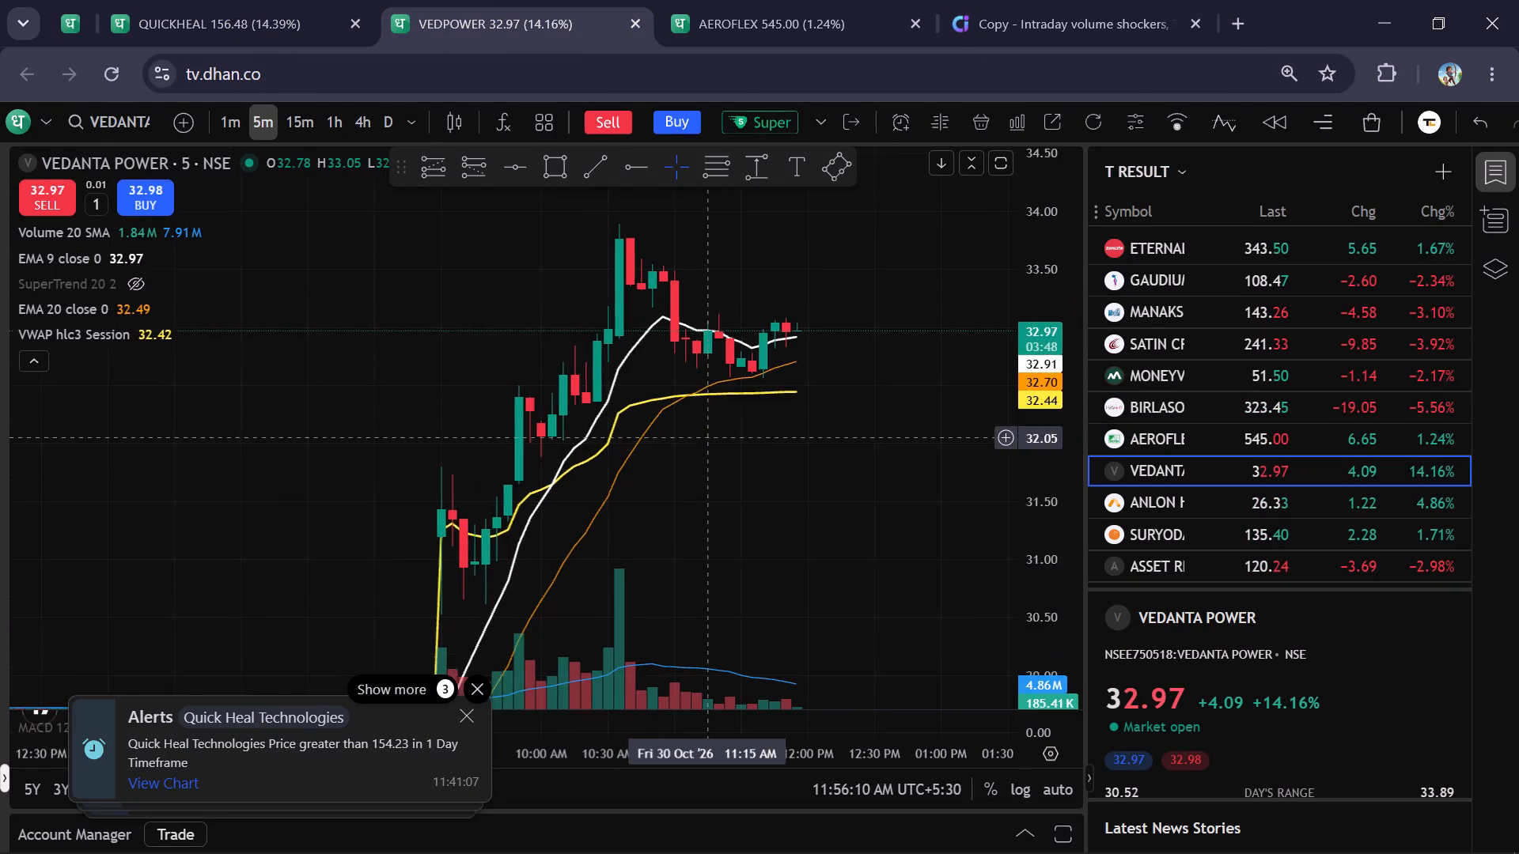
drag(684, 537, 683, 538)
text(pdm)
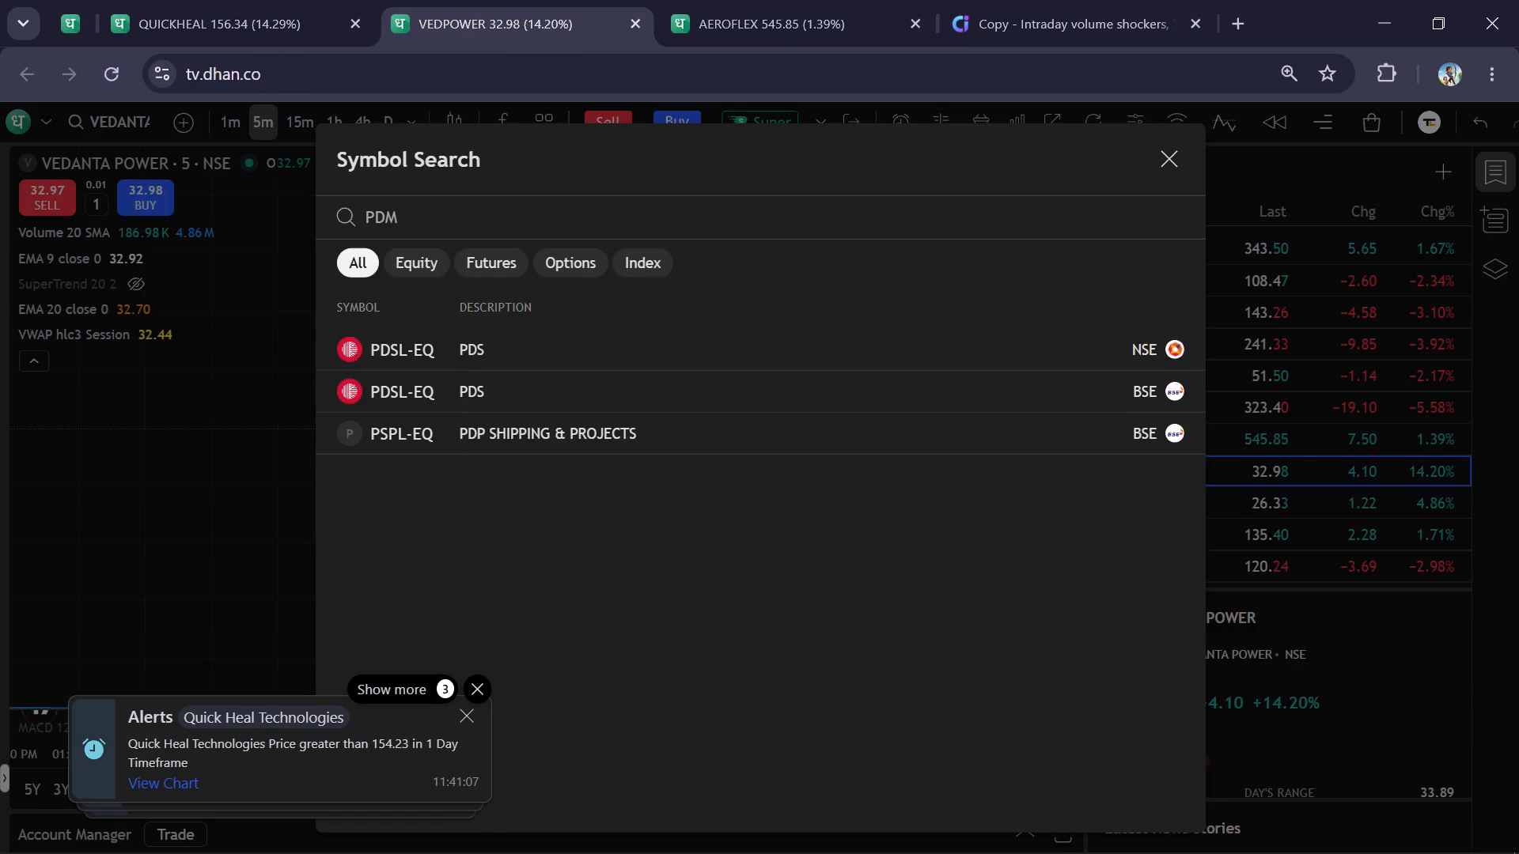
key(BackSpace)
key(BackSpace)
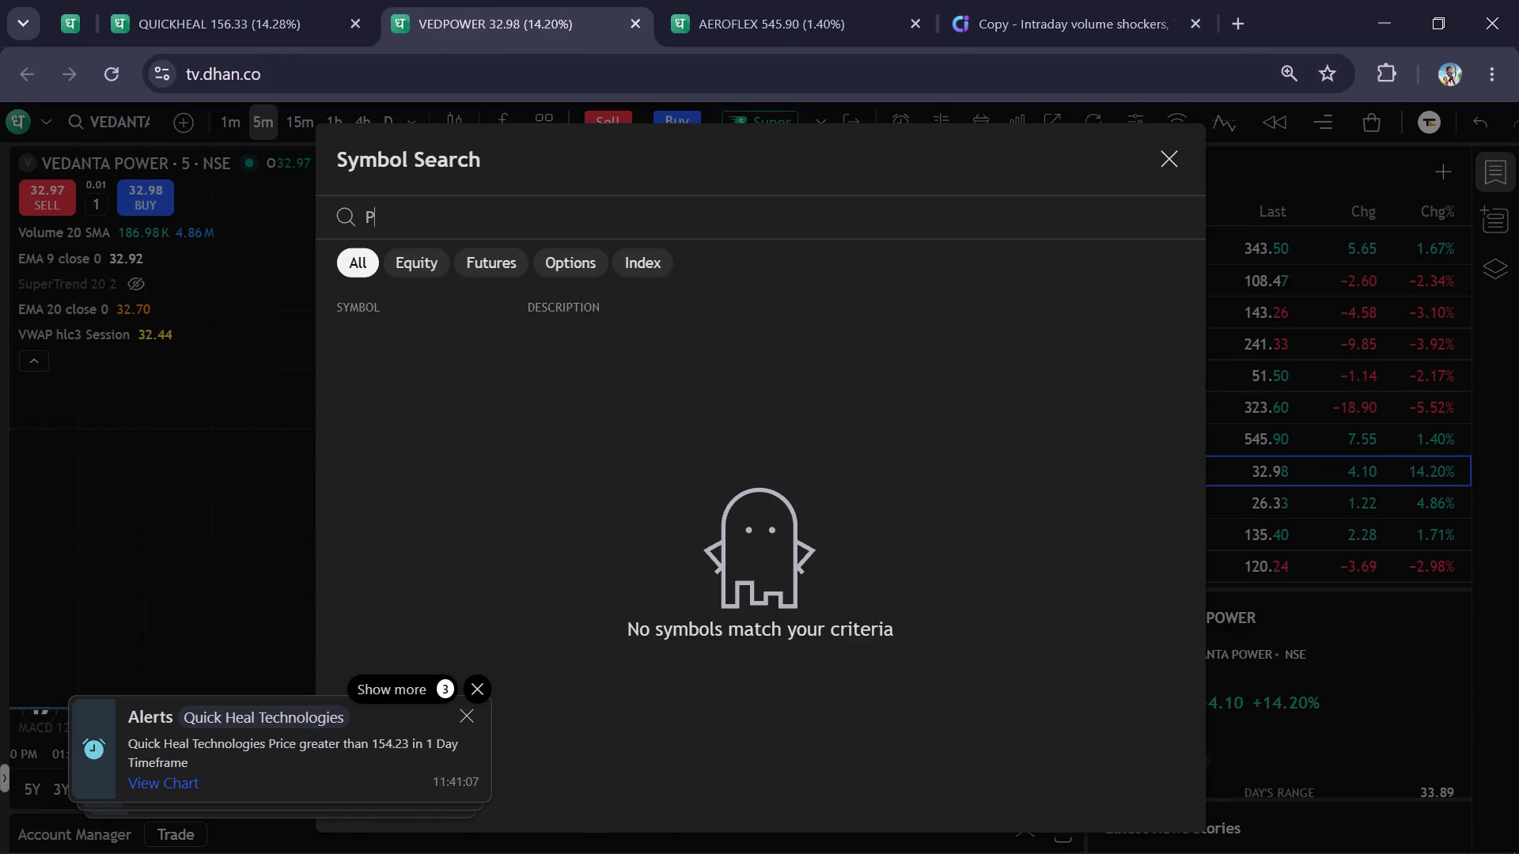
click(1058, 0)
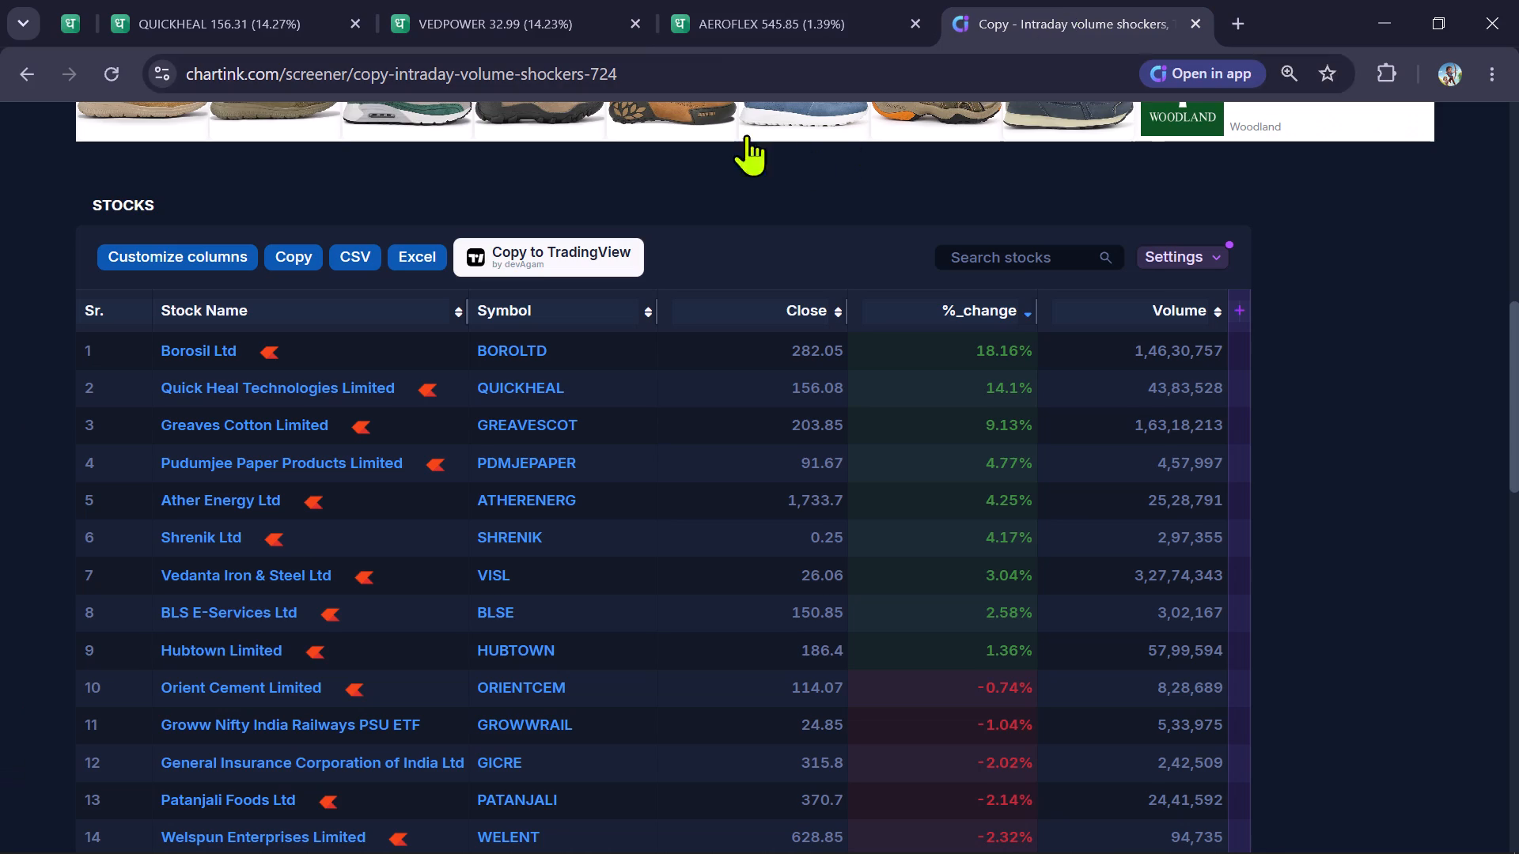
click(526, 19)
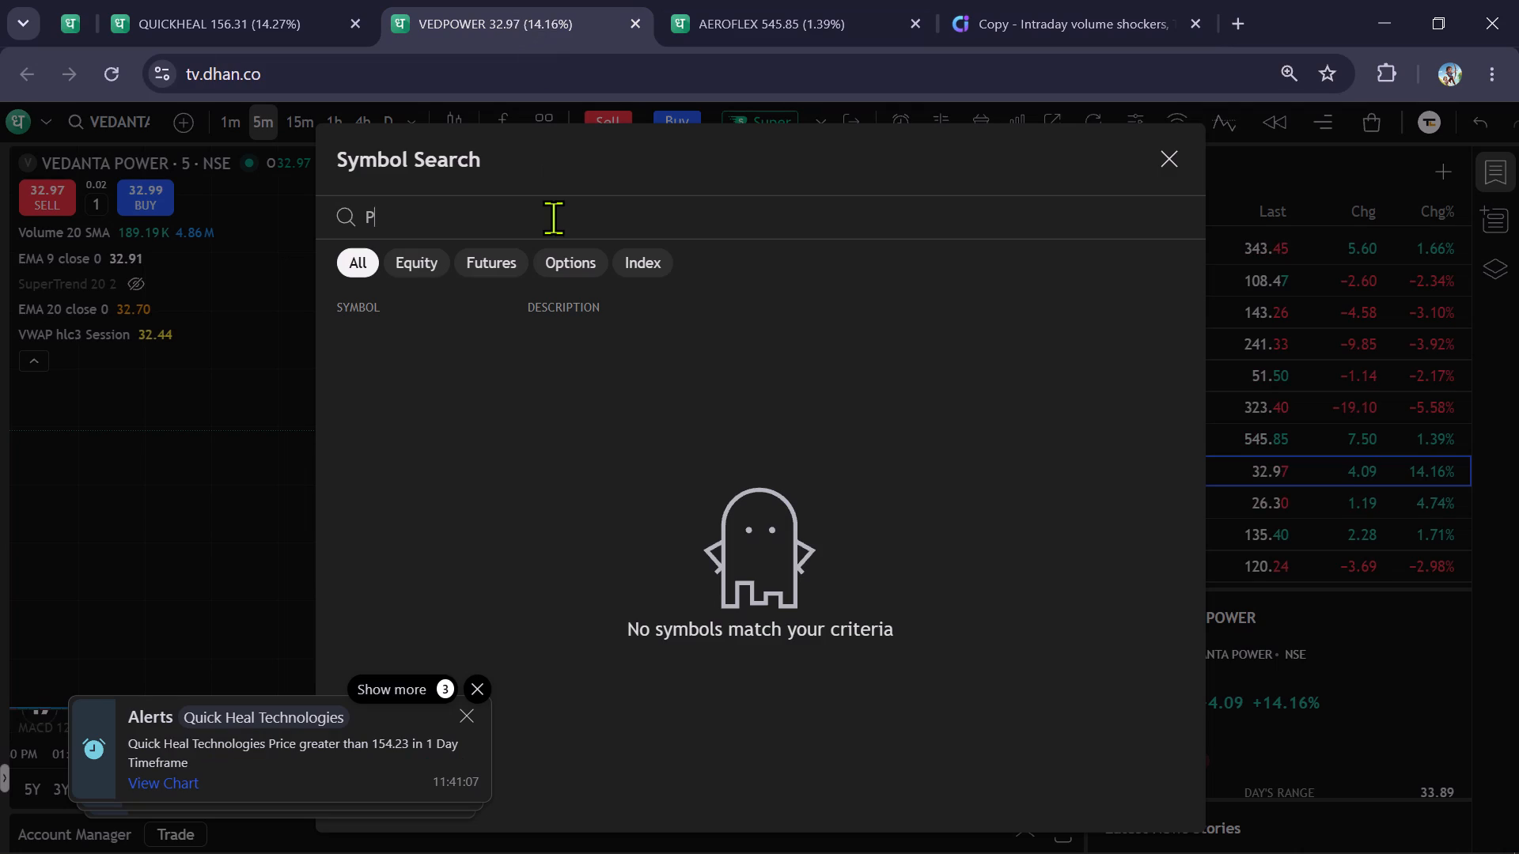
text(udum)
key(Down)
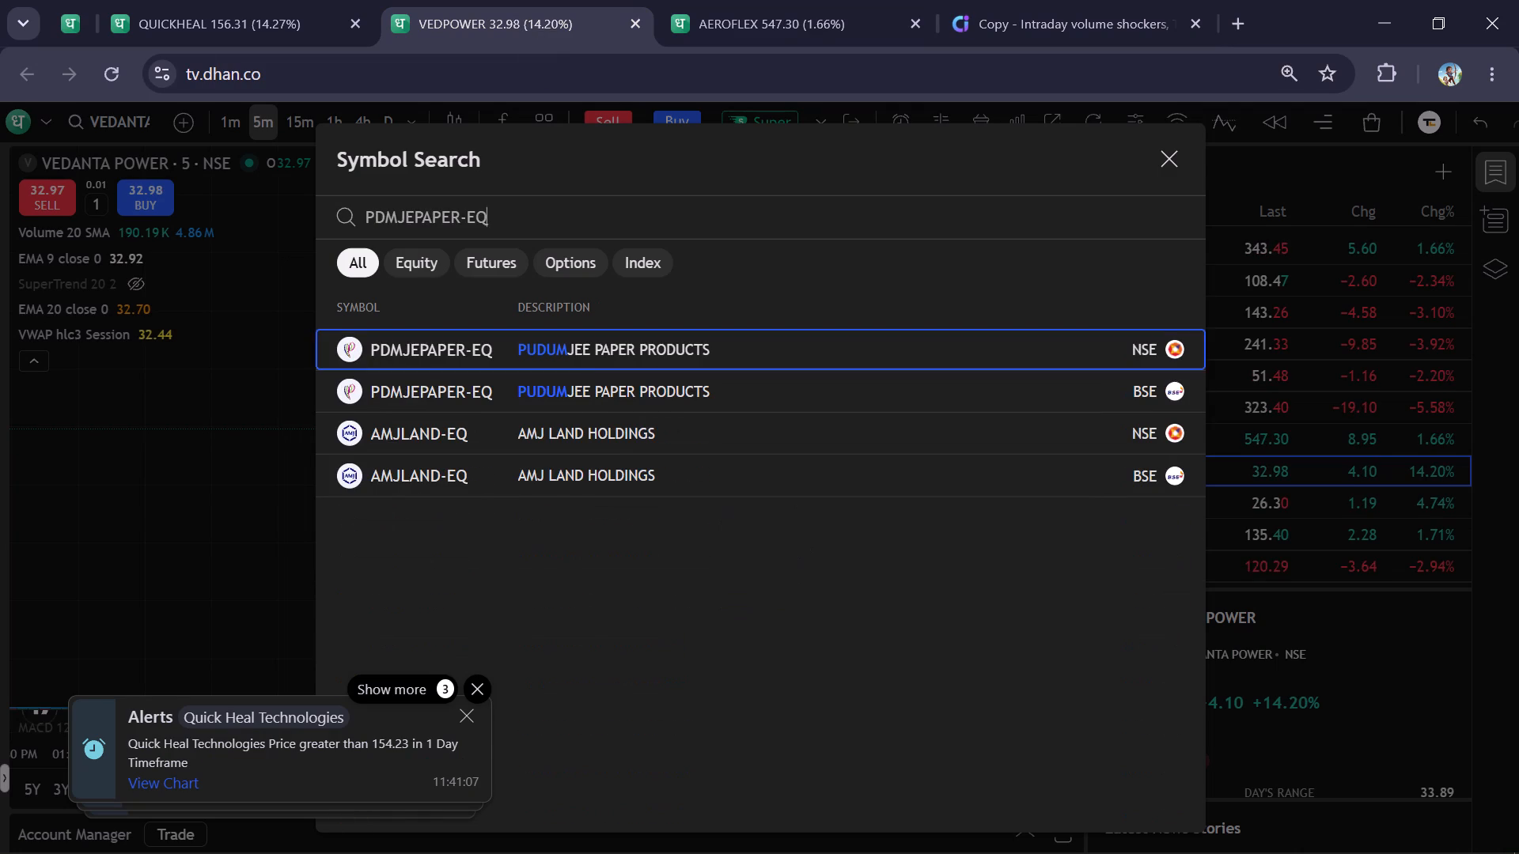
key(Return)
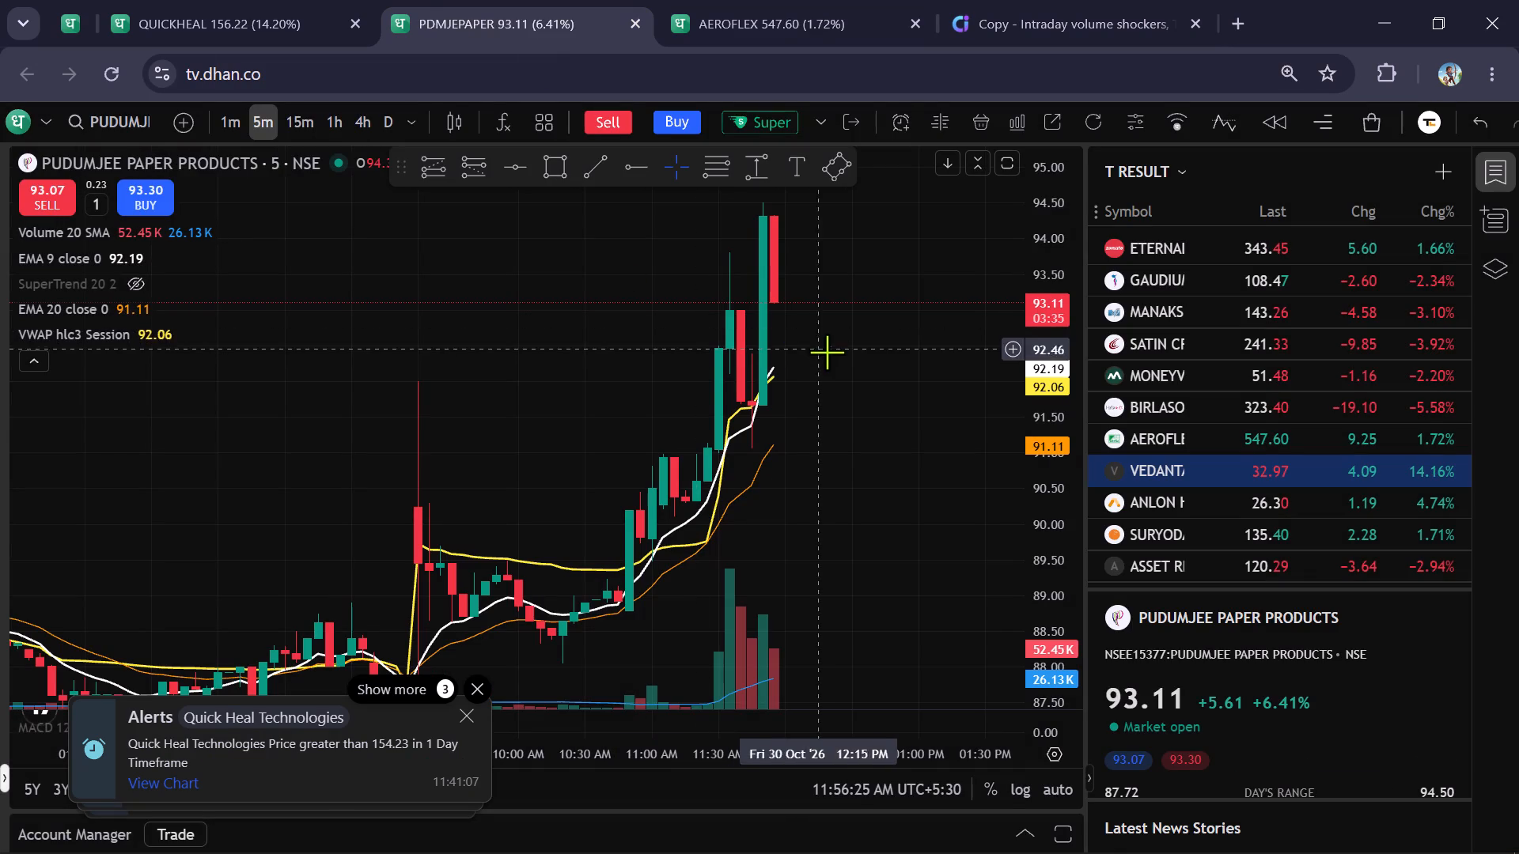
Examine the Pudumjee Paper Products 5-minute chart for price action around the EMAs and VWAP, including the latest candles.
scroll(1044, 382, down, 8)
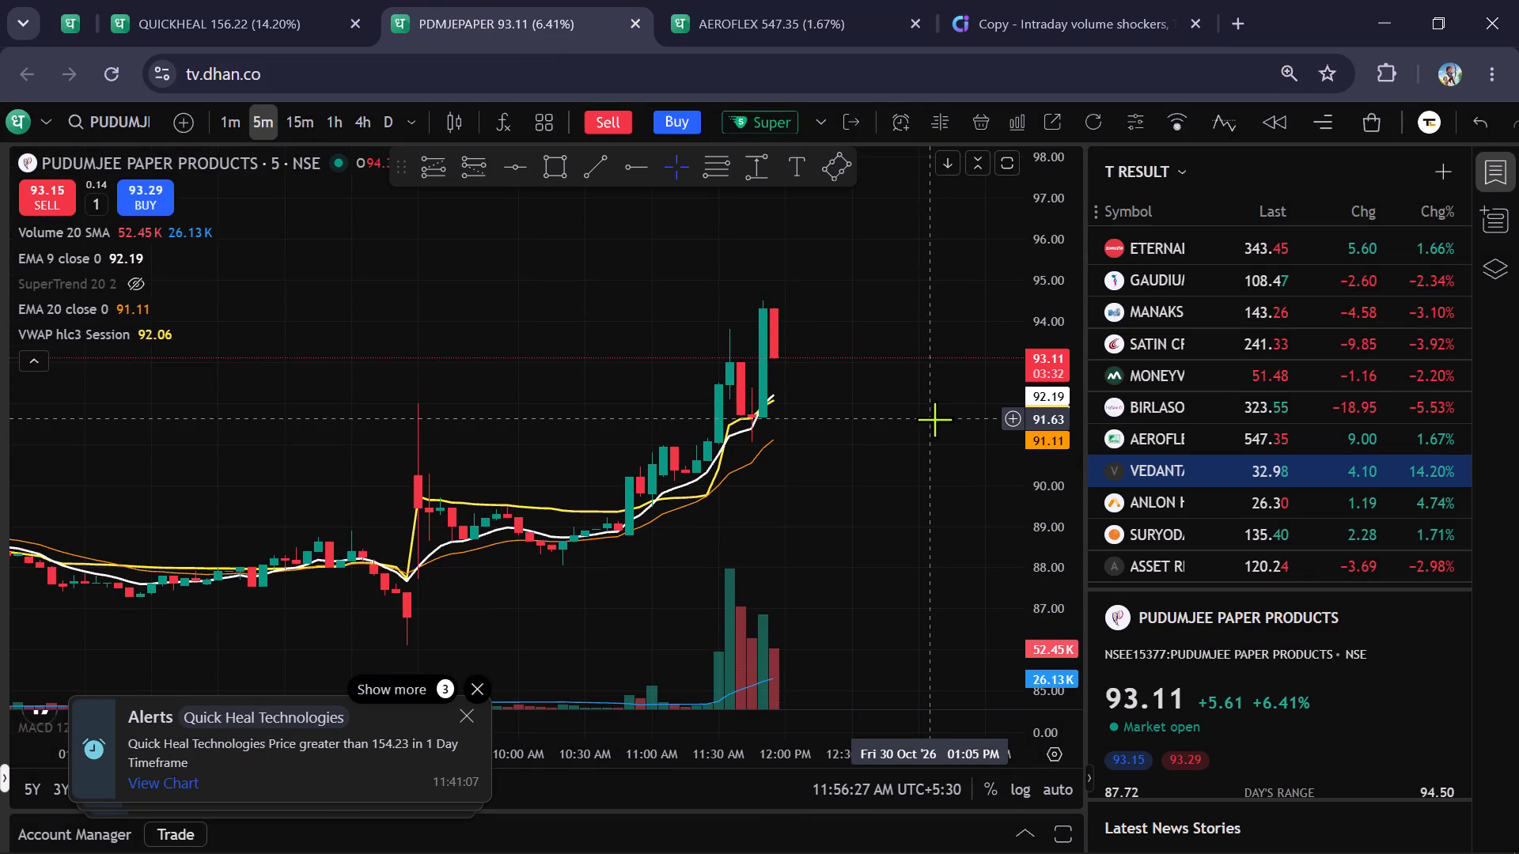
scroll(1021, 388, down, 7)
scroll(936, 449, up, 6)
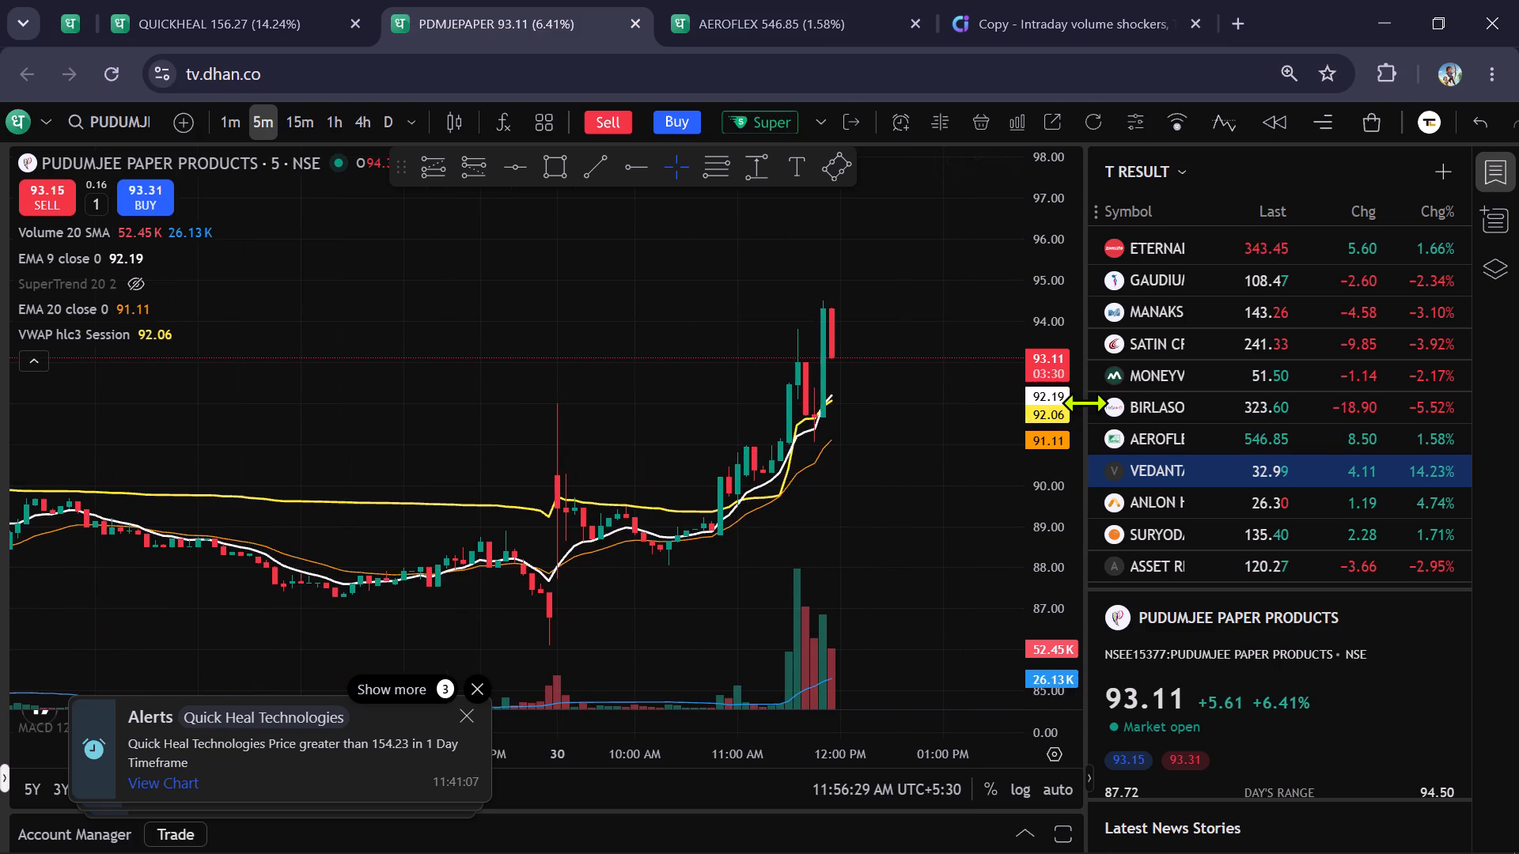
scroll(1083, 401, down, 10)
scroll(886, 508, up, 9)
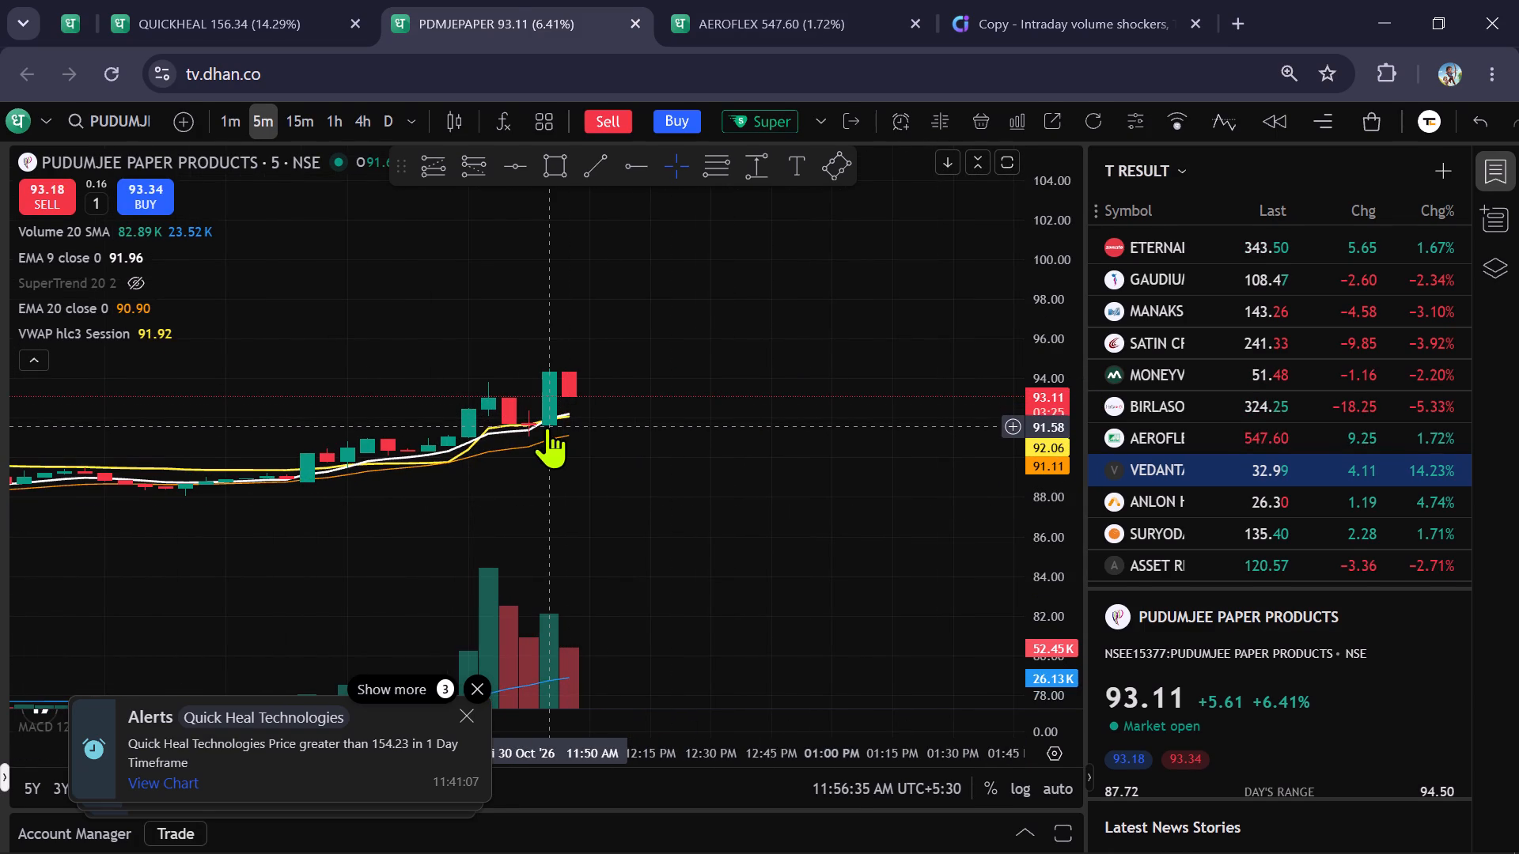
scroll(839, 521, up, 2)
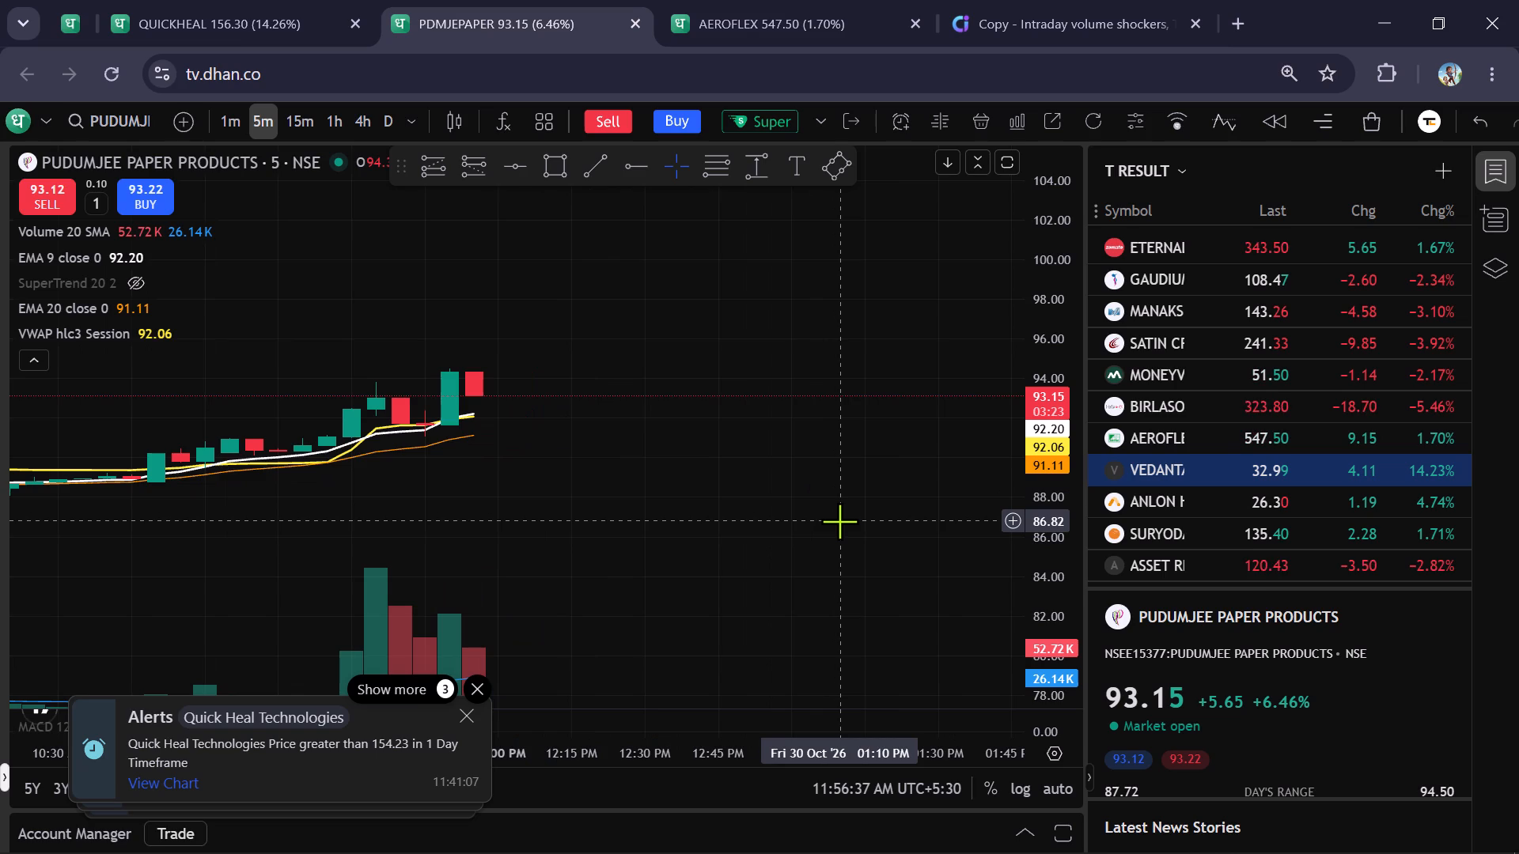
scroll(839, 521, down, 2)
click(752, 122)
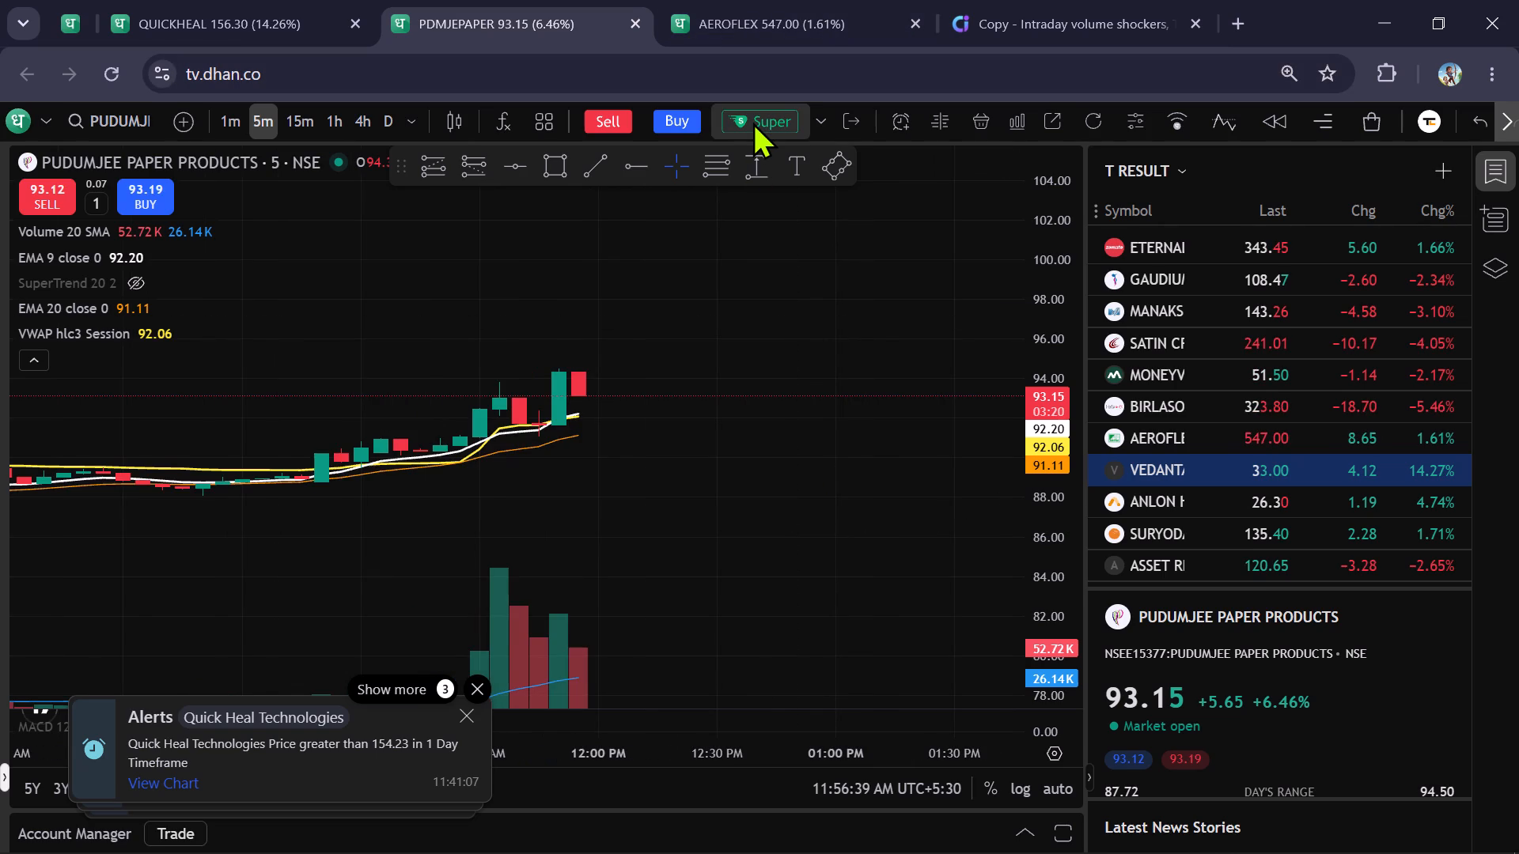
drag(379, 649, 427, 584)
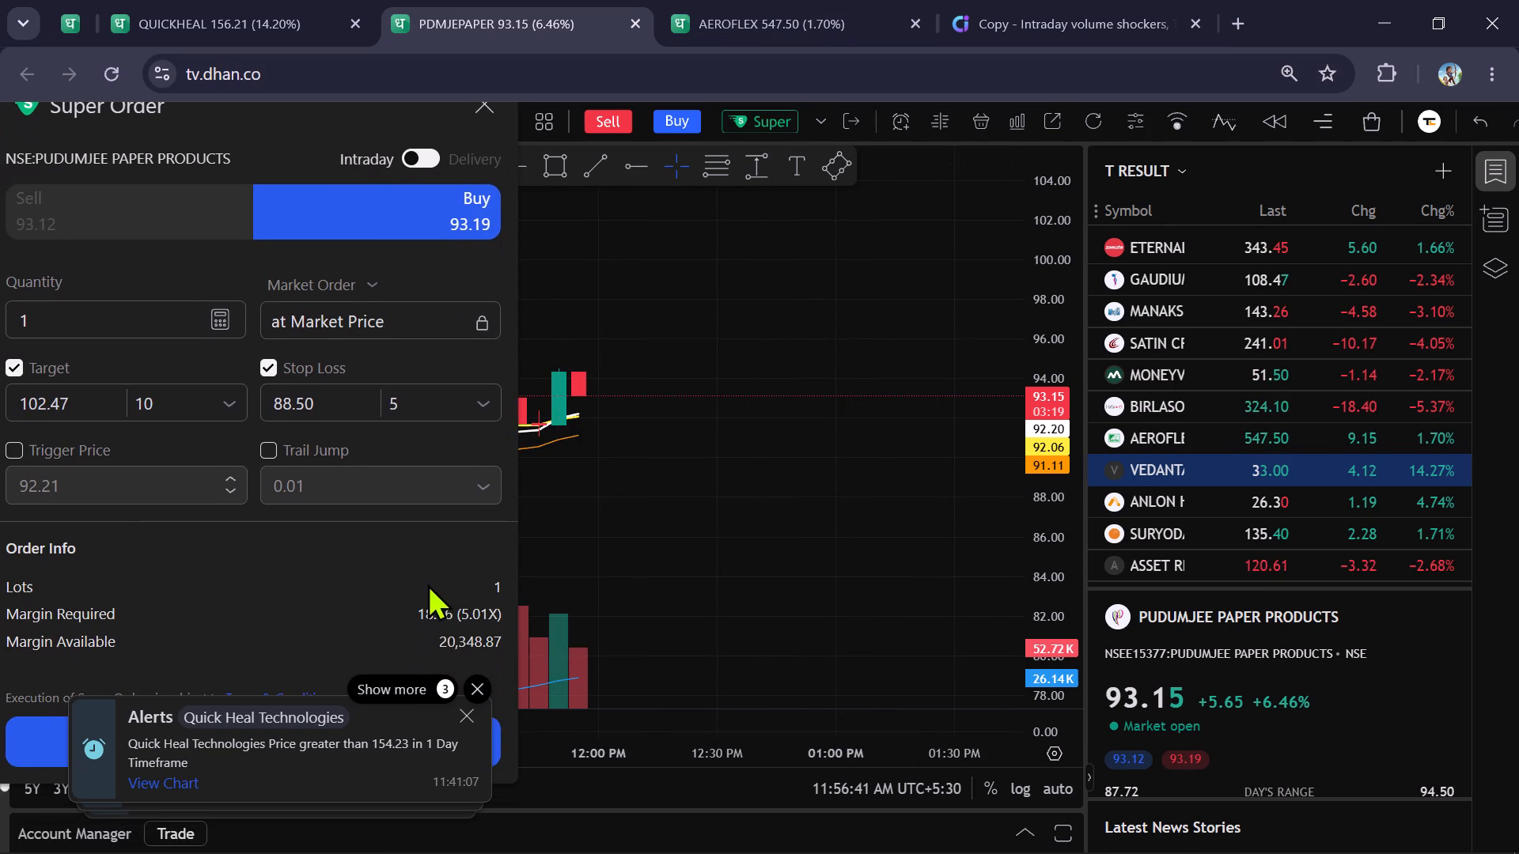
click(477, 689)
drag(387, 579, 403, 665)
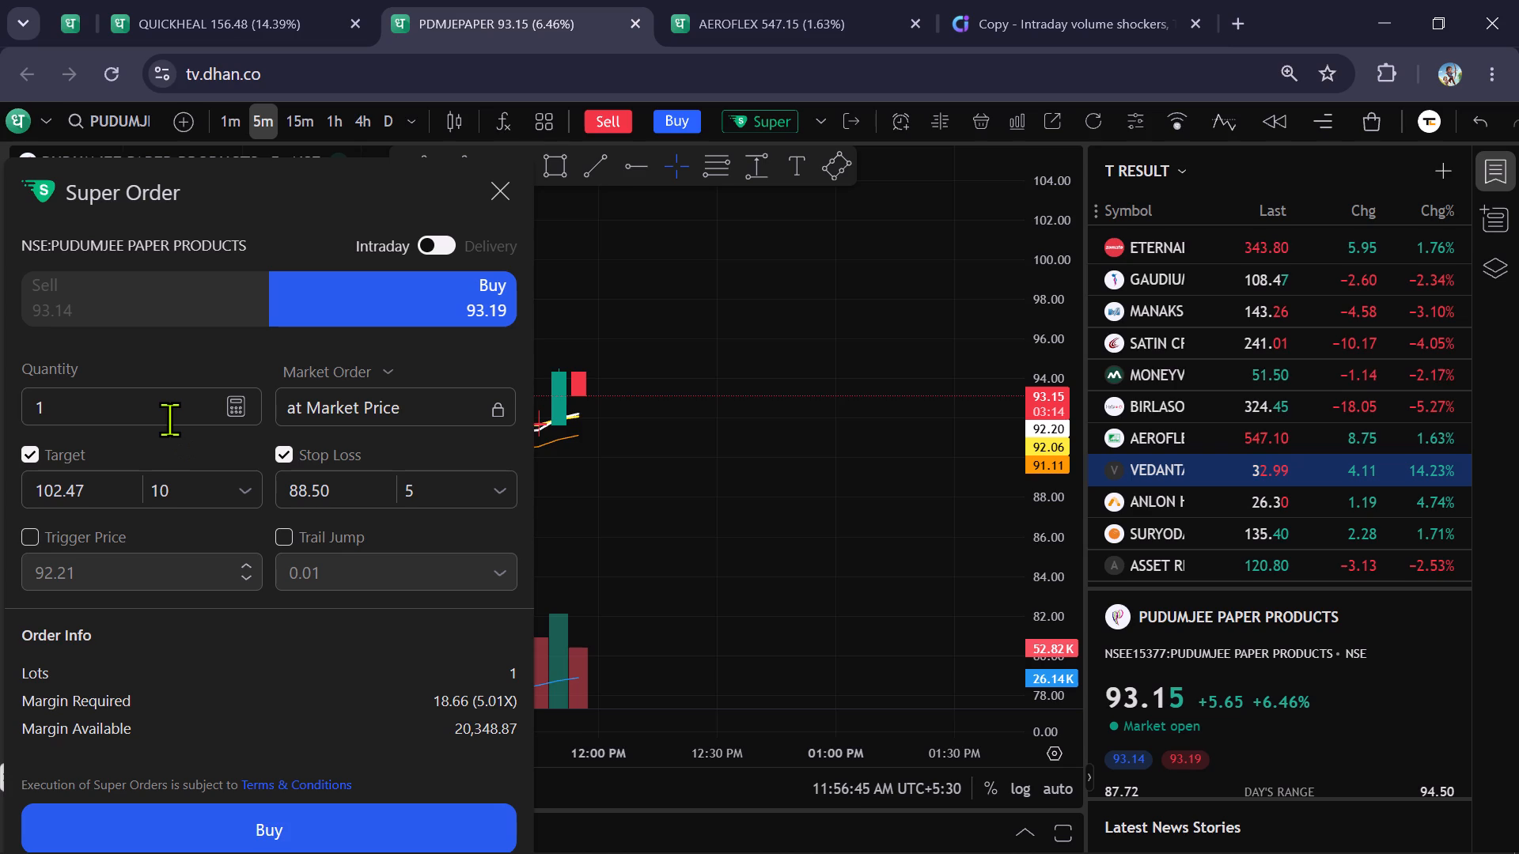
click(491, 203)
Review Pudumjee Paper Products' 5-minute price action over the previous sessions and briefly recheck the Quick Heal chart.
scroll(1021, 444, down, 2)
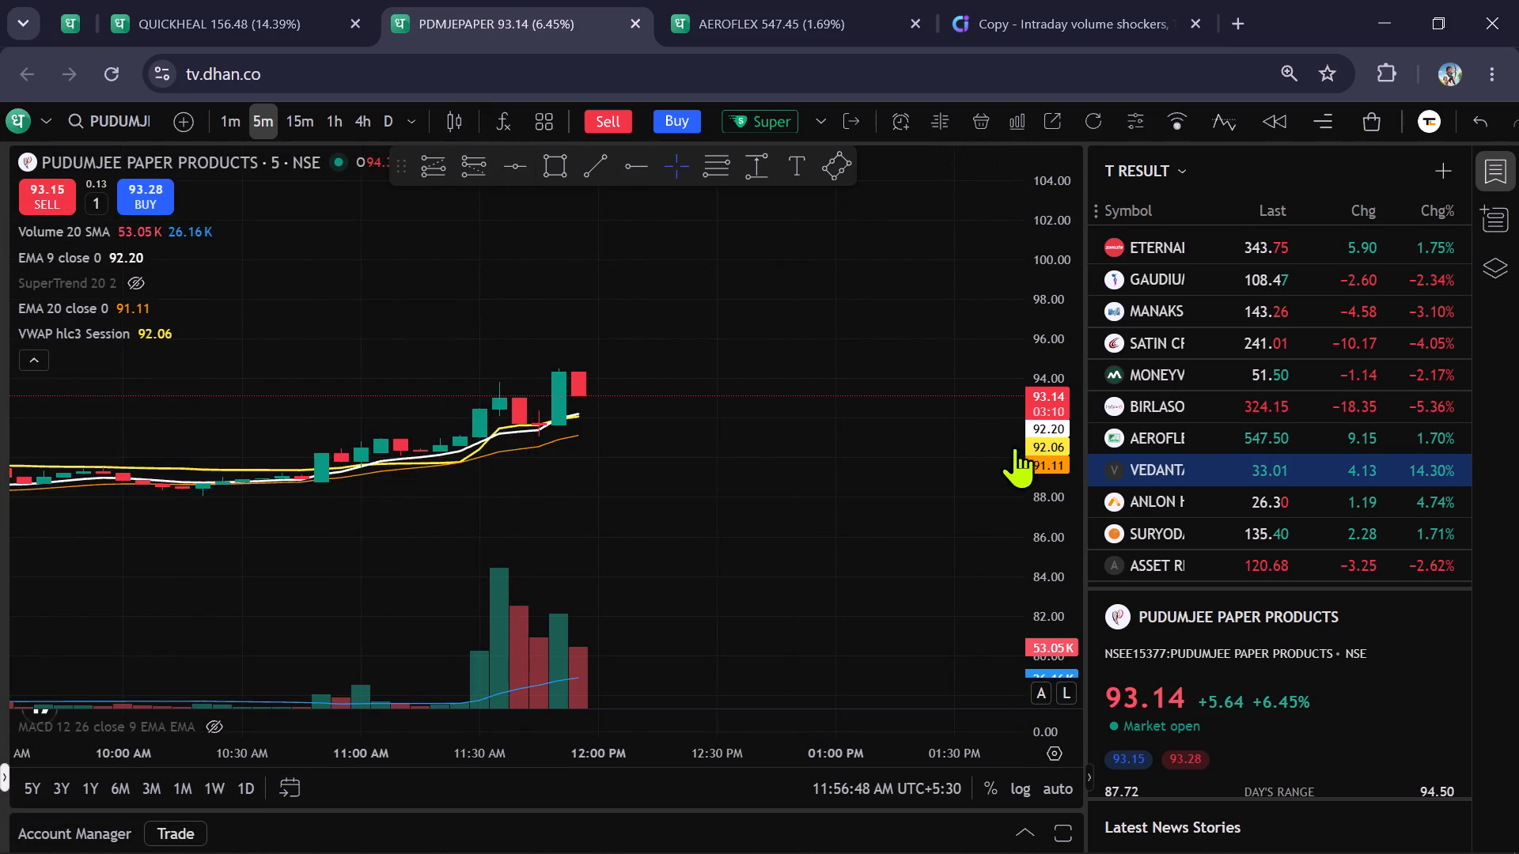
scroll(1014, 447, down, 5)
scroll(912, 455, down, 5)
scroll(912, 455, up, 2)
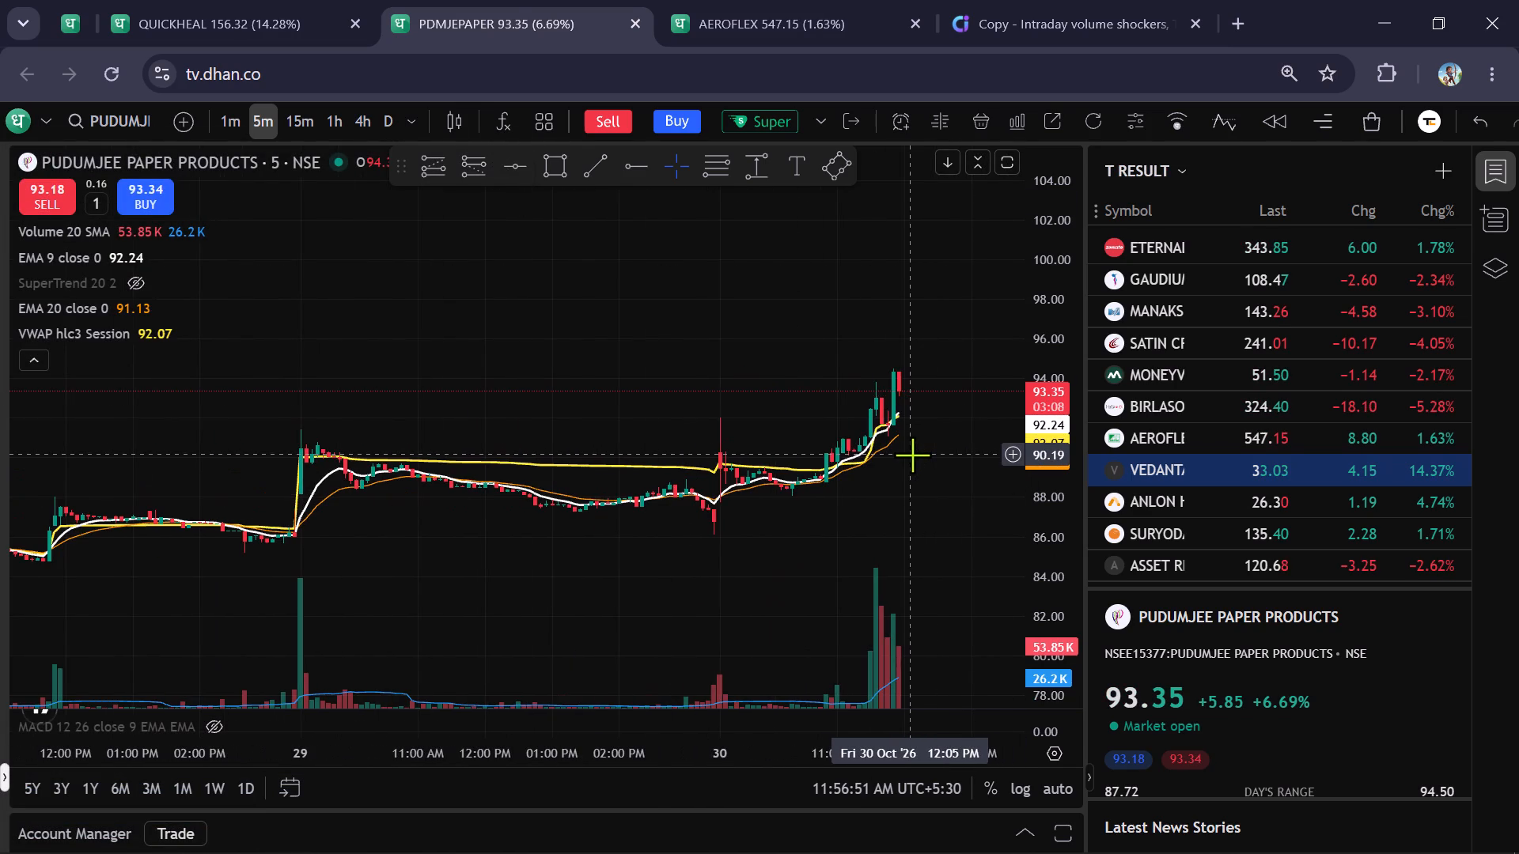
scroll(912, 455, up, 12)
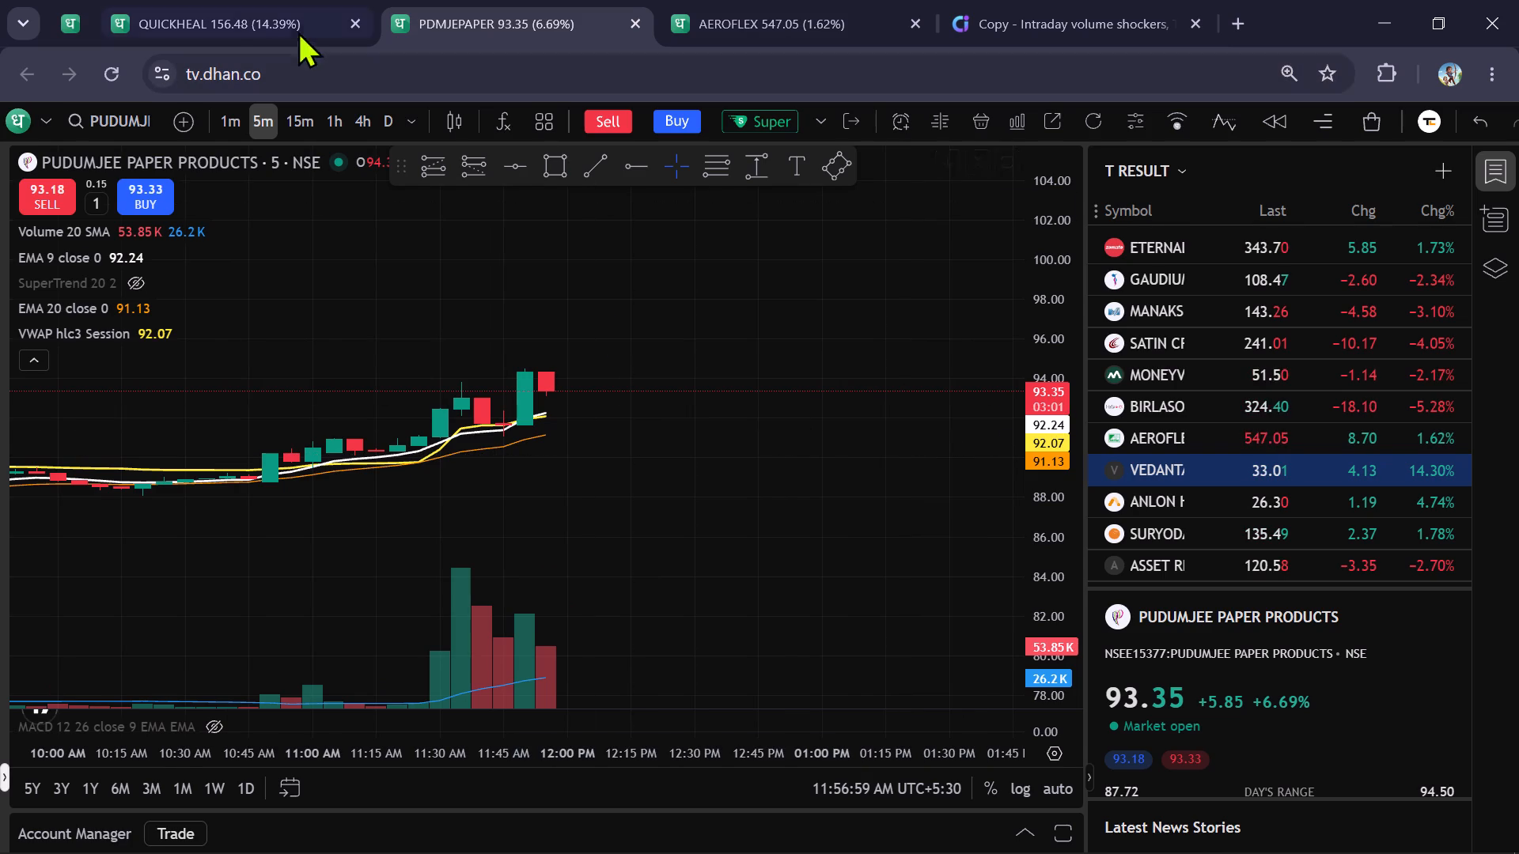
click(274, 13)
click(517, 9)
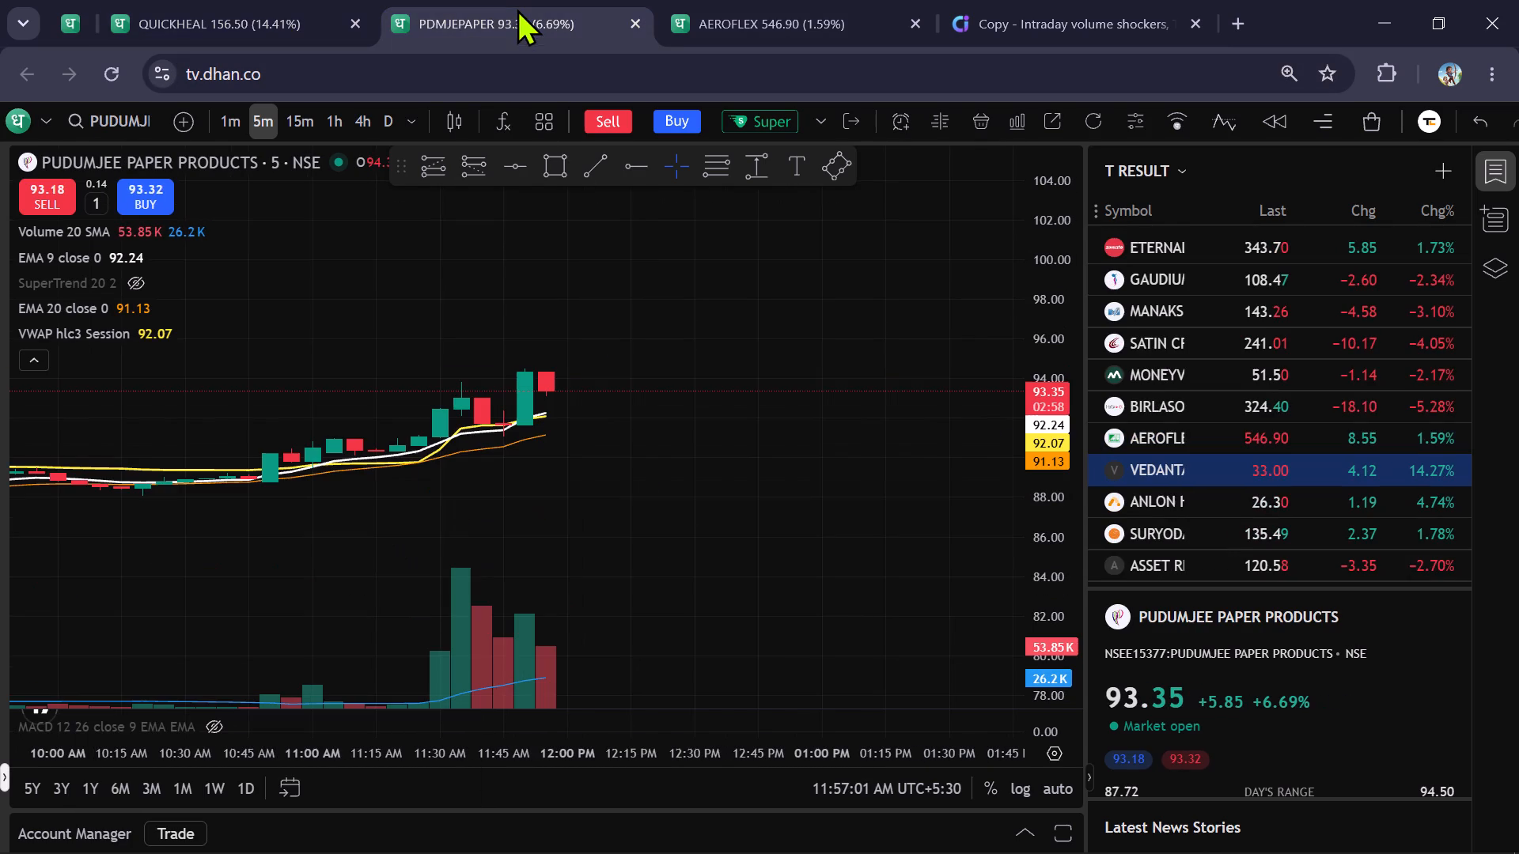
Return to the volume shockers list, close the leftover Aeroflex Super Order form and load the Hubtown chart in its place.
click(1055, 32)
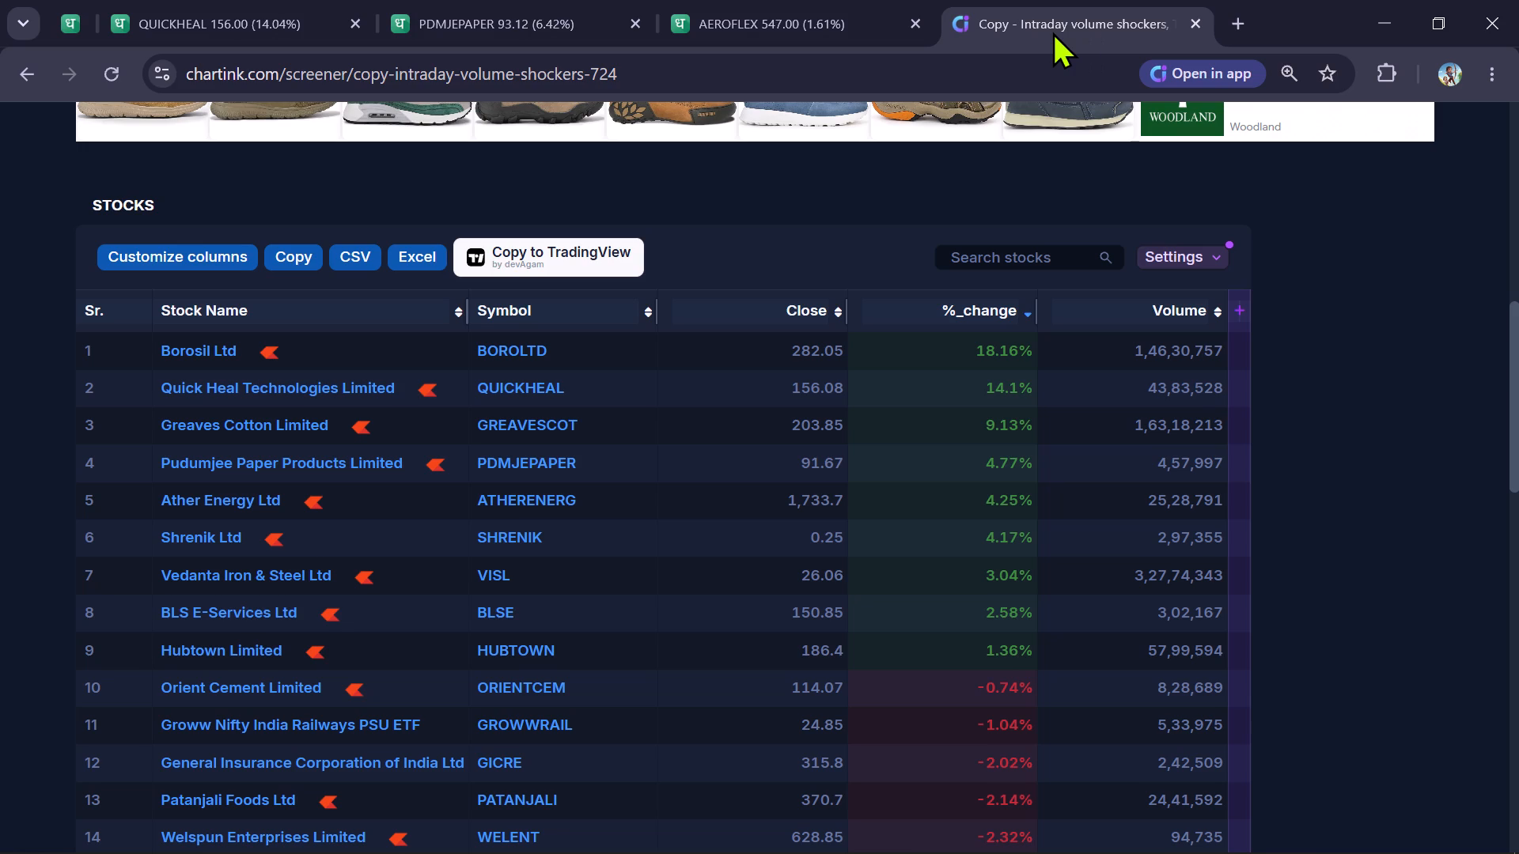
click(751, 0)
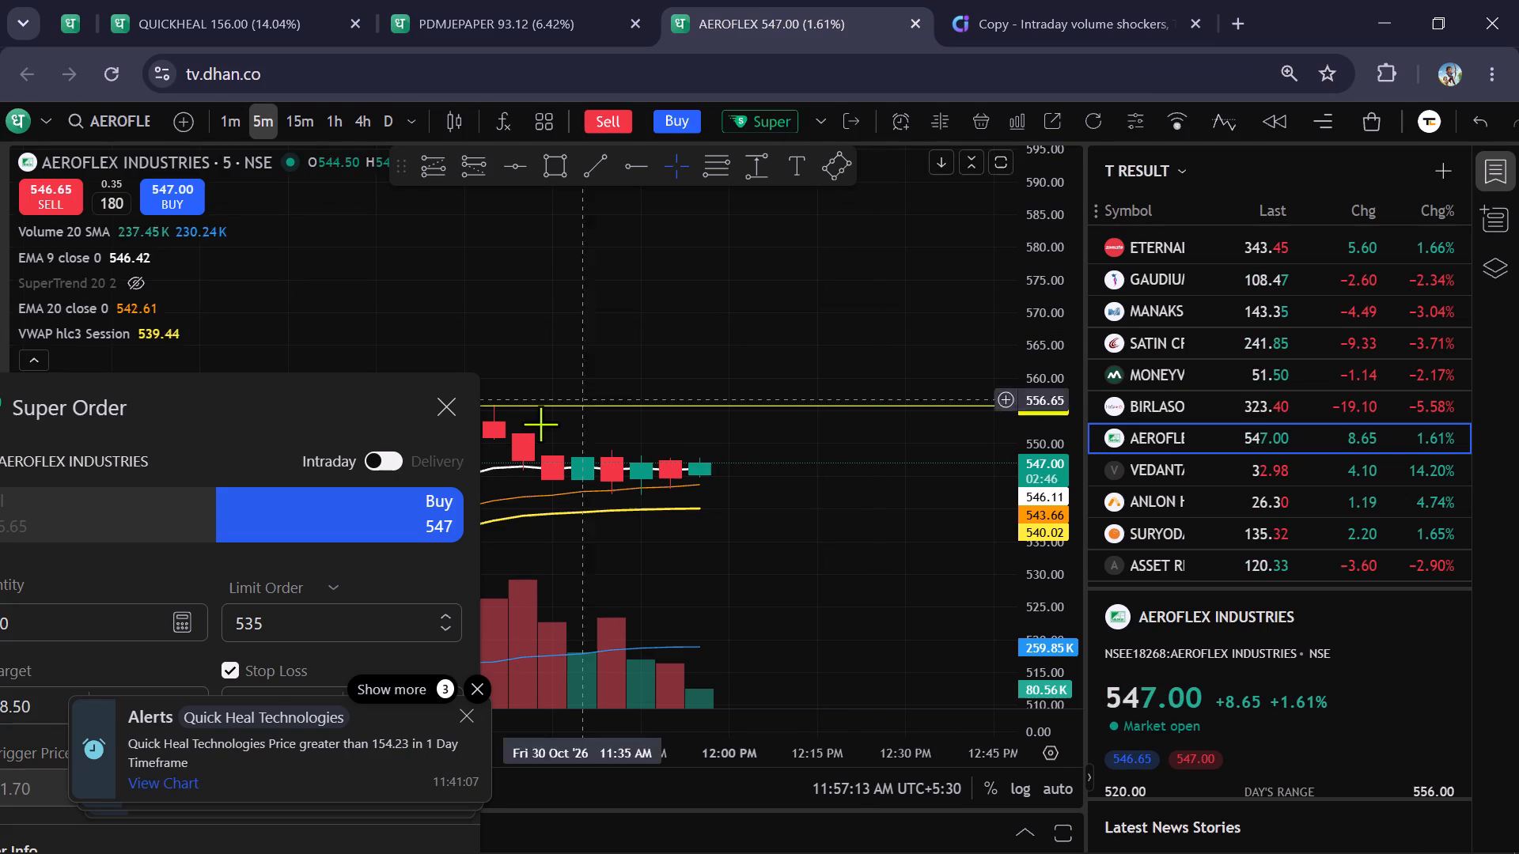
click(447, 415)
drag(616, 323, 673, 361)
text(hubtwo)
key(m)
key(Down)
key(Return)
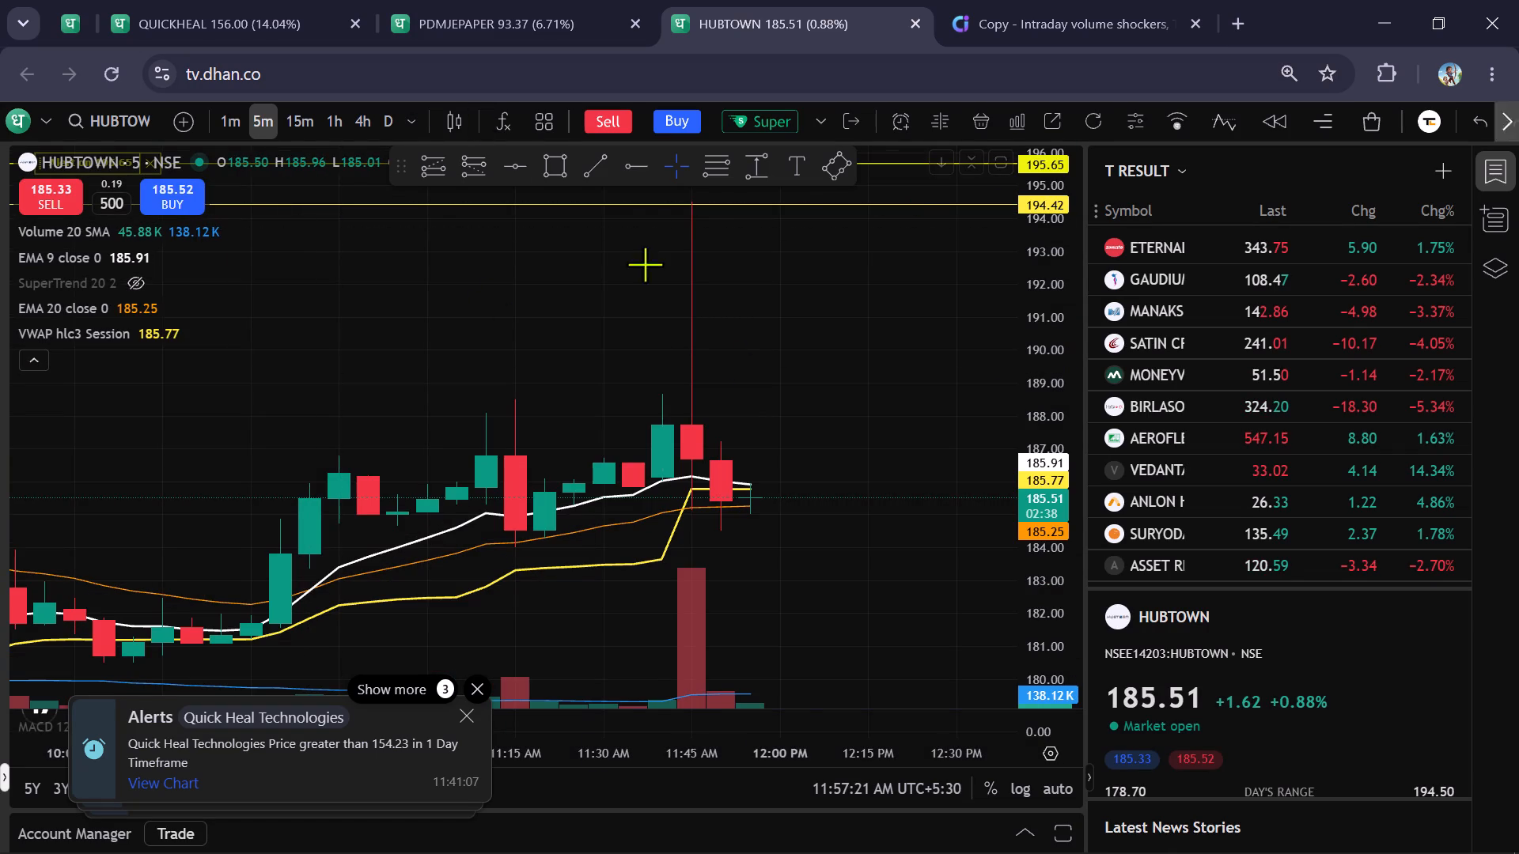
Examine Hubtown's 5-minute chart, including its recent candles, volume and the price levels marked above them.
scroll(1039, 357, down, 12)
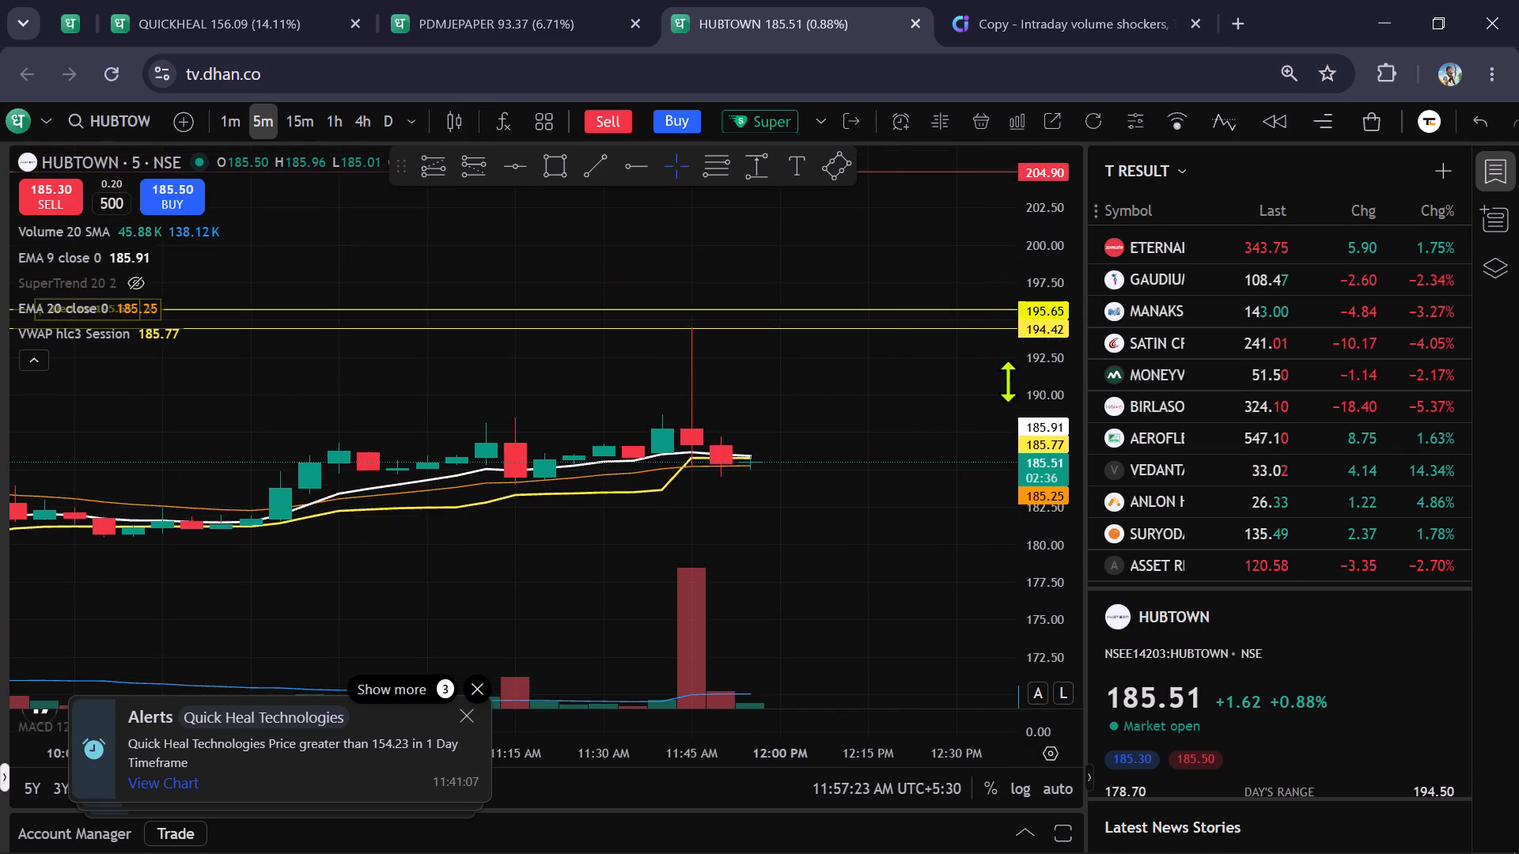
scroll(885, 429, down, 5)
scroll(883, 432, up, 4)
drag(898, 416, 870, 505)
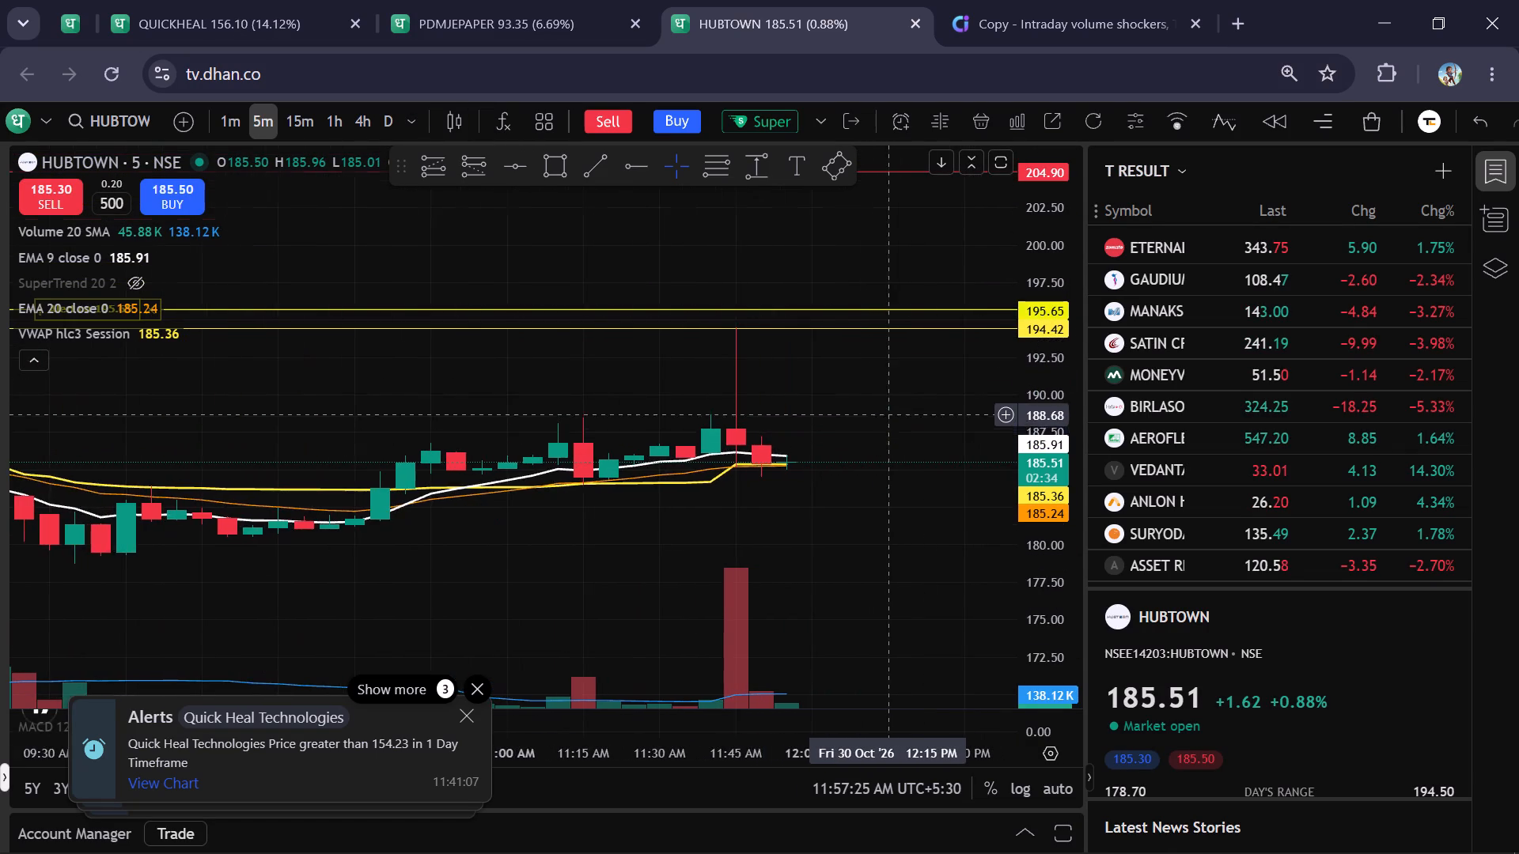
drag(870, 505, 843, 539)
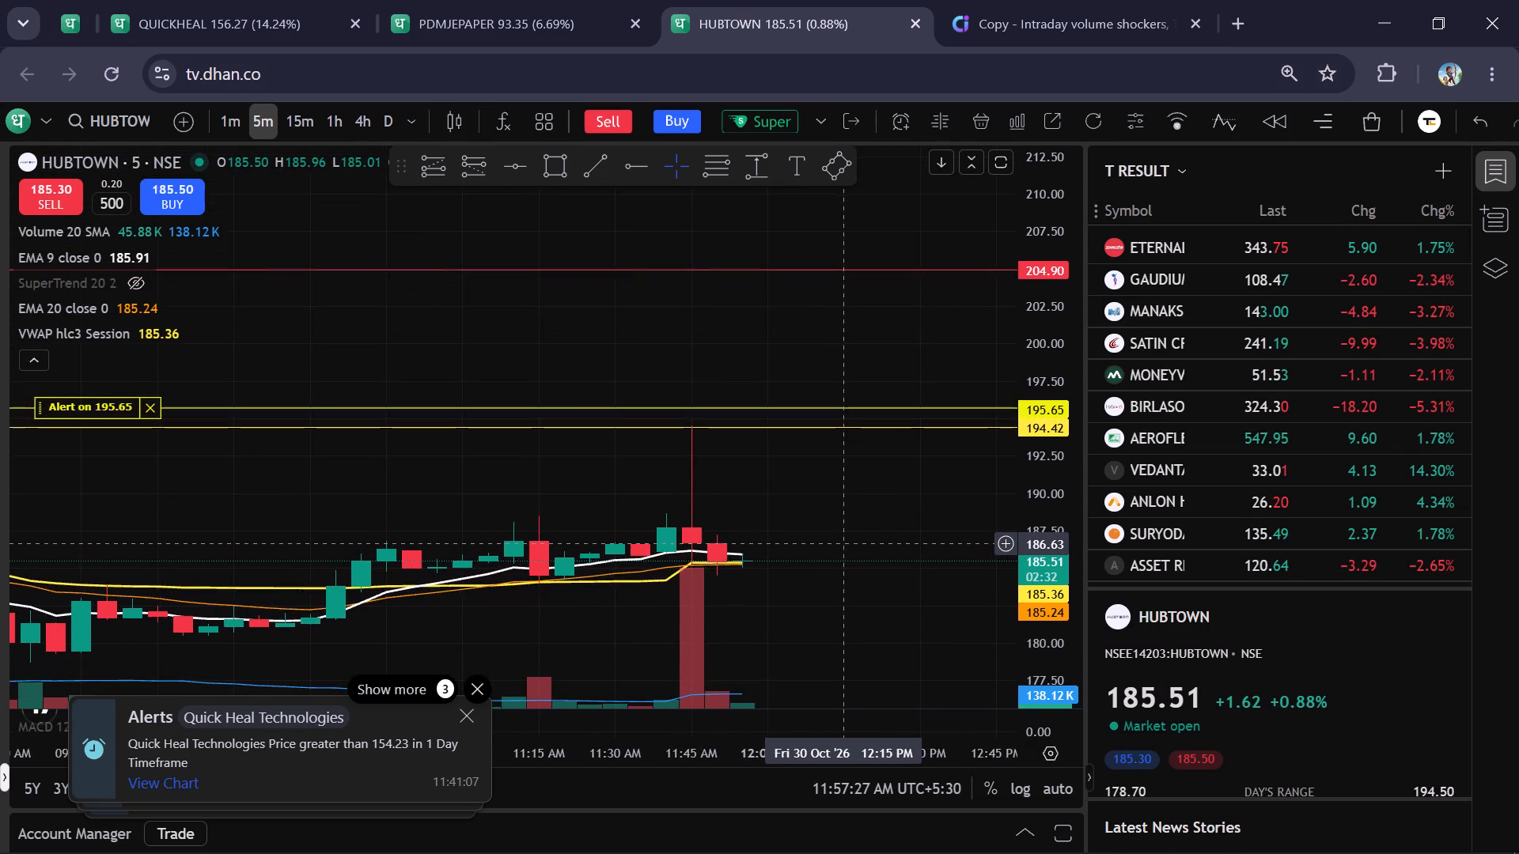
drag(843, 539, 833, 493)
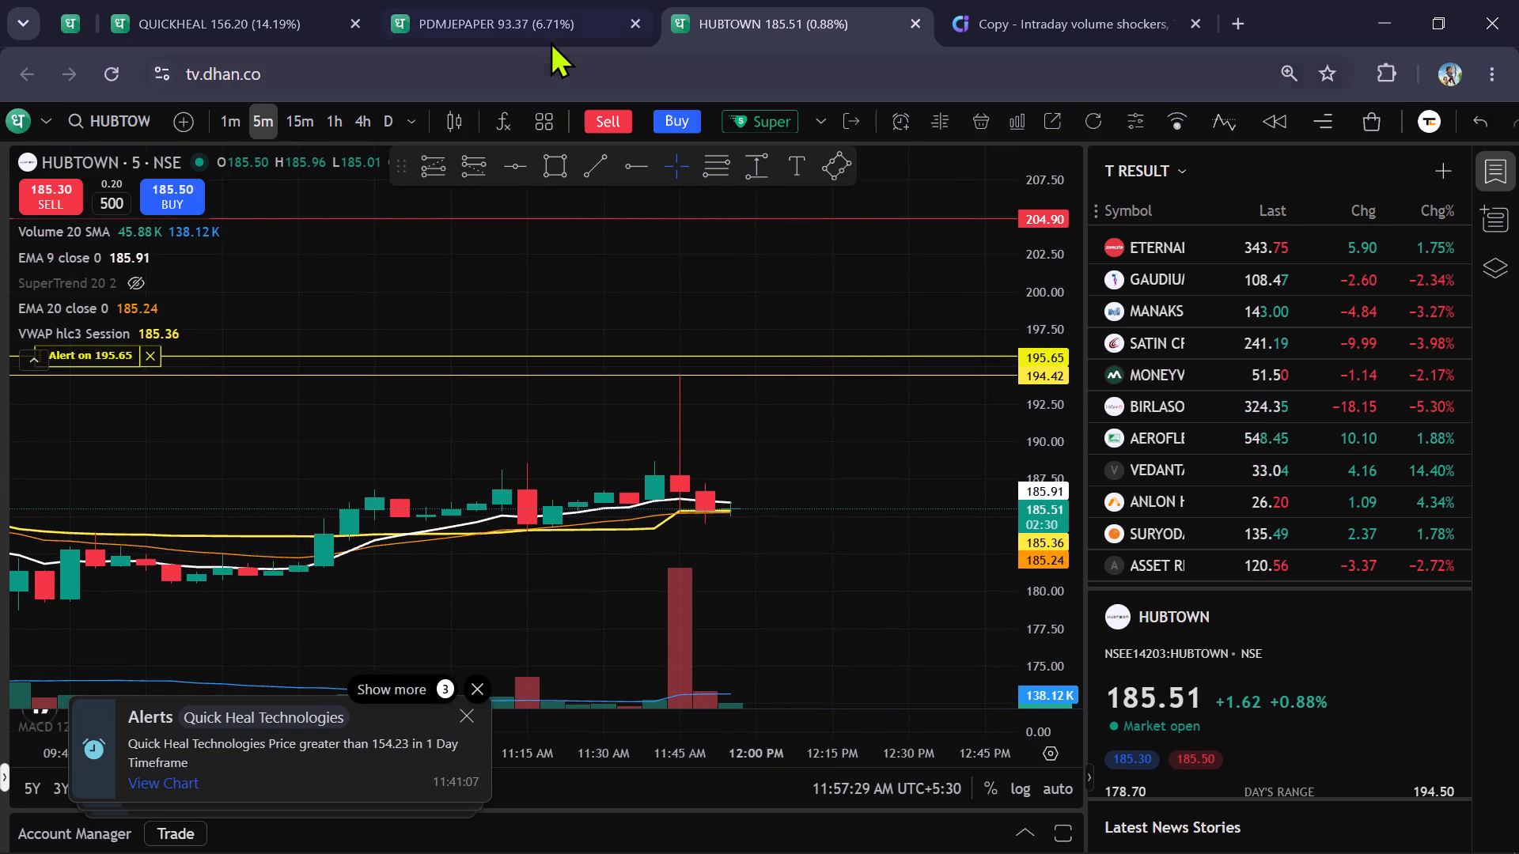
Recheck the Pudumjee Paper Products and Quick Heal charts, and return to the Hubtown chart.
click(551, 28)
click(270, 21)
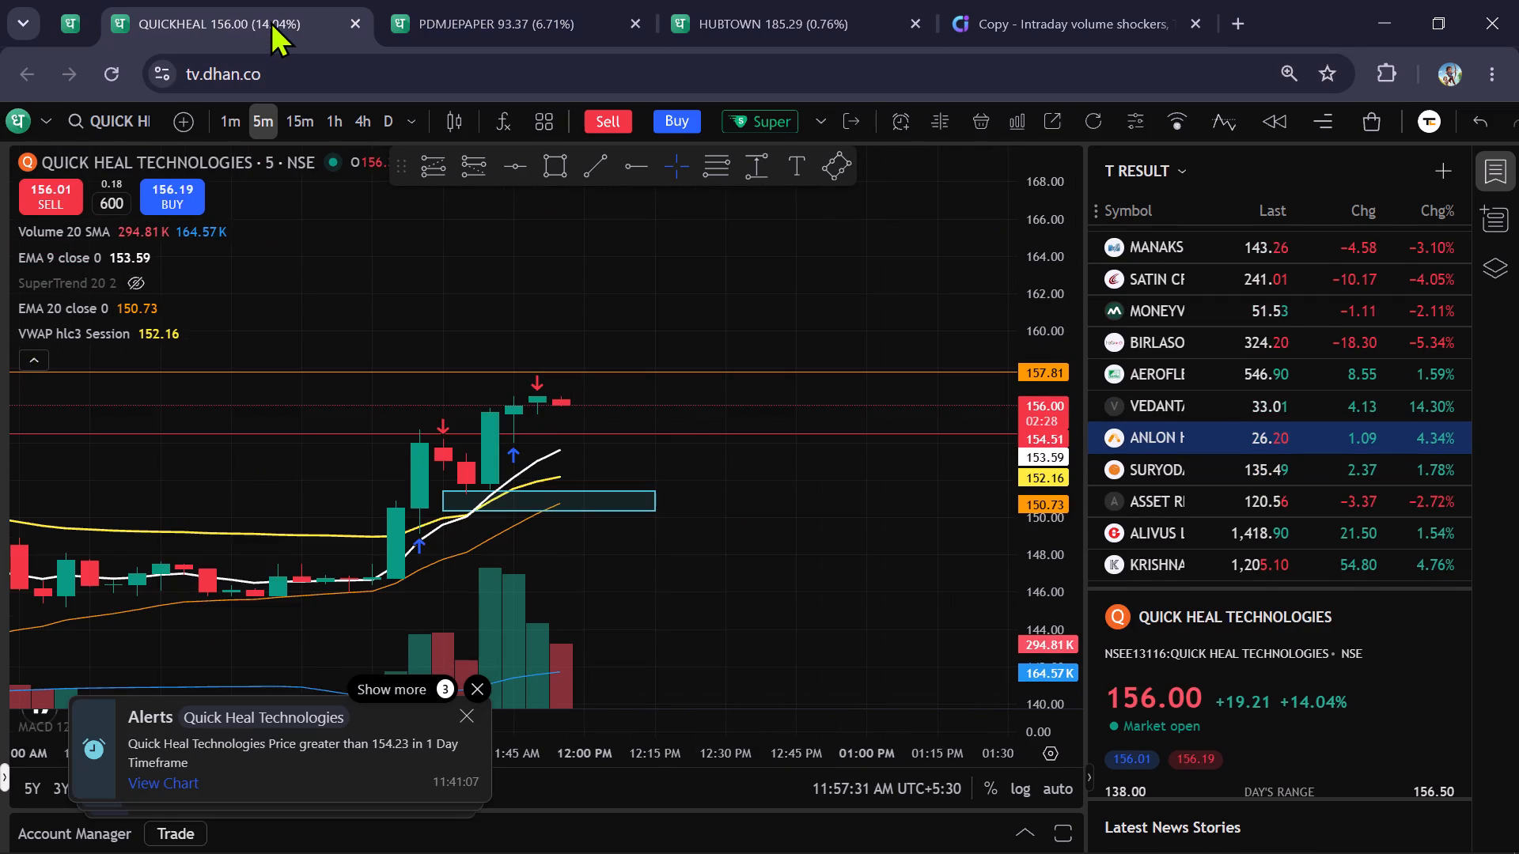
click(510, 11)
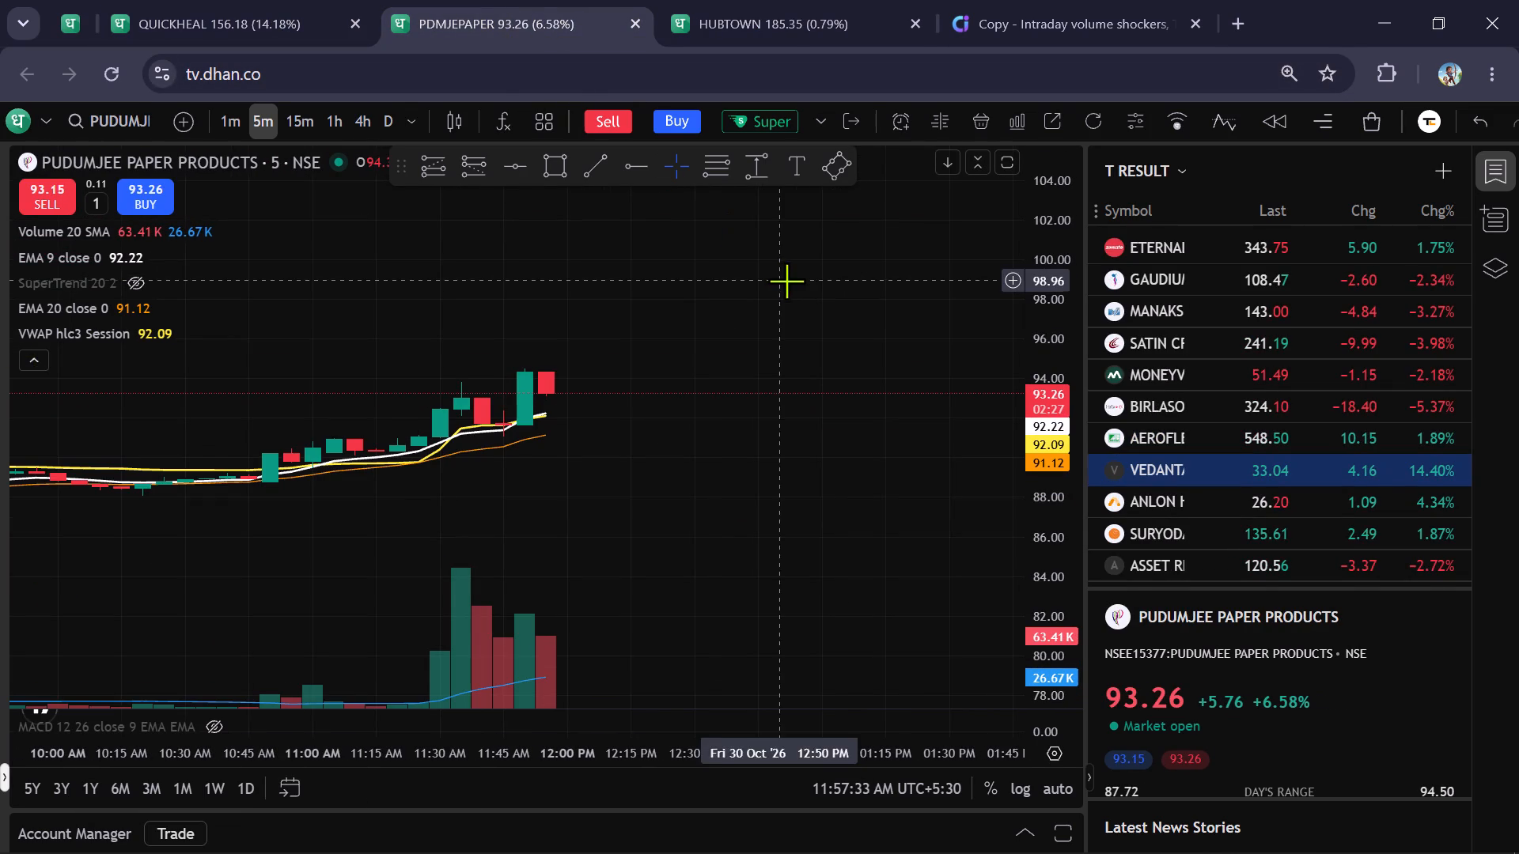
click(785, 0)
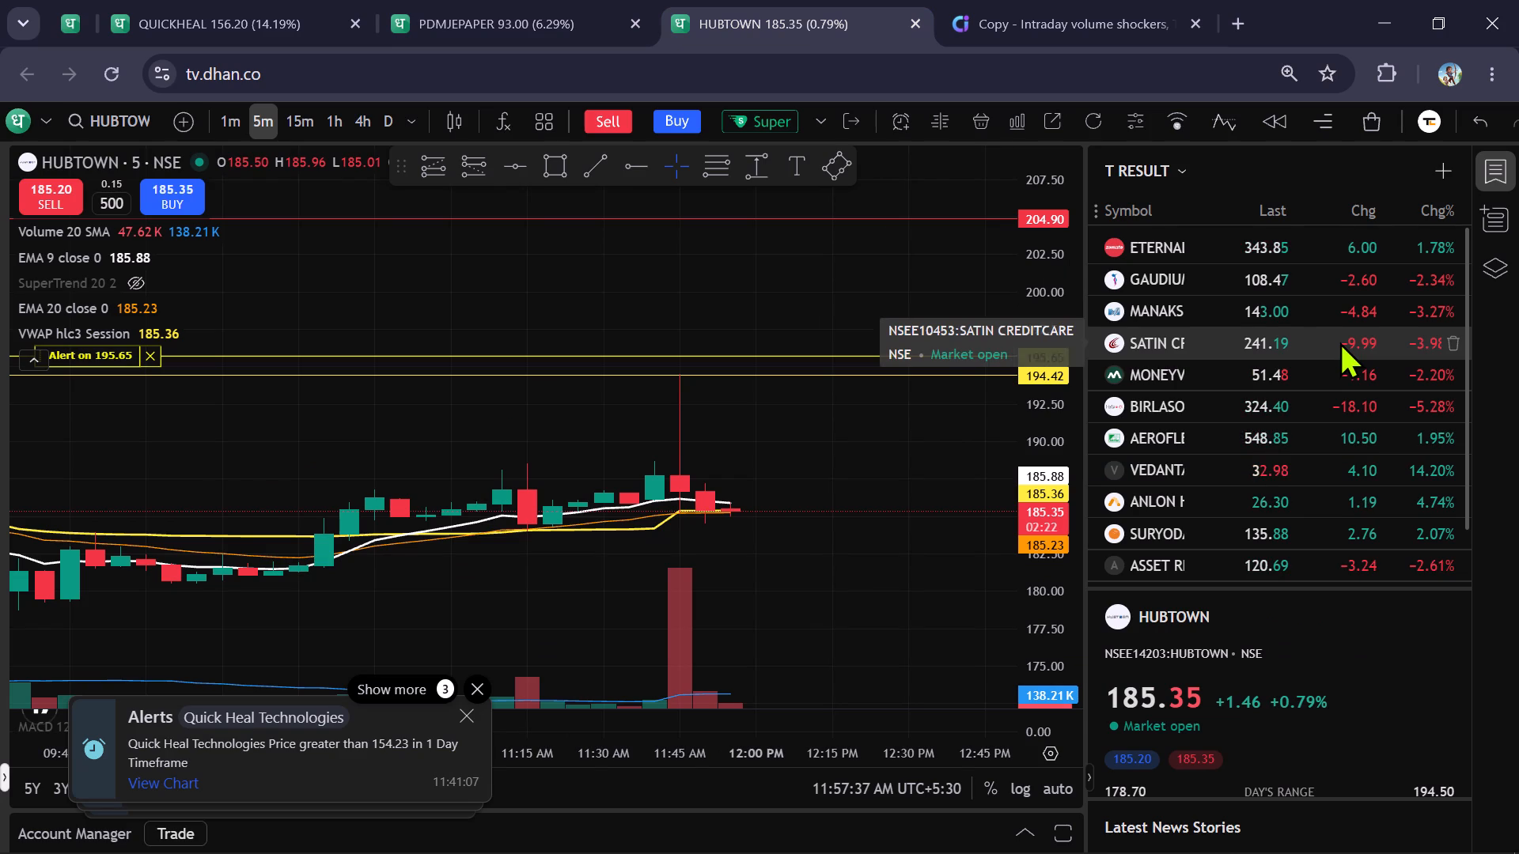
Review the Intraday volume shockers stock list and load the BLS E-Services chart in place of Hubtown.
click(1021, 7)
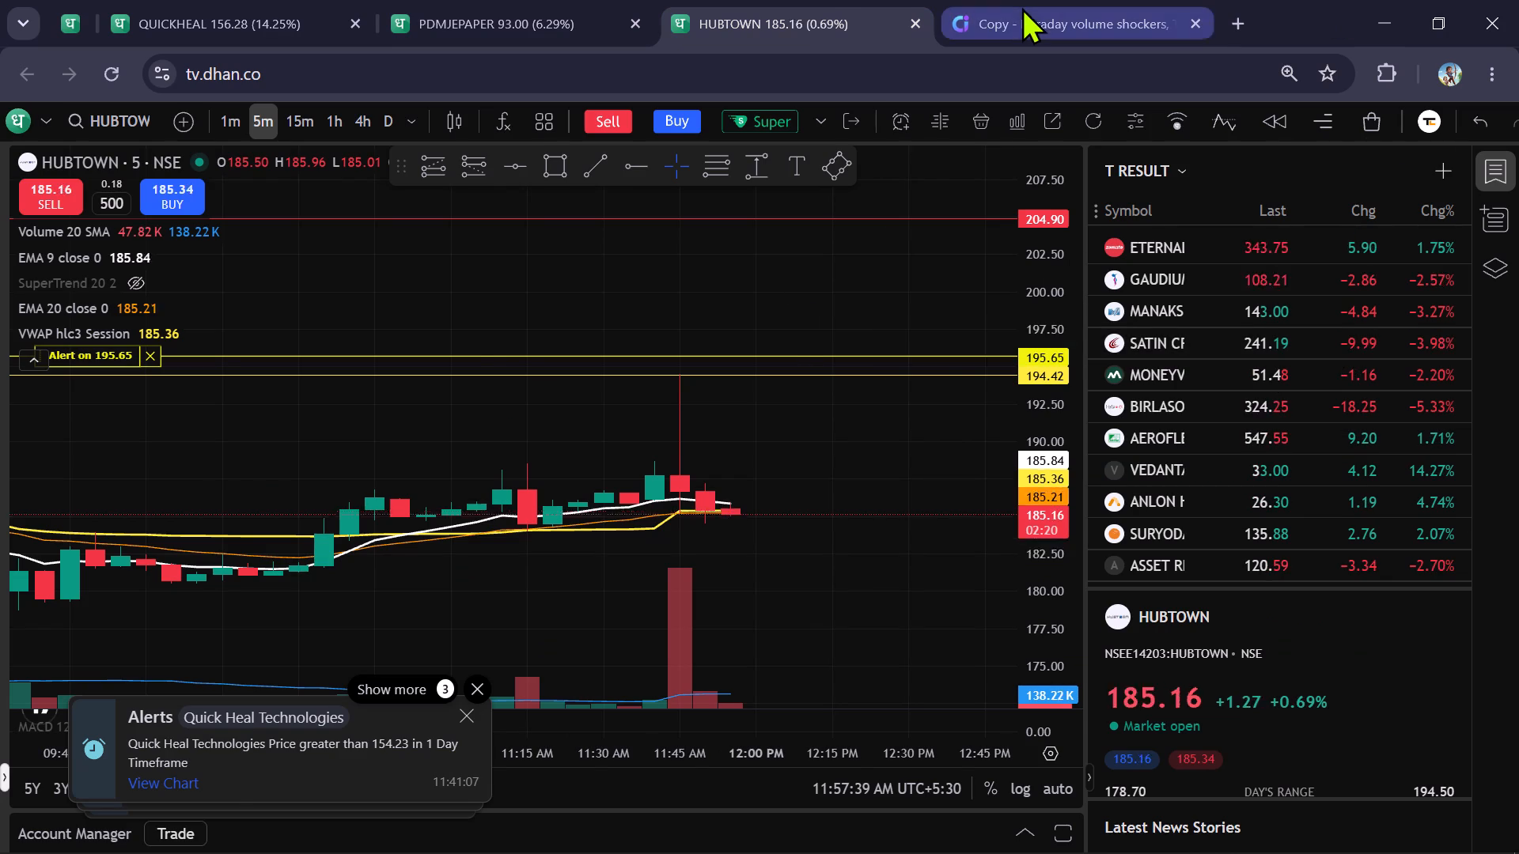
scroll(1344, 390, down, 2)
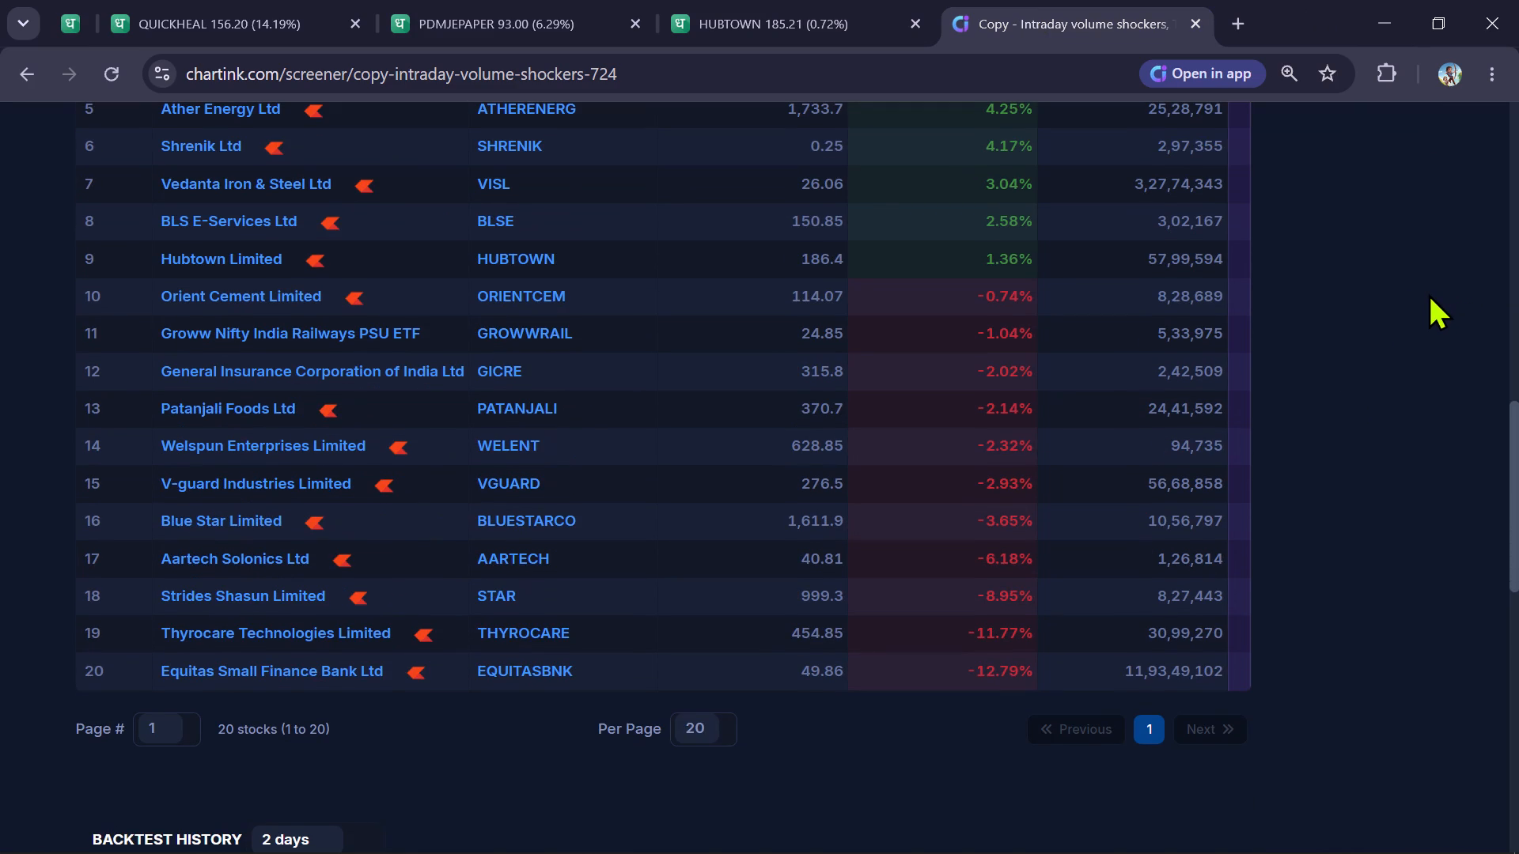
scroll(1424, 298, up, 3)
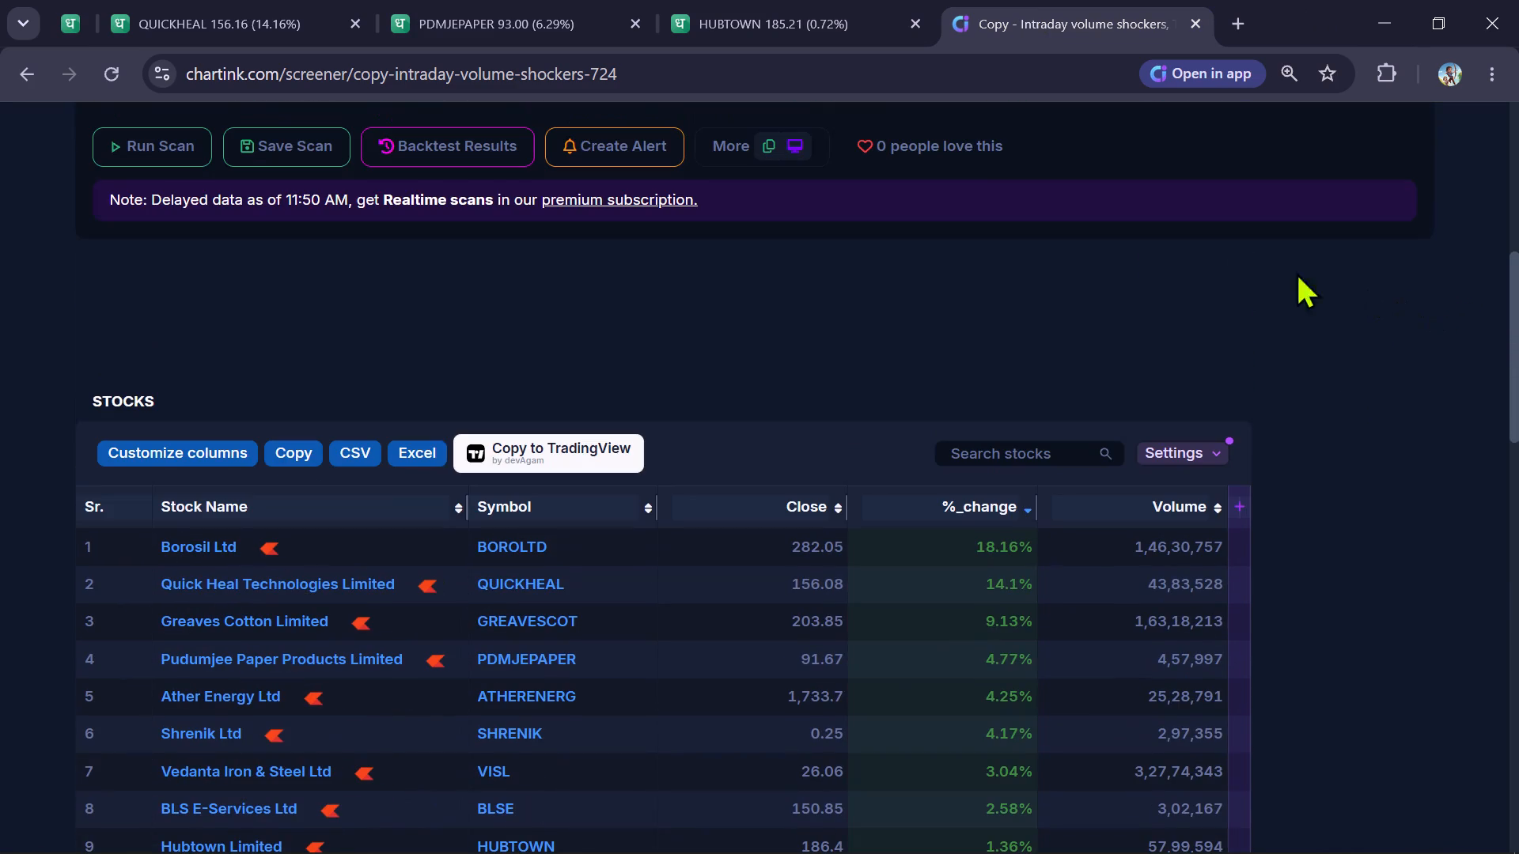
click(766, 17)
drag(814, 478, 786, 485)
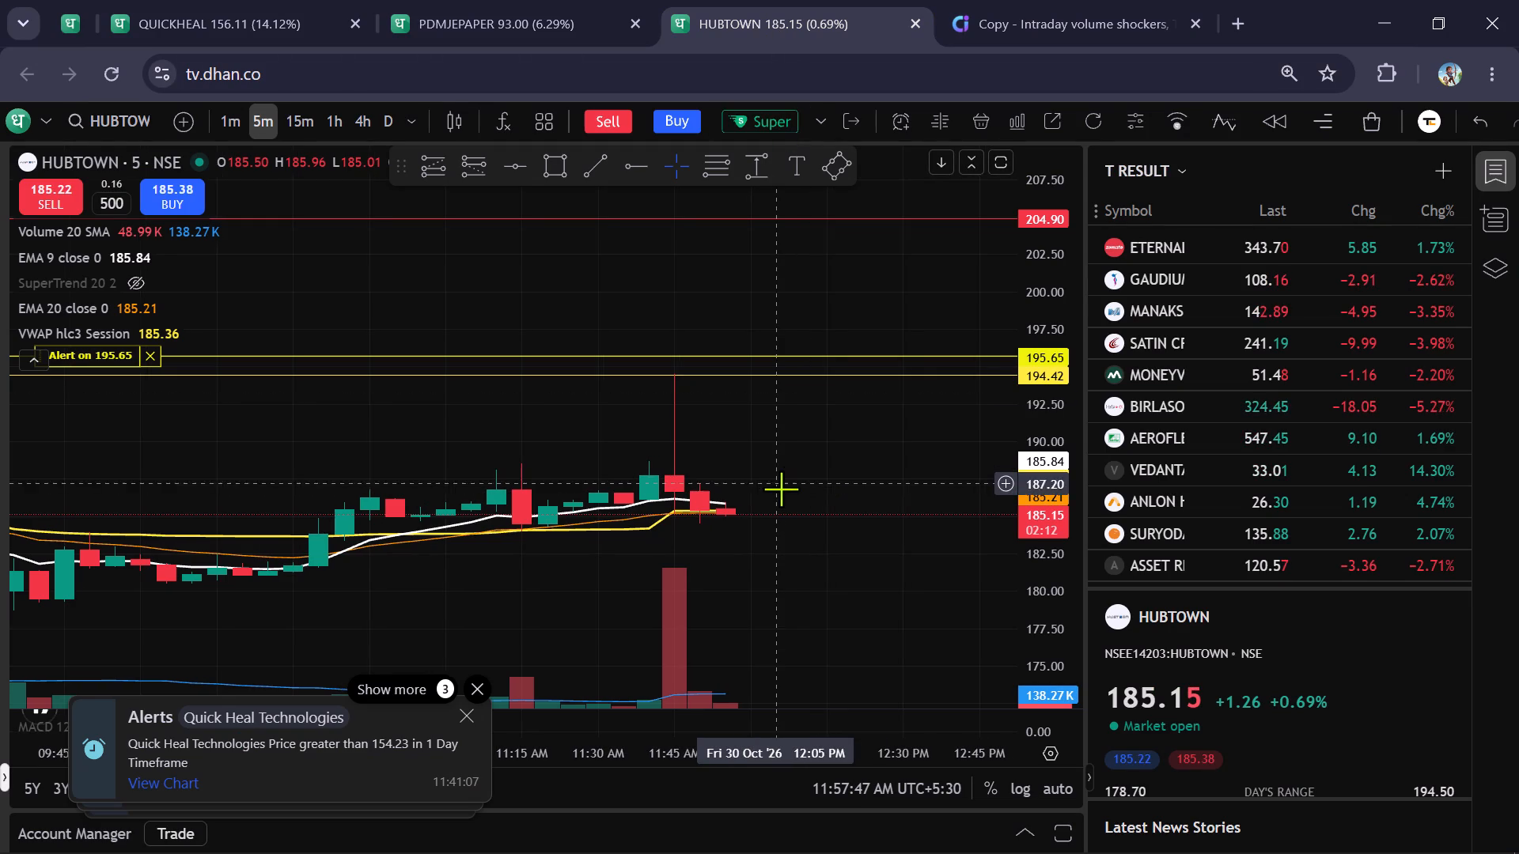
text(bl)
text(se)
key(Down)
key(Return)
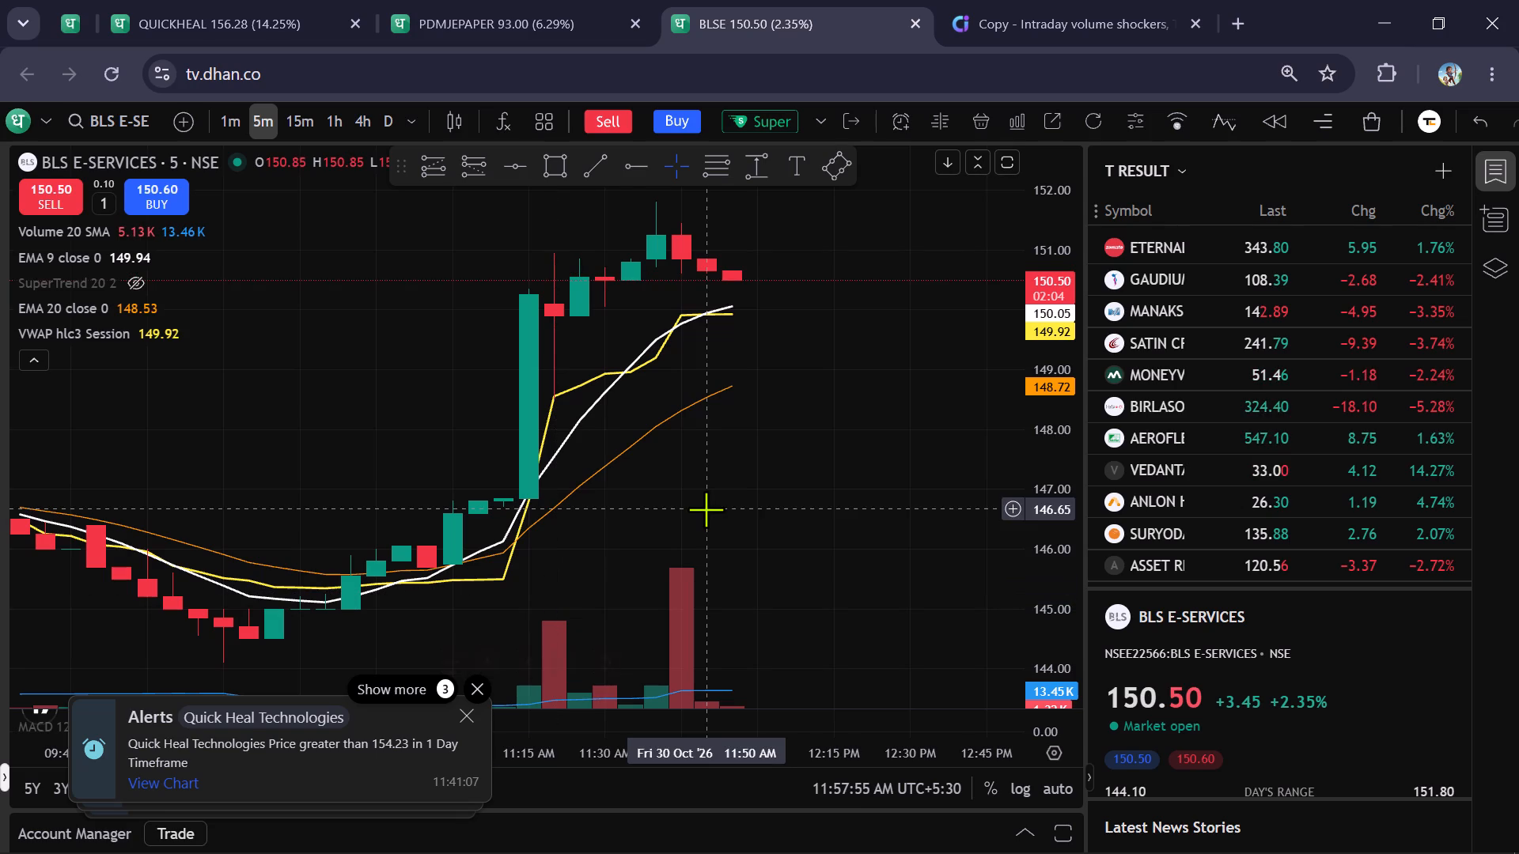
Switch the BLS E-Services chart to the daily timeframe and create a price alert for crossing 151.60.
scroll(1014, 334, down, 6)
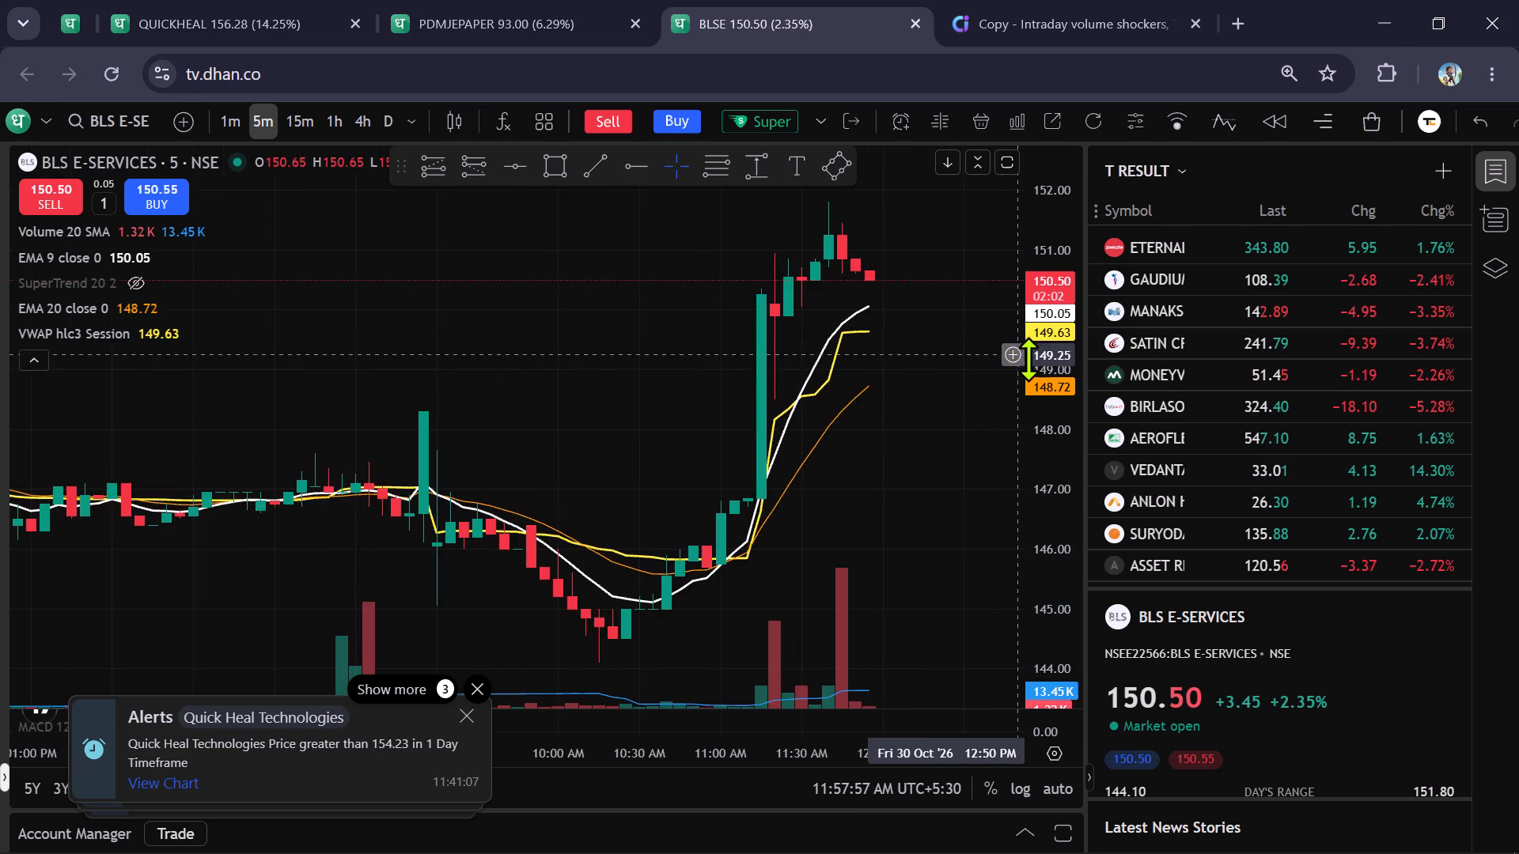
scroll(1034, 367, down, 14)
click(382, 123)
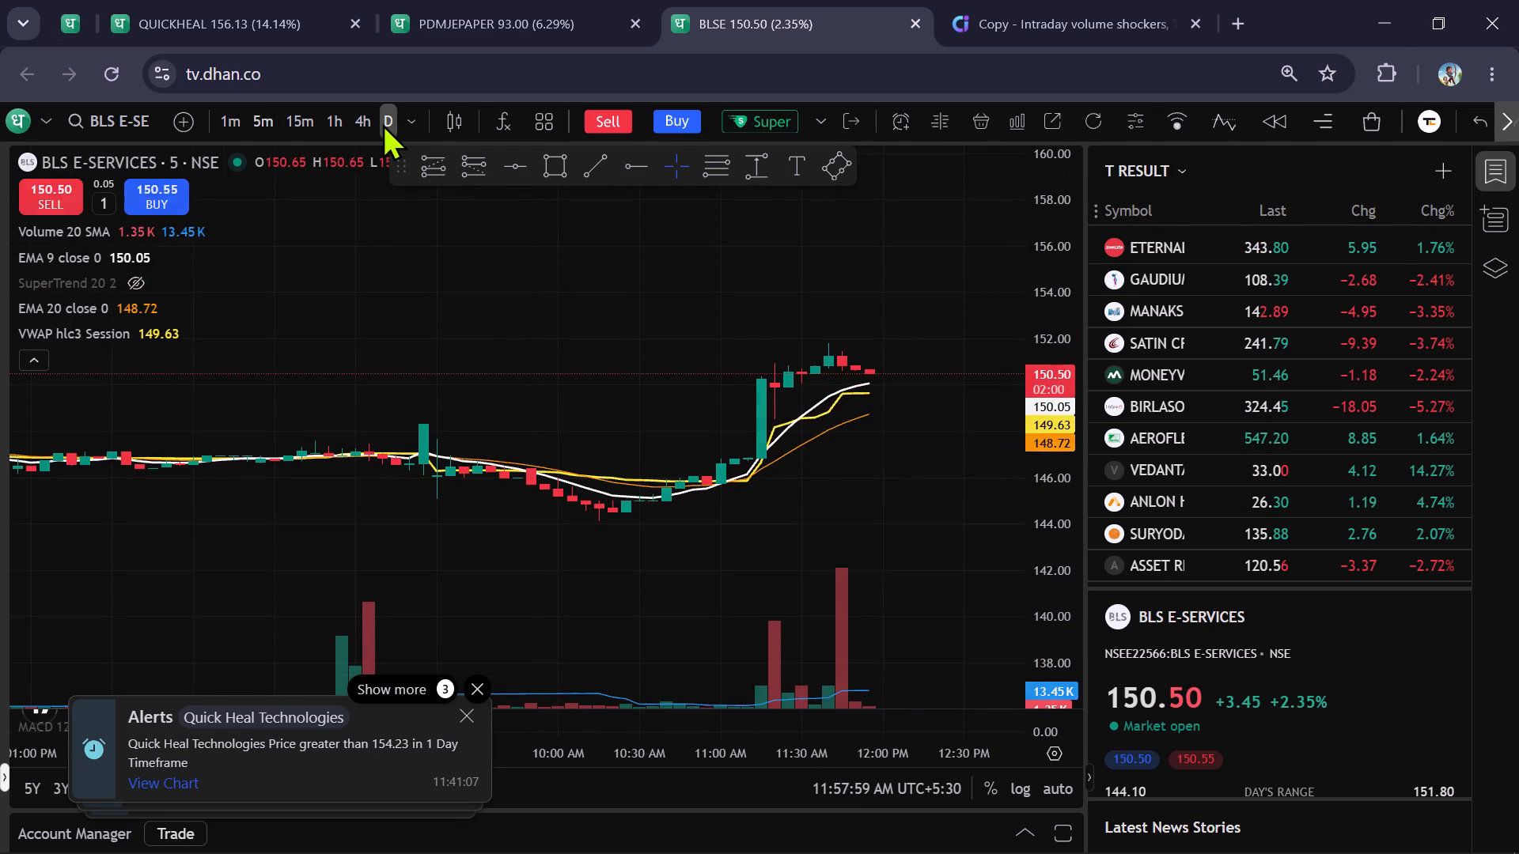
scroll(1035, 401, down, 6)
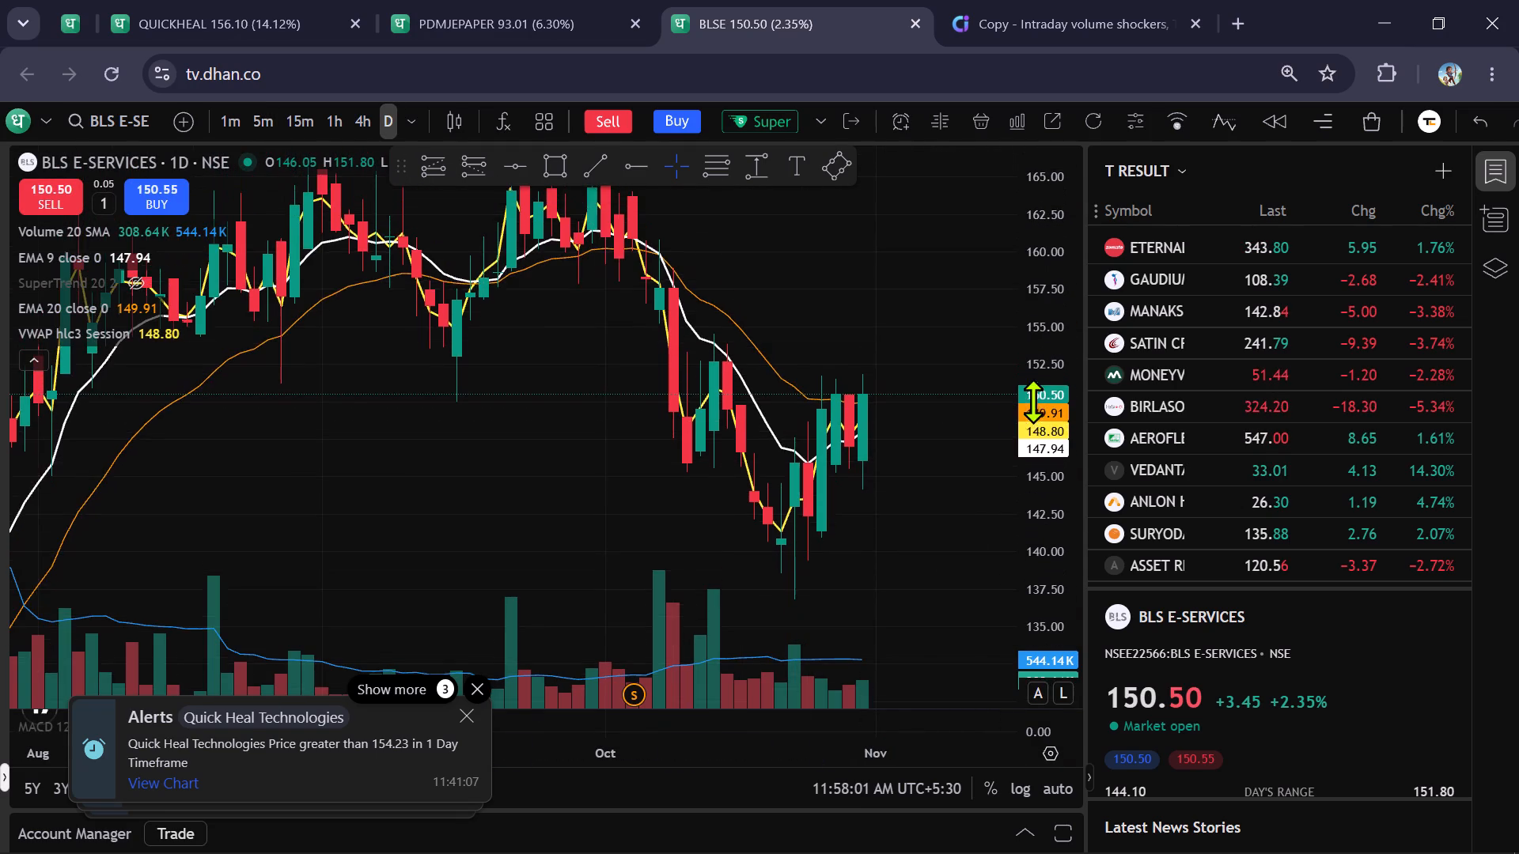
scroll(908, 474, up, 6)
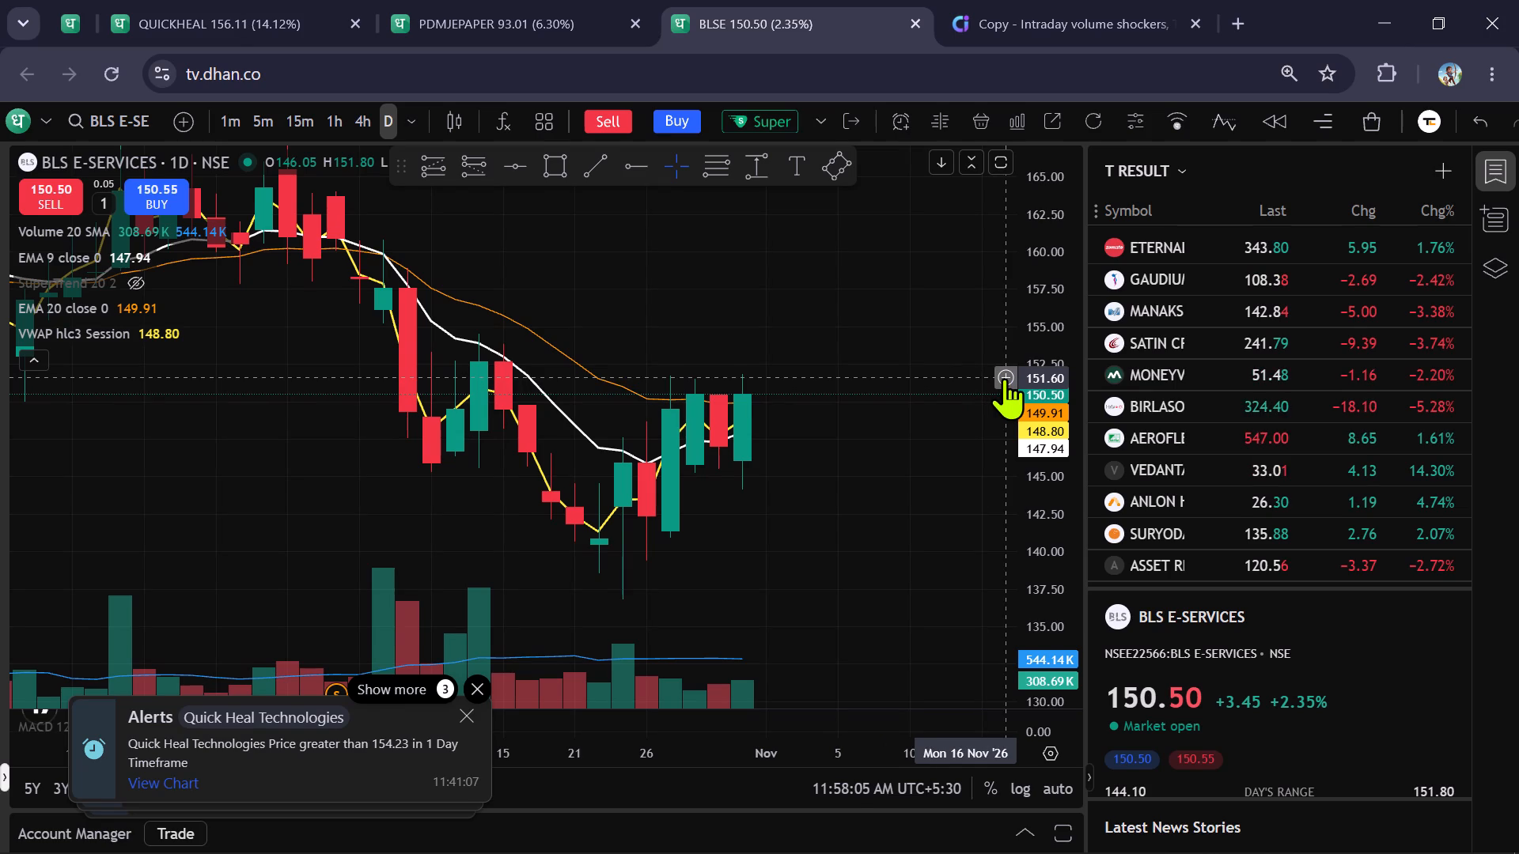
click(1004, 378)
click(900, 588)
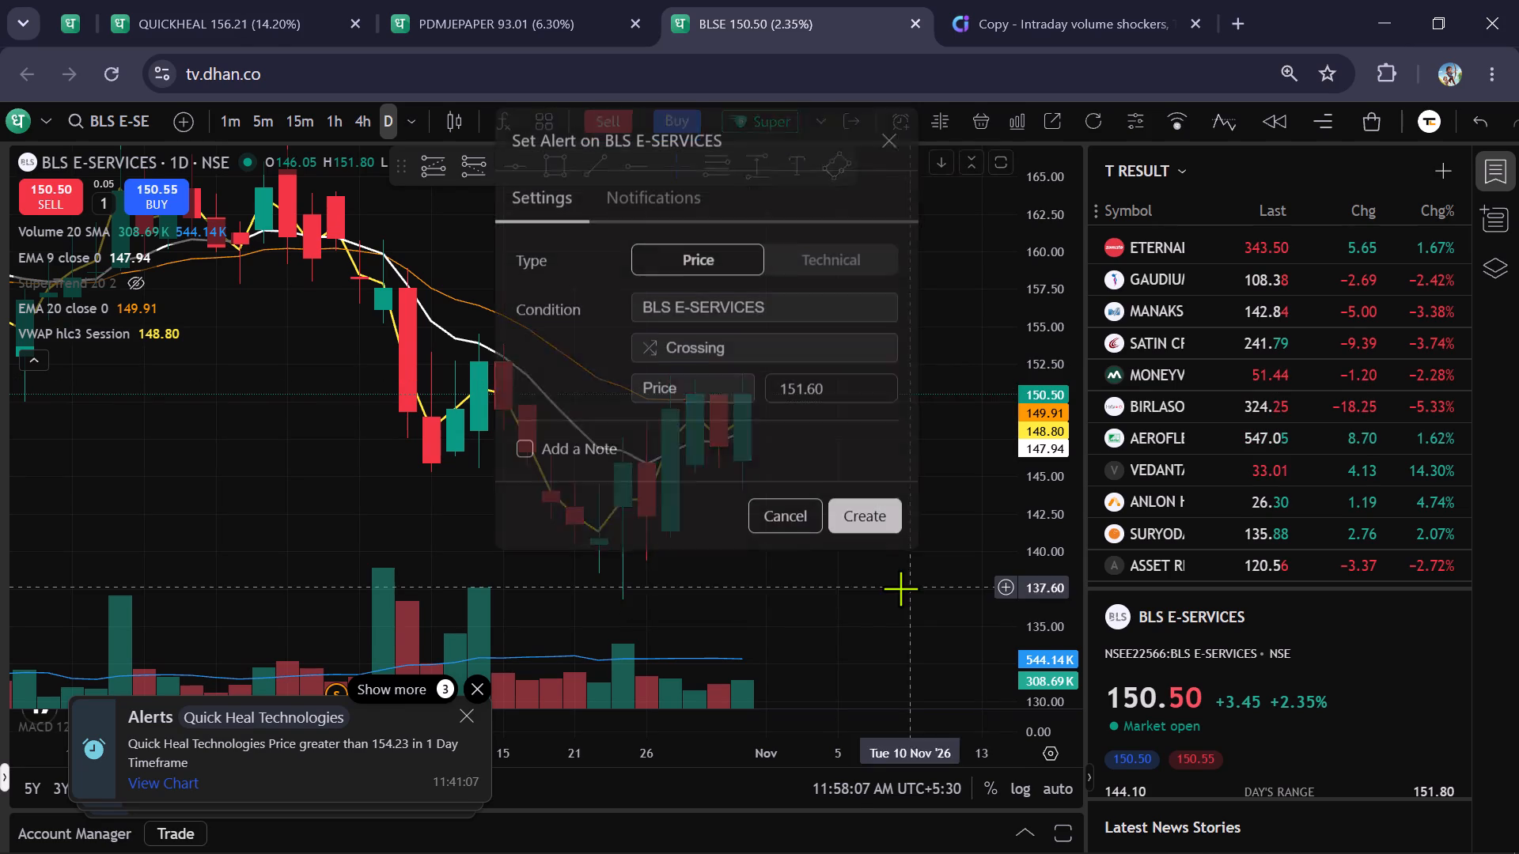
click(872, 546)
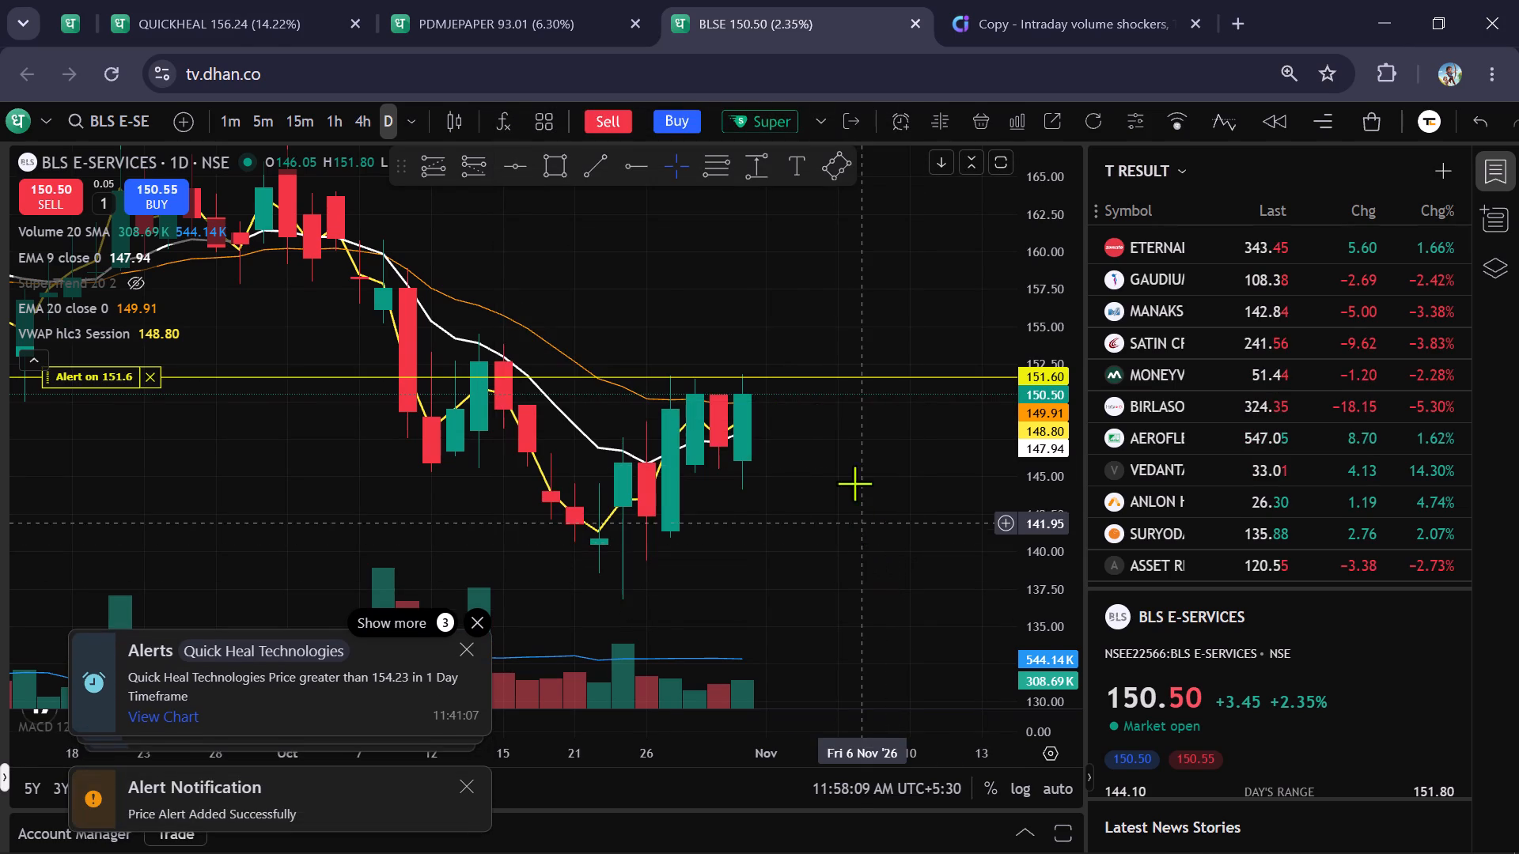
From the Quick Heal tab, remove Alivus Life Sciences and the Asset, Birlasoft, MONEYV and Satin entries from the T RESULT watchlist.
click(472, 0)
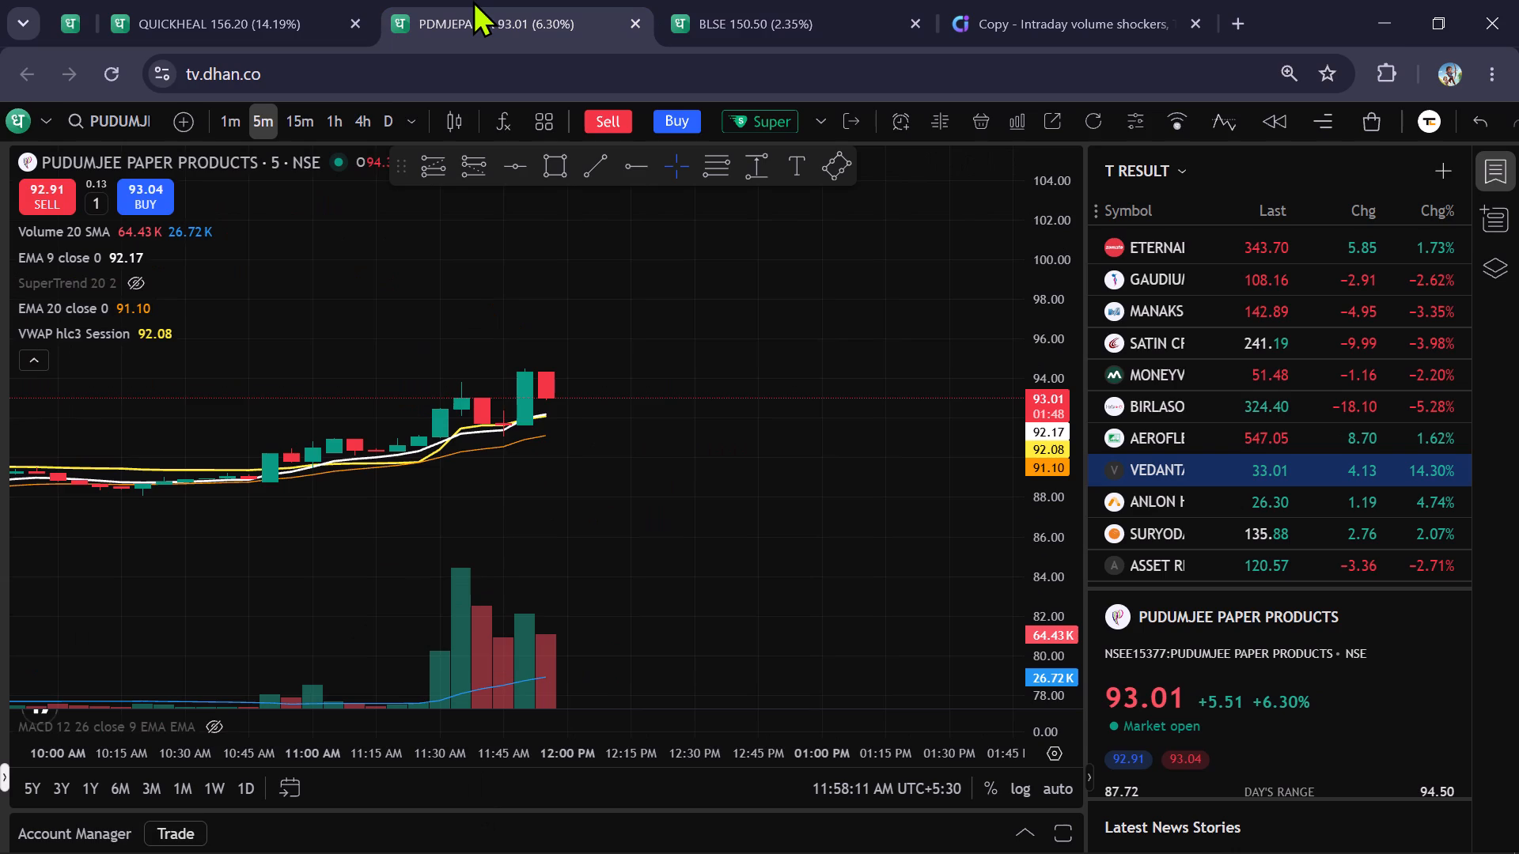
click(210, 19)
scroll(1227, 404, down, 8)
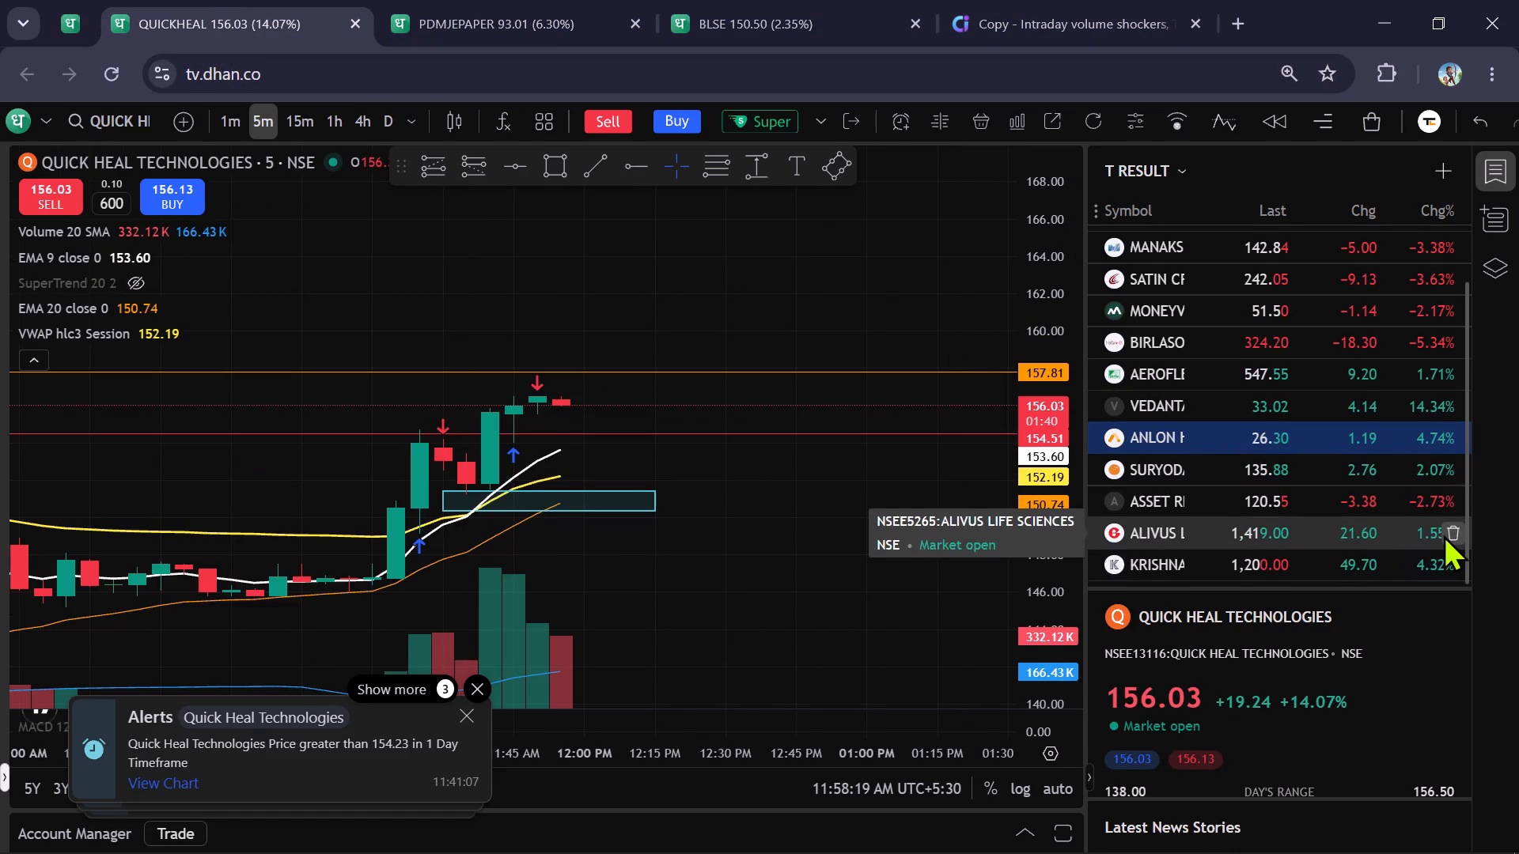
click(1443, 535)
click(1450, 531)
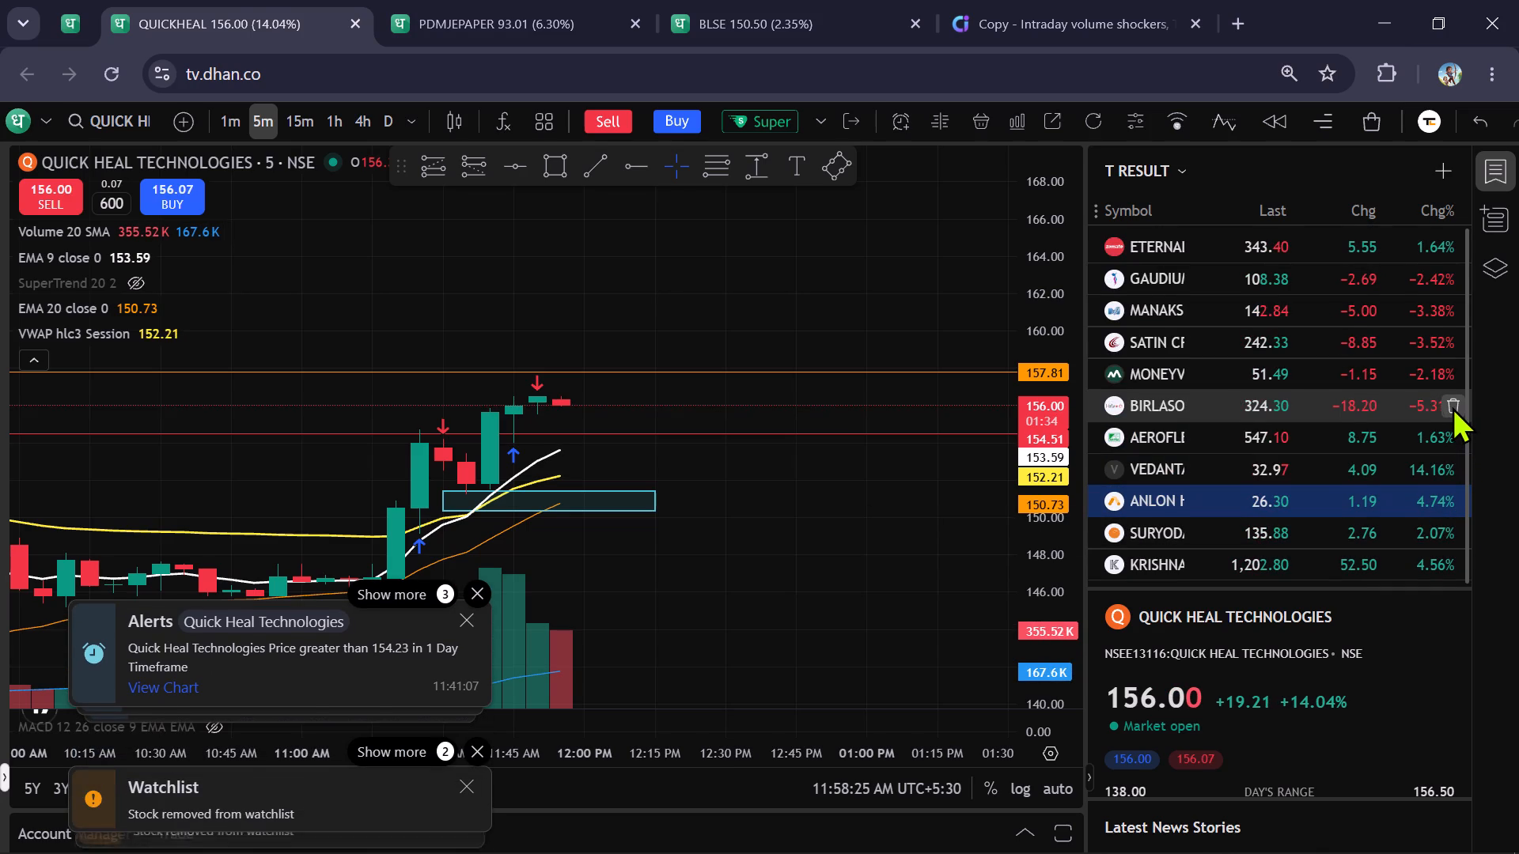
click(1452, 406)
click(1455, 378)
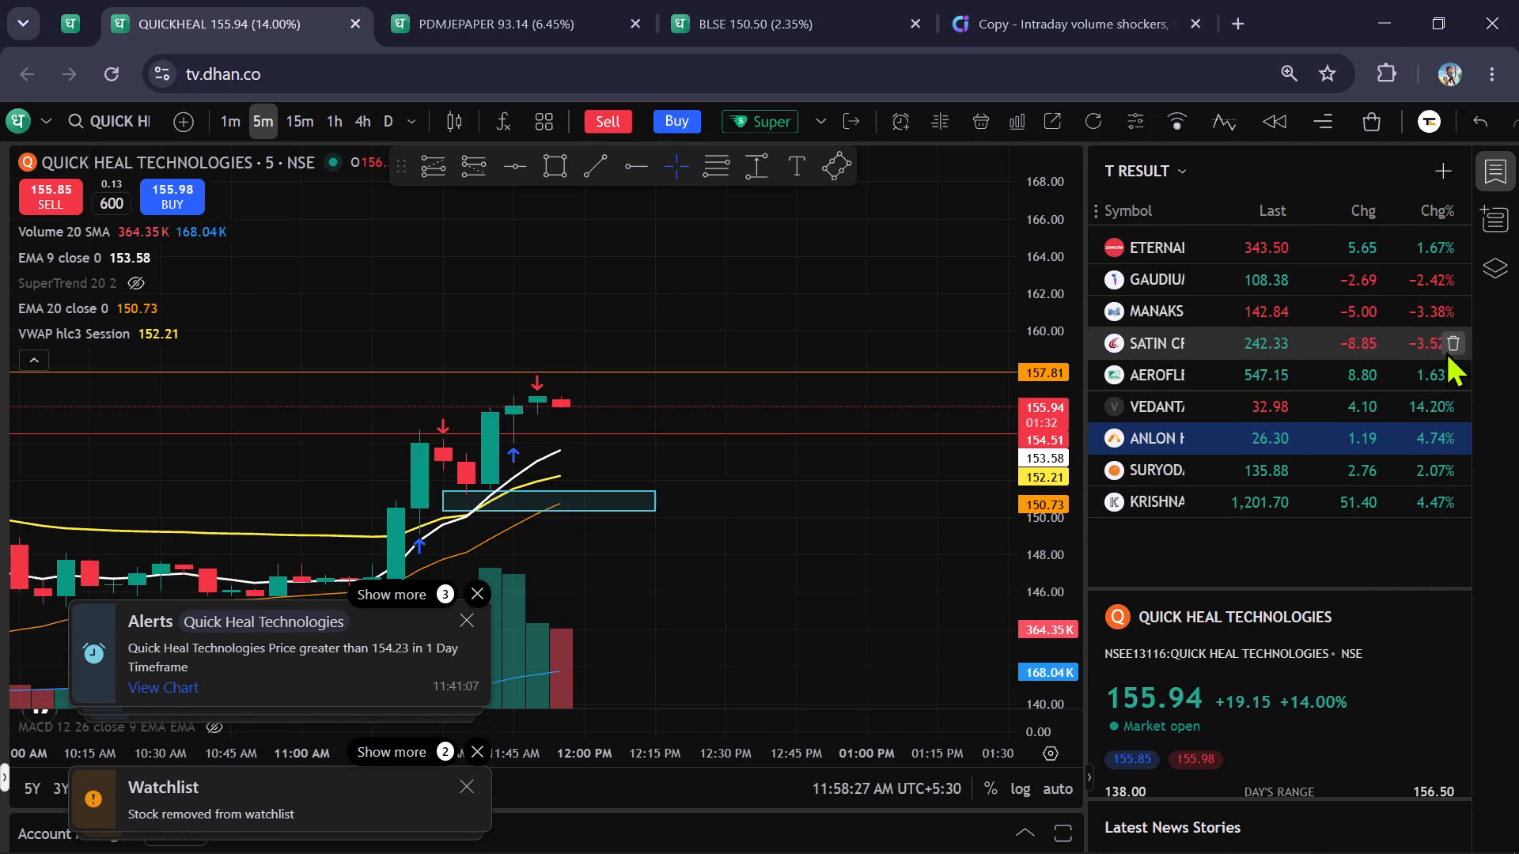
click(1447, 349)
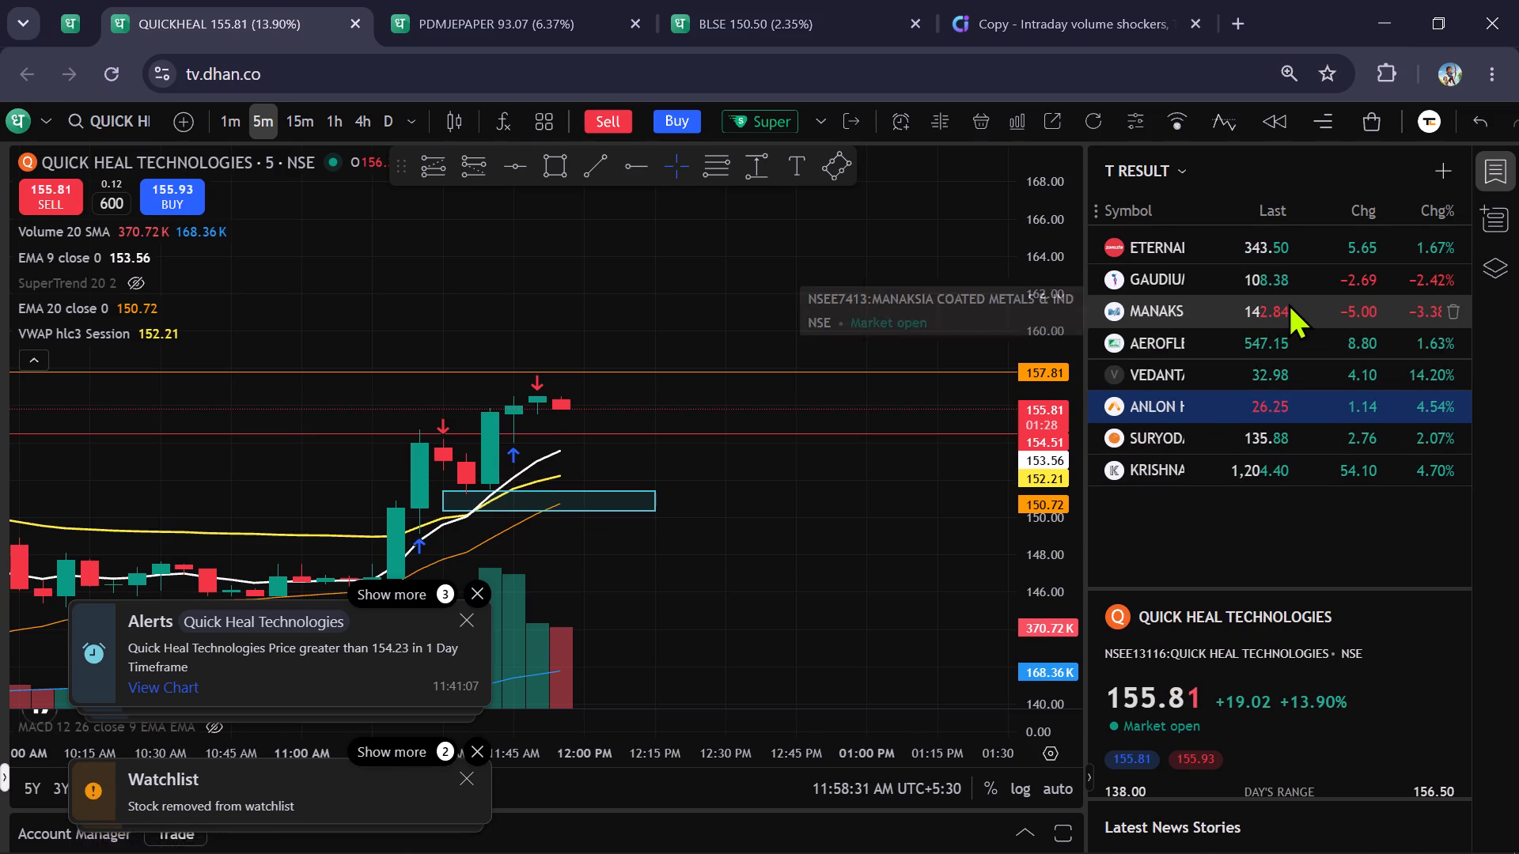
Check the Manaksia Coated Metals and Gaudium IVF charts in the Pudumjee tab and remove both stocks from the watchlist.
click(550, 5)
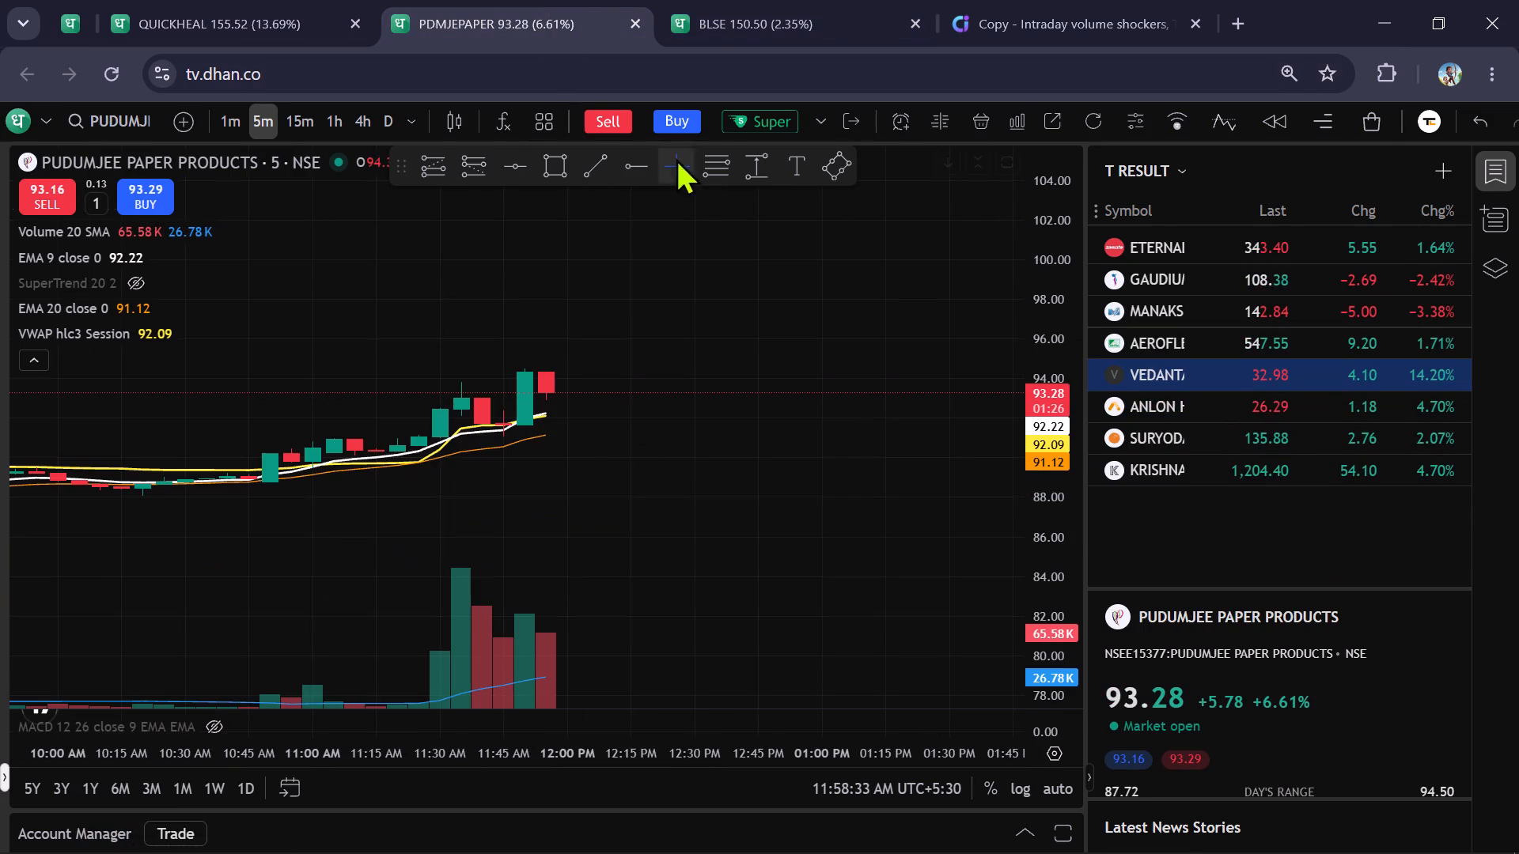
click(1257, 320)
scroll(897, 448, down, 6)
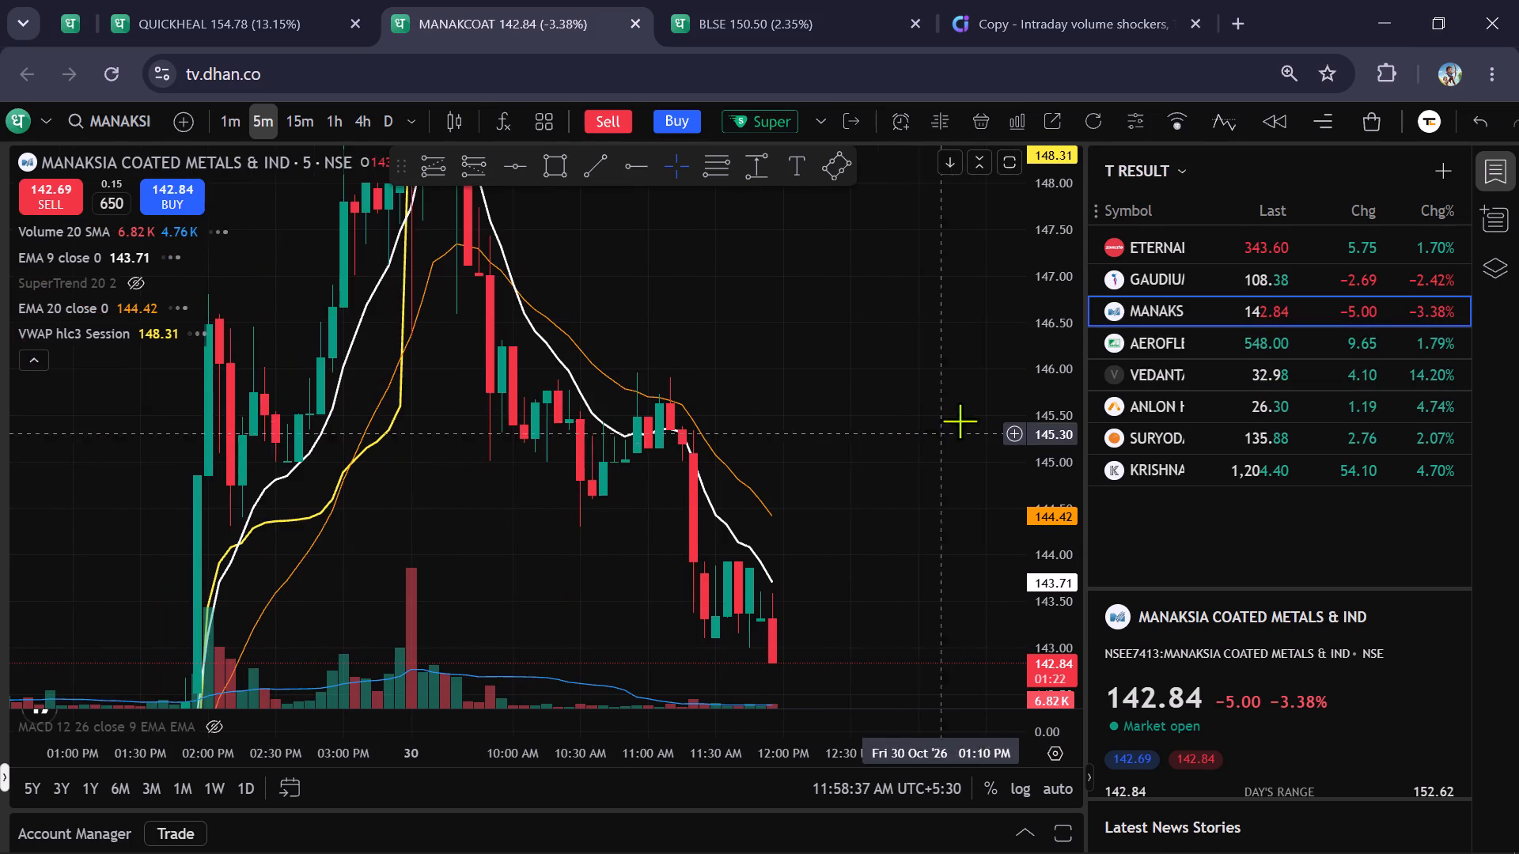
scroll(1056, 366, down, 14)
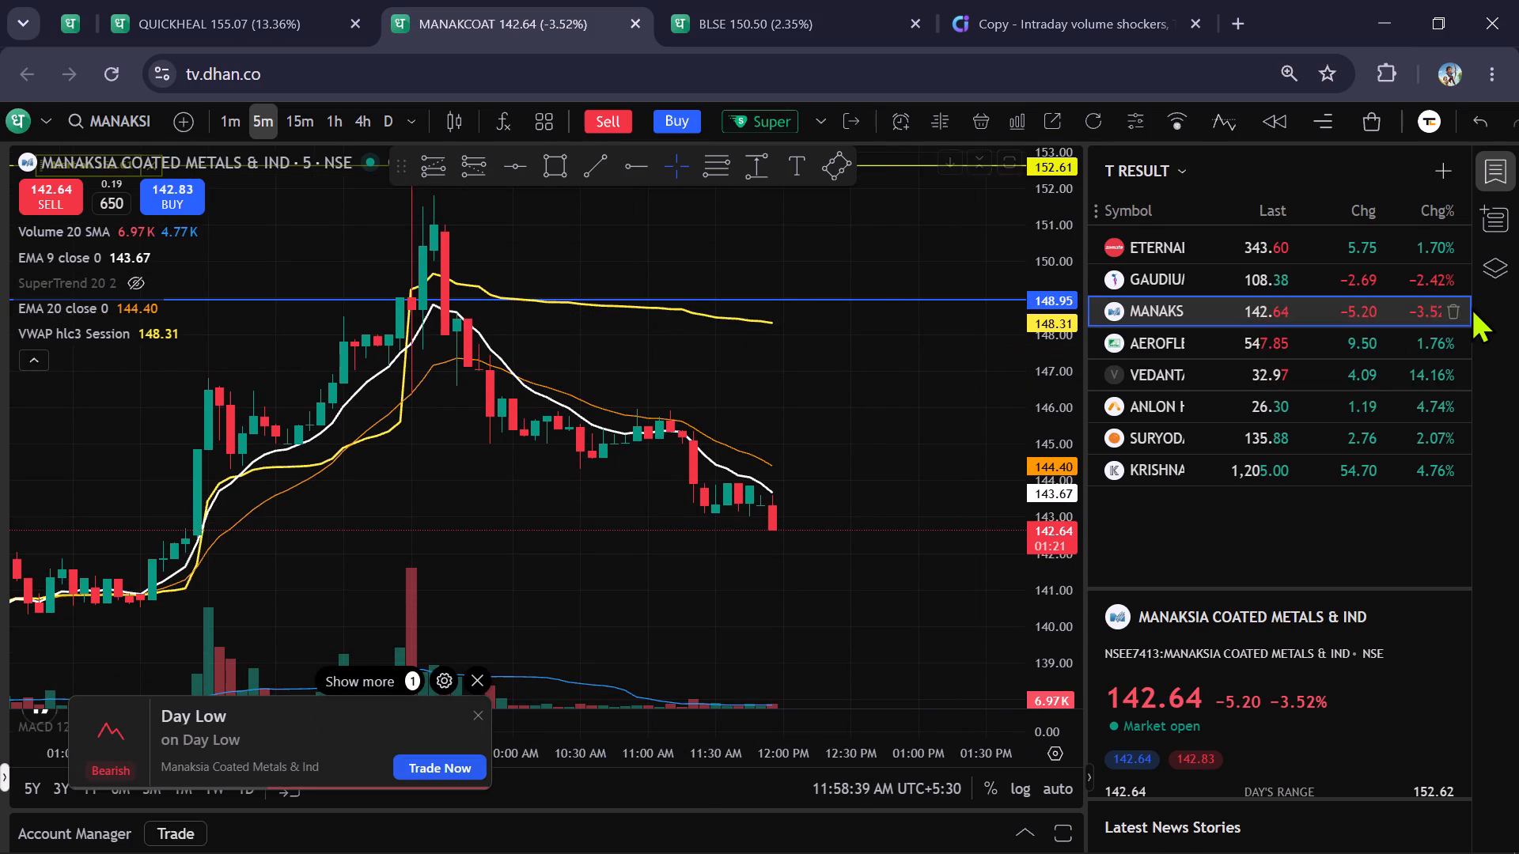
click(1448, 308)
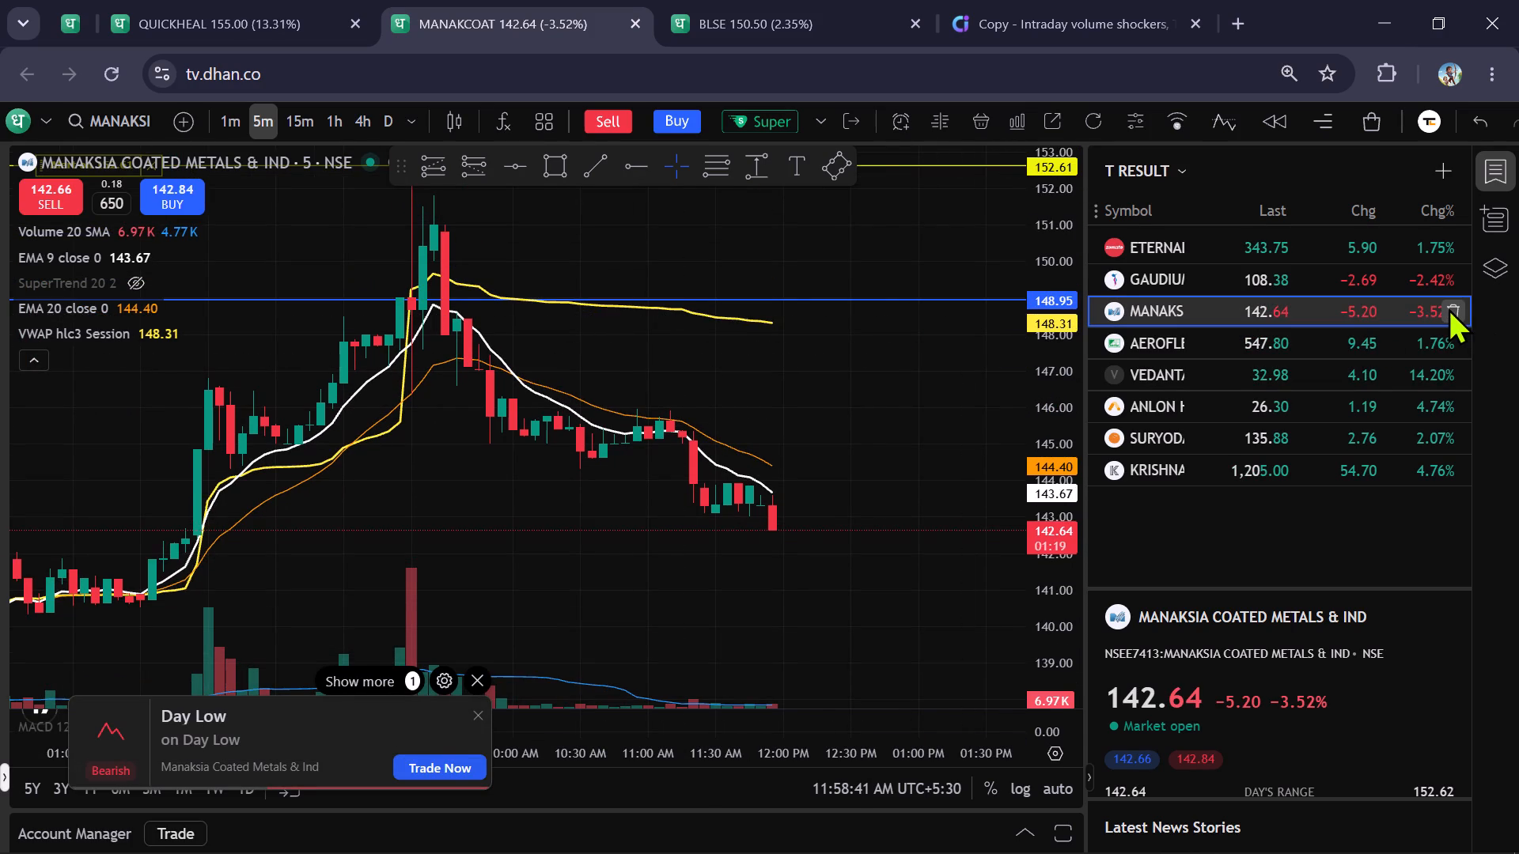
click(1397, 291)
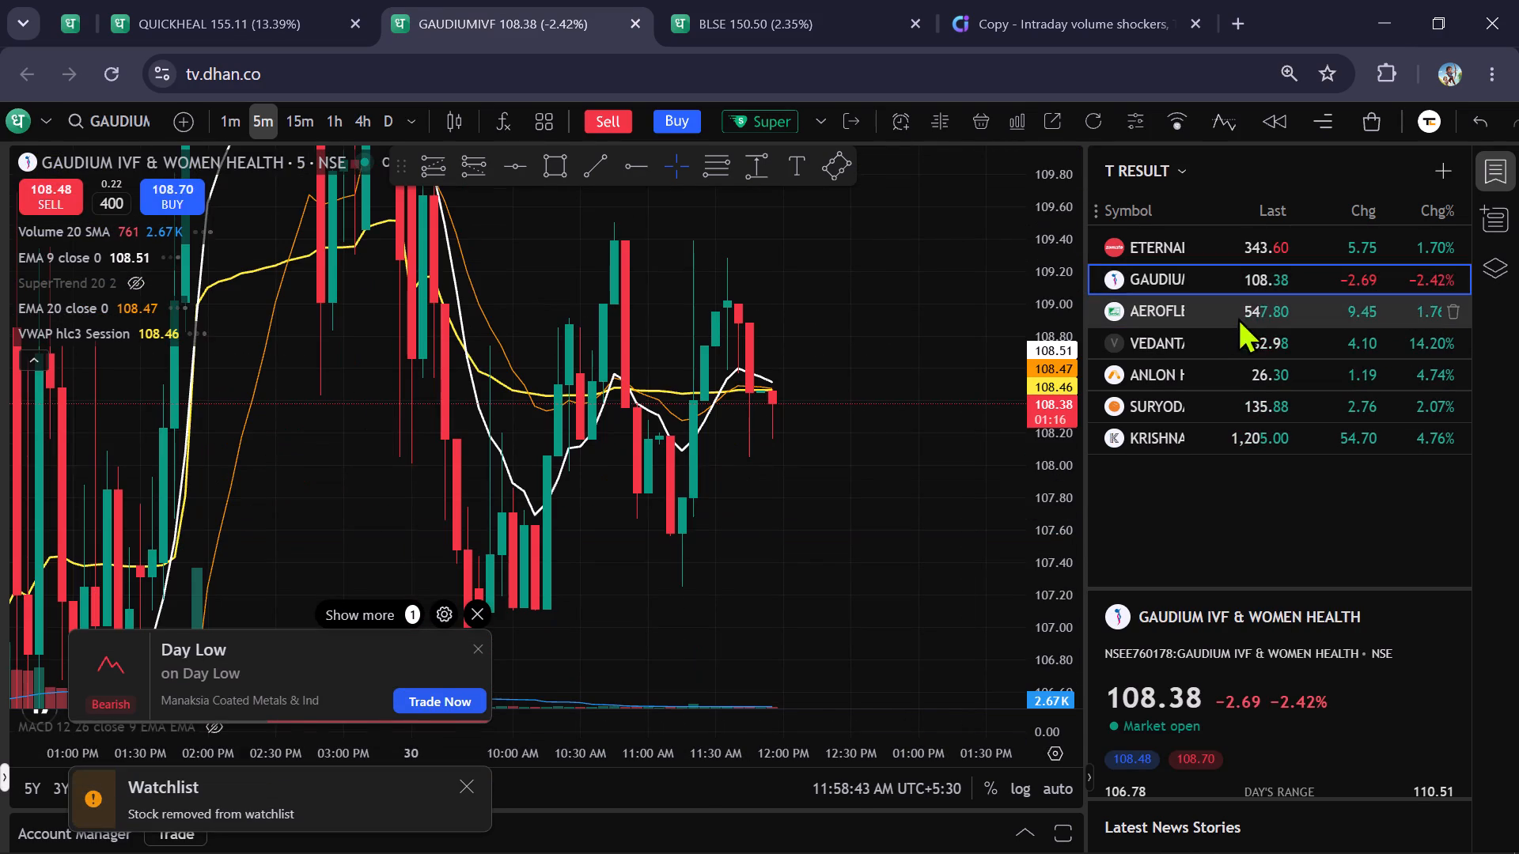
click(1447, 277)
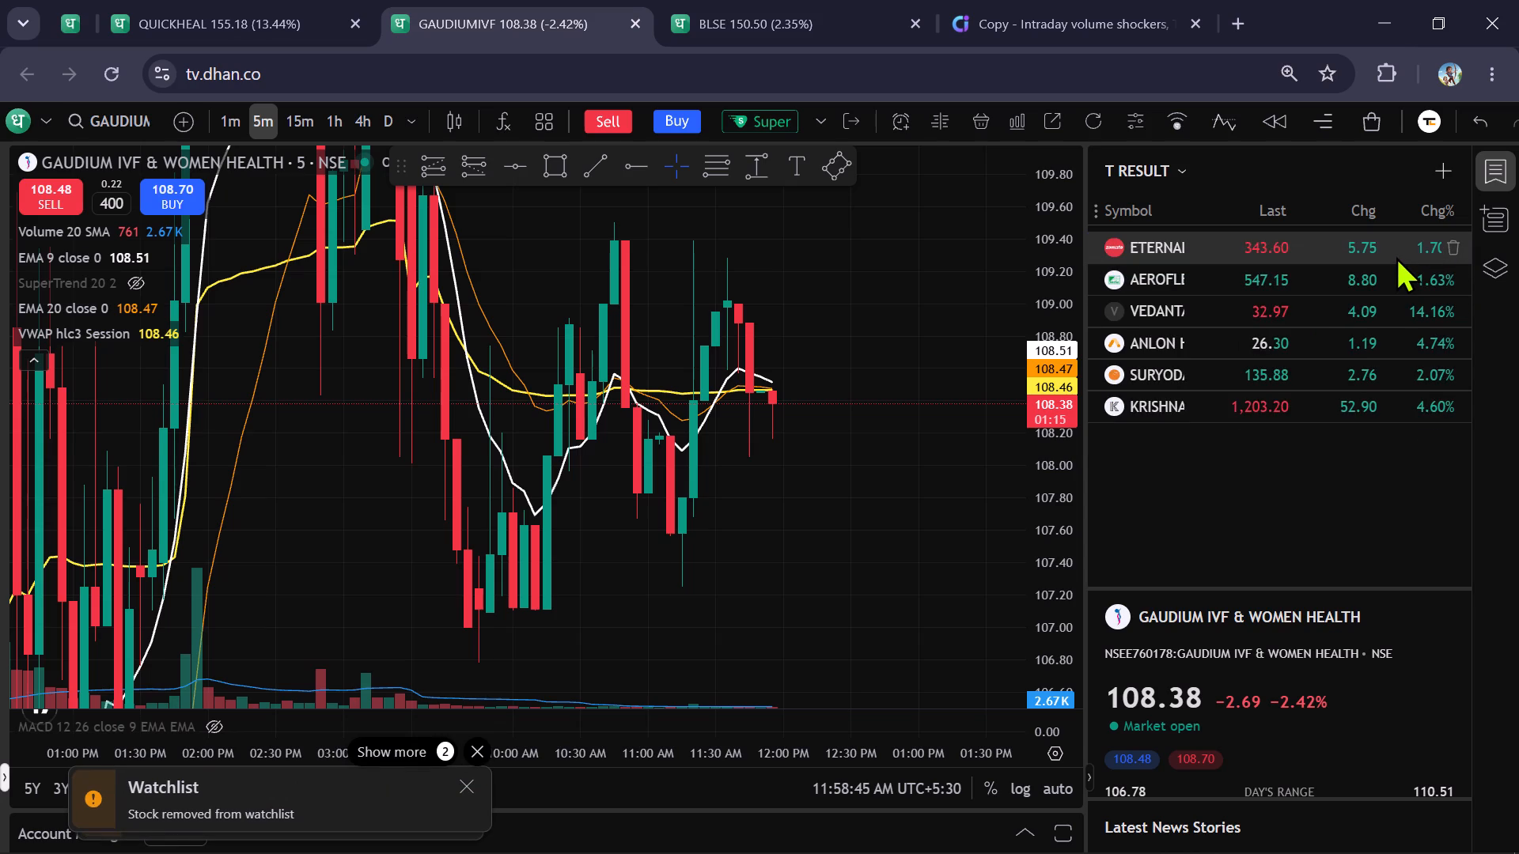
Load the Eternal chart from the watchlist in place of Gaudium IVF.
click(1396, 256)
scroll(1297, 393, down, 6)
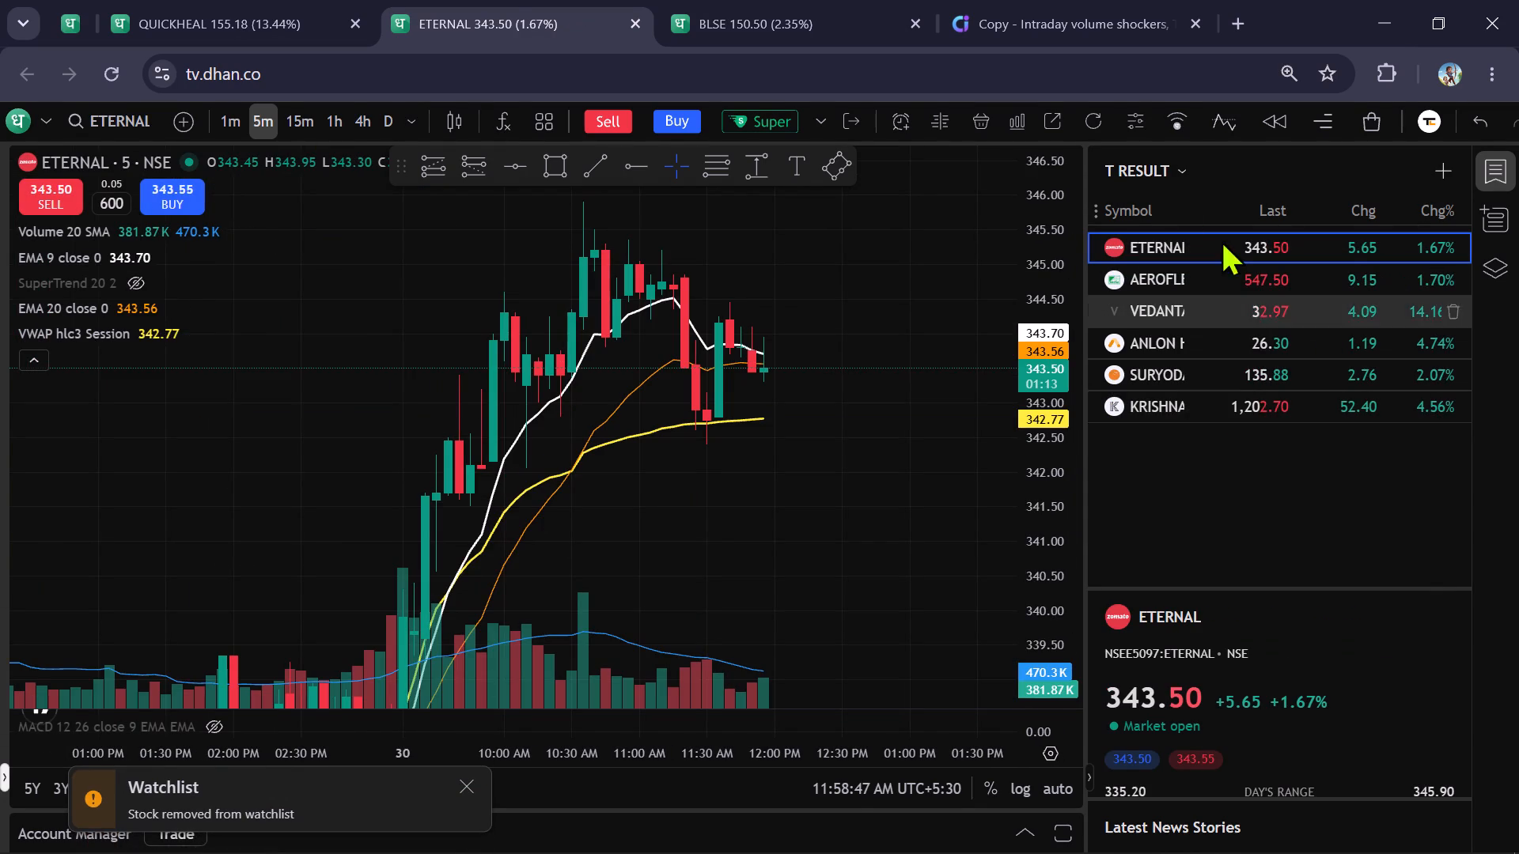
Set the BLS E-Services chart back to the 5-minute timeframe.
click(793, 0)
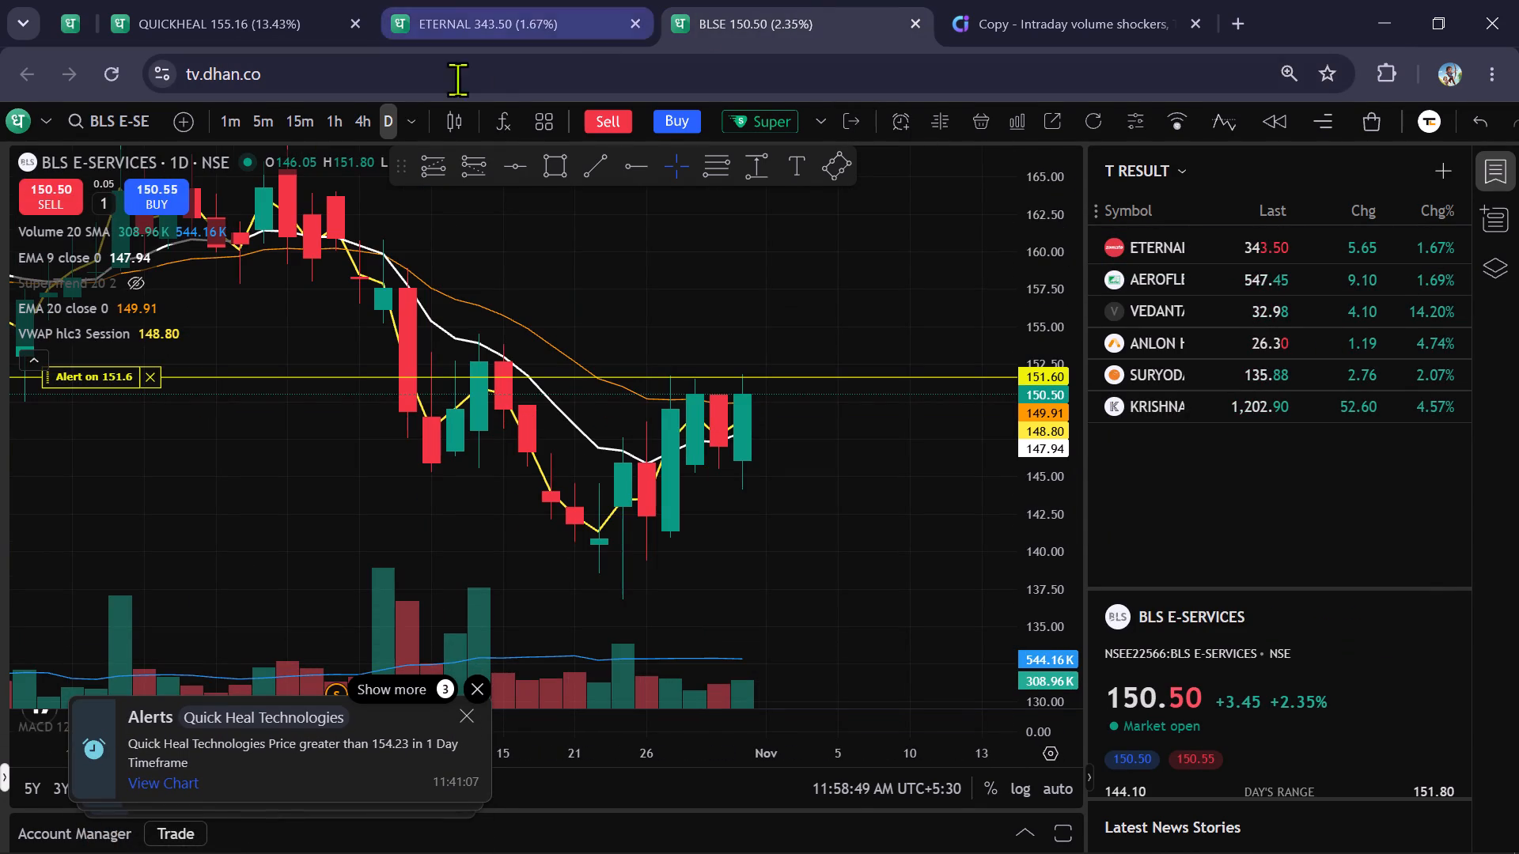
click(254, 129)
Examine Quick Heal's 5-minute chart, including the current candle, its volume and the marked levels around the position.
click(459, 30)
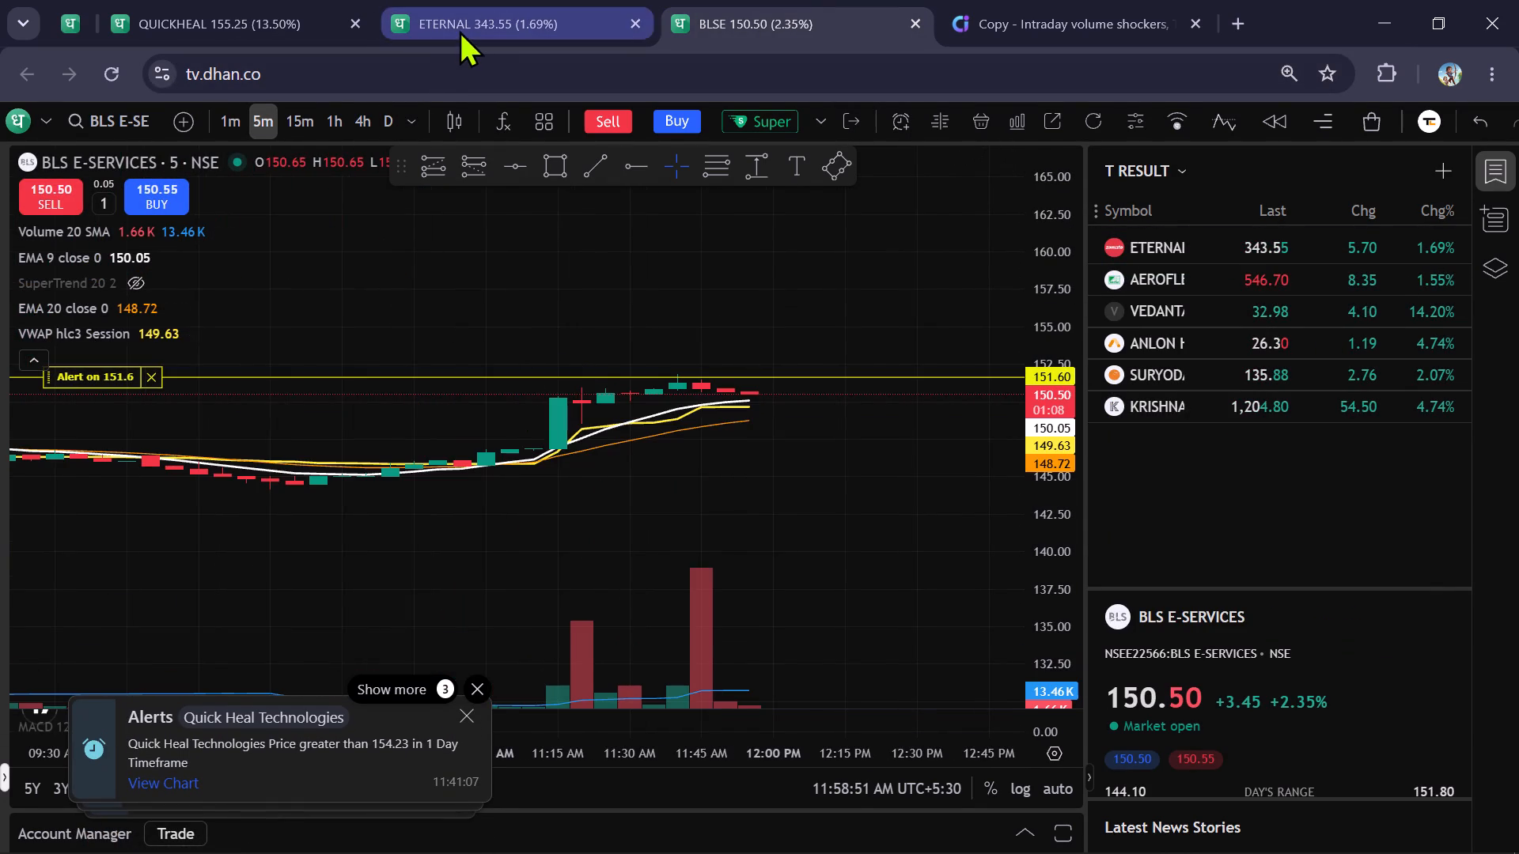
click(265, 33)
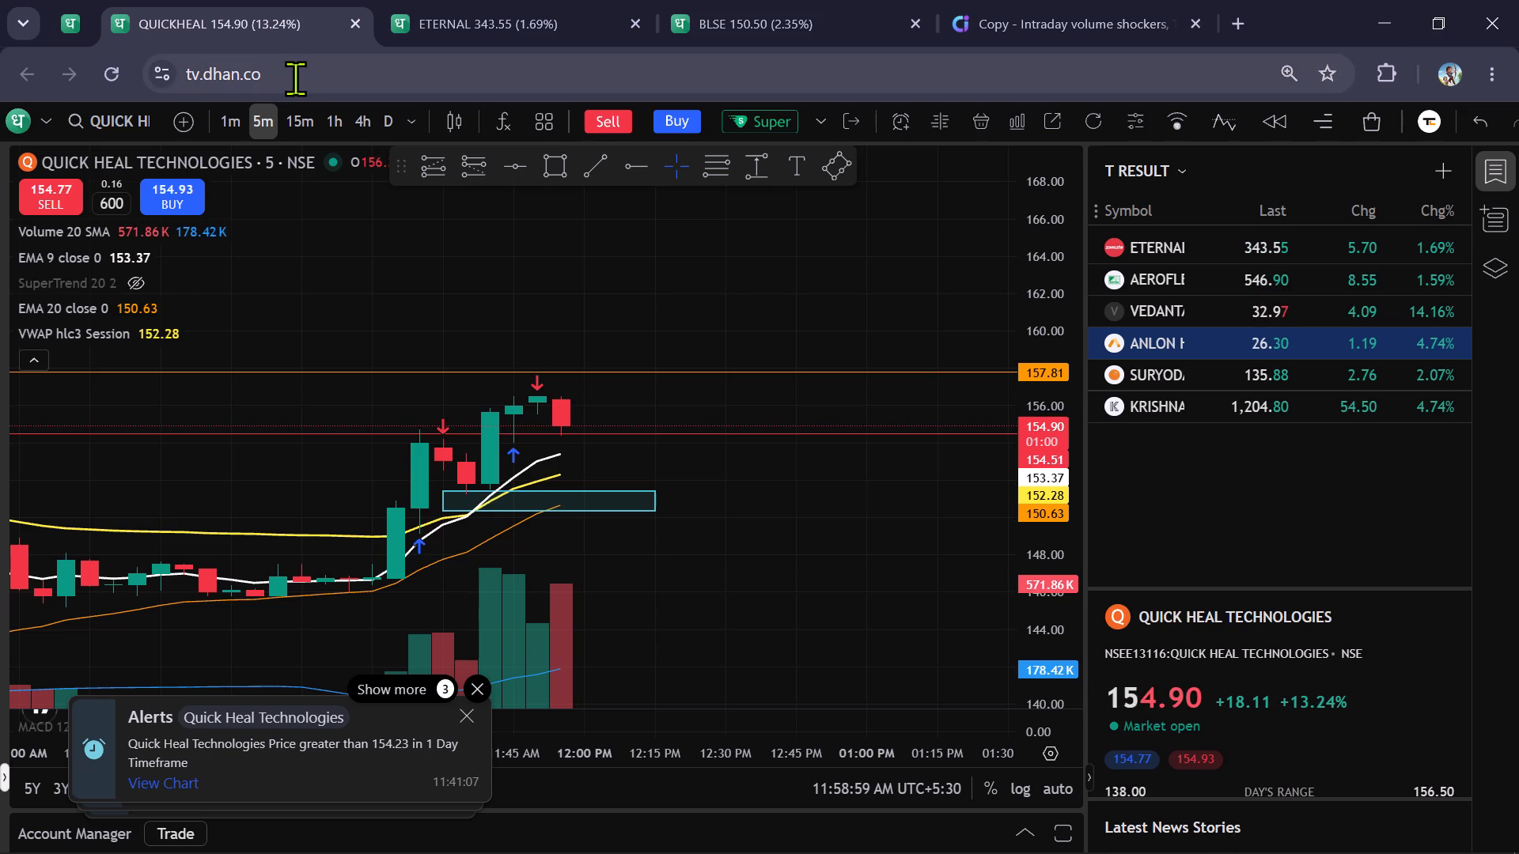
scroll(801, 595, up, 1)
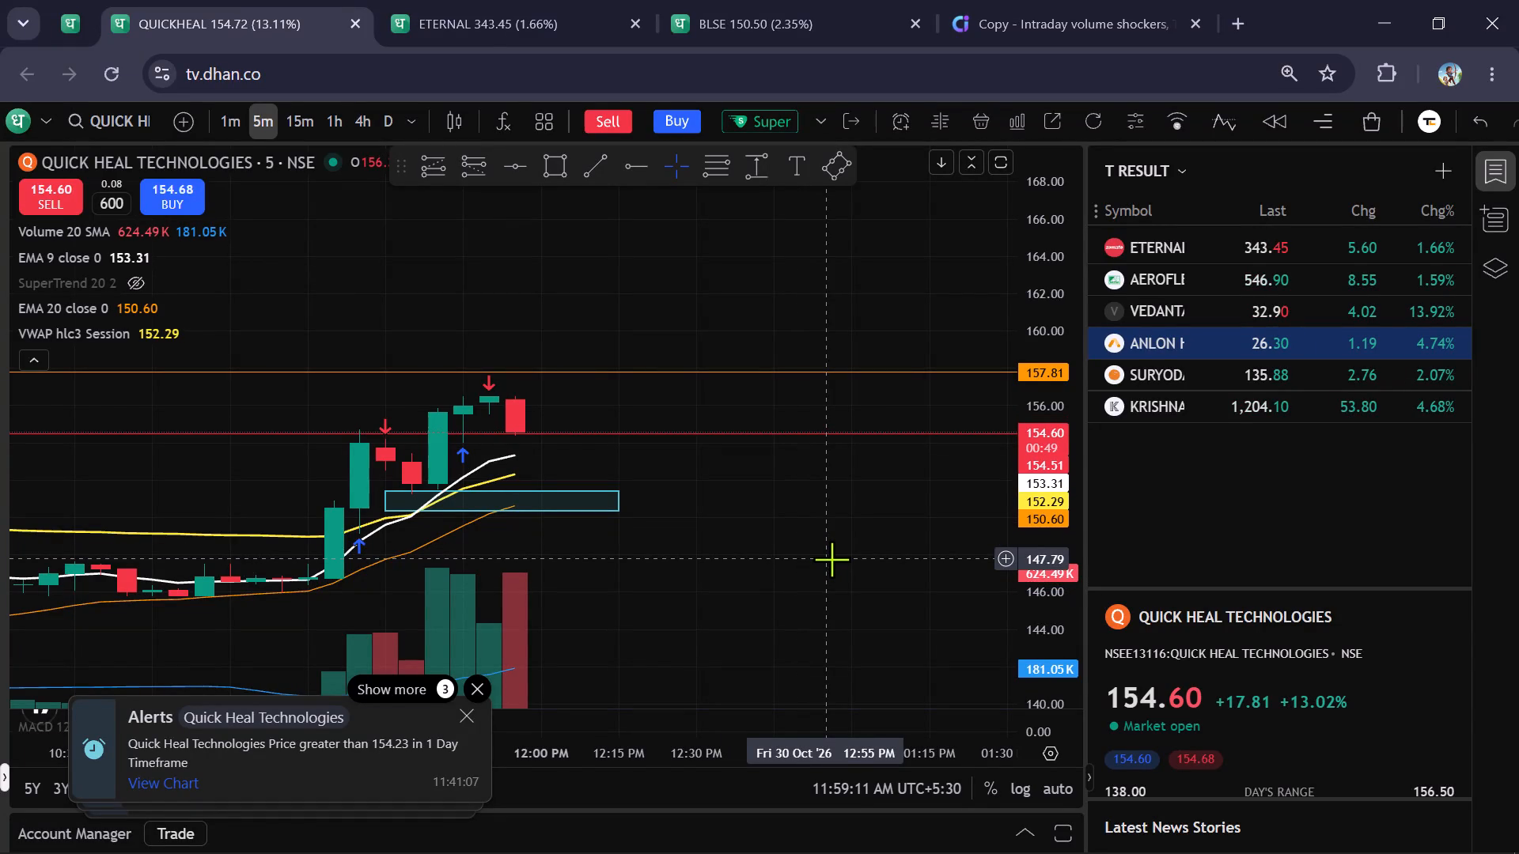
scroll(839, 563, down, 2)
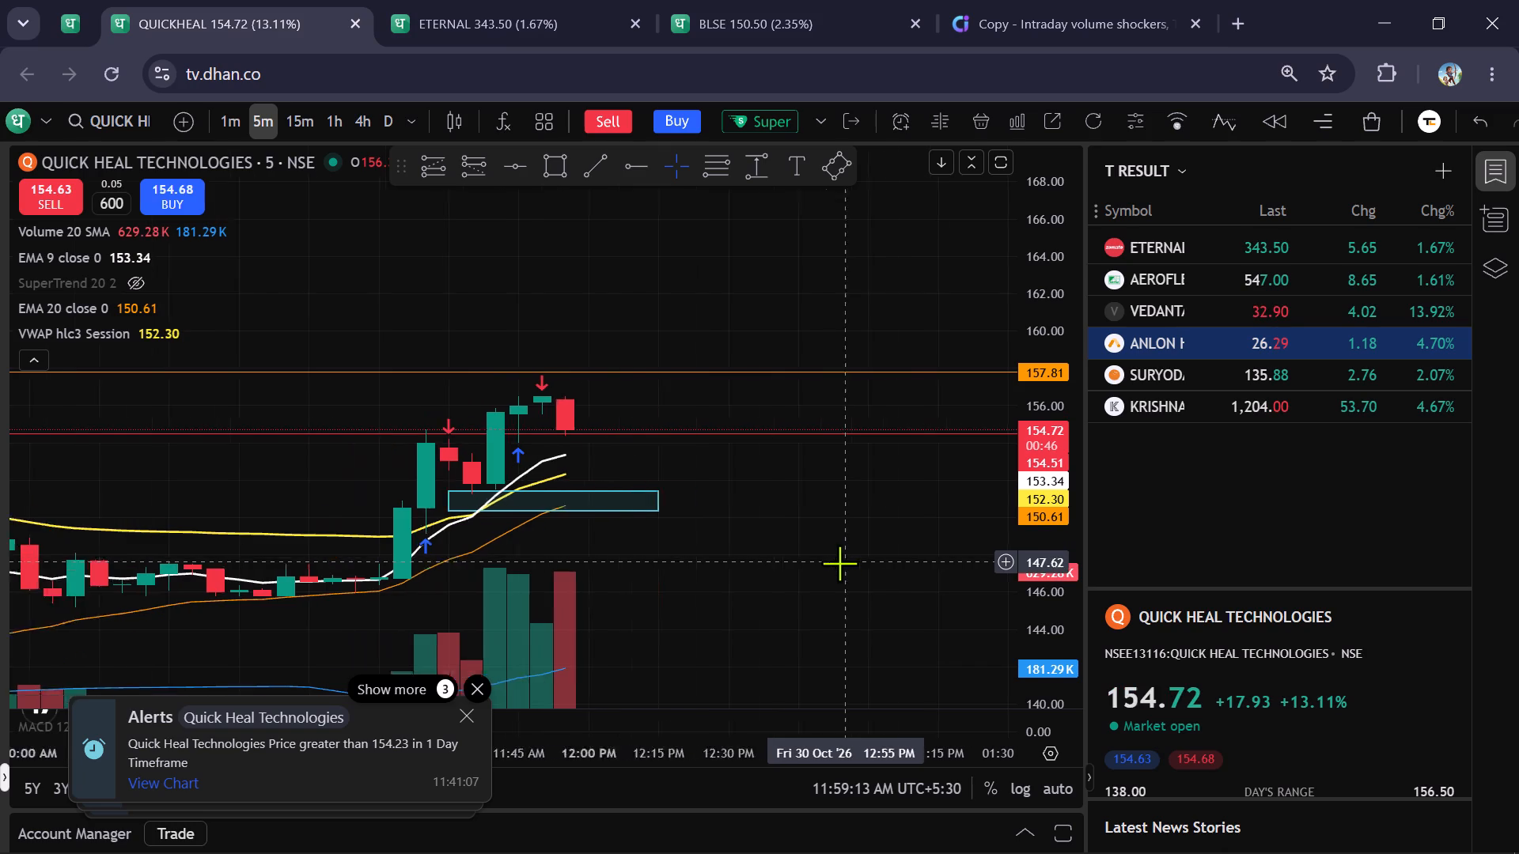
scroll(839, 563, down, 2)
drag(886, 614, 887, 591)
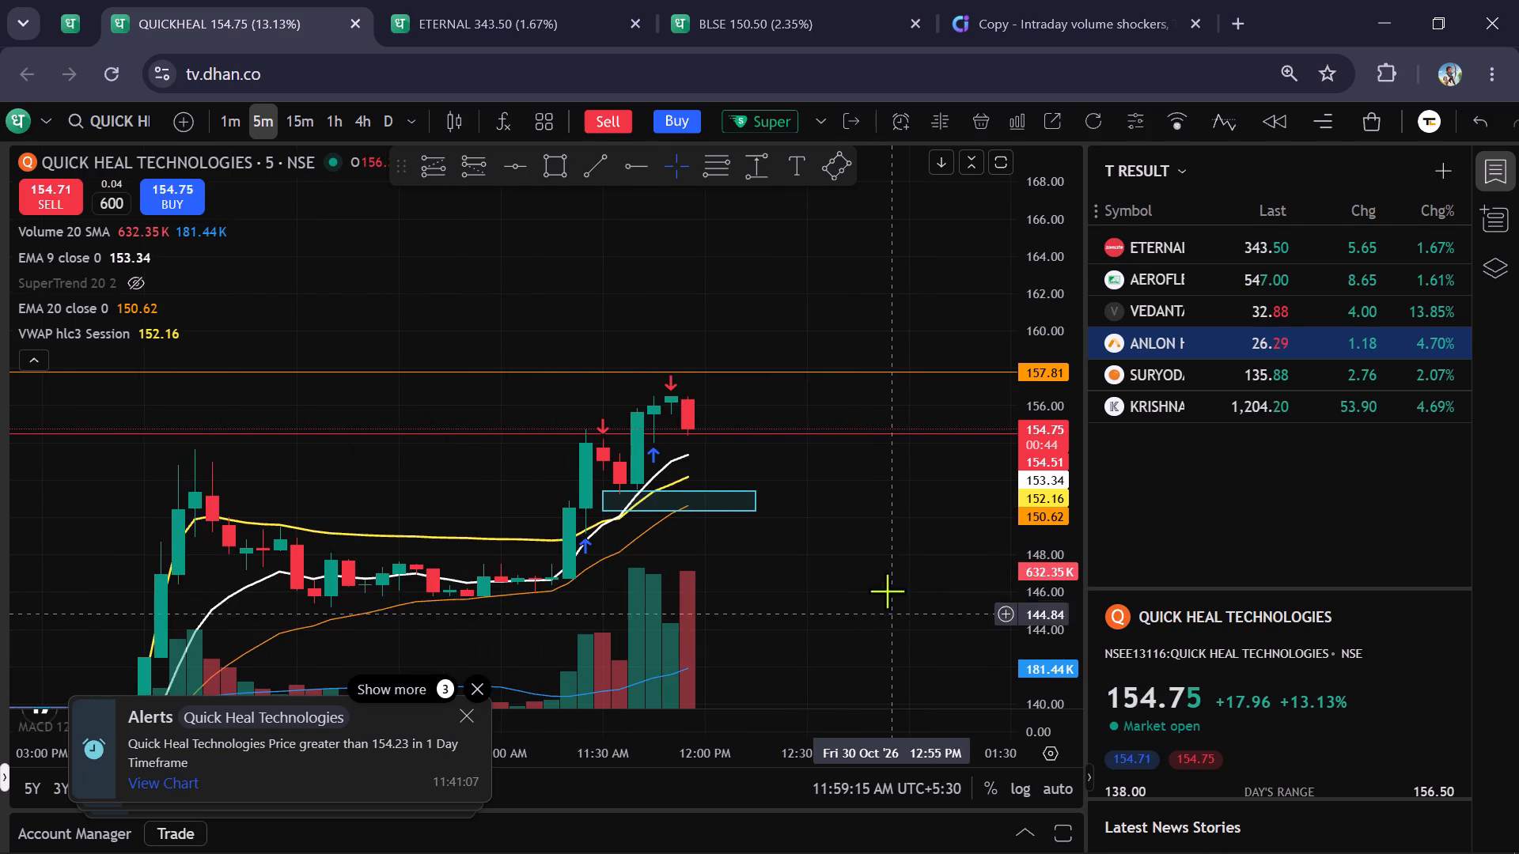
drag(887, 591, 910, 453)
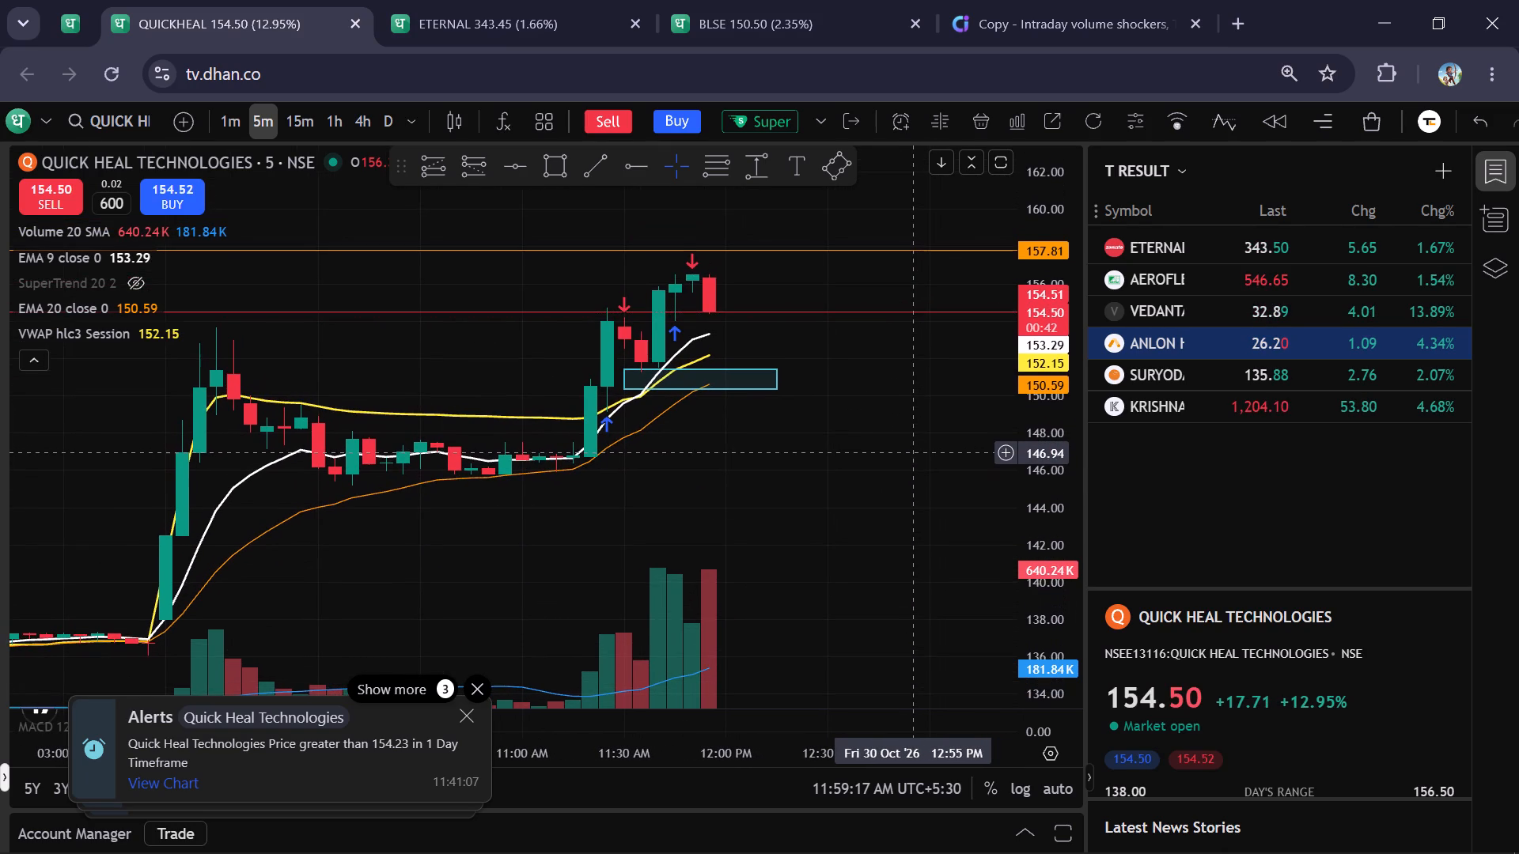
drag(910, 453, 906, 470)
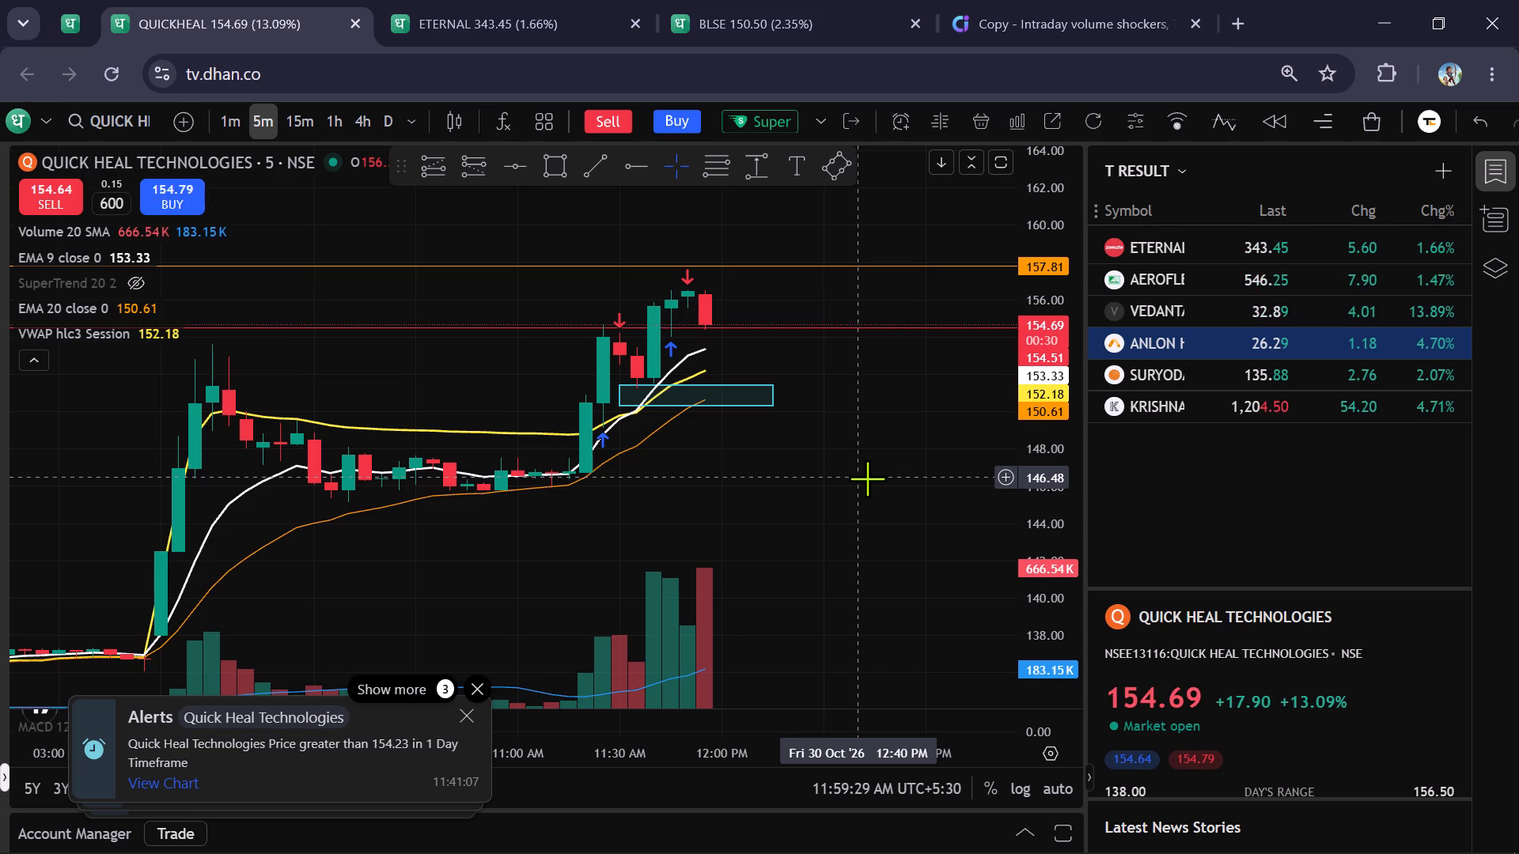
Glance at the Eternal chart and load Krishna Defence & Allied Industries in place of BLS E-Services.
click(518, 6)
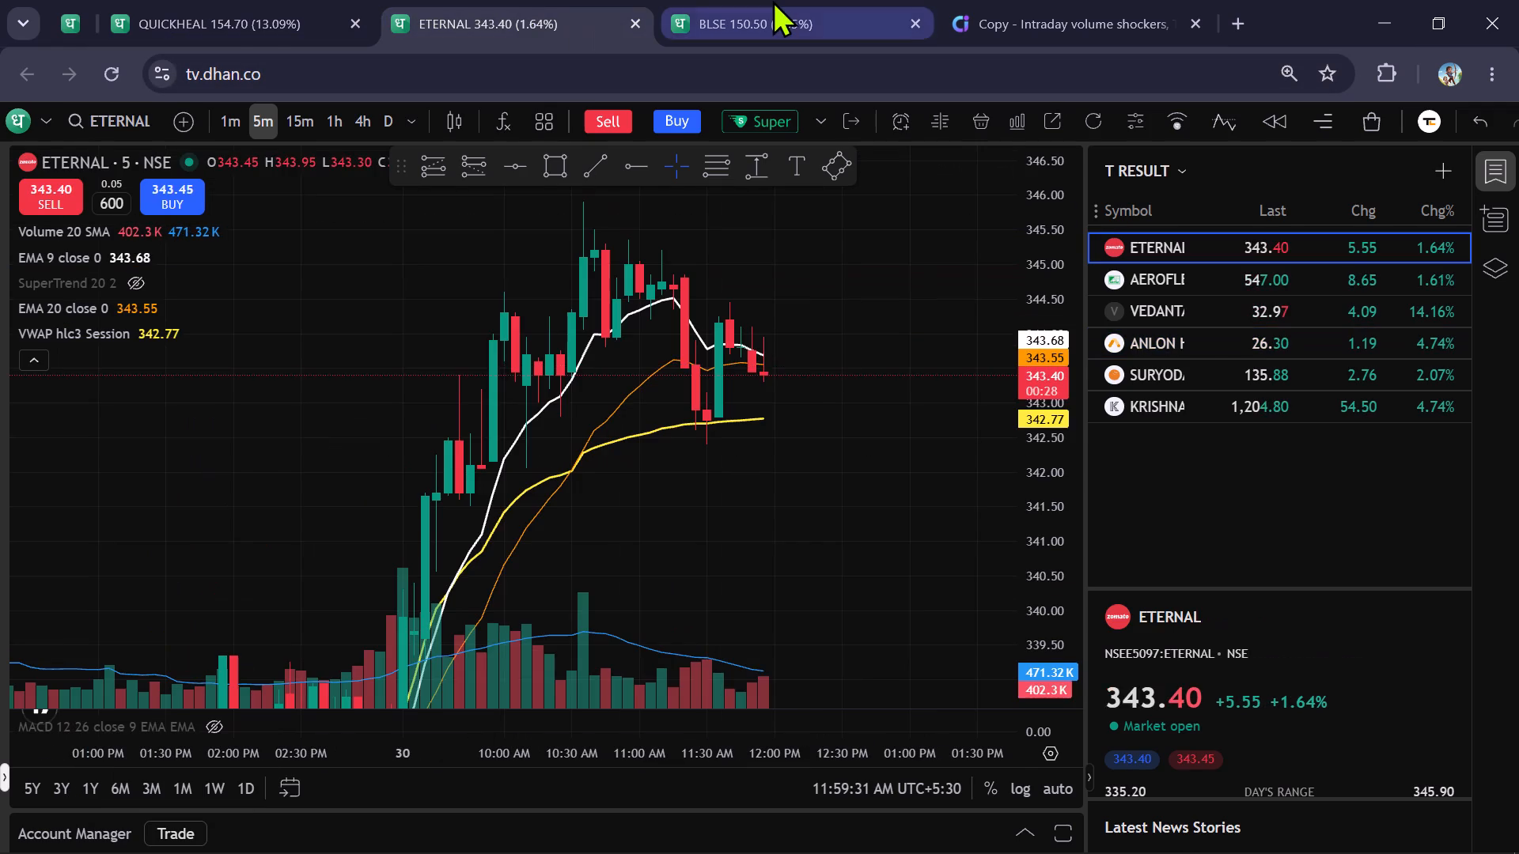
click(772, 0)
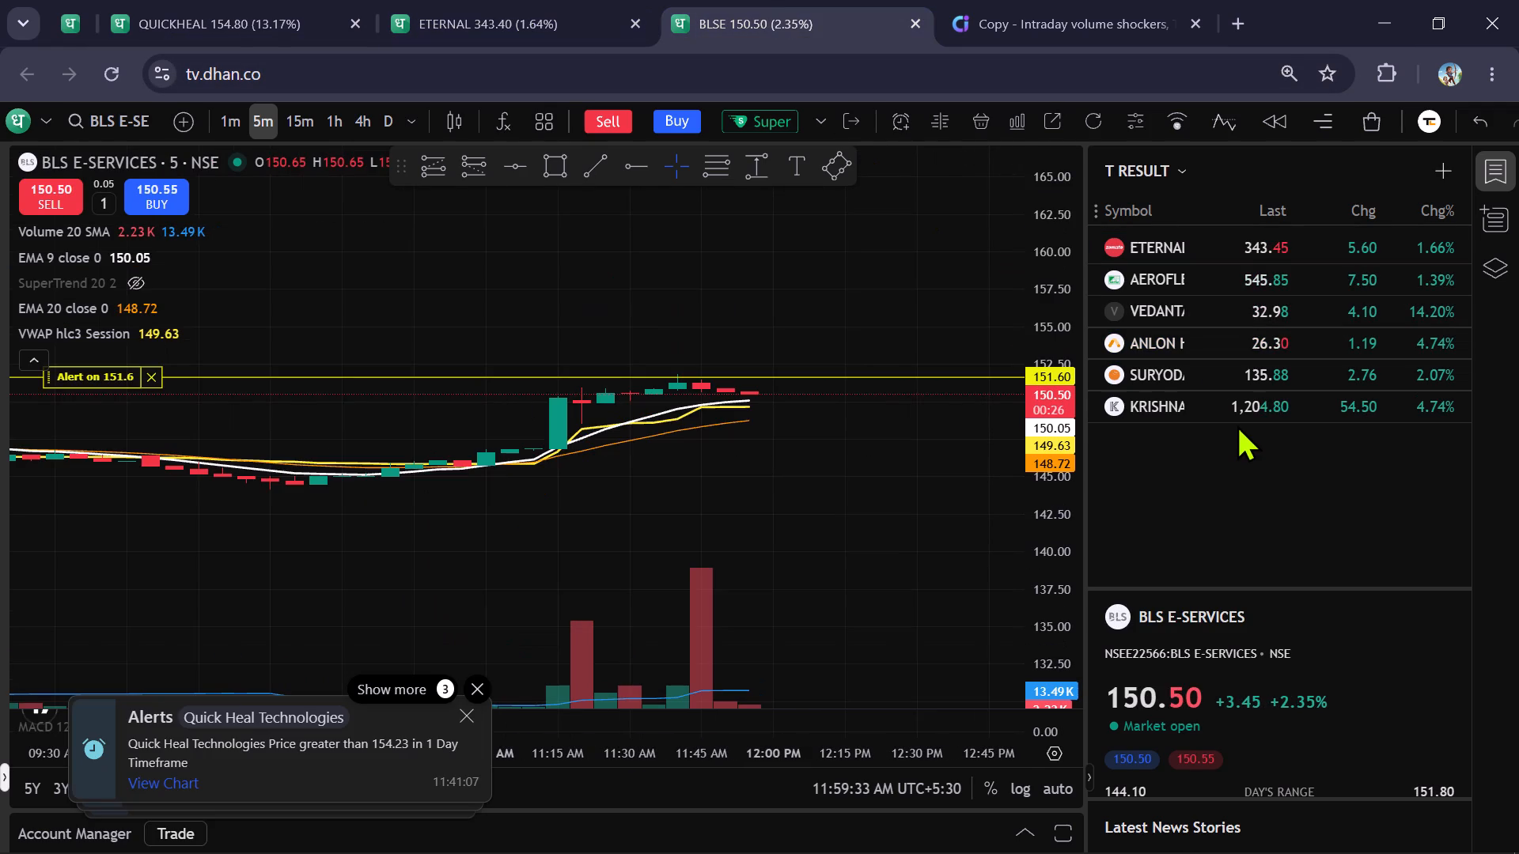
click(1237, 412)
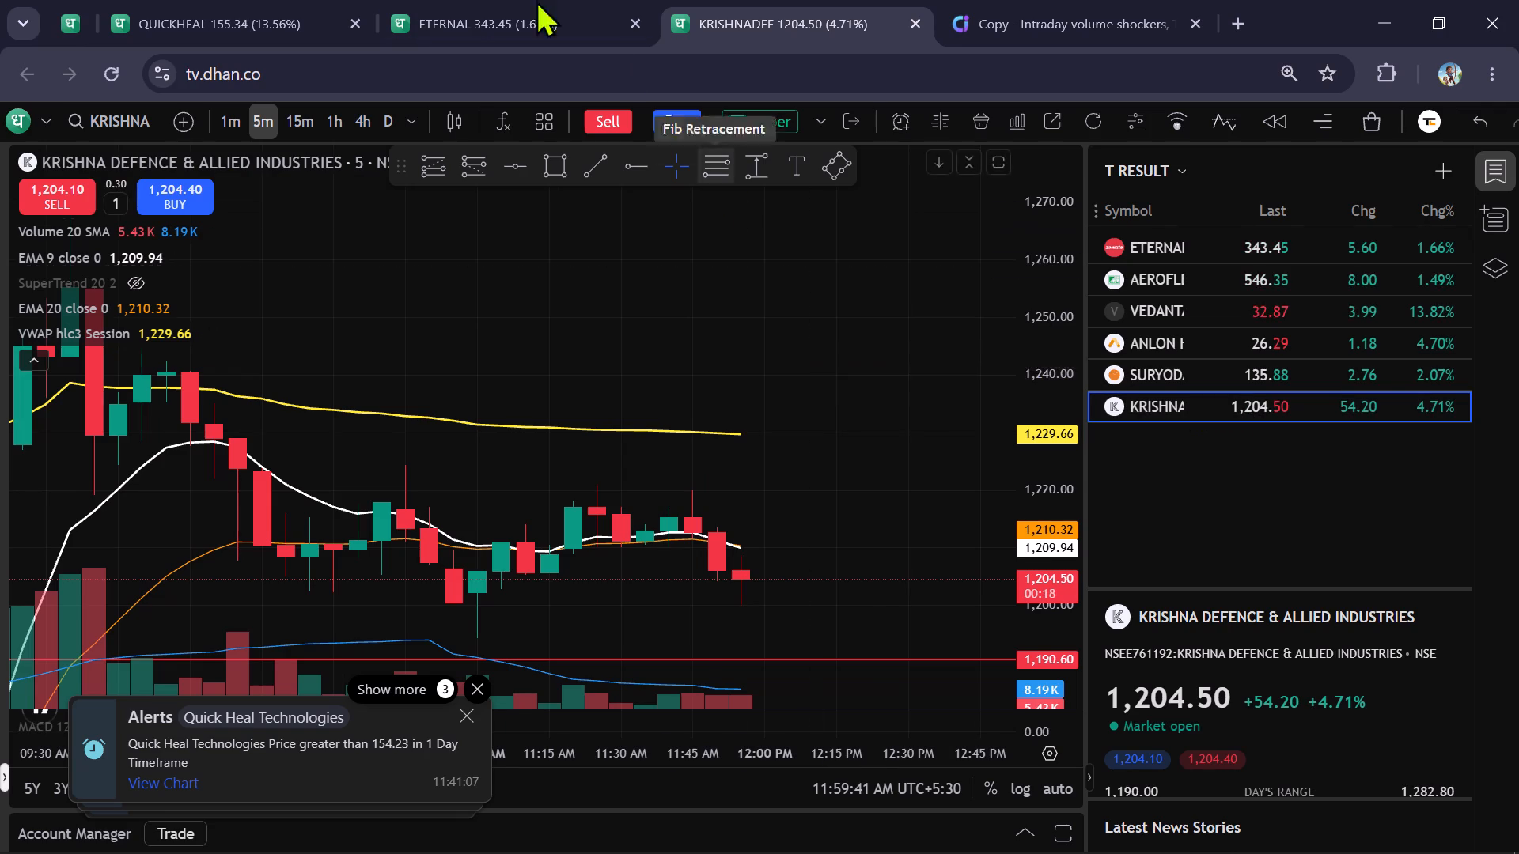
Recheck Quick Heal's recent 5-minute candles against the marked price levels and moving averages.
click(460, 0)
click(127, 0)
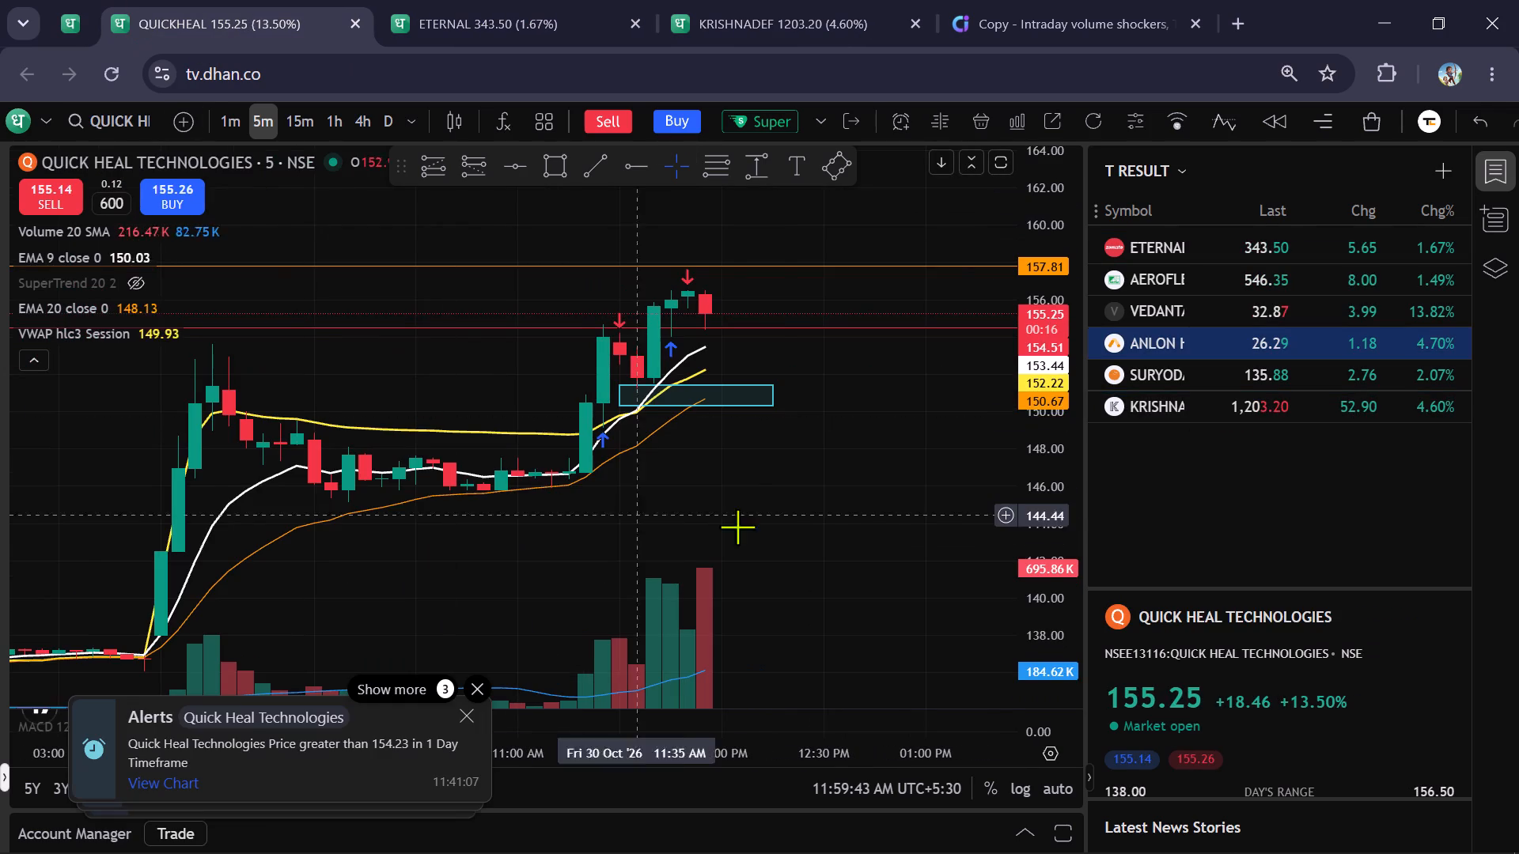
scroll(760, 508, up, 2)
drag(854, 456, 848, 551)
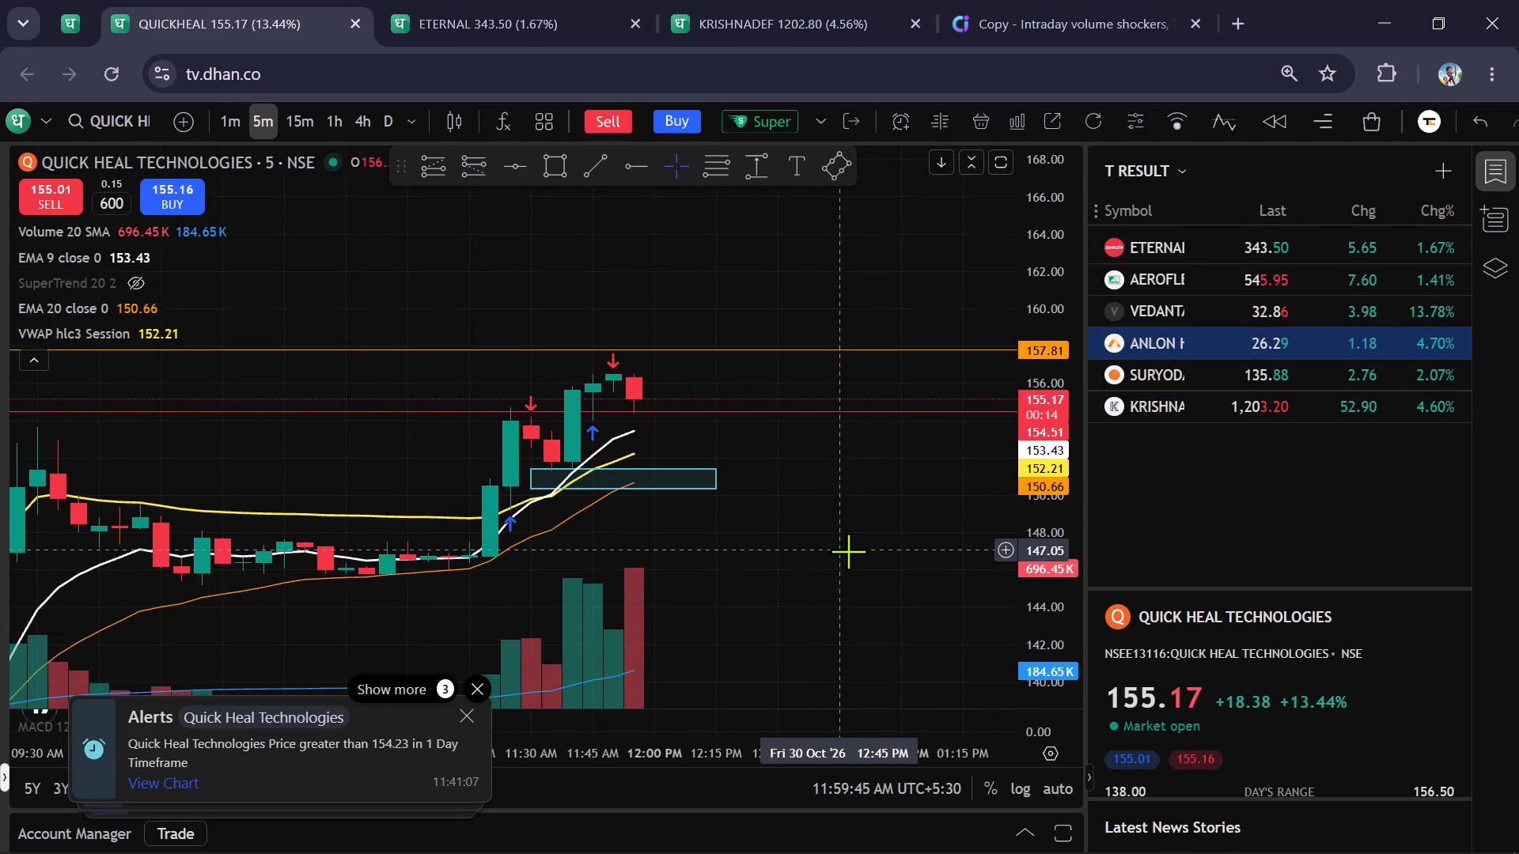
scroll(848, 551, up, 1)
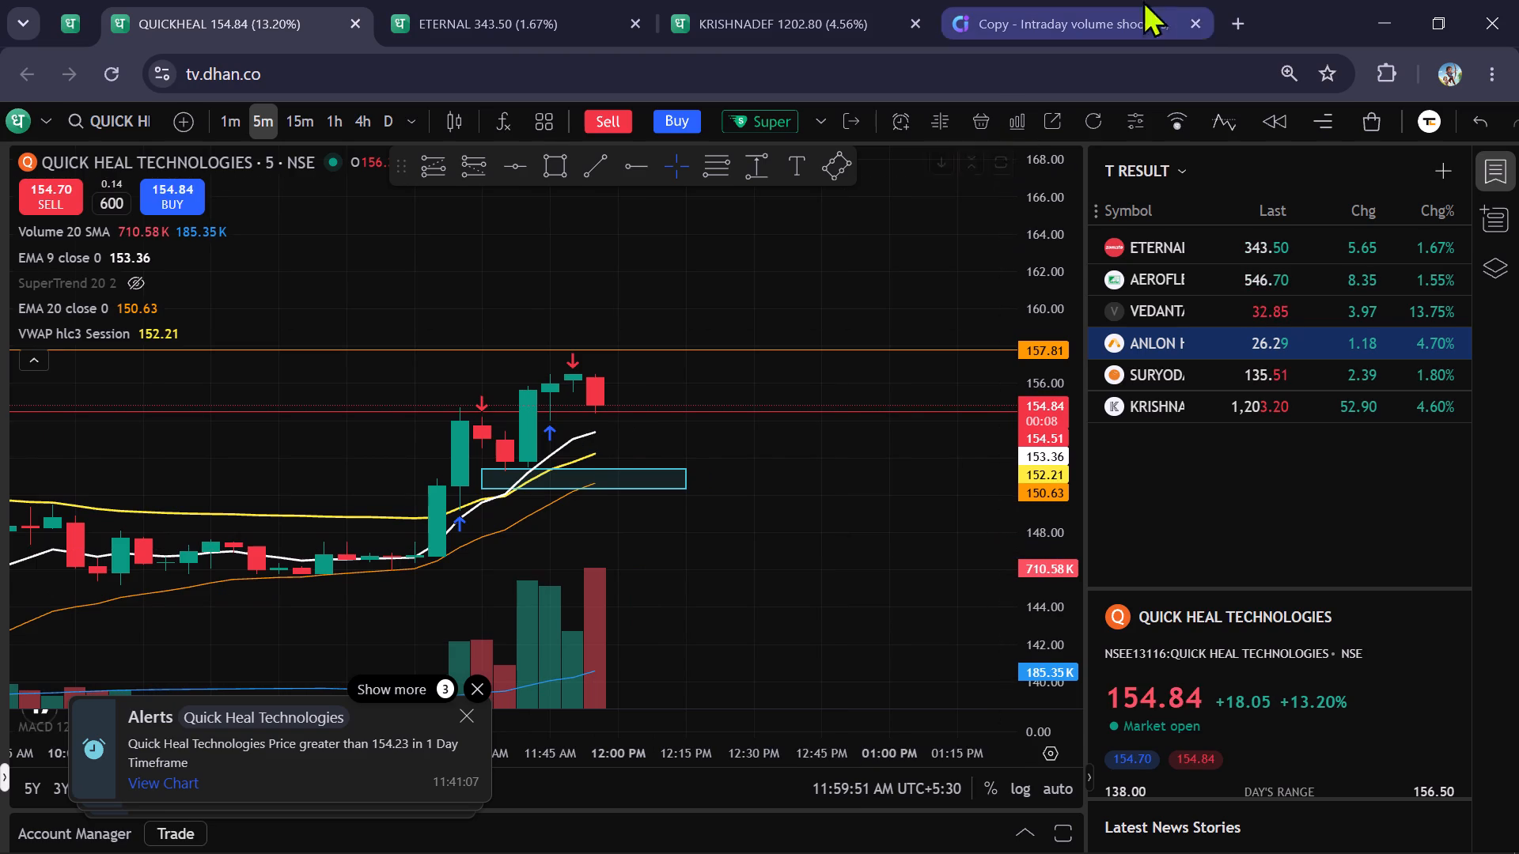
Search Google for "vision ias monthly current affairs" in a new browser tab.
click(1244, 17)
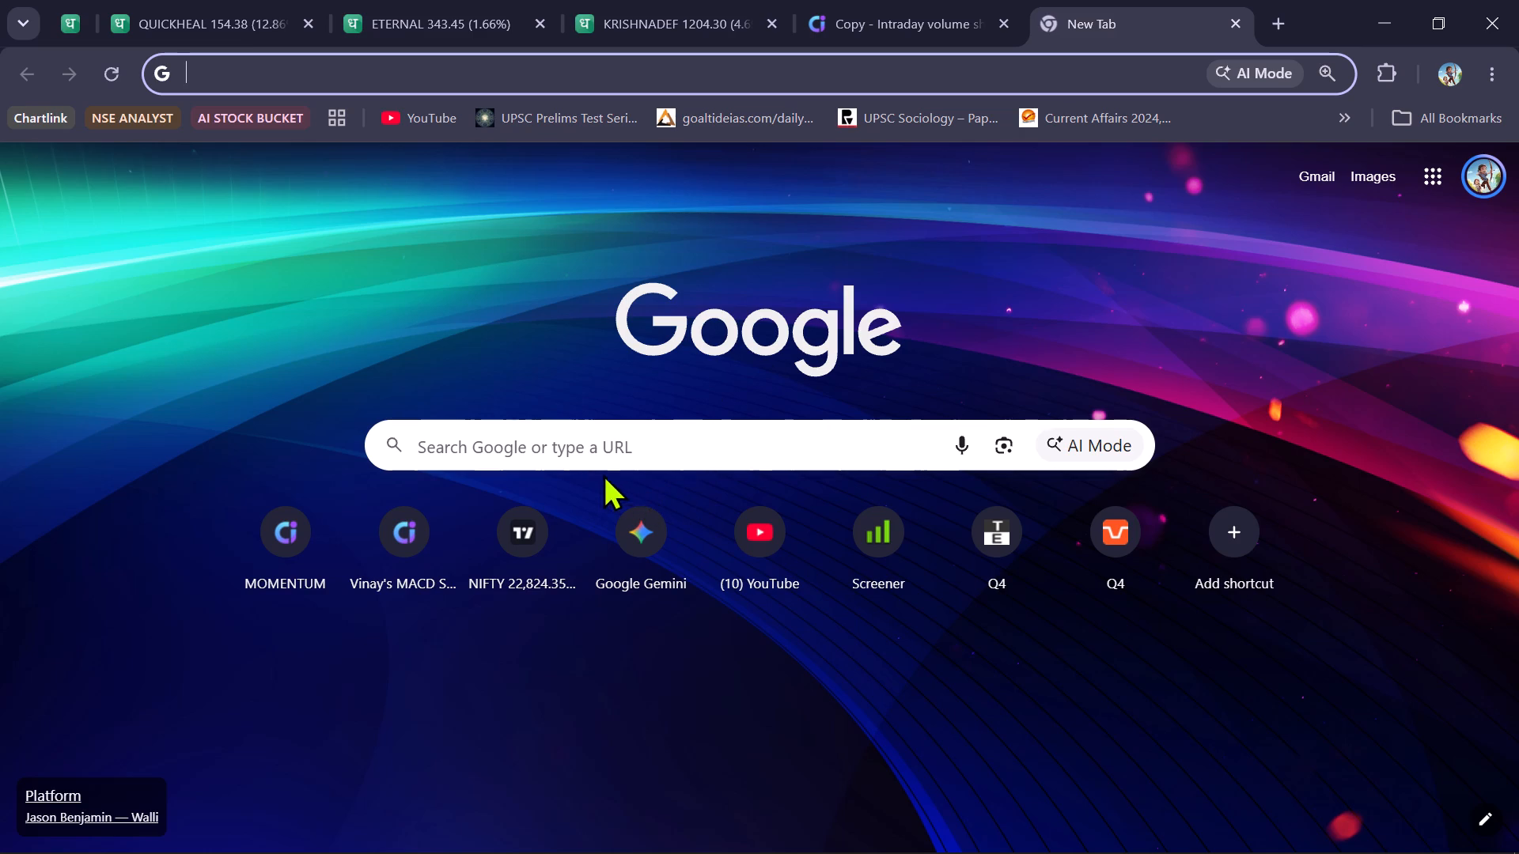
click(600, 455)
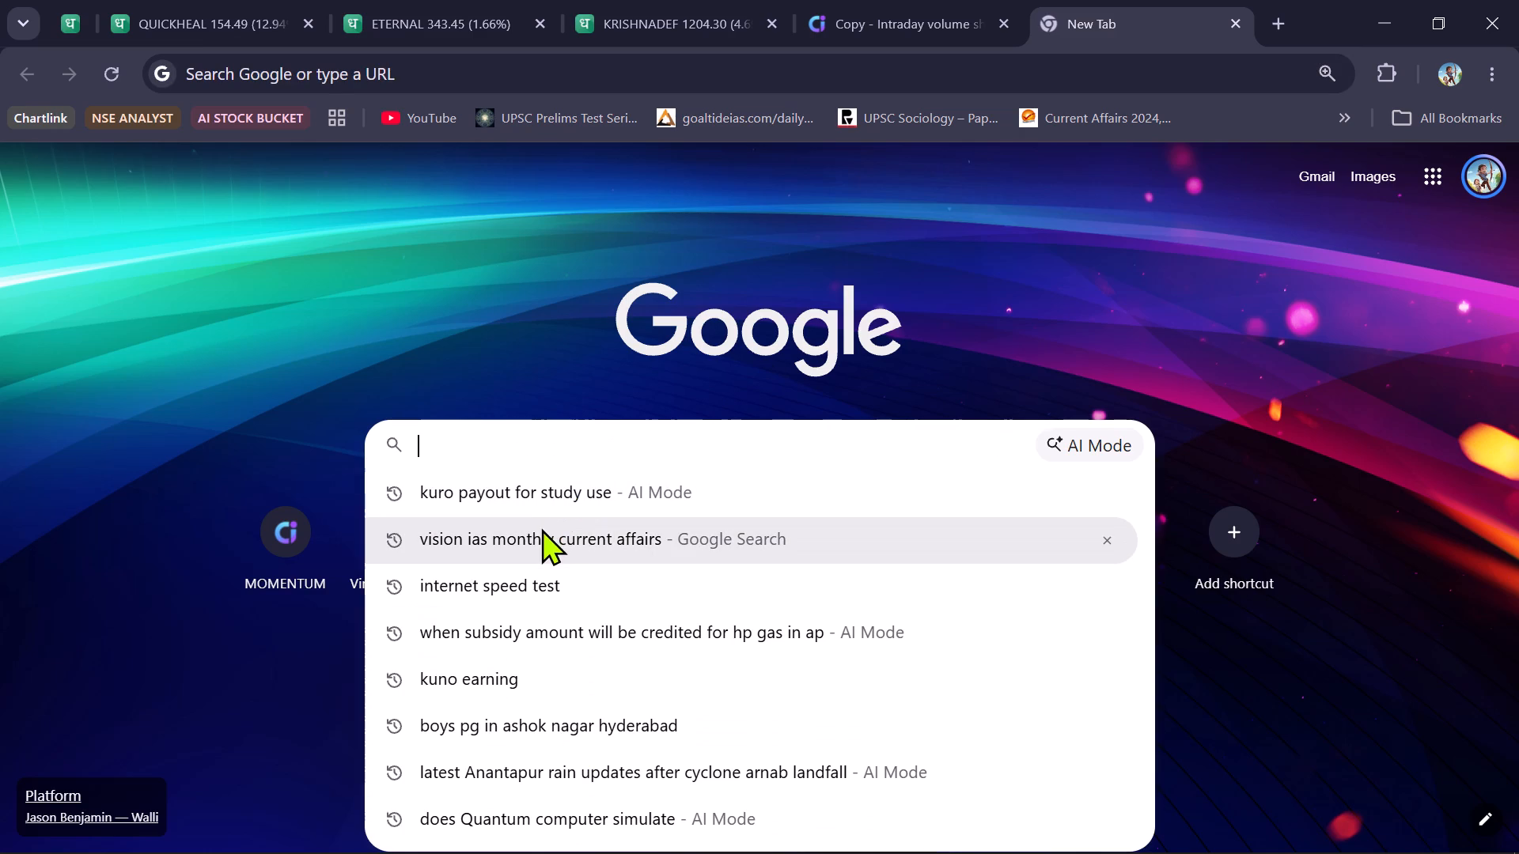
click(541, 528)
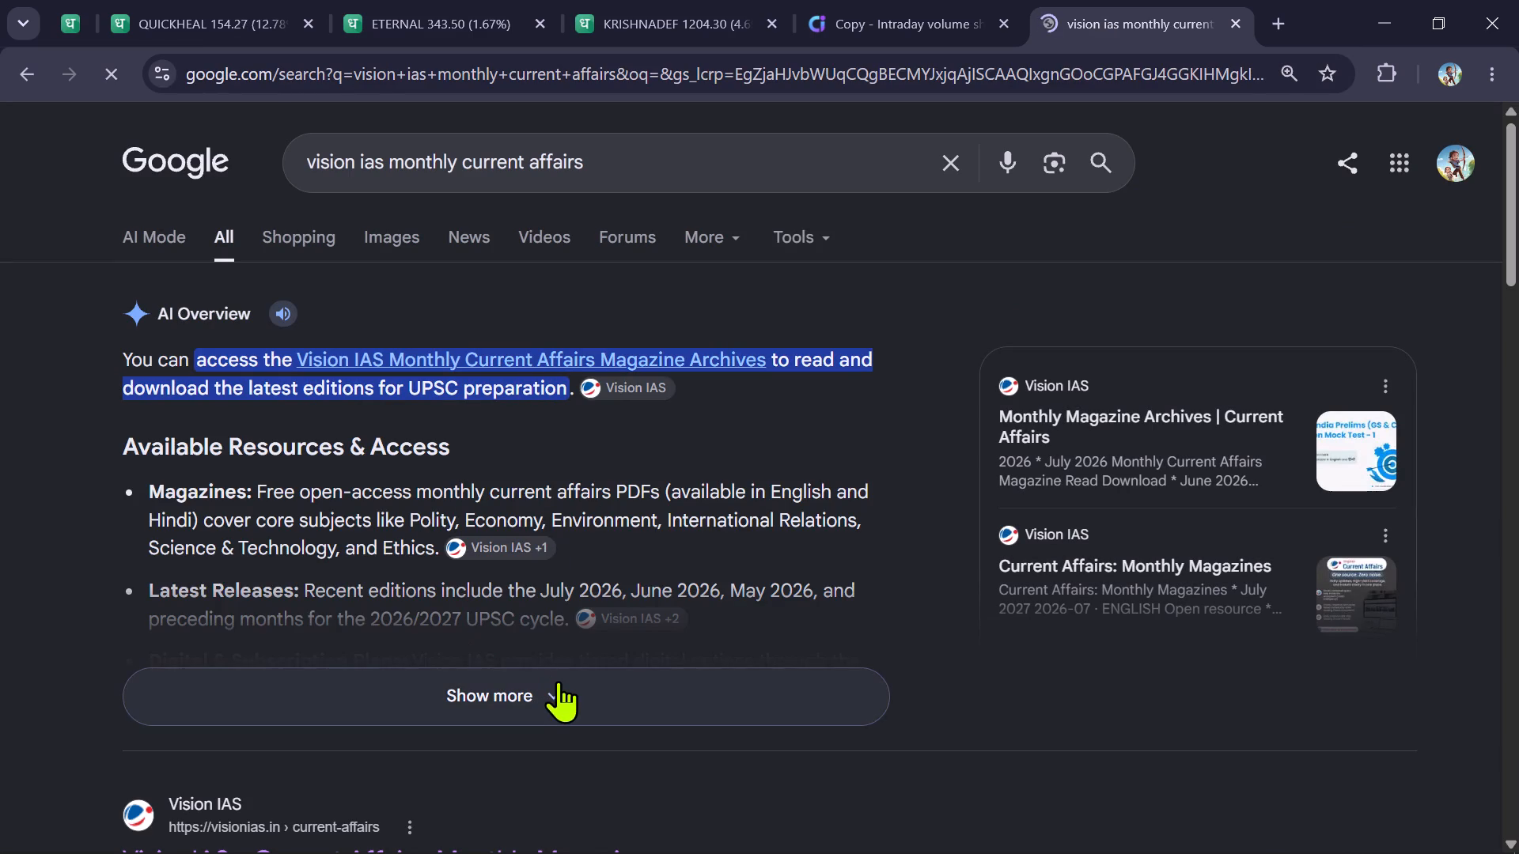
Expand the AI overview on Vision IAS monthly current affairs and read through its resources and latest releases.
click(557, 682)
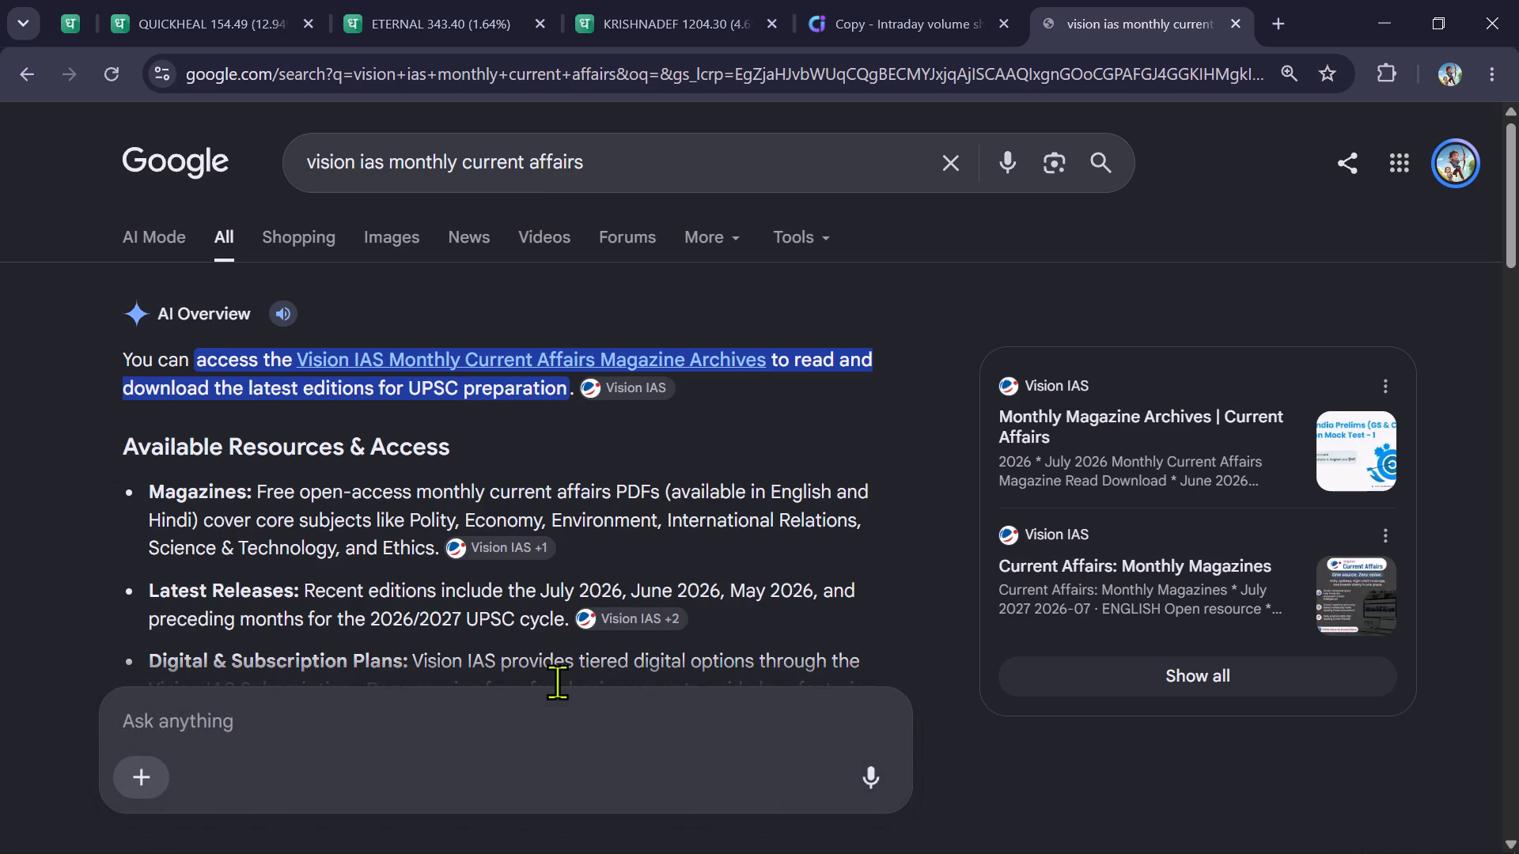
scroll(668, 605, down, 1)
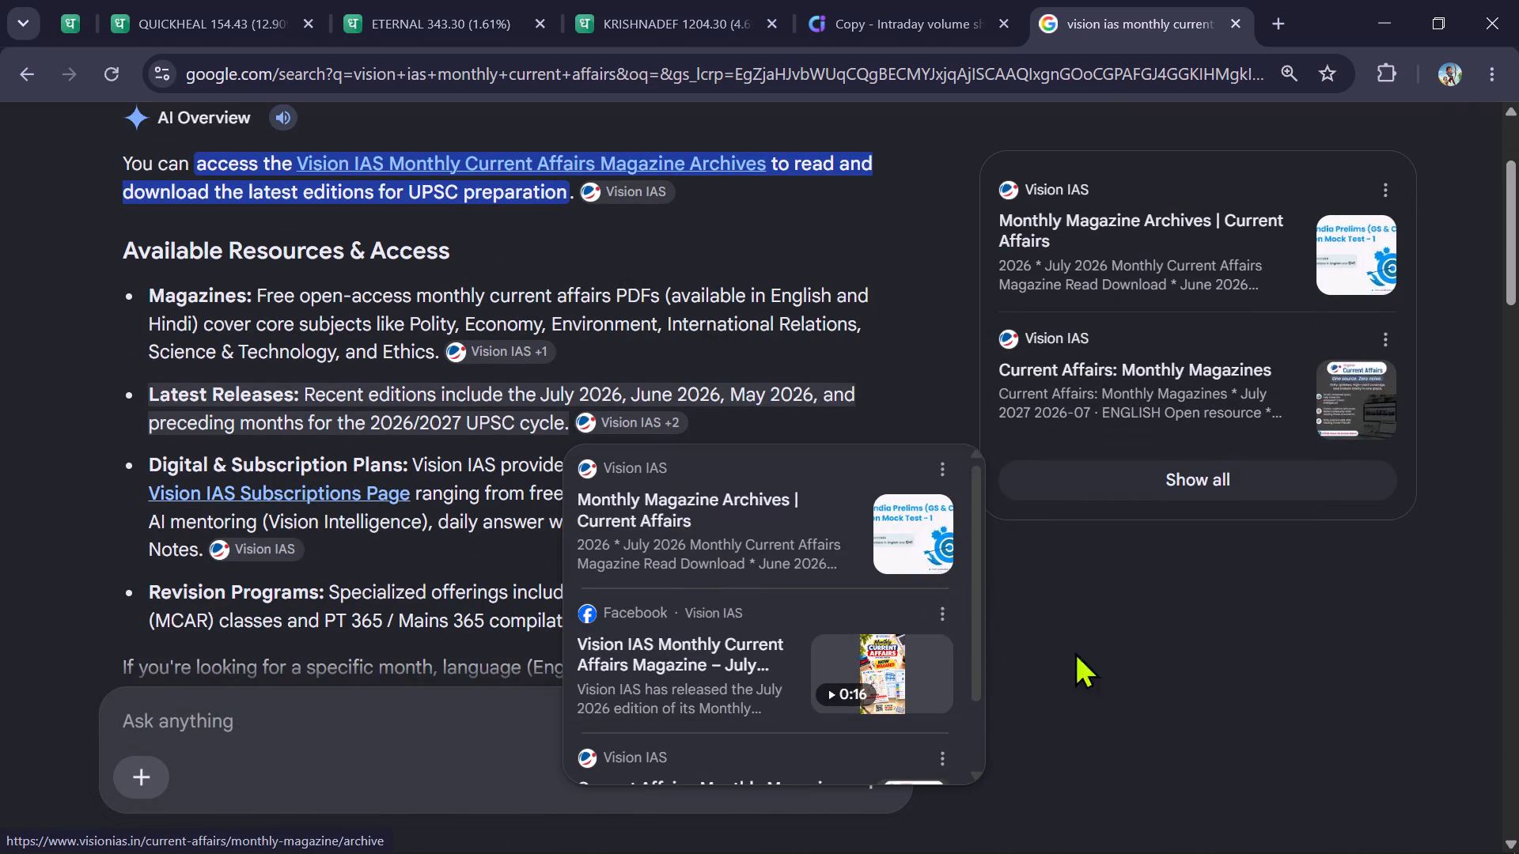
click(1109, 659)
scroll(1104, 662, up, 3)
Glance at the Eternal chart and recheck the latest 5-minute candles on the Quick Heal chart.
click(447, 11)
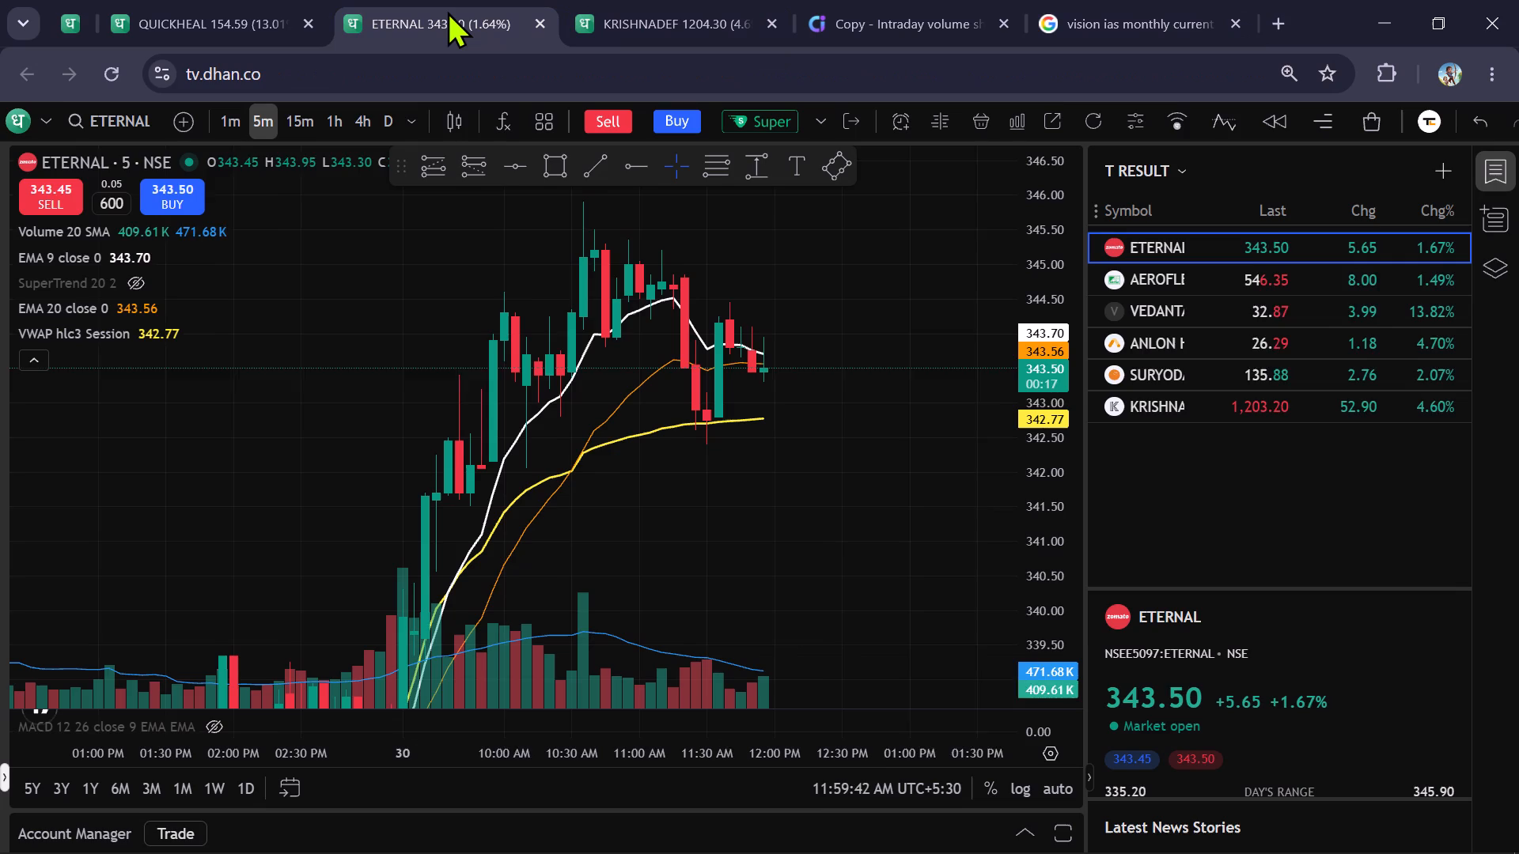
click(222, 0)
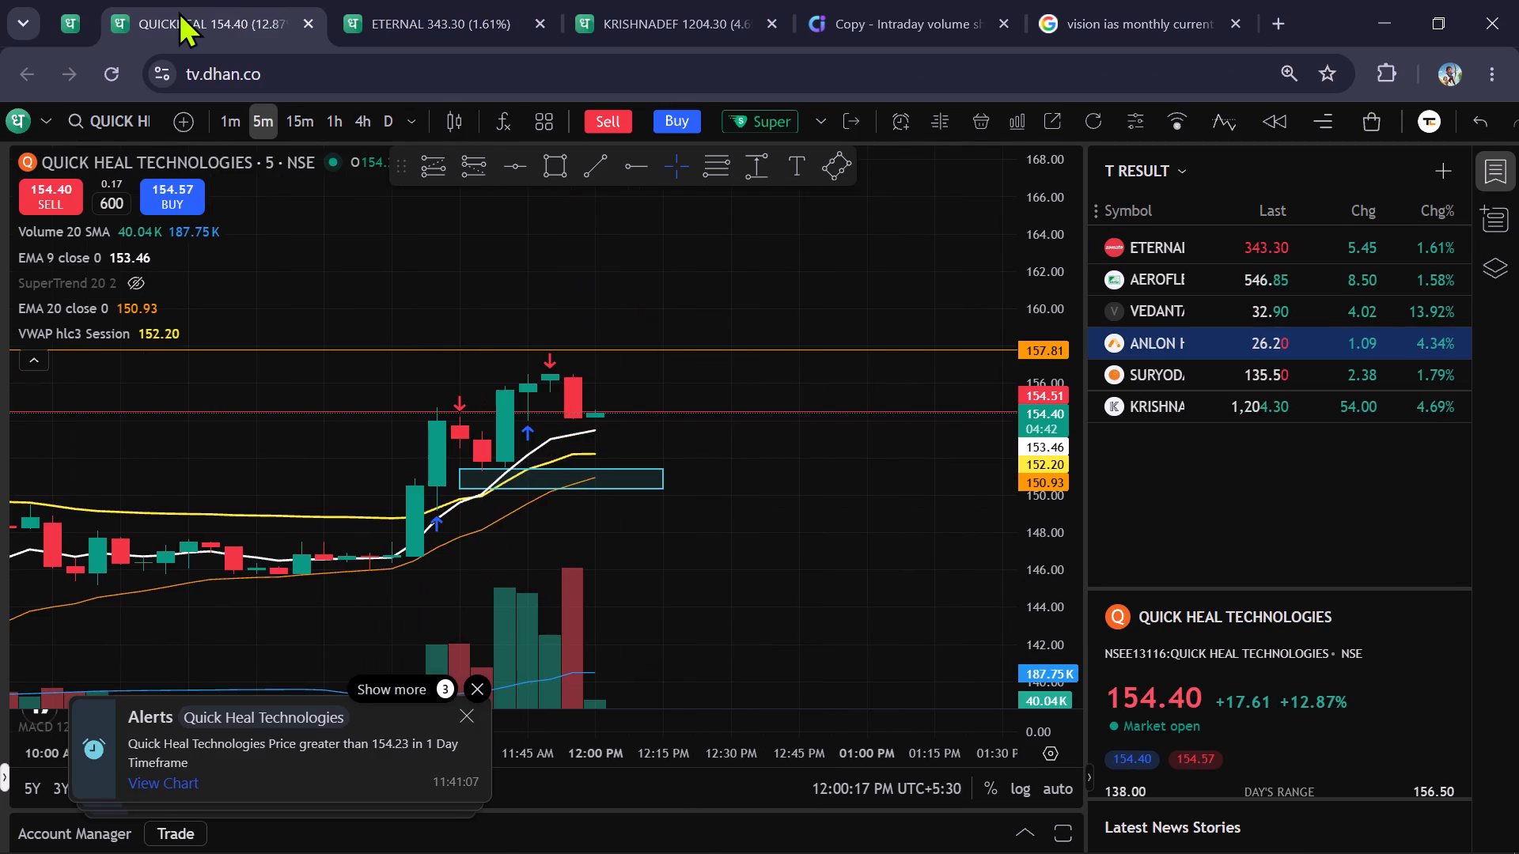
scroll(867, 550, up, 1)
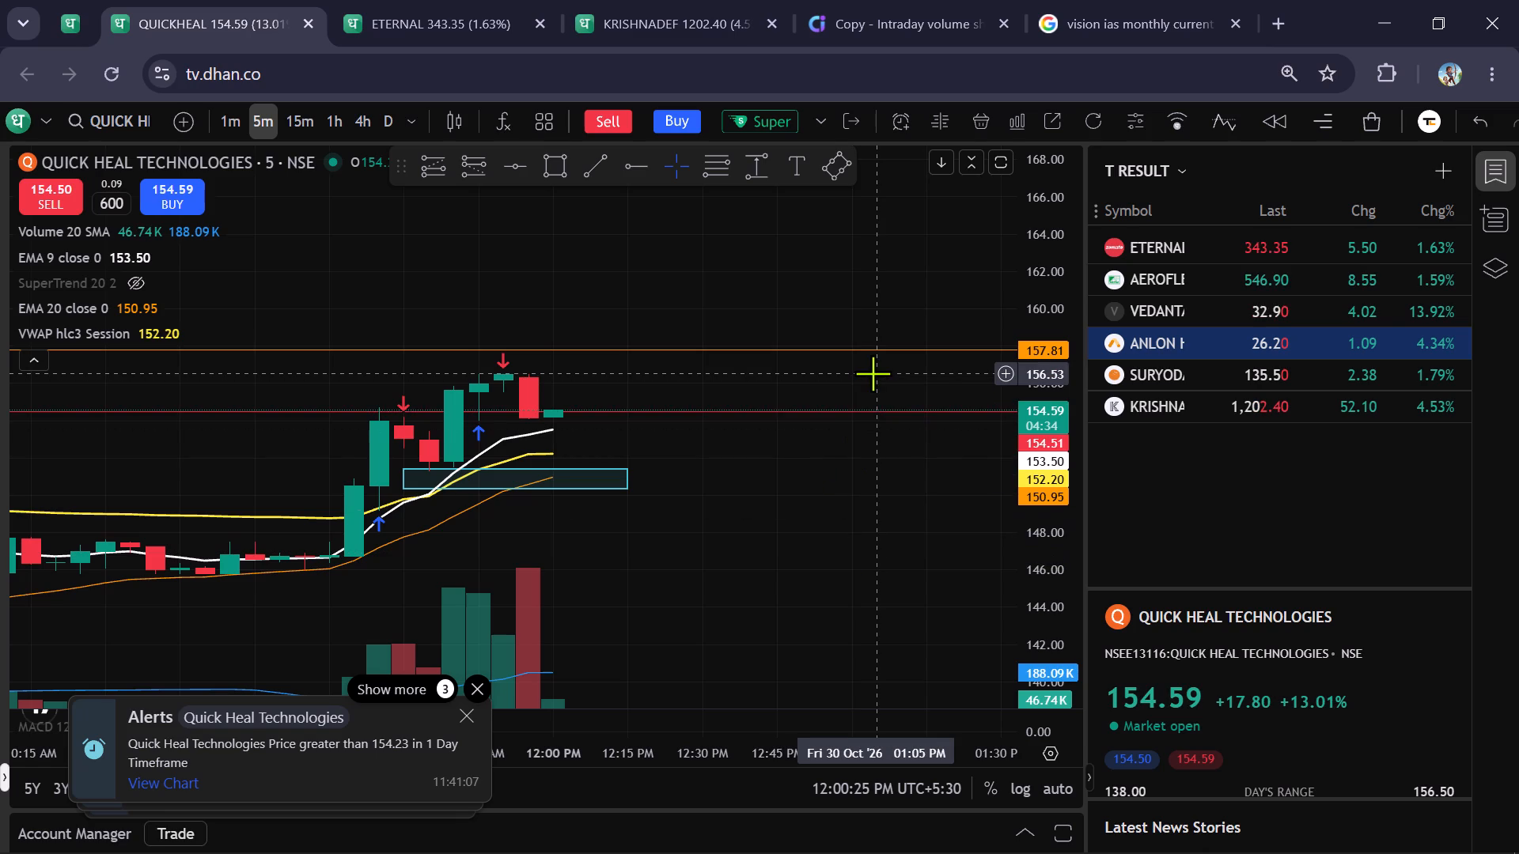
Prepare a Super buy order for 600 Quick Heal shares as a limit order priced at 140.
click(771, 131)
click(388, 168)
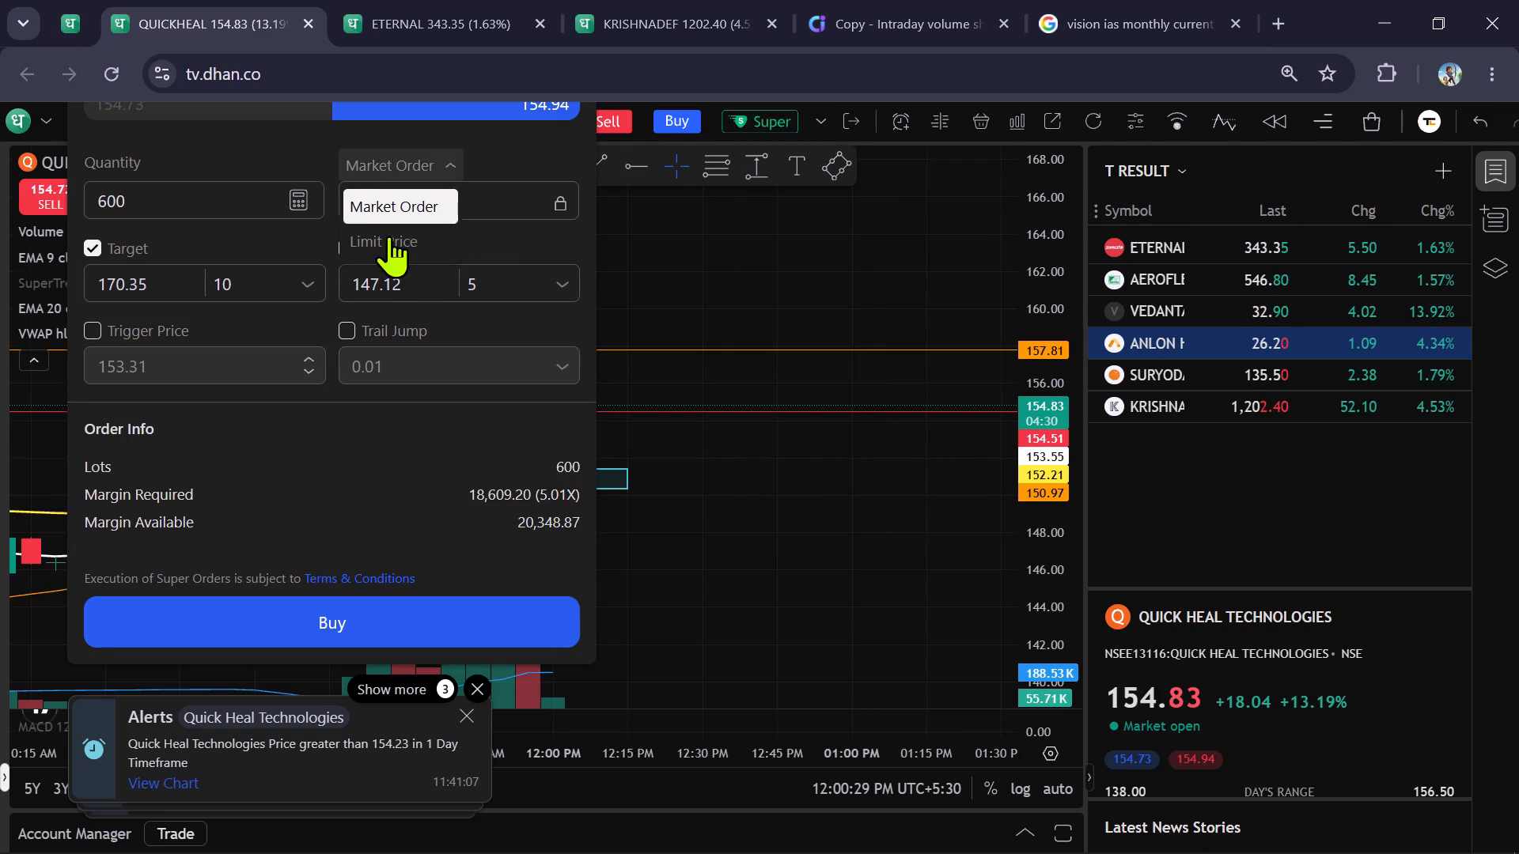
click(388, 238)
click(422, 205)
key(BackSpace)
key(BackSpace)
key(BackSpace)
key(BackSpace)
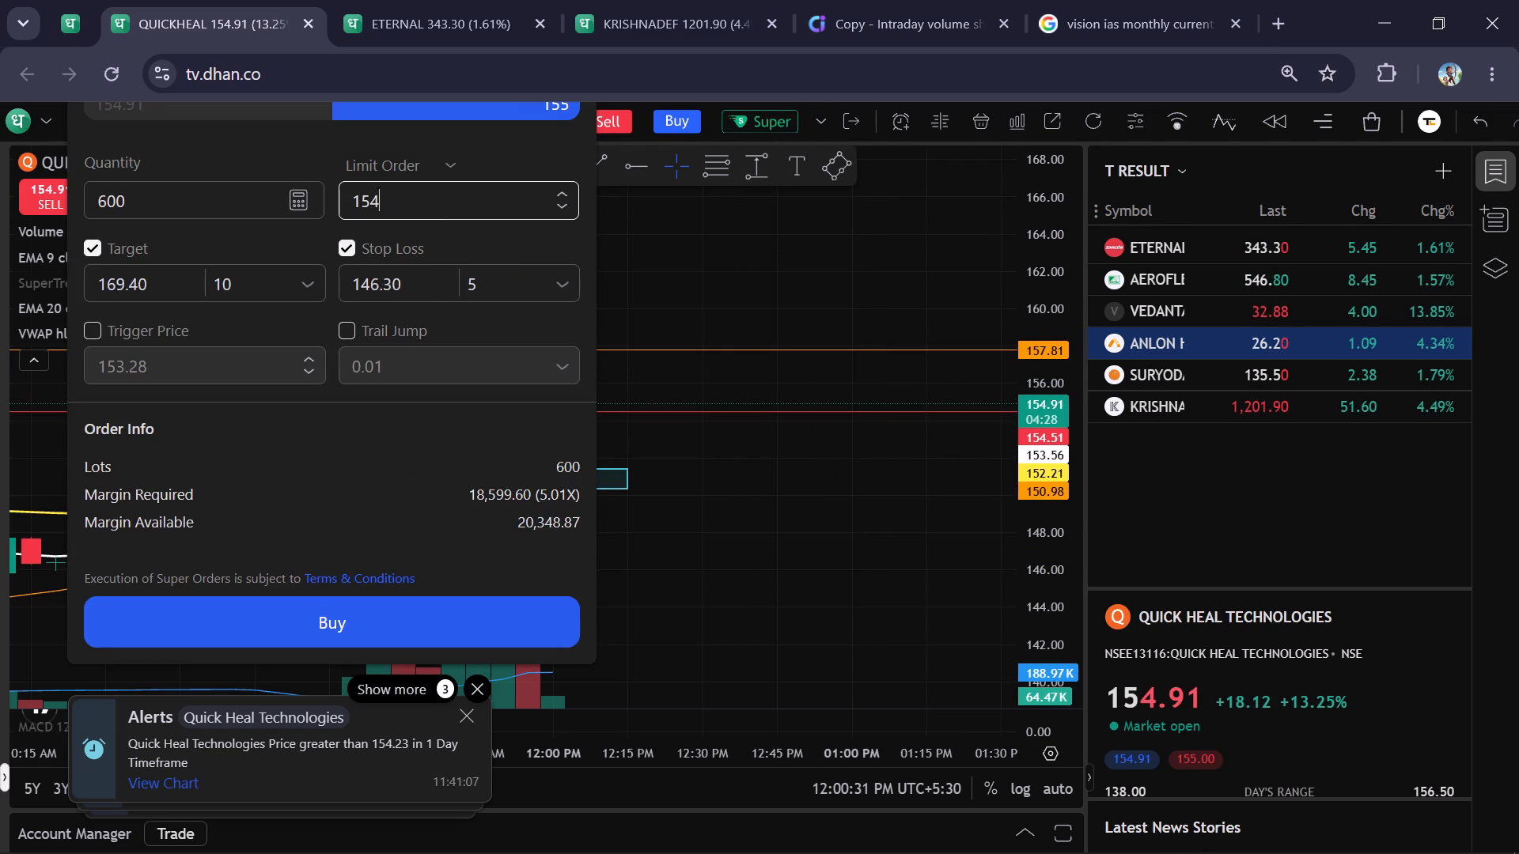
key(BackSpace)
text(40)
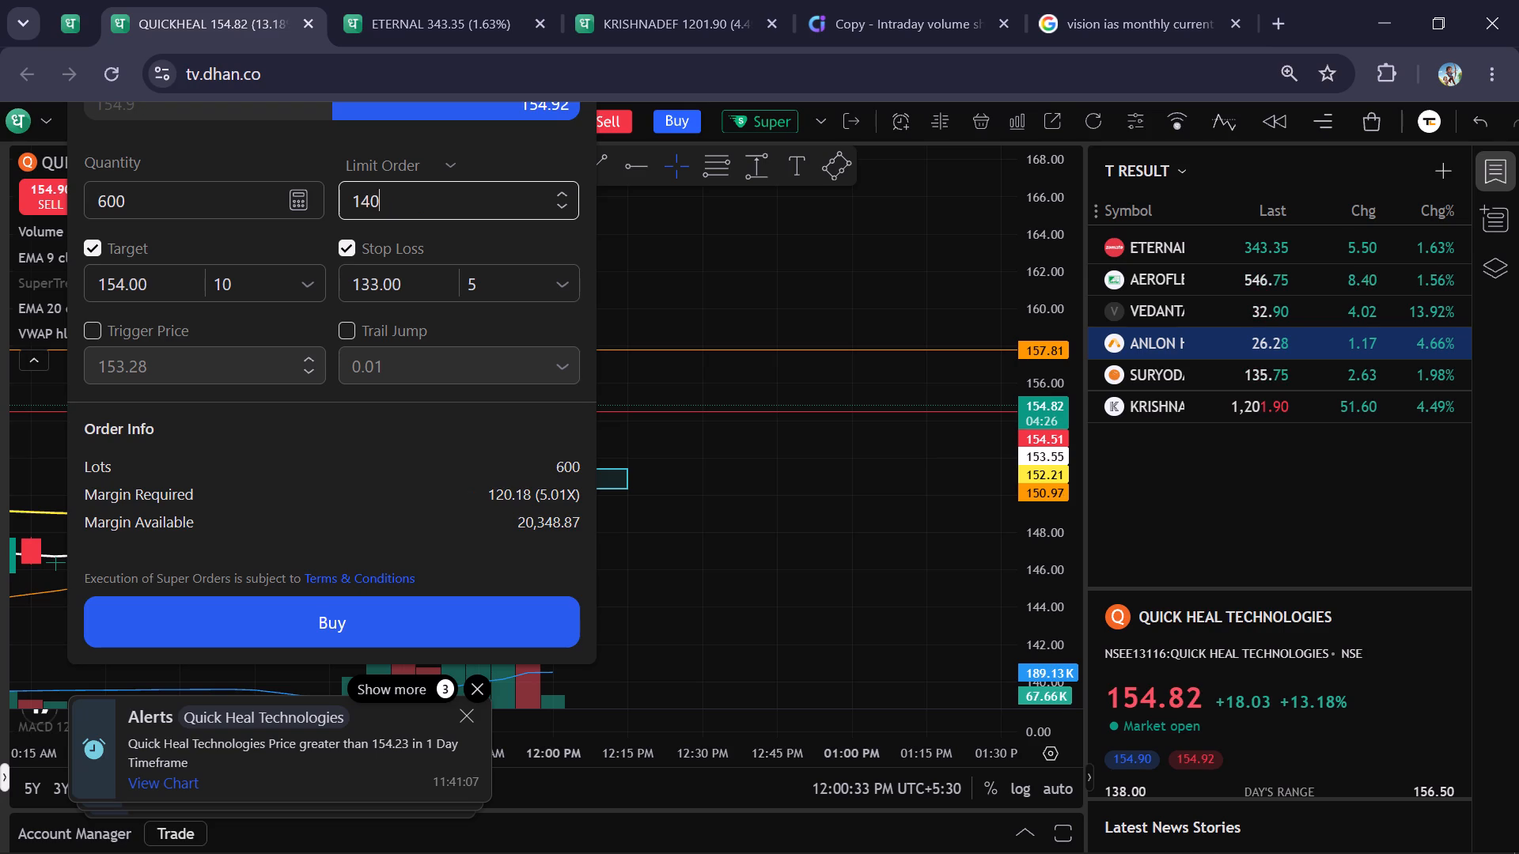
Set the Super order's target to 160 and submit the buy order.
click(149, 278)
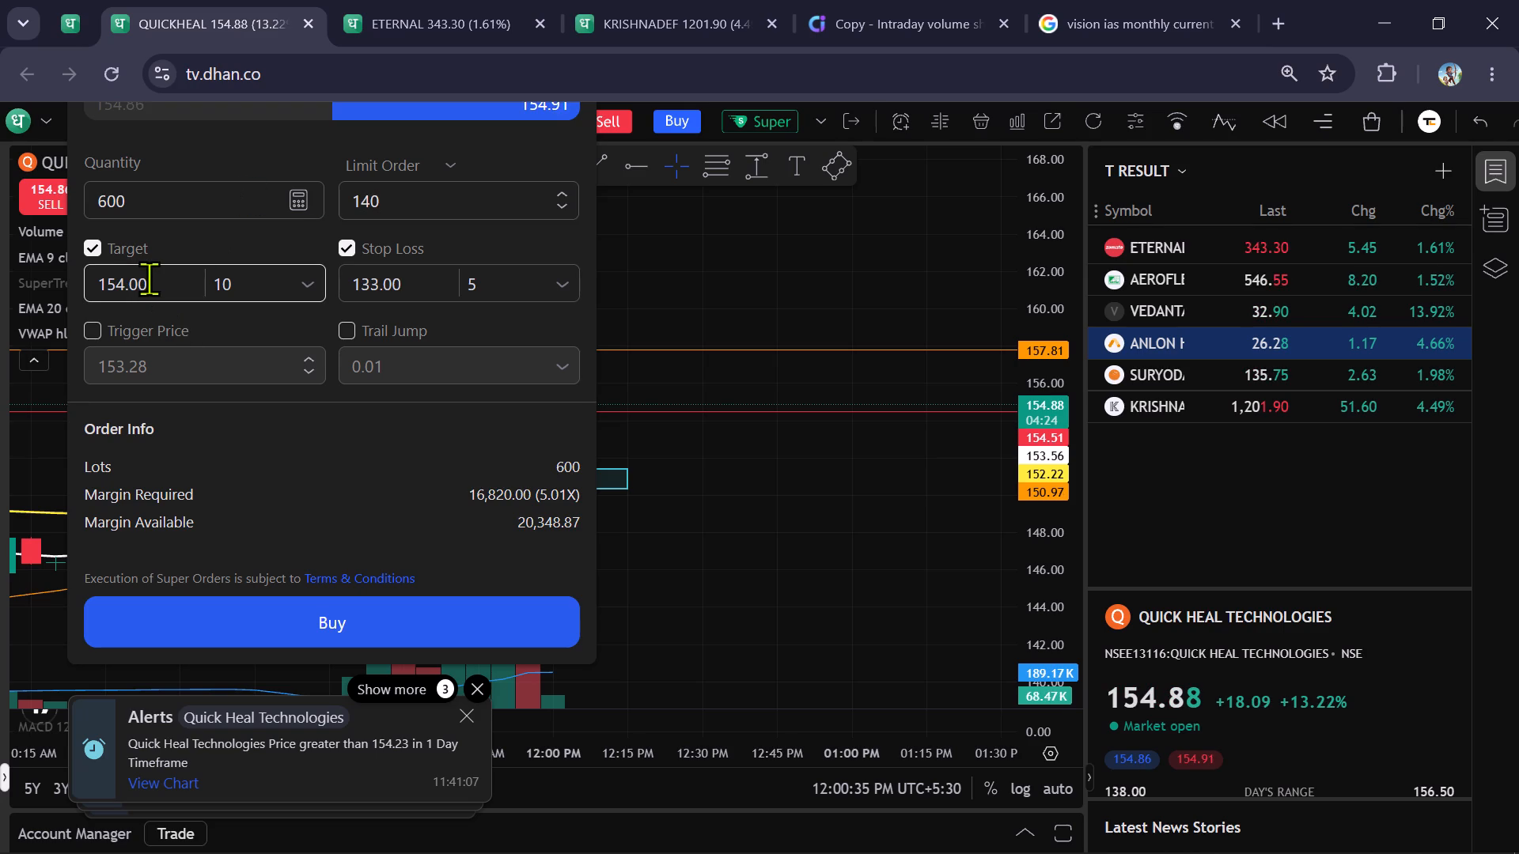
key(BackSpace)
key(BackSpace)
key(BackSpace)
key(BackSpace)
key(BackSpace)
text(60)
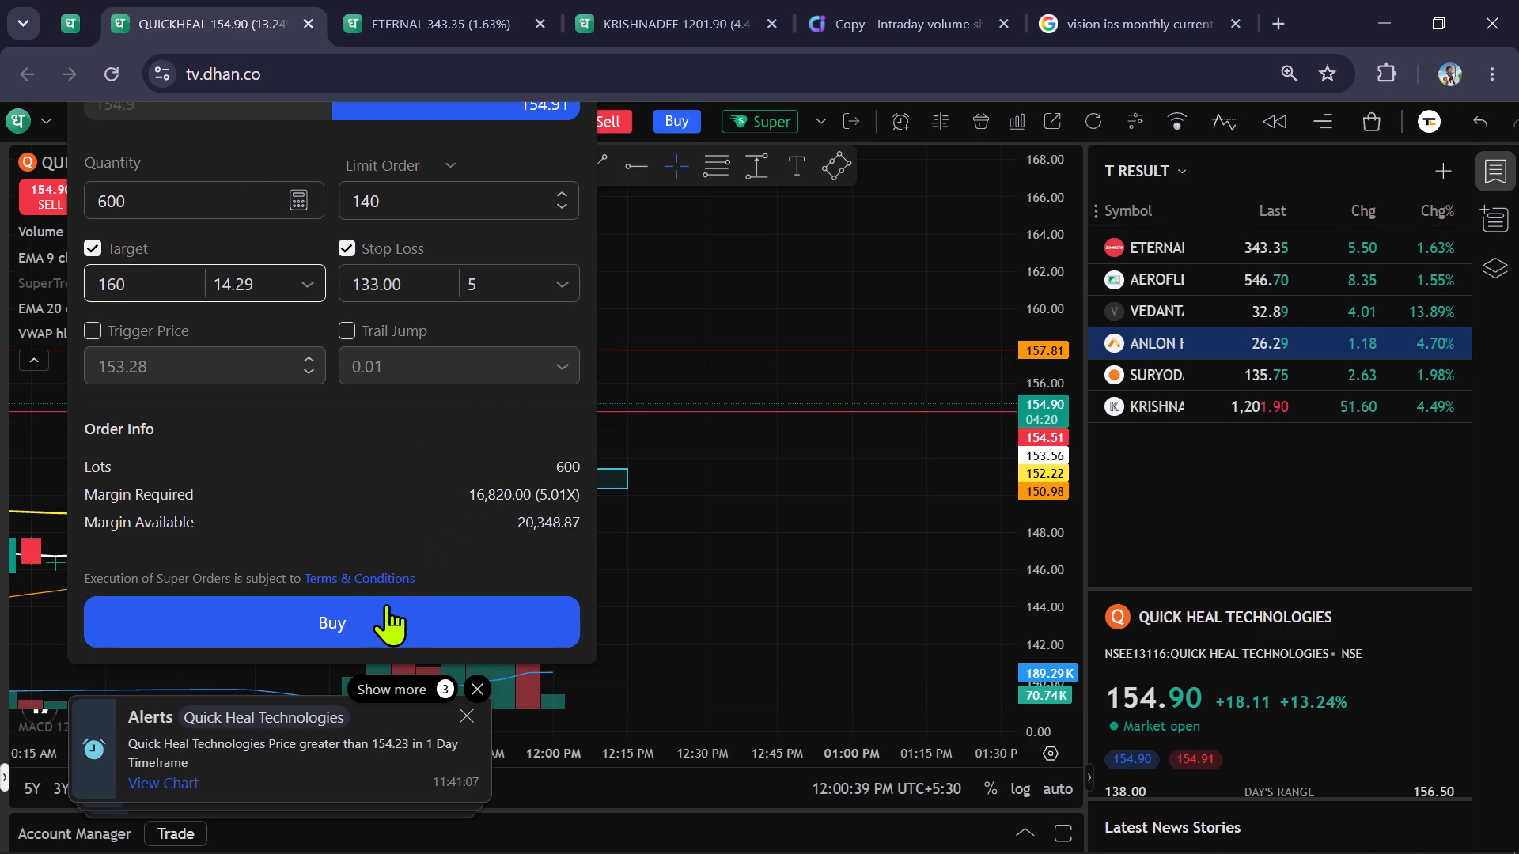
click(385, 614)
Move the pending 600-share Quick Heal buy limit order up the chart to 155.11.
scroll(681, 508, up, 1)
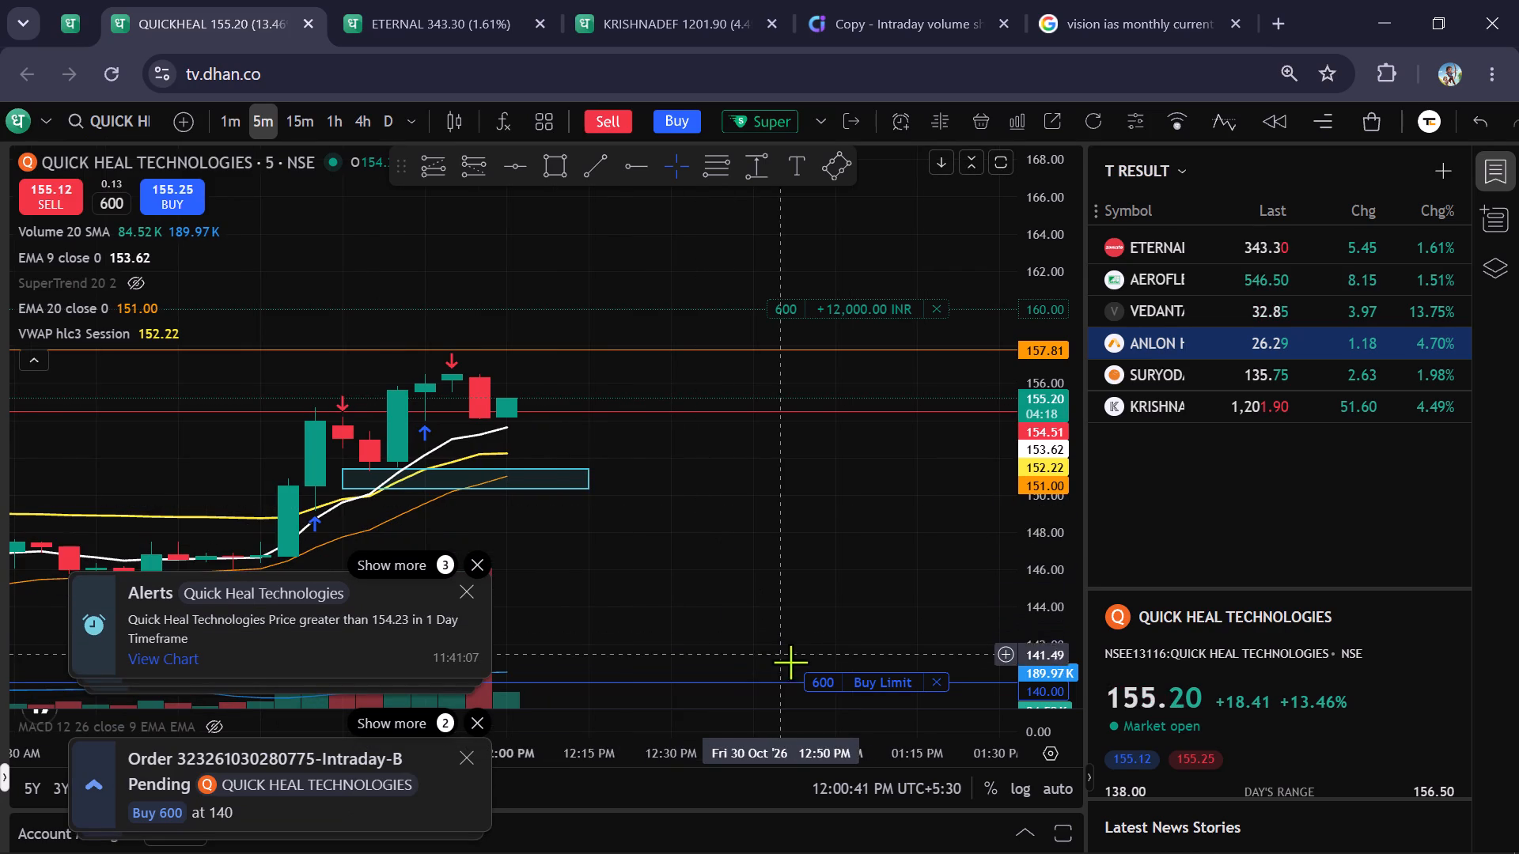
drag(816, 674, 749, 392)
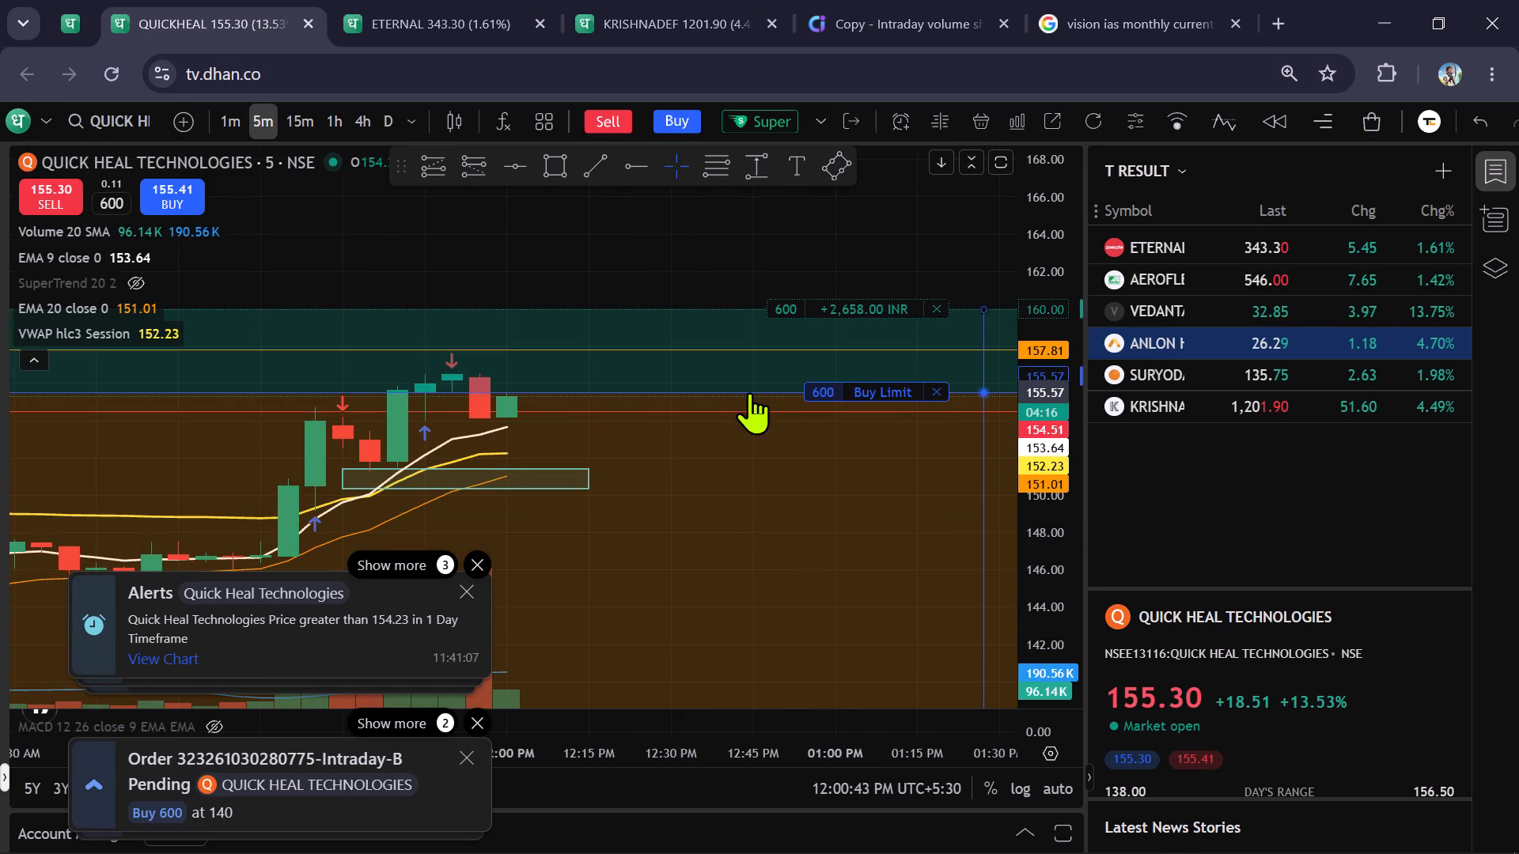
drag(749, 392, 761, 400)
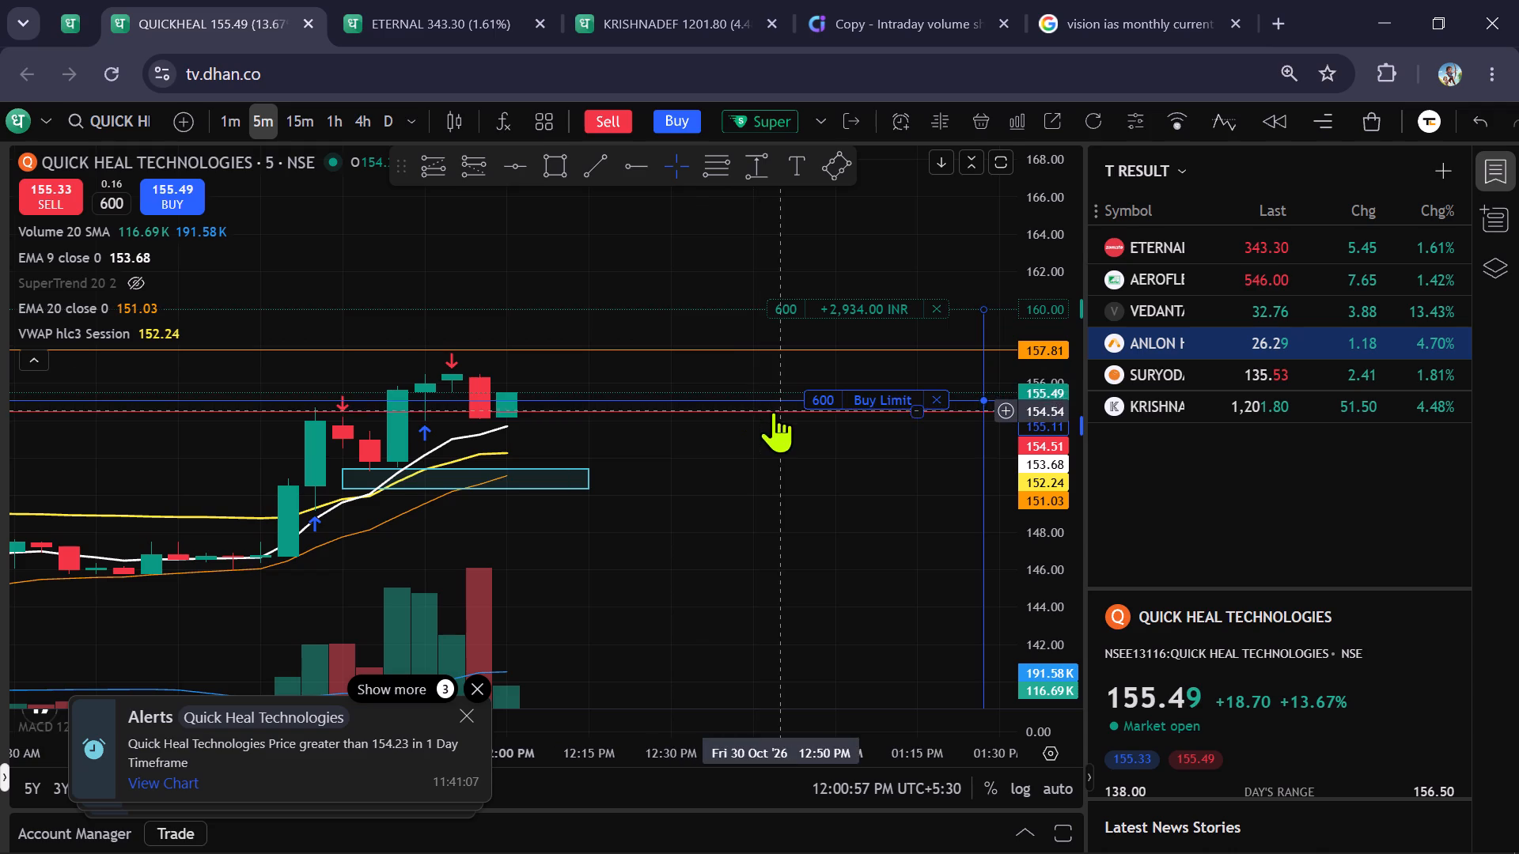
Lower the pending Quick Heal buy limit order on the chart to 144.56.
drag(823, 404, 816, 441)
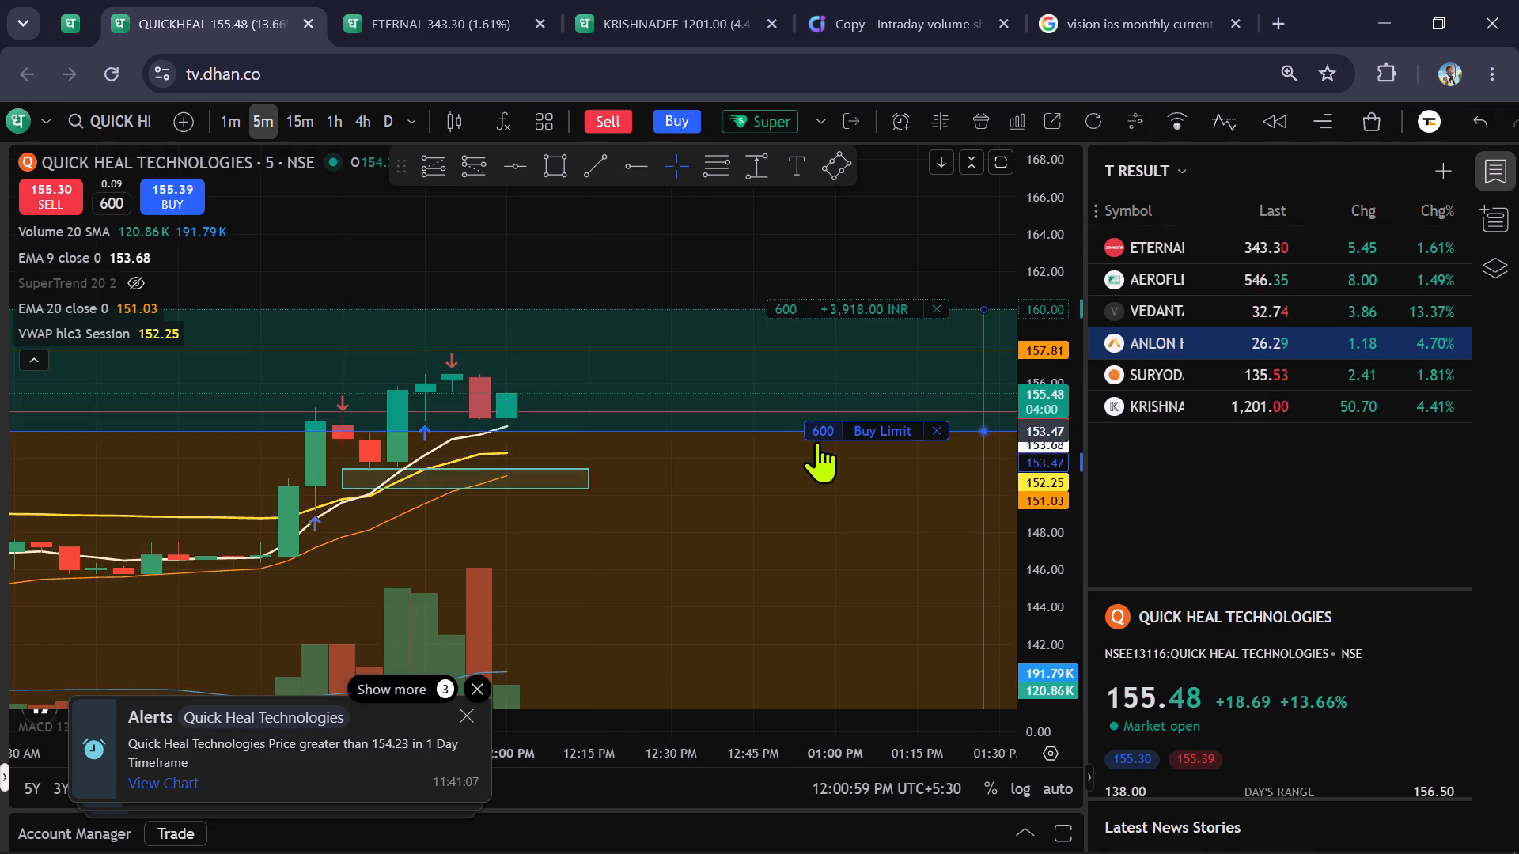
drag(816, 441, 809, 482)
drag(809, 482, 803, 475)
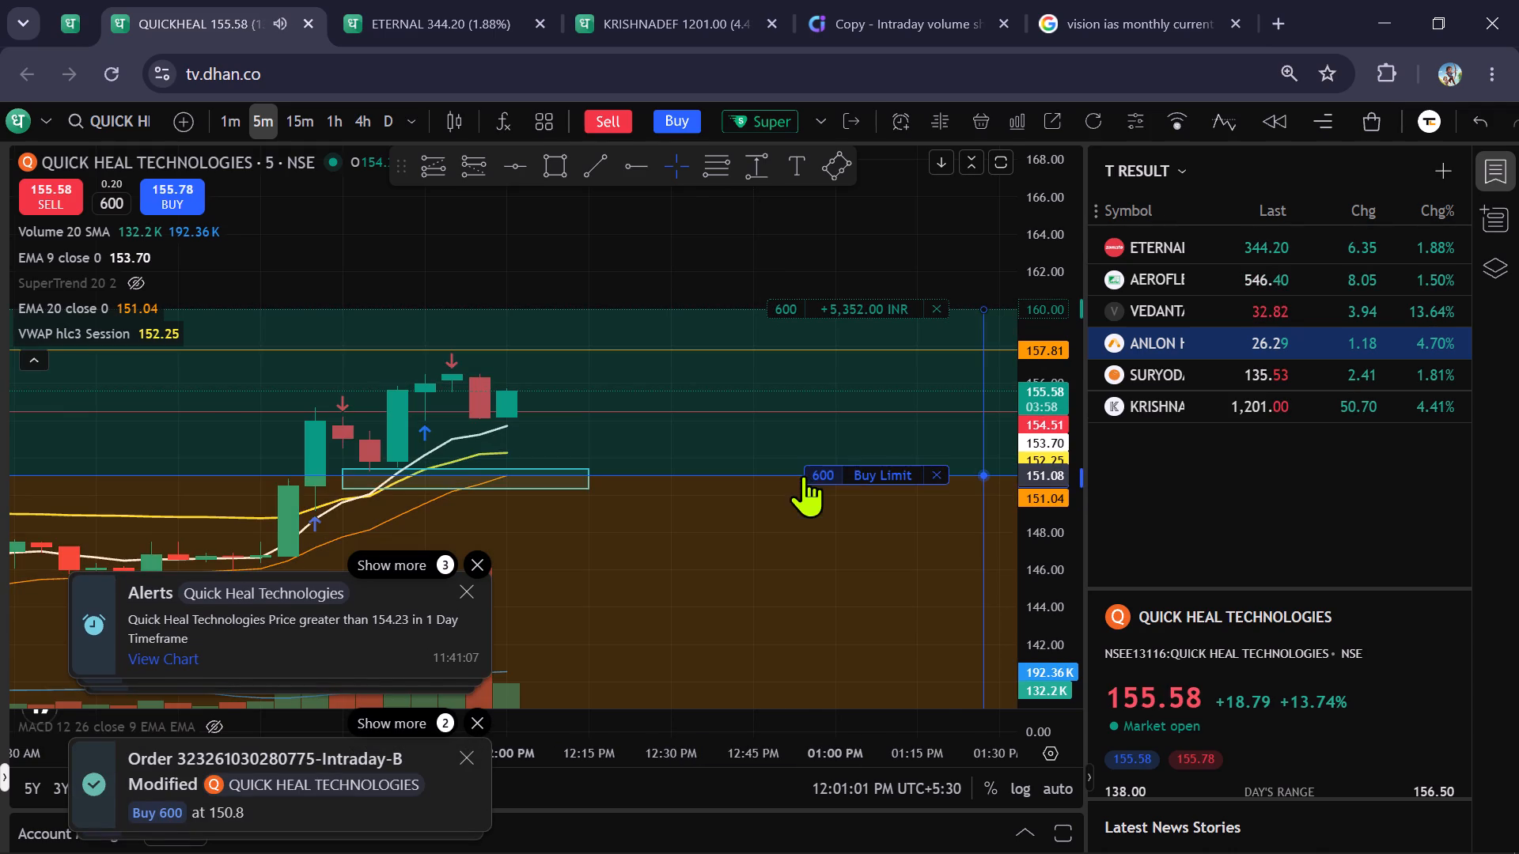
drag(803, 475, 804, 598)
Examine Quick Heal's recent candles, volume, moving averages and marked zone on the 1-minute and 5-minute charts.
scroll(740, 527, up, 1)
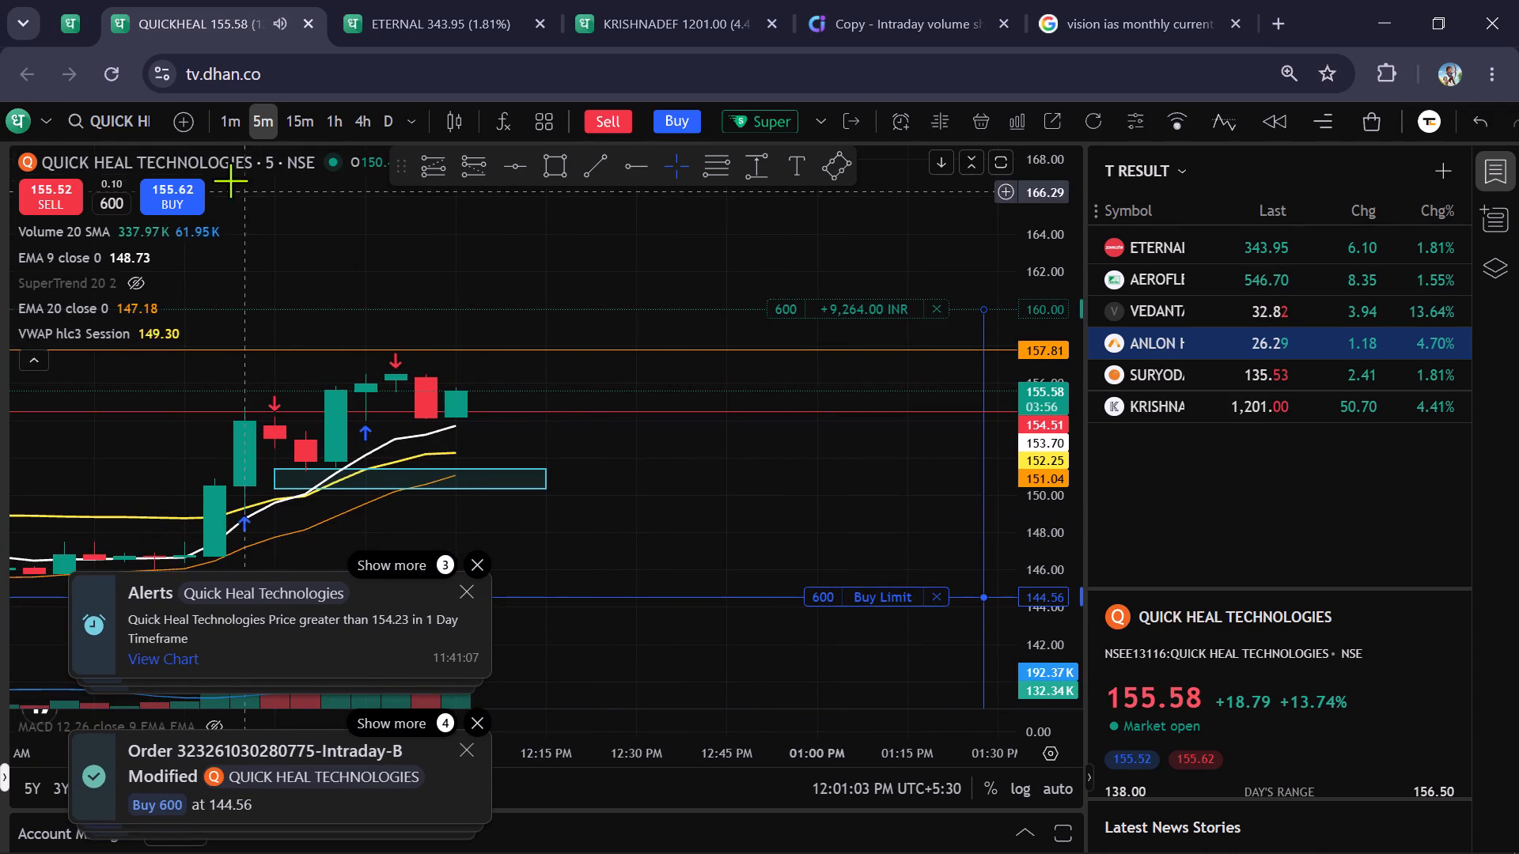
click(229, 117)
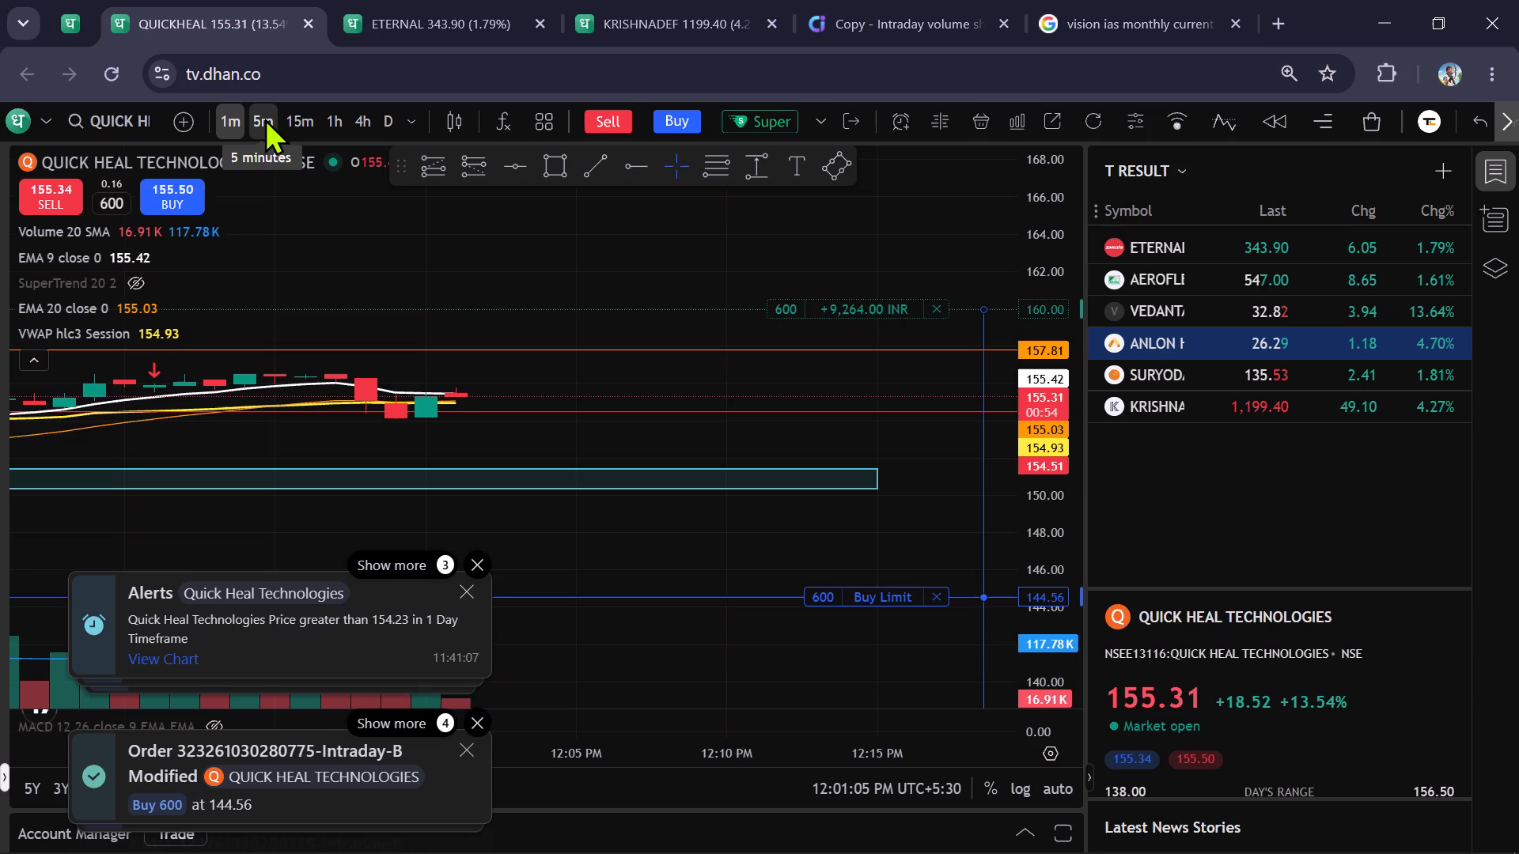
scroll(662, 421, down, 2)
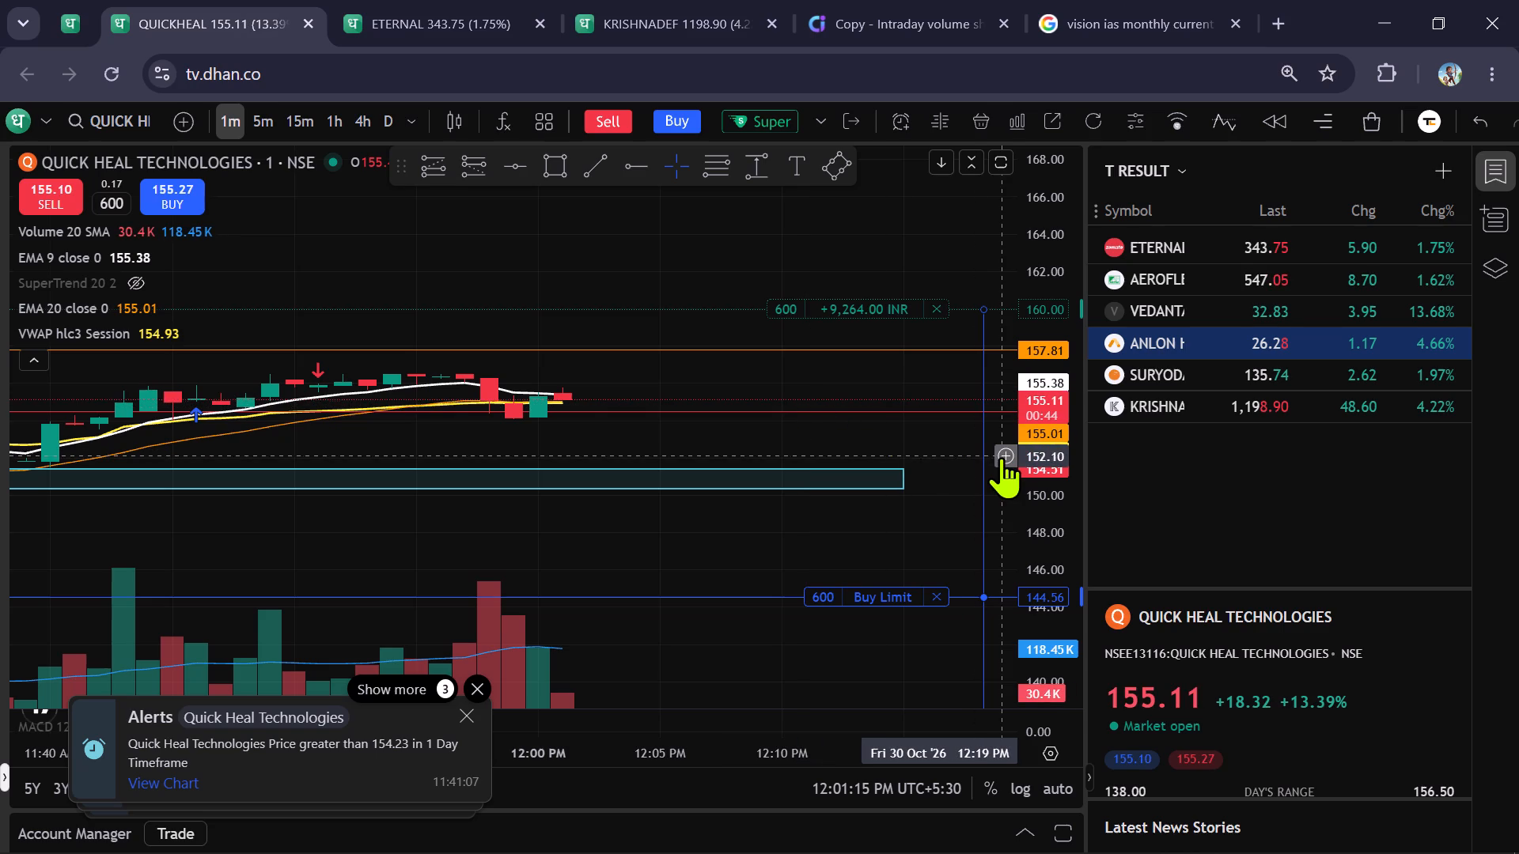
scroll(1003, 455, up, 2)
scroll(968, 465, down, 1)
scroll(1029, 448, up, 3)
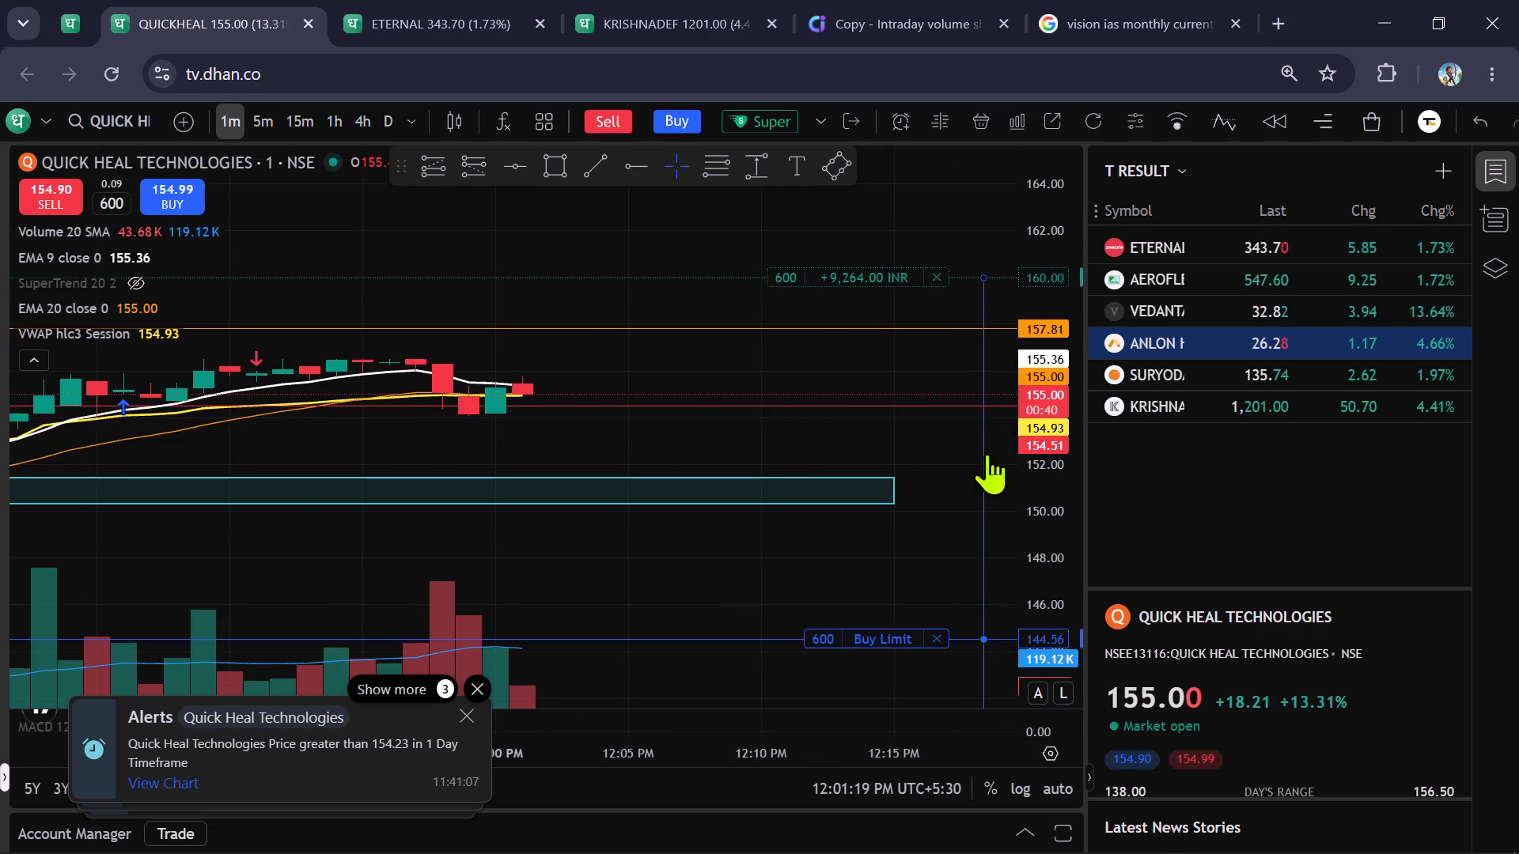
scroll(822, 543, down, 6)
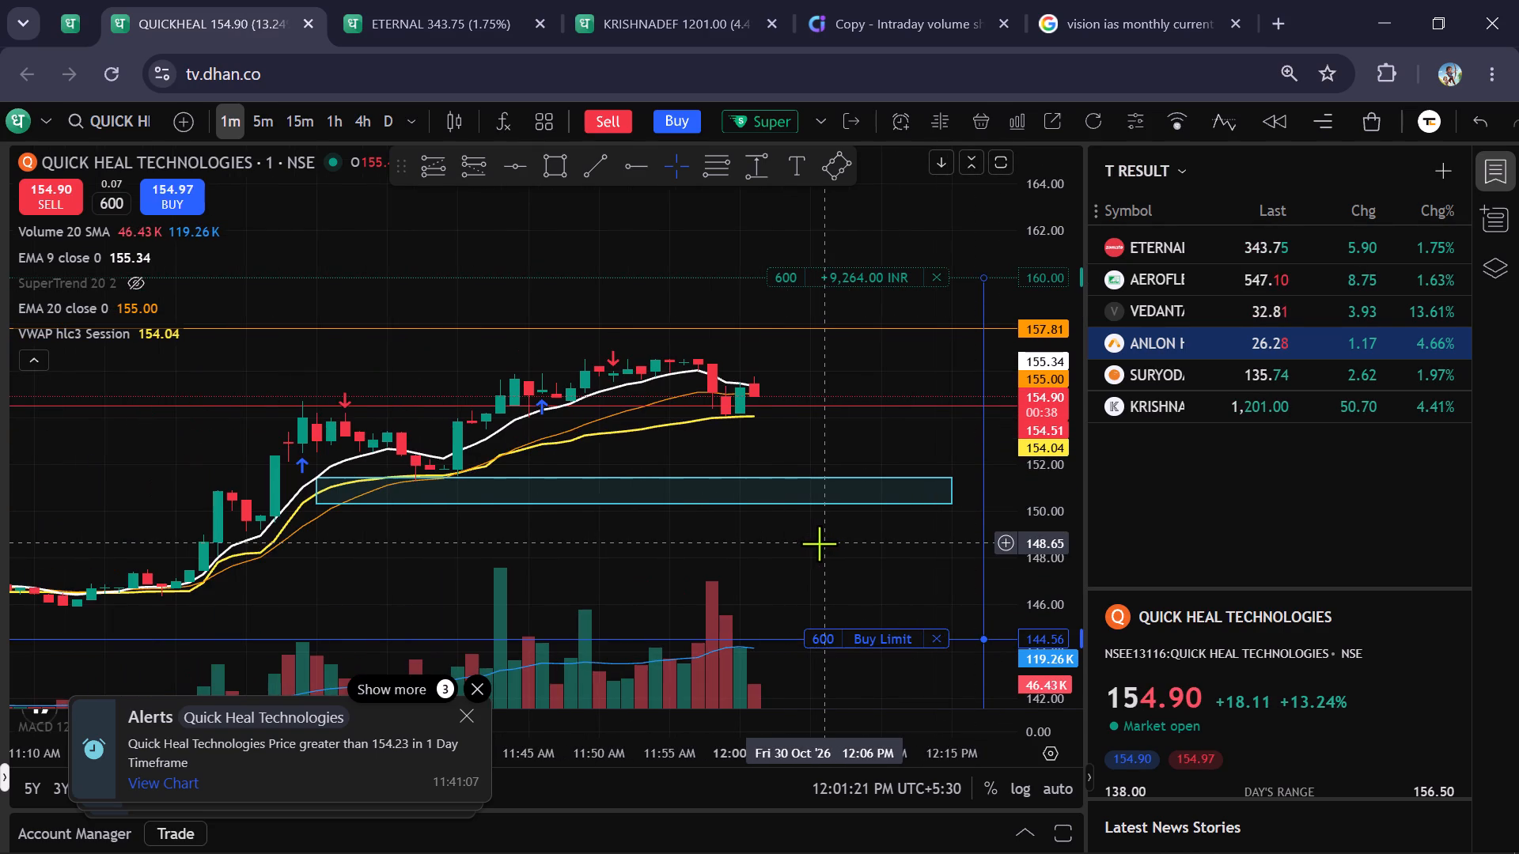
scroll(818, 542, down, 2)
scroll(818, 542, up, 2)
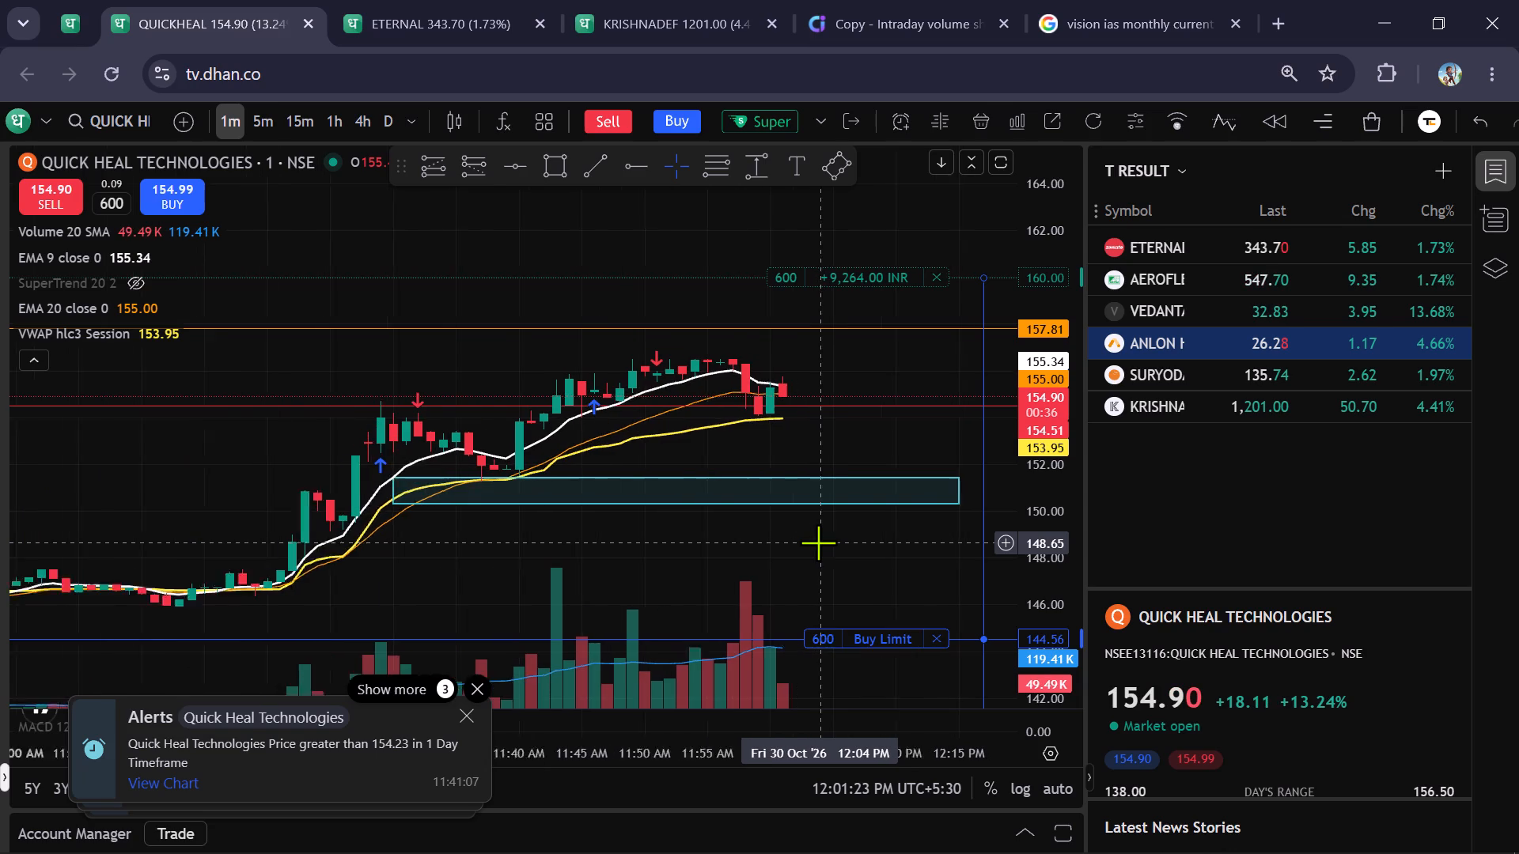
scroll(818, 542, up, 6)
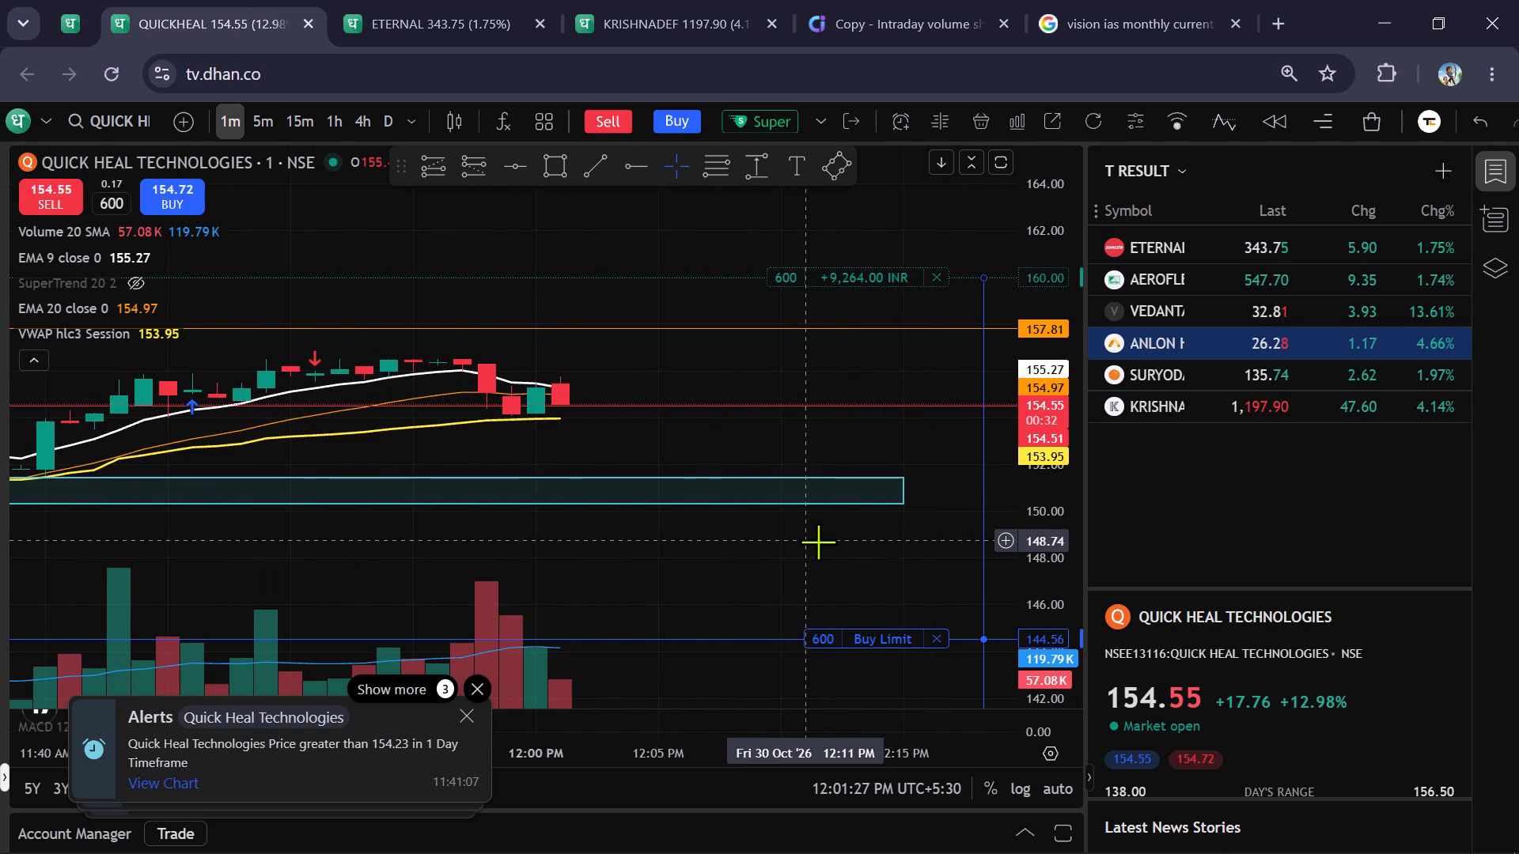
click(269, 113)
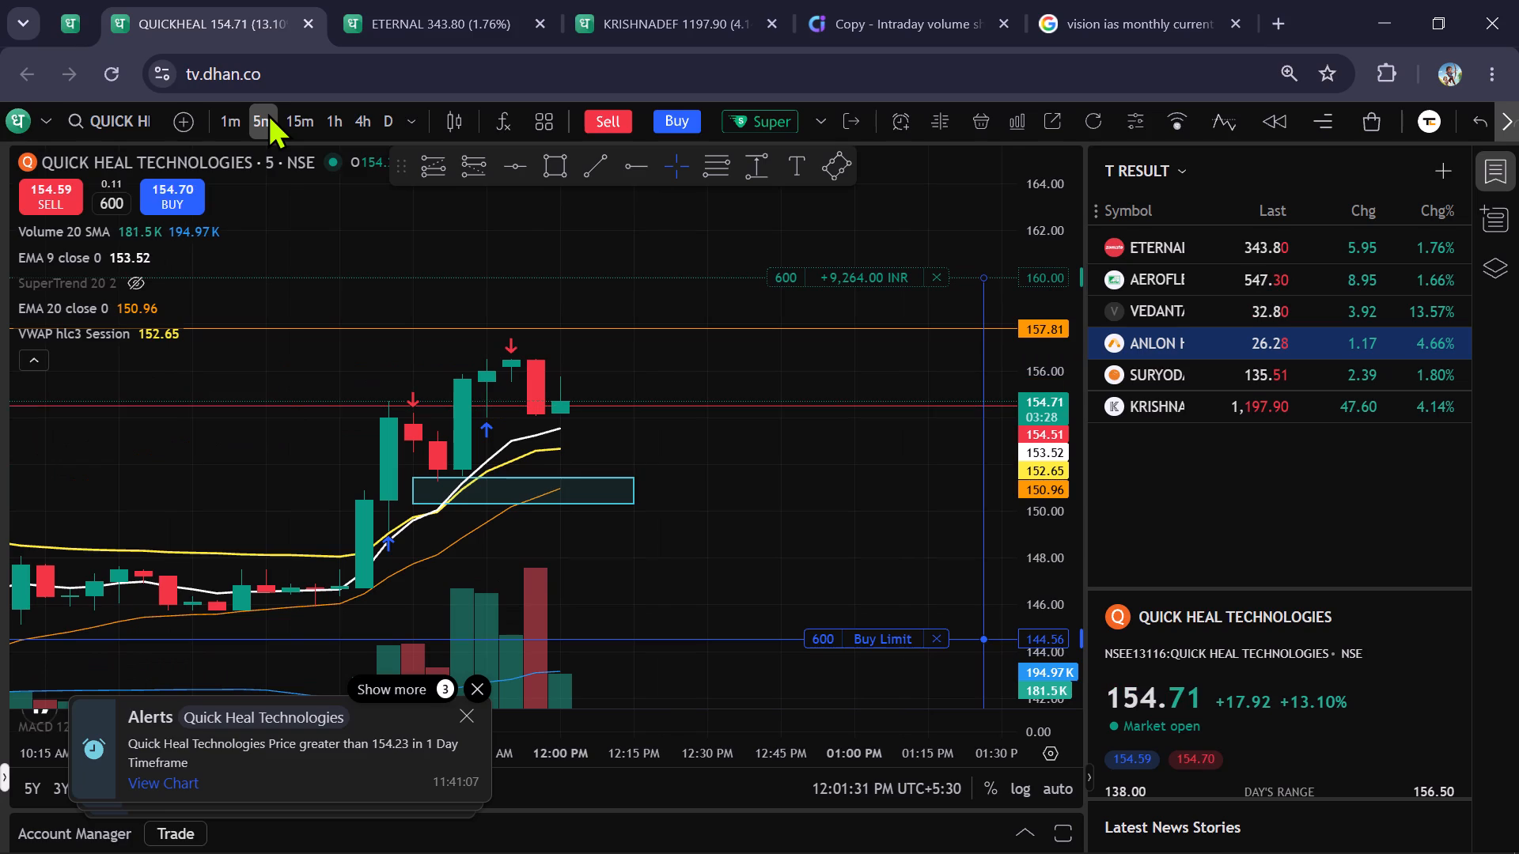
scroll(1044, 414, down, 2)
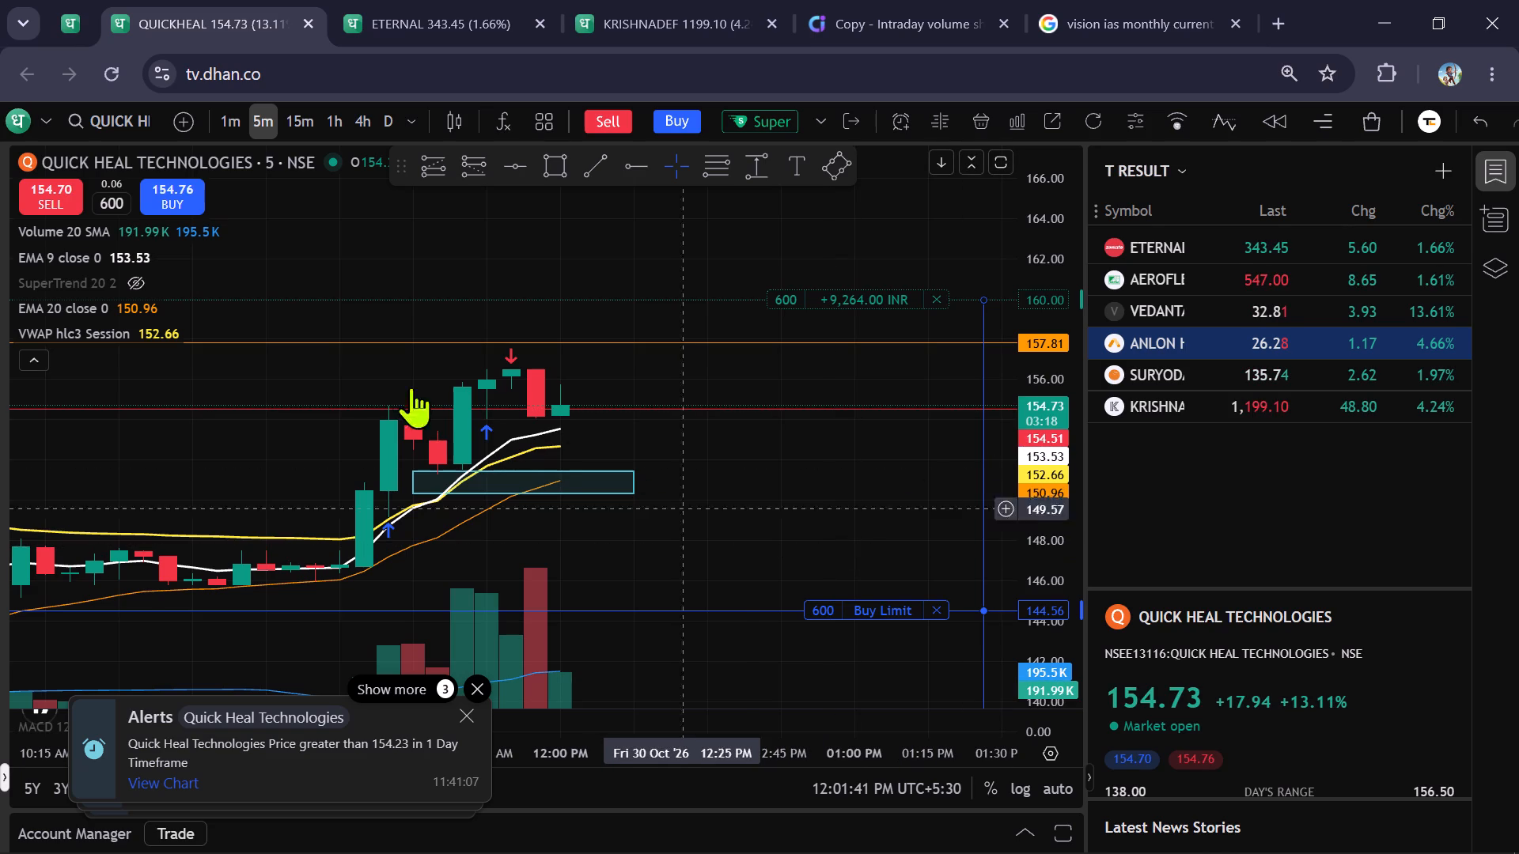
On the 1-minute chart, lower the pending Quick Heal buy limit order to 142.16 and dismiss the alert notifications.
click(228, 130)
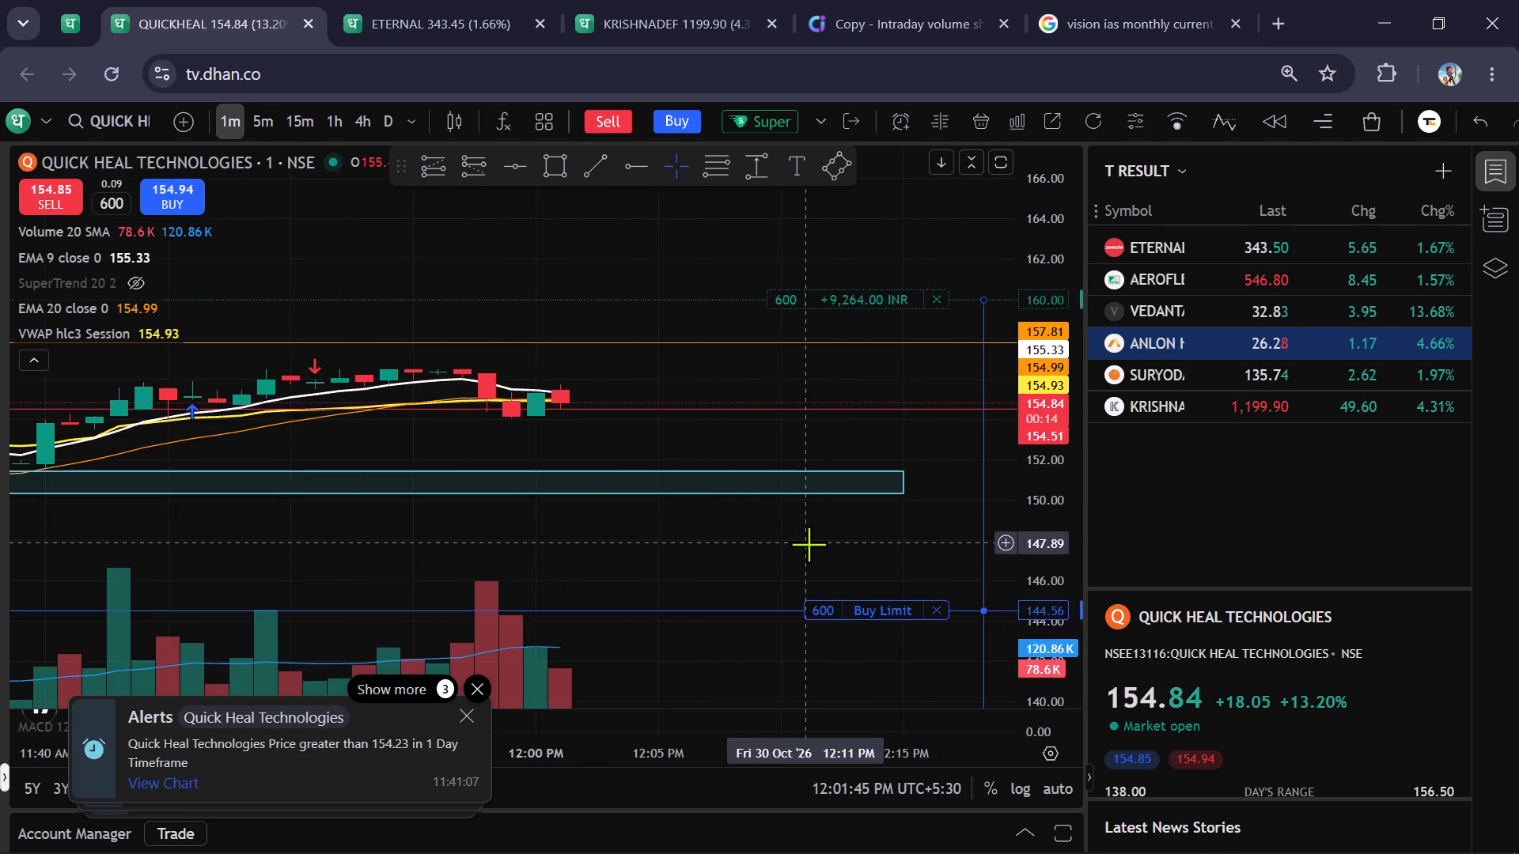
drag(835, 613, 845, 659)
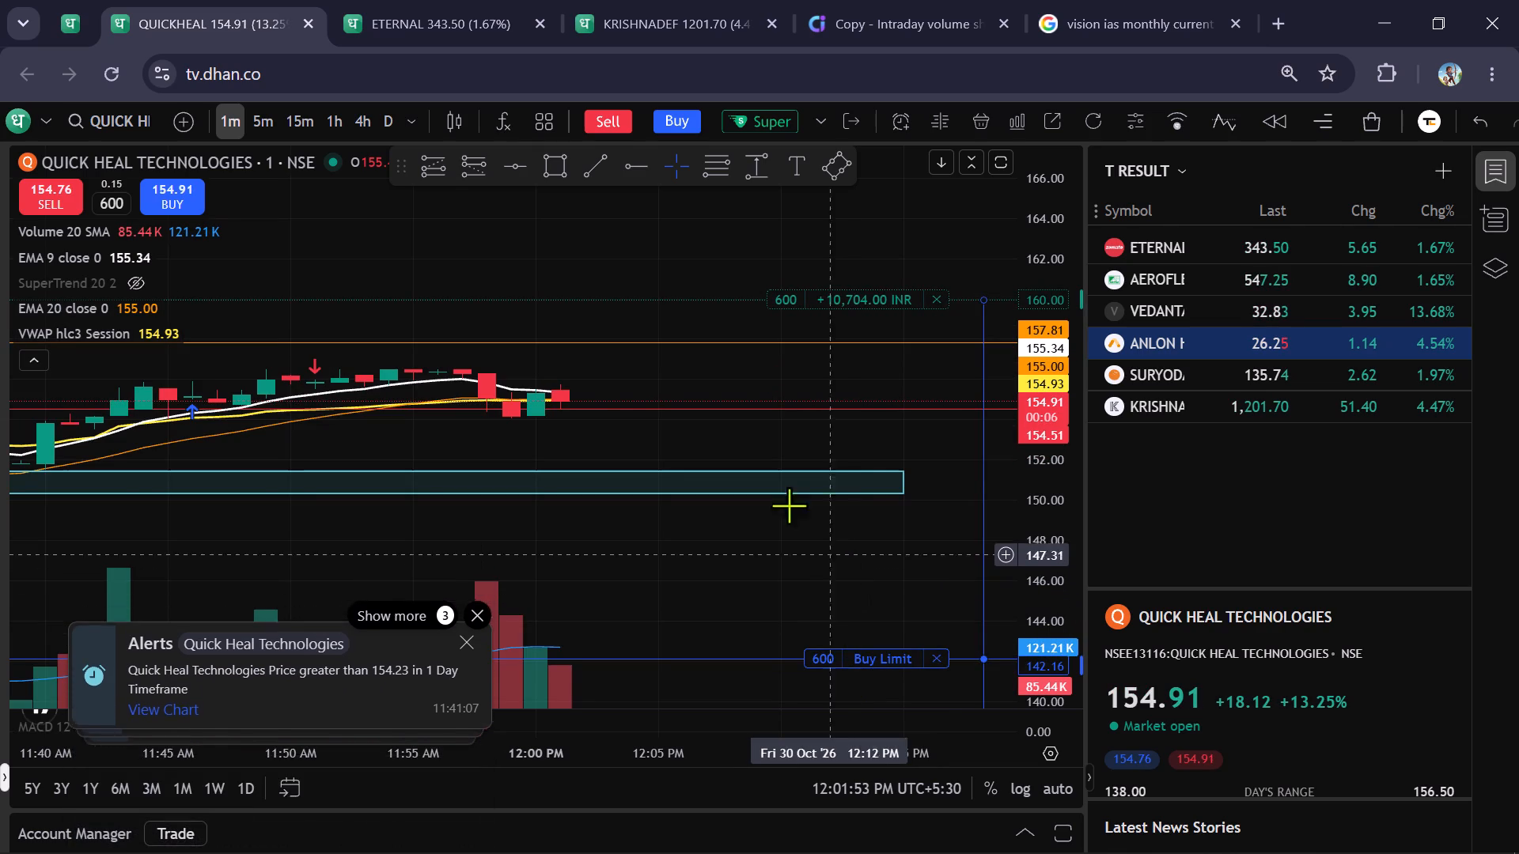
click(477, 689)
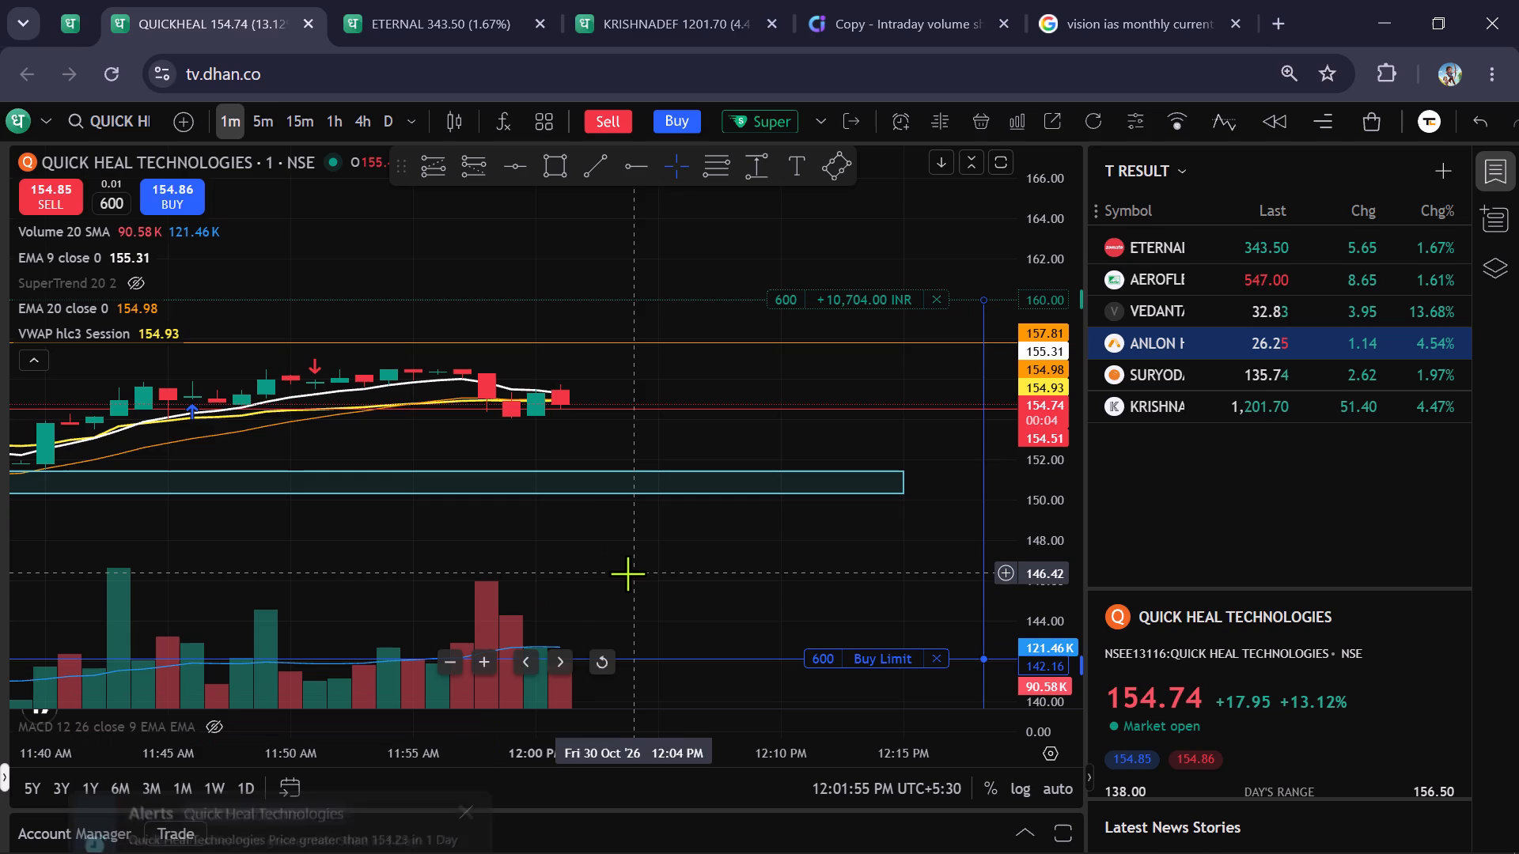
Glance at the Krishna Defence chart and the Chartink intraday volume shockers screener.
click(676, 0)
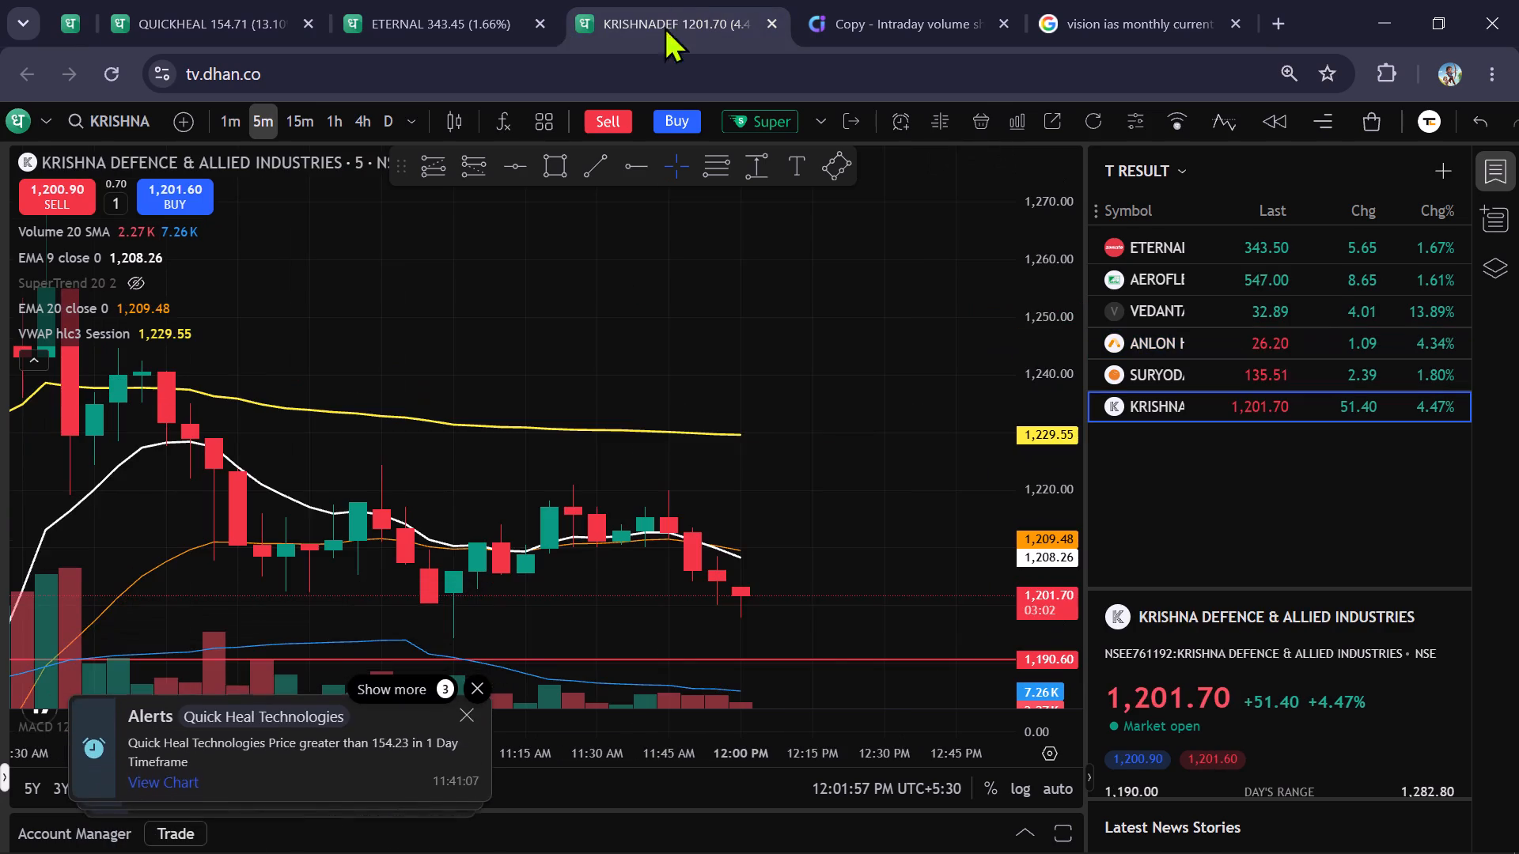
click(403, 23)
click(866, 0)
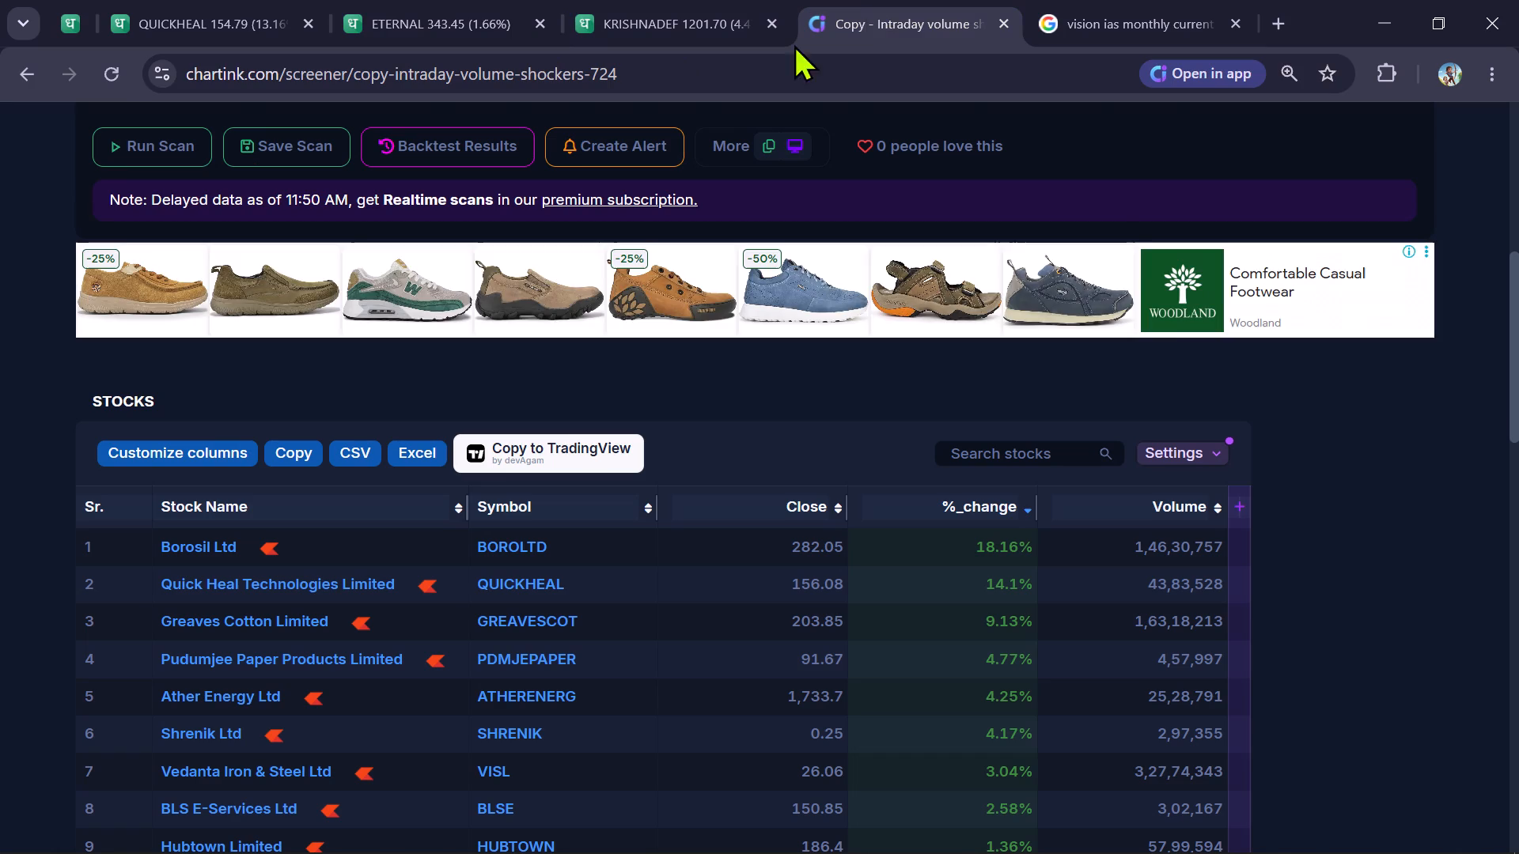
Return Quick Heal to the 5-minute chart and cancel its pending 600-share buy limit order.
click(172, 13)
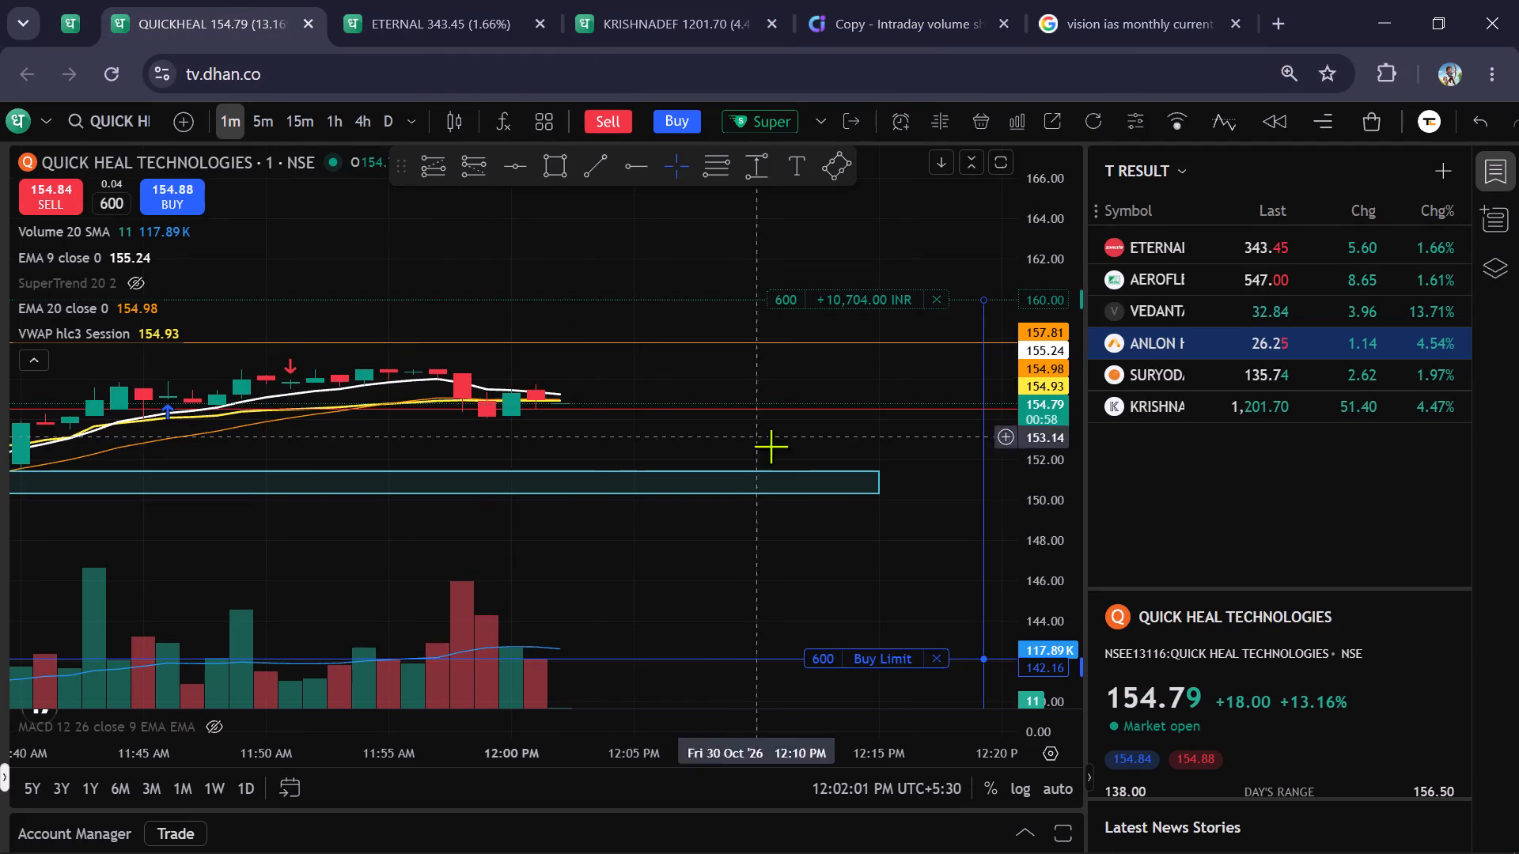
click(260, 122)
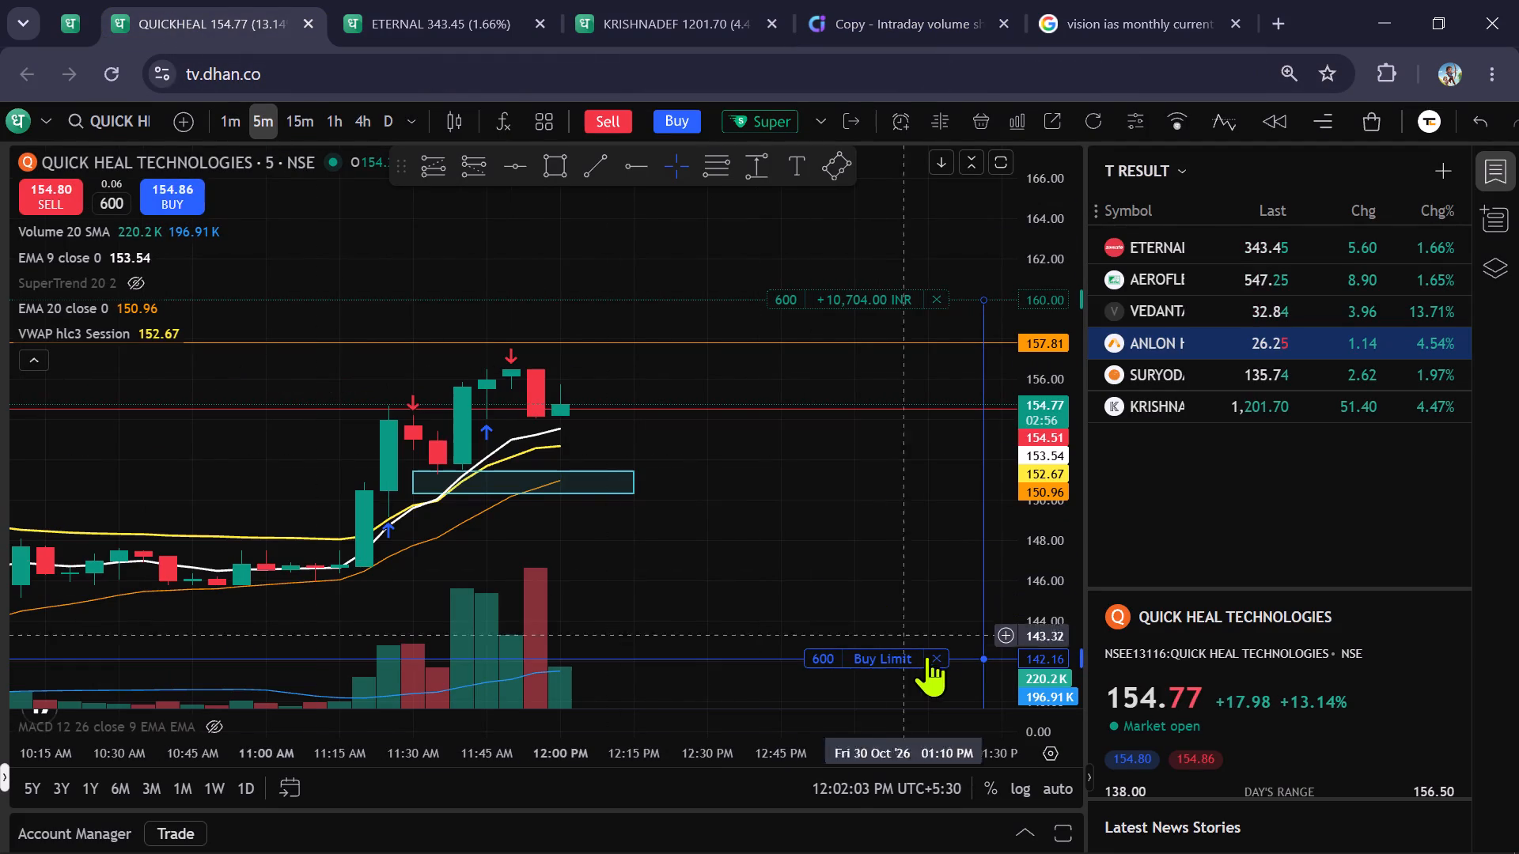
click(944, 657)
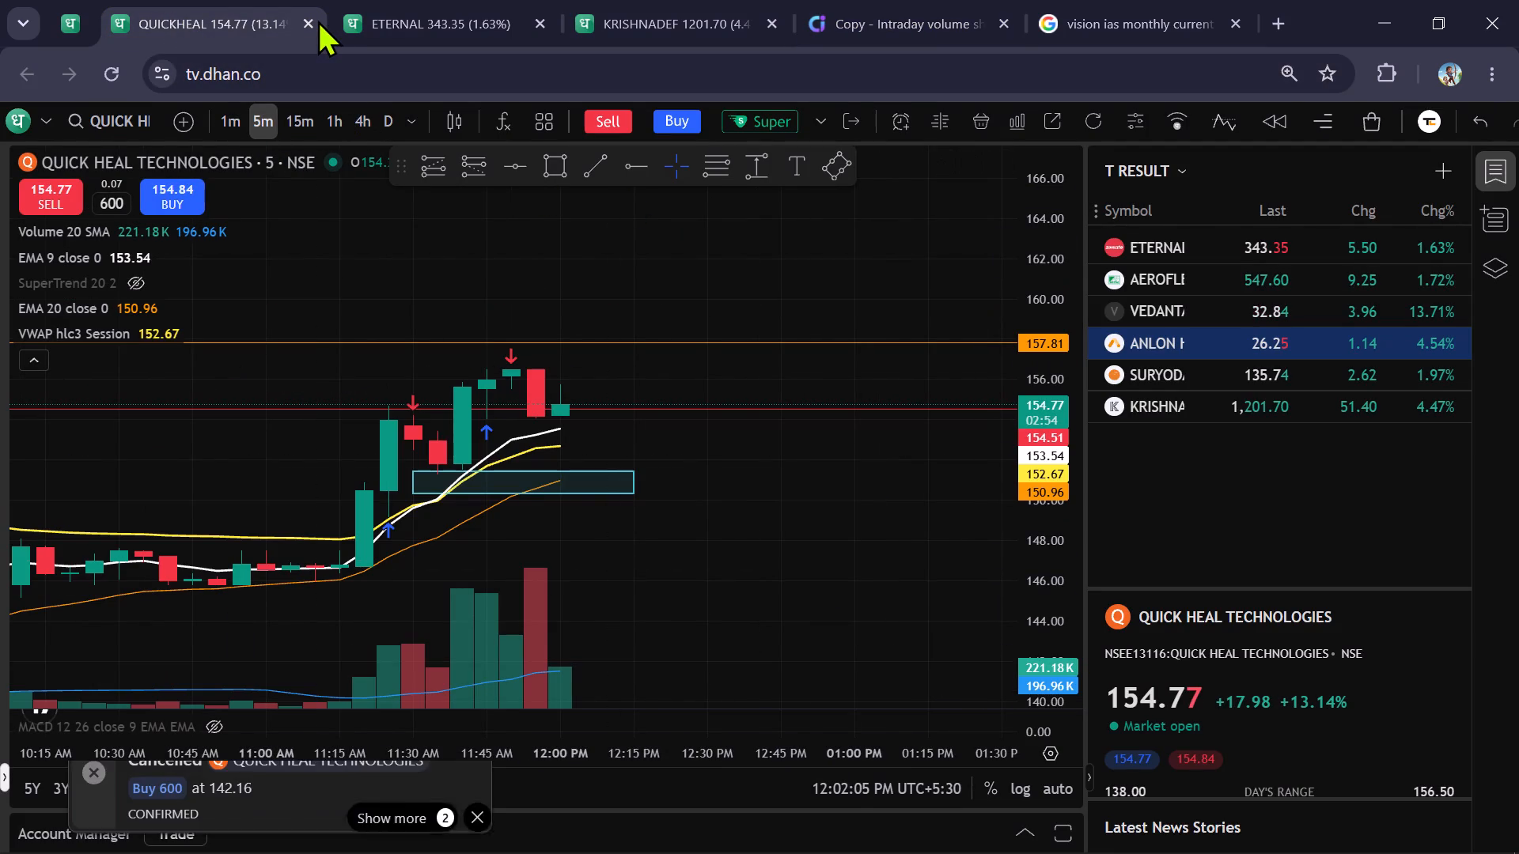
Close the Quick Heal, Eternal and Krishna Defence charts, the Chartink screener and the Google search.
click(313, 19)
click(313, 19)
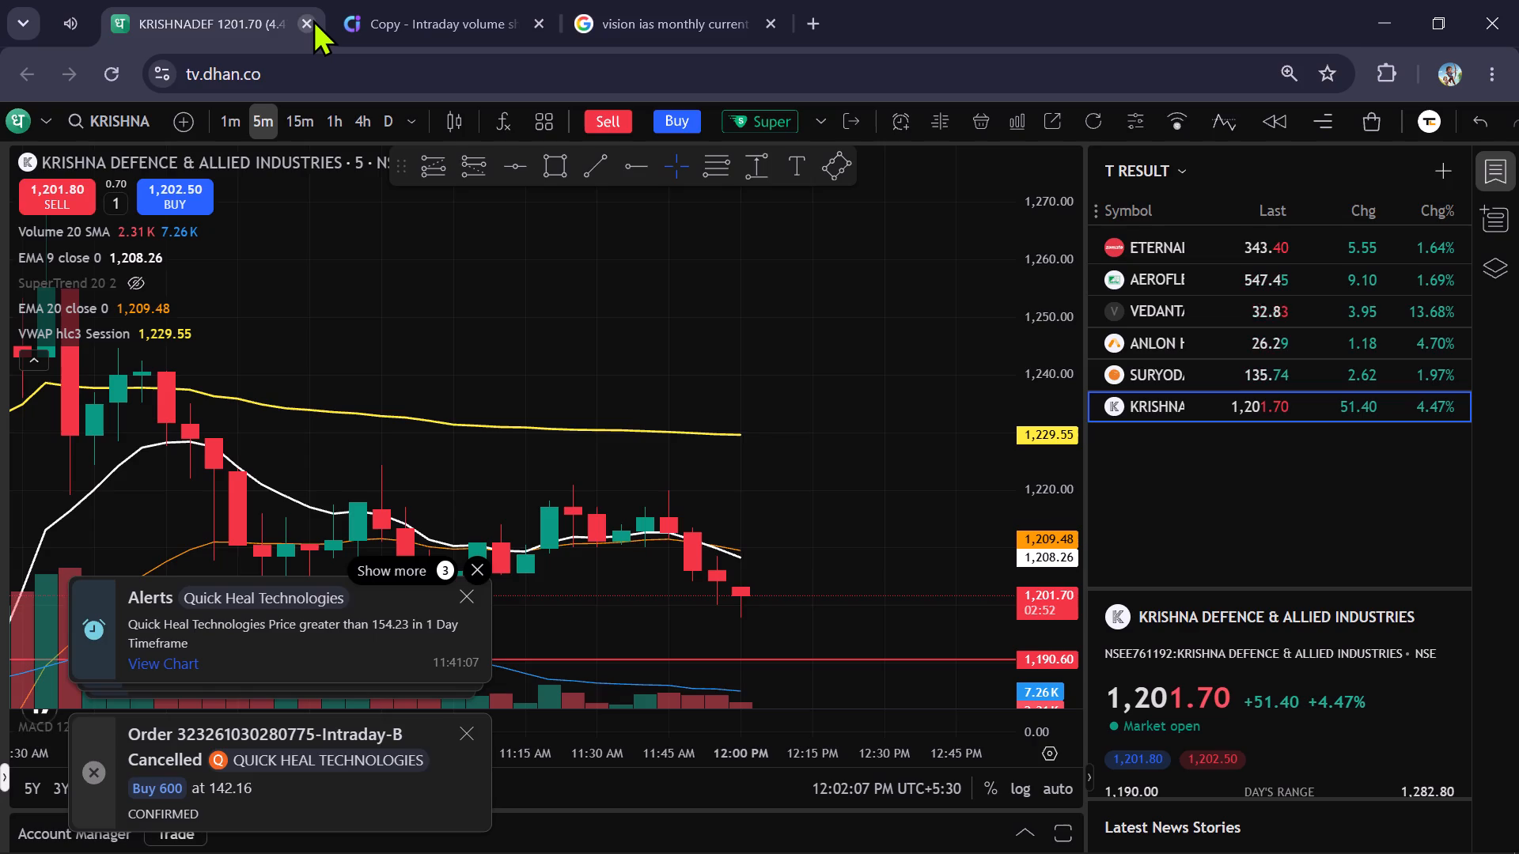
click(313, 19)
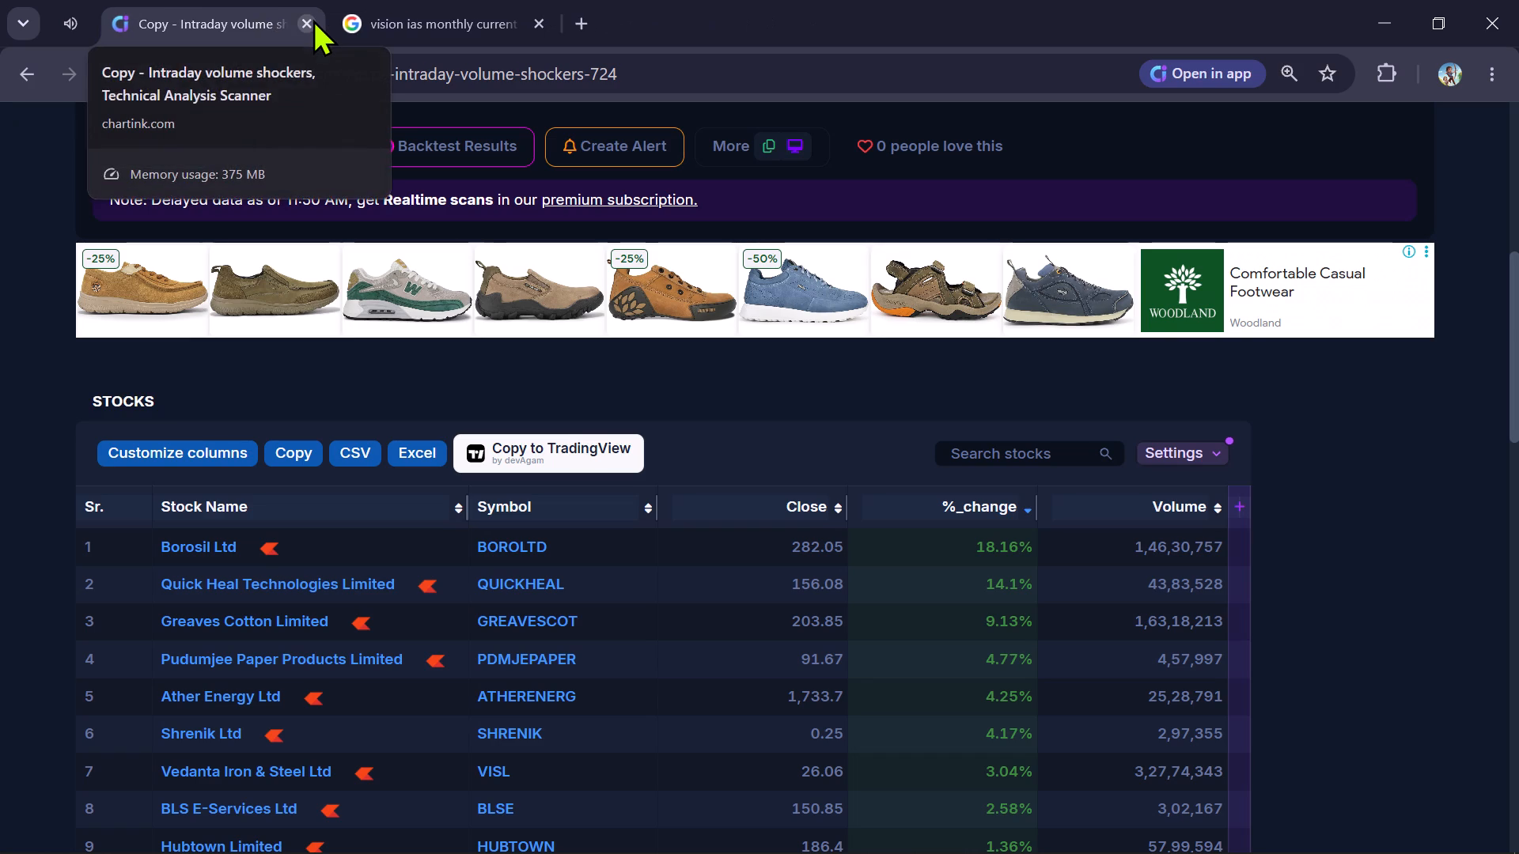
click(313, 19)
click(313, 19)
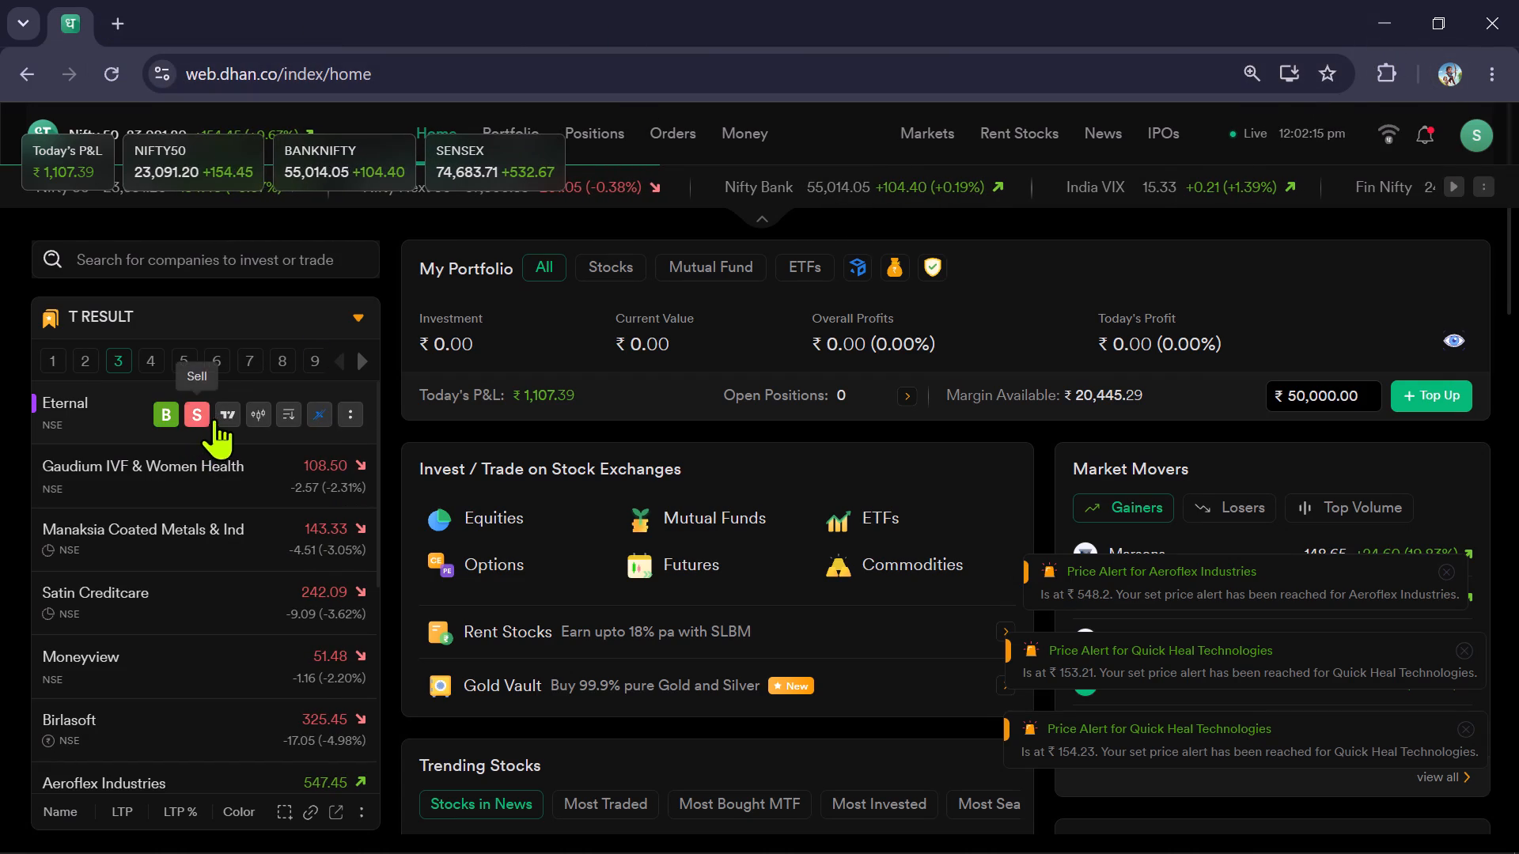
Open the Eternal chart in TradingView from the T RESULT watchlist.
click(223, 418)
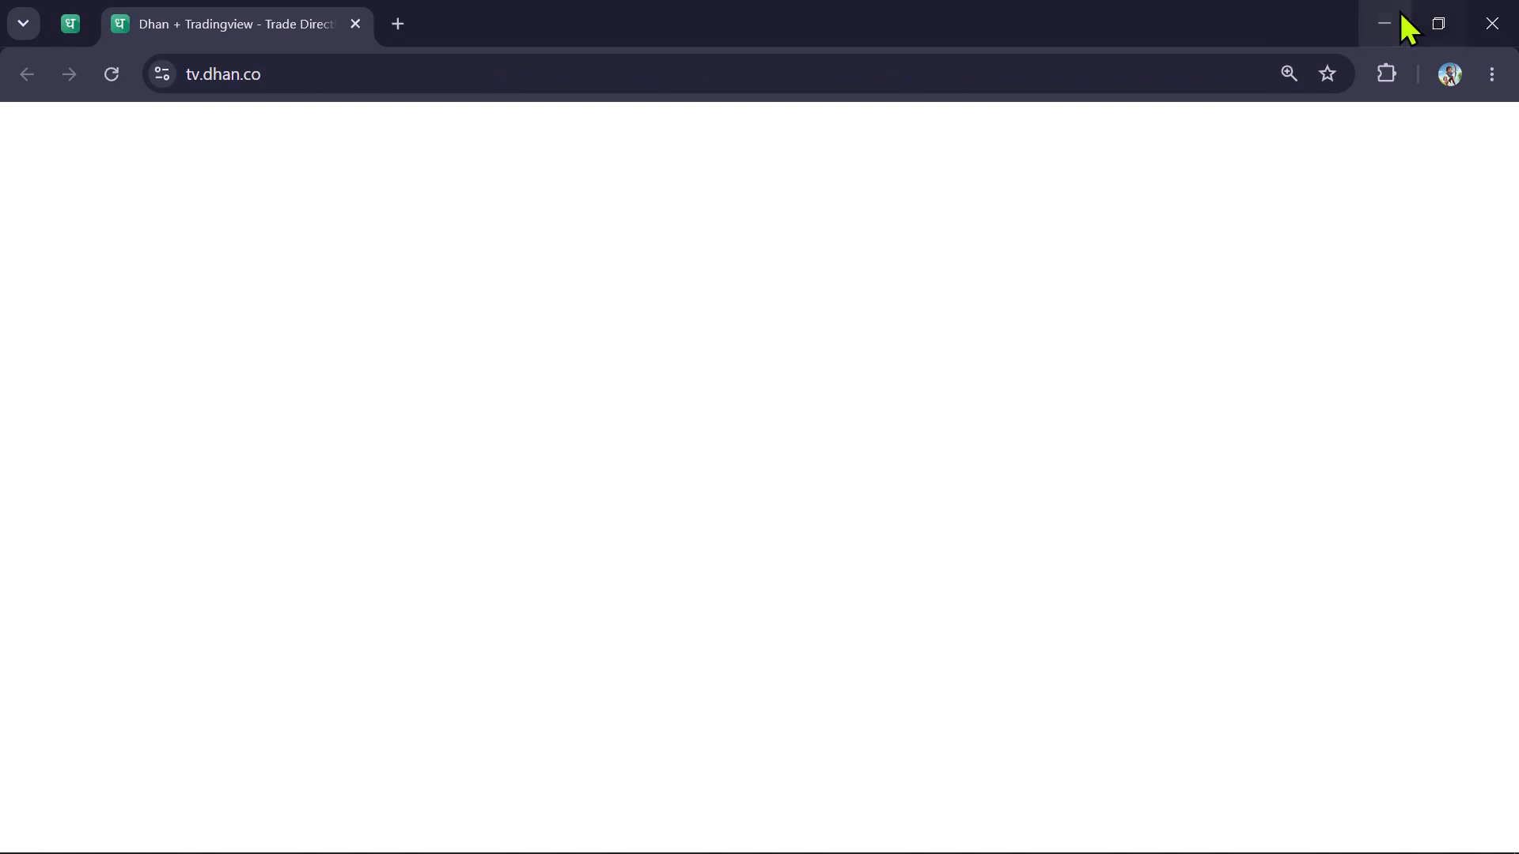
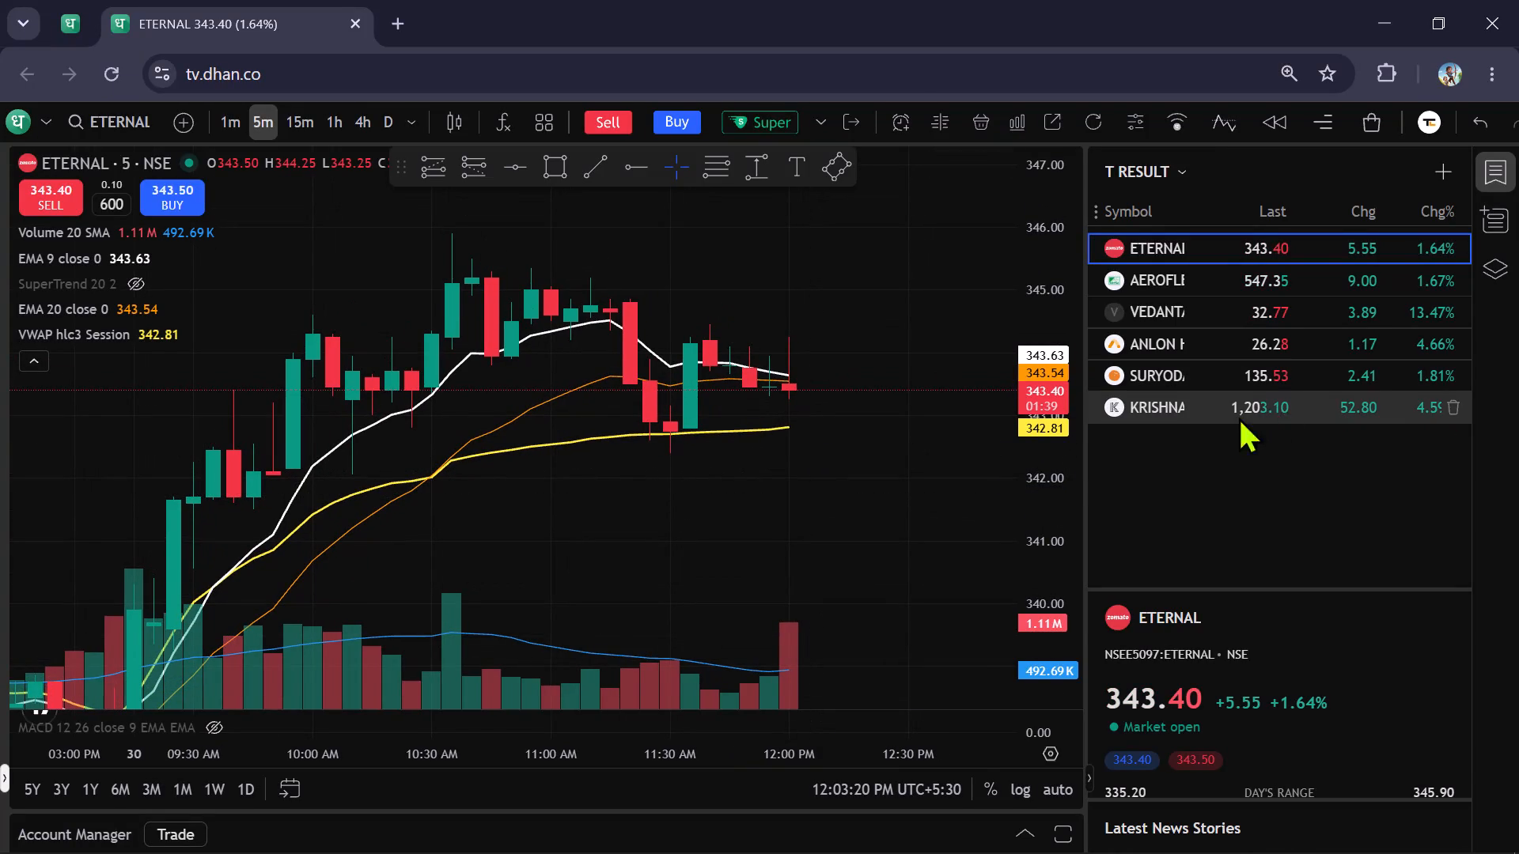
Open the Chartink momentum stock screener in a new browser tab.
click(392, 21)
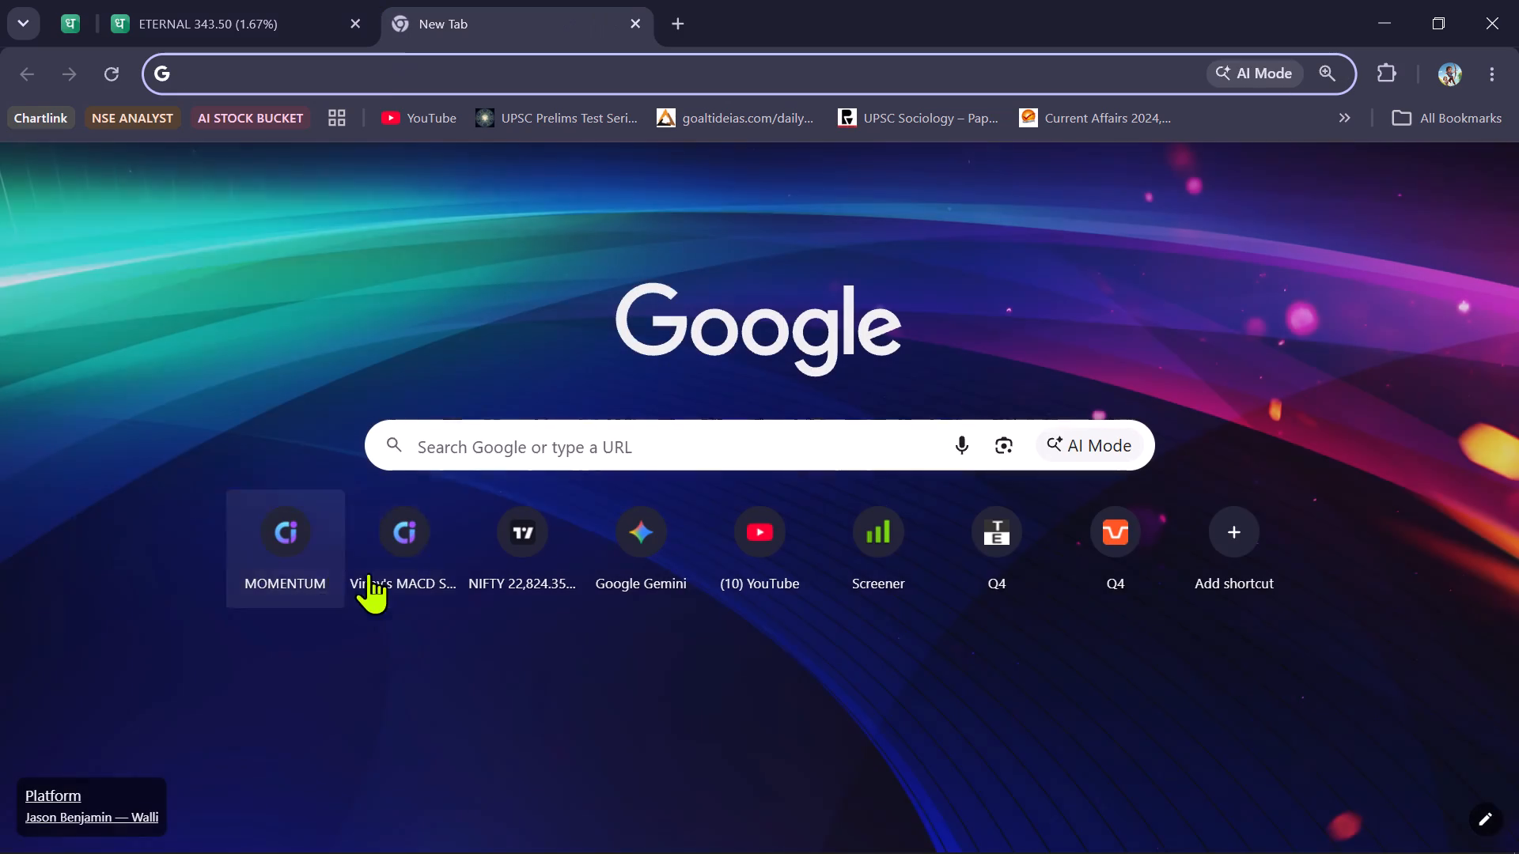
click(307, 564)
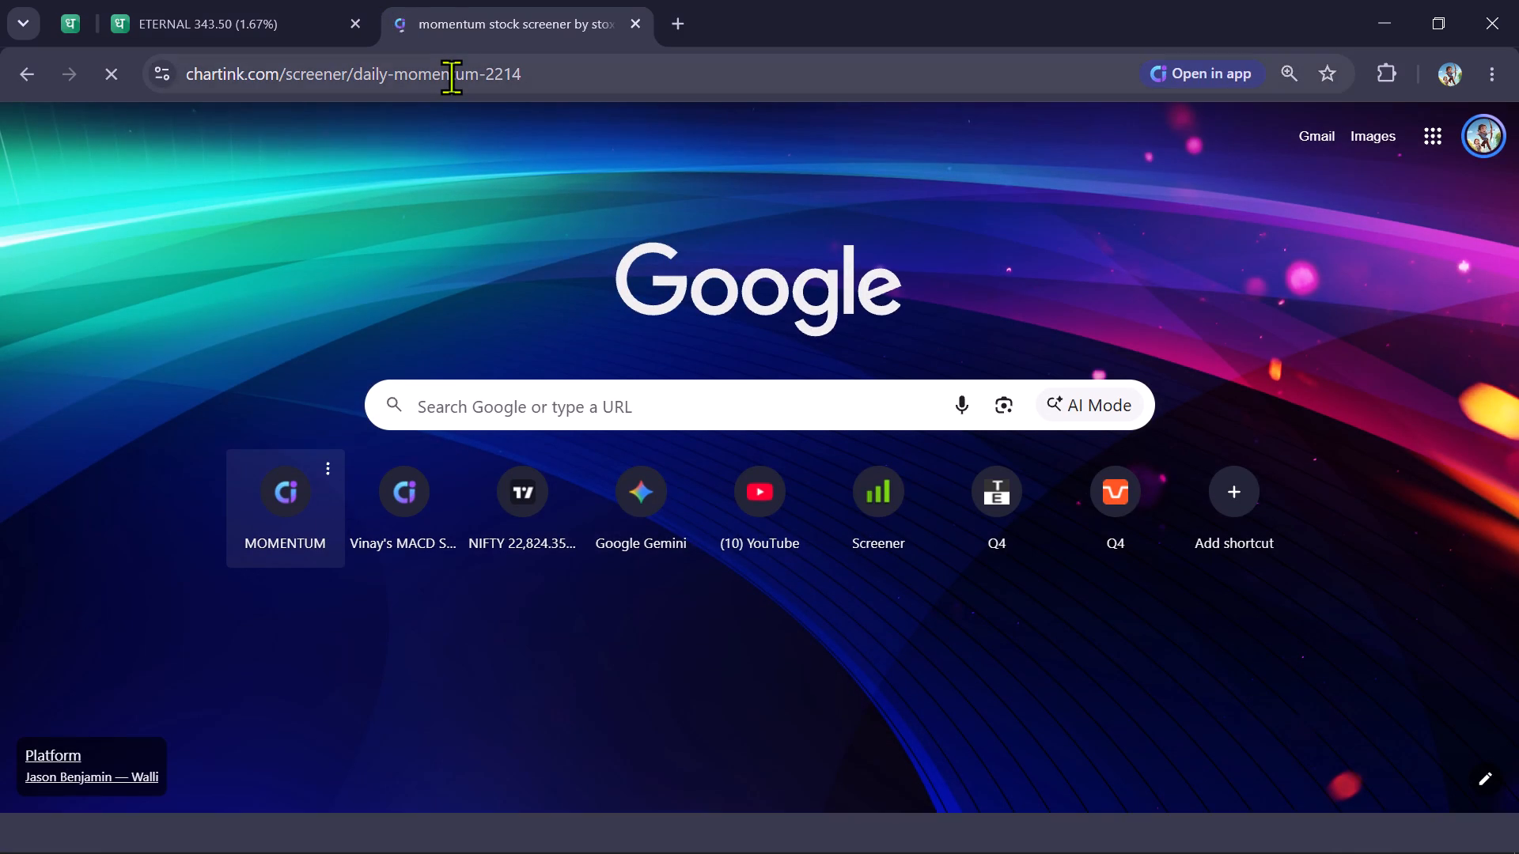
Show the Aeroflex Industries chart from the T RESULT watchlist.
click(141, 0)
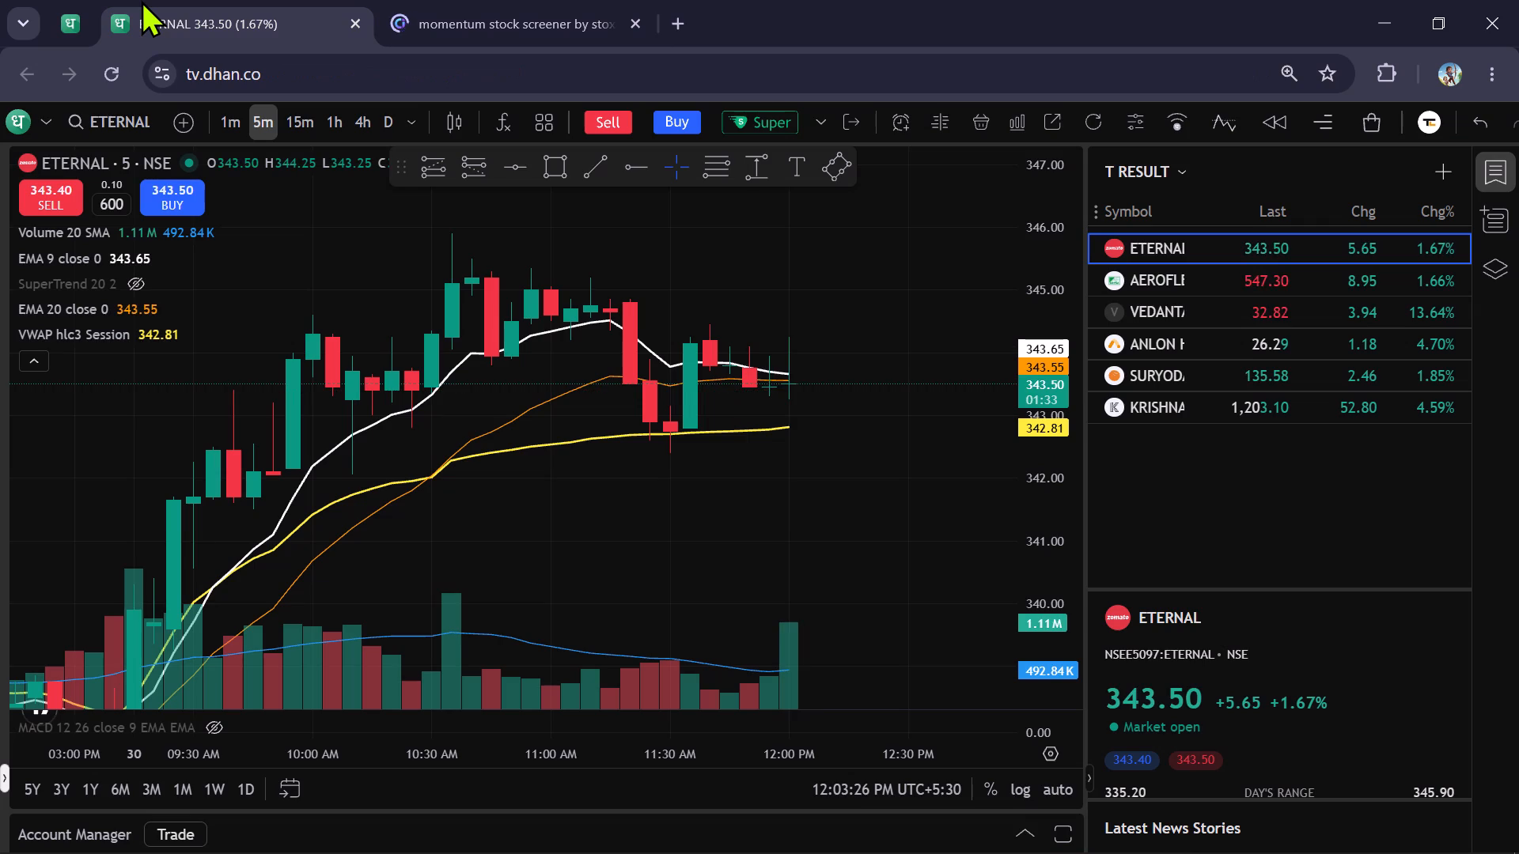
click(1407, 286)
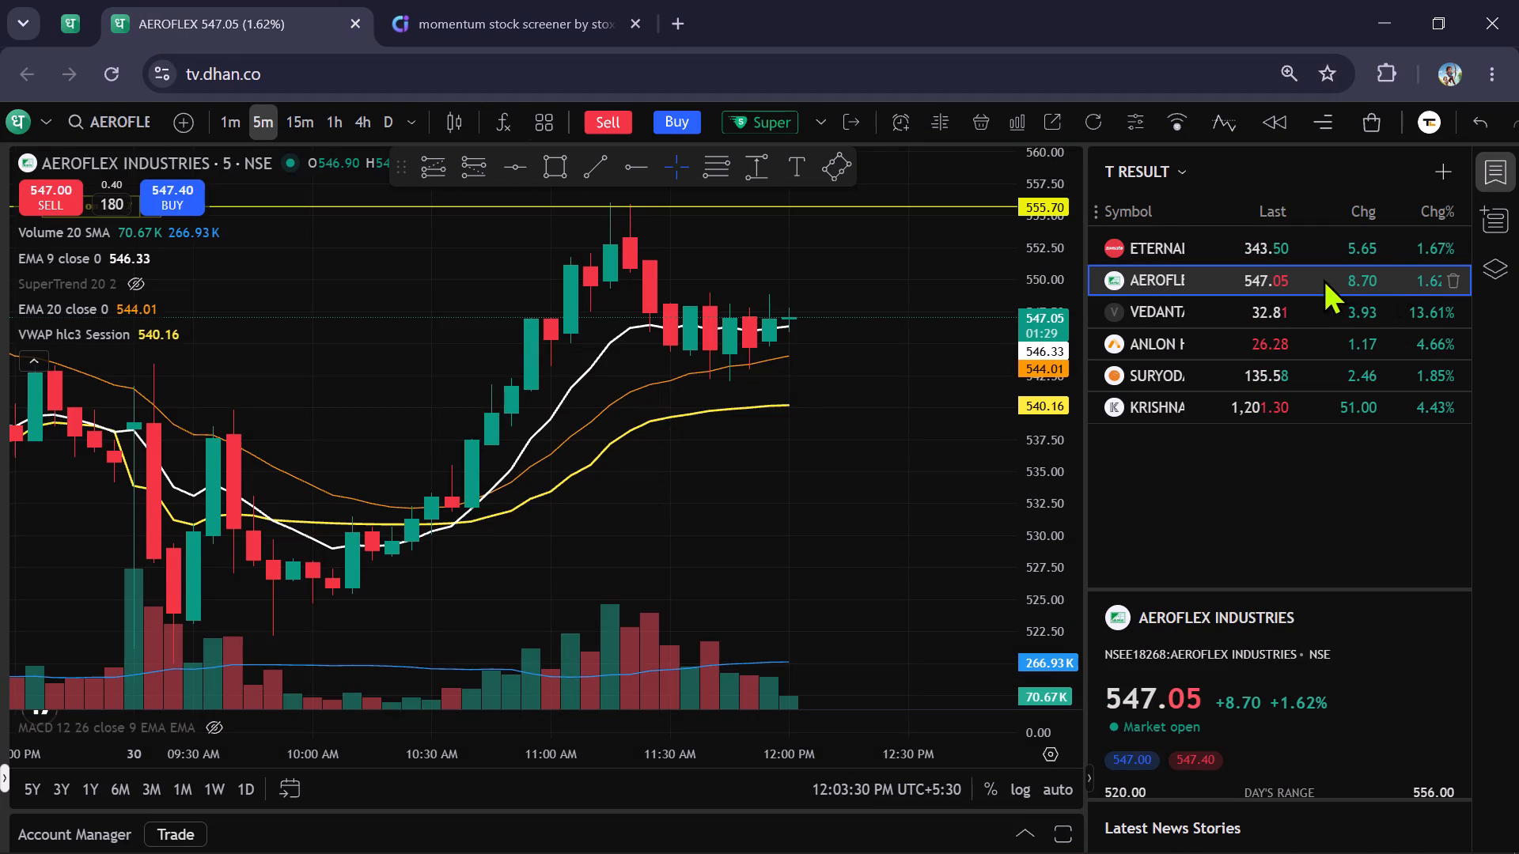
Open the saved "Copy - 9&15 Ema strategy intraday new" scan from the Chartink scan dashboard and review its stock list.
click(540, 29)
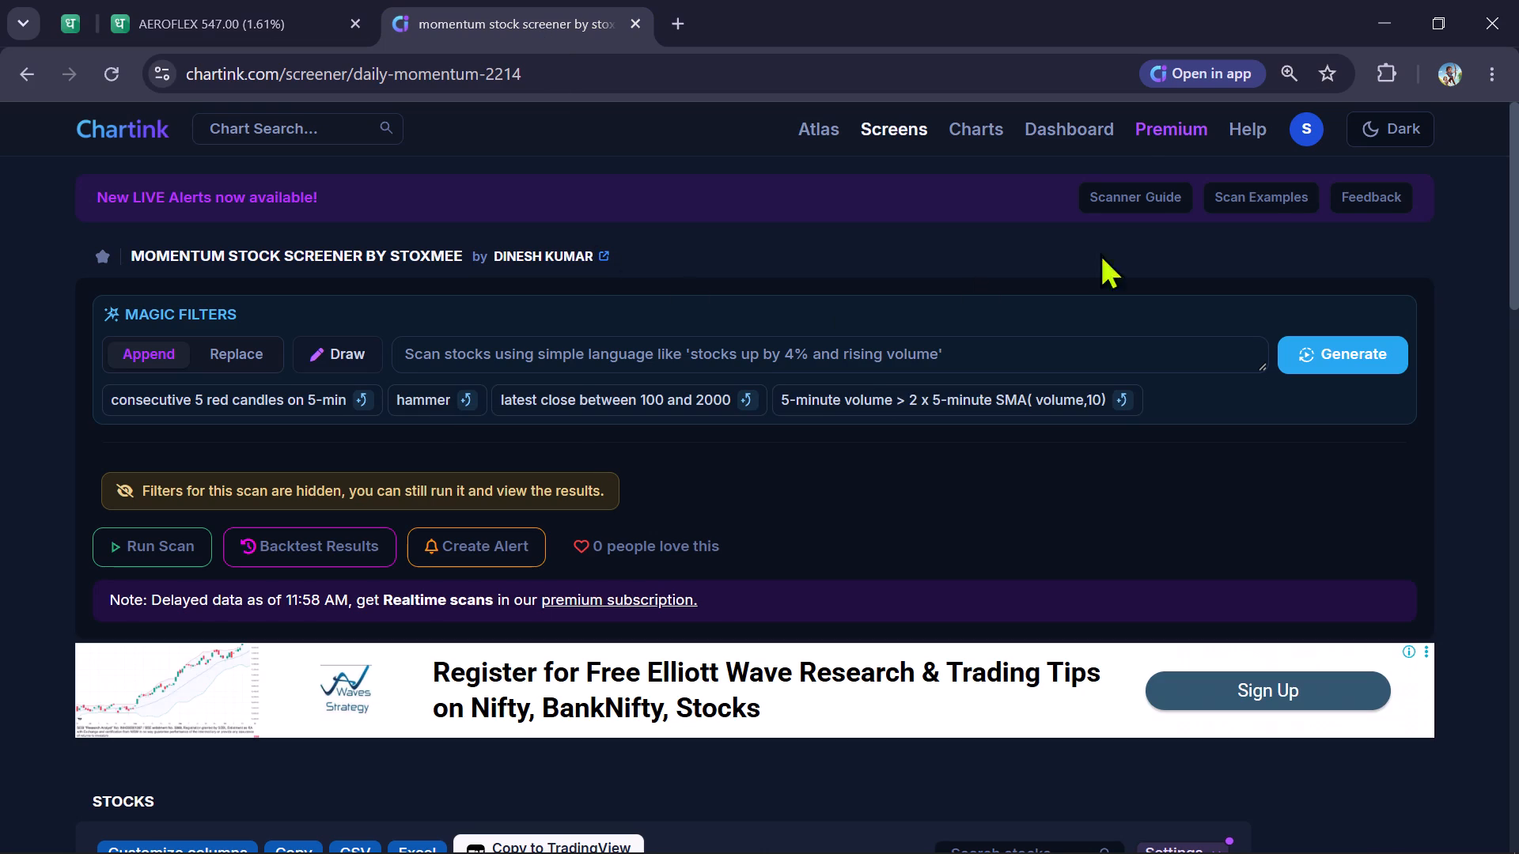
click(1068, 119)
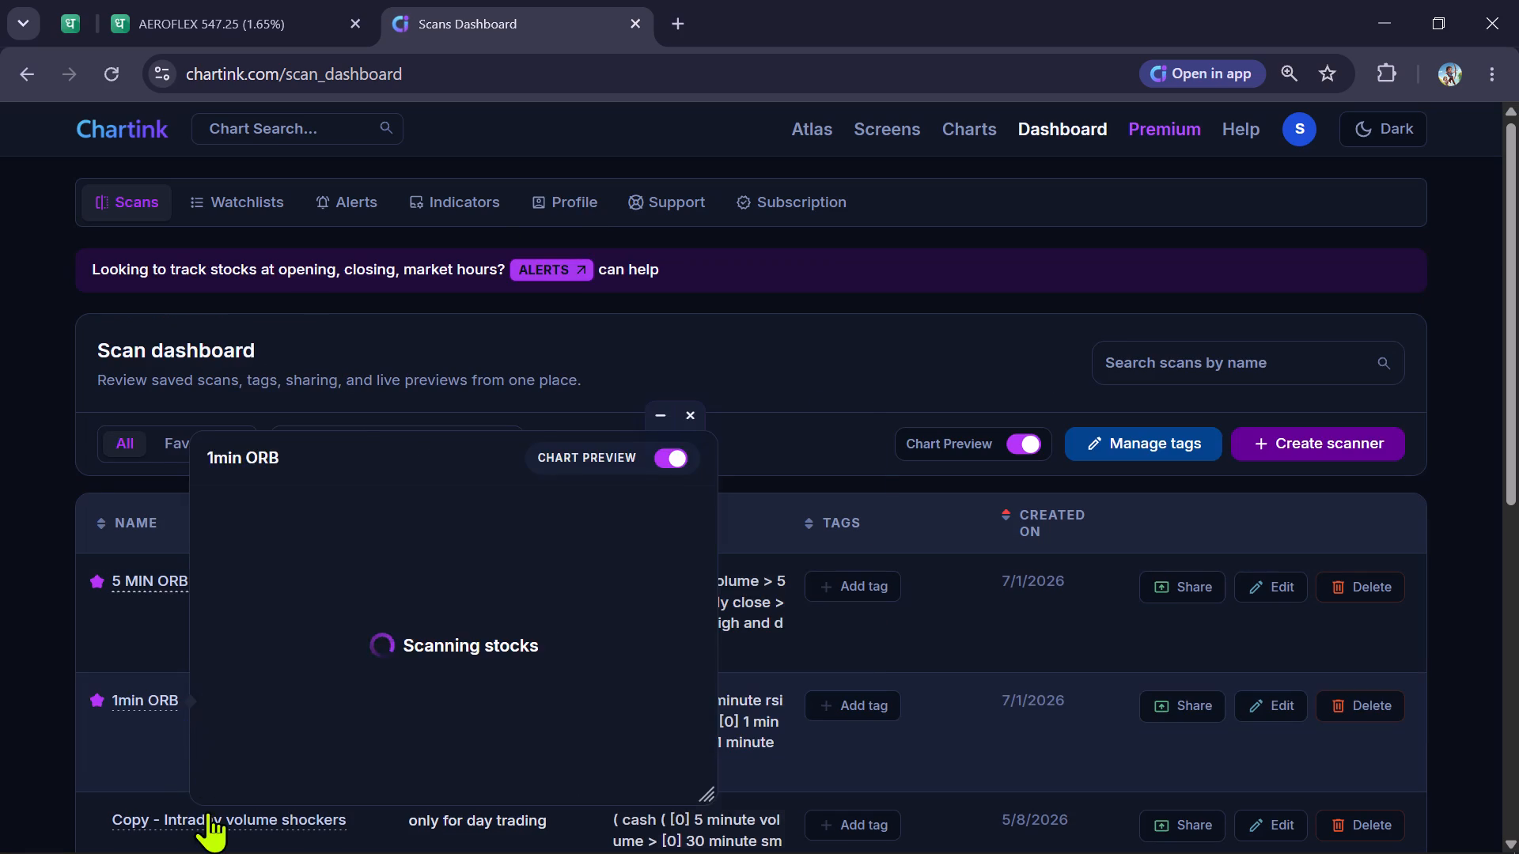
scroll(210, 821, down, 1)
click(216, 746)
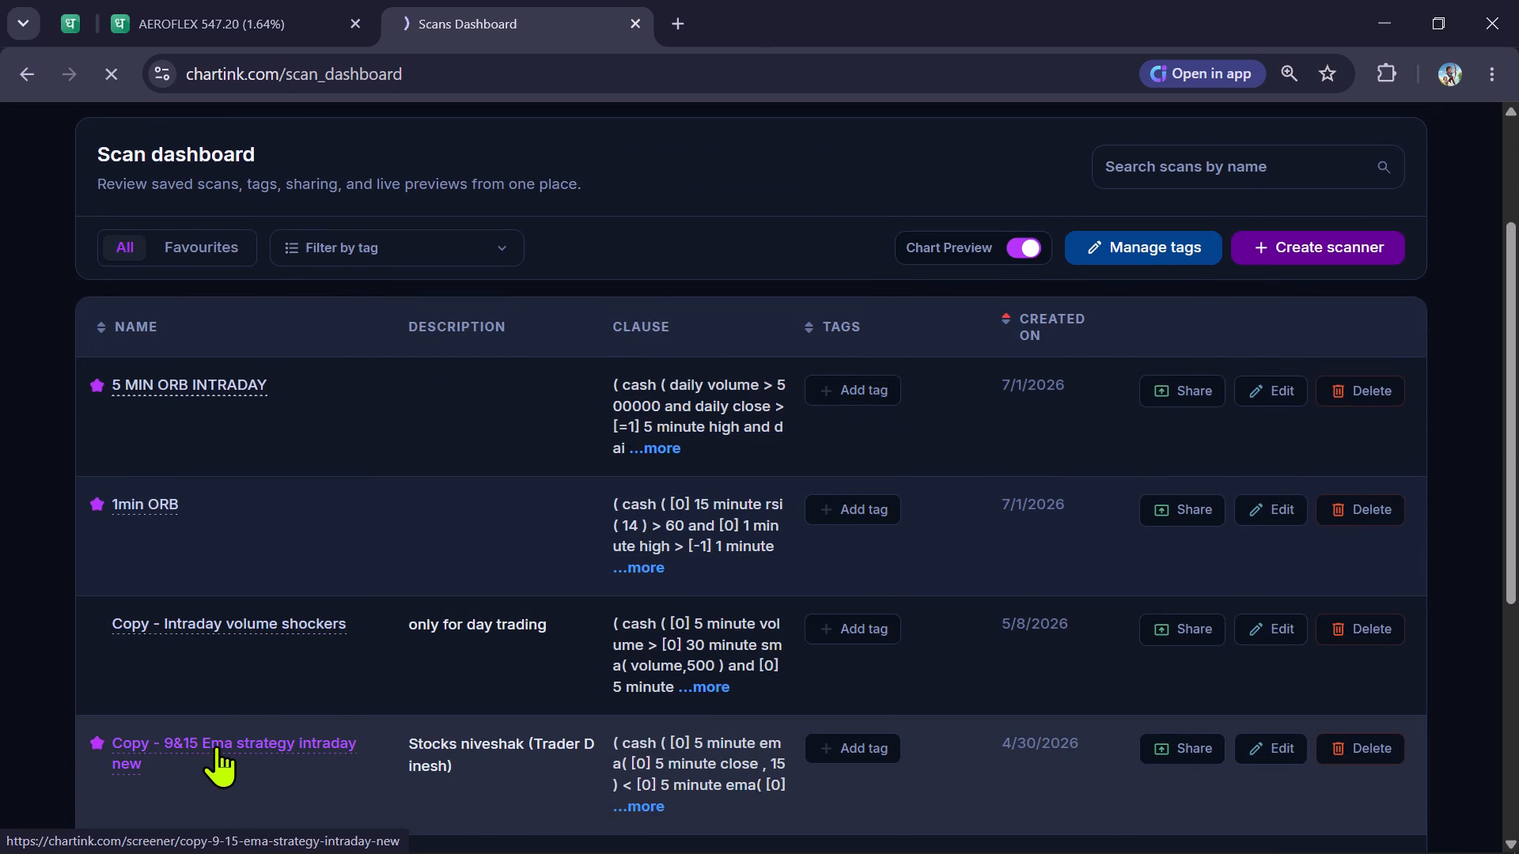
click(275, 0)
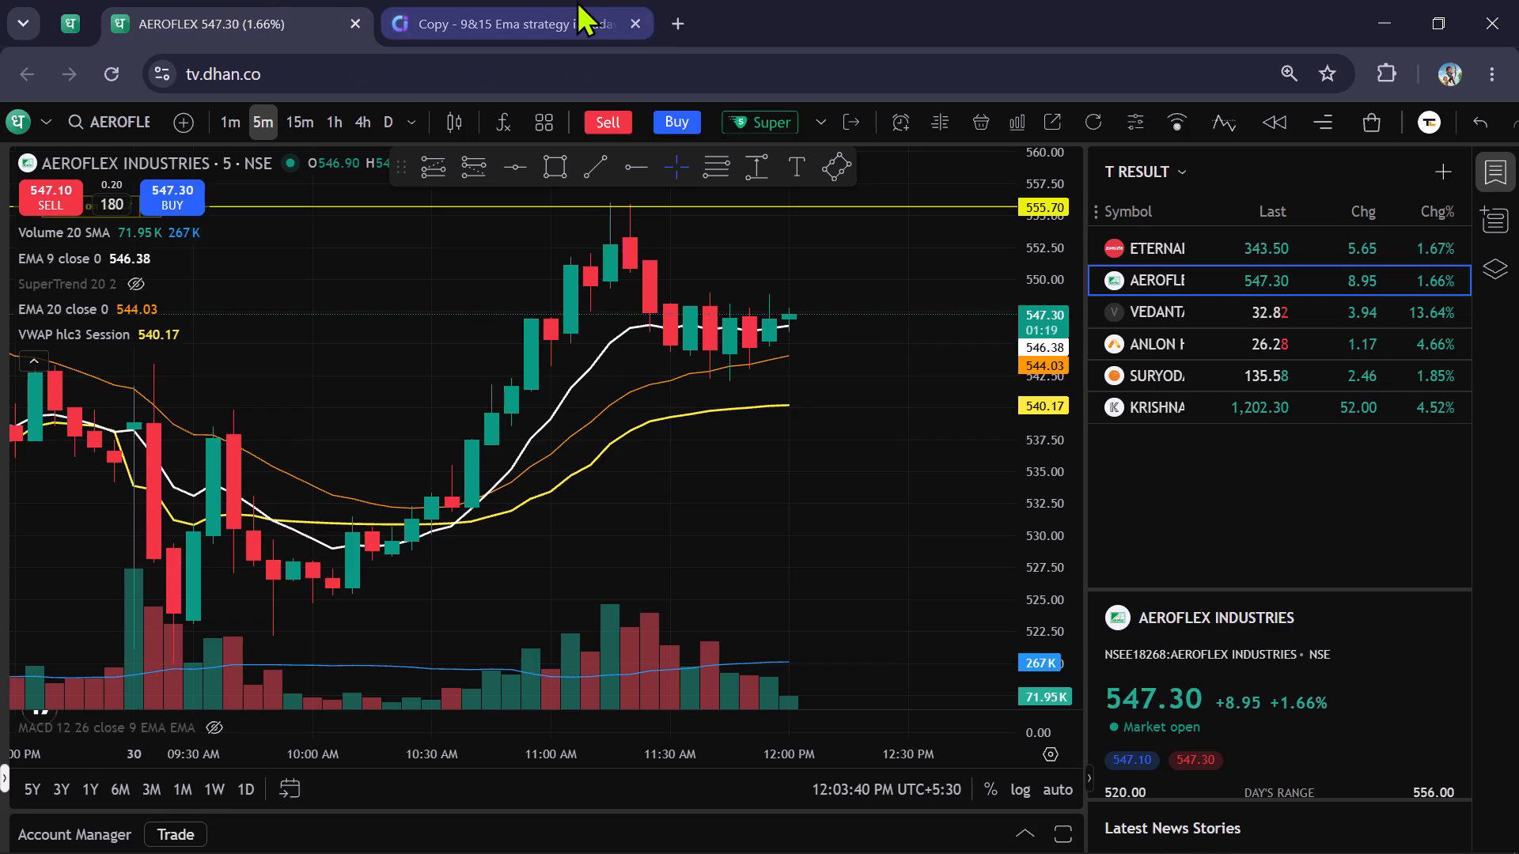
click(576, 0)
scroll(627, 285, down, 4)
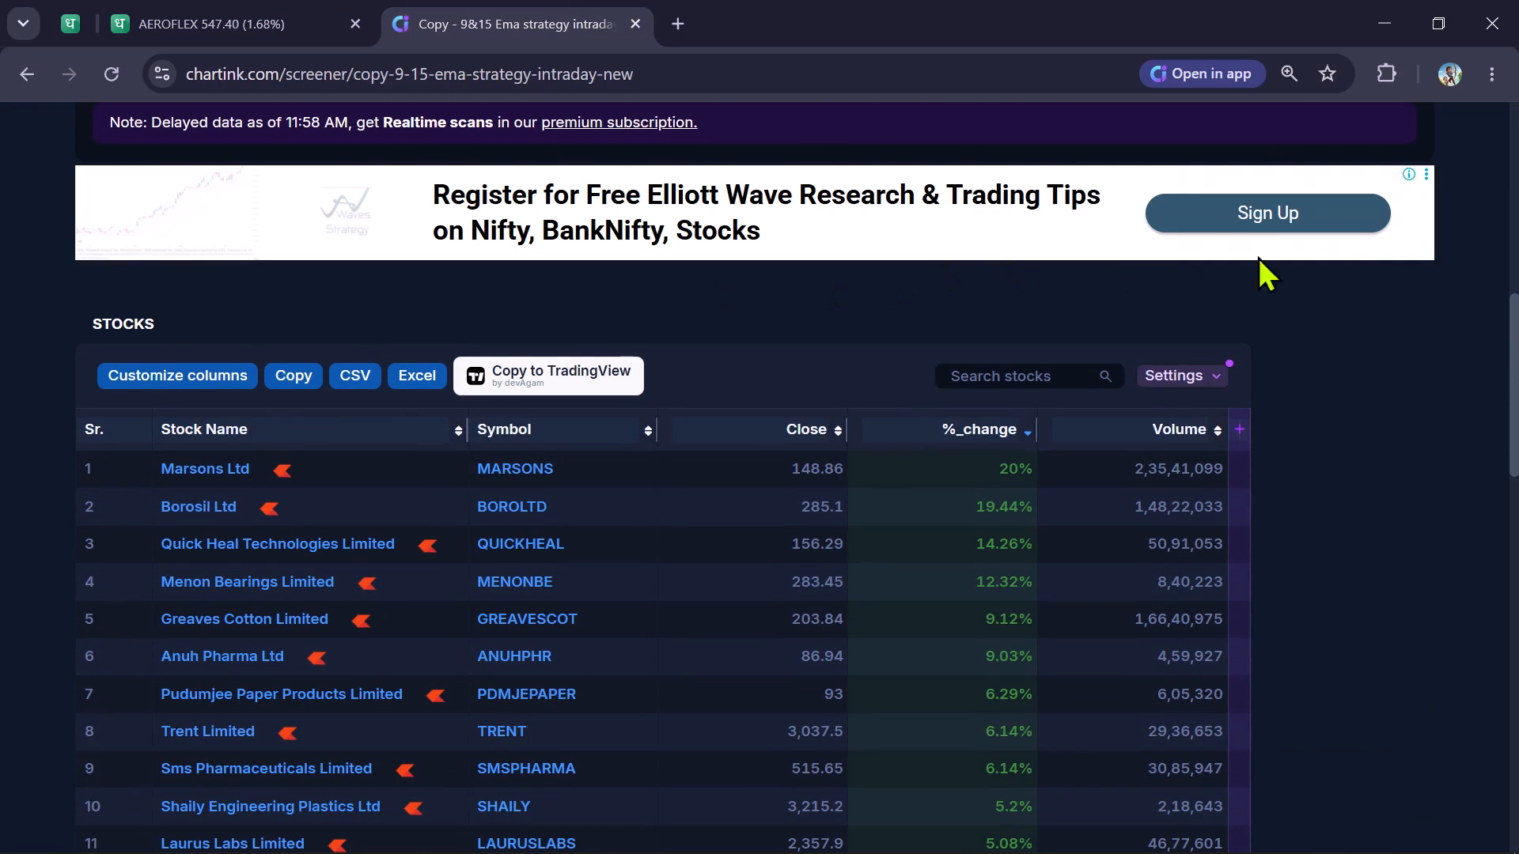
scroll(1429, 396, down, 1)
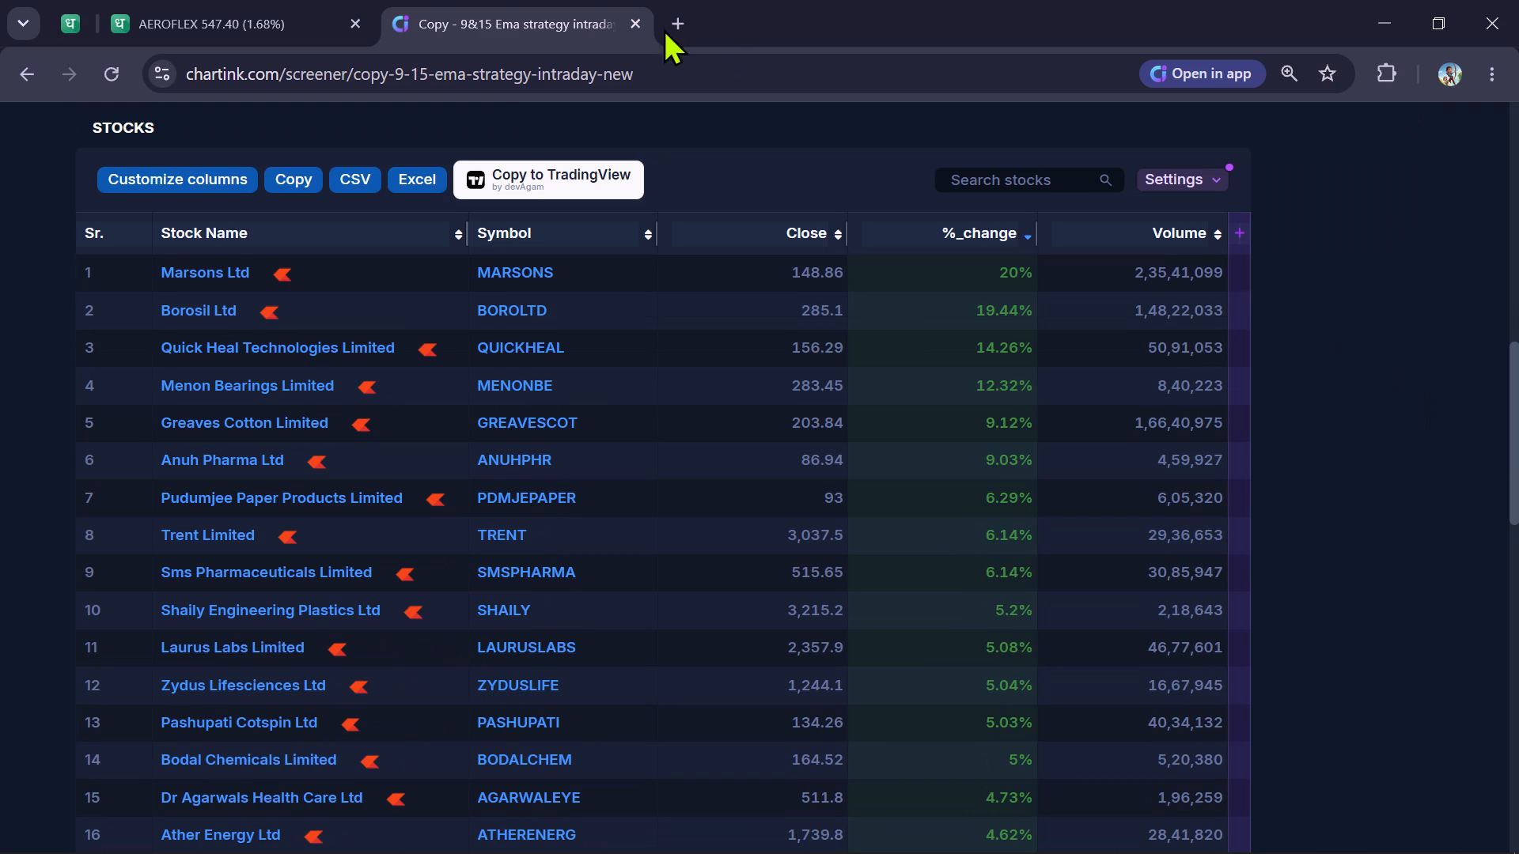
Search for Borosil on the trading chart and view its NSE 5-minute chart.
click(287, 19)
drag(784, 482, 777, 505)
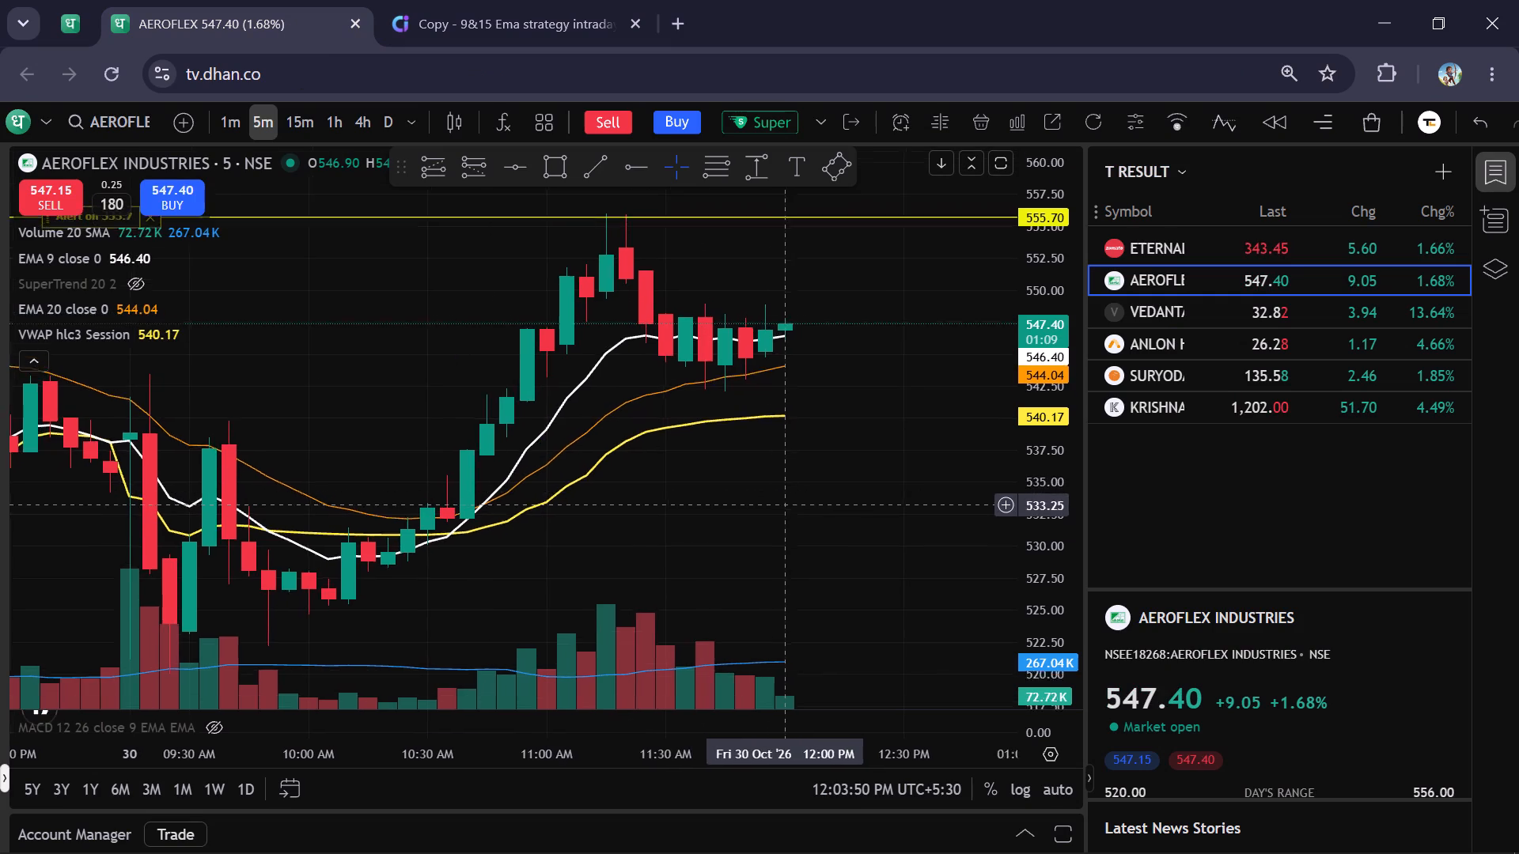
drag(777, 505, 745, 561)
text(boro)
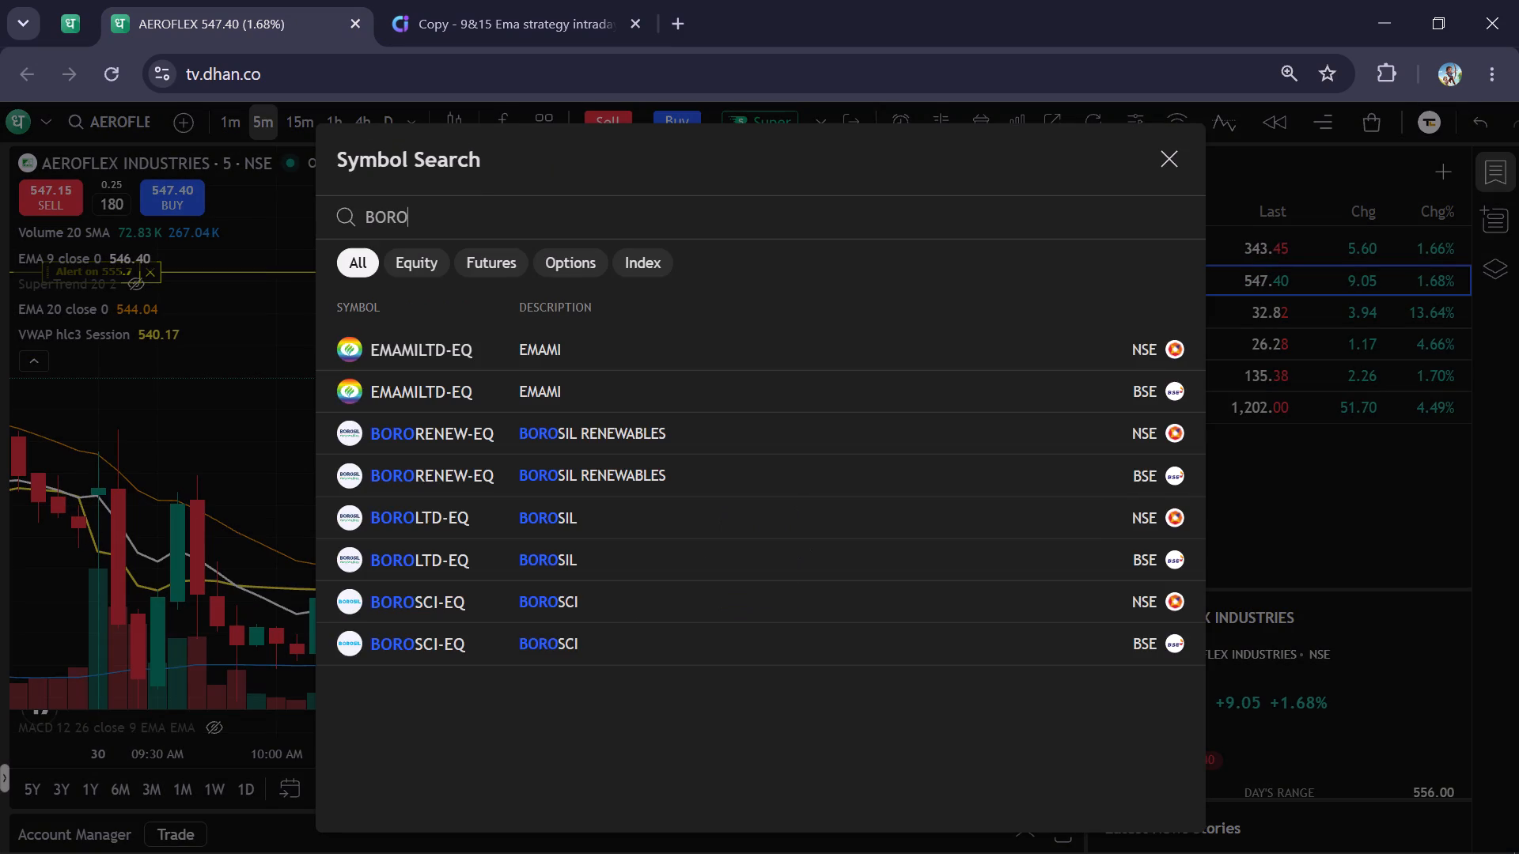
text(sil)
key(Down)
key(Down)
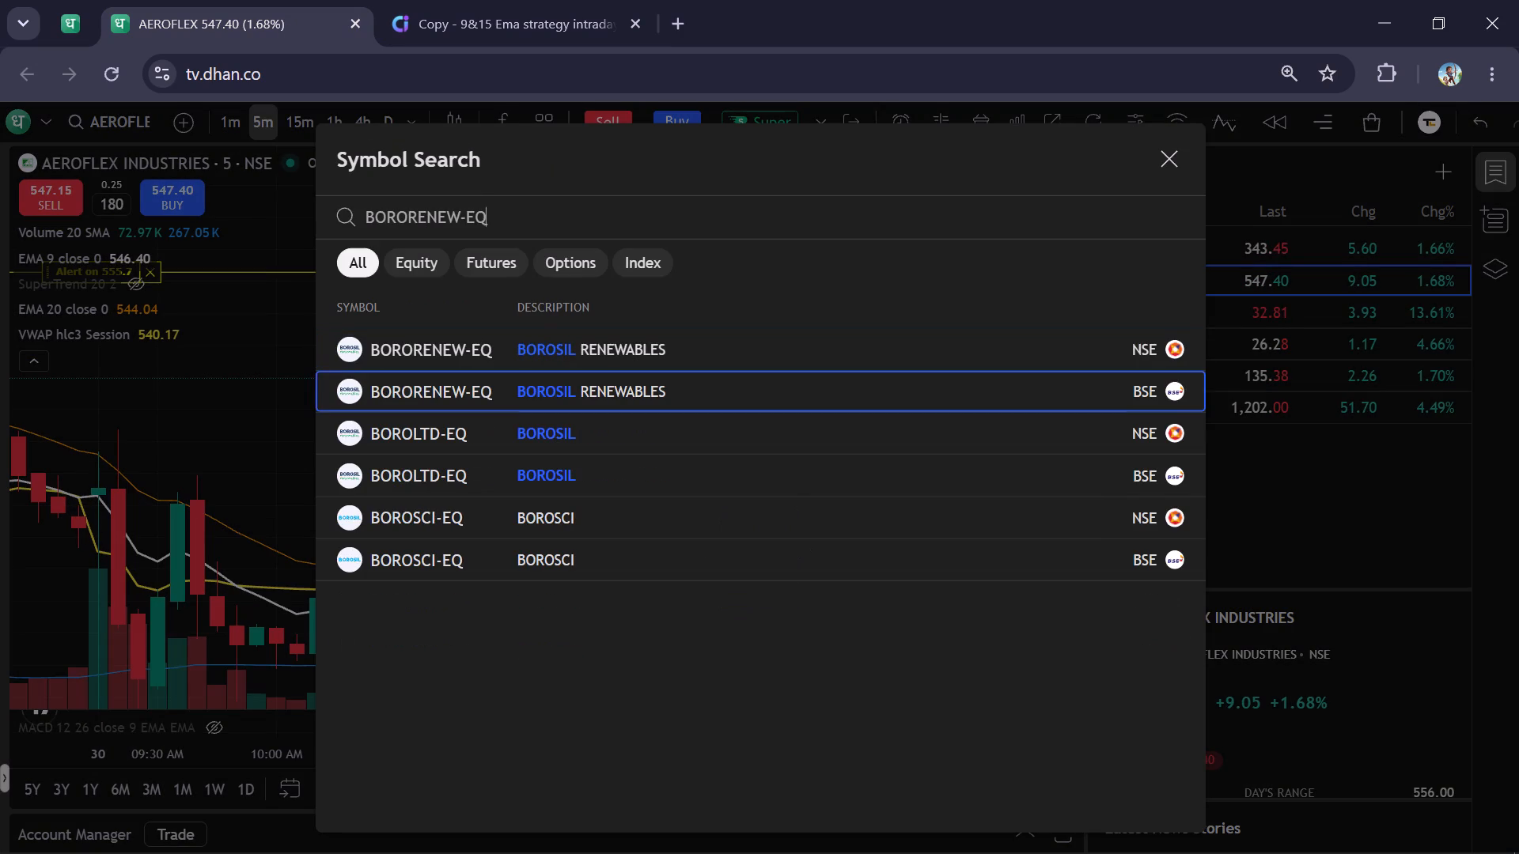
key(Down)
key(Return)
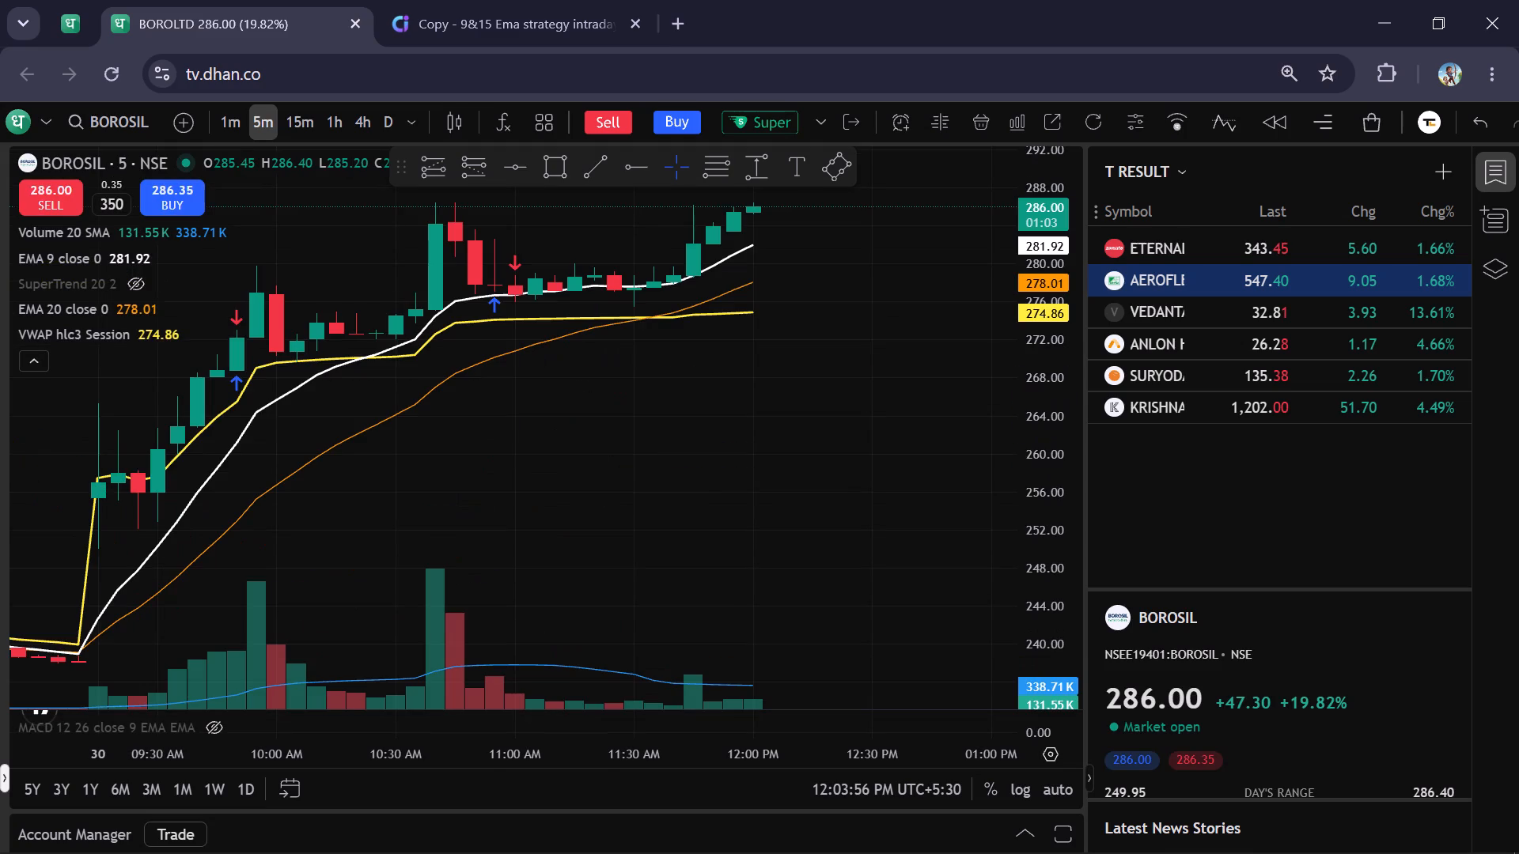
drag(782, 408, 683, 550)
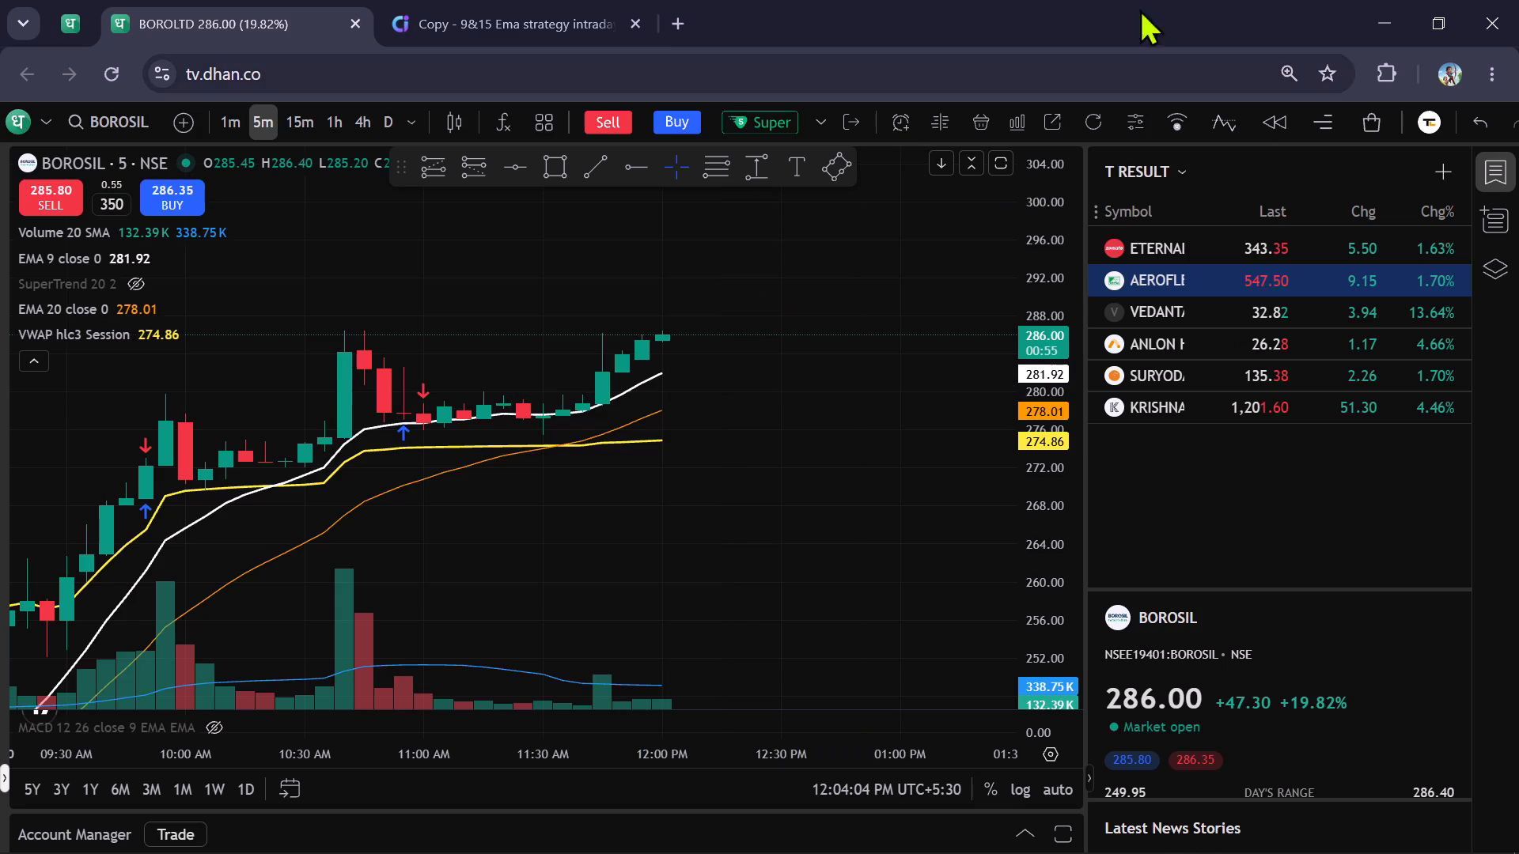
Recheck the 9&15 EMA scan list and load the NSE chart of Menon Bearings, framing its recent candles.
click(547, 13)
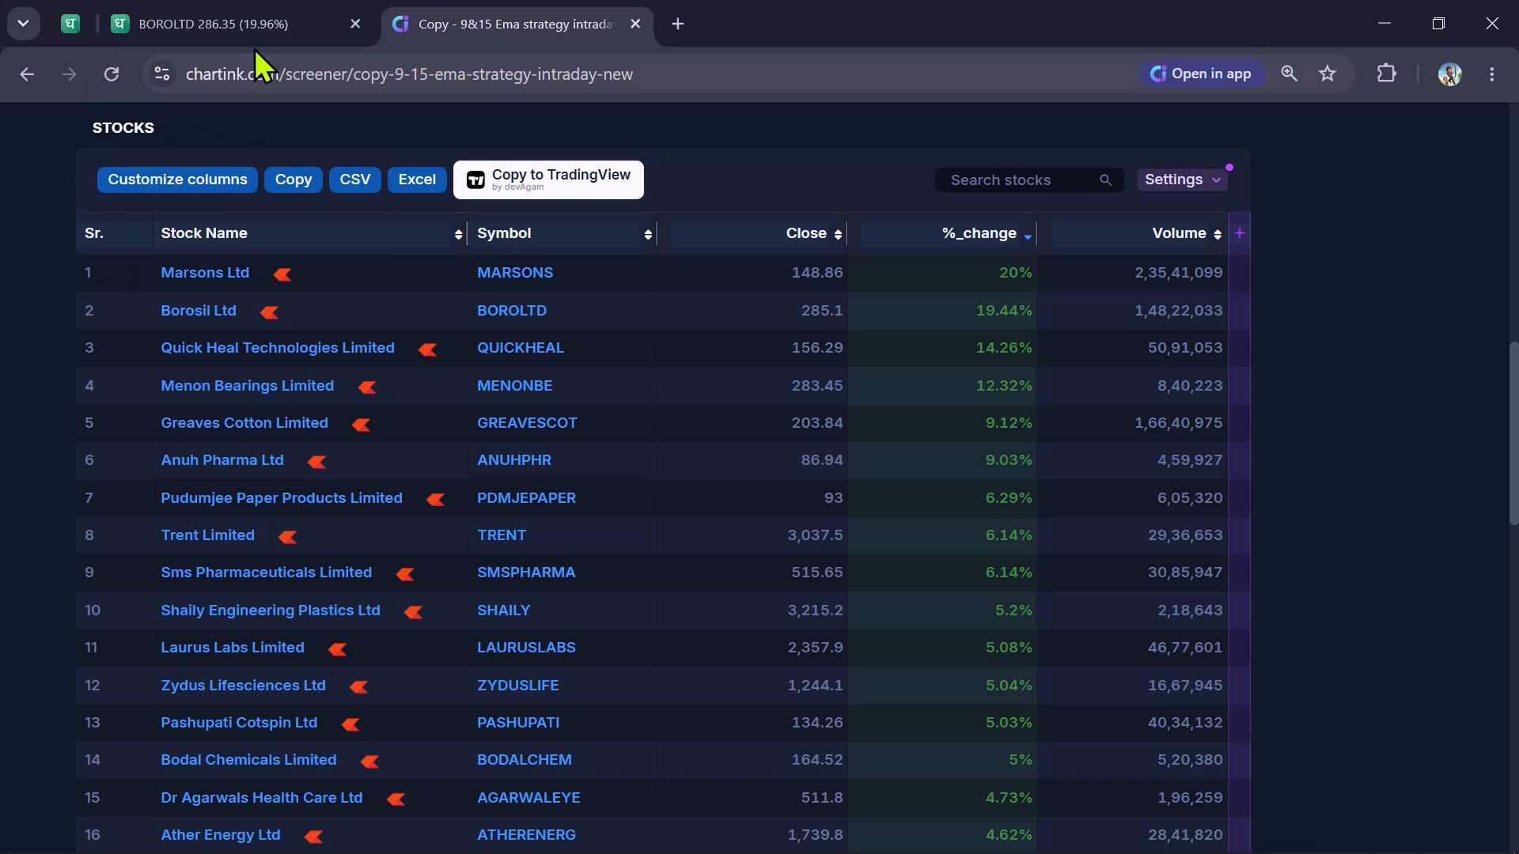
click(245, 25)
drag(845, 410, 826, 504)
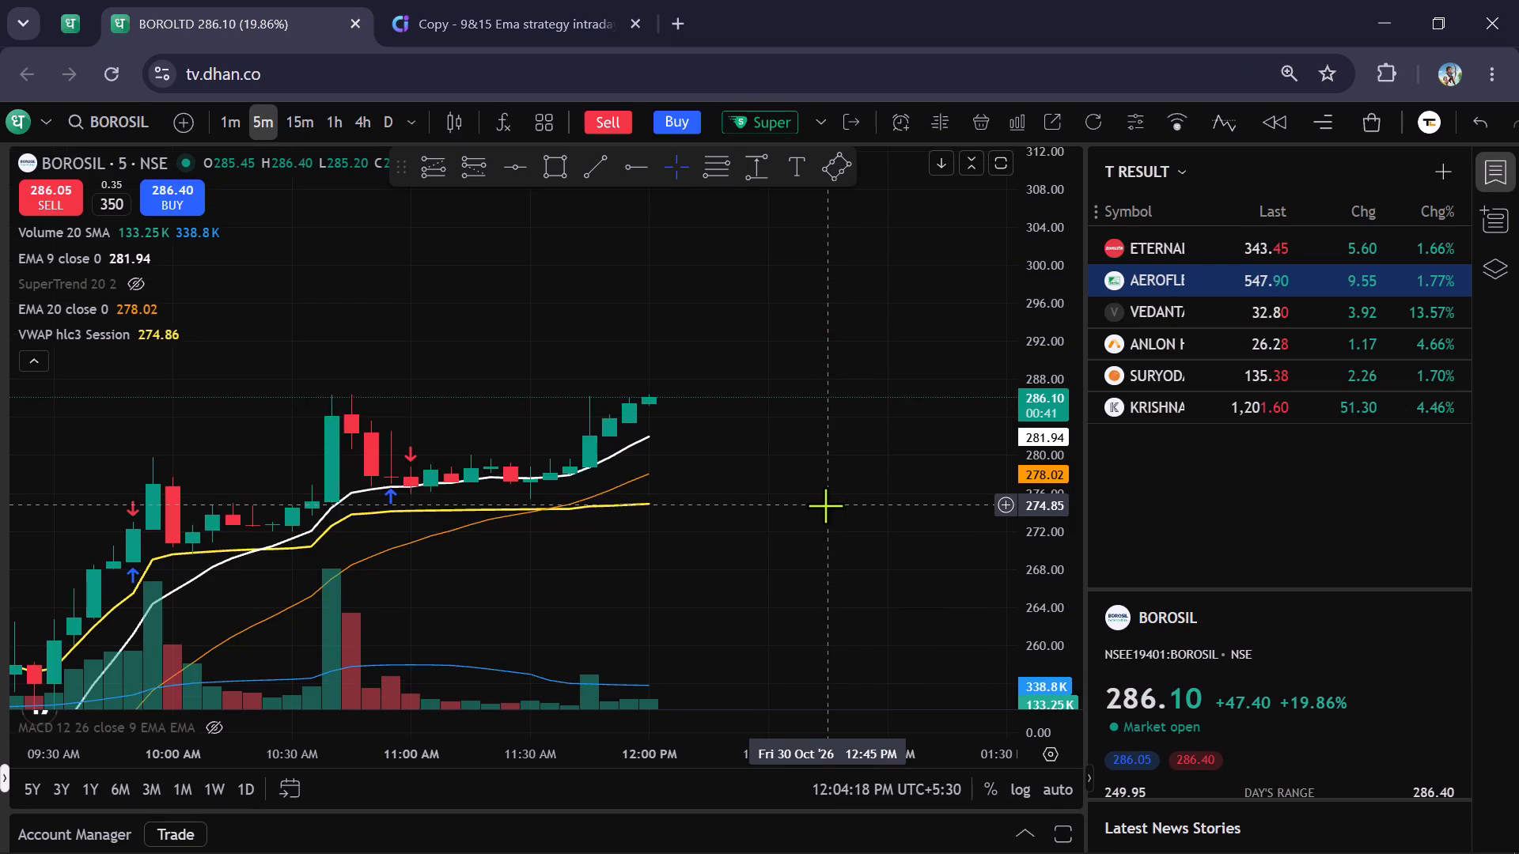
text(menon)
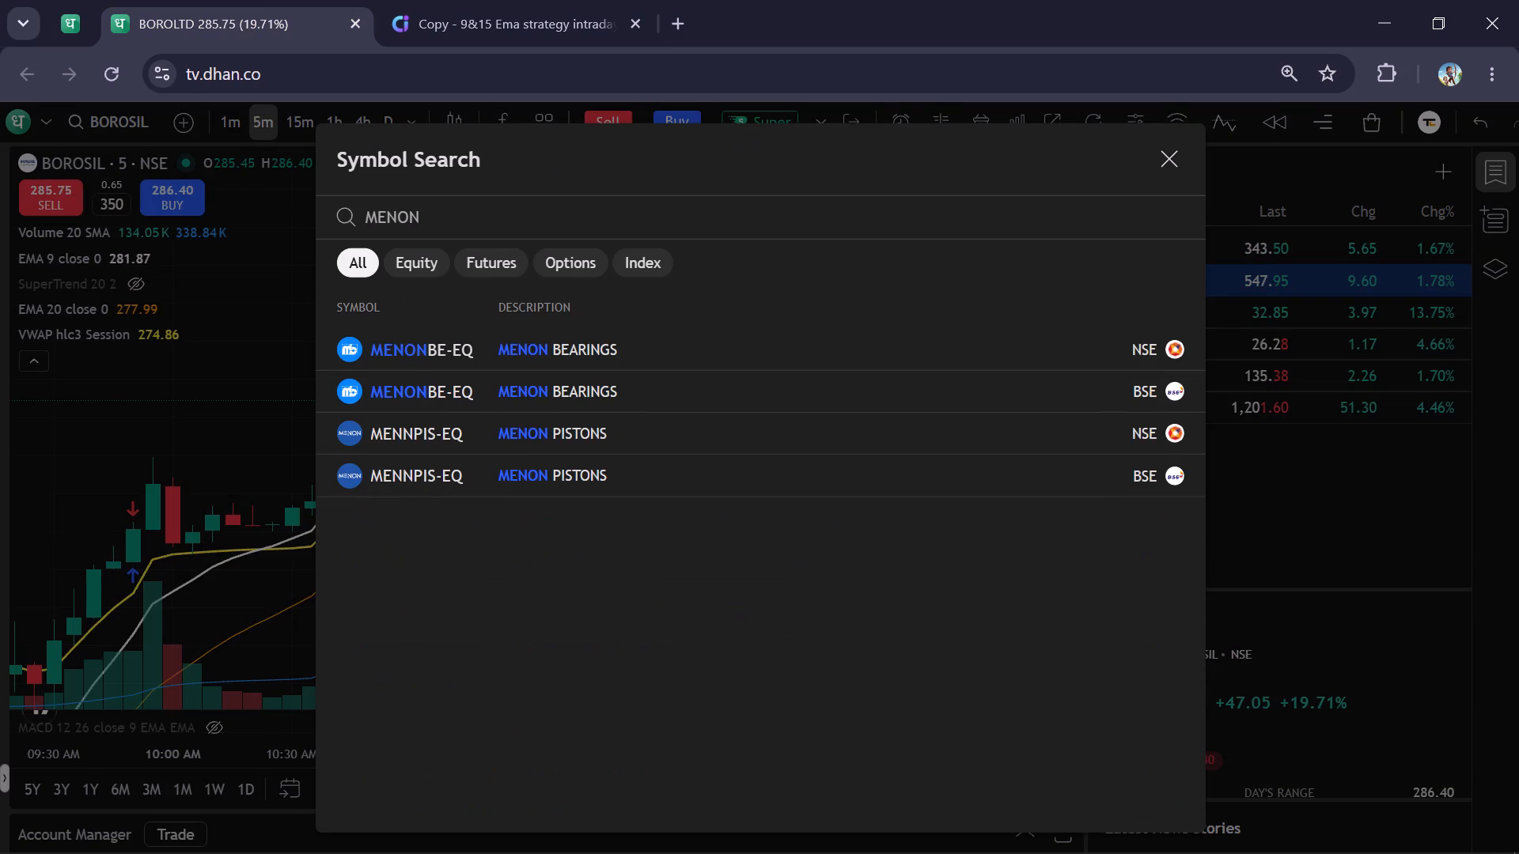
key(Down)
key(Return)
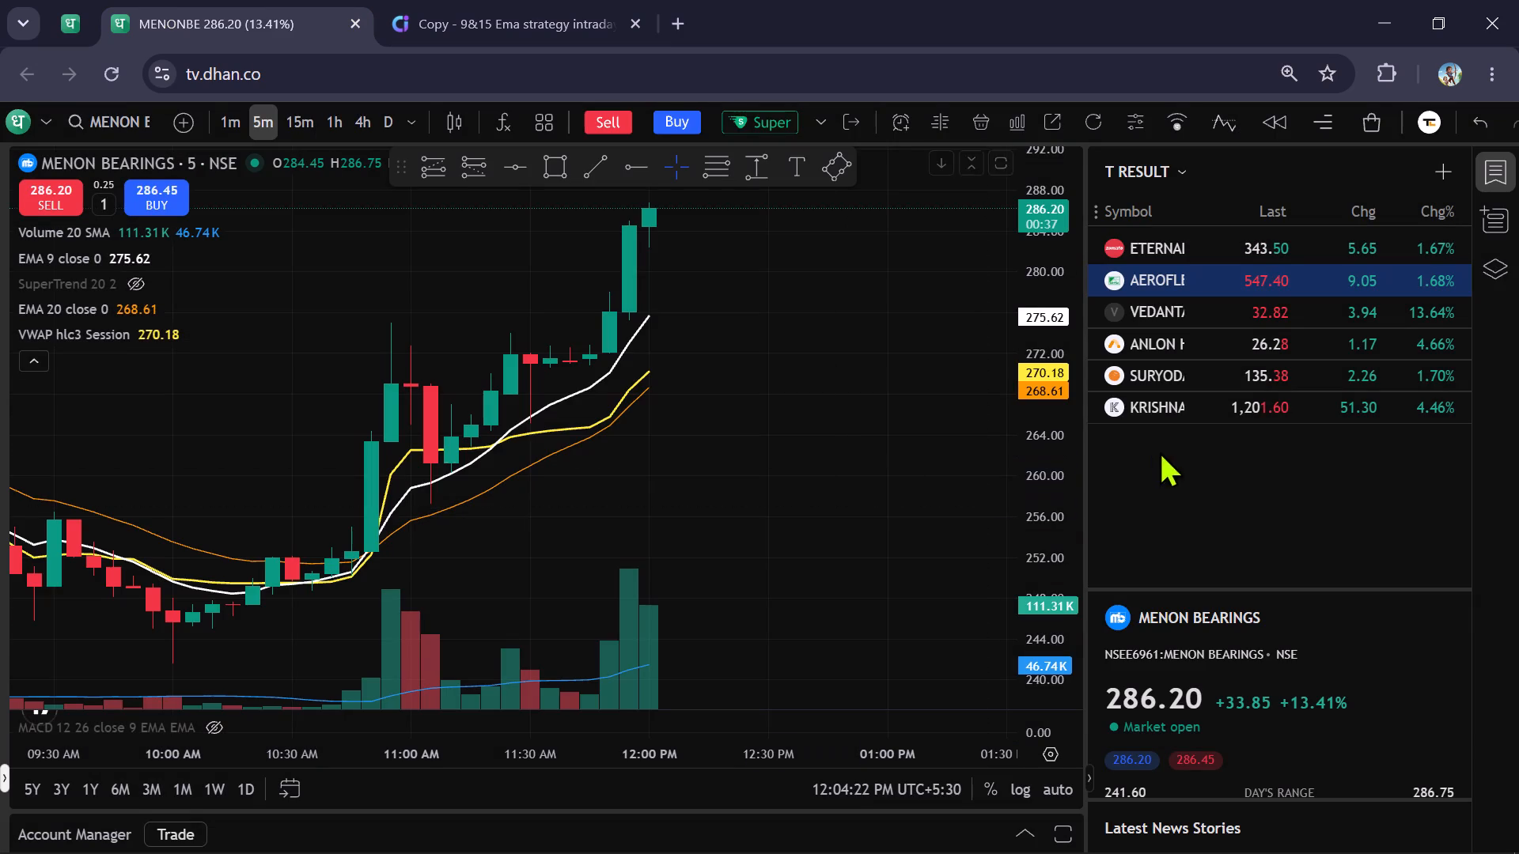
scroll(1064, 367, down, 10)
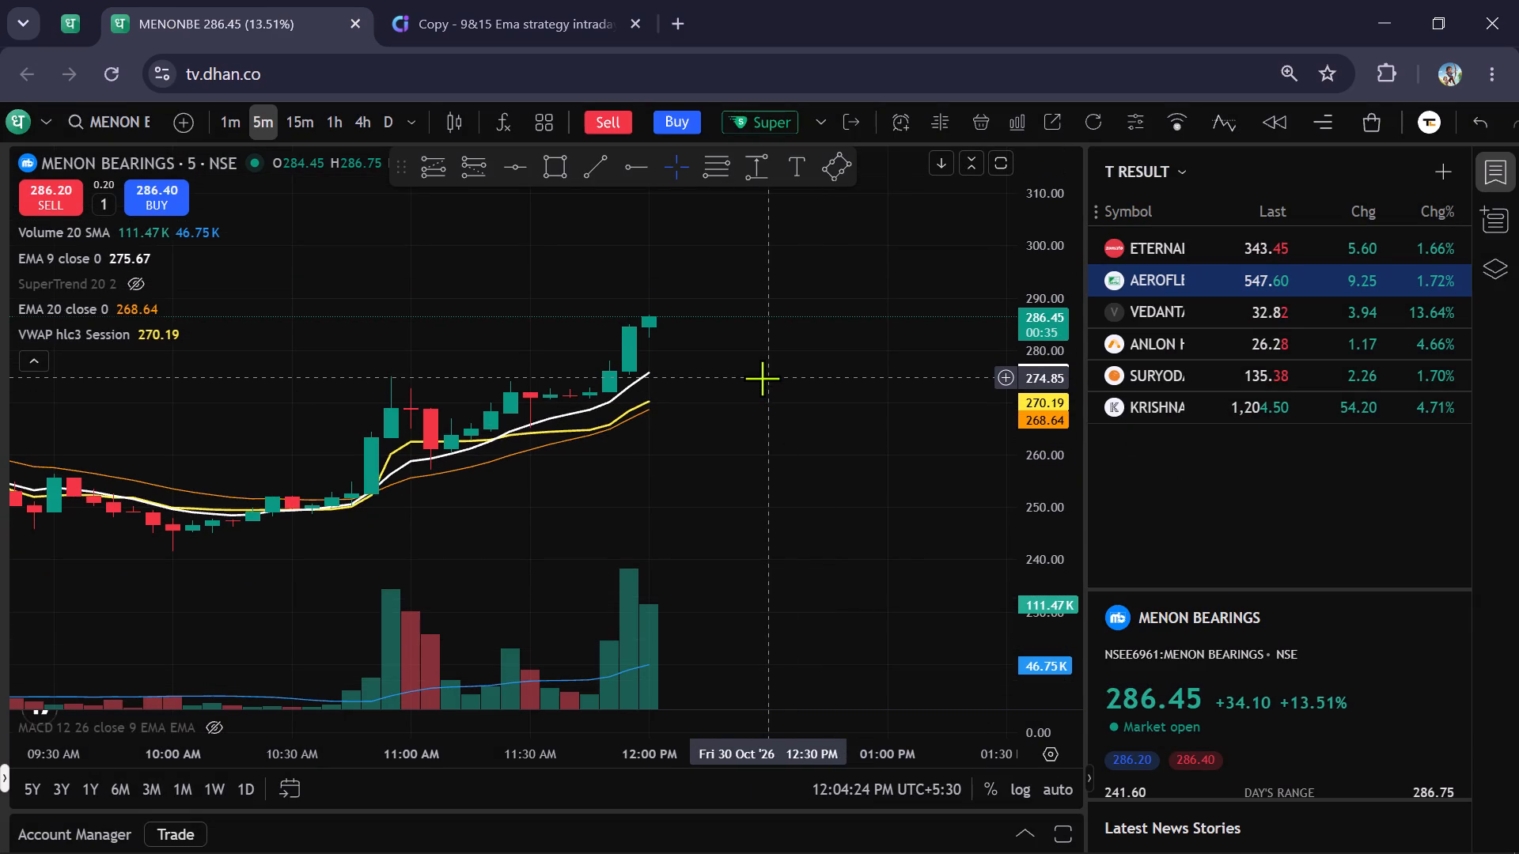
scroll(762, 378, up, 5)
drag(740, 376, 756, 419)
Start an intraday Super Order to buy Menon Bearings with a quantity of 350.
click(786, 117)
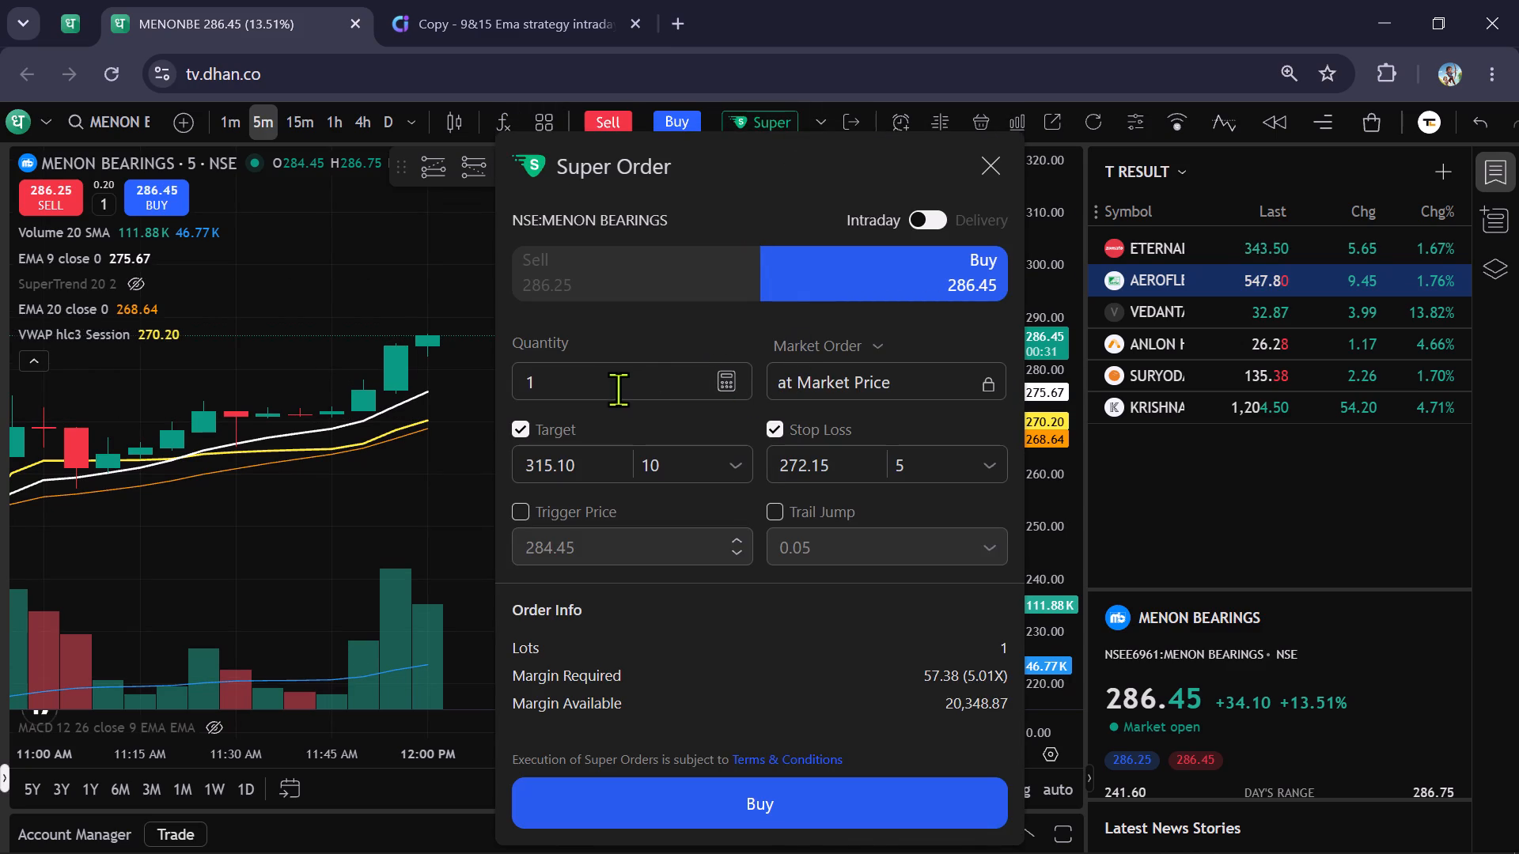
click(612, 386)
key(BackSpace)
text(500)
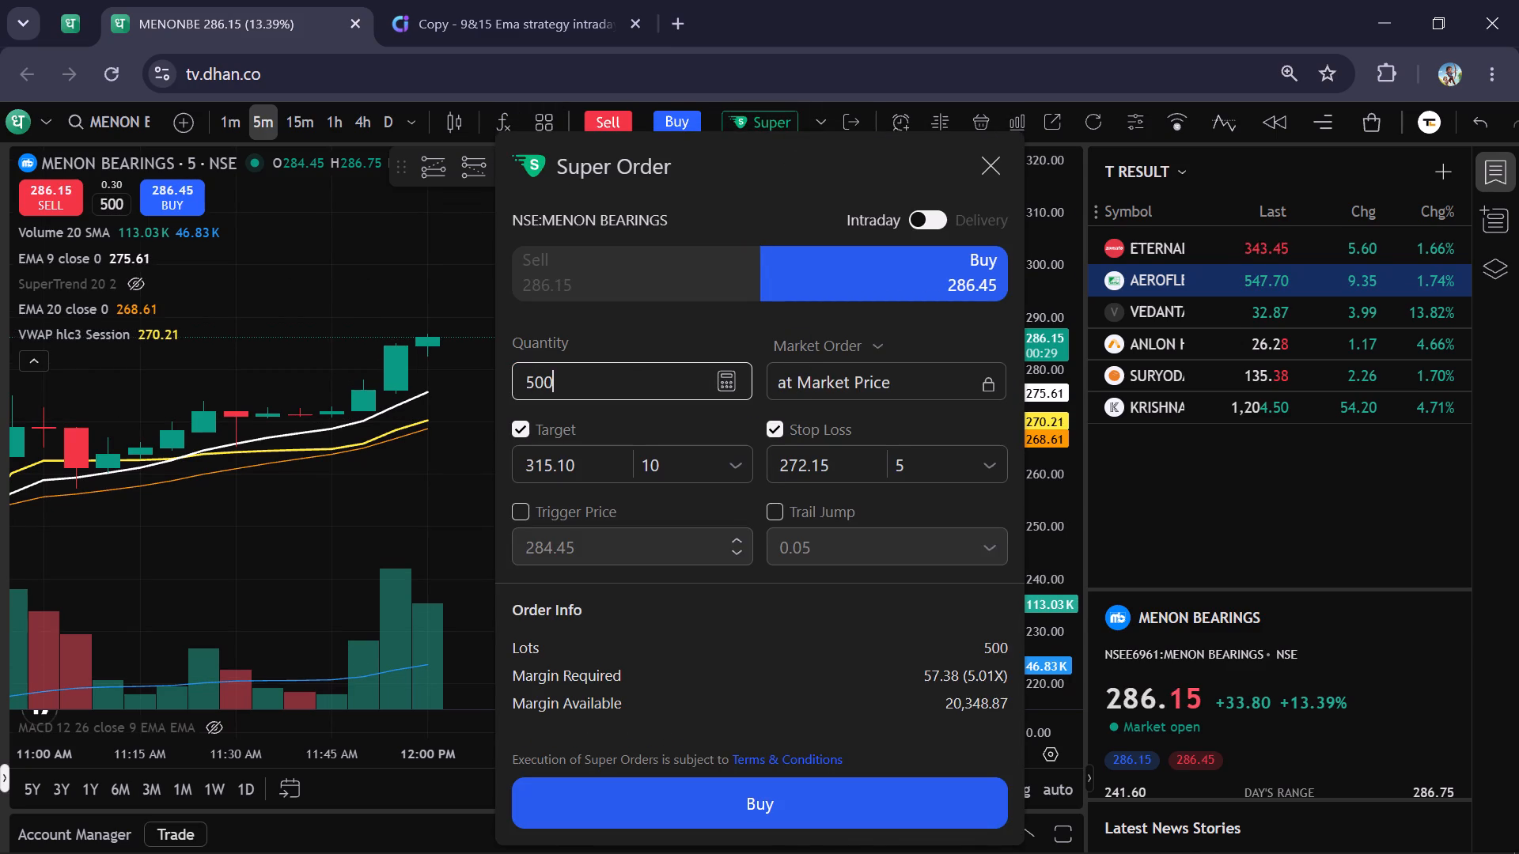
key(BackSpace)
key(BackSpace)
key(BackSpace)
key(BackSpace)
key(BackSpace)
key(BackSpace)
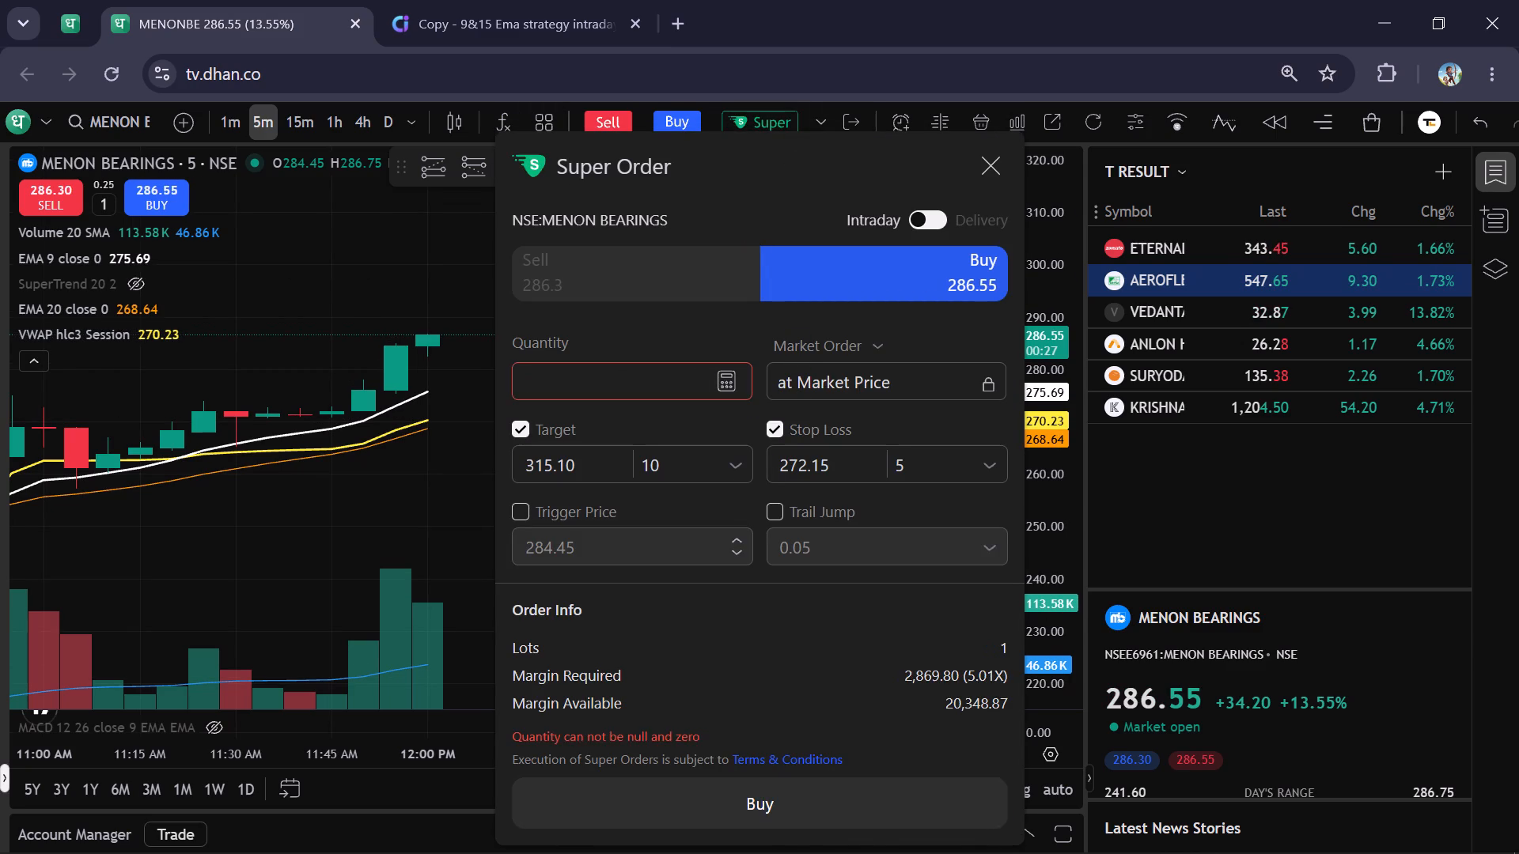
text(350)
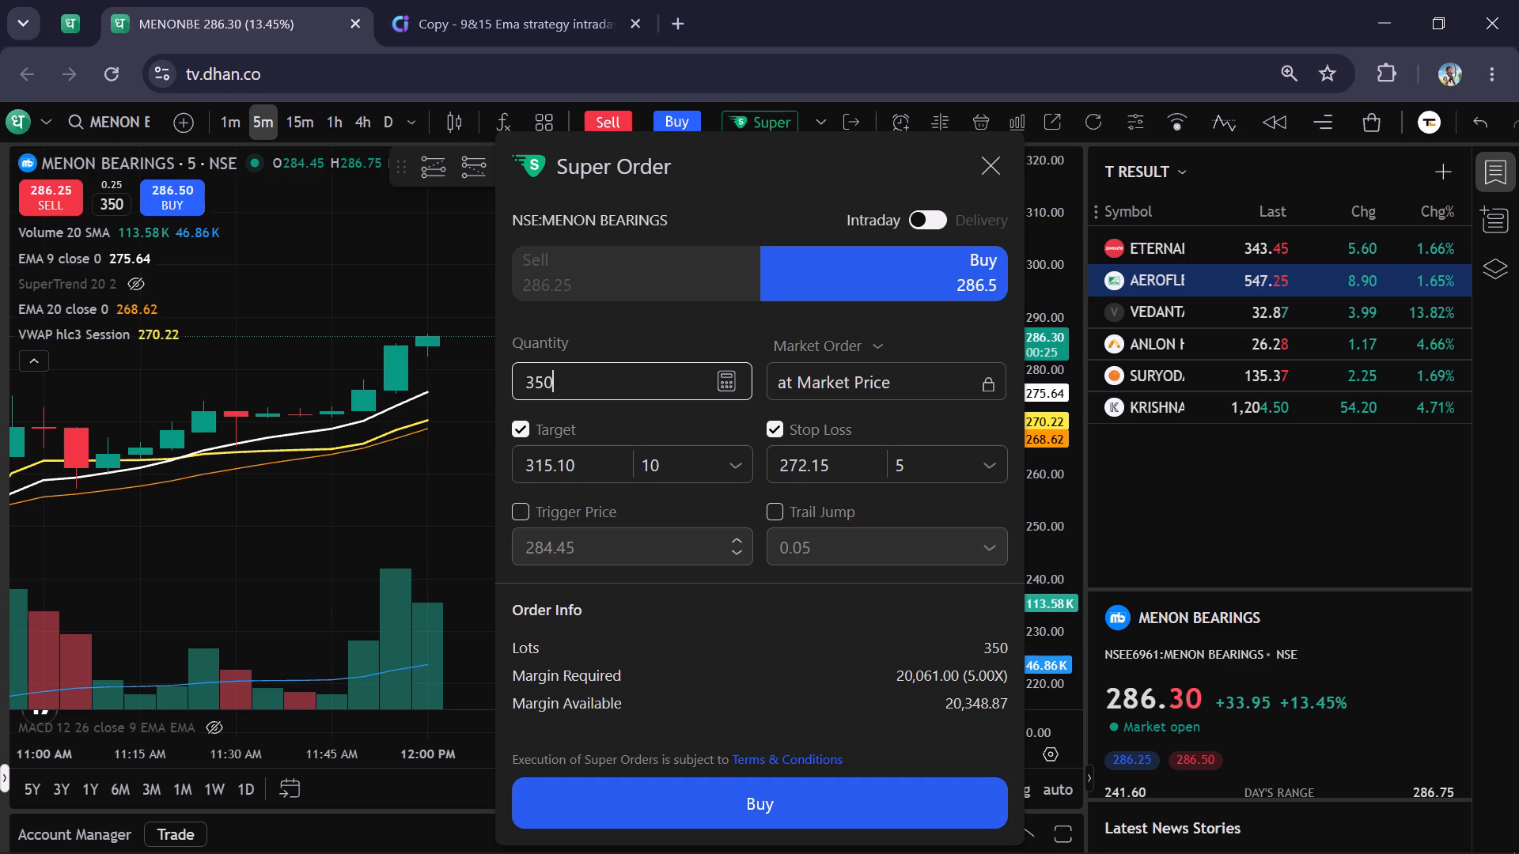
Change the Menon Bearings order from market to limit with a price of 255.
click(804, 350)
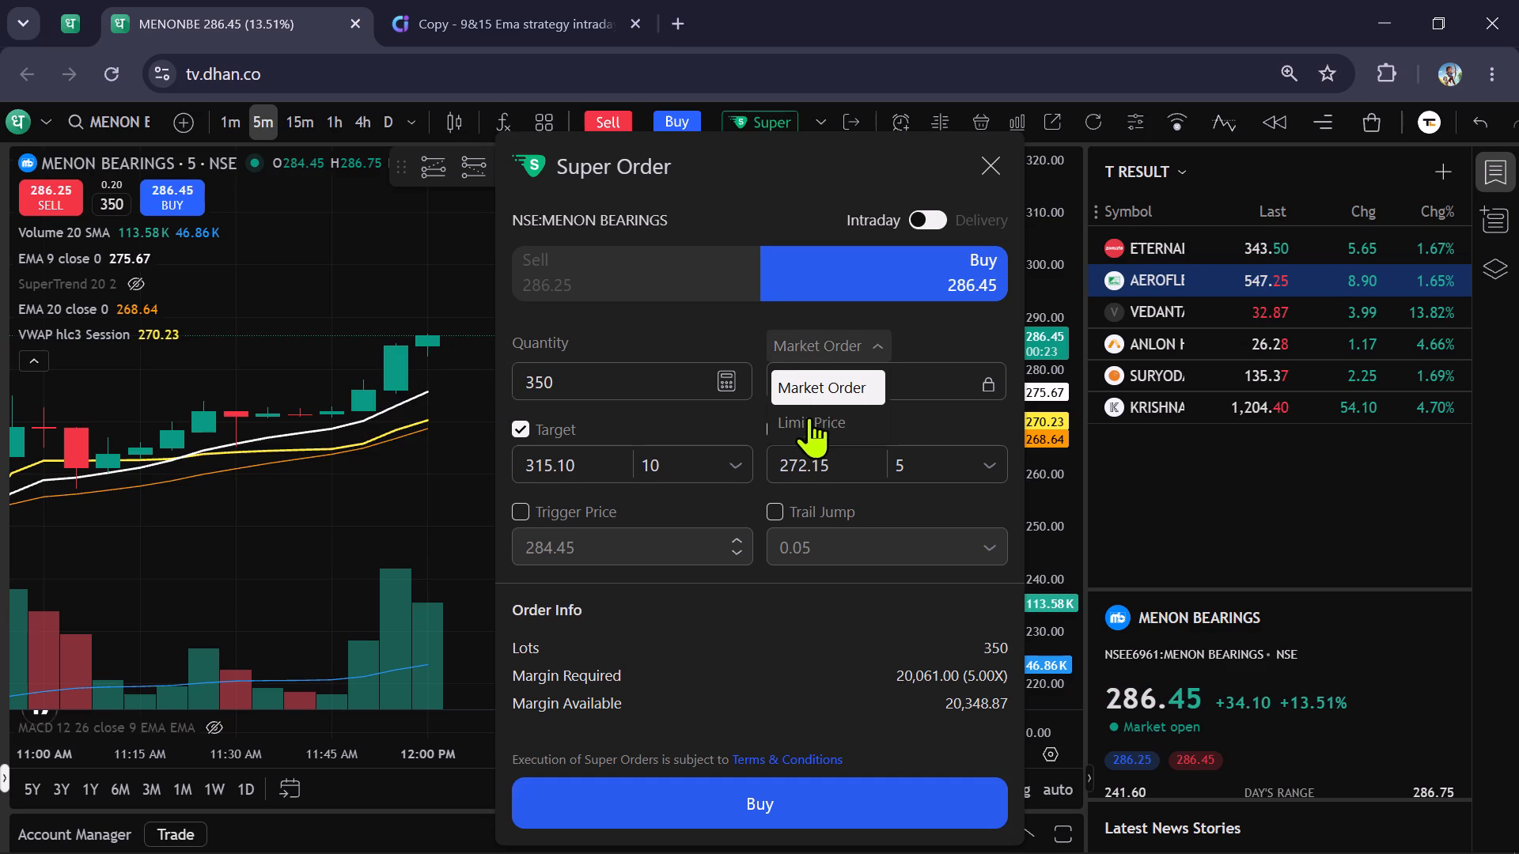
click(809, 424)
click(861, 390)
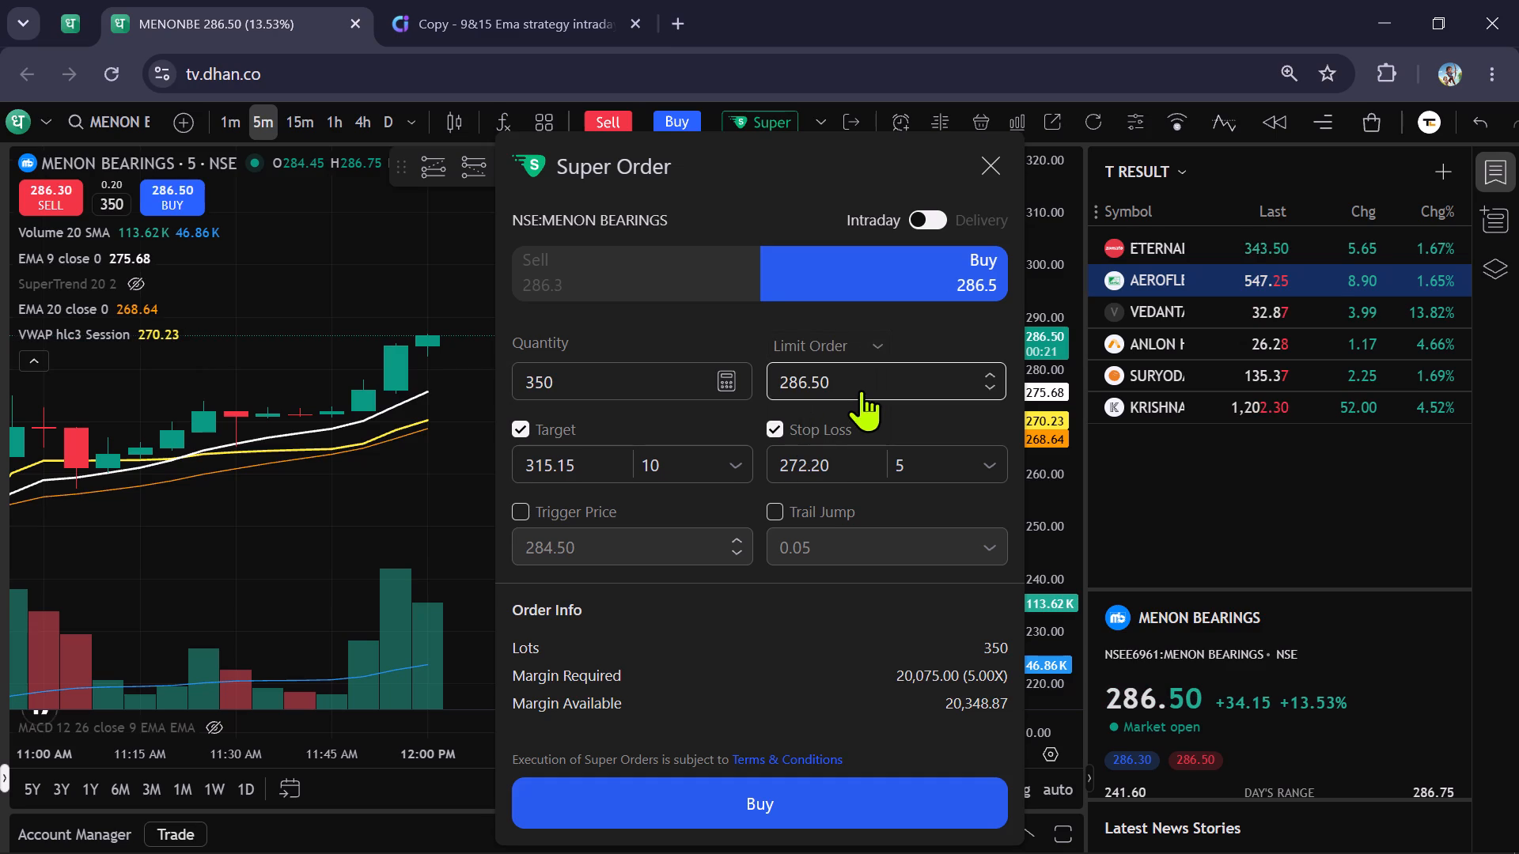
key(BackSpace)
key(BackSpace)
key(BackSpace)
key(BackSpace)
key(BackSpace)
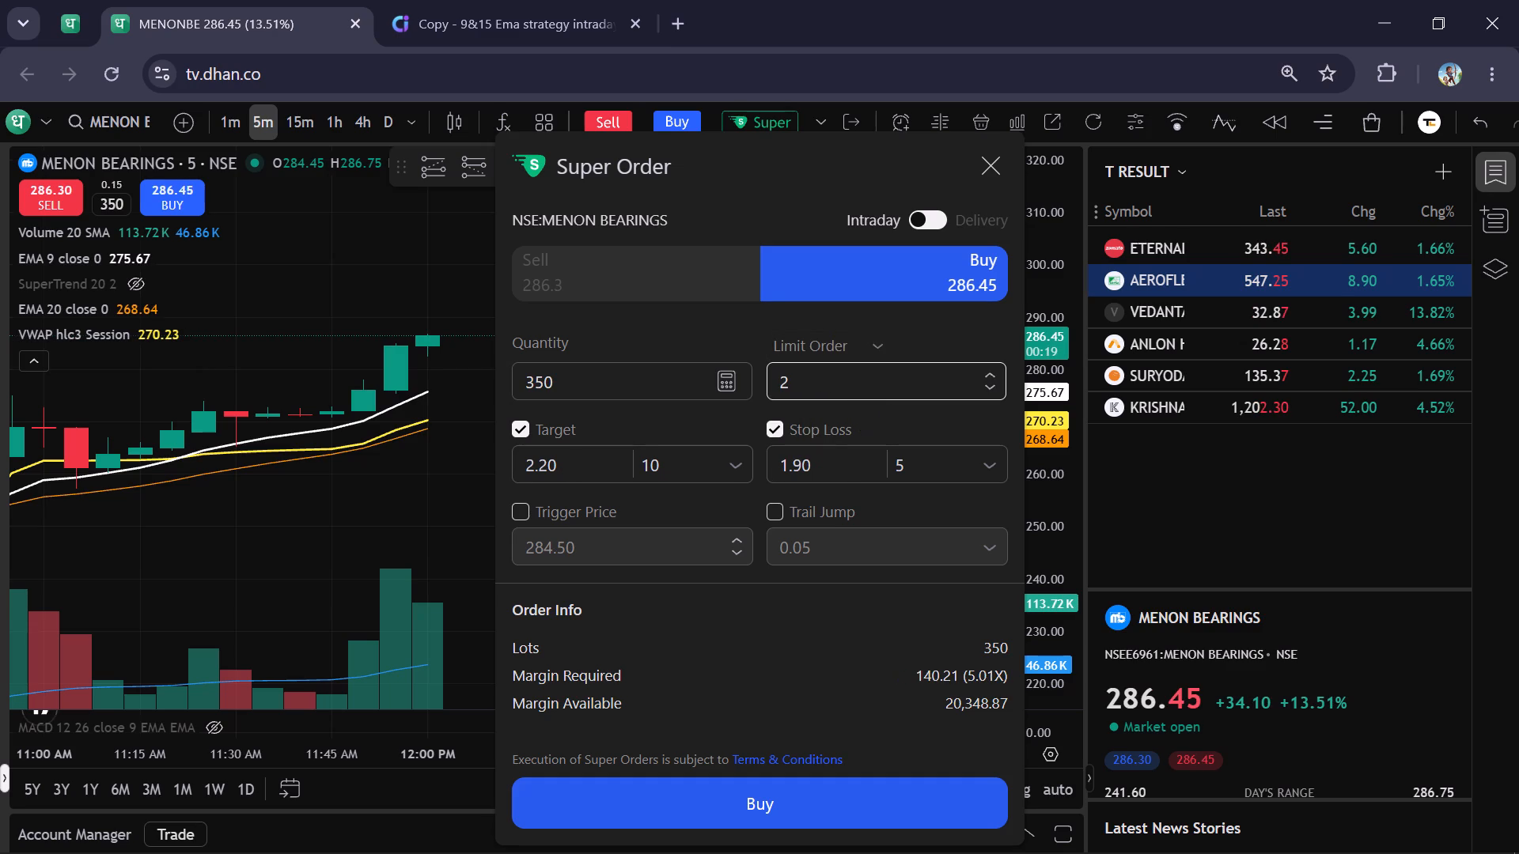
text(55)
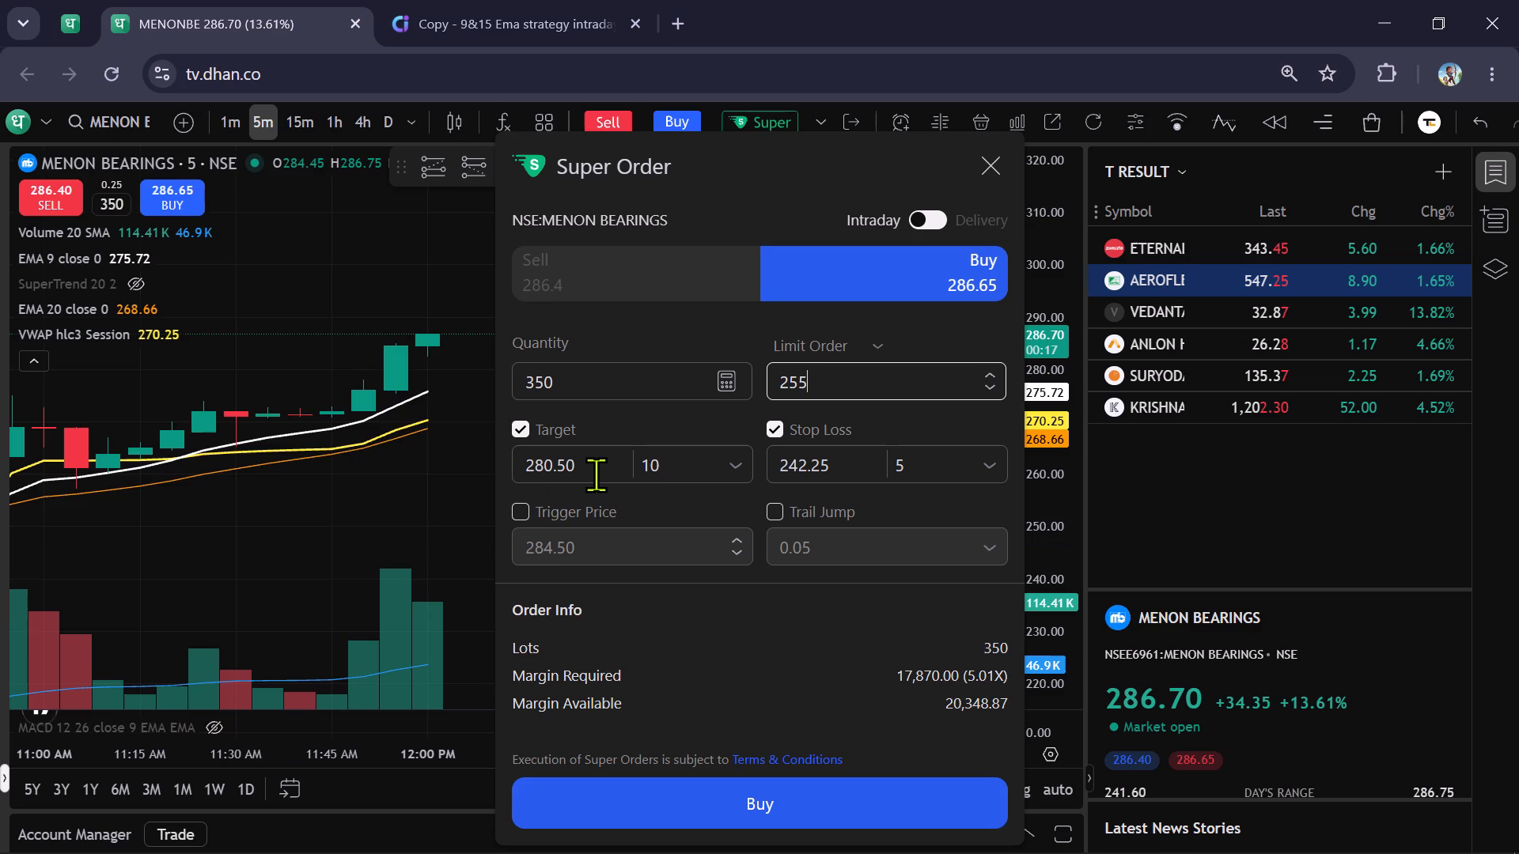
Set the order's target price to 299 and place the Menon Bearings buy order.
click(597, 473)
key(BackSpace)
key(BackSpace)
key(BackSpace)
key(BackSpace)
key(BackSpace)
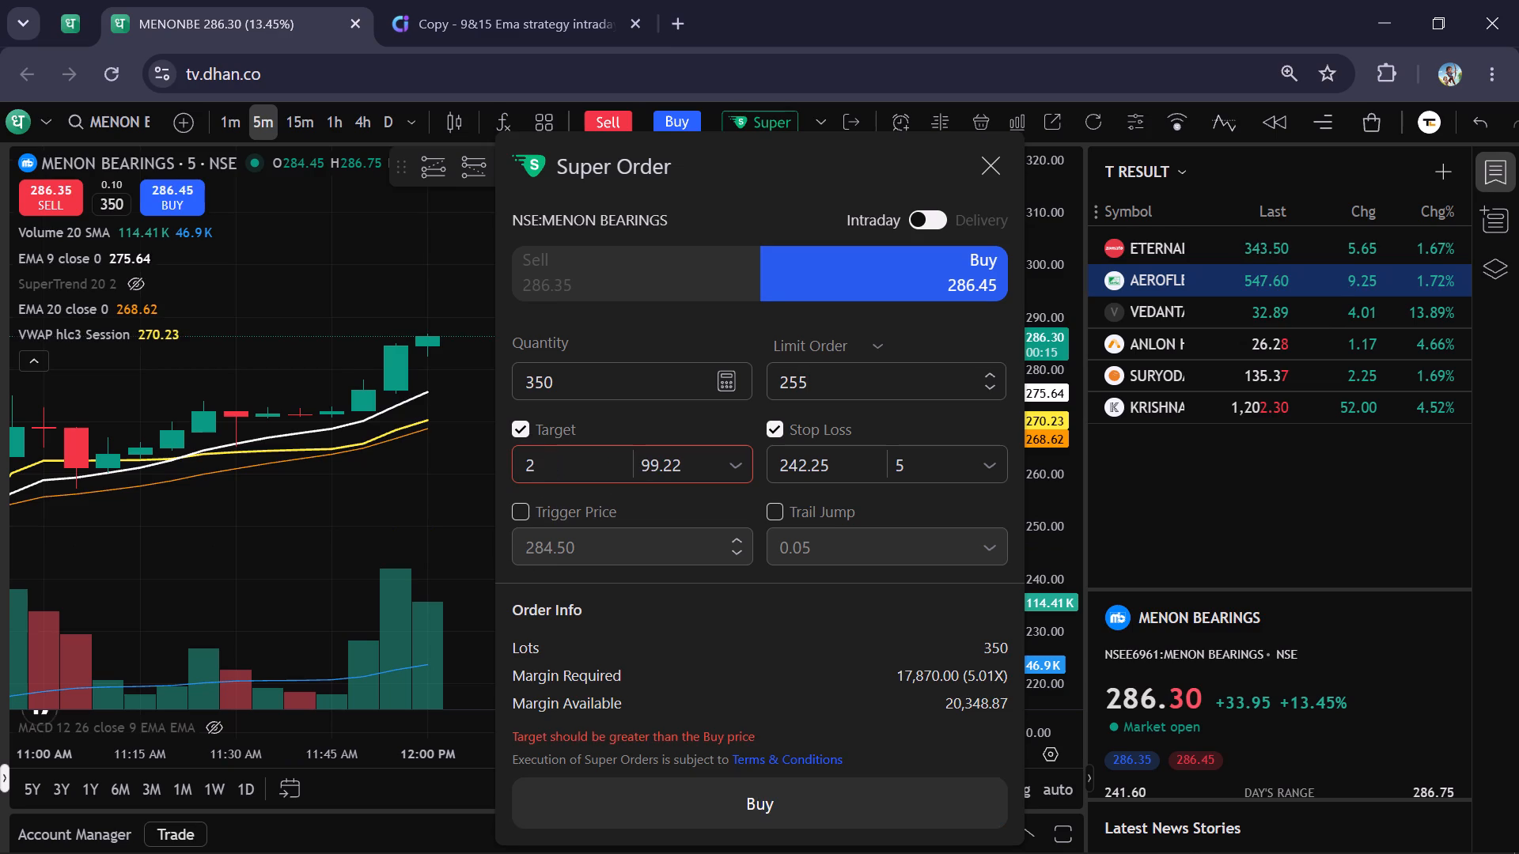
text(99)
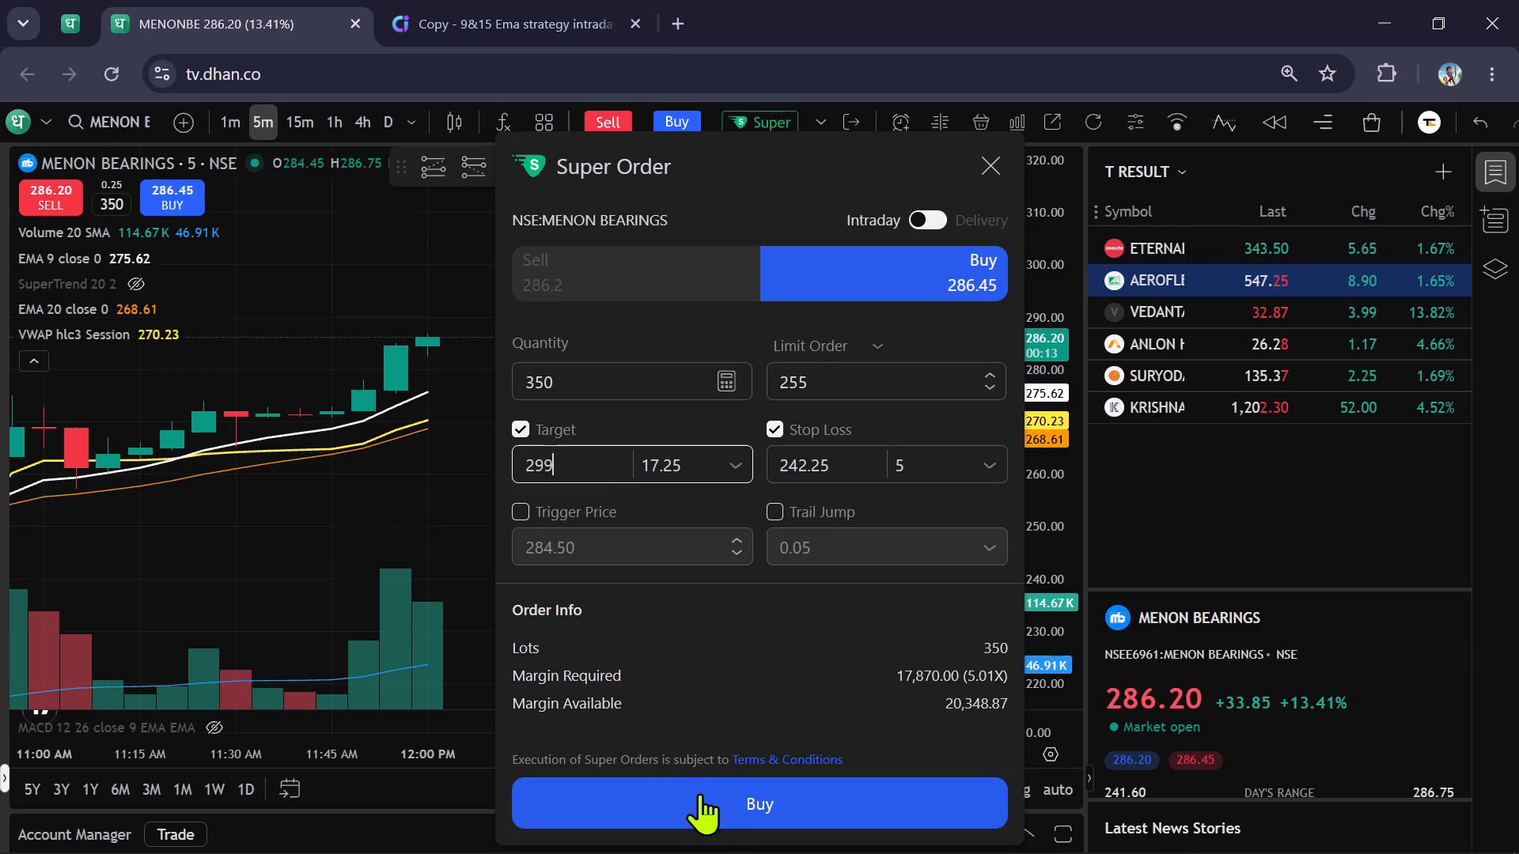
click(717, 807)
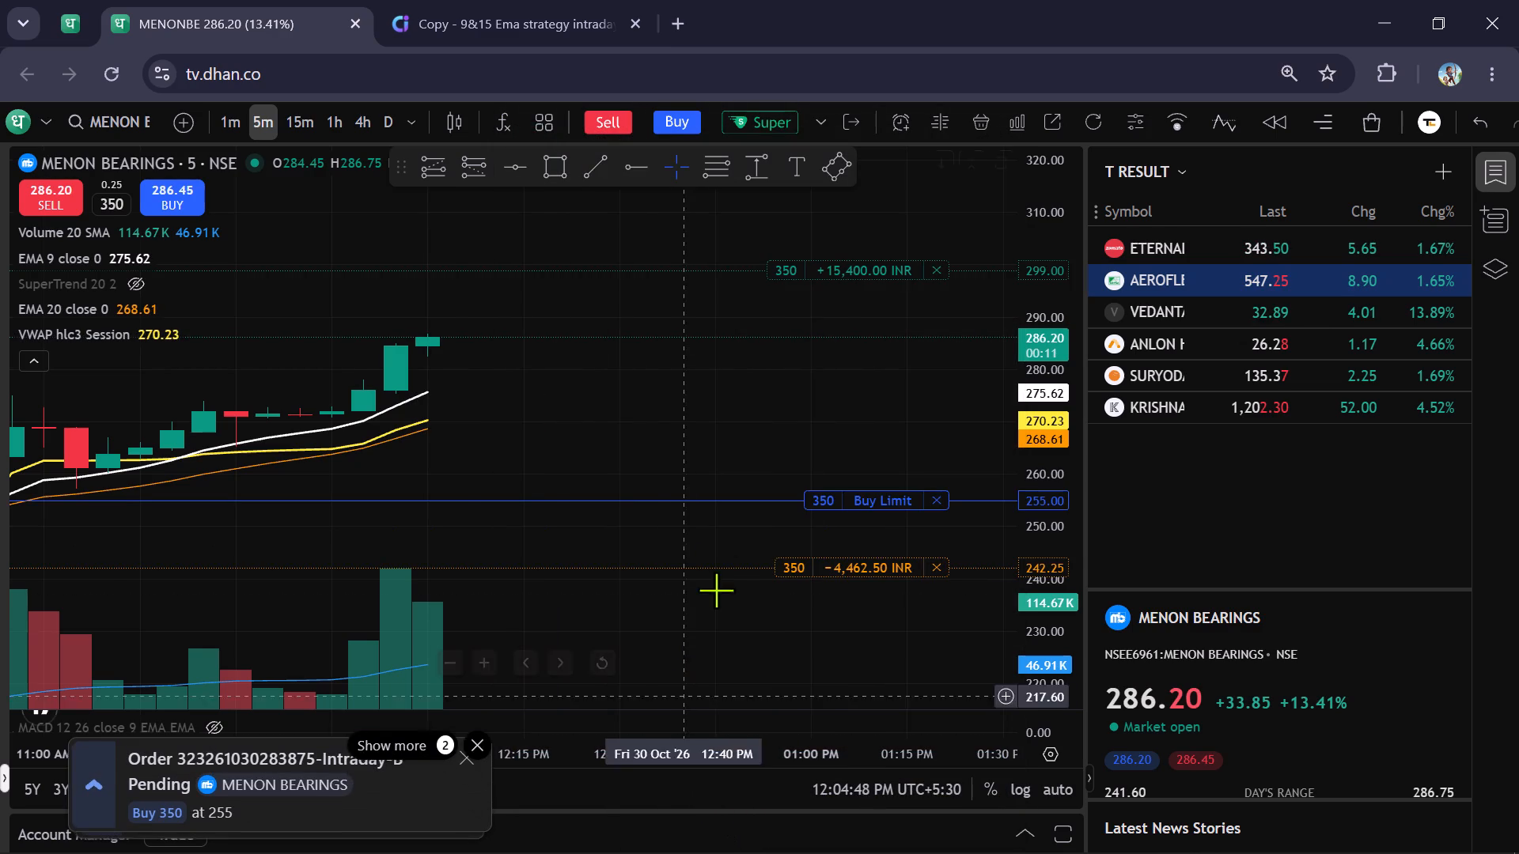
Check Menon Bearings on the daily timeframe, then return to the 5-minute chart and inspect the latest candles around the order levels.
scroll(693, 482, down, 3)
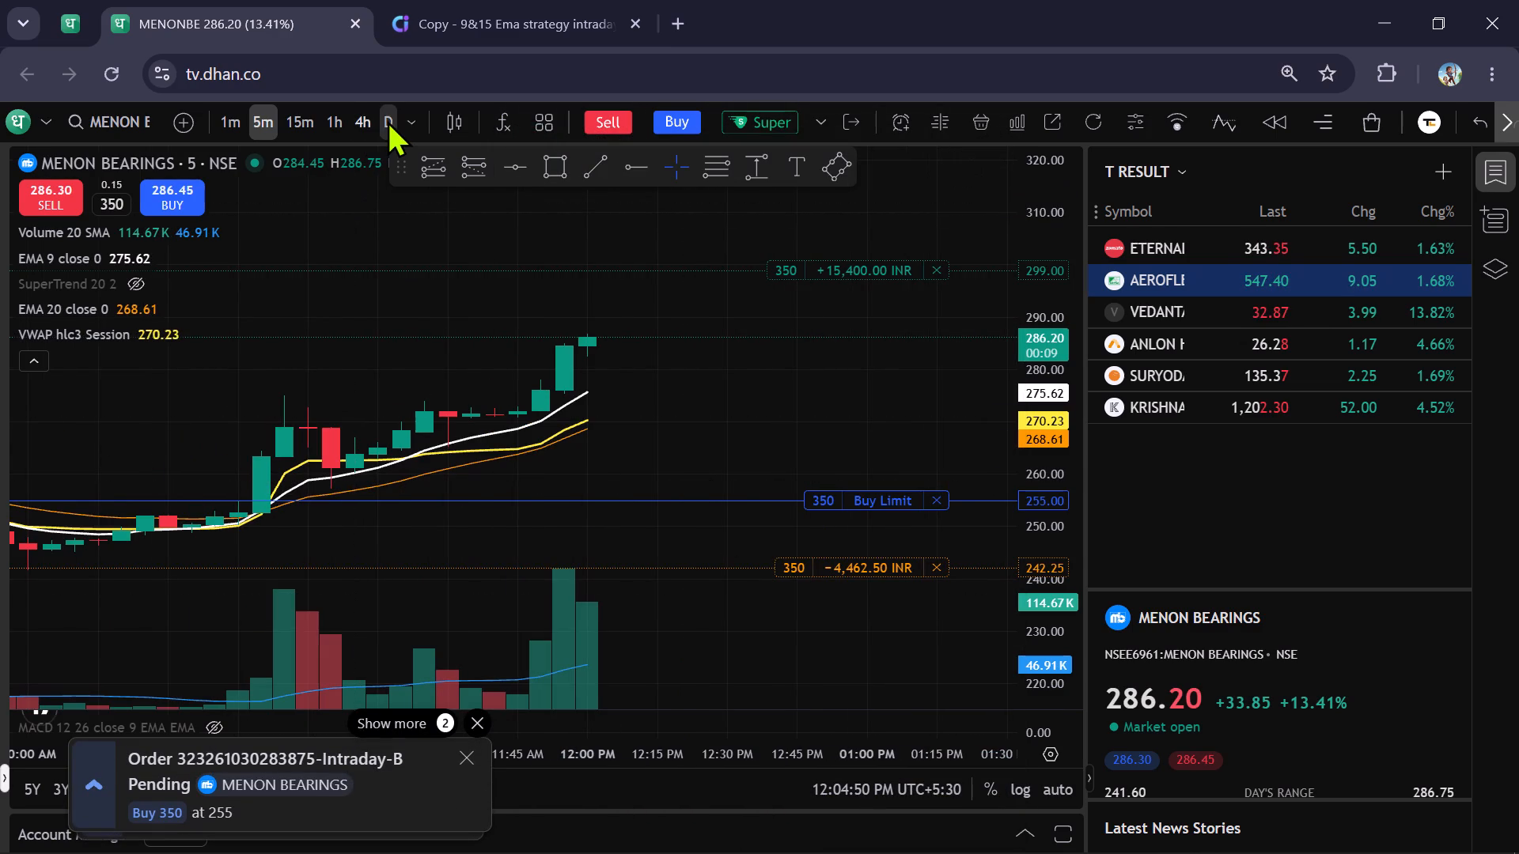
click(387, 120)
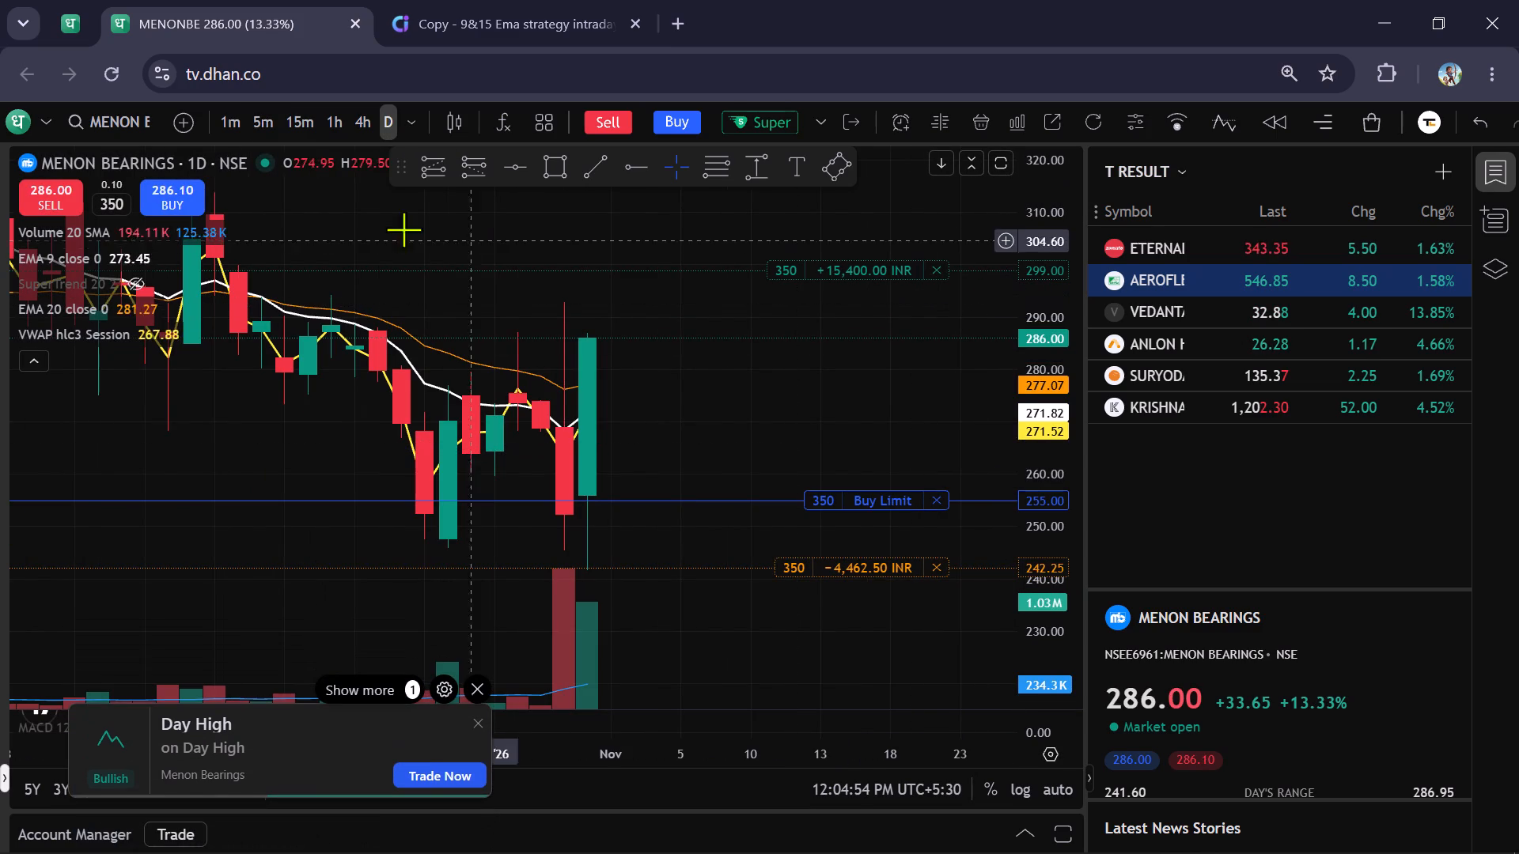
click(264, 123)
scroll(588, 368, up, 2)
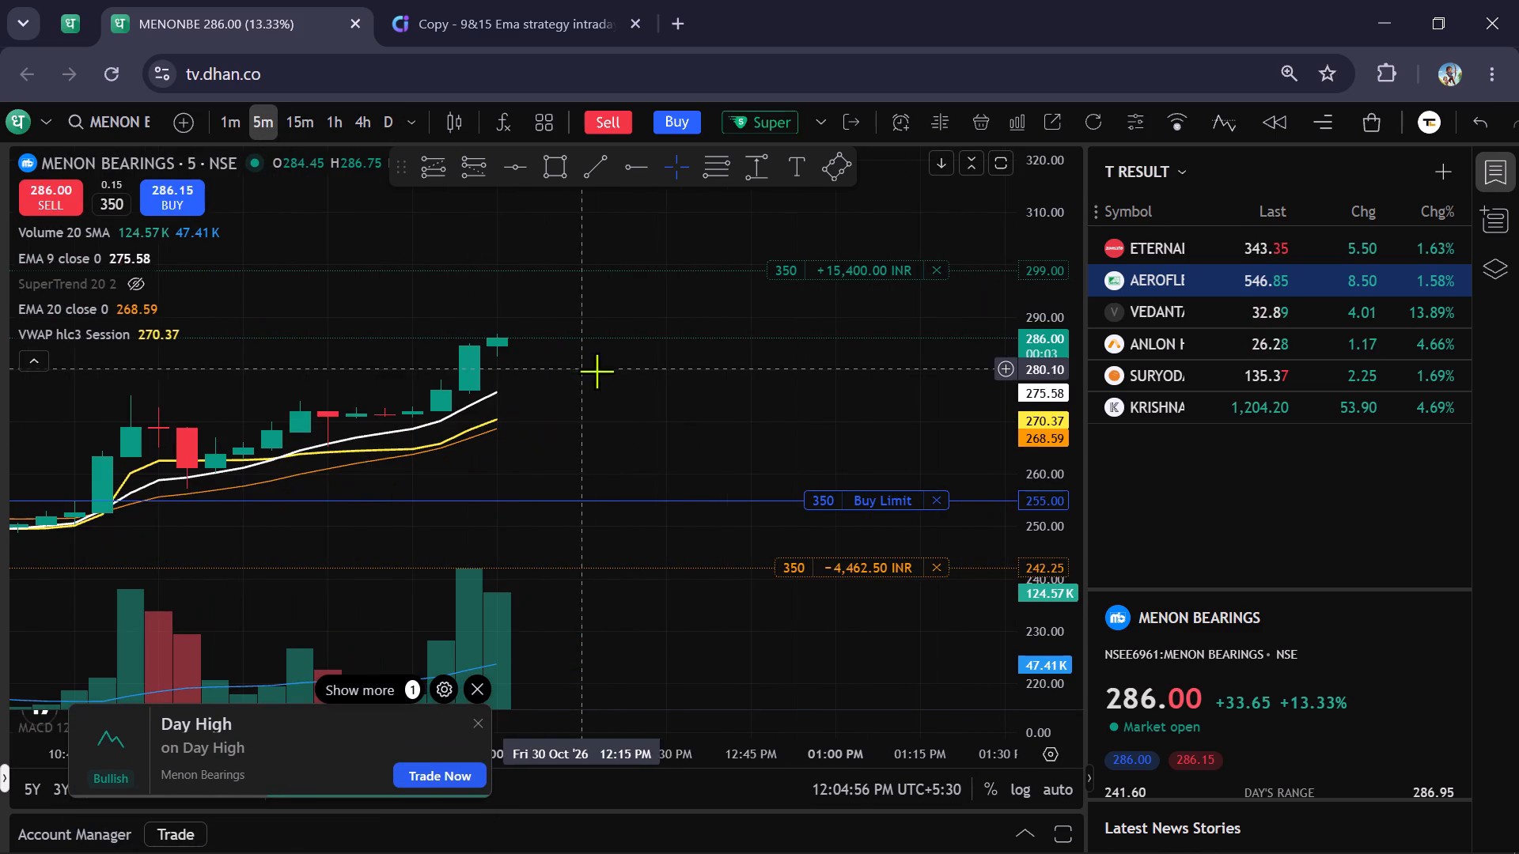
drag(711, 421, 760, 443)
scroll(761, 443, up, 2)
drag(665, 457, 687, 459)
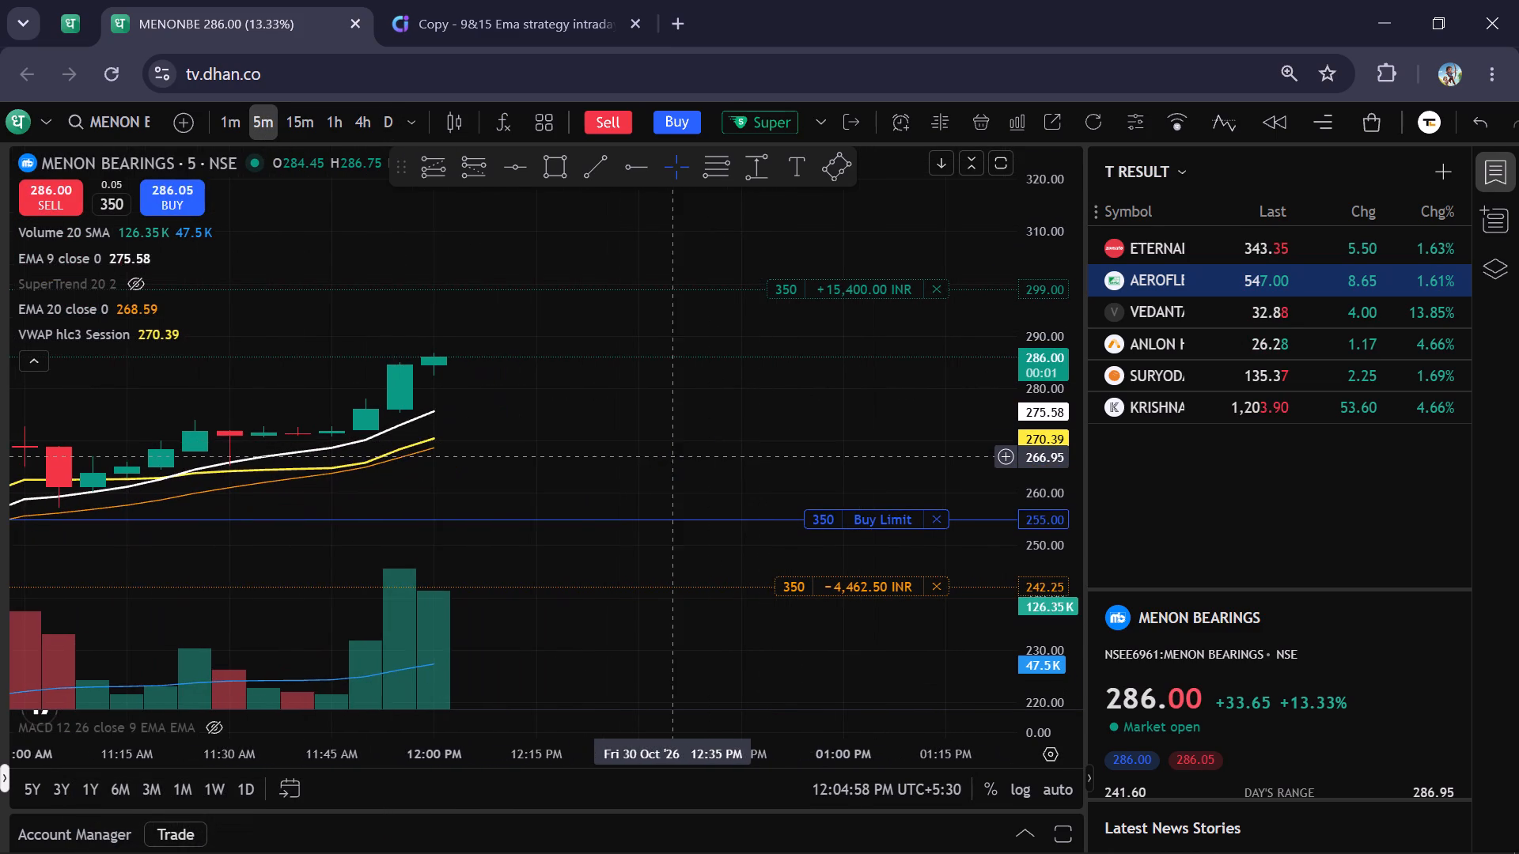
Inspect Menon Bearings price action around the order levels on the 5-minute, 15-minute and 1-minute charts.
drag(687, 459, 771, 467)
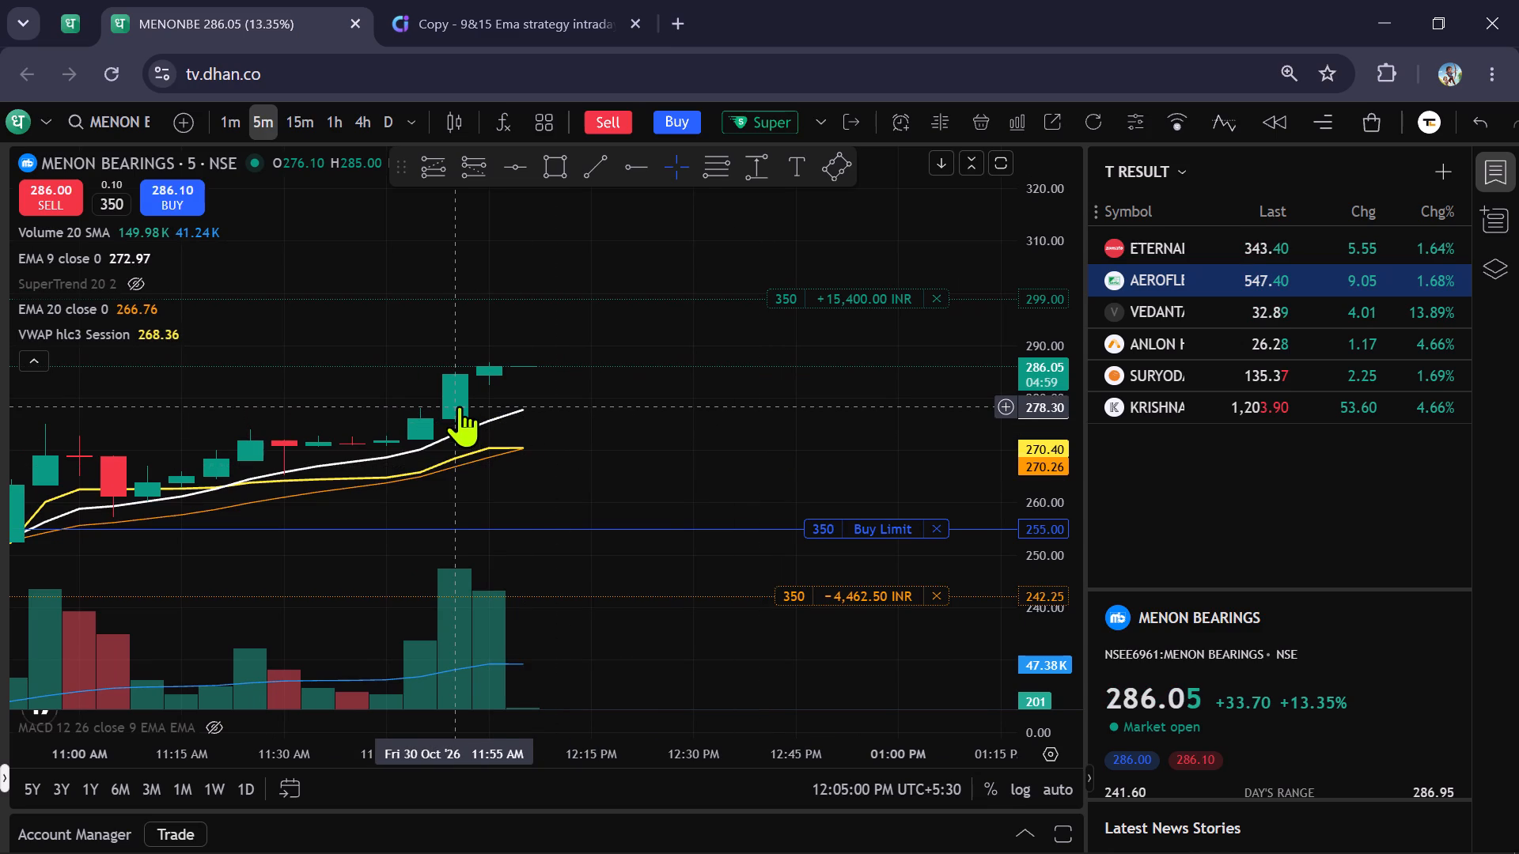
scroll(690, 480, down, 3)
scroll(808, 496, up, 3)
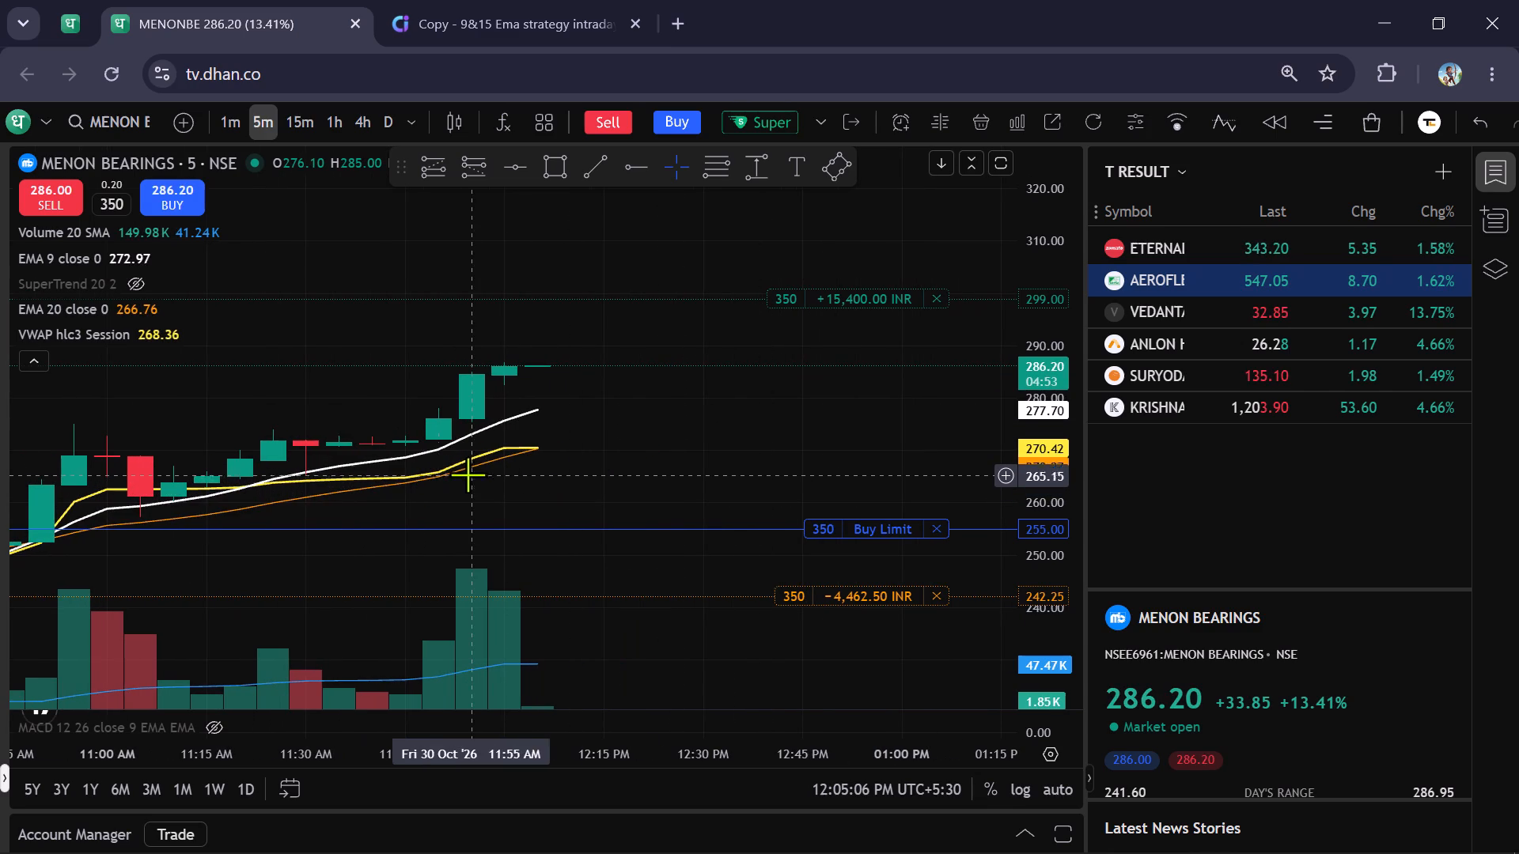
drag(767, 445, 797, 457)
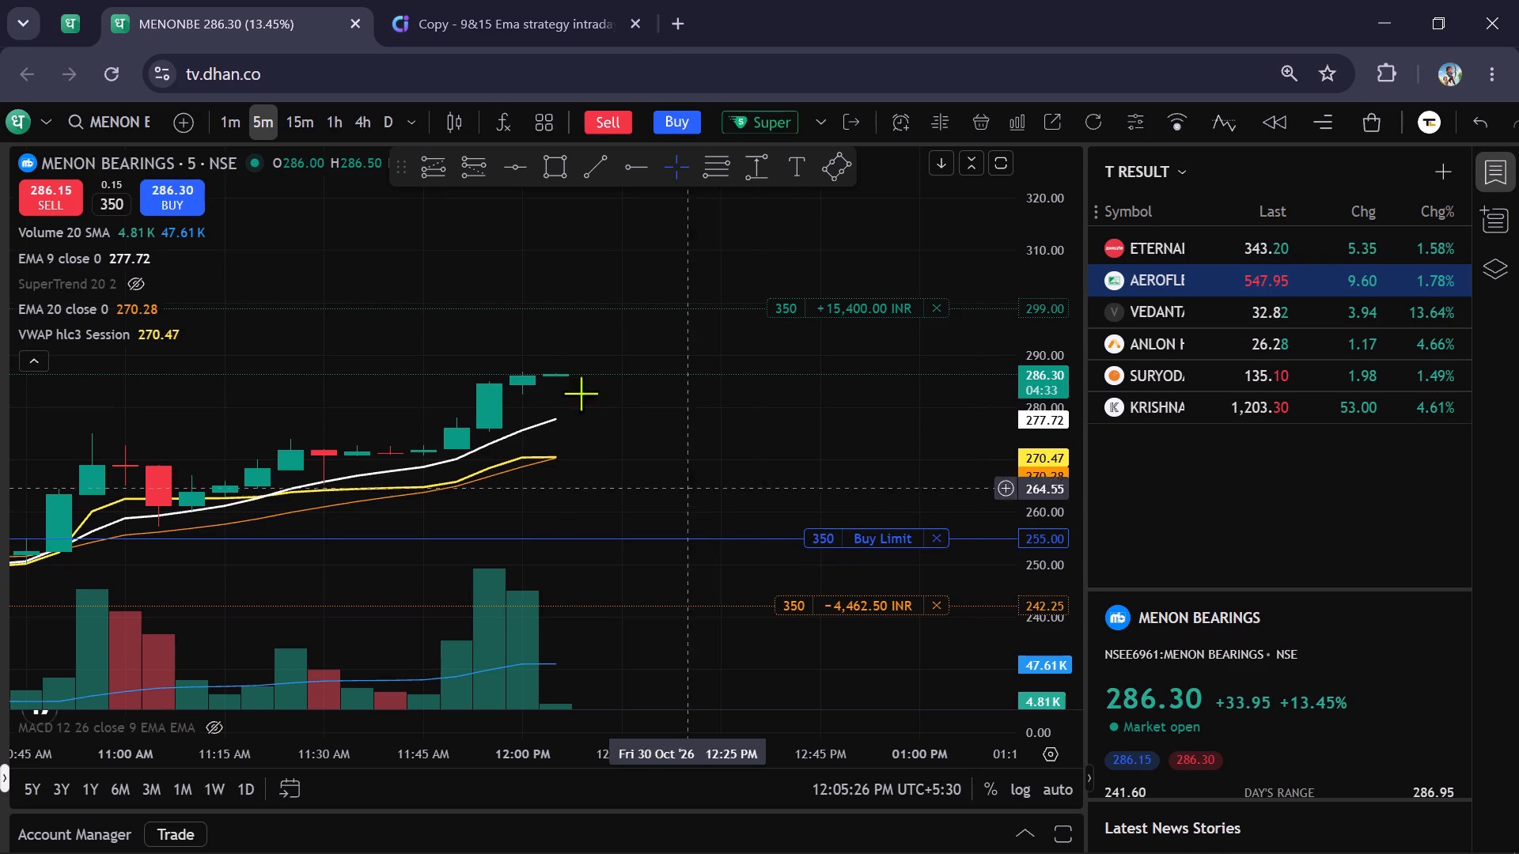
click(309, 121)
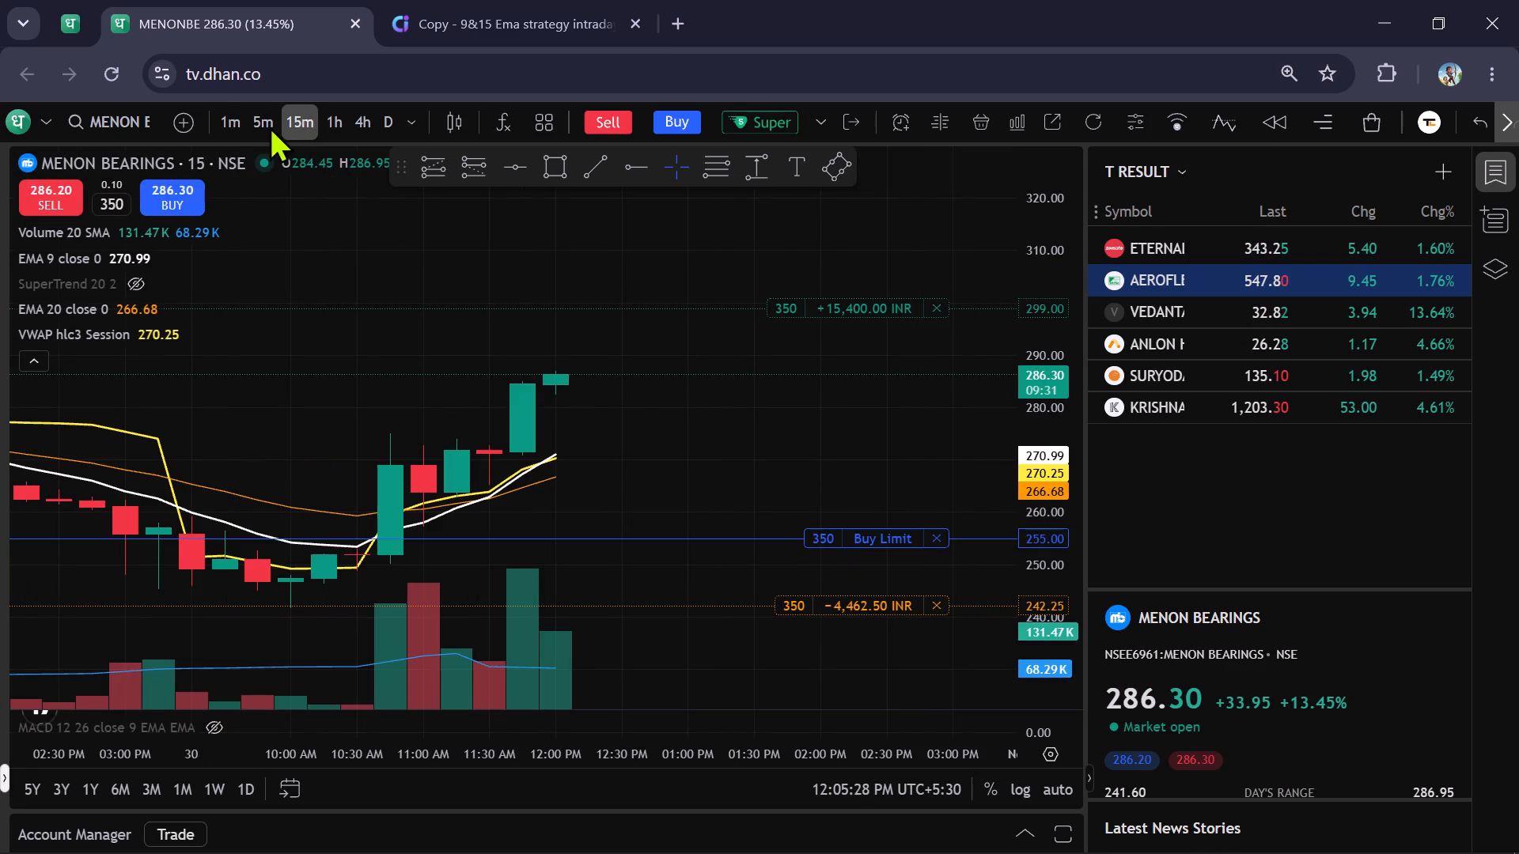
click(237, 126)
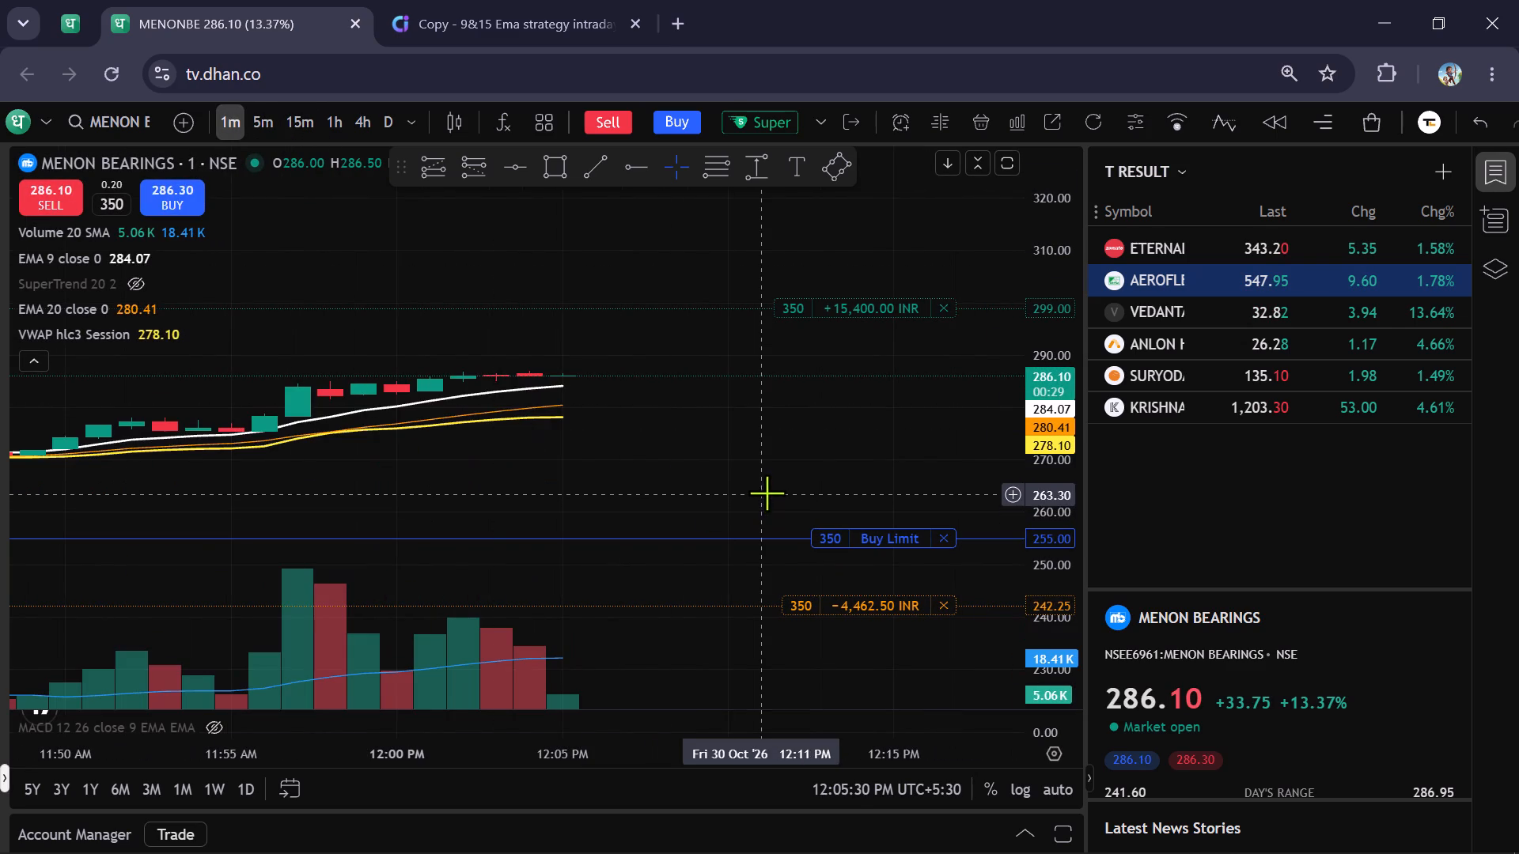
scroll(767, 487, down, 4)
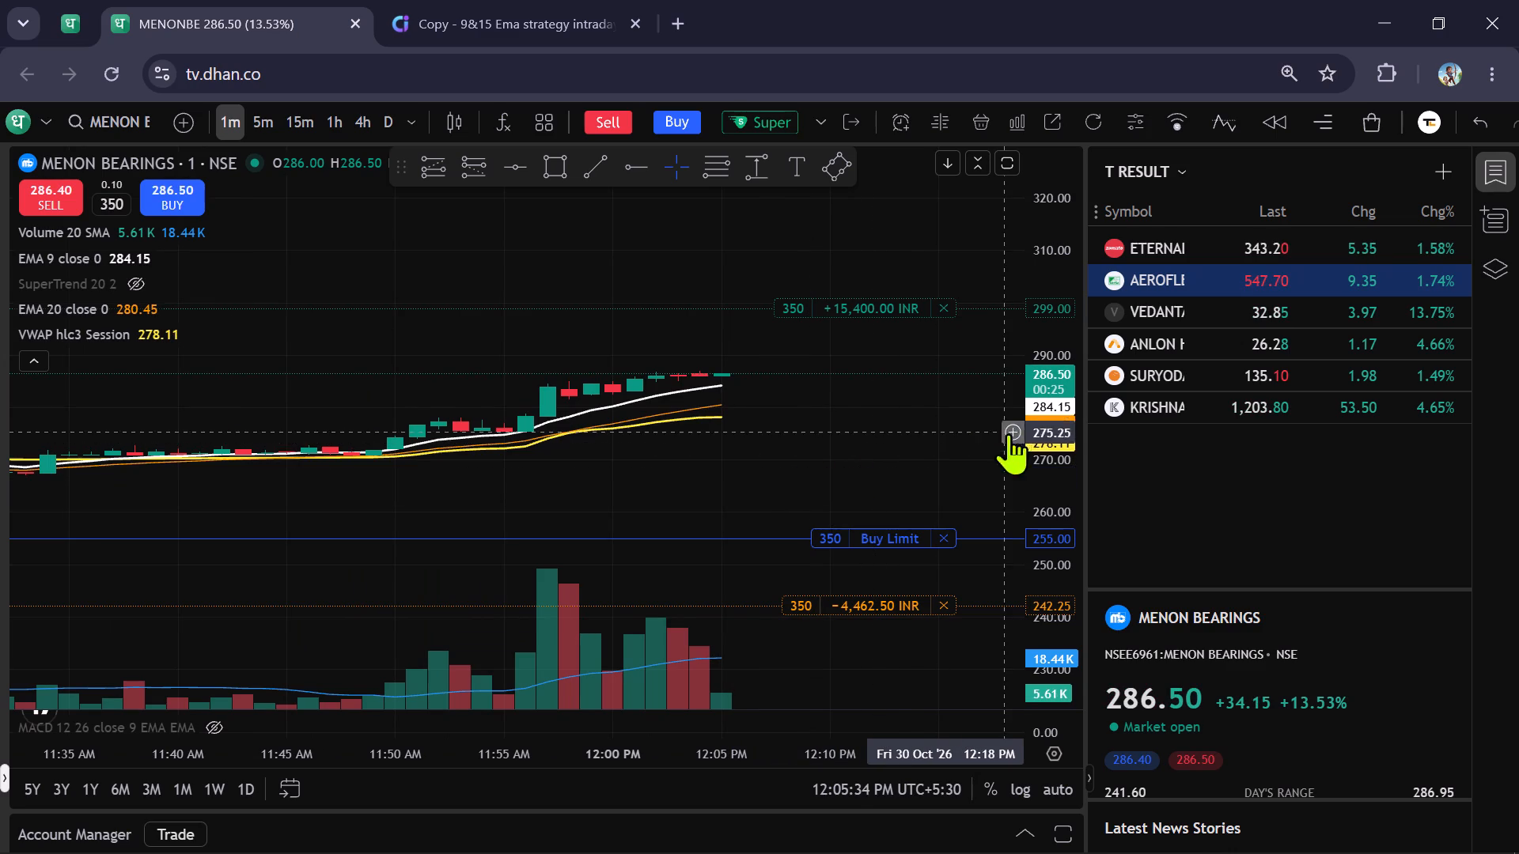
scroll(1028, 424, up, 1)
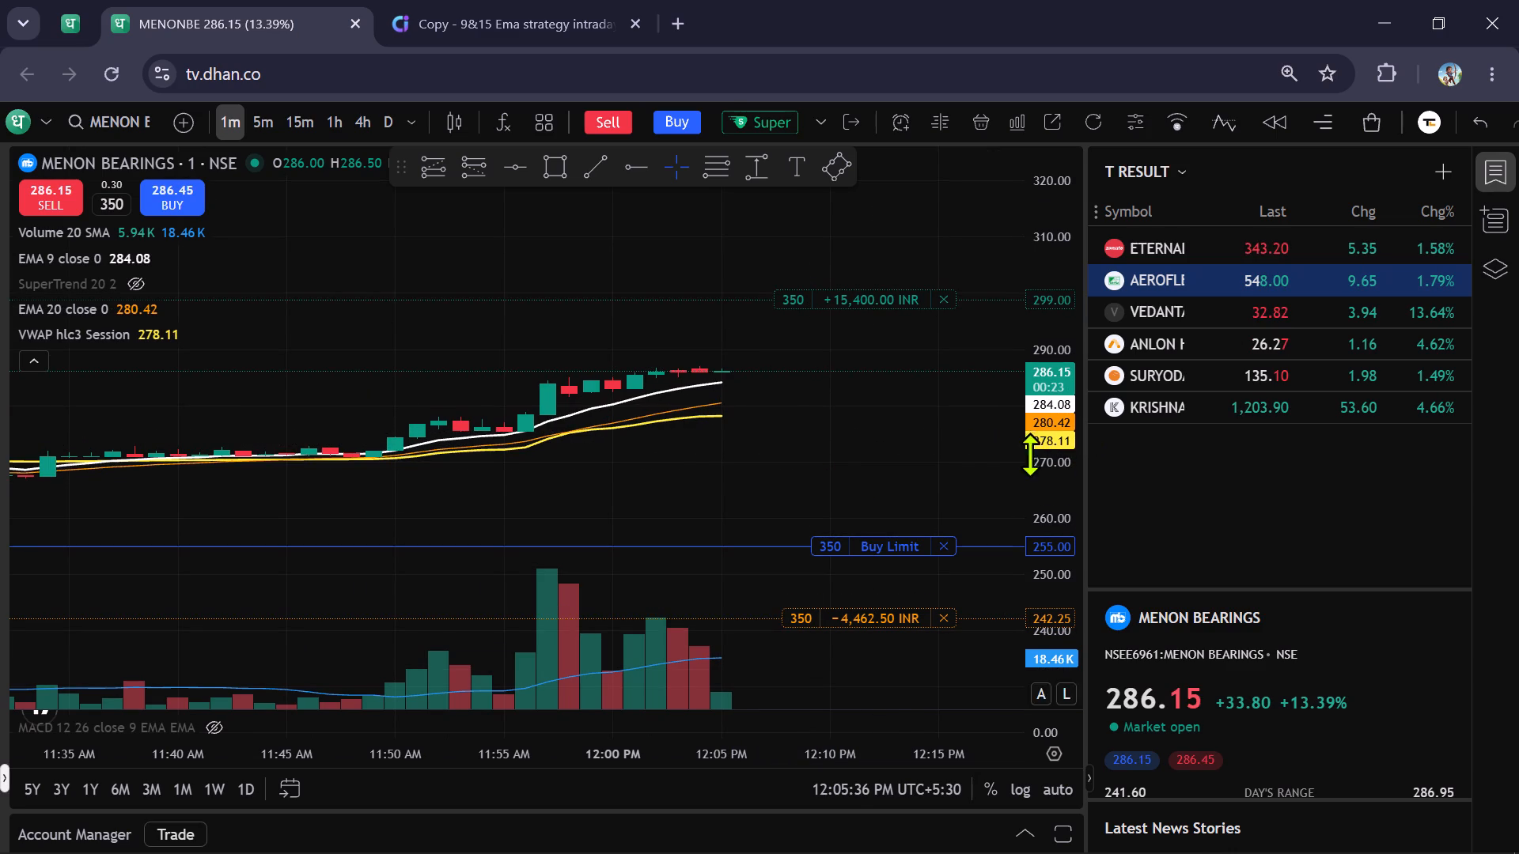
scroll(913, 455, down, 5)
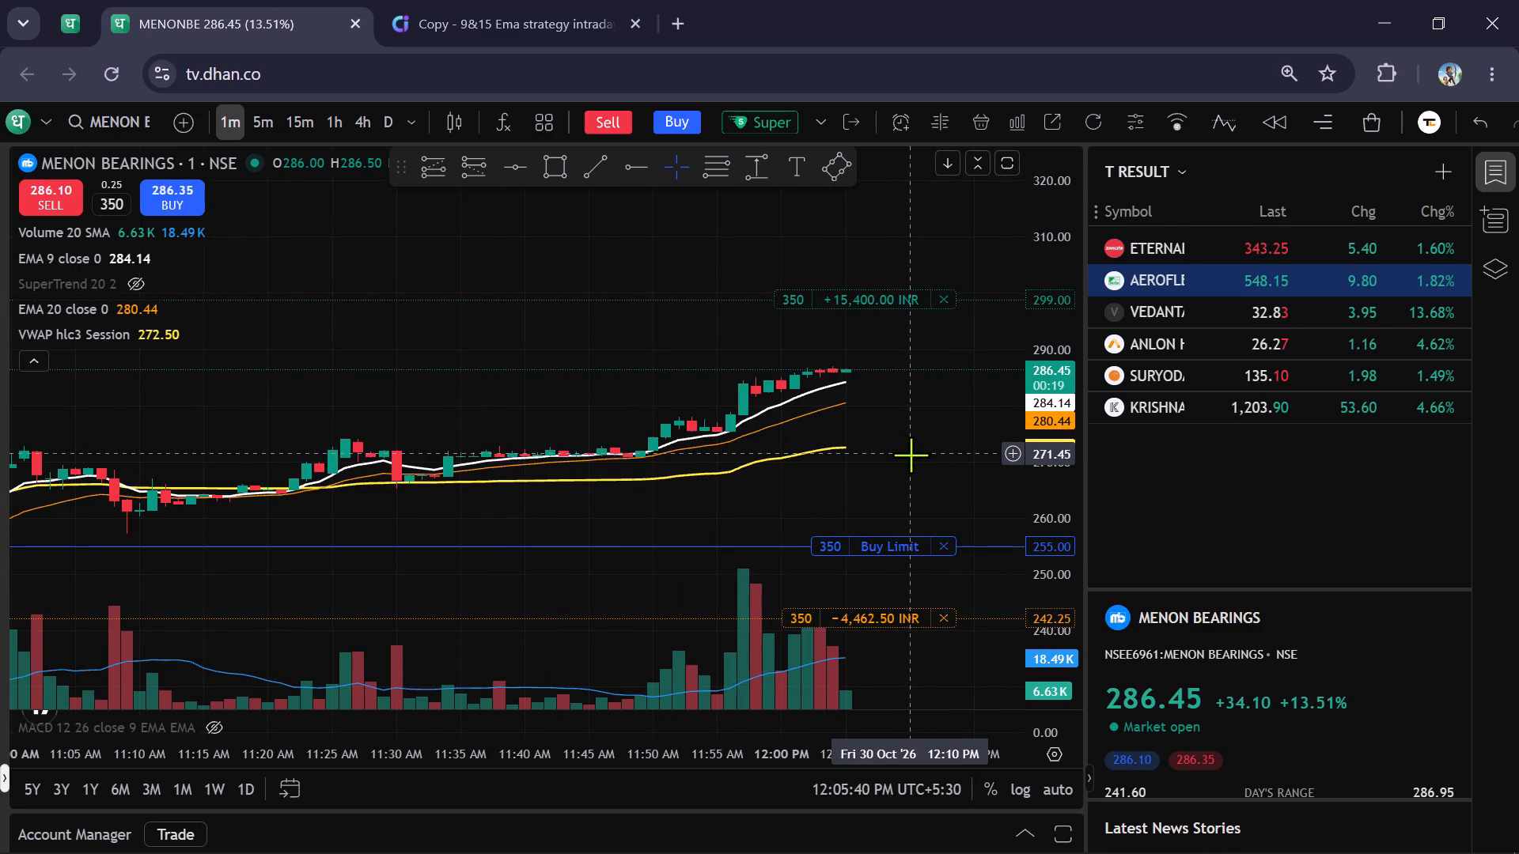
scroll(911, 455, up, 5)
drag(904, 452, 862, 478)
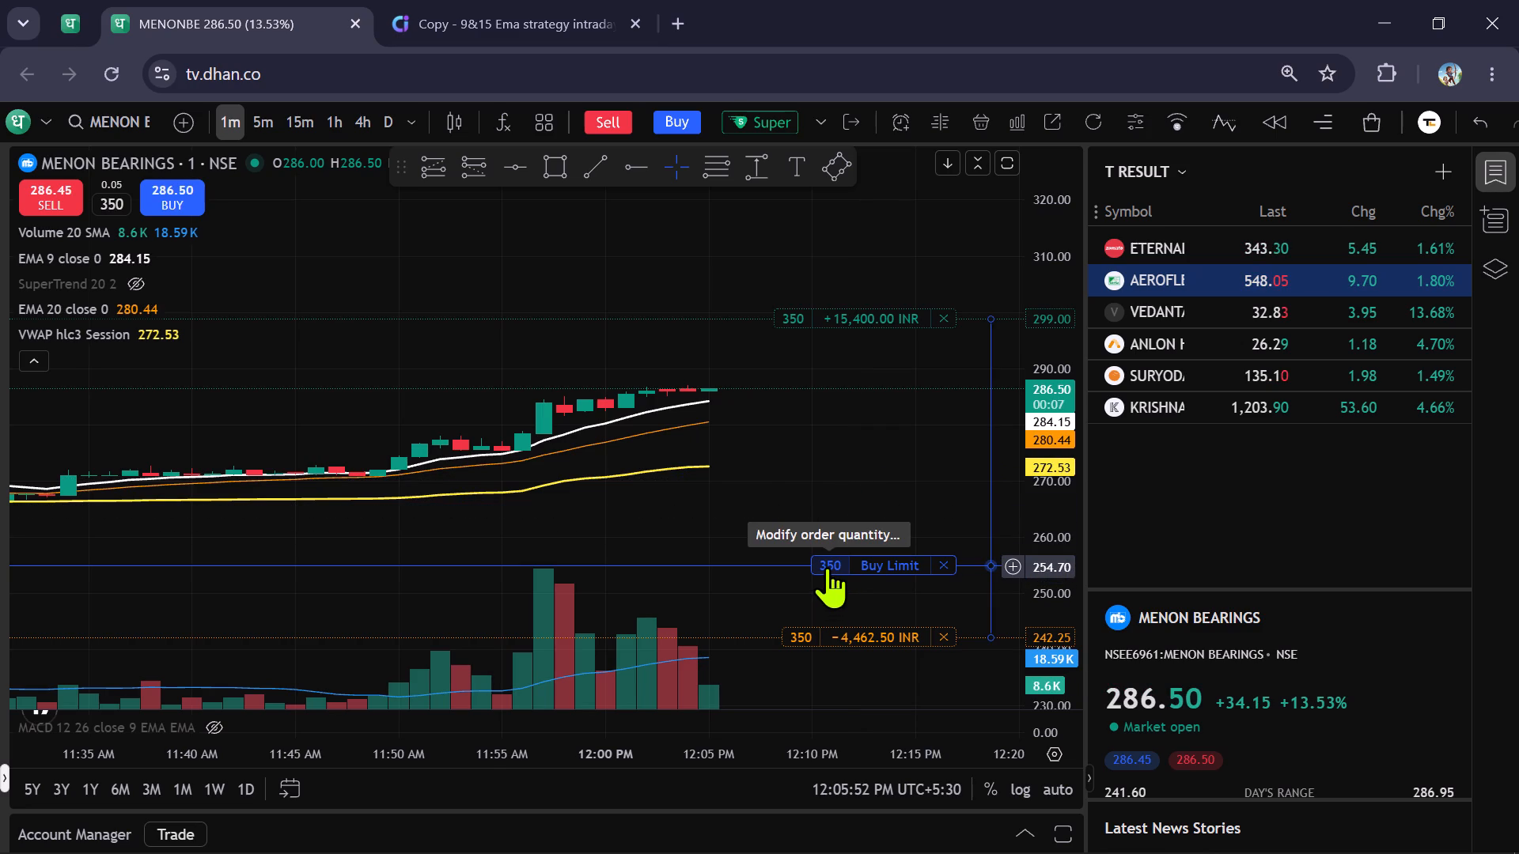
Raise the pending 350-share Menon Bearings buy limit on the 1-minute chart to about the current market price, near 286.75.
drag(827, 567, 848, 391)
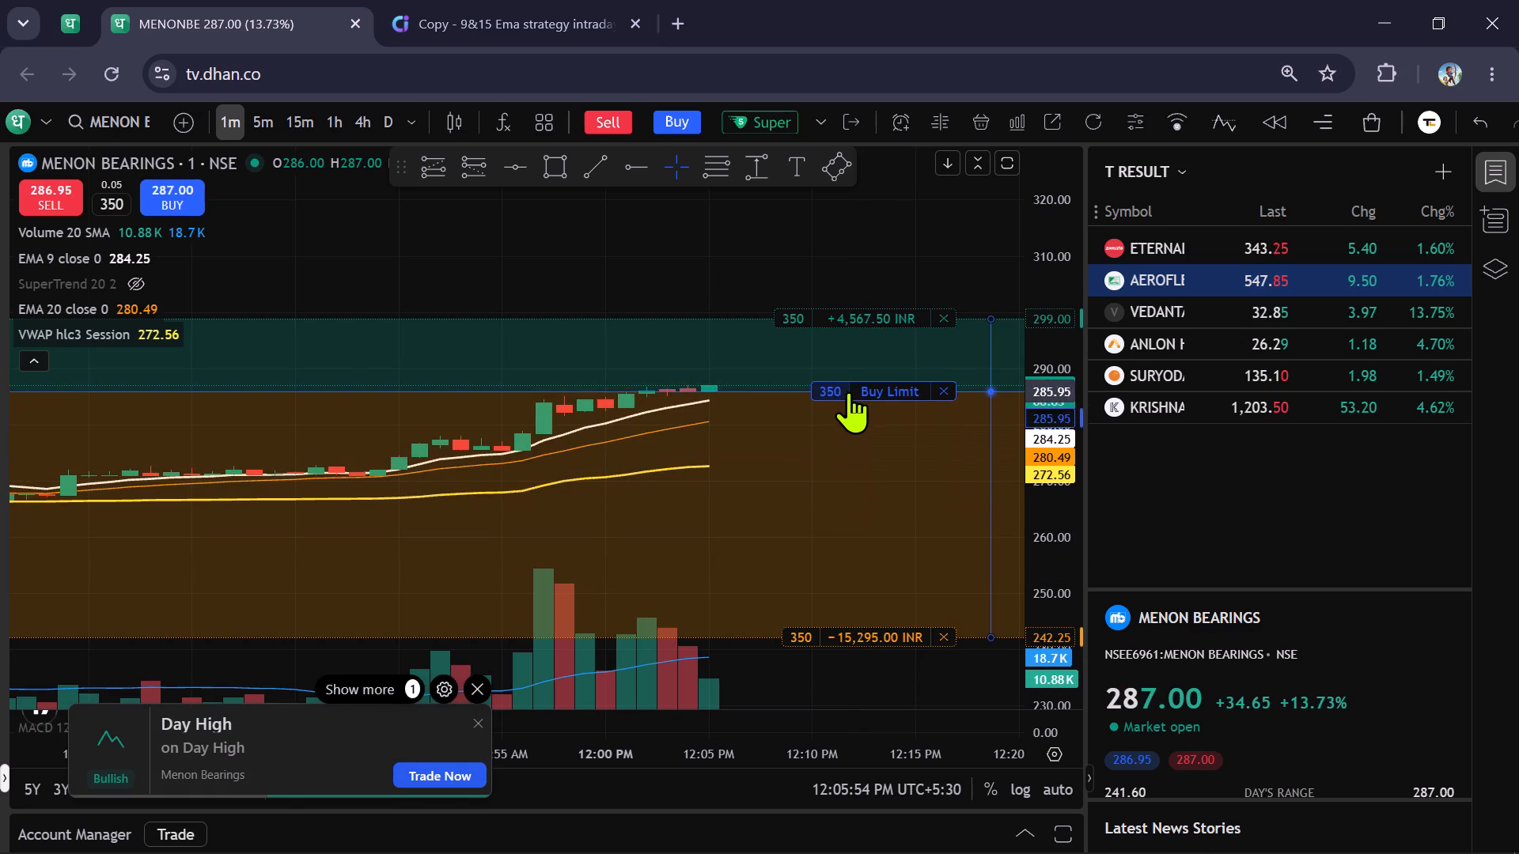
drag(848, 391, 851, 387)
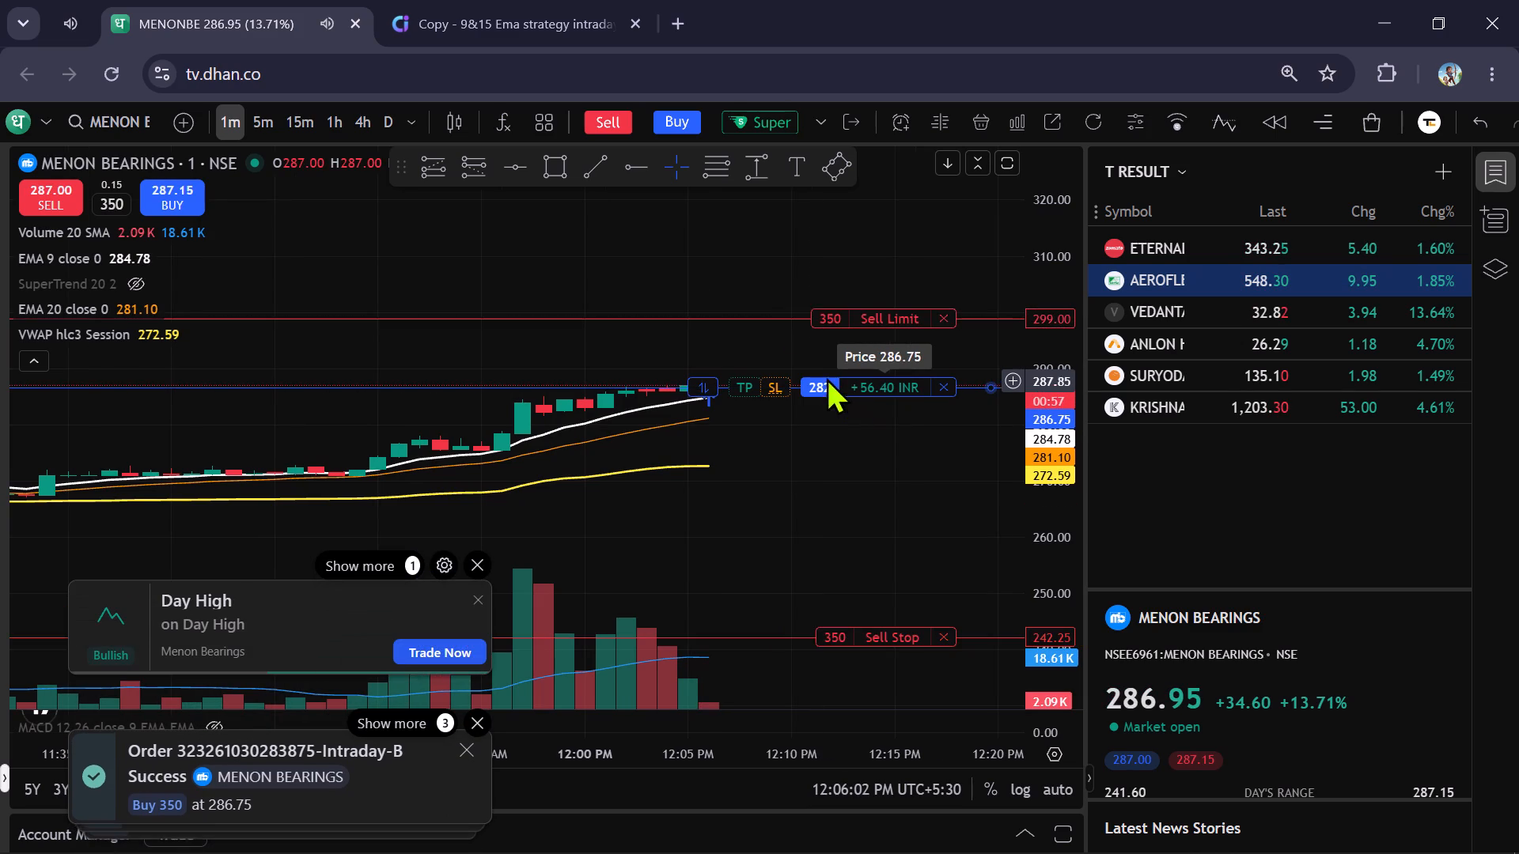
On the 5-minute chart, lower the 350-share sell limit target through 289.35, 288.80 and 288.05, settling it at 288.50.
click(256, 108)
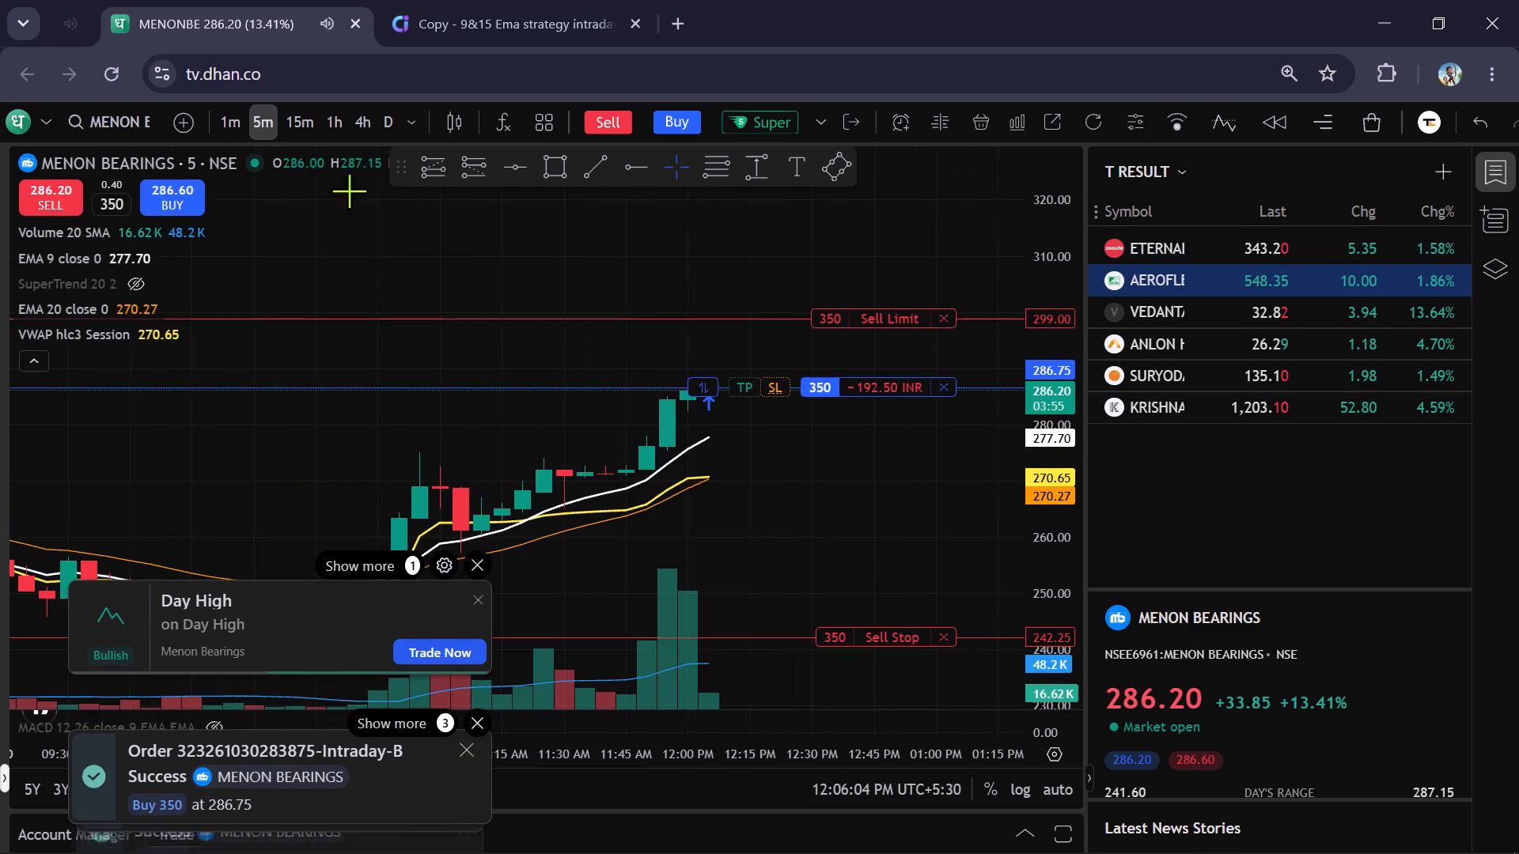
scroll(1024, 404, up, 4)
scroll(850, 432, up, 4)
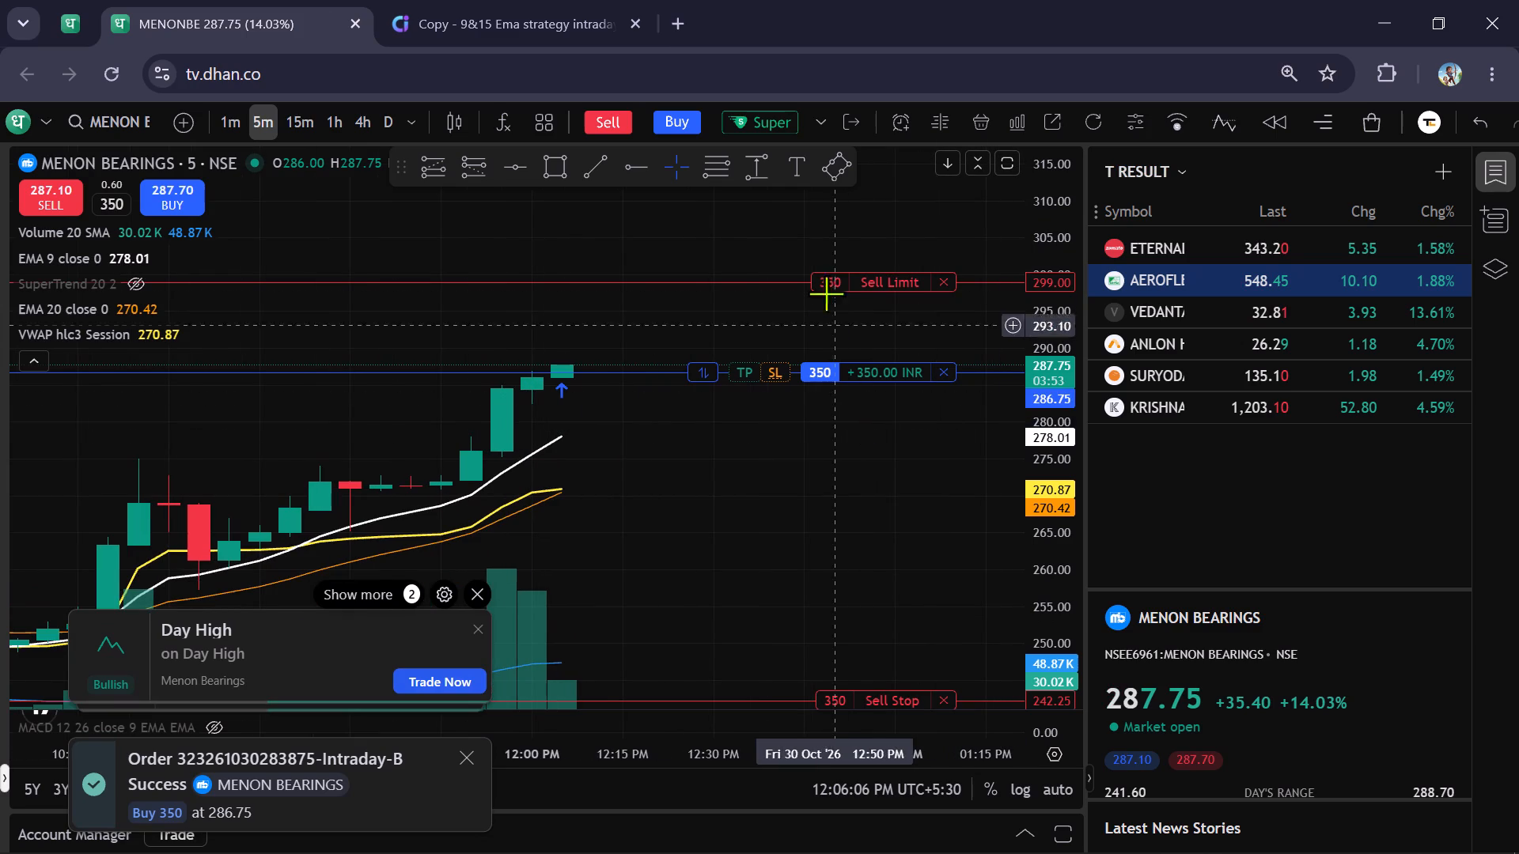
drag(826, 275, 826, 342)
drag(826, 342, 826, 354)
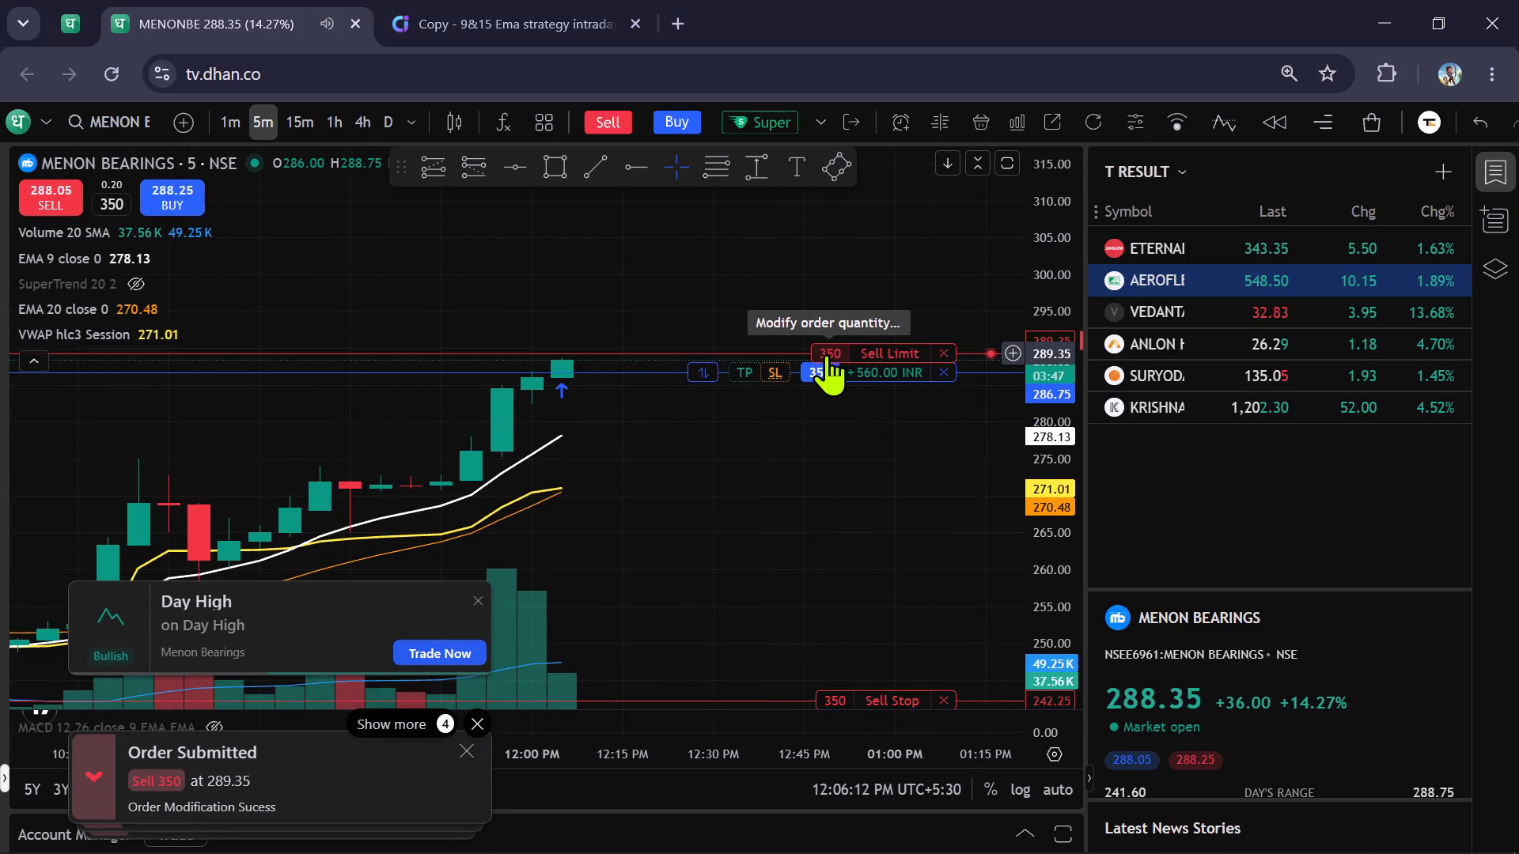
click(826, 354)
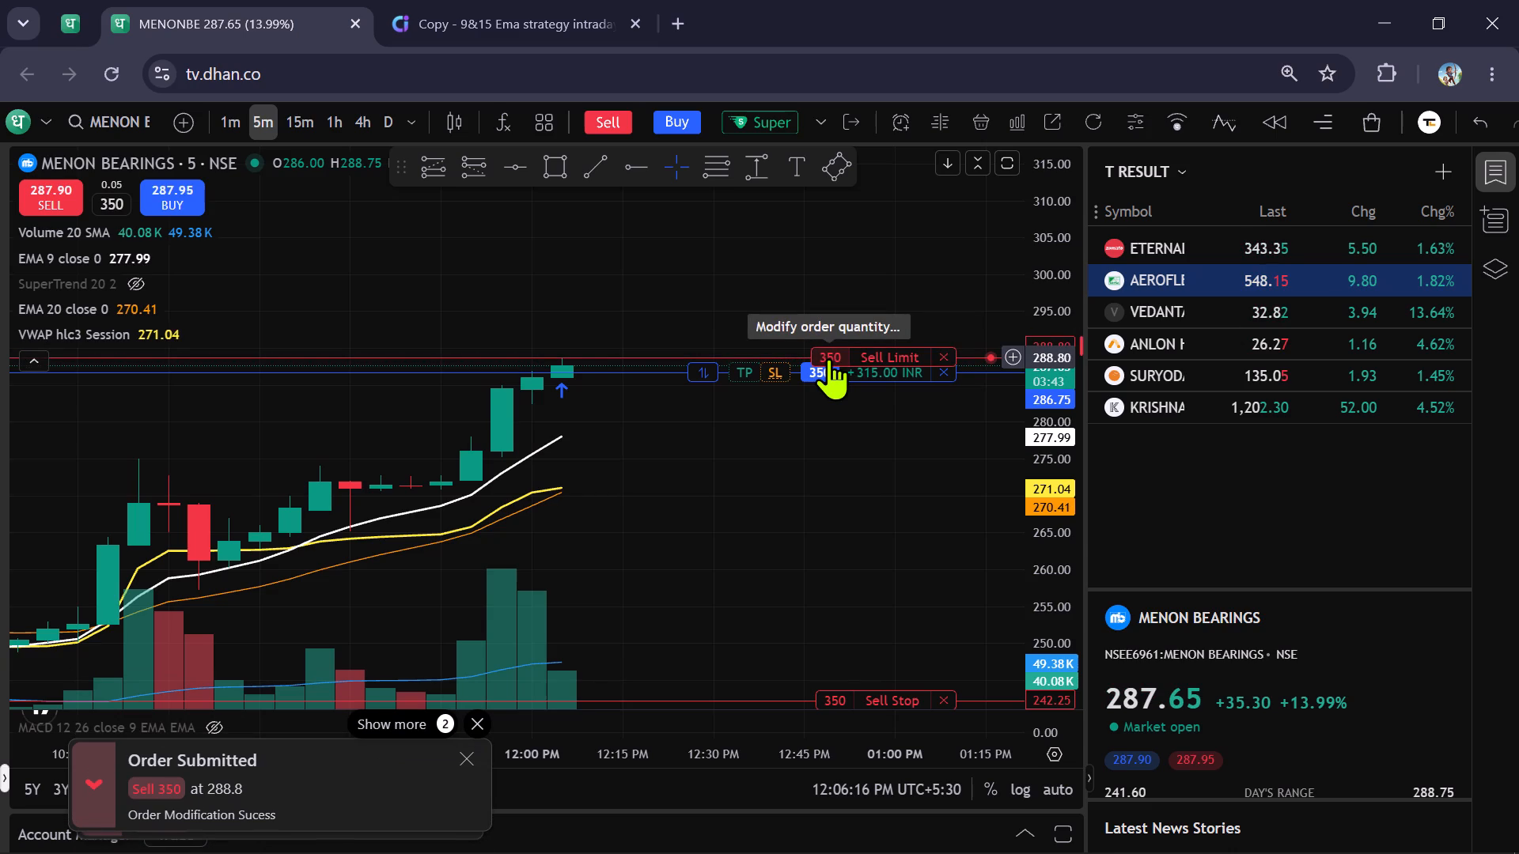
click(828, 358)
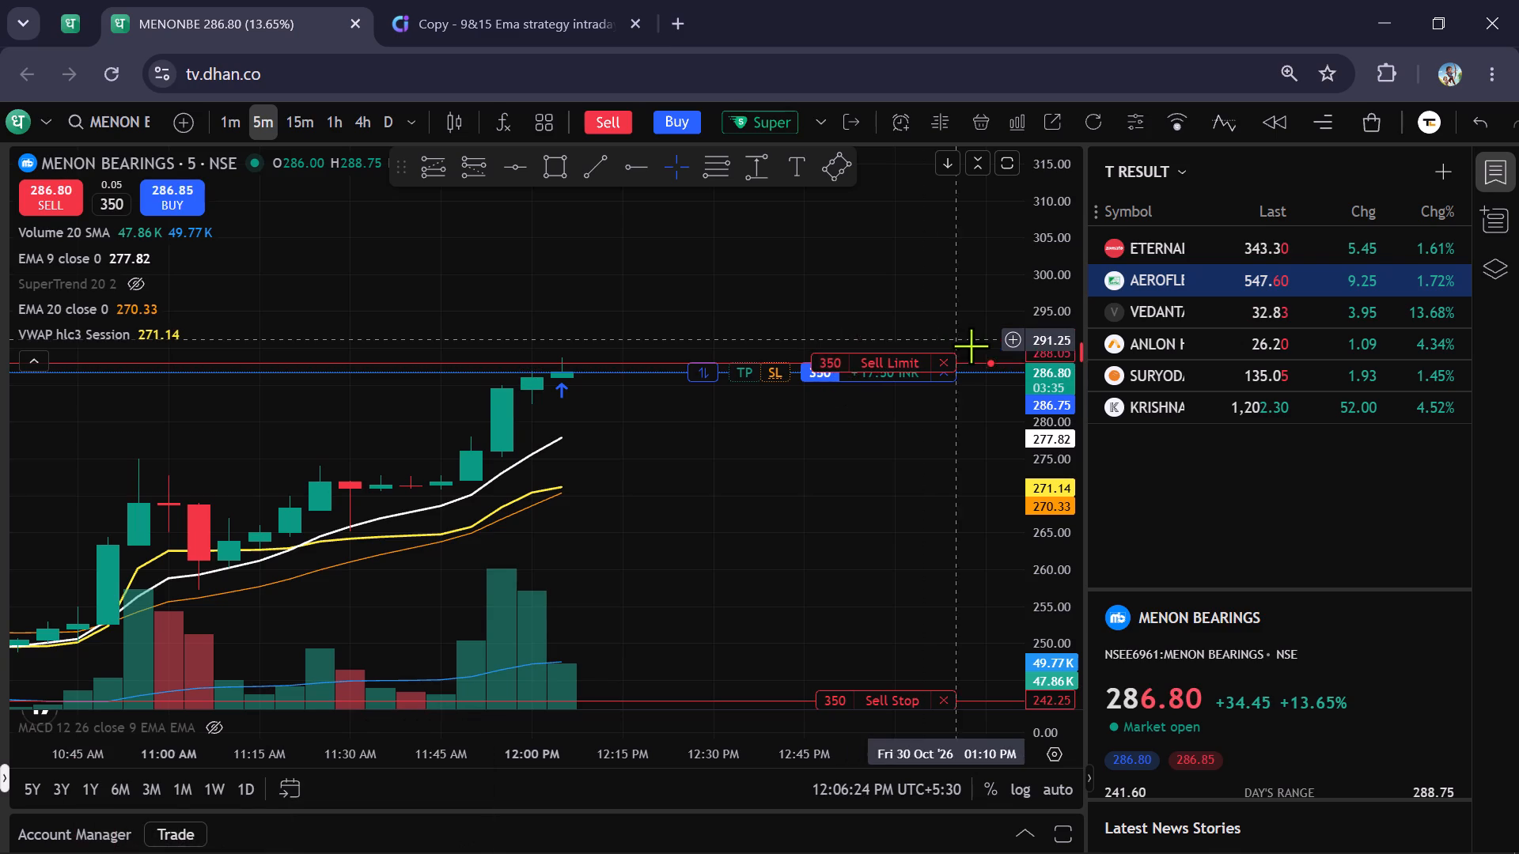
drag(862, 469, 863, 573)
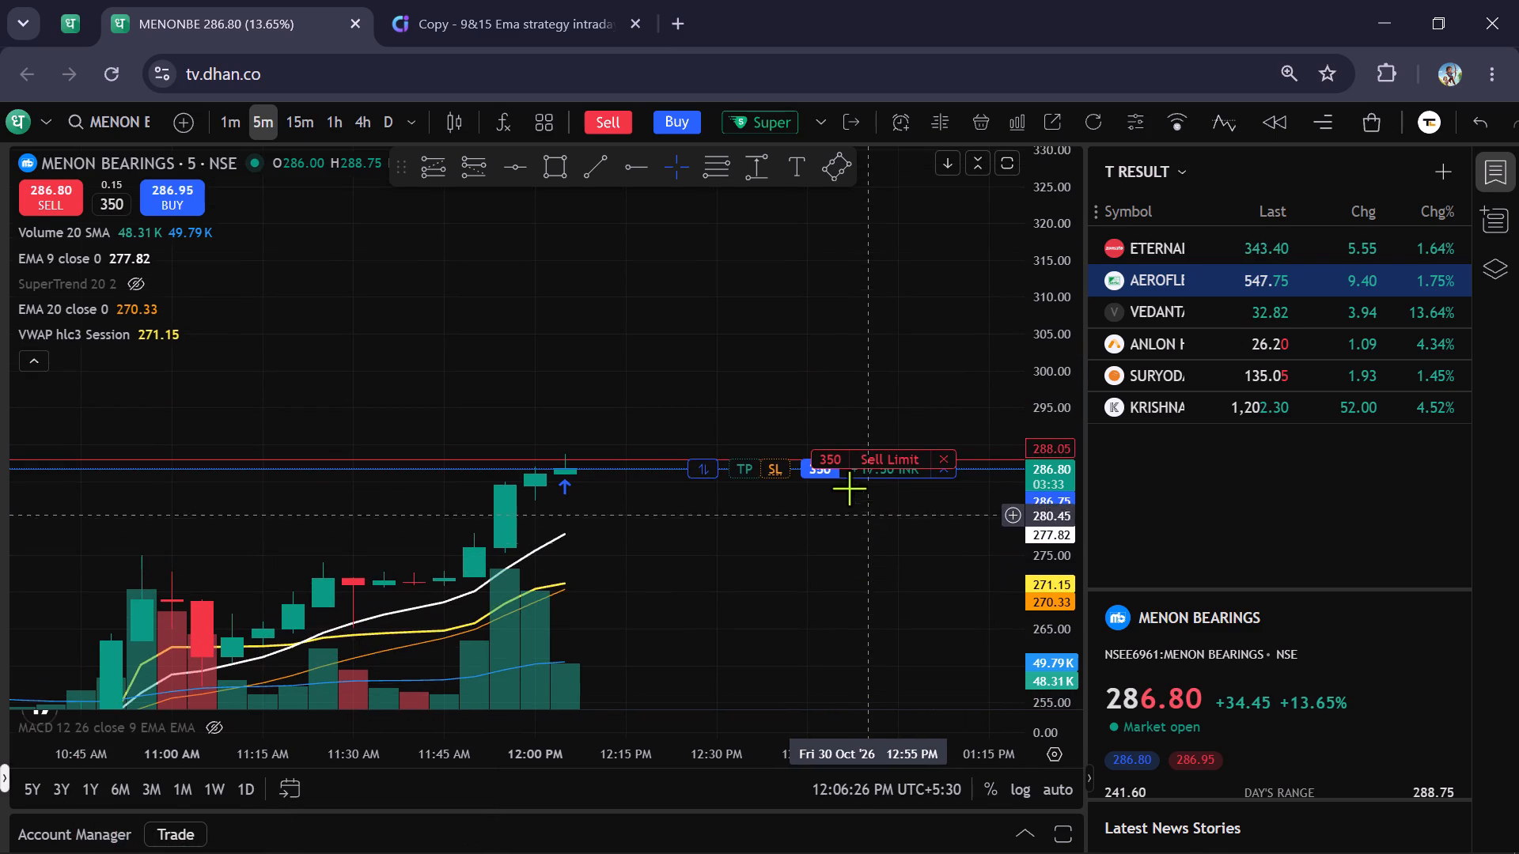
click(839, 459)
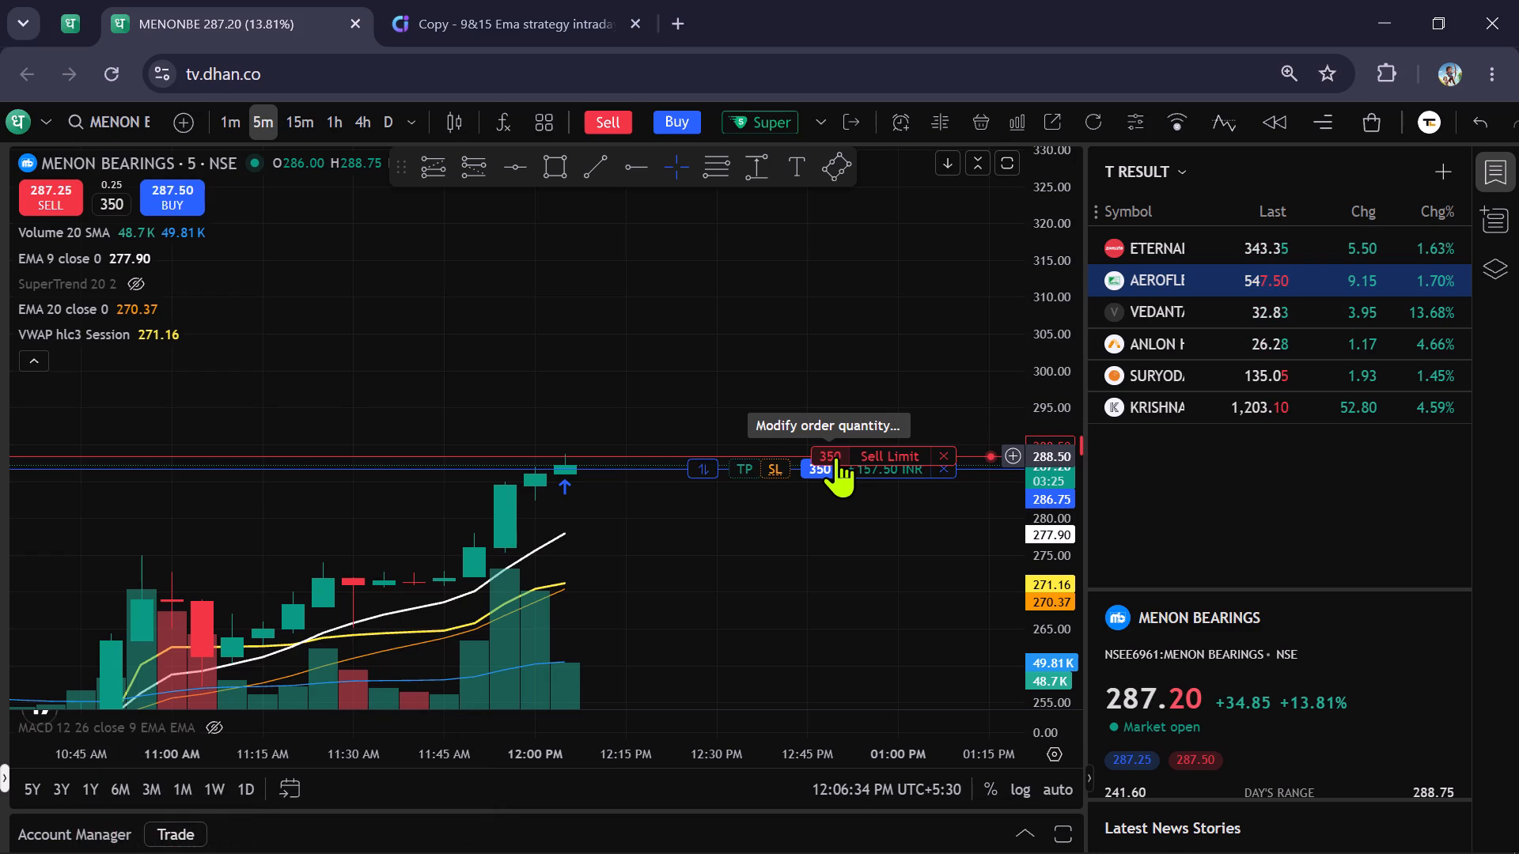
click(941, 357)
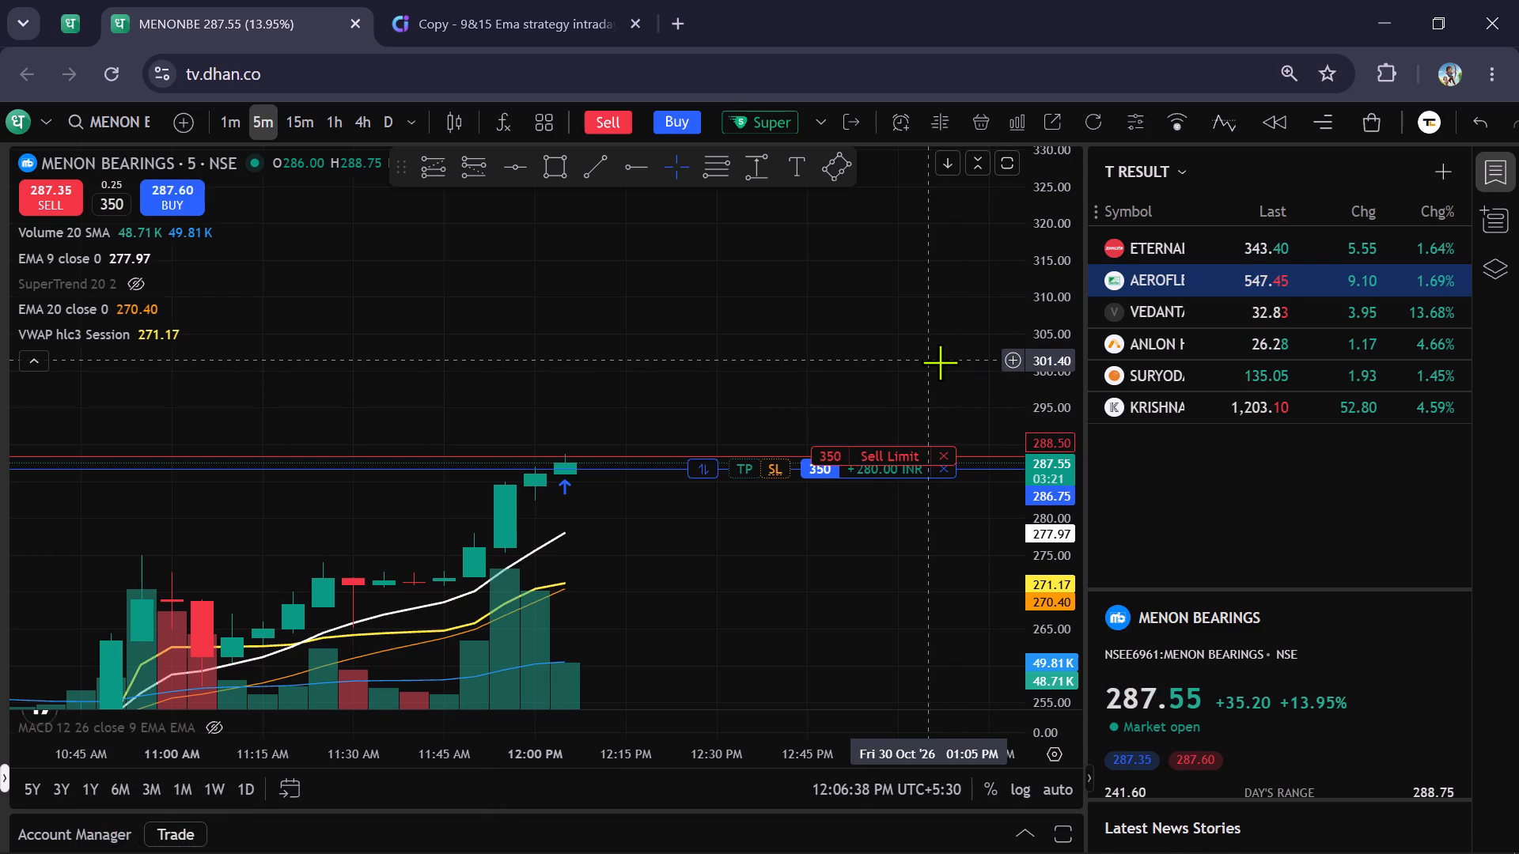
click(833, 453)
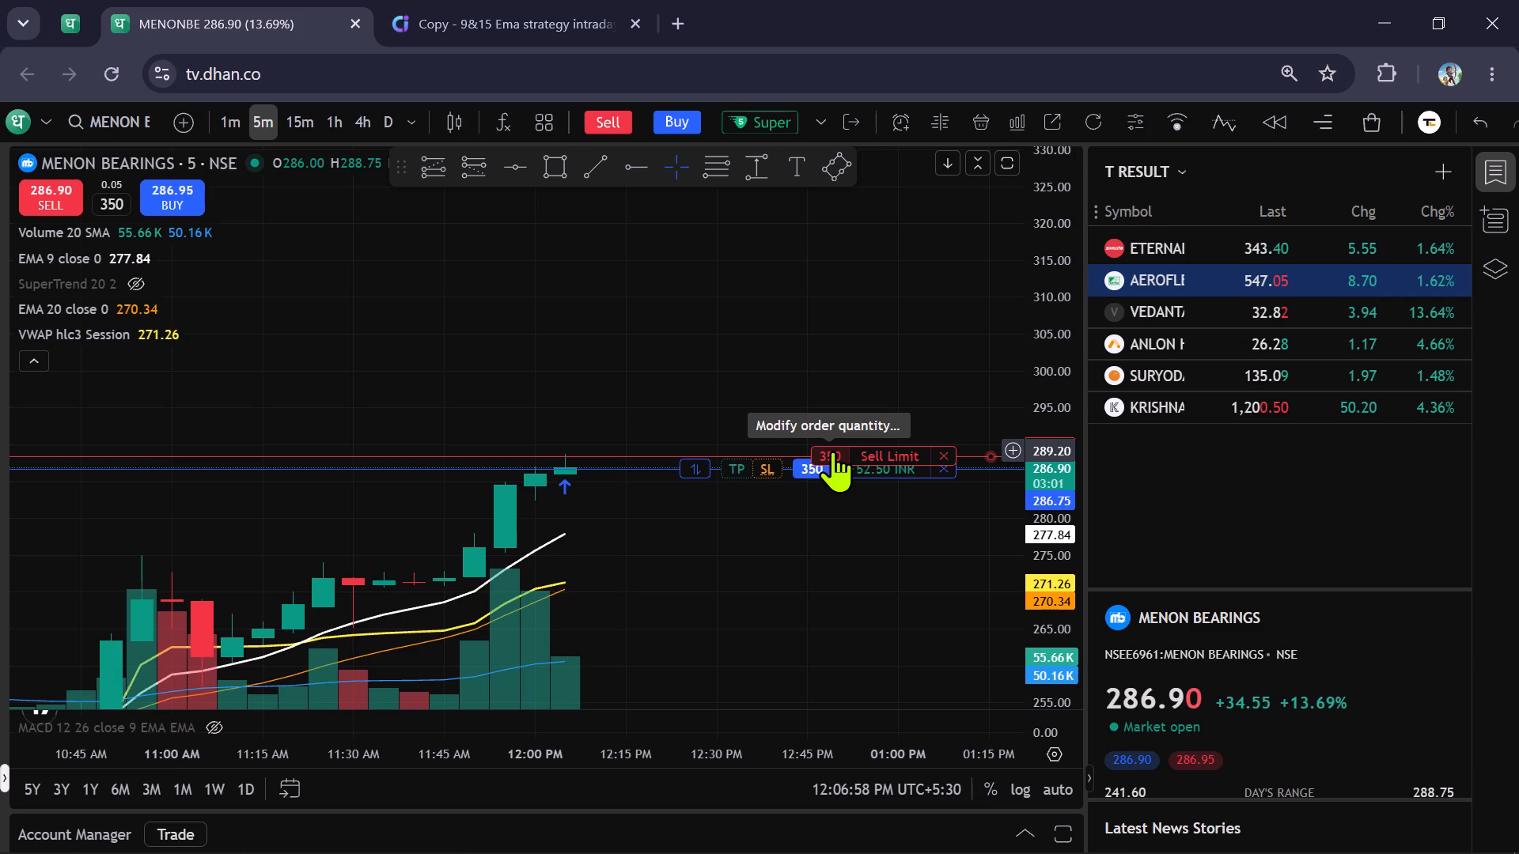
Check the open Menon Bearings position on the 1-minute chart, then examine the recent 5-minute candles against the entry, target and stop levels.
click(224, 112)
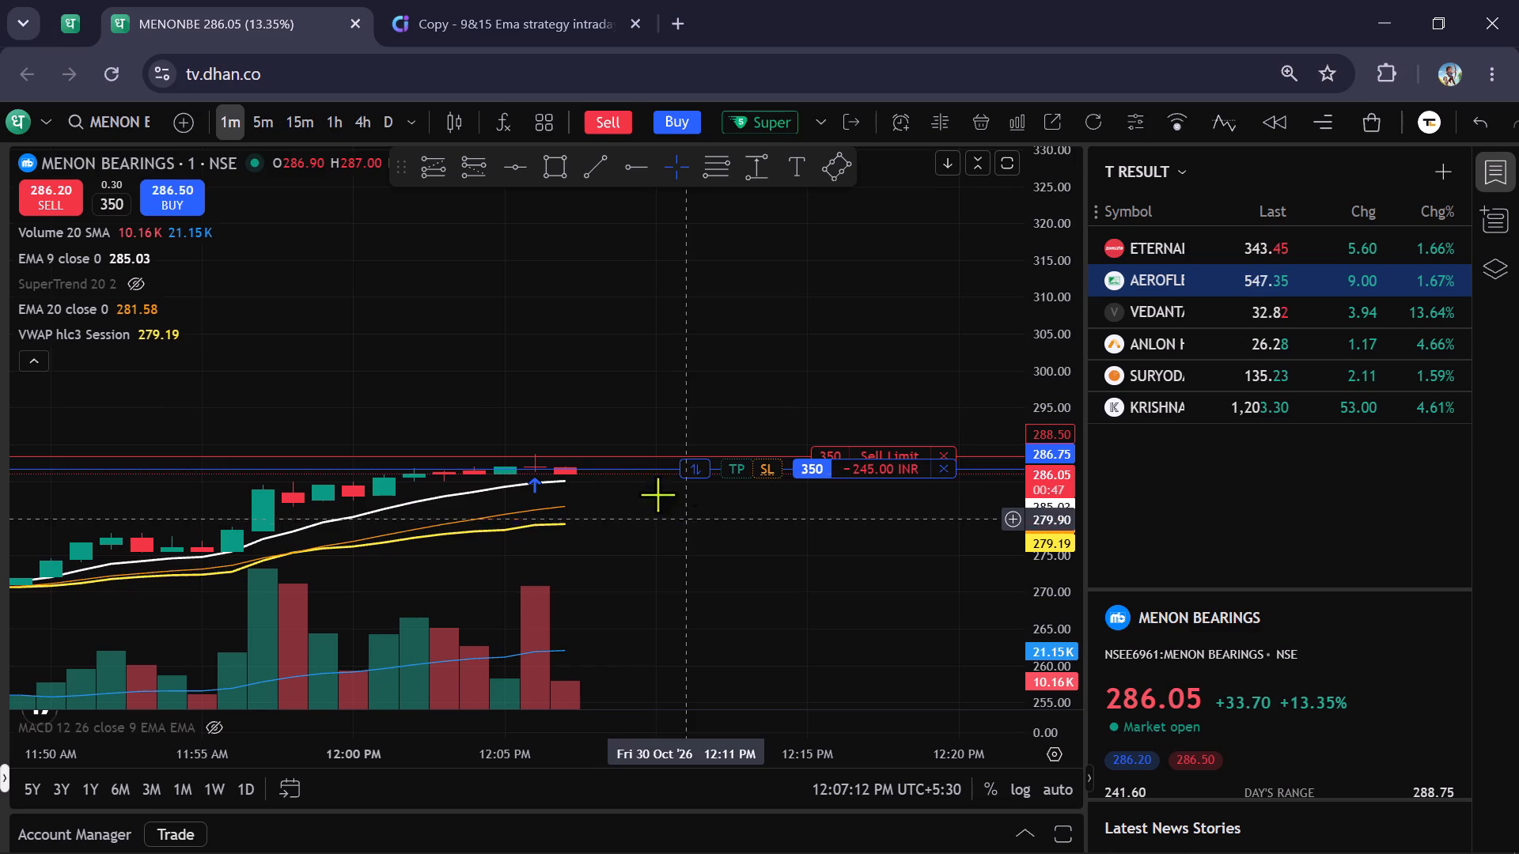
click(261, 127)
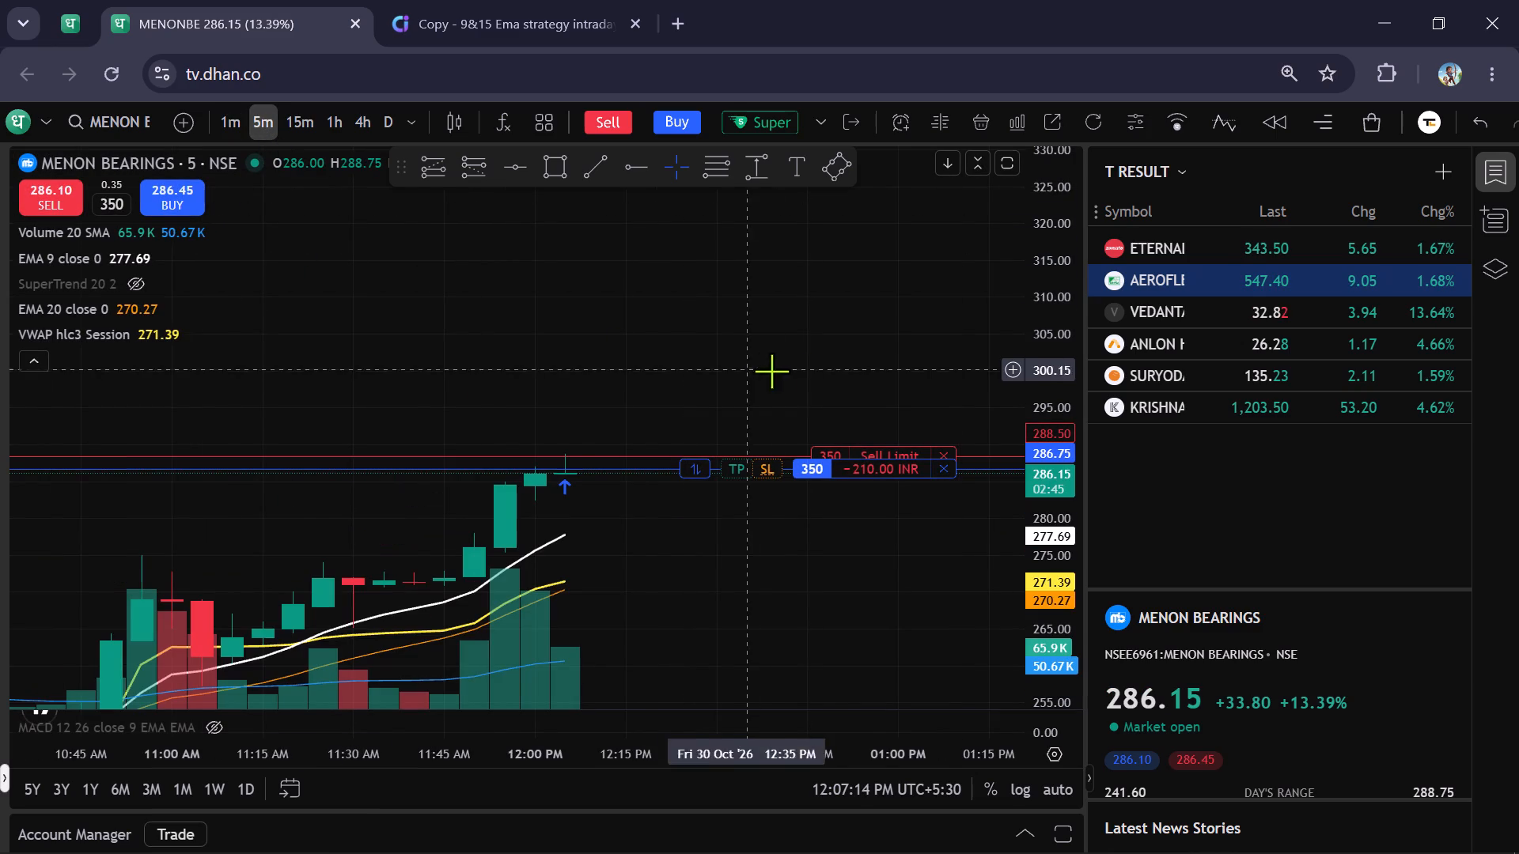
scroll(870, 382, up, 1)
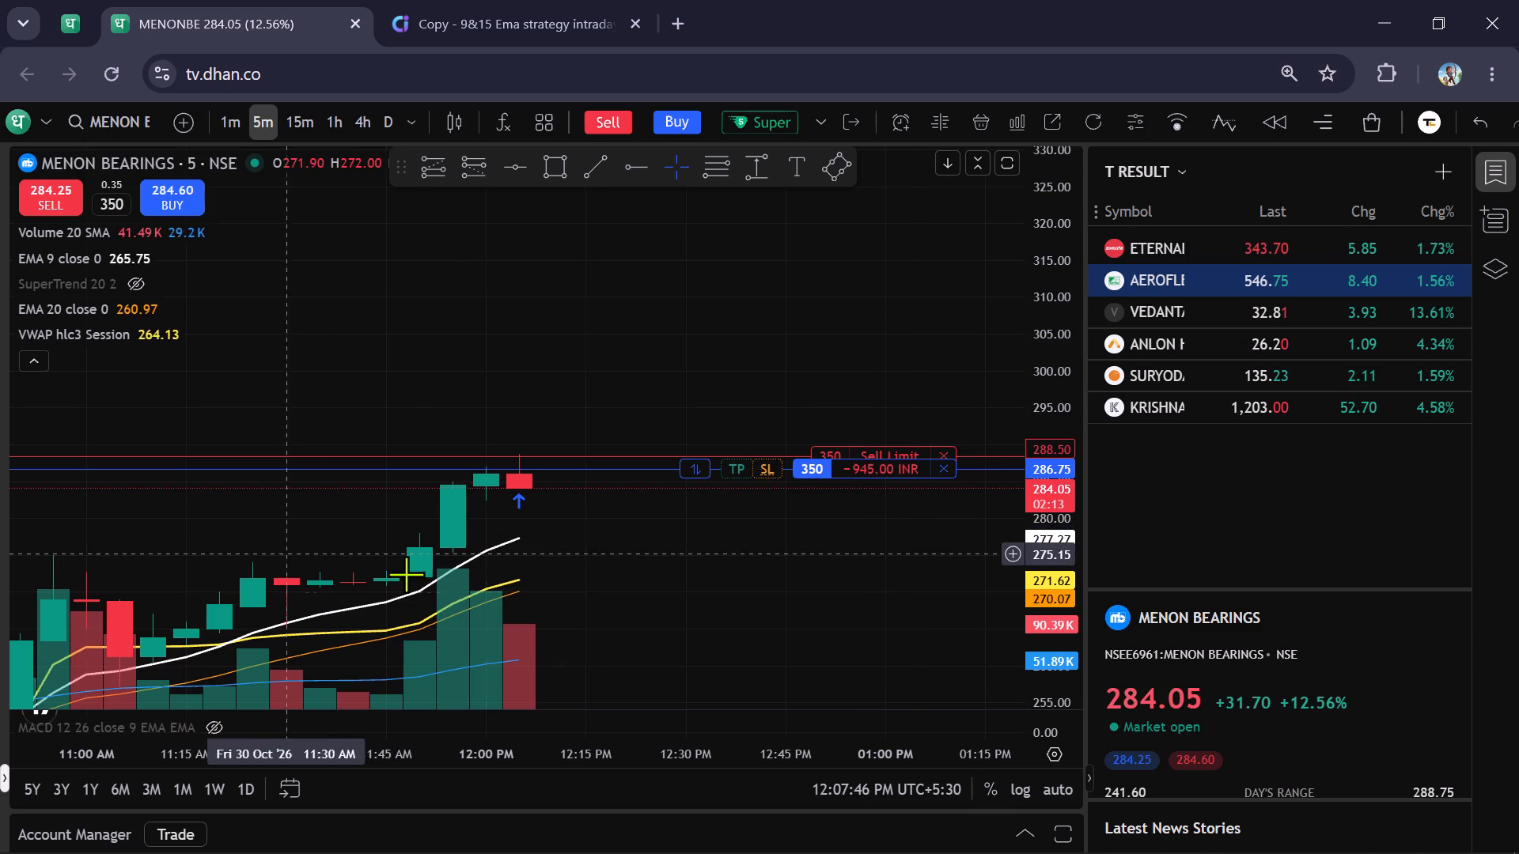
scroll(1075, 532, down, 5)
scroll(872, 568, down, 2)
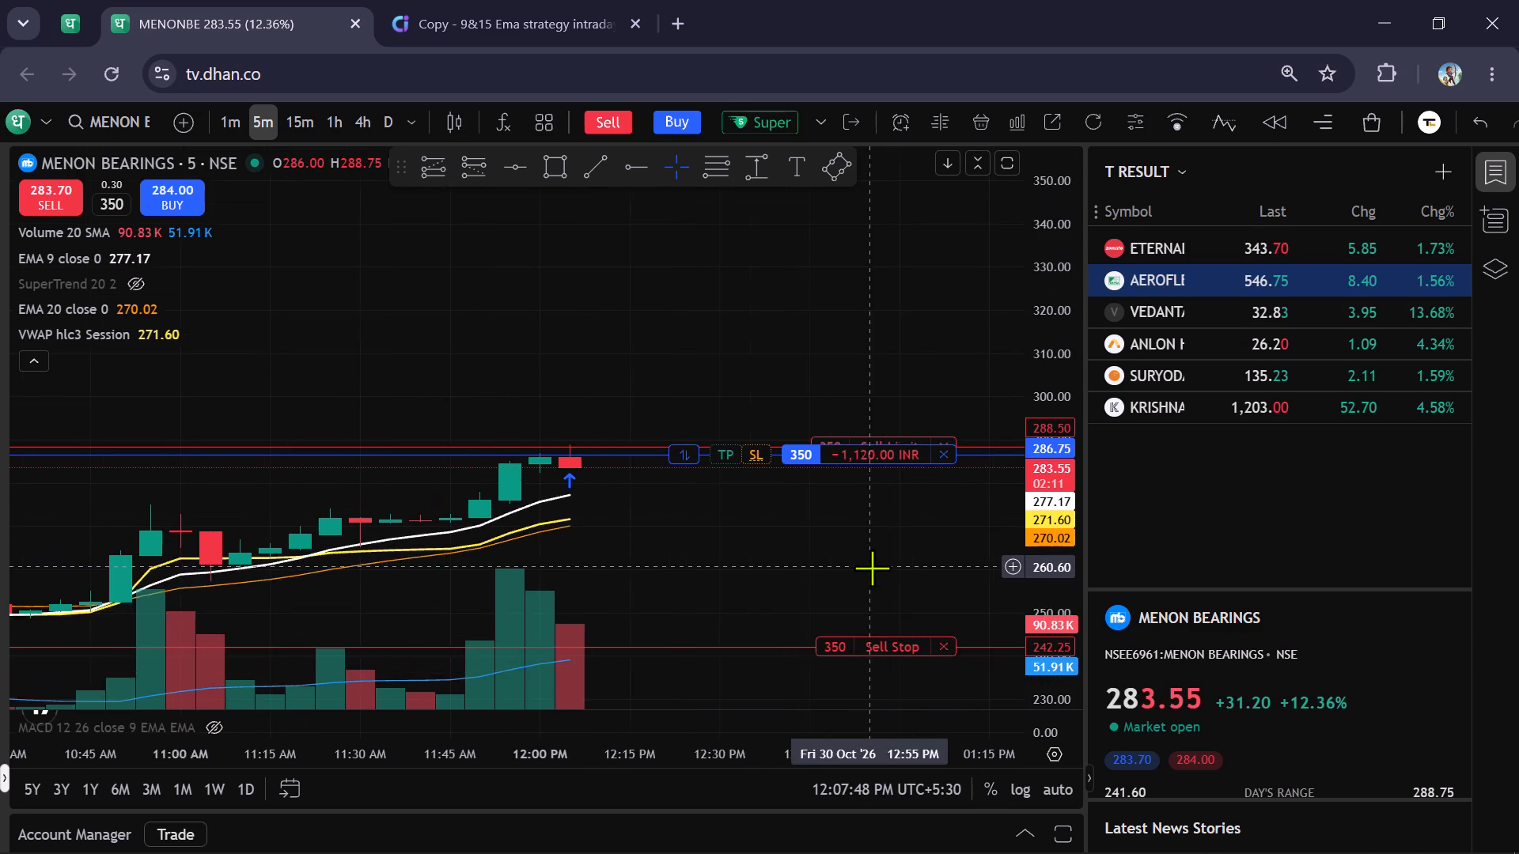
scroll(873, 568, up, 3)
scroll(1013, 531, up, 4)
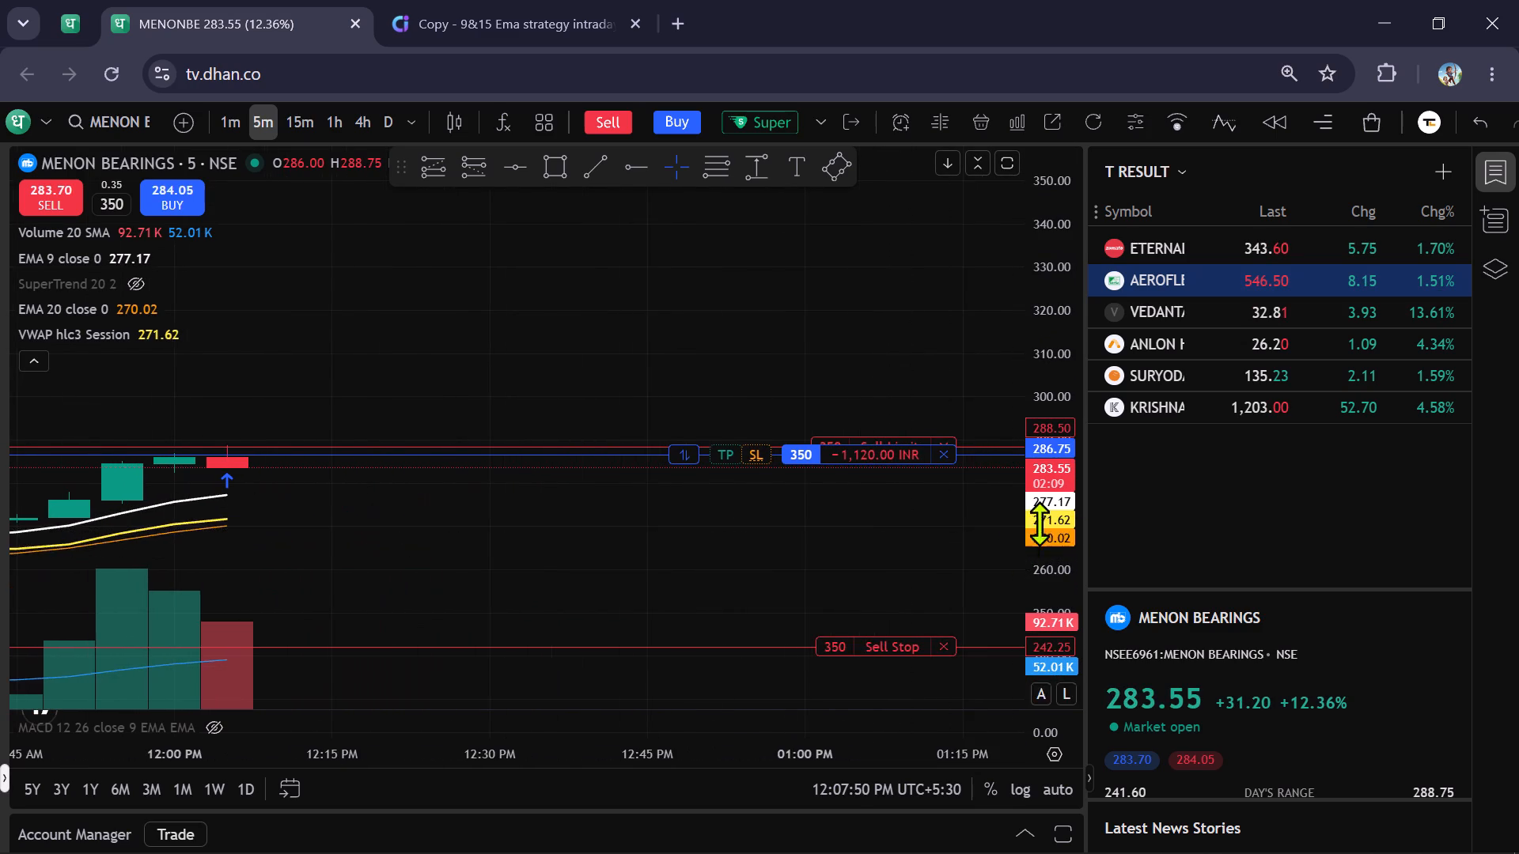
scroll(870, 547, down, 2)
scroll(1044, 502, up, 6)
drag(761, 587, 835, 587)
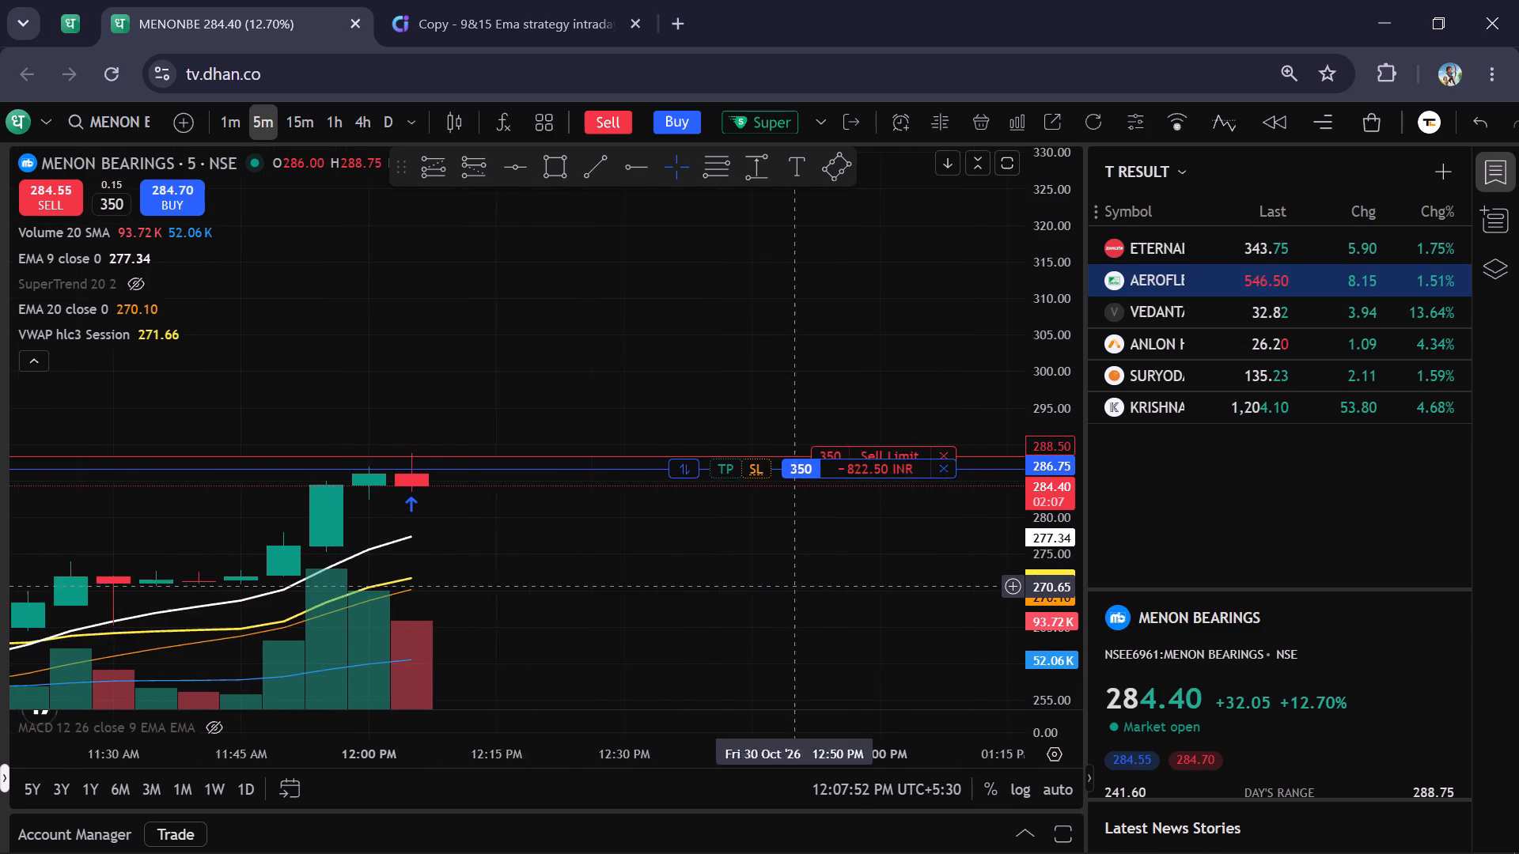
drag(835, 587, 900, 590)
Review Menon Bearings on the daily, 5-minute and 1-minute timeframes, then return to the 5-minute chart to monitor the open position.
click(394, 124)
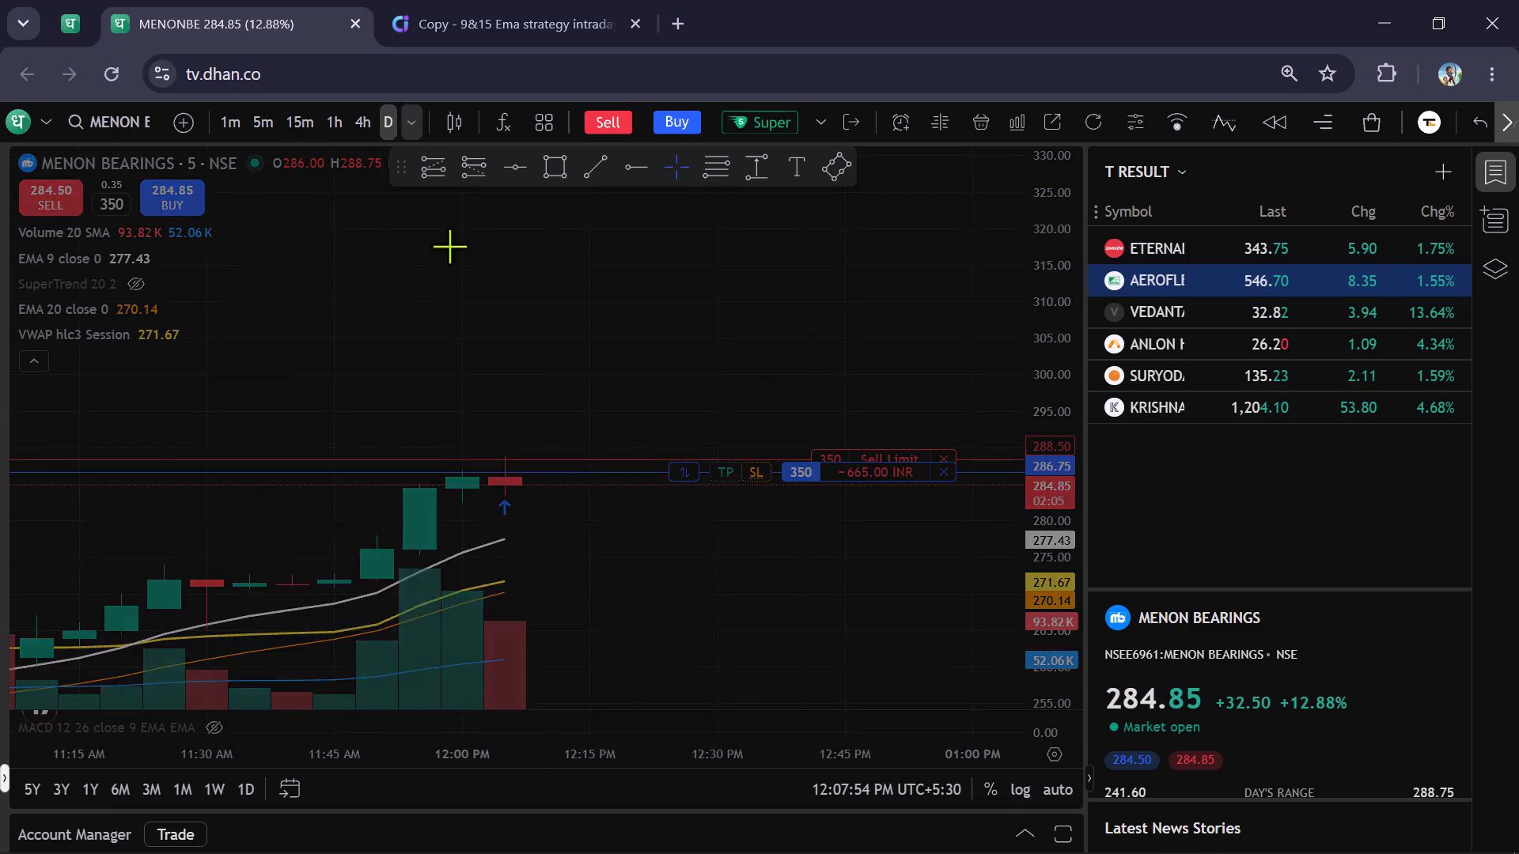
scroll(1025, 410, down, 3)
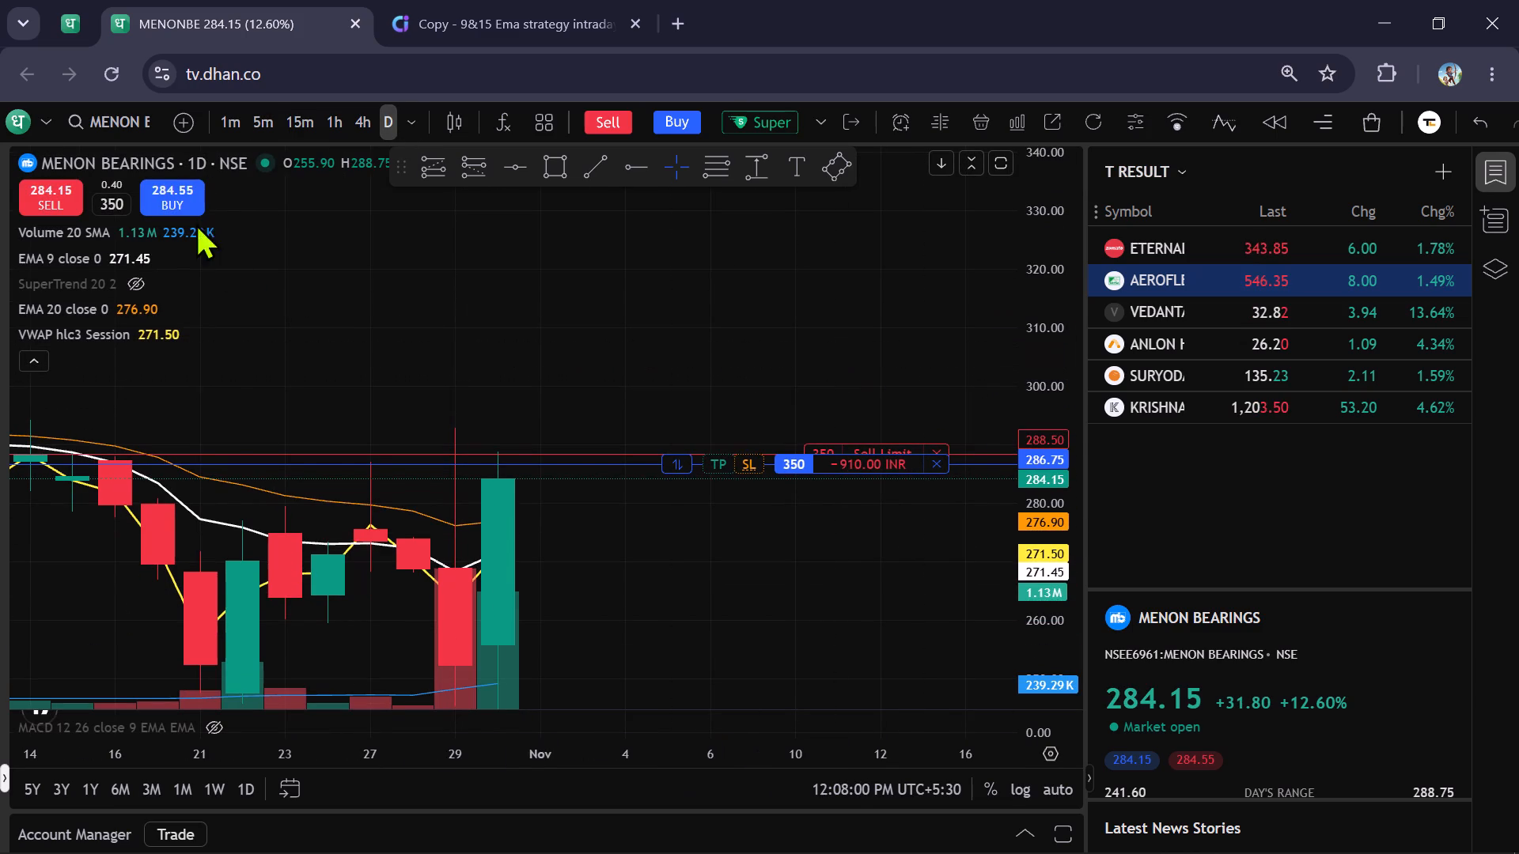
click(249, 119)
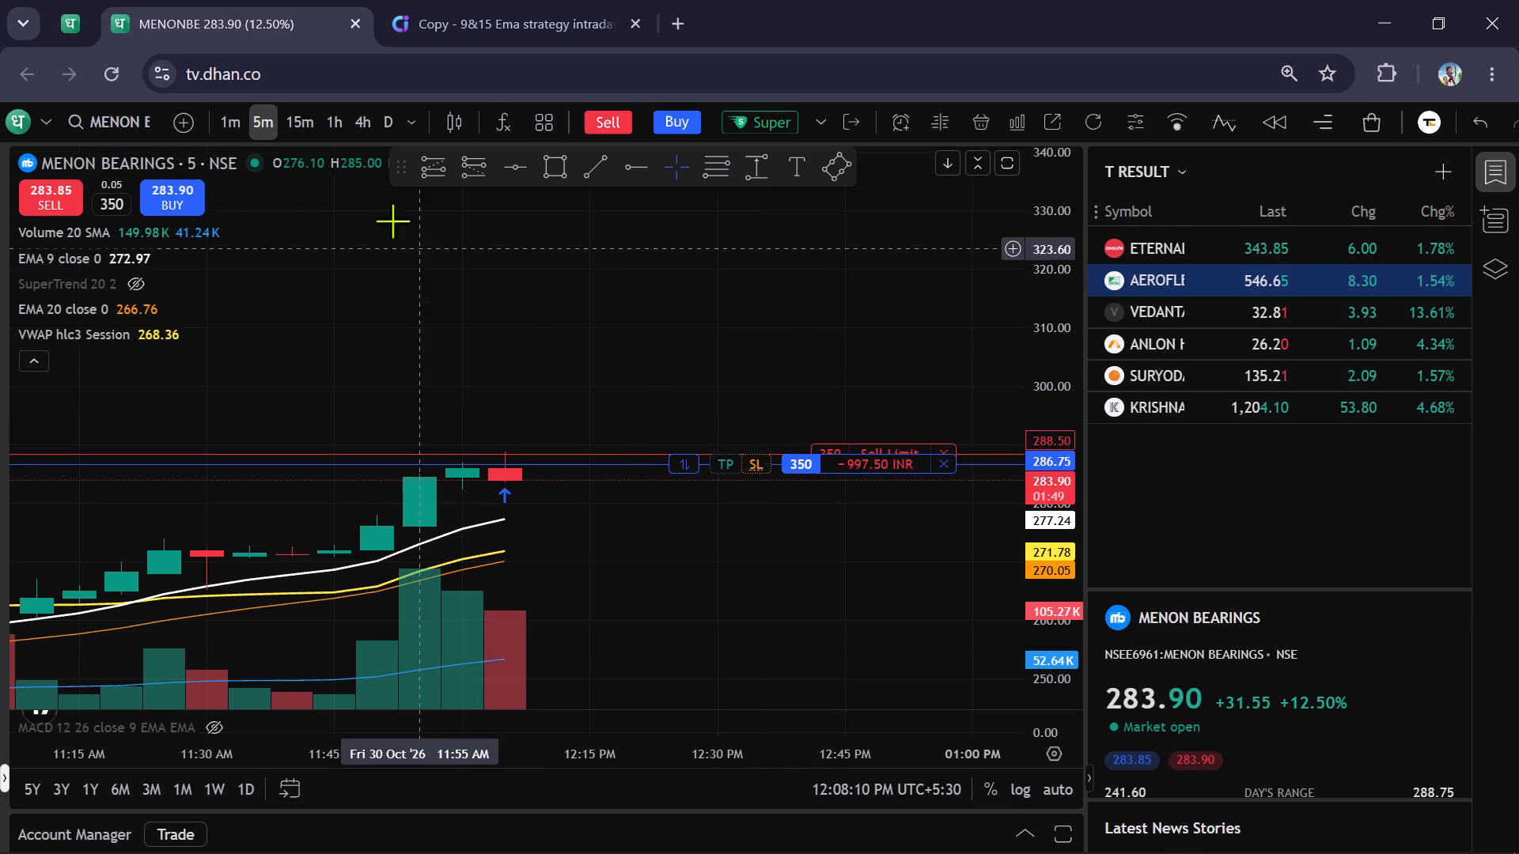
click(238, 121)
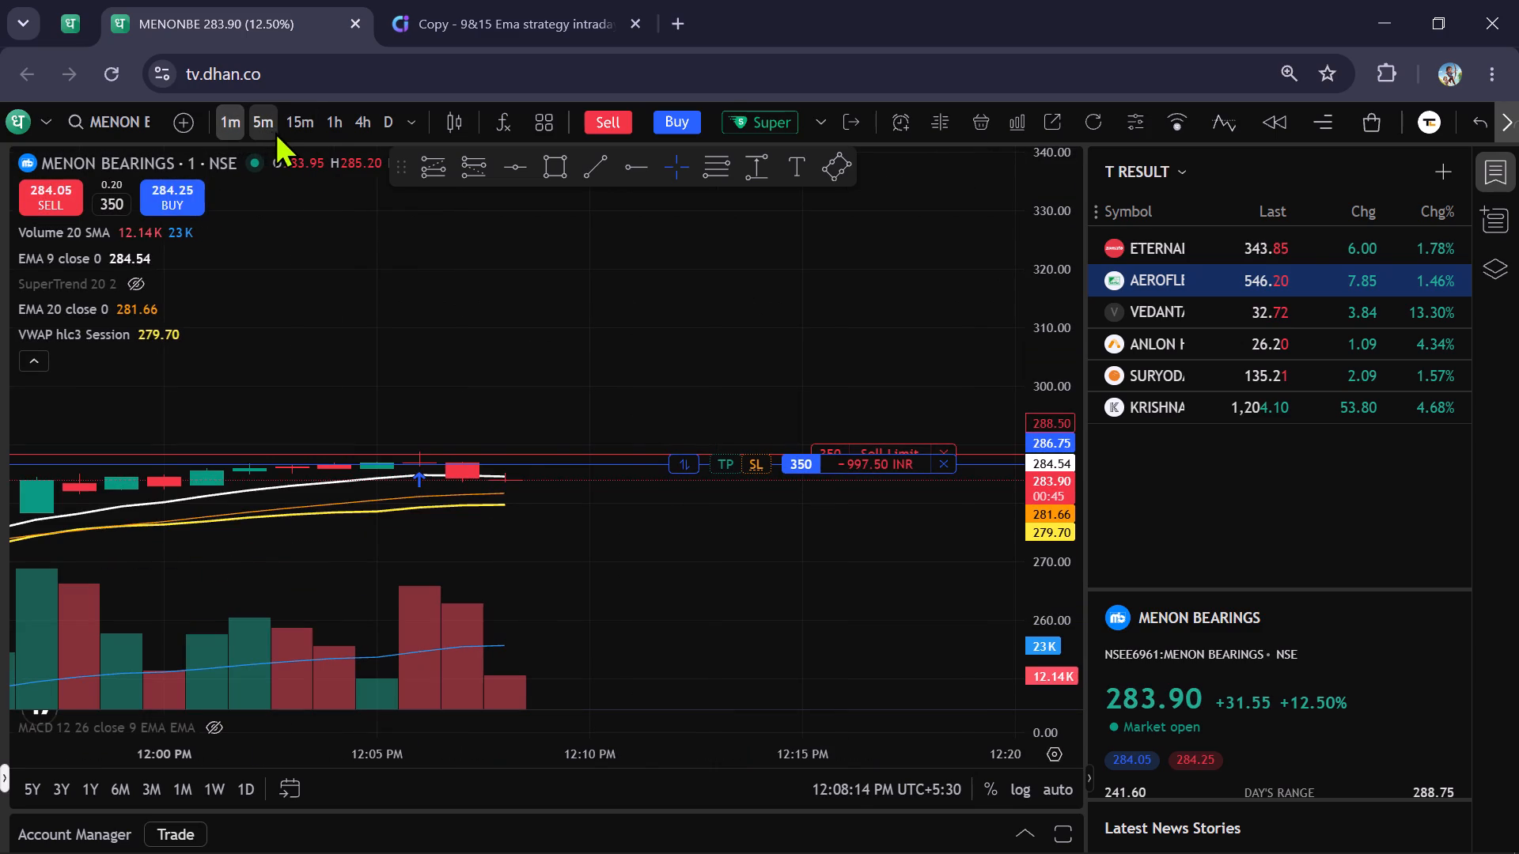
scroll(769, 298, down, 1)
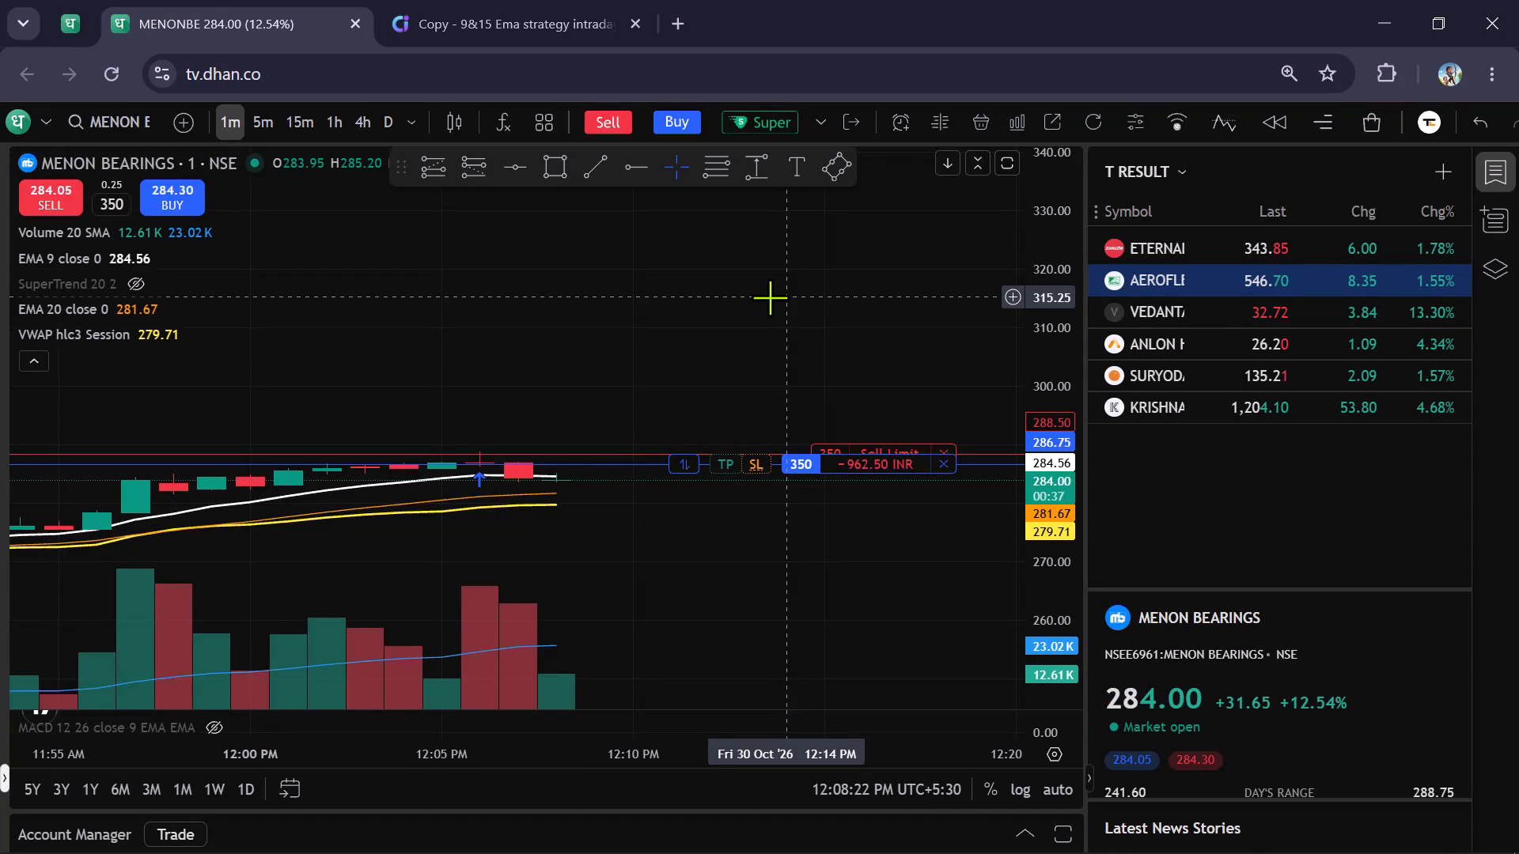
scroll(830, 308, down, 1)
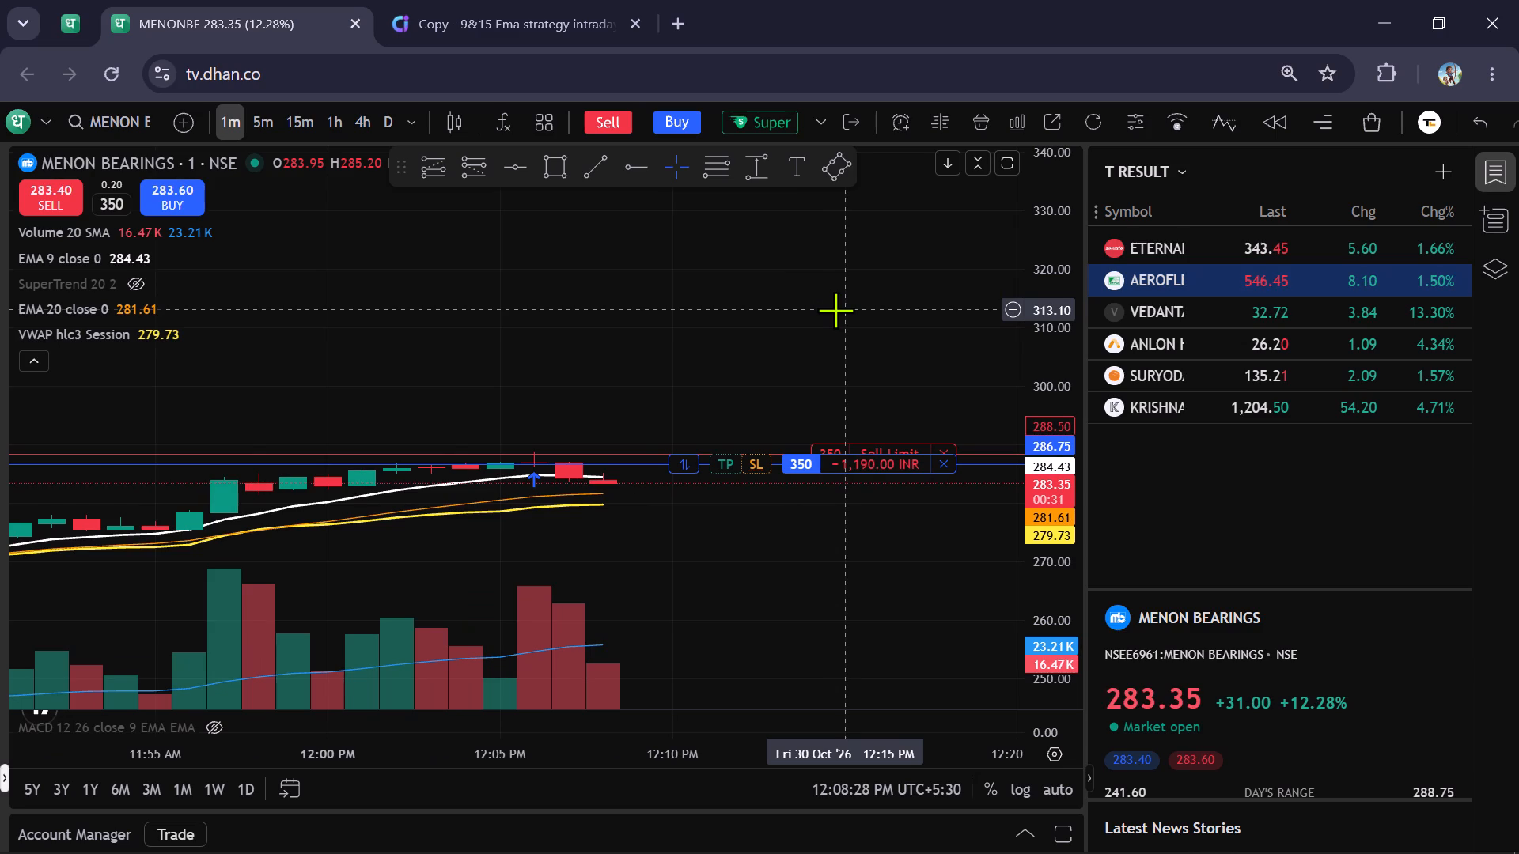
click(271, 127)
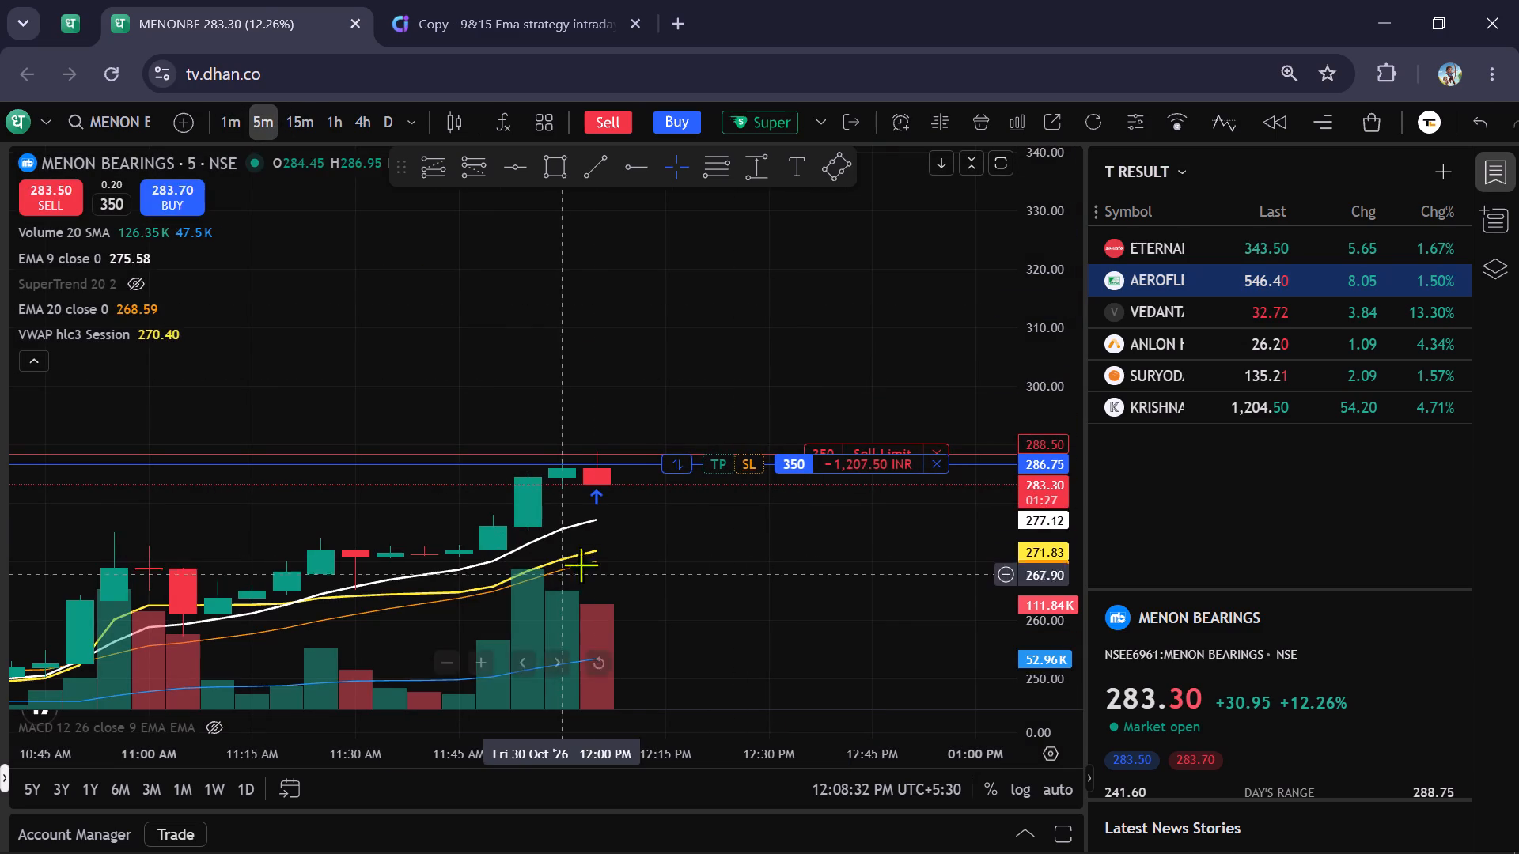
scroll(704, 497, up, 1)
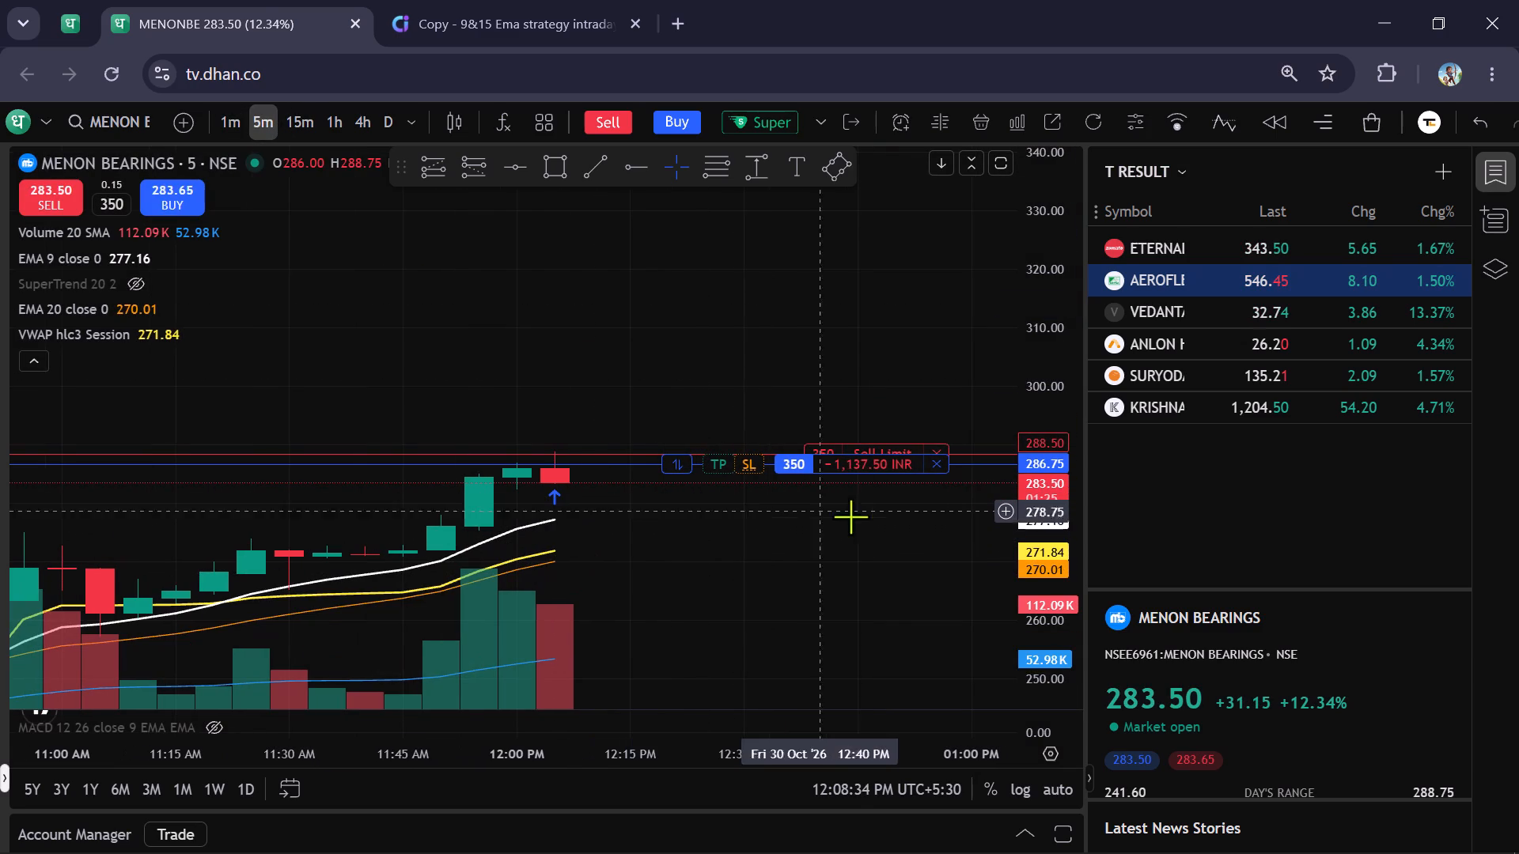
scroll(919, 523, up, 1)
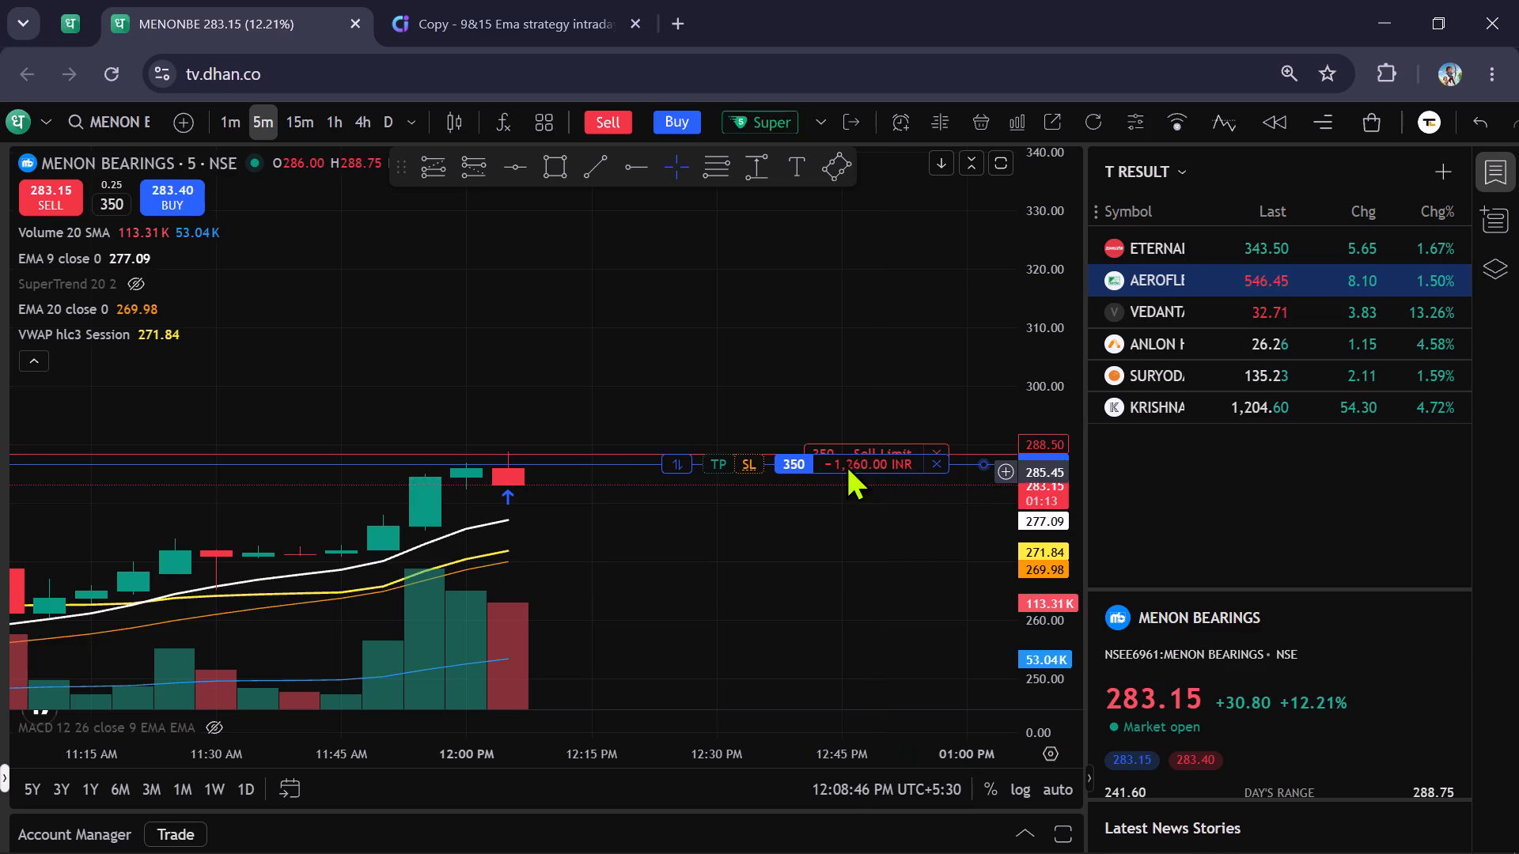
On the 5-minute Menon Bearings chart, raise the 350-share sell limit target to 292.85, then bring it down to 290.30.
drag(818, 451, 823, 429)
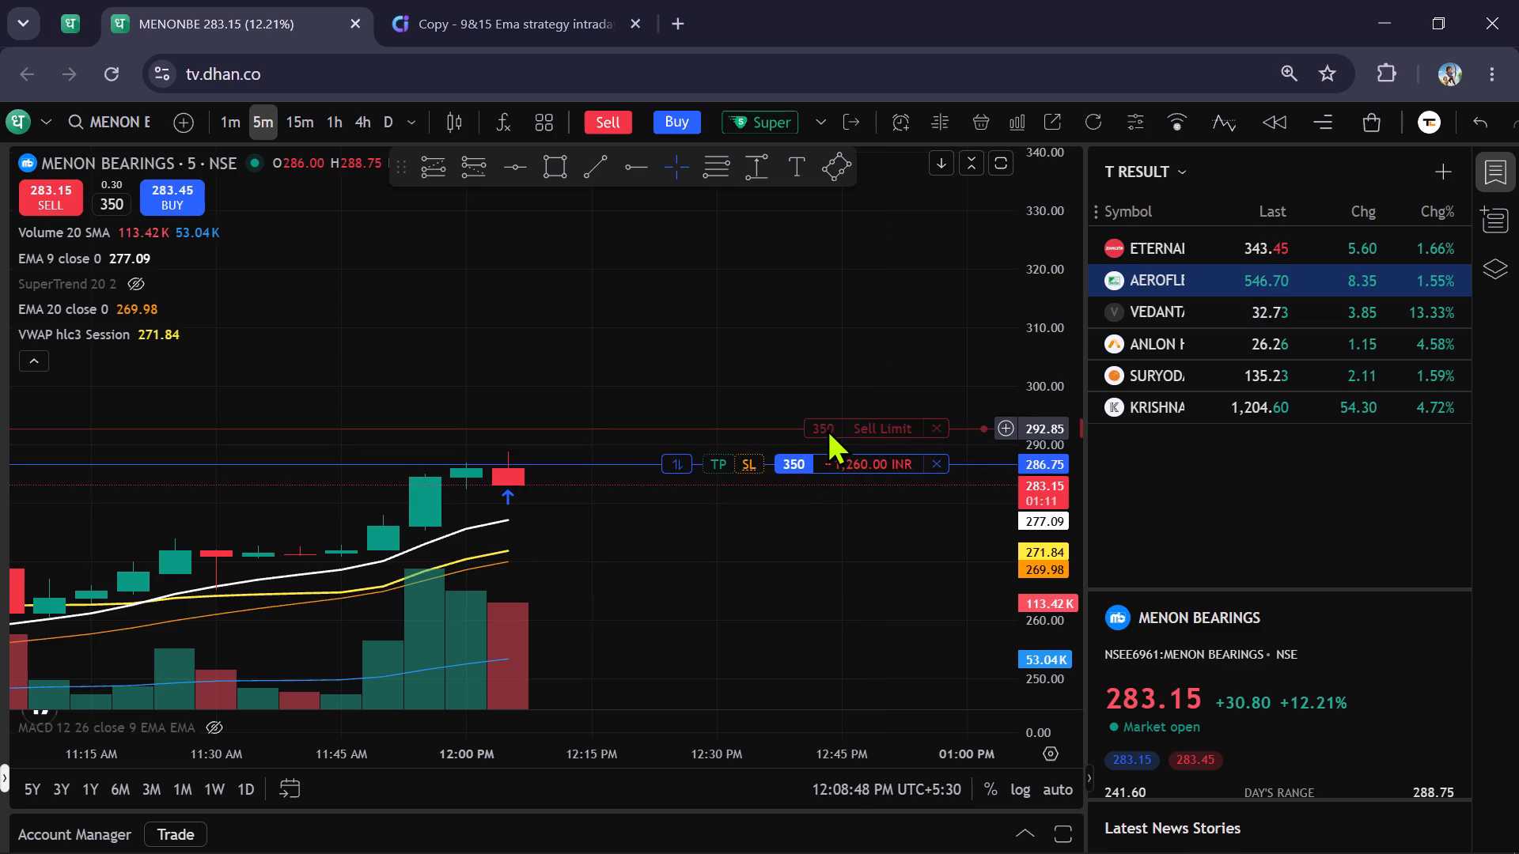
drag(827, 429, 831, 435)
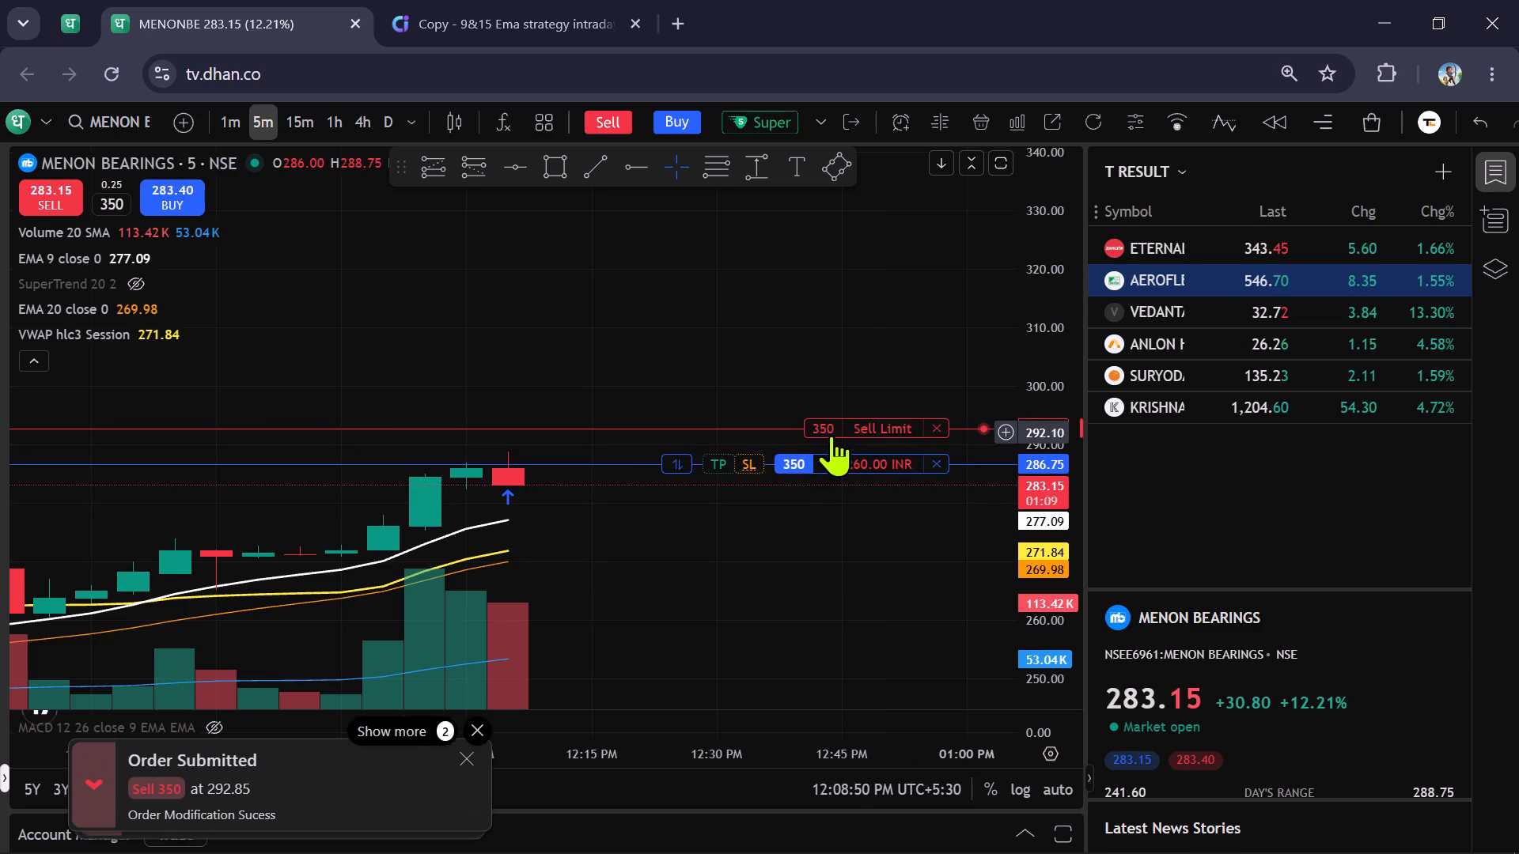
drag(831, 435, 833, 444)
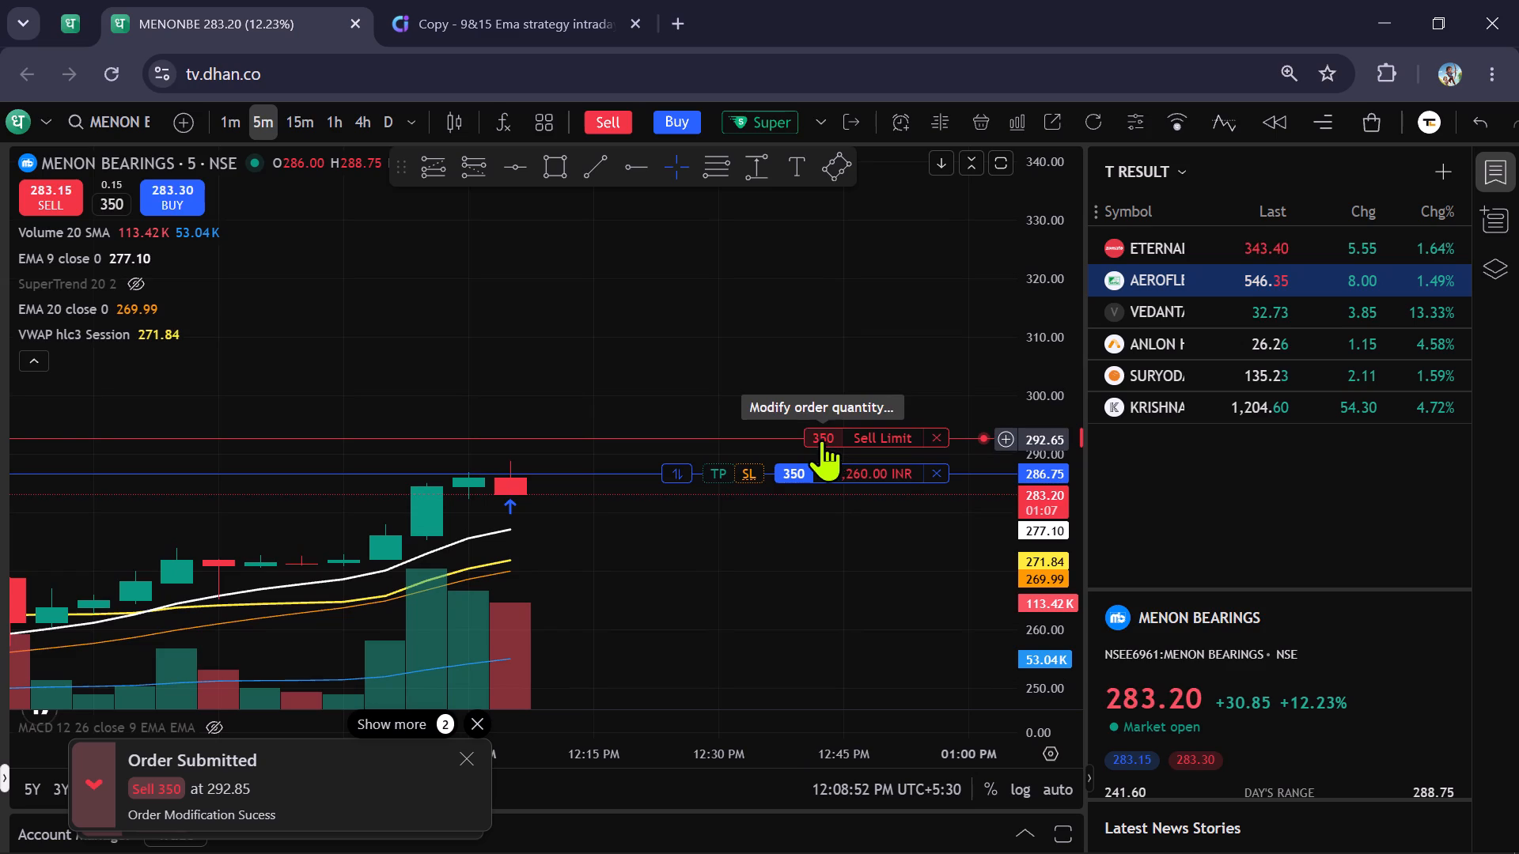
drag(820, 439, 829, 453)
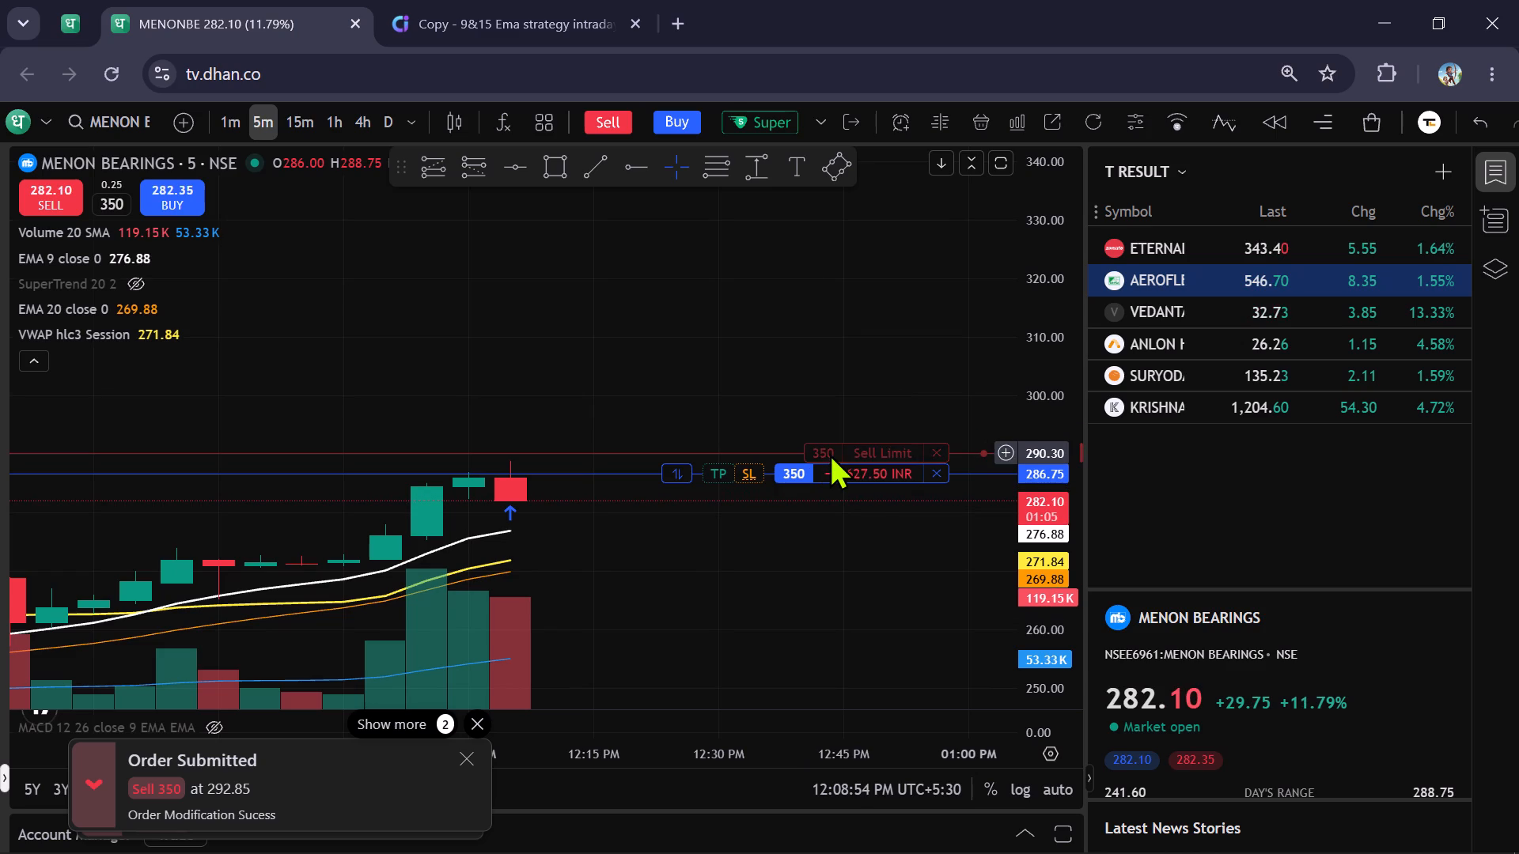
Examine Menon Bearings' recent candles against the entry, target and stop levels on the 5-minute chart, then on the 1-minute chart.
scroll(872, 574, down, 2)
drag(839, 588, 794, 489)
scroll(839, 508, up, 1)
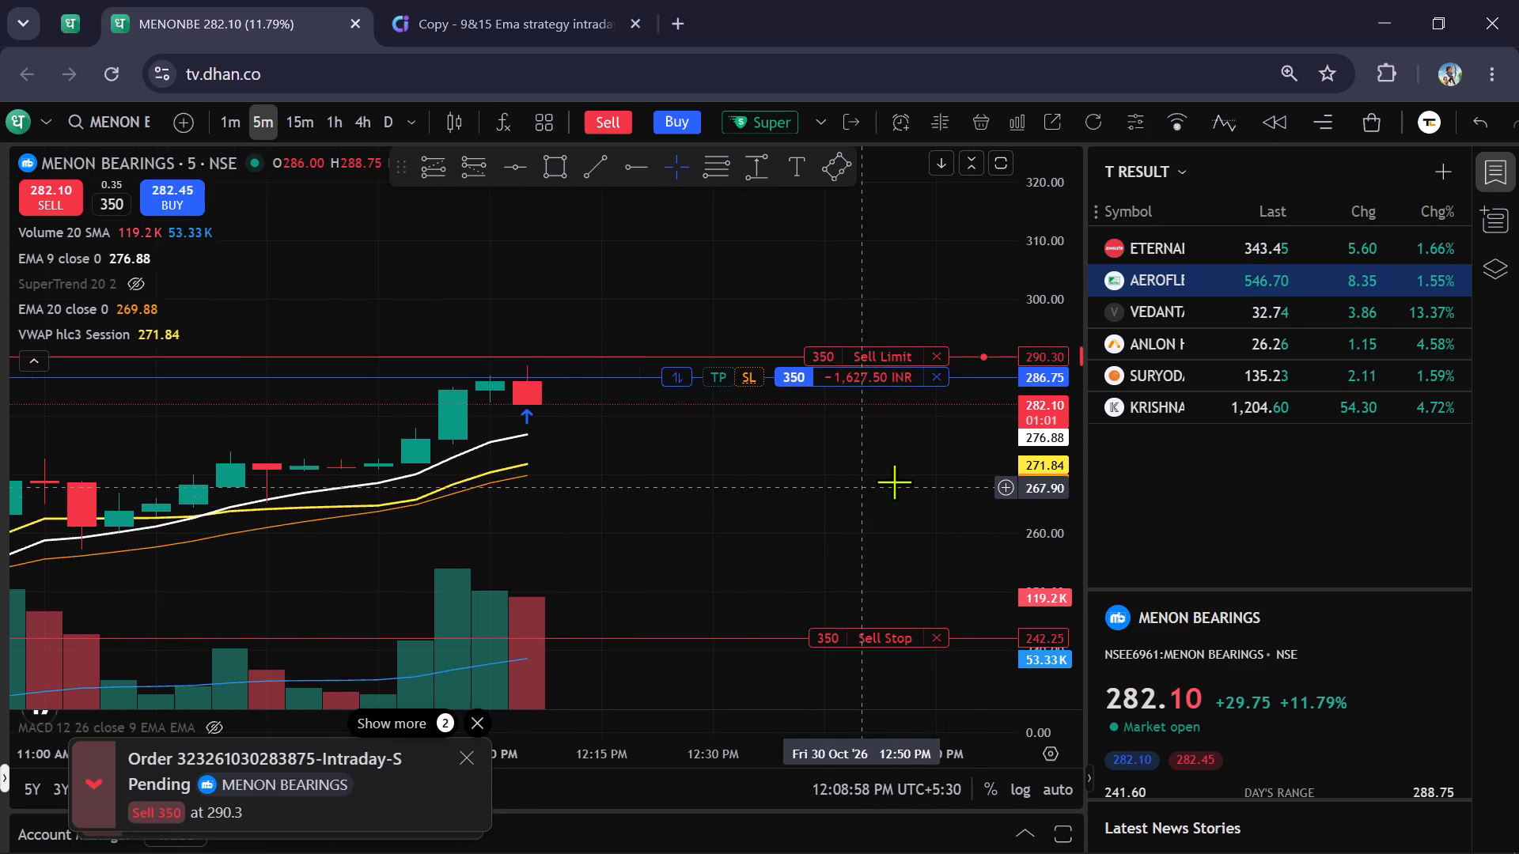
drag(894, 482, 897, 506)
scroll(897, 506, up, 1)
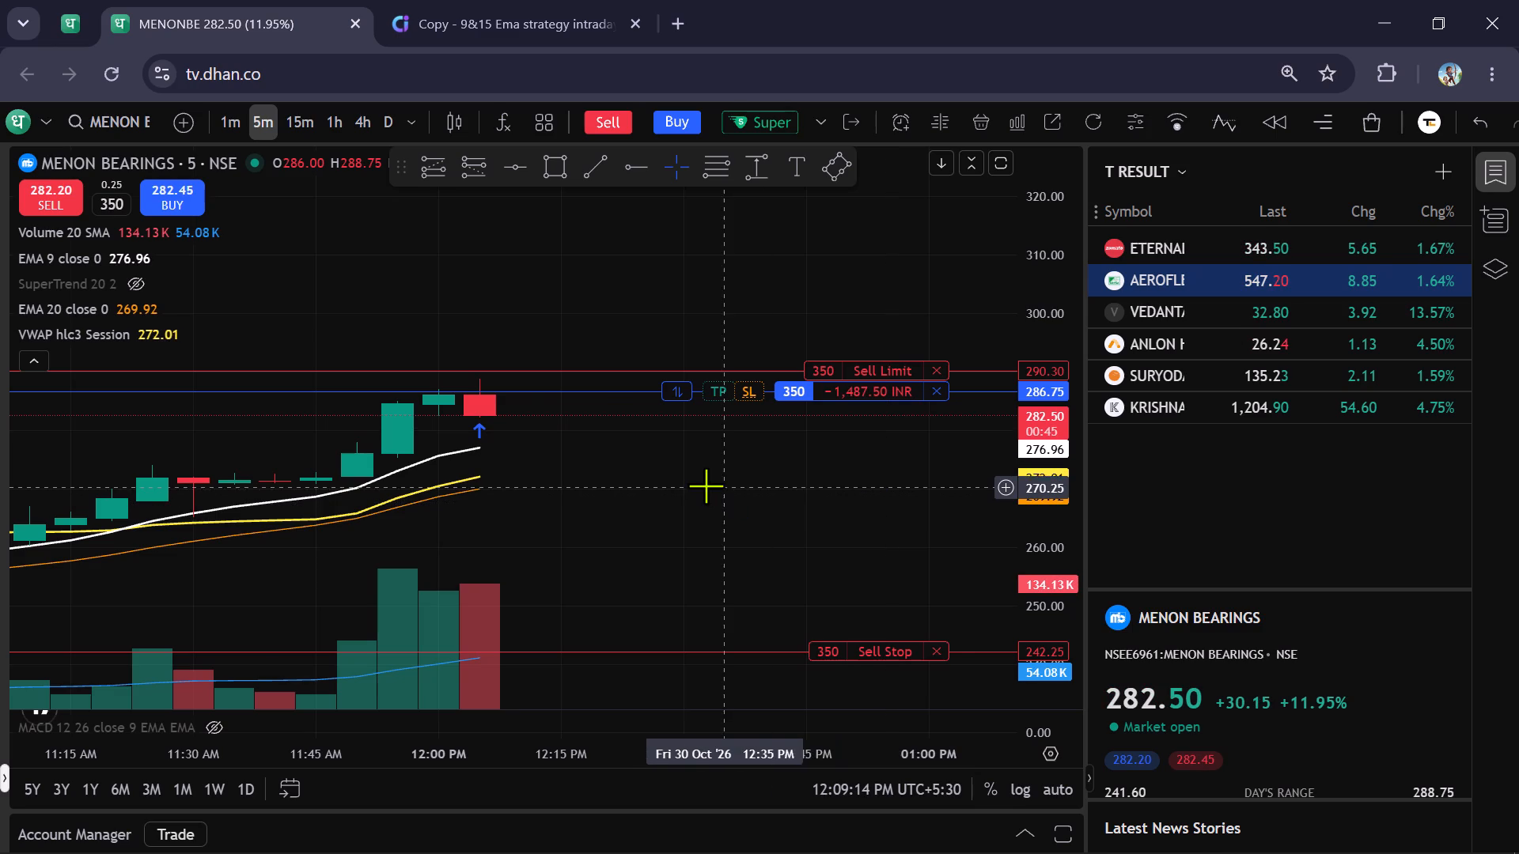
scroll(703, 485, down, 1)
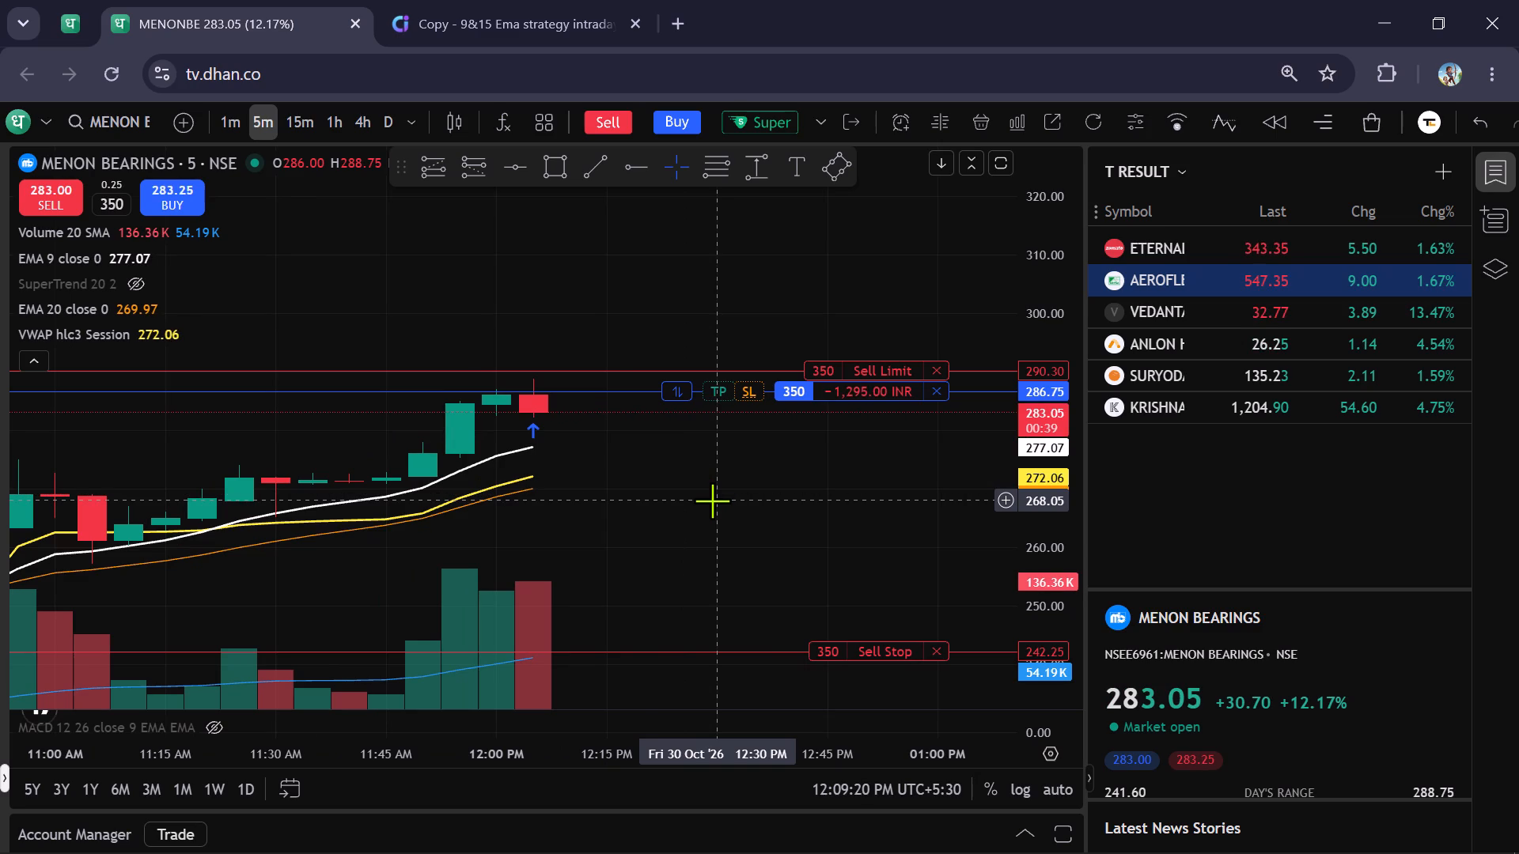
click(237, 121)
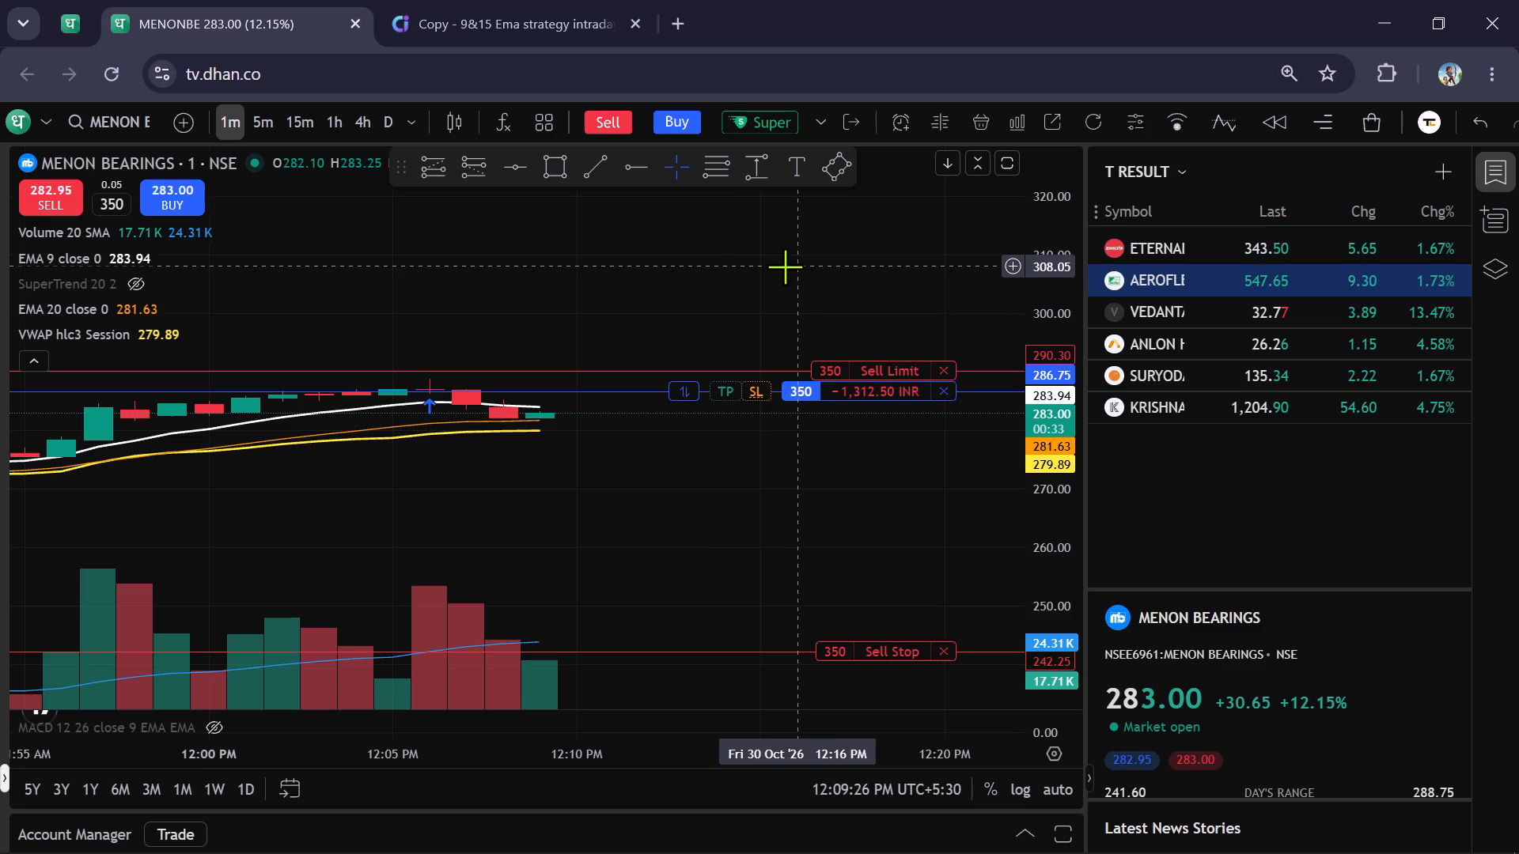
scroll(346, 258, down, 2)
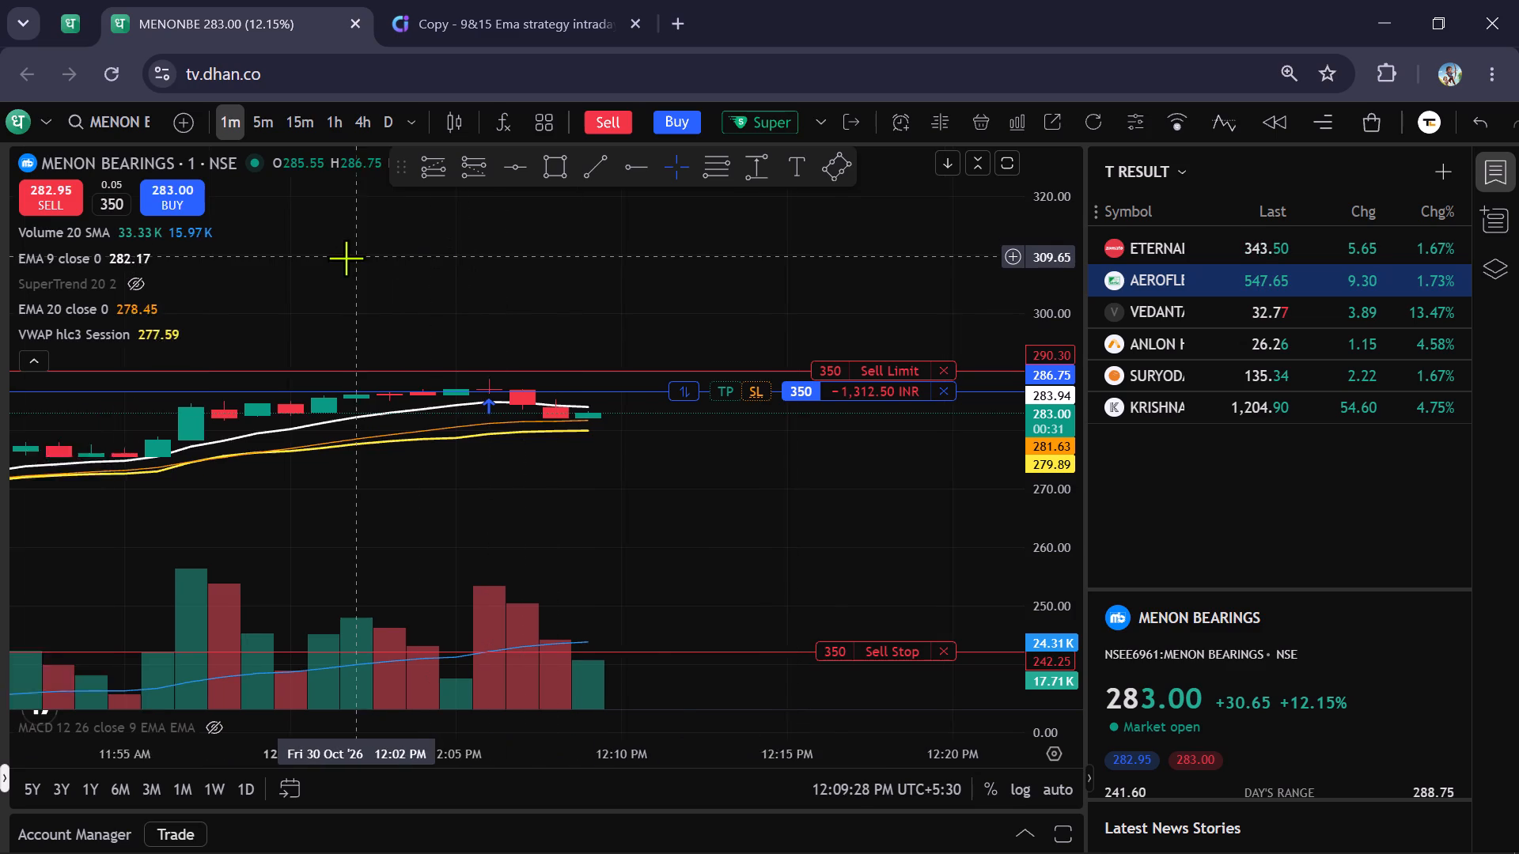
scroll(346, 258, down, 1)
scroll(564, 258, up, 3)
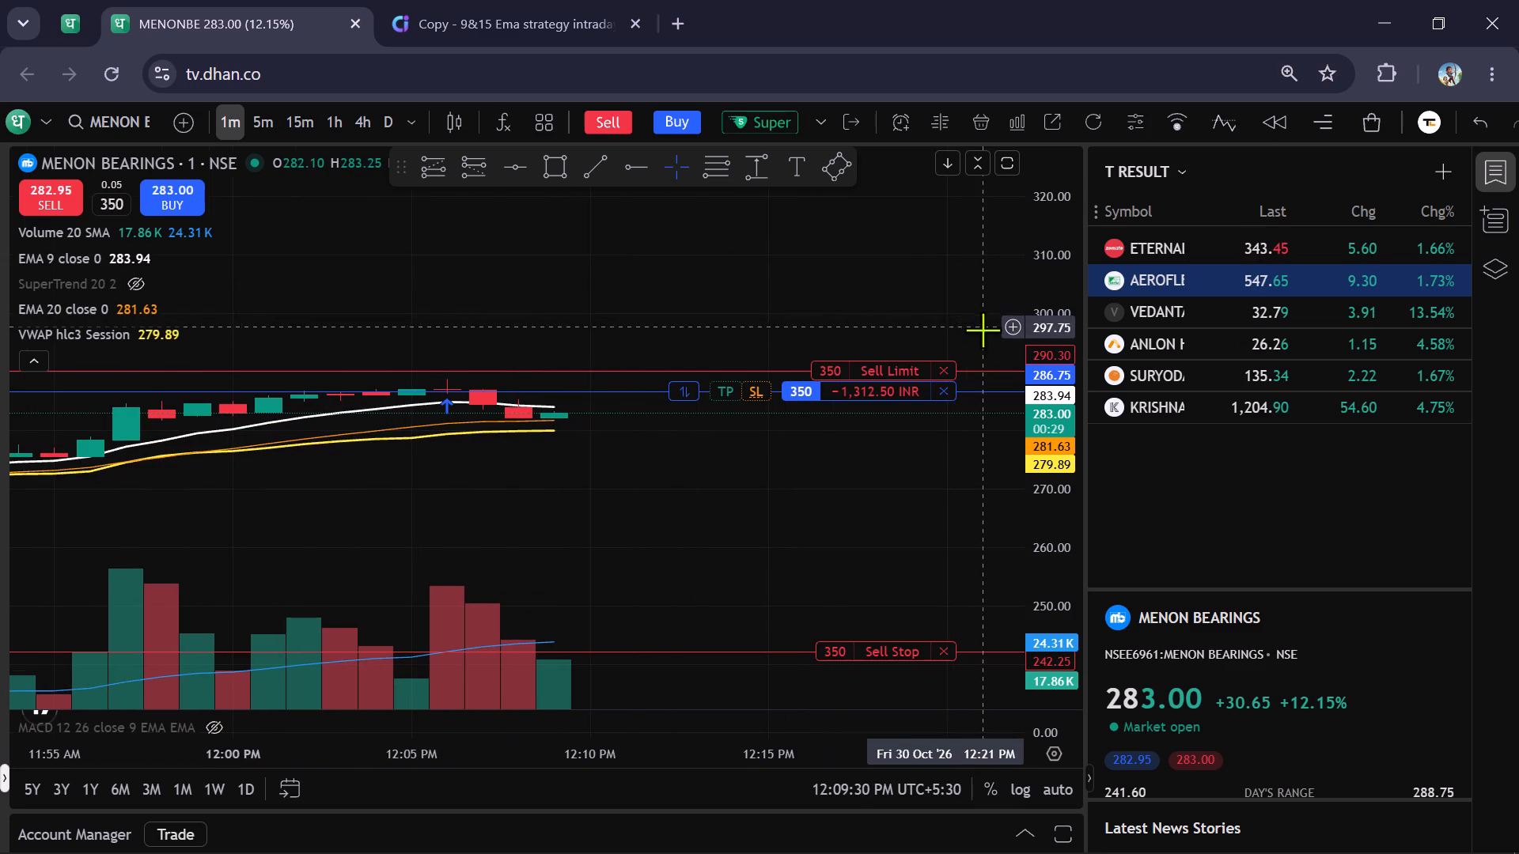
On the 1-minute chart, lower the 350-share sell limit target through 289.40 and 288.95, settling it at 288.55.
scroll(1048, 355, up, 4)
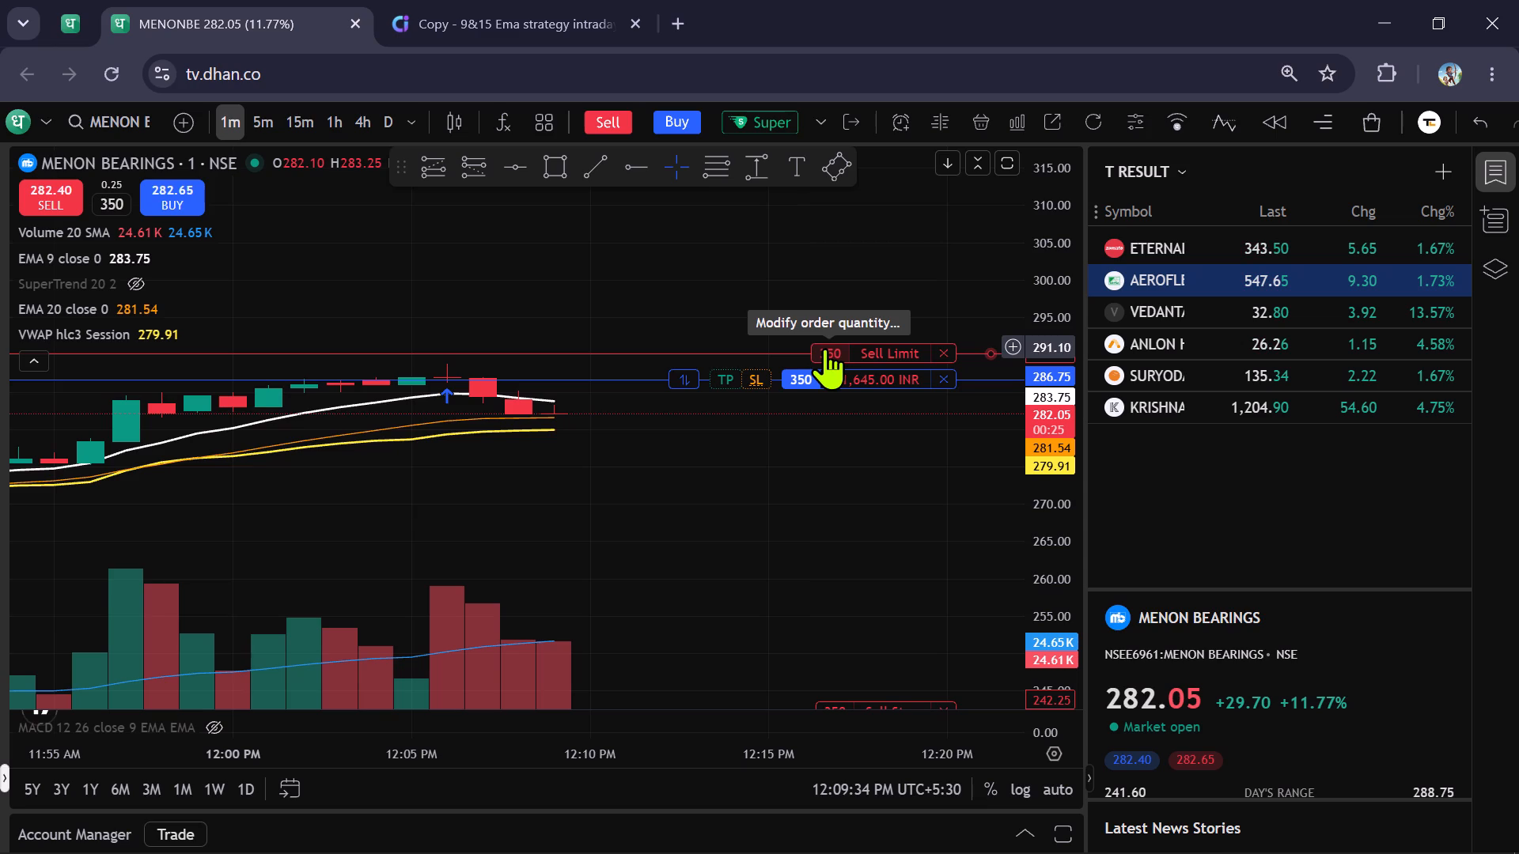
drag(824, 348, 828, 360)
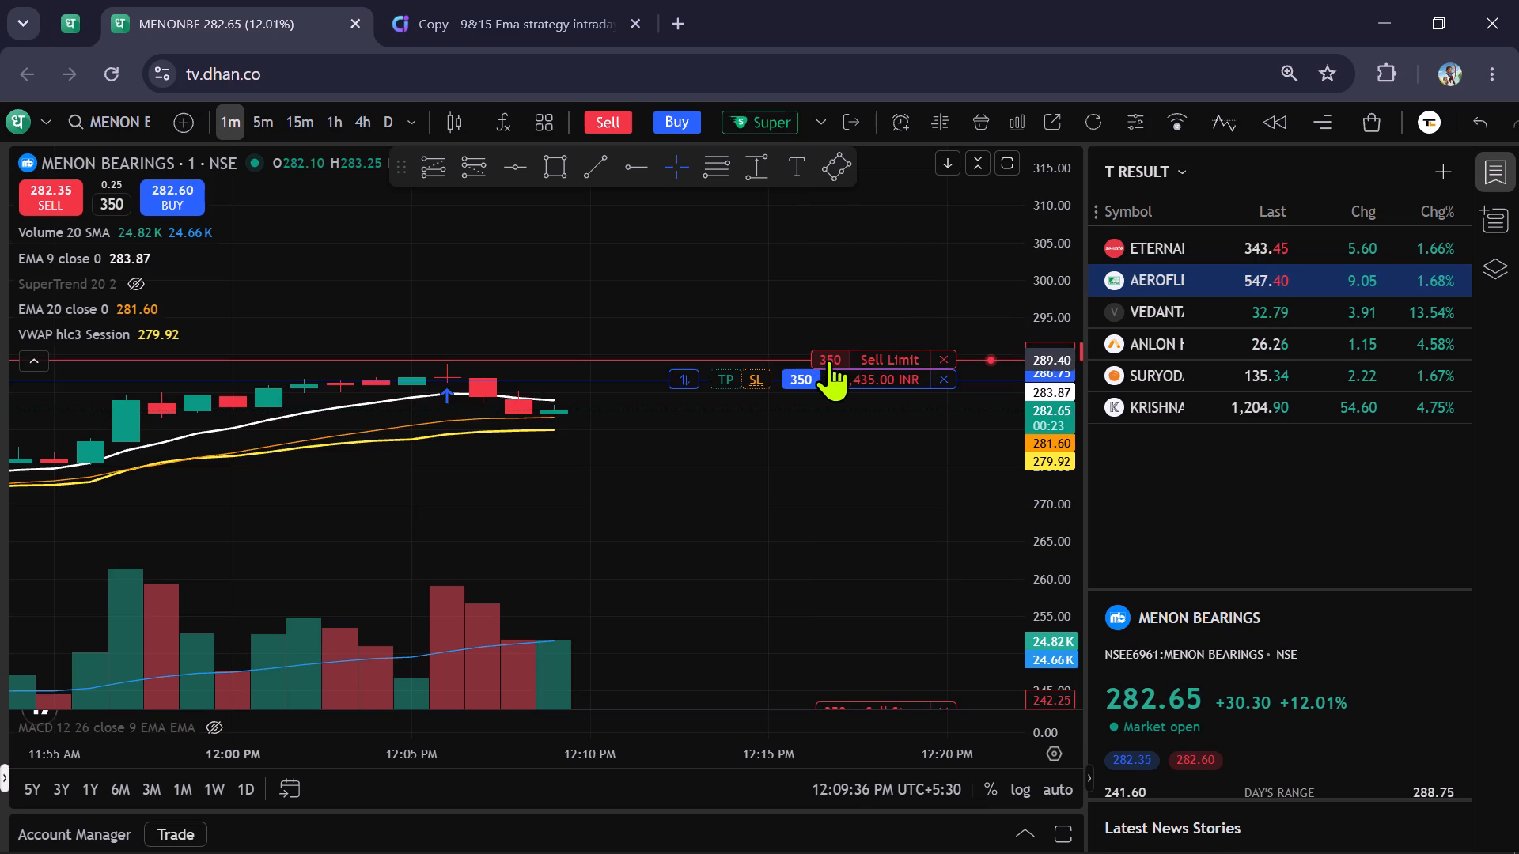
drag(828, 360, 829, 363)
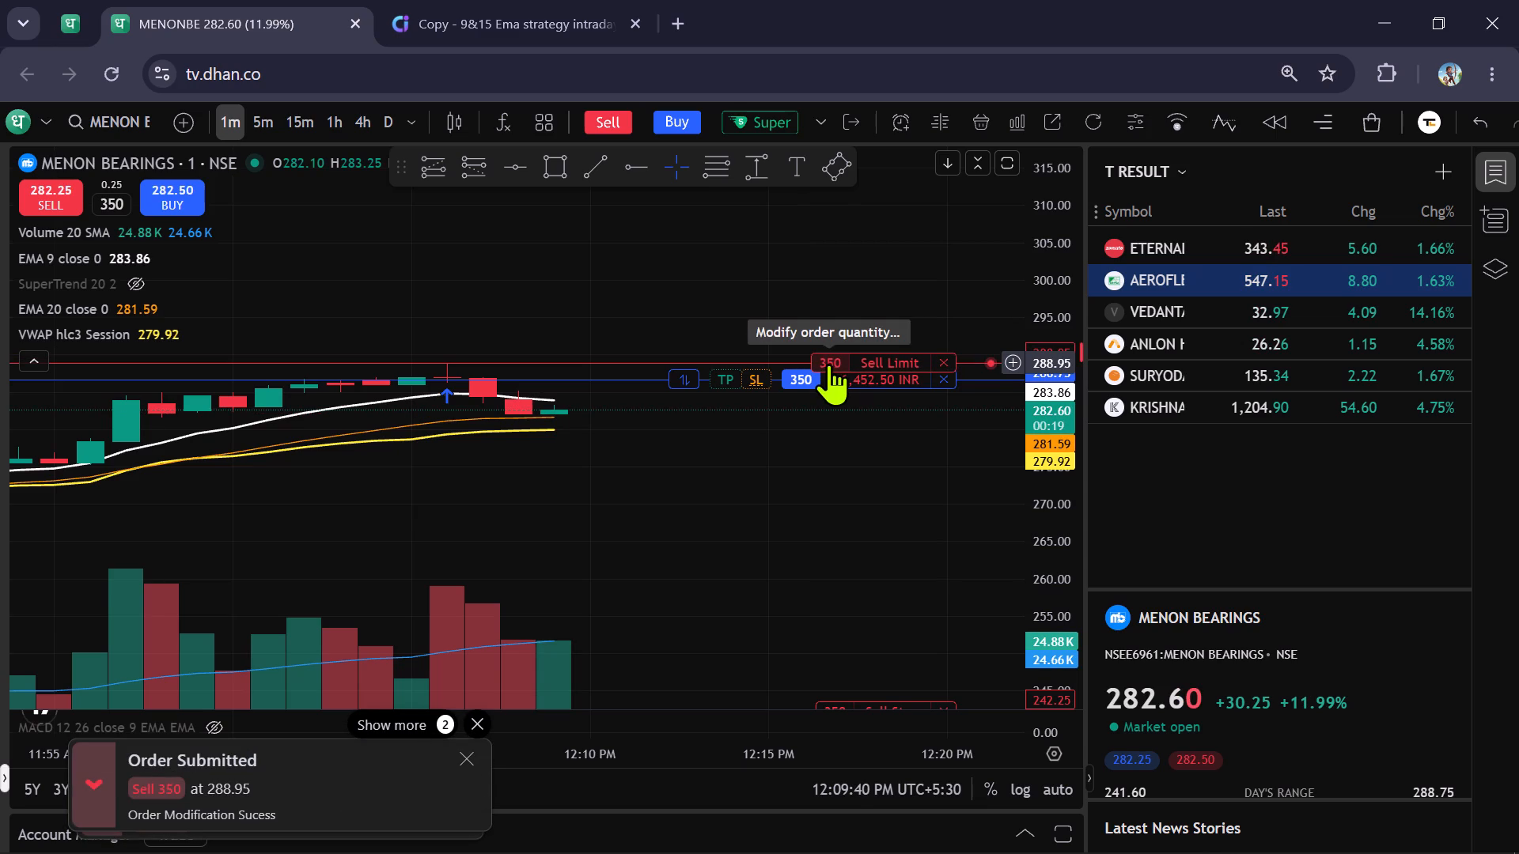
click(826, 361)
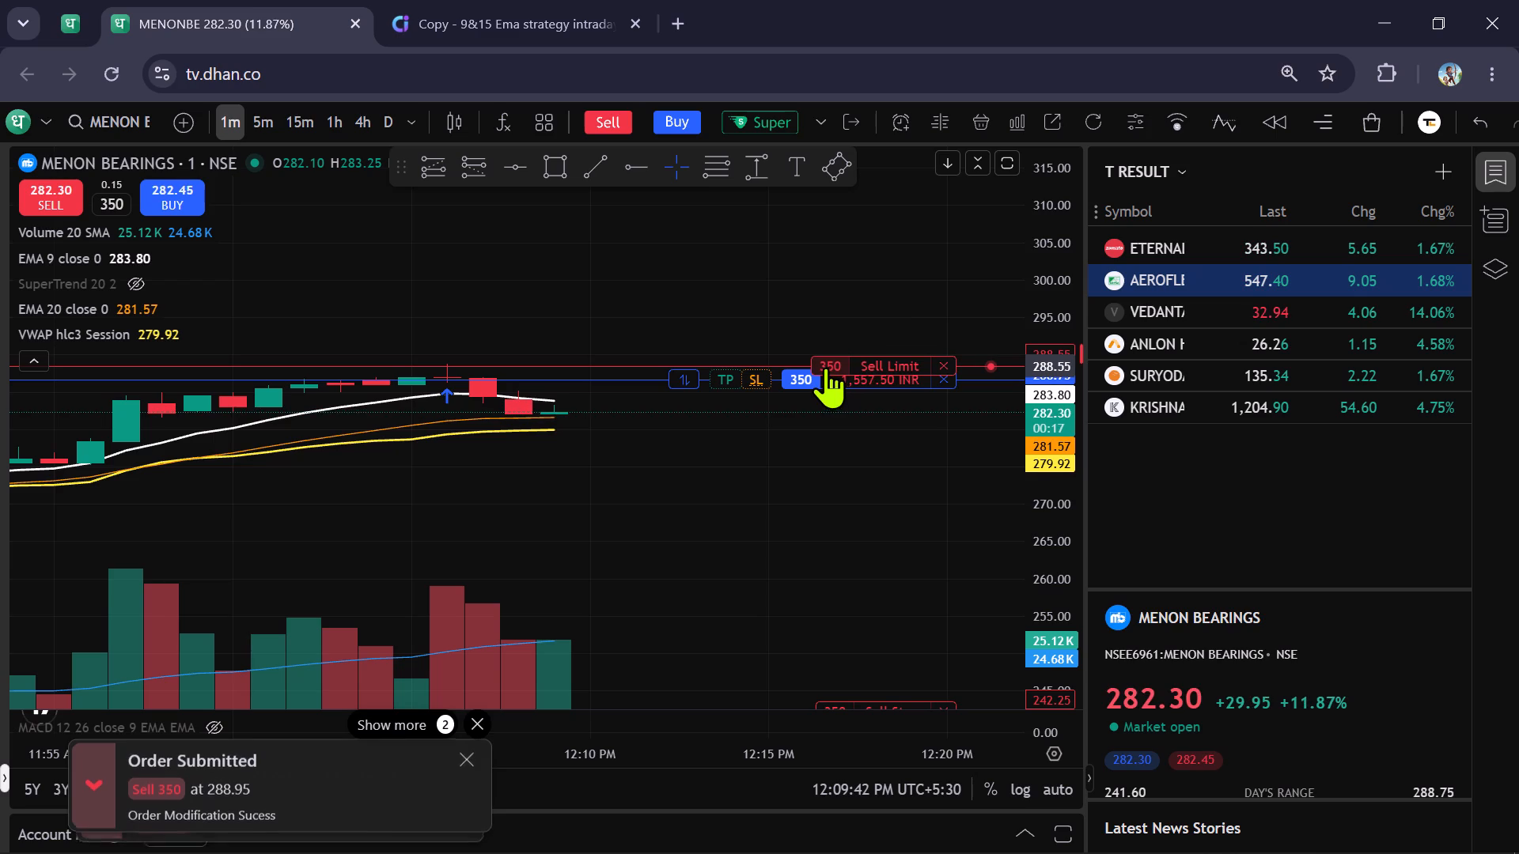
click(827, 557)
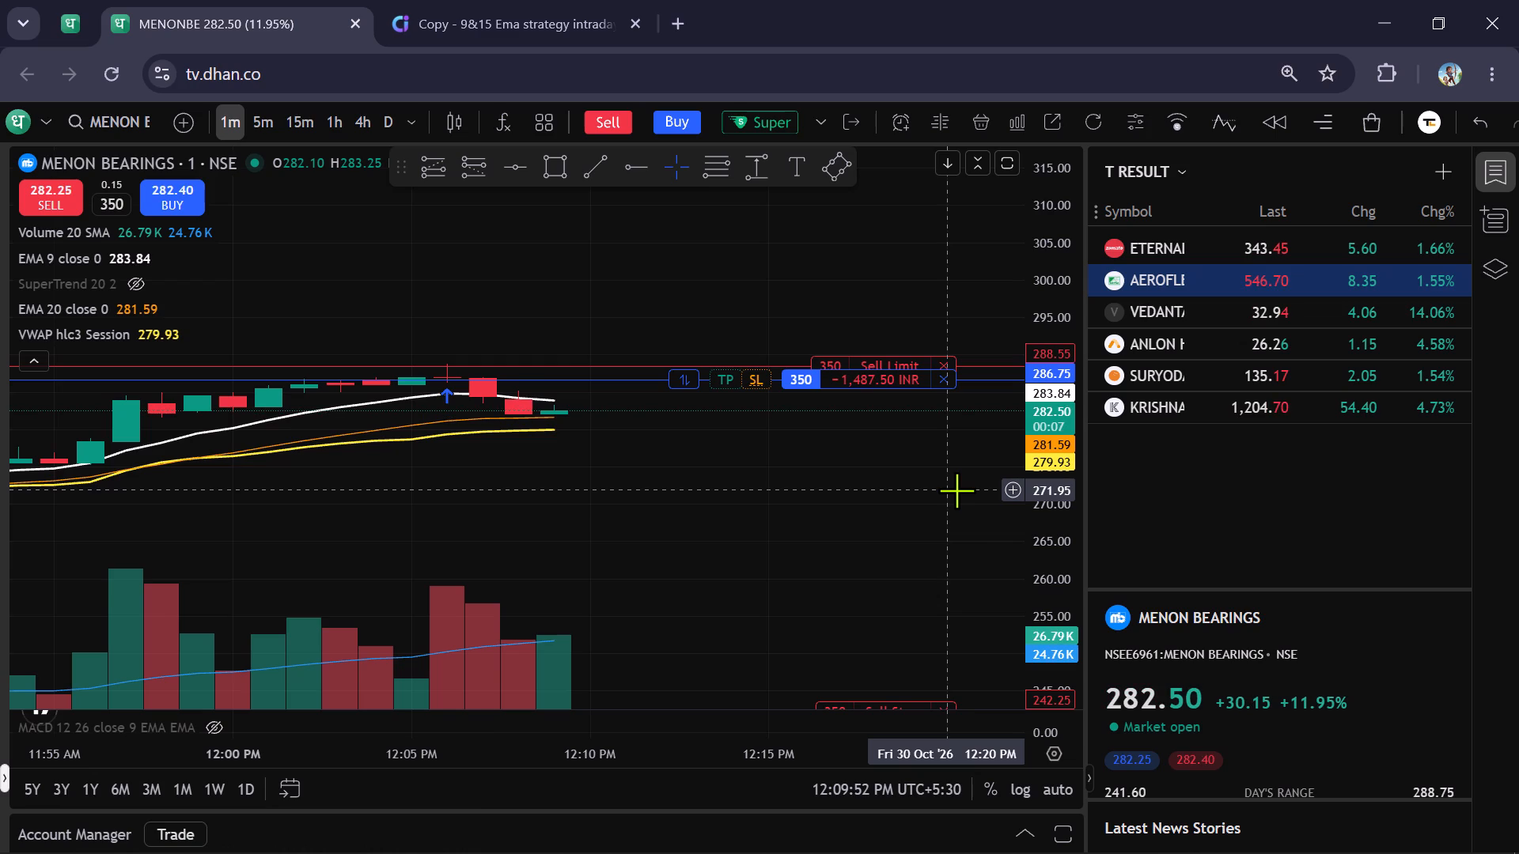
Examine Menon Bearings' wider 1-minute price action, then monitor the open position on the 5-minute chart.
scroll(956, 490, down, 7)
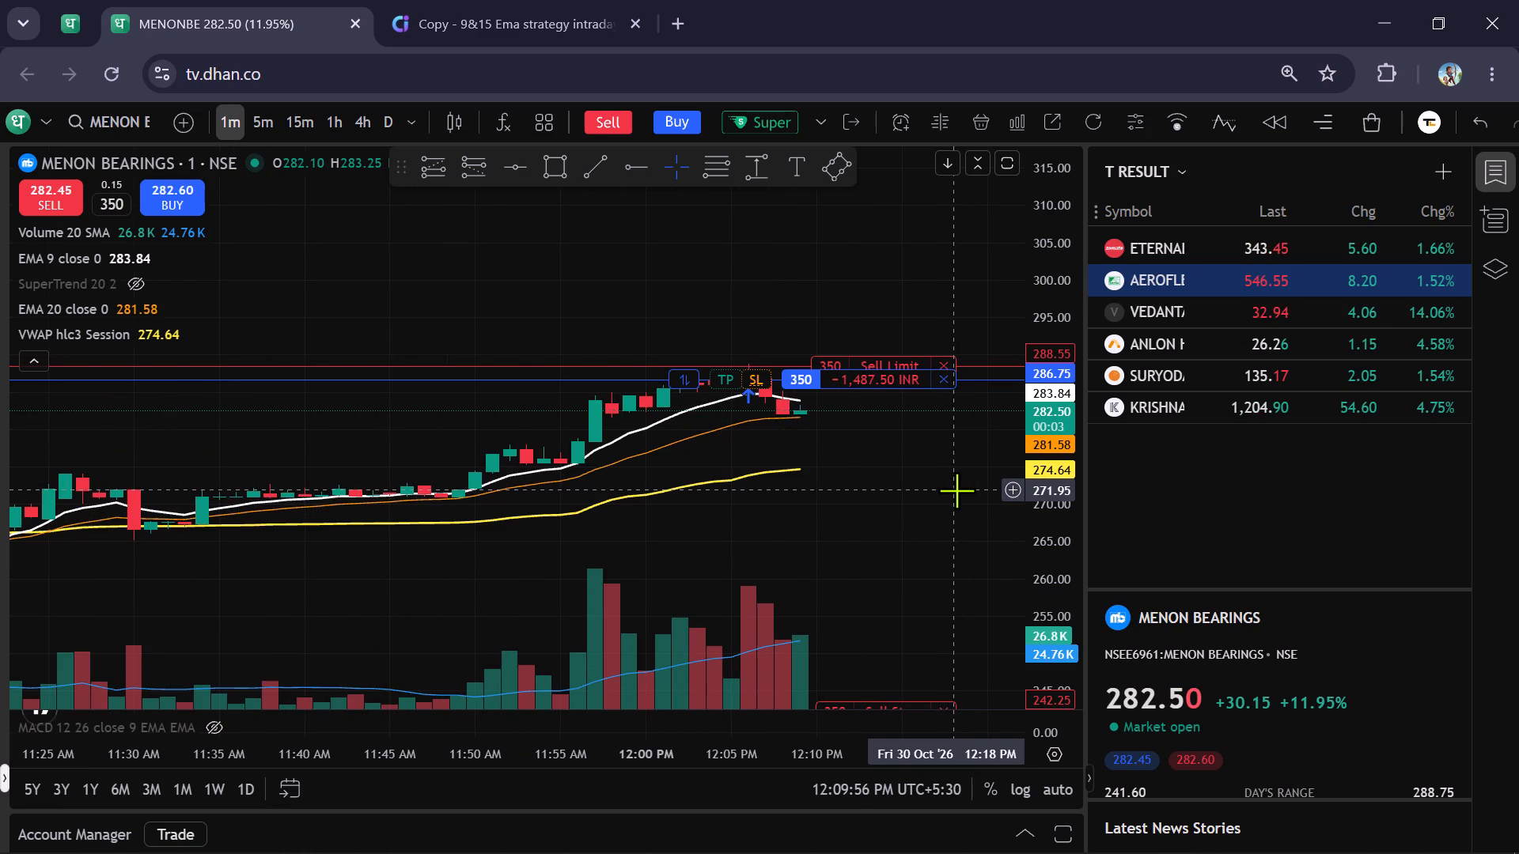
scroll(956, 490, up, 5)
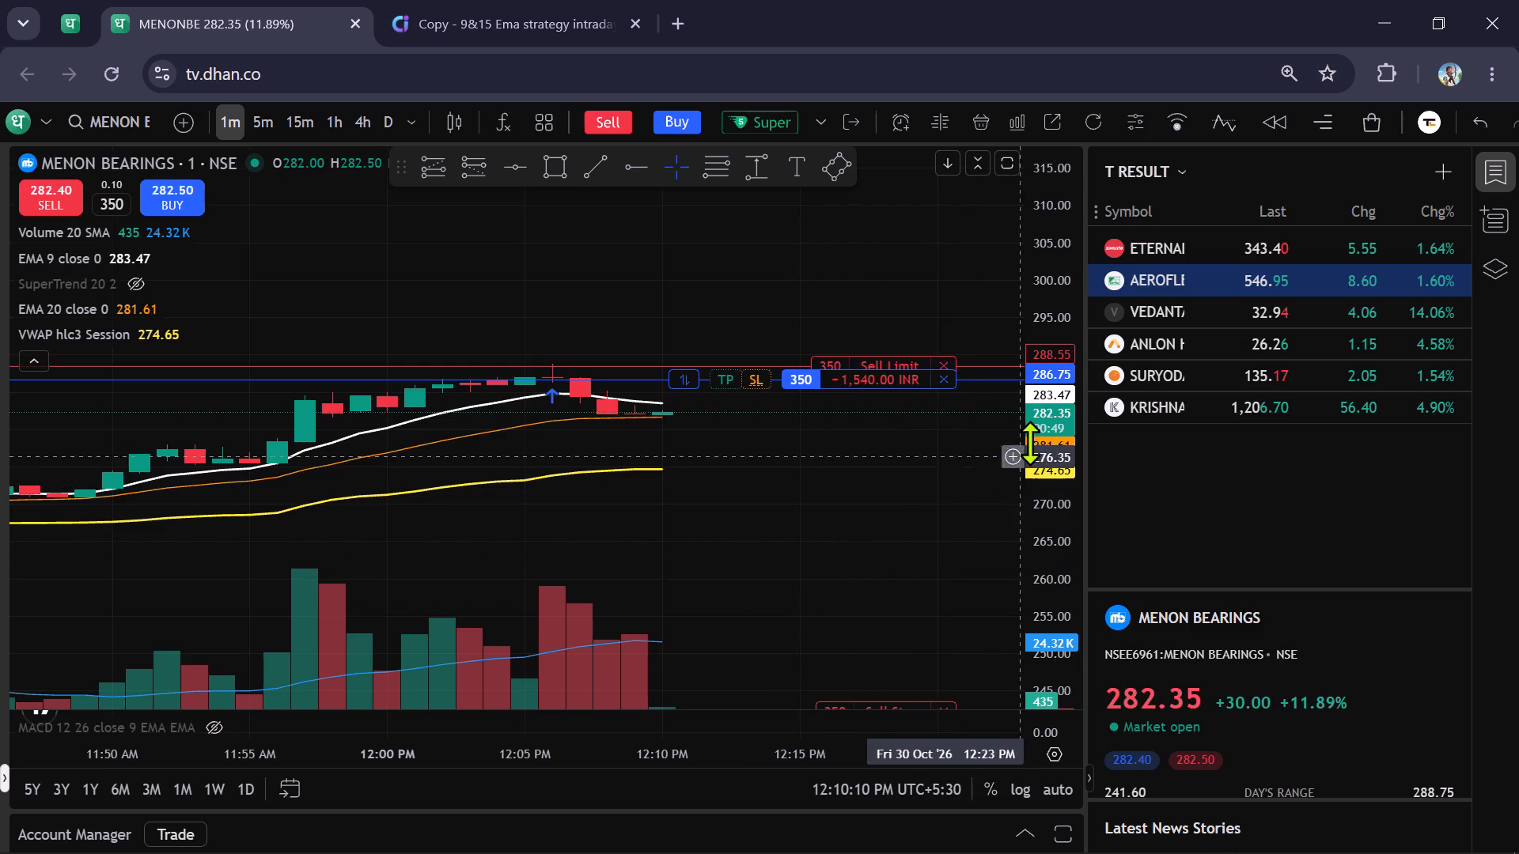
scroll(1047, 395, up, 3)
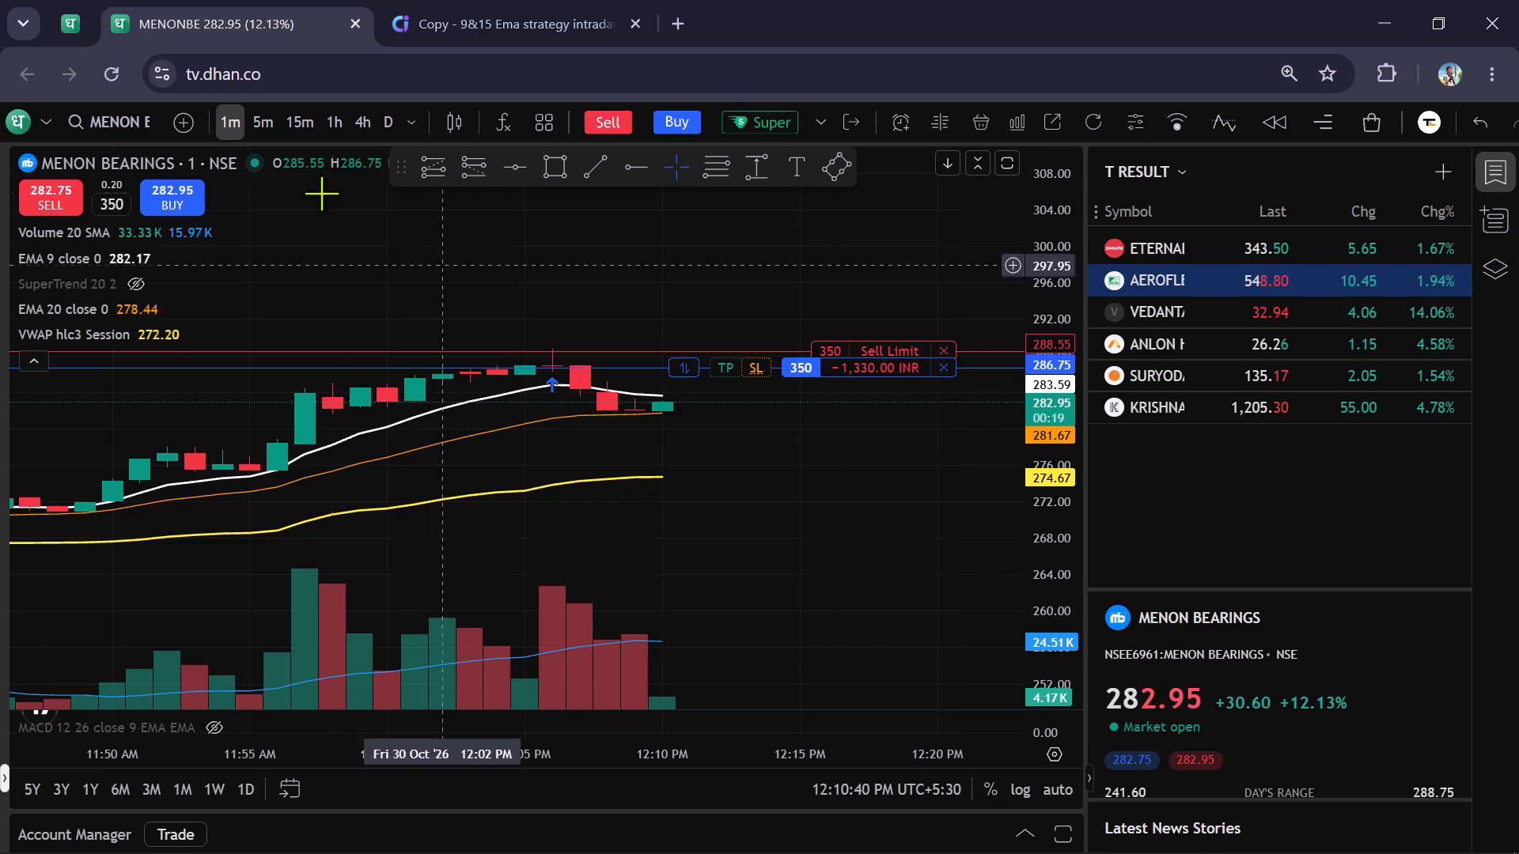
click(266, 120)
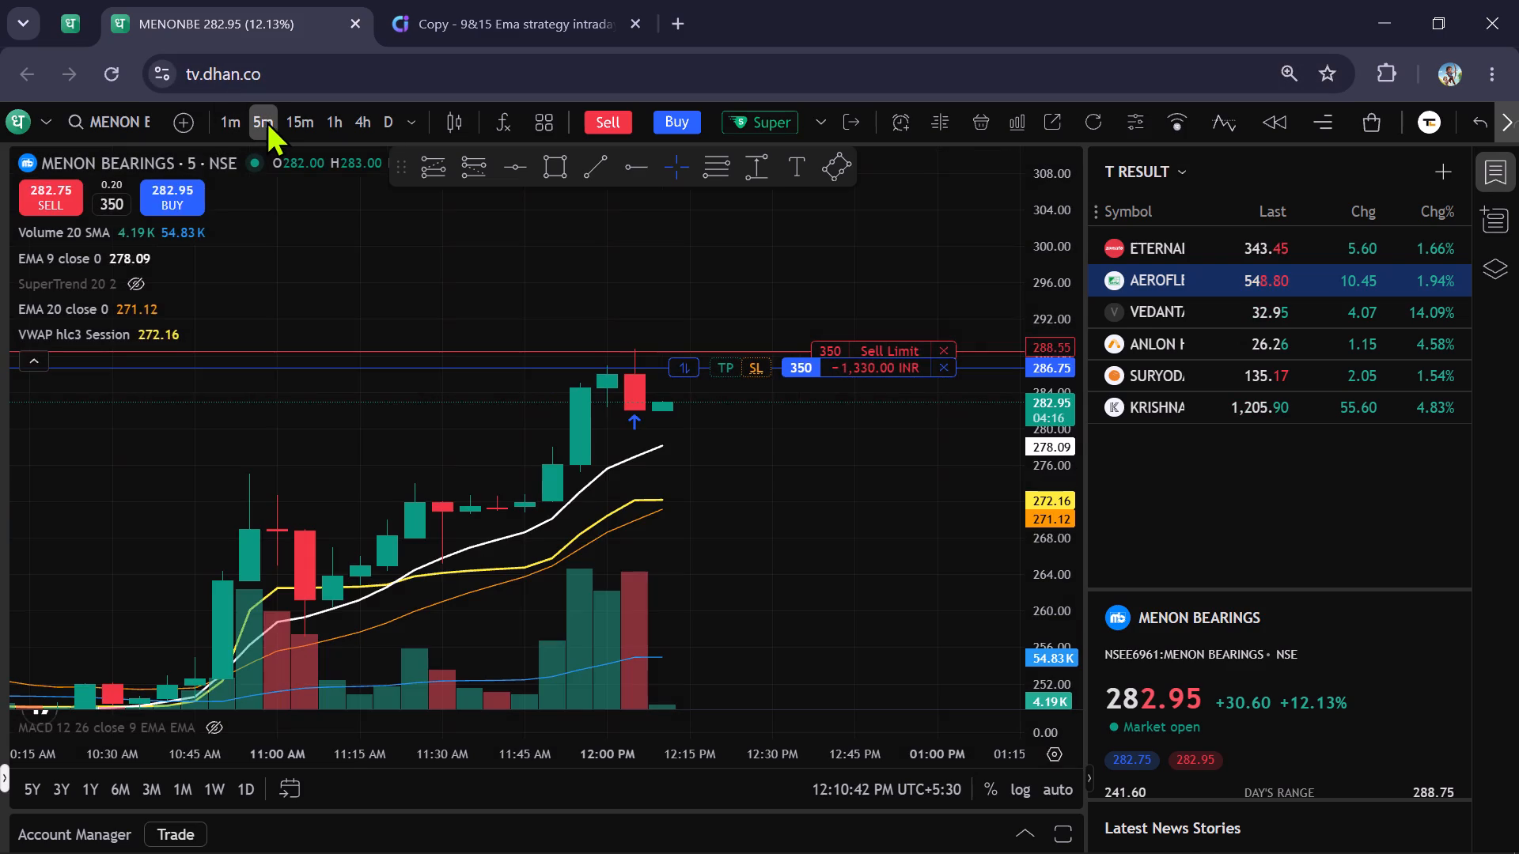
scroll(868, 569, up, 1)
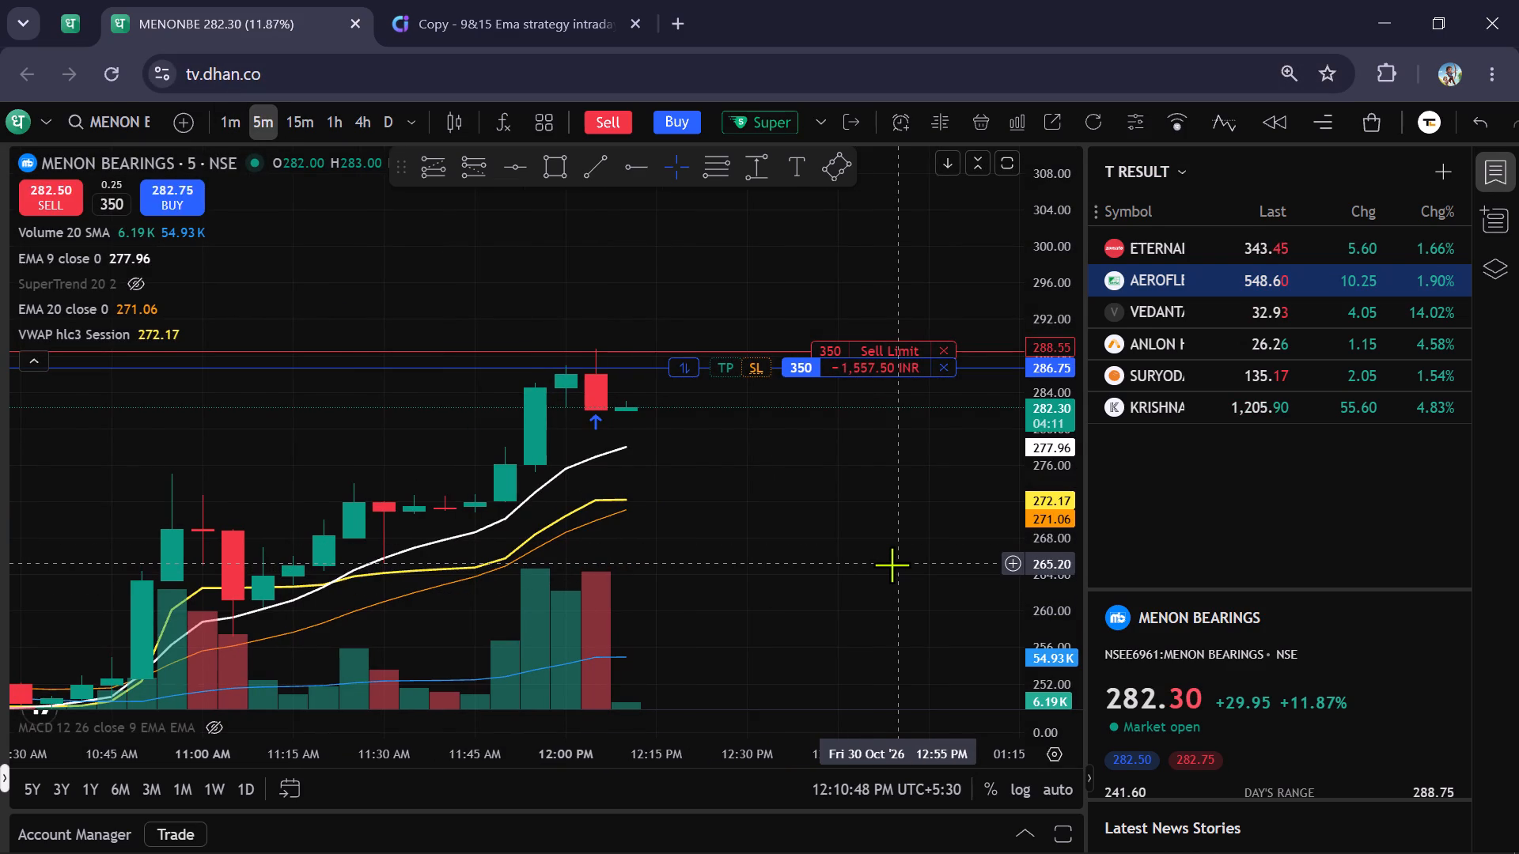
scroll(892, 565, up, 1)
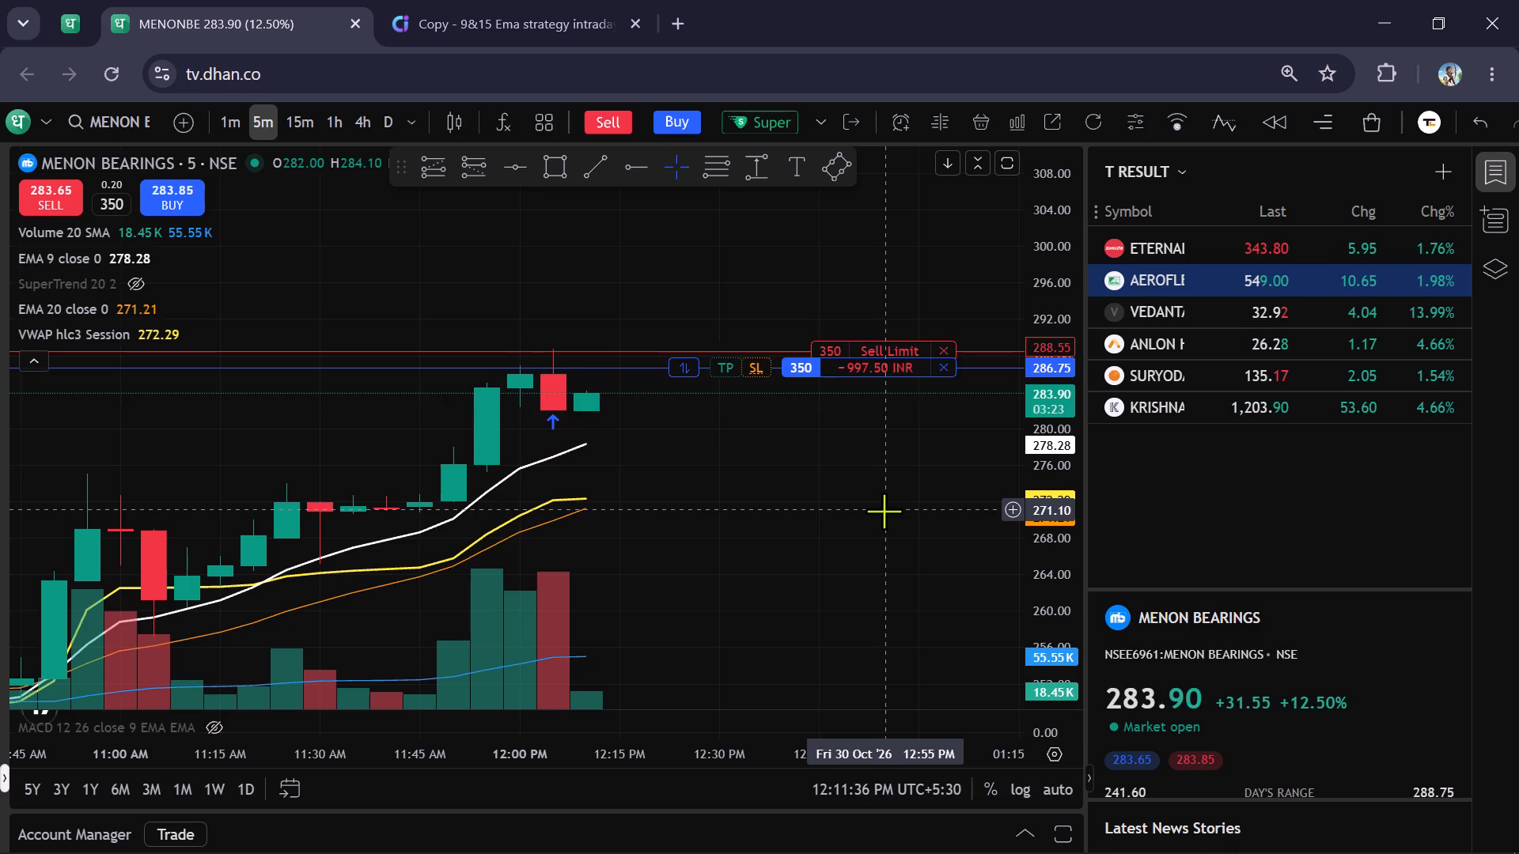
Lower the 350-share Menon Bearings sell limit target to 287.85 on the 5-minute chart.
scroll(884, 511, up, 1)
scroll(1047, 389, up, 1)
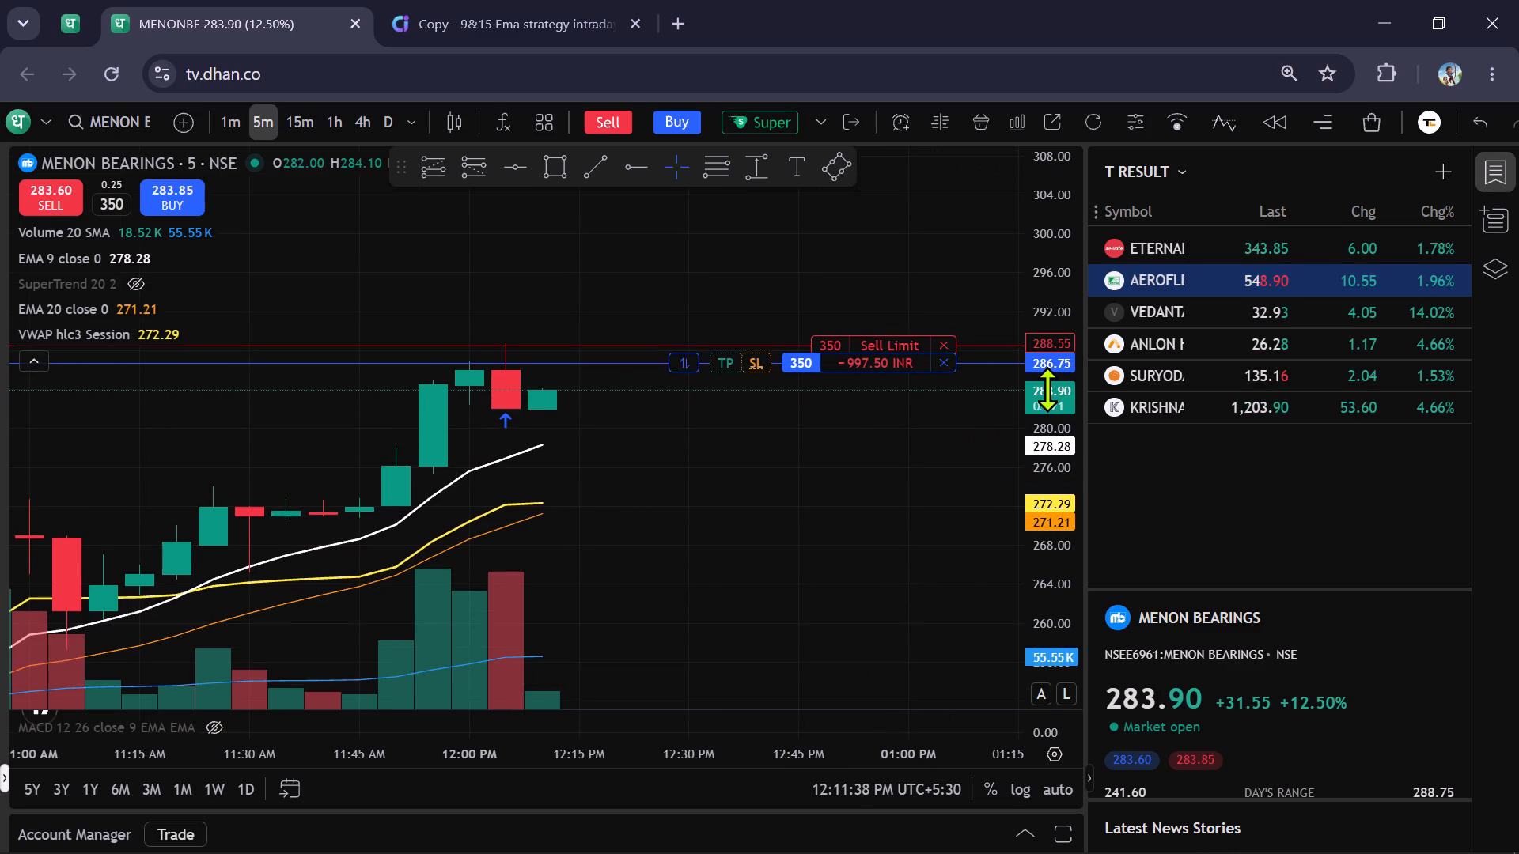
drag(840, 340, 845, 353)
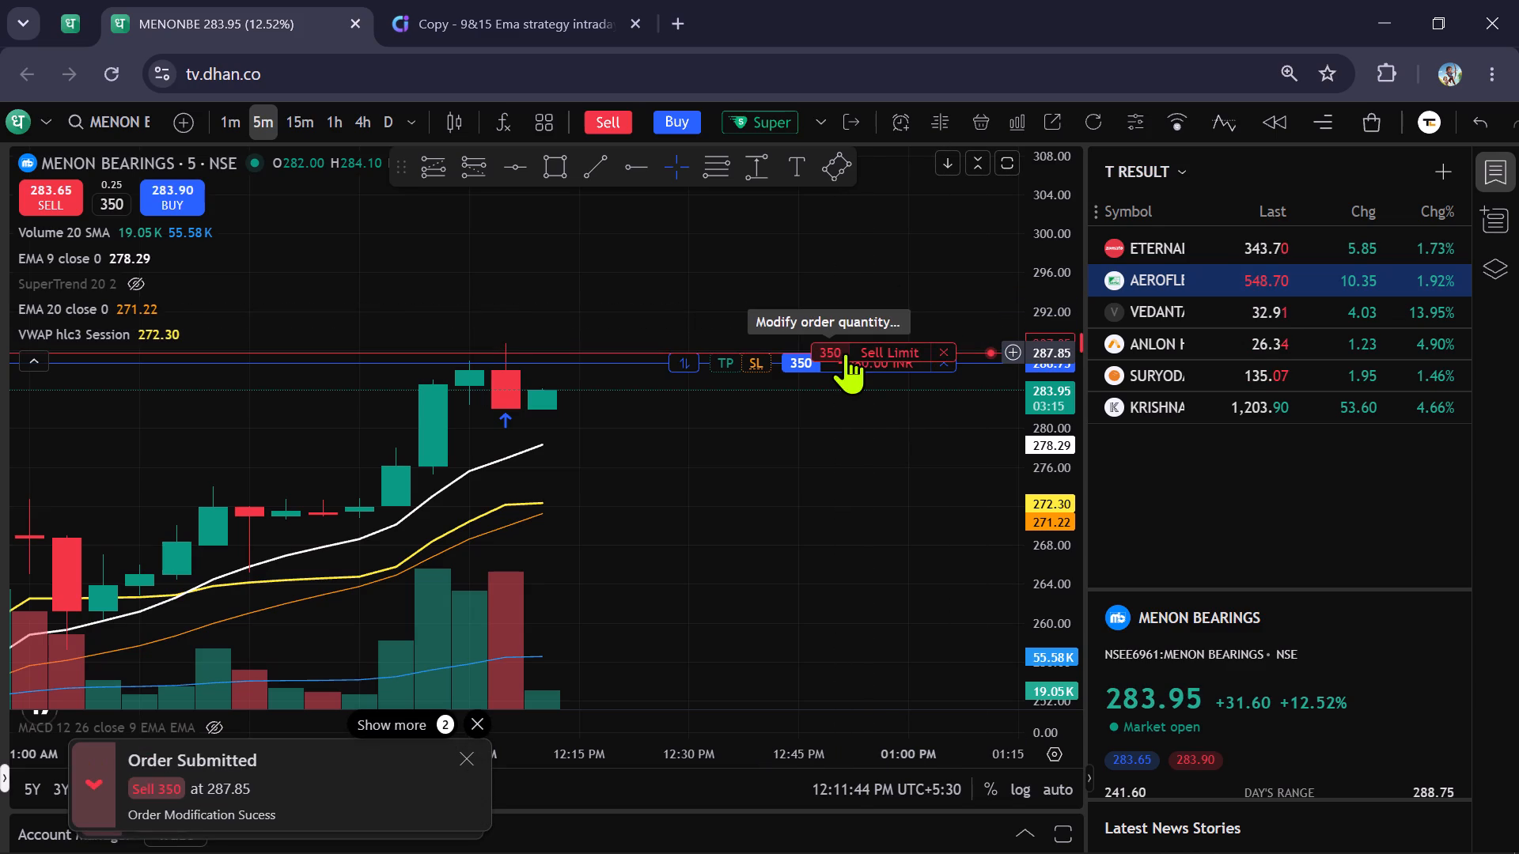
click(870, 527)
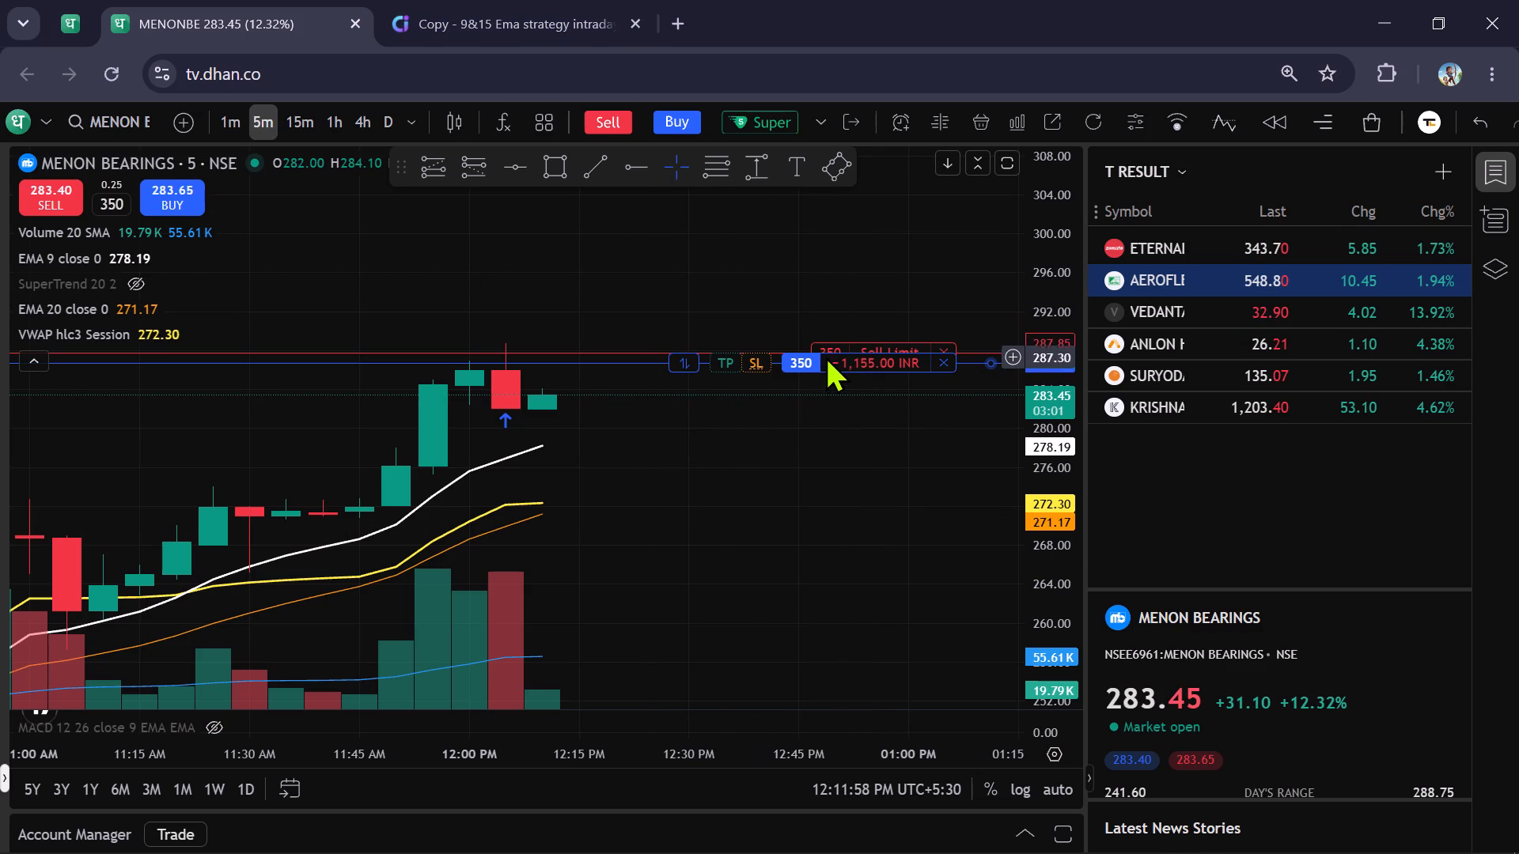
Duplicate the browser tab holding the Menon Bearings chart.
click(514, 0)
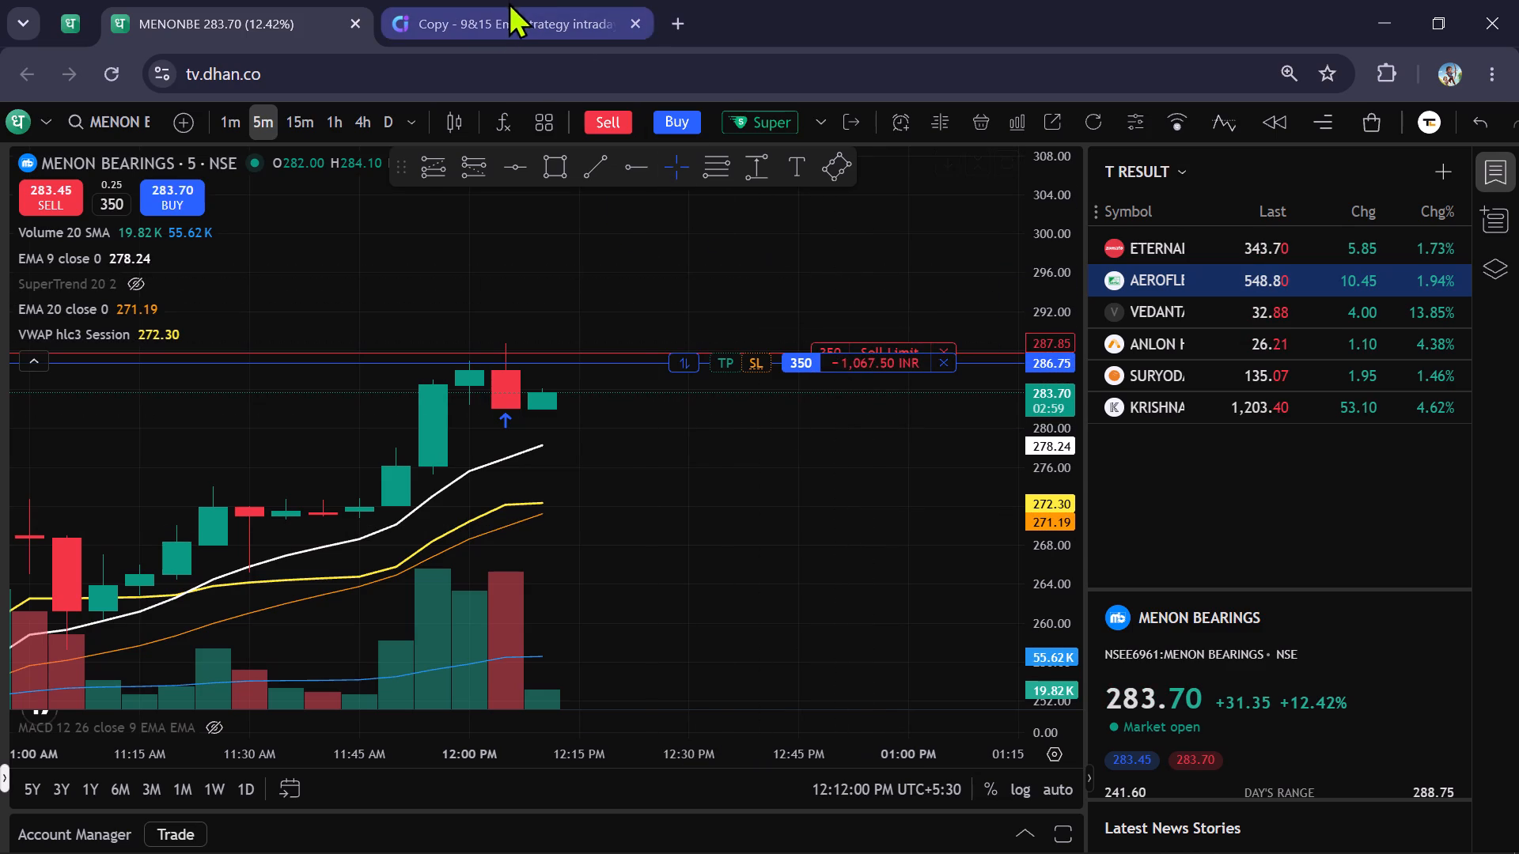
click(300, 16)
right_click(297, 16)
click(372, 226)
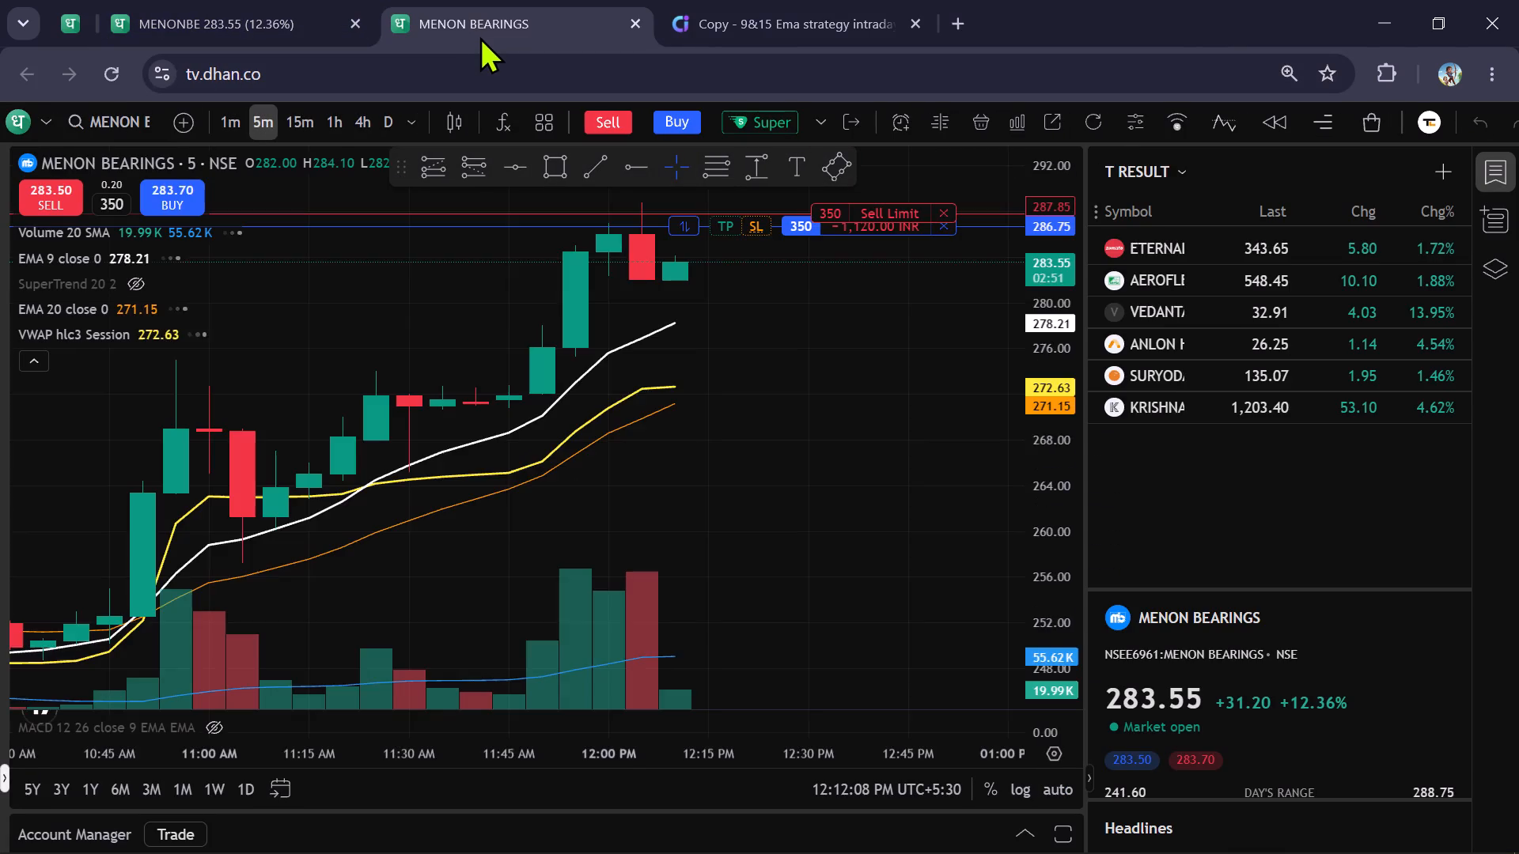
Check the Chartink 9&15 EMA results, then load the NSE chart of Quick Heal Technologies in the duplicated Dhan tab and review it.
click(767, 0)
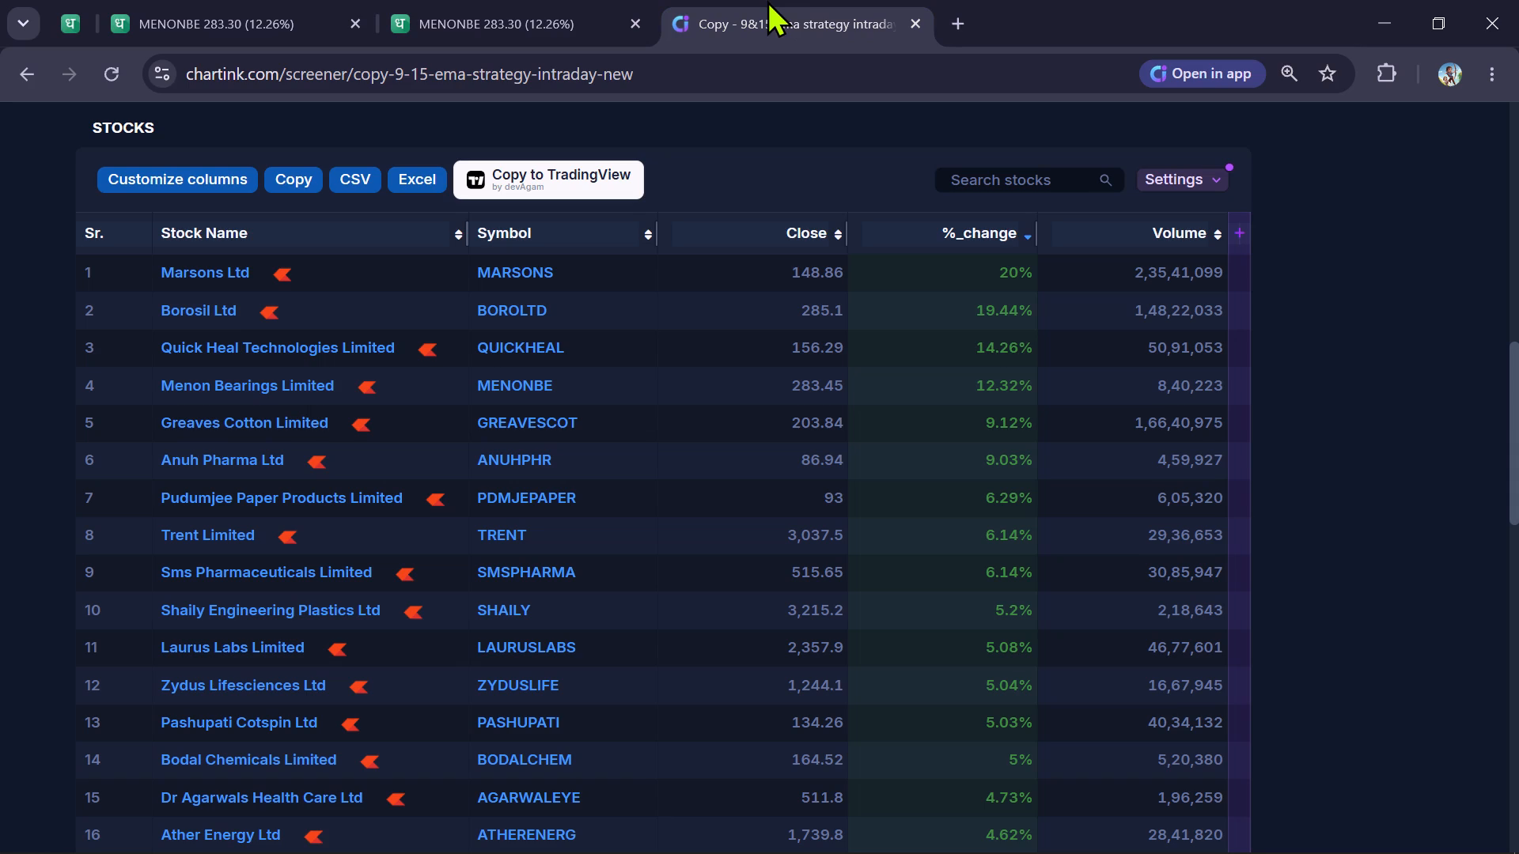
click(512, 36)
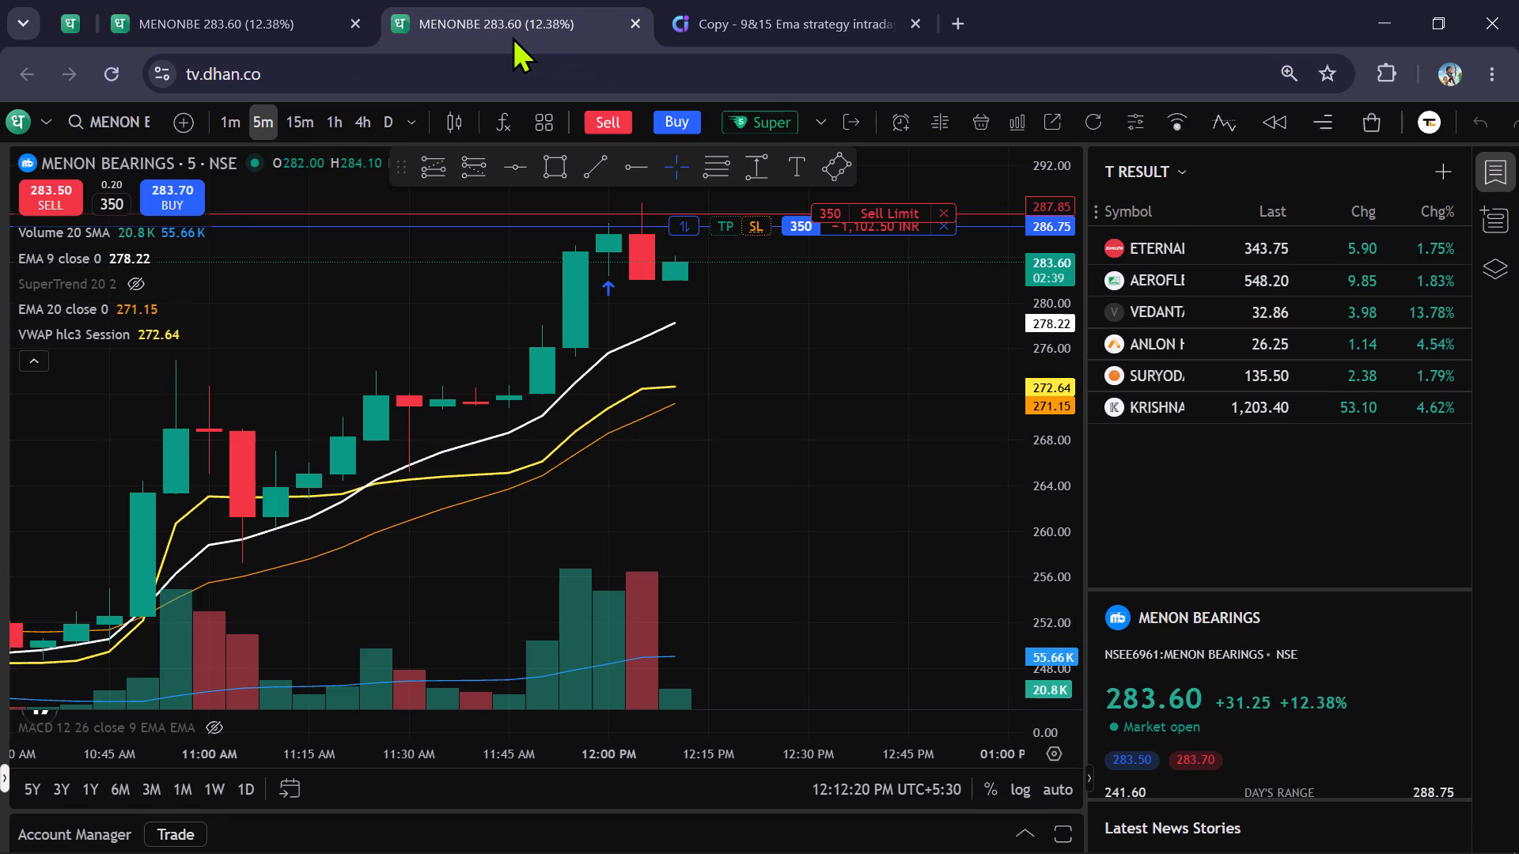
drag(797, 390, 793, 494)
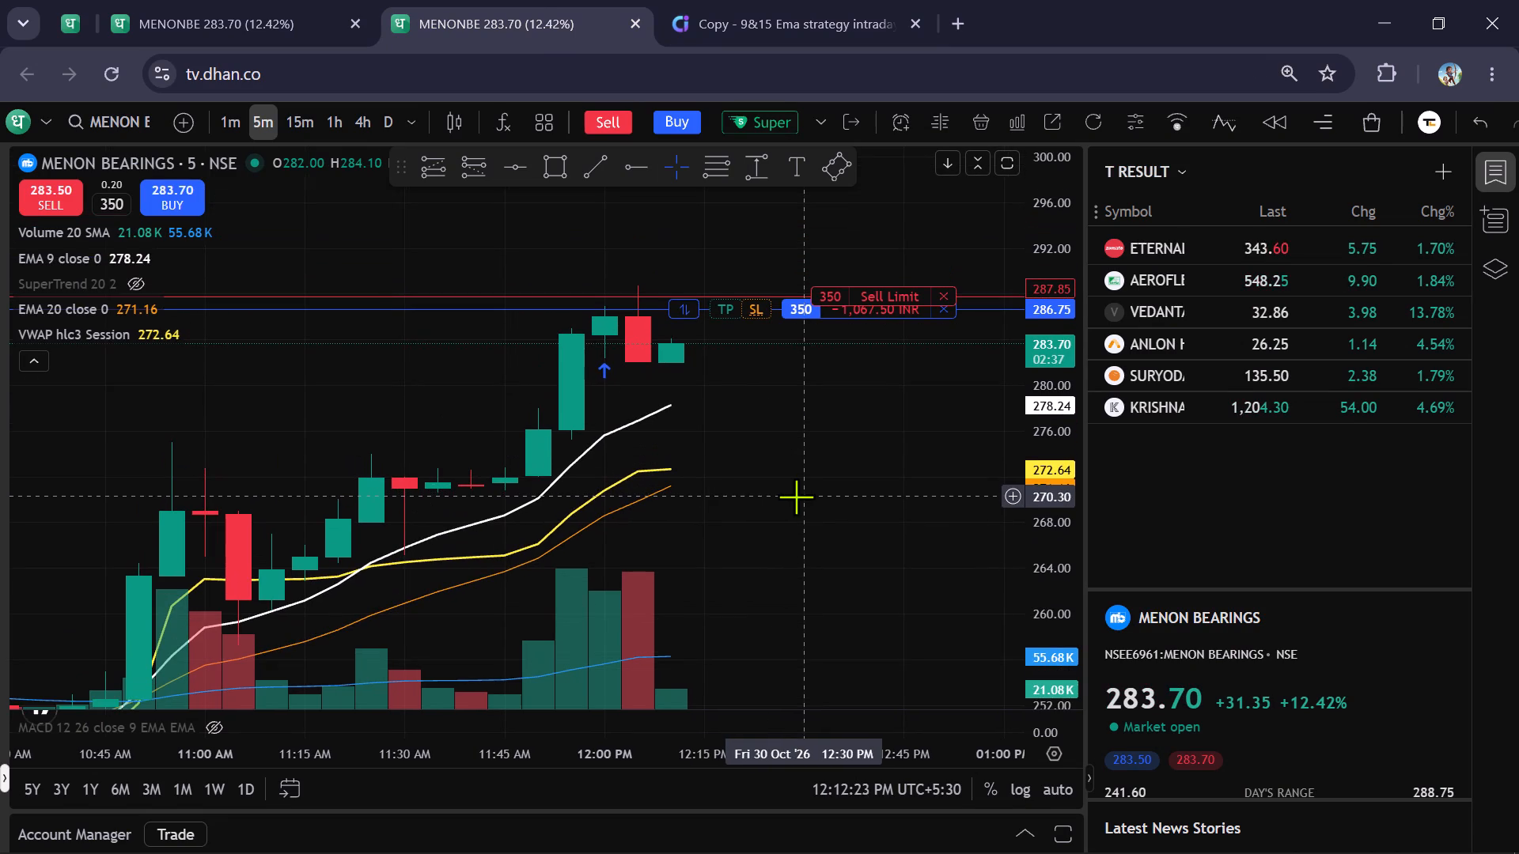
text(quick)
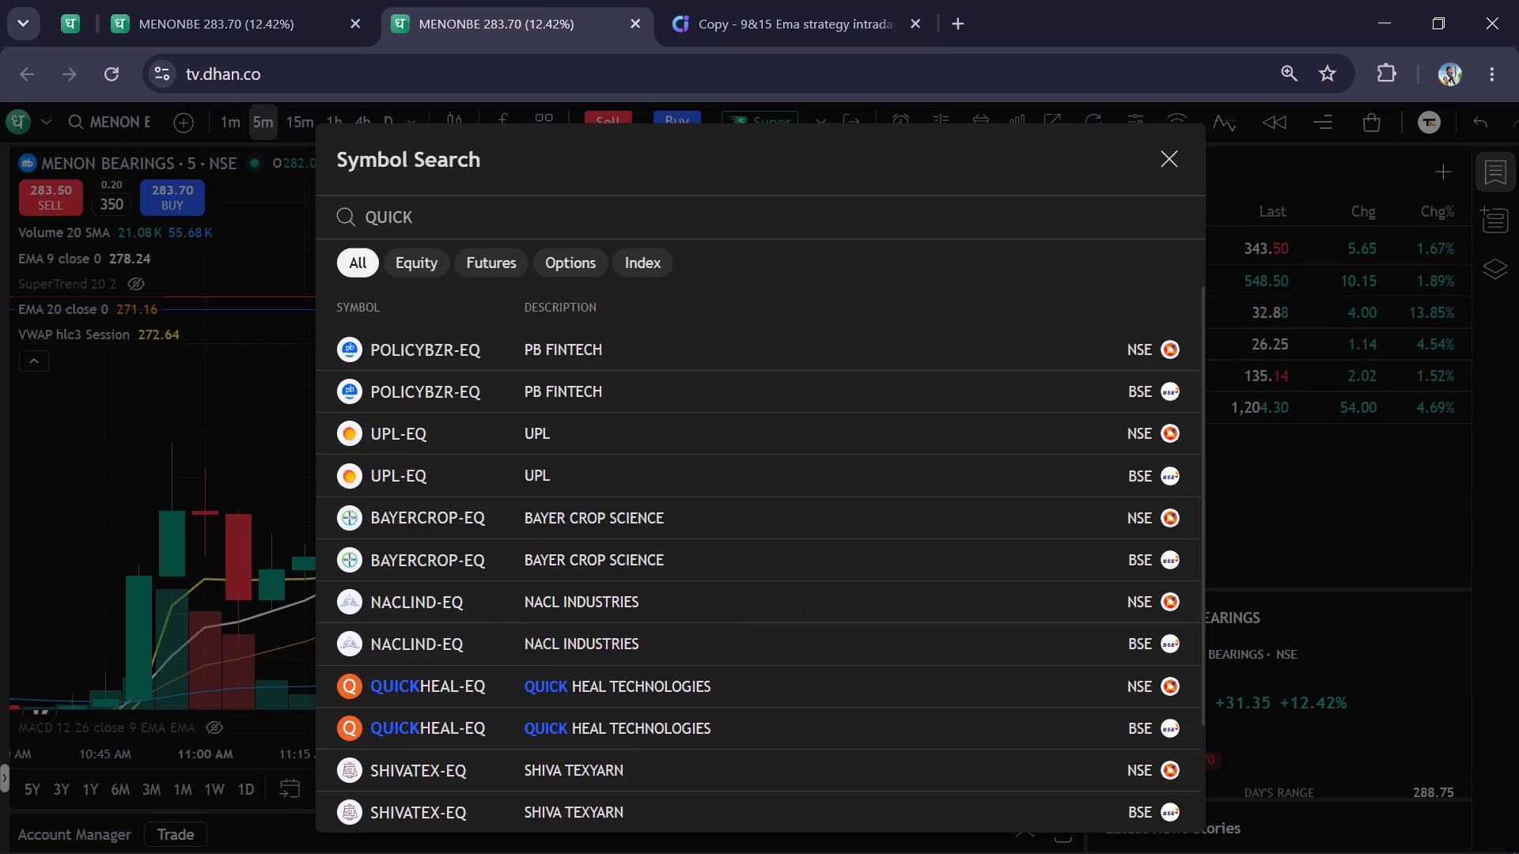
key(space)
text(heal)
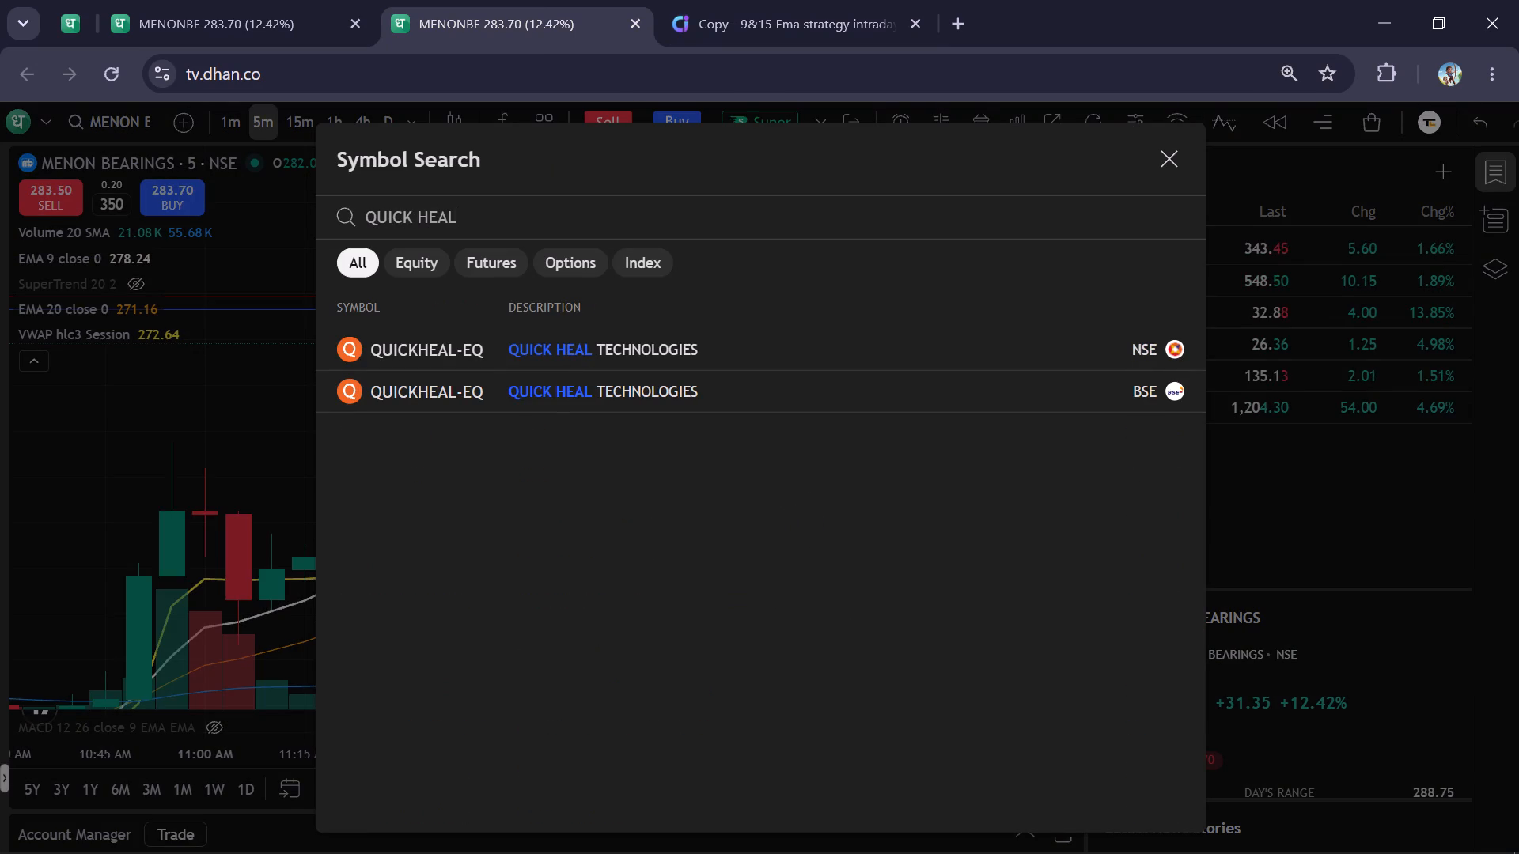
key(Down)
key(Return)
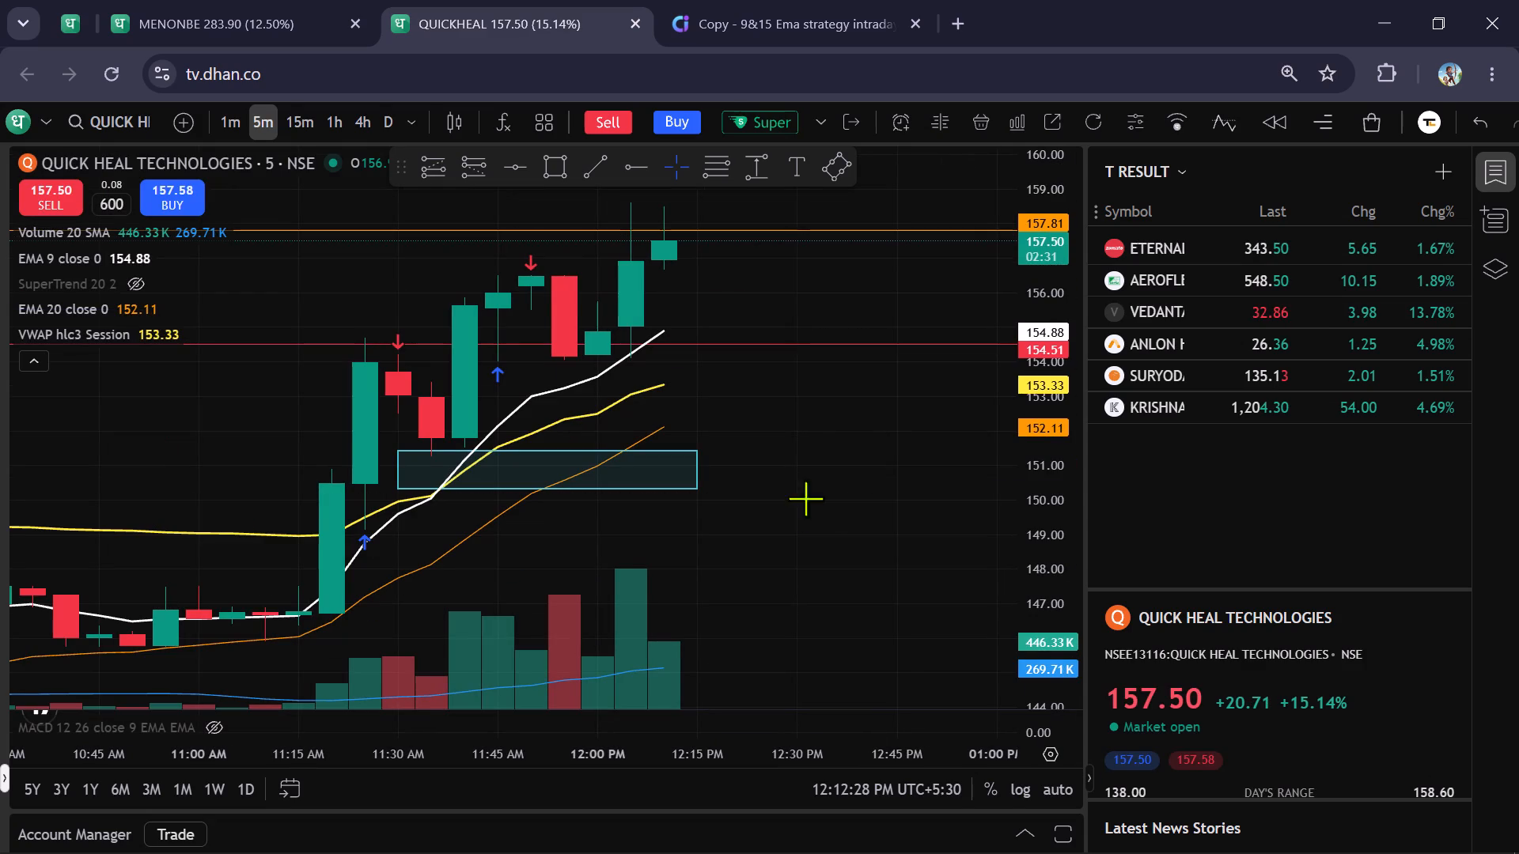
scroll(1032, 443, down, 8)
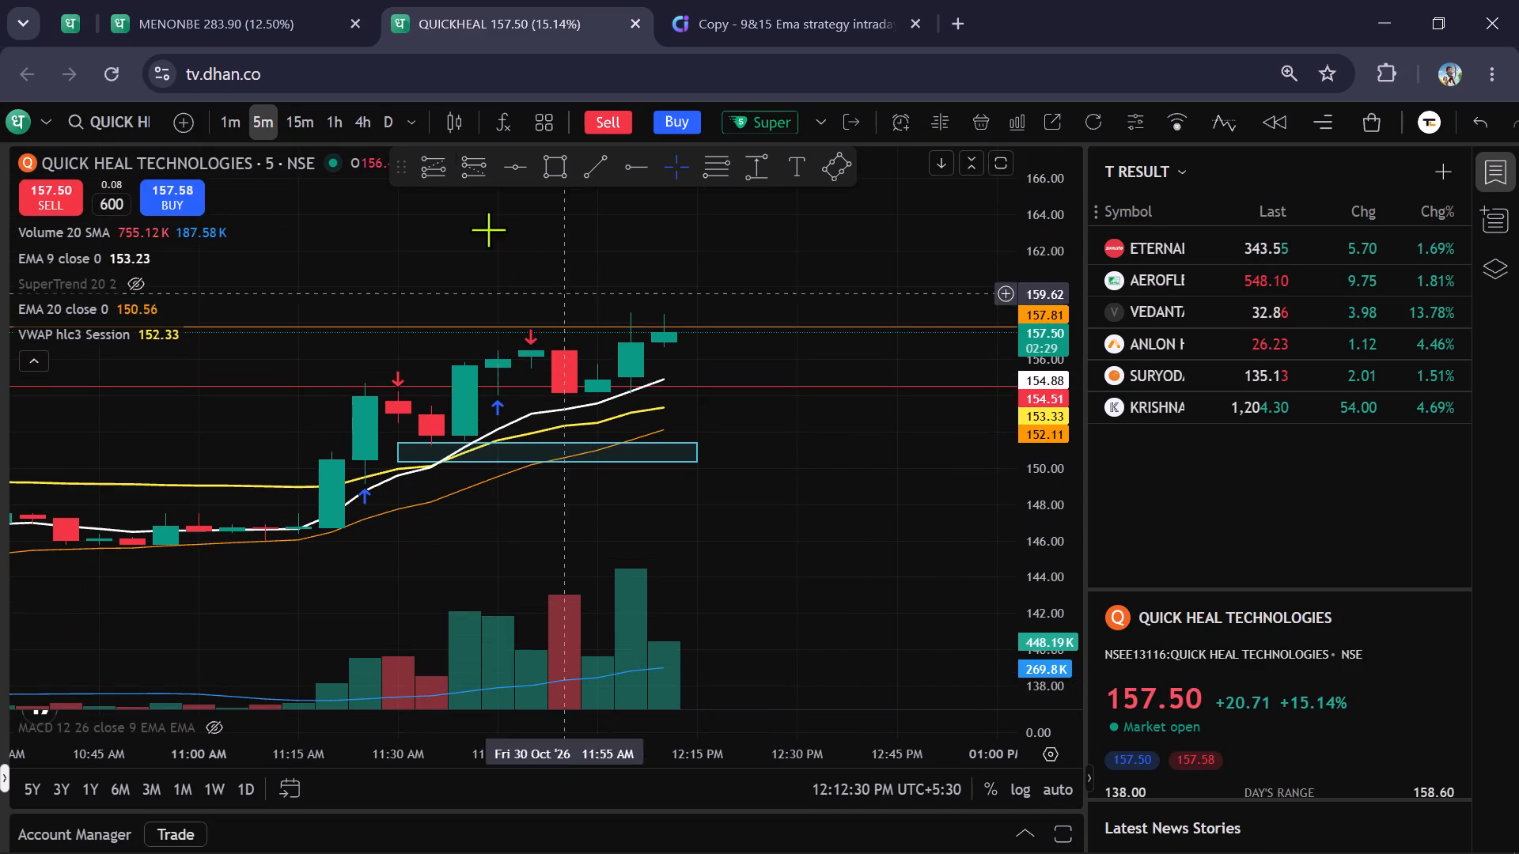
Place an intraday Super Order to buy 350 Menon Bearings at a 270 limit, with target 297.00 and stop loss 256.50.
click(286, 3)
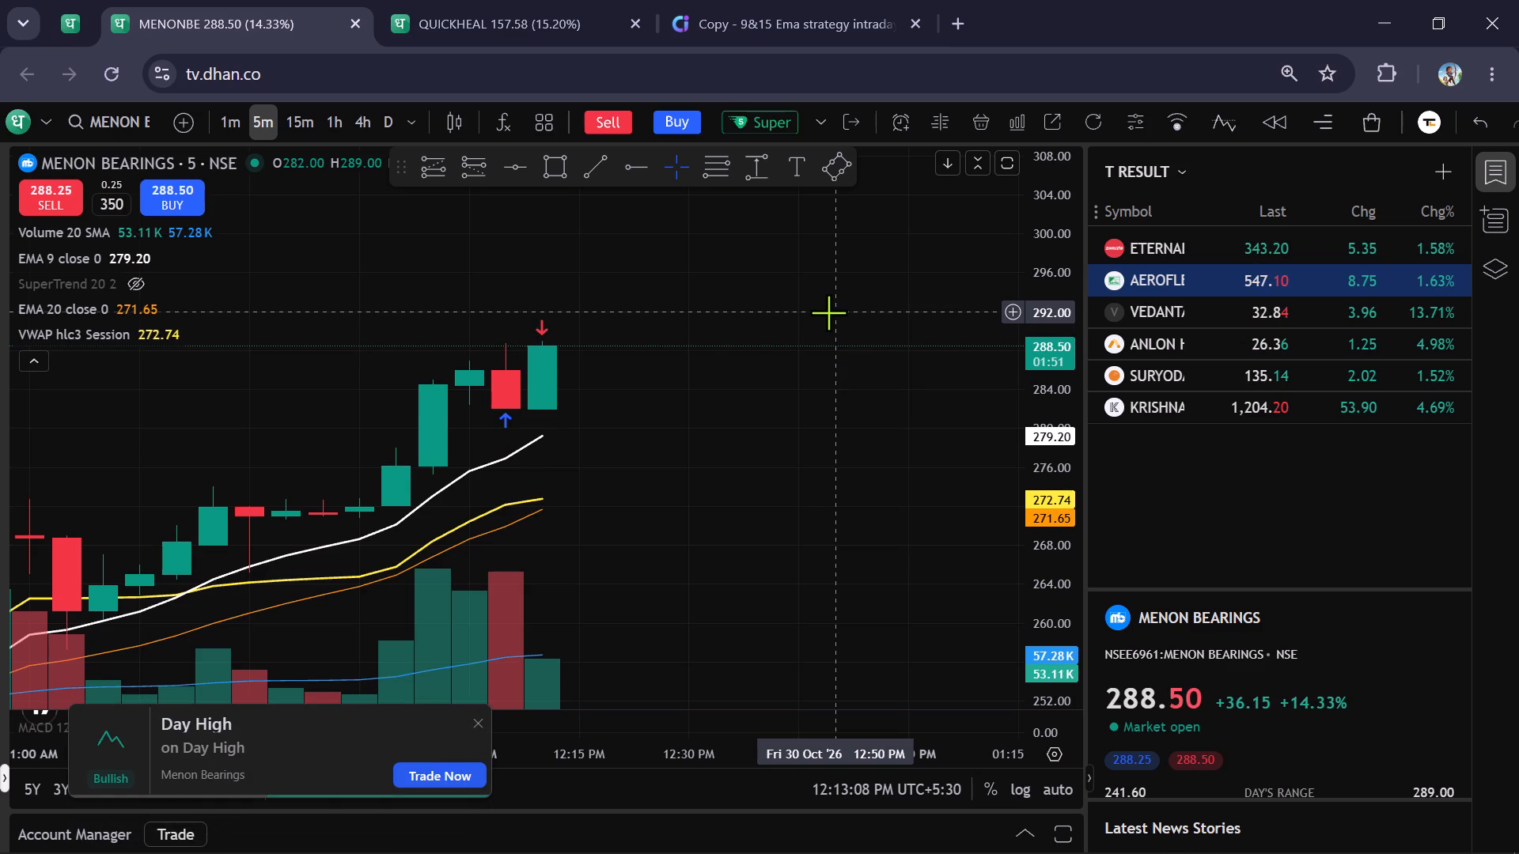
click(778, 133)
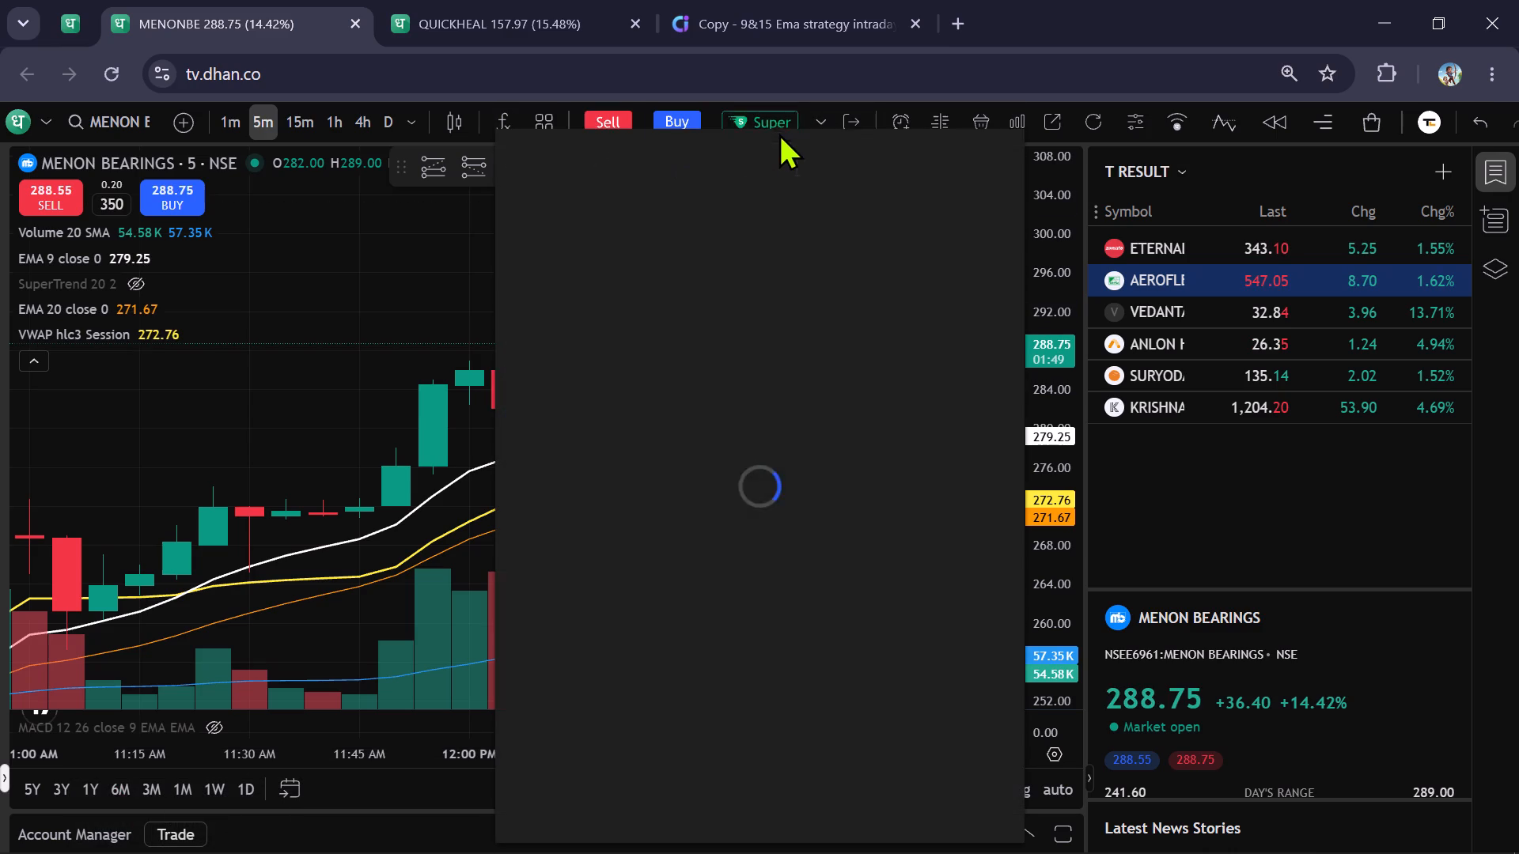
click(803, 338)
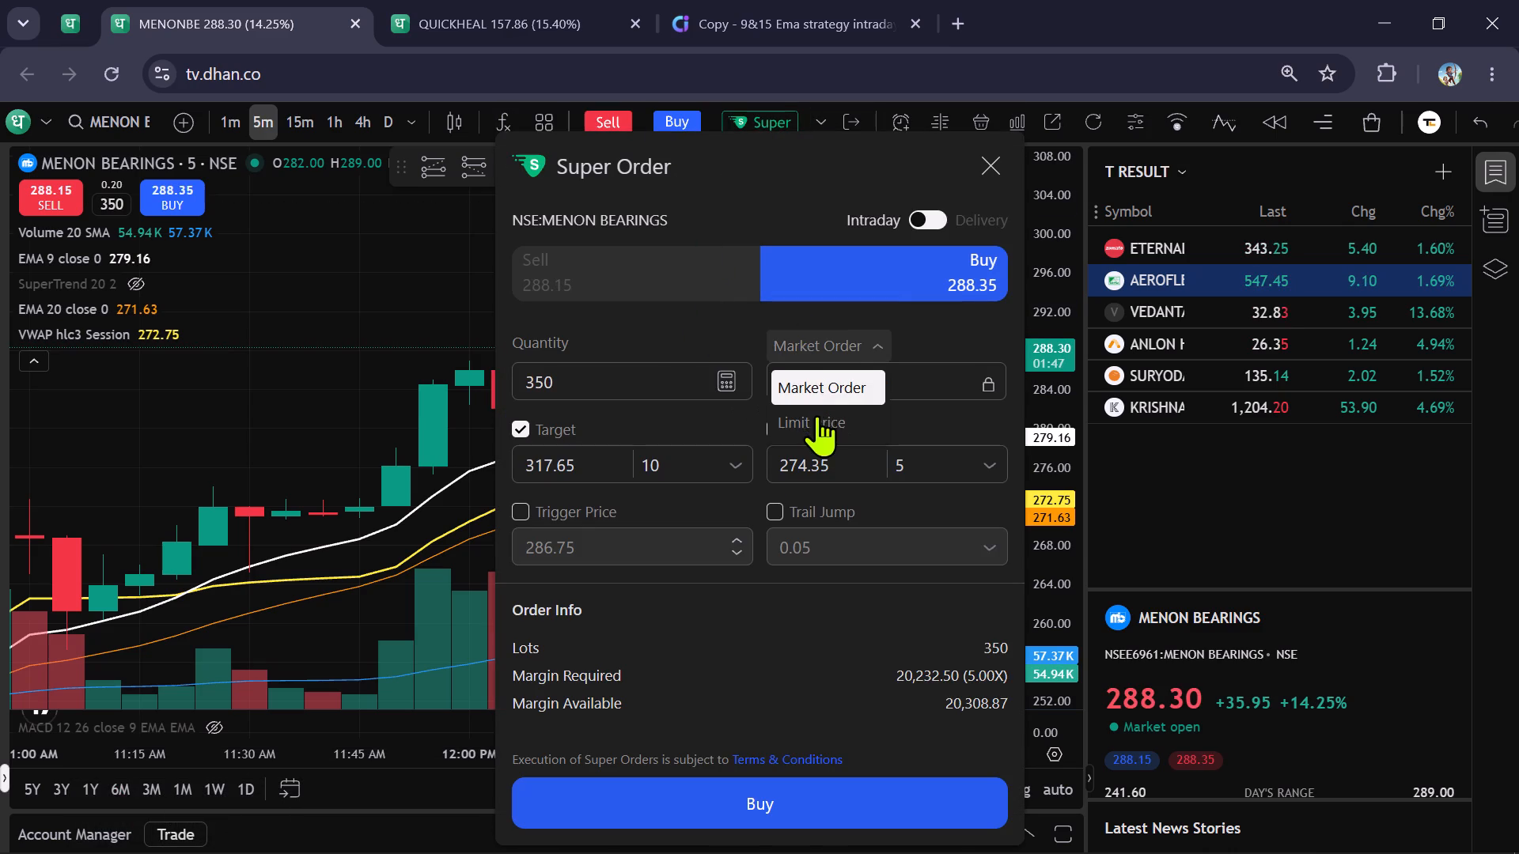
click(816, 415)
click(845, 386)
key(BackSpace)
key(BackSpace)
key(BackSpace)
key(BackSpace)
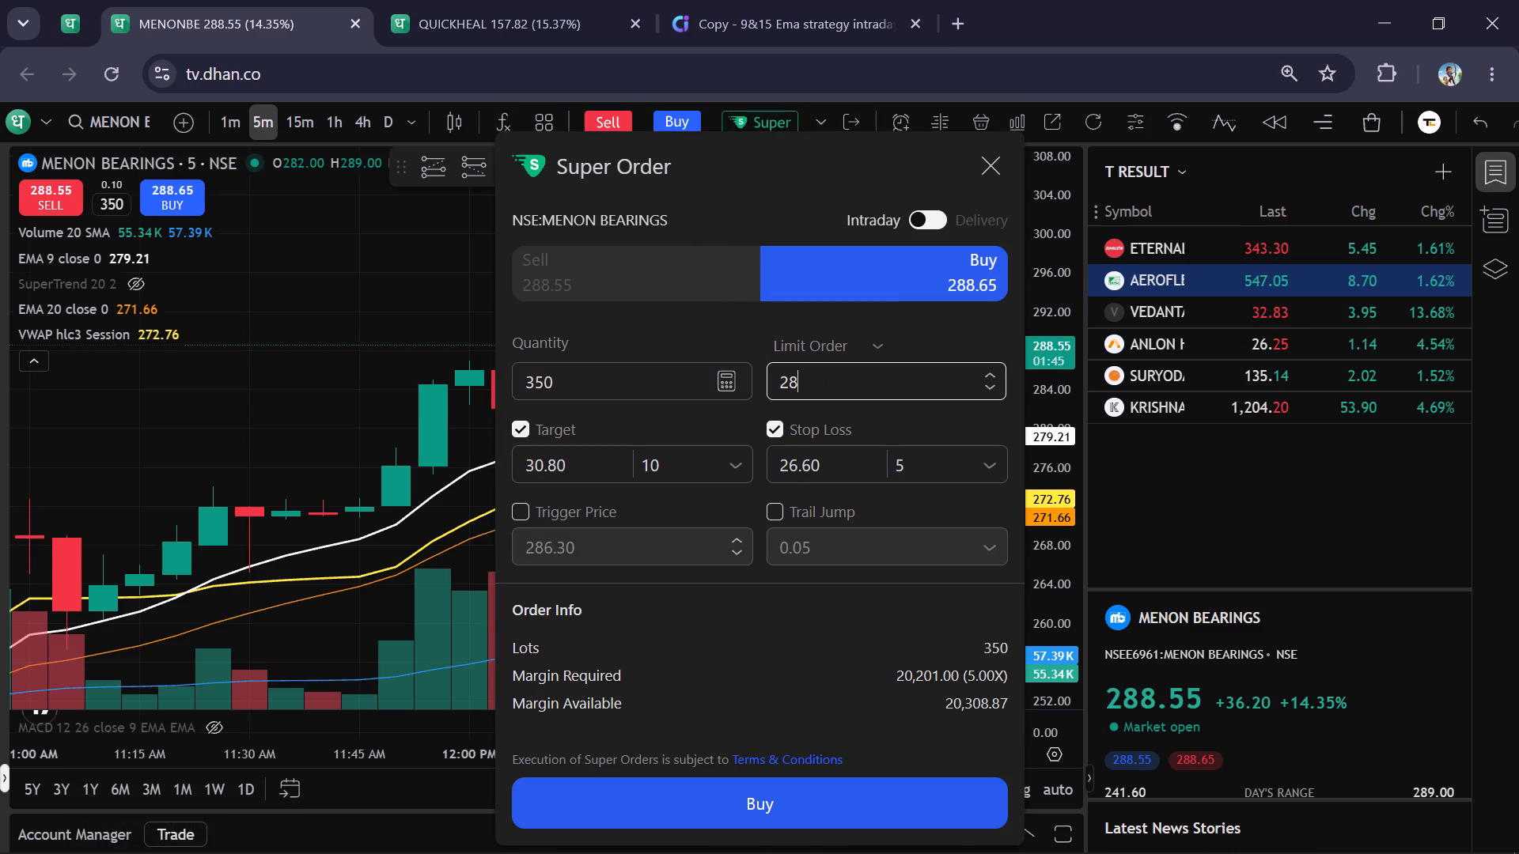
key(BackSpace)
text(70)
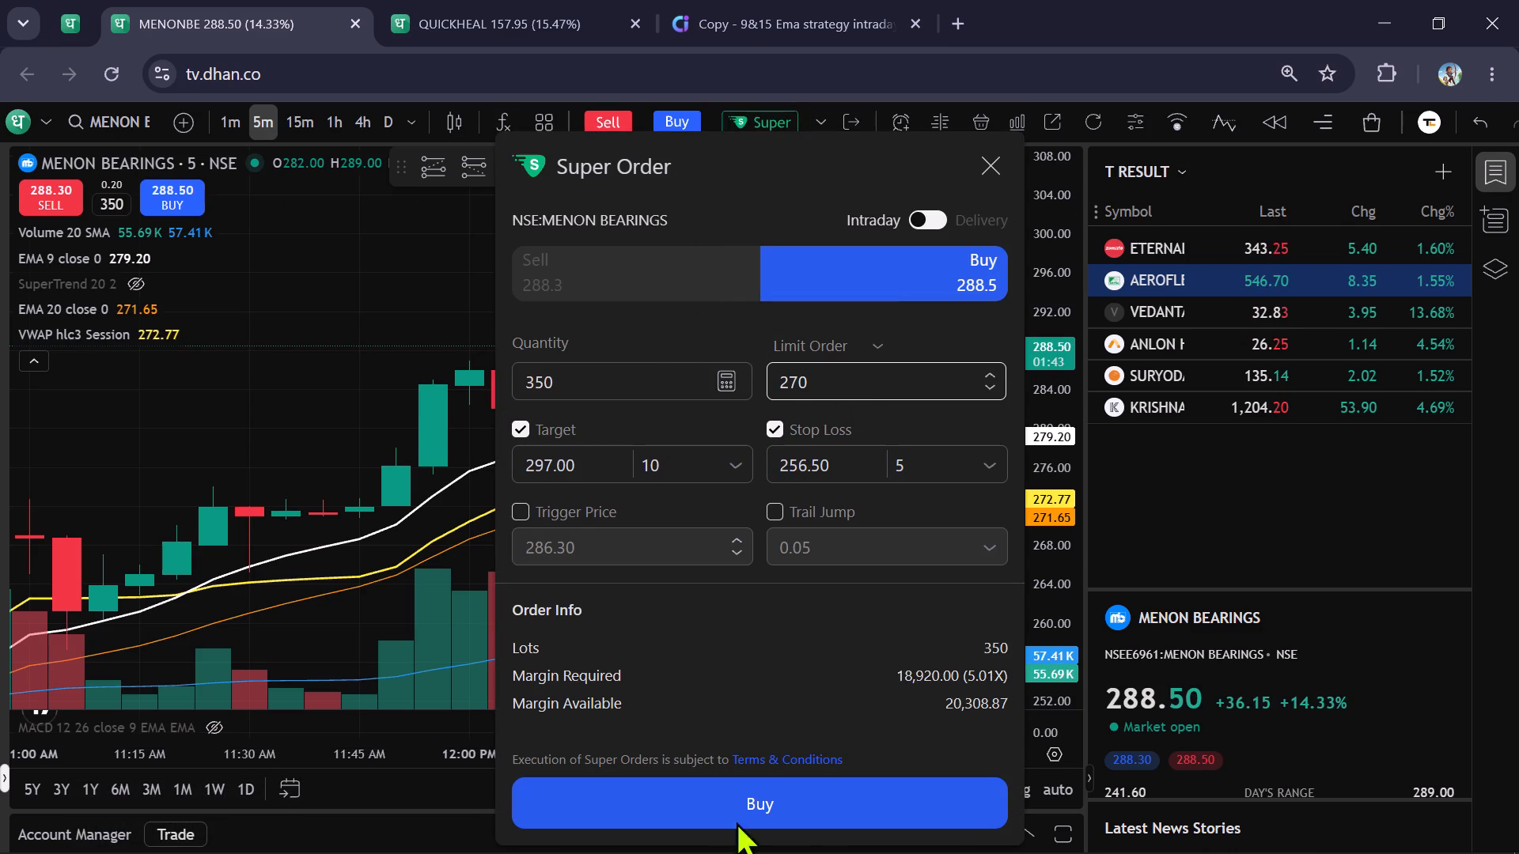
drag(770, 718, 778, 659)
click(779, 732)
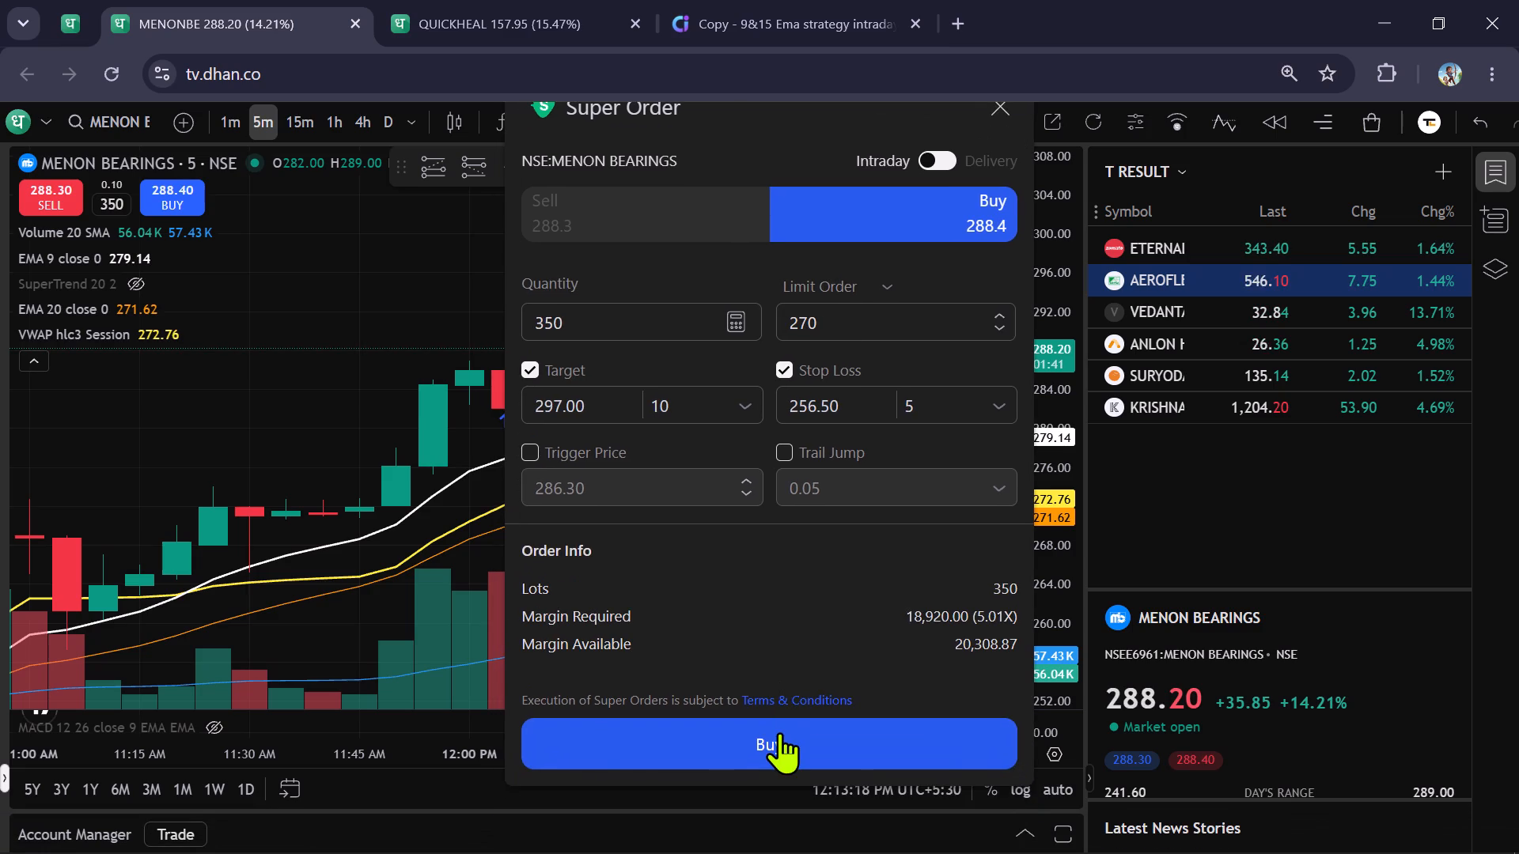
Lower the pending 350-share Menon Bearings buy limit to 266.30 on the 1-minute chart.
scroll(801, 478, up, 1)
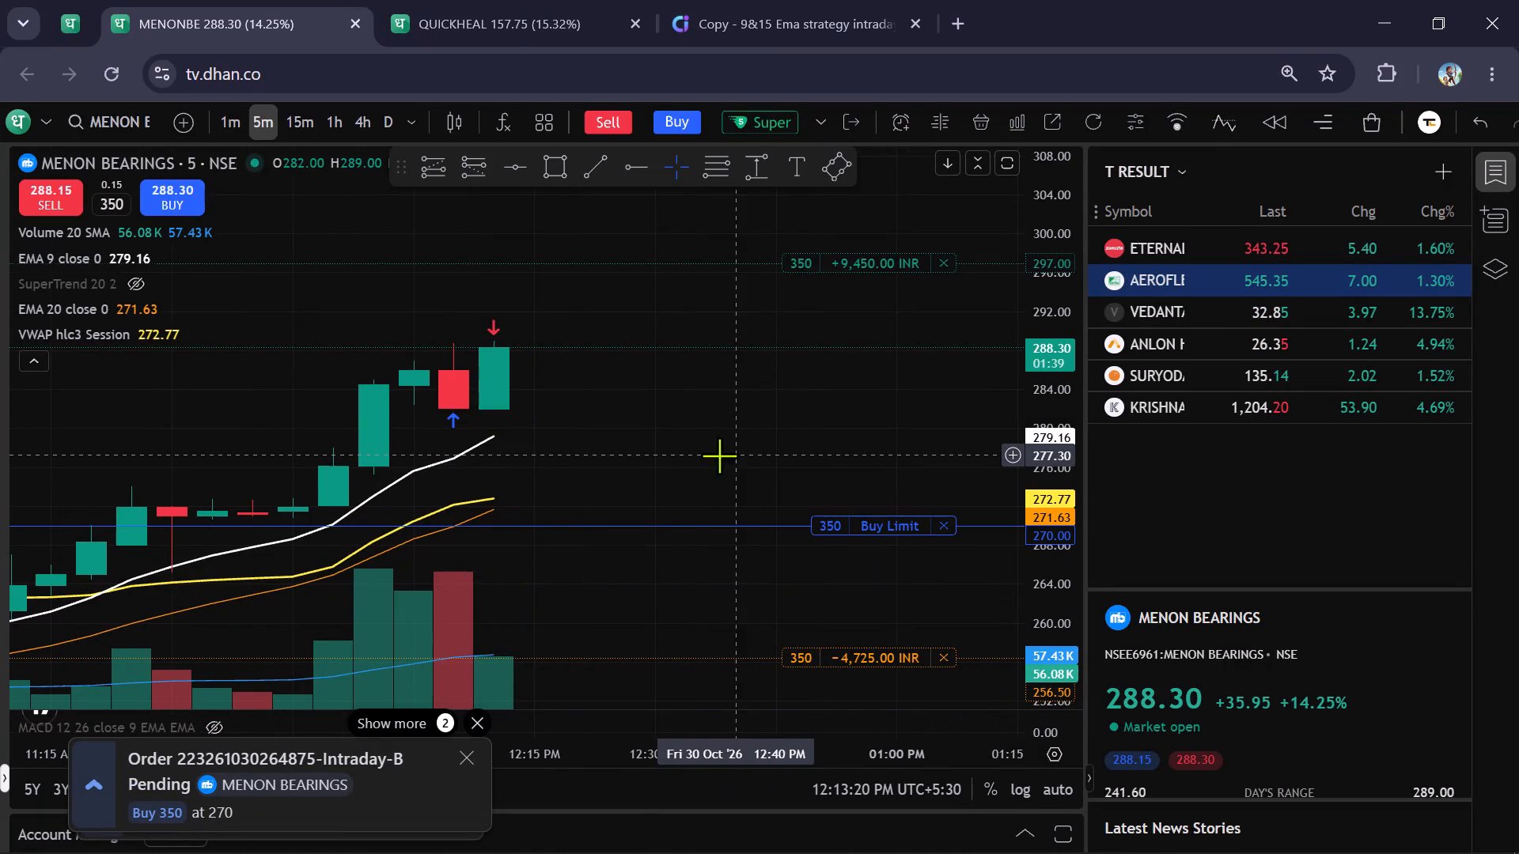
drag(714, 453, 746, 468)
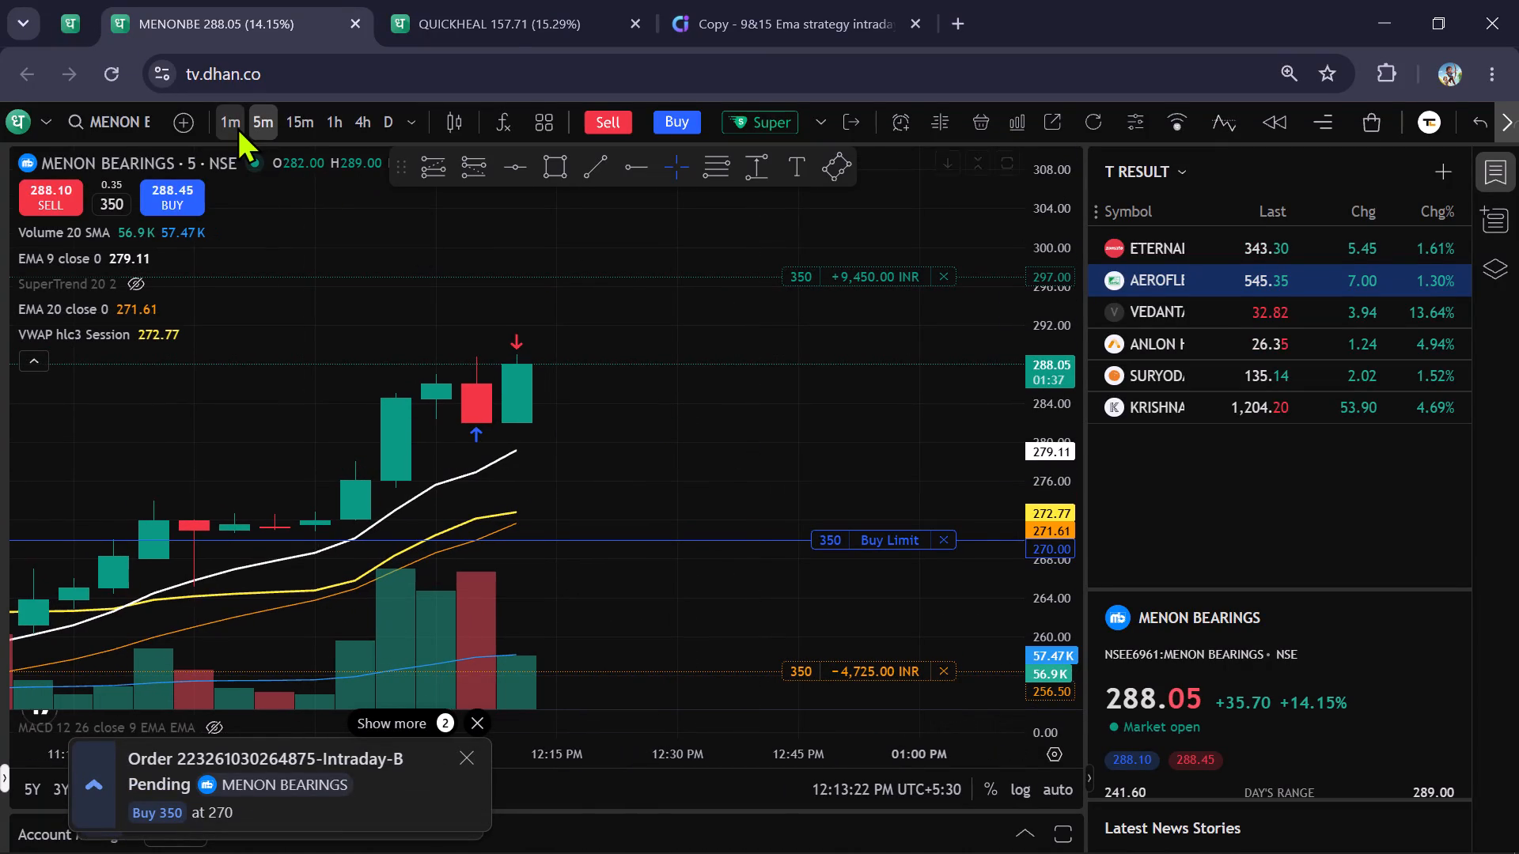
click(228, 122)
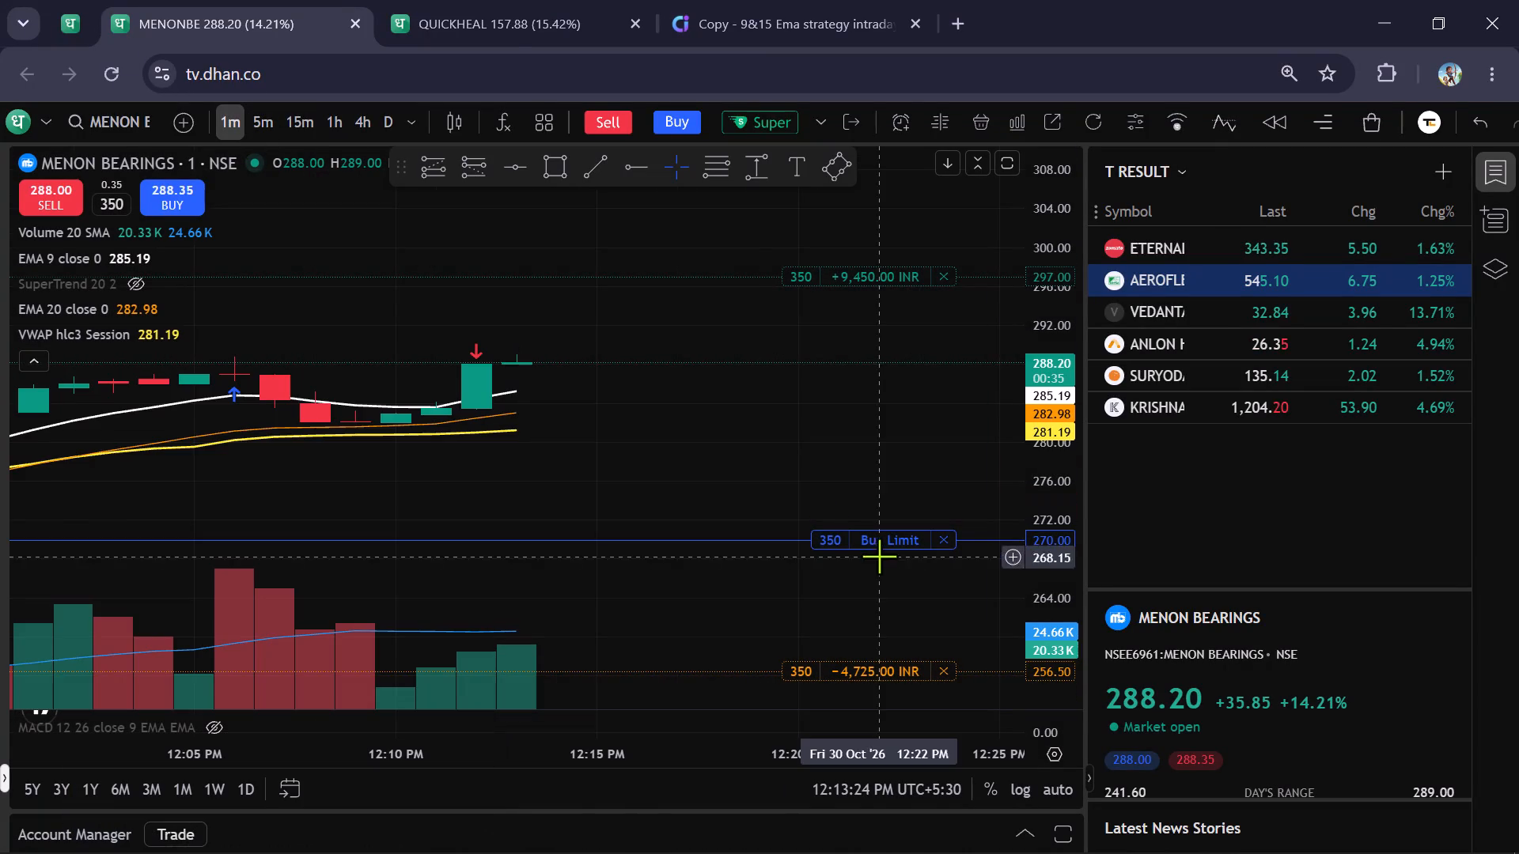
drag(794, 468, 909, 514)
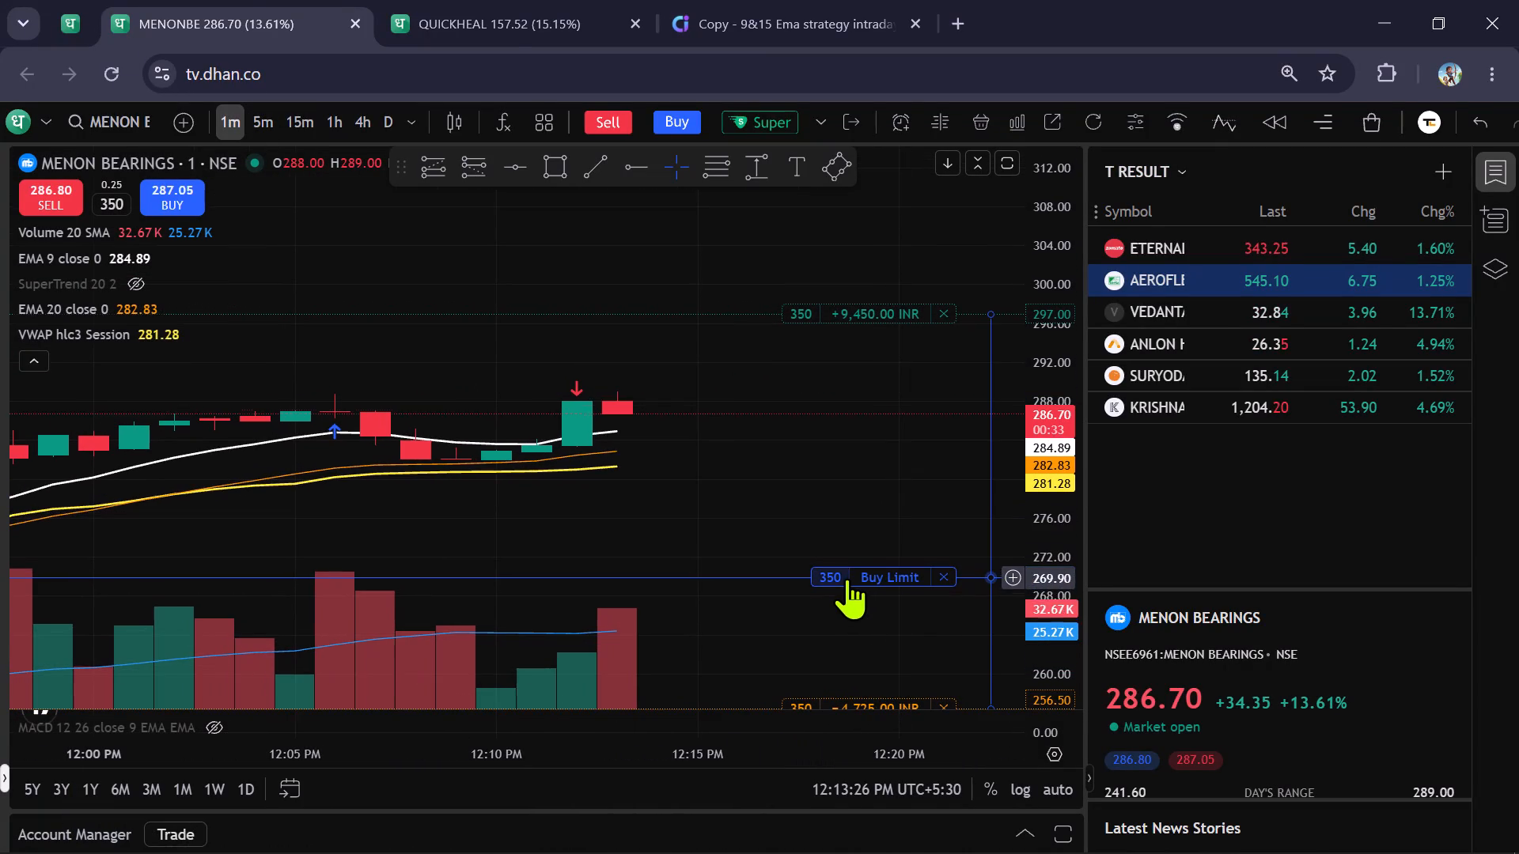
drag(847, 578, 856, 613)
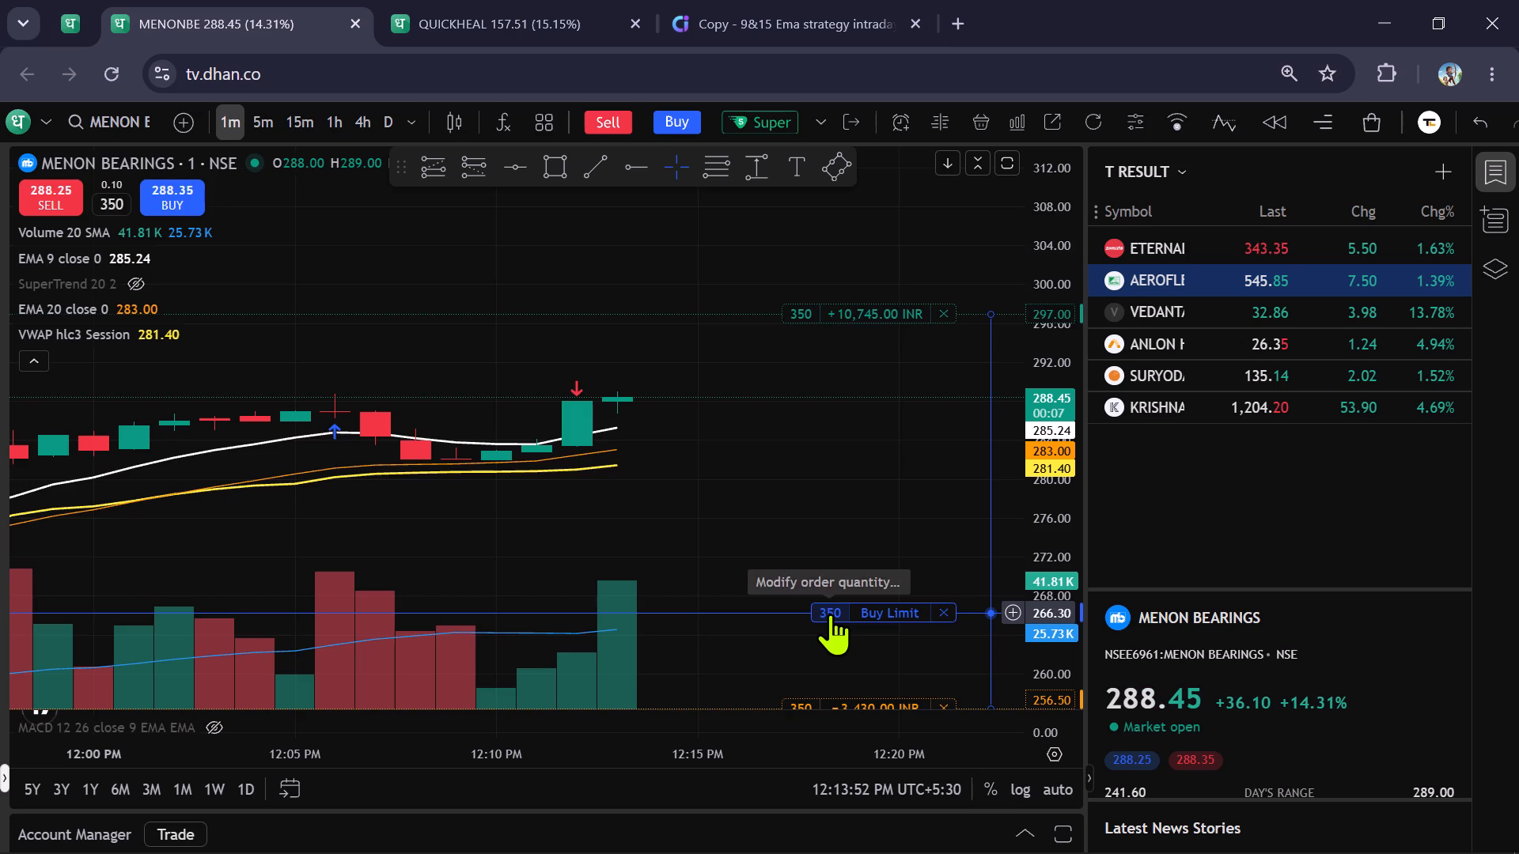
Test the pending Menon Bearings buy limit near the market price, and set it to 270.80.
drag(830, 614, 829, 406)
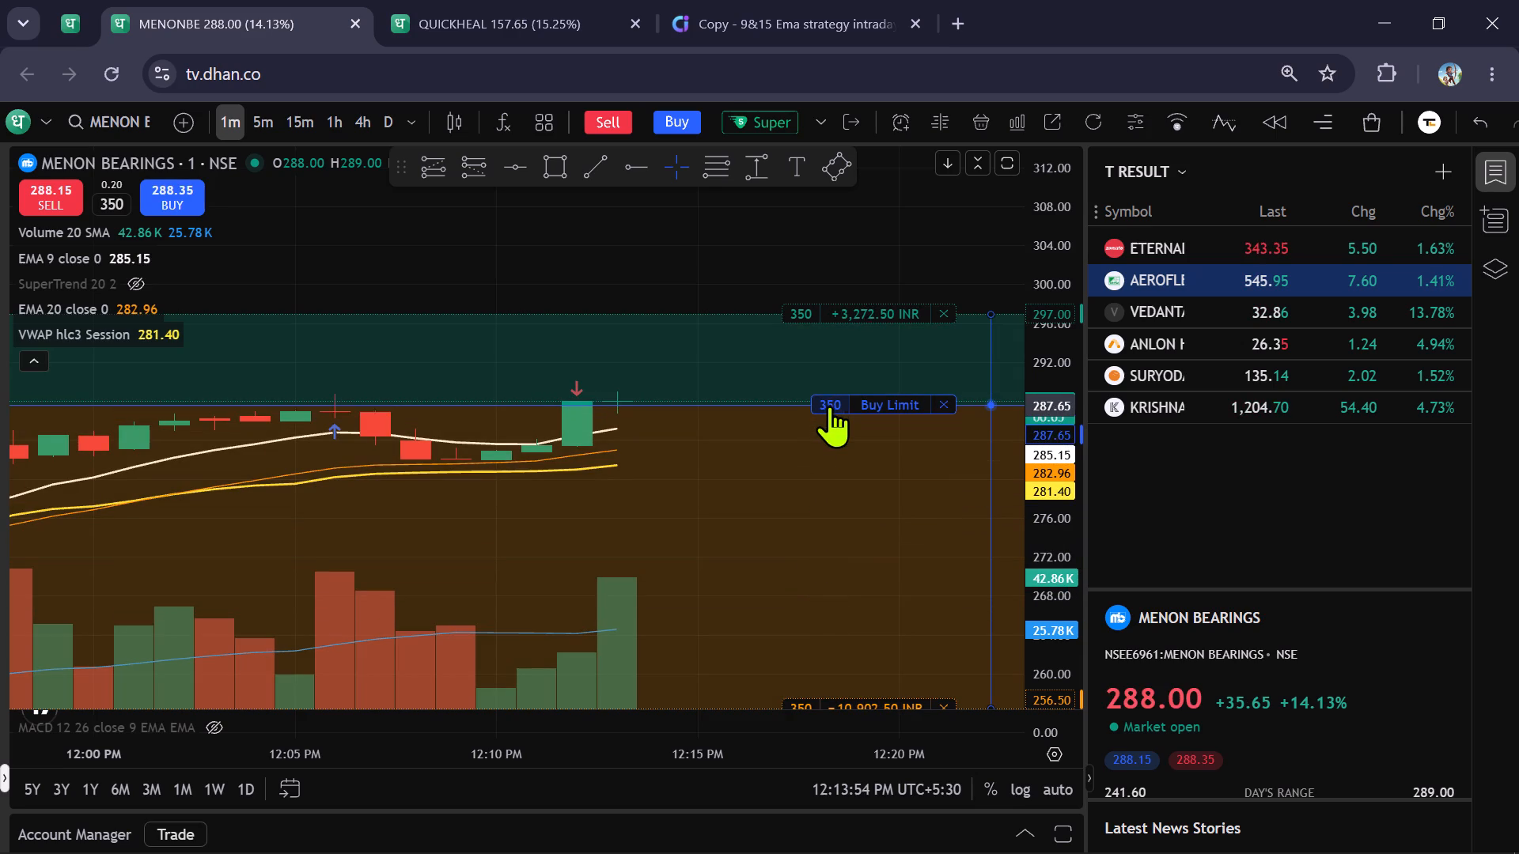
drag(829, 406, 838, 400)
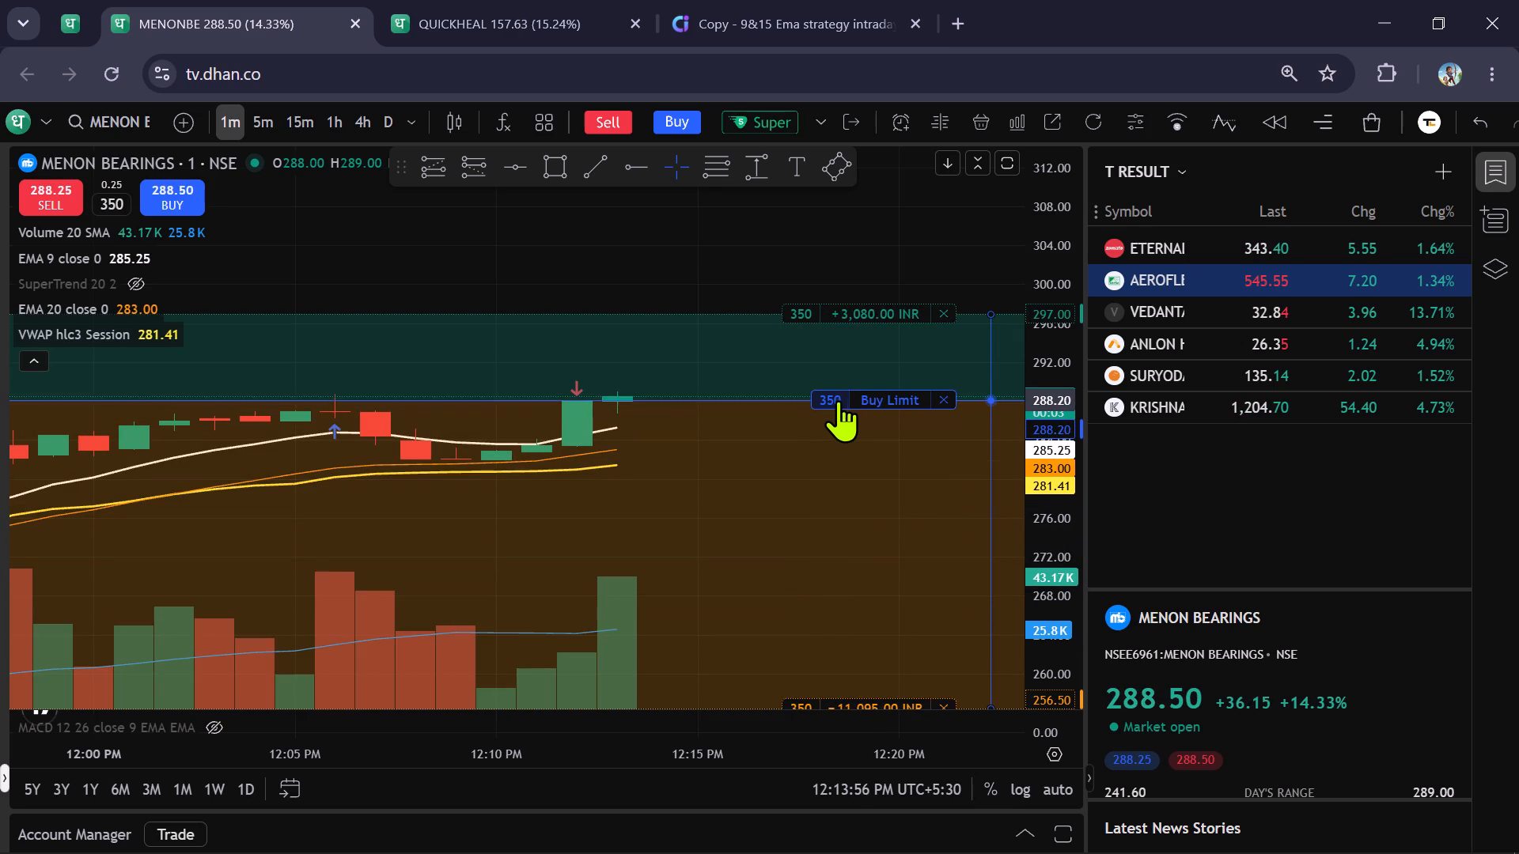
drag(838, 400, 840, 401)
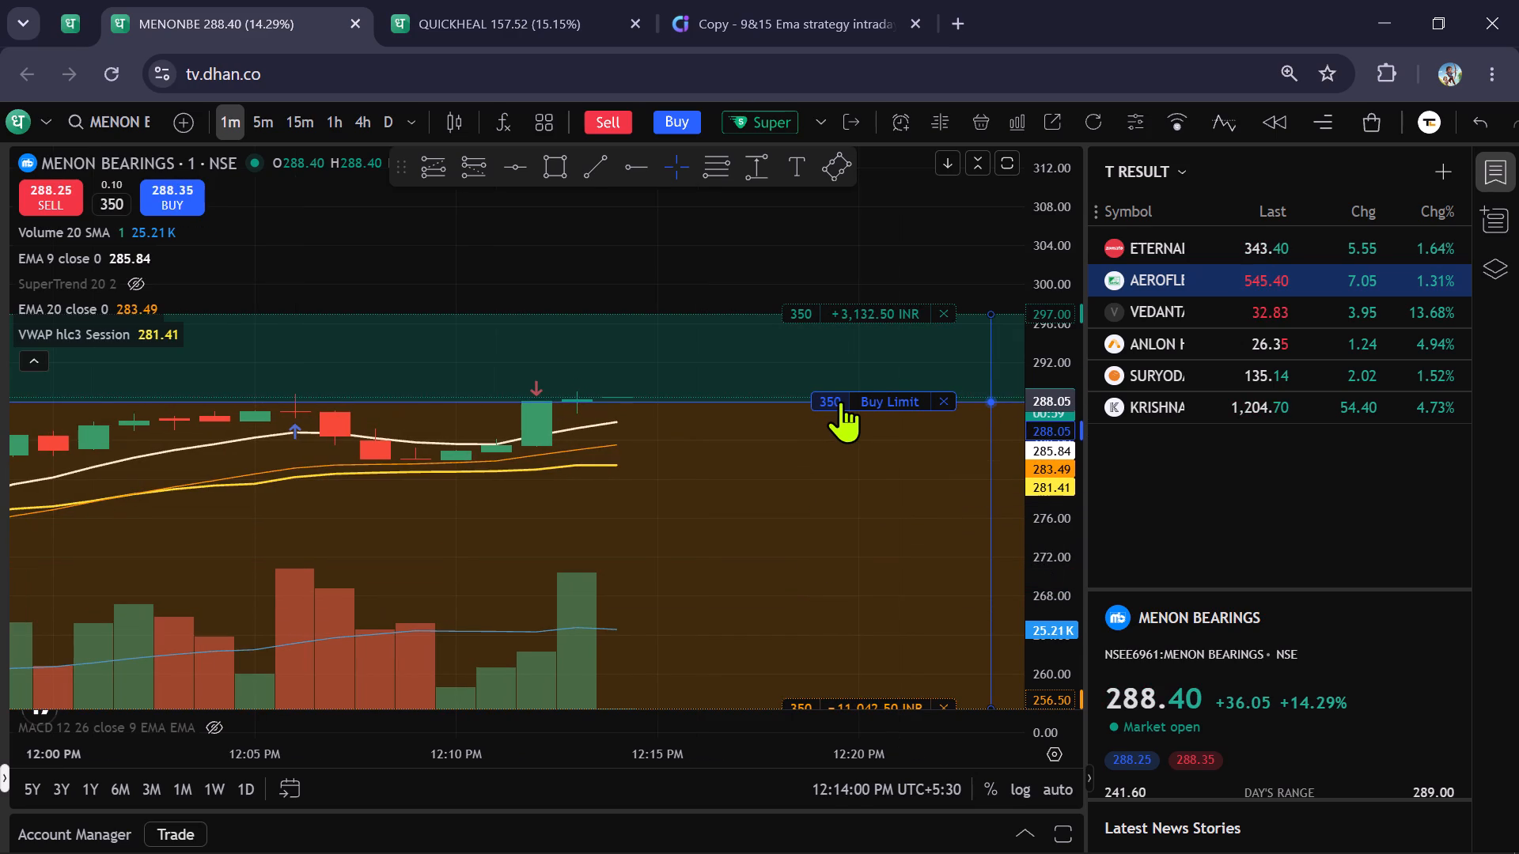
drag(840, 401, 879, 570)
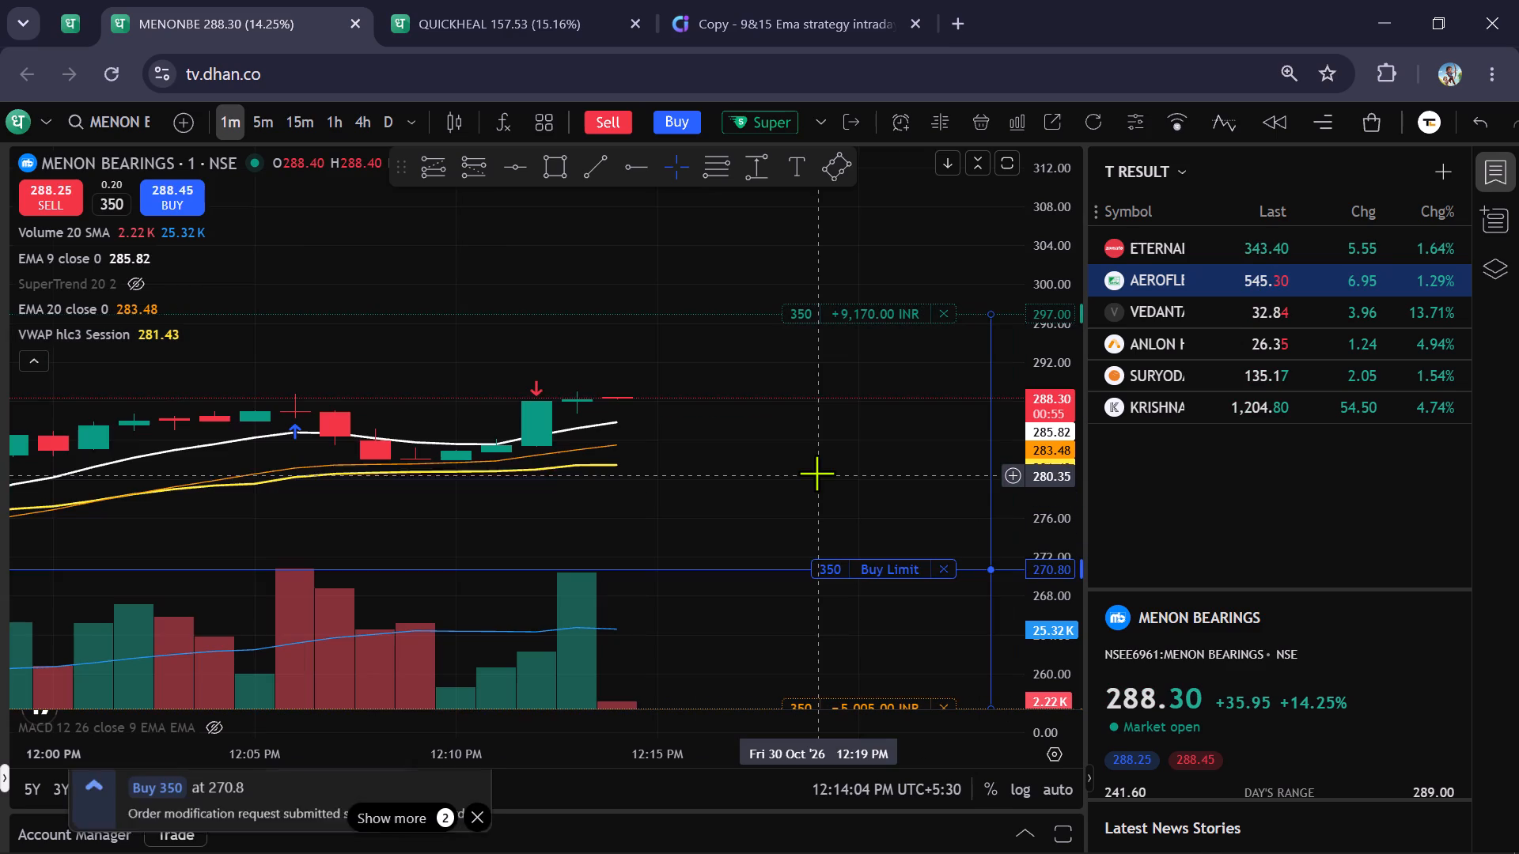
Examine Menon Bearings' price action on the 1-minute and 5-minute charts, and check the Quick Heal Technologies 5-minute chart.
scroll(811, 475, down, 1)
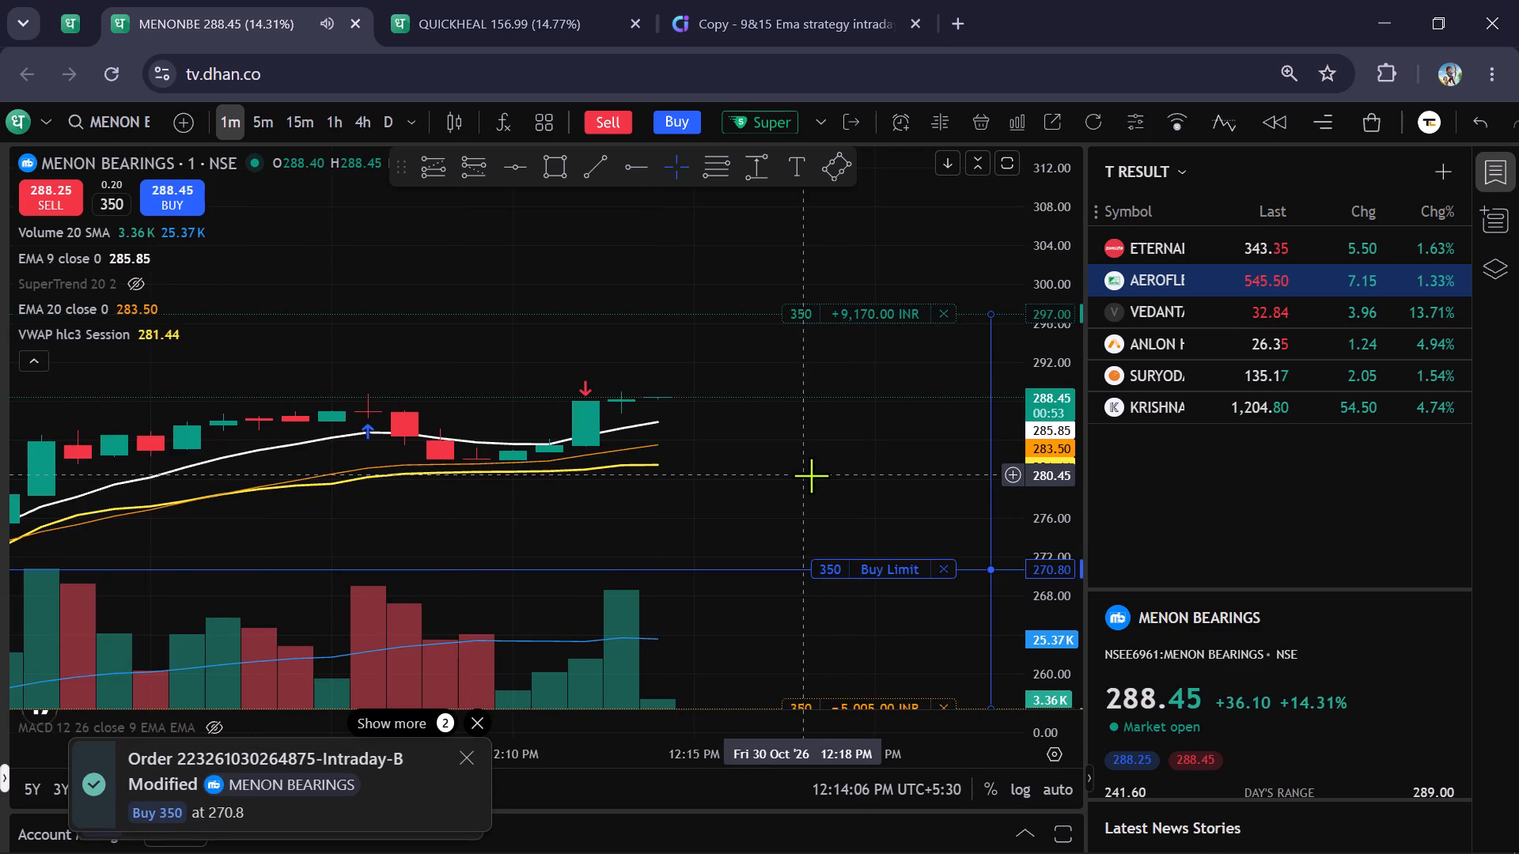
scroll(811, 475, up, 2)
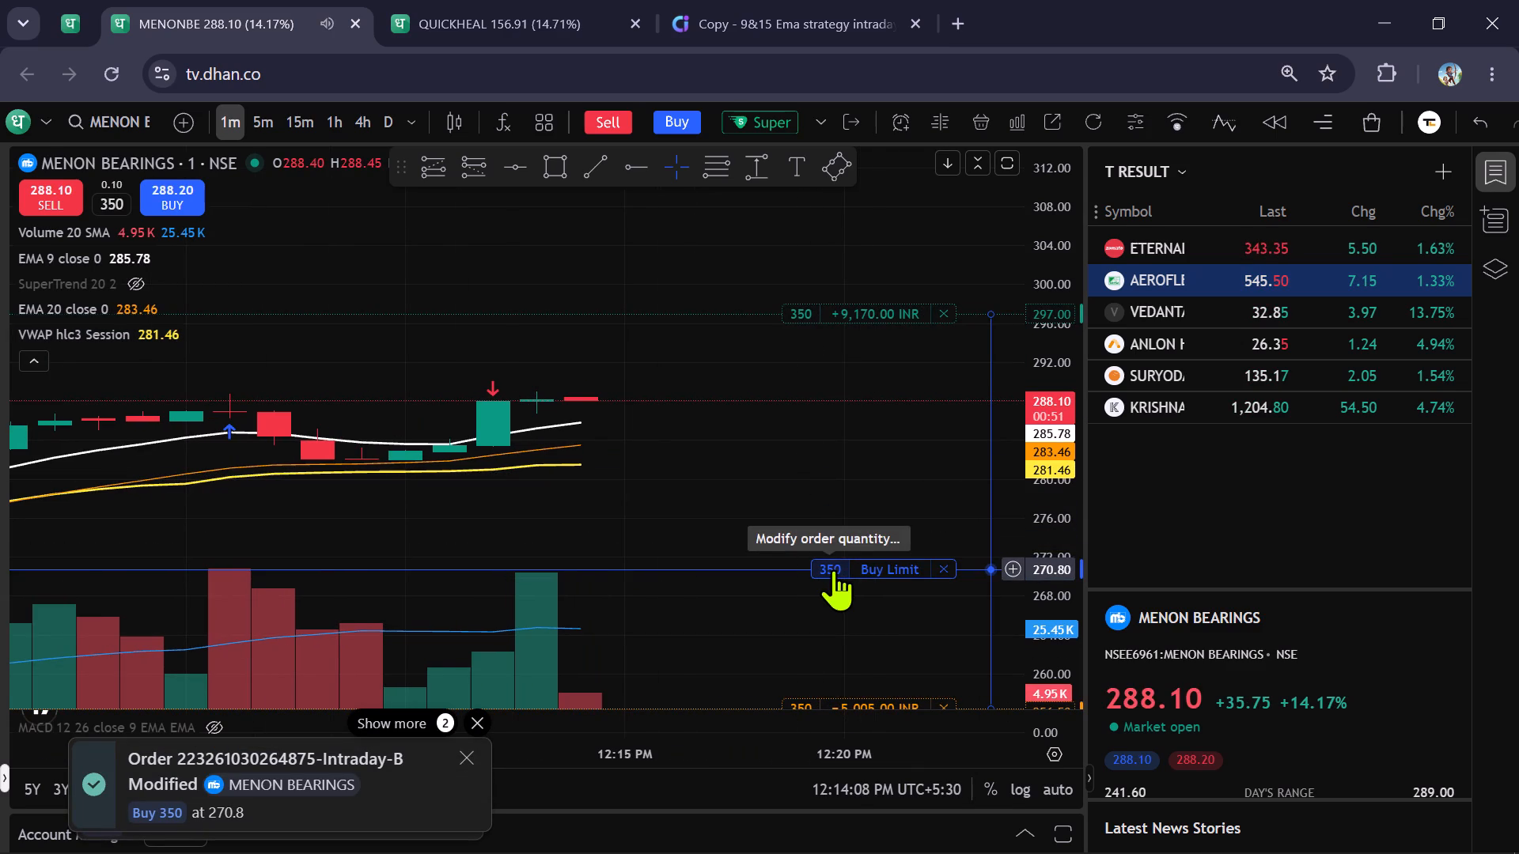
click(263, 123)
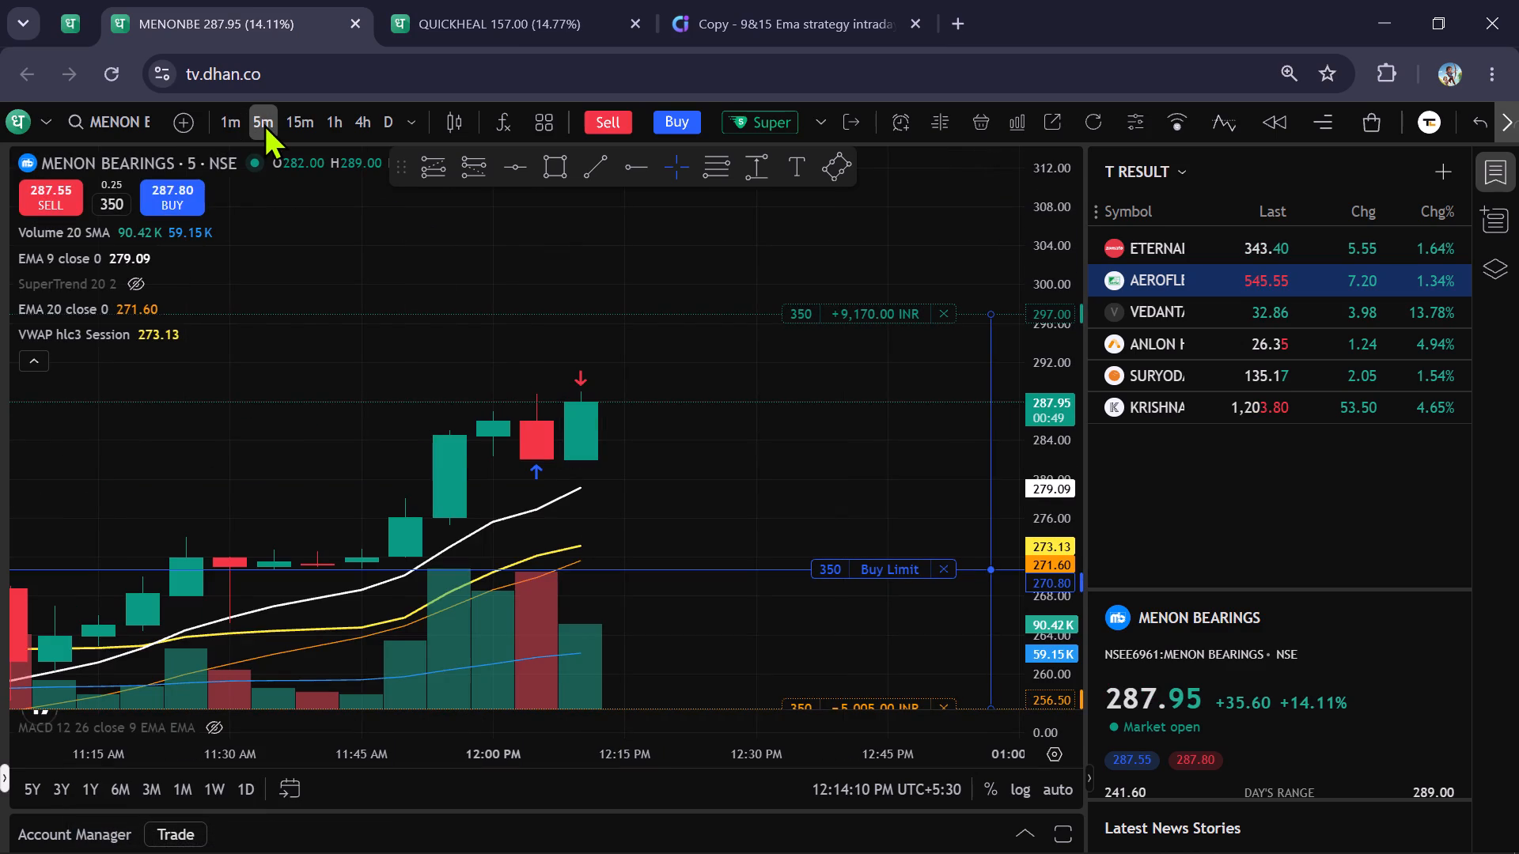
click(214, 119)
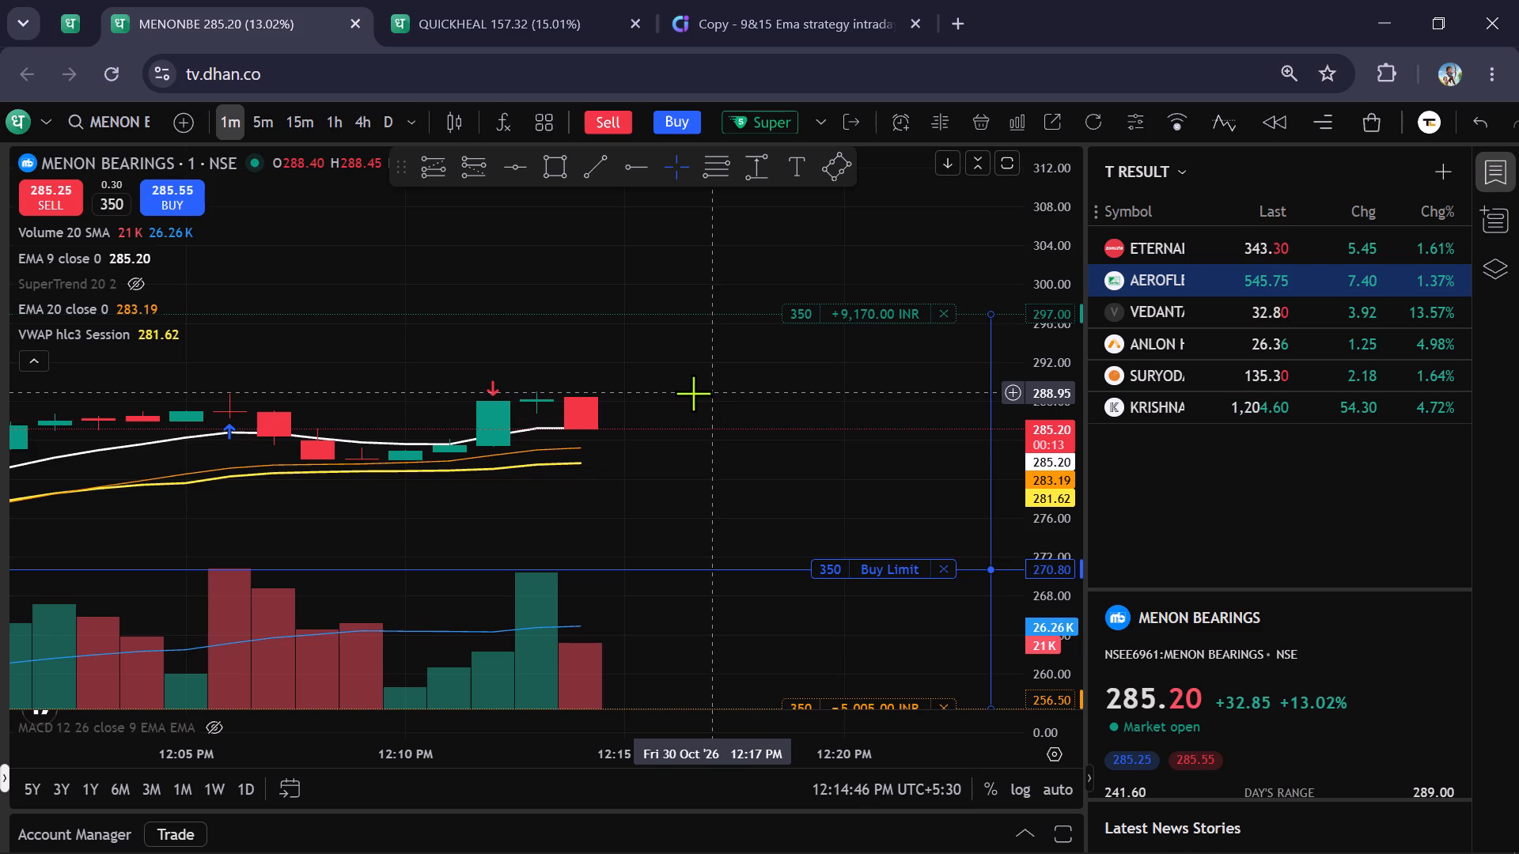
scroll(695, 396, down, 1)
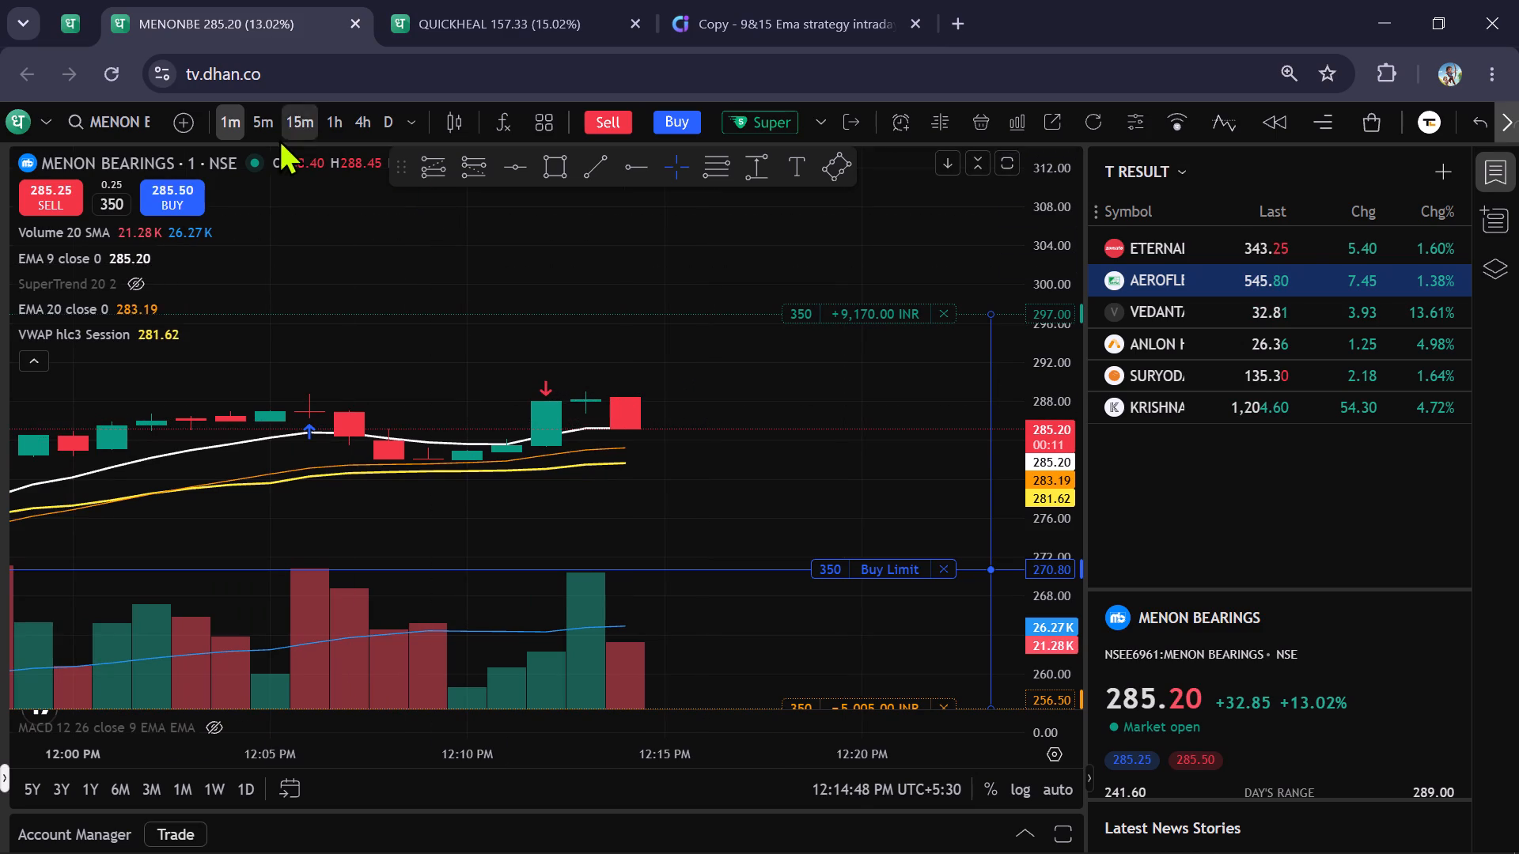
click(271, 135)
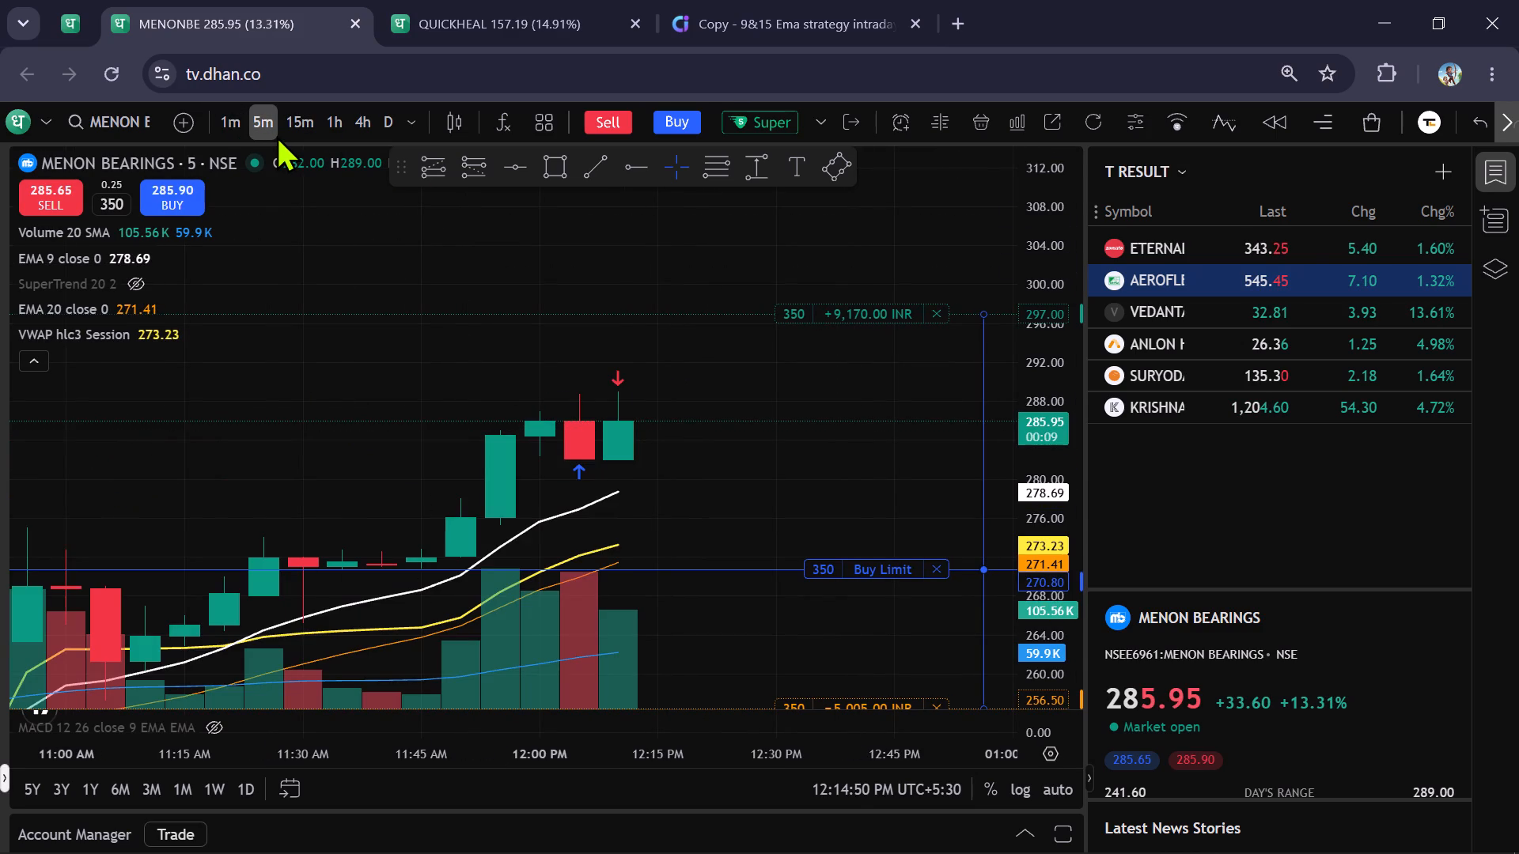
click(541, 10)
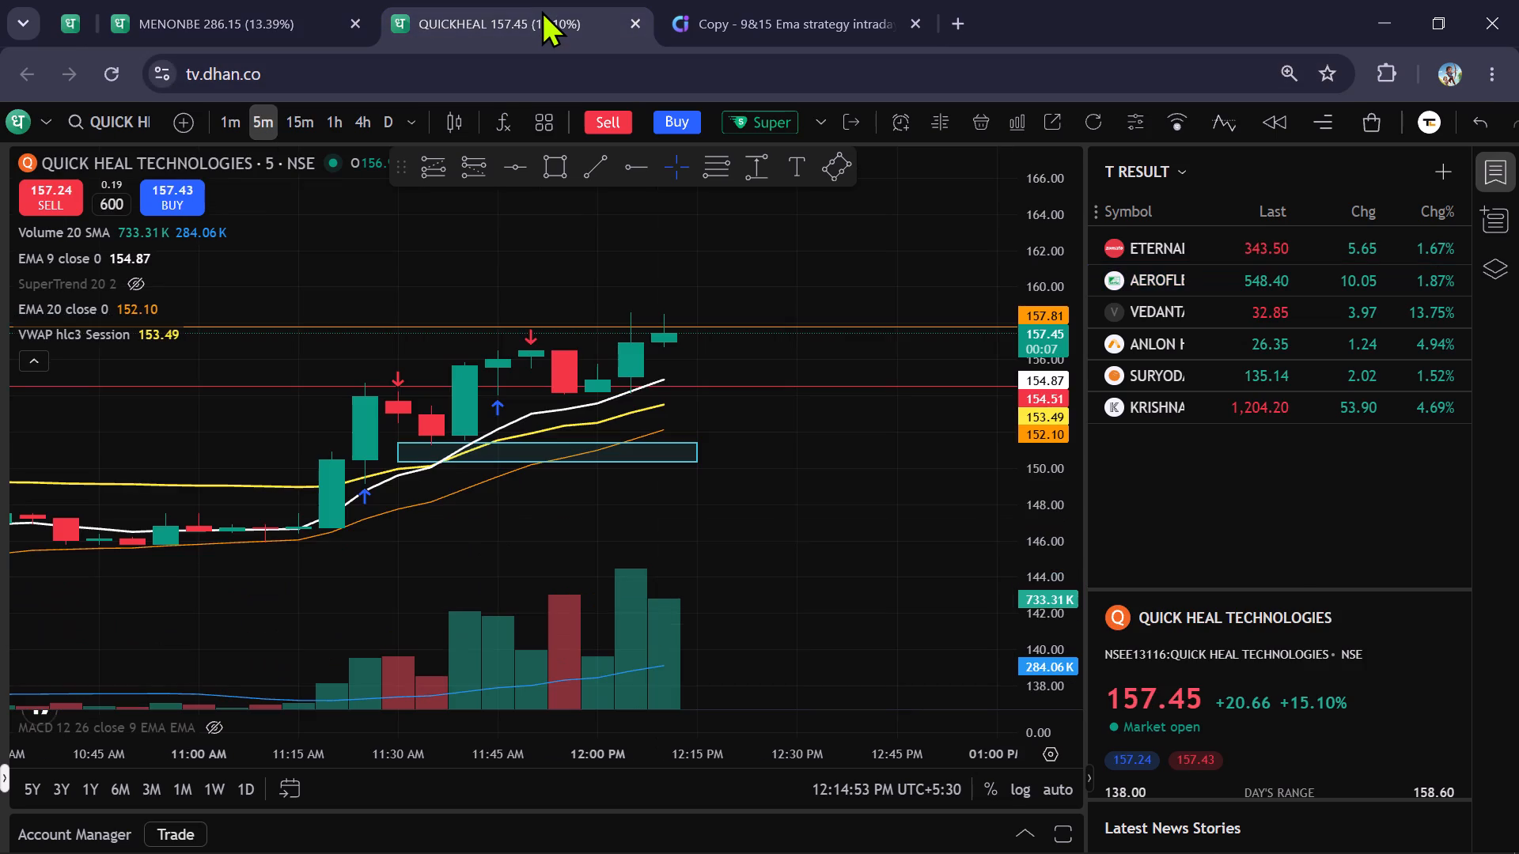
click(263, 0)
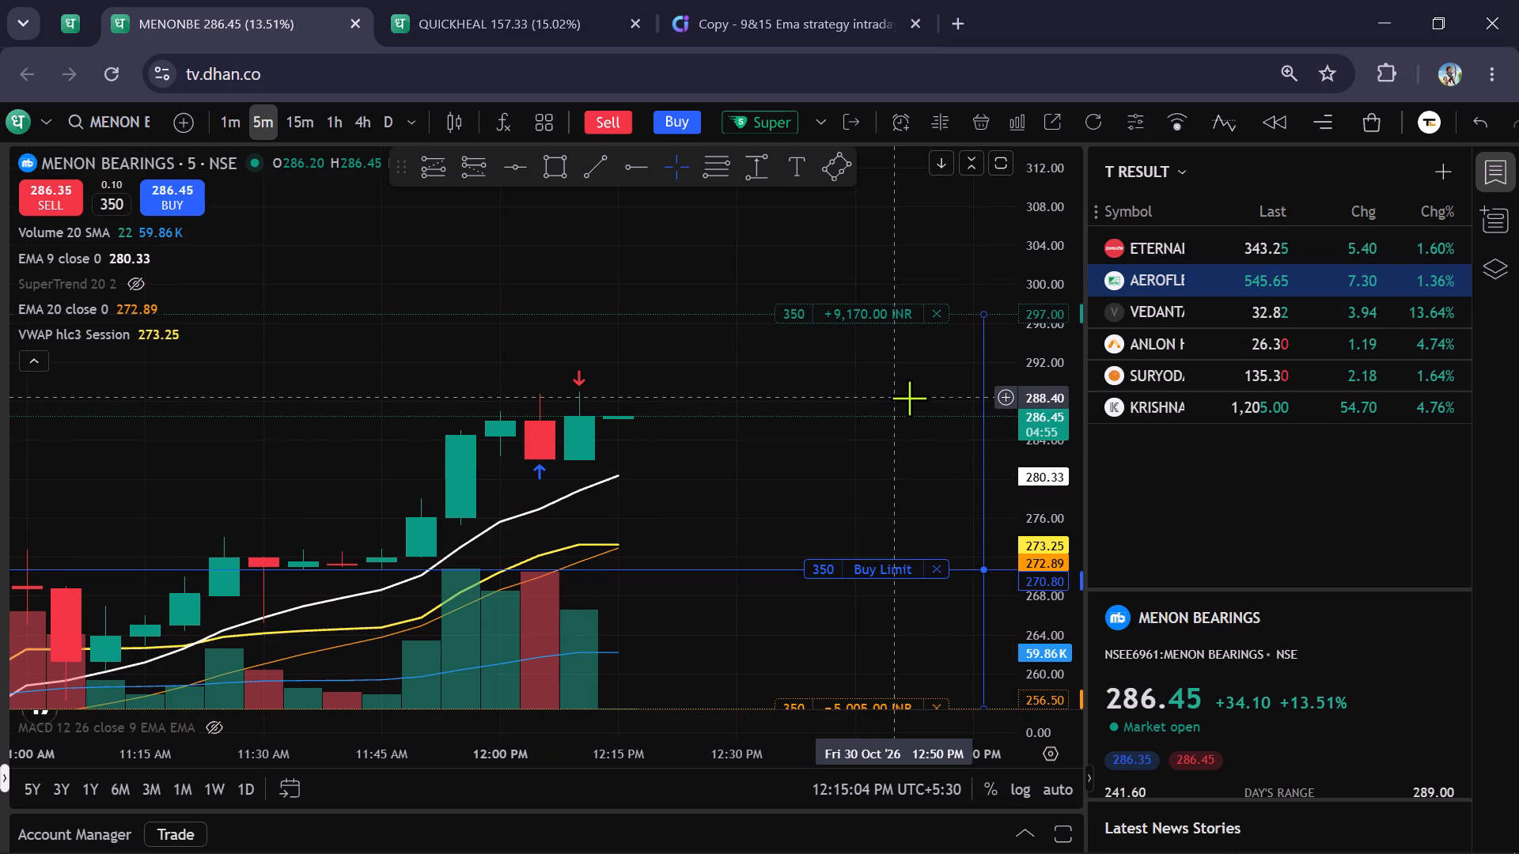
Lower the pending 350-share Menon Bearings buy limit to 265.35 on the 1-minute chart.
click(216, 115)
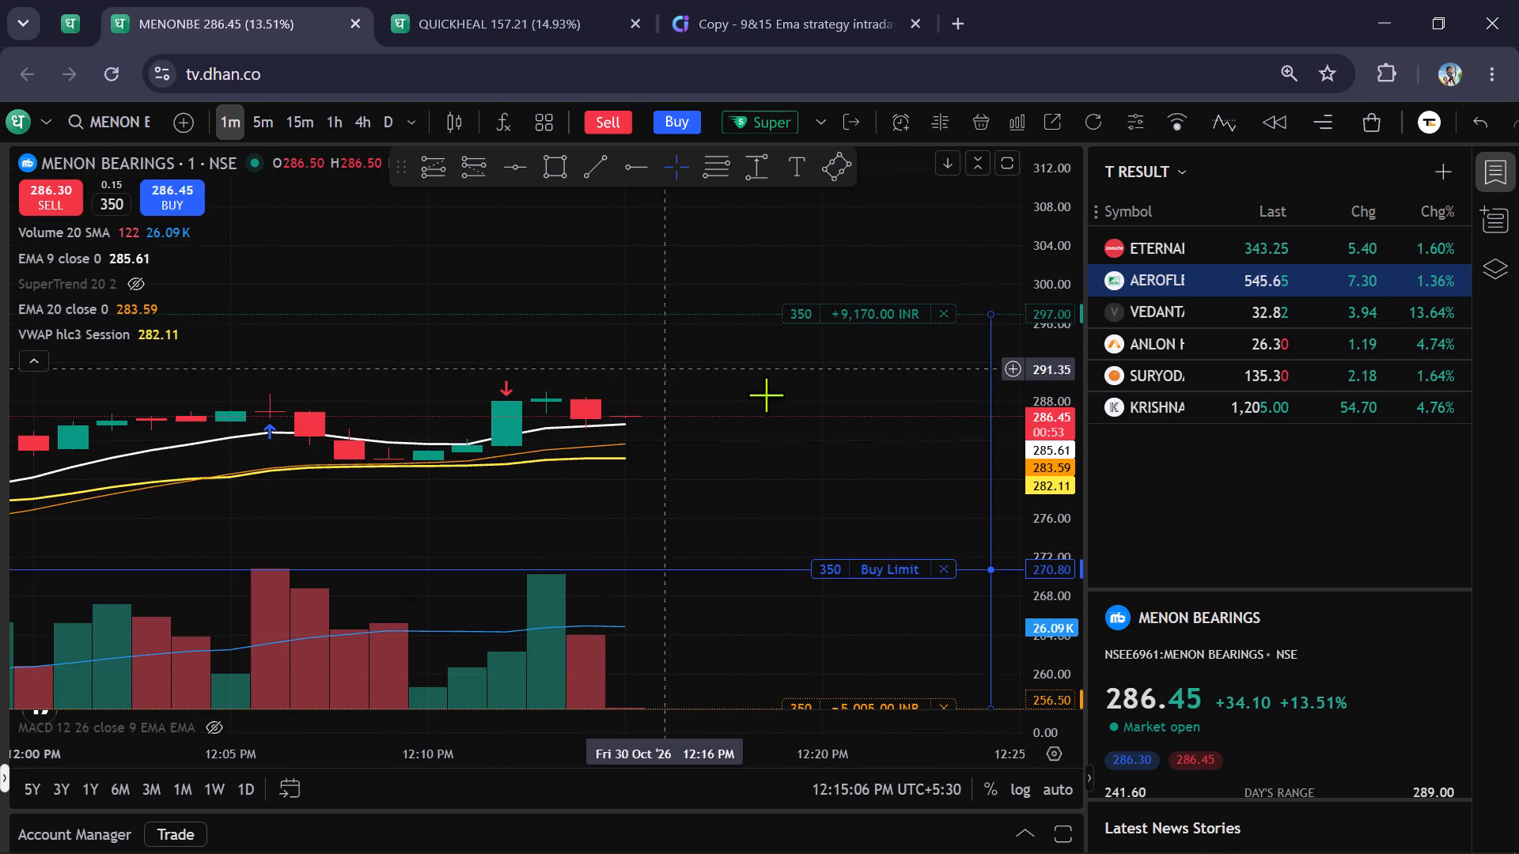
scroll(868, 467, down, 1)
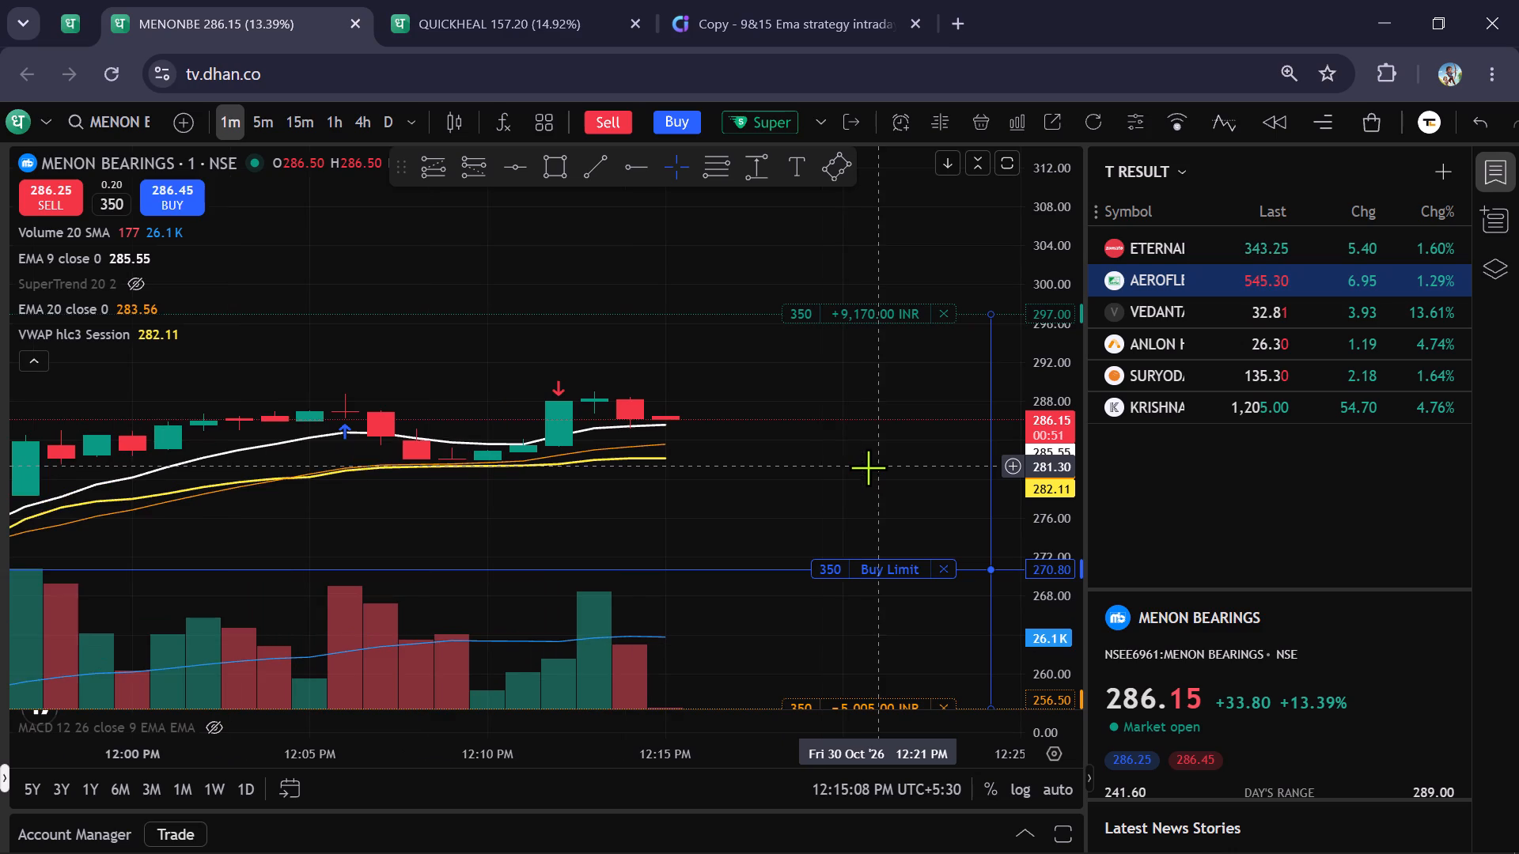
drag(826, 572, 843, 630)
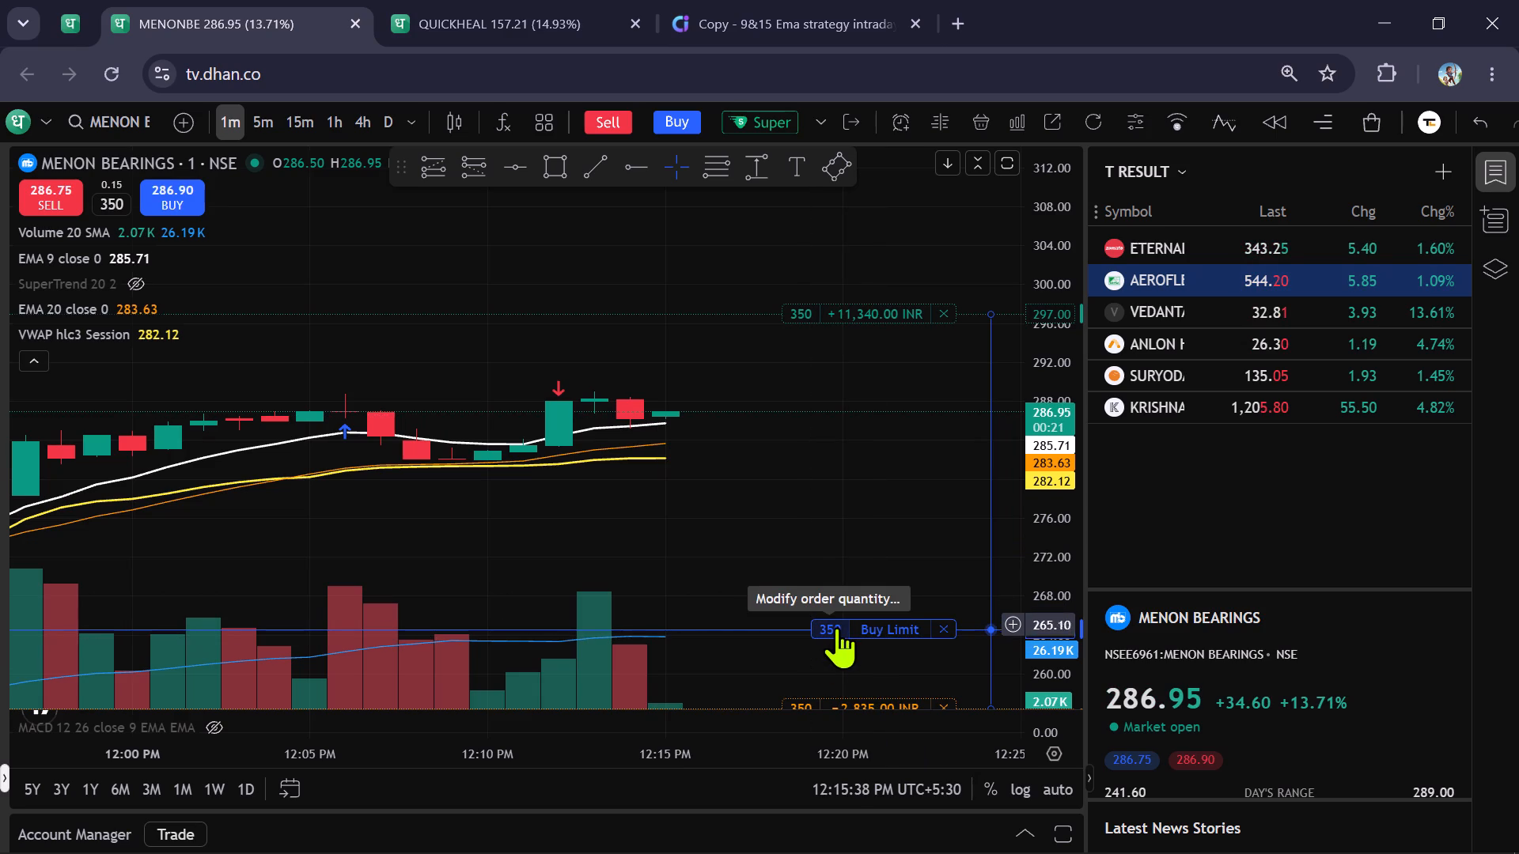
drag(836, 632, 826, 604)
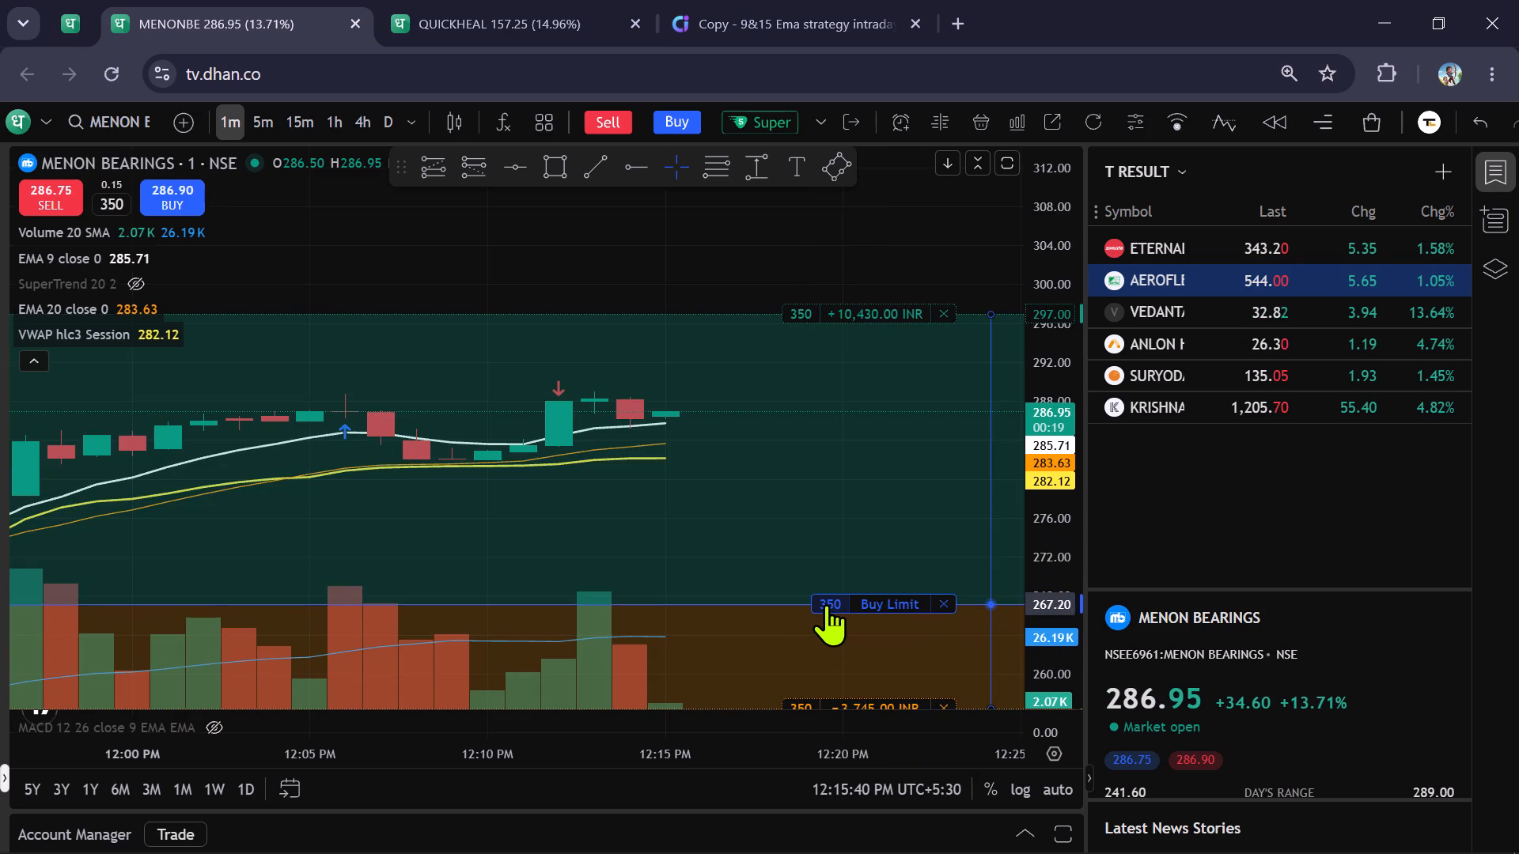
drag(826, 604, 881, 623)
Test the Menon Bearings buy limit around 287 to 288, and set the pending order to 262.40.
drag(891, 515, 844, 520)
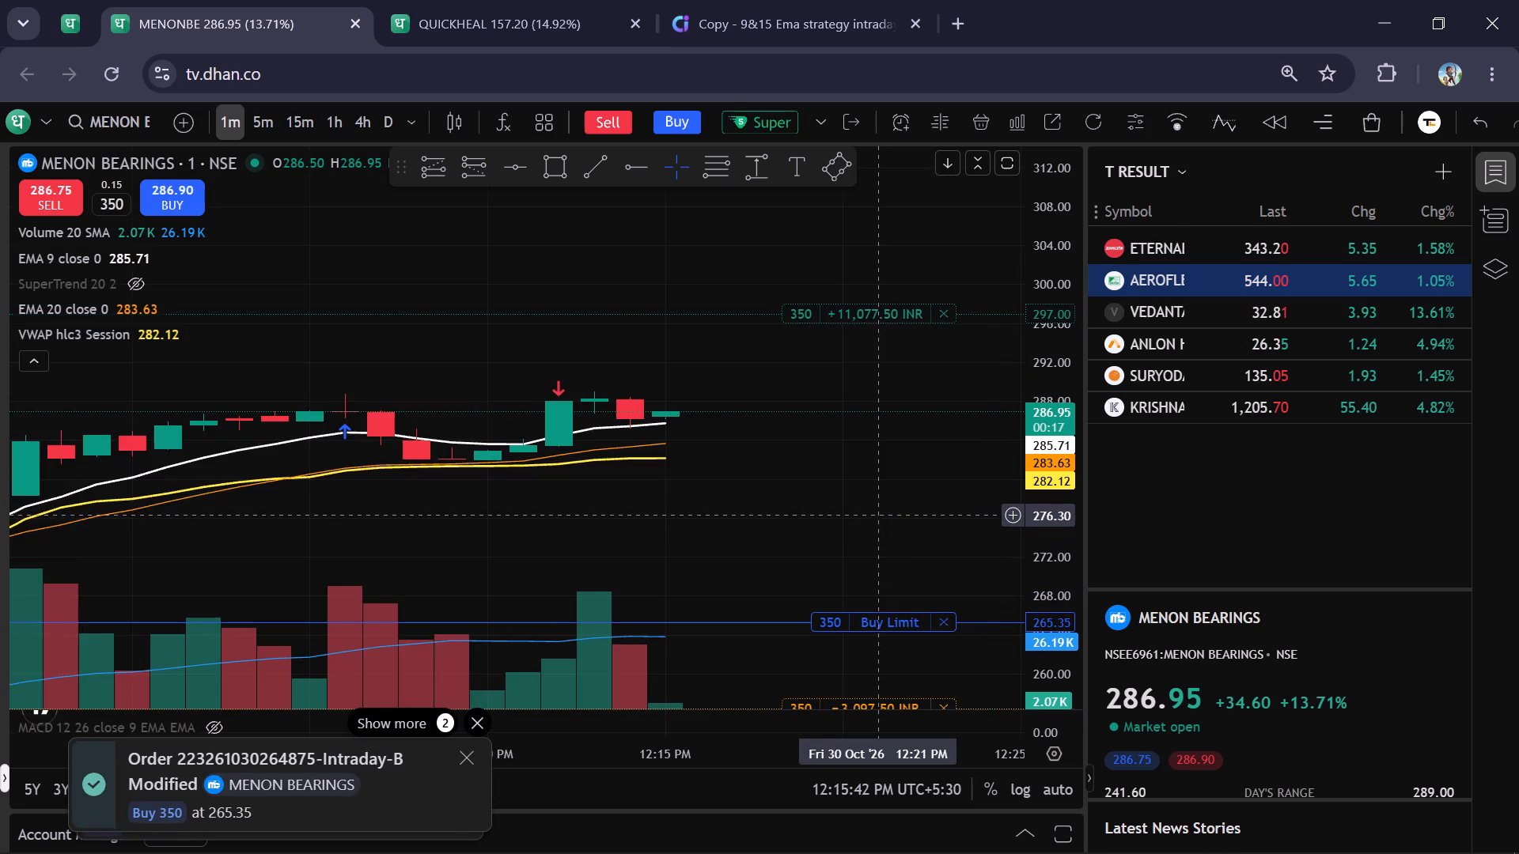
drag(844, 520, 751, 530)
scroll(751, 530, down, 2)
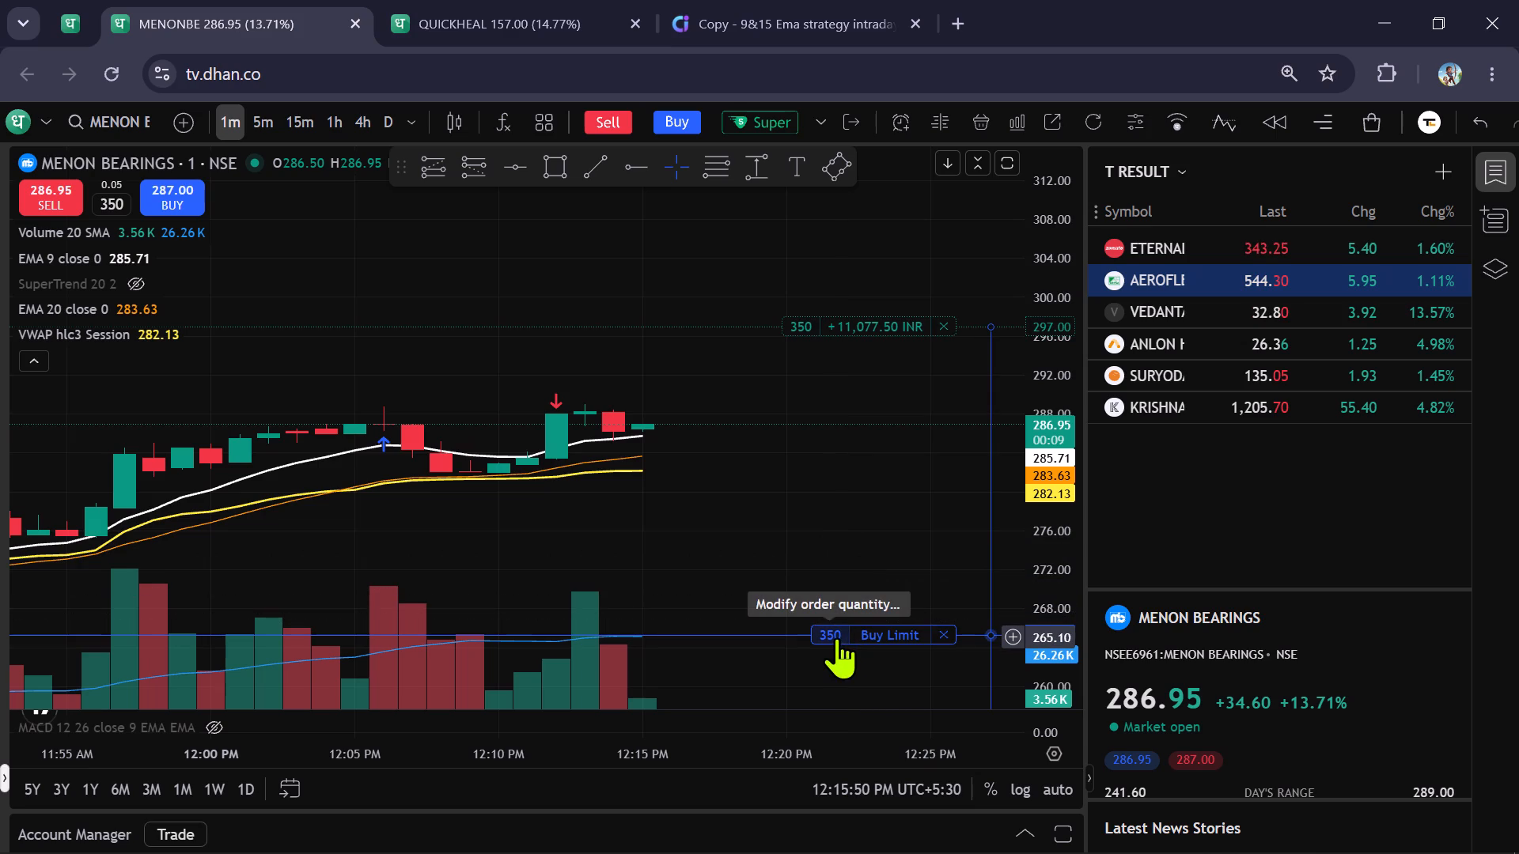
drag(833, 636, 828, 567)
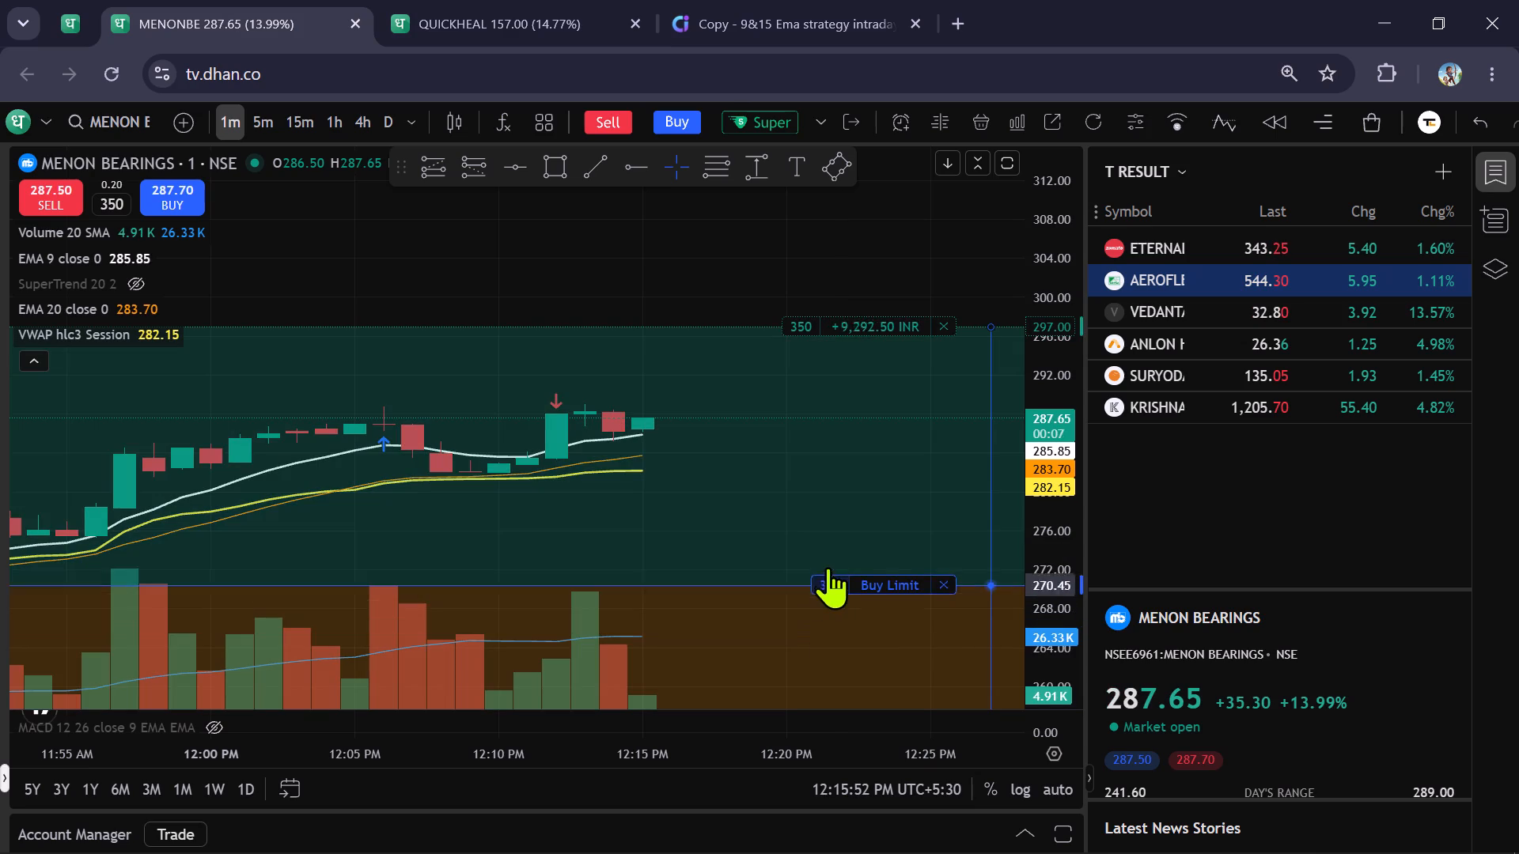
drag(828, 567, 822, 422)
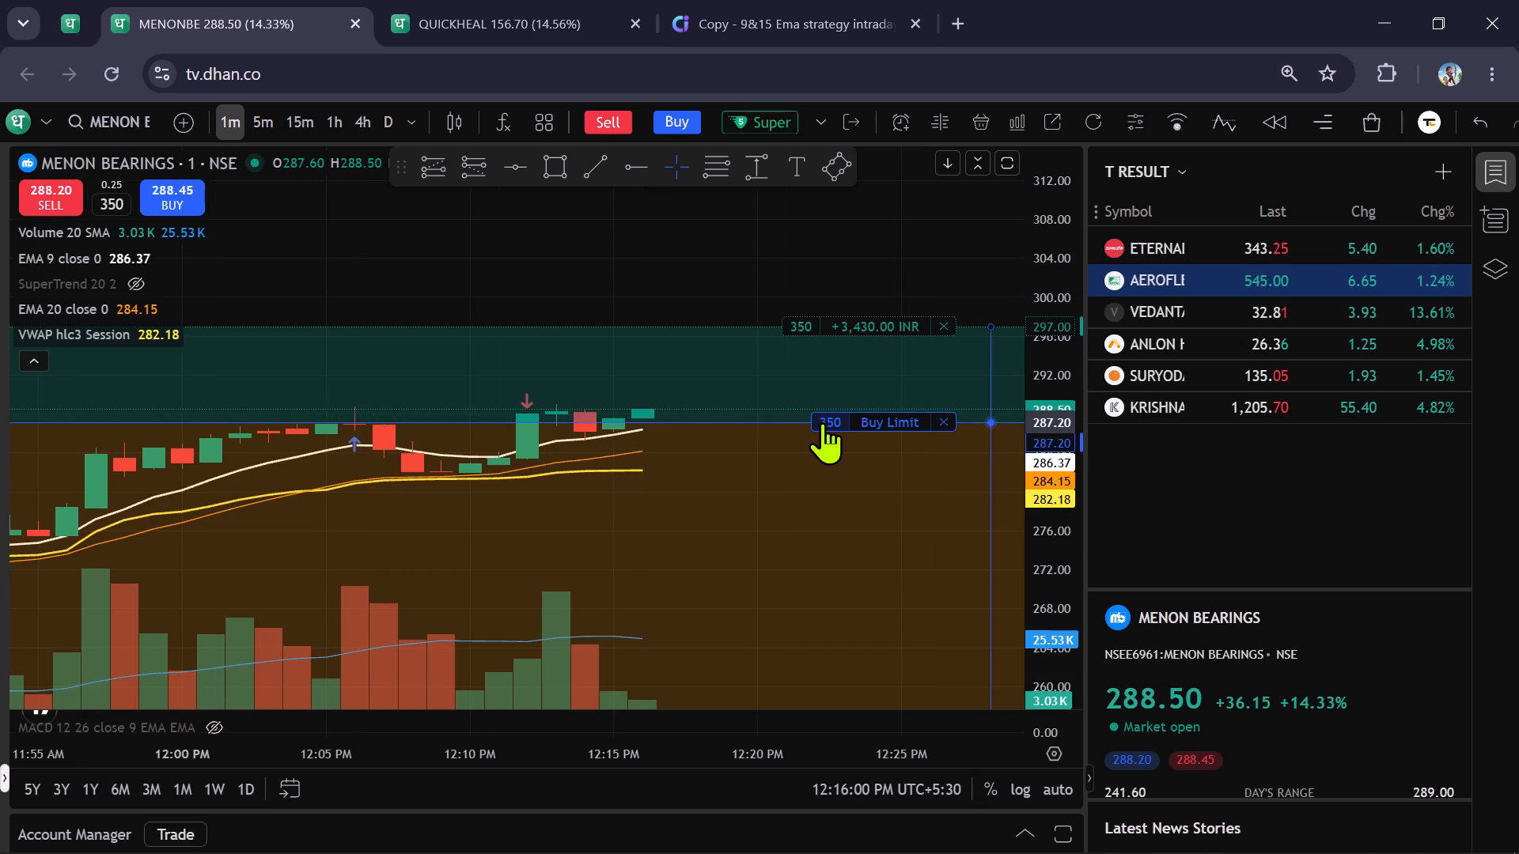
drag(822, 422, 829, 414)
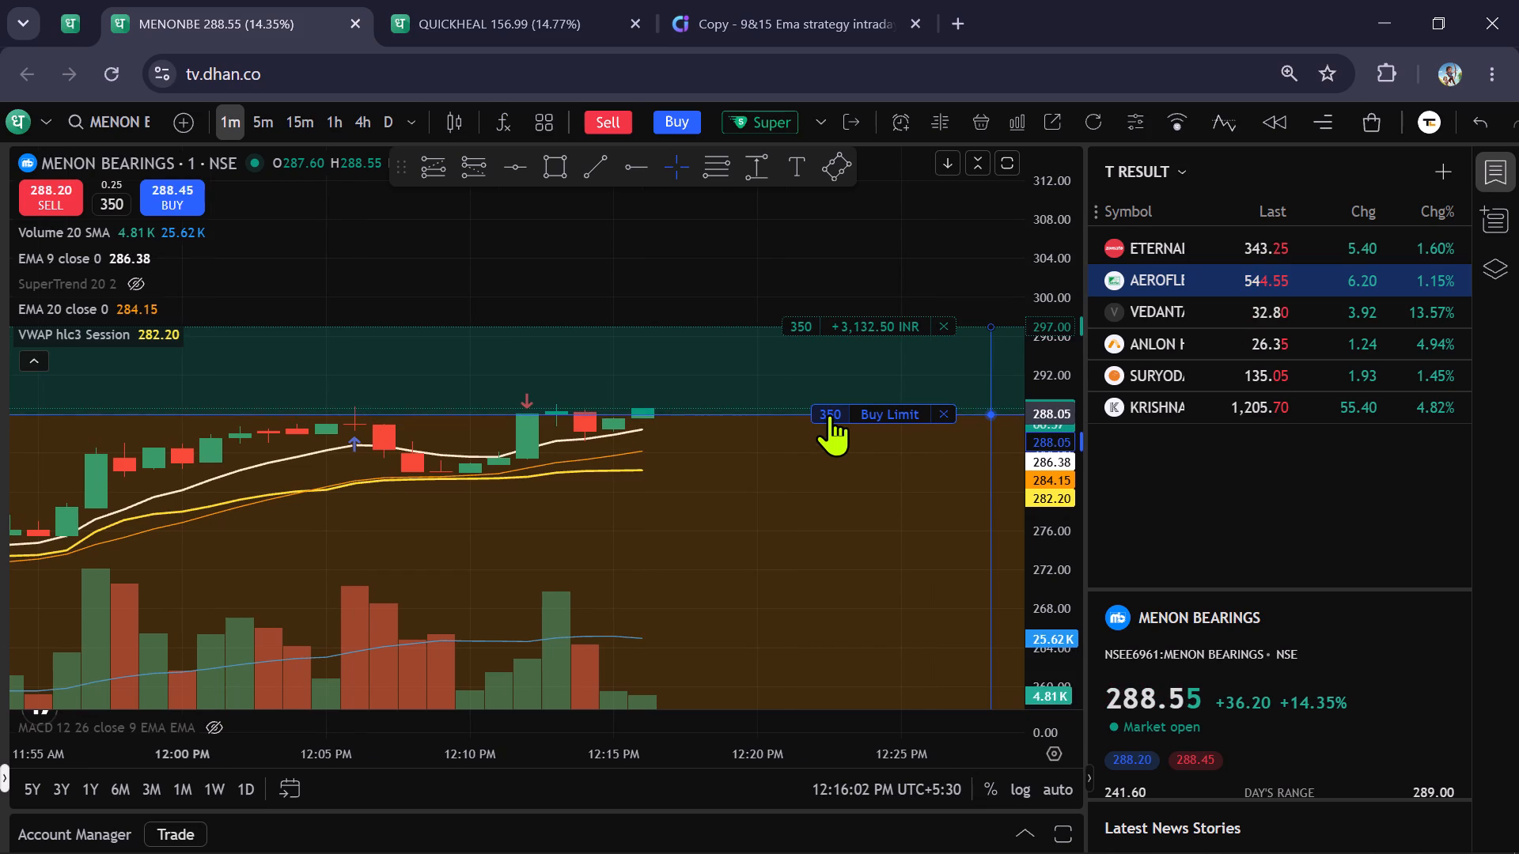
drag(829, 414, 835, 419)
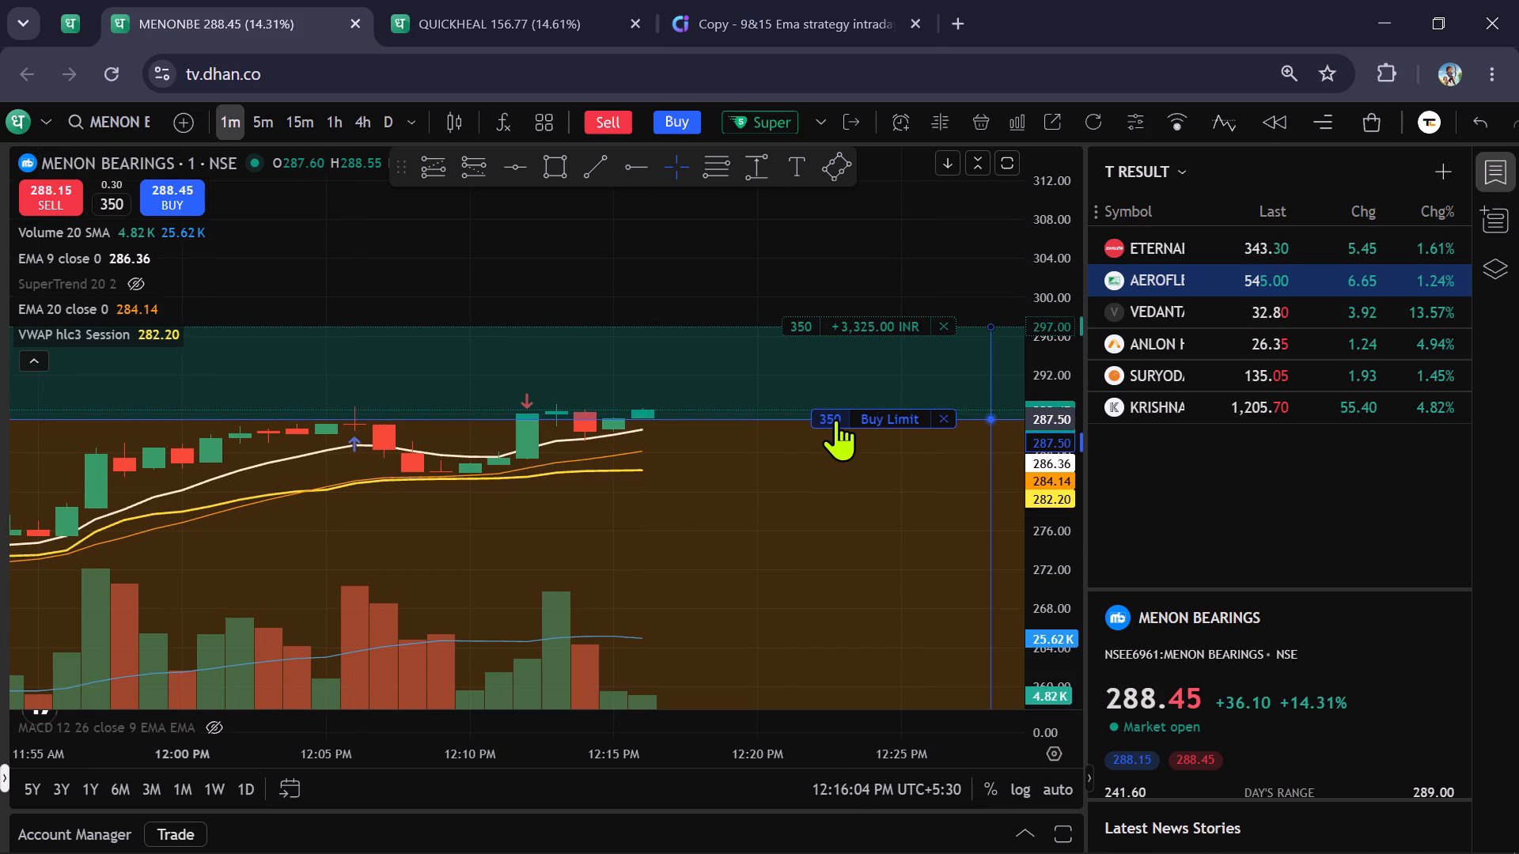
drag(835, 419, 827, 630)
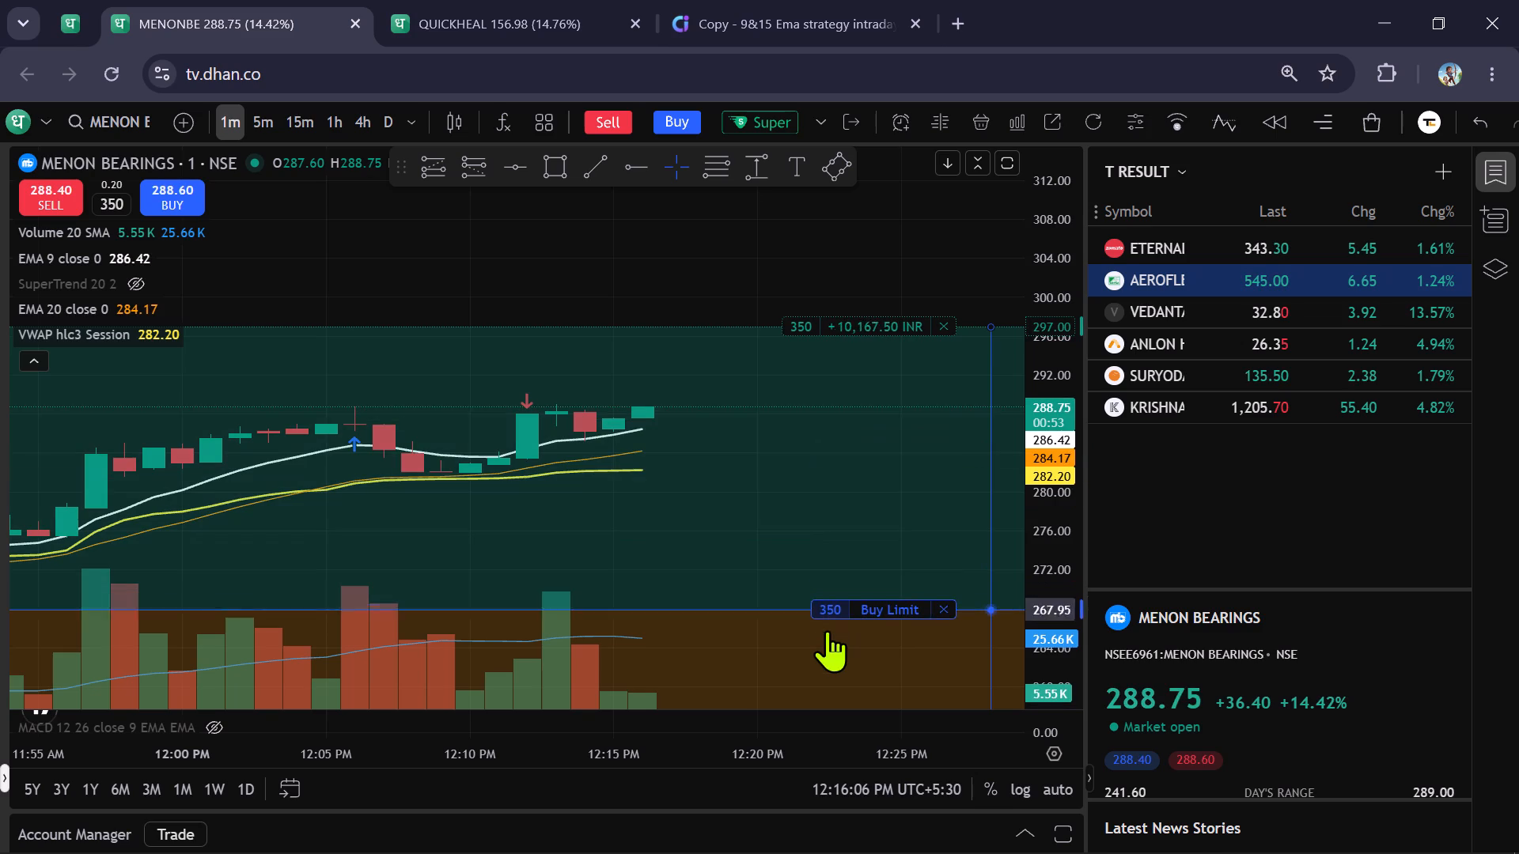
drag(827, 630, 824, 664)
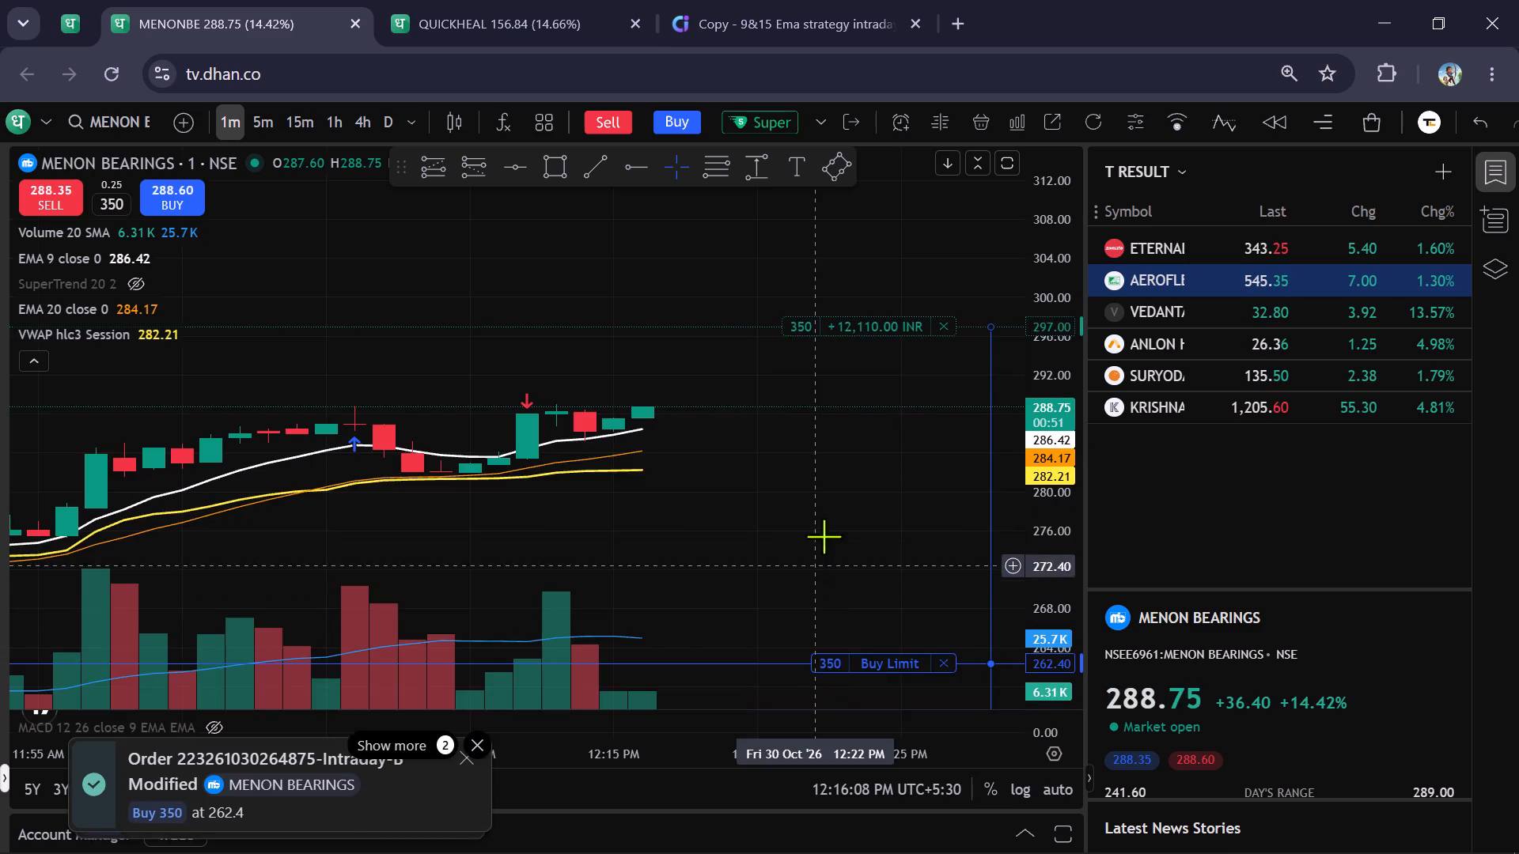
Draw a horizontal line at 288.70 on the Menon Bearings 5-minute chart.
click(261, 123)
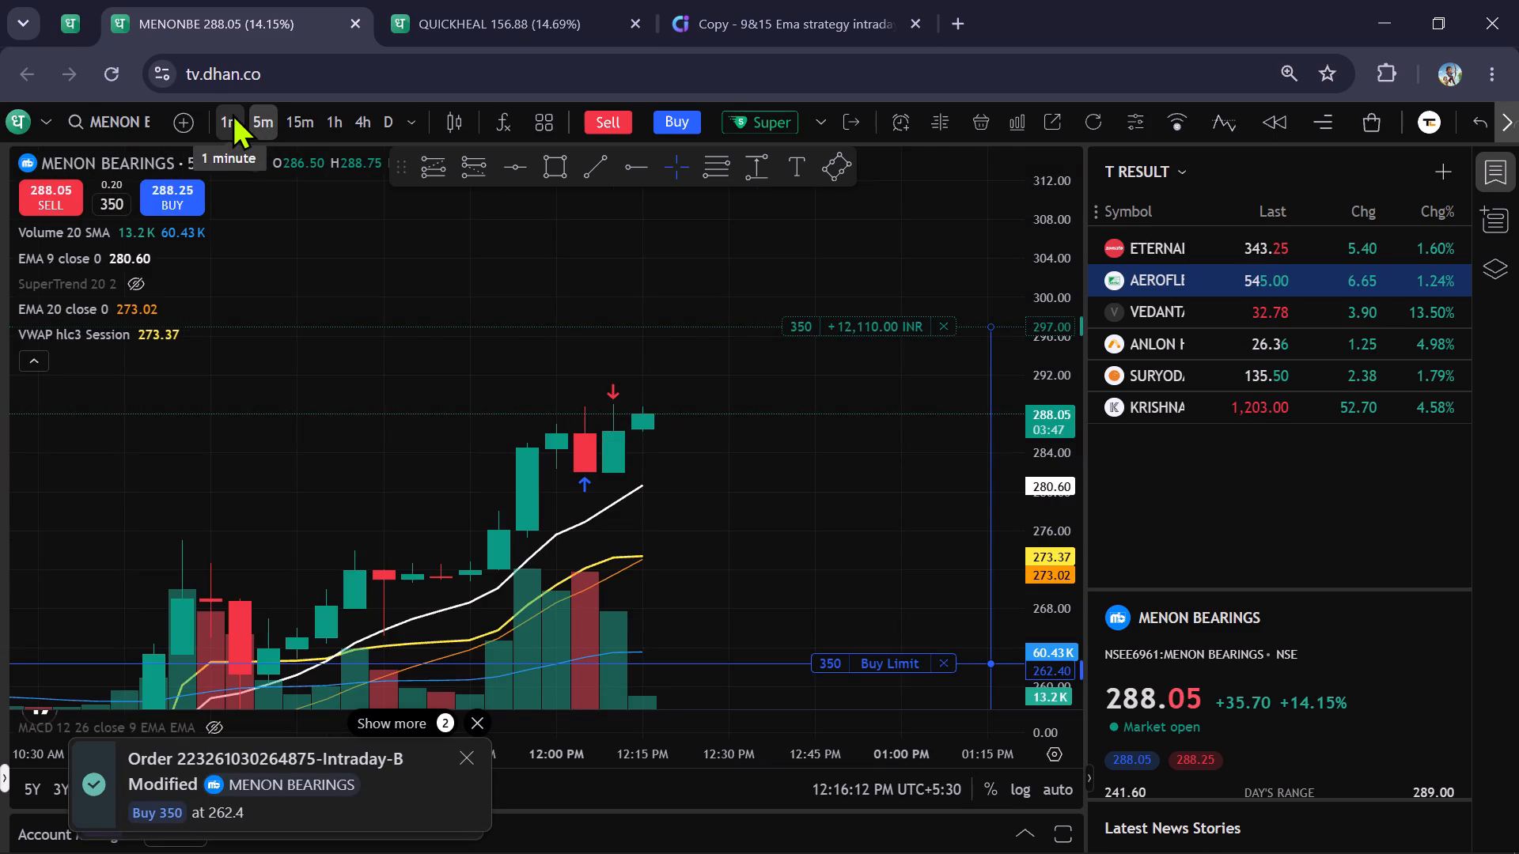
click(522, 156)
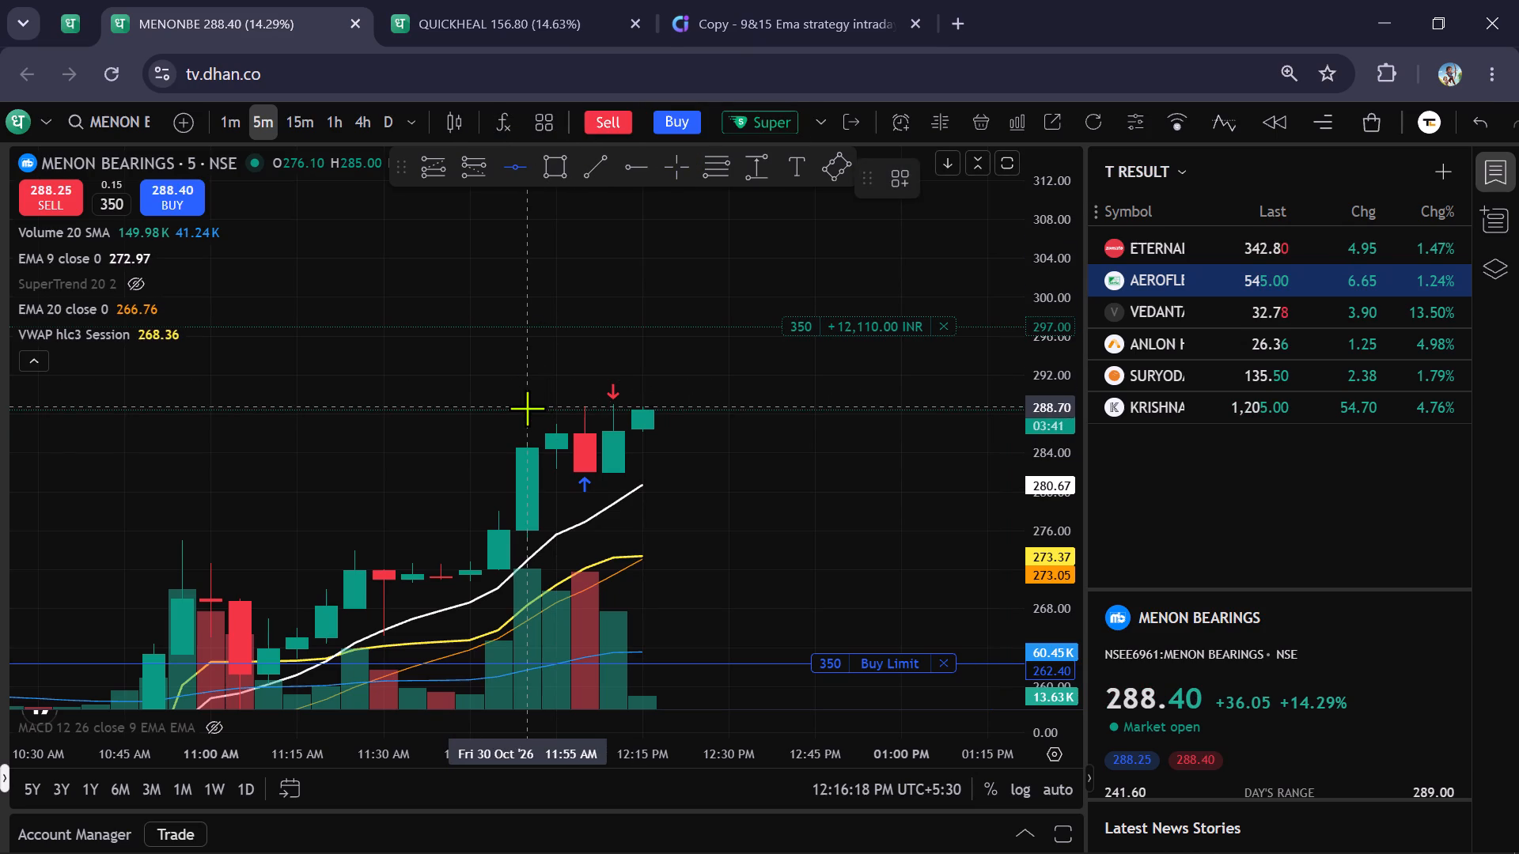
click(527, 408)
click(756, 459)
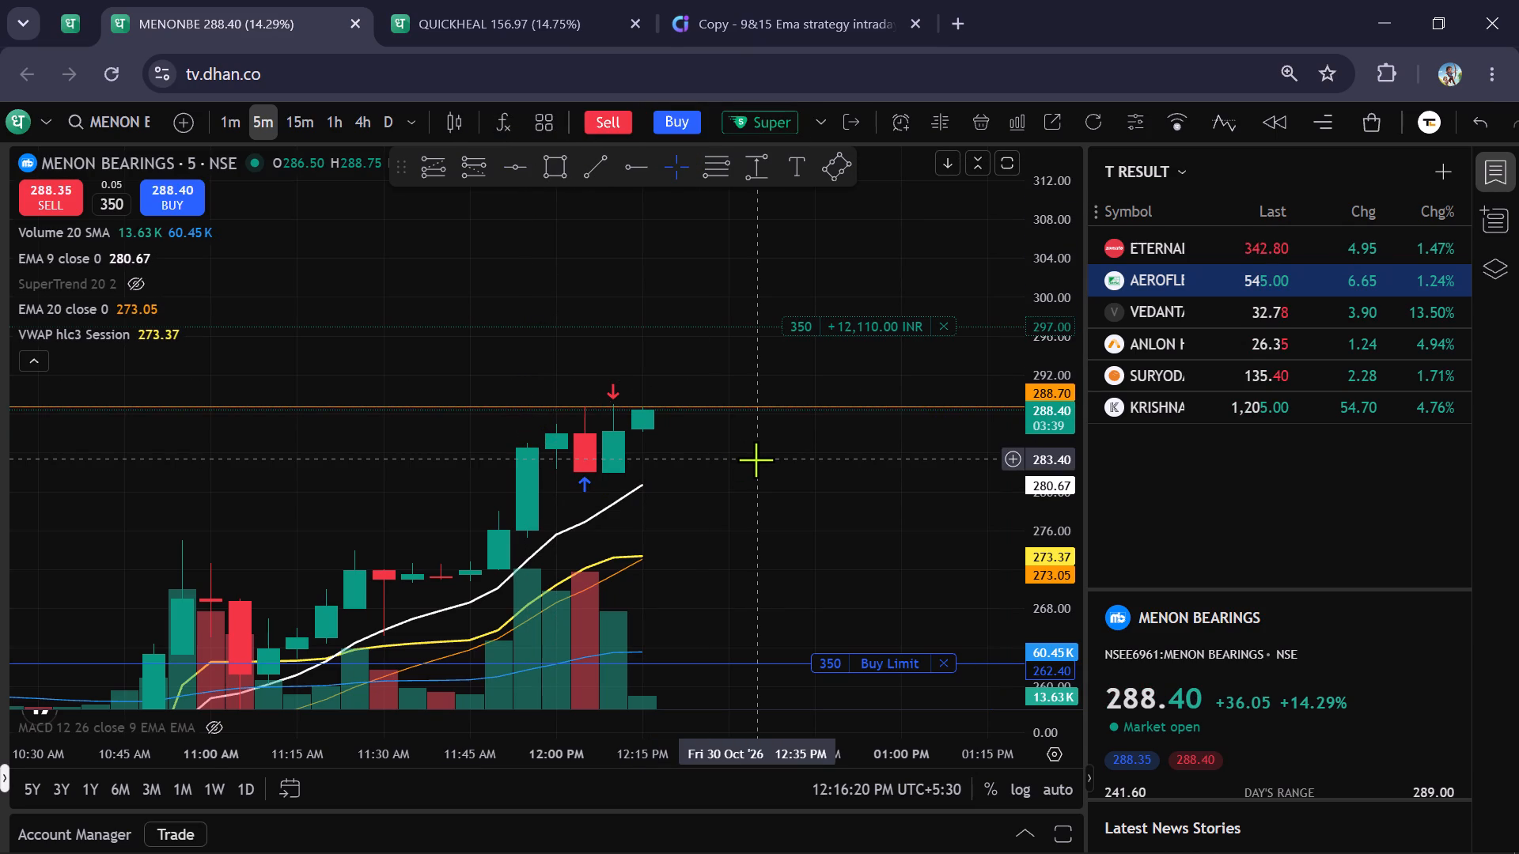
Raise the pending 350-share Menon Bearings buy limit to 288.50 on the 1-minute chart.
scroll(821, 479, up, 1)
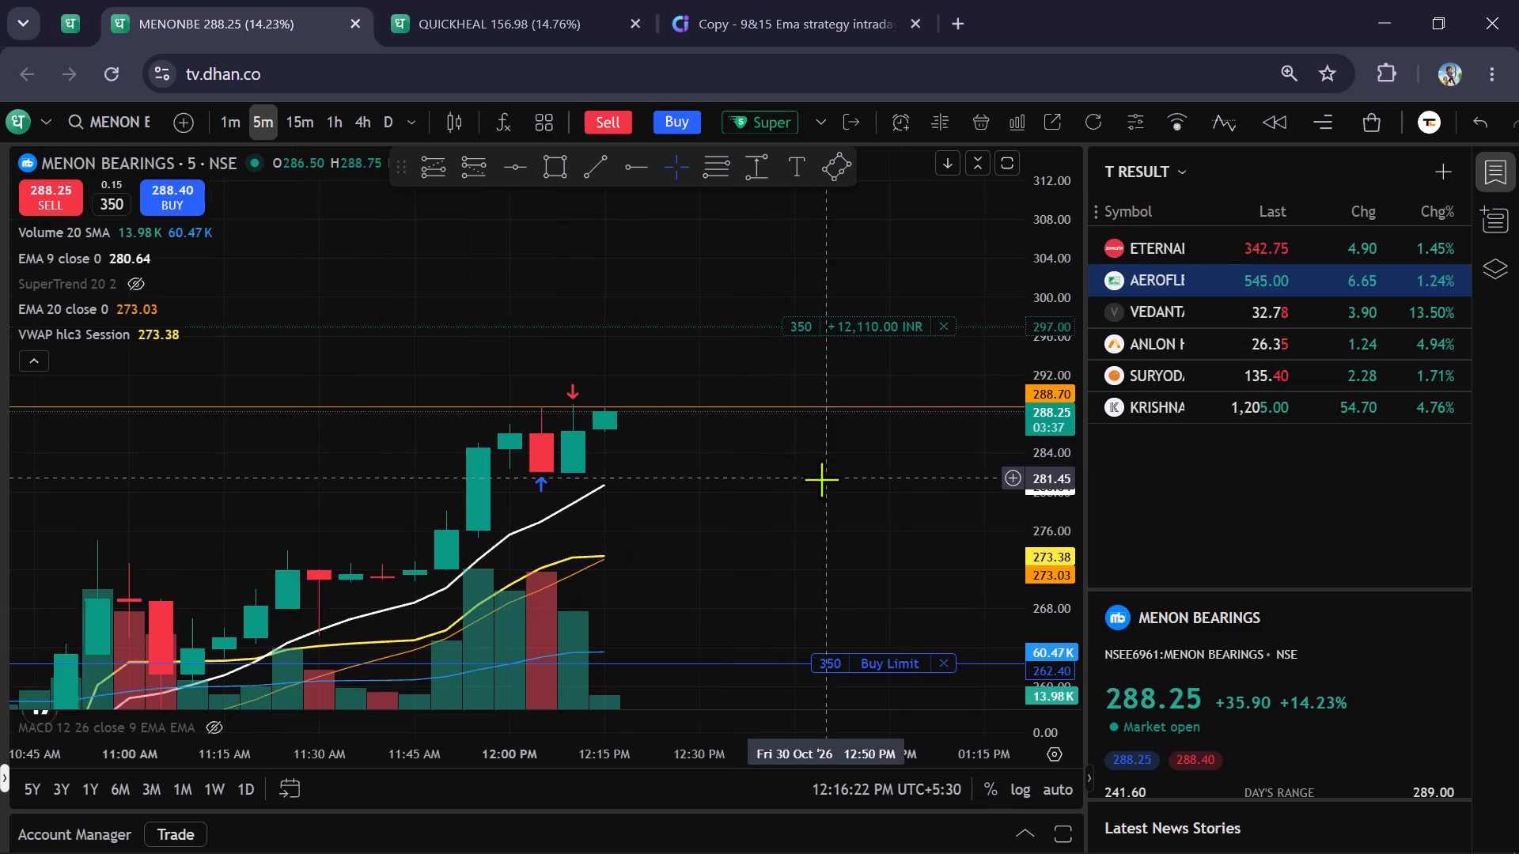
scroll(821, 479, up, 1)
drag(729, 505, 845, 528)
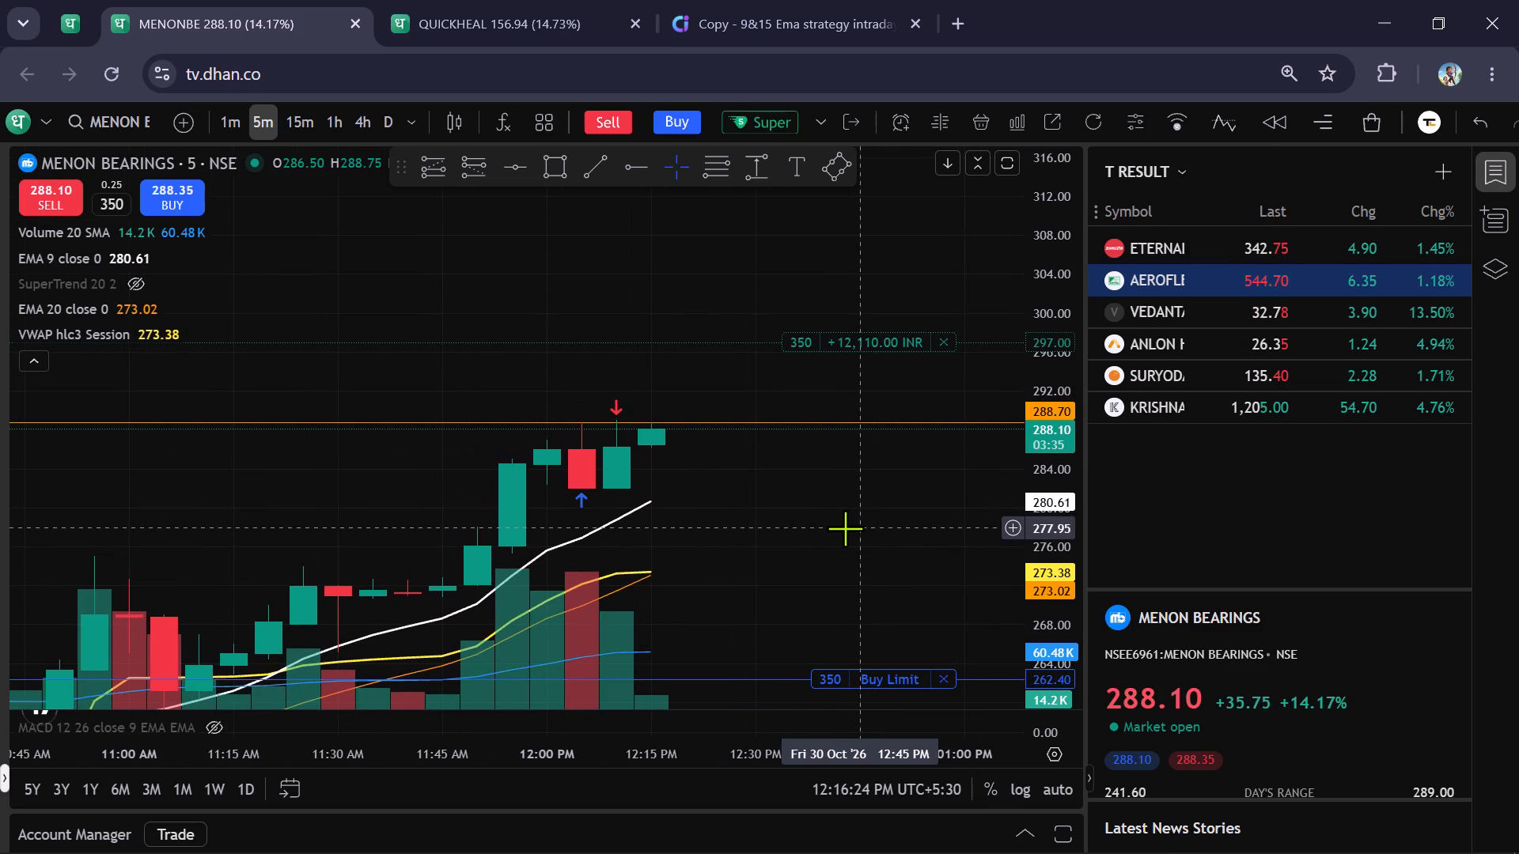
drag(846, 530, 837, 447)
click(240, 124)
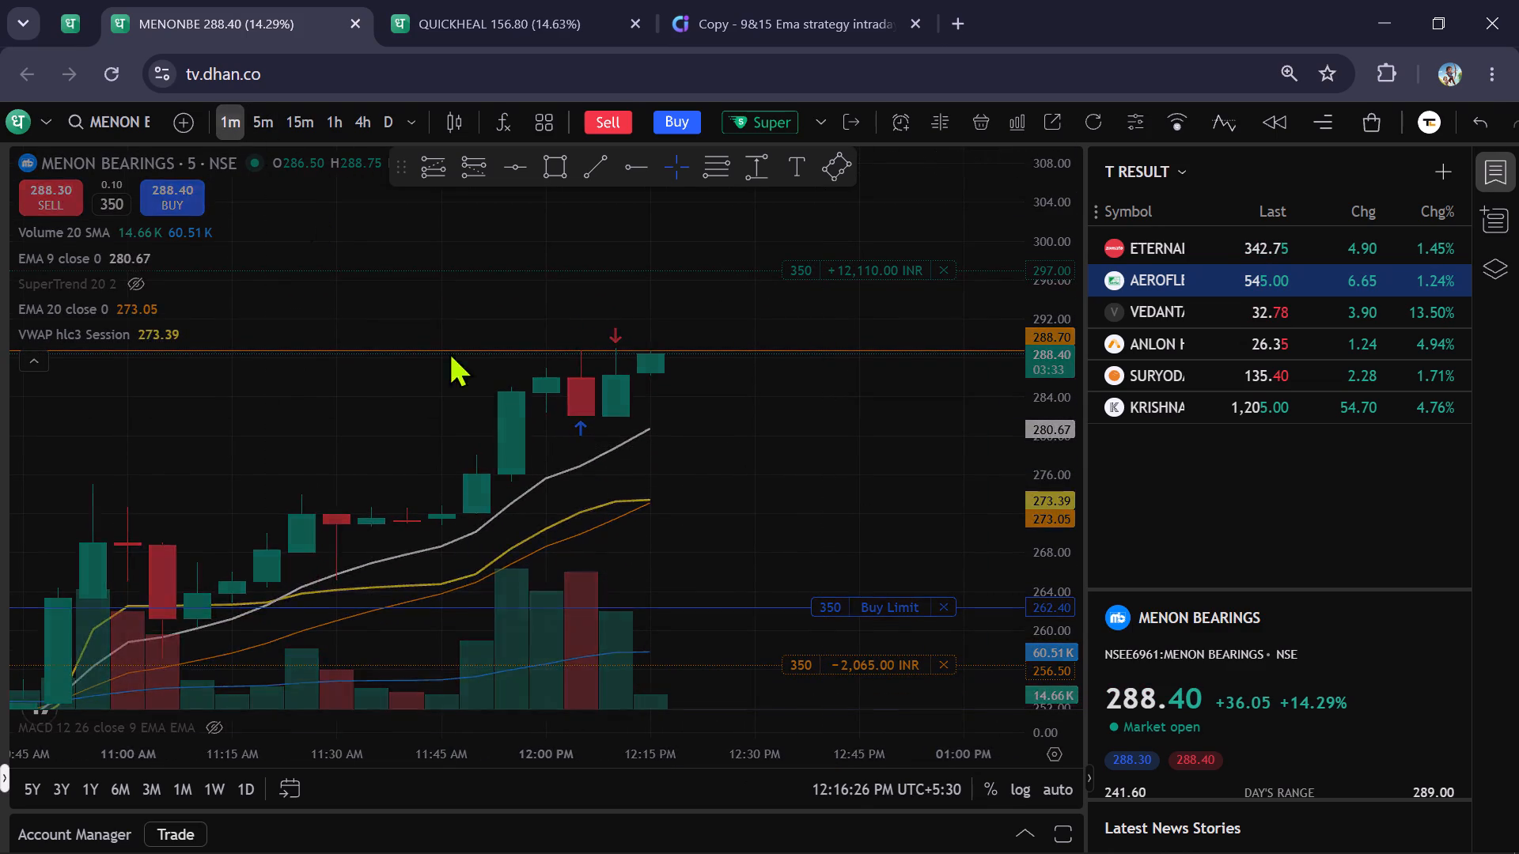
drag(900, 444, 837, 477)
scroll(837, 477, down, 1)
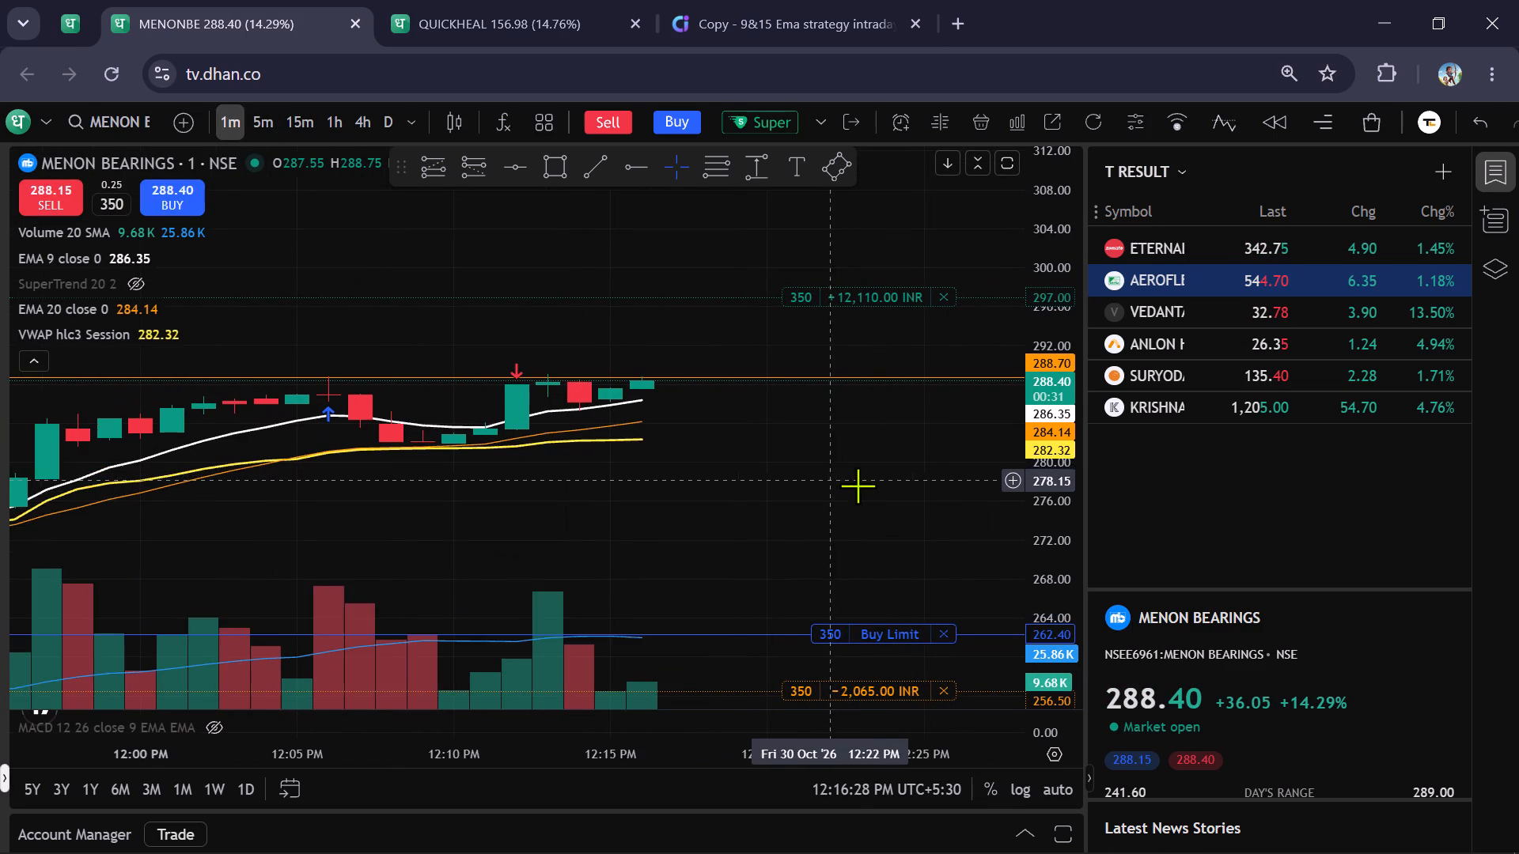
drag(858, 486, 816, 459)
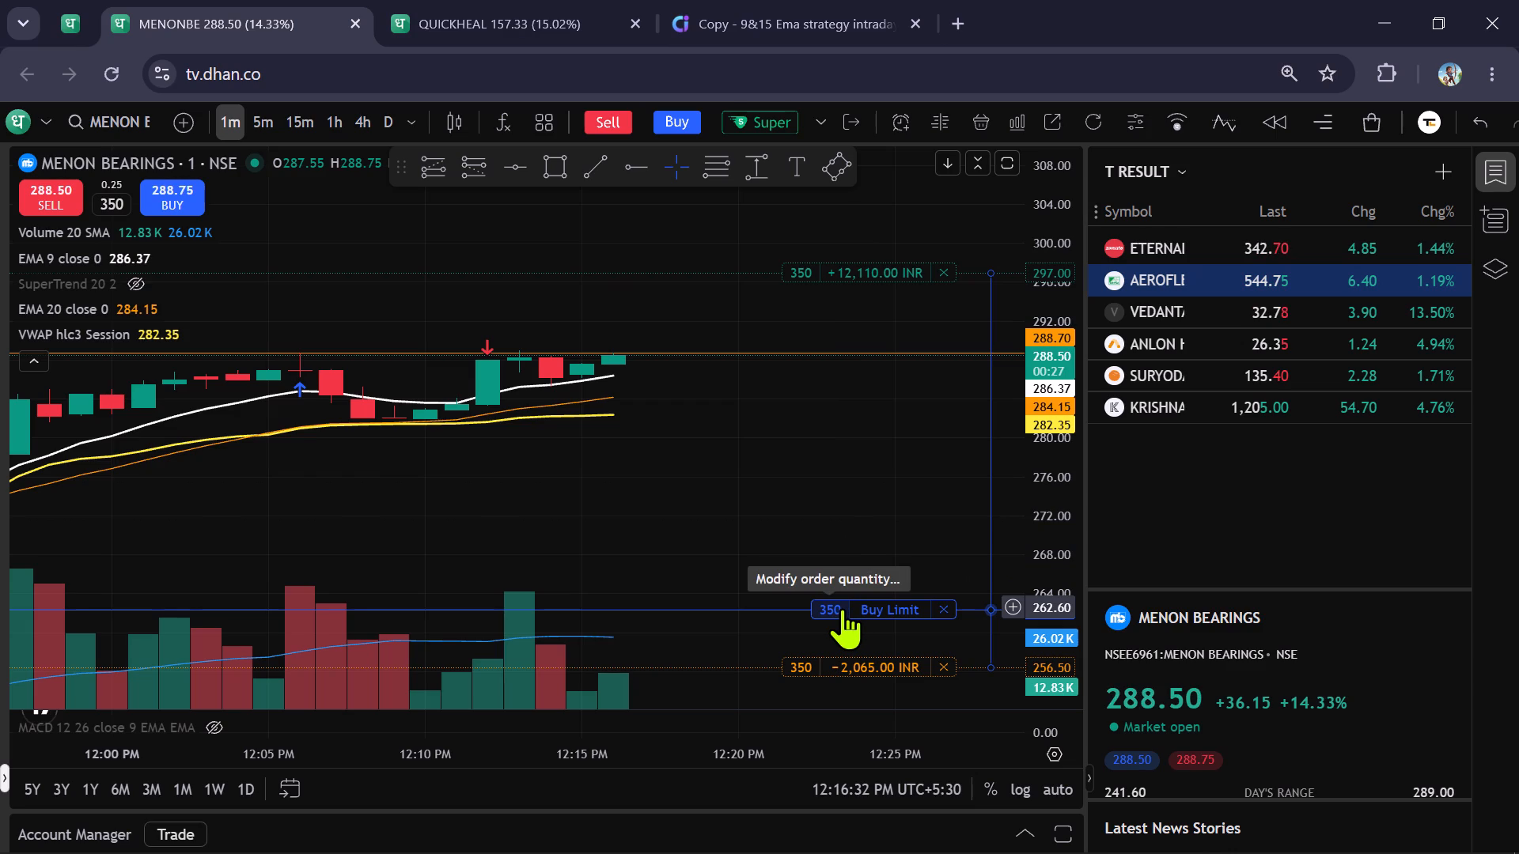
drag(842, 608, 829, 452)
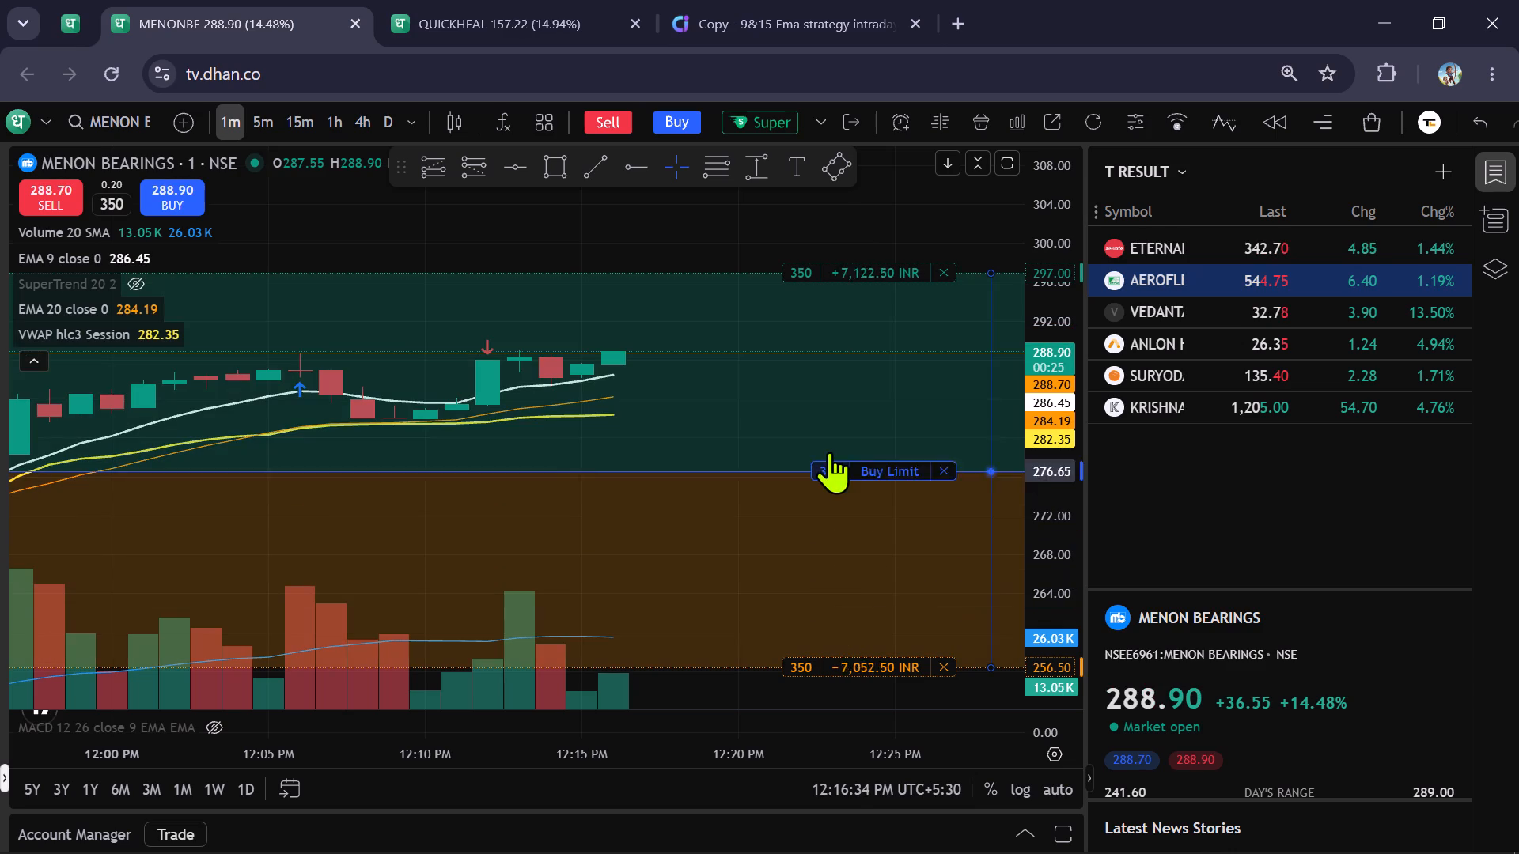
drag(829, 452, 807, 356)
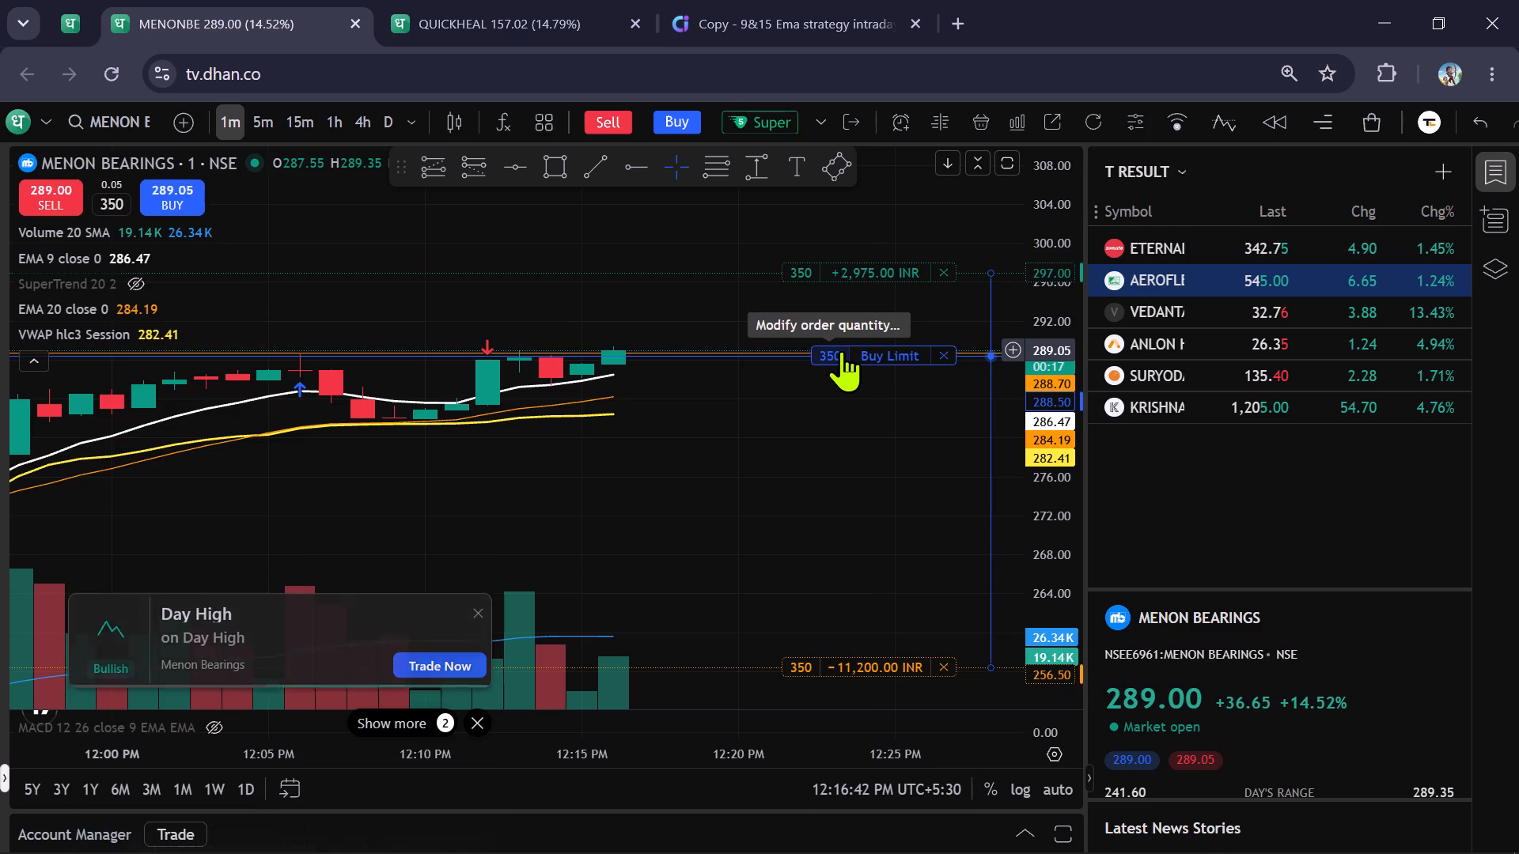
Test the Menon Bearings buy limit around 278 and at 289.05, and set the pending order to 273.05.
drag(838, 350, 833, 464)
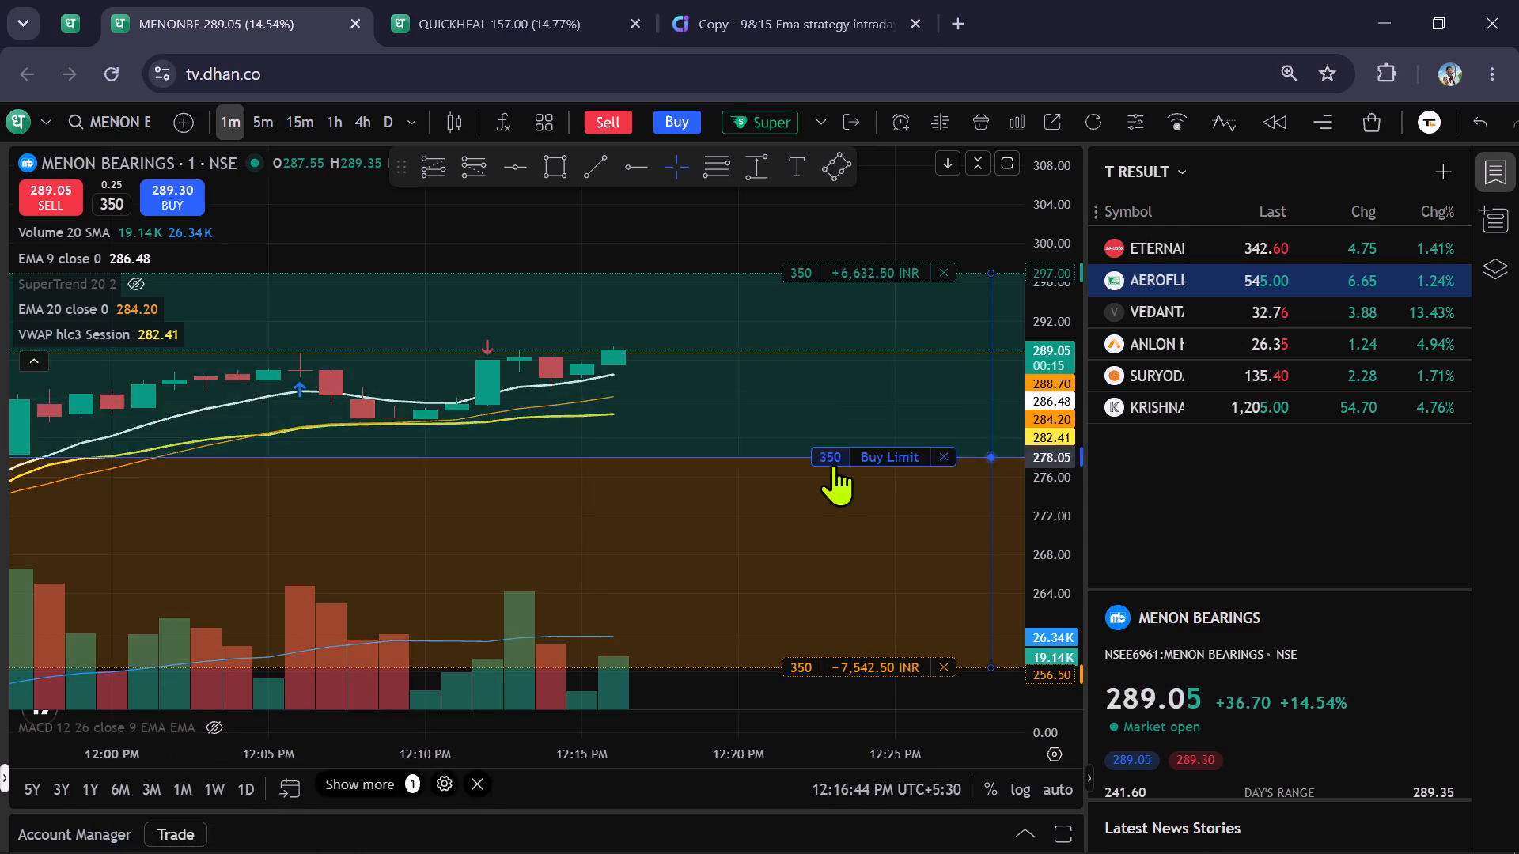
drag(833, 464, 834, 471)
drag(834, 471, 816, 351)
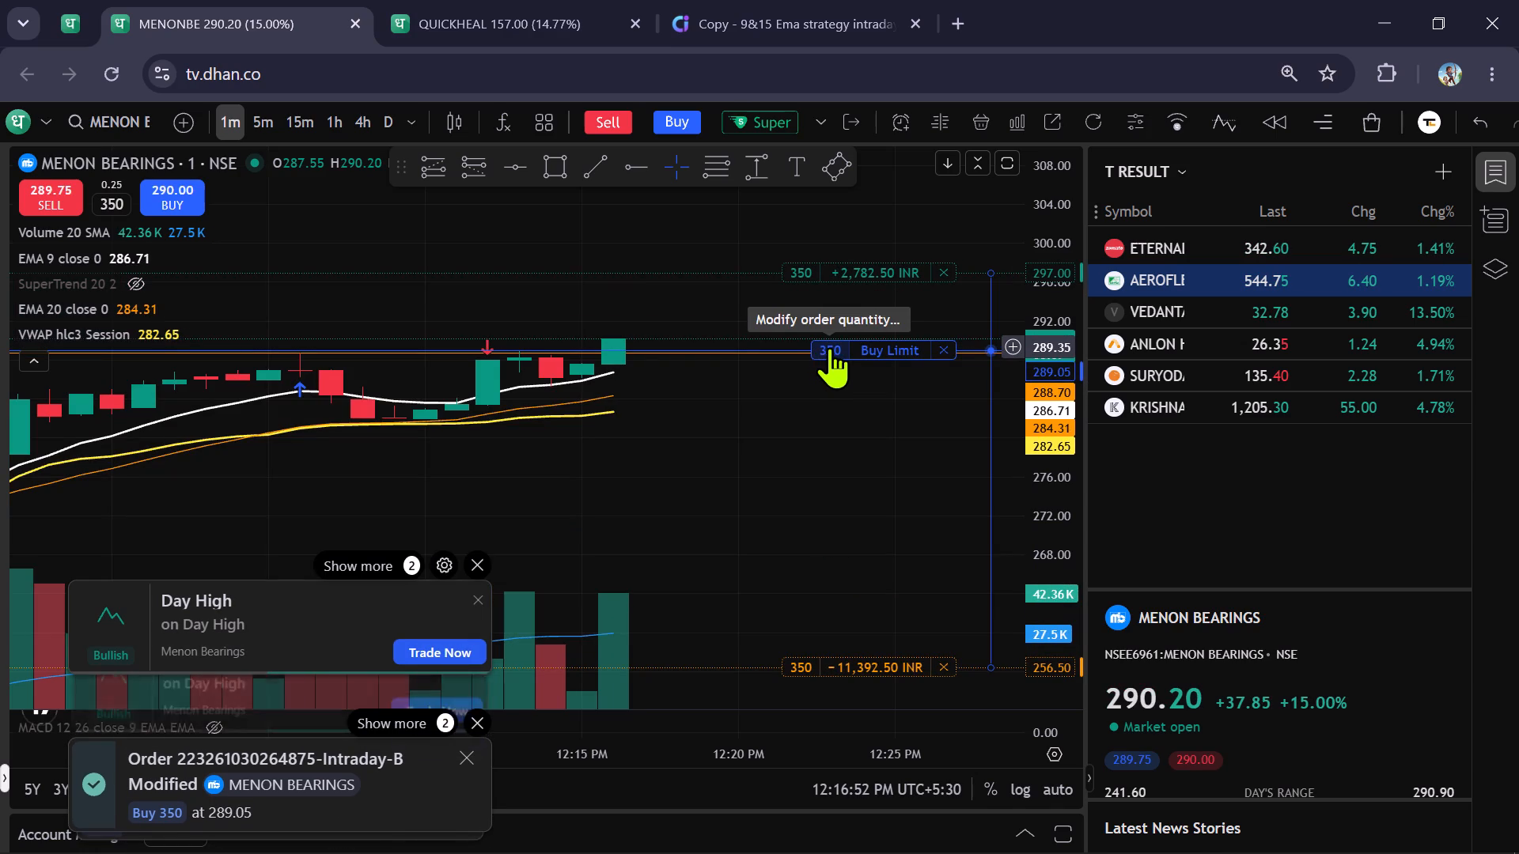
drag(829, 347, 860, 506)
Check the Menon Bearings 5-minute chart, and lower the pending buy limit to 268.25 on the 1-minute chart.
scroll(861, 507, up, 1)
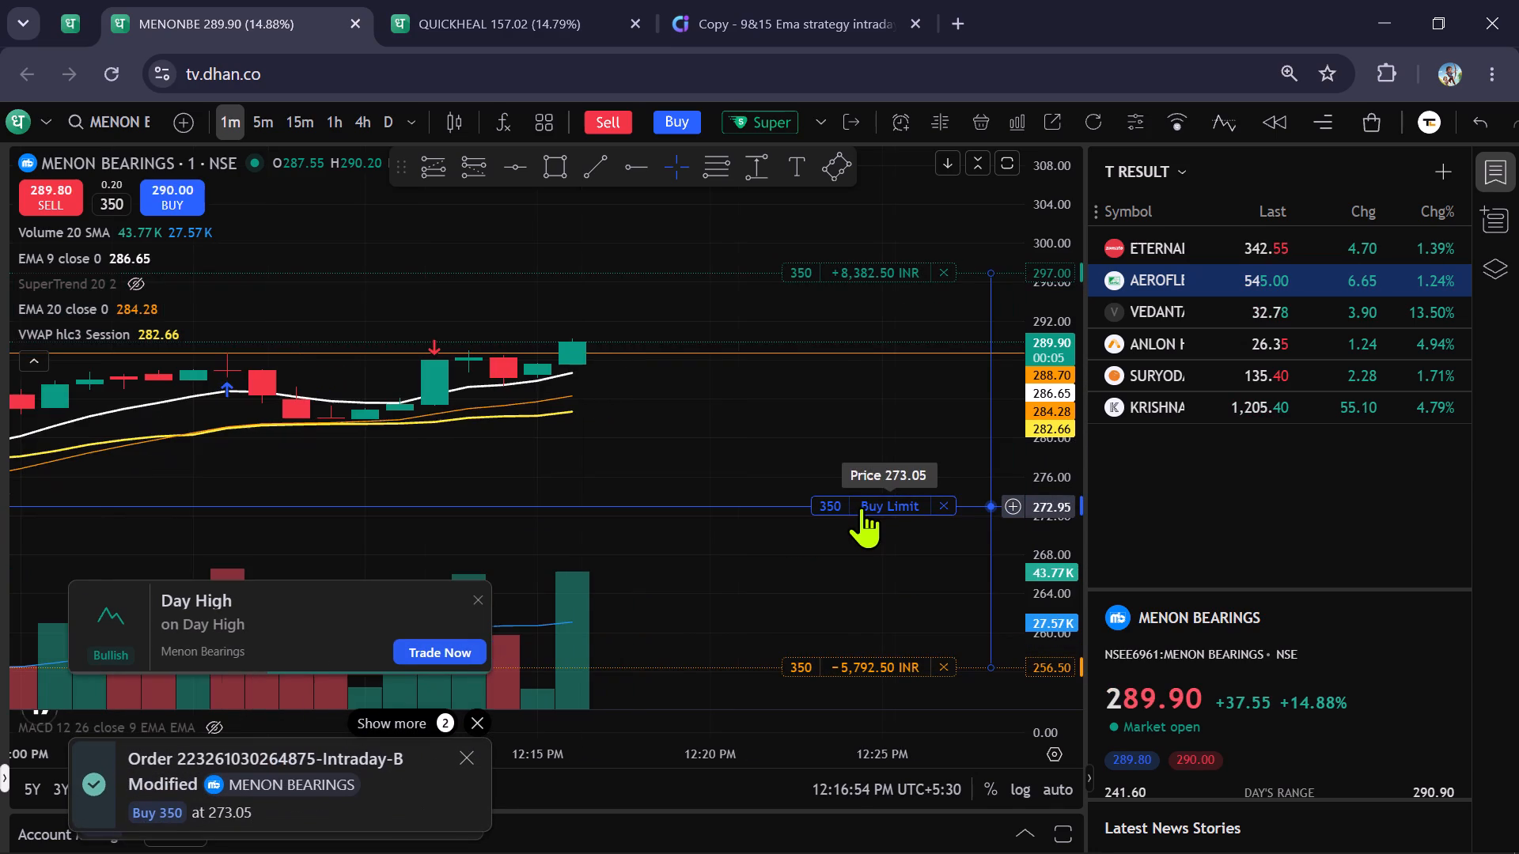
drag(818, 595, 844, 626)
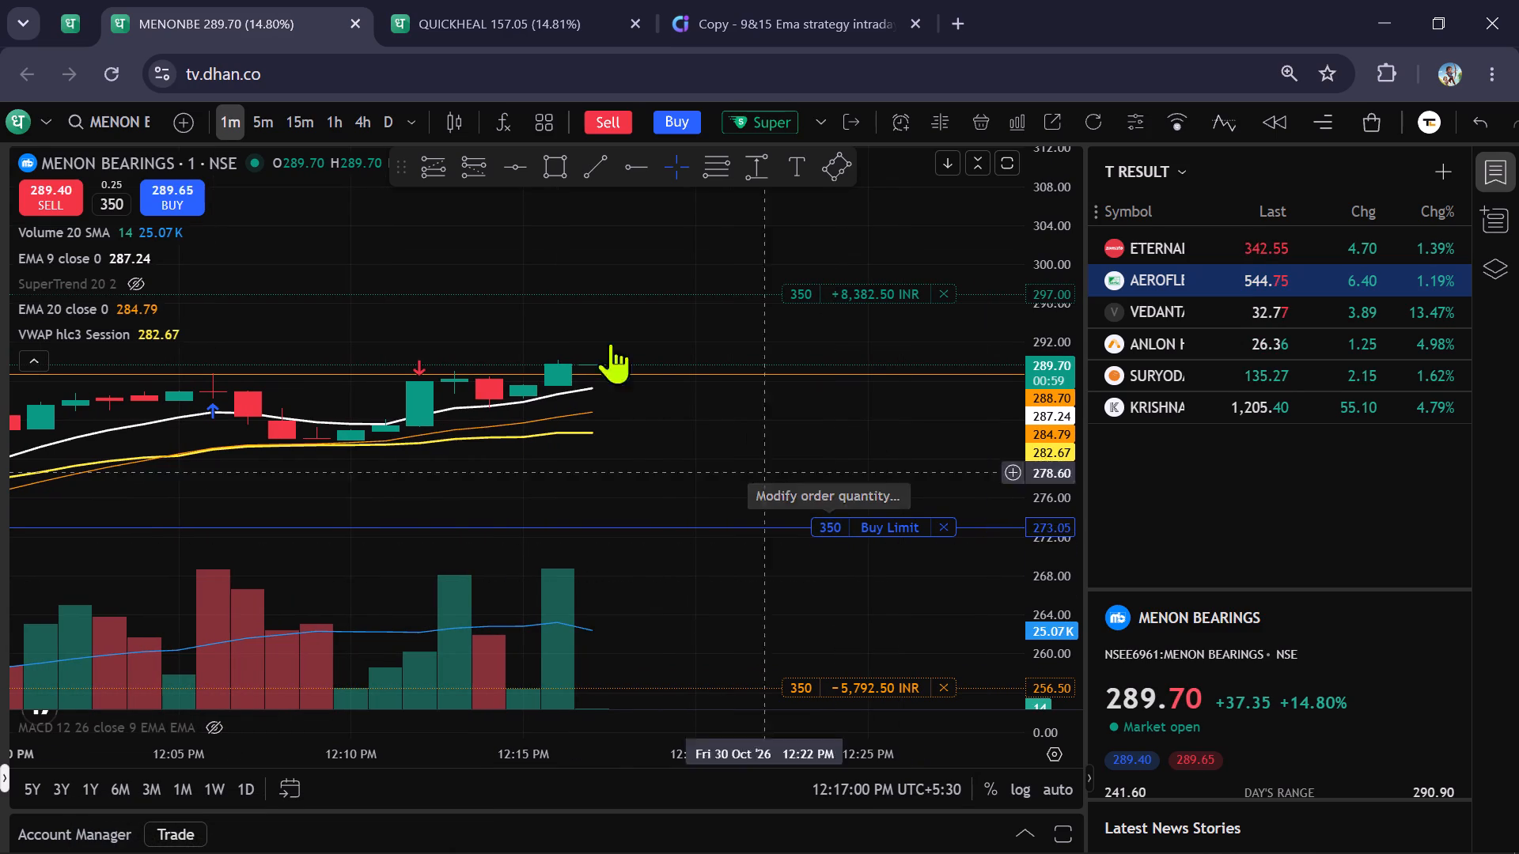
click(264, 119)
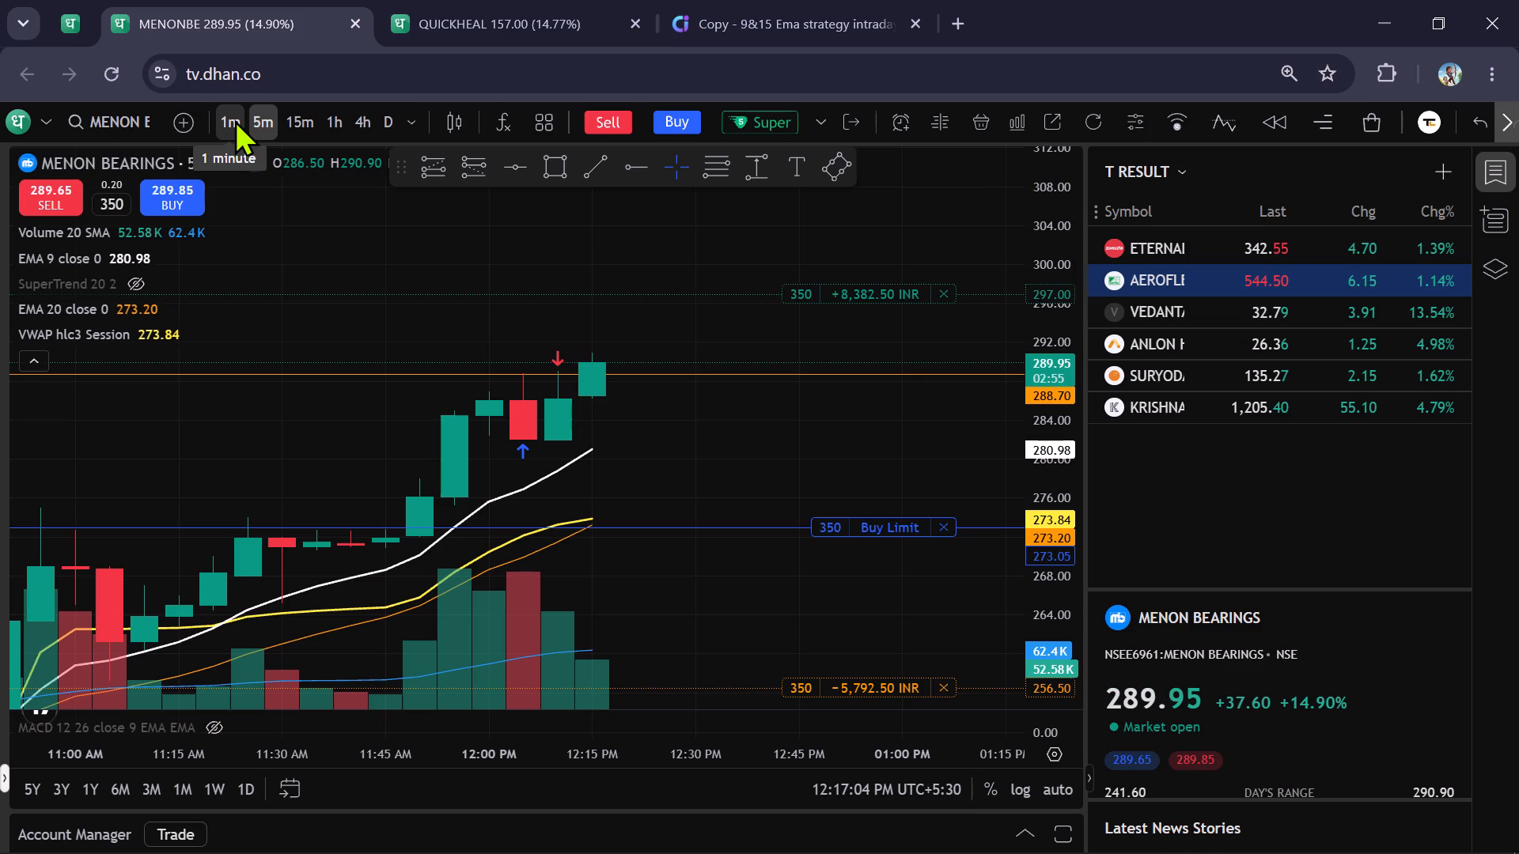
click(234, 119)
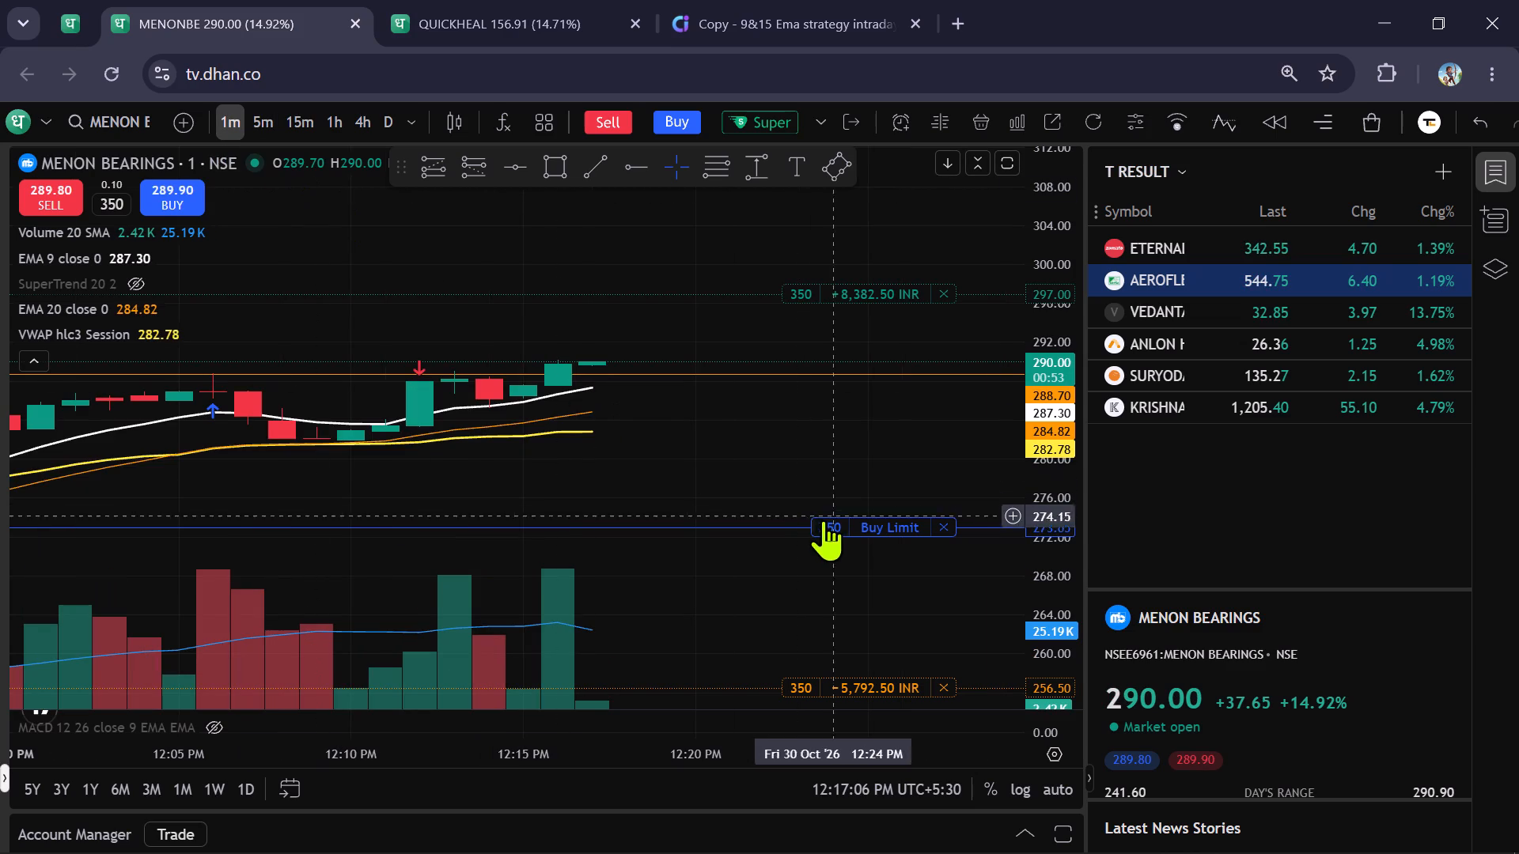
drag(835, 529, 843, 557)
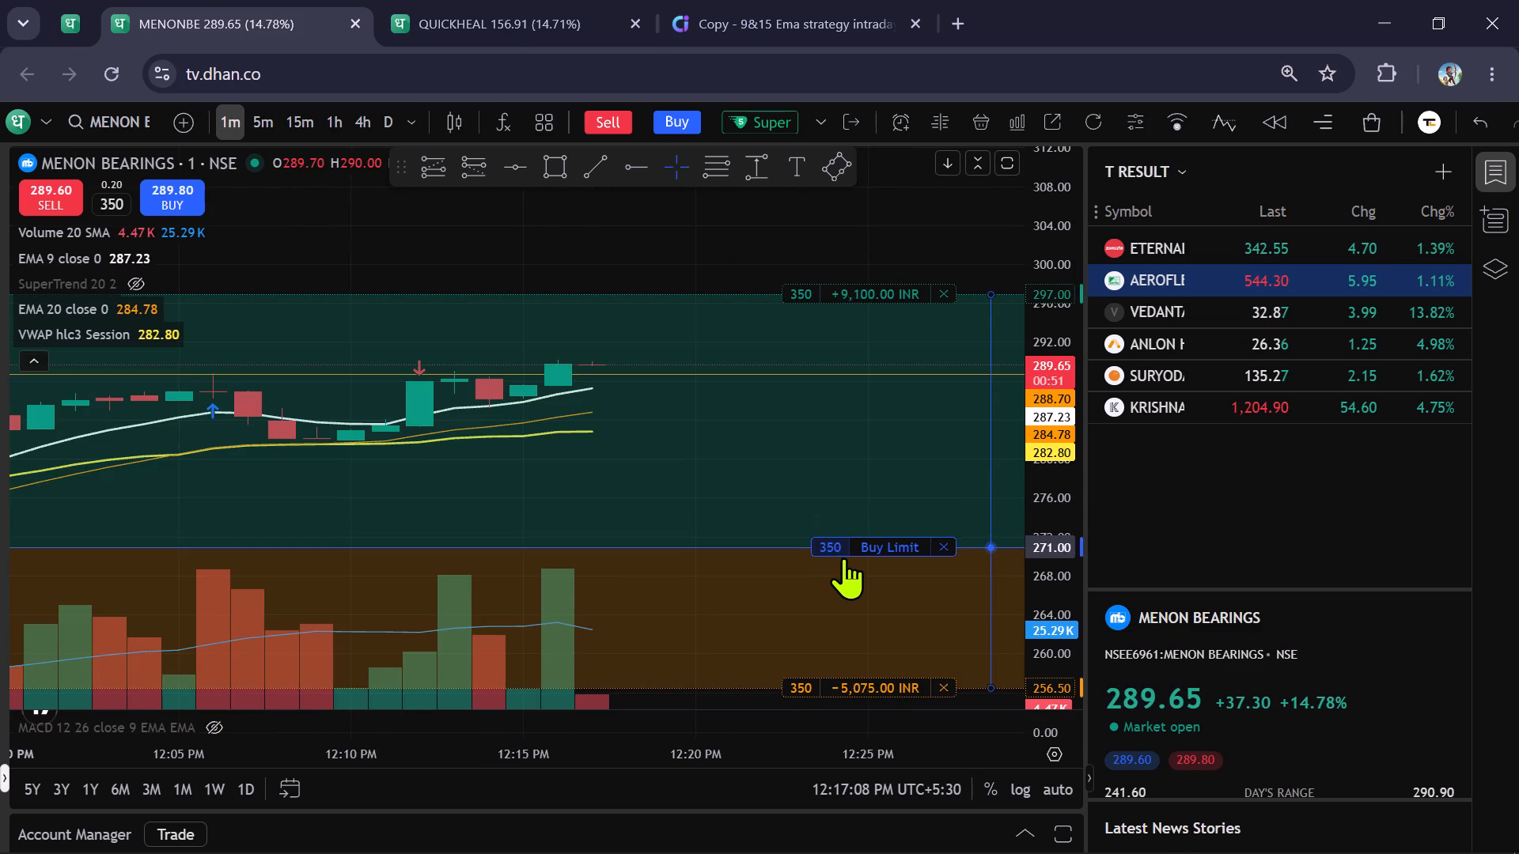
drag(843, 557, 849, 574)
Examine Menon Bearings' price action on the 1-minute chart, with a check of the Quick Heal Technologies 5-minute chart.
drag(847, 455, 790, 498)
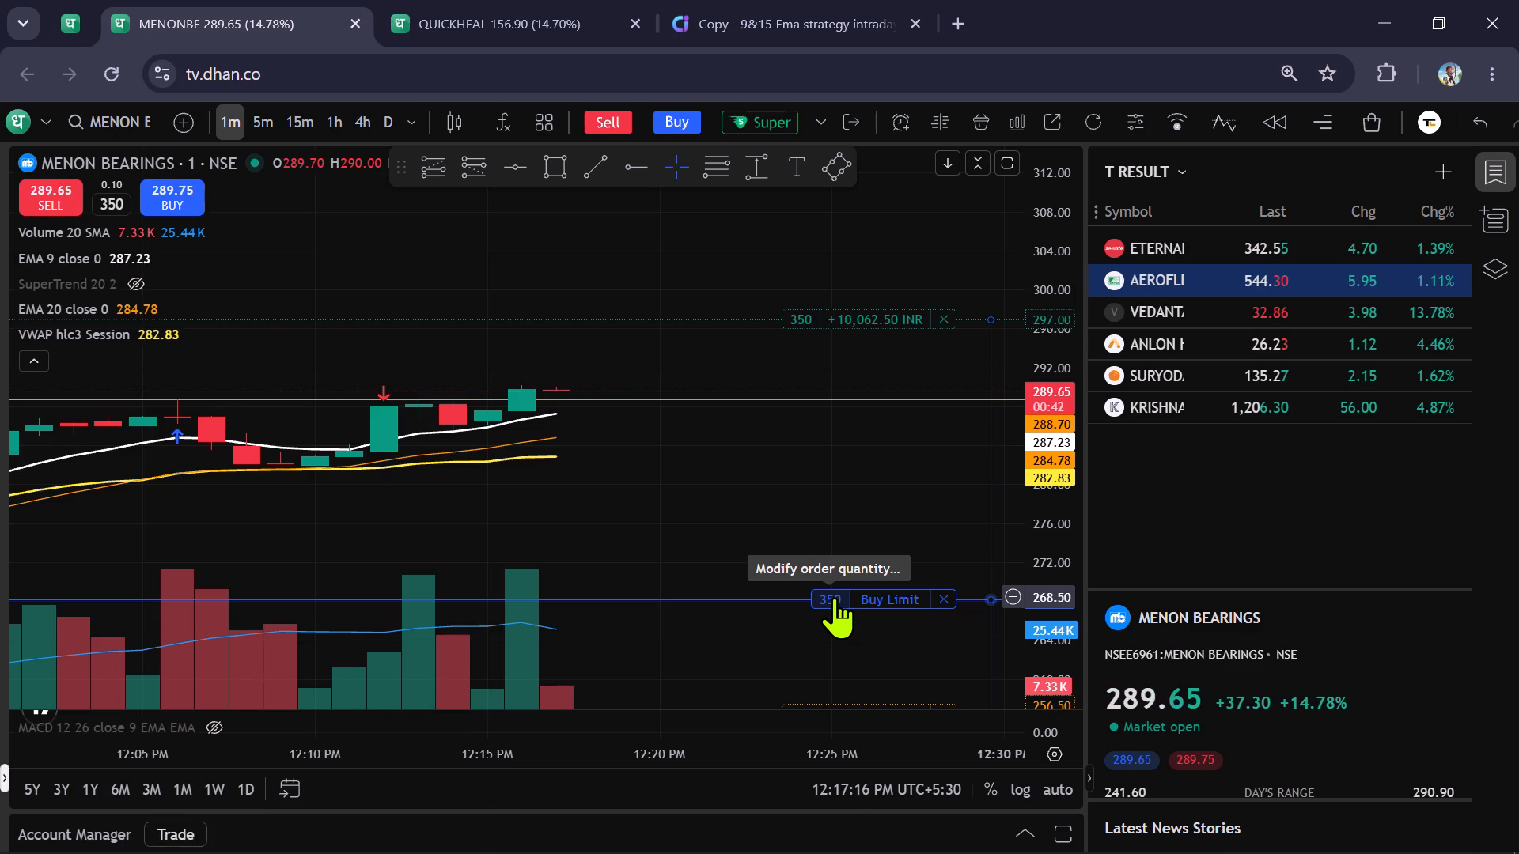
click(494, 0)
click(753, 0)
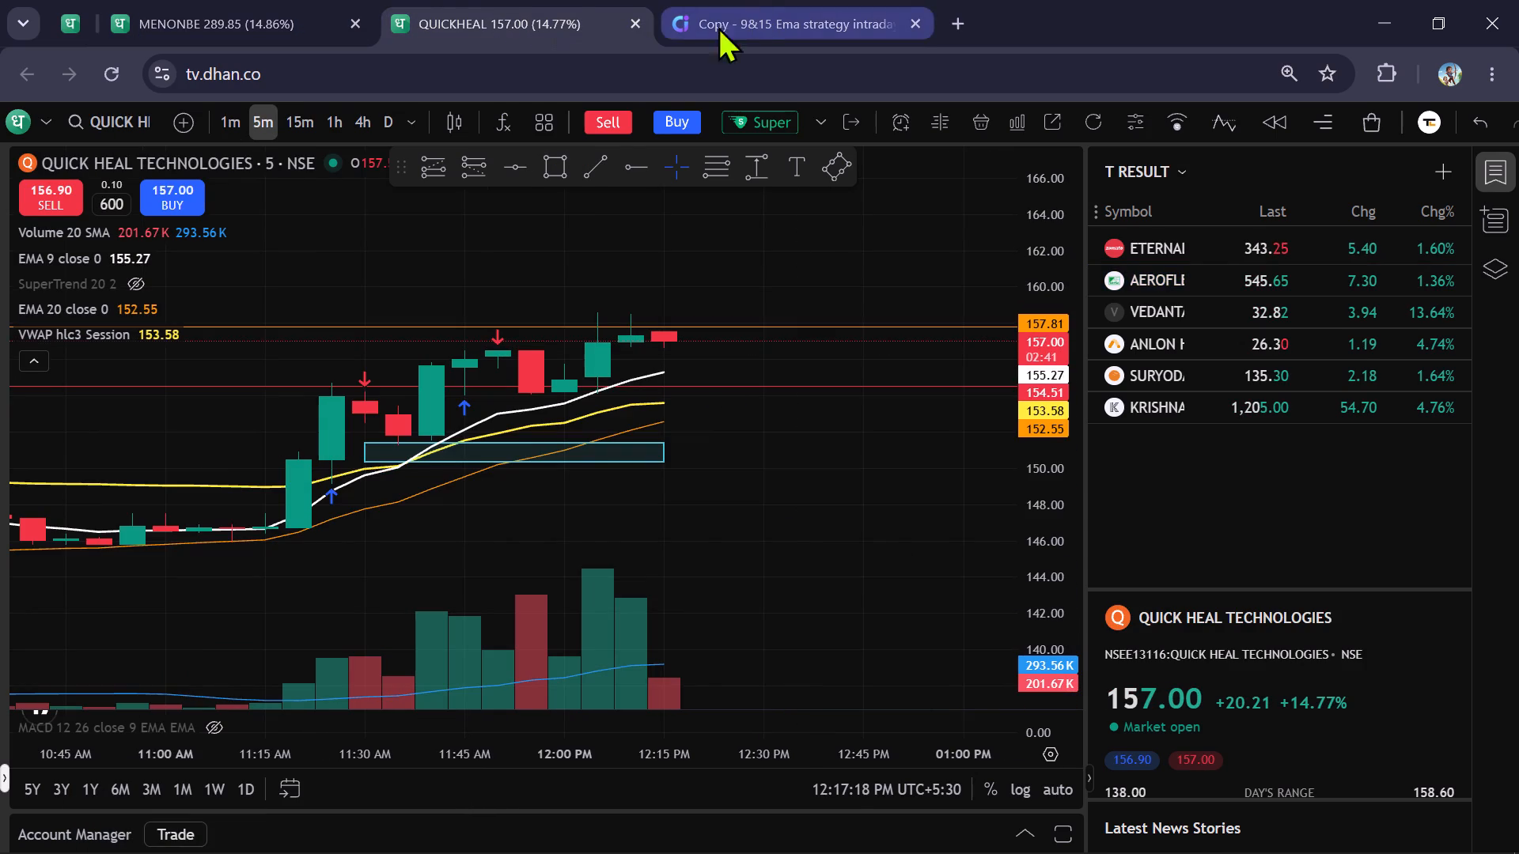
click(238, 10)
scroll(748, 440, down, 1)
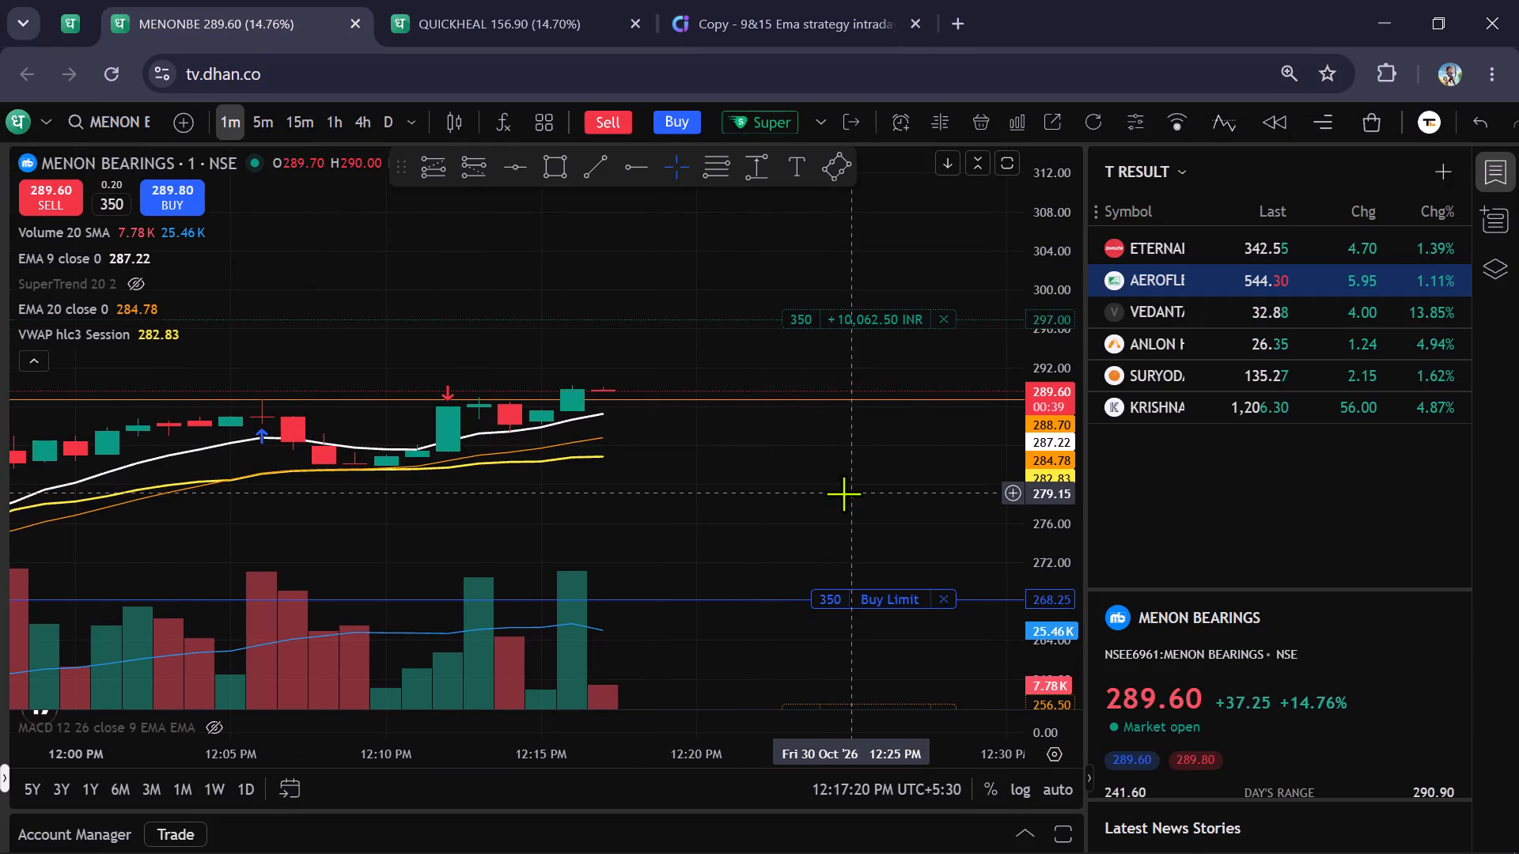
scroll(836, 495, down, 1)
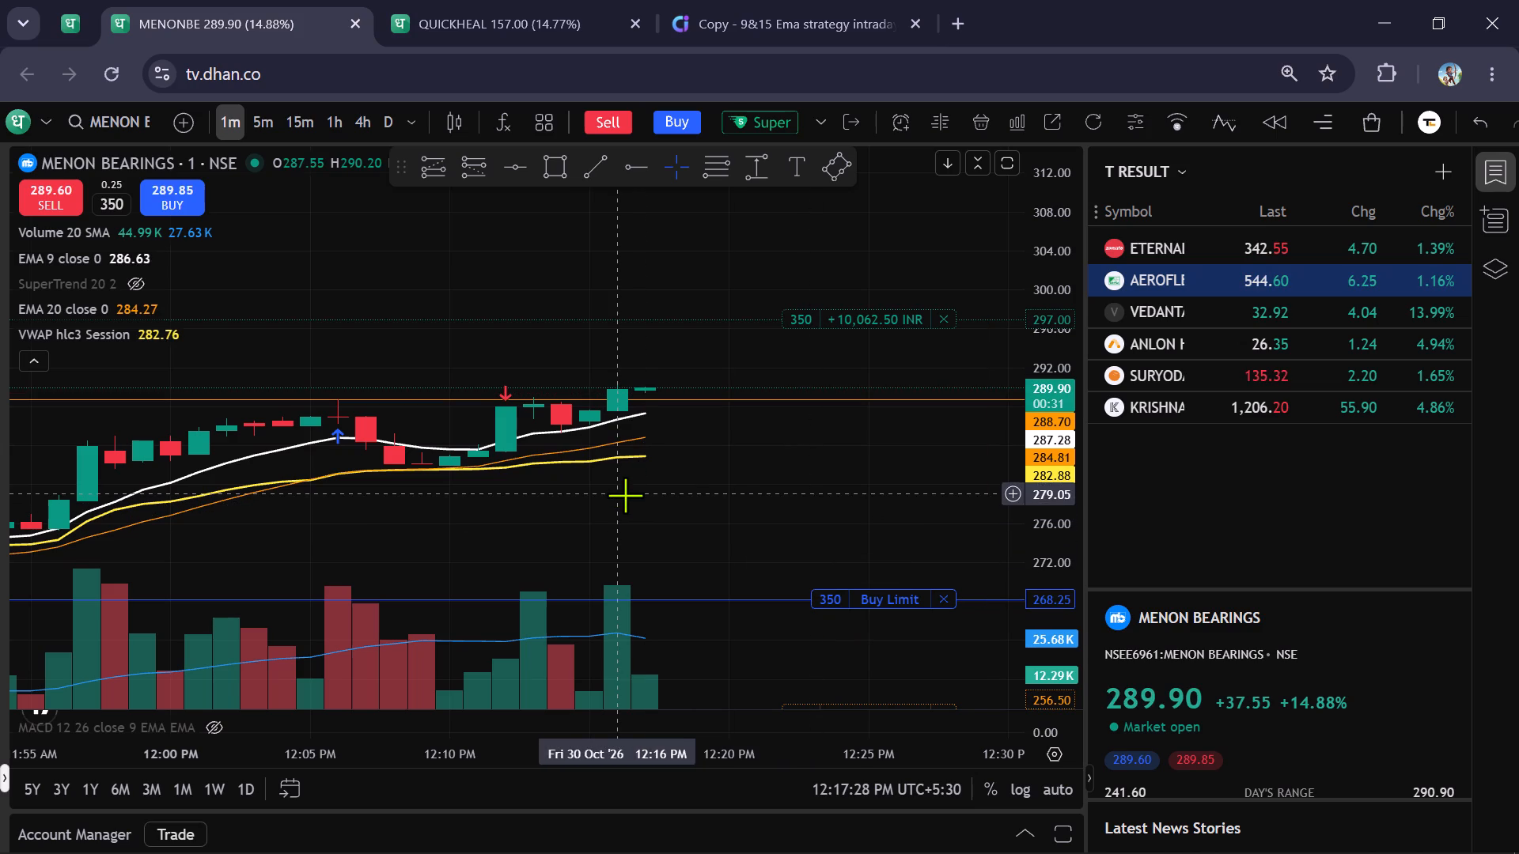
drag(756, 459, 630, 478)
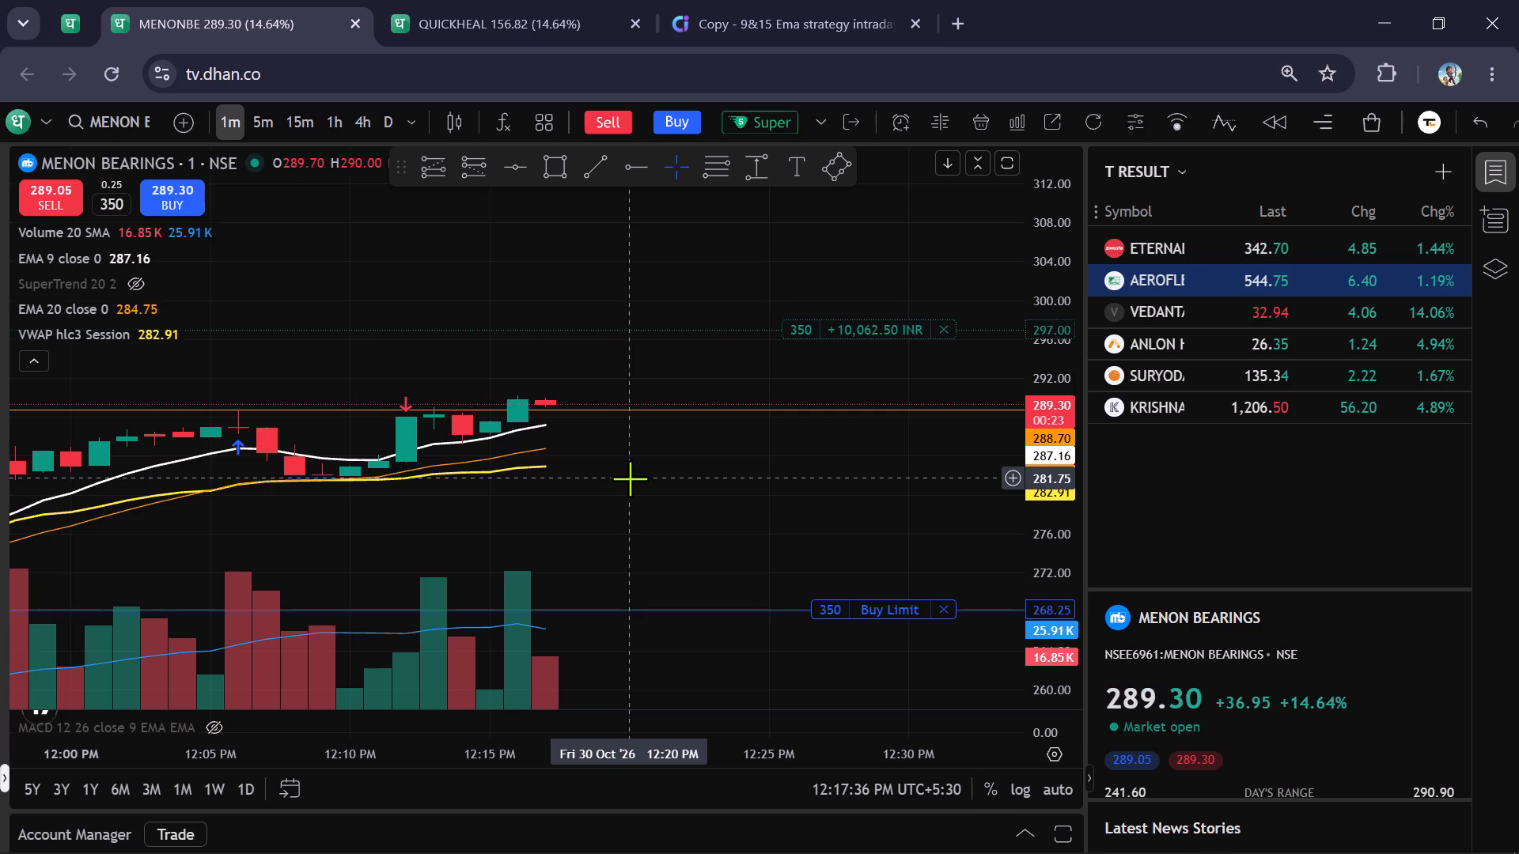
scroll(777, 523, down, 1)
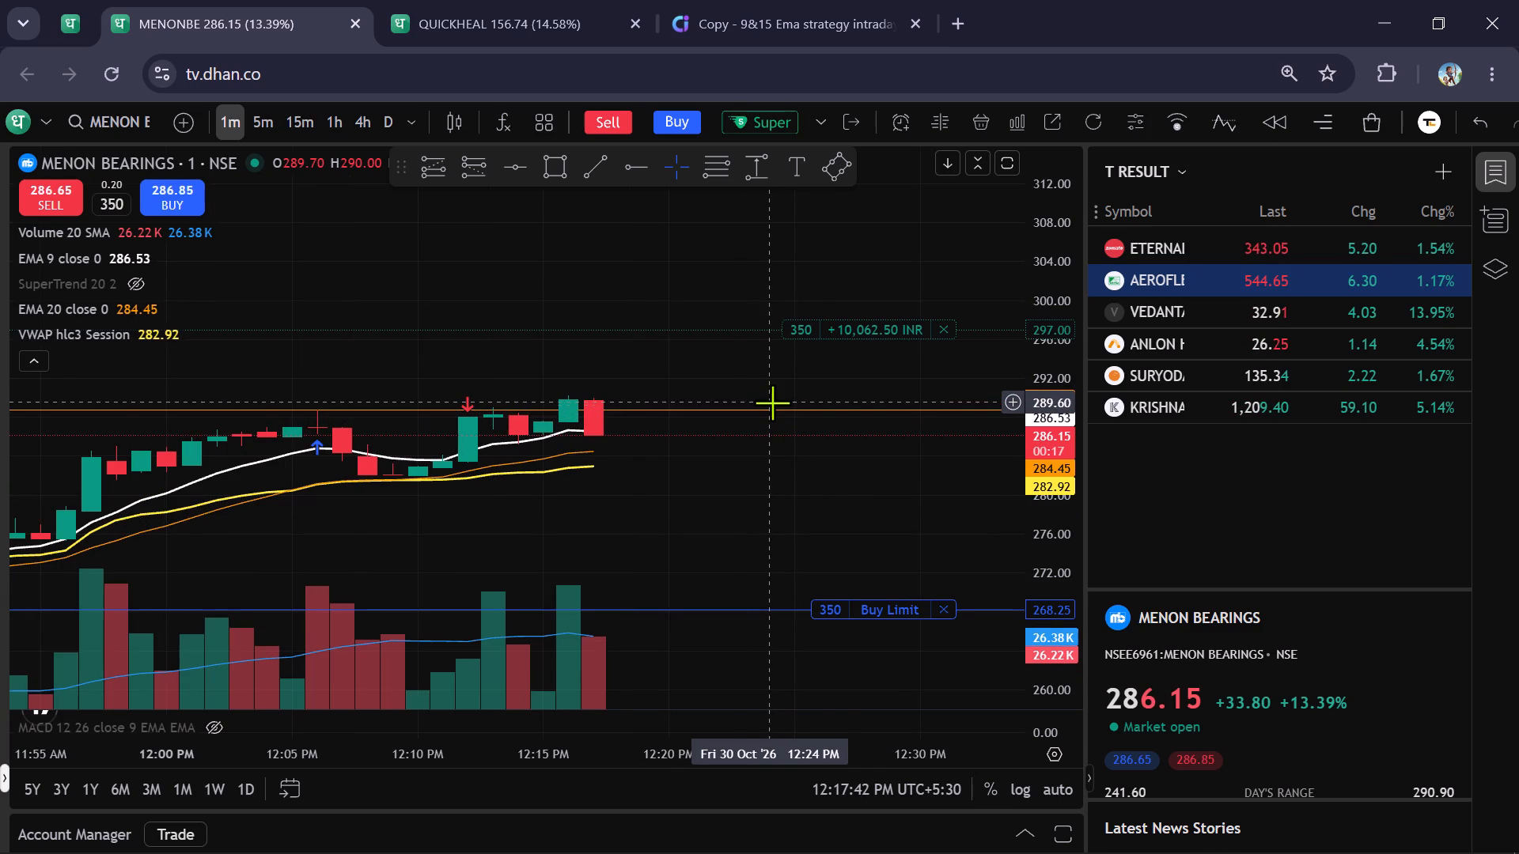
scroll(854, 497, down, 1)
drag(854, 497, 839, 433)
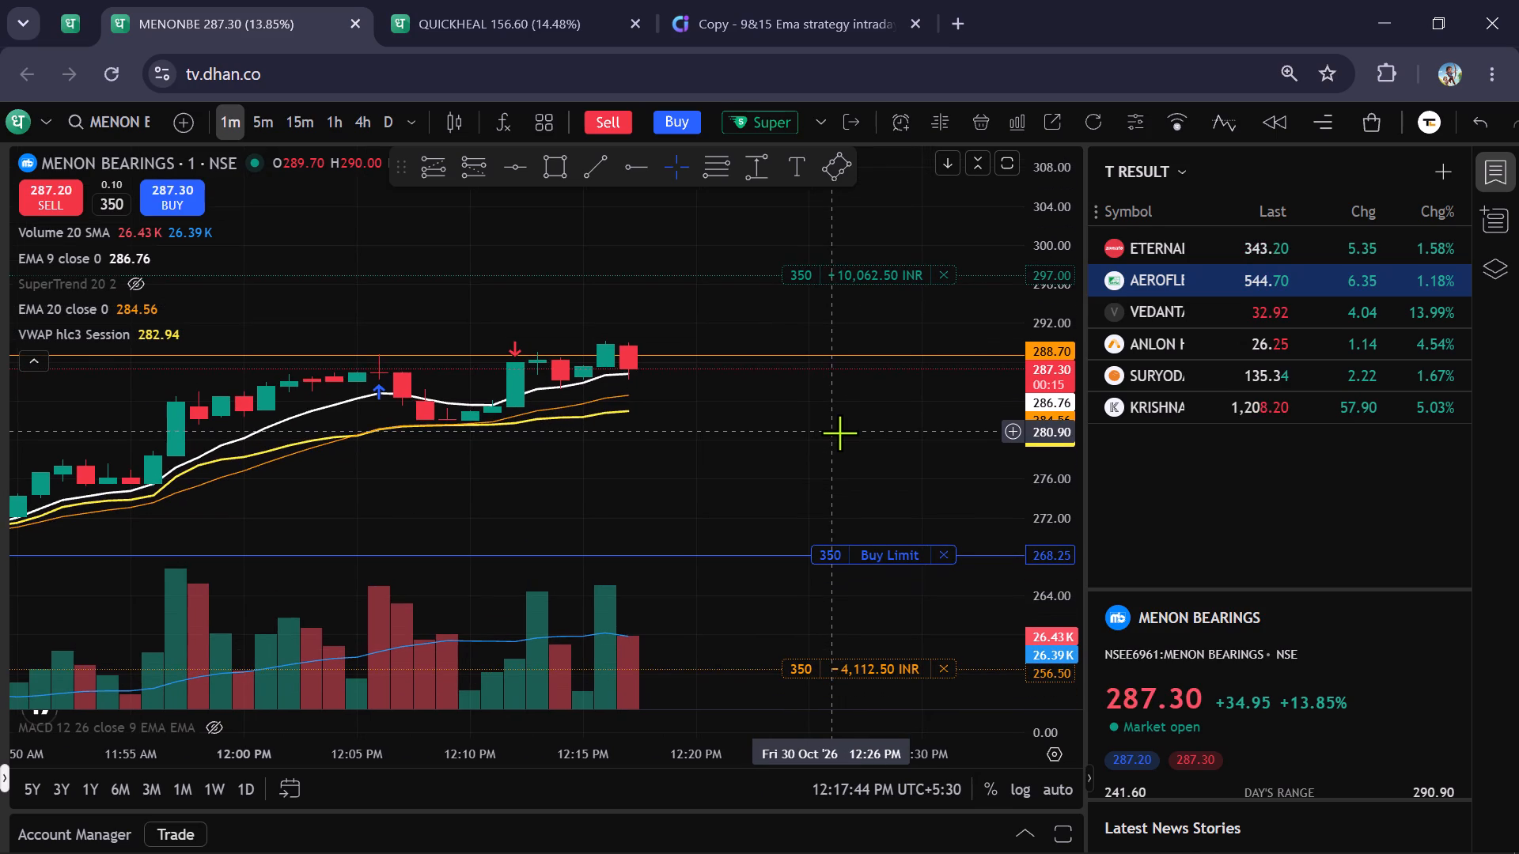
Cancel the pending 350-share Menon Bearings buy limit order on the 5-minute chart.
click(263, 123)
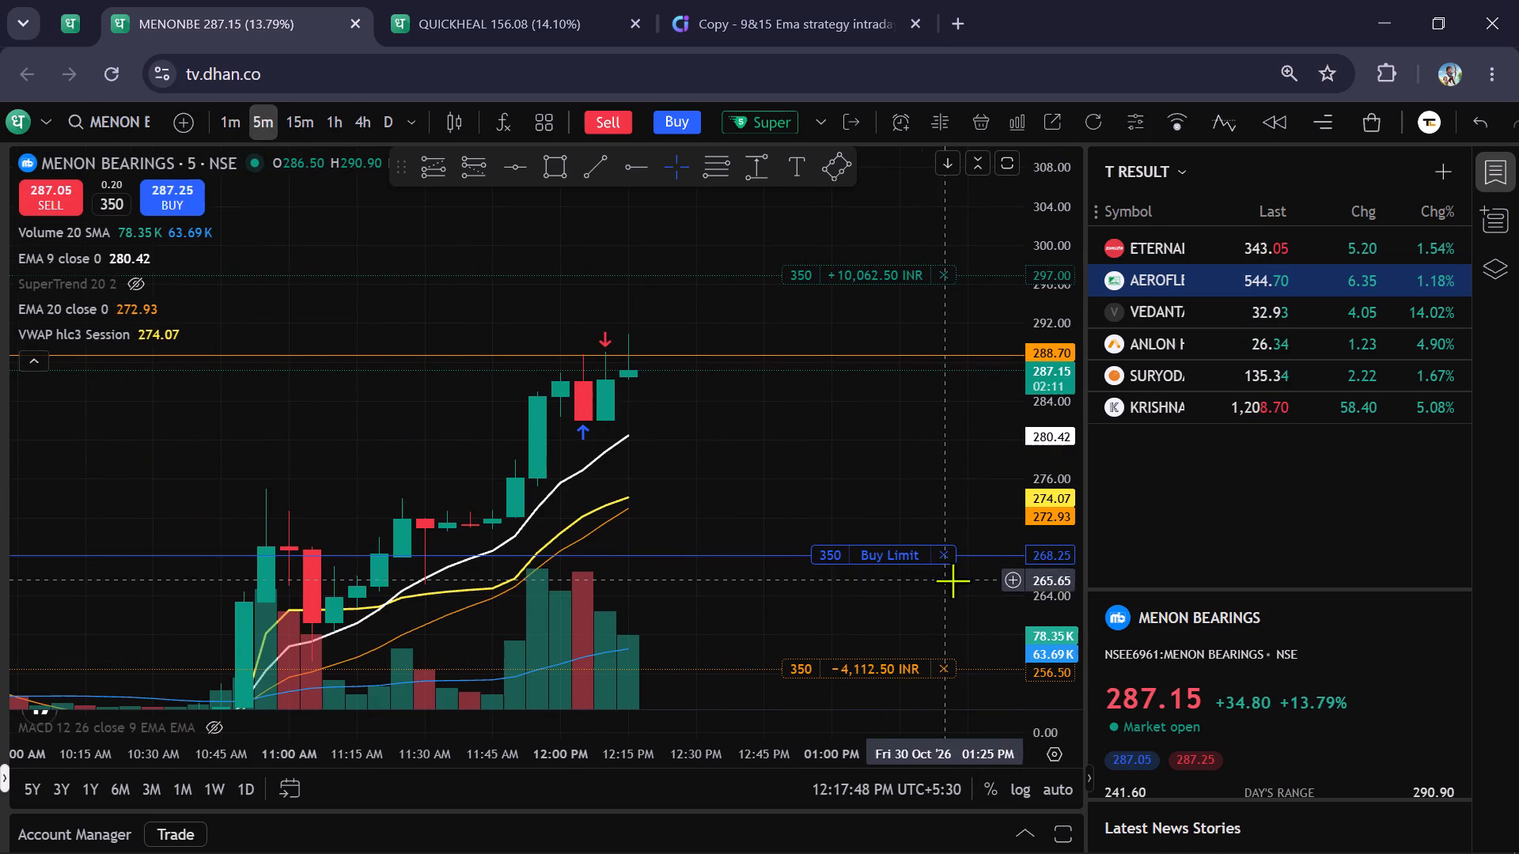
click(941, 554)
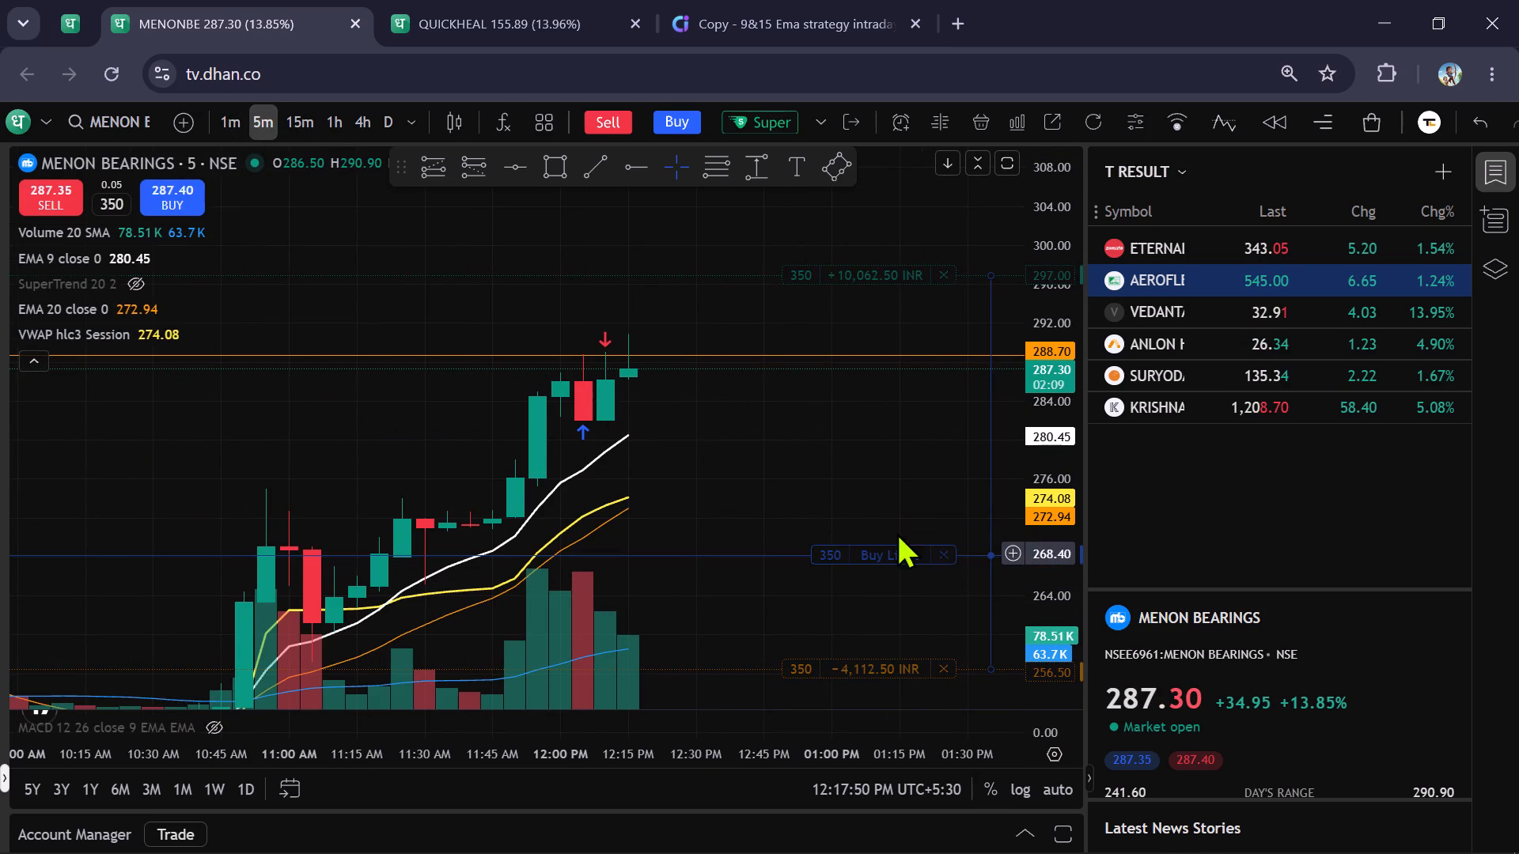
Look through the Chartink 9&15 EMA scan results for other intraday candidates, and recheck the Menon Bearings 5-minute chart.
click(484, 0)
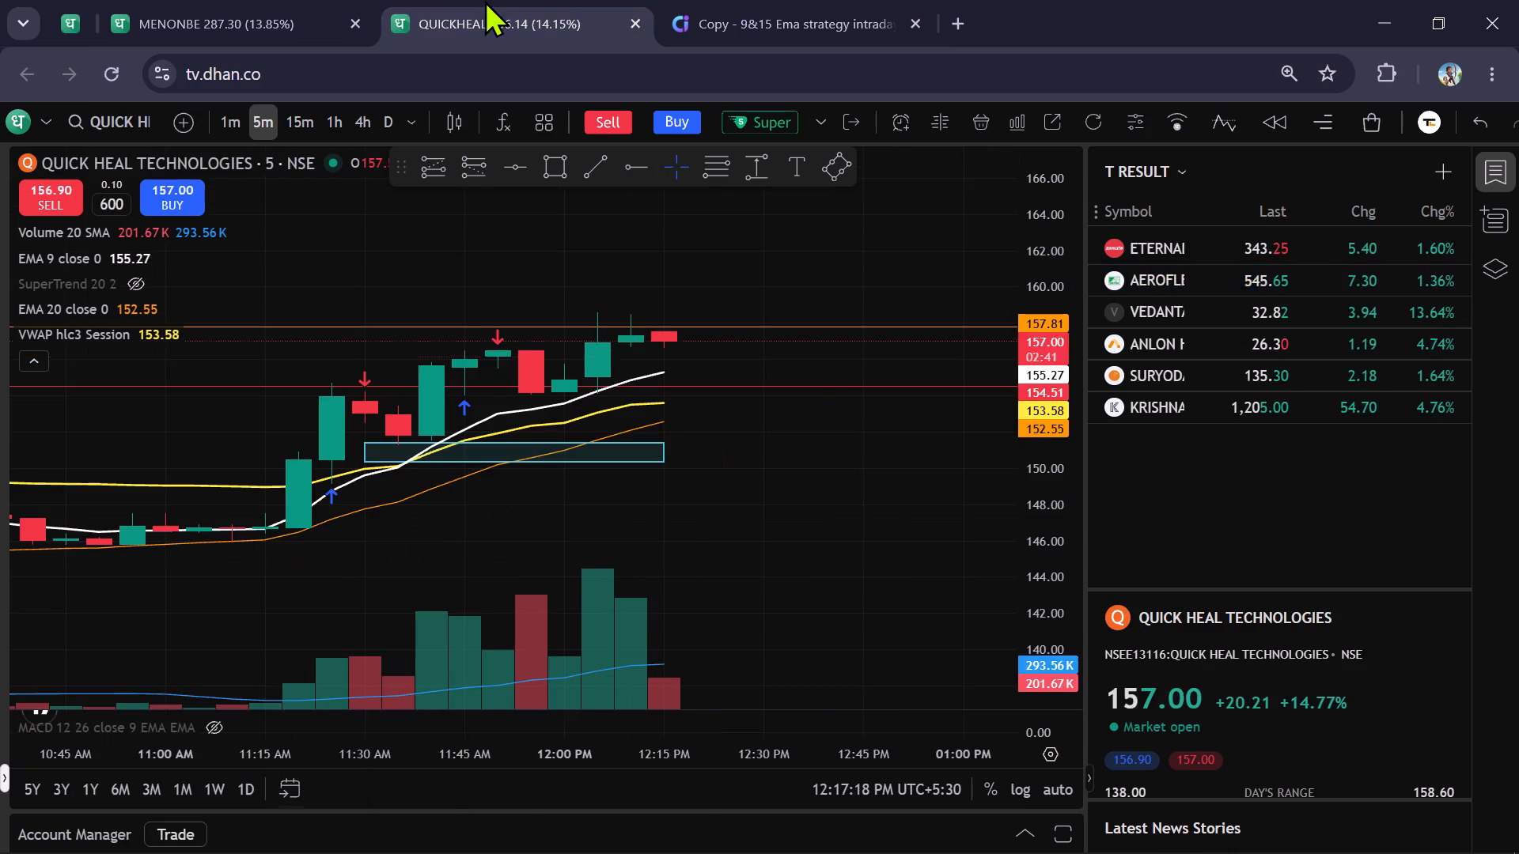
click(752, 0)
scroll(821, 295, up, 2)
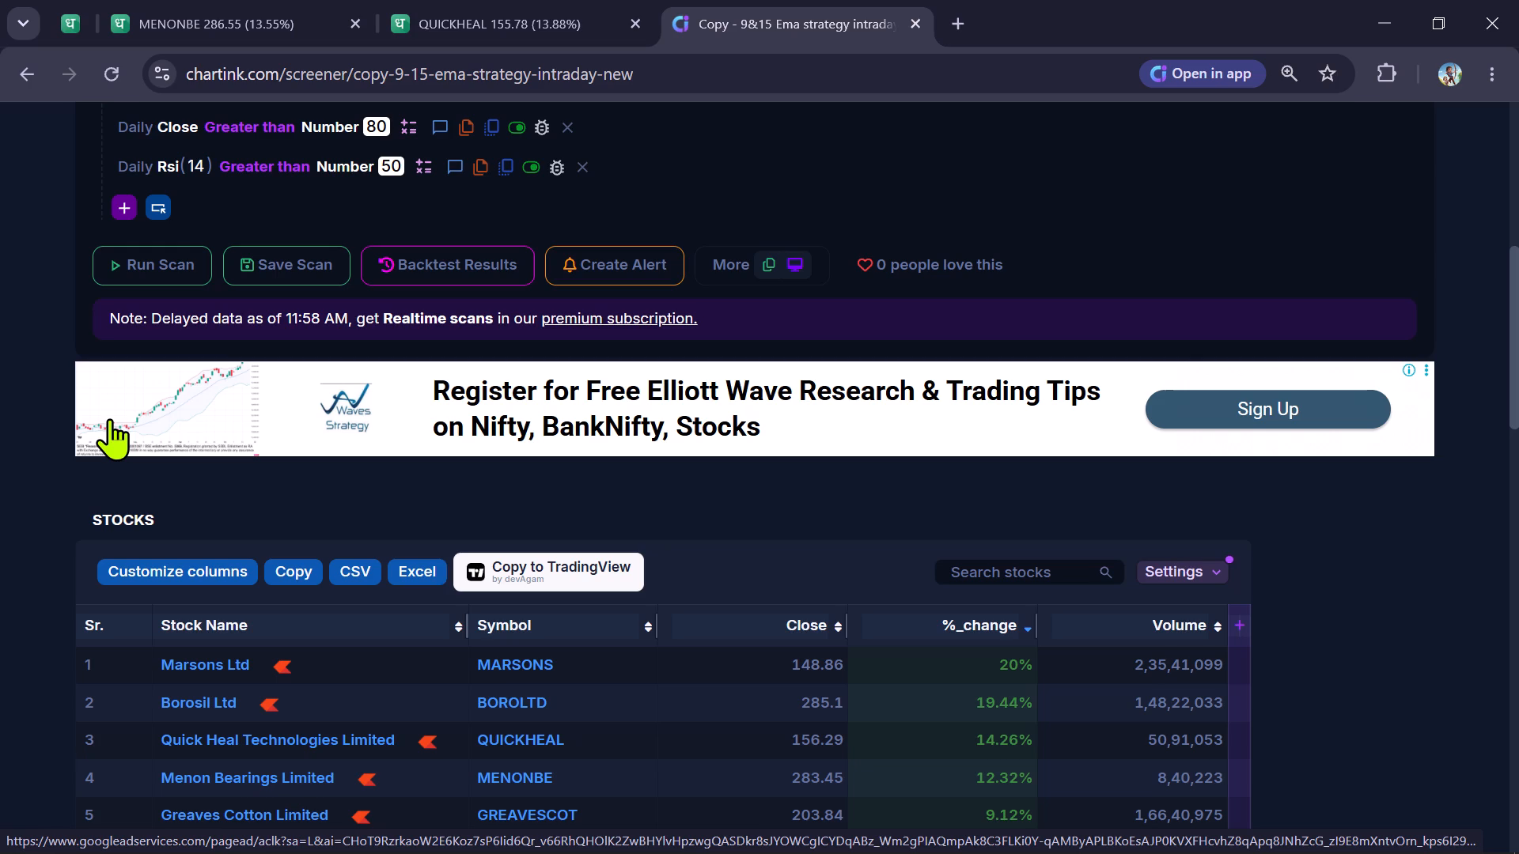
click(148, 0)
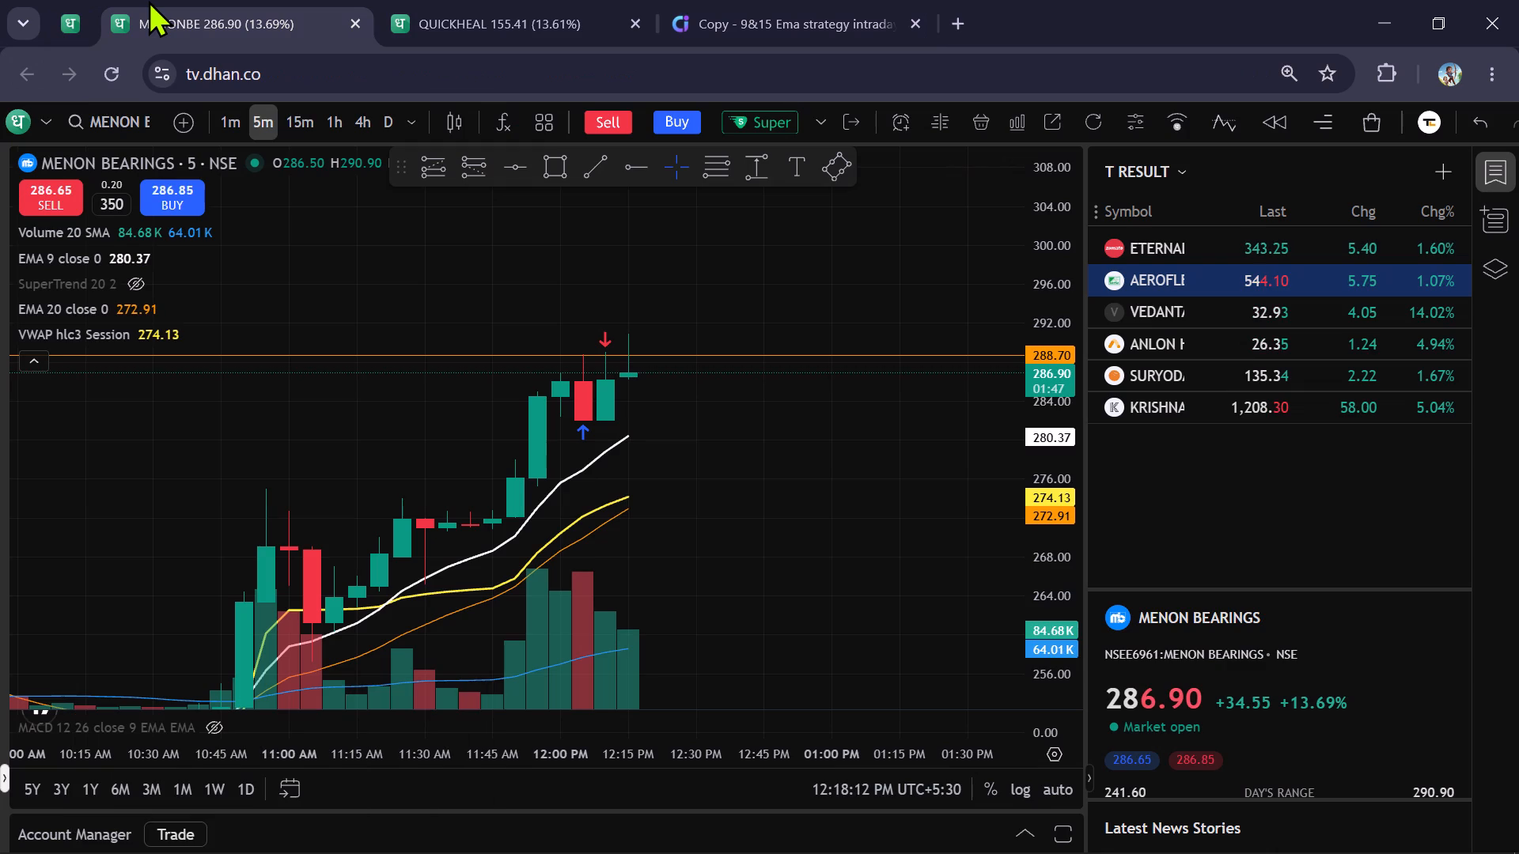
click(823, 0)
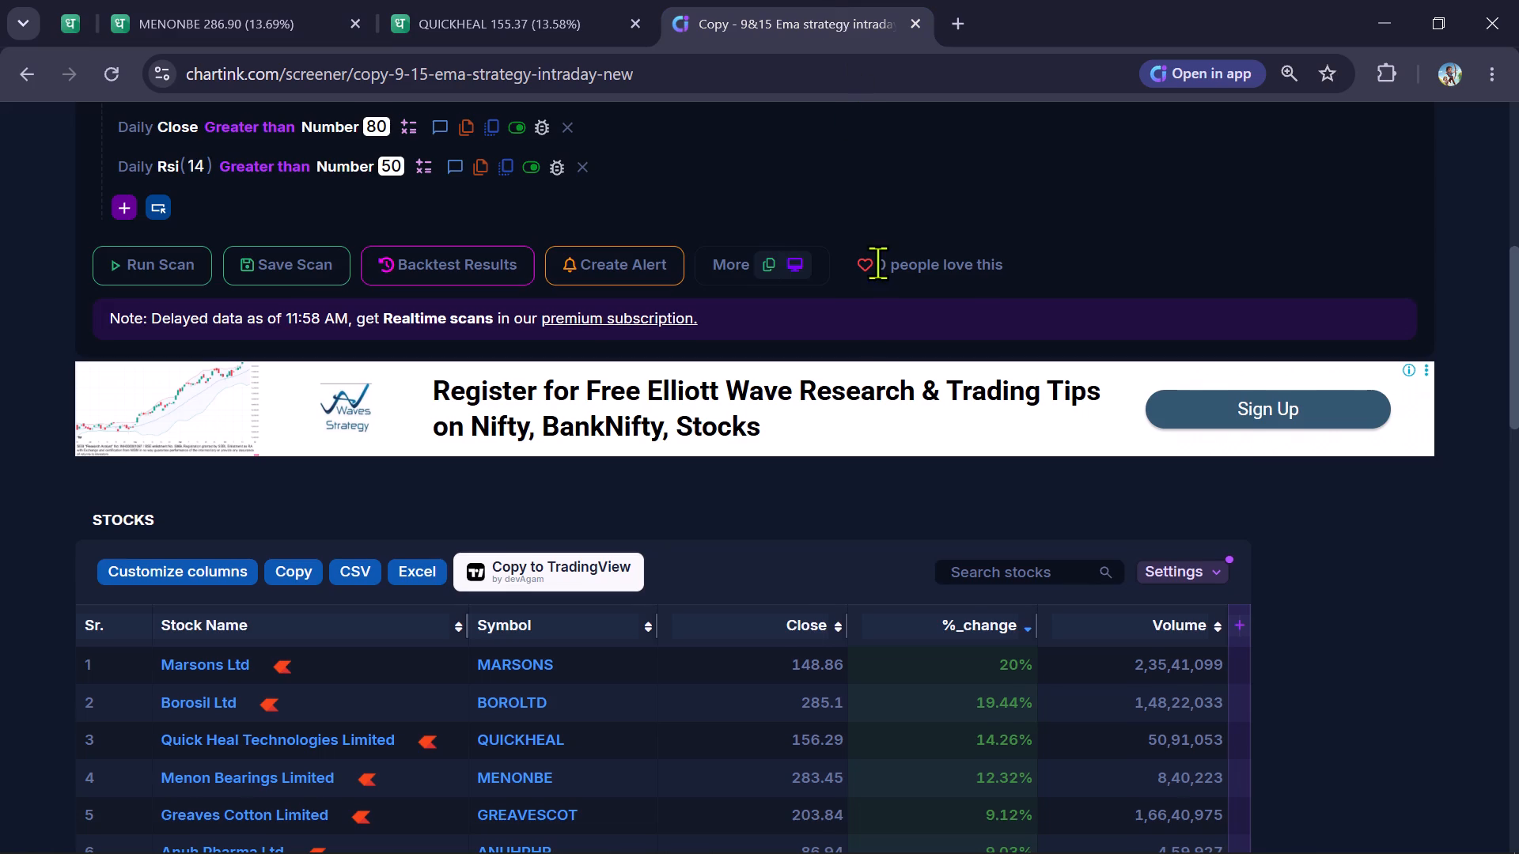
scroll(877, 263, down, 1)
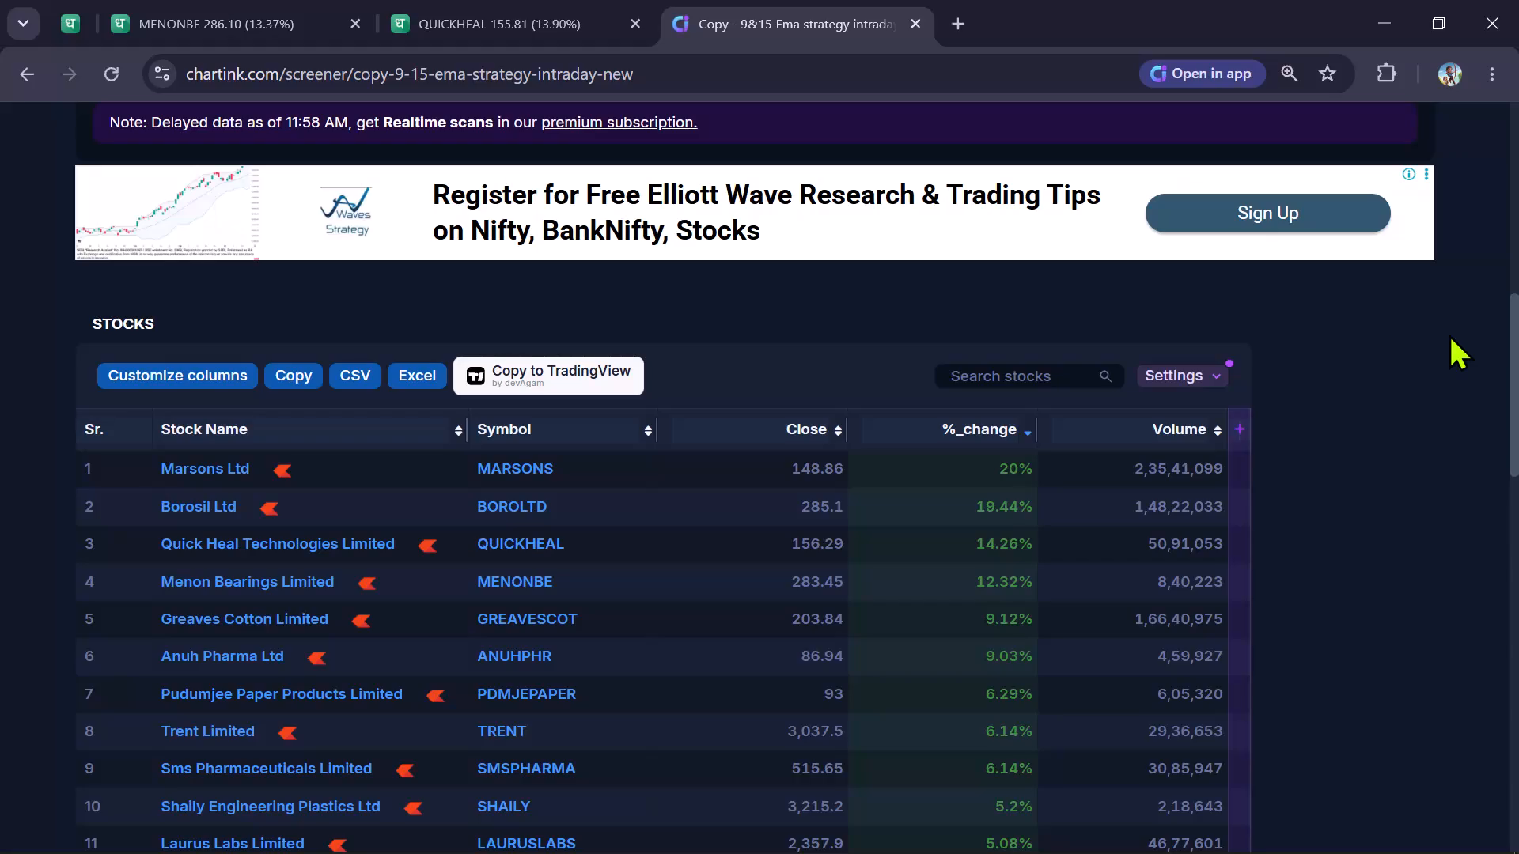
scroll(1449, 343, down, 1)
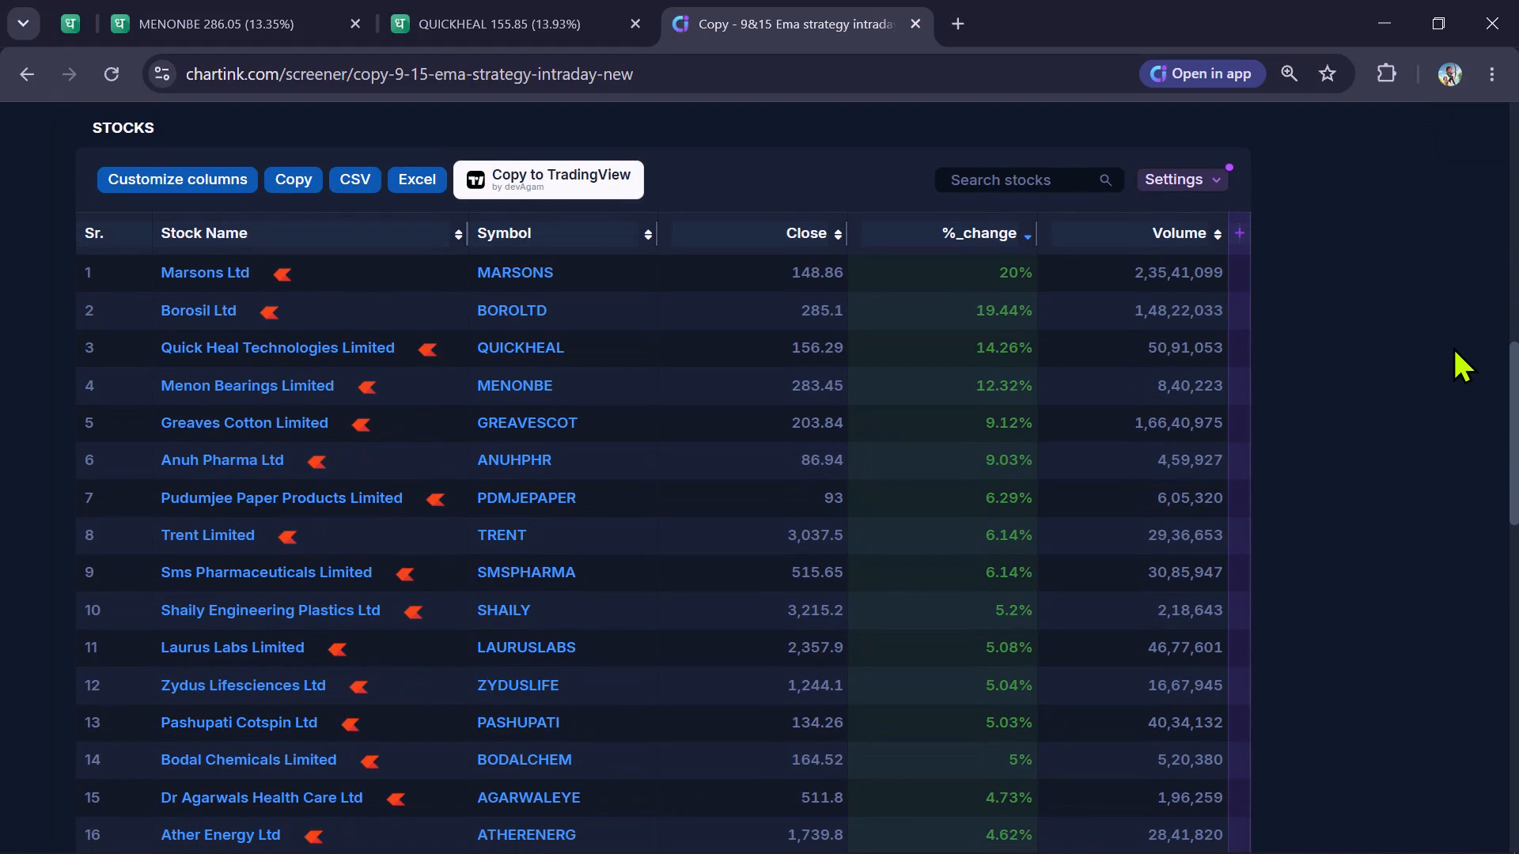
scroll(1500, 350, down, 1)
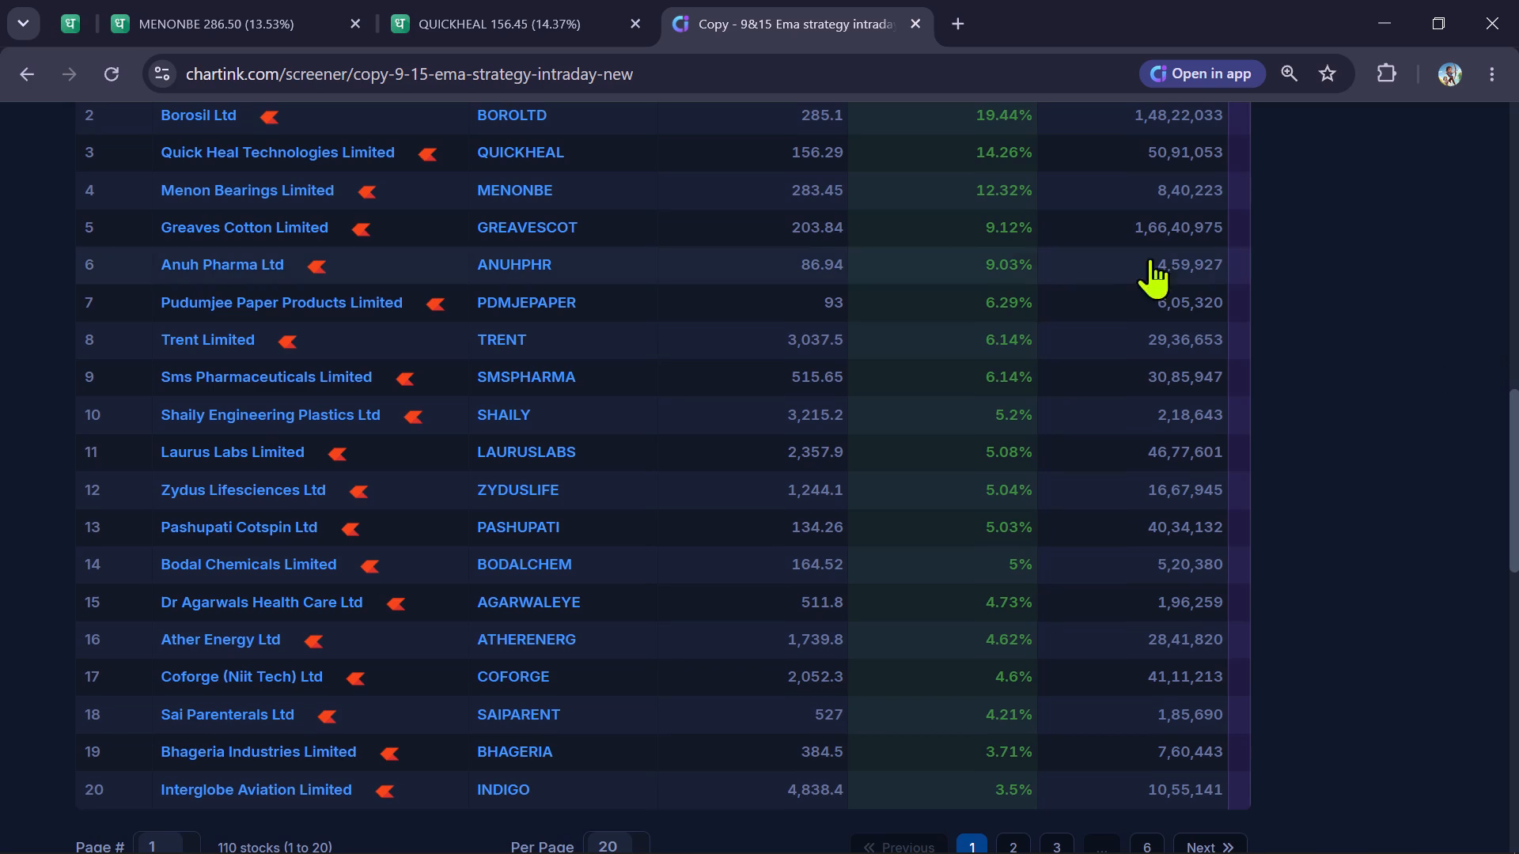
click(551, 0)
click(267, 0)
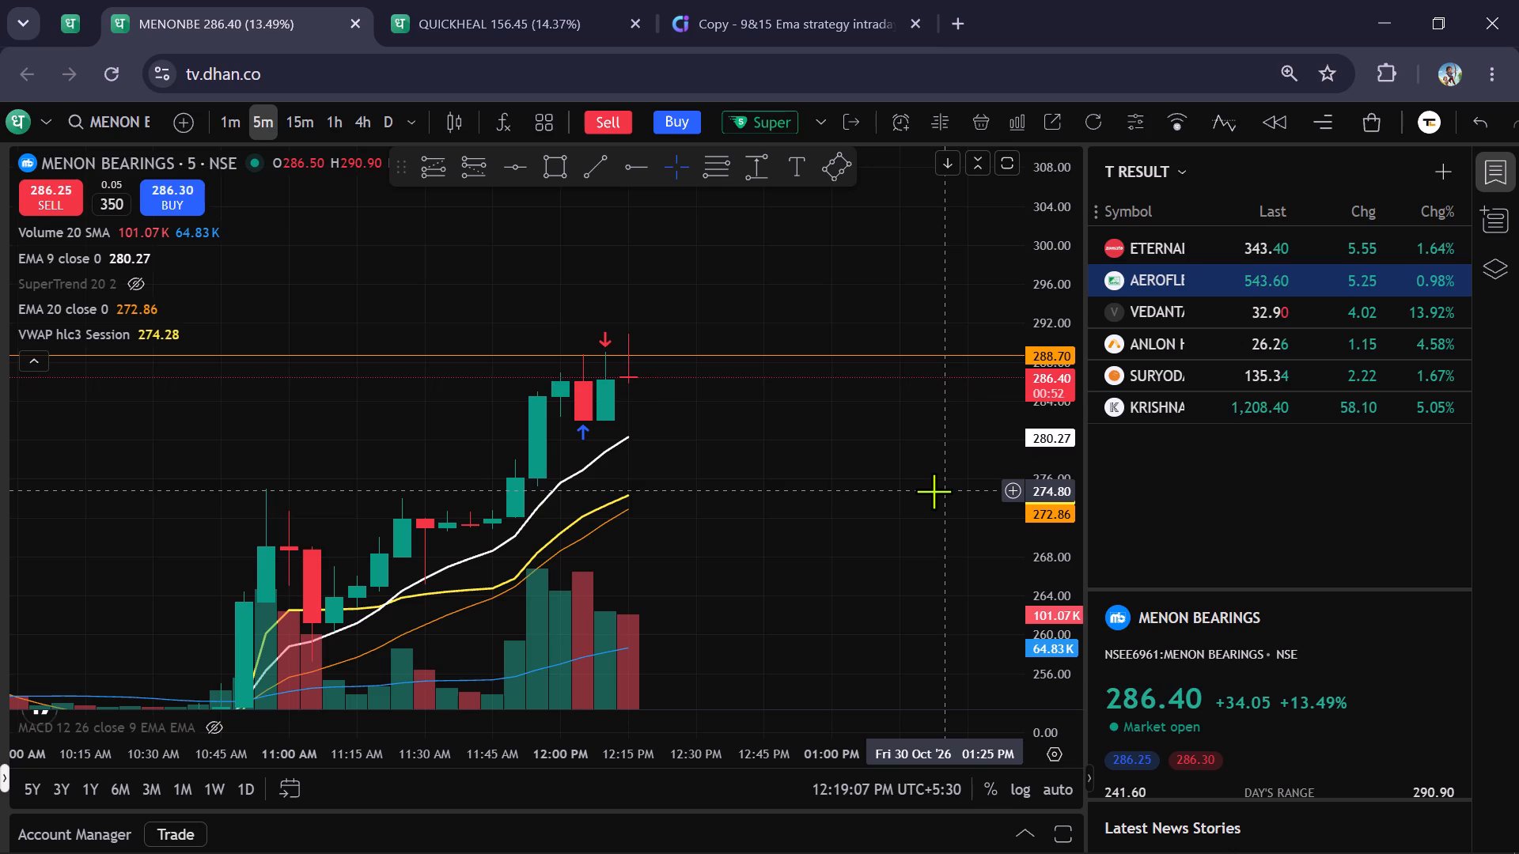
scroll(1028, 428, down, 7)
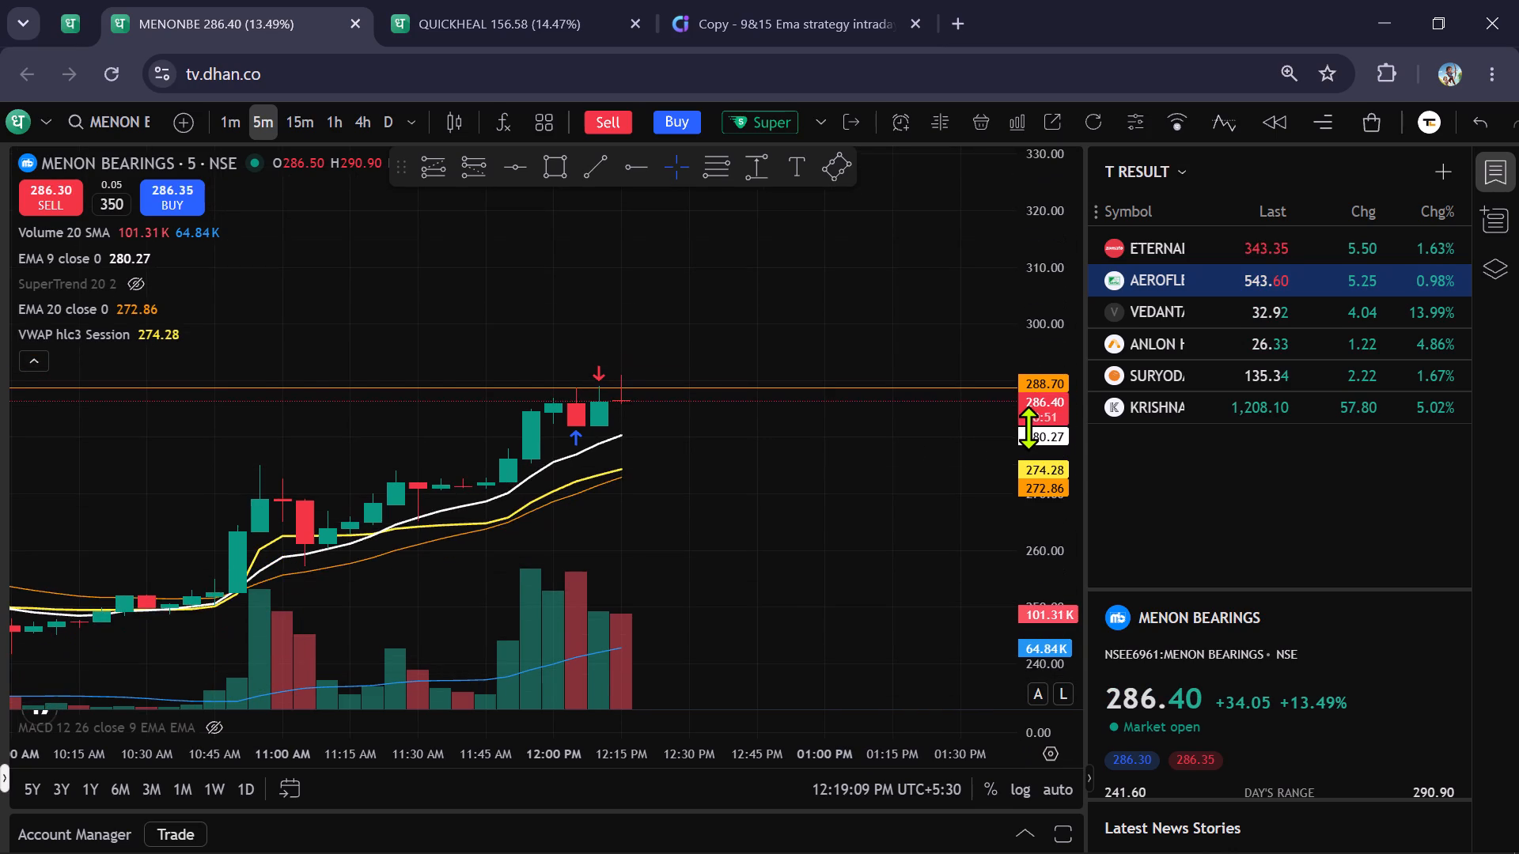
Recheck the Menon Bearings and Quick Heal Technologies 5-minute charts, and rerun the Chartink 9&15 EMA scan to refresh its stock list.
scroll(1028, 428, down, 1)
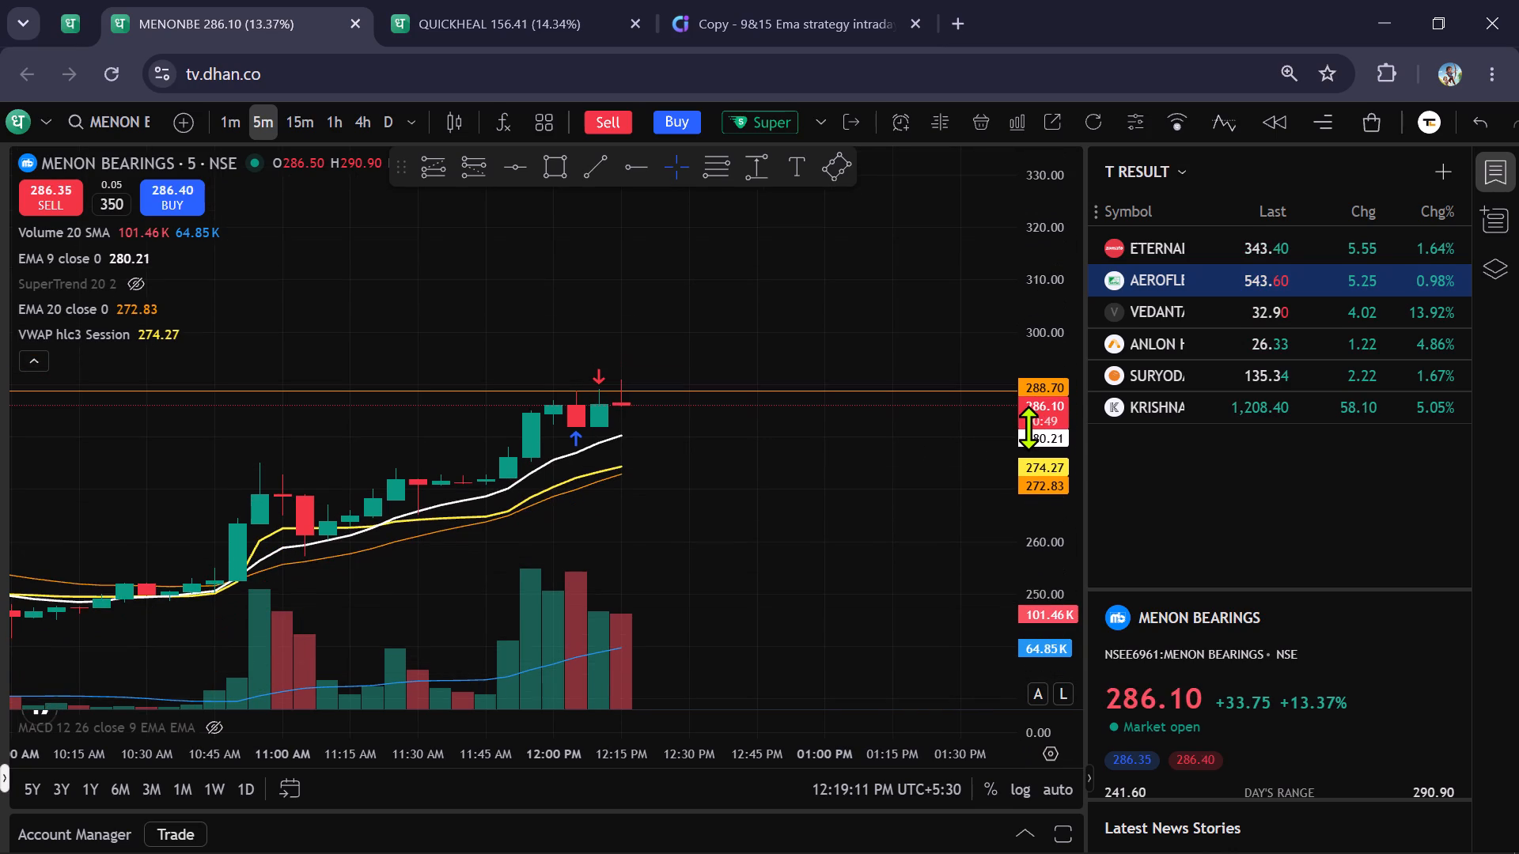
scroll(1028, 428, up, 1)
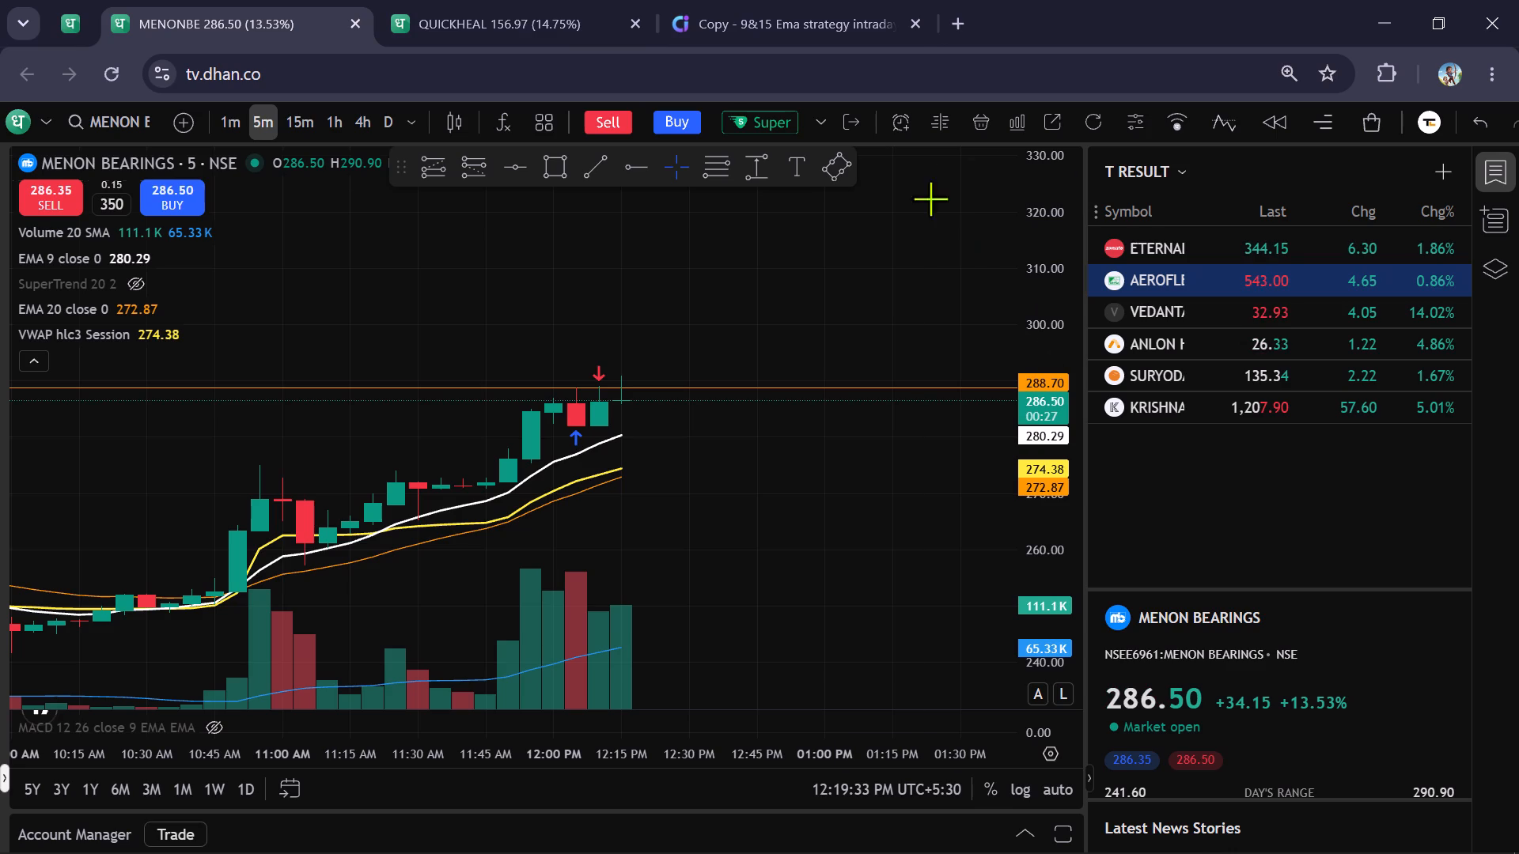
click(451, 0)
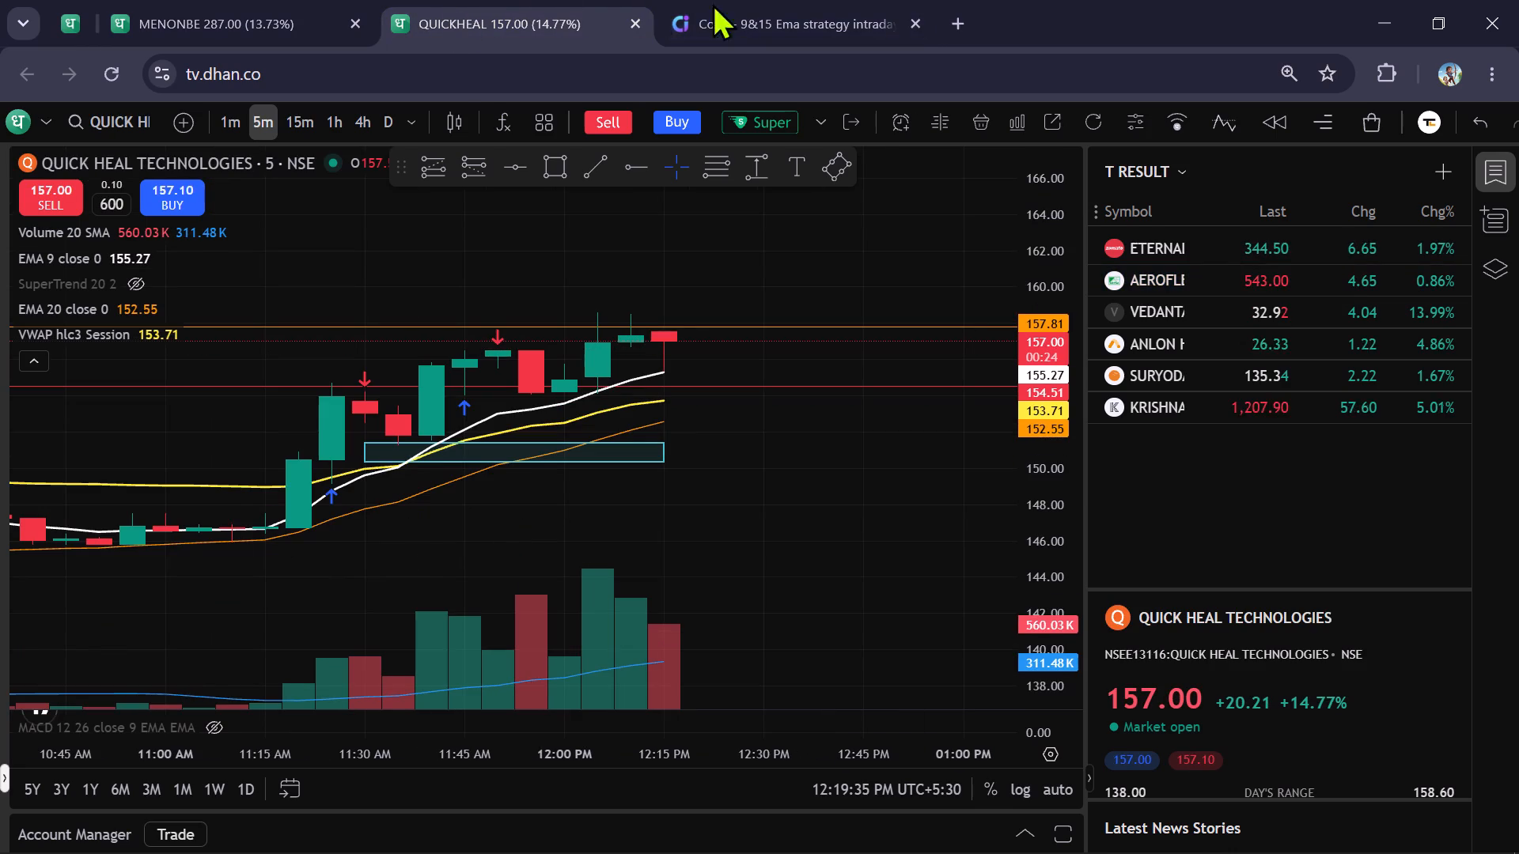
click(741, 3)
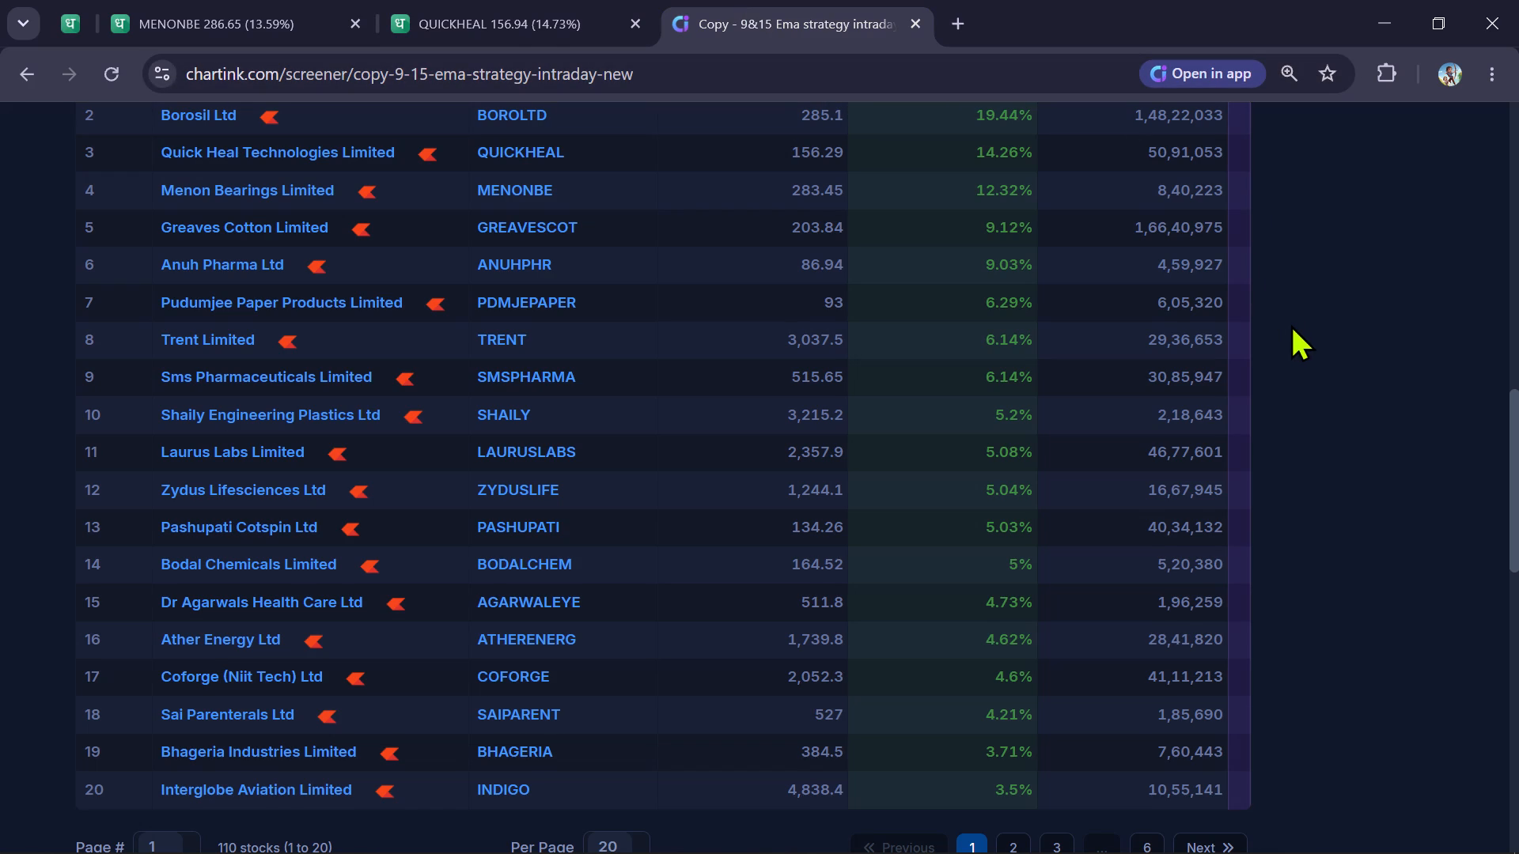
scroll(1290, 324, up, 2)
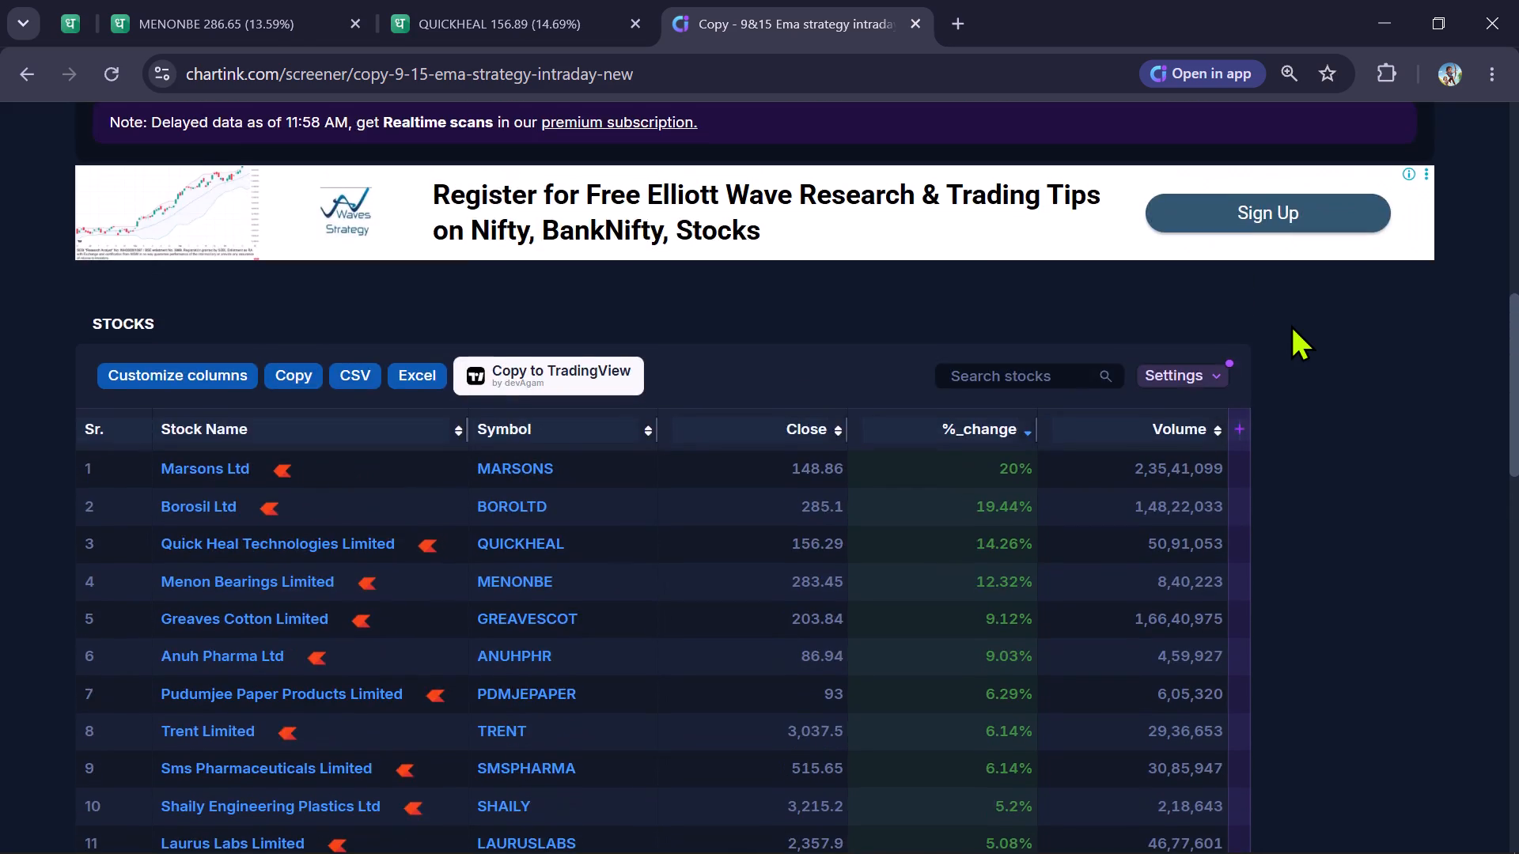
scroll(1290, 324, up, 1)
click(114, 281)
scroll(0, 345, down, 1)
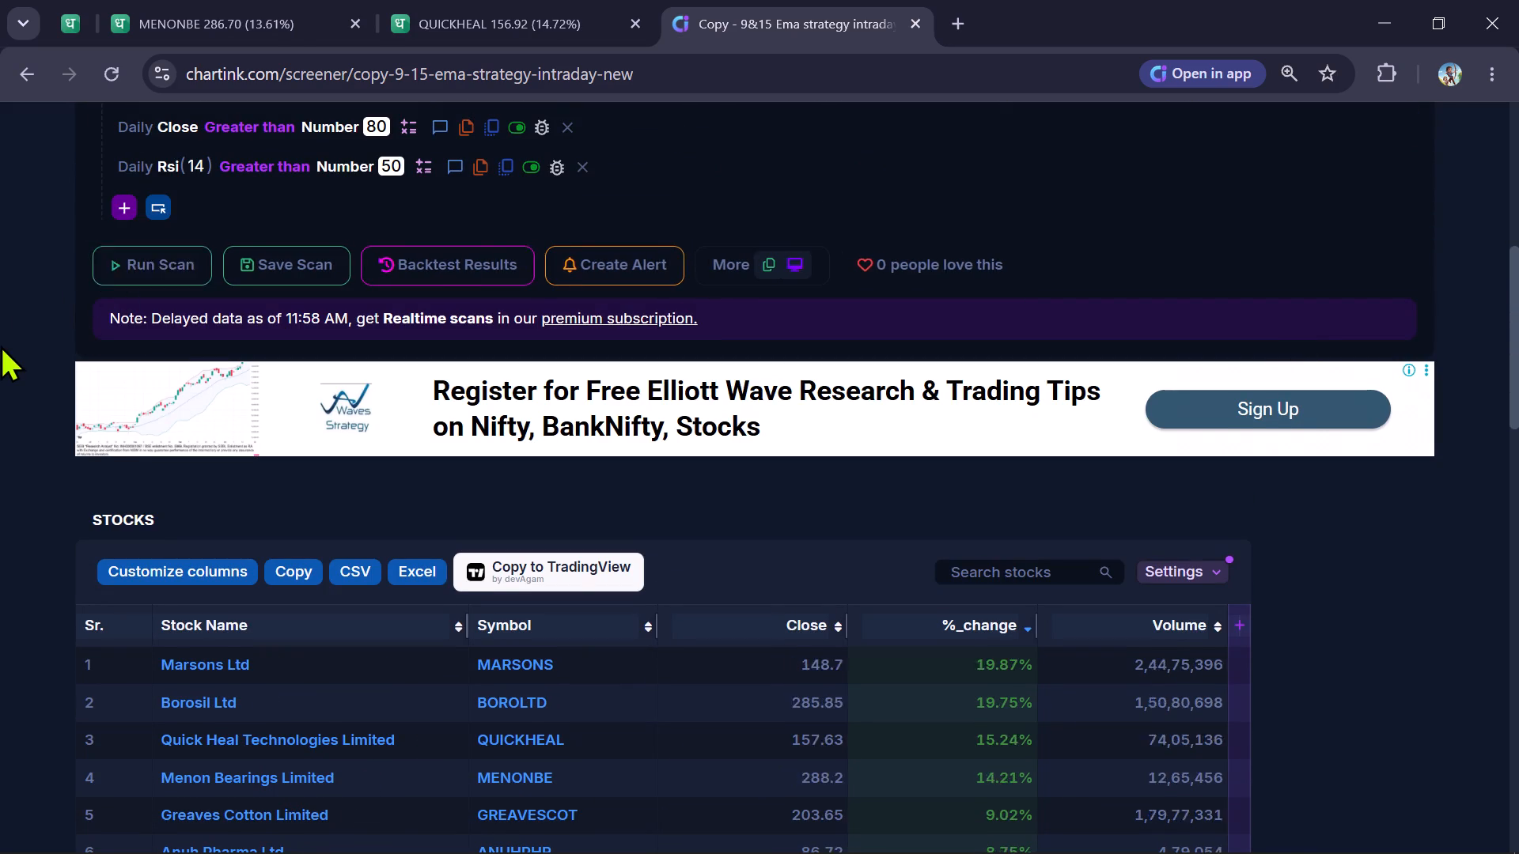
scroll(0, 345, down, 1)
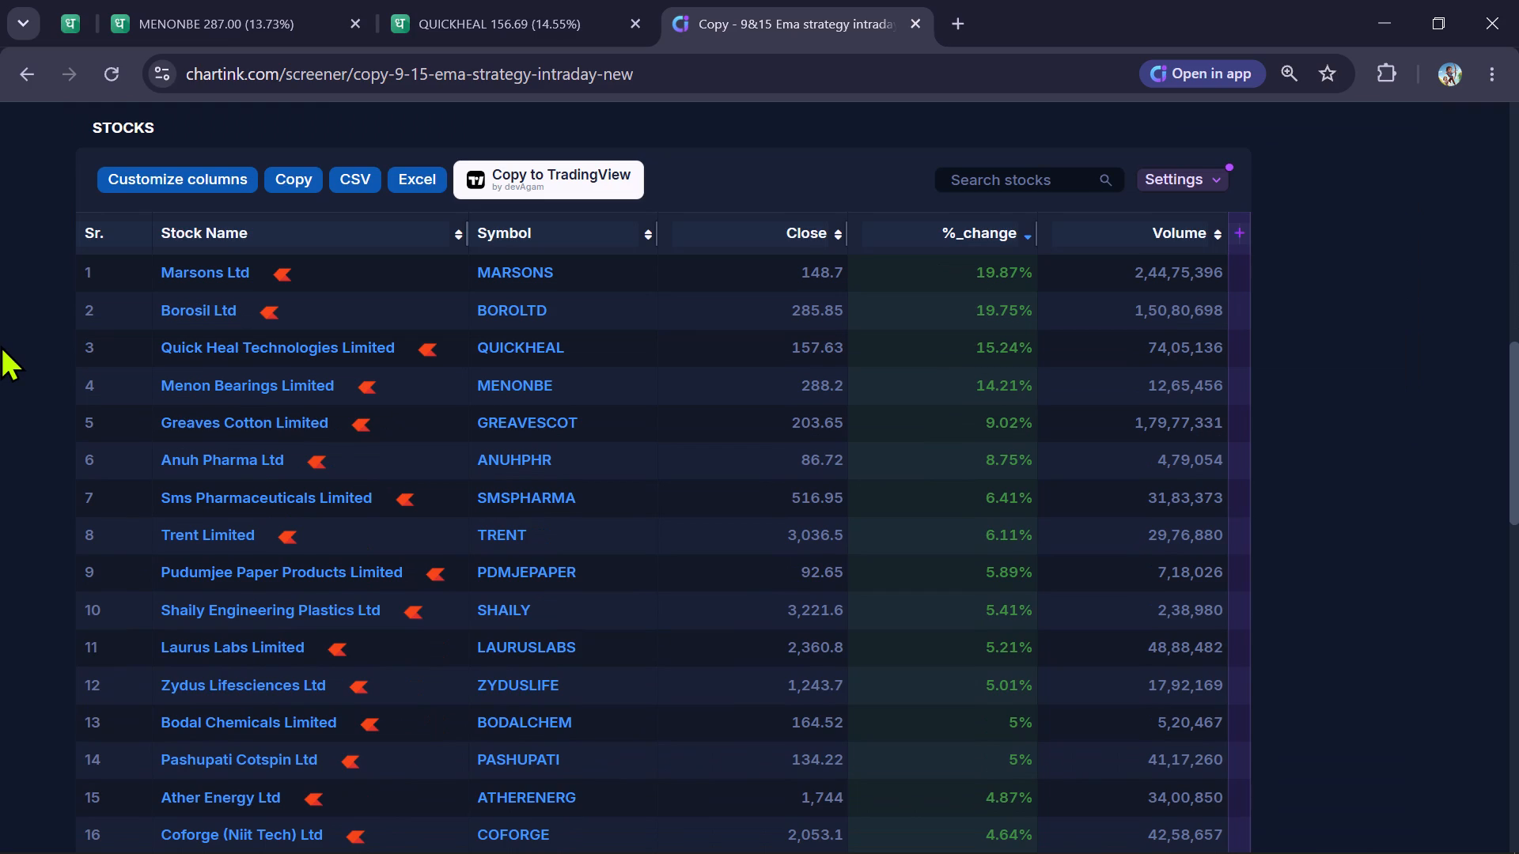
Compare the Quick Heal and Menon Bearings 5-minute charts with the refreshed Chartink scan results for an intraday entry.
click(468, 0)
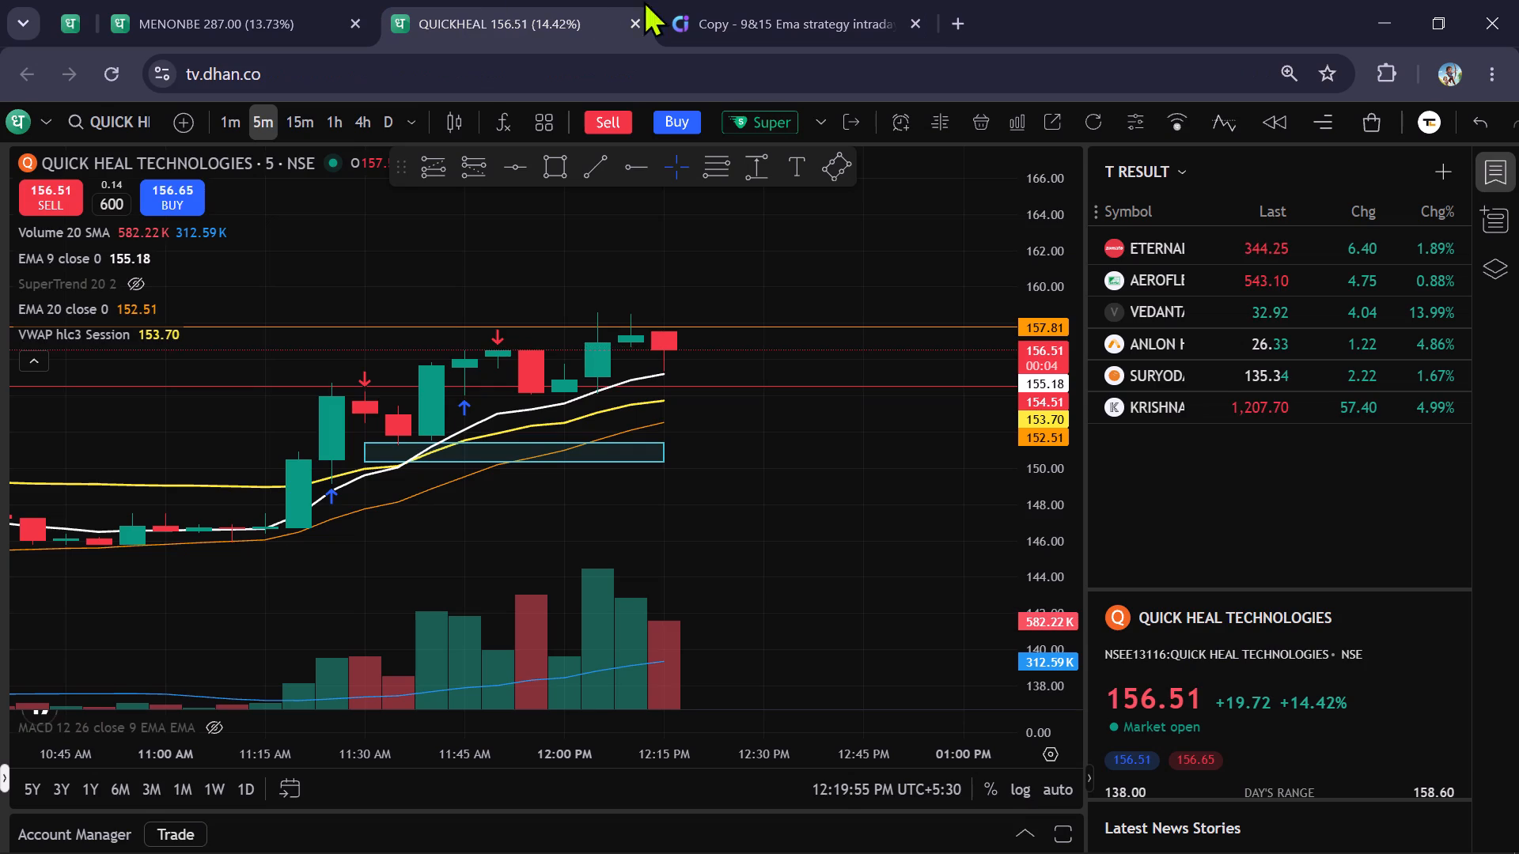
click(176, 9)
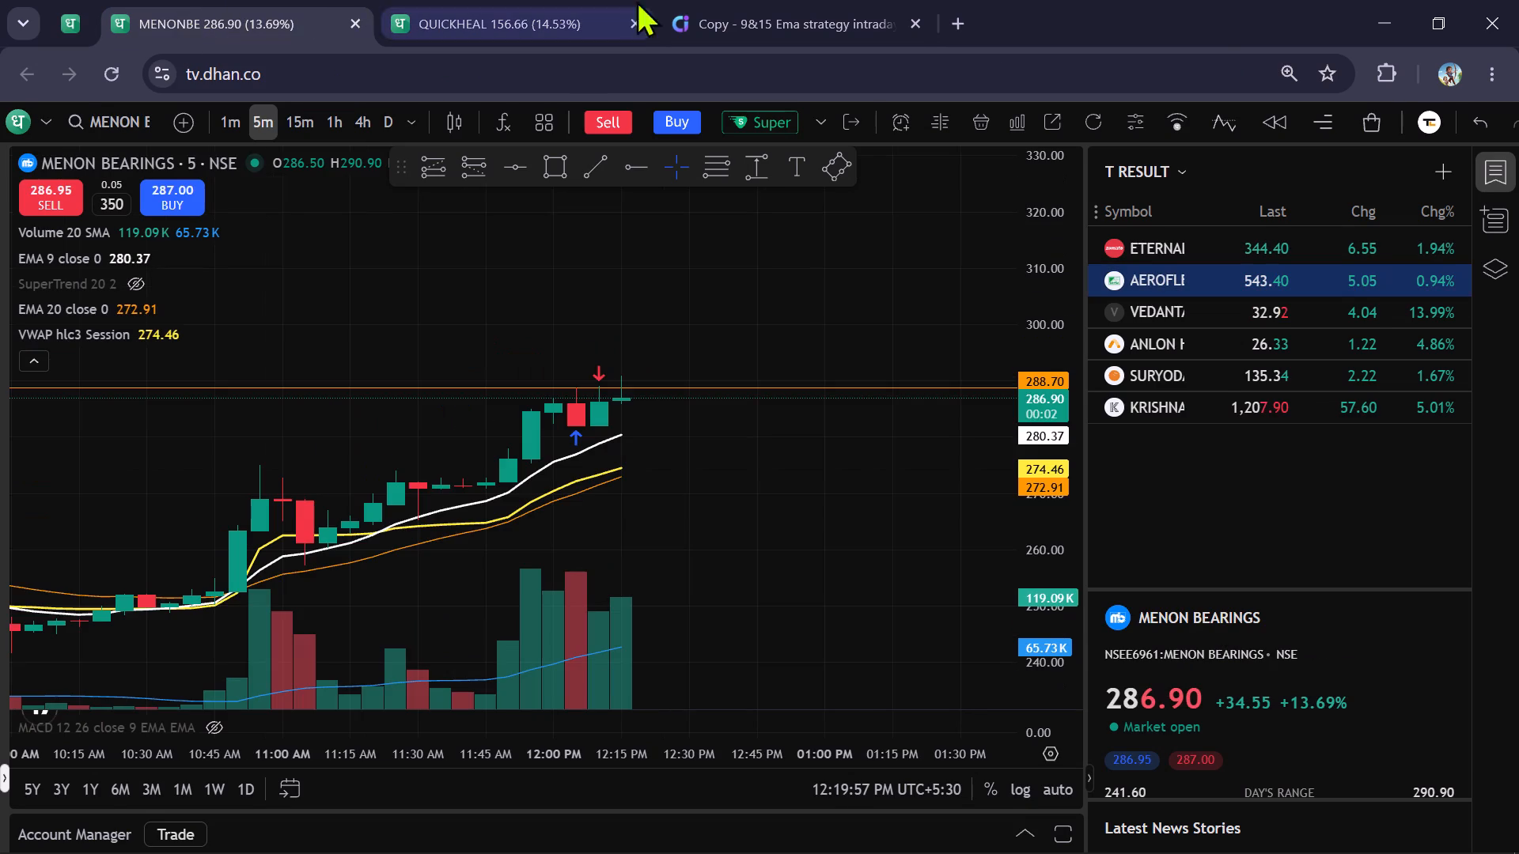
click(767, 0)
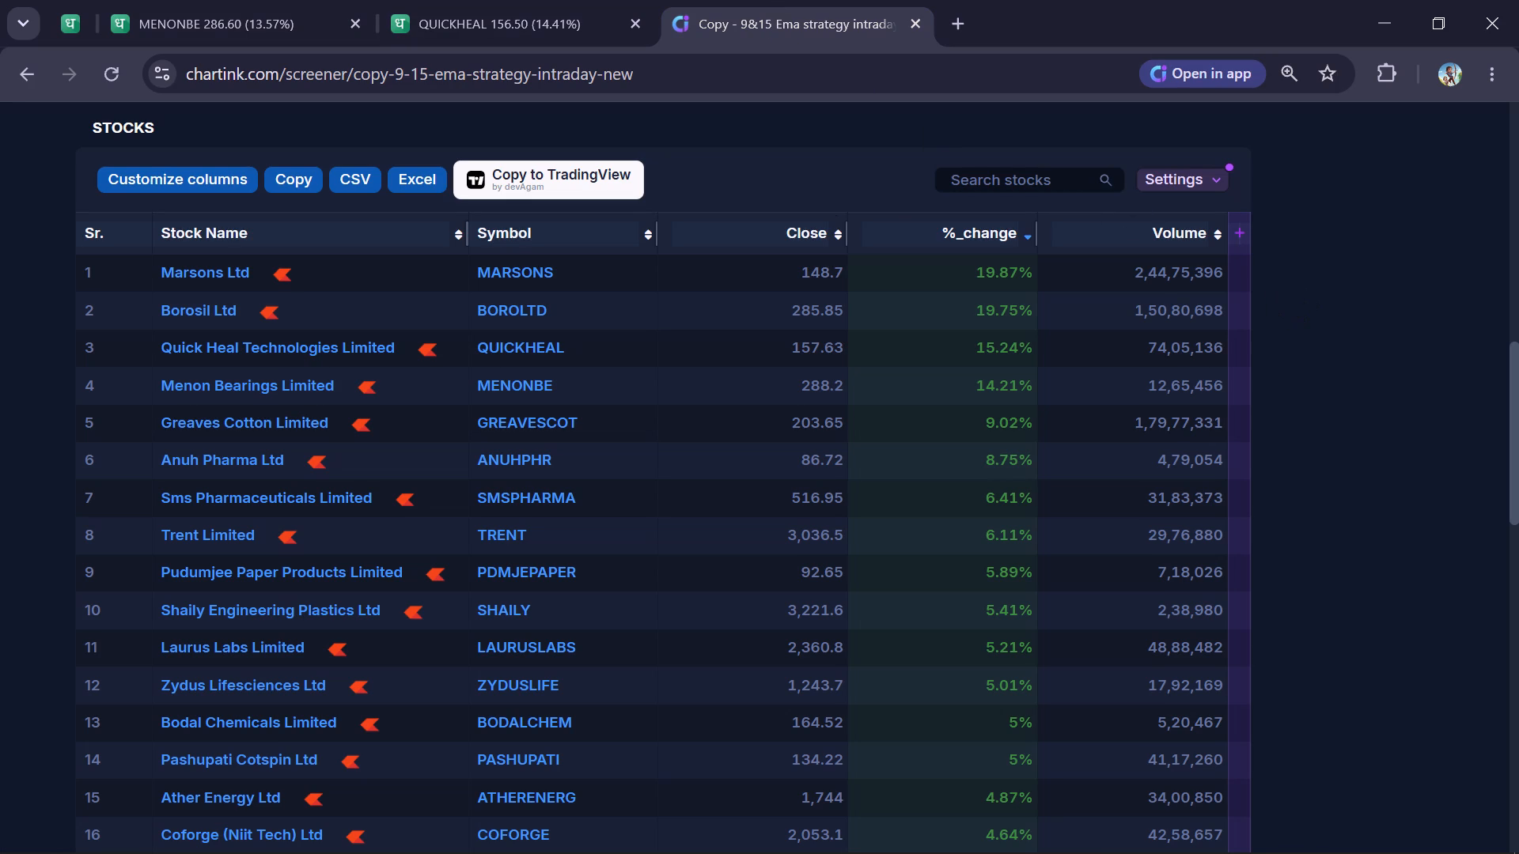
click(176, 9)
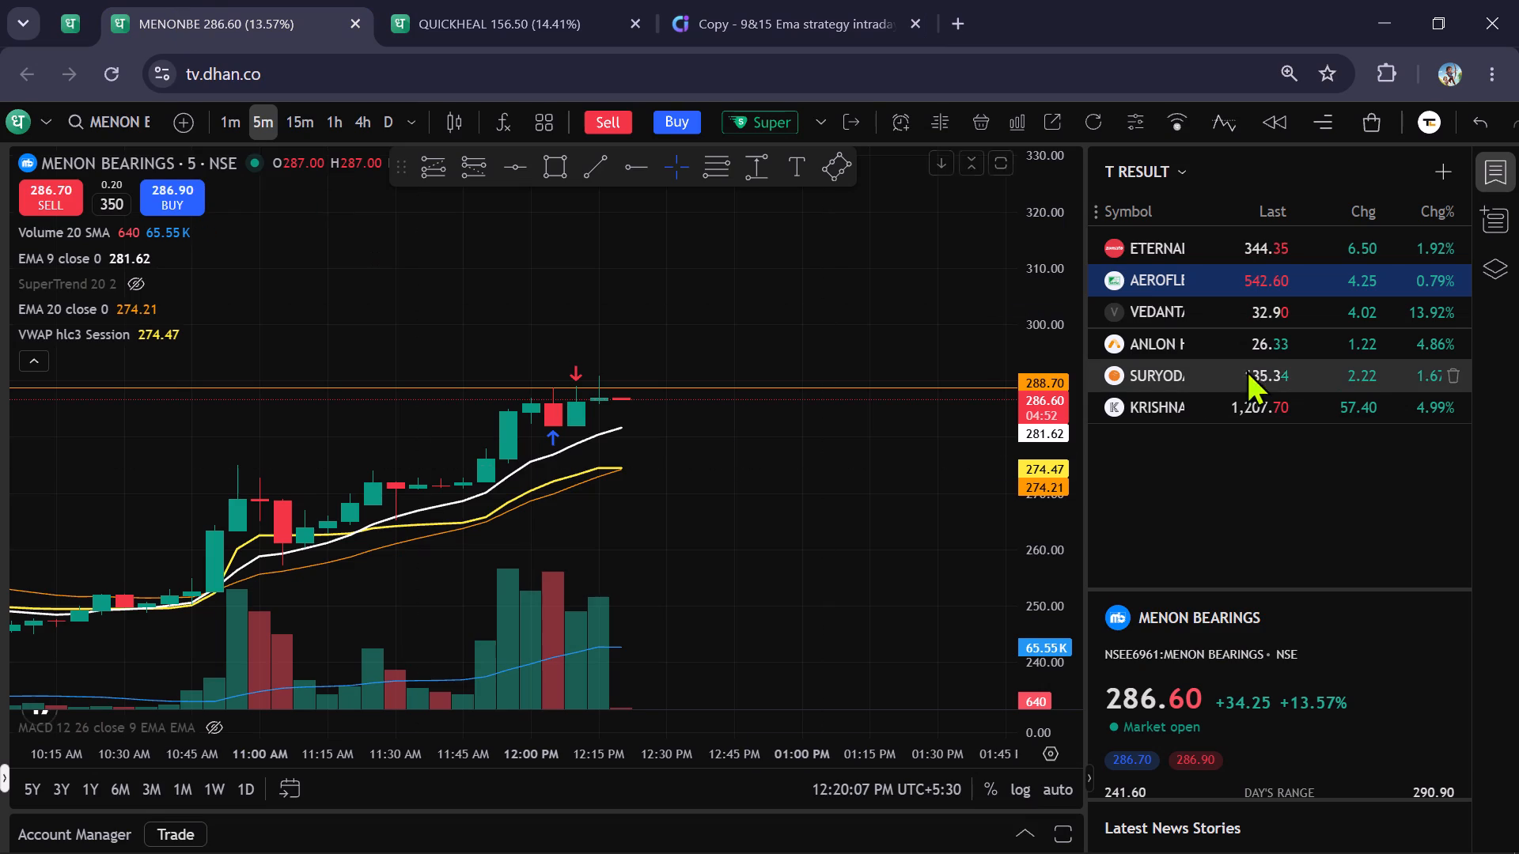
scroll(1274, 361, down, 4)
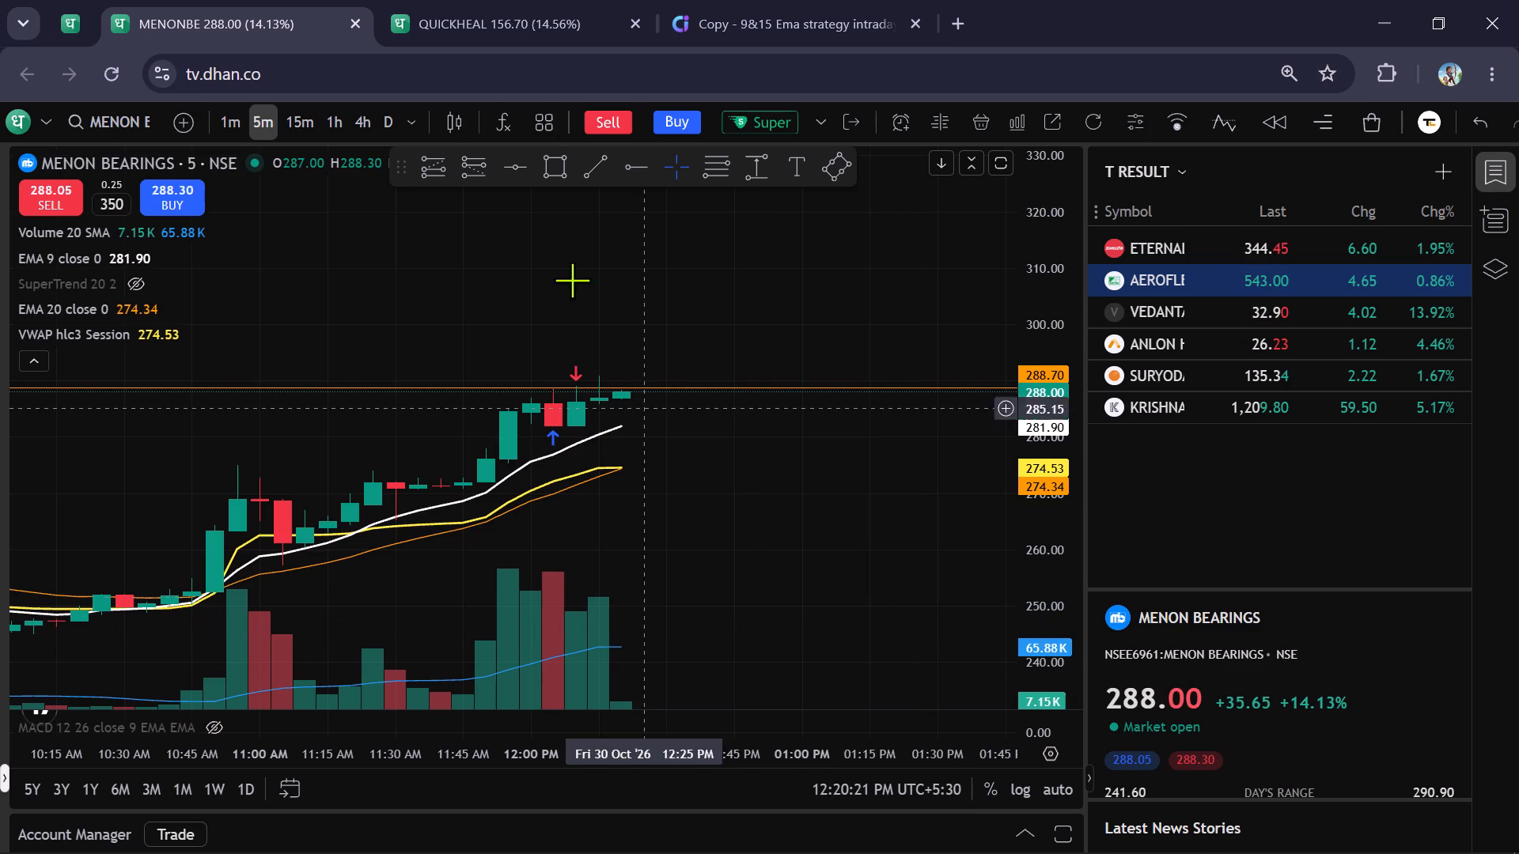
click(517, 9)
click(756, 0)
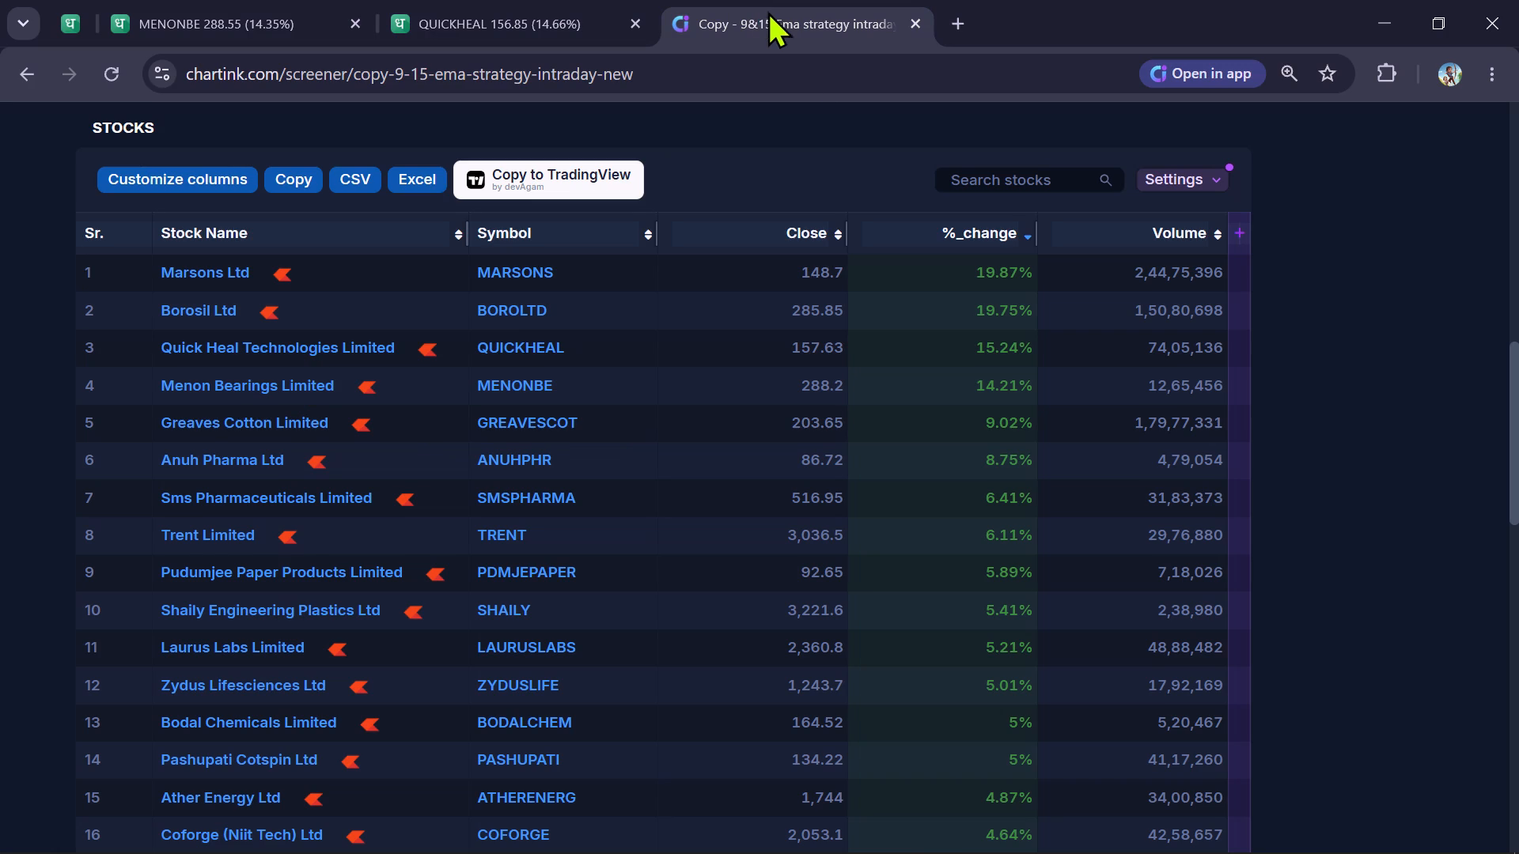
scroll(1170, 164, down, 2)
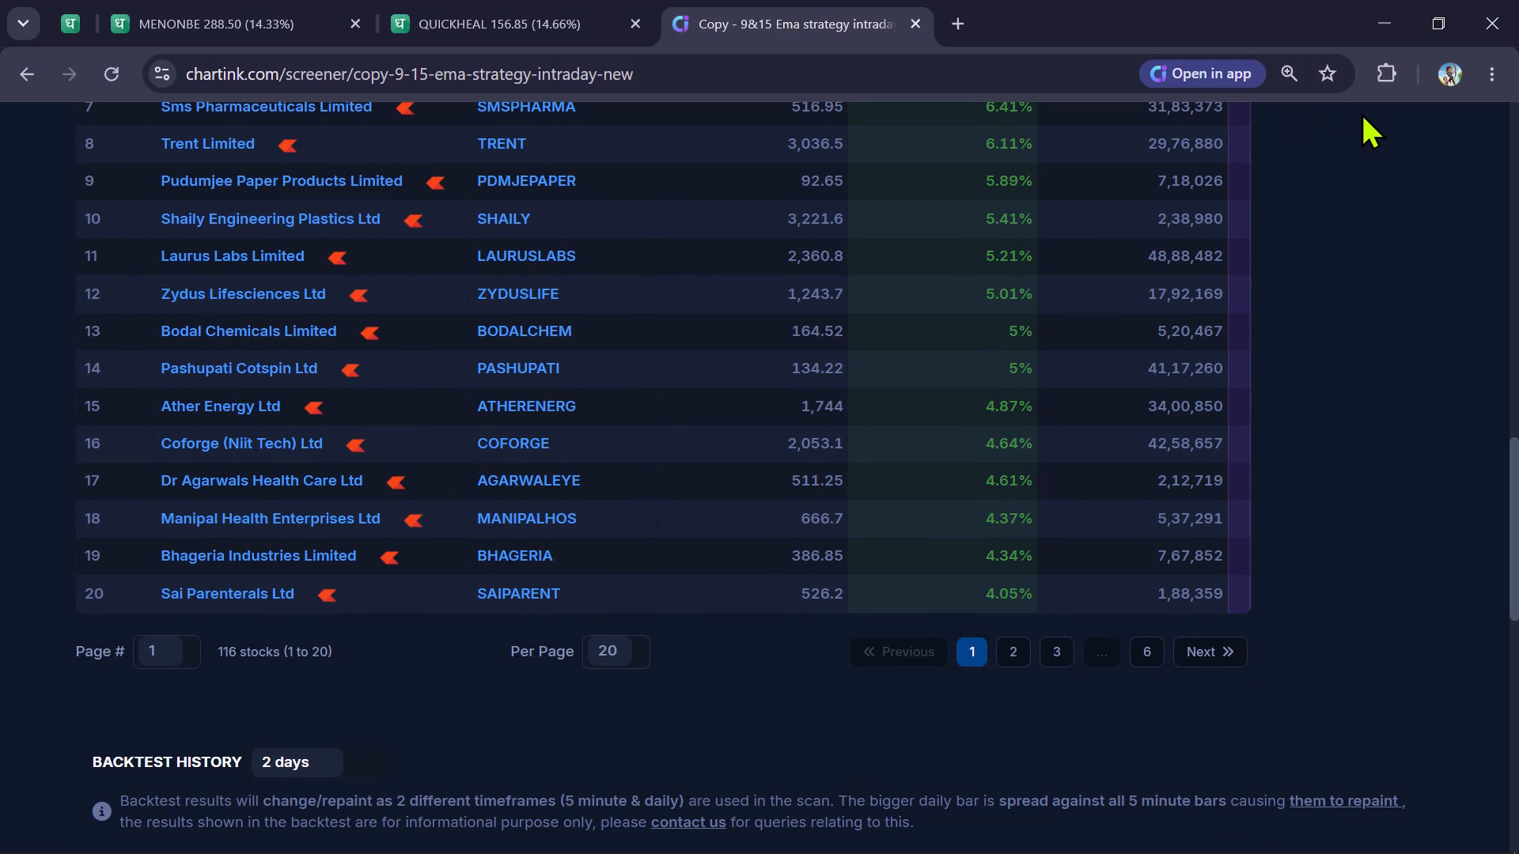
scroll(1361, 115, up, 5)
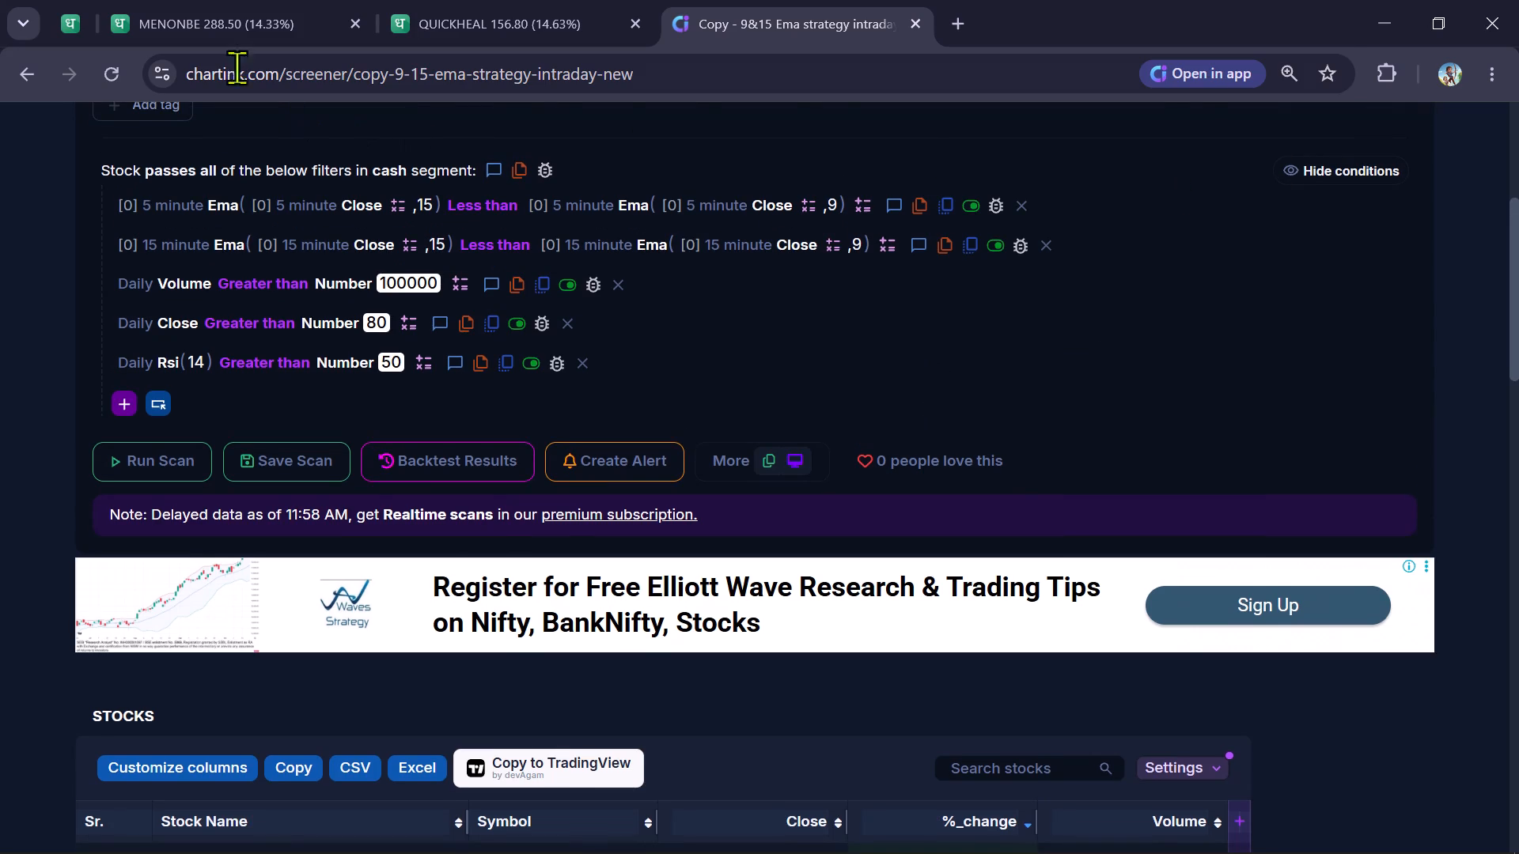
click(215, 25)
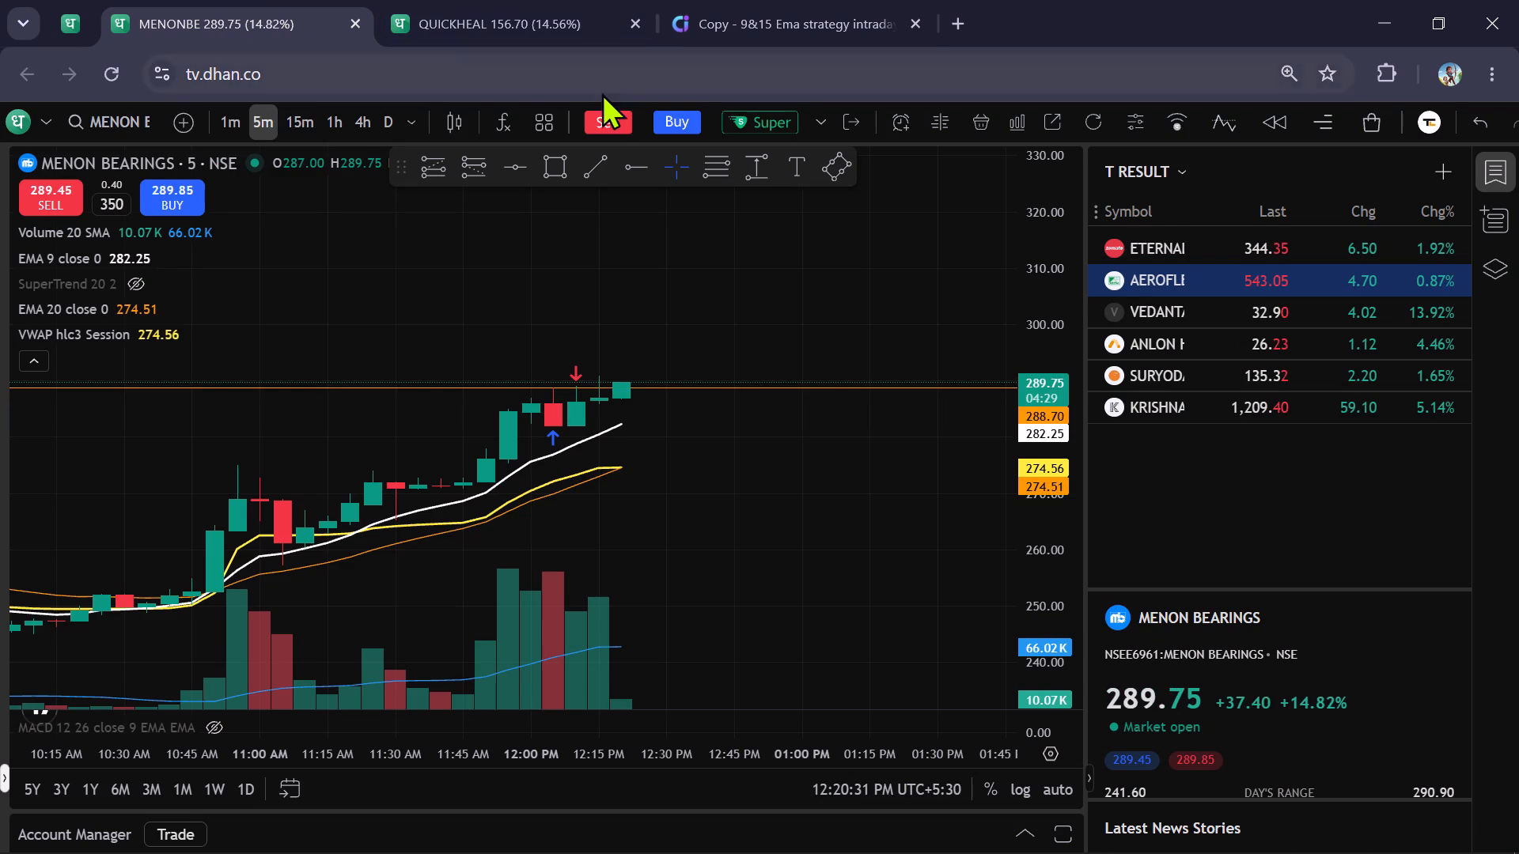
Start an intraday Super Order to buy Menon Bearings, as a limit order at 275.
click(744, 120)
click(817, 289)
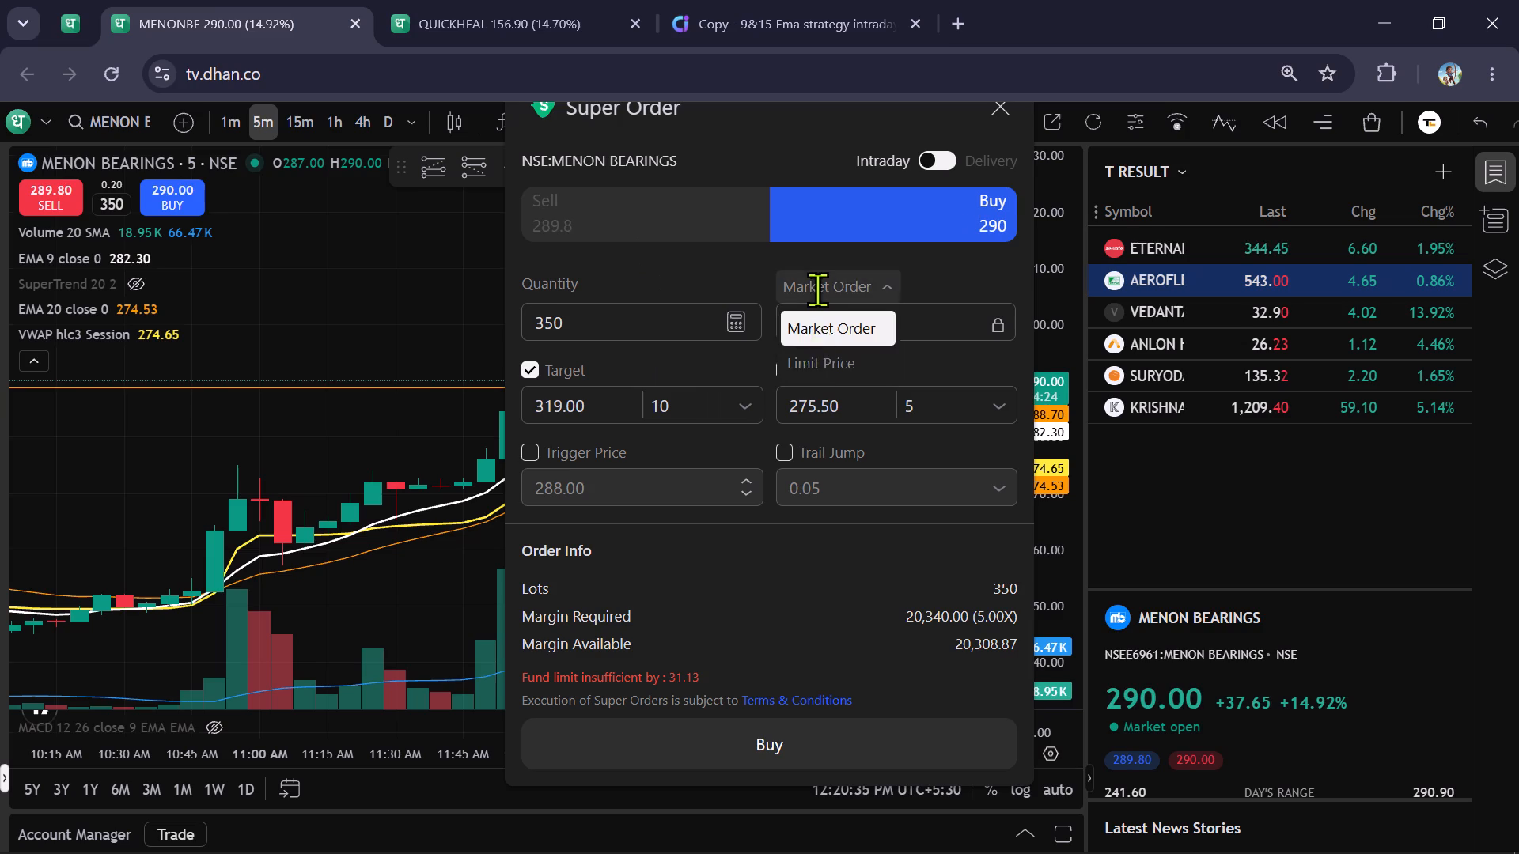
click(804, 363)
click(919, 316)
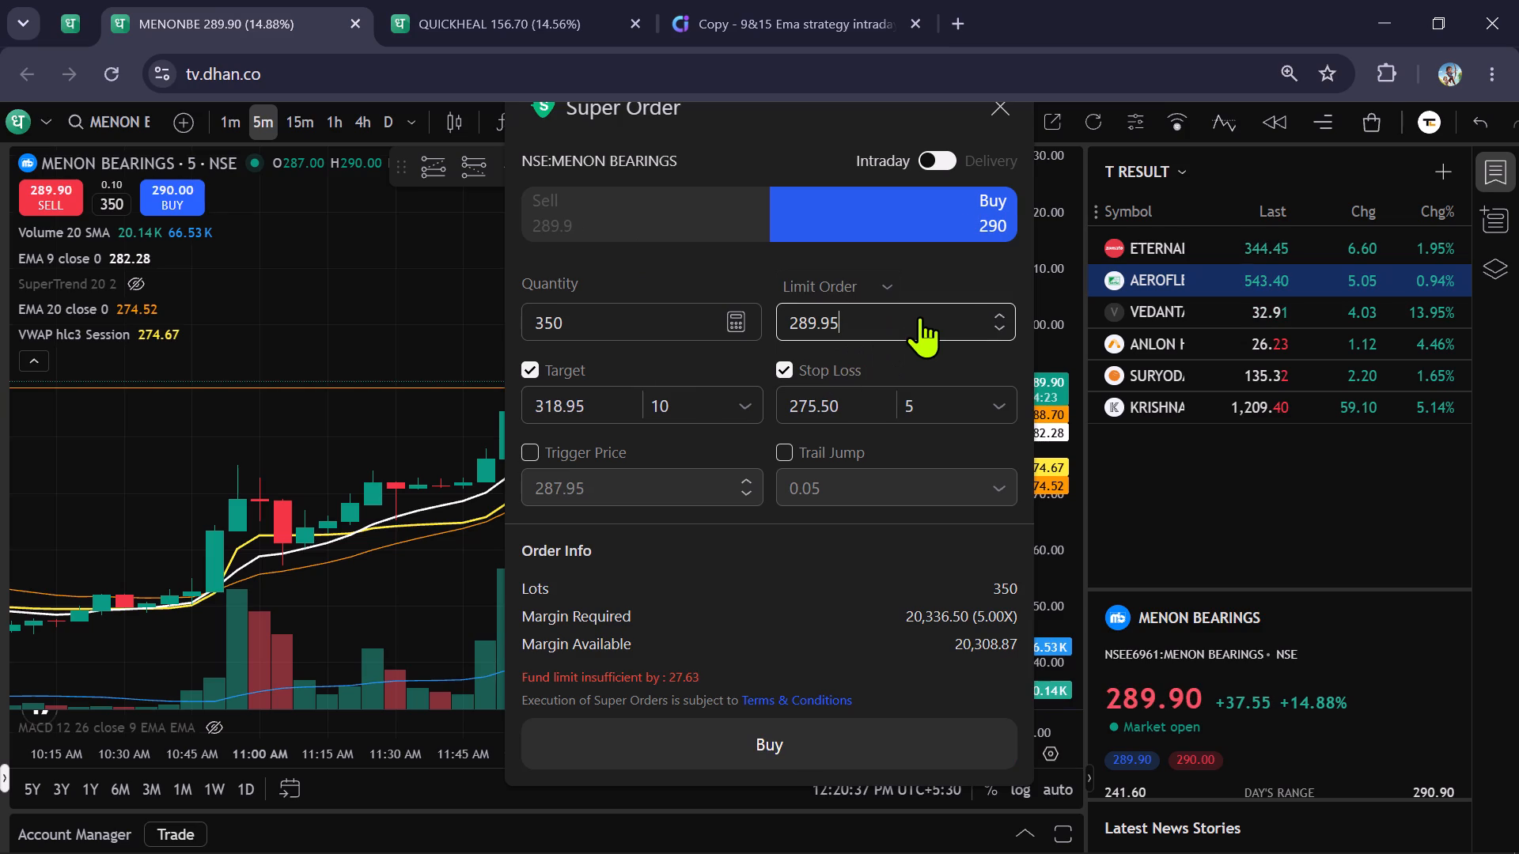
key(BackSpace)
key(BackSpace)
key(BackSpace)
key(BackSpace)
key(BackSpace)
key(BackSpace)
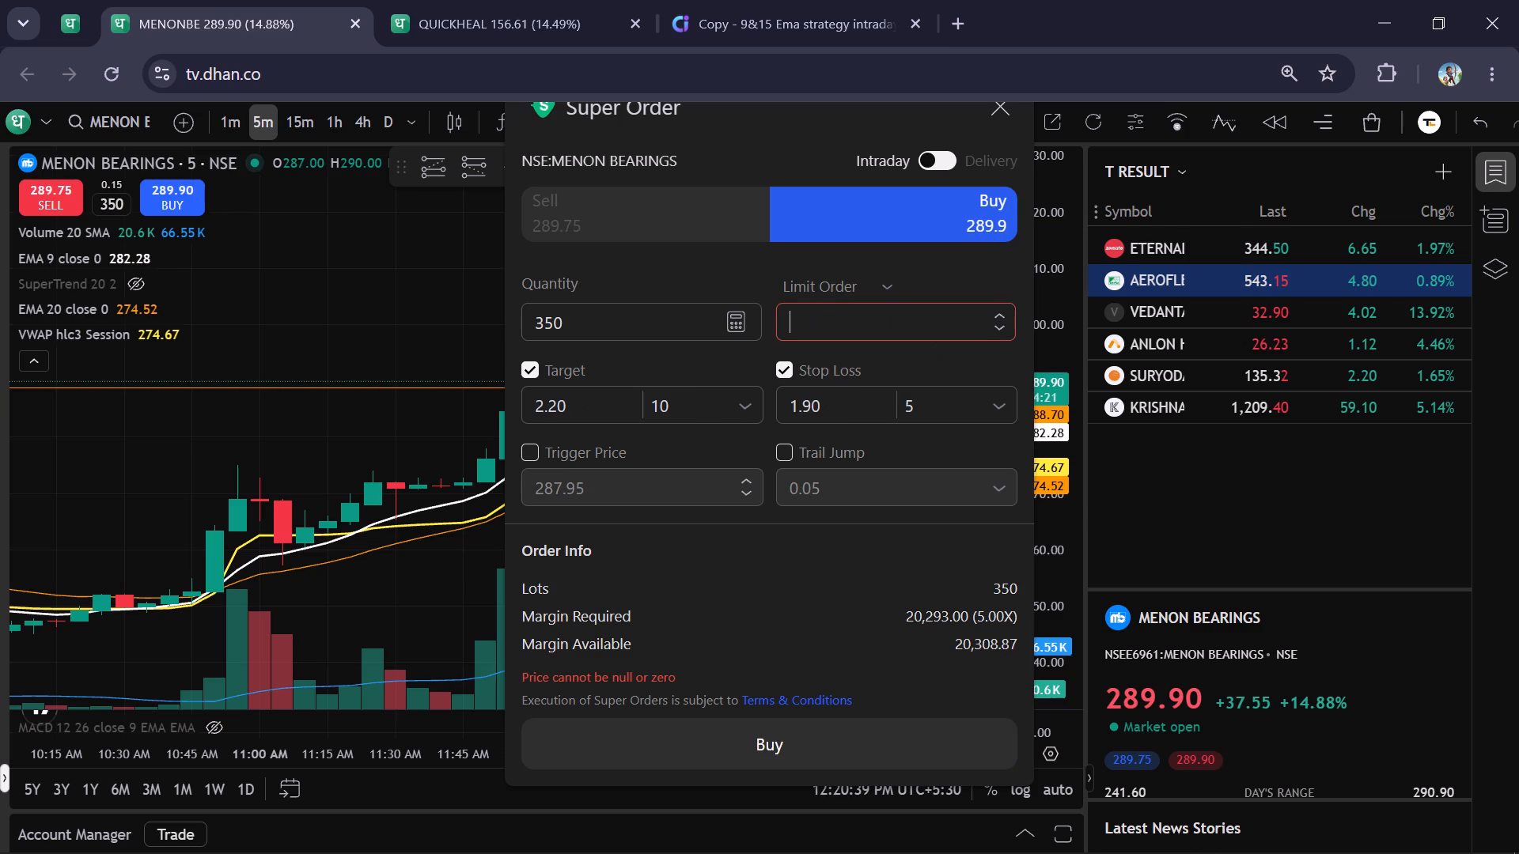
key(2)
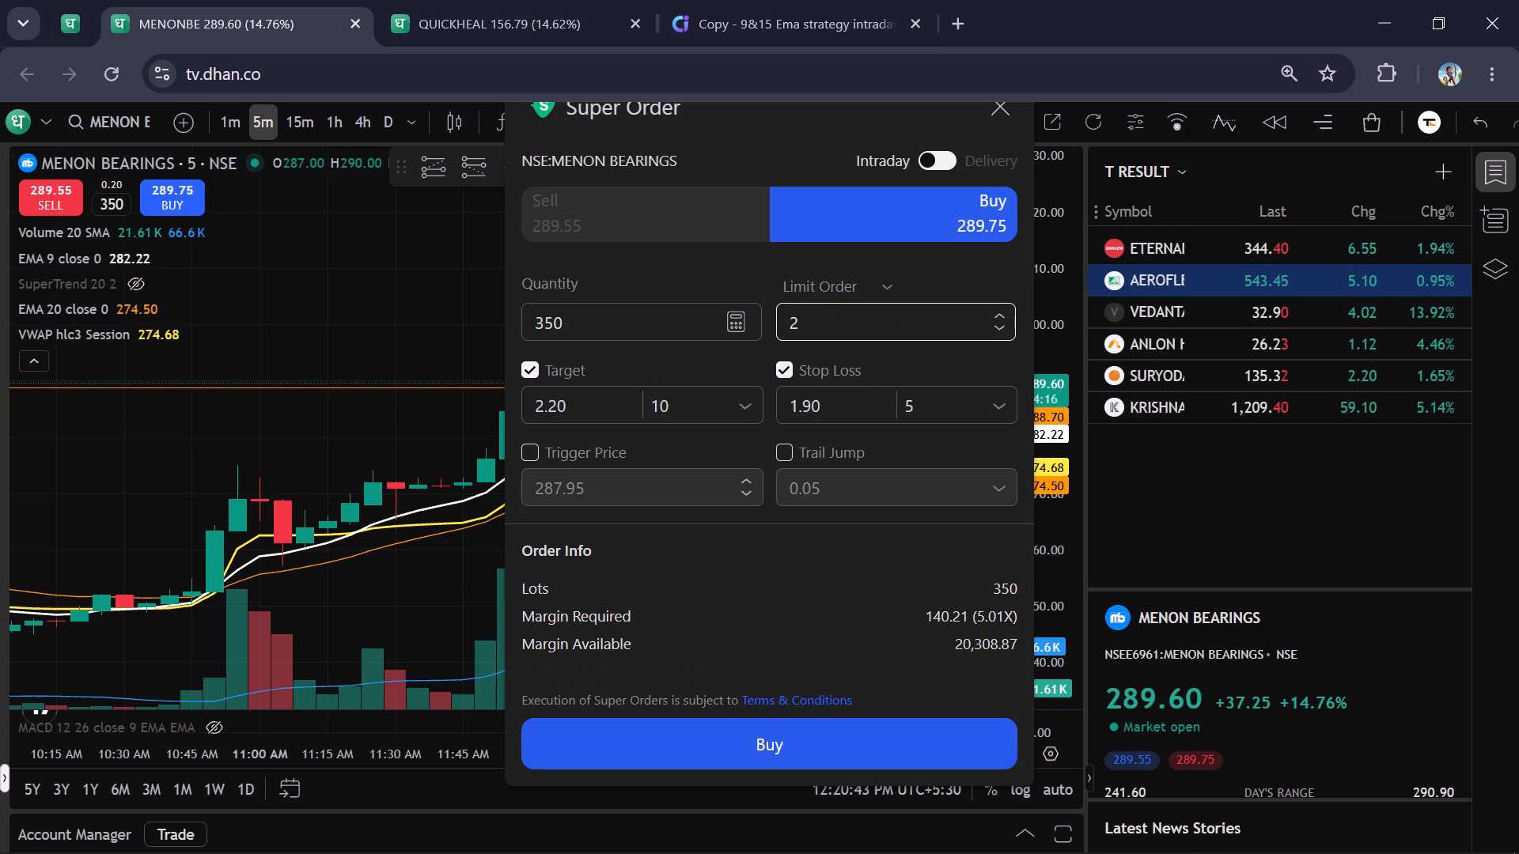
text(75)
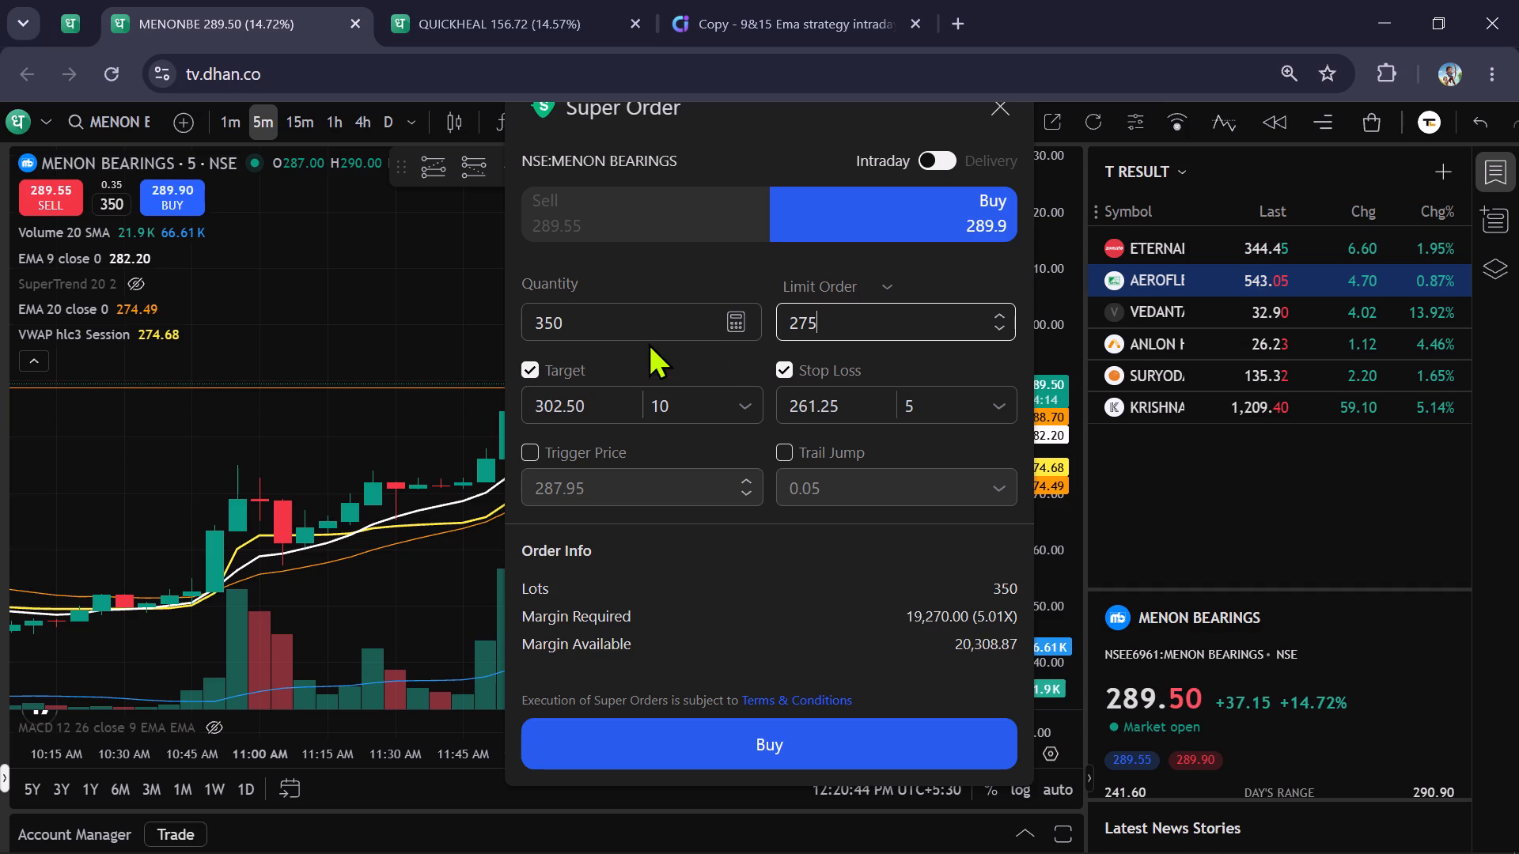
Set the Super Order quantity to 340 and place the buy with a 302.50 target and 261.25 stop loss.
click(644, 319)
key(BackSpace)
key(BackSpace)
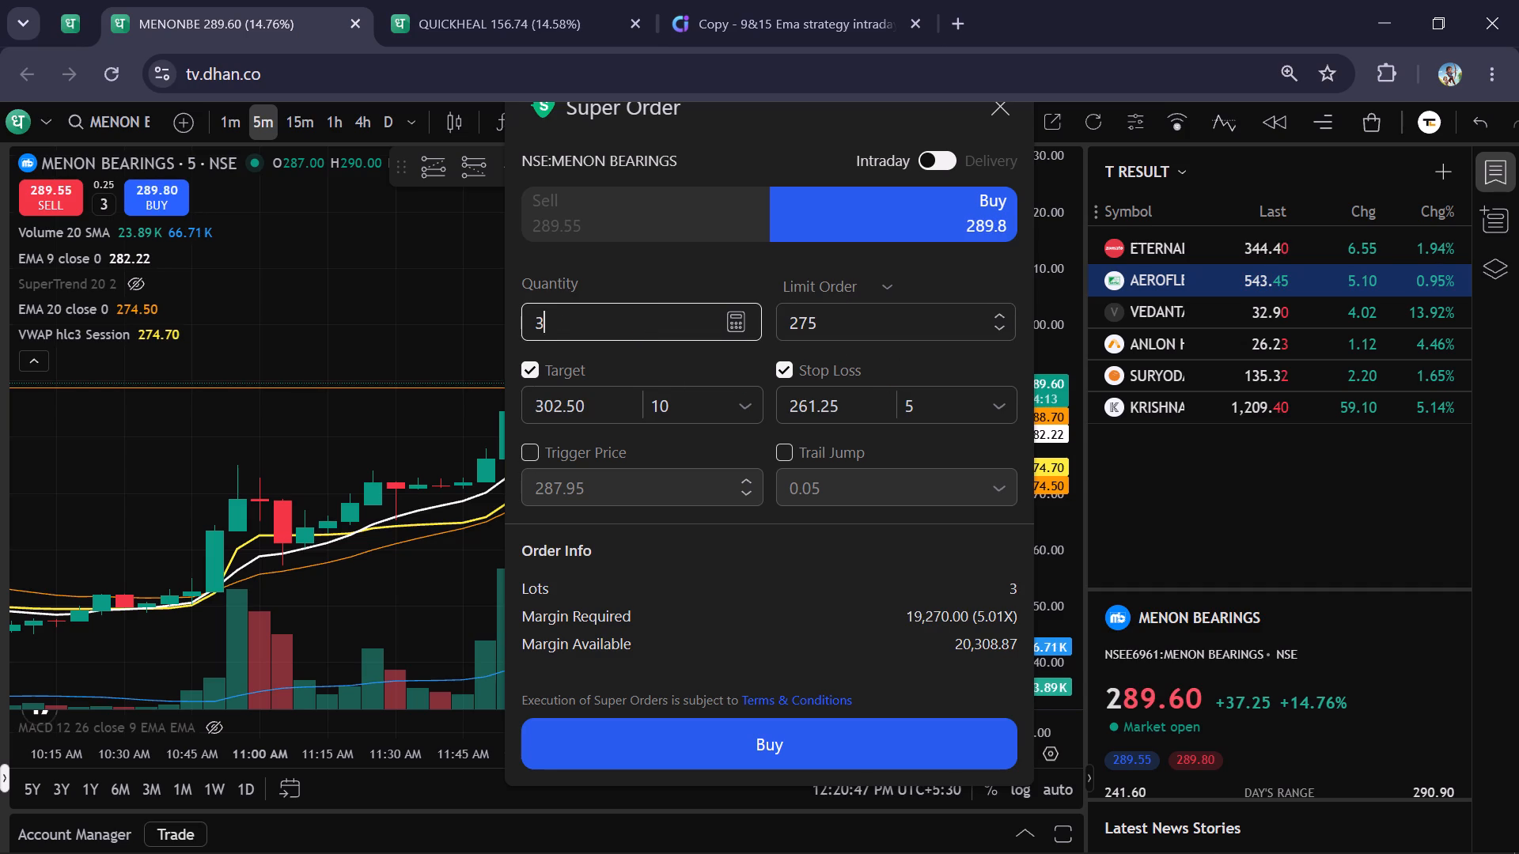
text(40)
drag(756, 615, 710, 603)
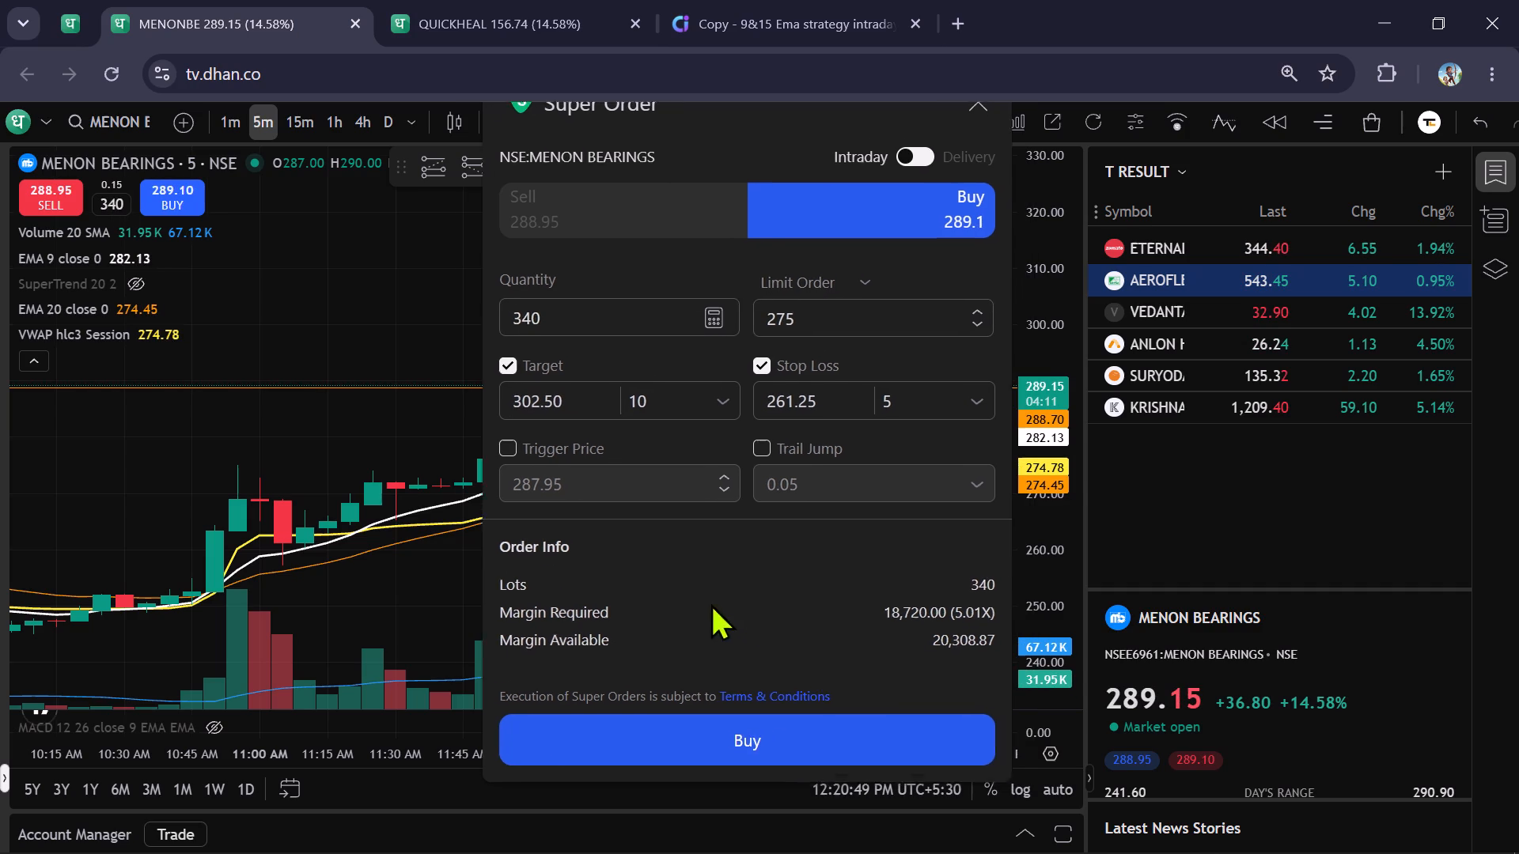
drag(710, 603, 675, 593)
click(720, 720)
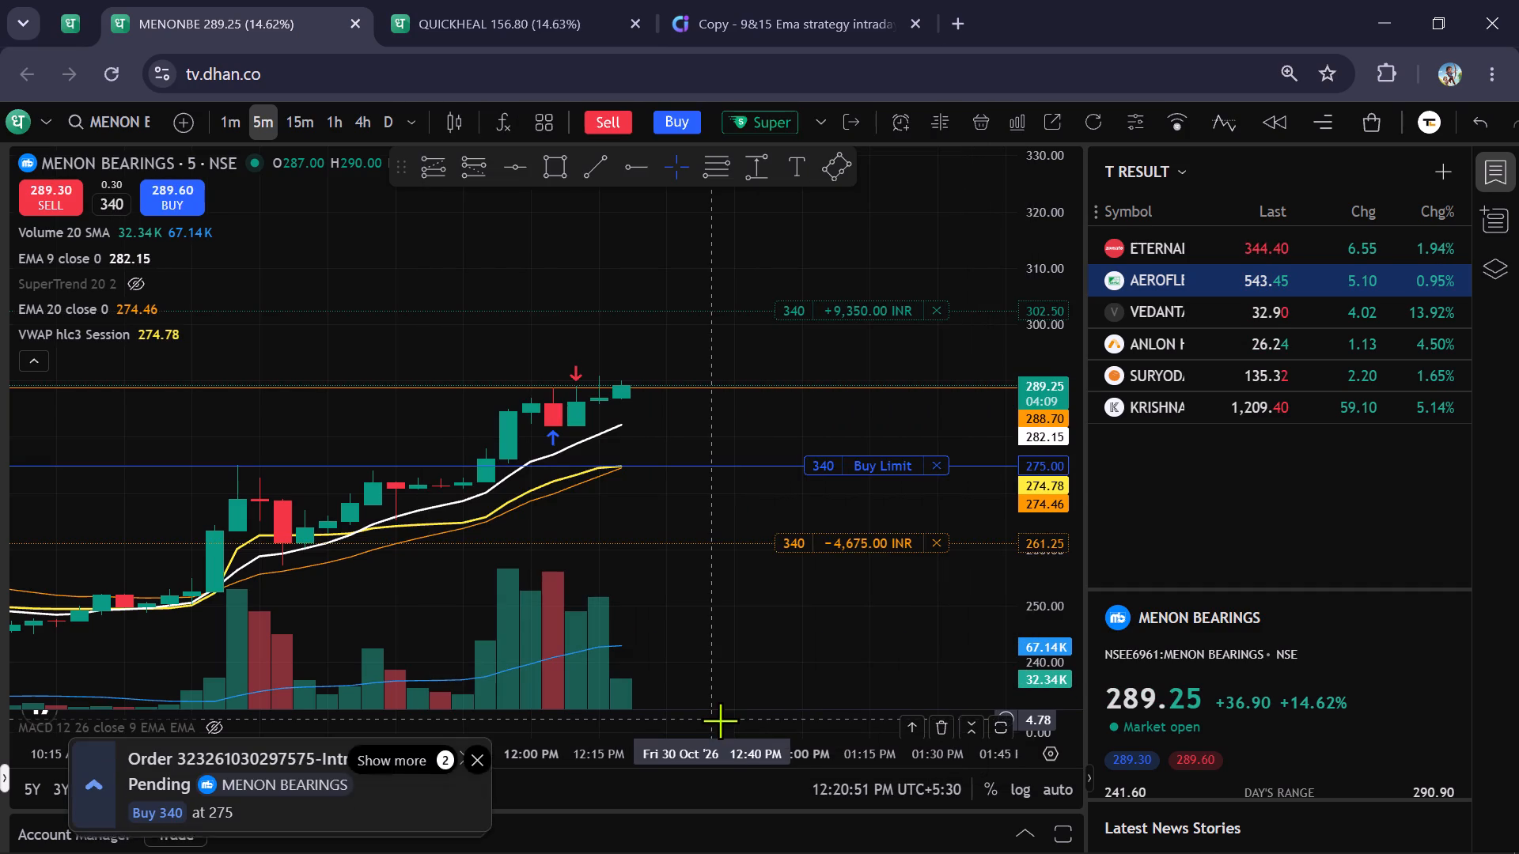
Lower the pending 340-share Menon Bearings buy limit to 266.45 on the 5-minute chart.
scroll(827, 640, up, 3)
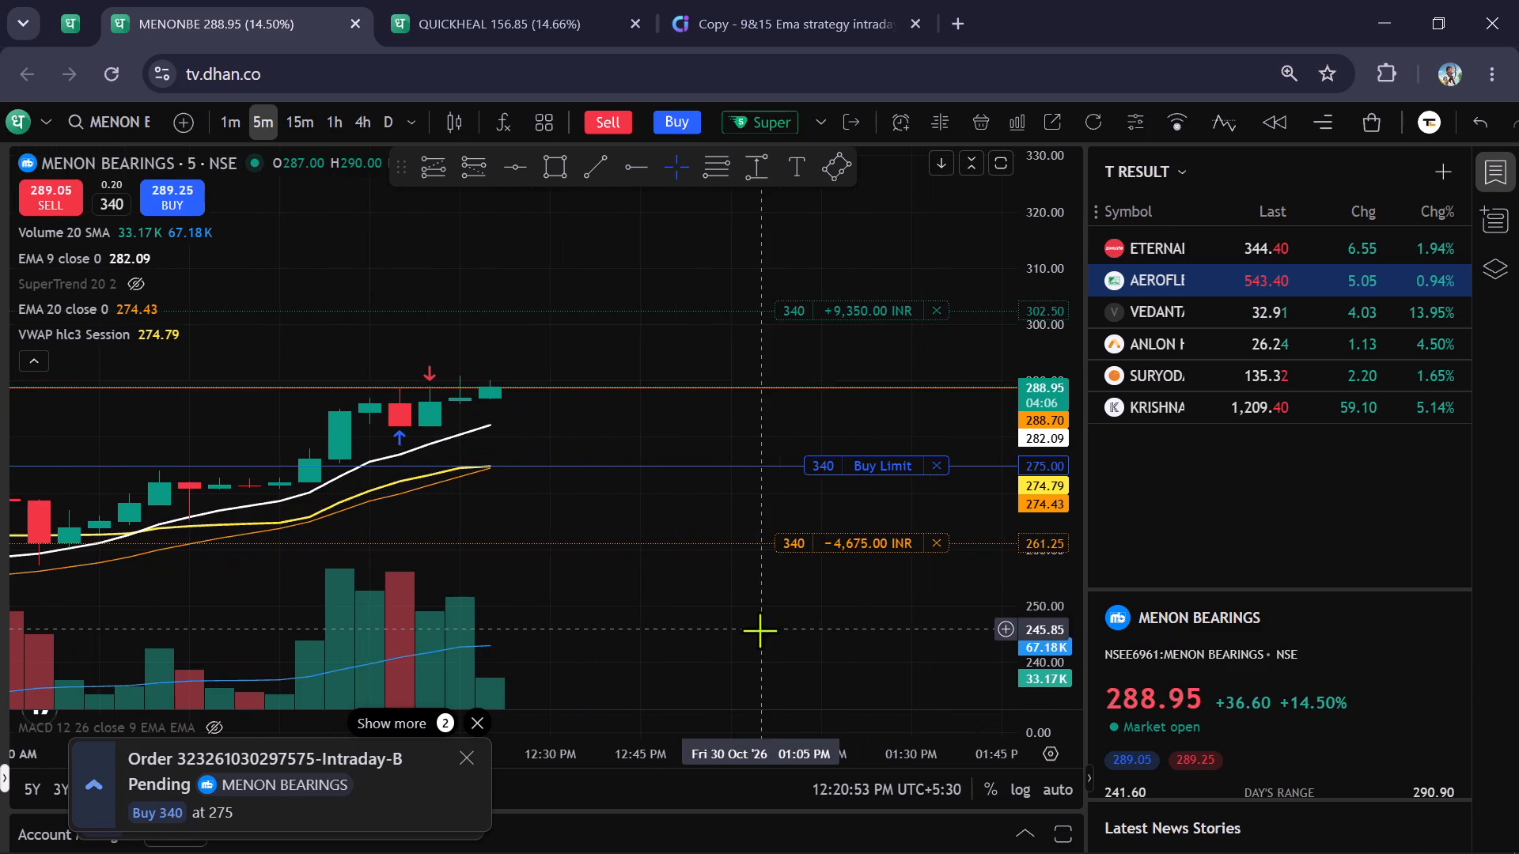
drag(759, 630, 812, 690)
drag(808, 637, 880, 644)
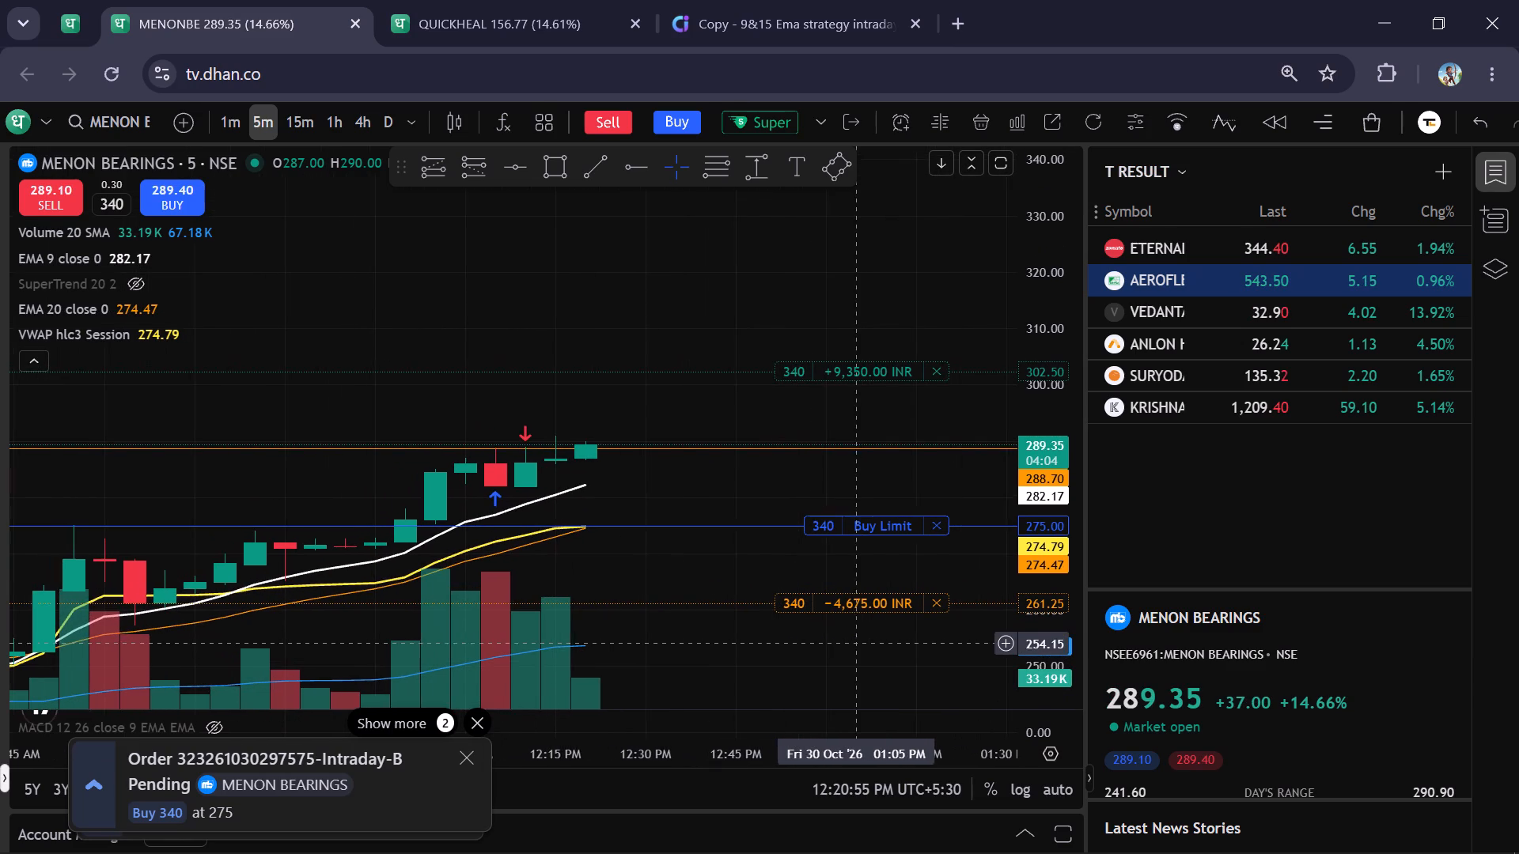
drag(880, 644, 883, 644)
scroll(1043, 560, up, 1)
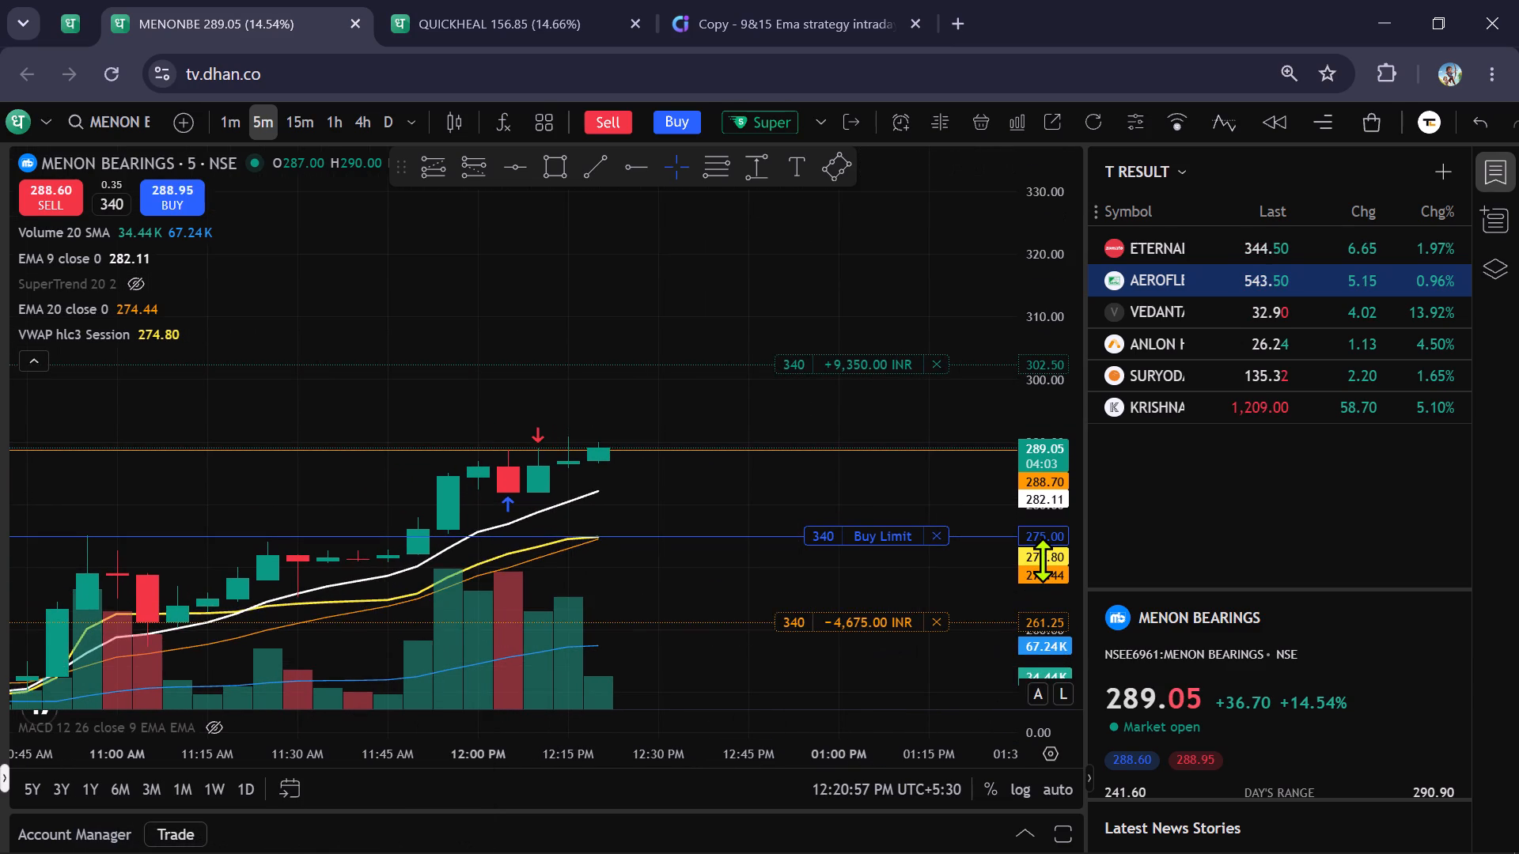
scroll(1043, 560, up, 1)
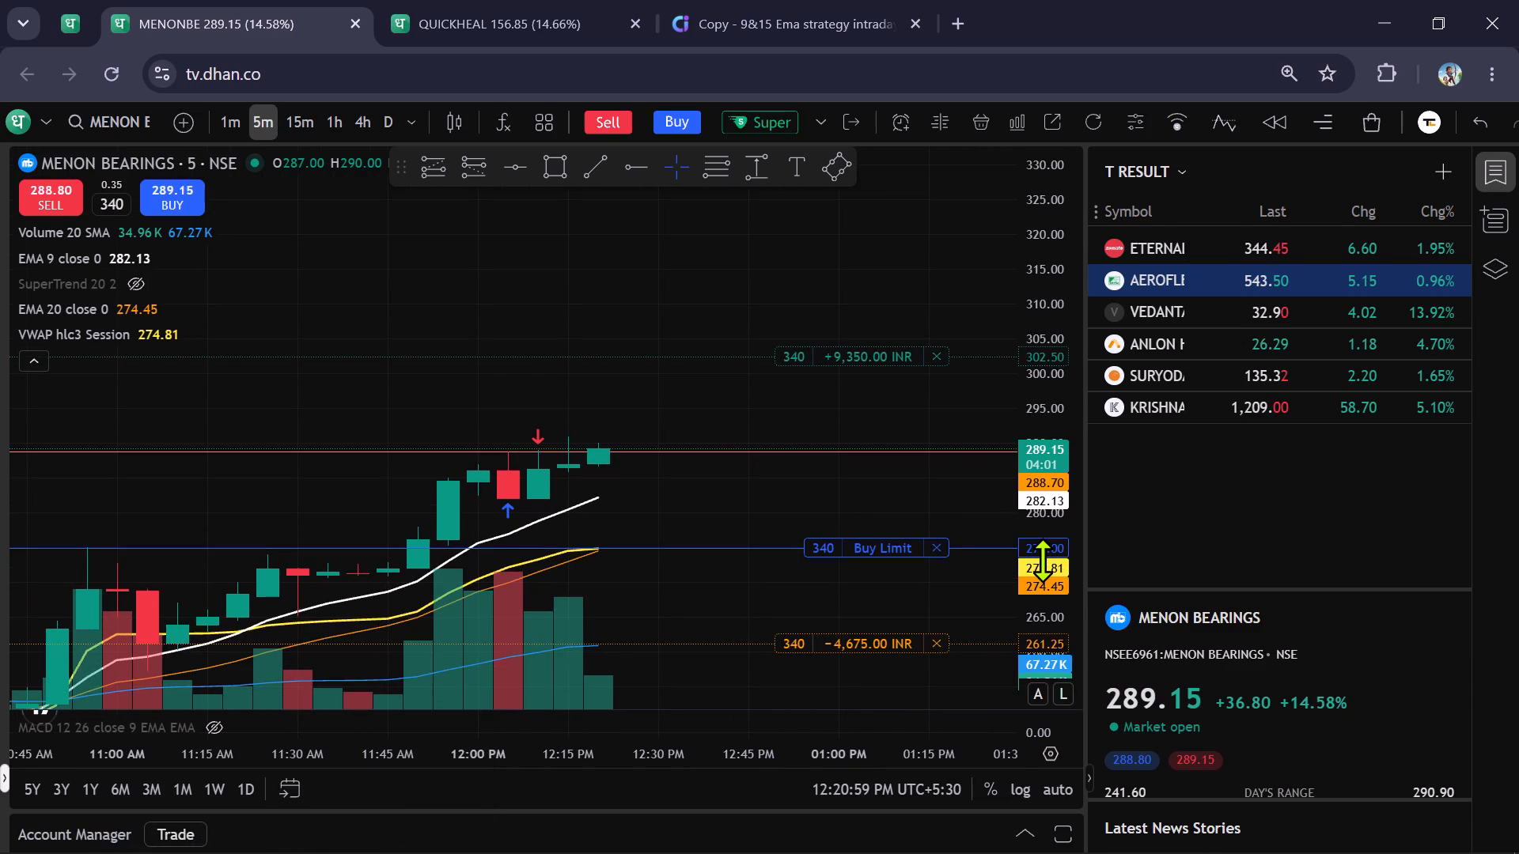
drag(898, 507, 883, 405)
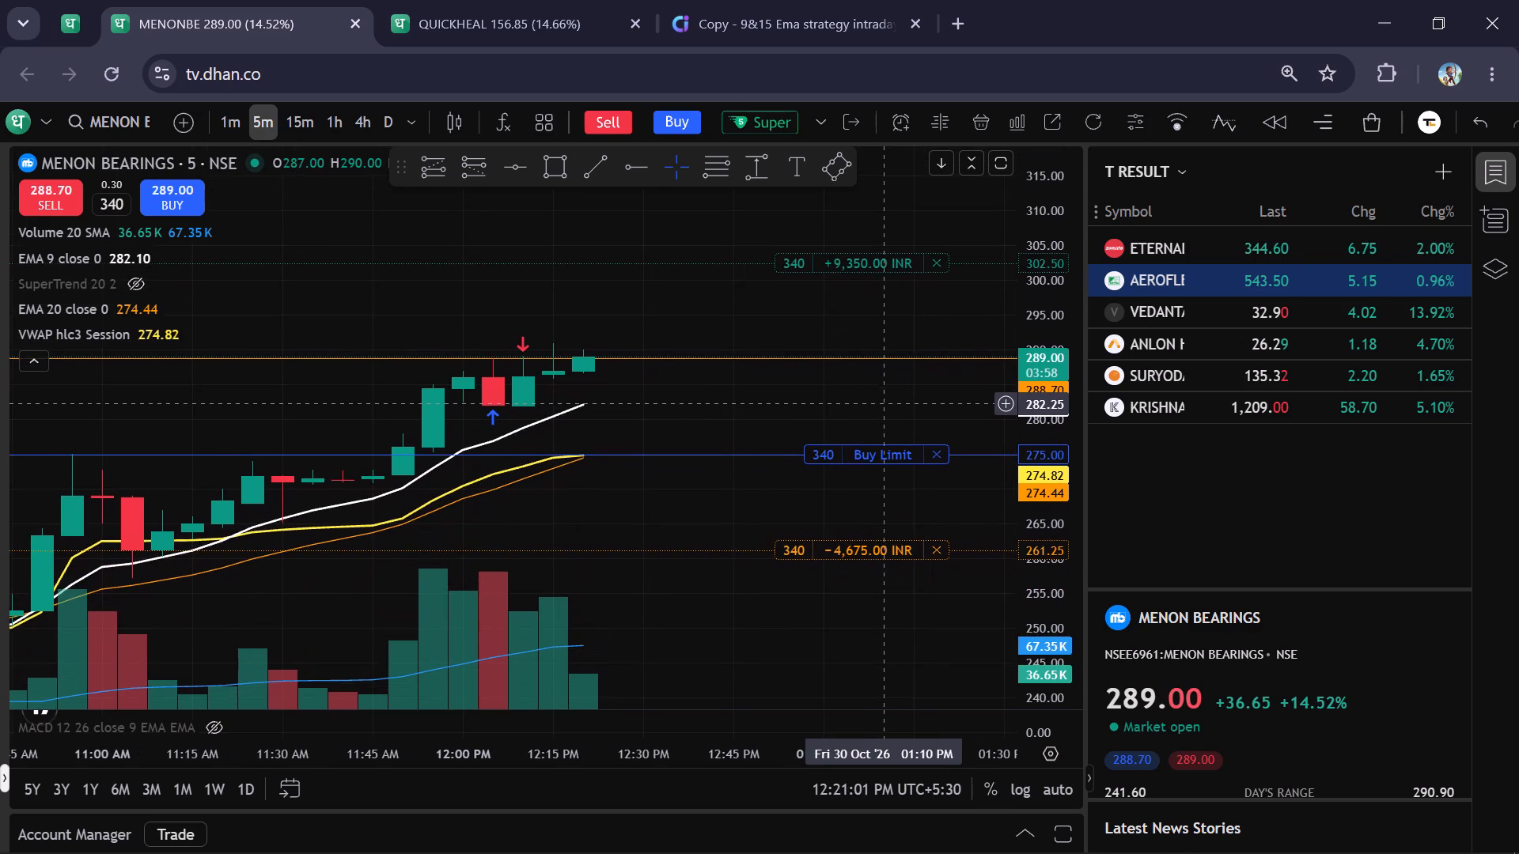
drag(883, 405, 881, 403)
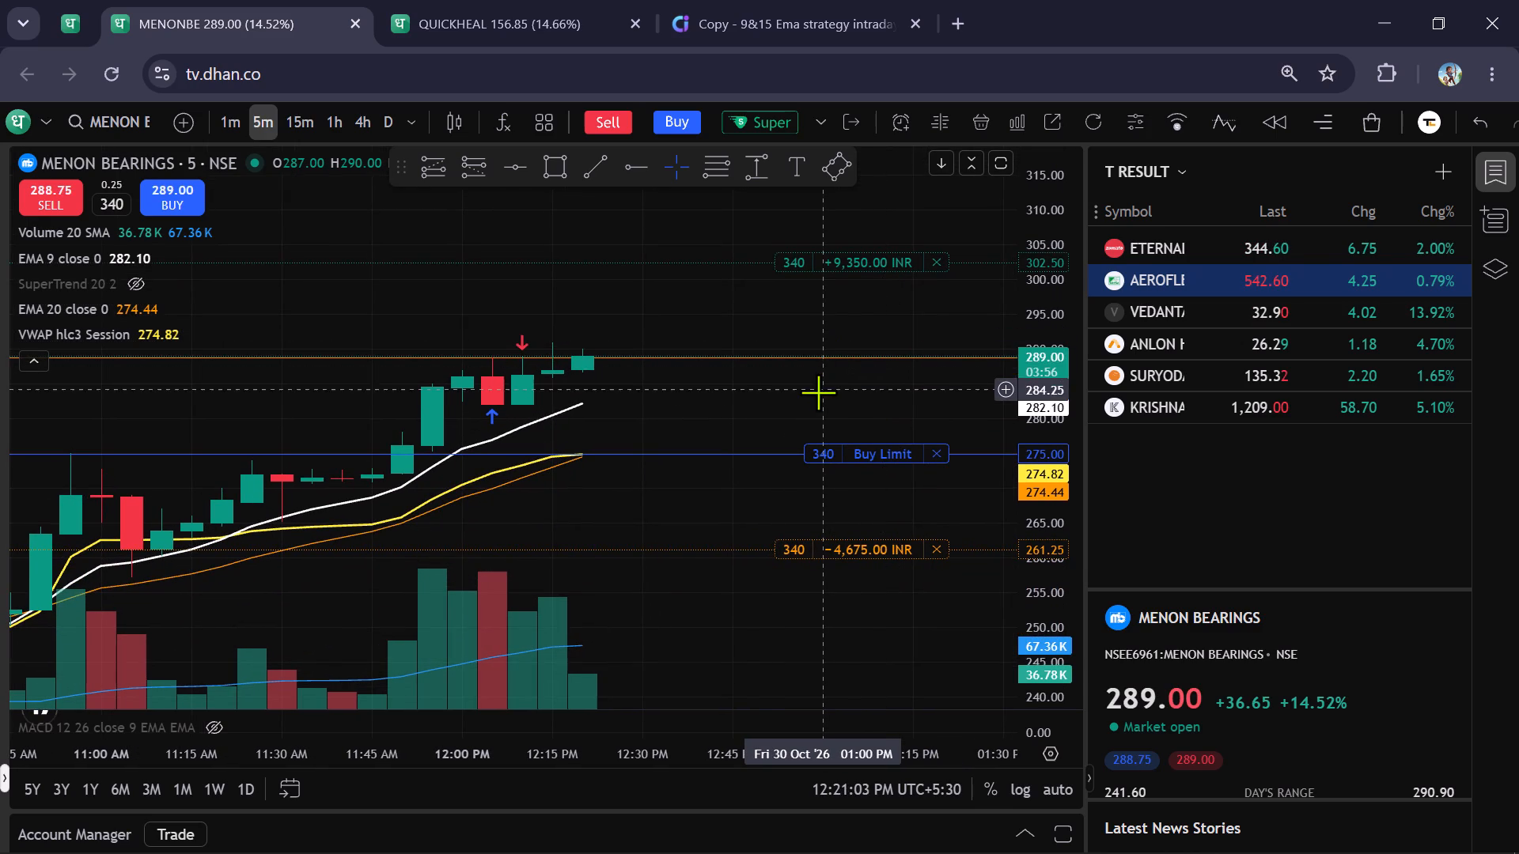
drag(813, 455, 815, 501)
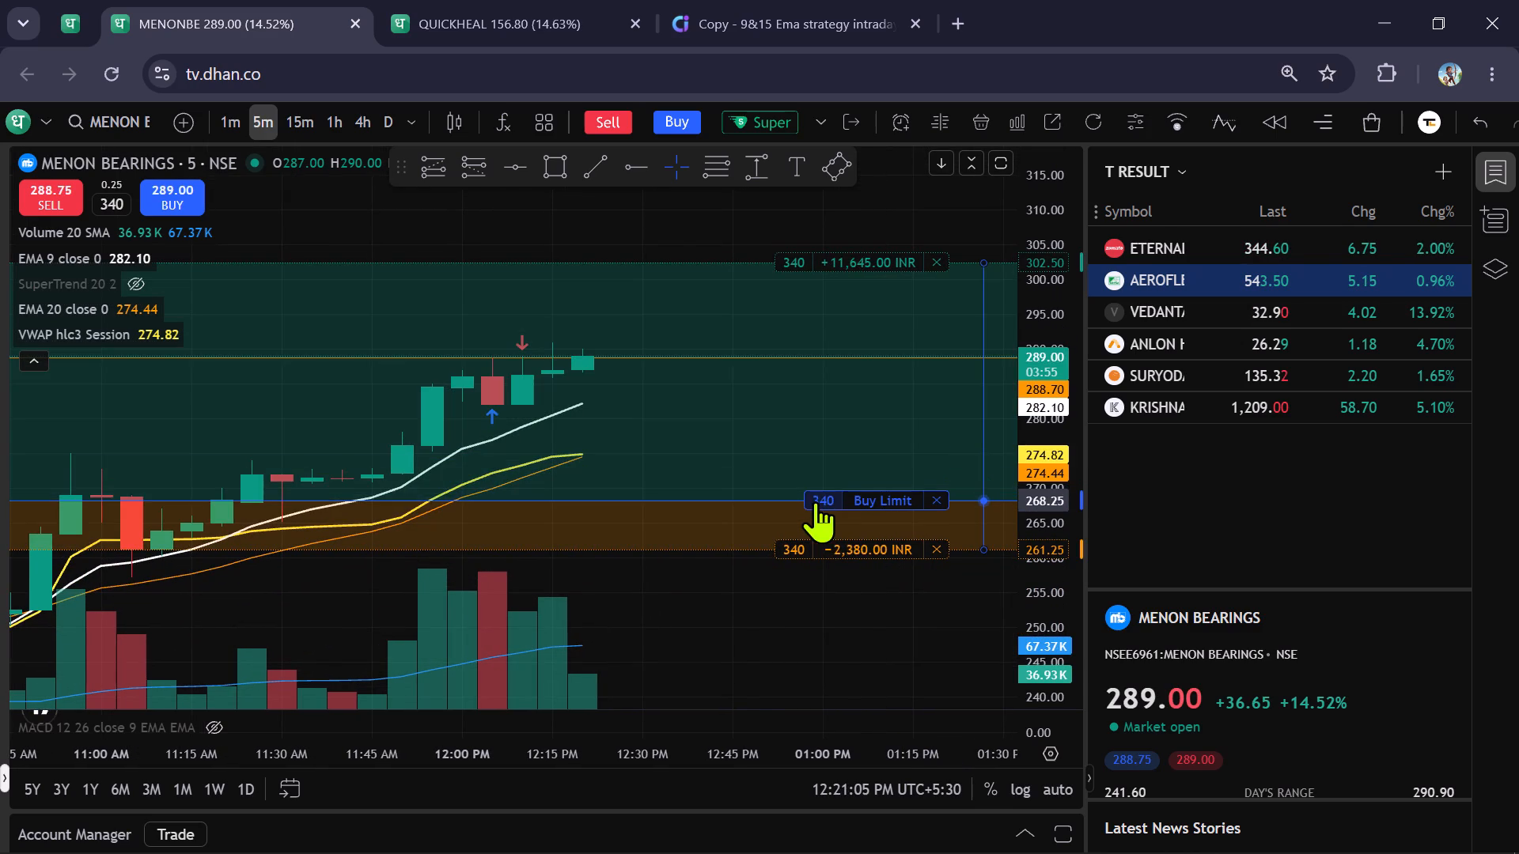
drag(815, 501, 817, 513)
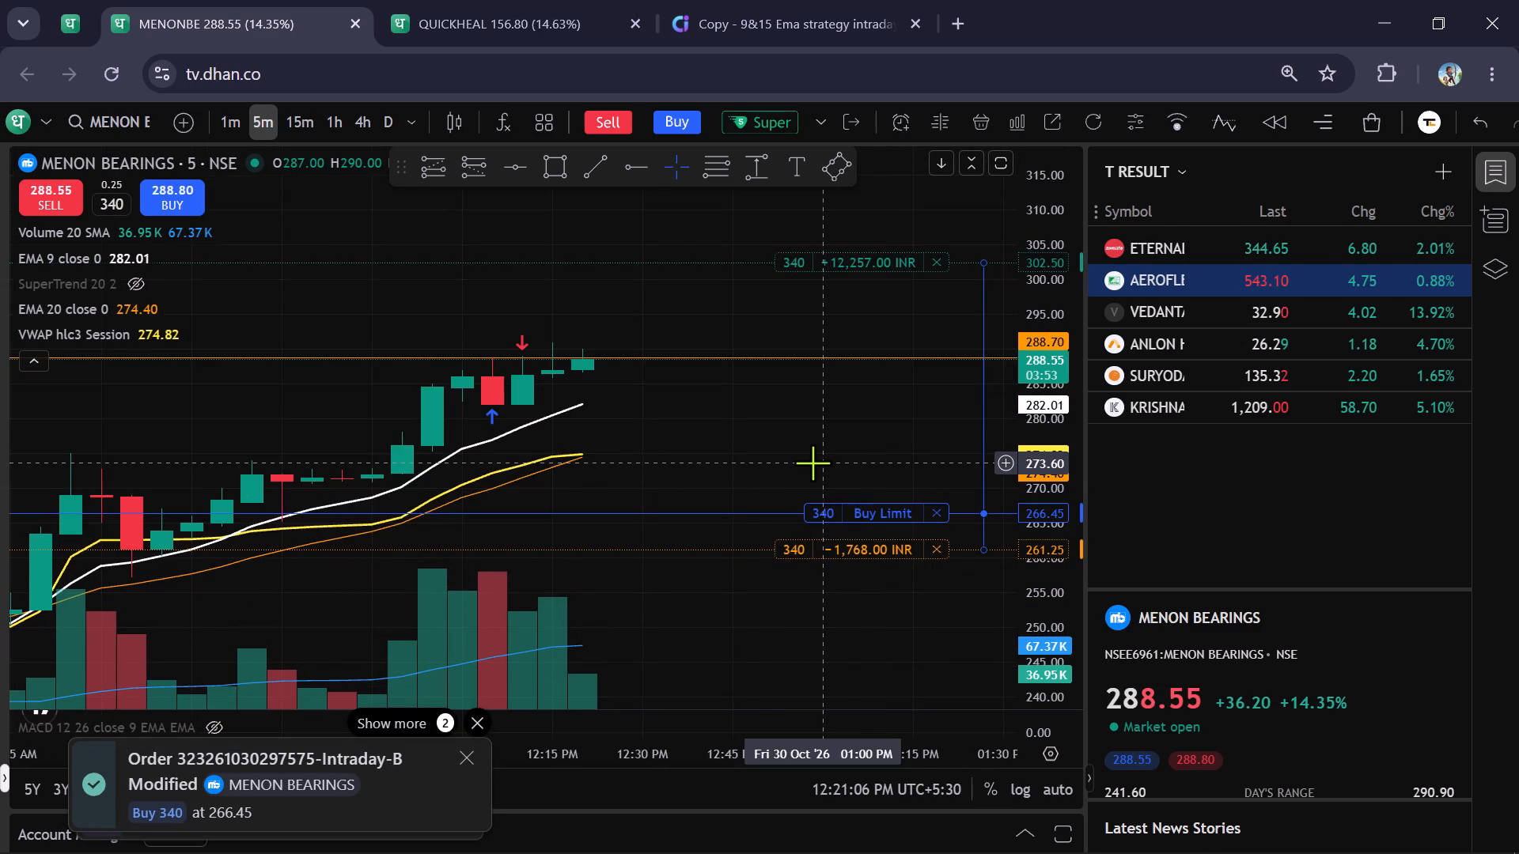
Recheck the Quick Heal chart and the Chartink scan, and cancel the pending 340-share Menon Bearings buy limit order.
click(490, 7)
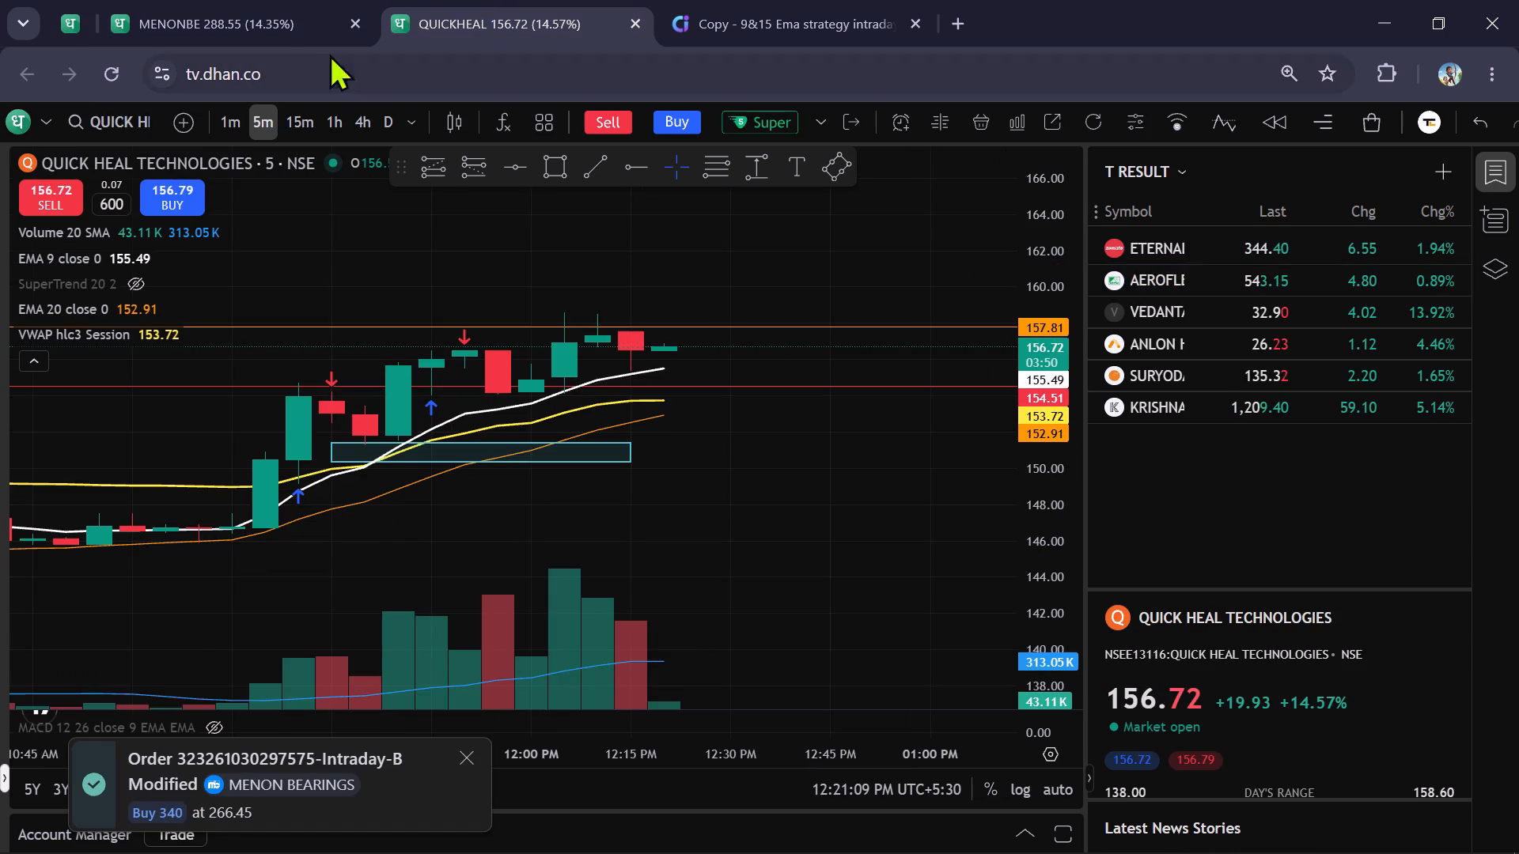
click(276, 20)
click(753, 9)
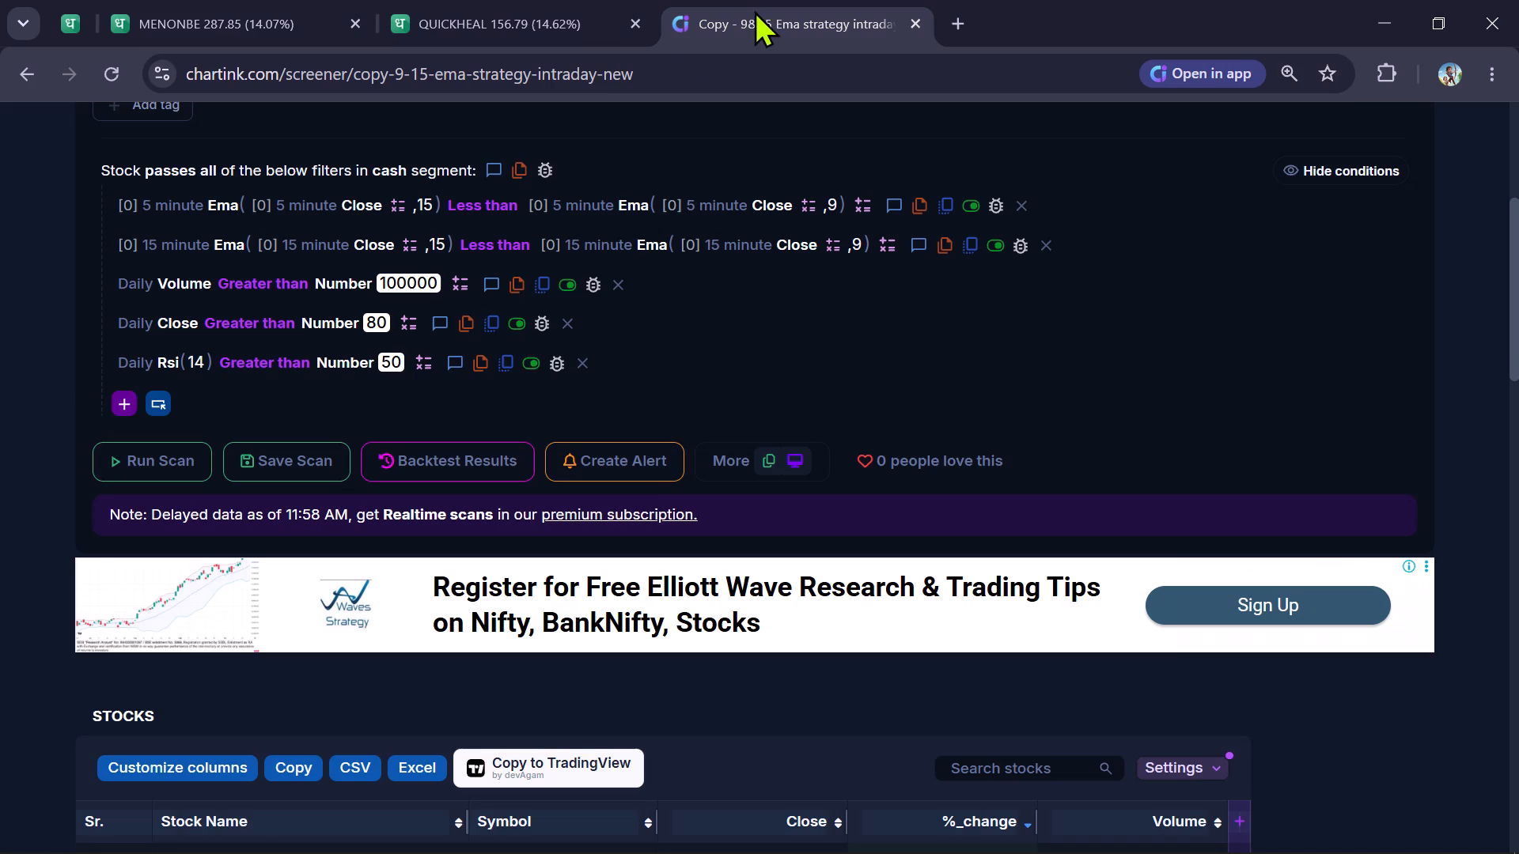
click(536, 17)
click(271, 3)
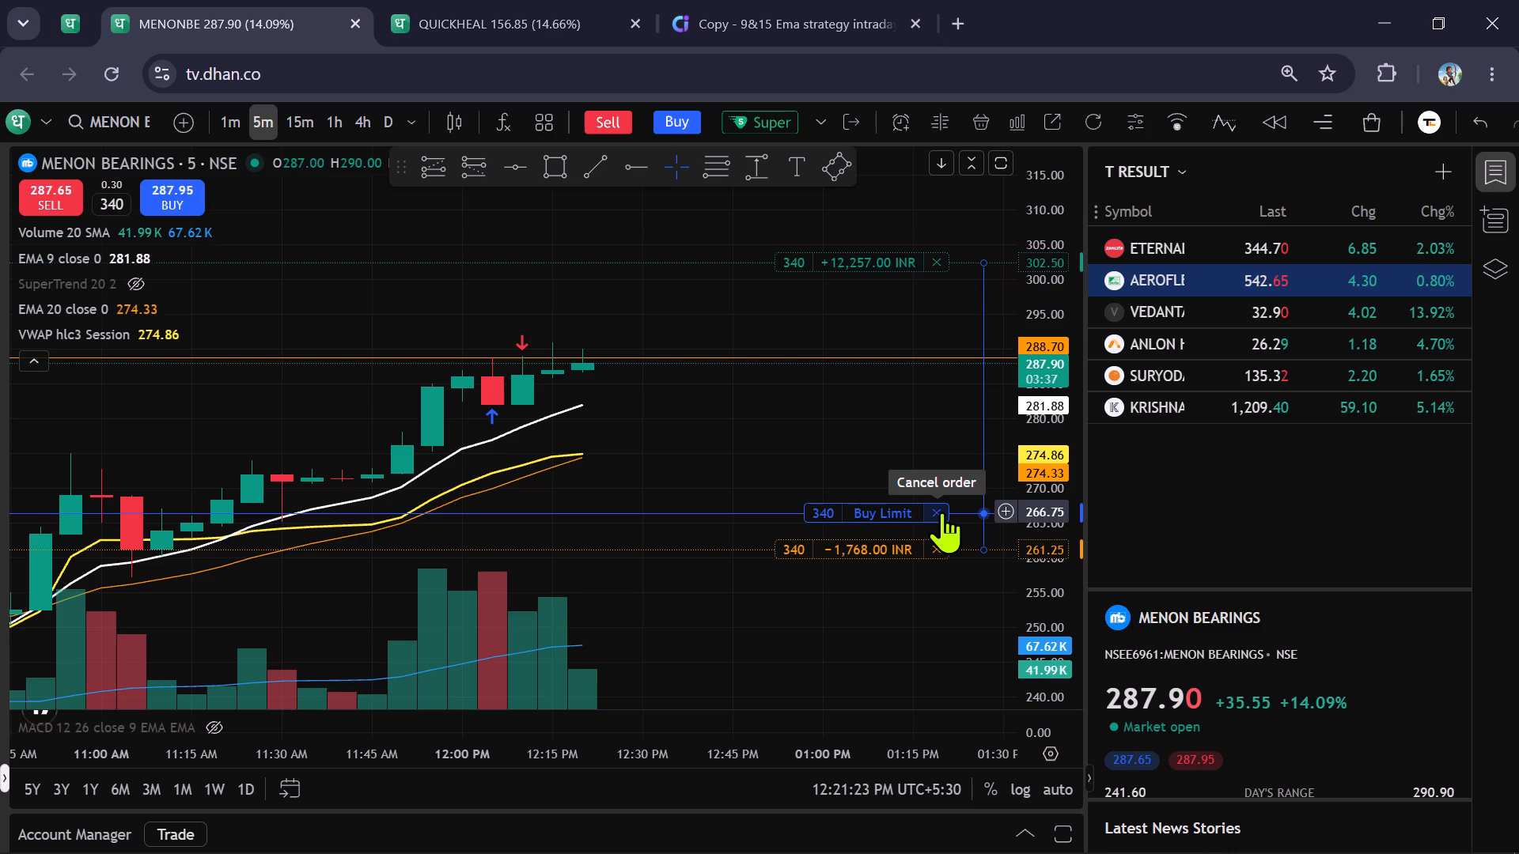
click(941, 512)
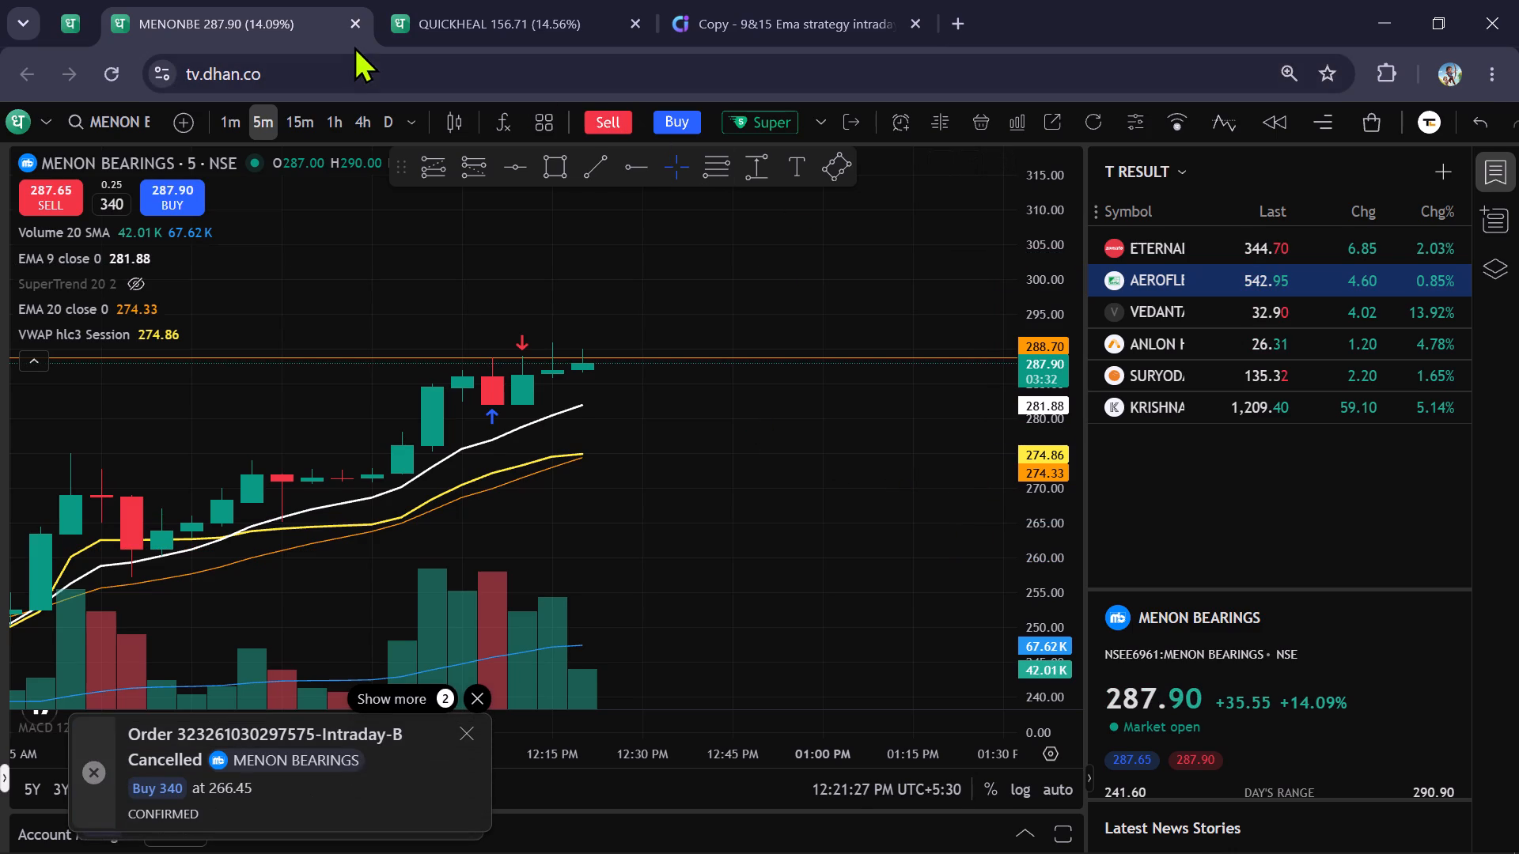
Close the Menon Bearings and Quick Heal chart tabs, leaving the Chartink screener open.
click(354, 21)
click(354, 21)
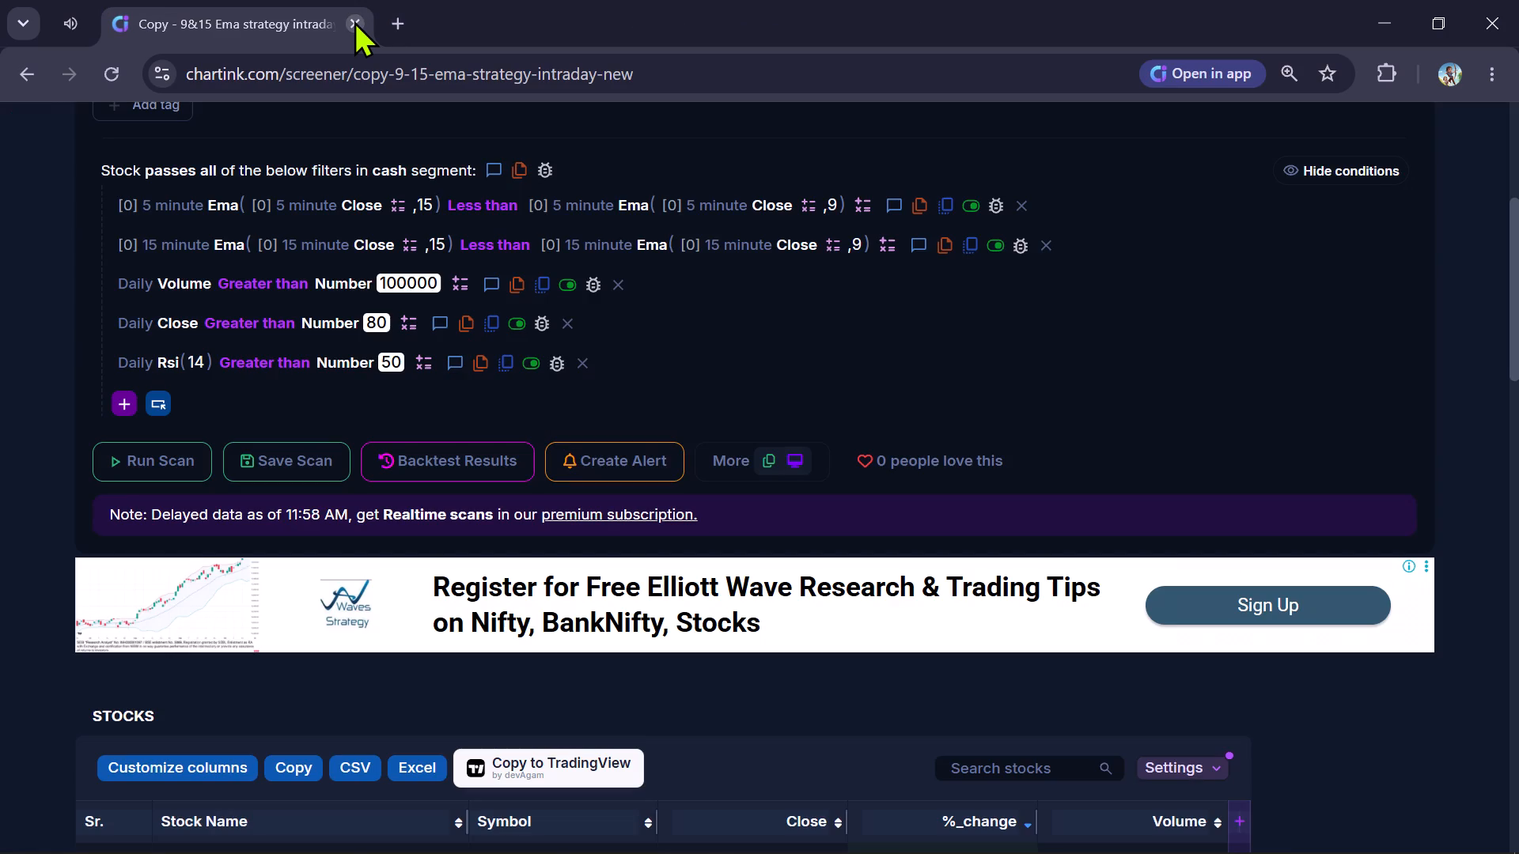
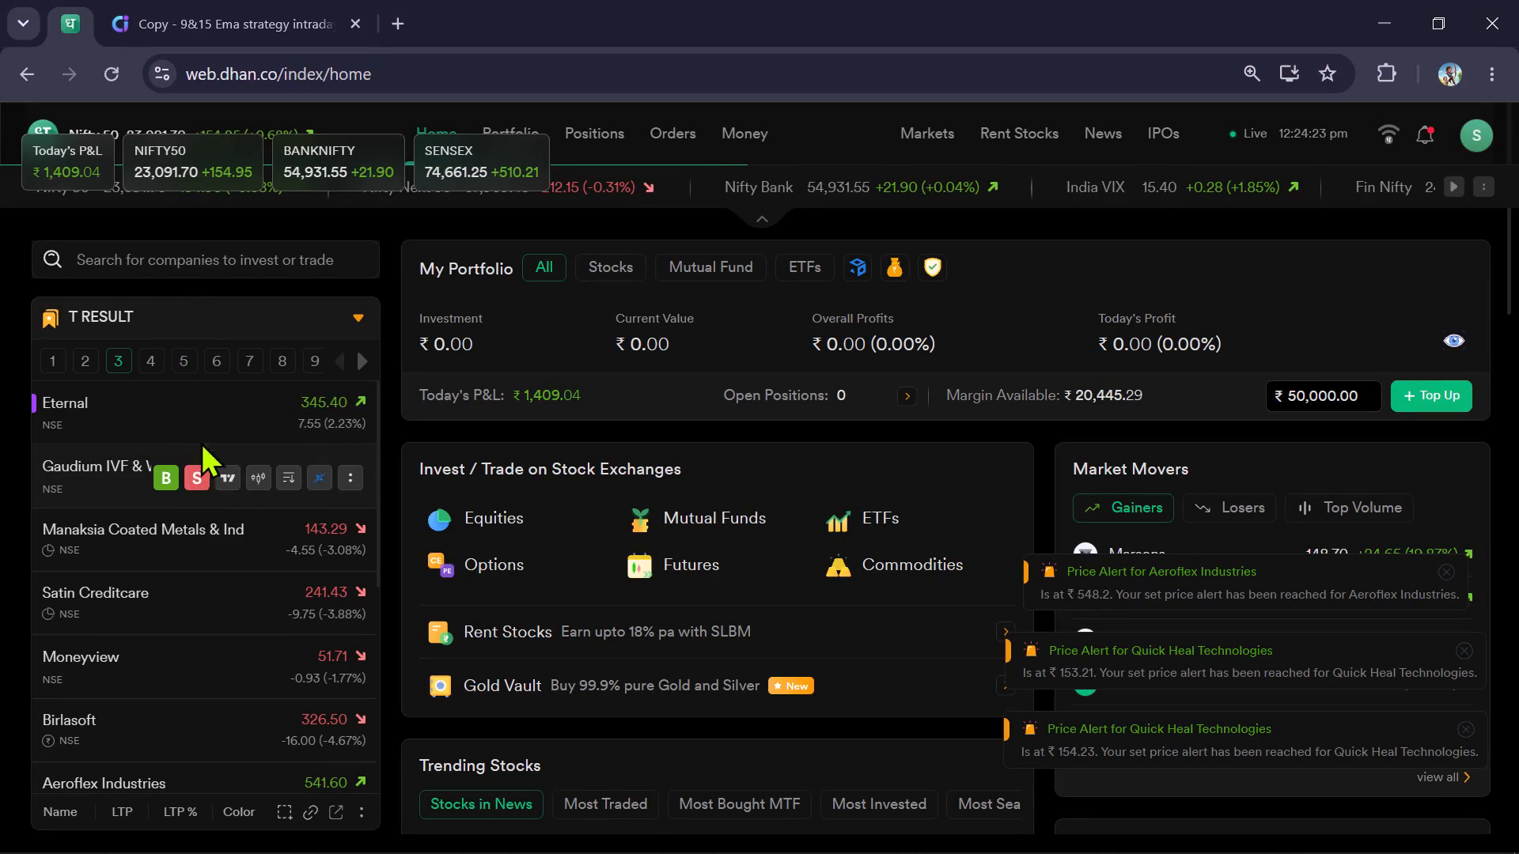
Open the Eternal chart from the T RESULT watchlist and examine its 5-minute candles alongside the Chartink 9&15 EMA scan results.
click(227, 416)
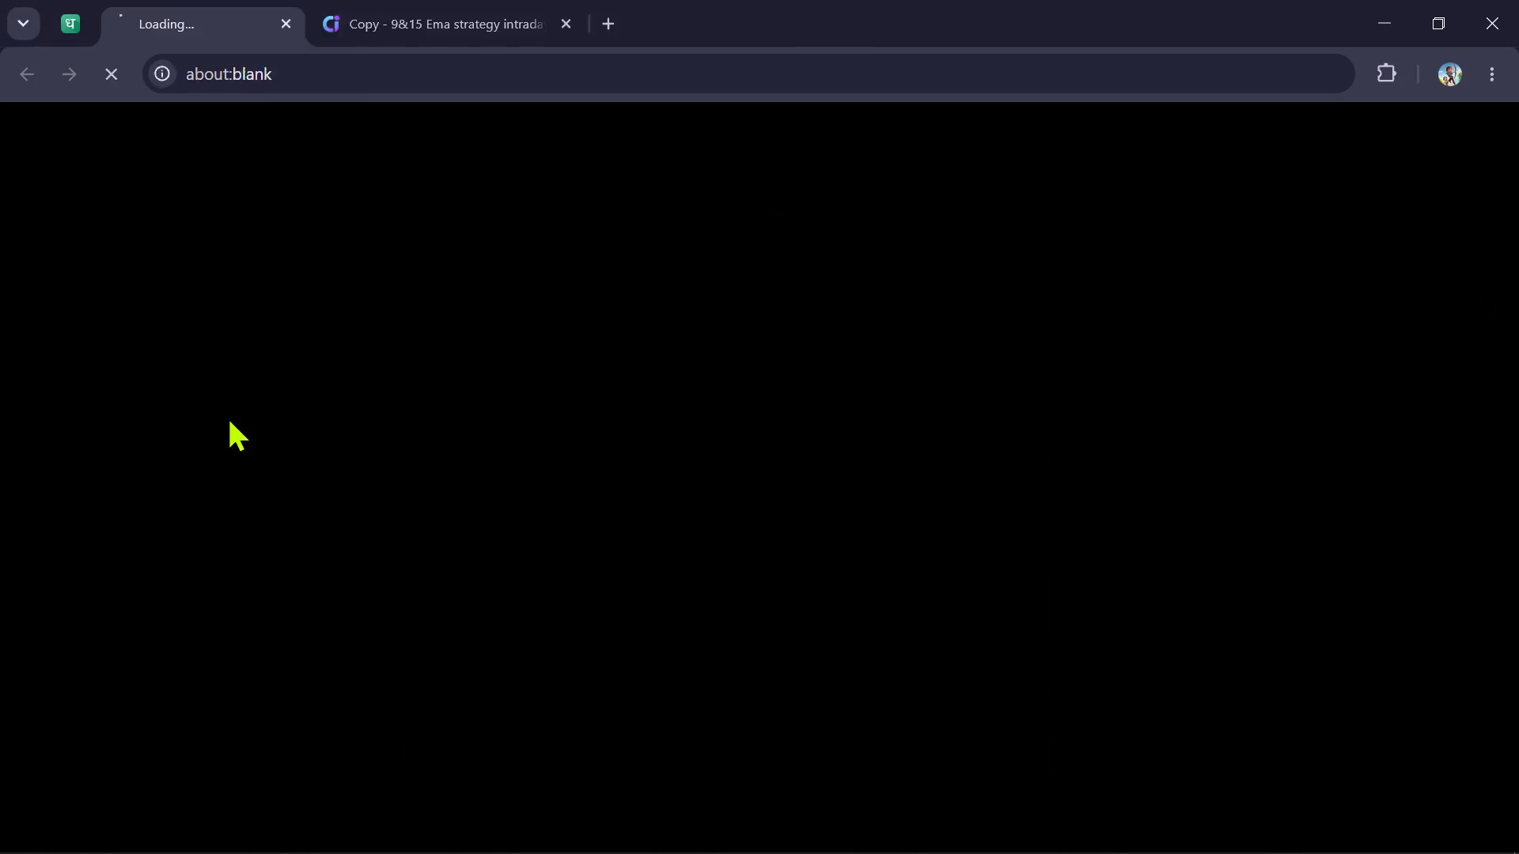
click(460, 9)
scroll(521, 134, down, 2)
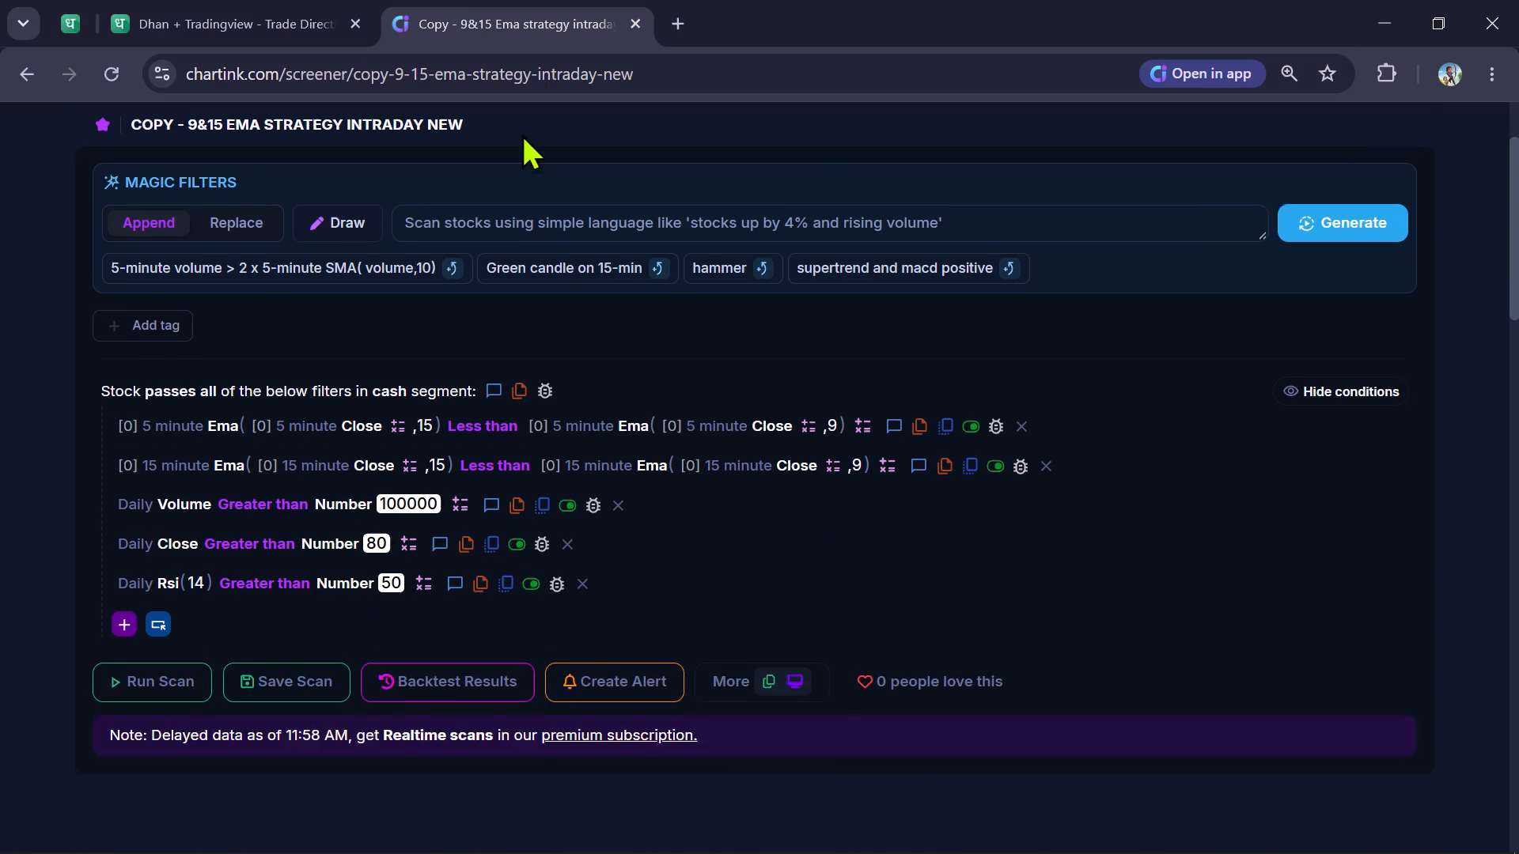
click(176, 464)
scroll(175, 463, down, 2)
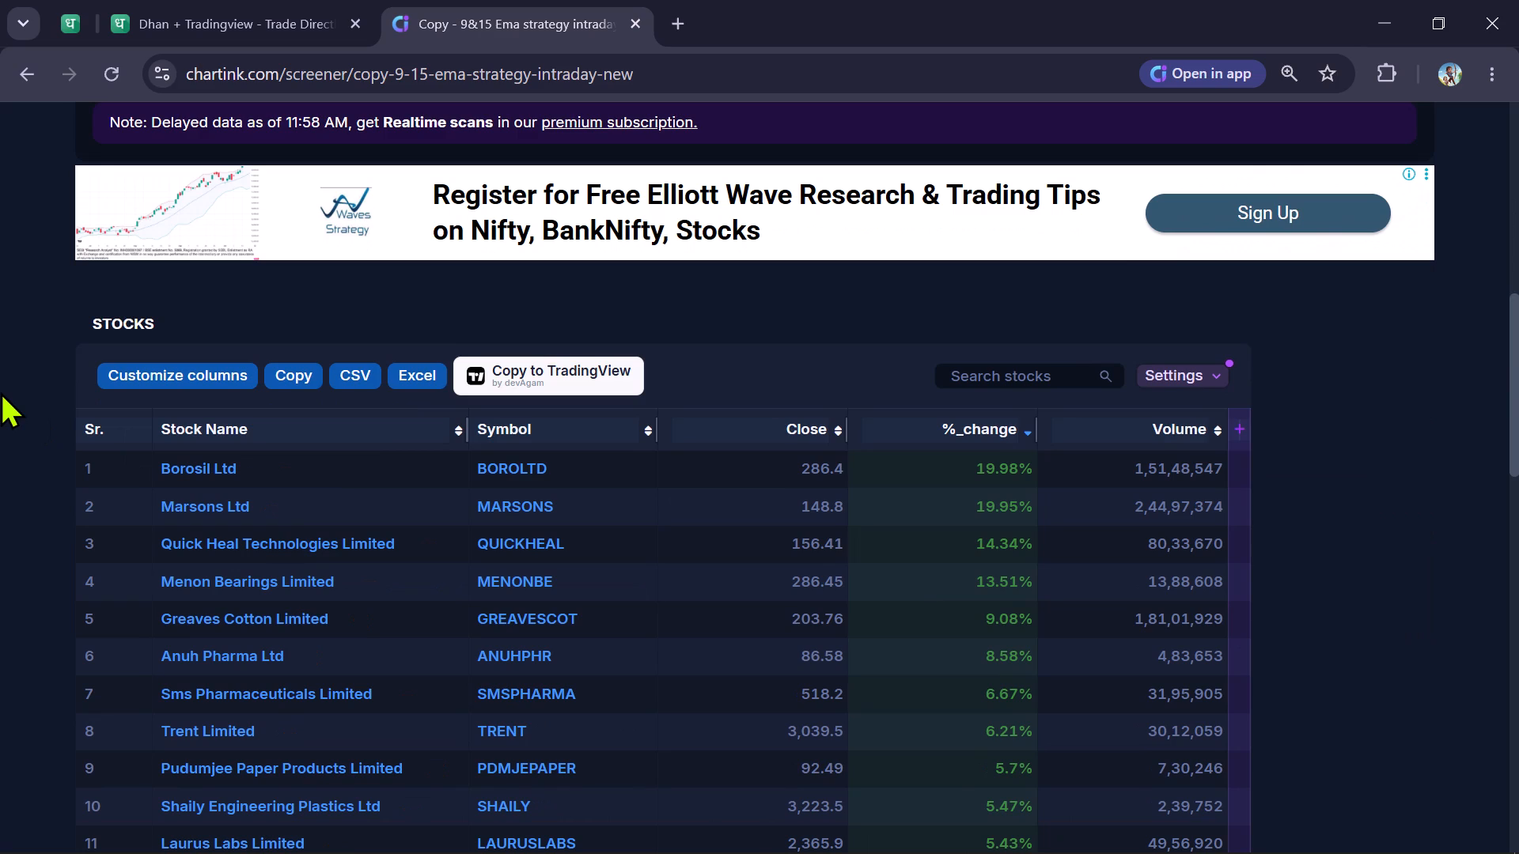
click(191, 13)
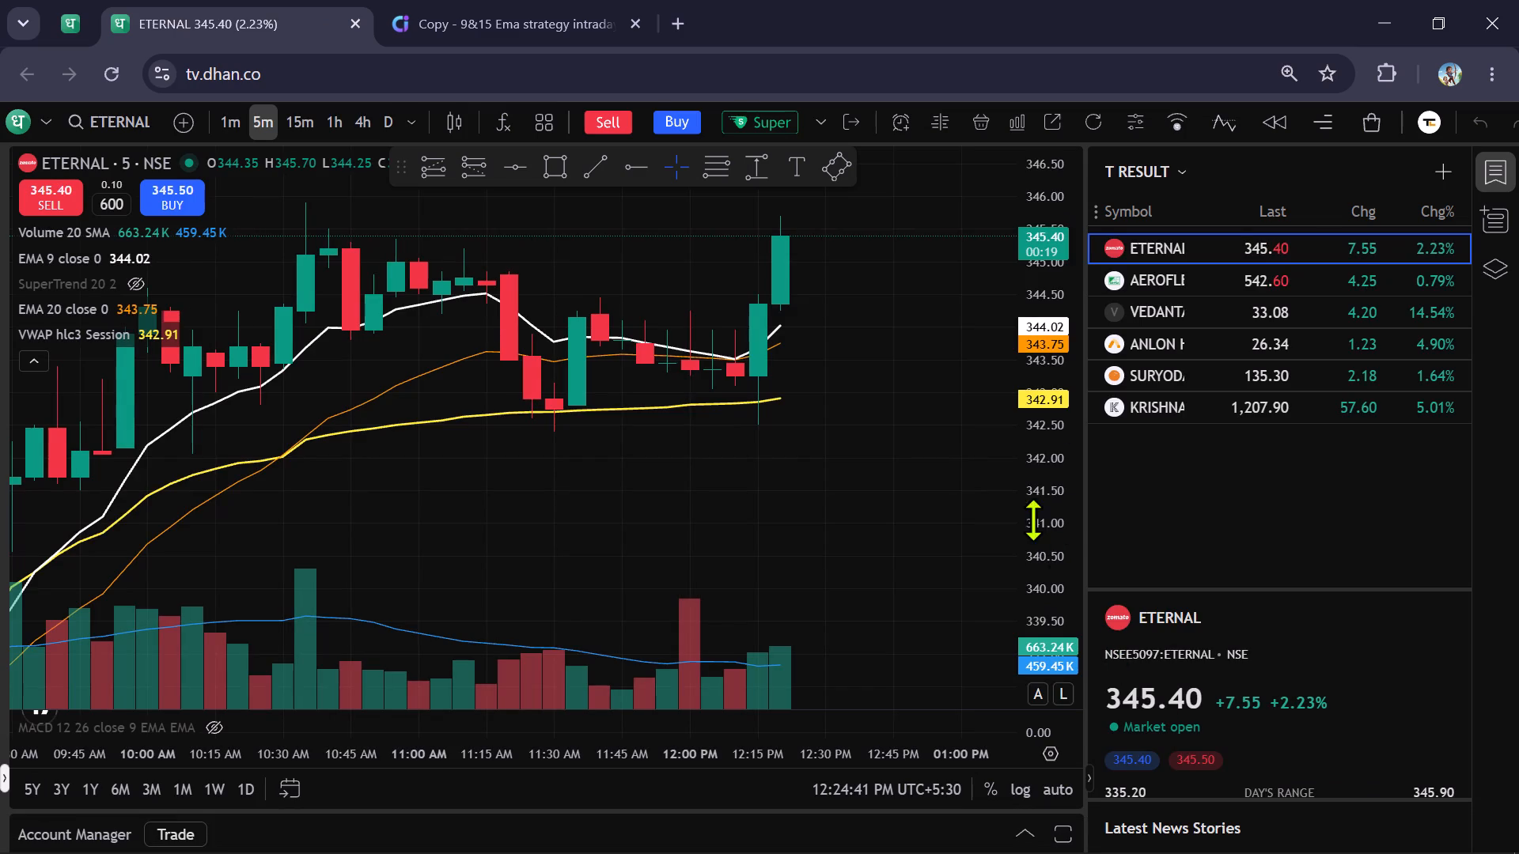
scroll(1042, 497, down, 9)
scroll(931, 504, down, 3)
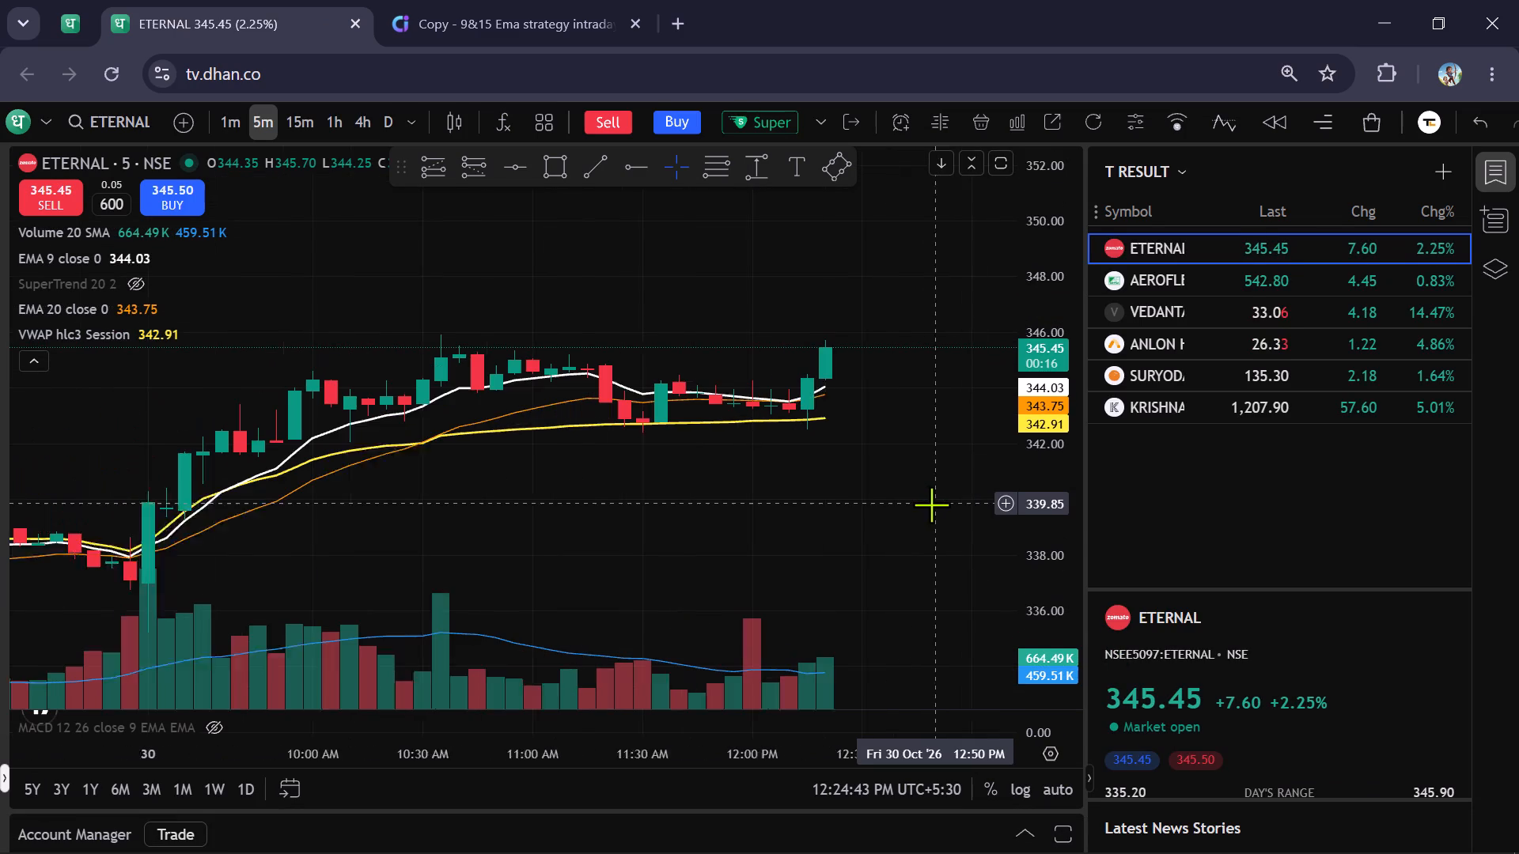
drag(927, 493, 820, 510)
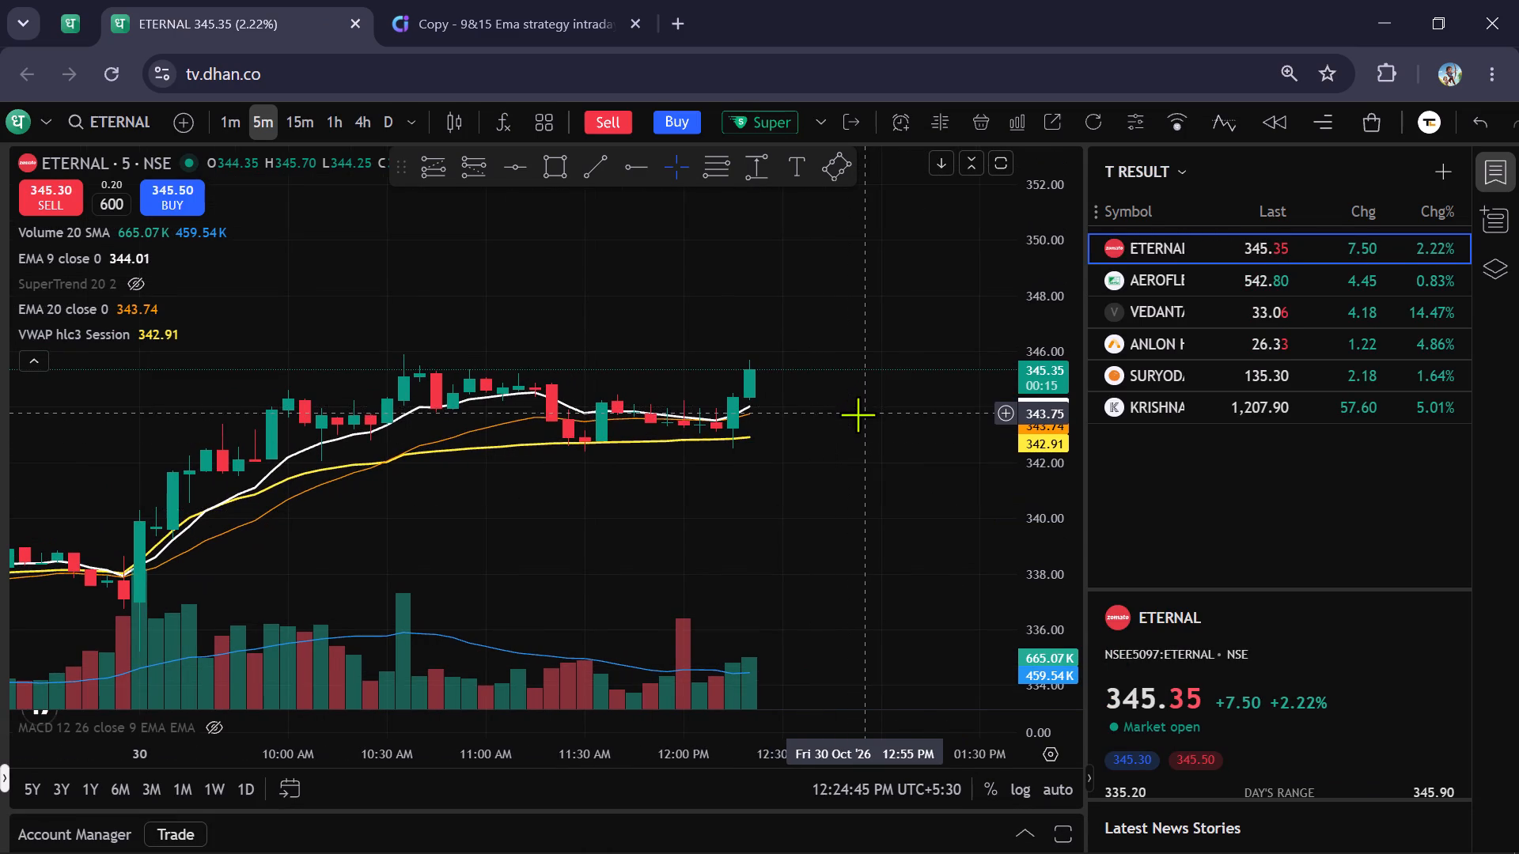
scroll(858, 419, up, 3)
drag(850, 431, 839, 529)
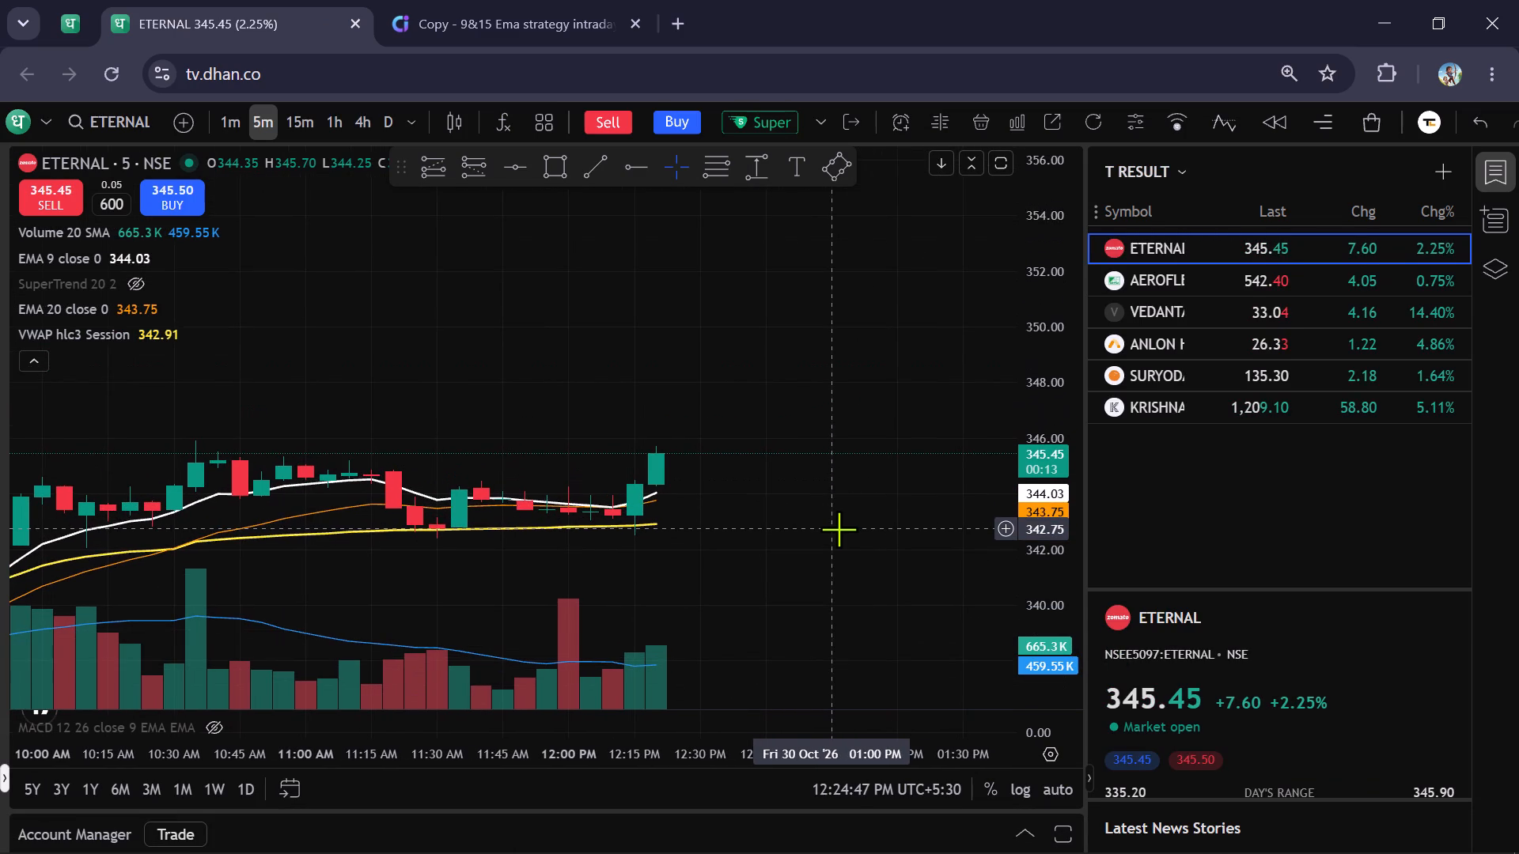
Load the Quick Heal Technologies chart by searching quickheal and add the stock to the T RESULT watchlist.
text(quick)
text(heal)
key(Down)
key(Return)
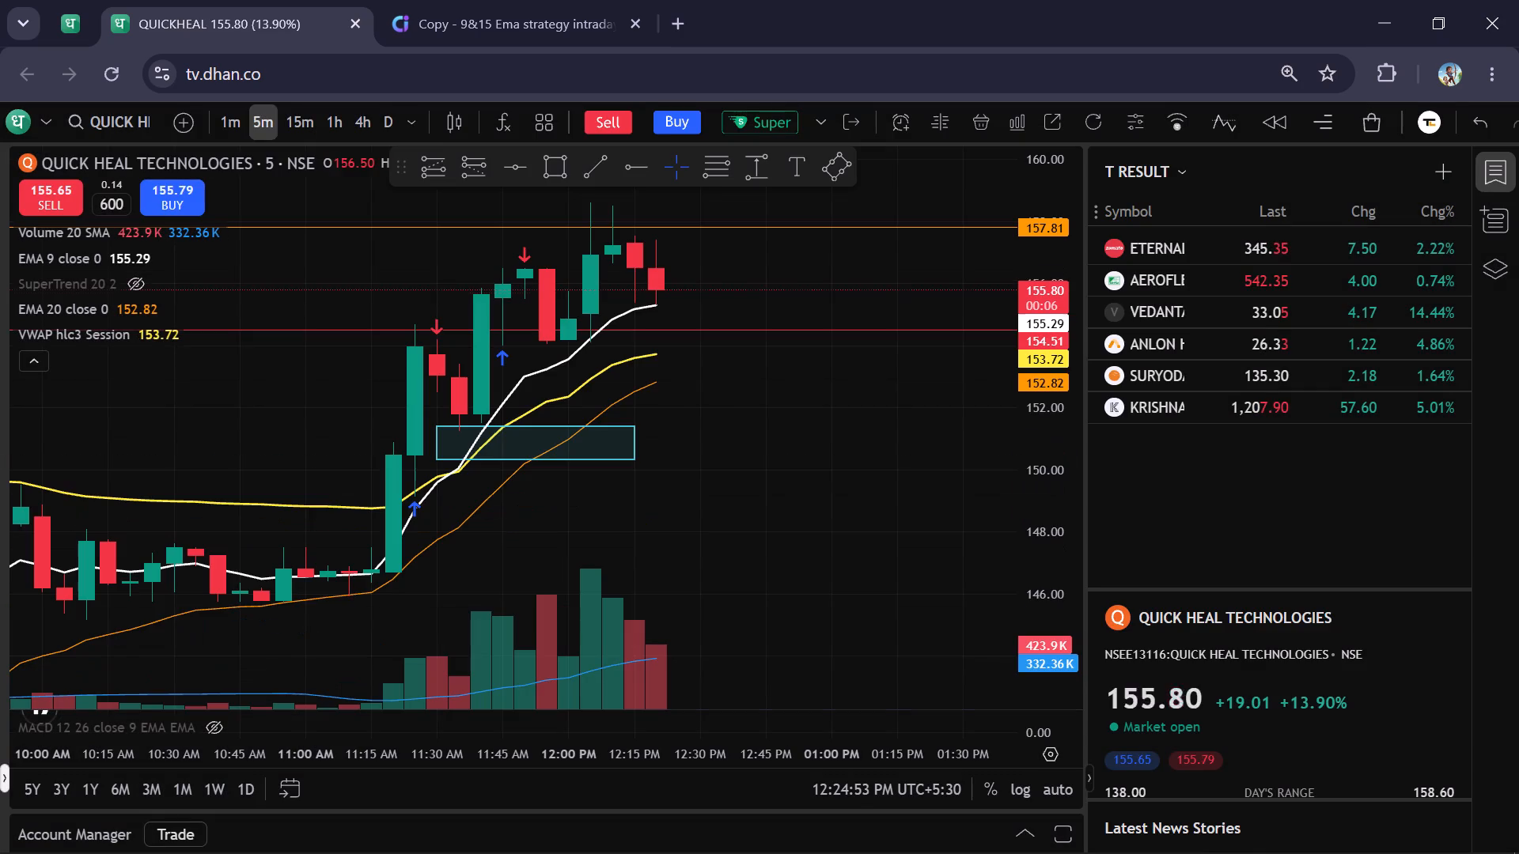
key(alt+w)
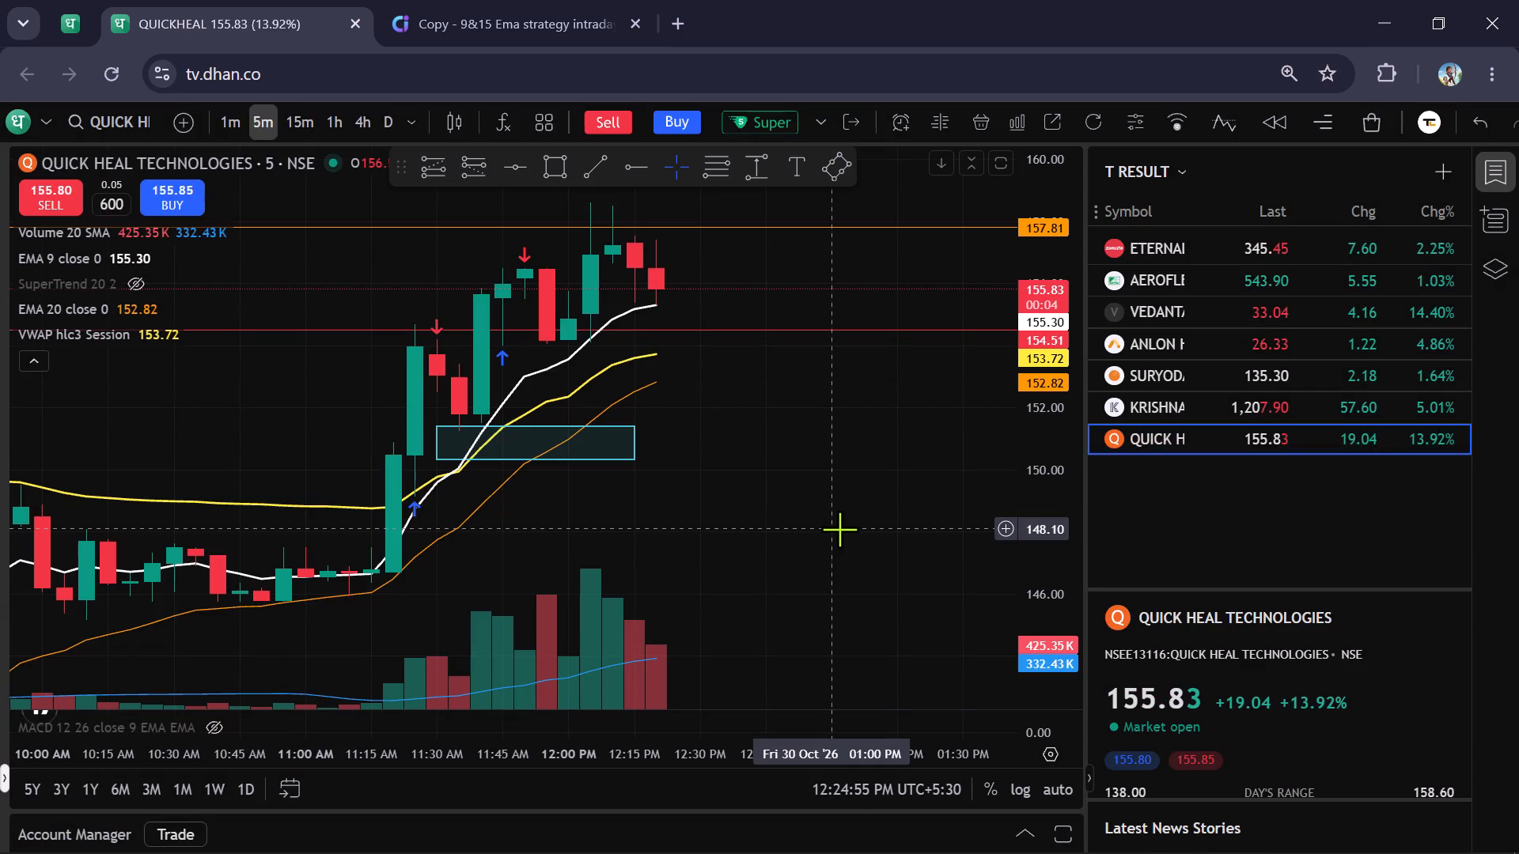
Load the Menon Bearings chart by searching menobe and add the stock to the T RESULT watchlist.
text(menobe)
key(Down)
key(Return)
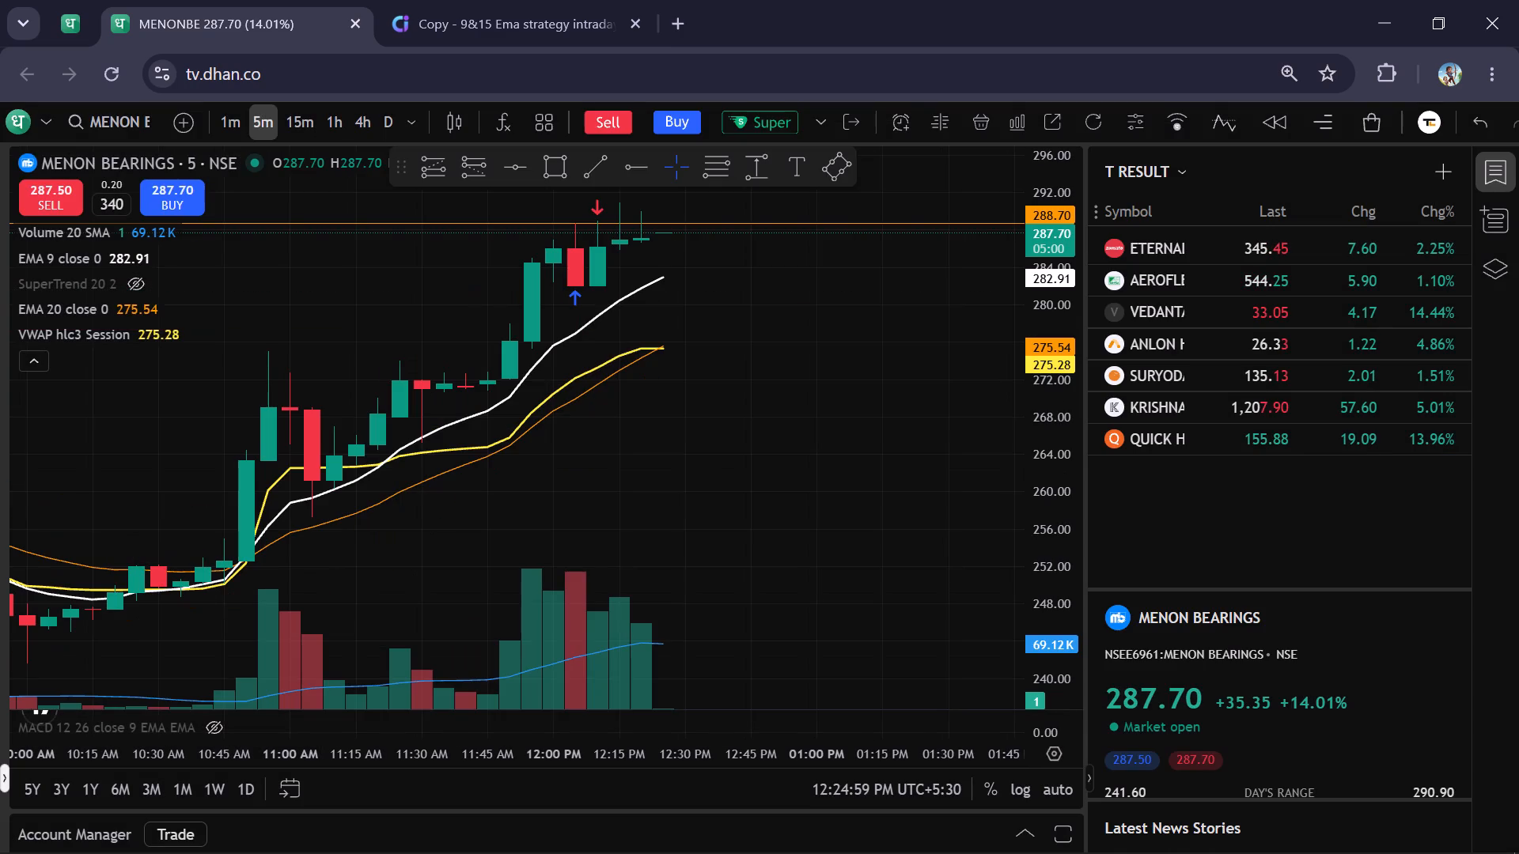
drag(813, 501, 814, 606)
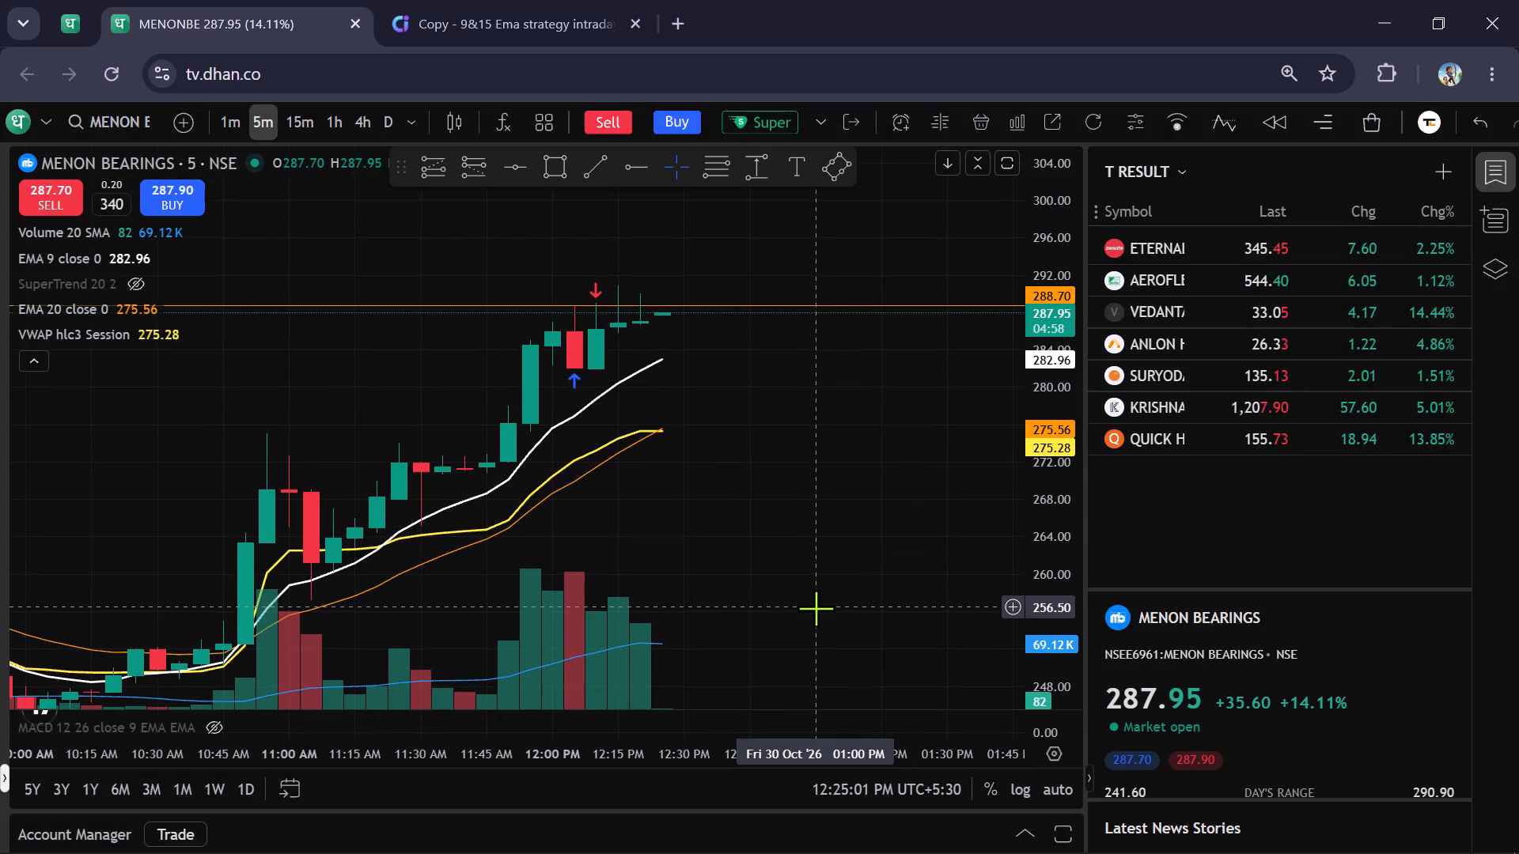
key(alt+w)
drag(835, 532, 877, 582)
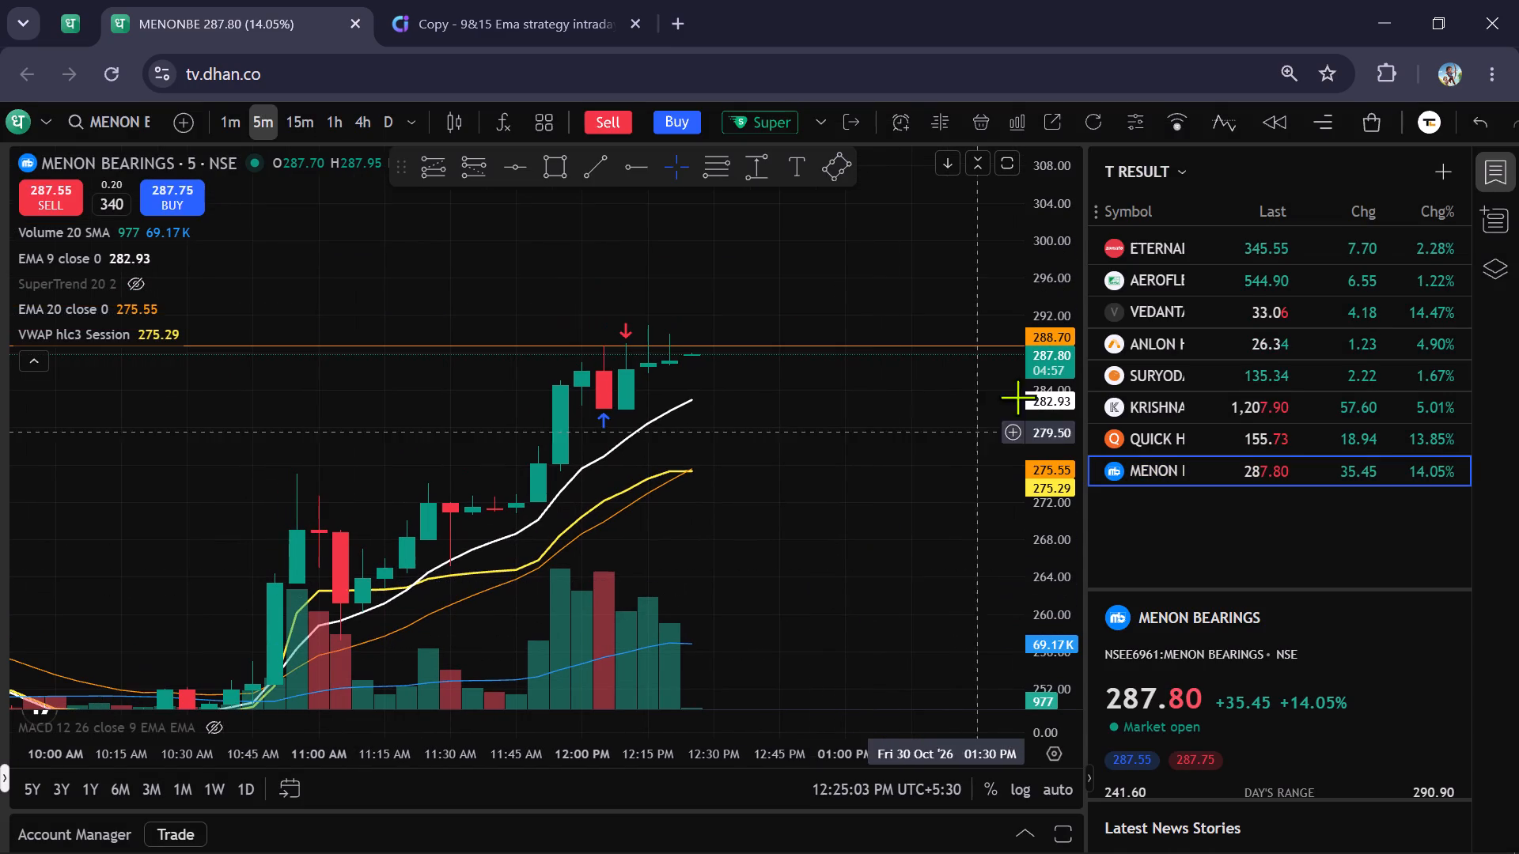
Recheck the Chartink results, load the NSE Greaves Cotton chart, and add the stock to the T RESULT watchlist.
click(570, 33)
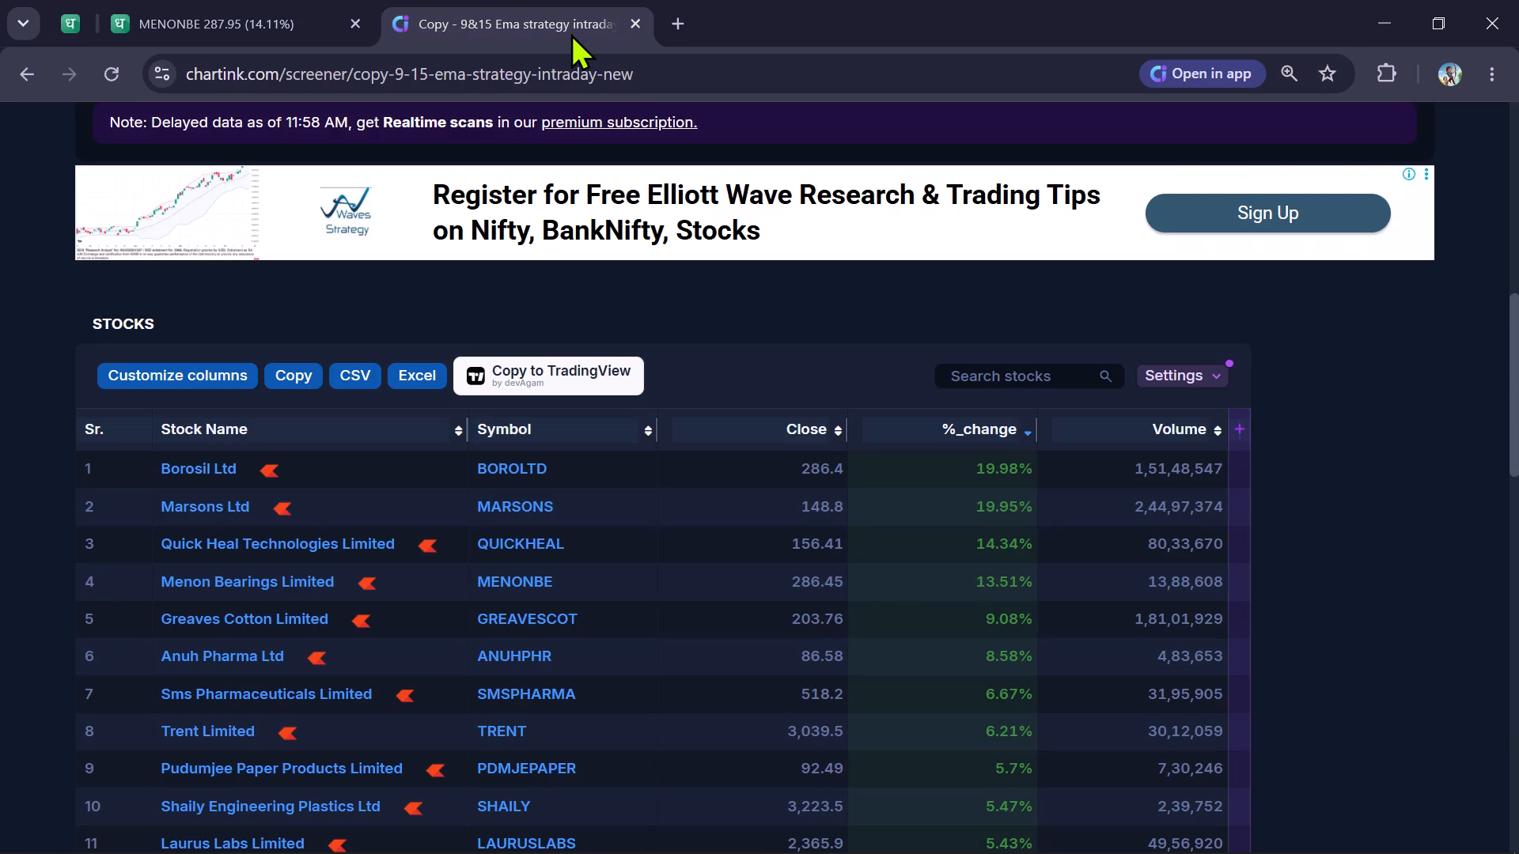
click(224, 0)
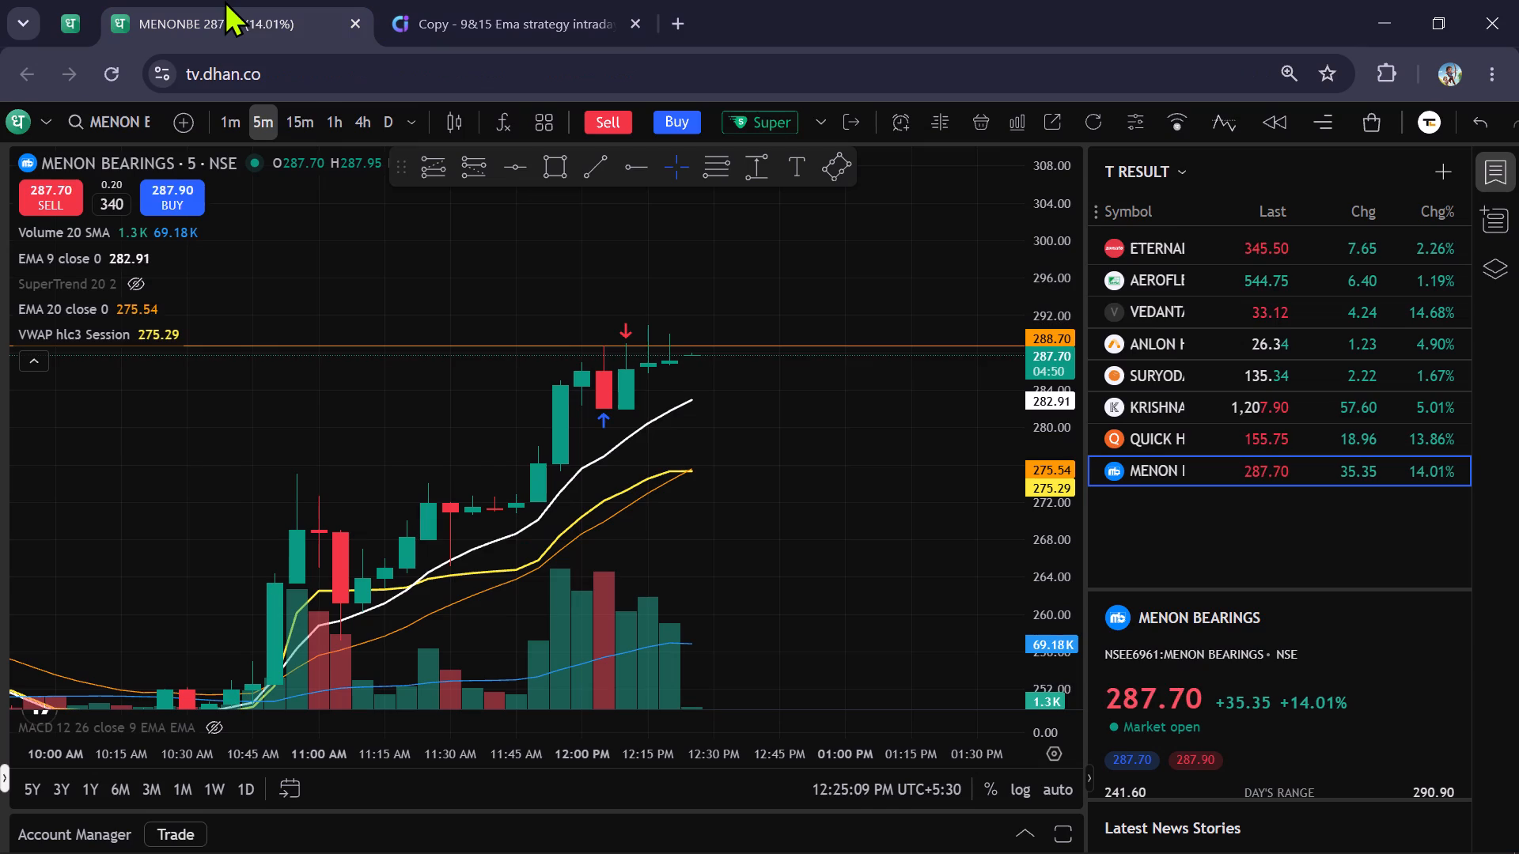
drag(758, 450, 792, 564)
text(greaves)
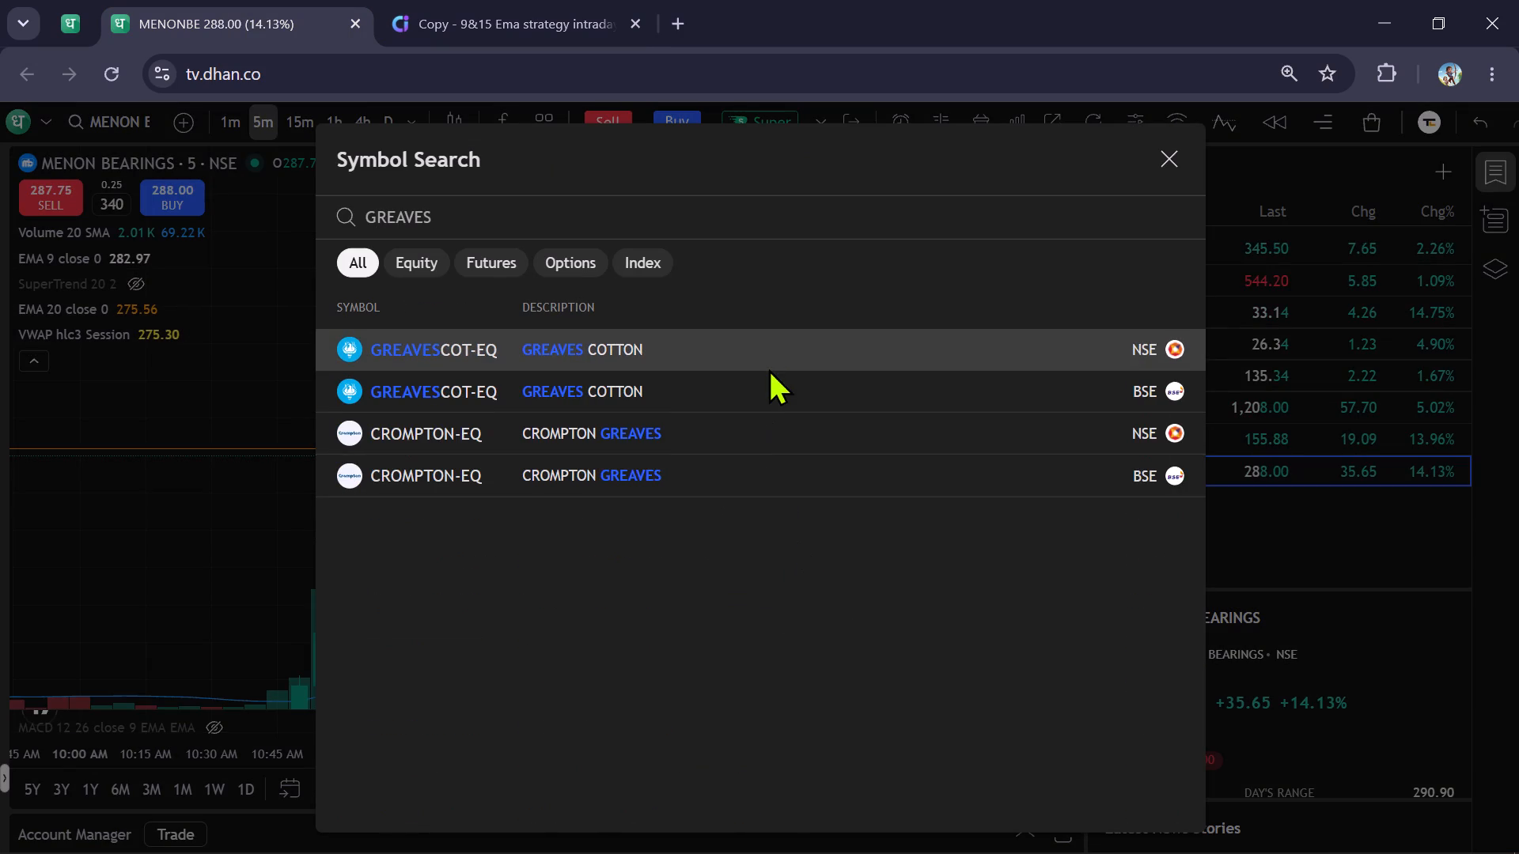
click(768, 368)
key(alt+w)
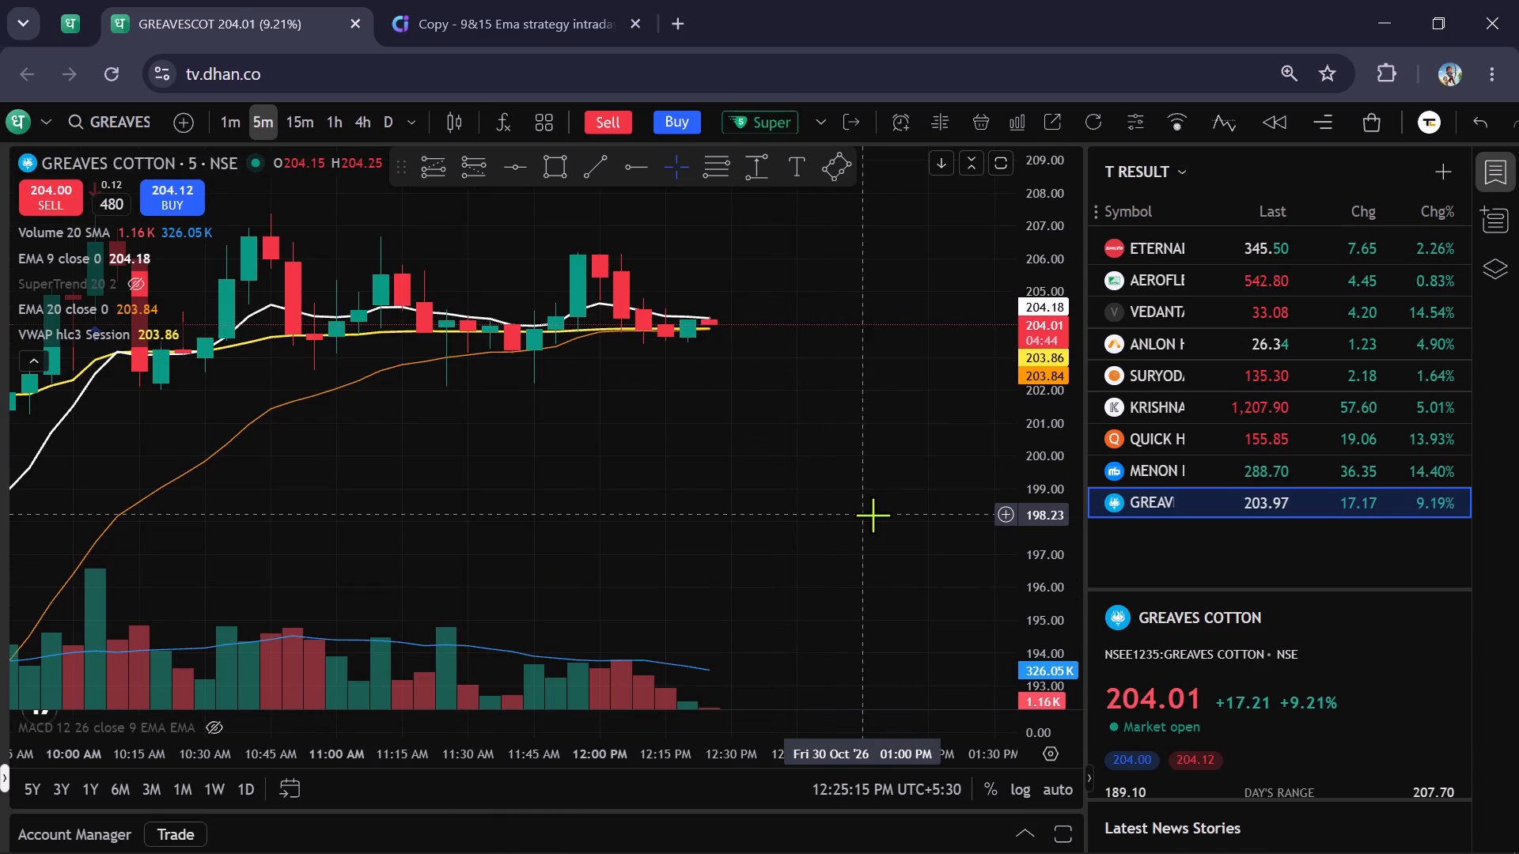
Create a price alert on Greaves Cotton for crossing 206.16, near the recent highs on the 5-minute chart.
scroll(873, 515, down, 3)
drag(861, 485, 815, 618)
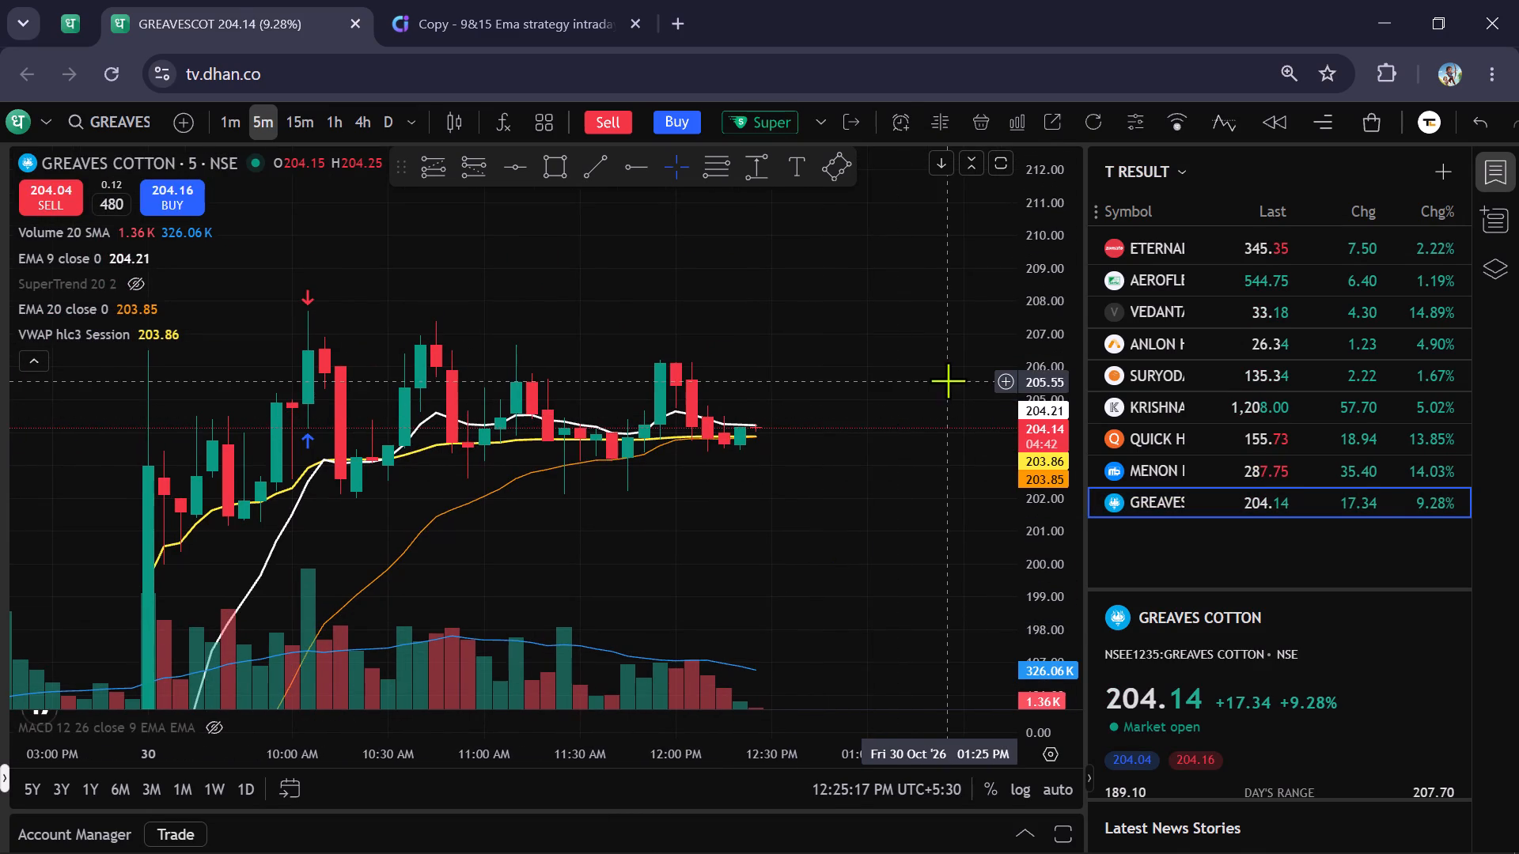
click(1015, 362)
click(852, 580)
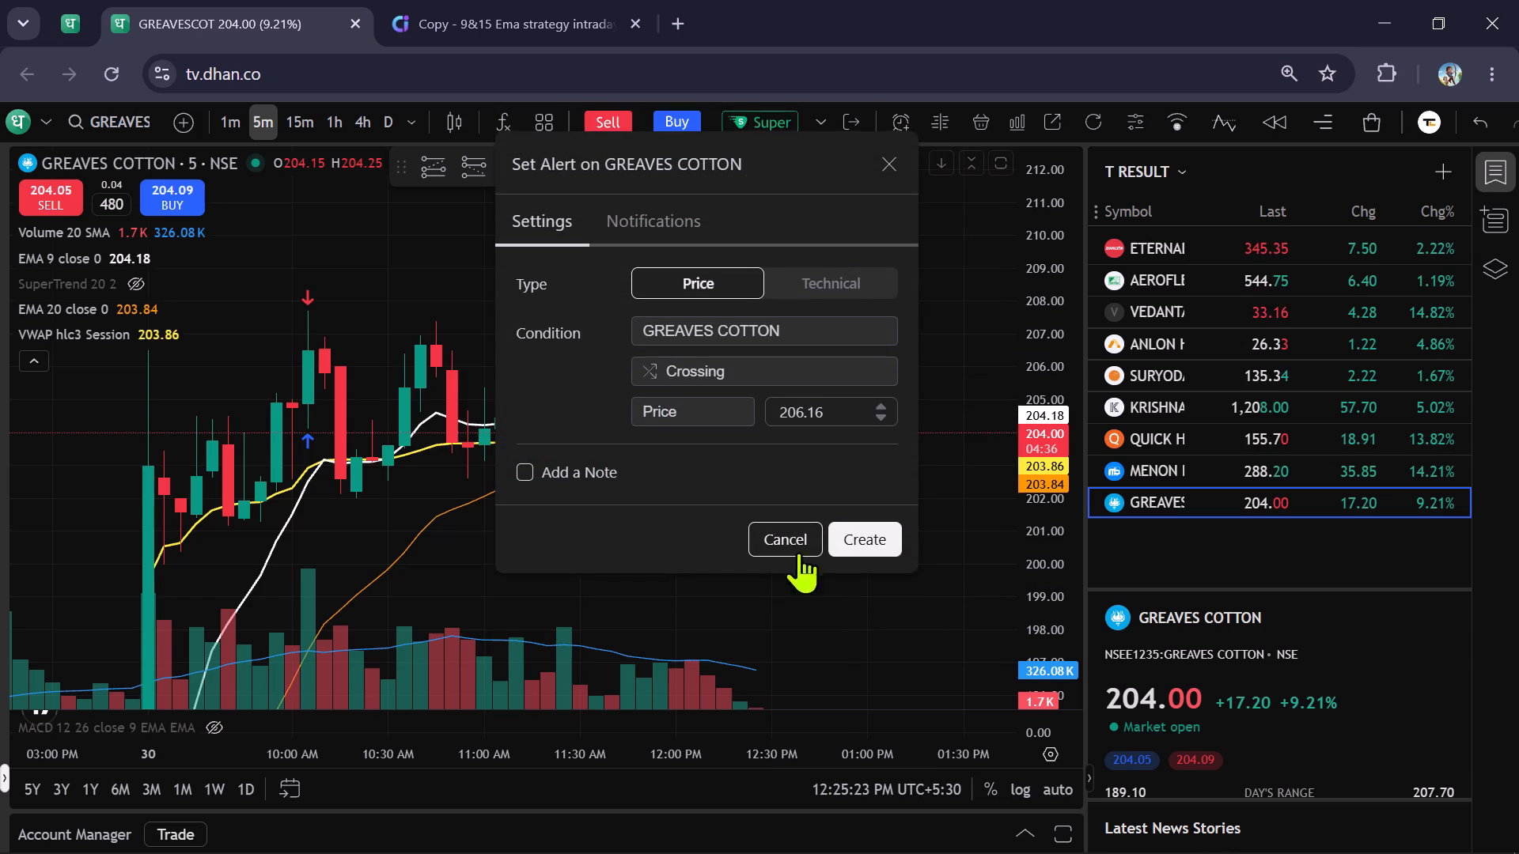
click(900, 535)
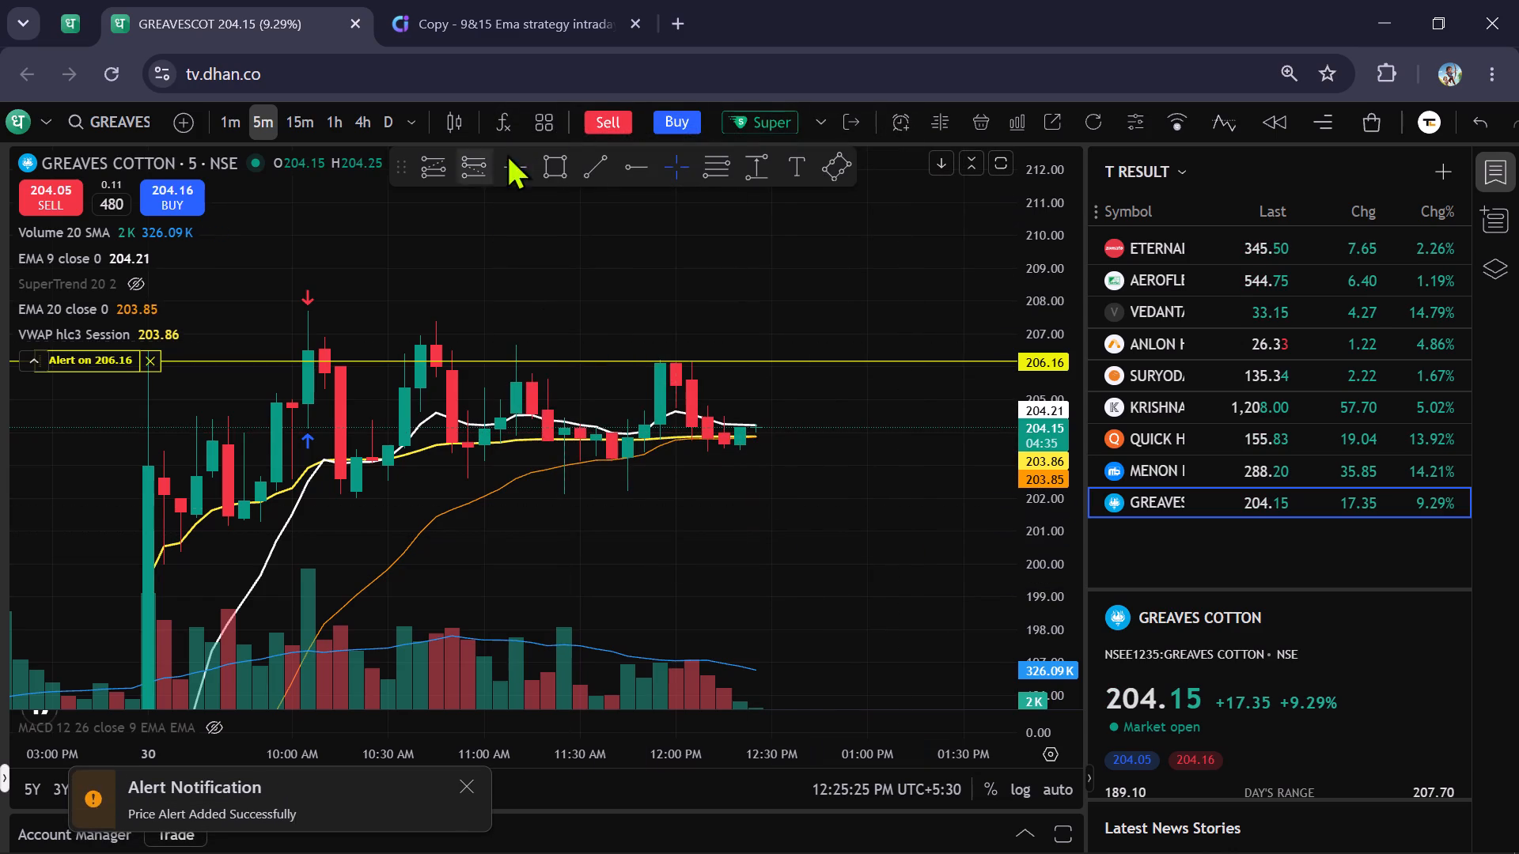
Look through the first page of Chartink 9&15 EMA strategy results and its filter conditions for more candidates.
click(526, 0)
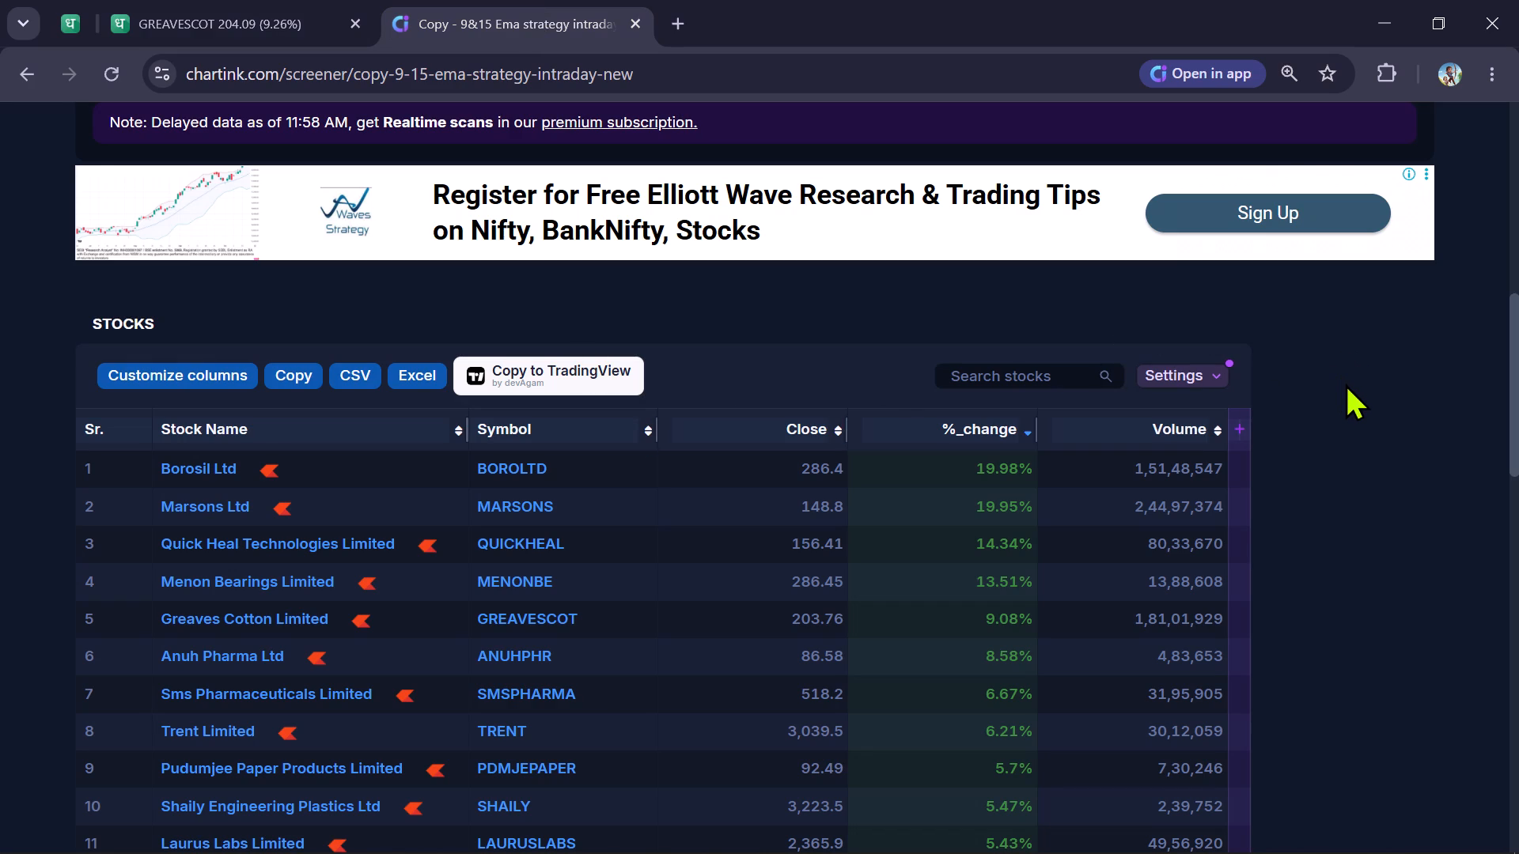
scroll(1345, 384, down, 1)
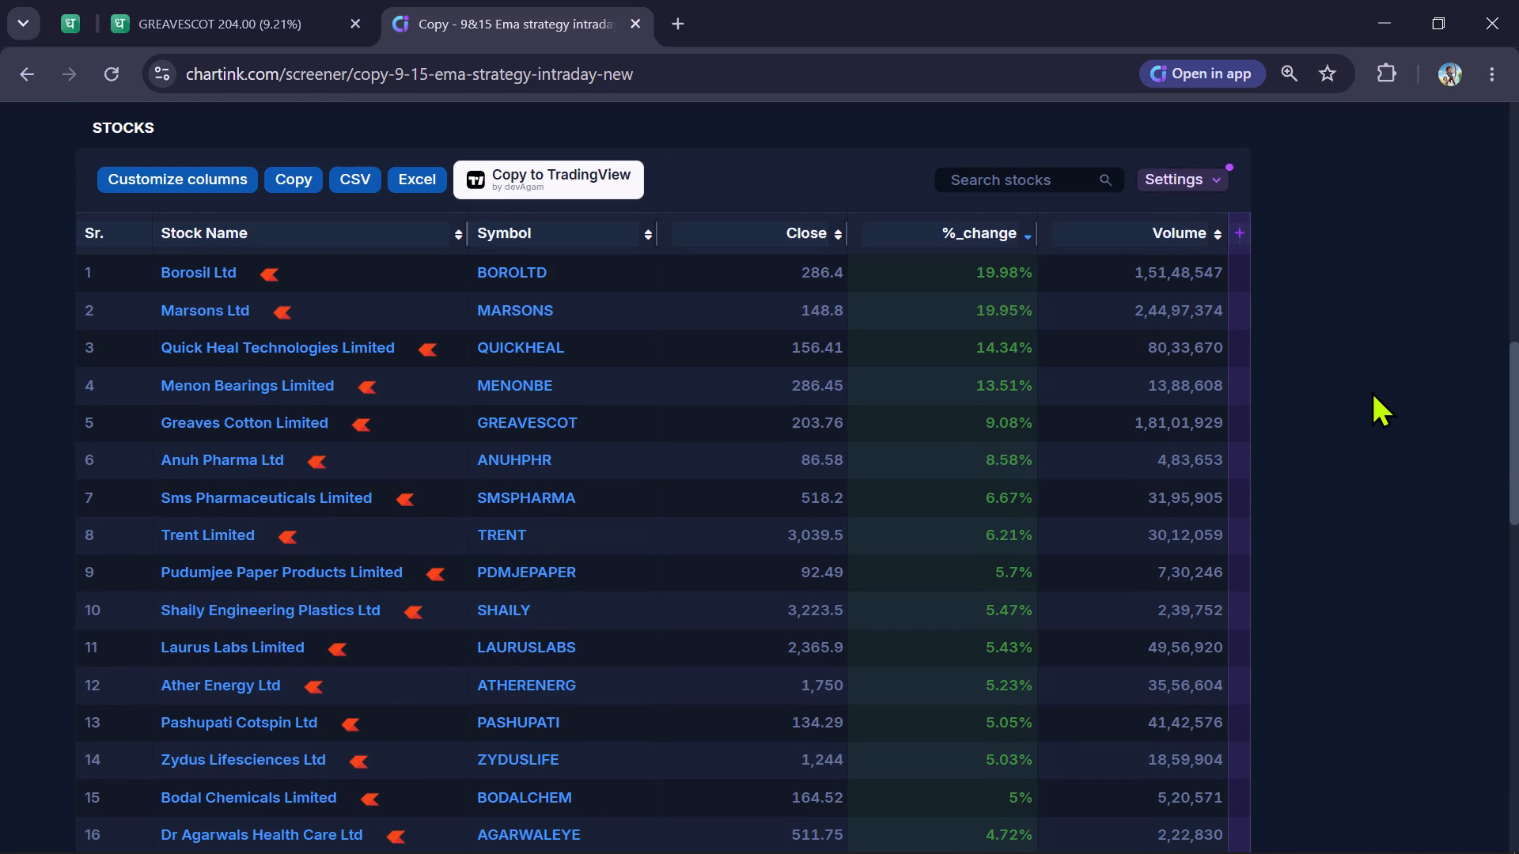
scroll(1371, 391, down, 2)
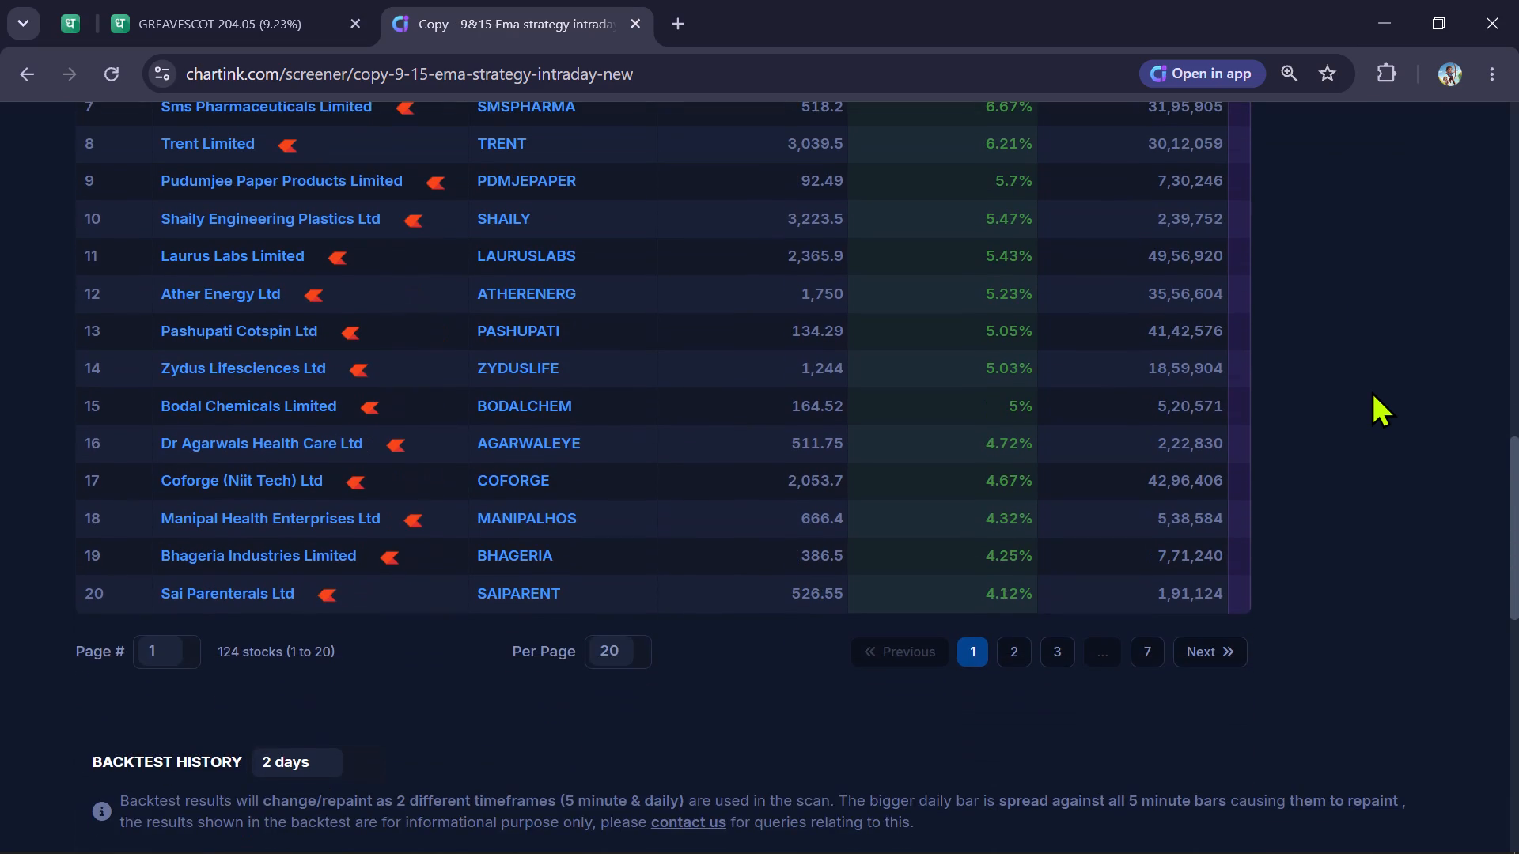
scroll(1371, 391, up, 3)
scroll(1085, 387, up, 4)
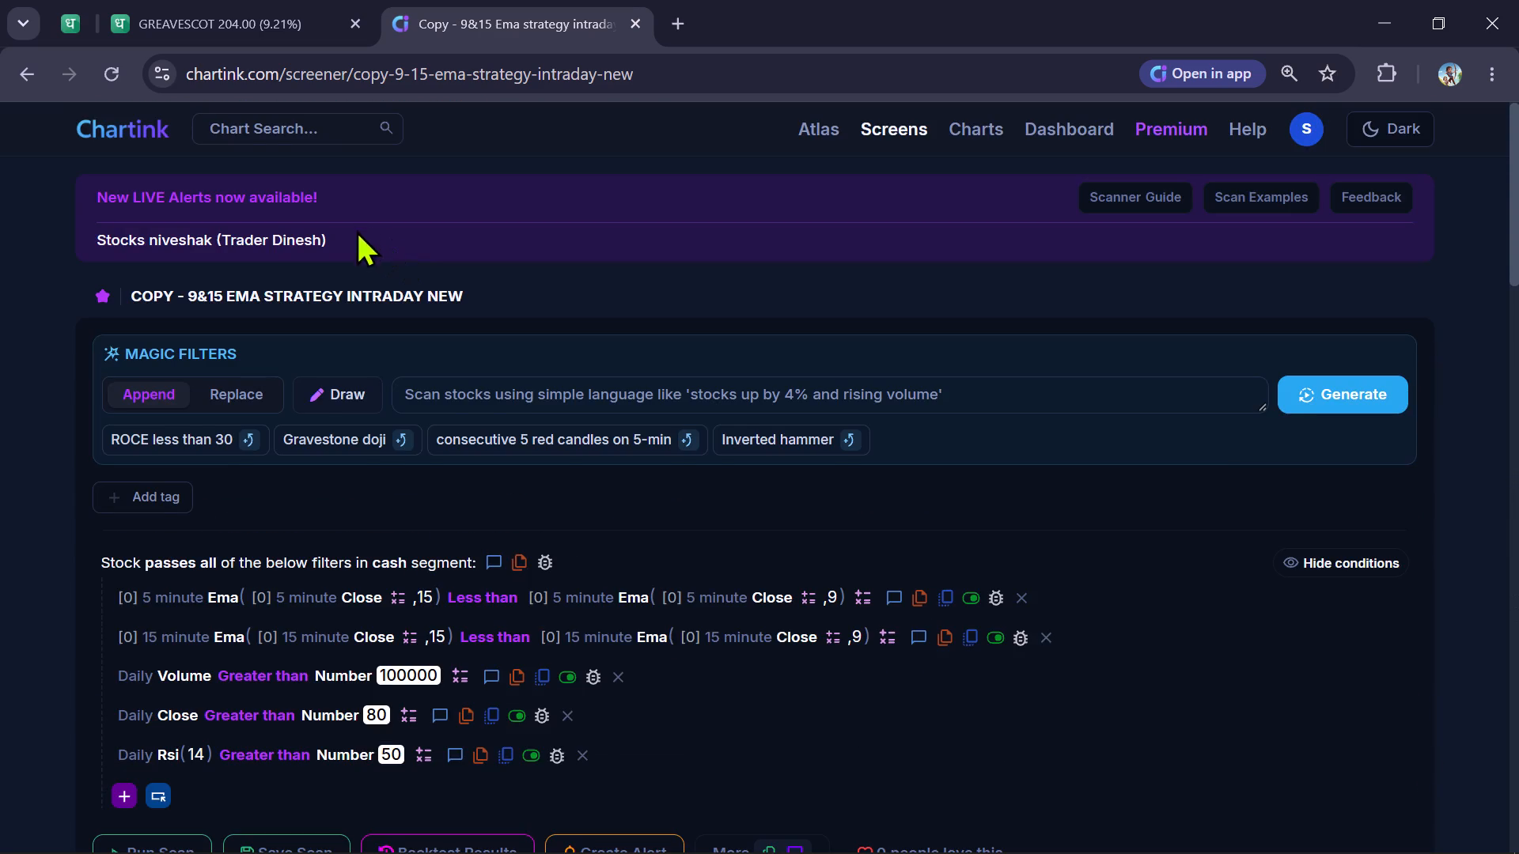
scroll(333, 464, down, 1)
scroll(637, 284, up, 1)
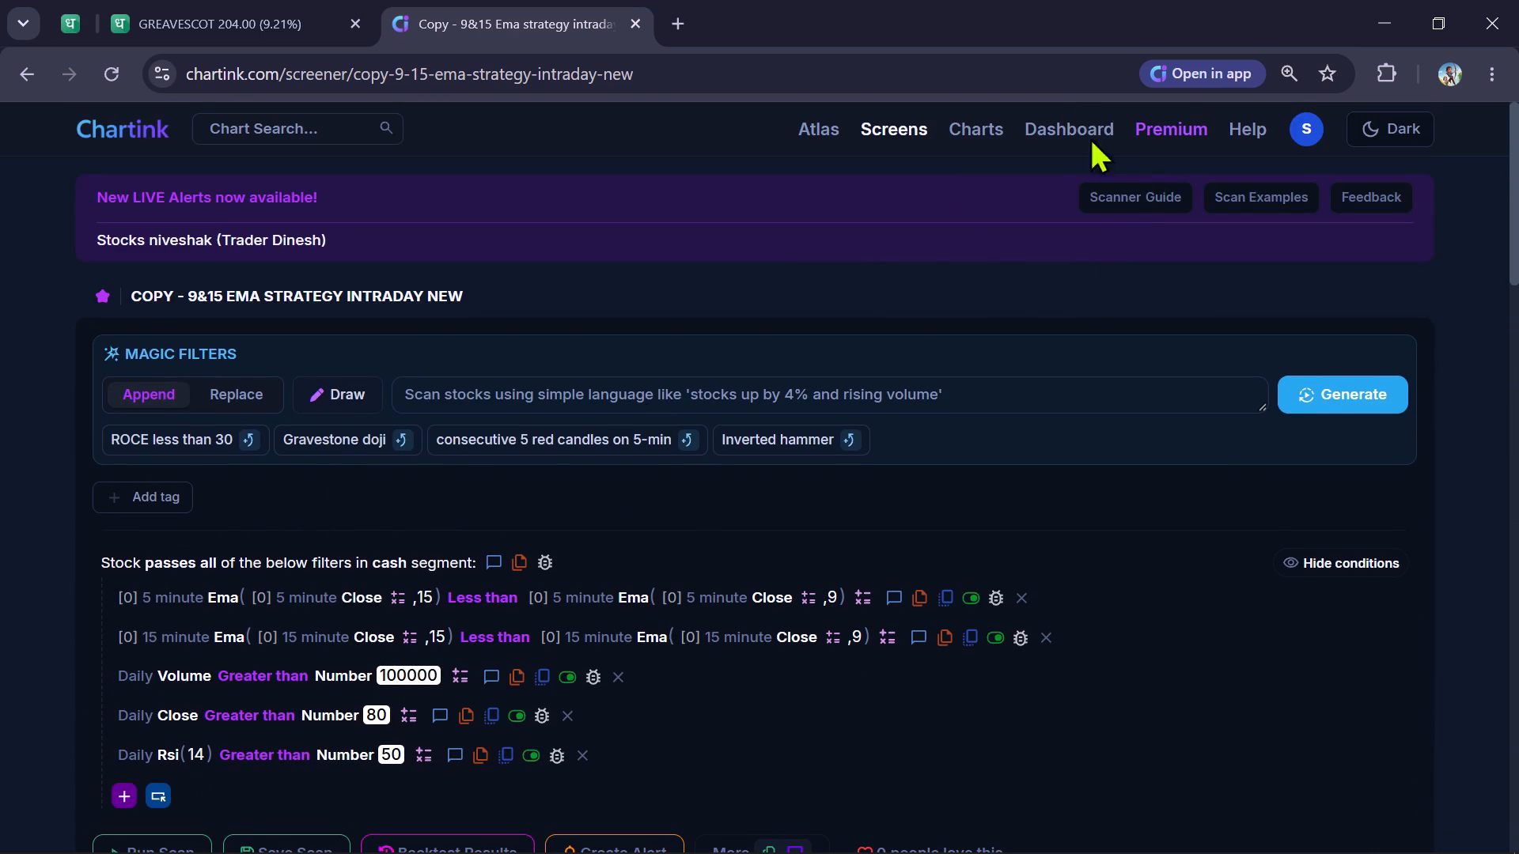
Open the 5 MIN ORB INTRADAY scan from the Chartink scans dashboard and review its stock list.
click(1066, 103)
click(1073, 130)
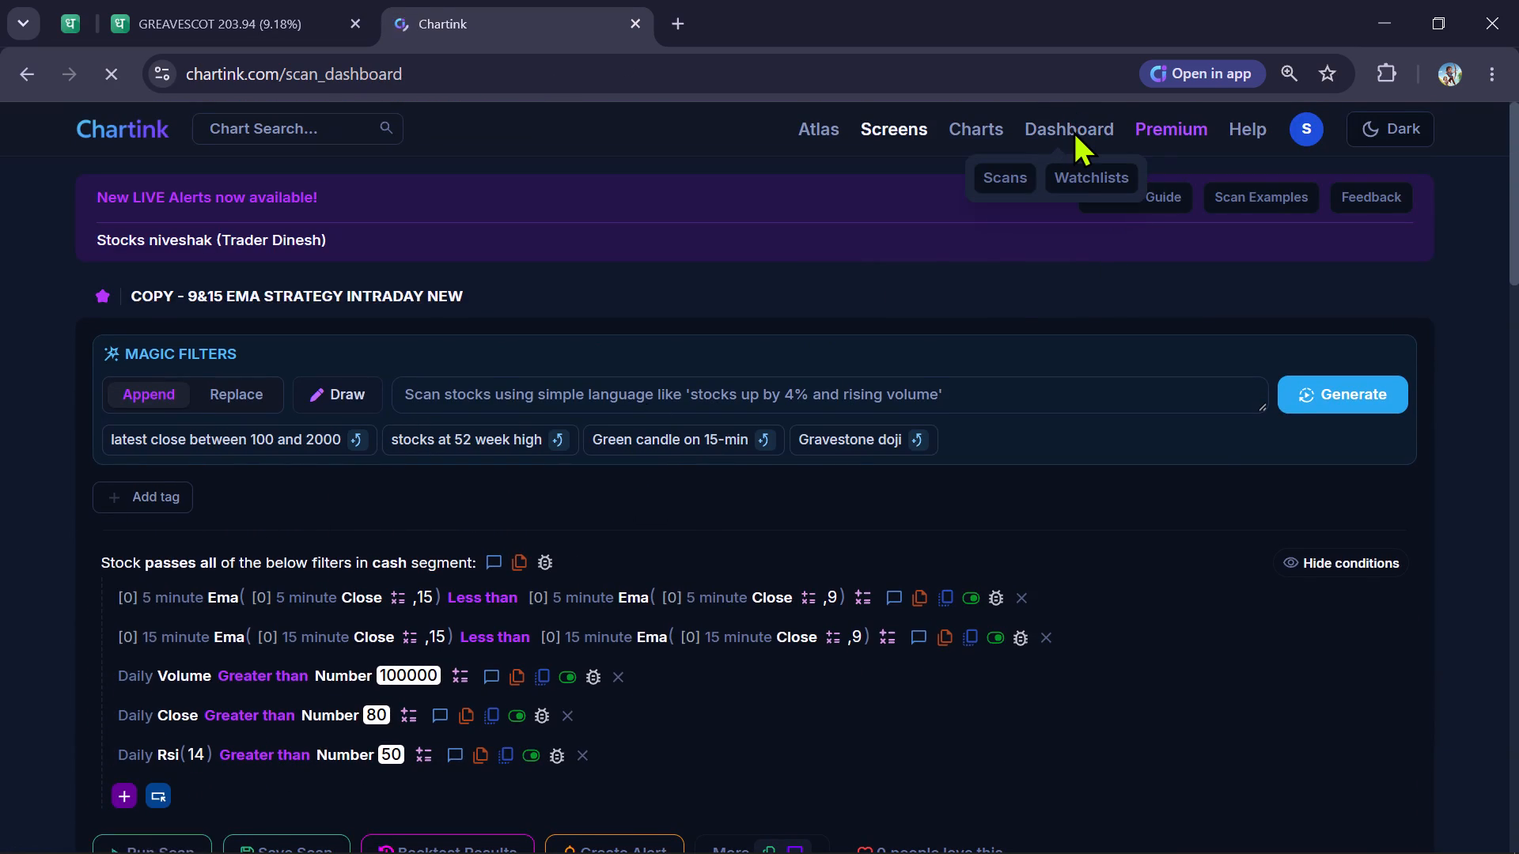
scroll(530, 412, down, 2)
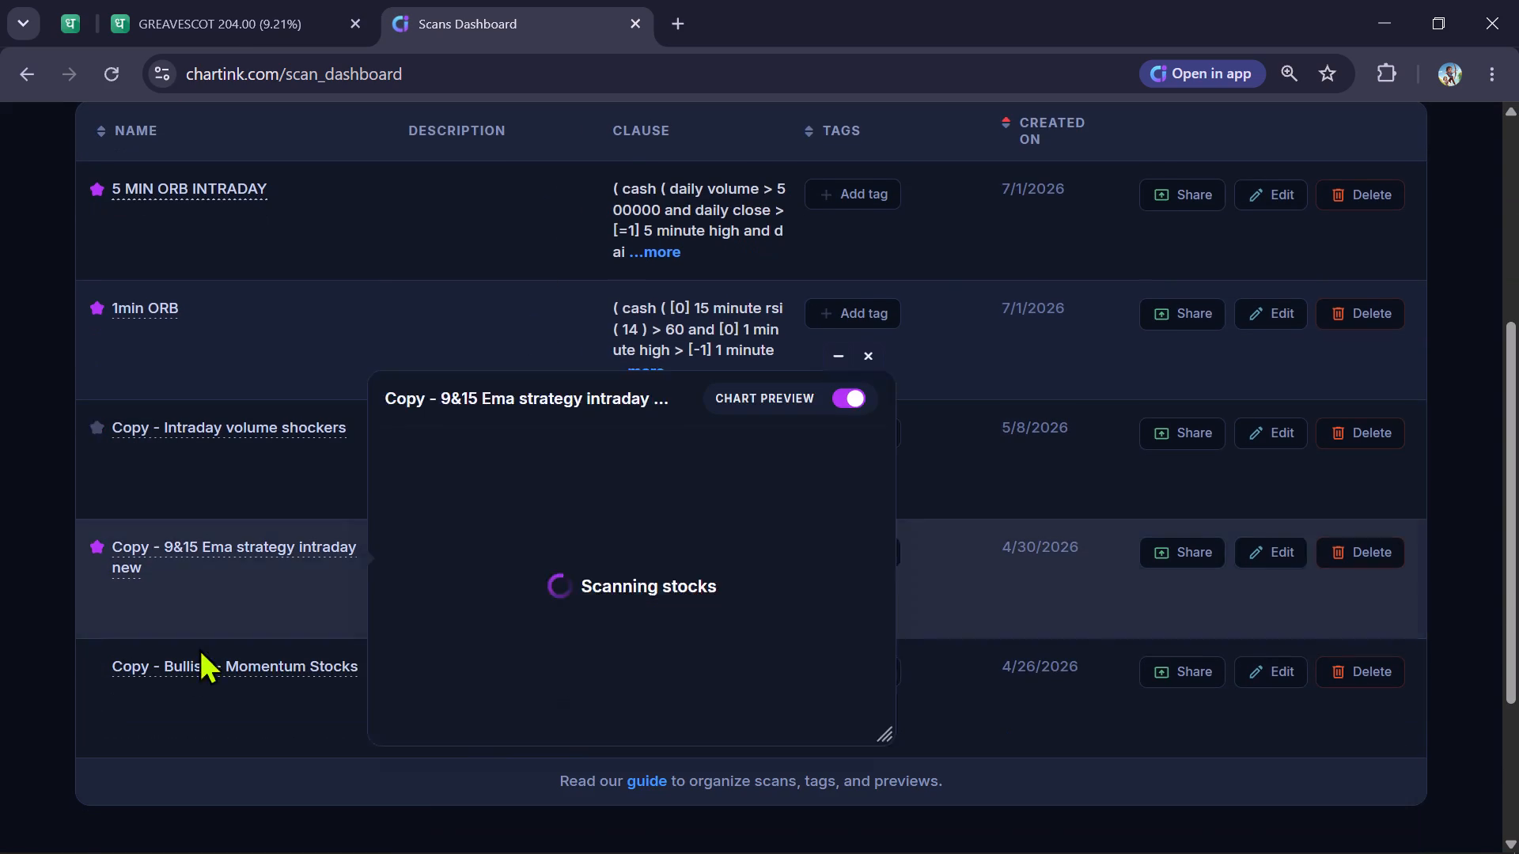
click(152, 185)
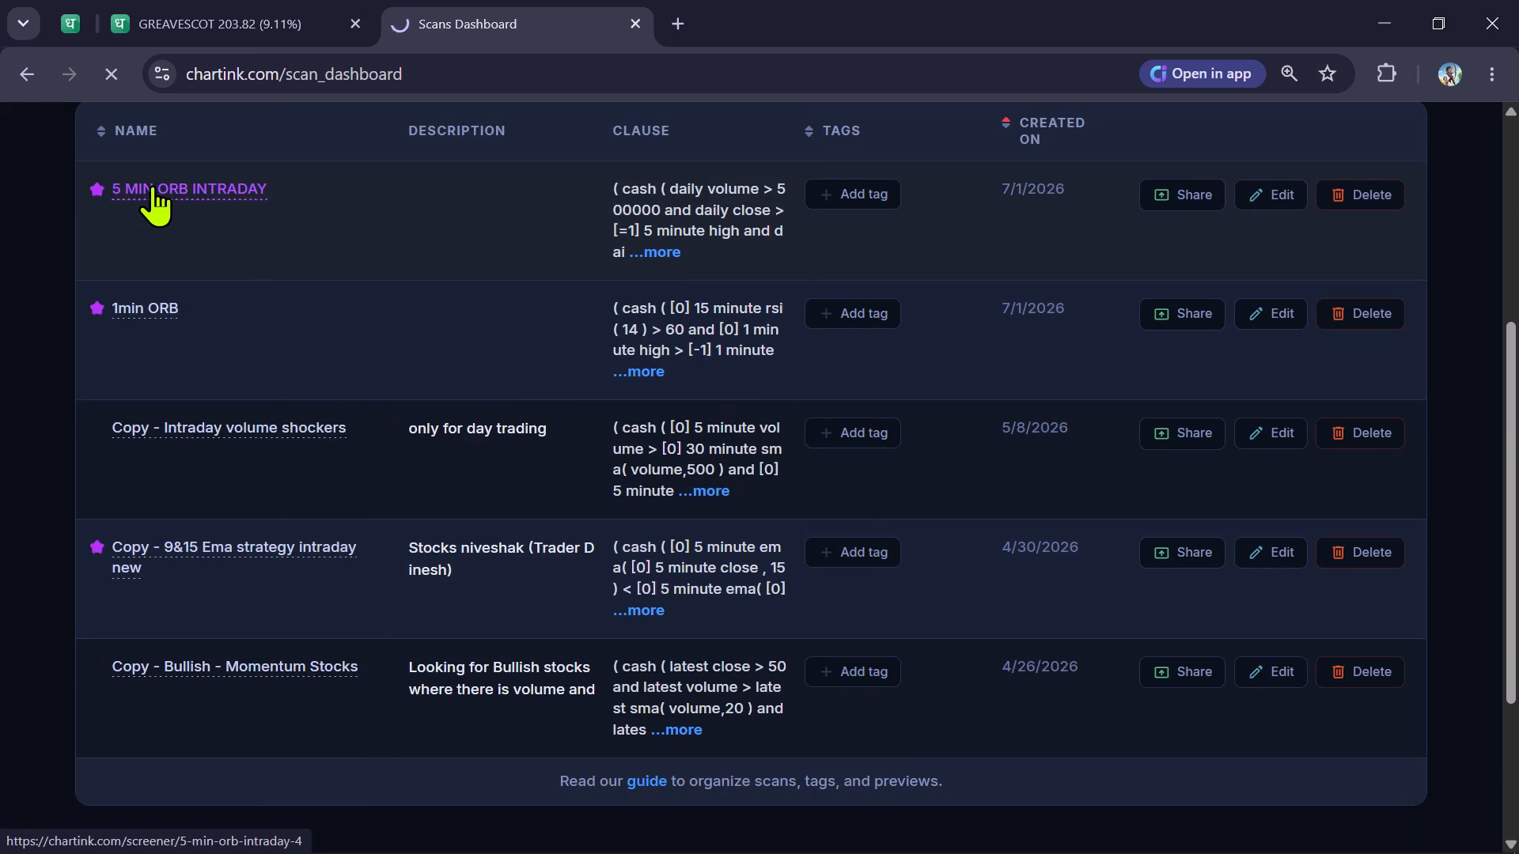
click(127, 22)
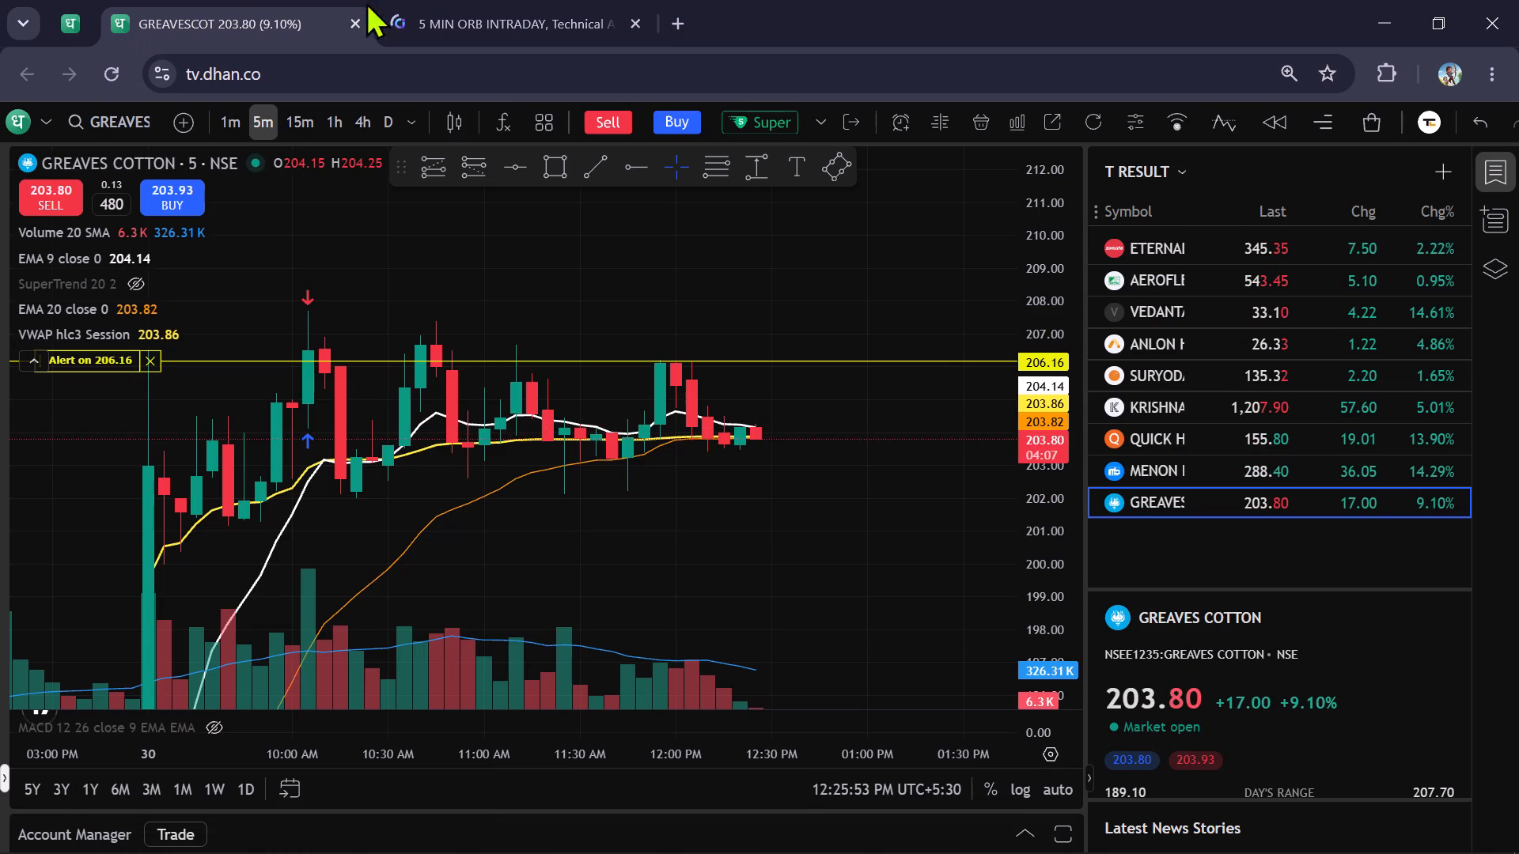
click(472, 13)
scroll(733, 449, down, 3)
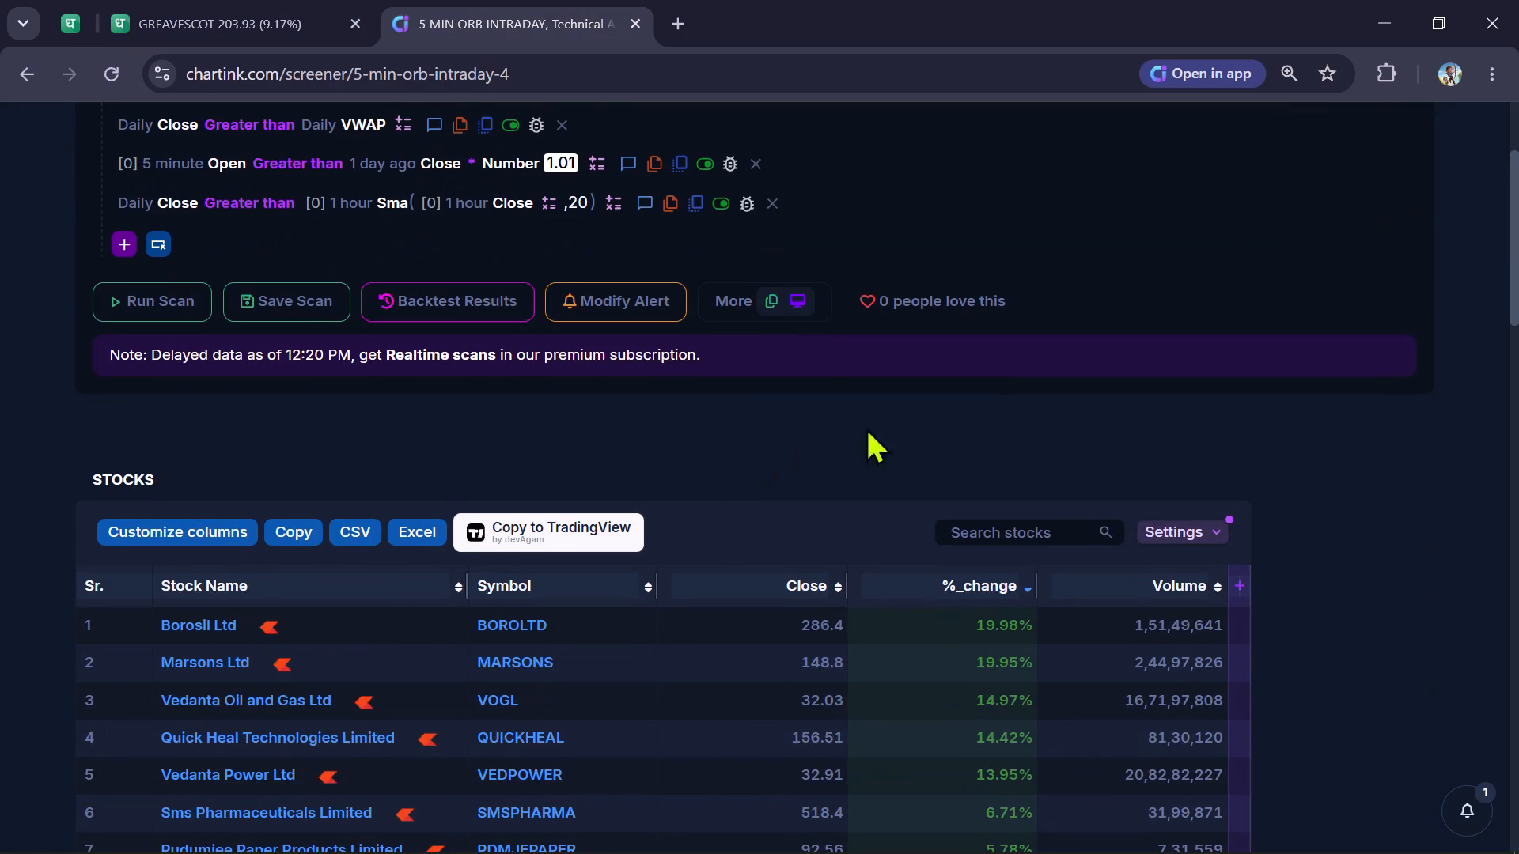
scroll(1248, 426, down, 1)
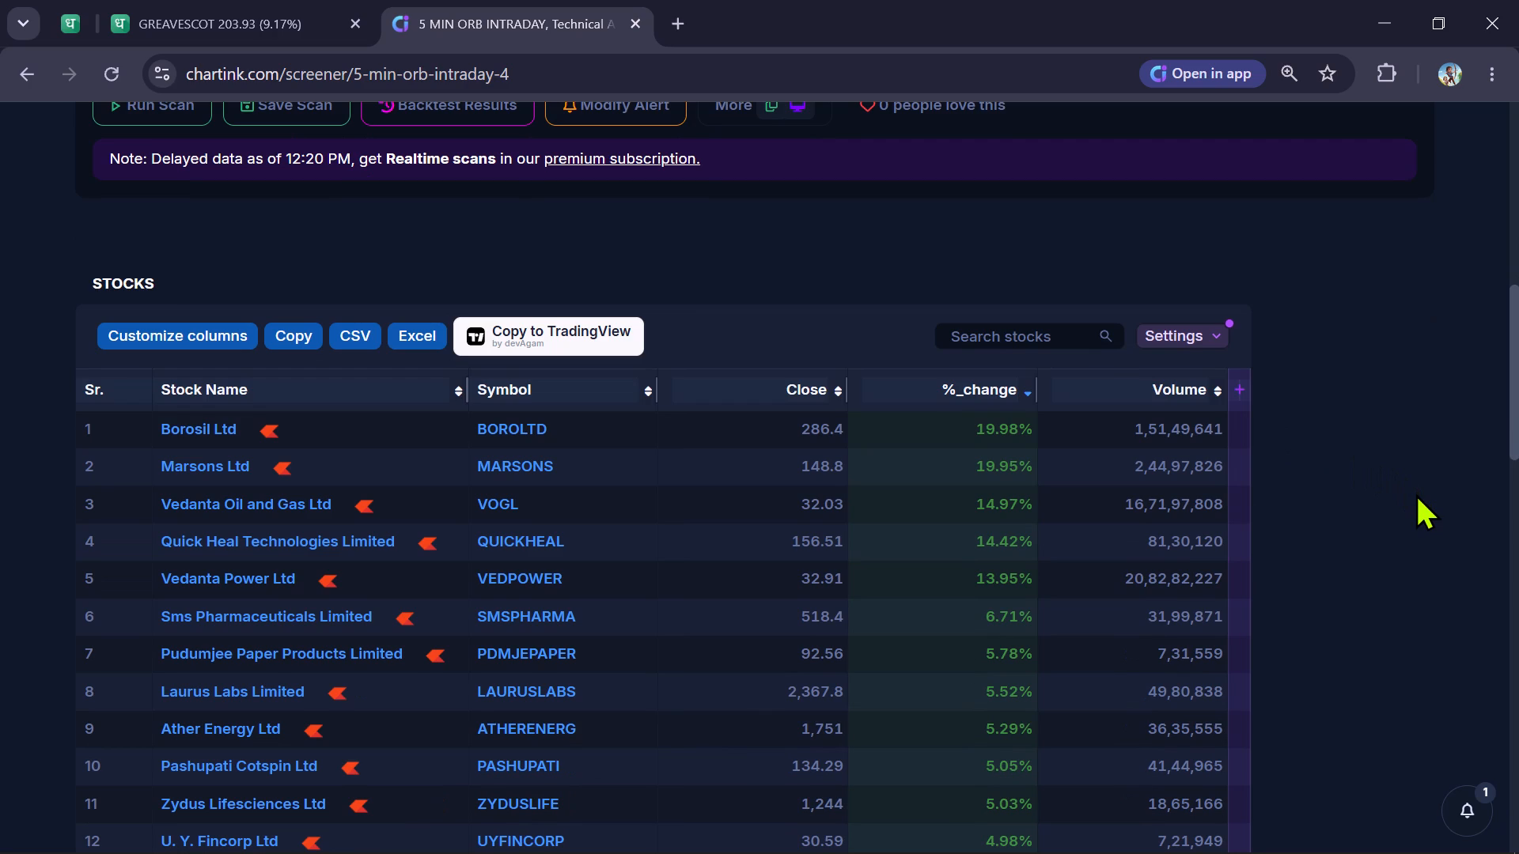
Load the Vedanta Oil & Gas chart by searching vogl and examine its 5-minute candles.
click(224, 0)
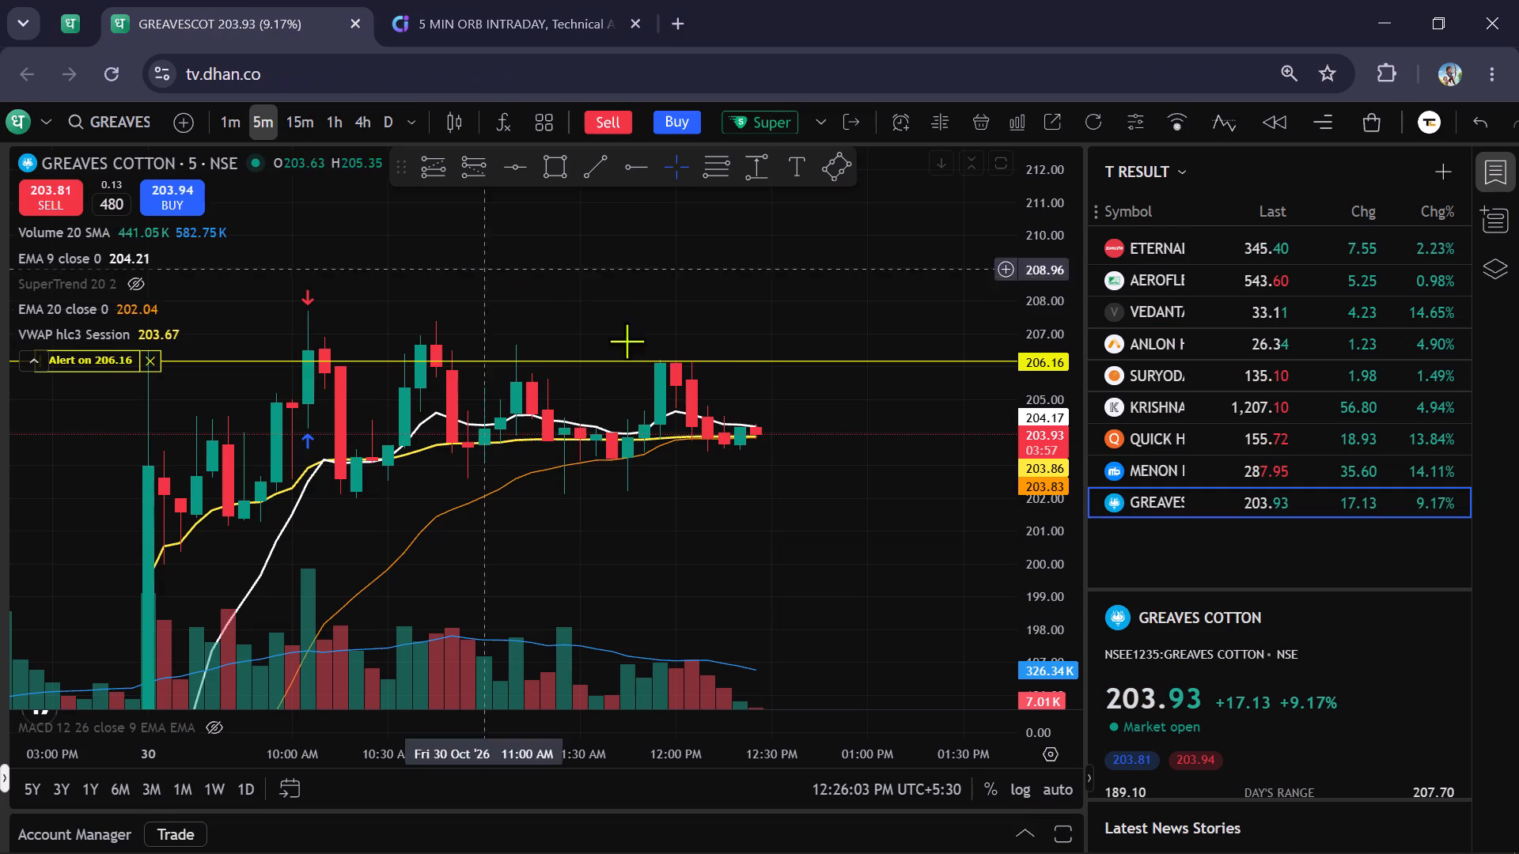
drag(775, 504, 763, 576)
text(vogl)
click(678, 344)
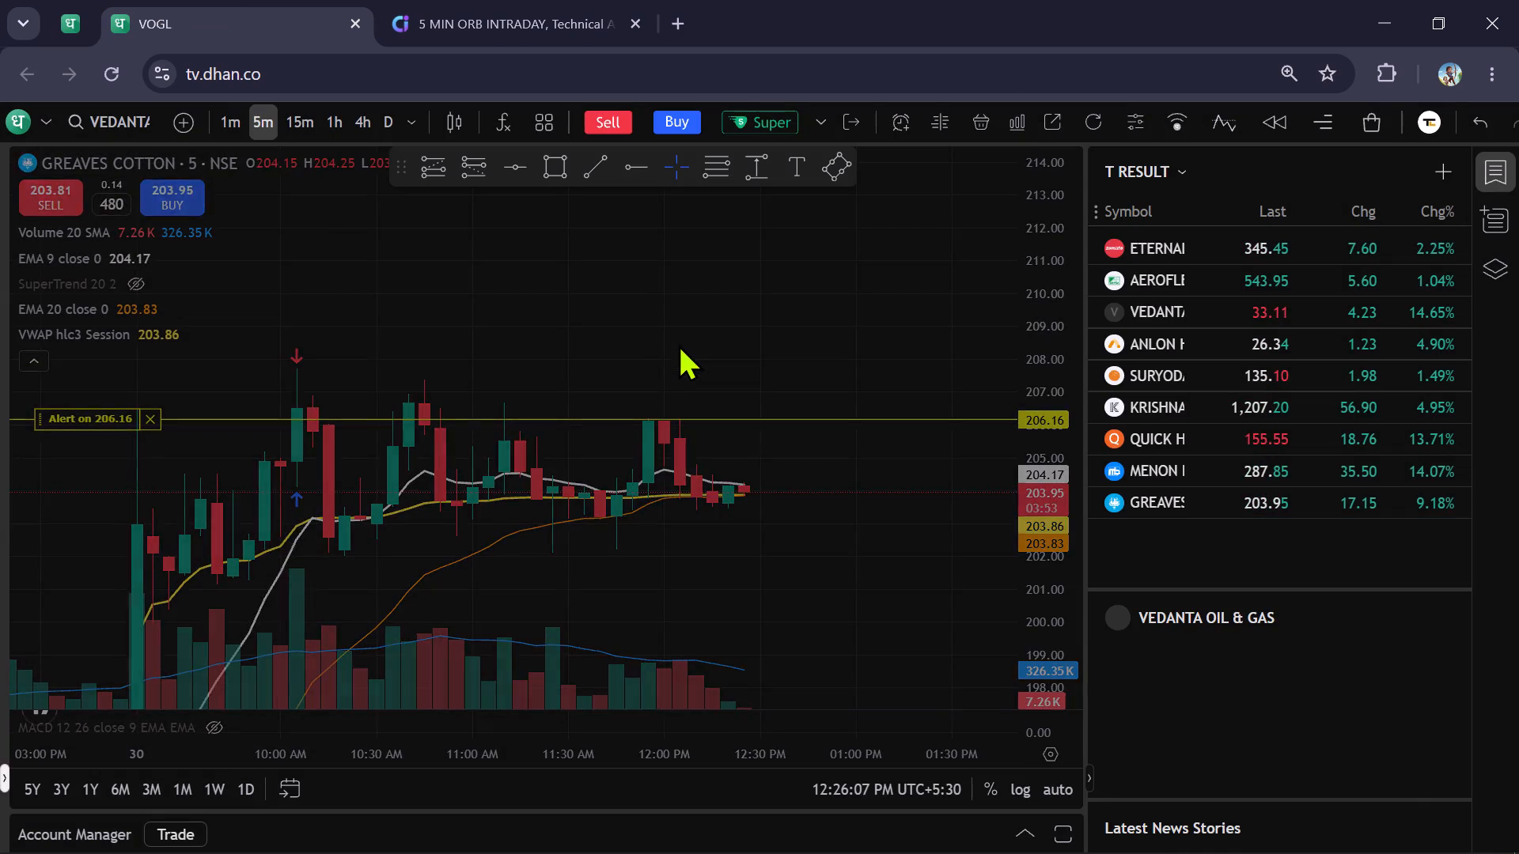
drag(752, 461, 748, 614)
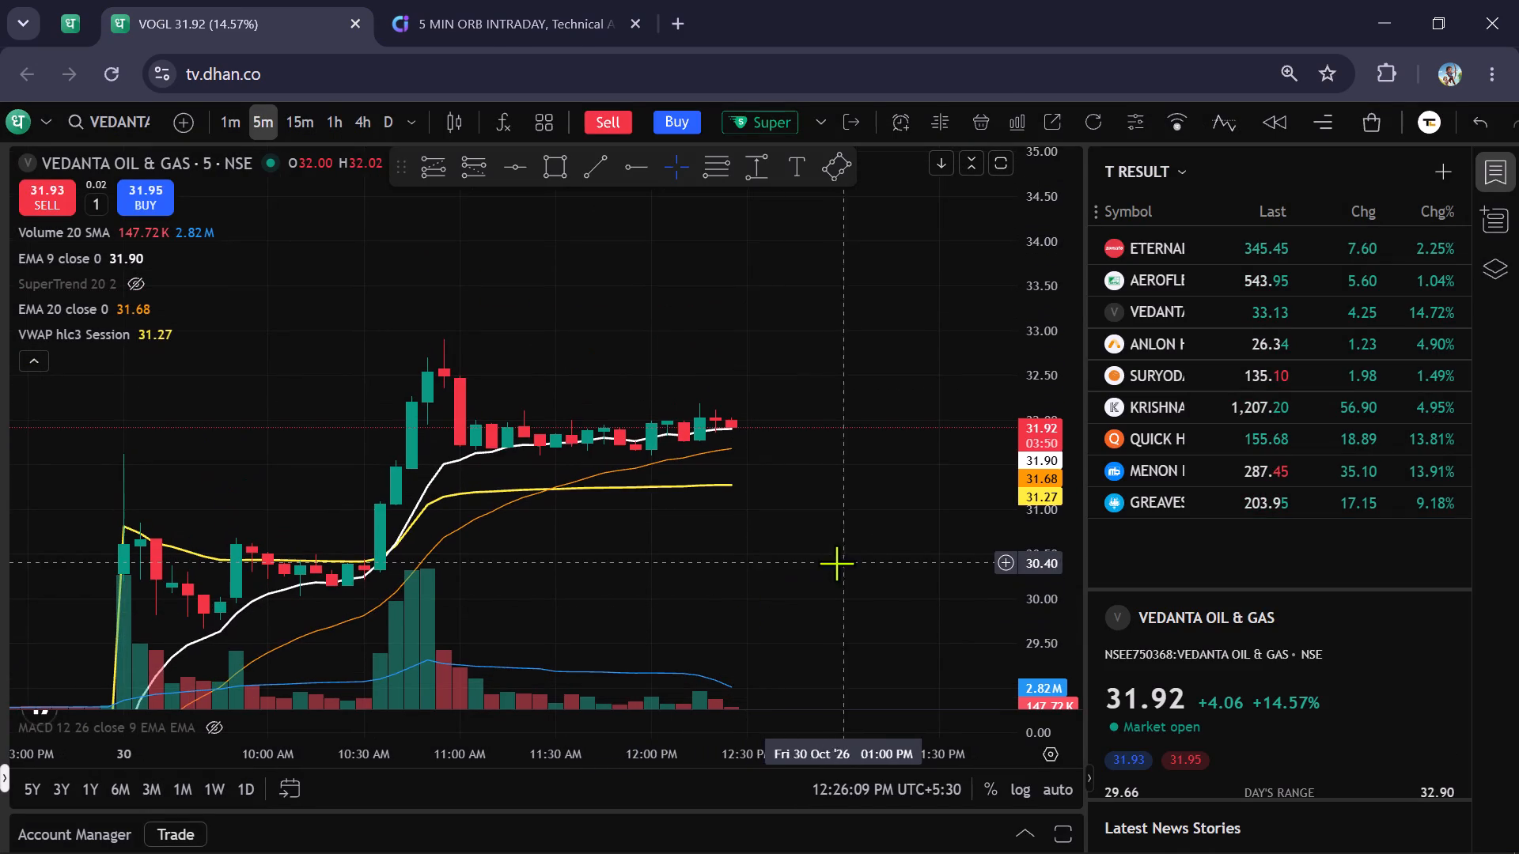
Check the intraday Super Order form for Vedanta Oil & Gas and close it without placing an order.
click(746, 127)
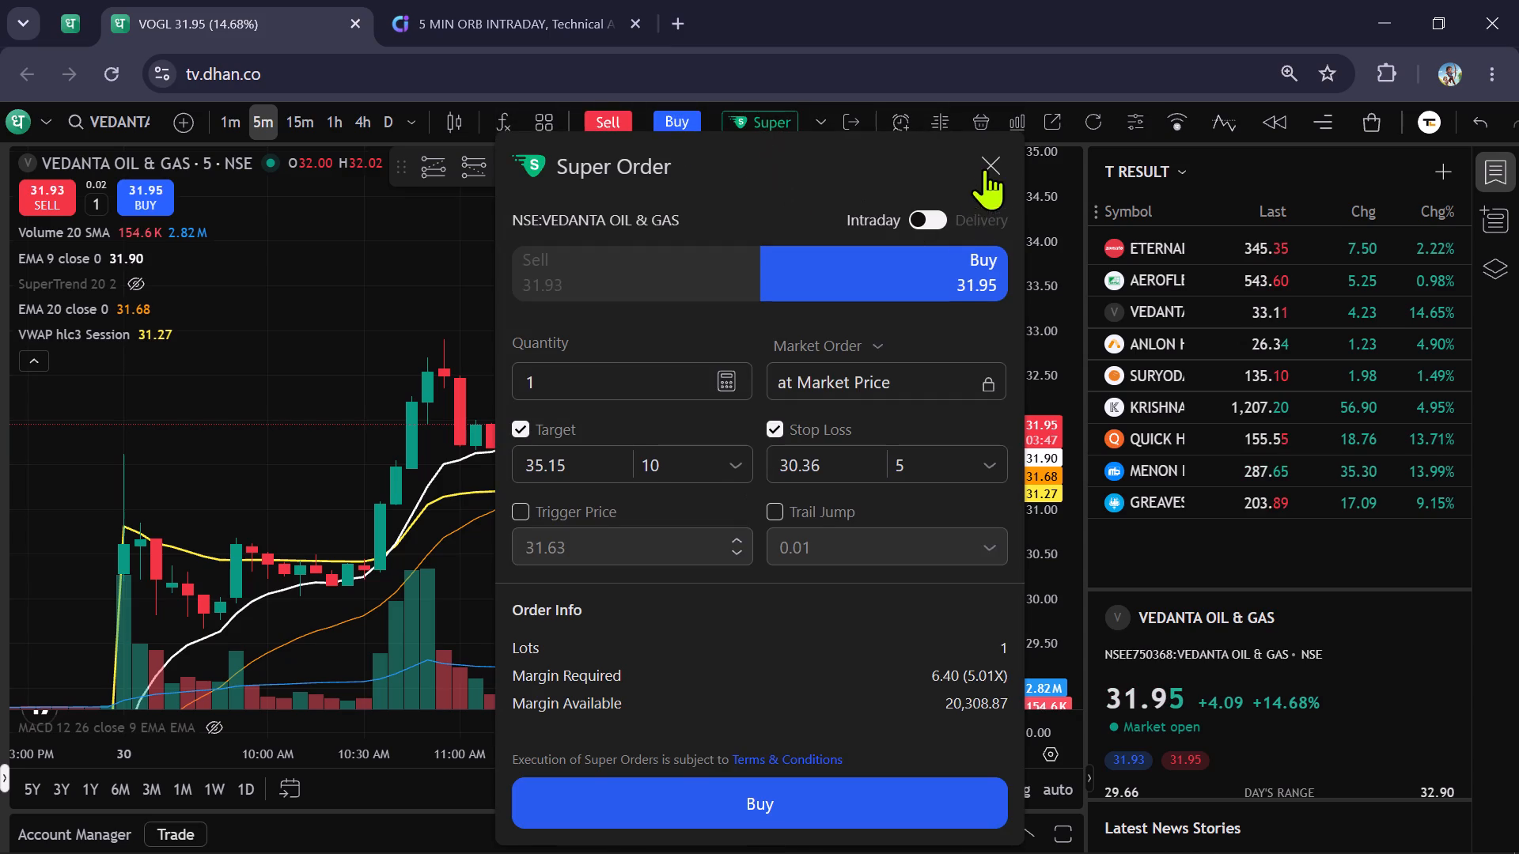
click(984, 168)
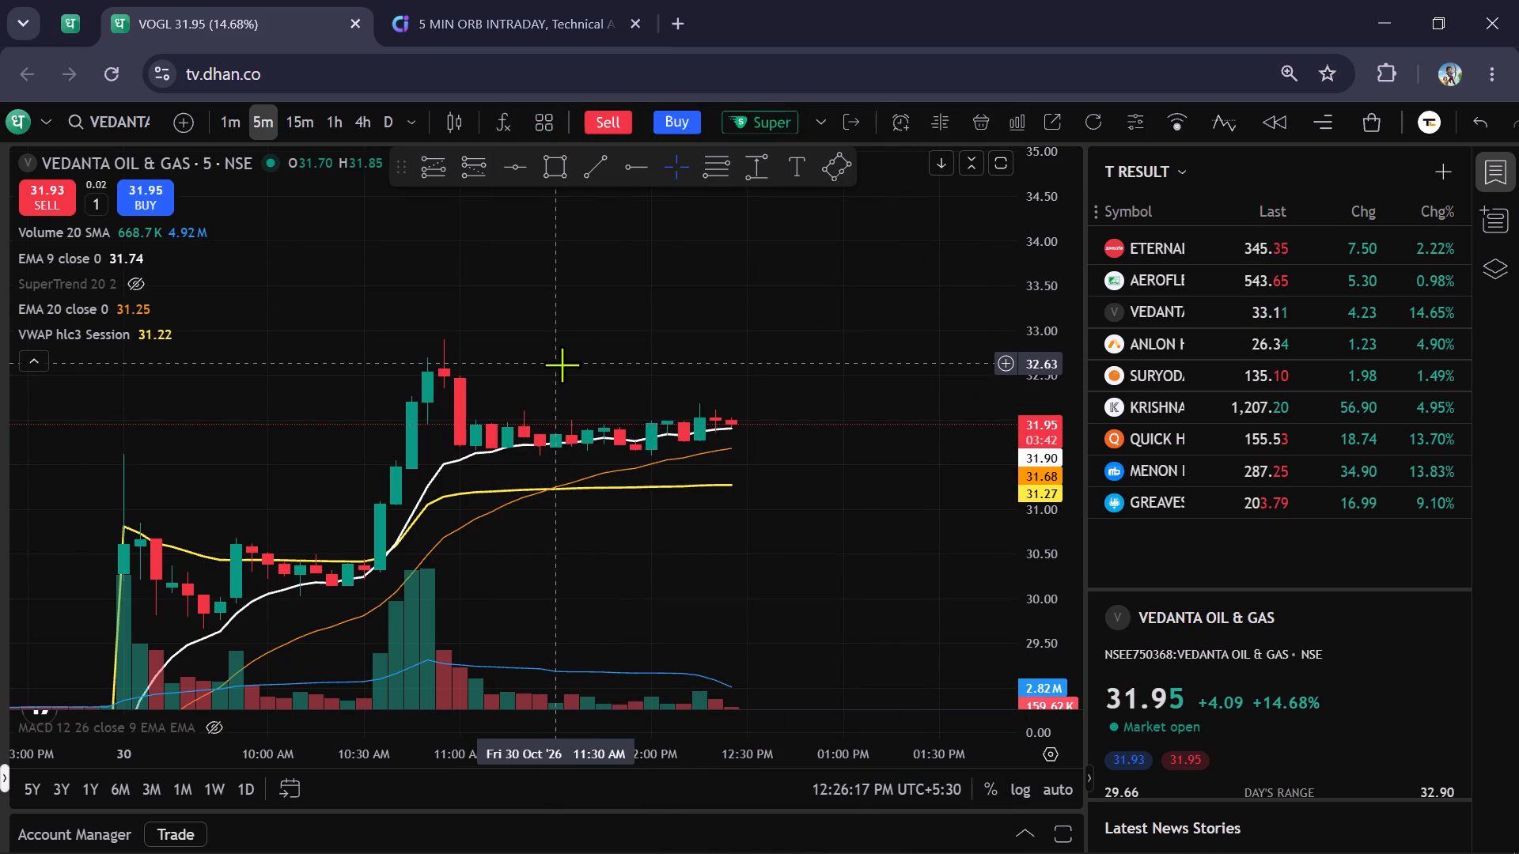
Create a price alert on Vedanta Oil & Gas for crossing 32.18.
scroll(563, 363, up, 2)
scroll(870, 272, down, 3)
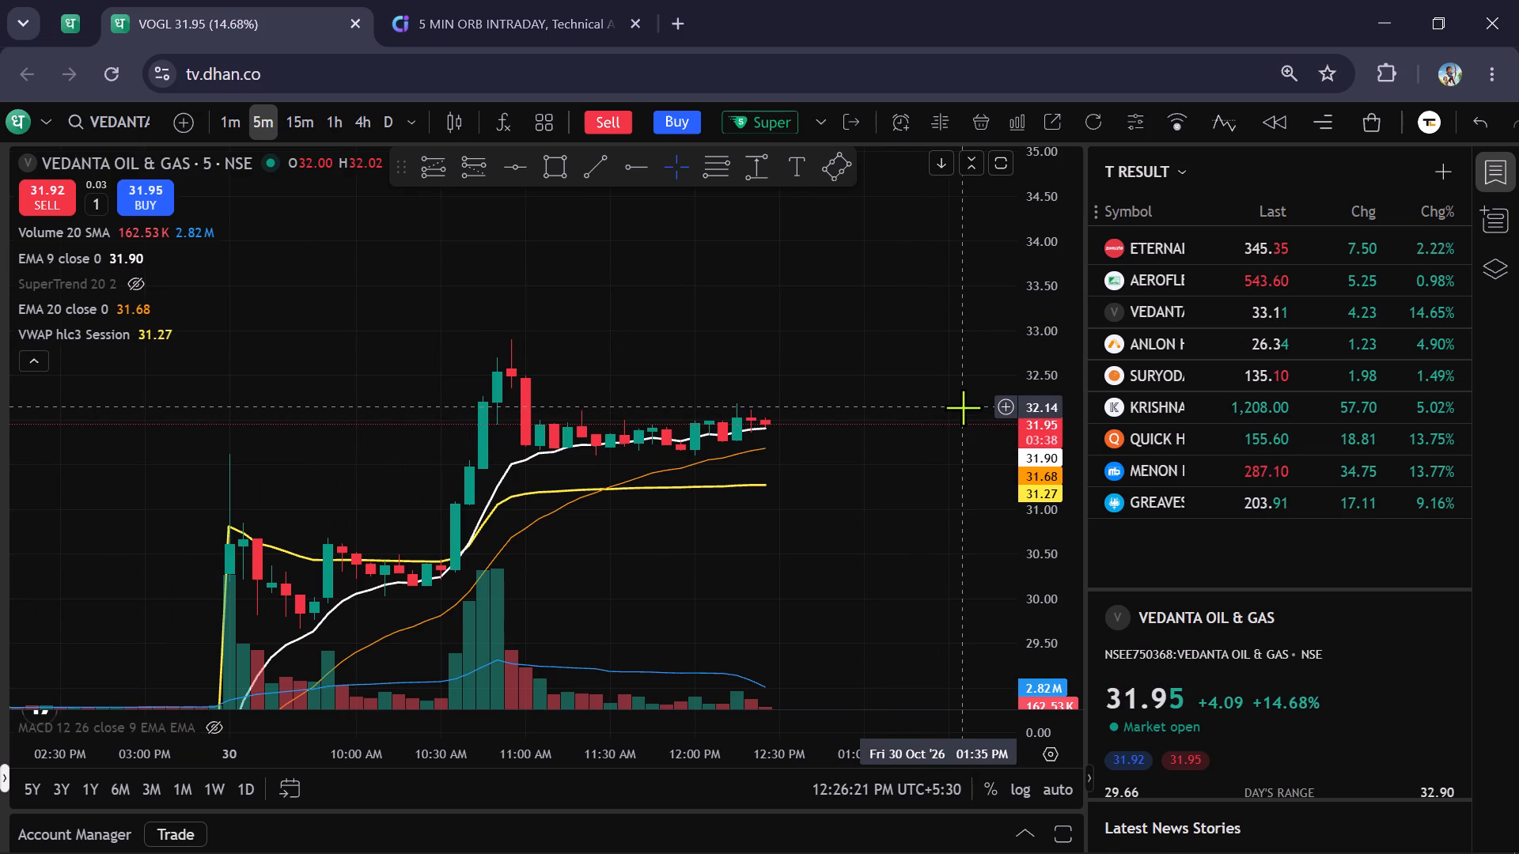
click(1006, 405)
click(922, 616)
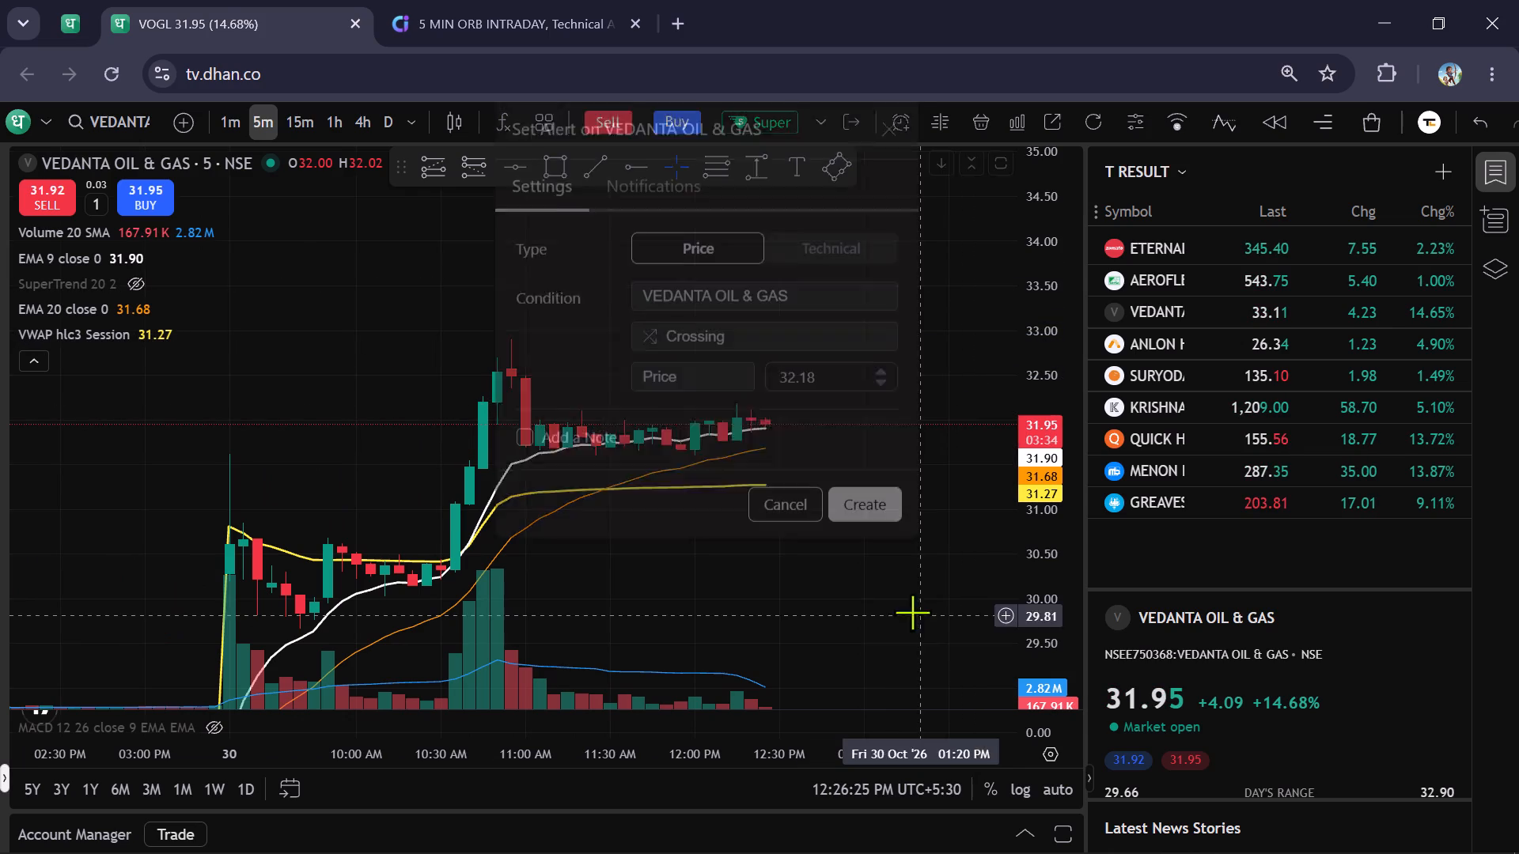
click(851, 529)
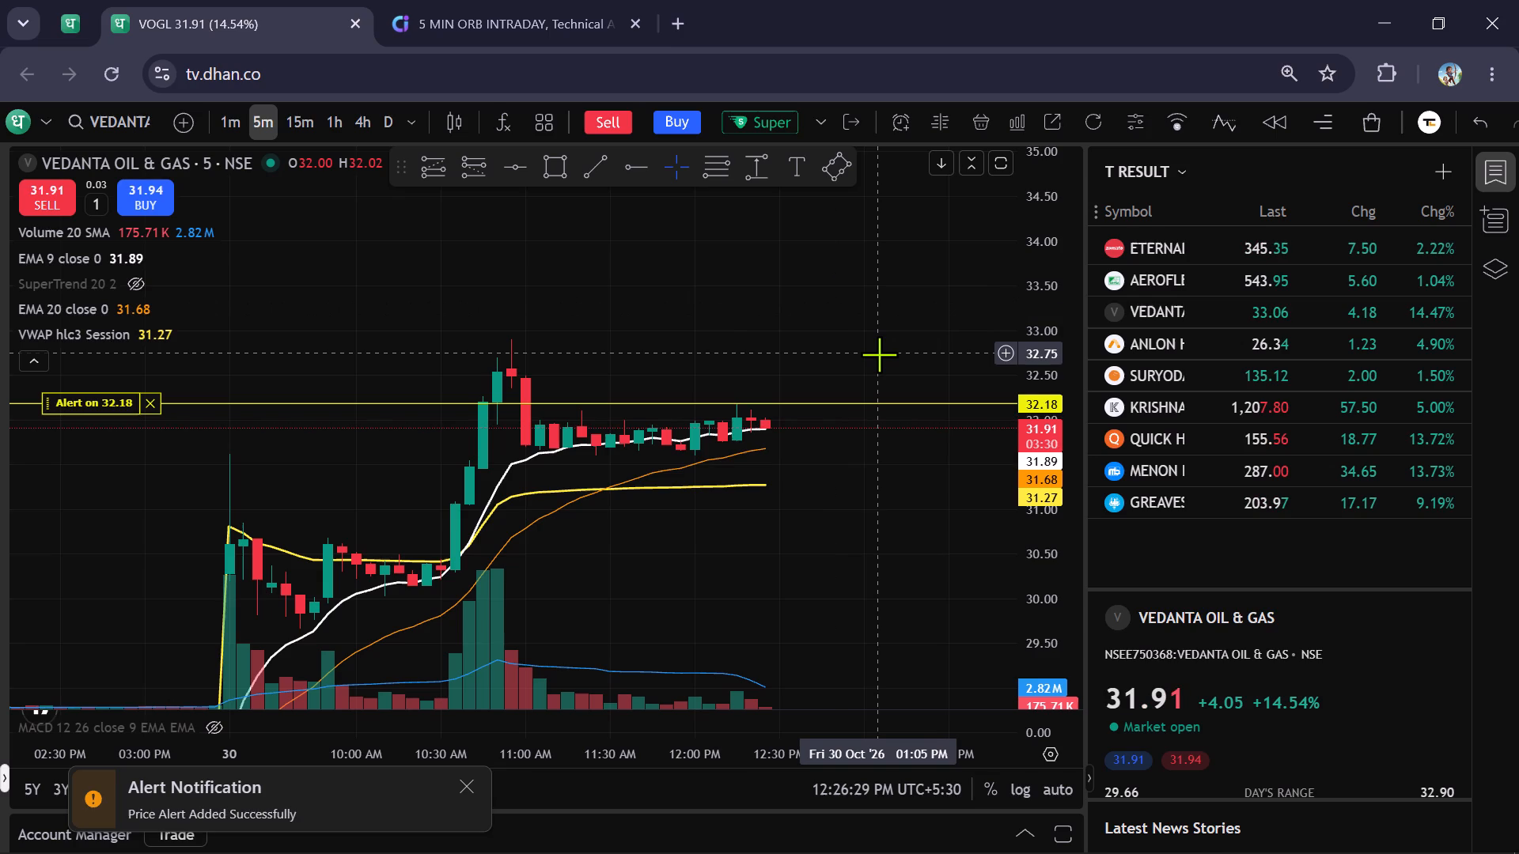
Look further through the 5 MIN ORB INTRADAY stock list for another candidate.
click(532, 41)
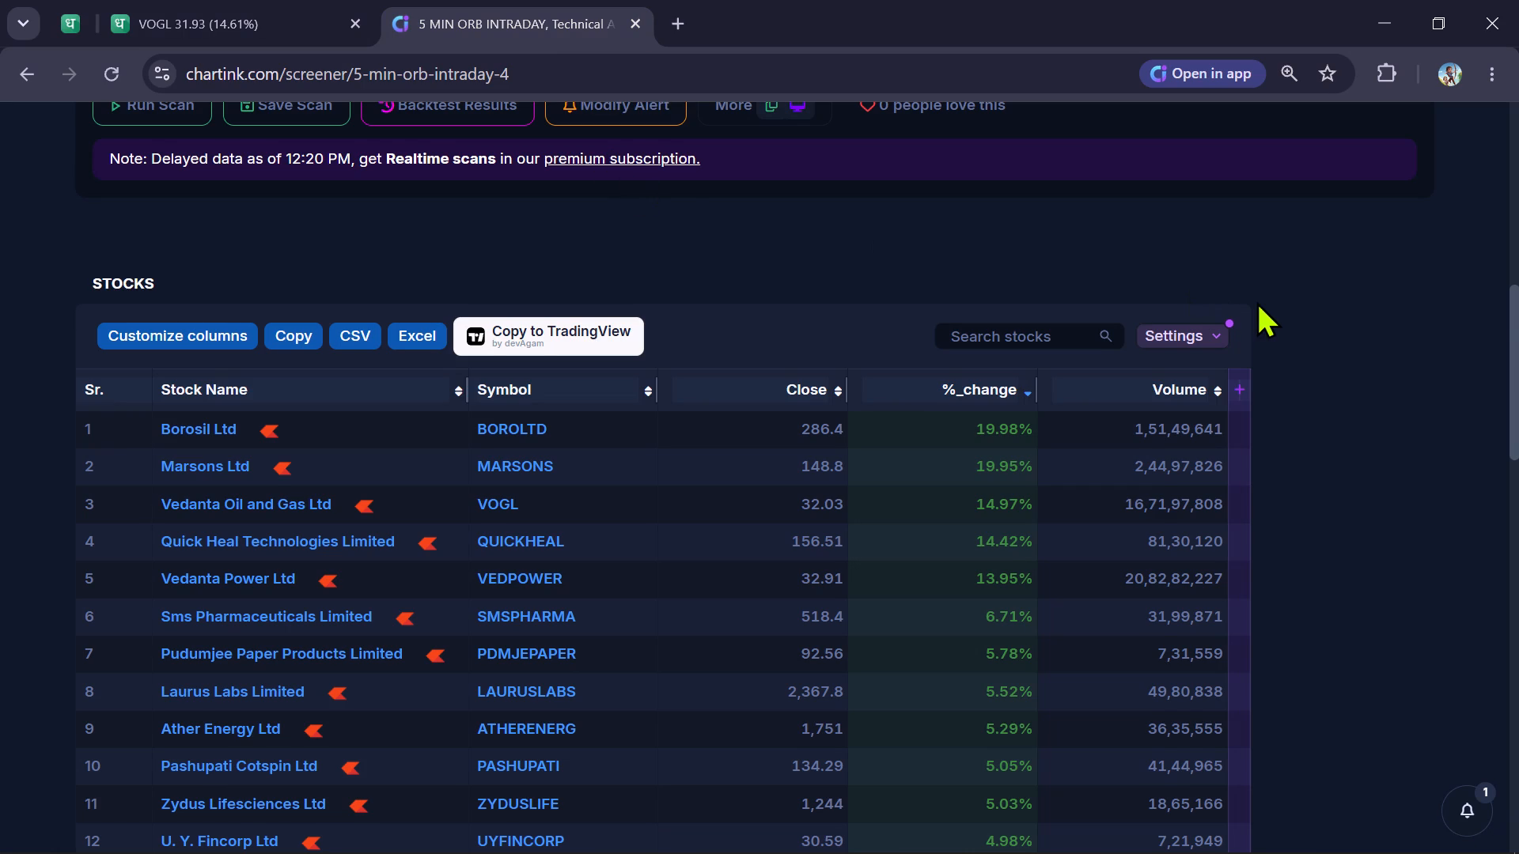
scroll(1256, 301, down, 1)
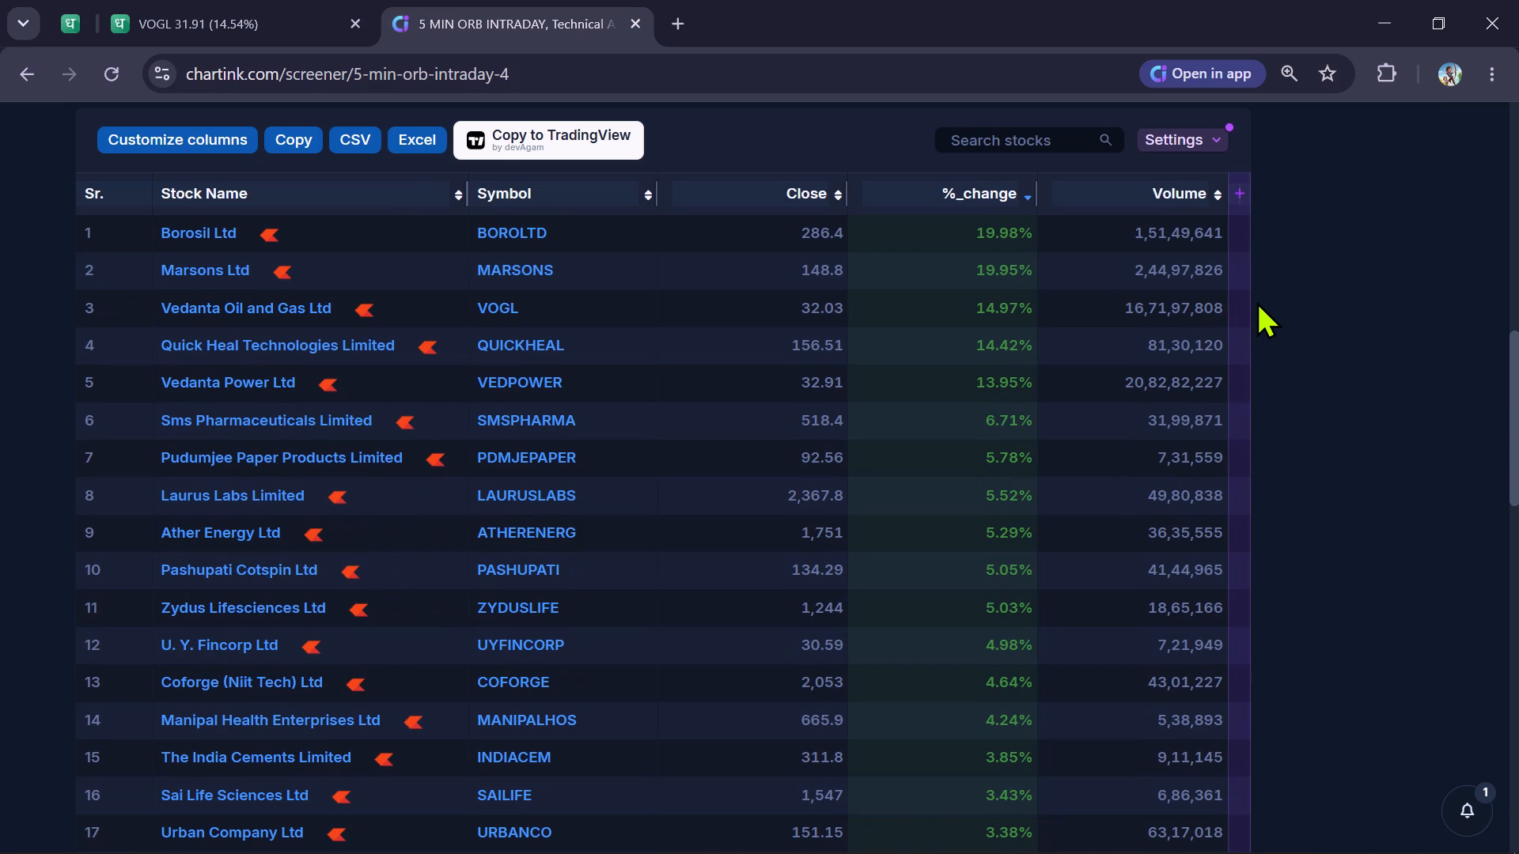
Load the India Cements chart by searching india cem and examine its 5-minute candles.
click(290, 26)
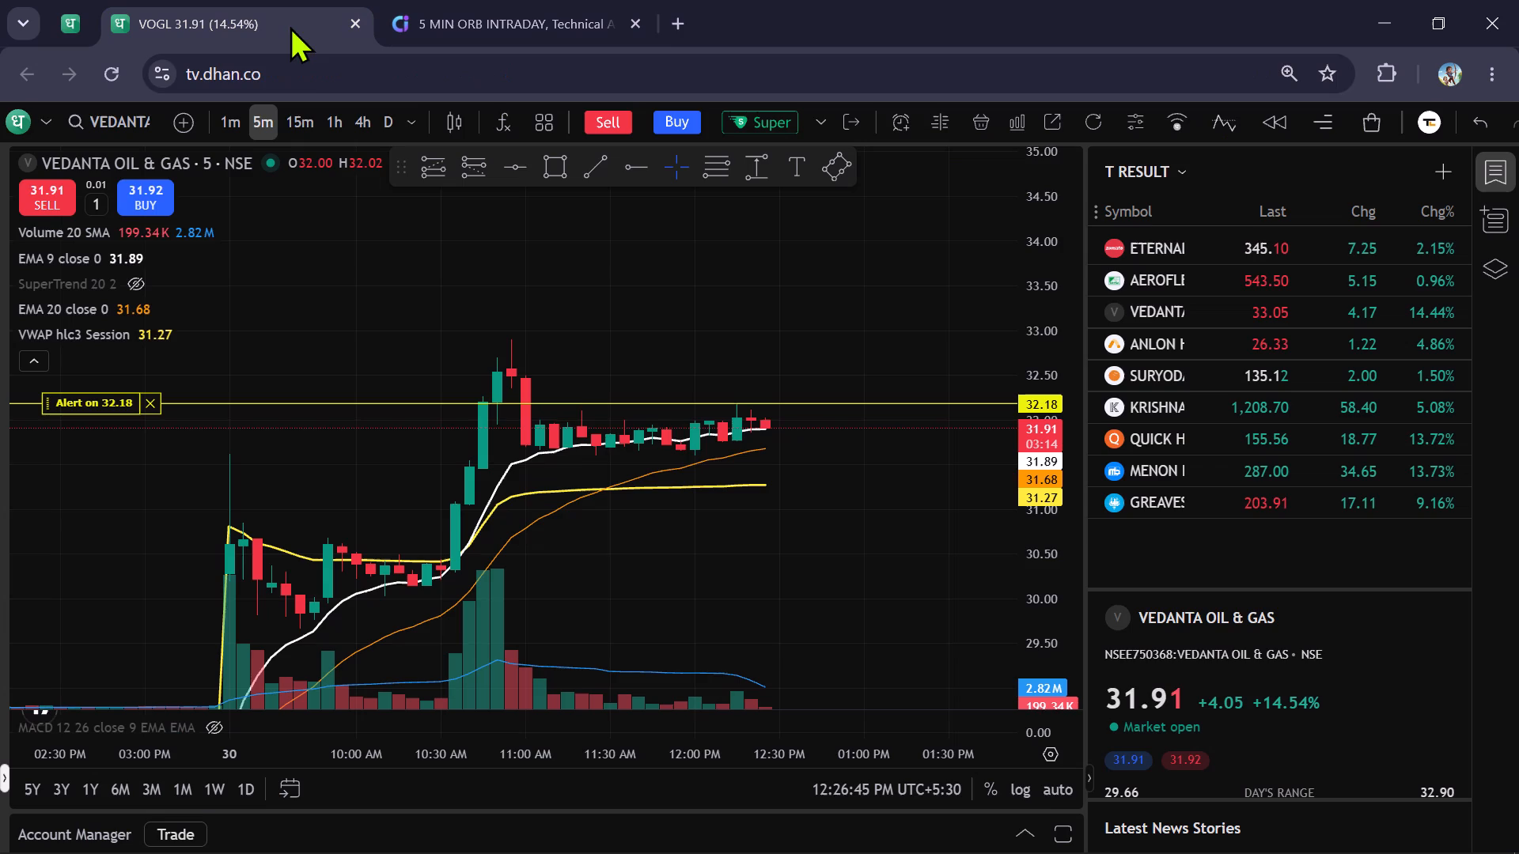
drag(729, 311, 728, 403)
text(india)
key(space)
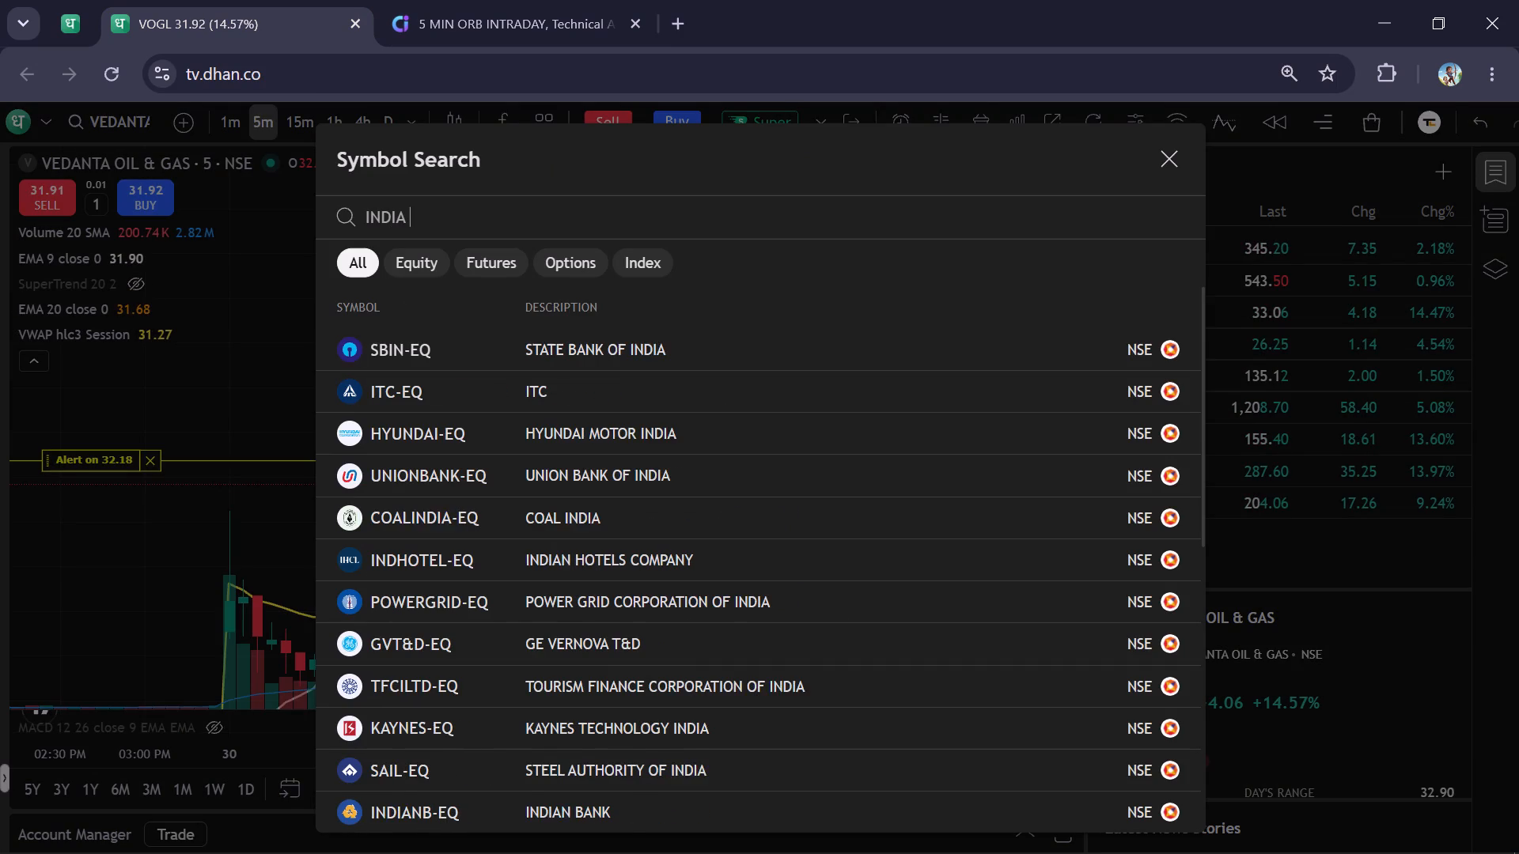
text(cem)
key(Down)
key(Return)
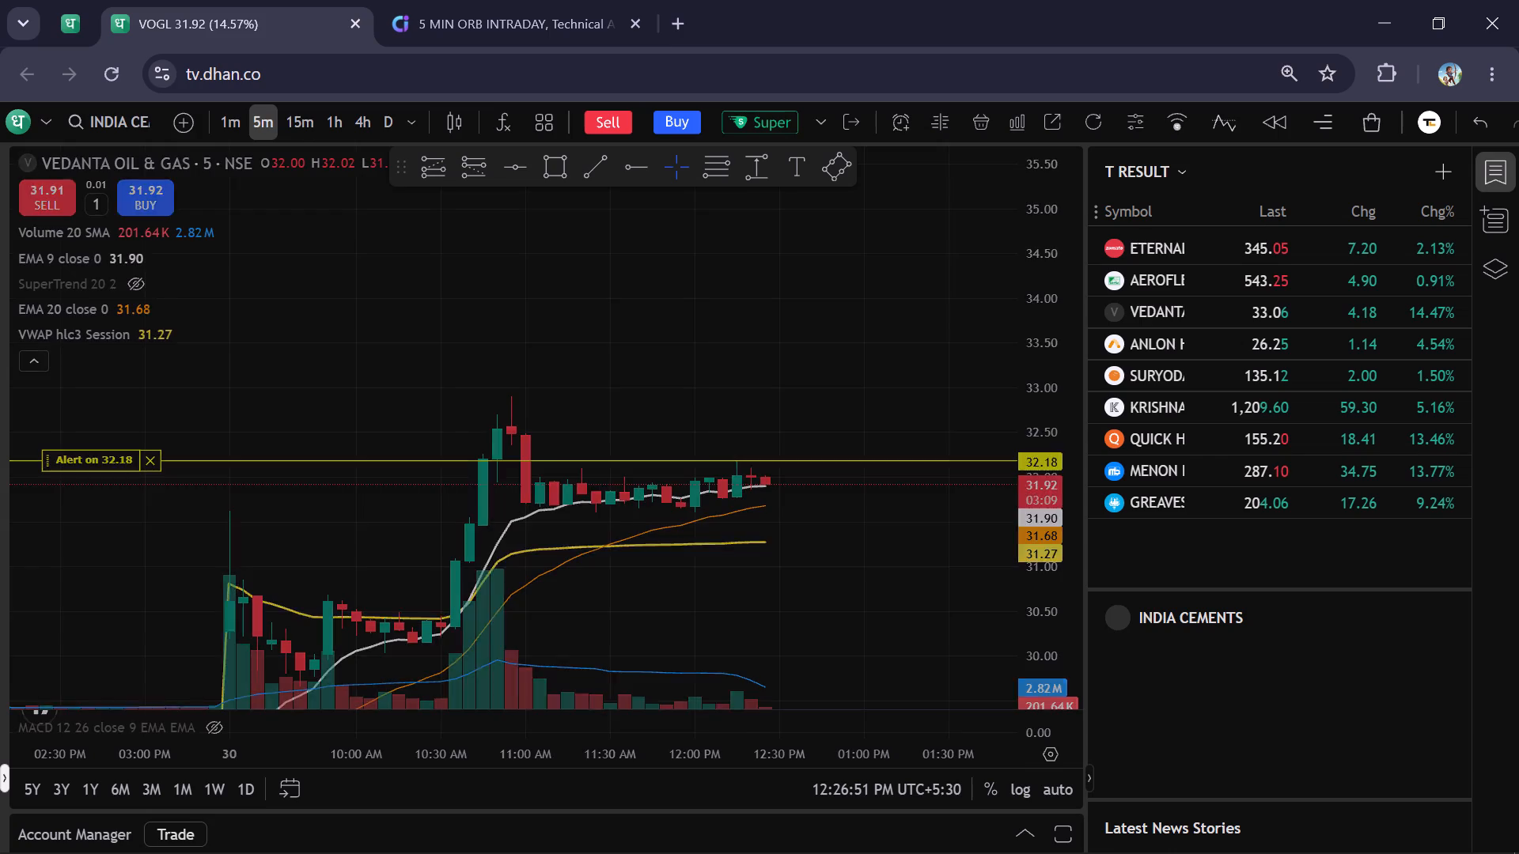
scroll(786, 313, up, 3)
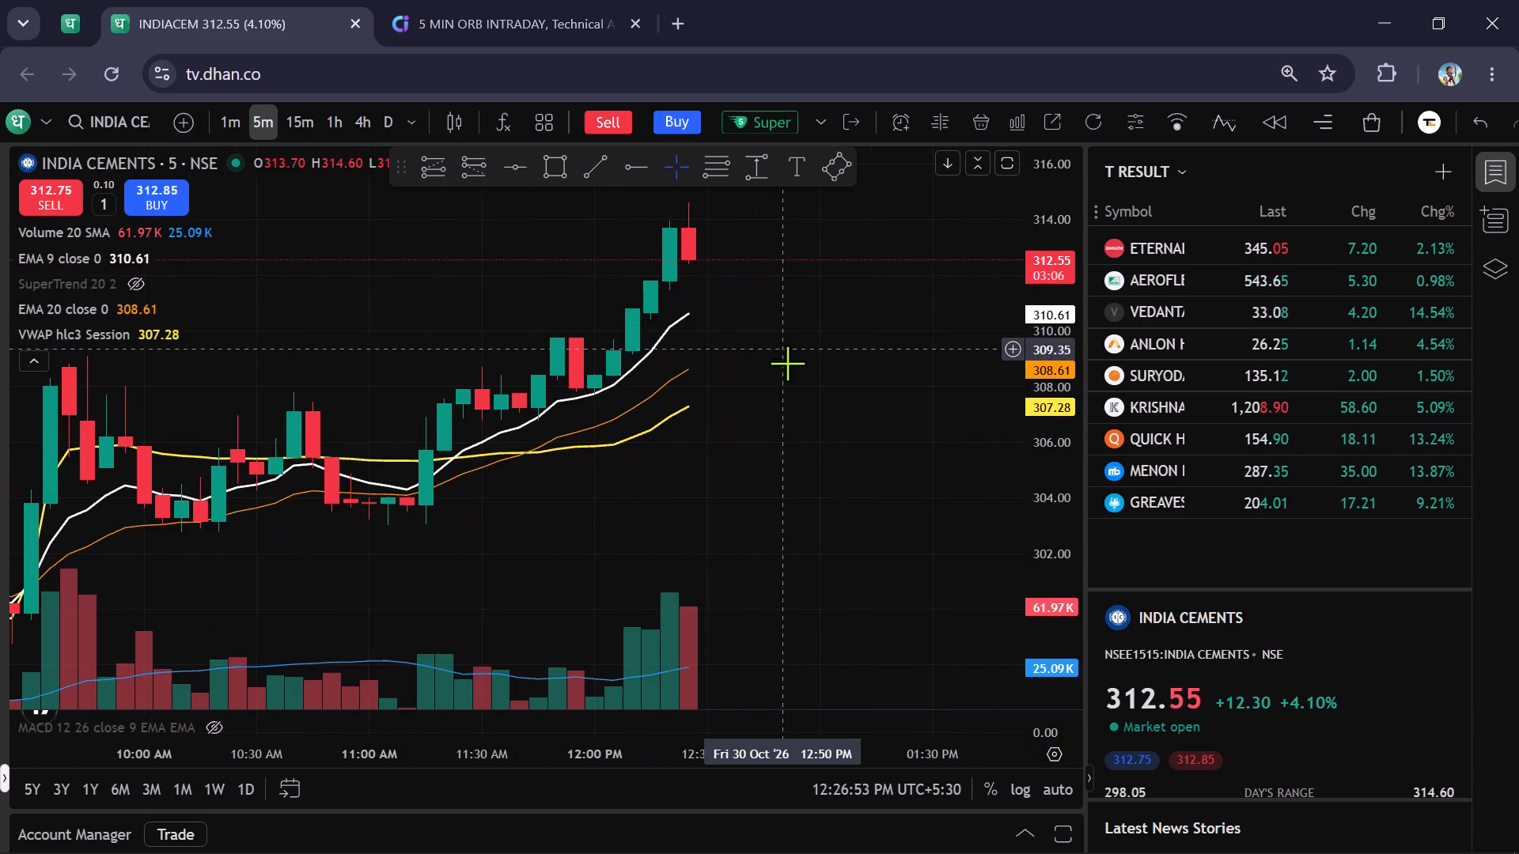
scroll(790, 368, up, 1)
drag(860, 357, 843, 486)
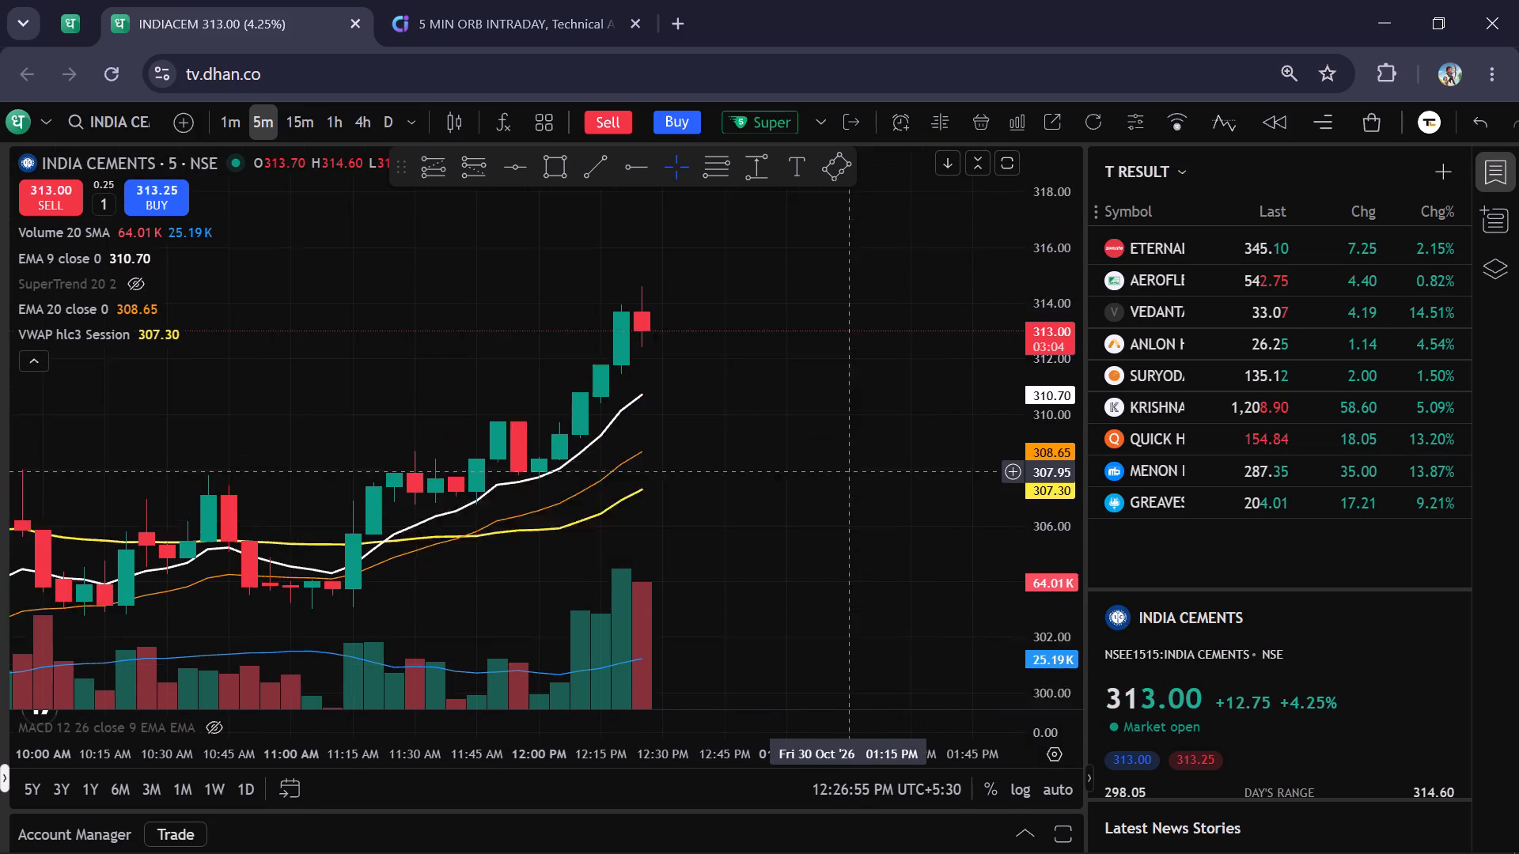
drag(843, 486, 837, 519)
scroll(1049, 420, down, 9)
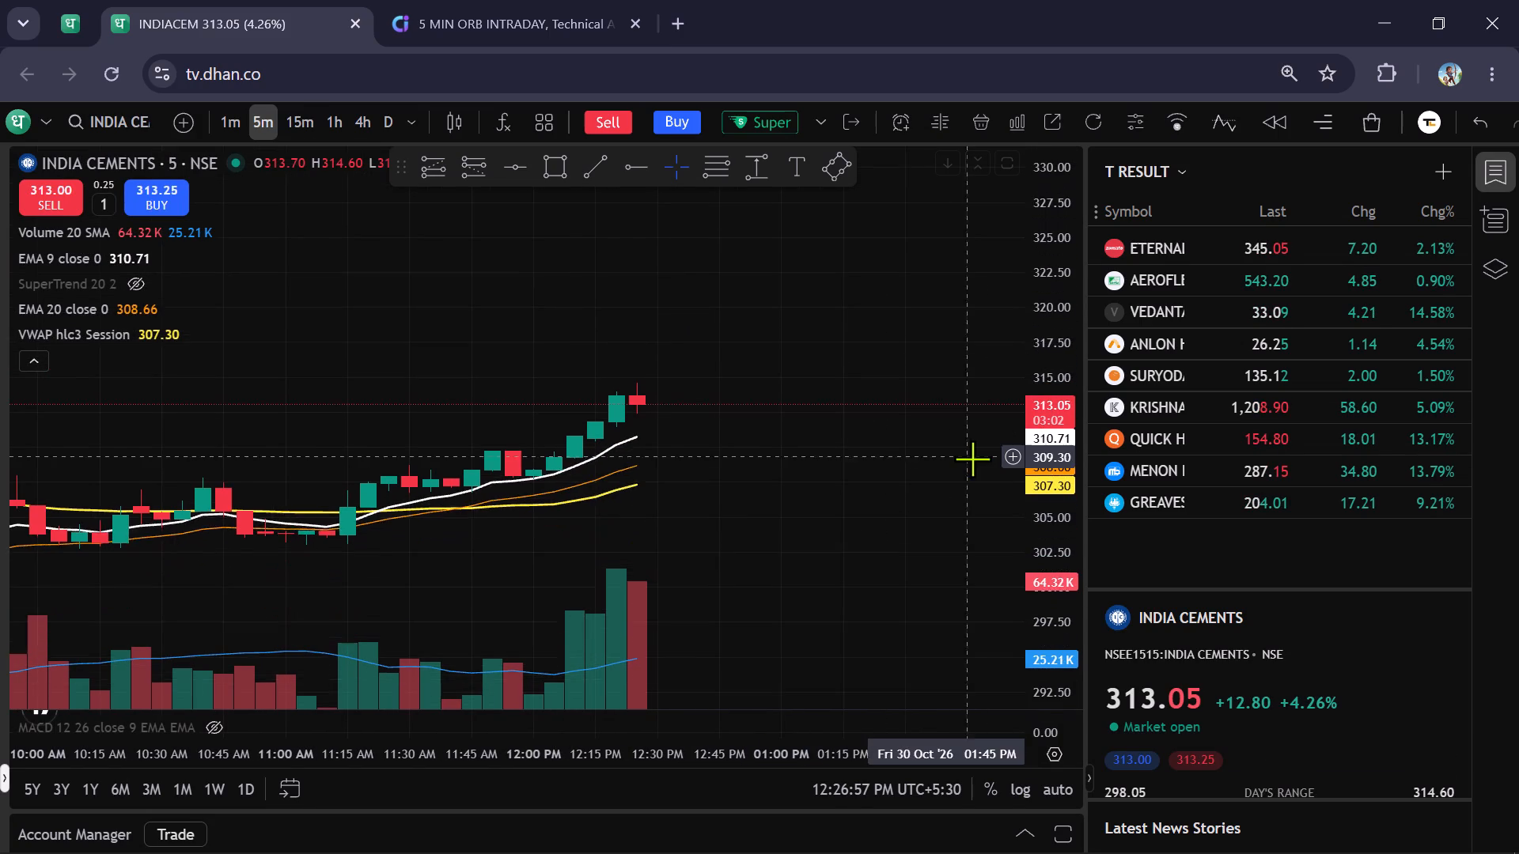
scroll(972, 459, down, 3)
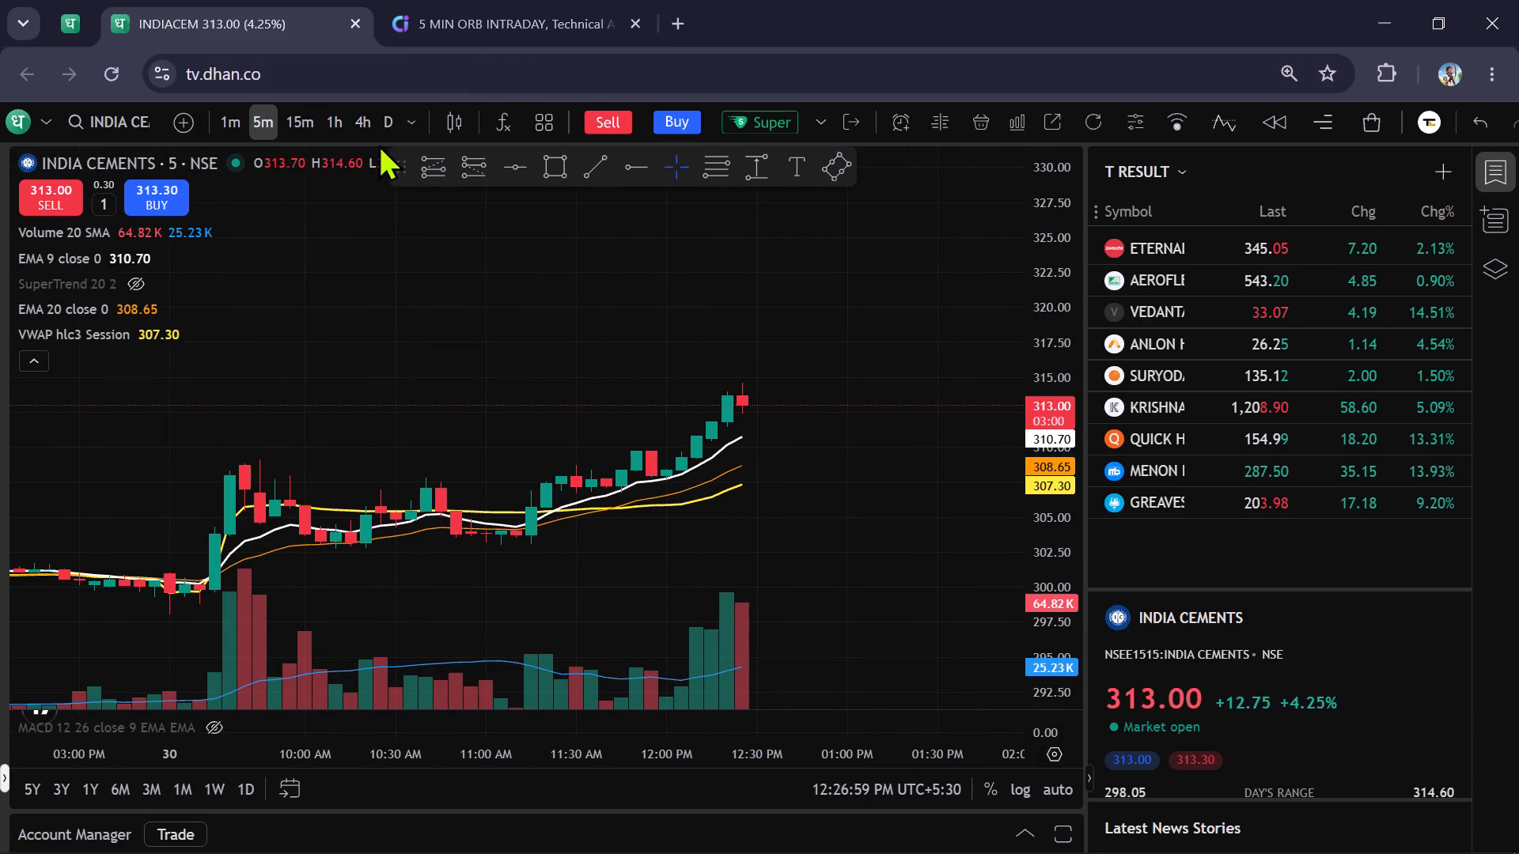
Start an intraday buy Super Order for India Cements as a limit order with quantity 300.
click(775, 131)
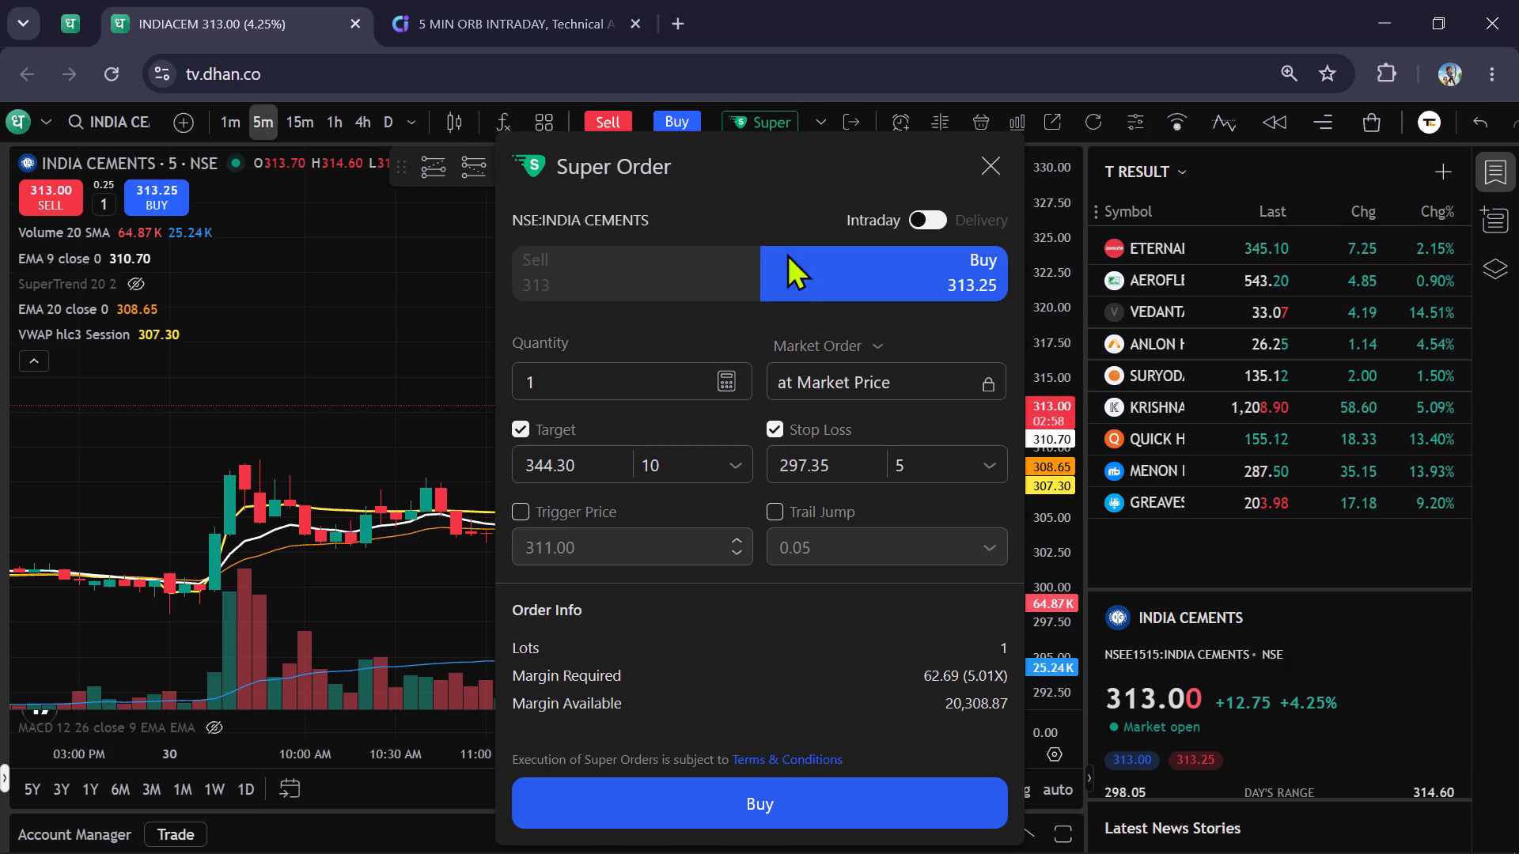
click(822, 346)
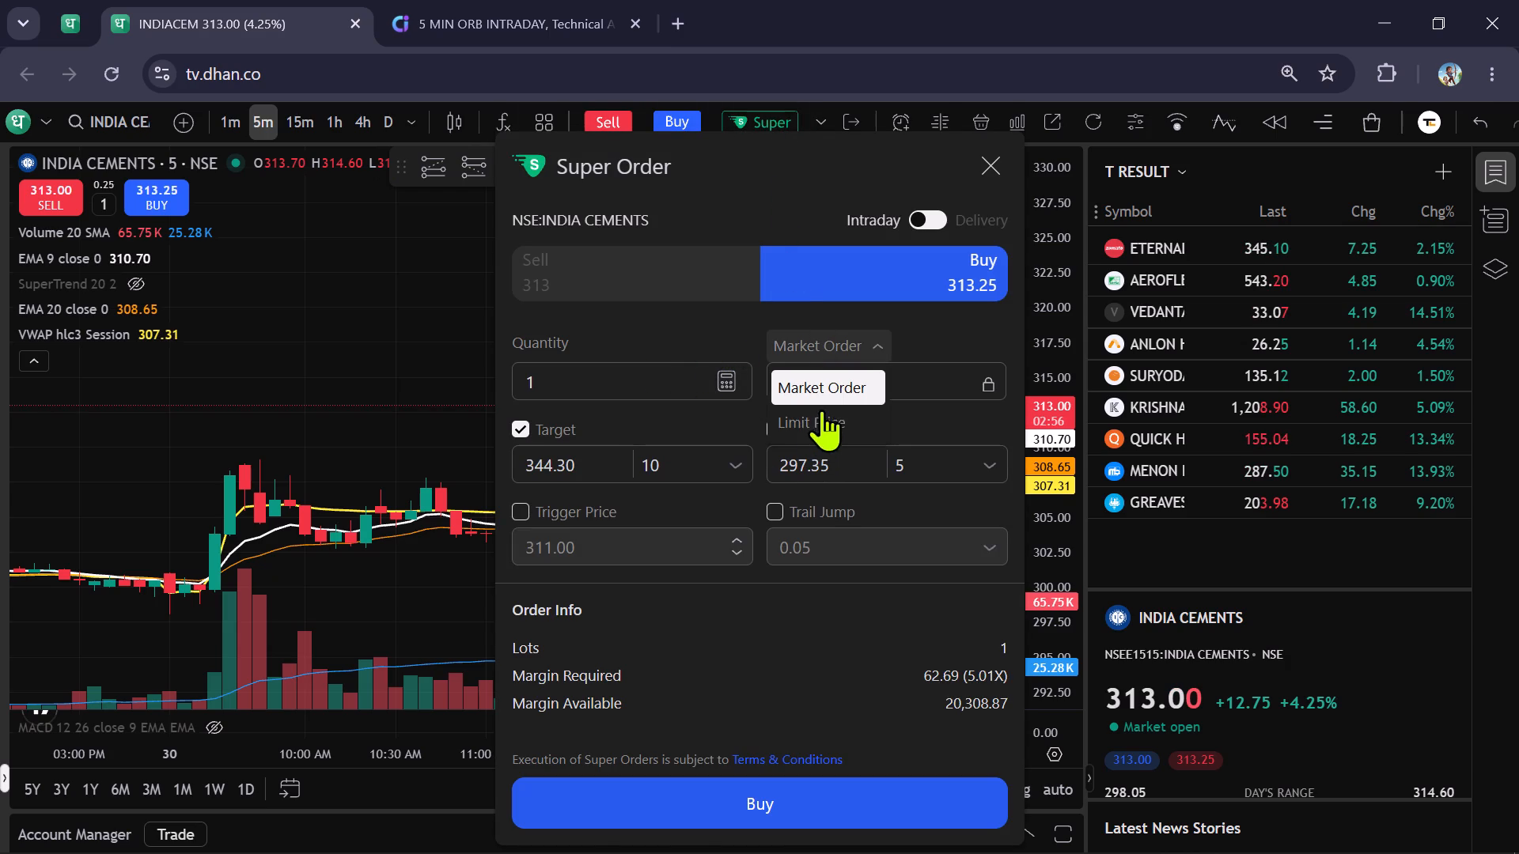
click(821, 410)
click(615, 384)
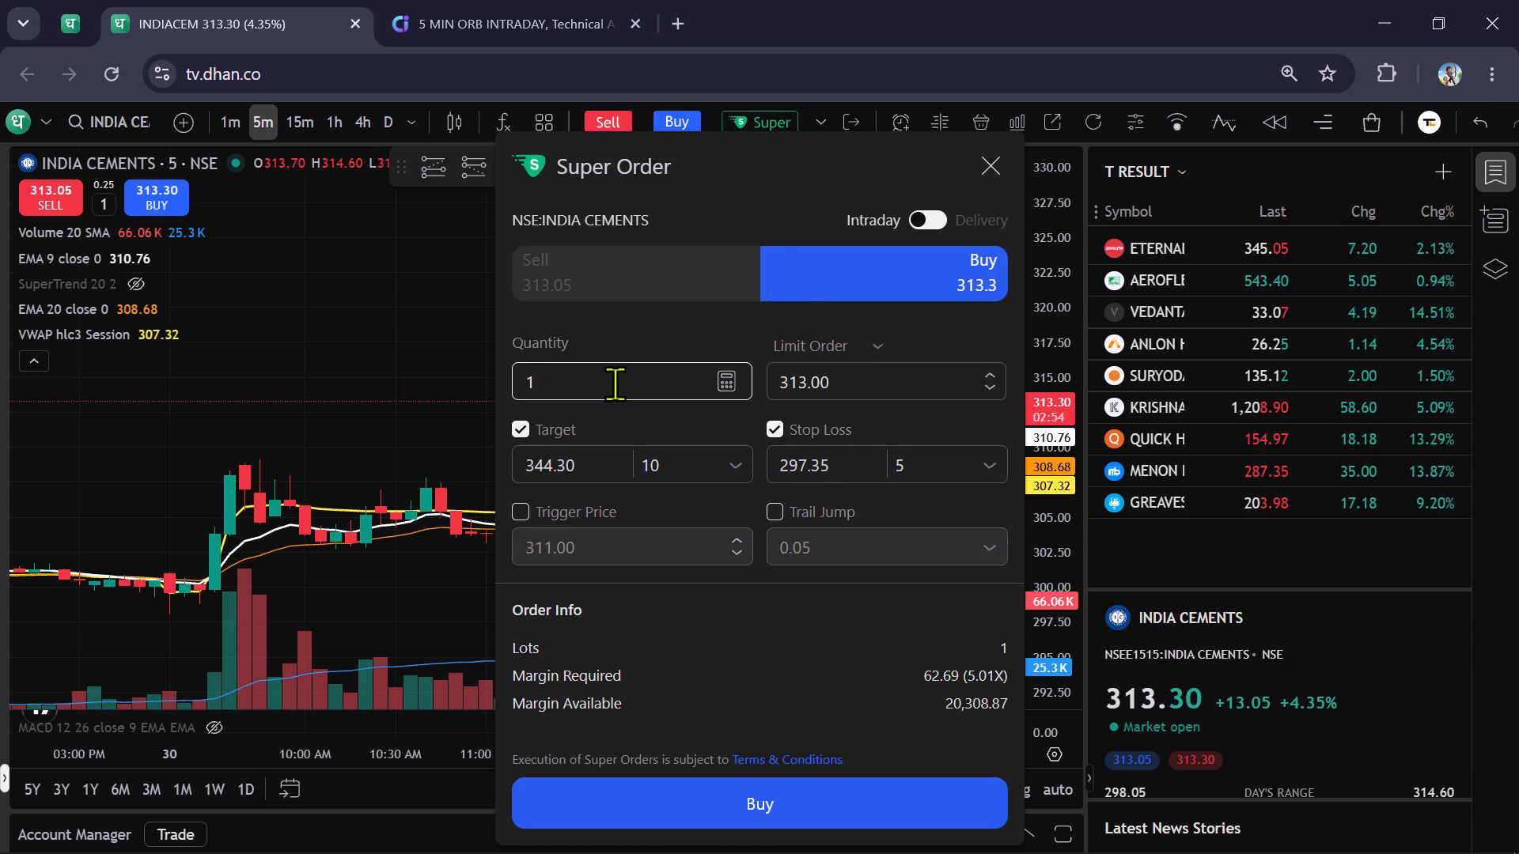
key(BackSpace)
text(400)
key(BackSpace)
key(BackSpace)
key(BackSpace)
key(BackSpace)
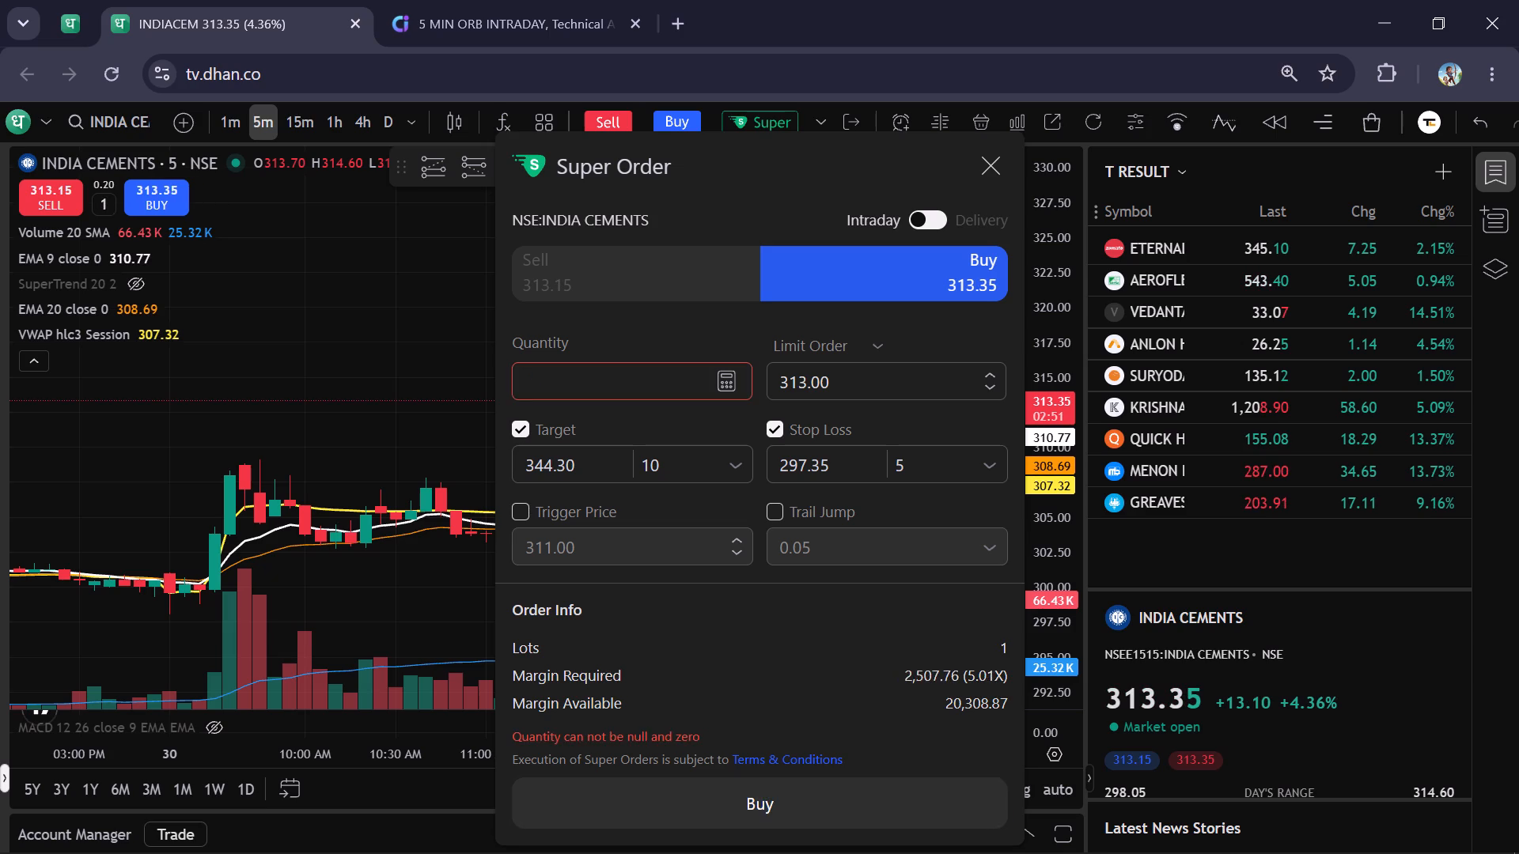
text(300)
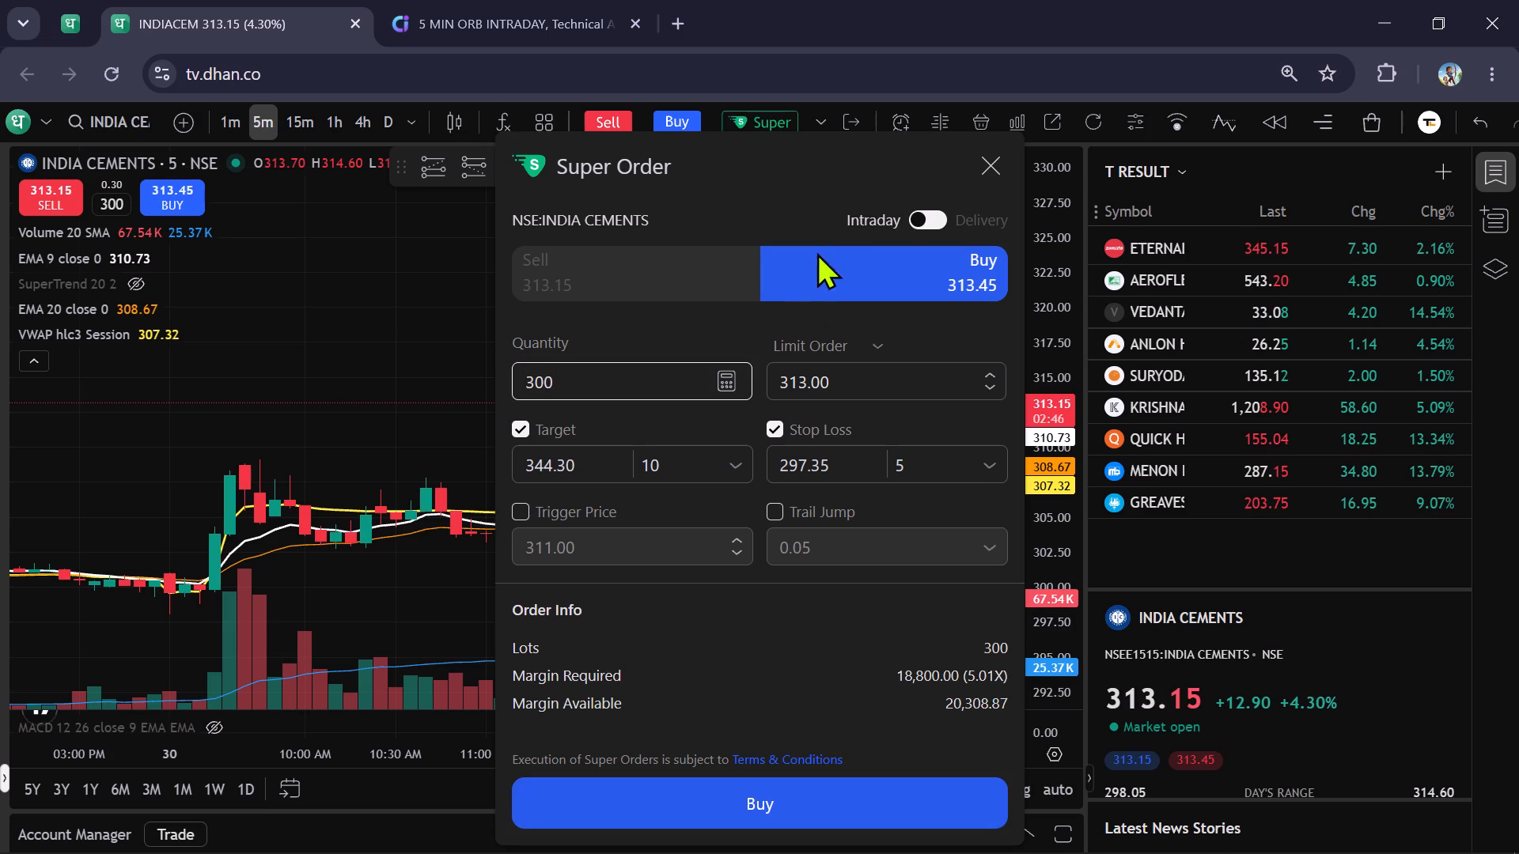
Move the Super Order form off the latest candles and set its limit price to 295.
drag(825, 202, 368, 151)
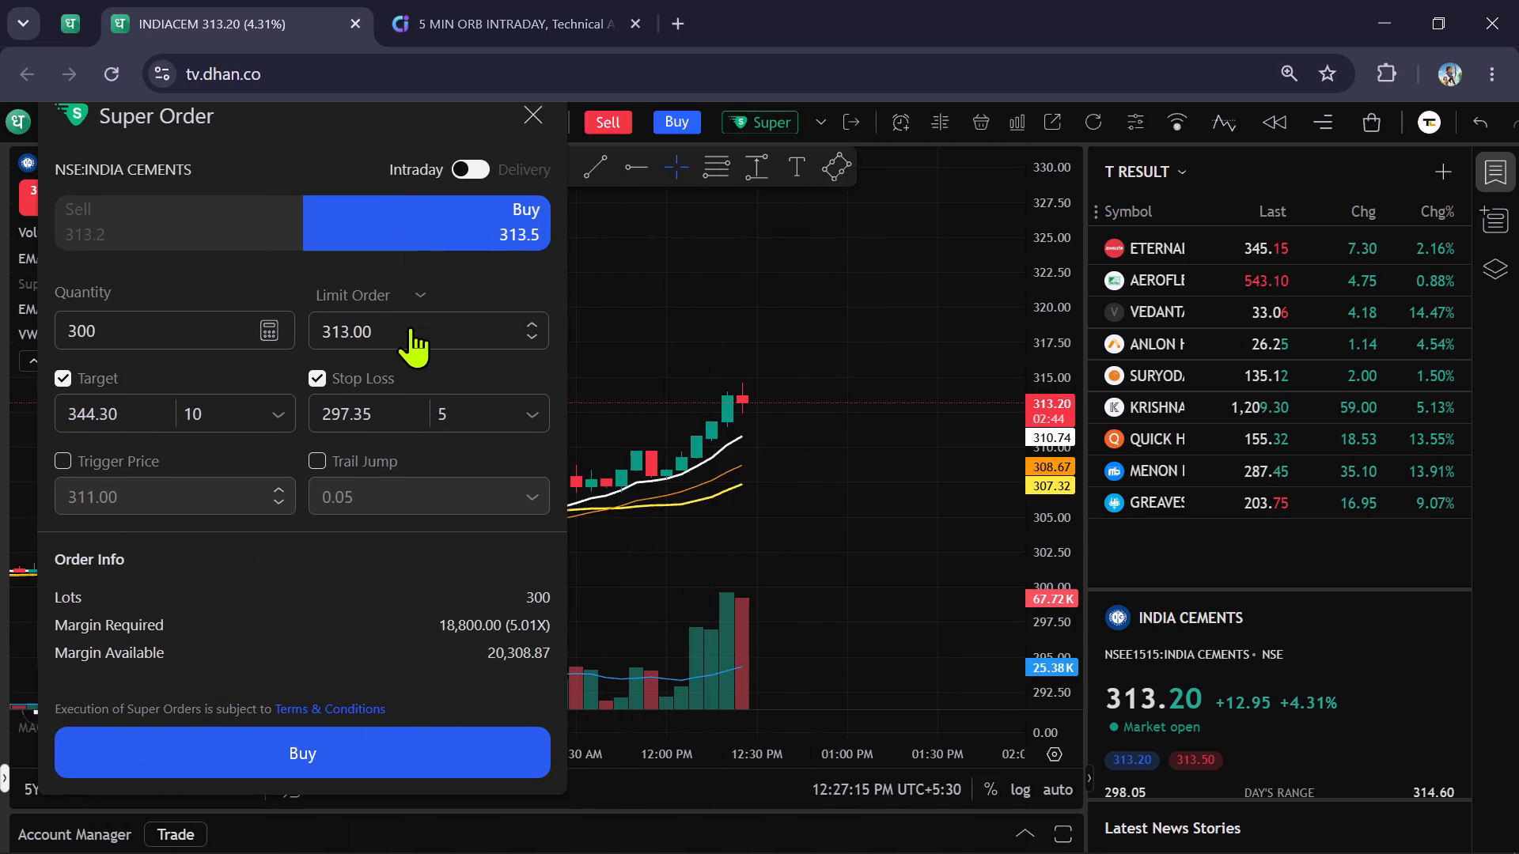
click(410, 327)
key(BackSpace)
key(BackSpace)
key(BackSpace)
key(BackSpace)
key(BackSpace)
key(BackSpace)
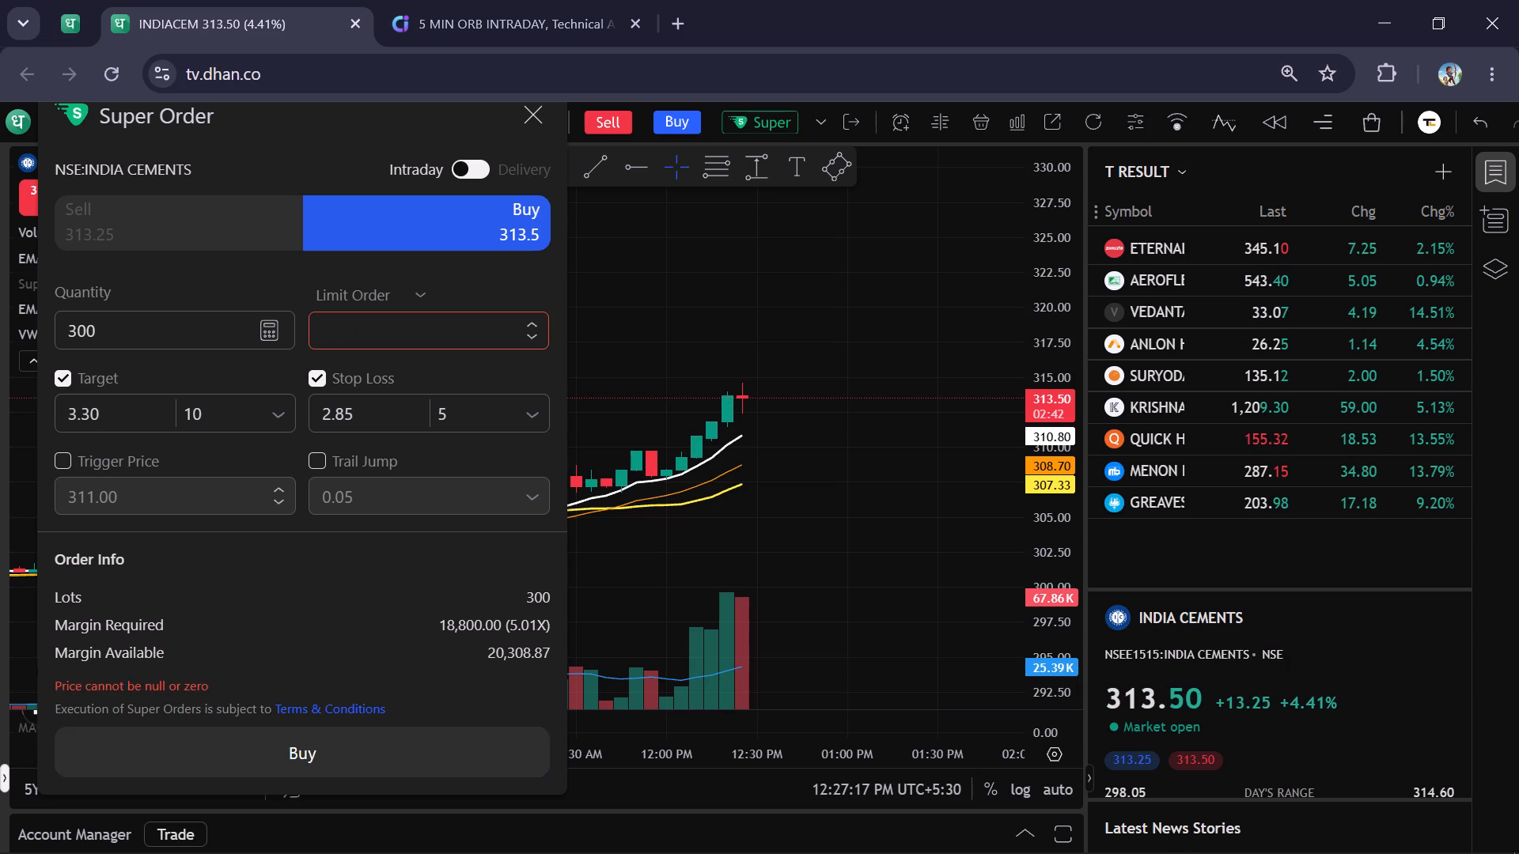
text(295)
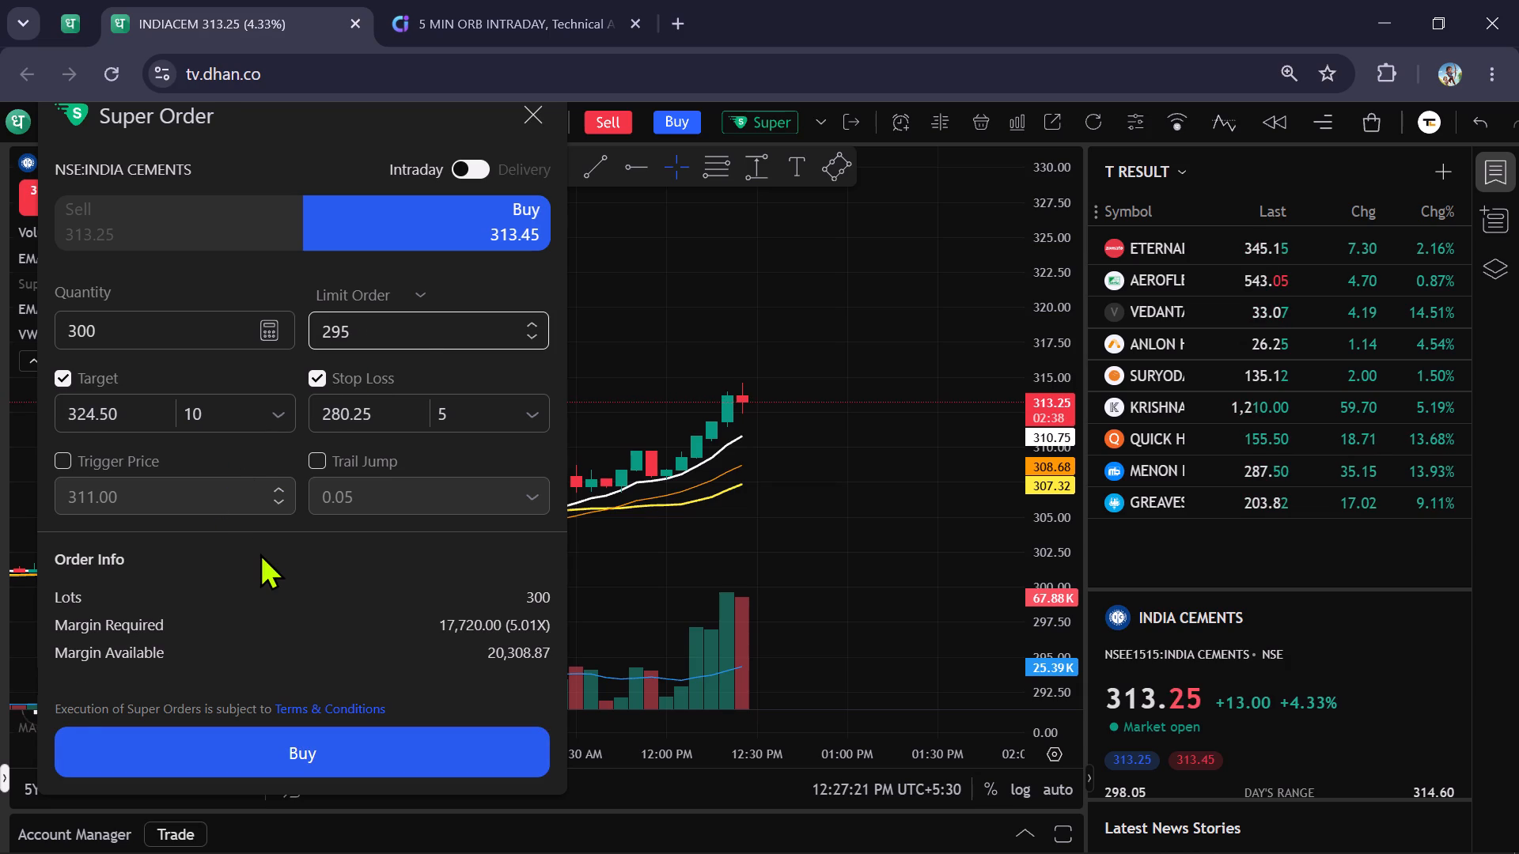
Check India Cements' daily chart with the order form moved clear, and return to the 5-minute timeframe.
drag(350, 593, 377, 615)
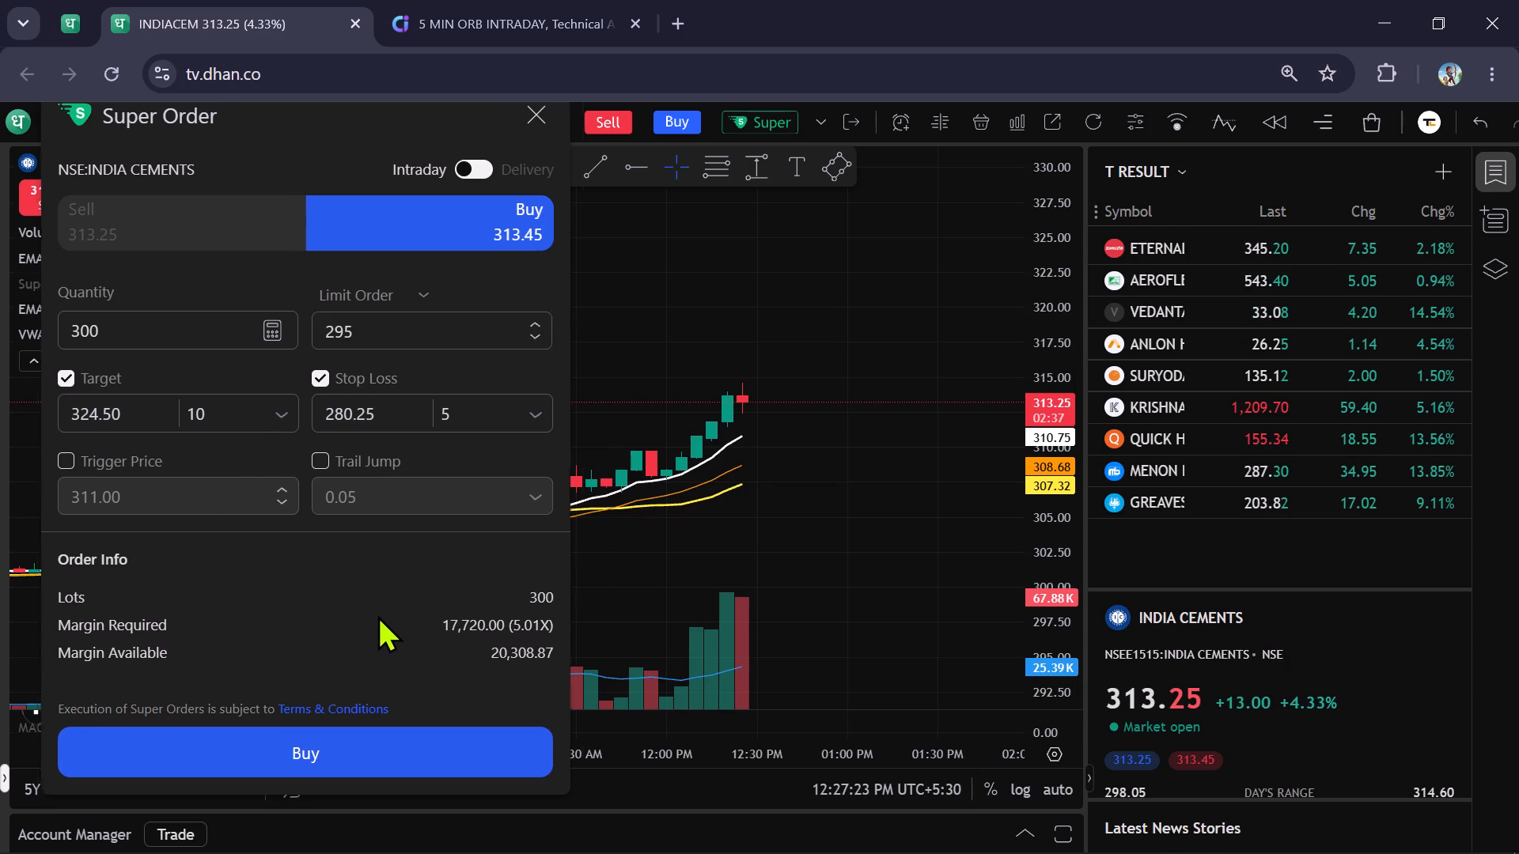
drag(377, 615, 387, 754)
drag(403, 308, 358, 576)
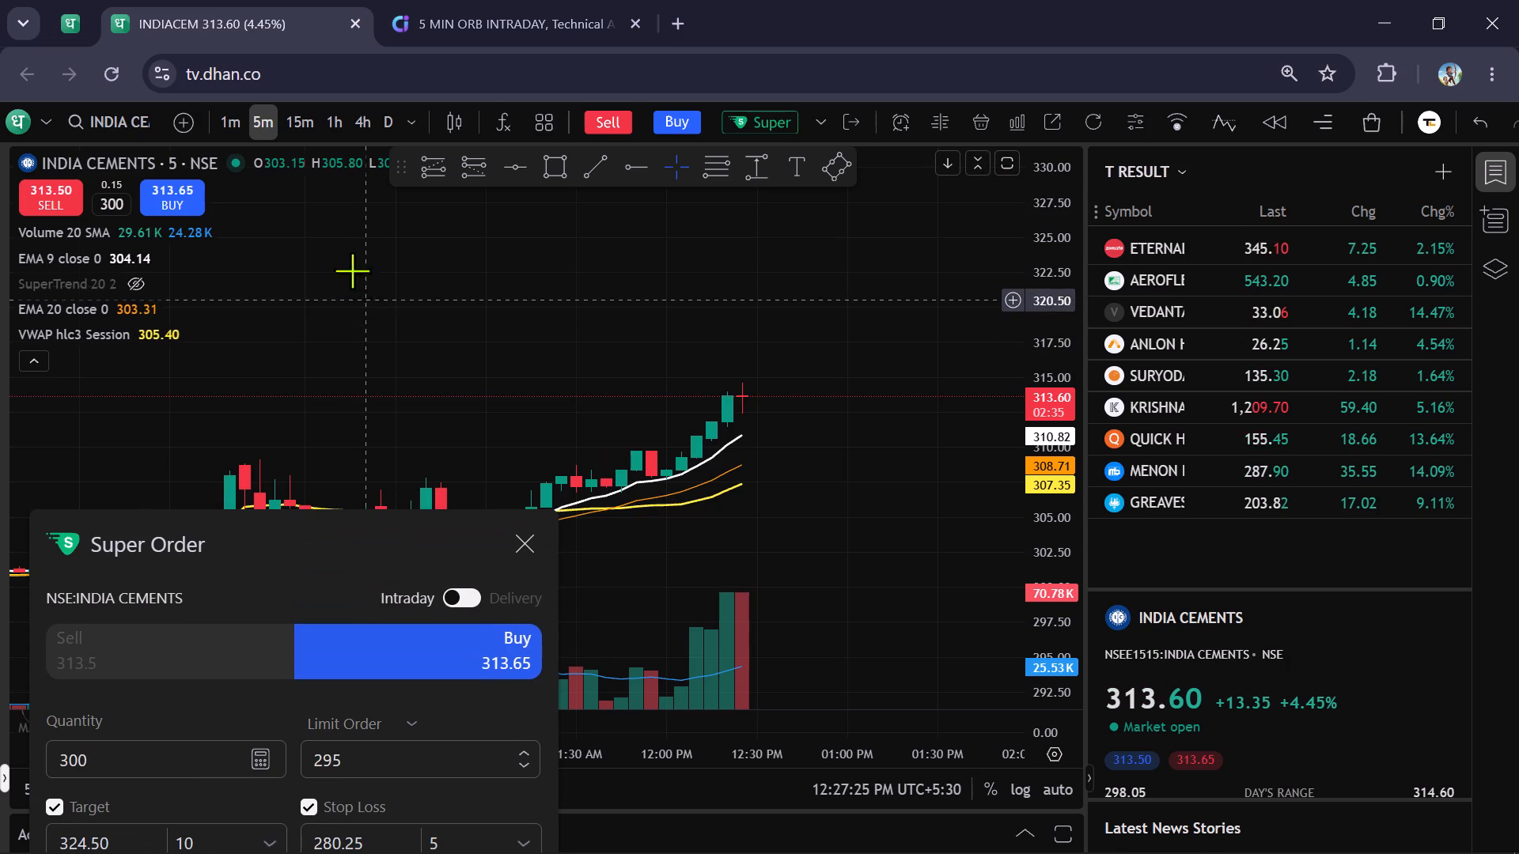
click(388, 117)
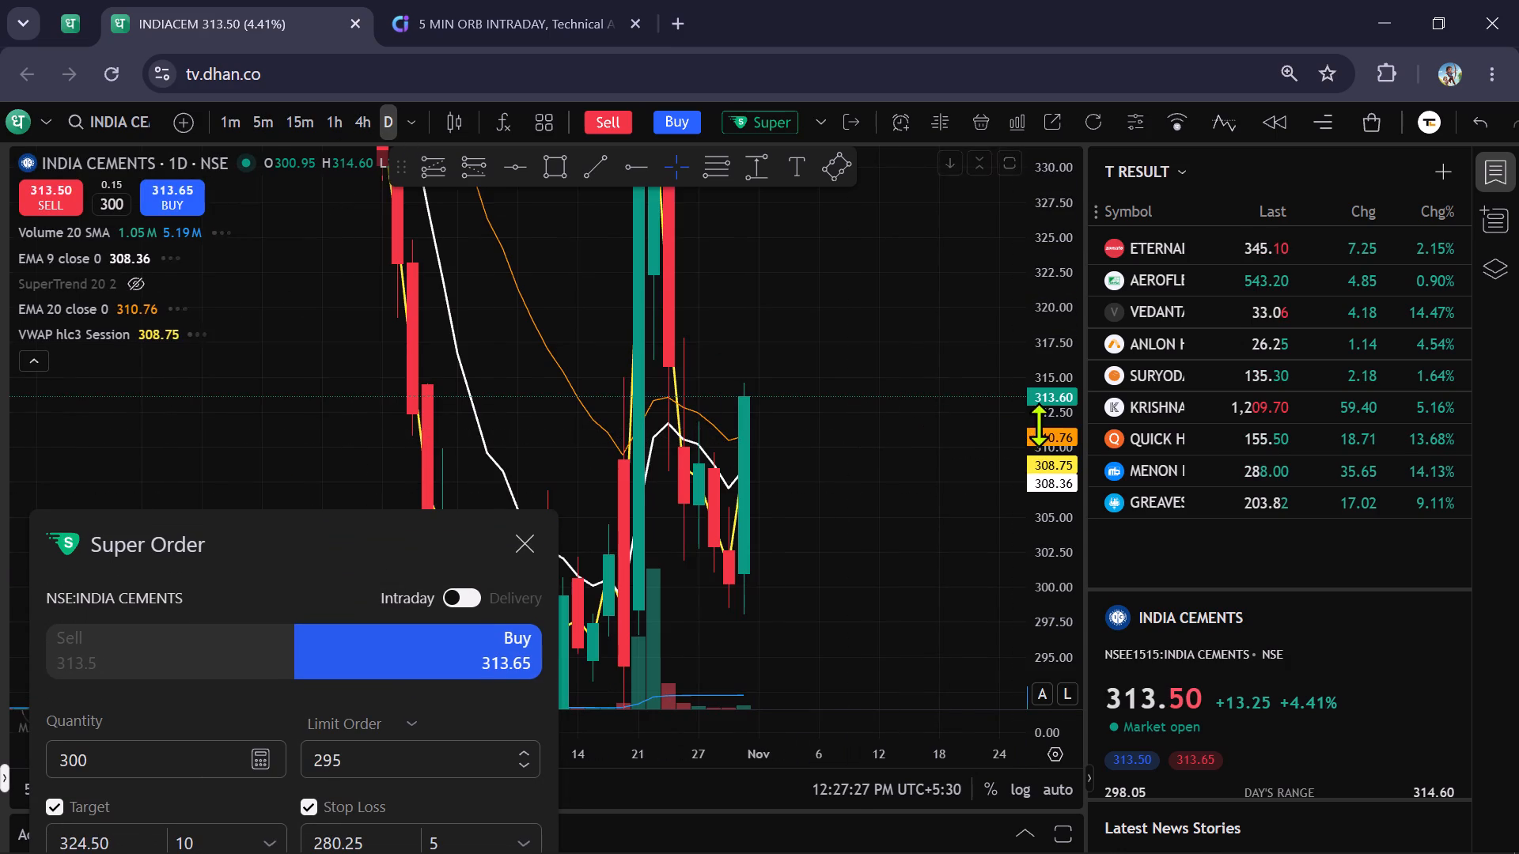
scroll(1054, 422, down, 6)
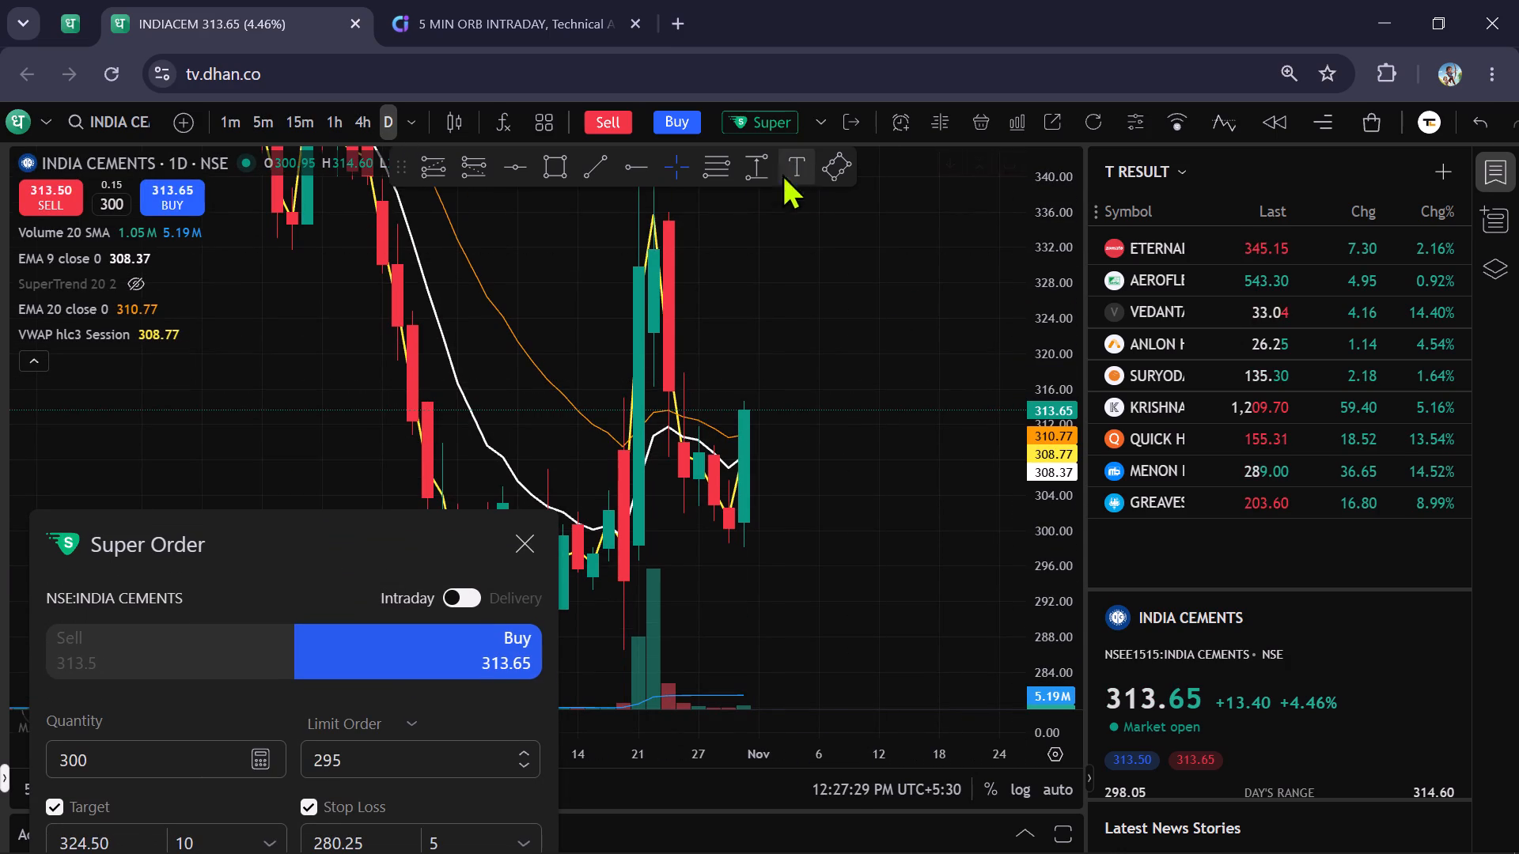
click(268, 119)
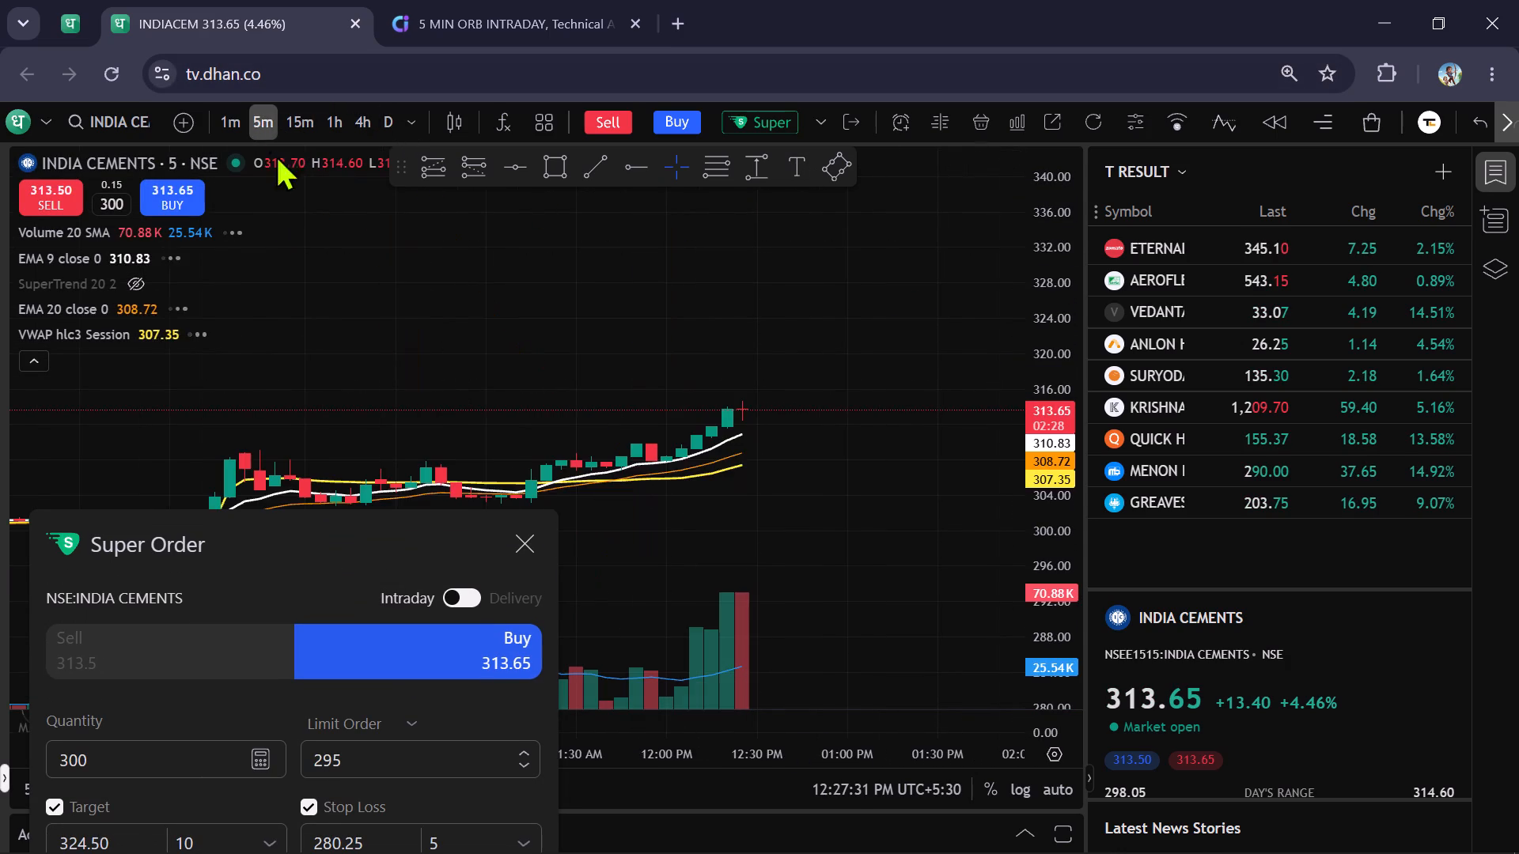
scroll(568, 342, up, 1)
Place the India Cements Super Order to buy 300 at 295 with target 324.50 and stop loss 280.25.
drag(356, 566, 422, 218)
drag(406, 691, 405, 562)
click(403, 705)
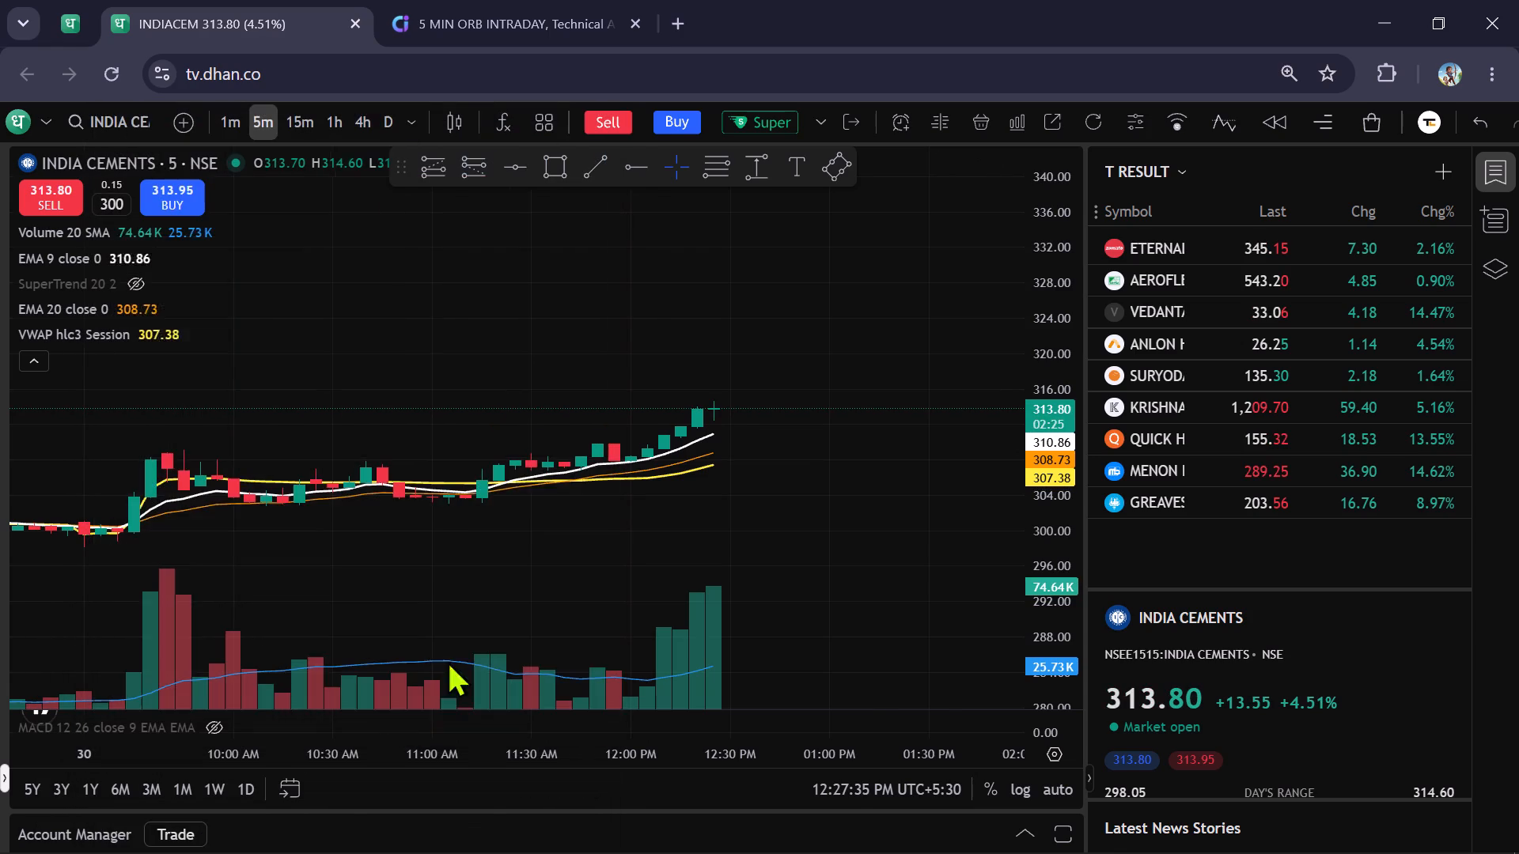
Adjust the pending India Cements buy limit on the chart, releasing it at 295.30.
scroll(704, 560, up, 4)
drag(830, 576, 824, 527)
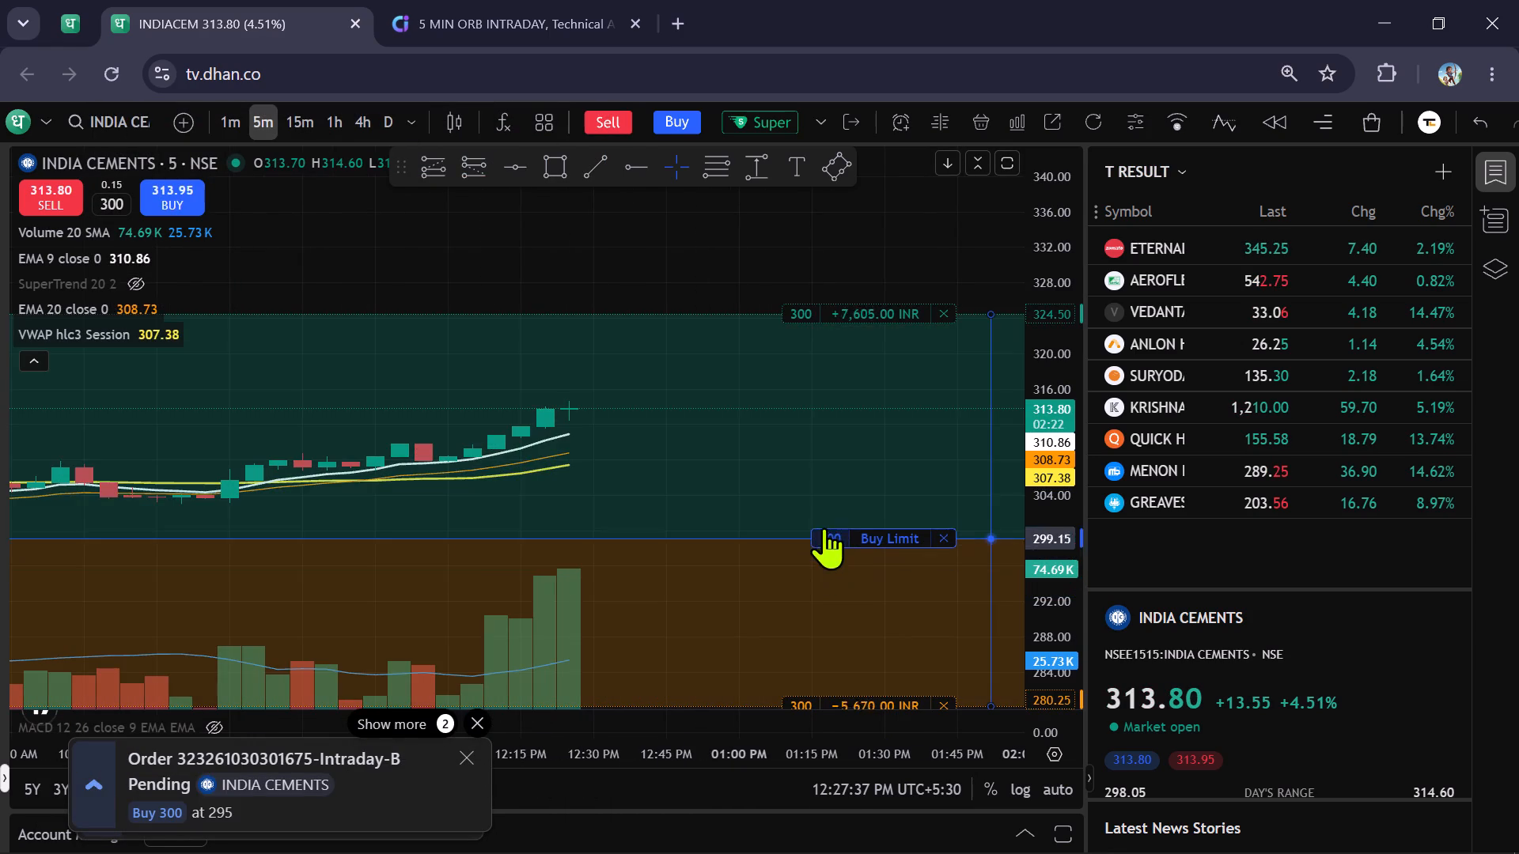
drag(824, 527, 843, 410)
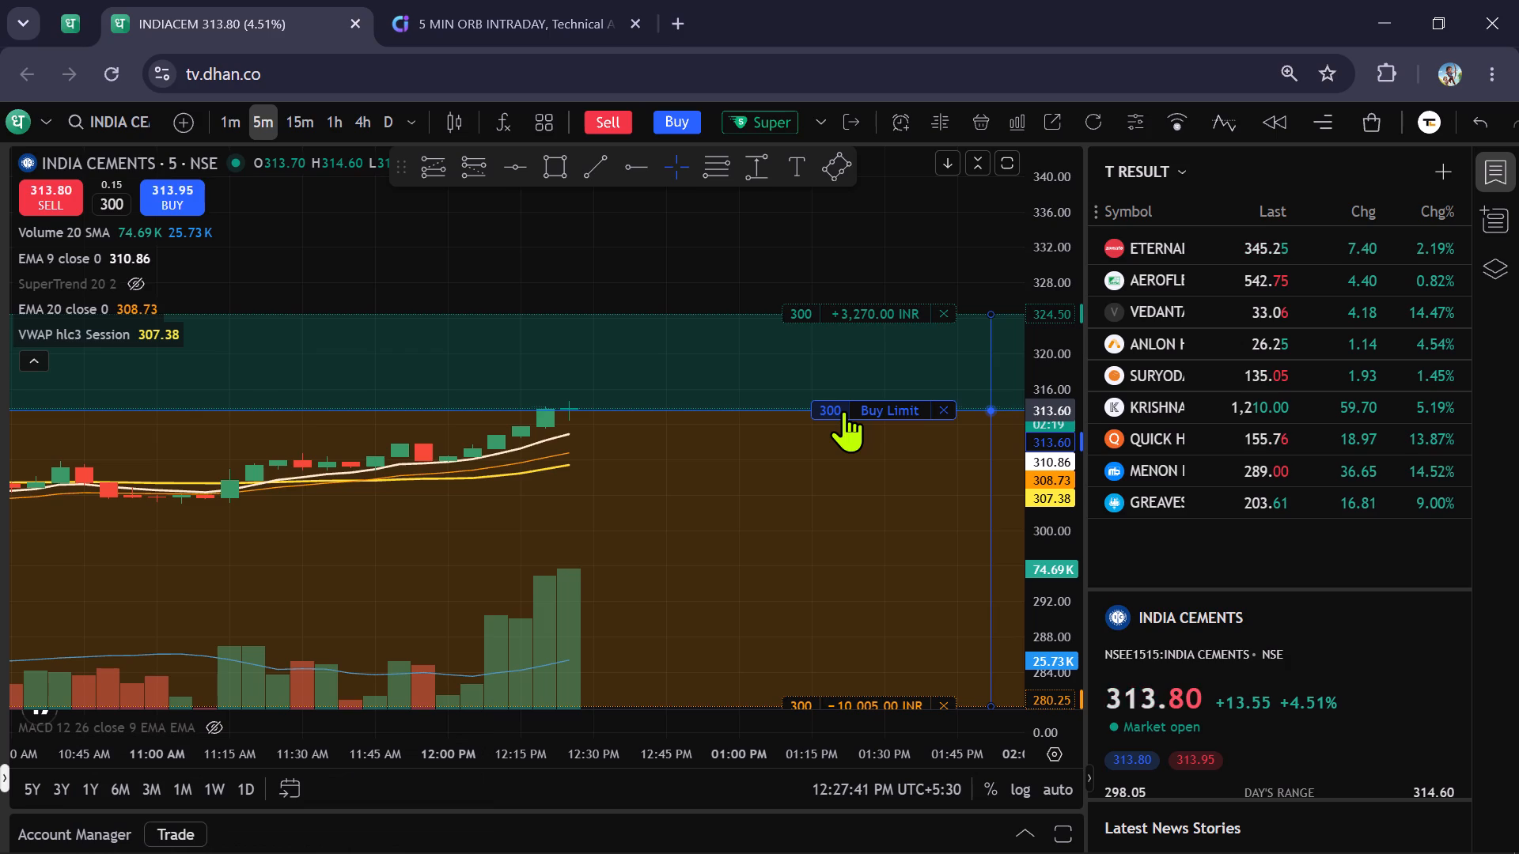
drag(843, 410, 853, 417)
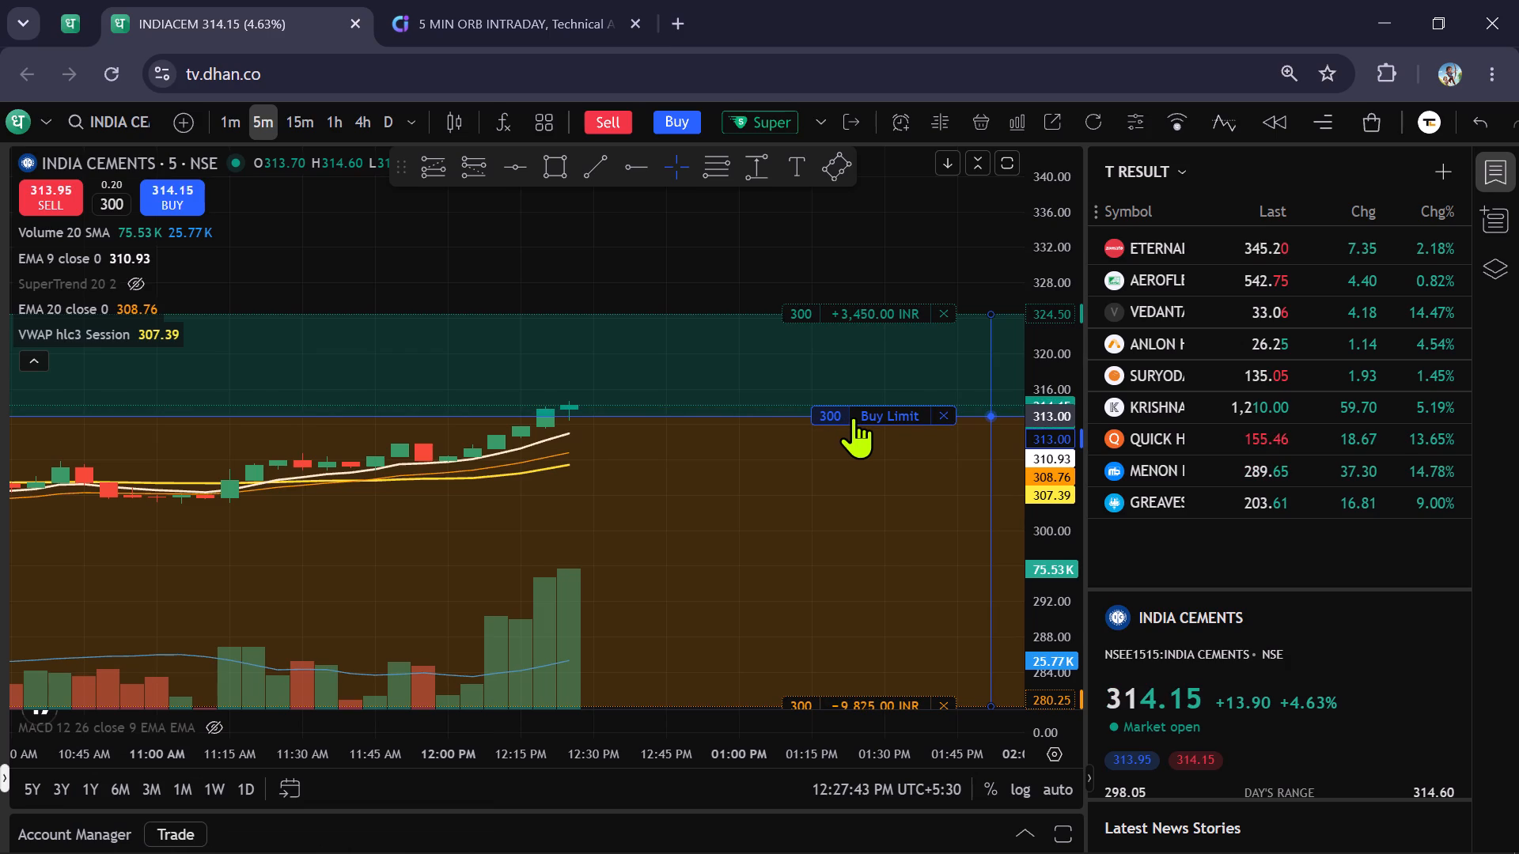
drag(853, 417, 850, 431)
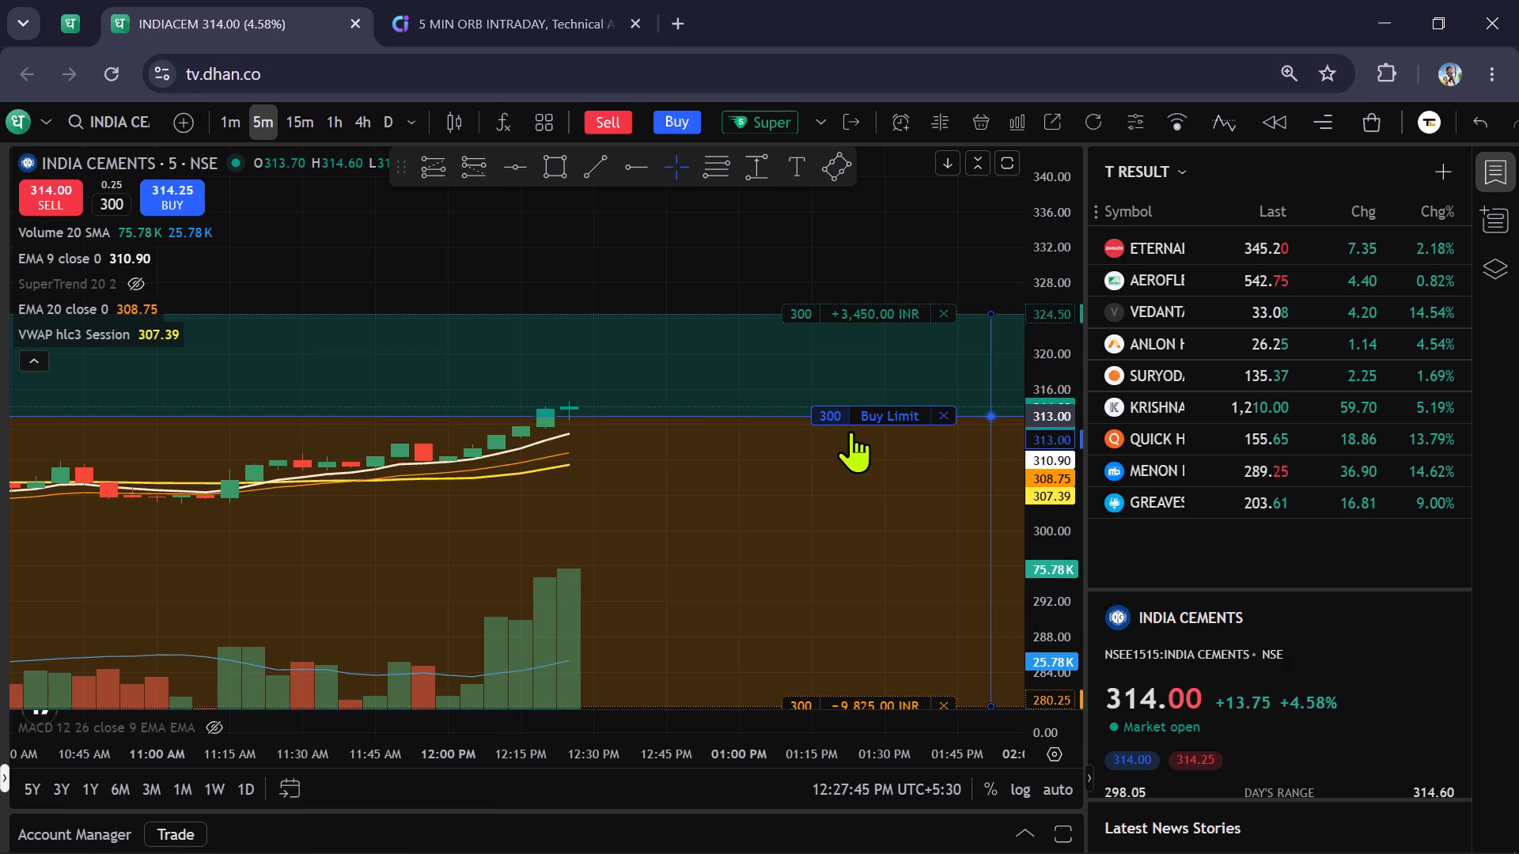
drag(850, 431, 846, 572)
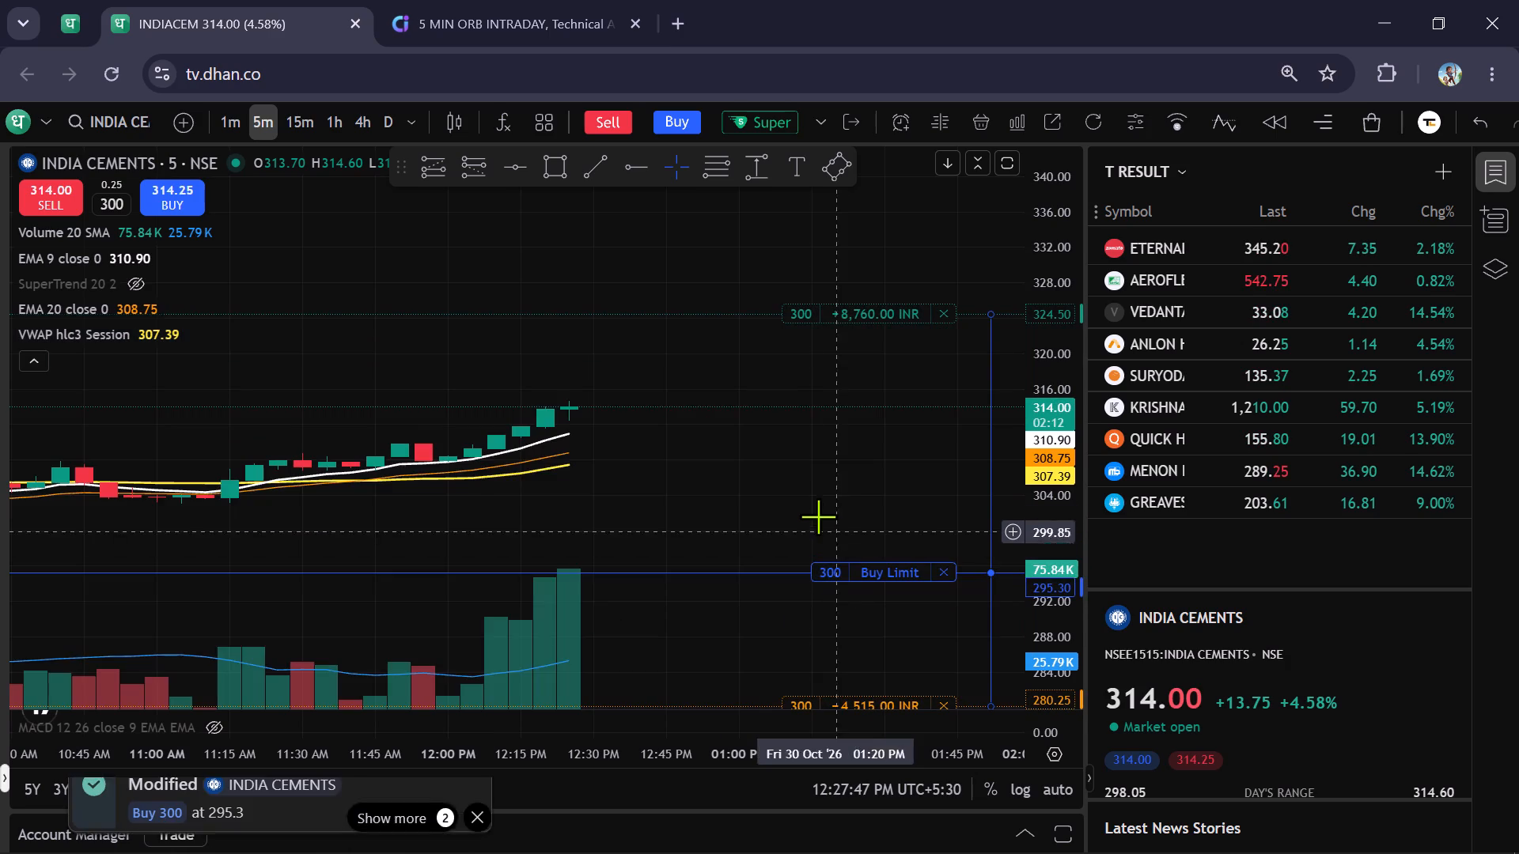
Raise the pending India Cements buy limit on the chart to 313.50.
scroll(817, 509, down, 2)
scroll(817, 509, up, 3)
drag(798, 482, 771, 523)
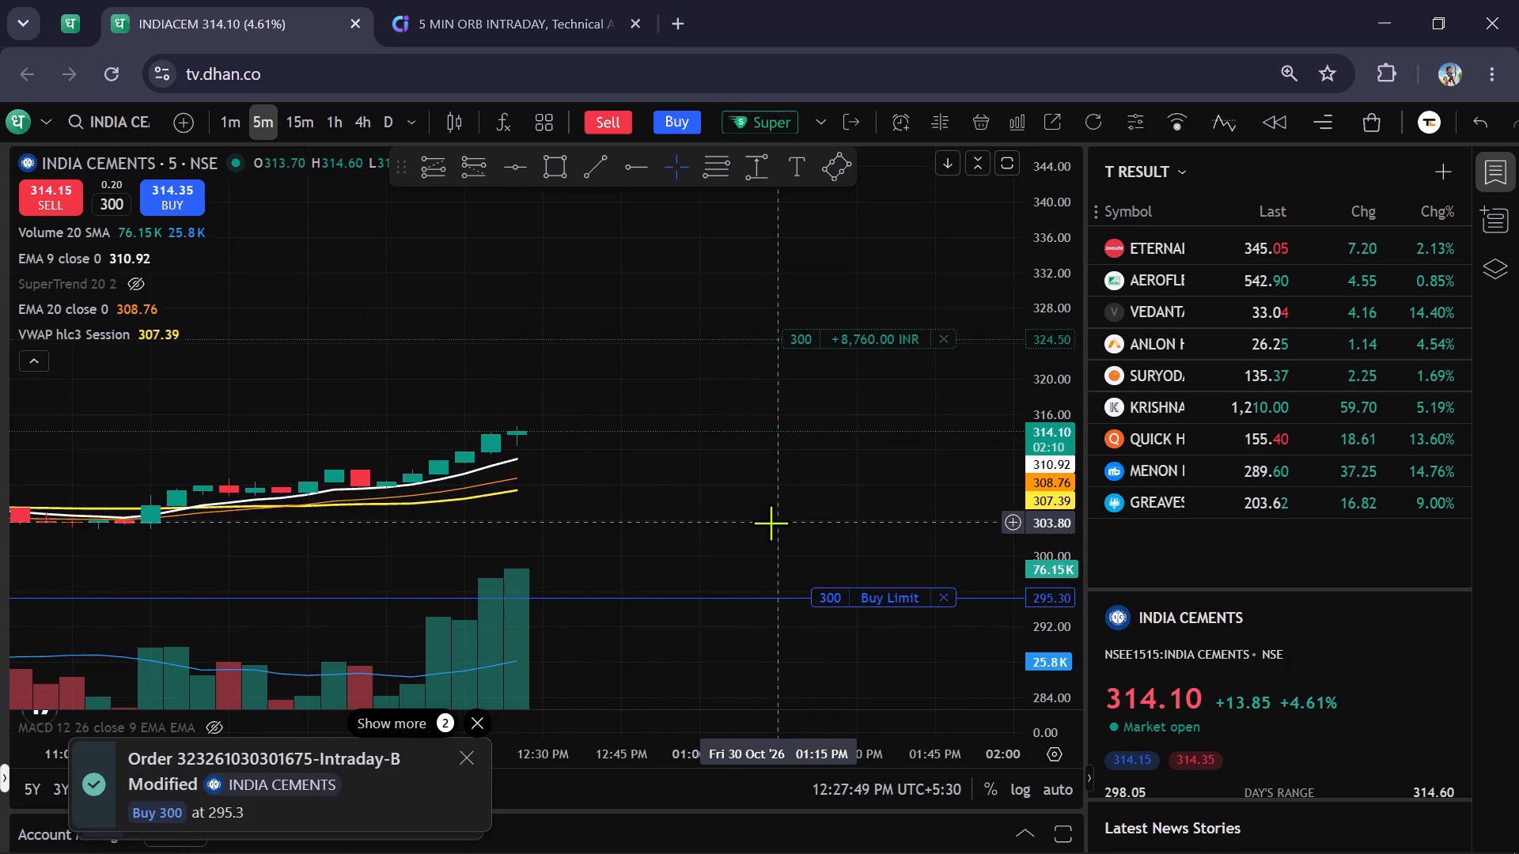
scroll(771, 523, up, 1)
drag(838, 600, 831, 588)
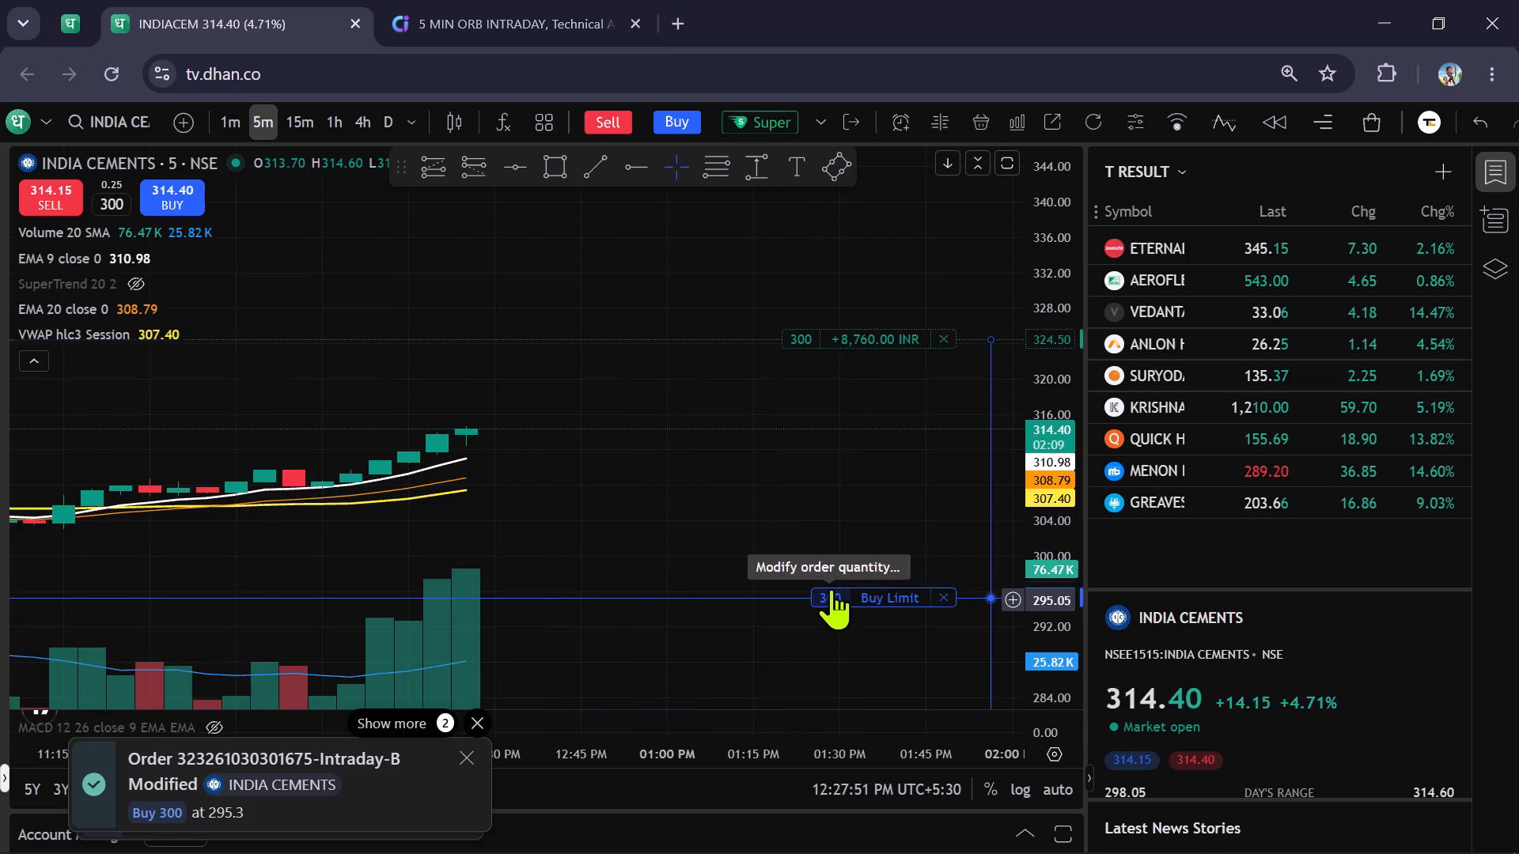
drag(831, 588, 817, 437)
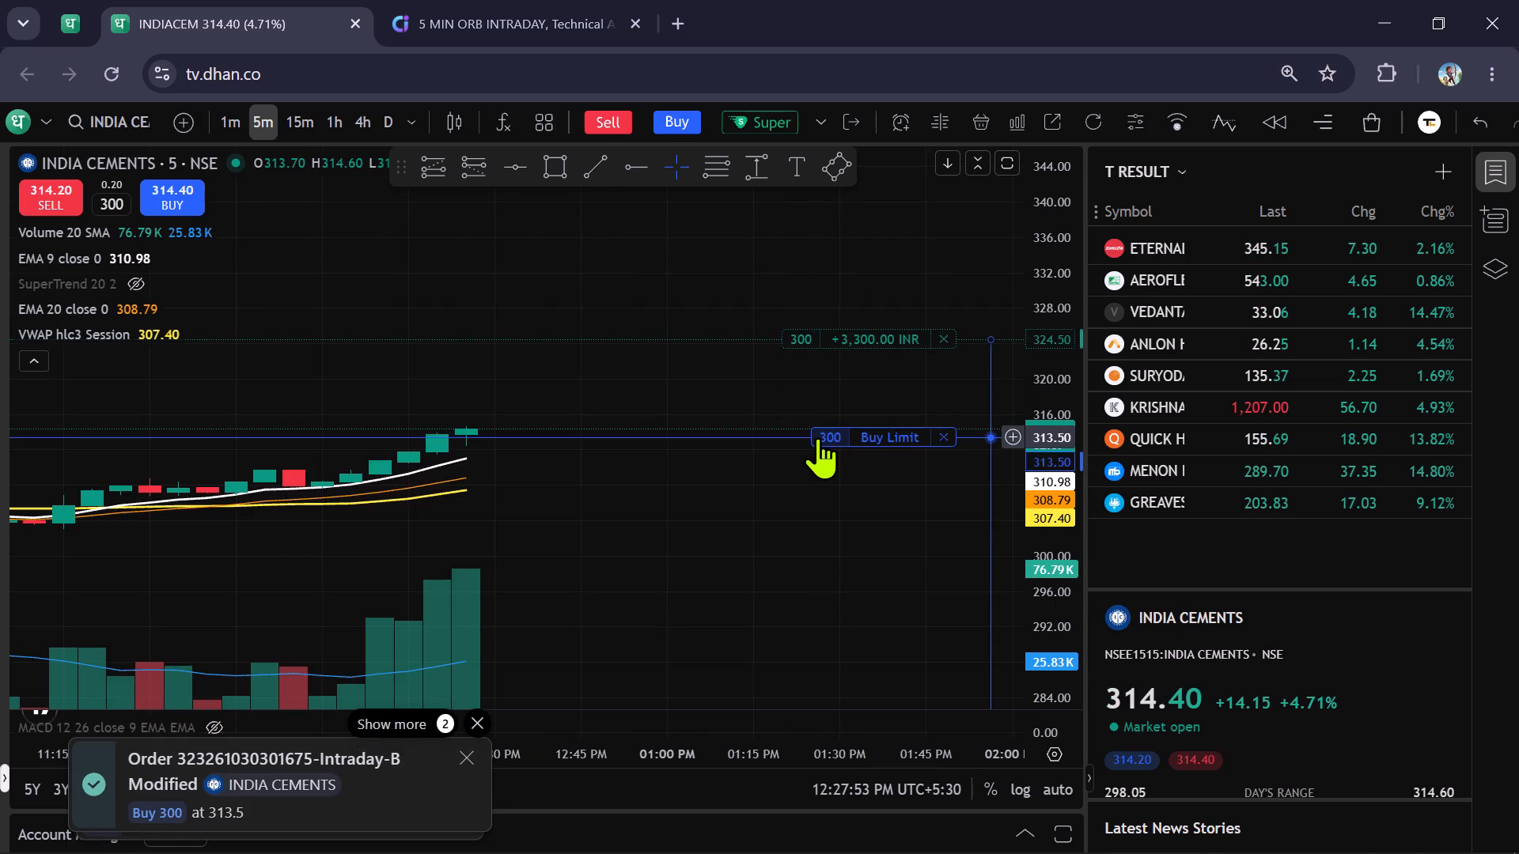
Switch the India Cements chart to 1-minute candles to watch price against the buy limit.
click(231, 112)
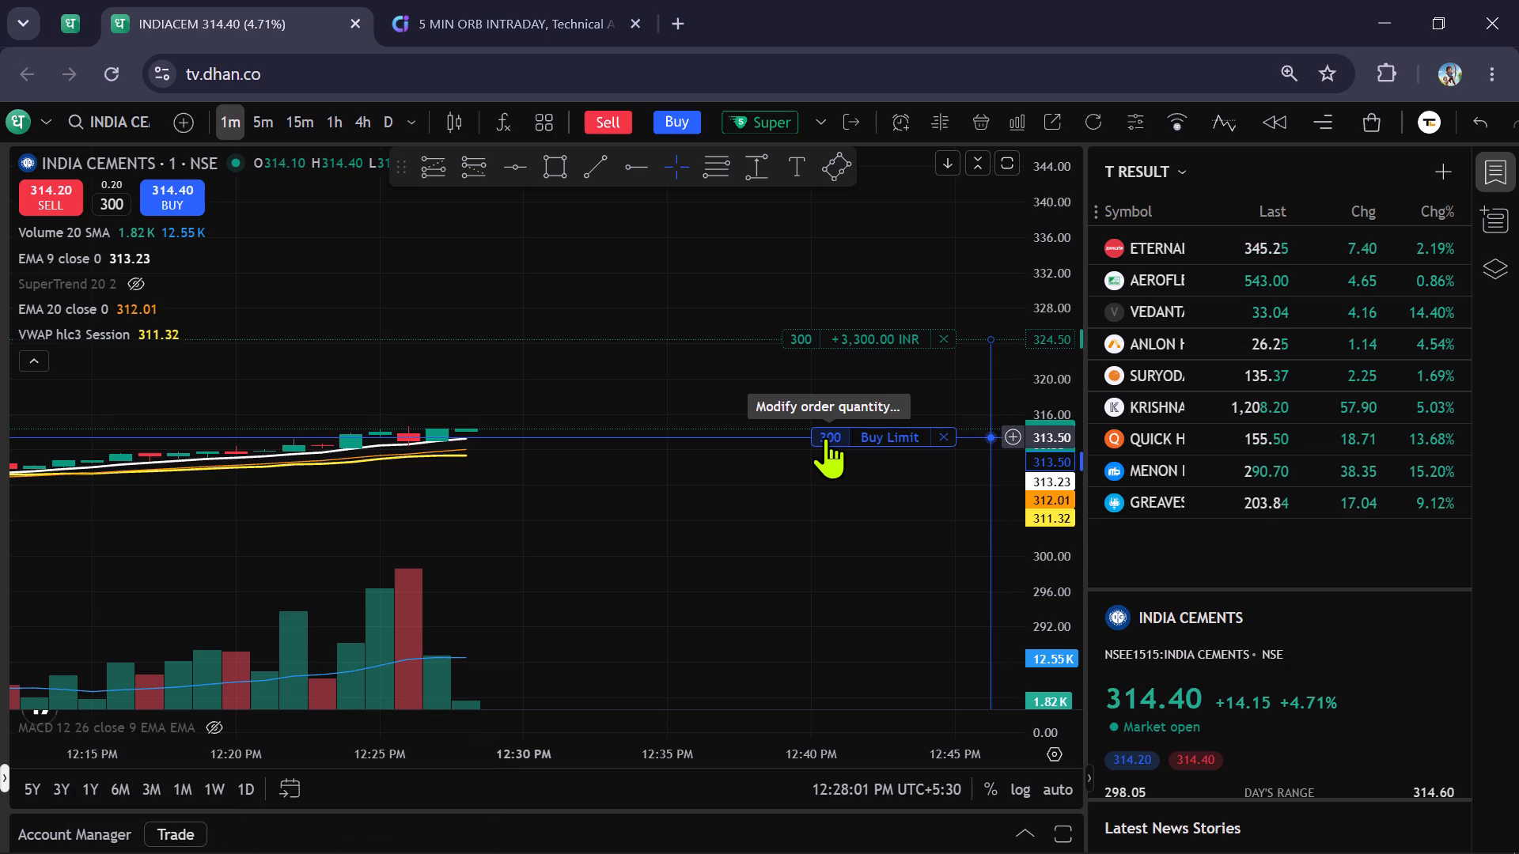
Raise the pending 300-share India Cements buy limit on the chart to 315.05.
drag(825, 437, 820, 429)
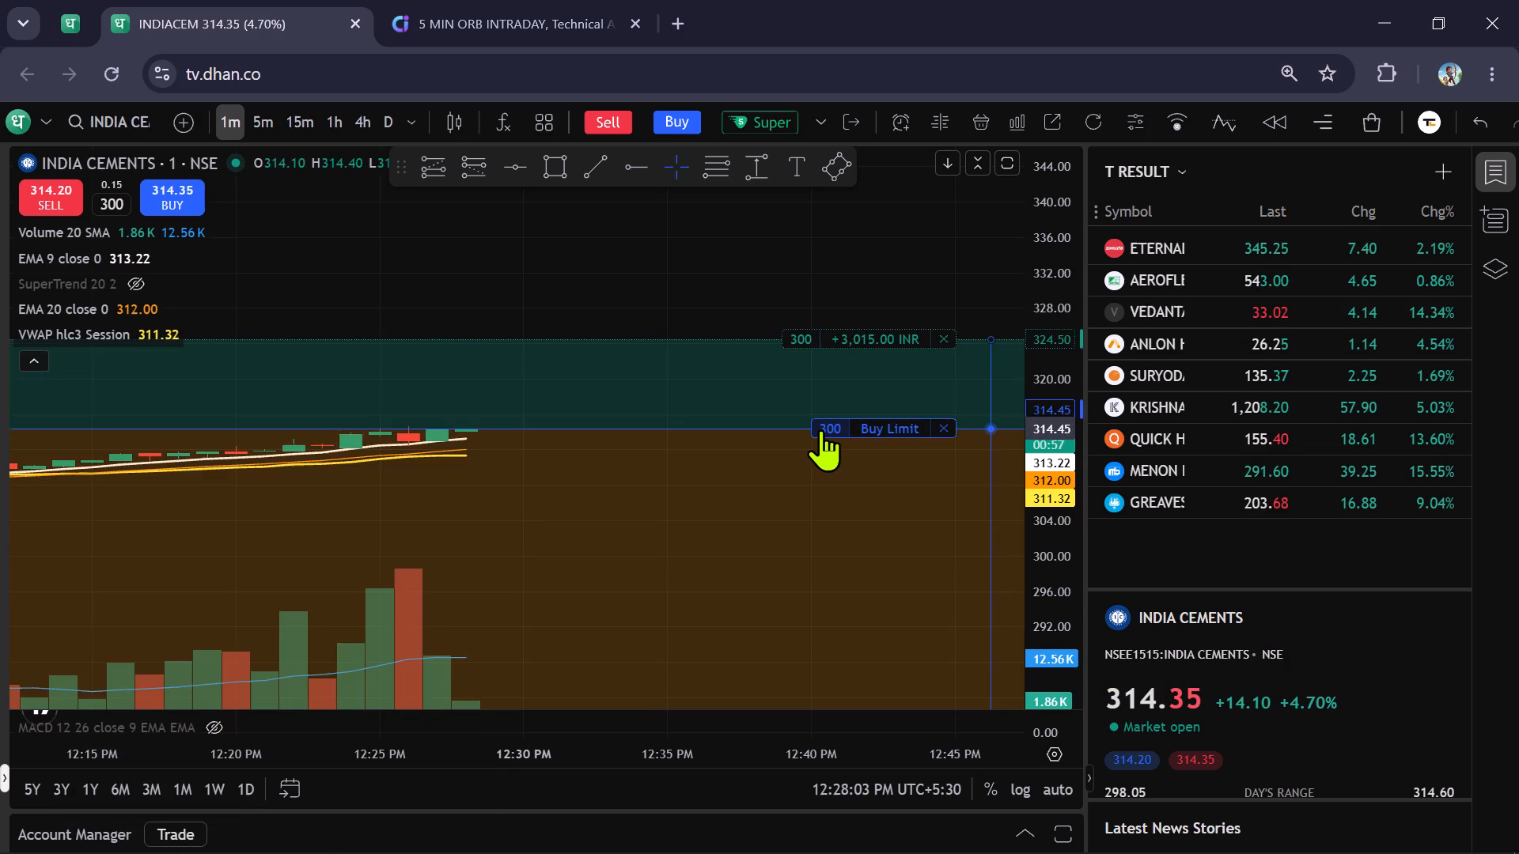
drag(820, 429, 827, 444)
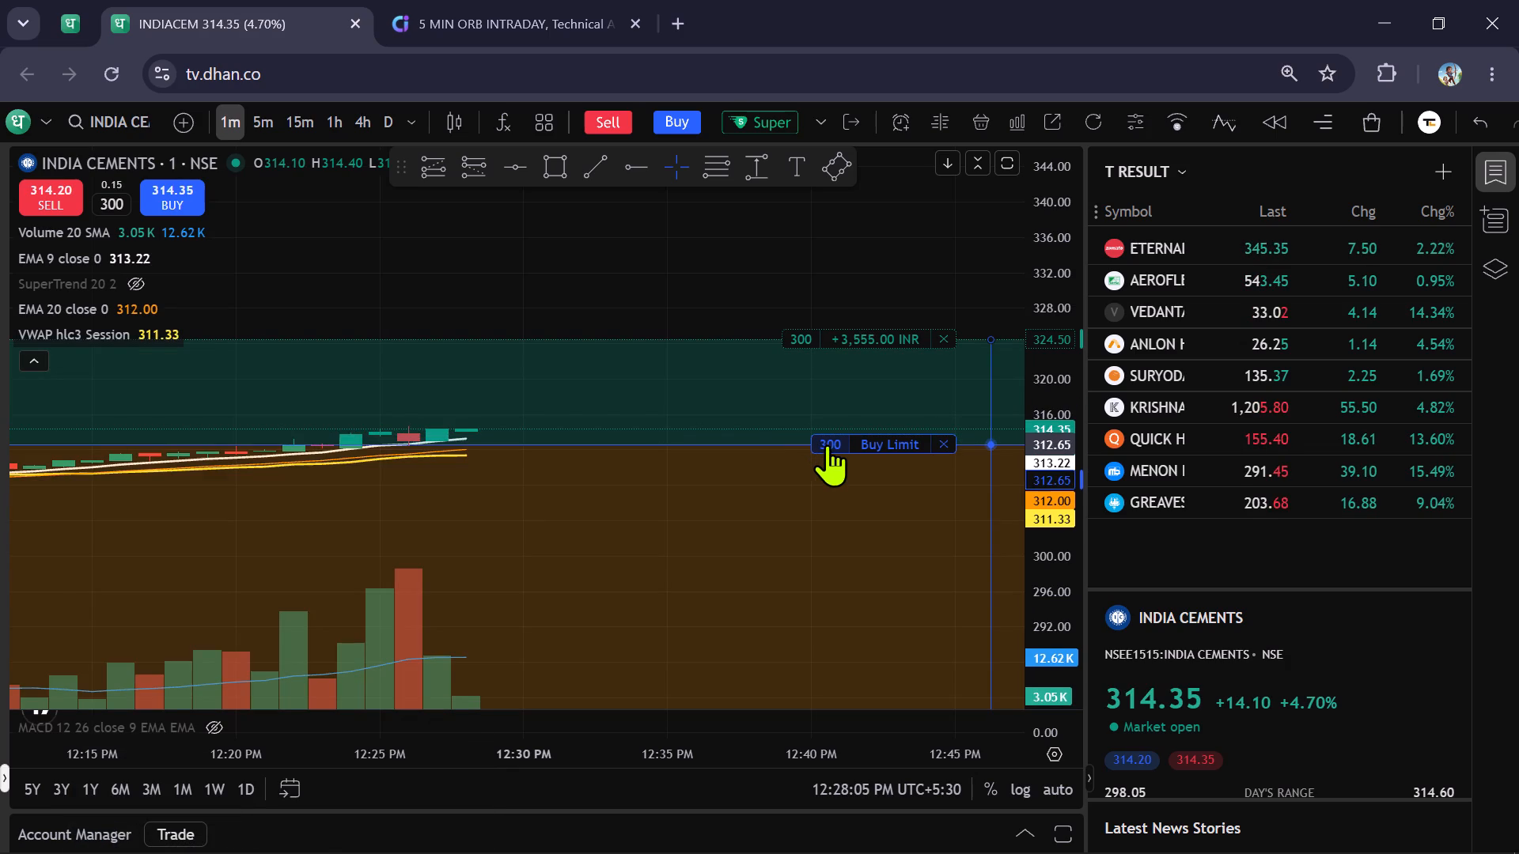
drag(827, 444, 816, 436)
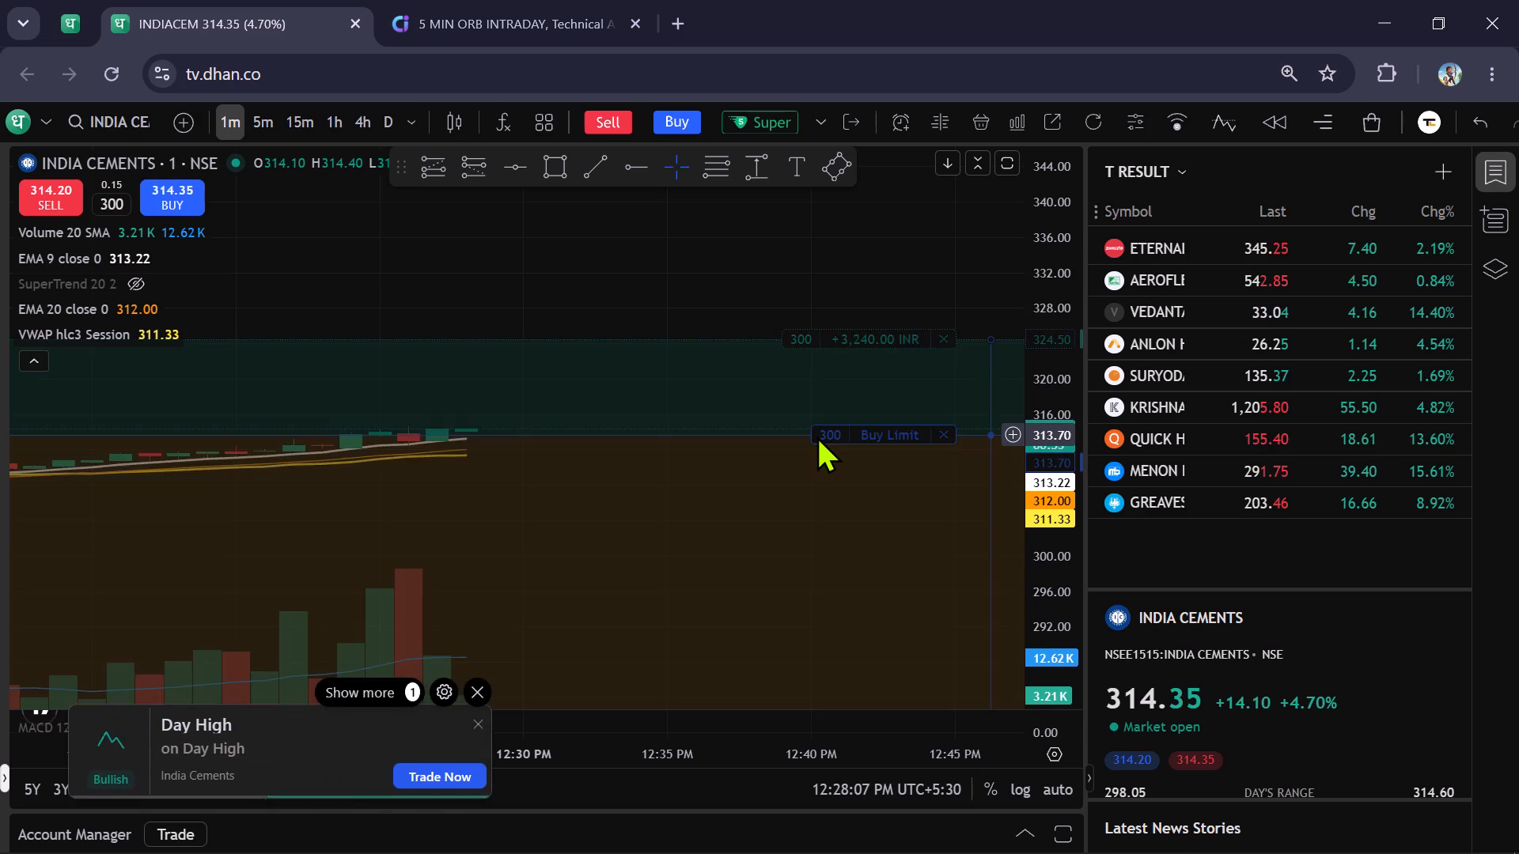
drag(816, 436, 807, 428)
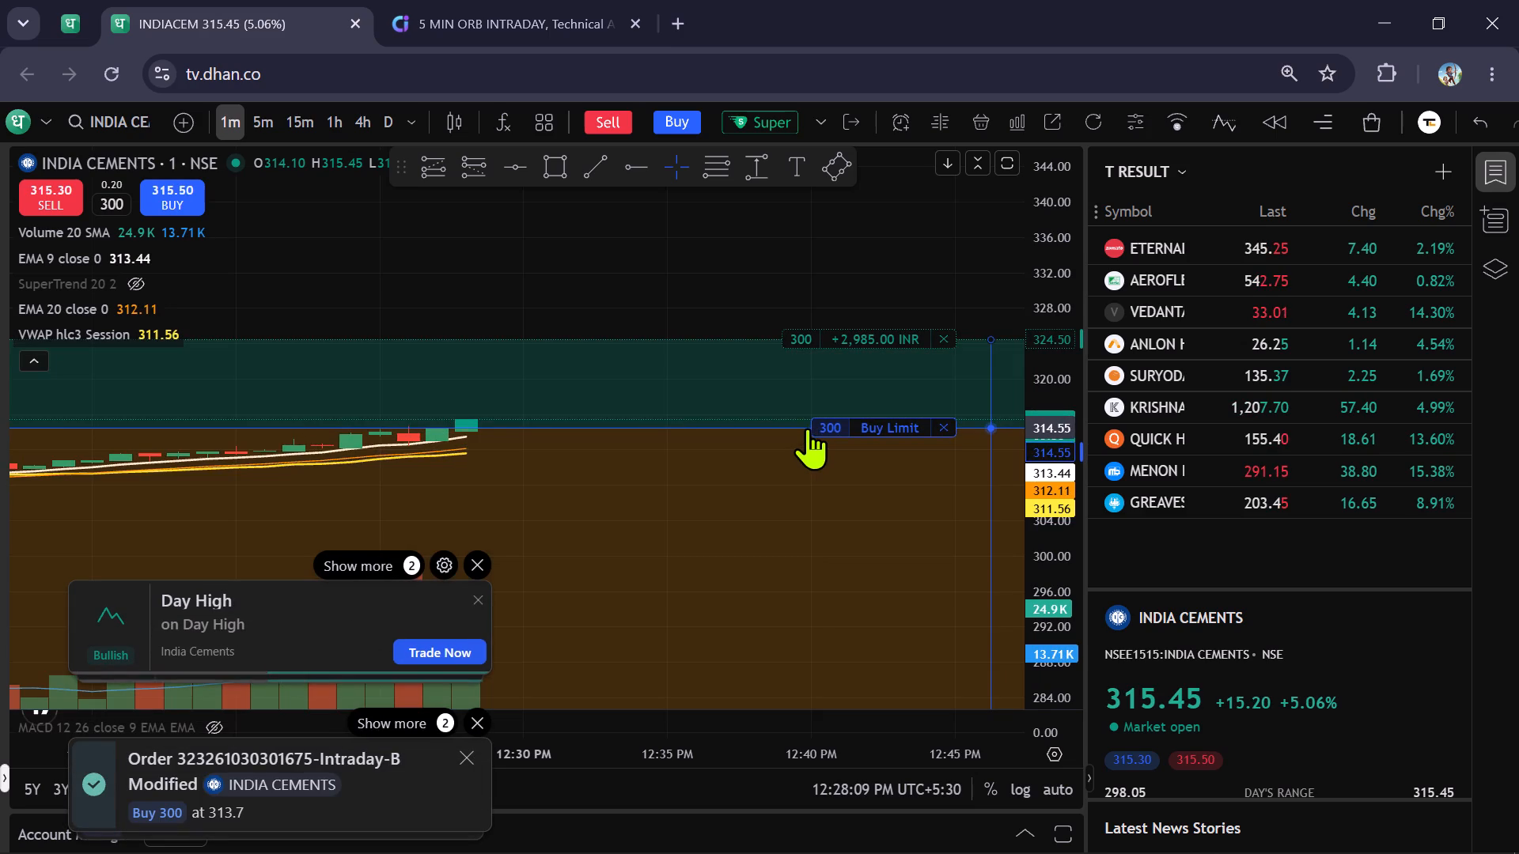
drag(807, 428, 805, 424)
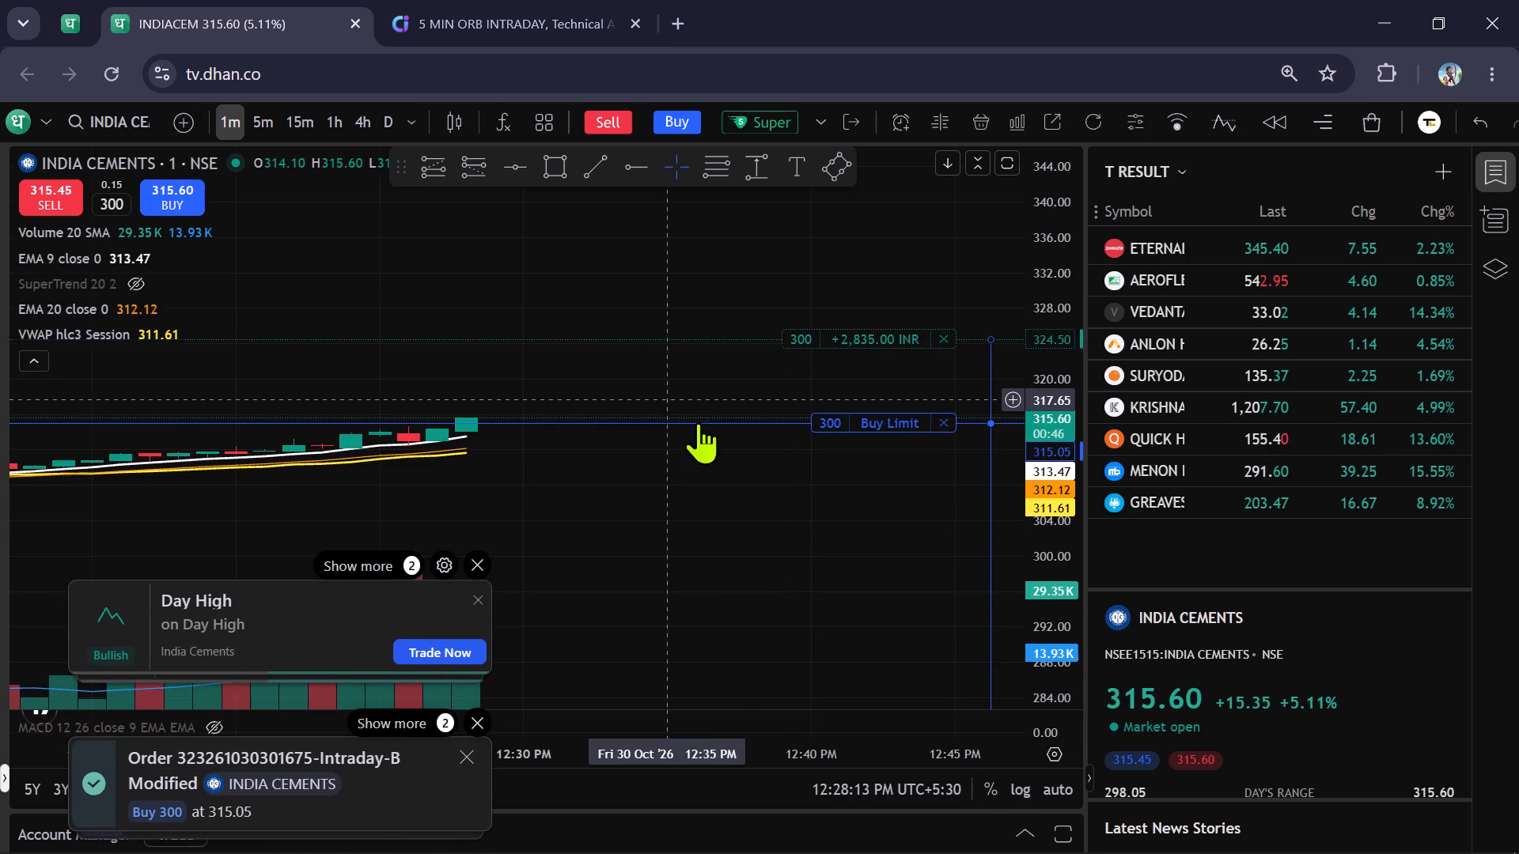
Switch India Cements to 5-minute candles and lower the 300-share target sell limit on the chart to 317.20.
click(256, 116)
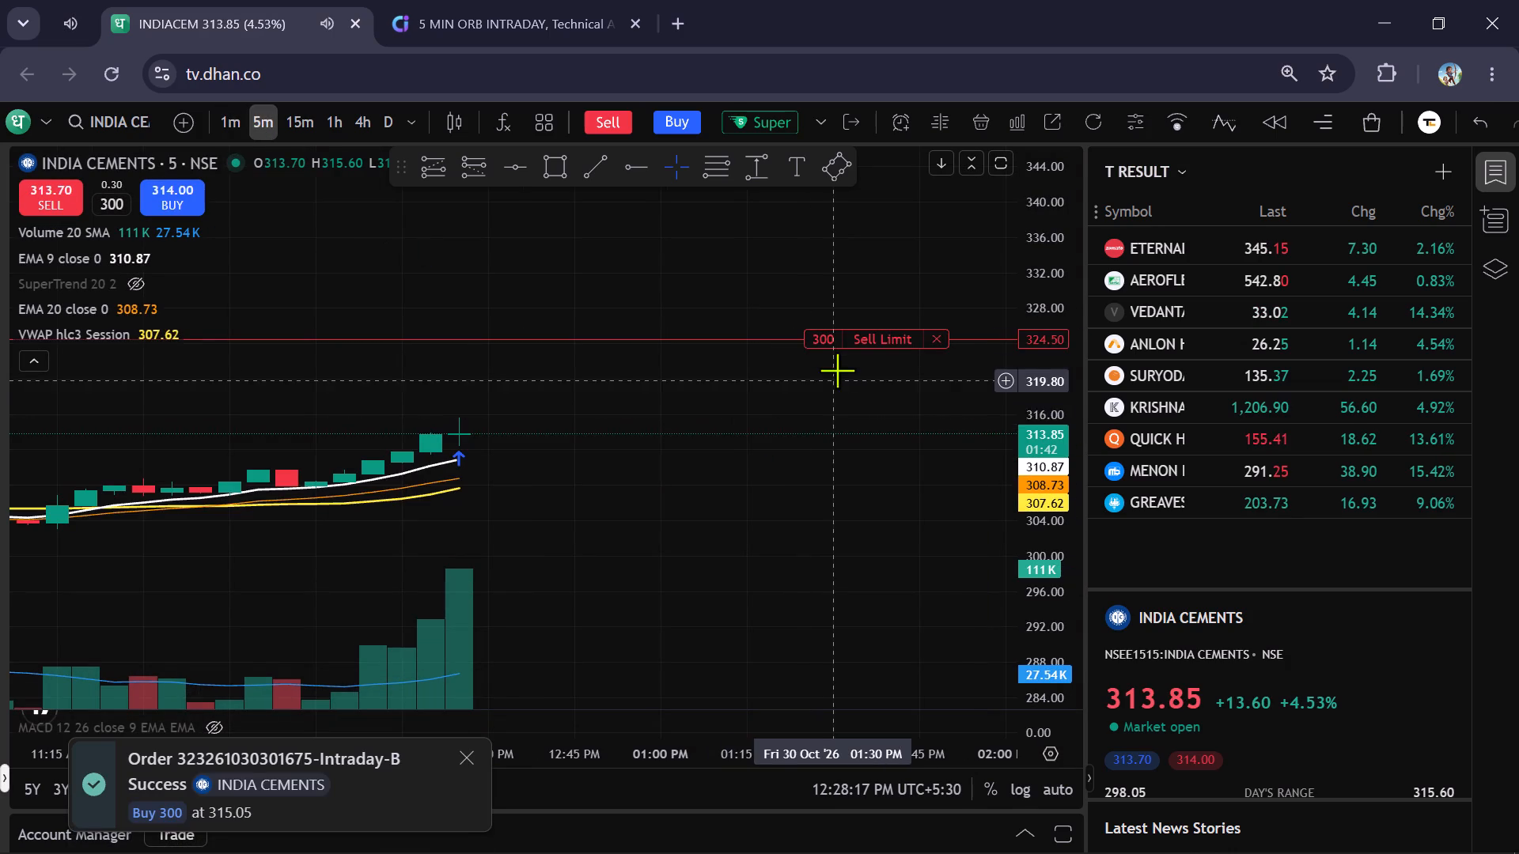
drag(822, 342, 817, 402)
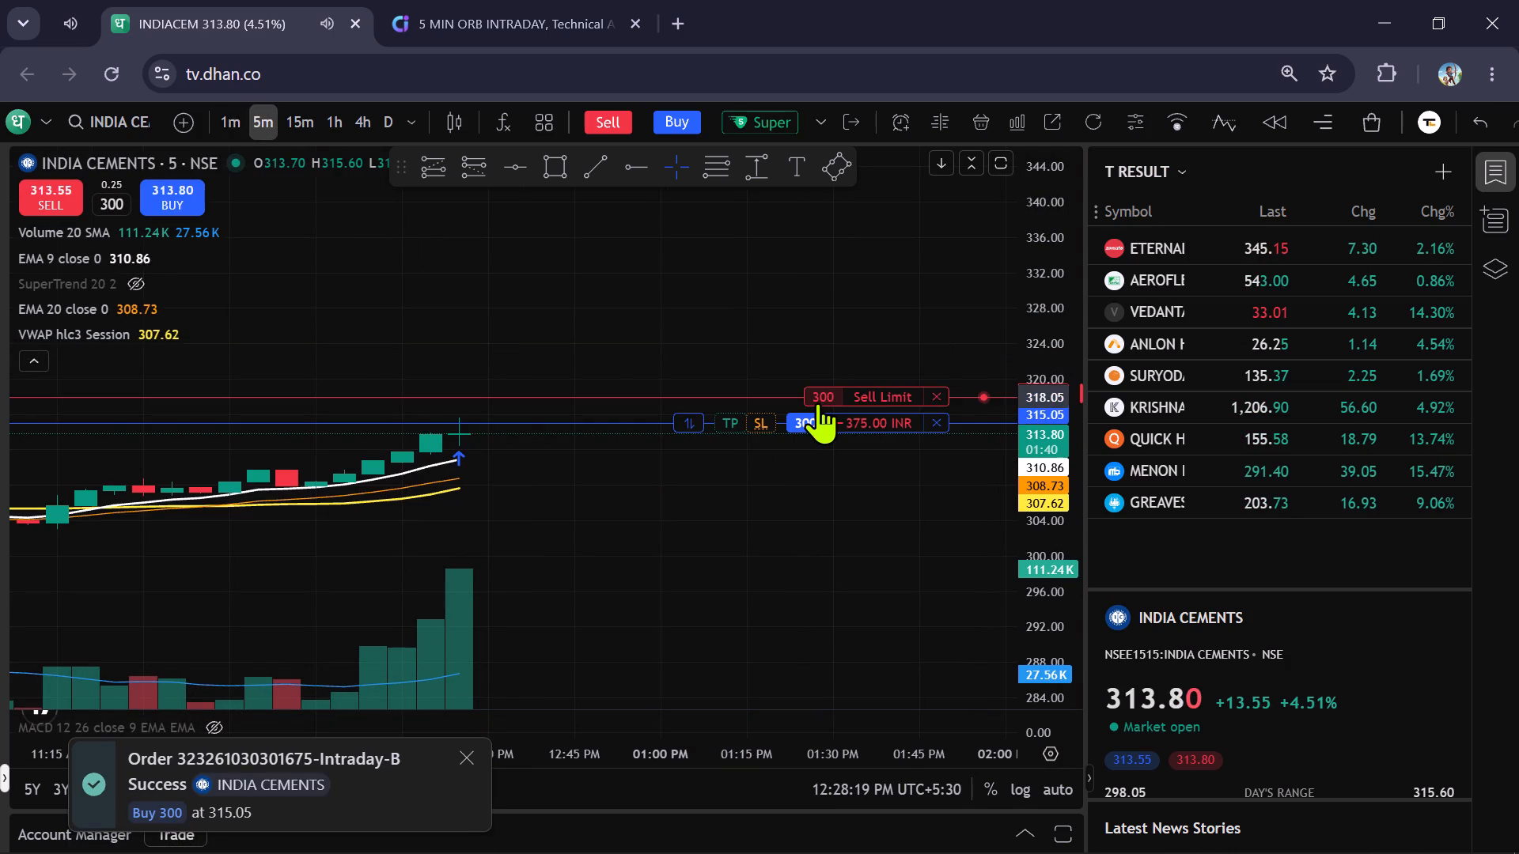
drag(817, 402, 817, 404)
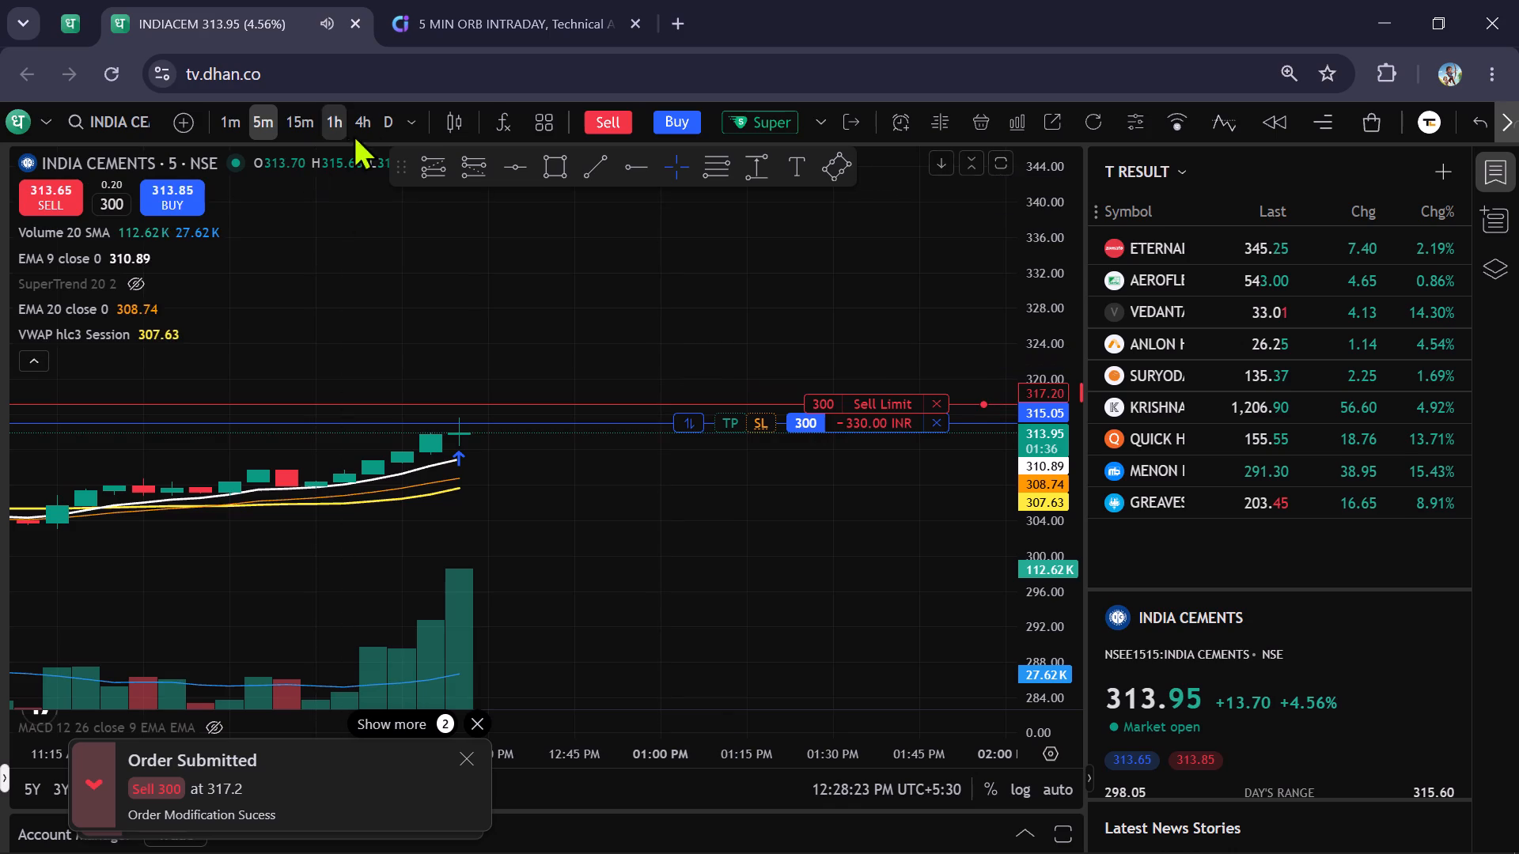
Examine India Cements price action around the open position and its exit orders on daily, 5-minute and 1-minute candles.
click(388, 119)
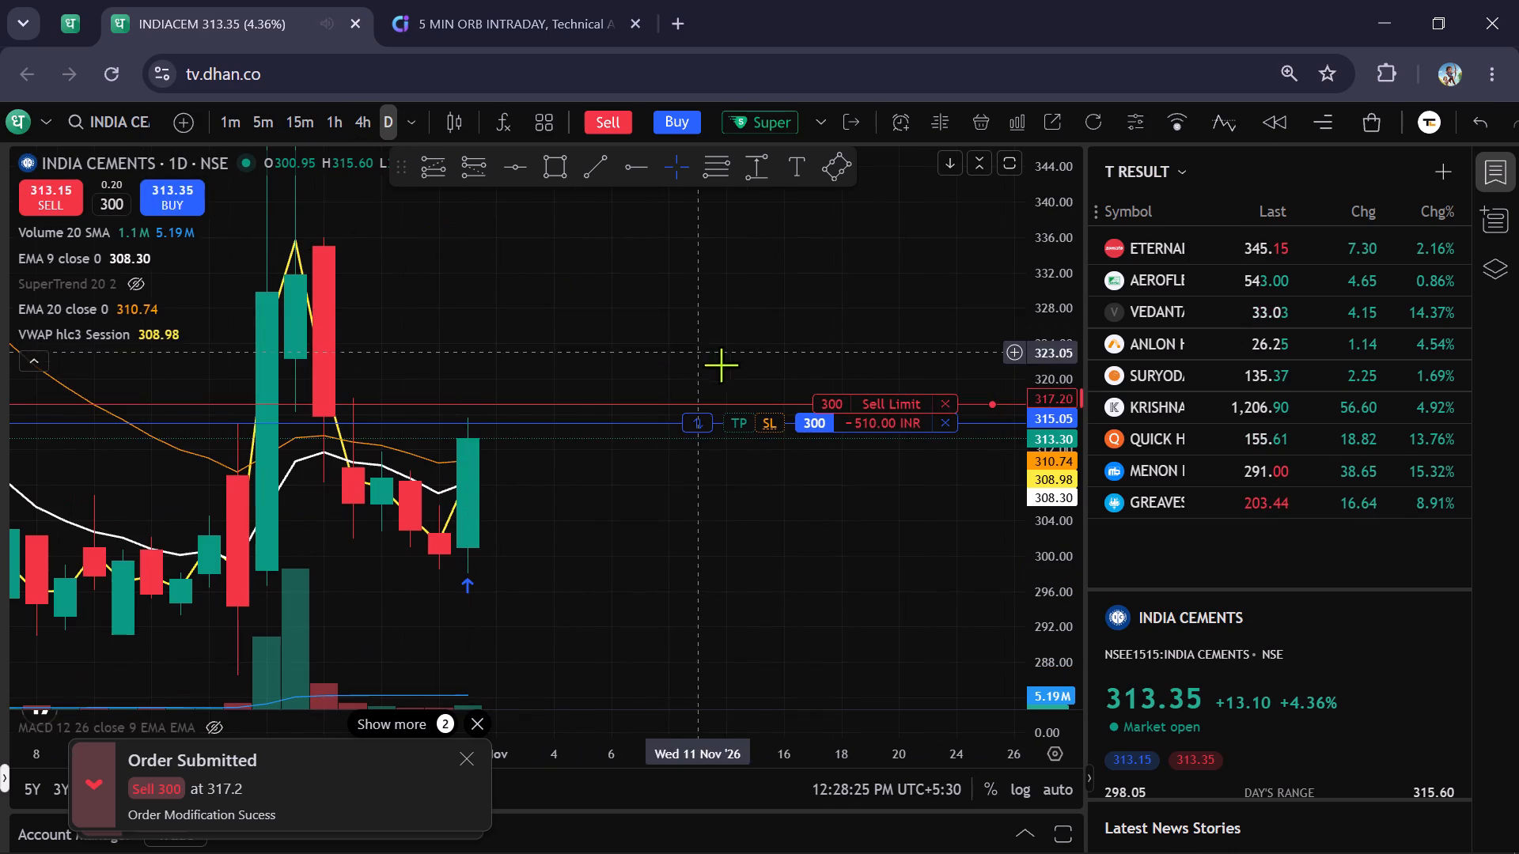
scroll(774, 322, up, 2)
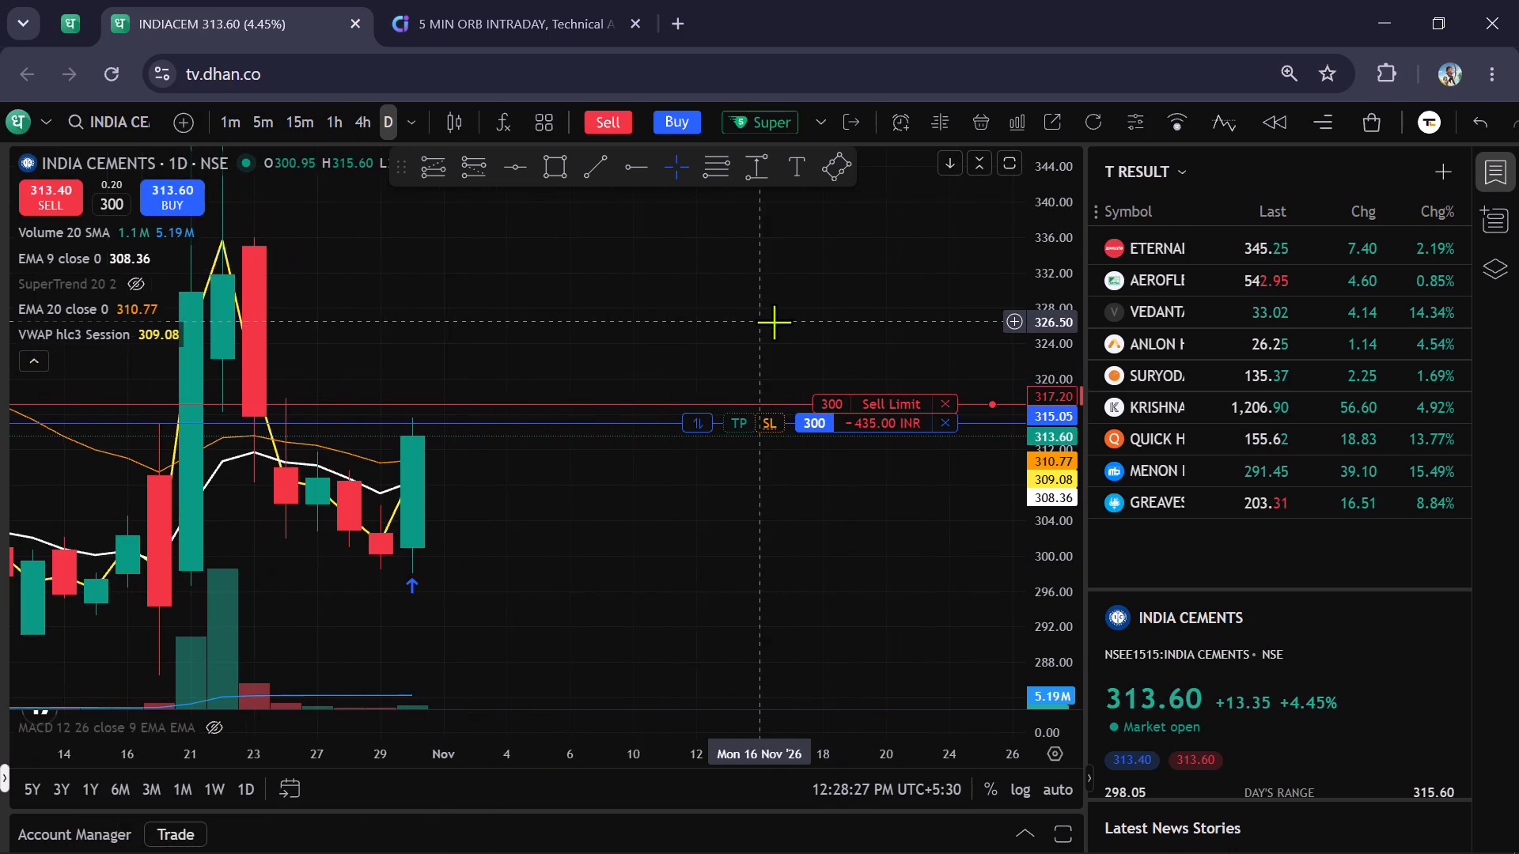
click(269, 125)
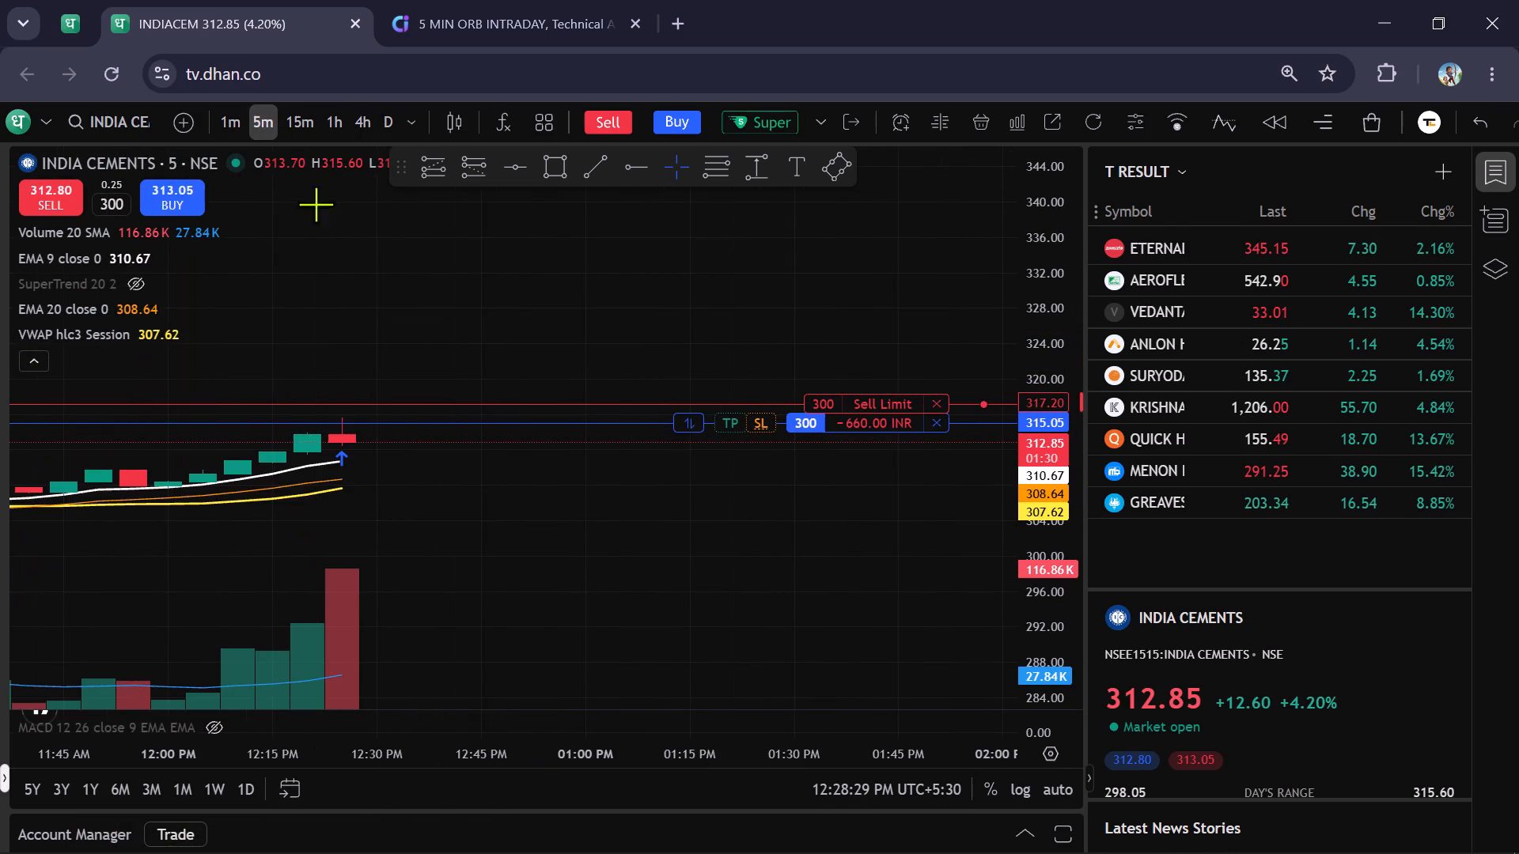
drag(556, 337, 760, 325)
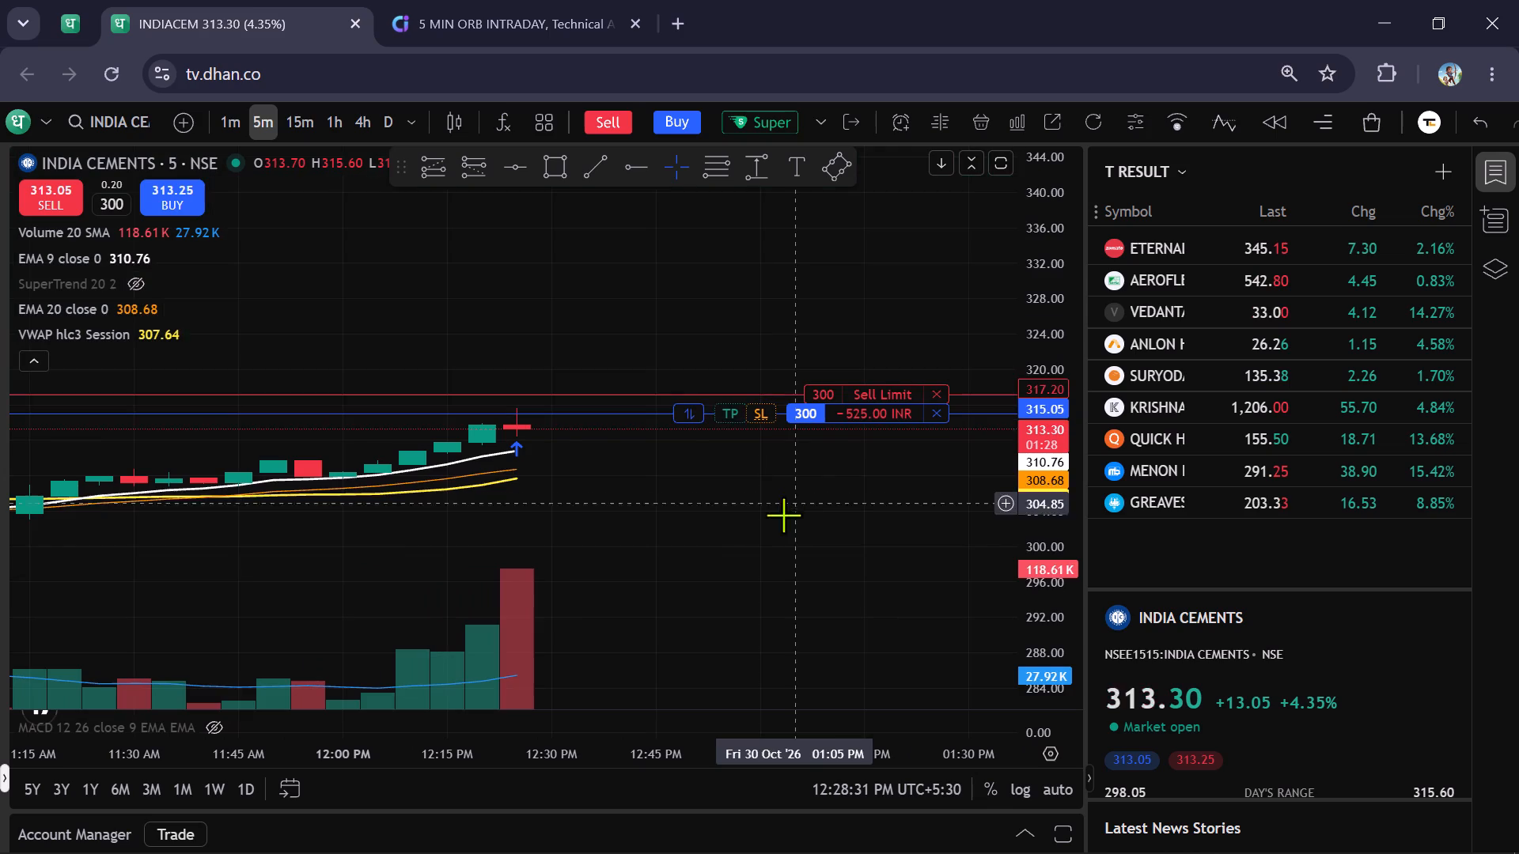
drag(778, 579, 750, 548)
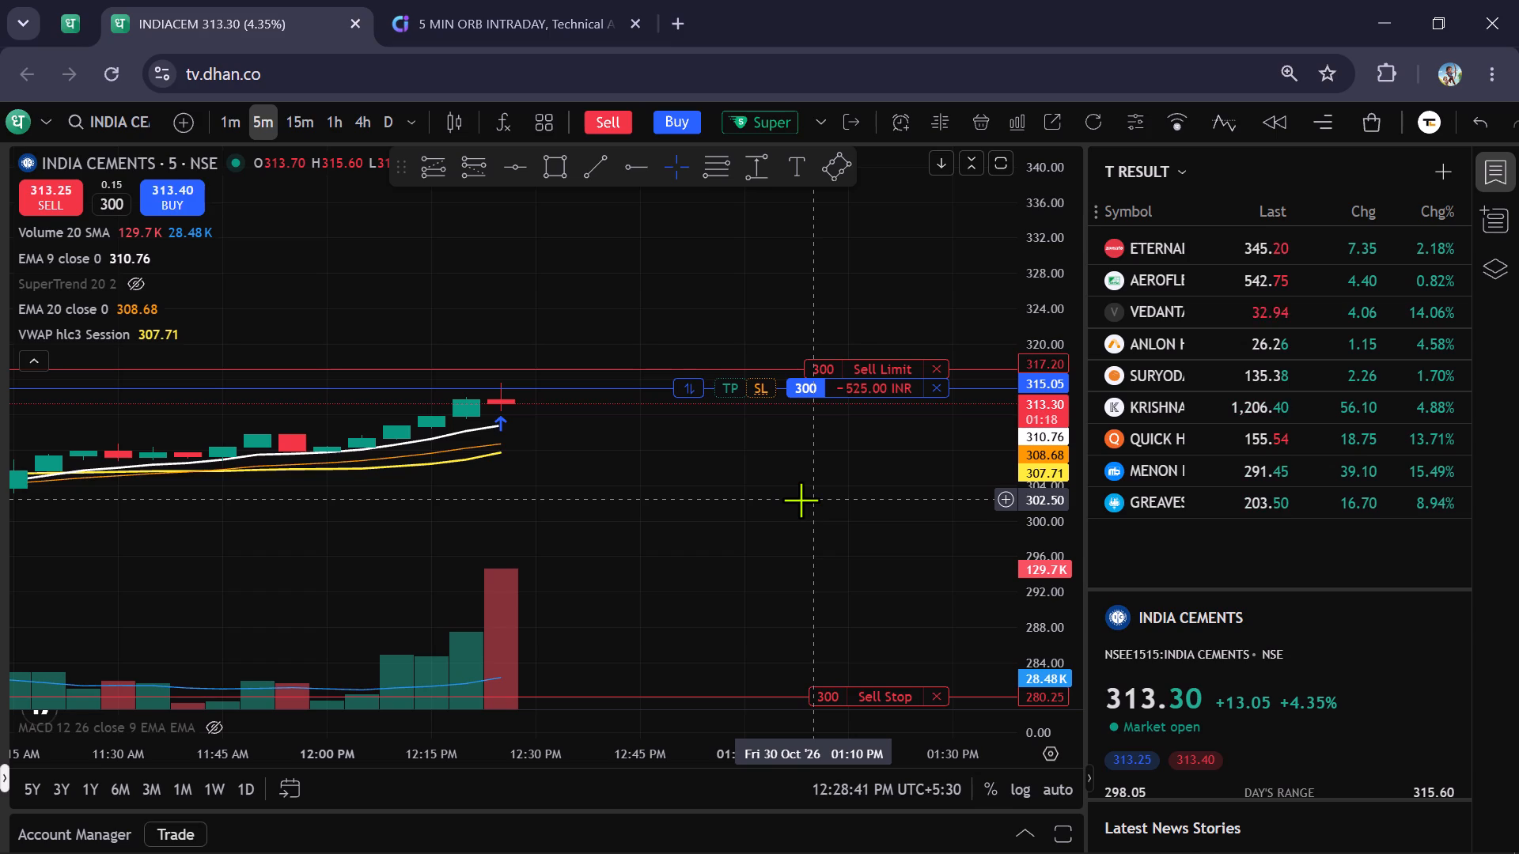
click(380, 132)
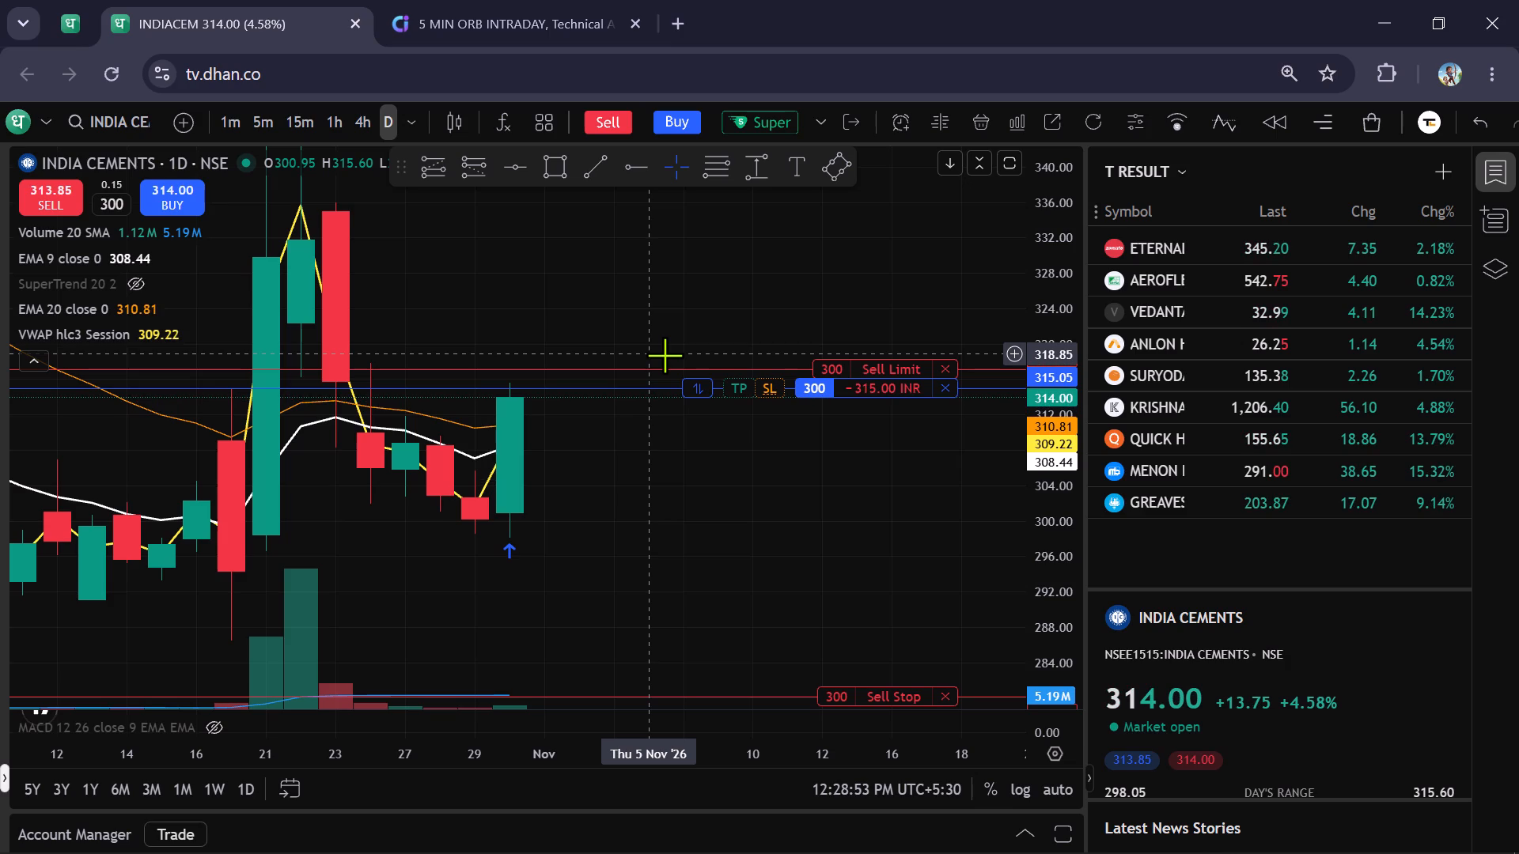
click(264, 117)
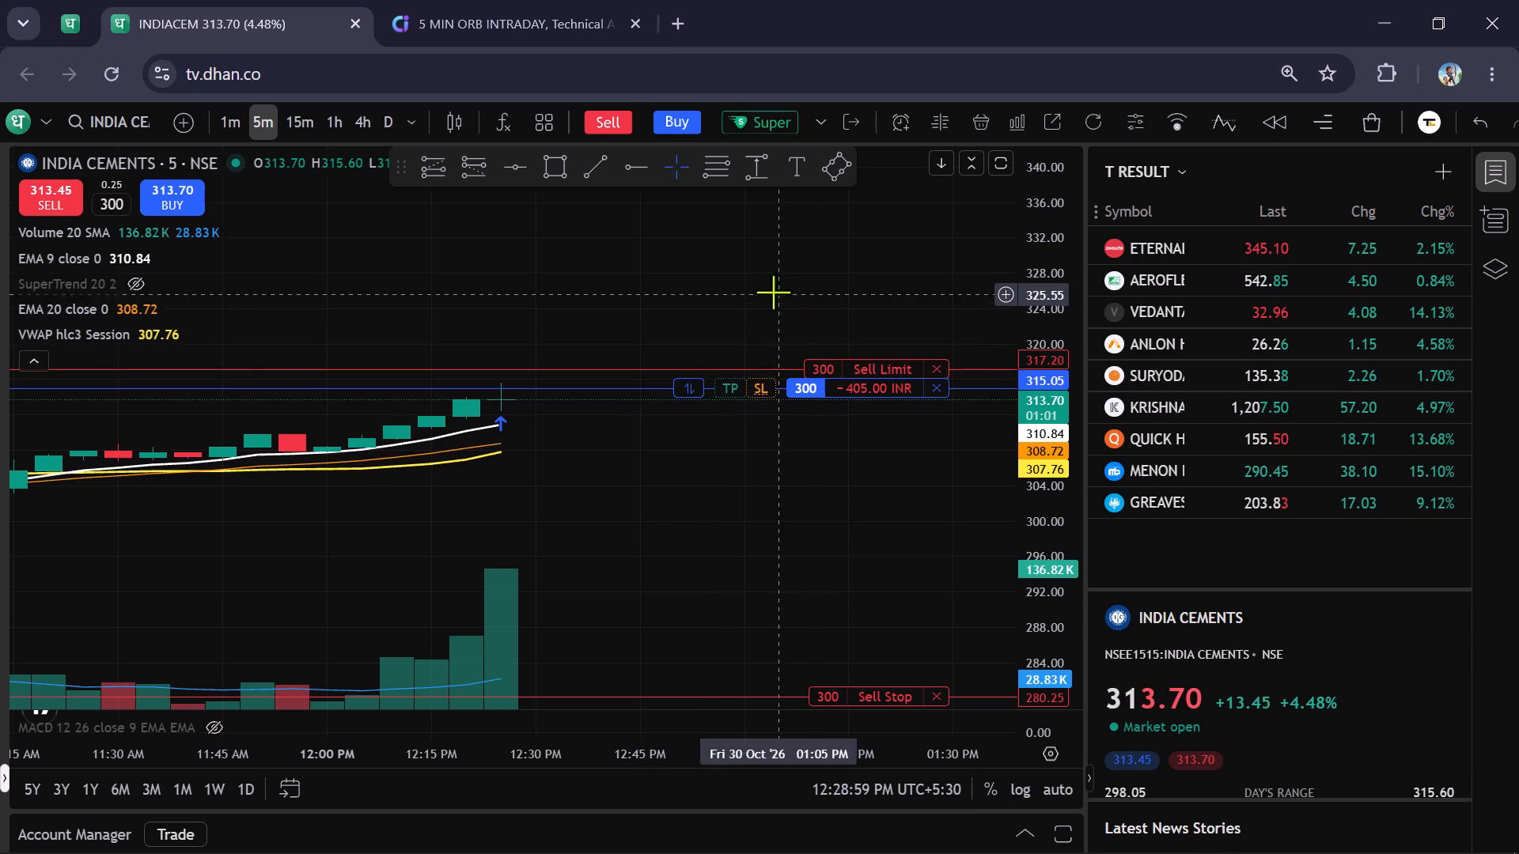
click(241, 135)
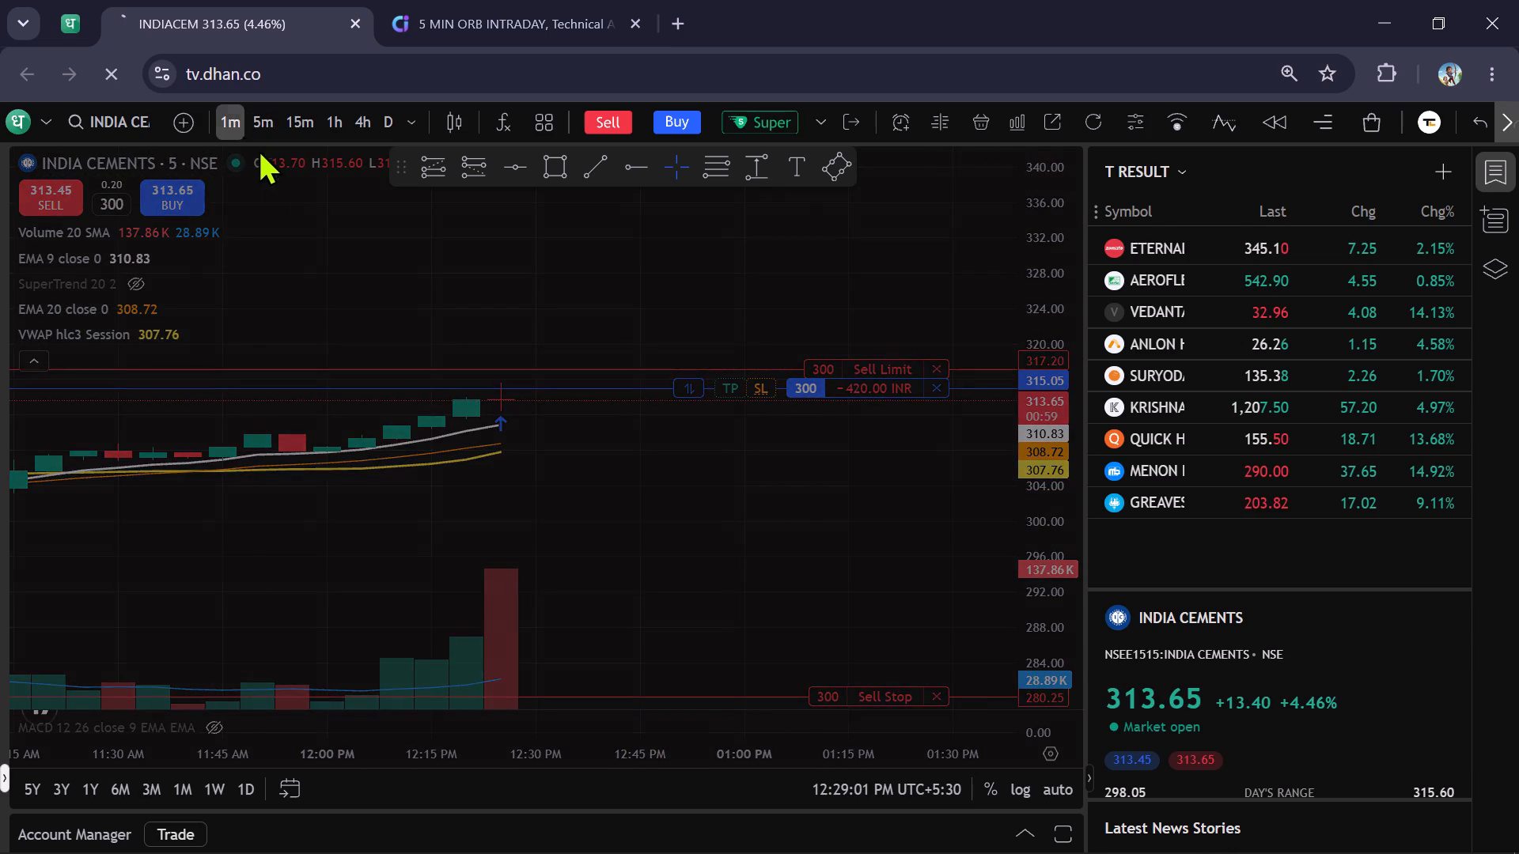